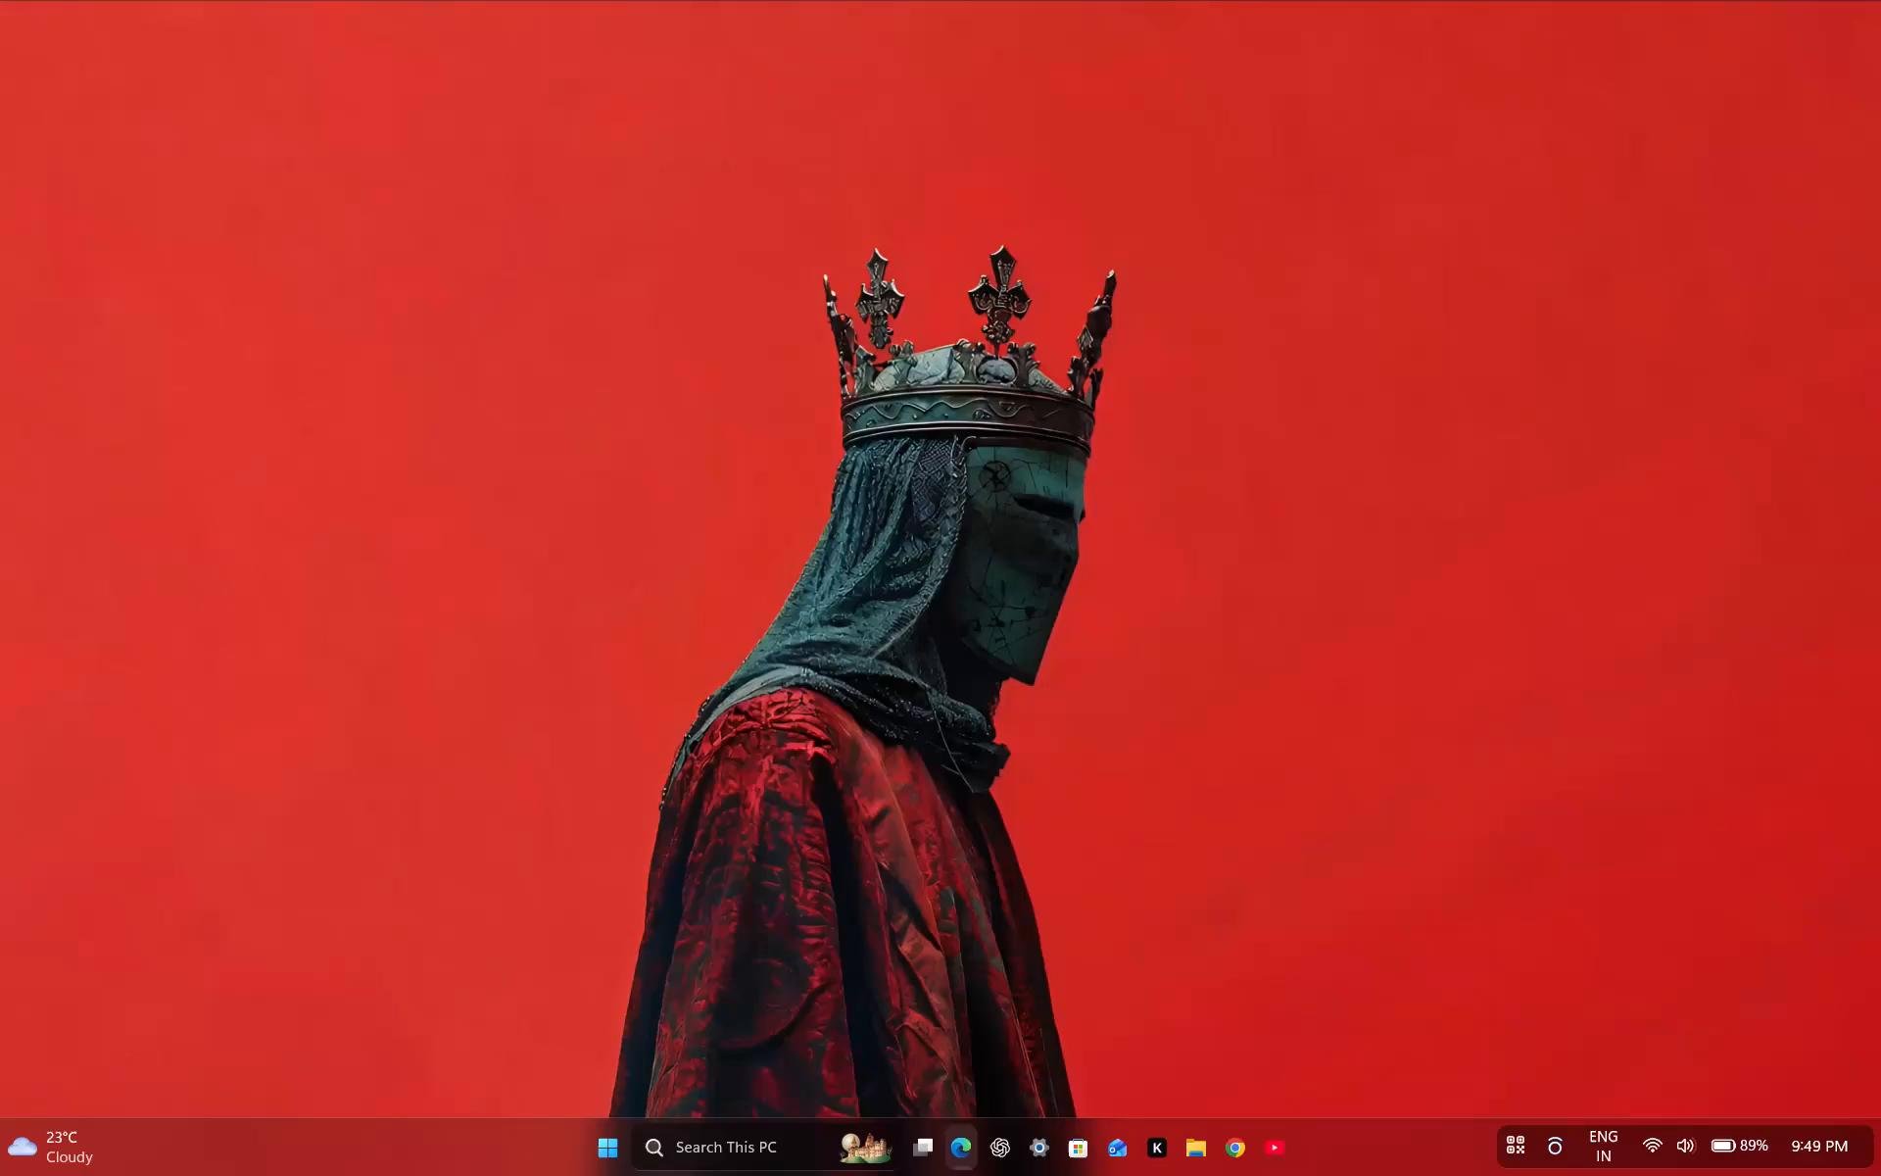
Open Forex Factory and review this week's economic calendar for the October 28 and 29 events, leaving it minimized.
click(591, 1137)
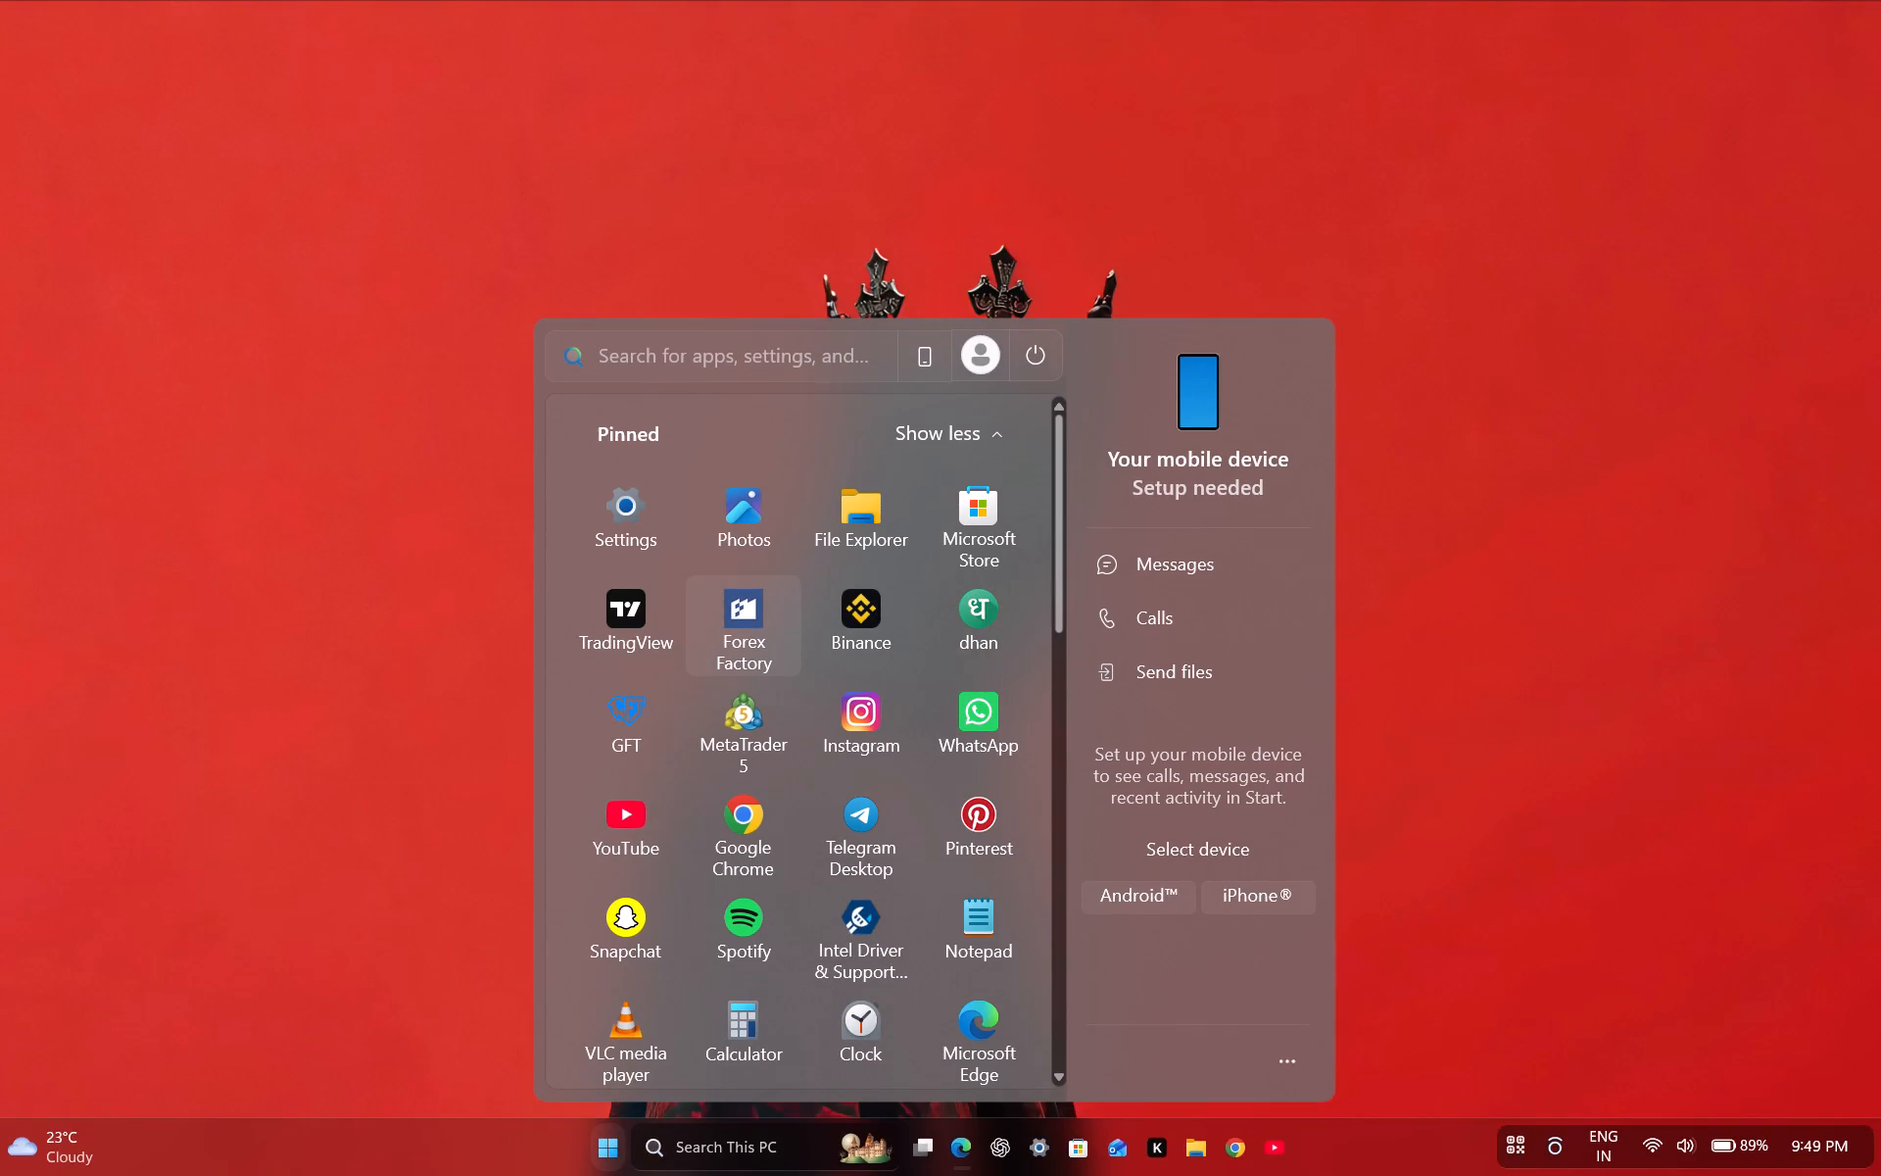
click(759, 618)
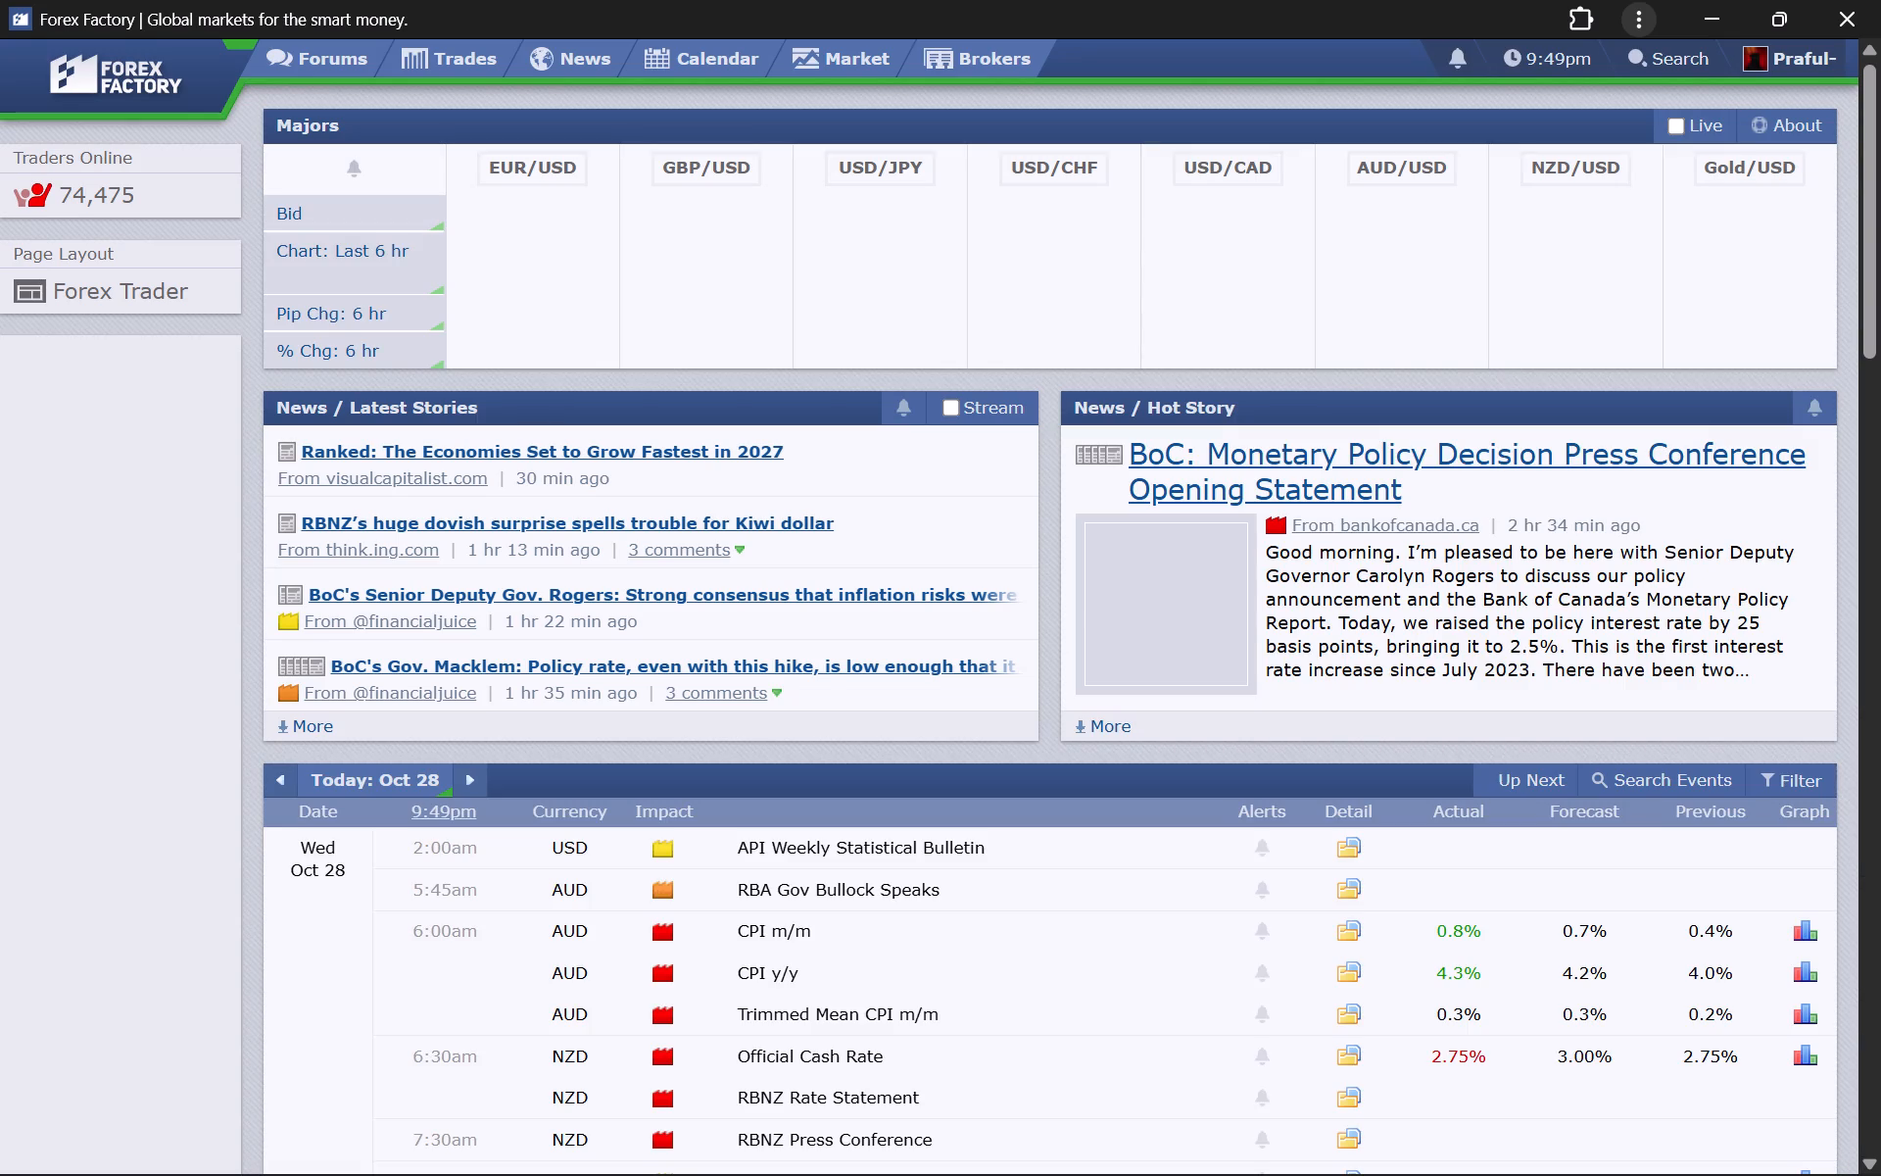
click(732, 48)
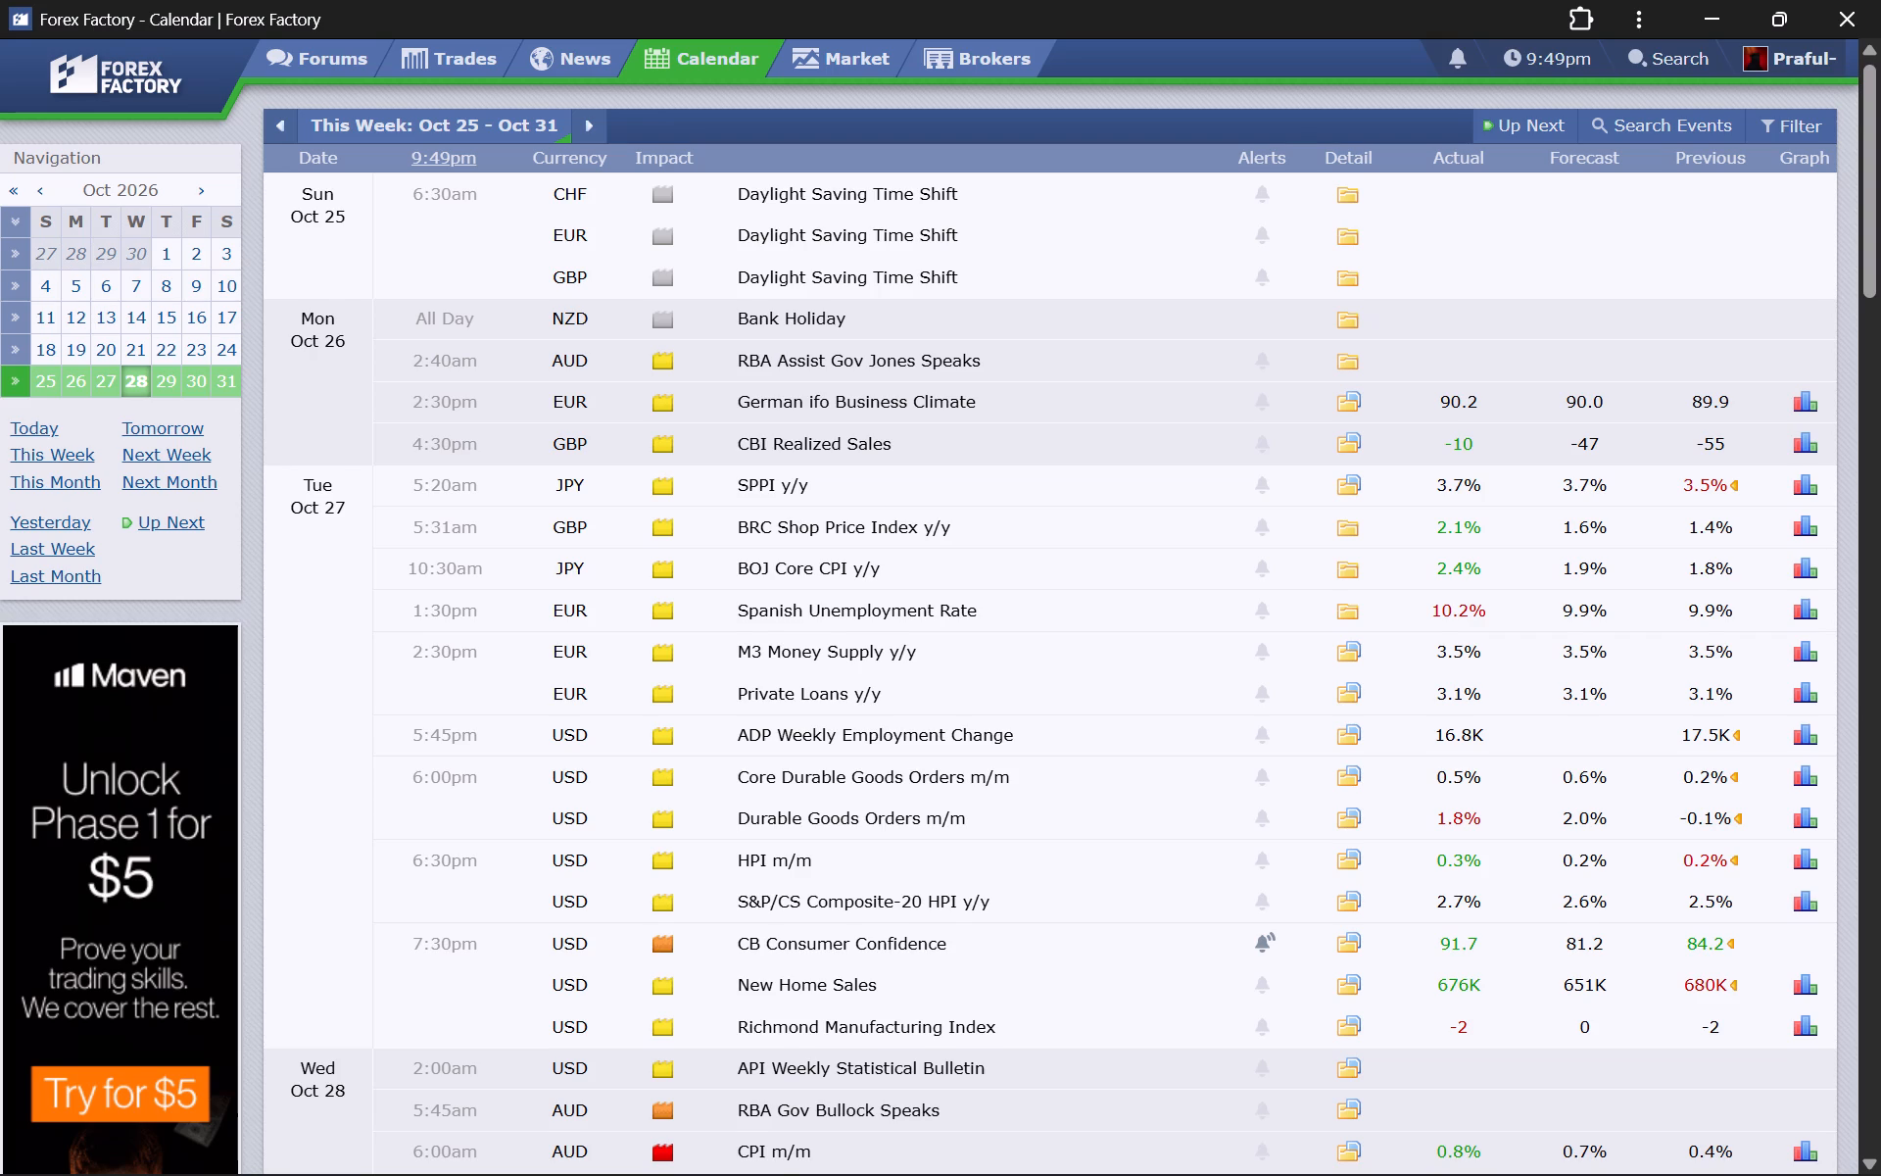
scroll(789, 529, down, 9)
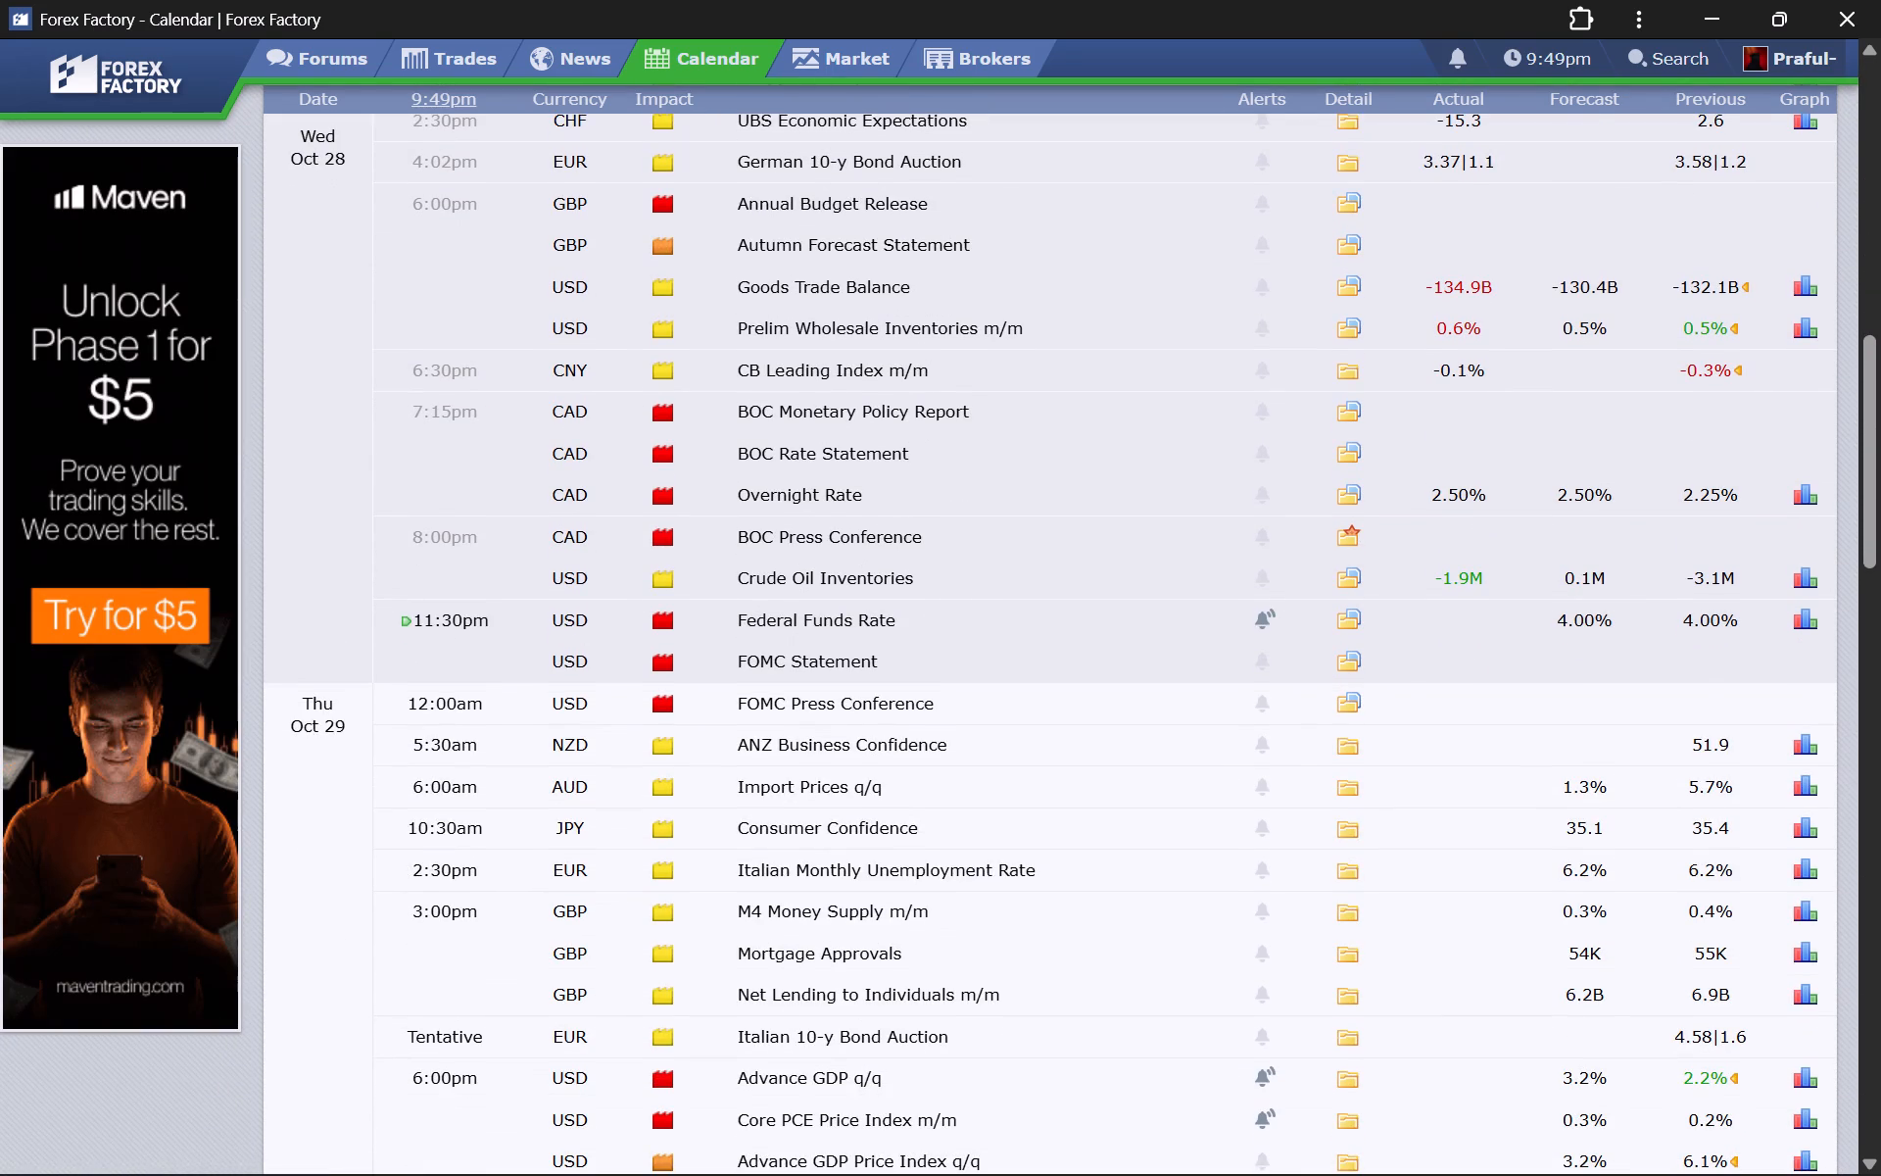
click(1717, 14)
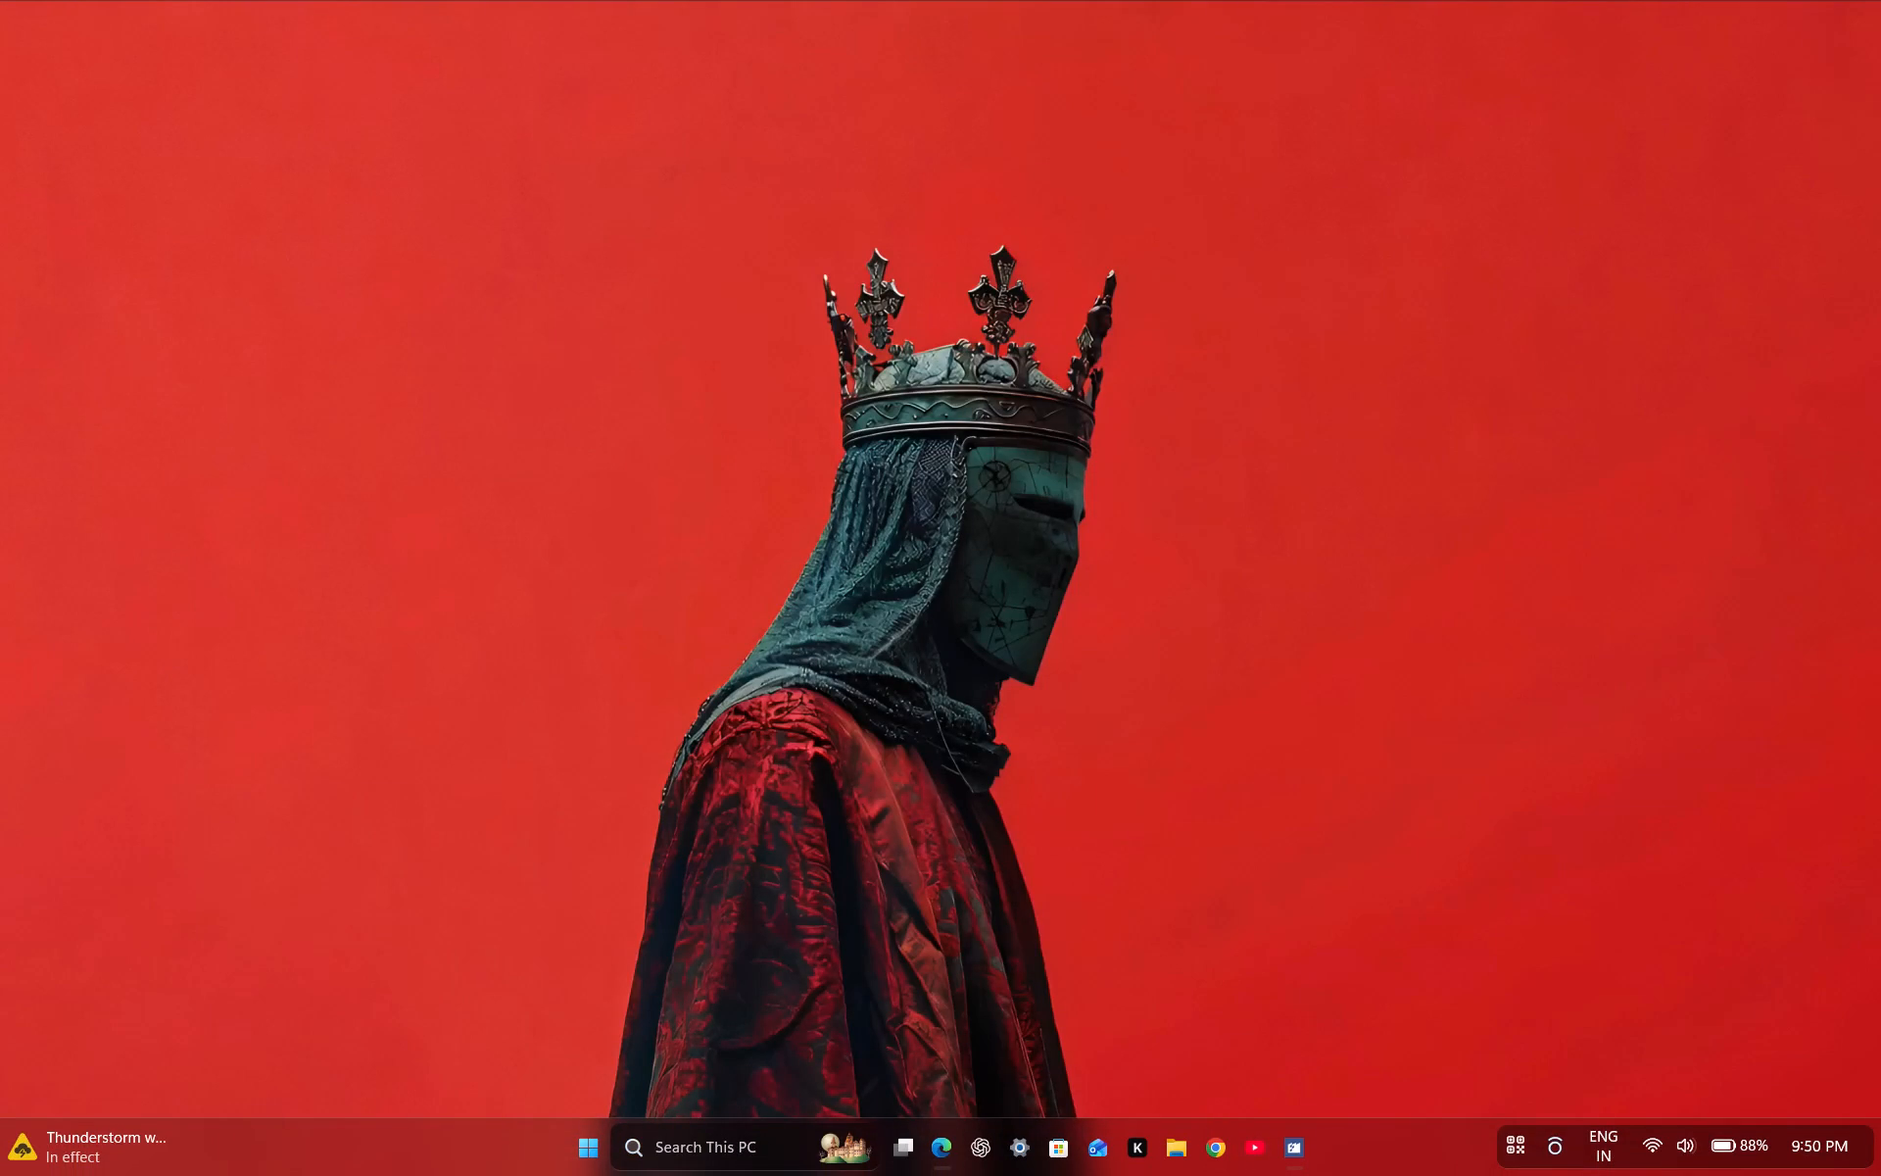
Switch to TradingView and examine the latest price action around the open position's order levels on the 5-minute XAUUSD chart.
click(583, 1150)
click(611, 639)
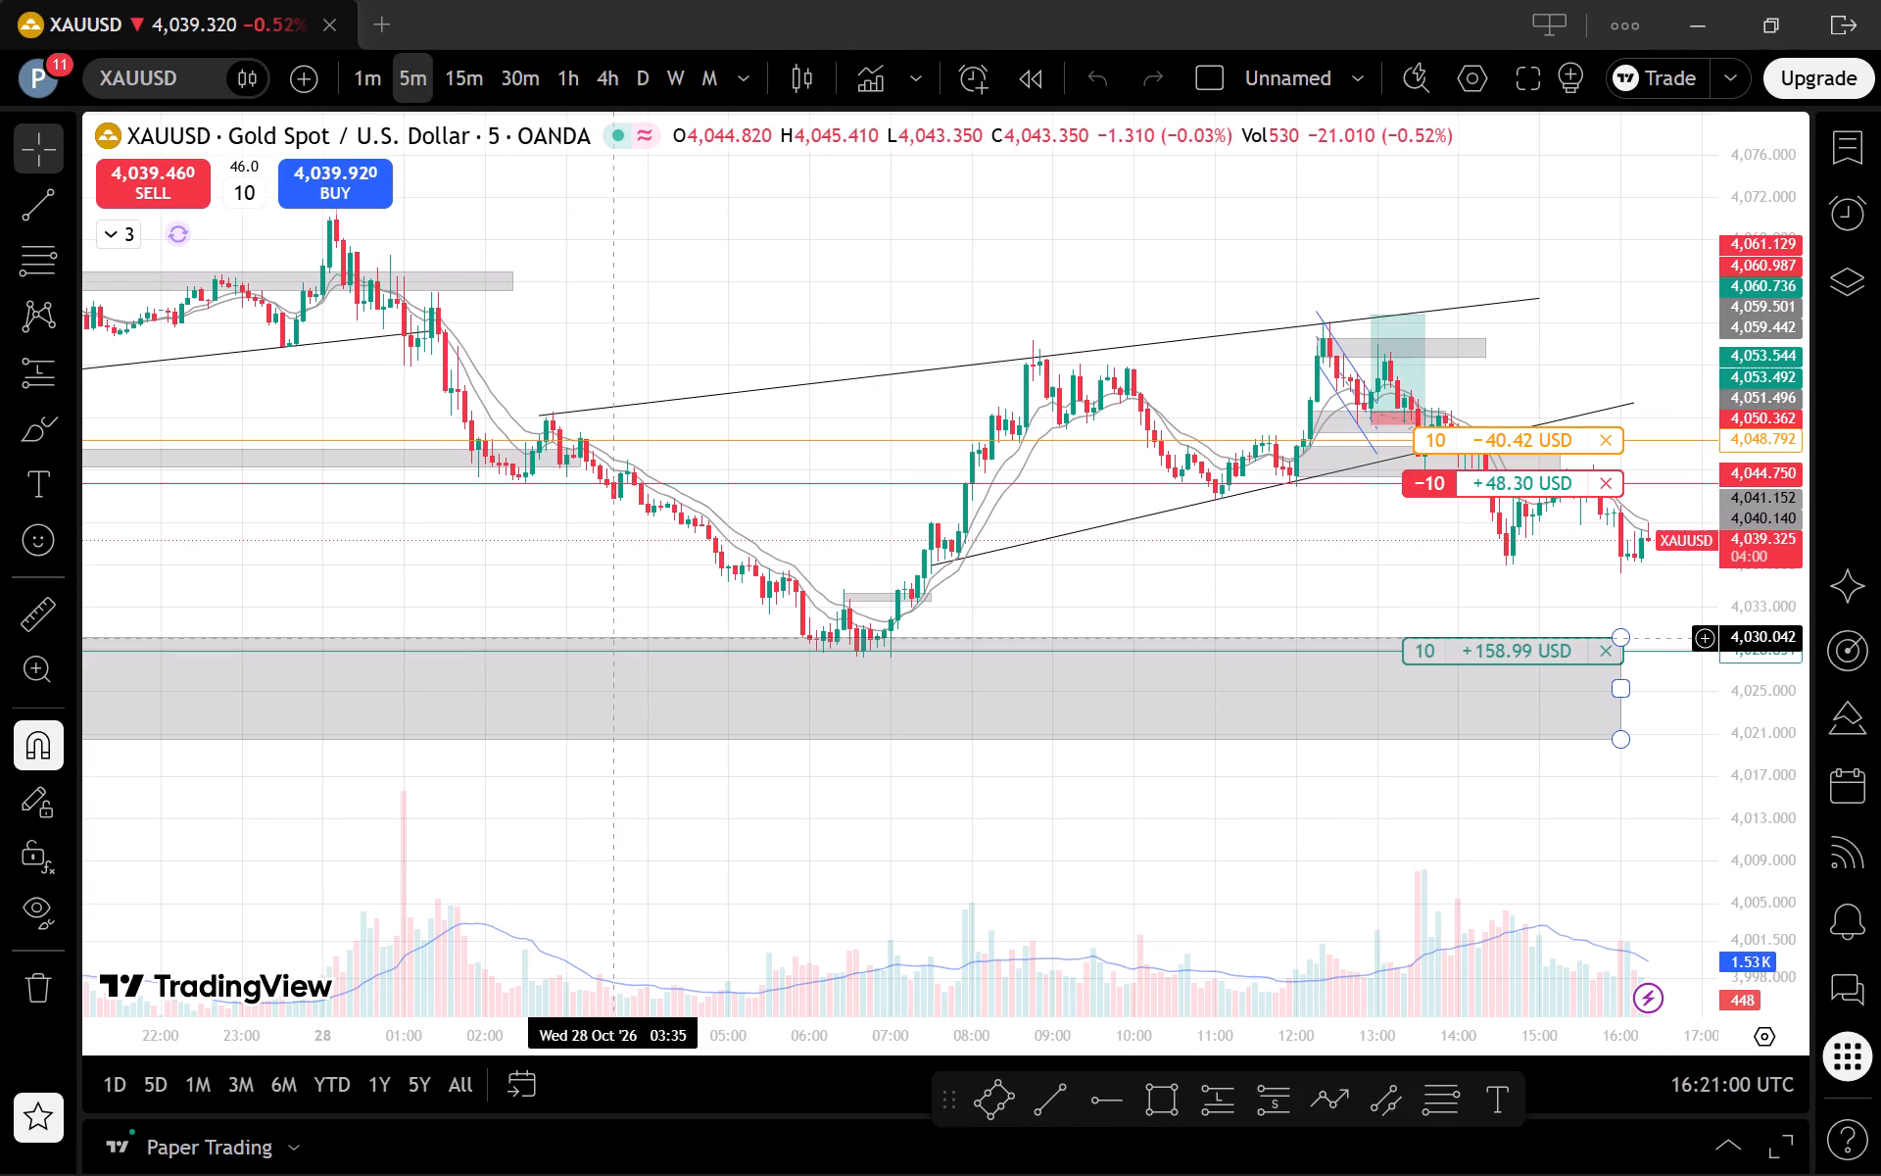
drag(634, 772, 154, 806)
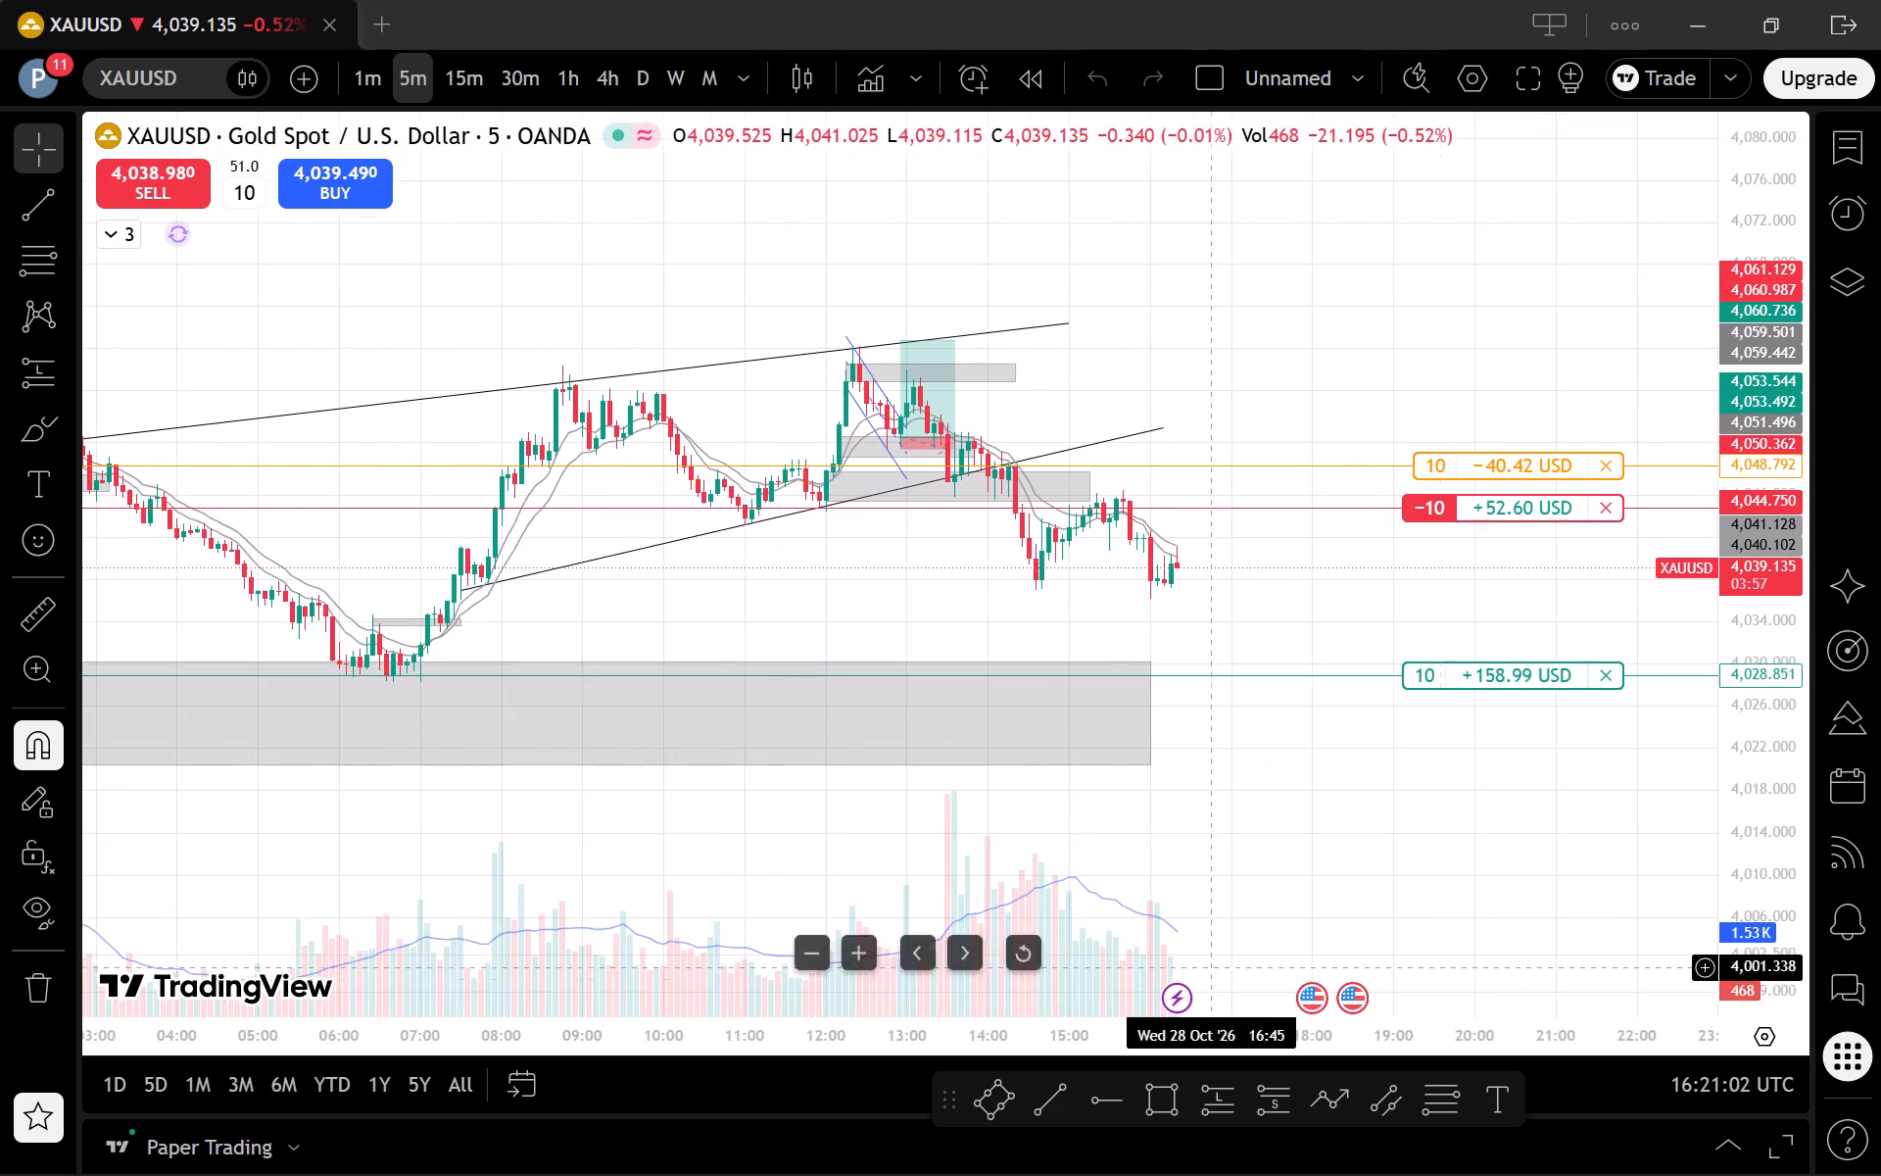
scroll(1657, 992, down, 1)
drag(1766, 937, 1709, 698)
scroll(1638, 724, up, 3)
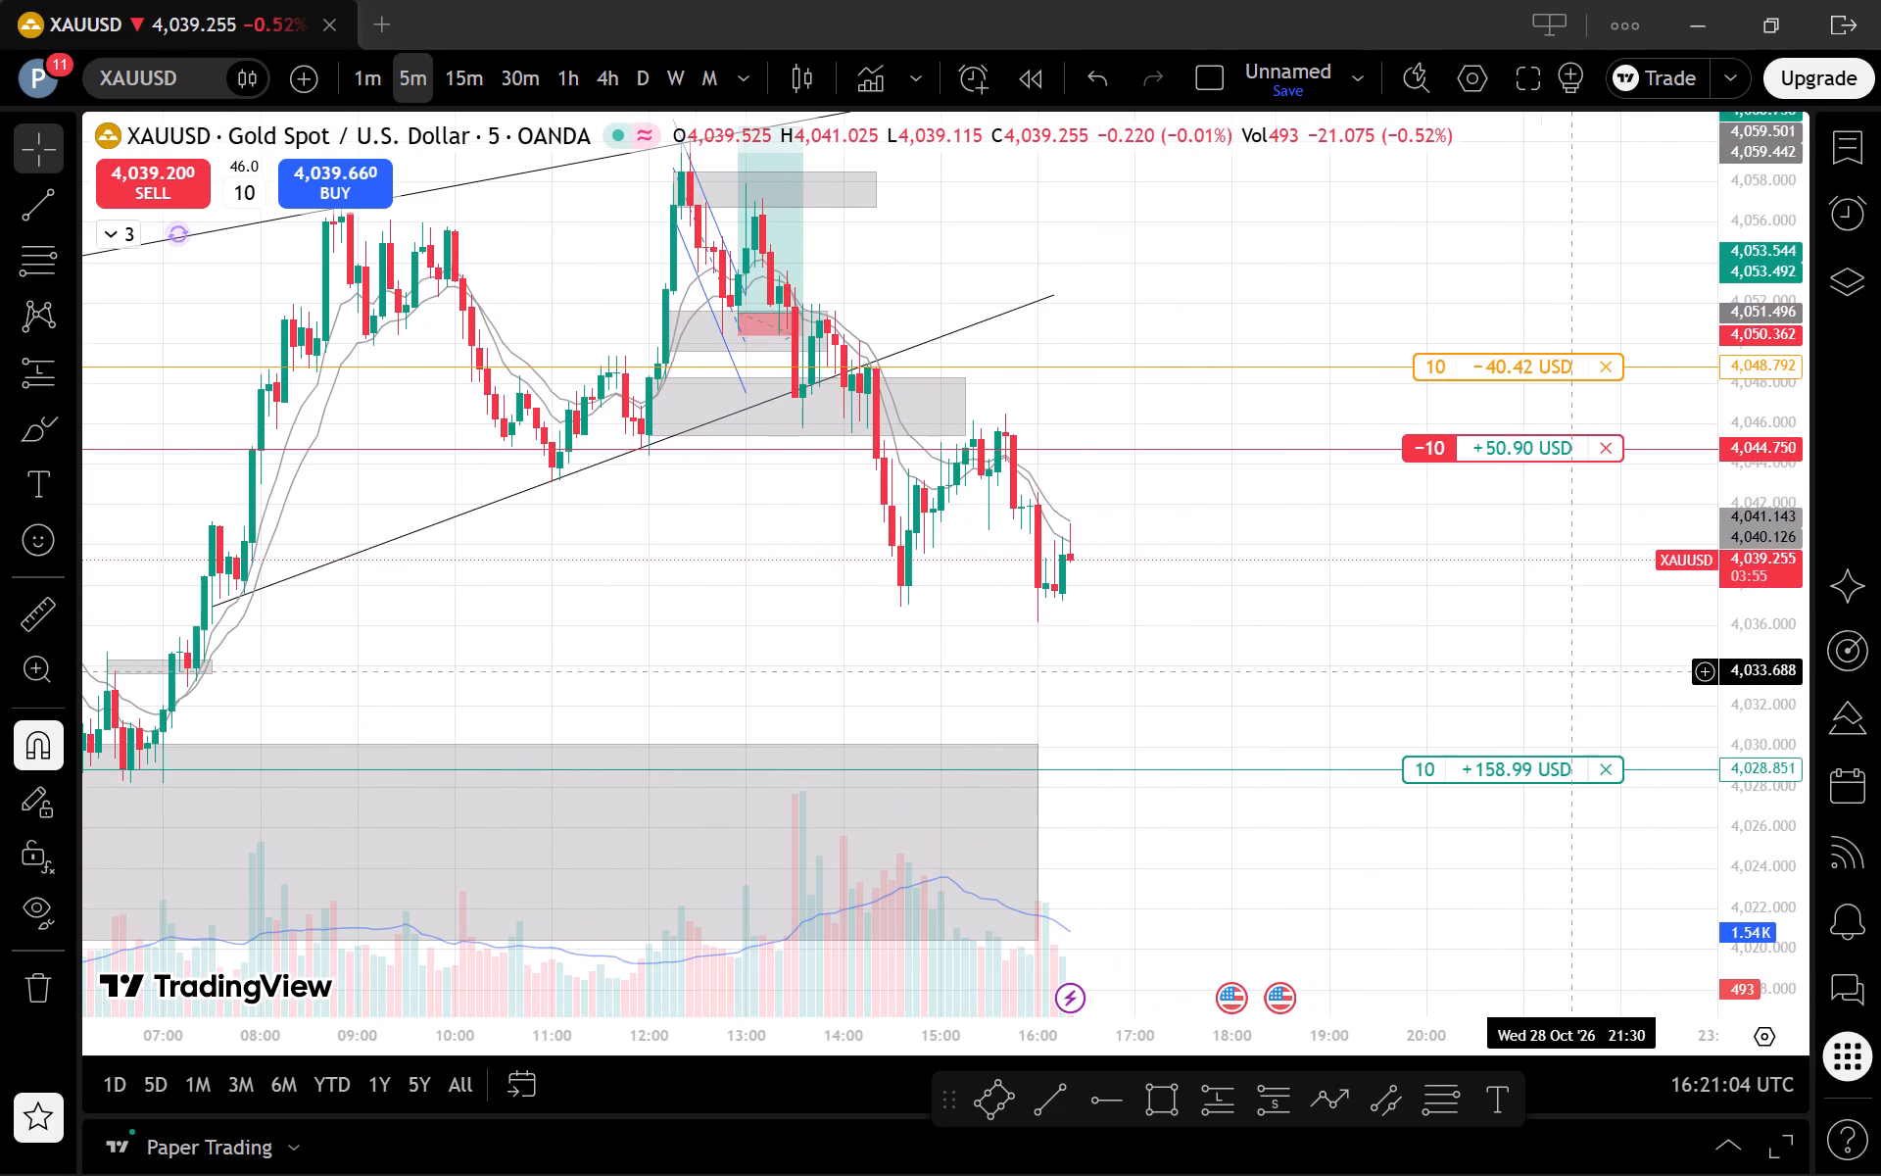
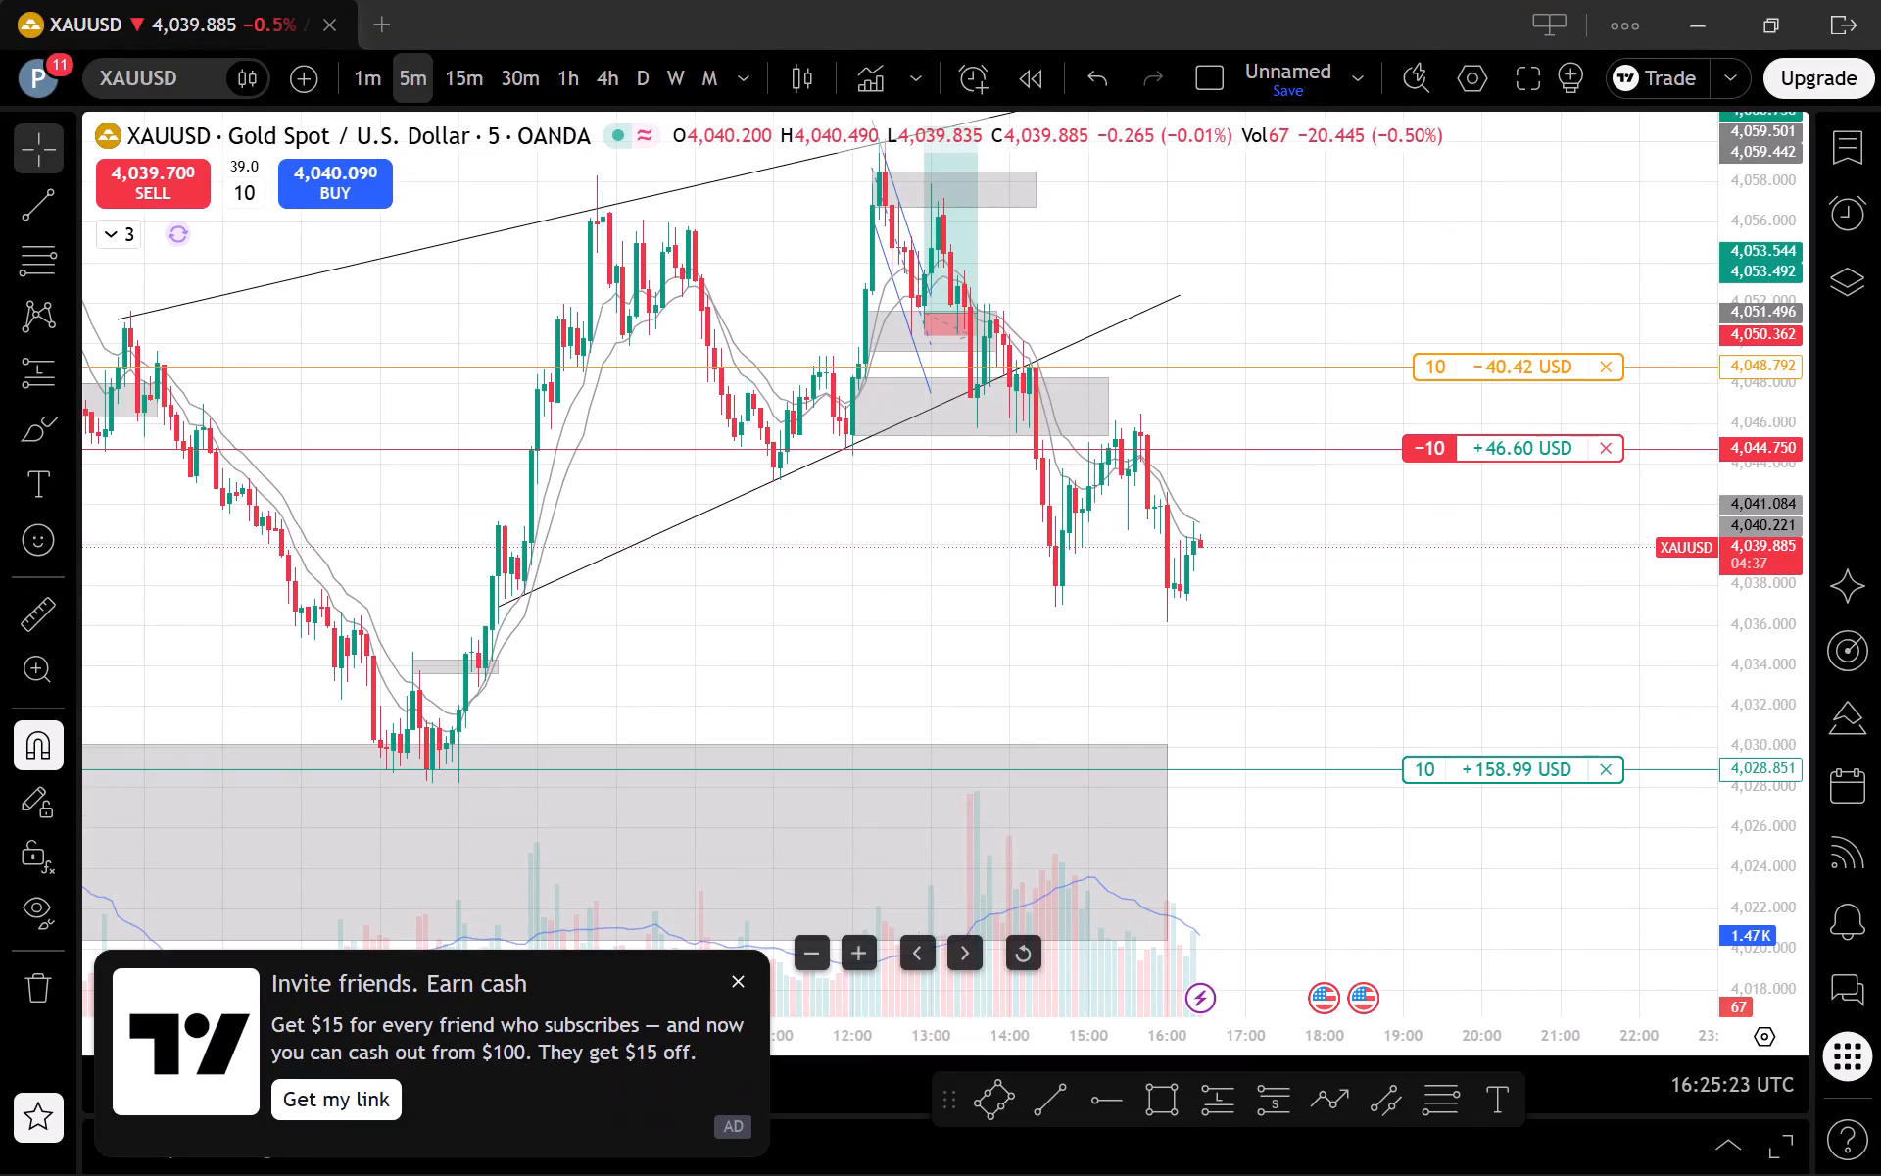
Dismiss the promotional pop-up and close the open 10-unit short XAUUSD position at market.
click(734, 979)
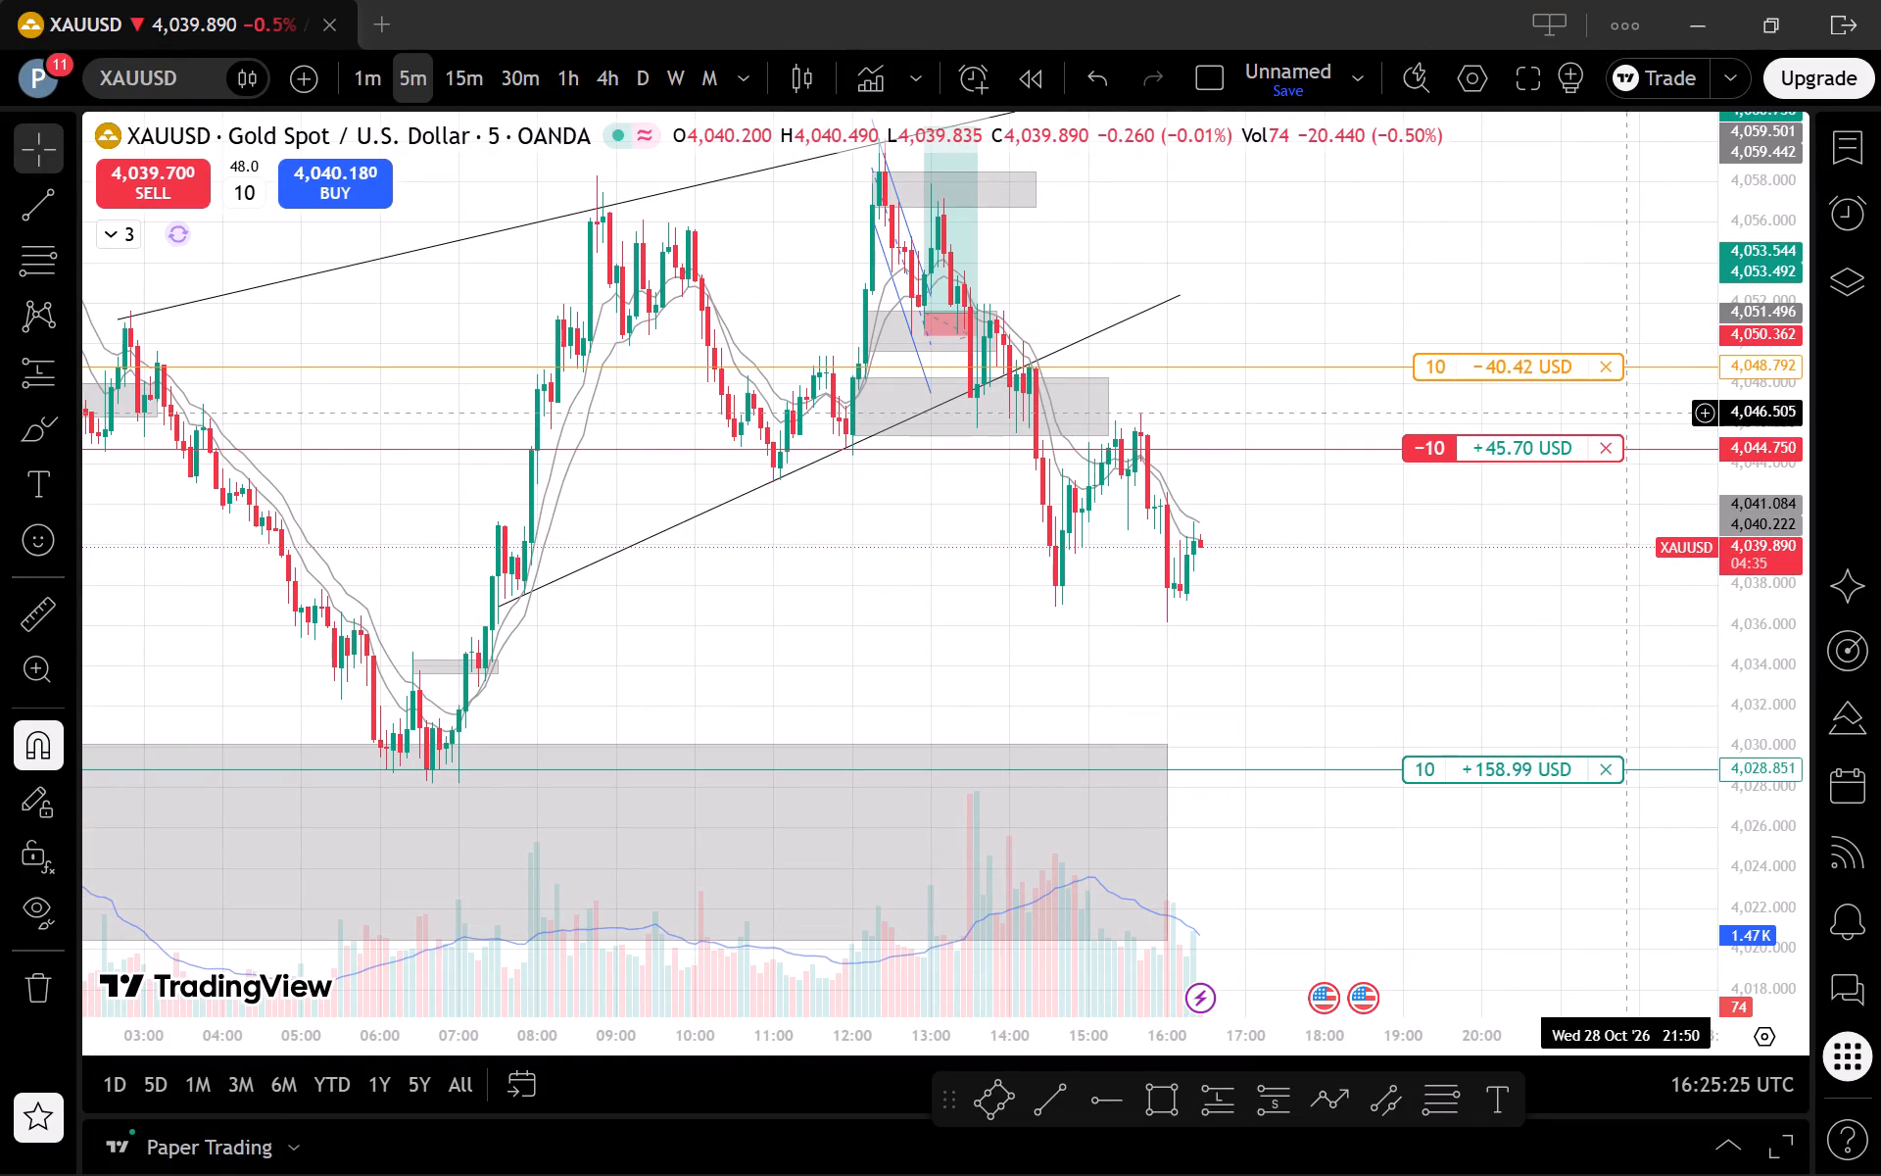
click(1607, 447)
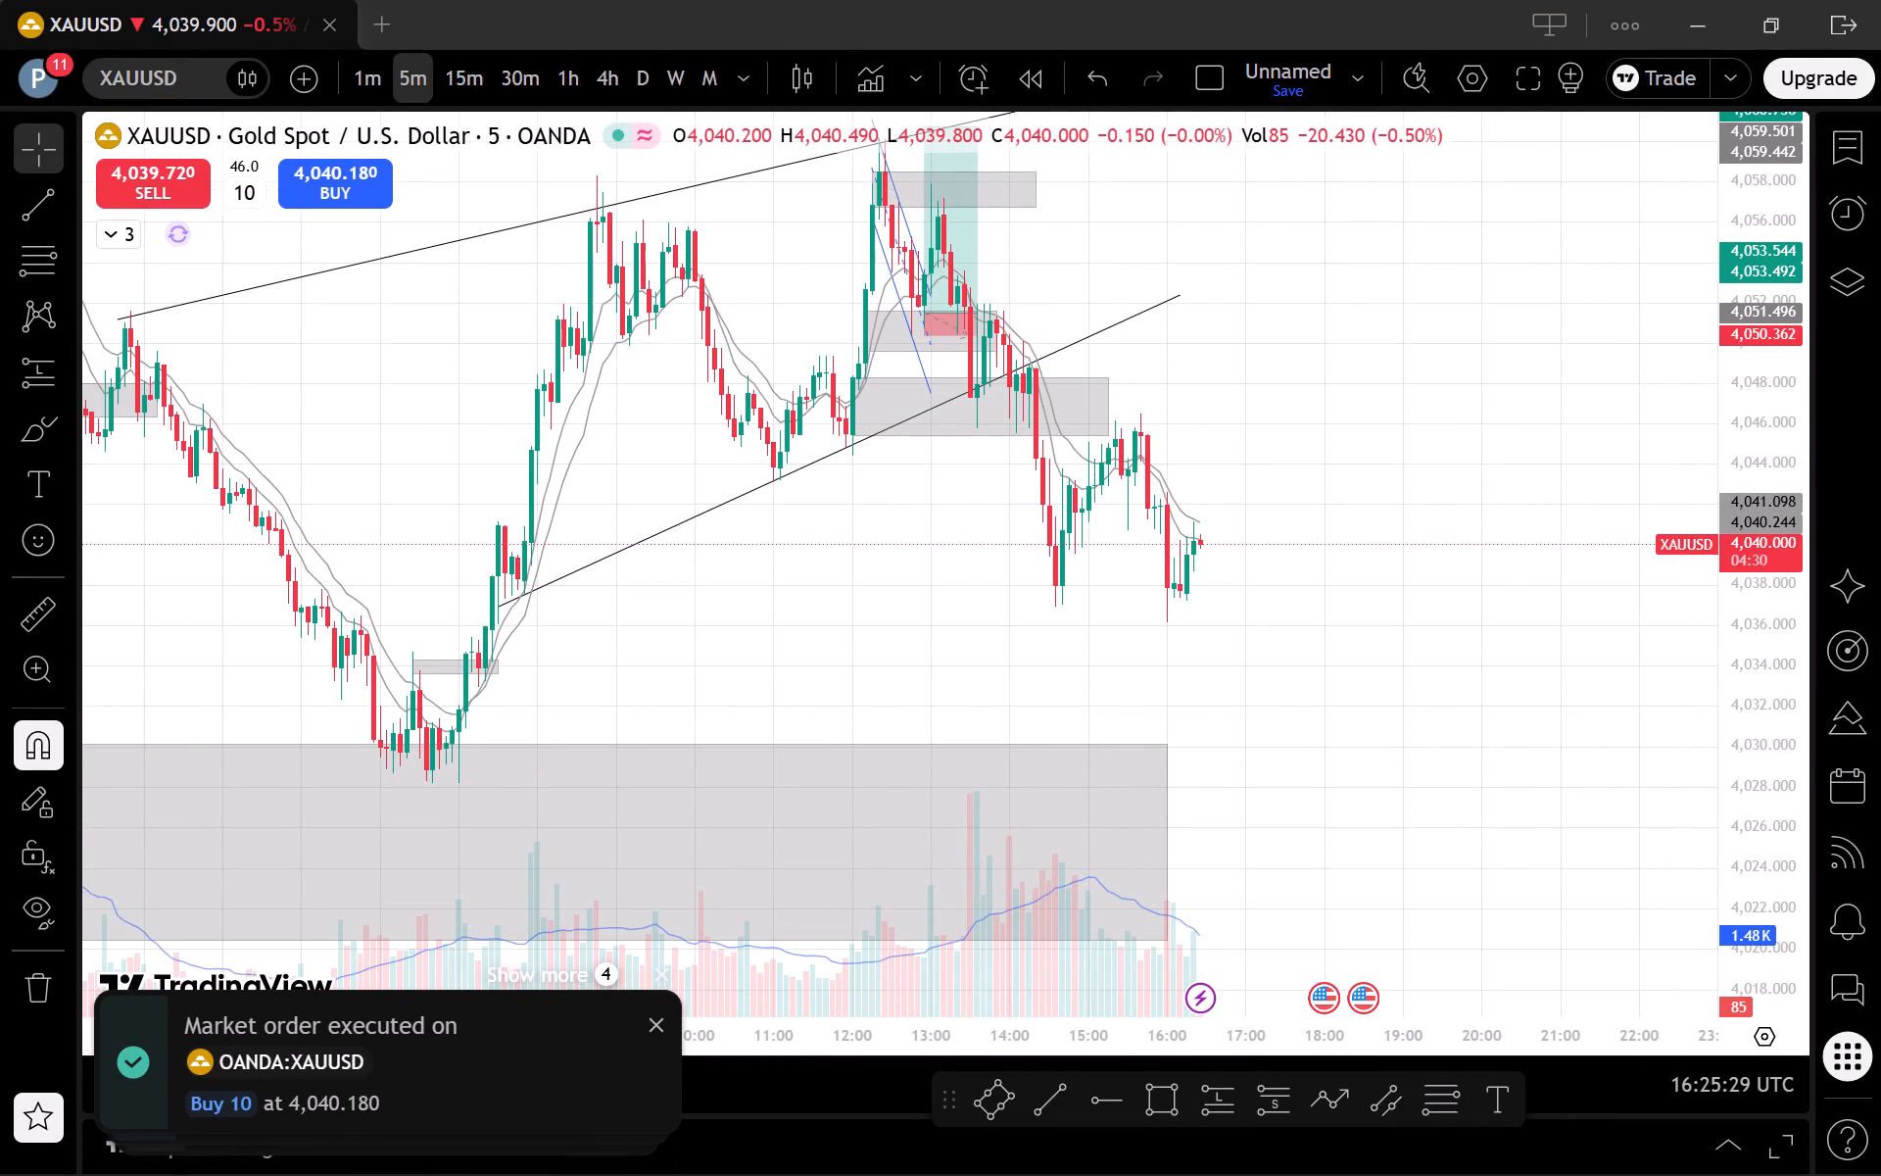
Clear the order notifications and examine XAUUSD price structure on the 1-hour, 4-hour and 30-minute charts.
click(580, 88)
click(662, 1018)
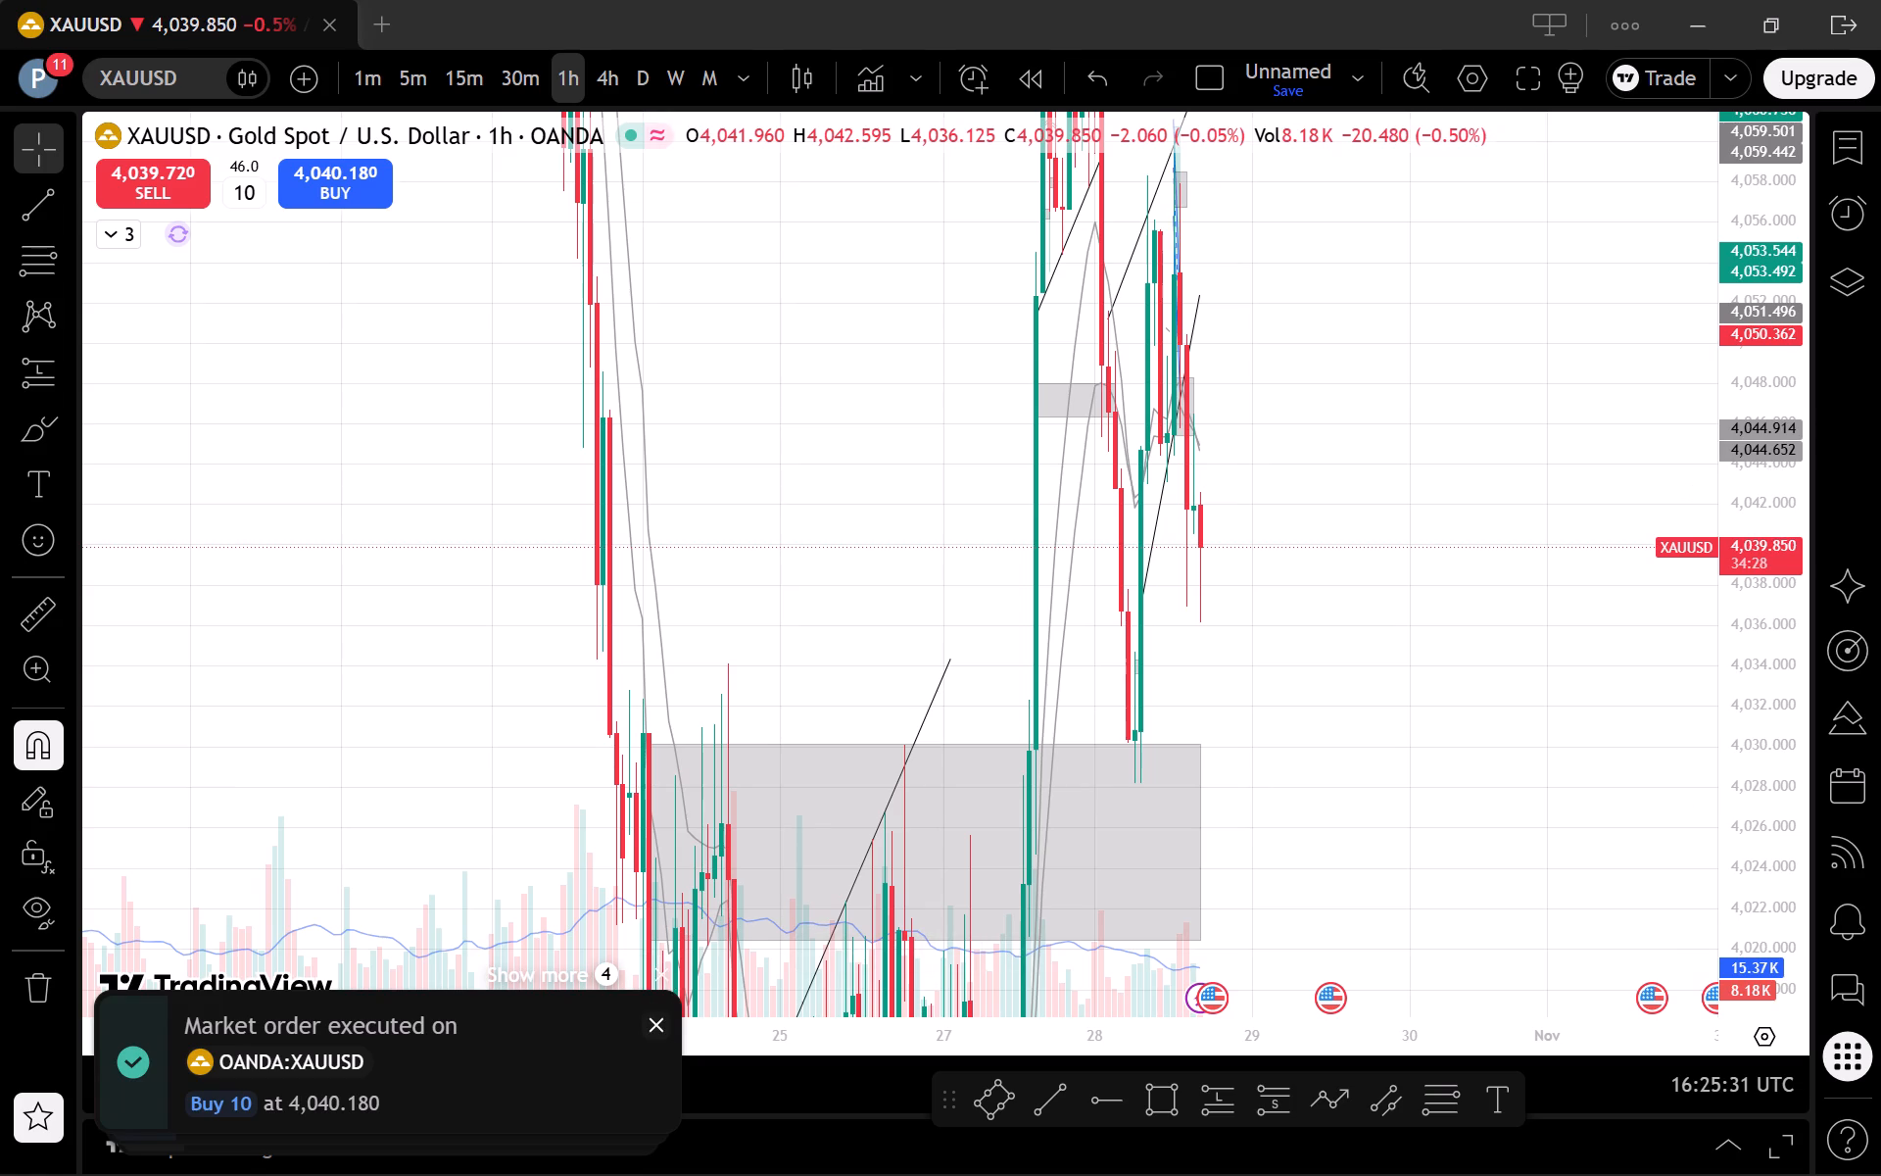
scroll(716, 981, up, 1)
click(660, 1005)
scroll(1465, 643, up, 2)
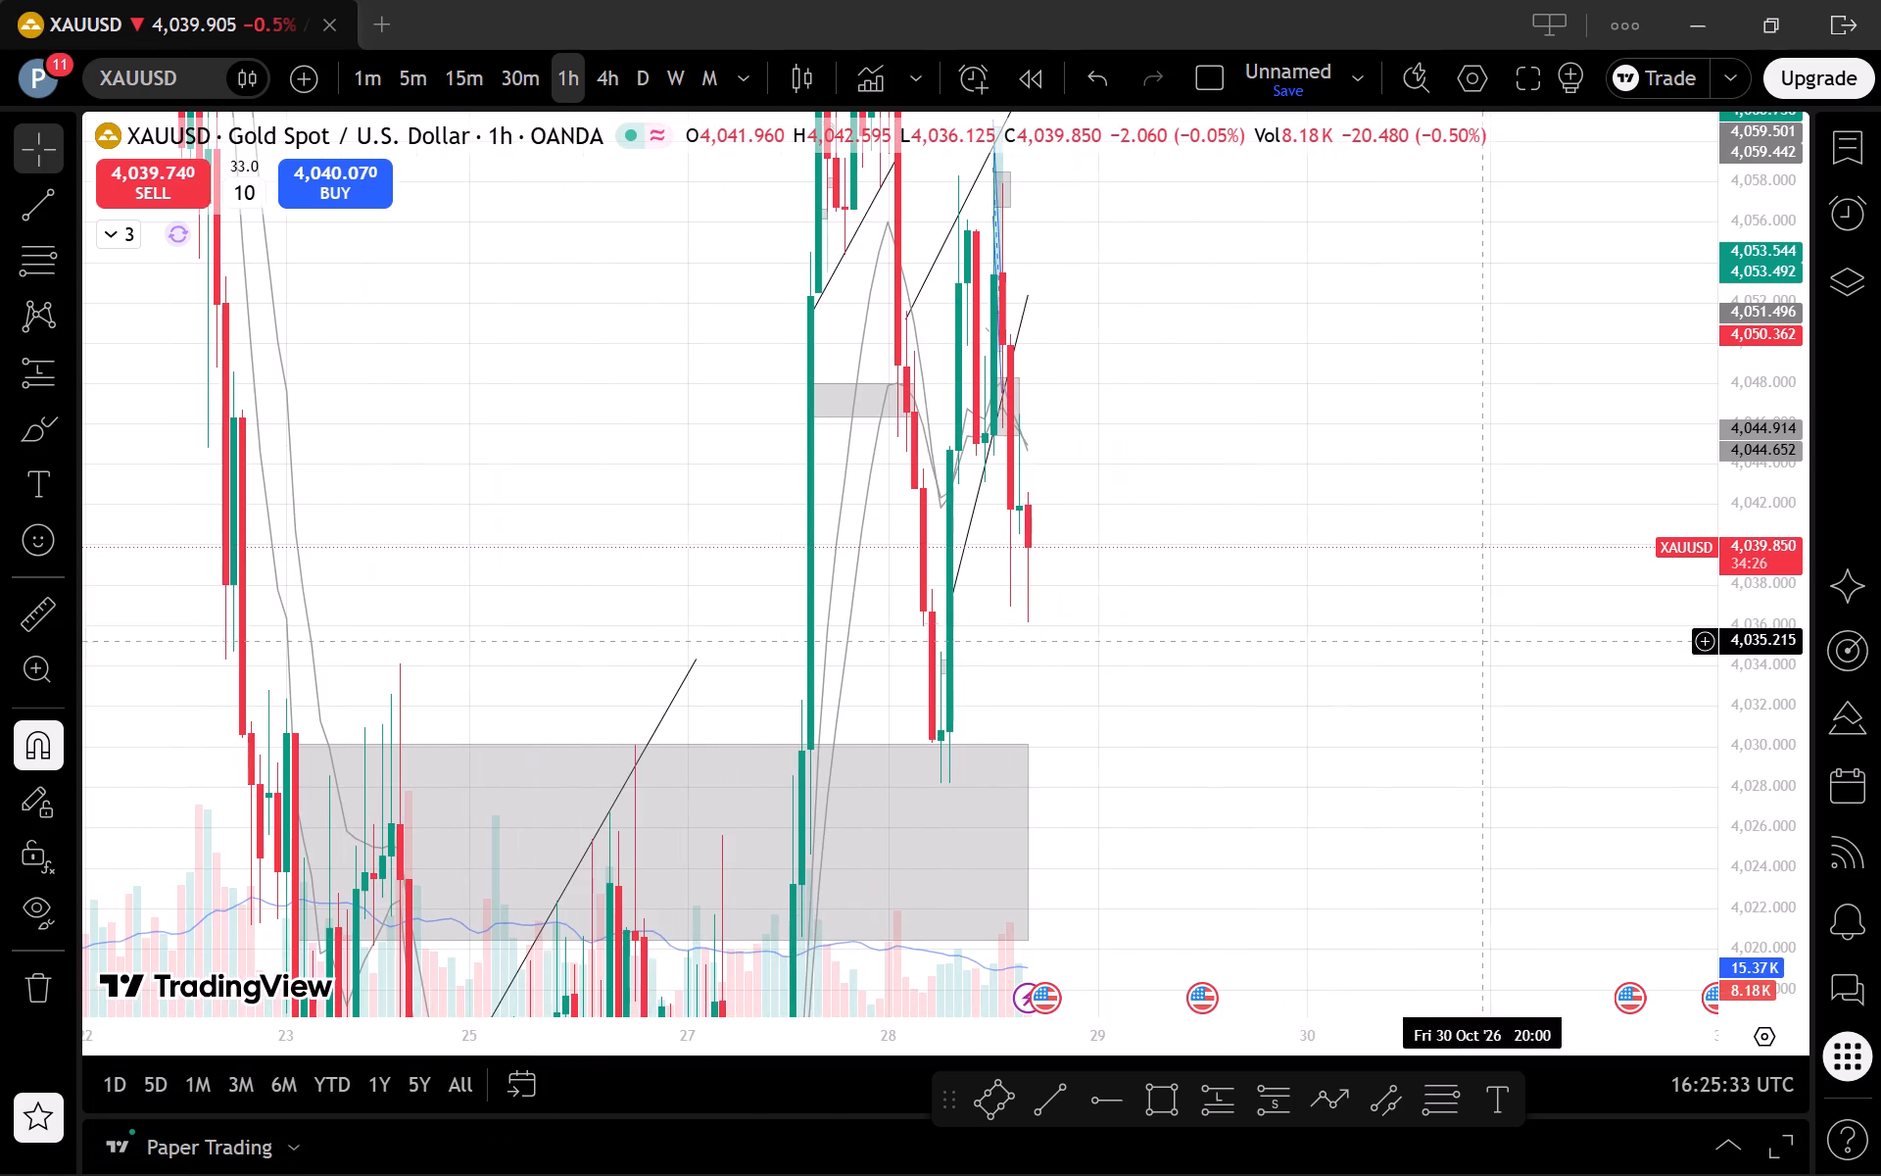
drag(1779, 524, 1779, 809)
scroll(1376, 580, up, 2)
drag(1311, 629, 1552, 713)
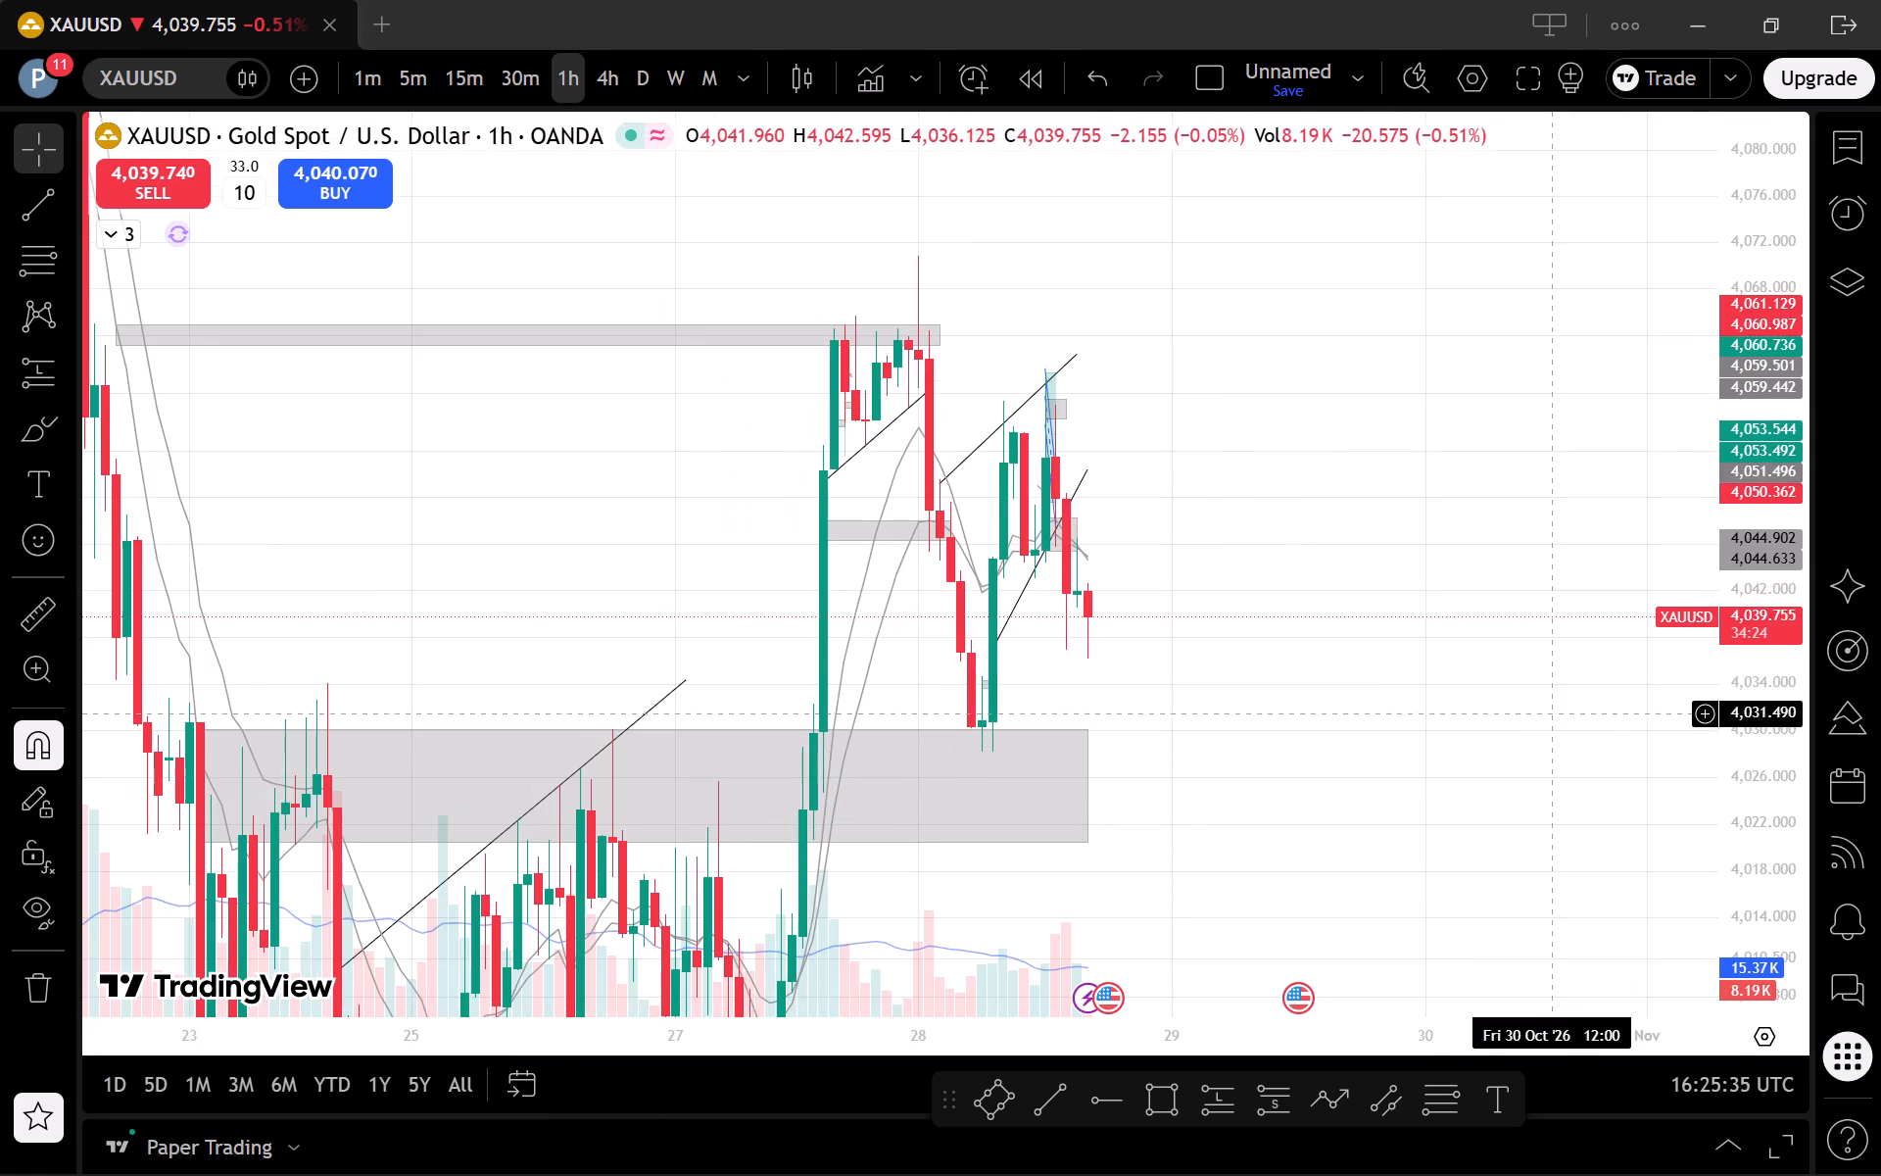
click(614, 88)
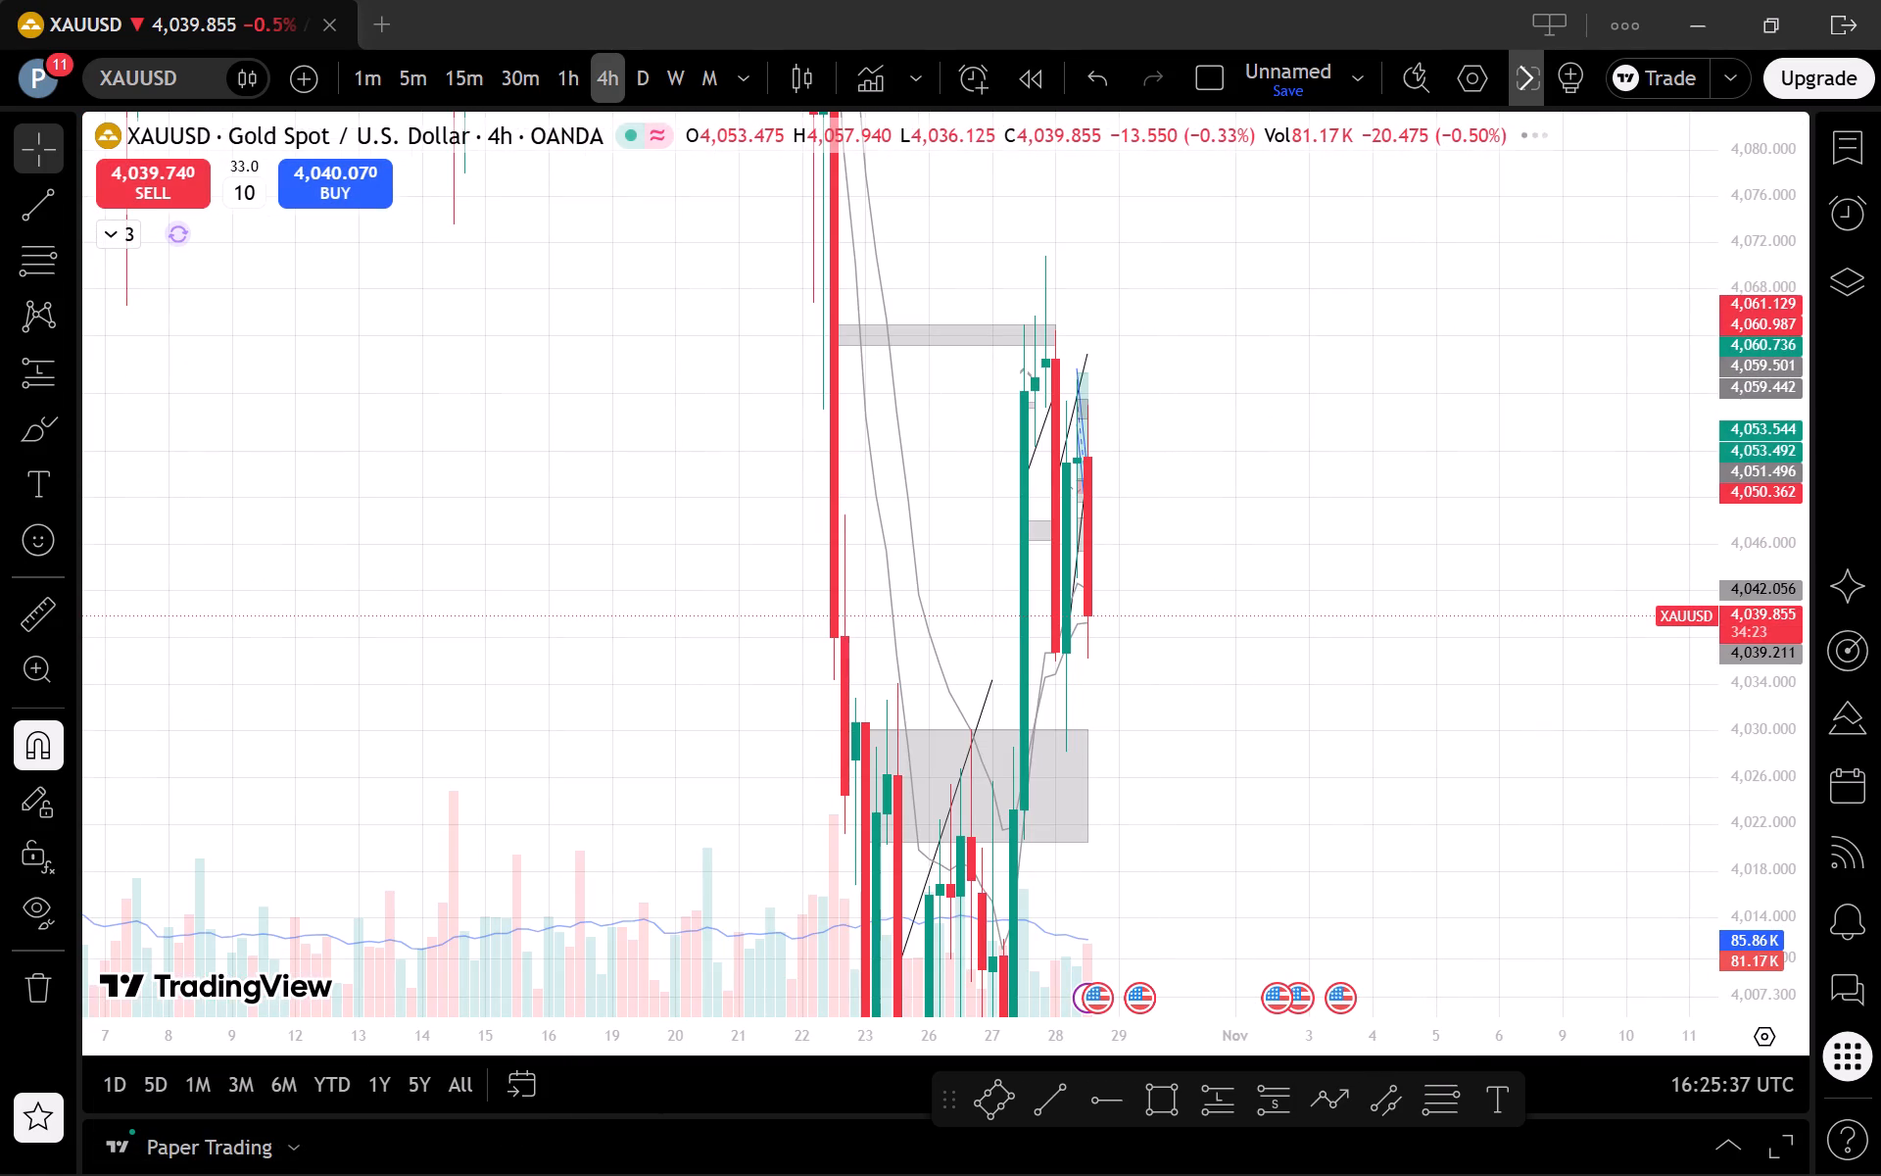
click(566, 78)
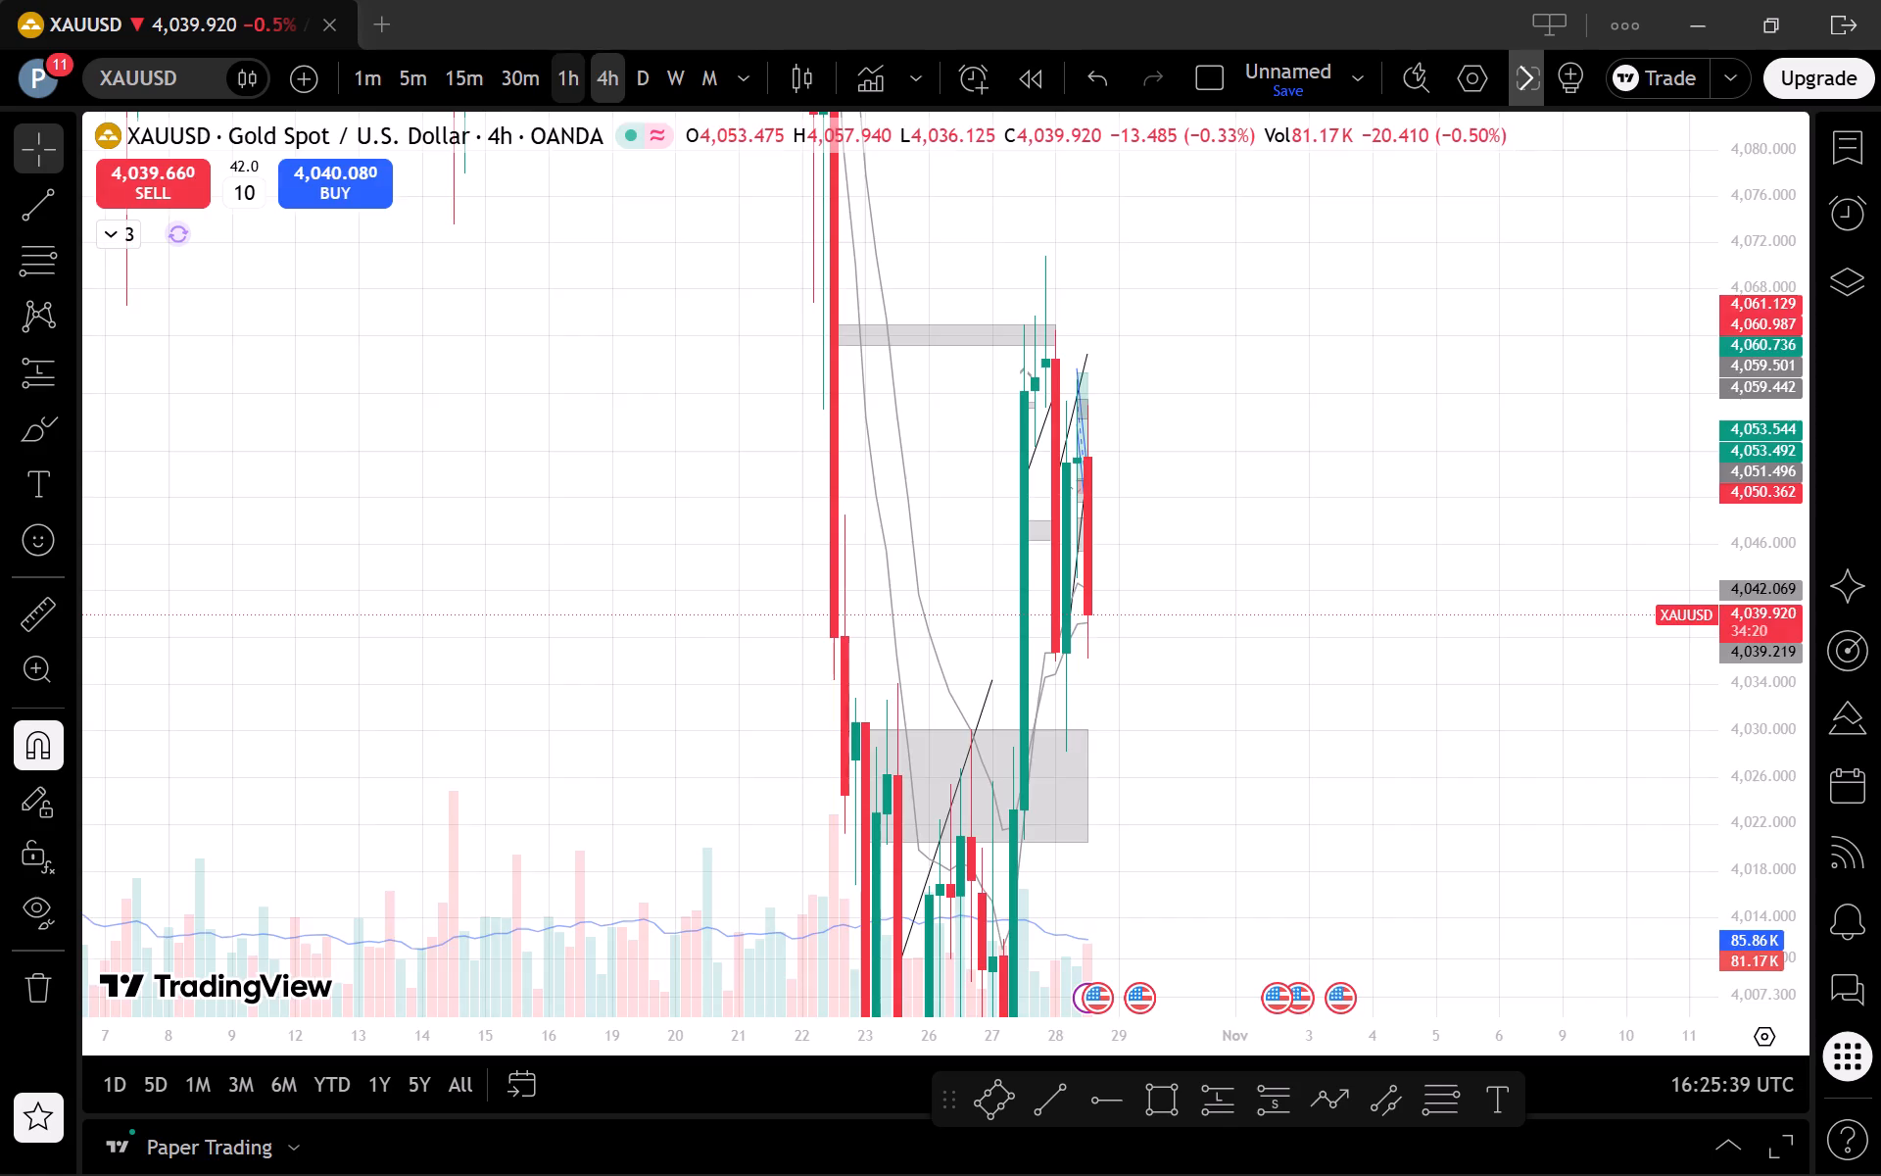
click(513, 71)
scroll(1451, 698, down, 1)
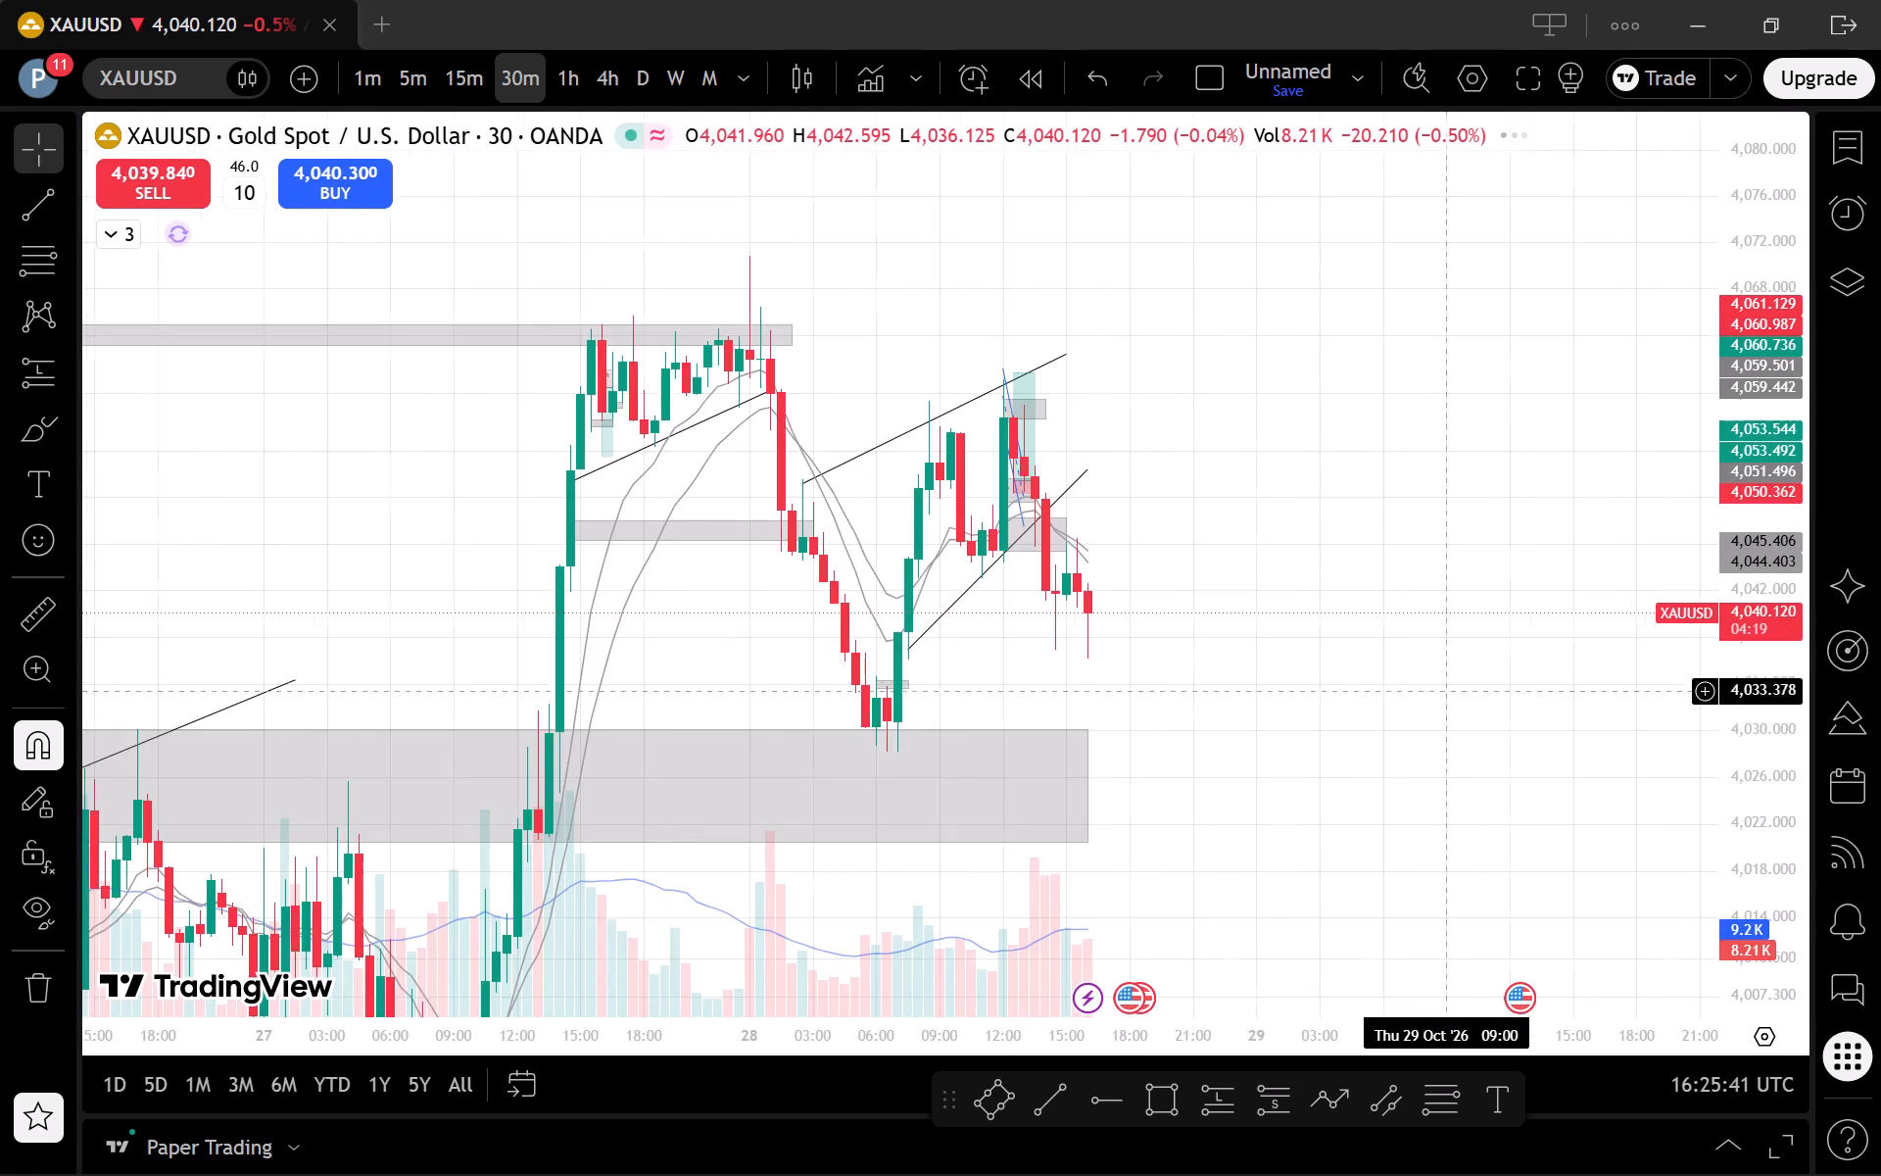
Compare recent XAUUSD price action on the 15-minute and 5-minute charts, ending with a close look at the 1-minute chart.
click(466, 89)
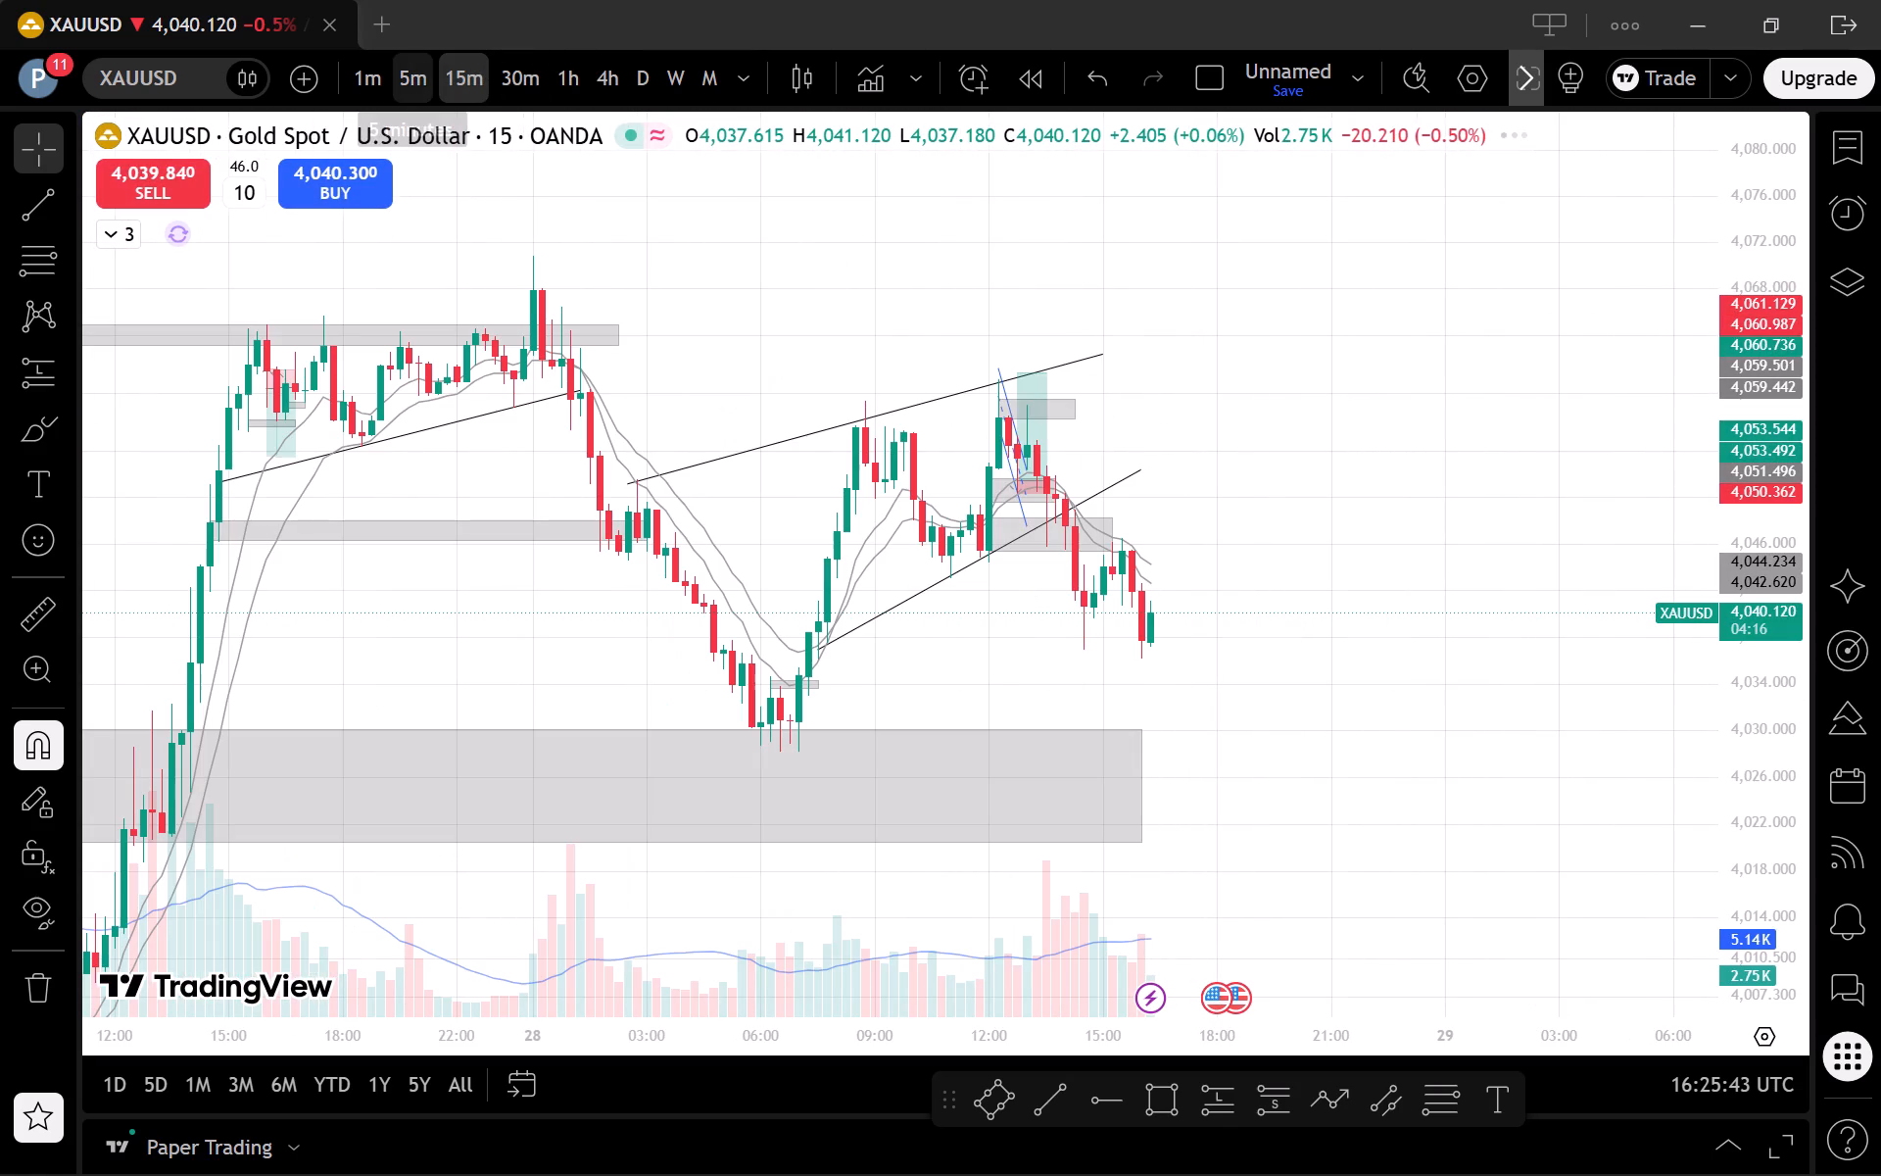
click(417, 75)
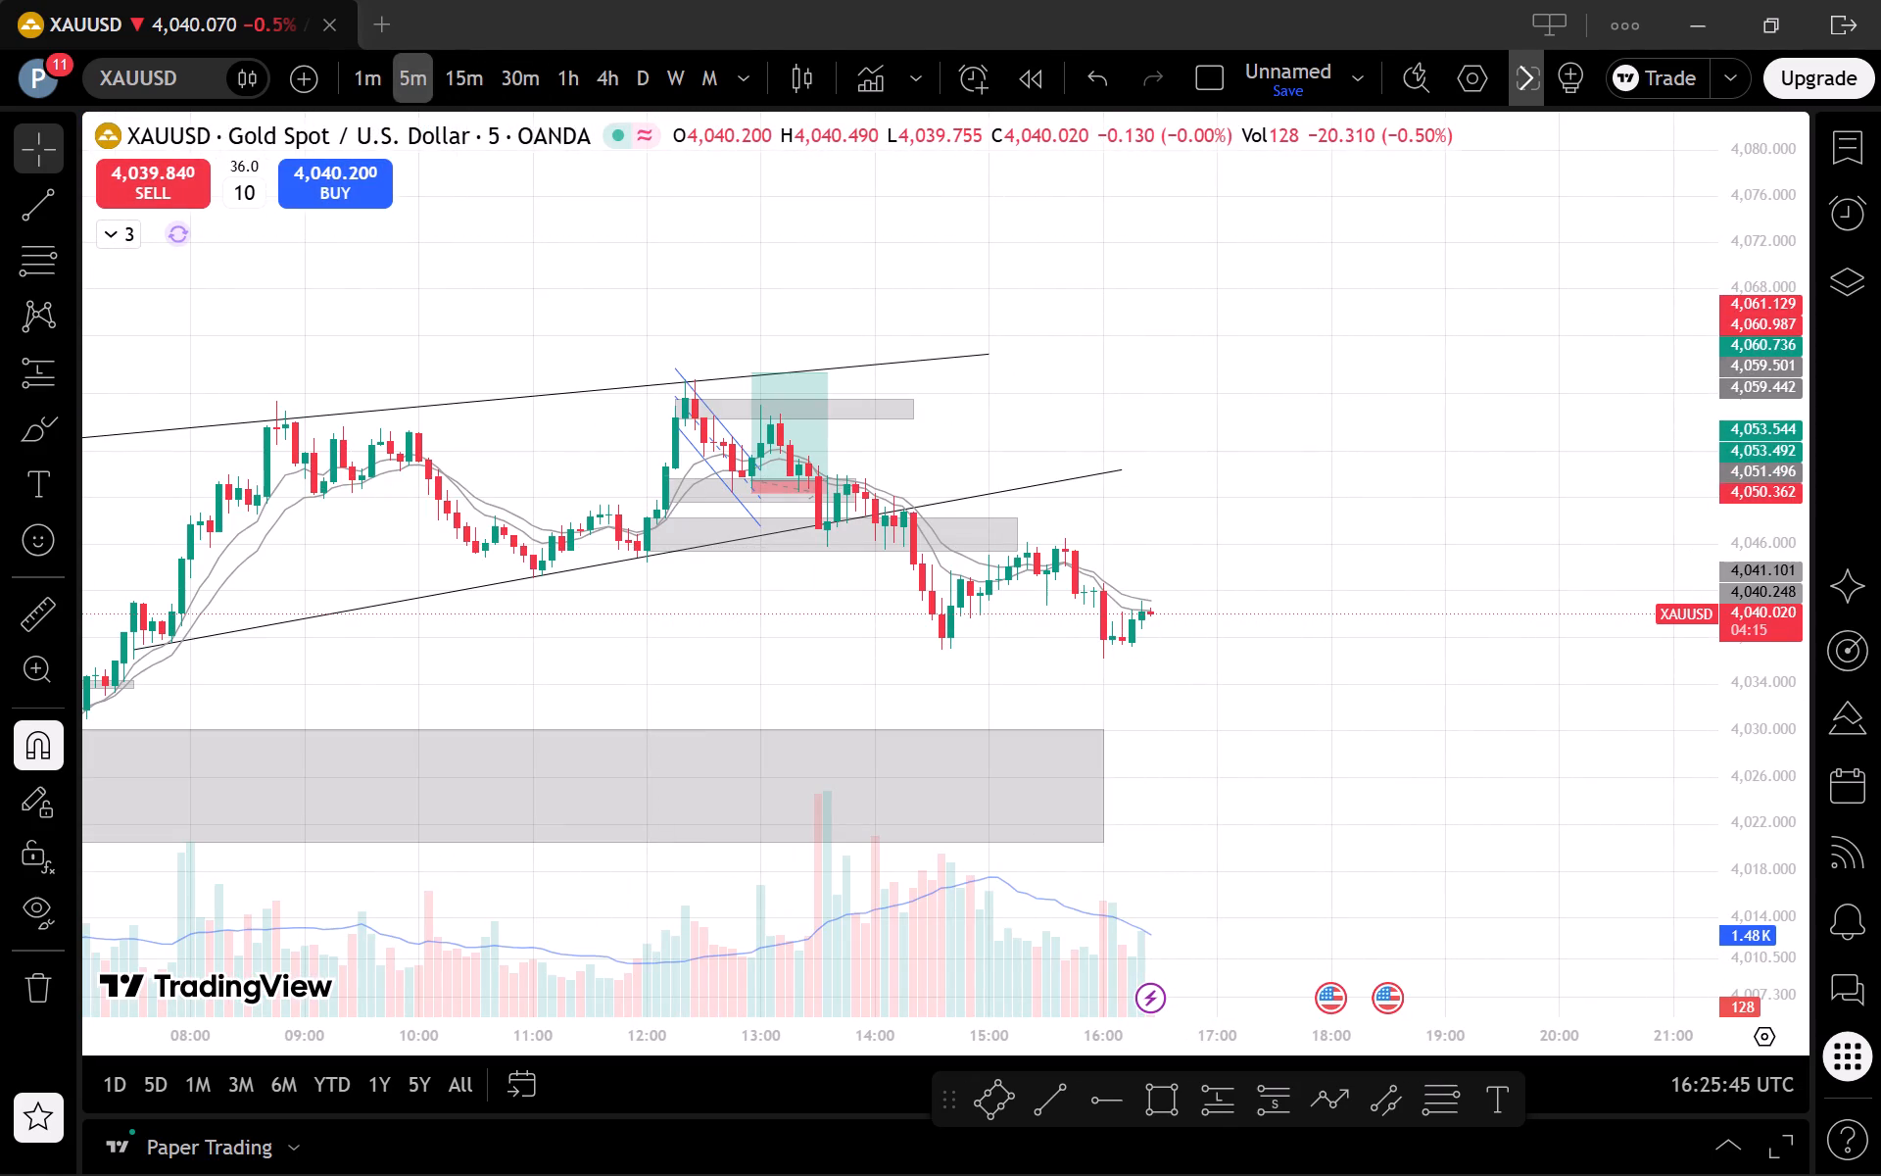
click(458, 80)
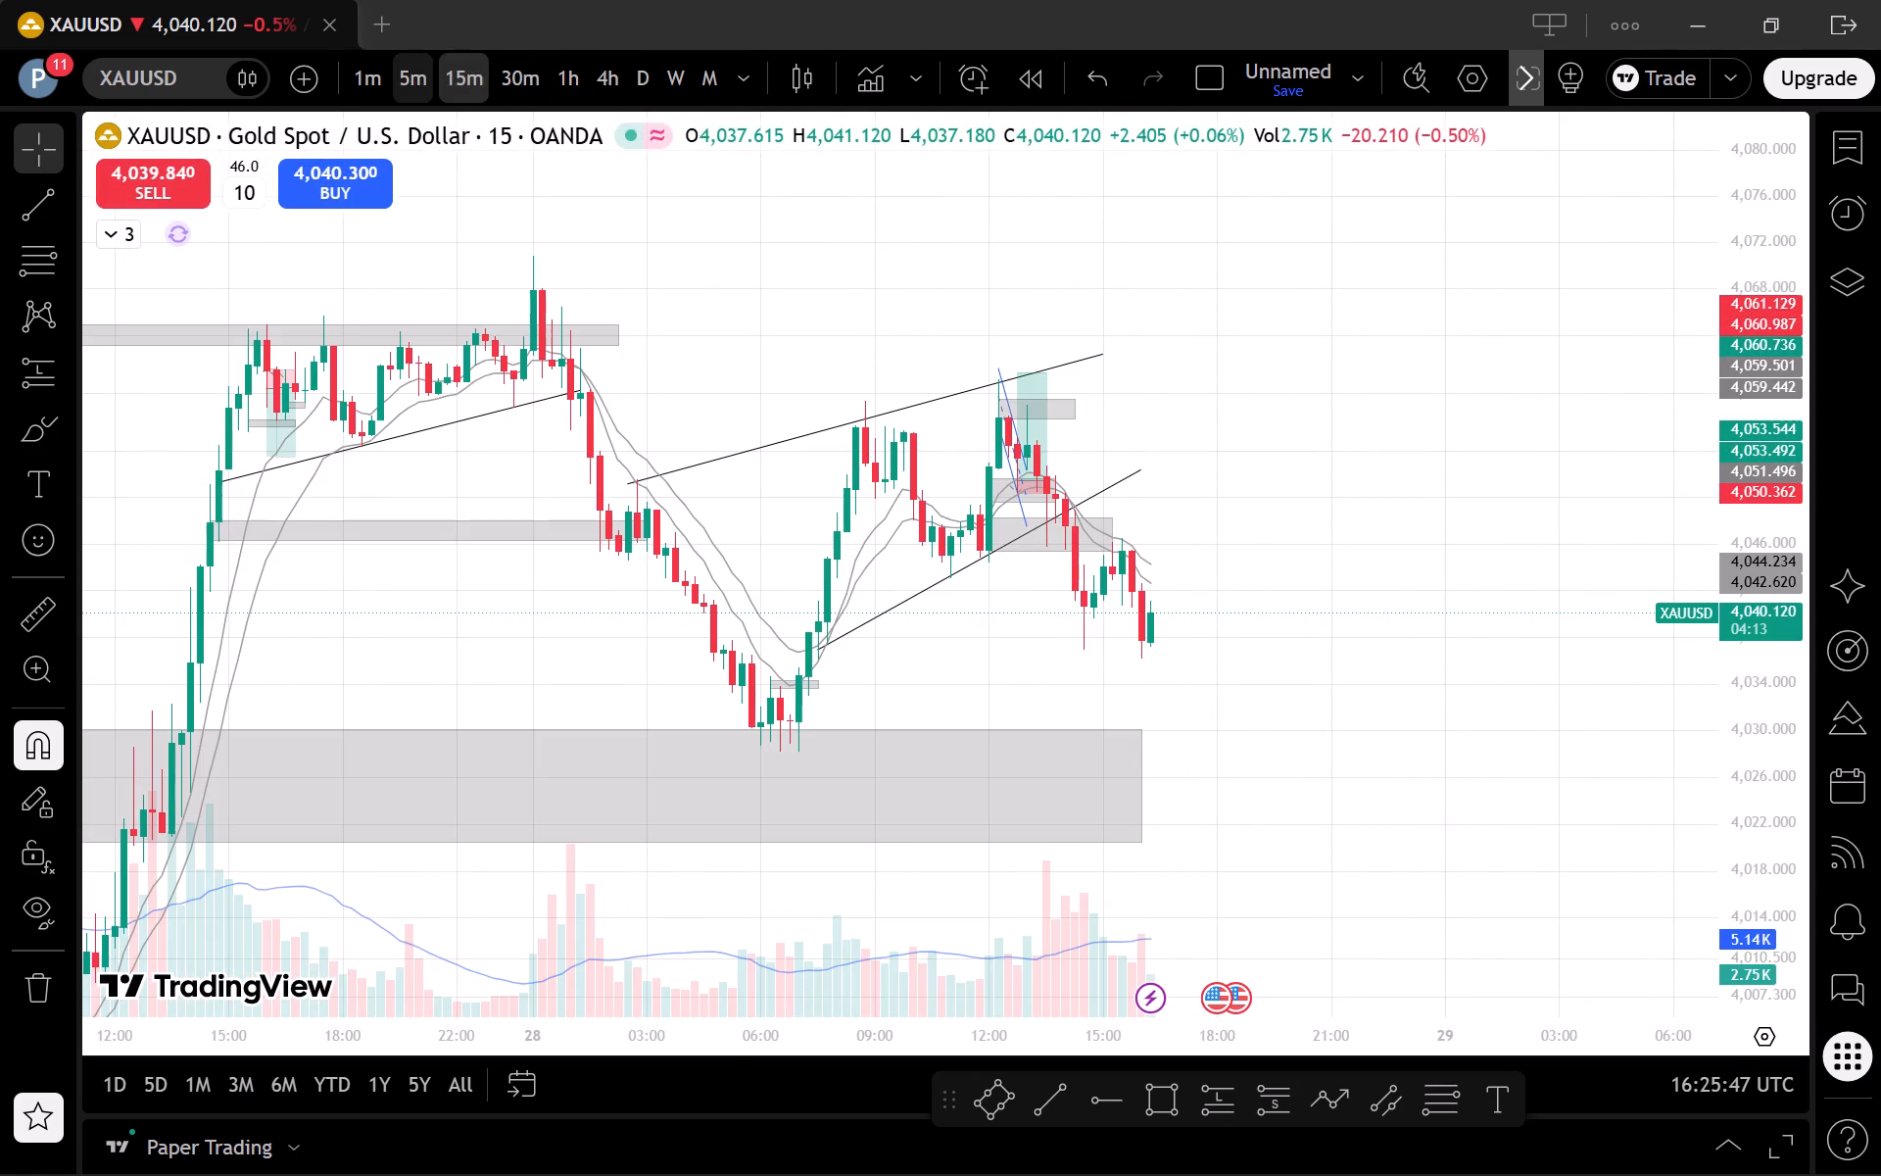
click(409, 67)
drag(1772, 931, 1711, 656)
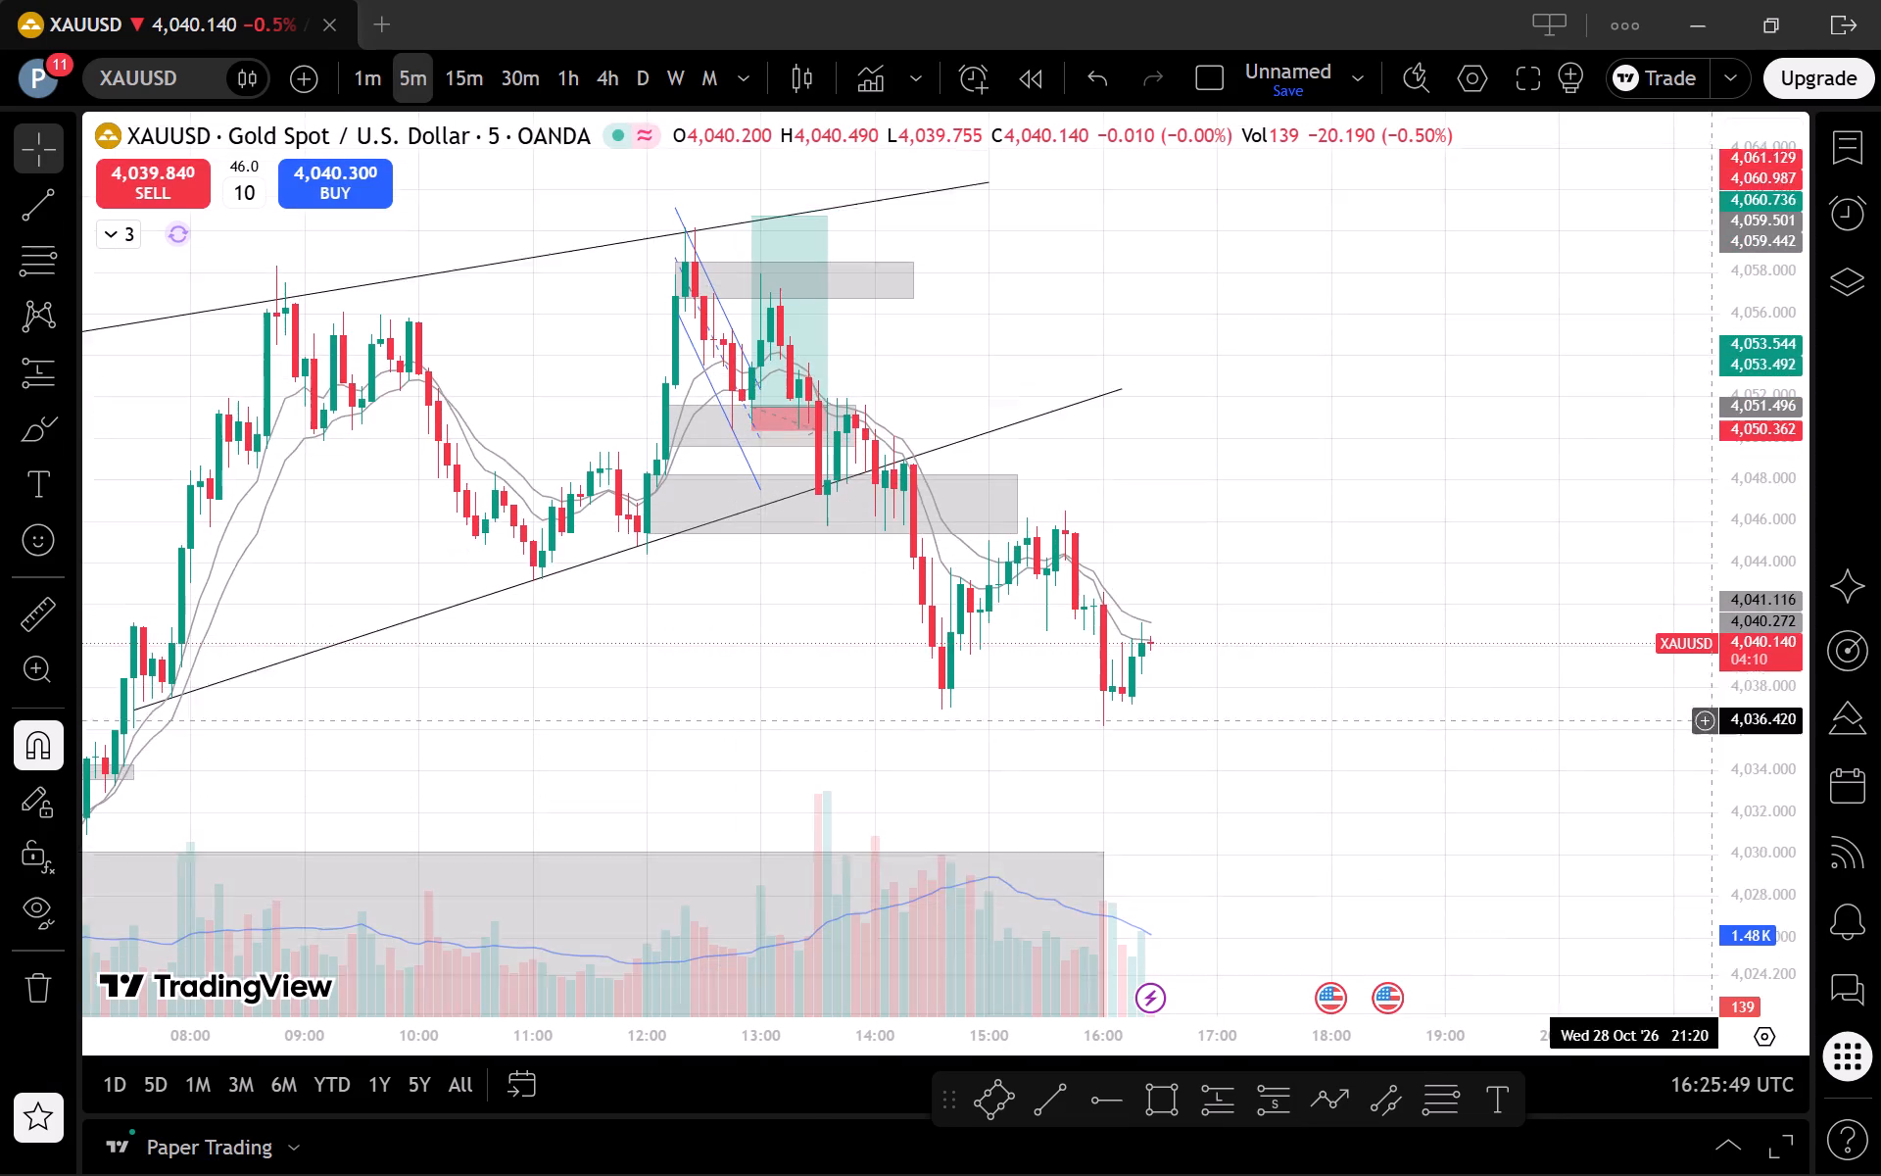
drag(1711, 656, 1698, 641)
scroll(1592, 589, up, 2)
drag(1189, 760, 1302, 677)
scroll(1306, 667, down, 1)
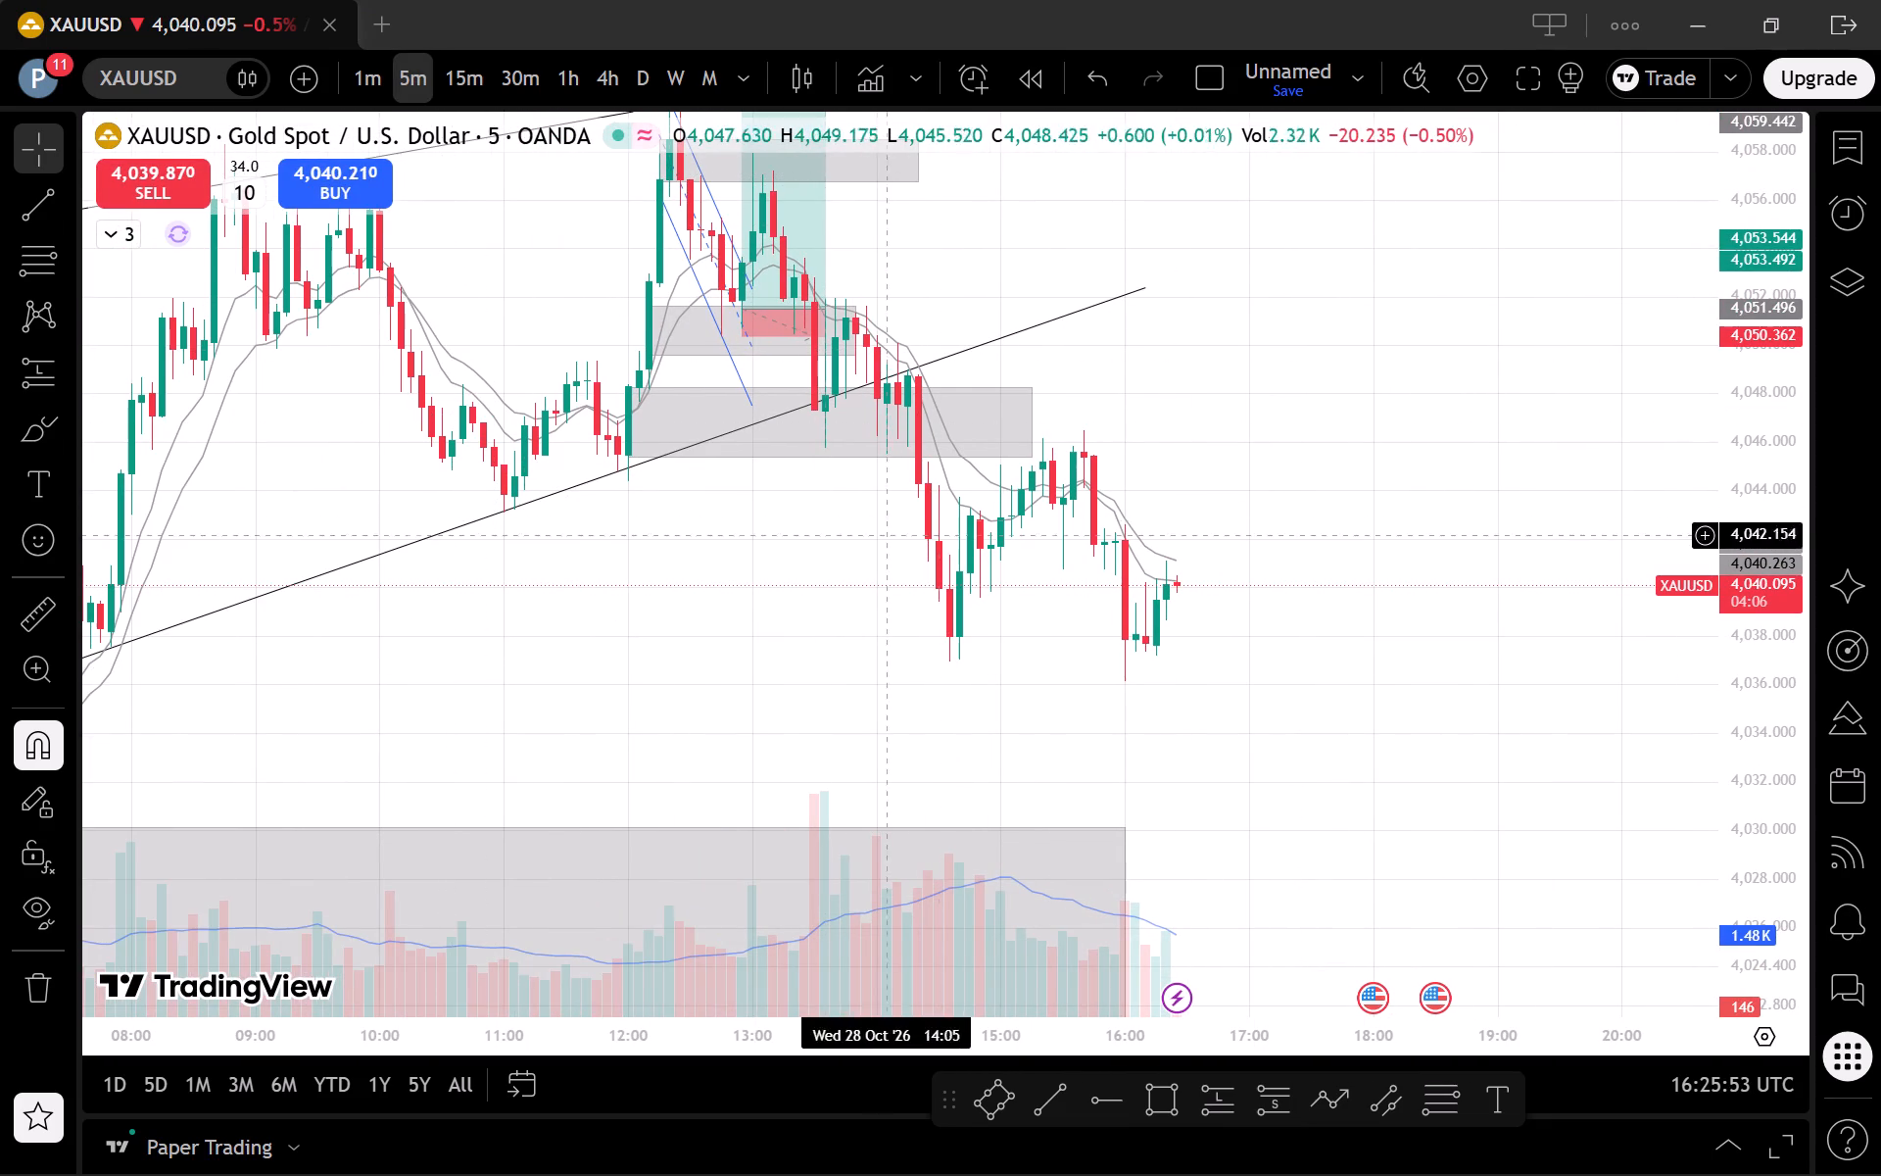
click(375, 80)
scroll(1200, 741, down, 2)
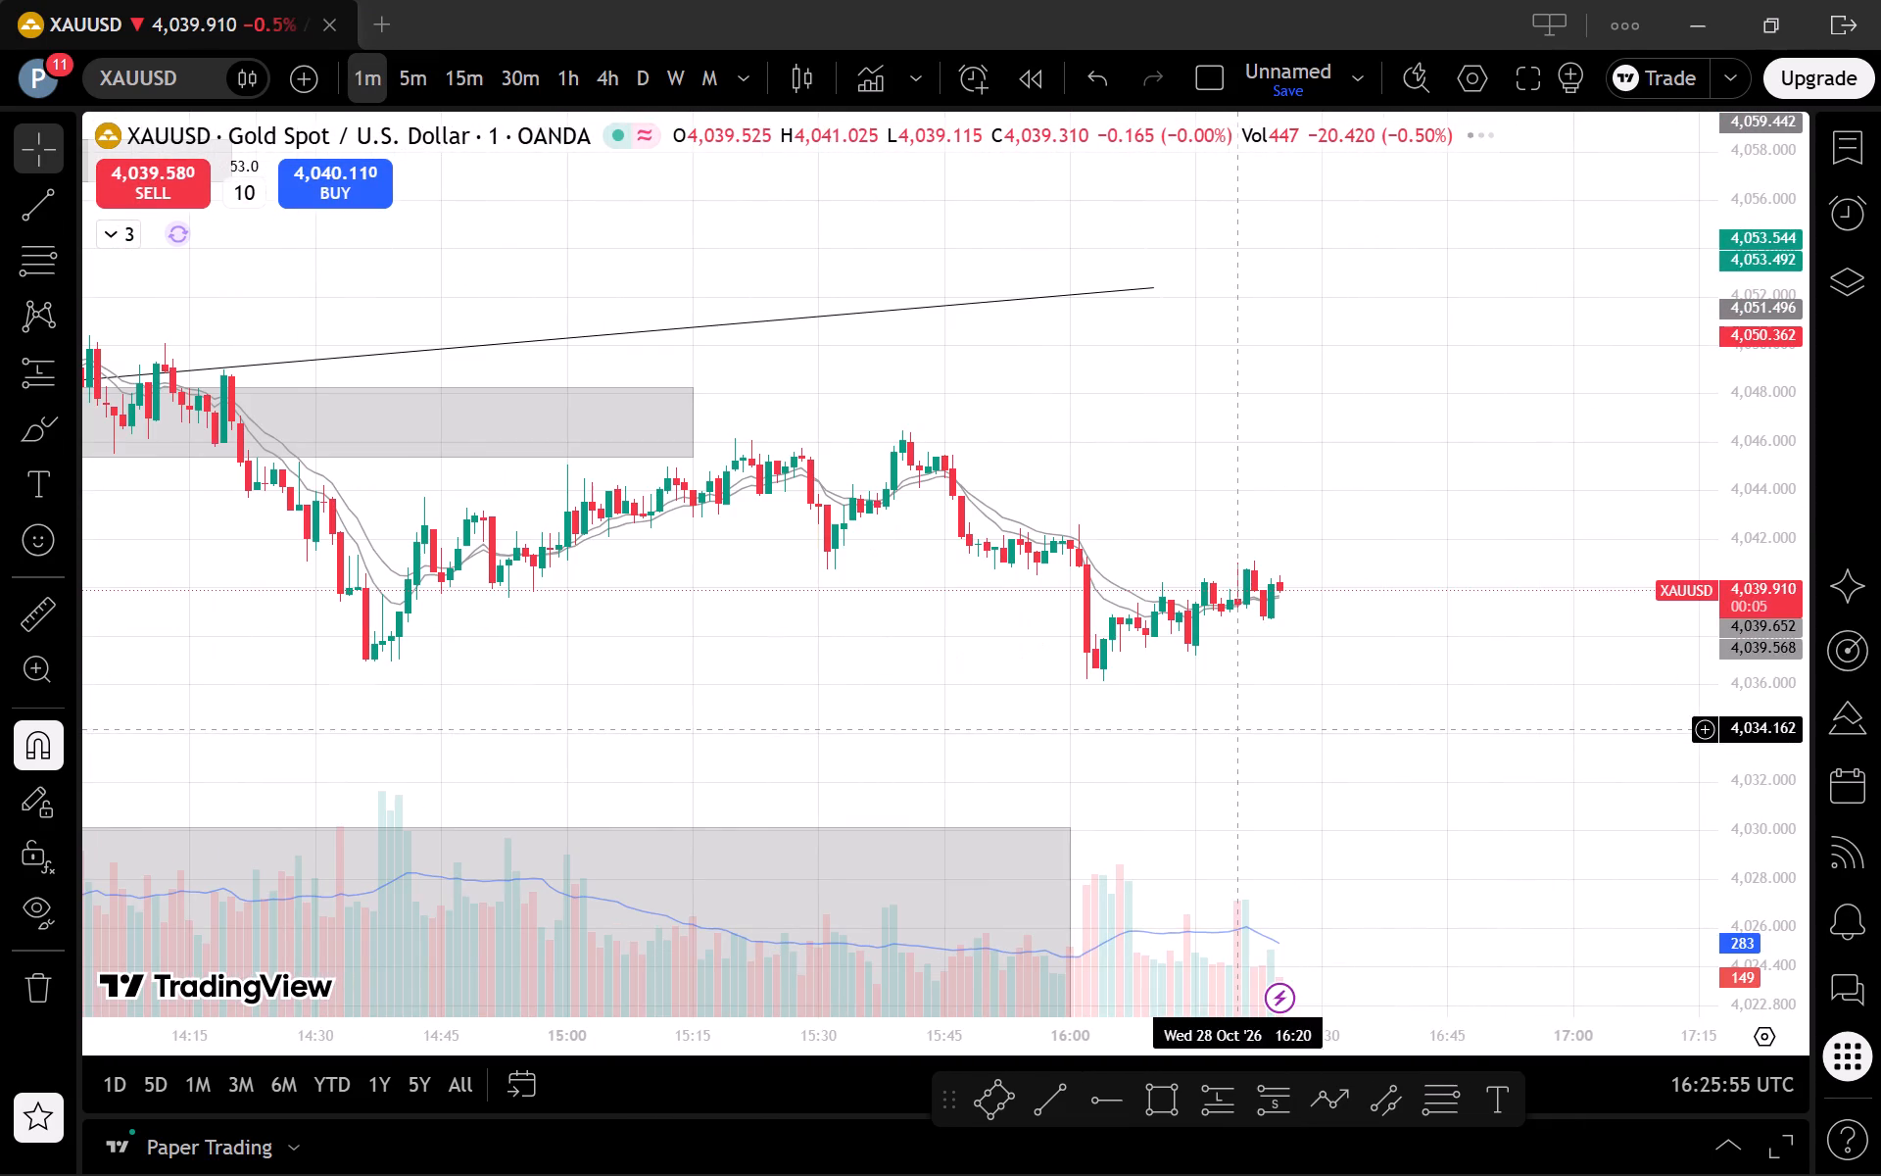
drag(1791, 894, 1716, 676)
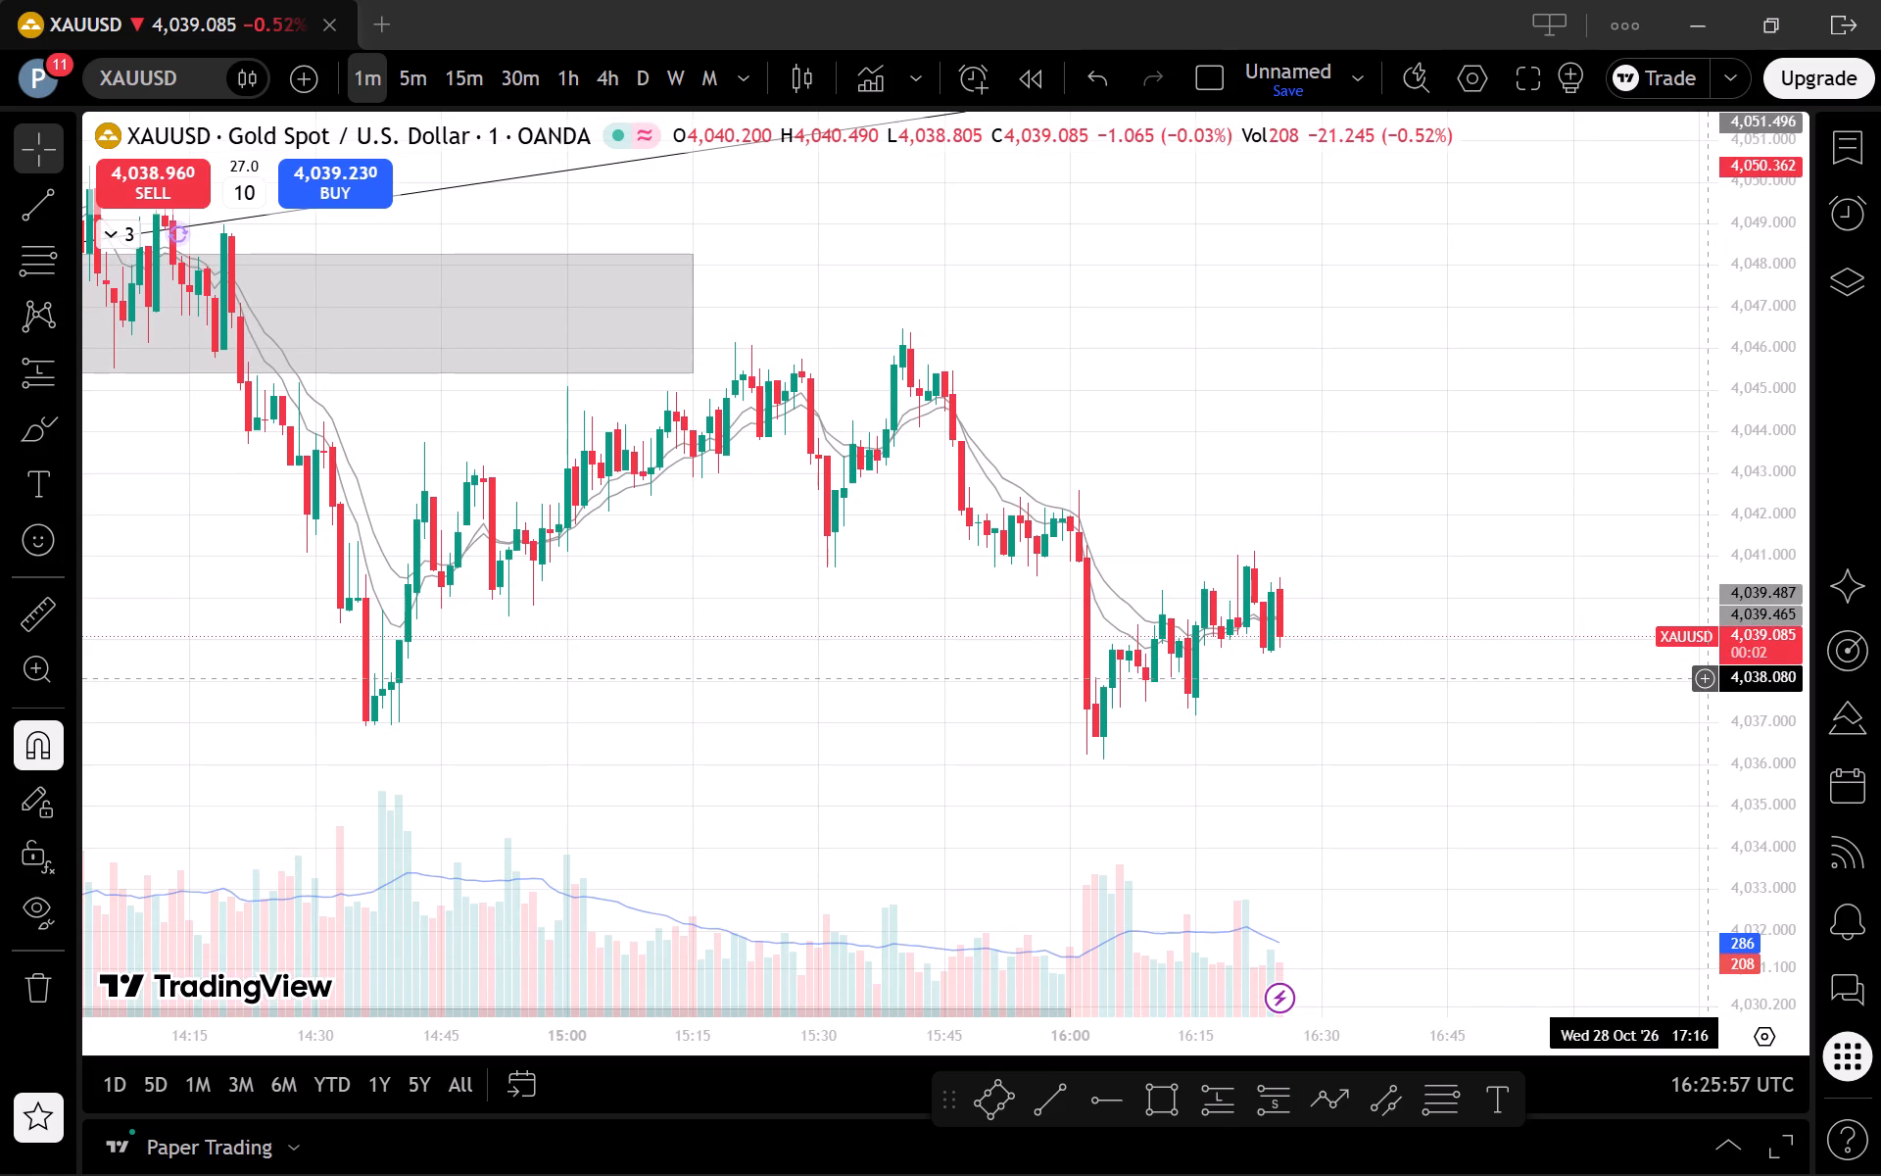
scroll(1527, 646, up, 1)
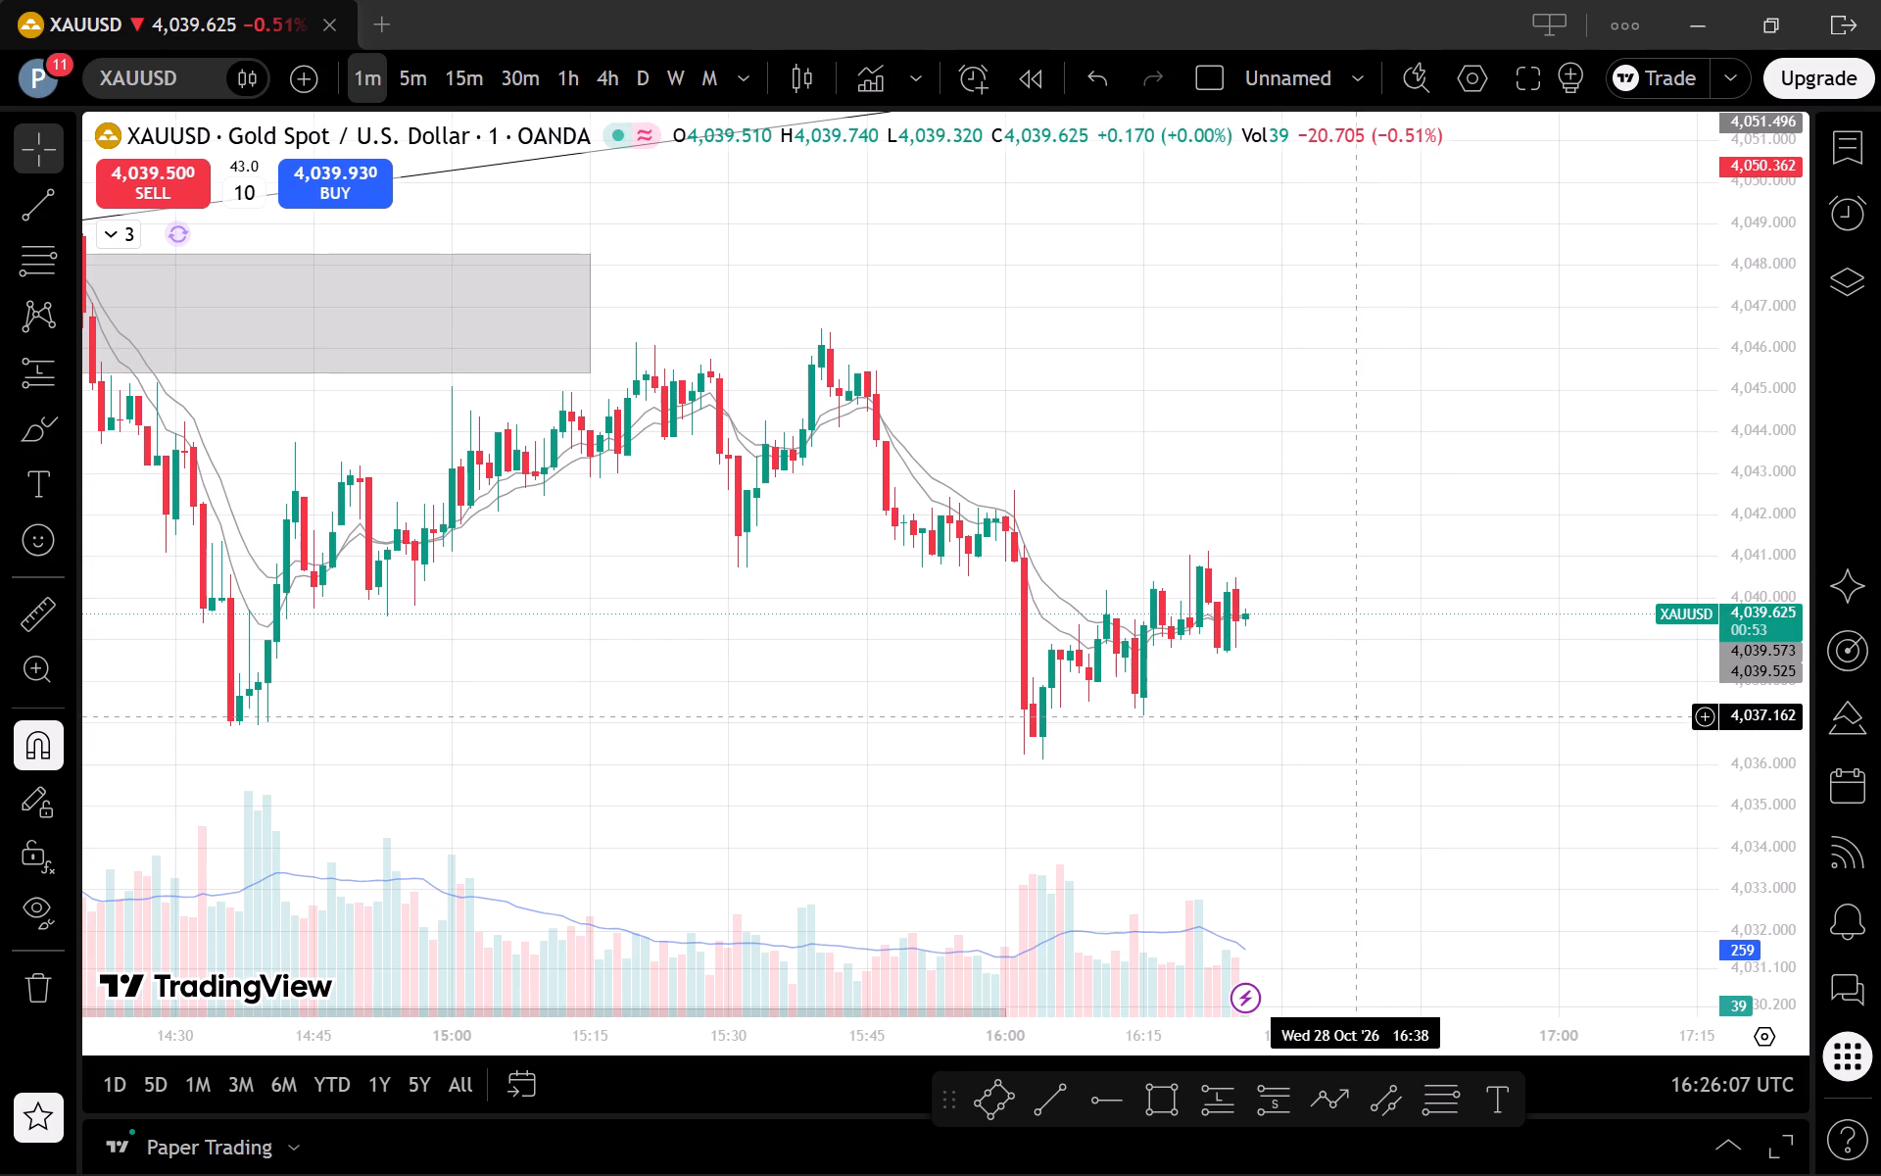
Re-examine XAUUSD around the drawn zones and trendlines on the 5-minute, 15-minute, 30-minute and 1-hour charts.
click(418, 72)
drag(1762, 345, 1719, 656)
scroll(1540, 603, down, 1)
drag(1516, 643, 1520, 557)
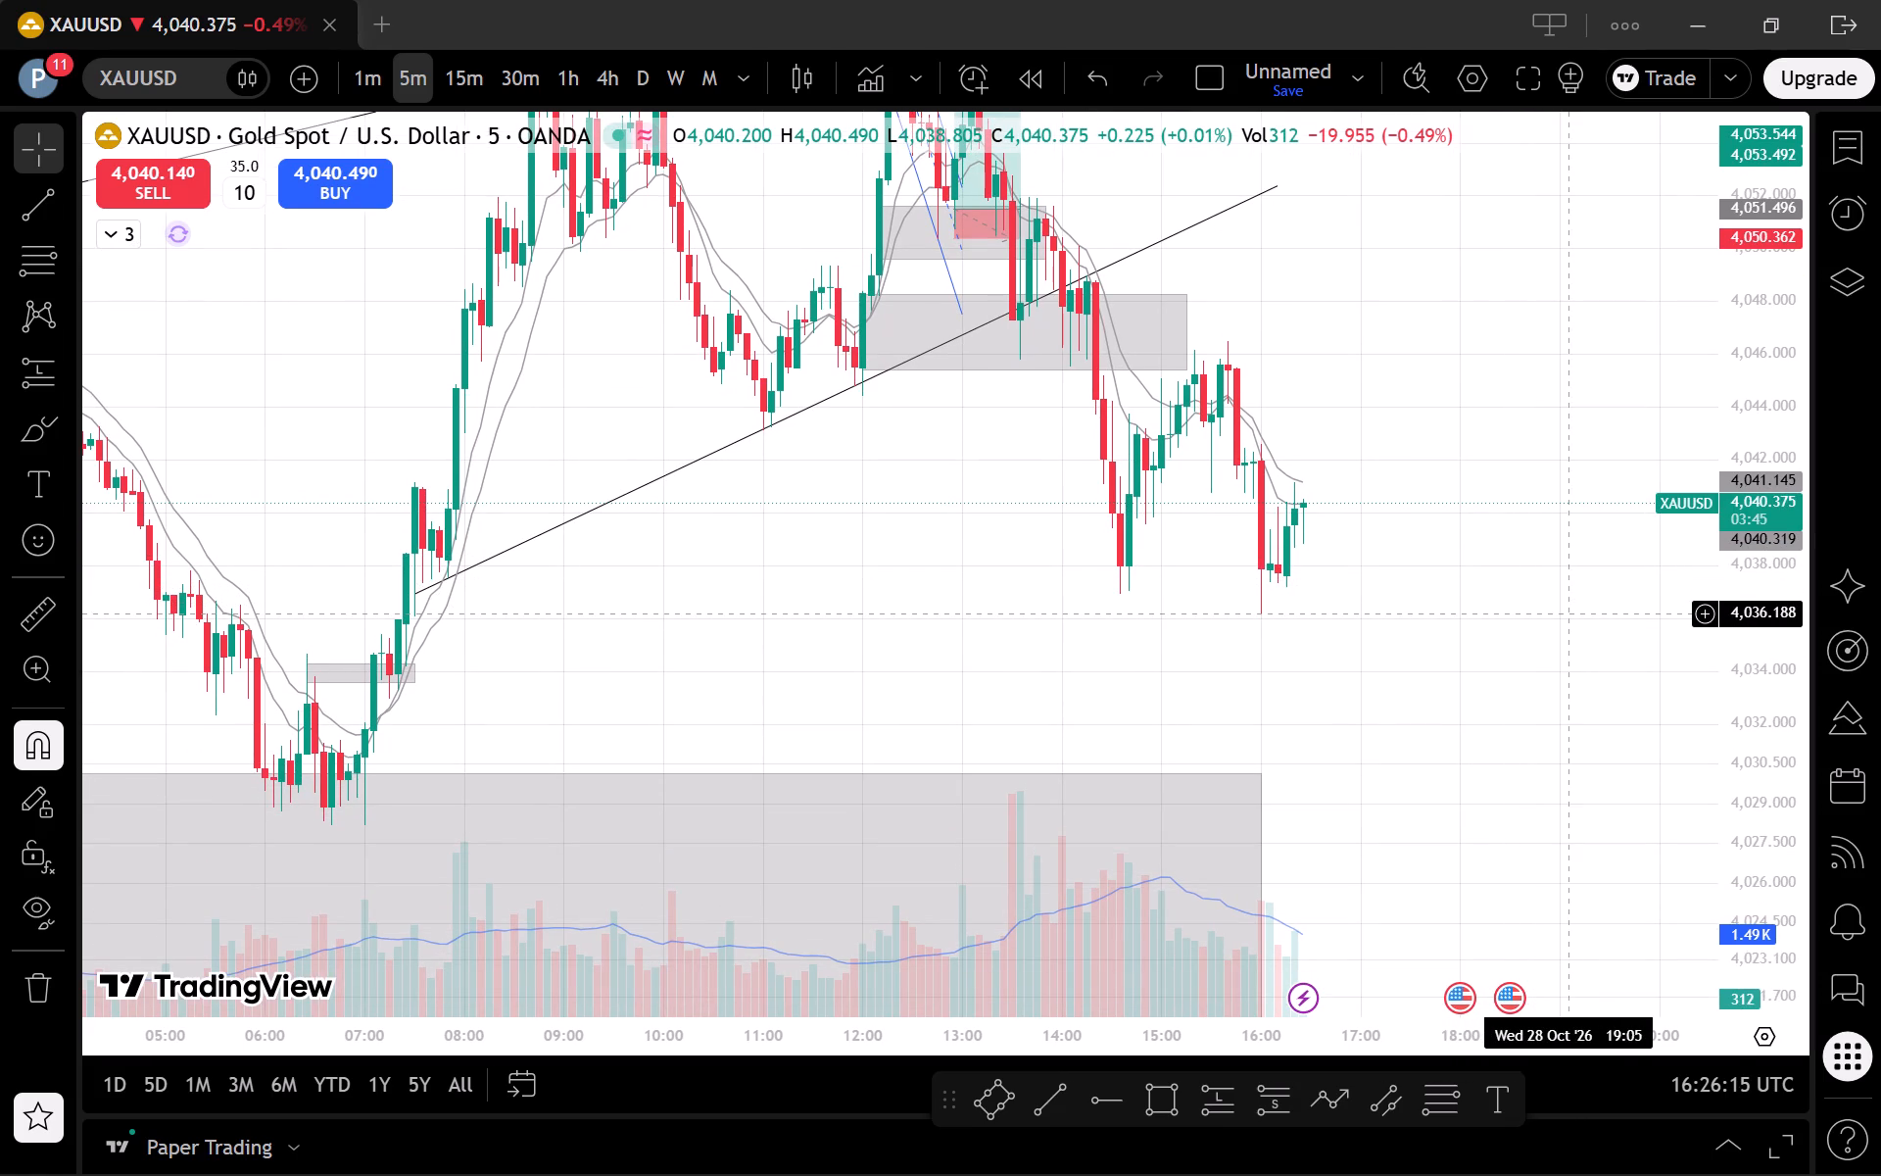
scroll(1519, 654, up, 1)
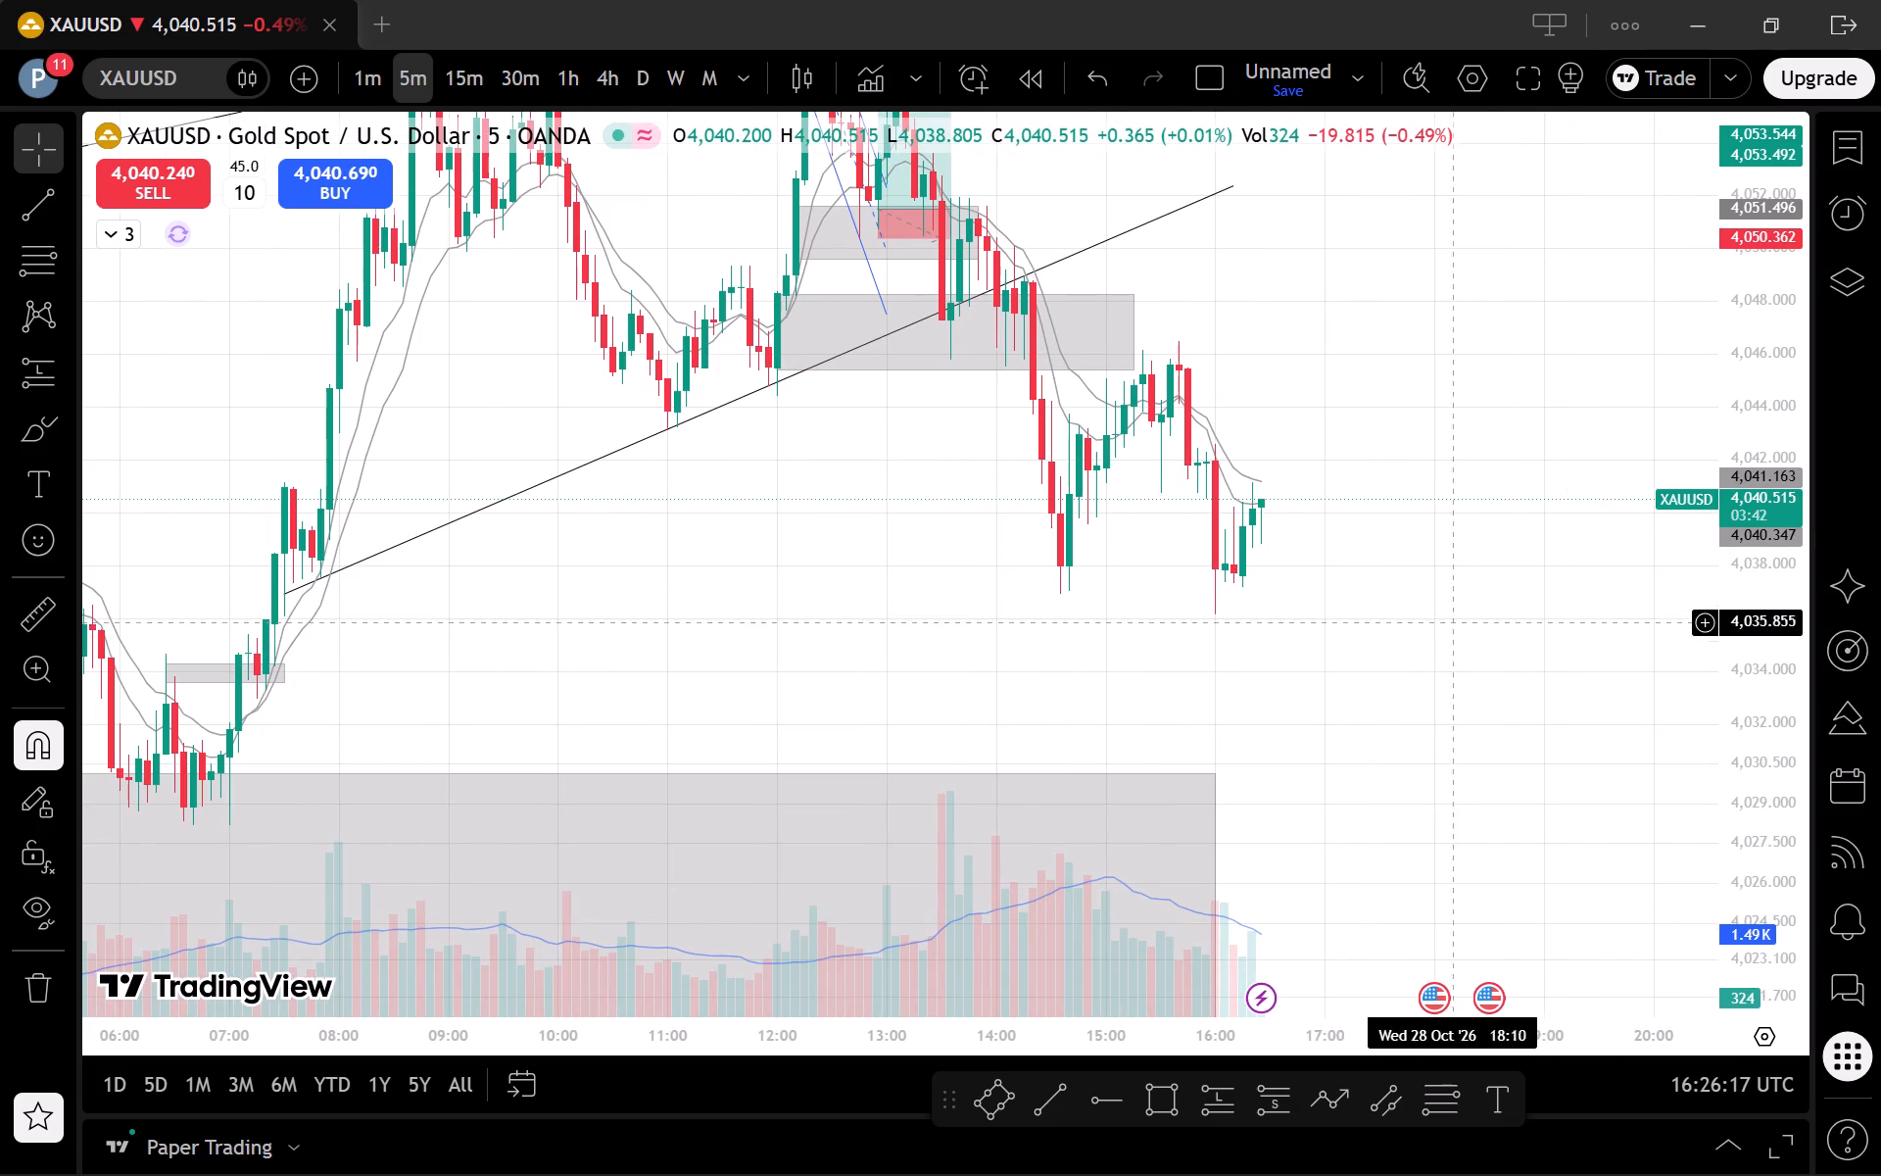
click(469, 82)
click(522, 93)
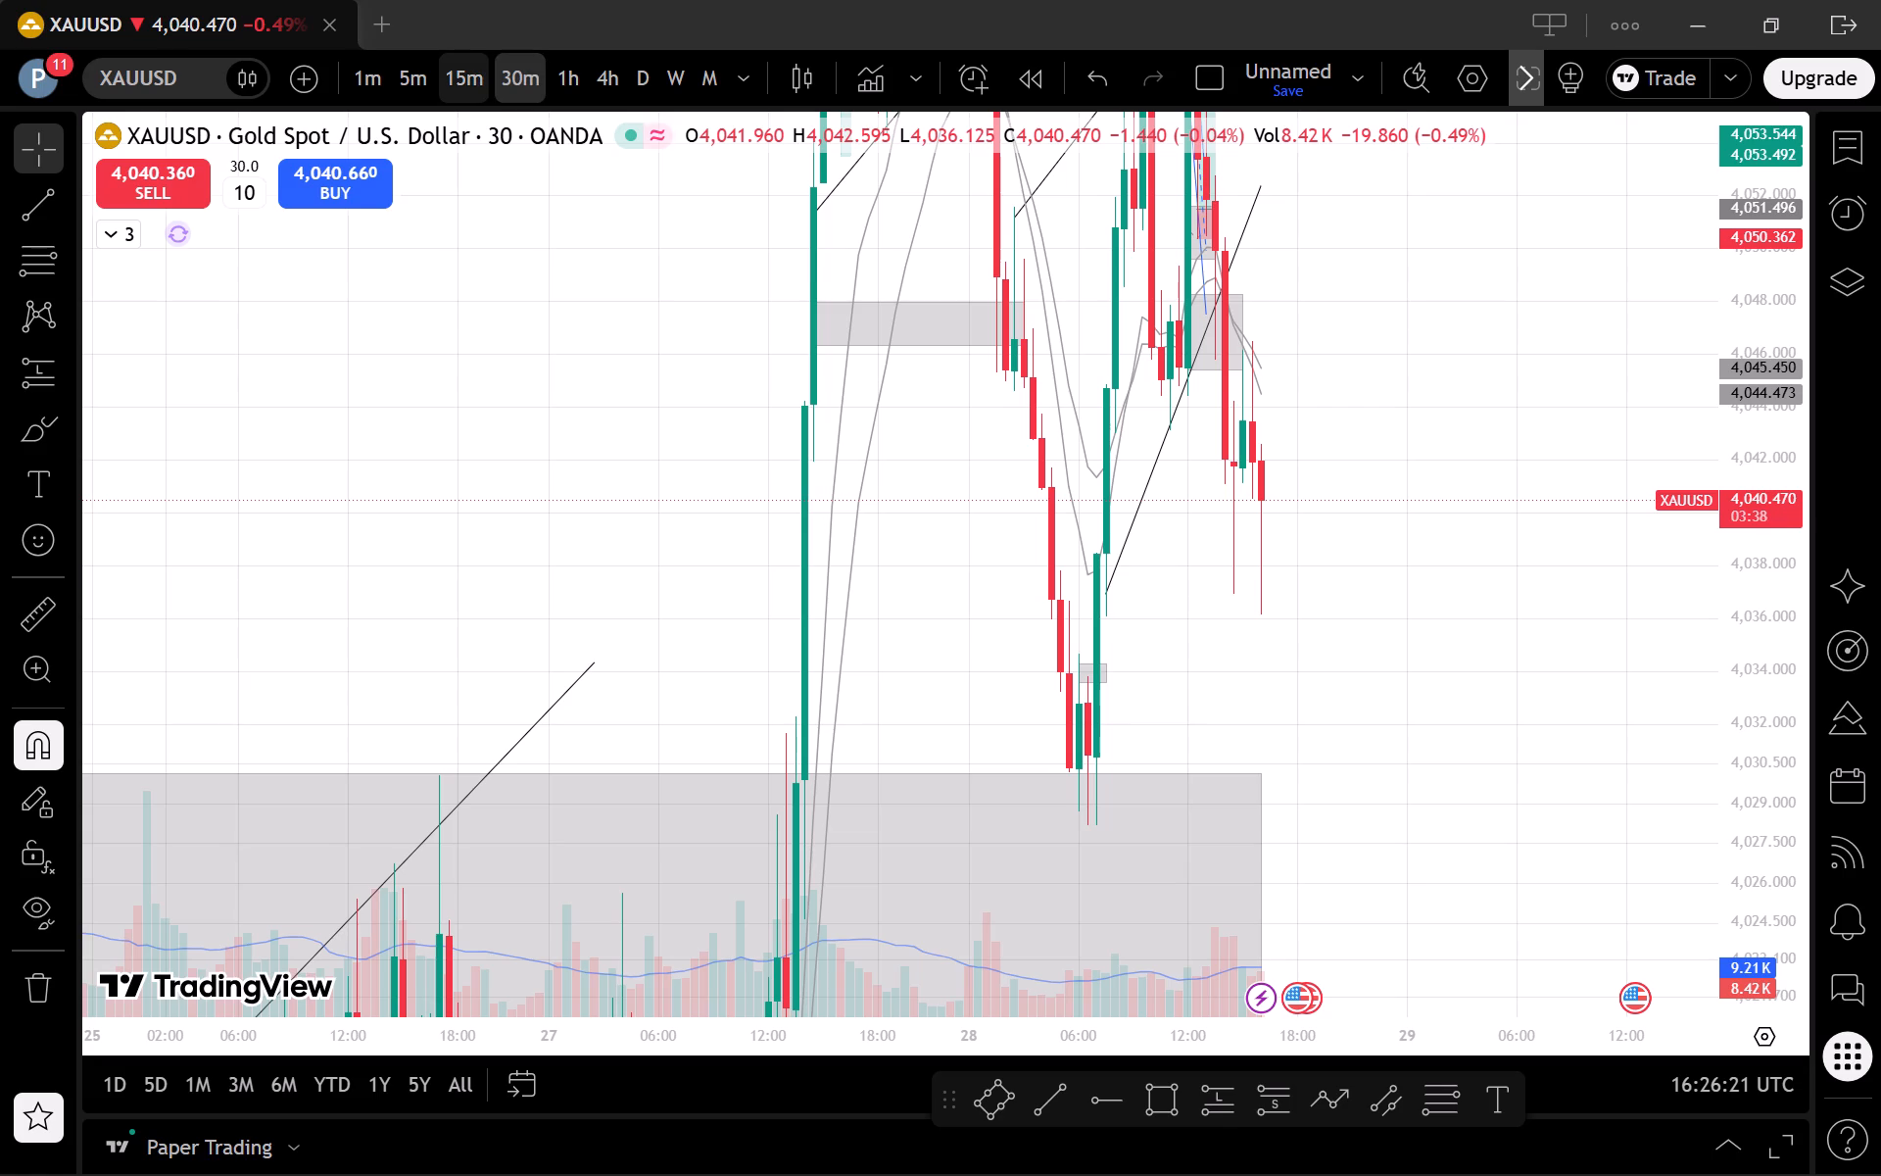
click(457, 81)
scroll(1251, 512, up, 2)
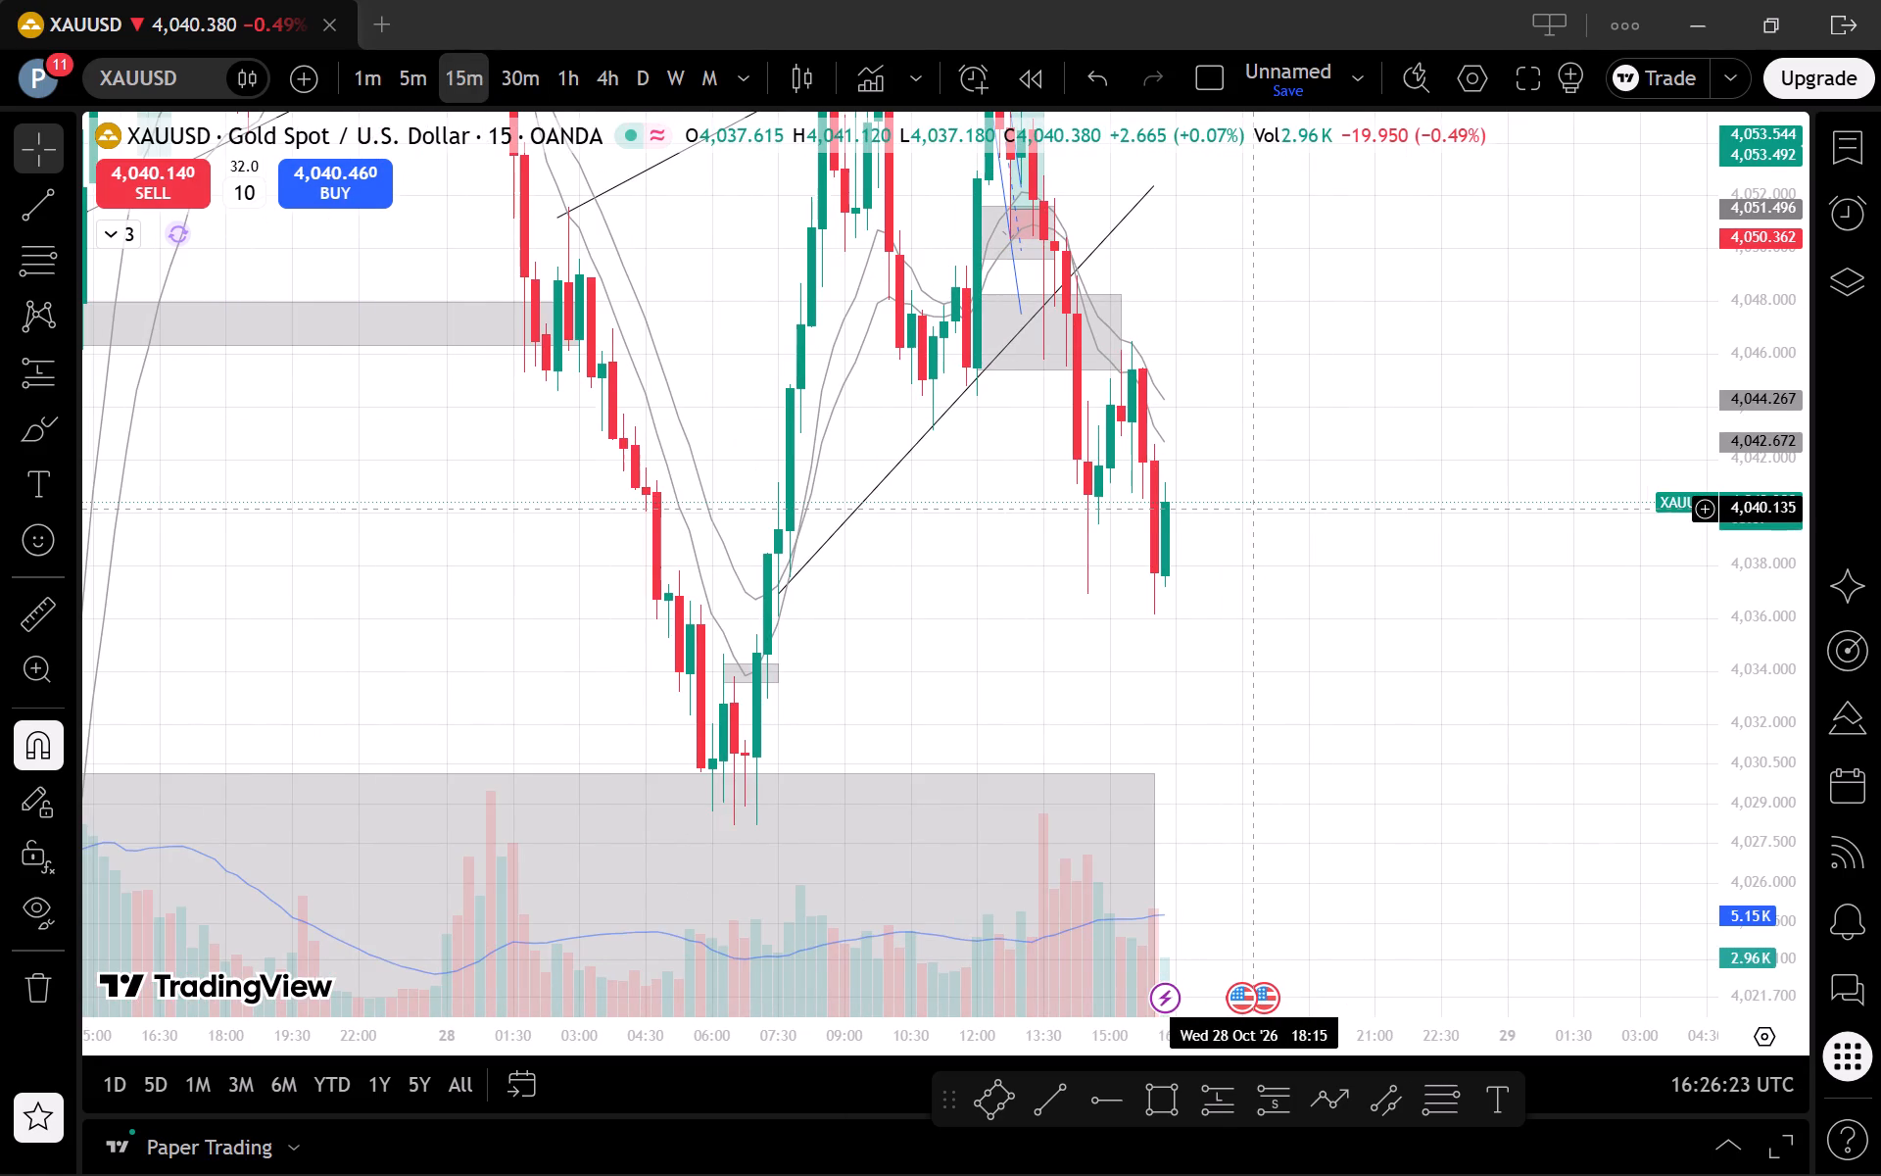
drag(1271, 514, 1377, 519)
scroll(1526, 524, up, 2)
drag(1773, 533, 1761, 762)
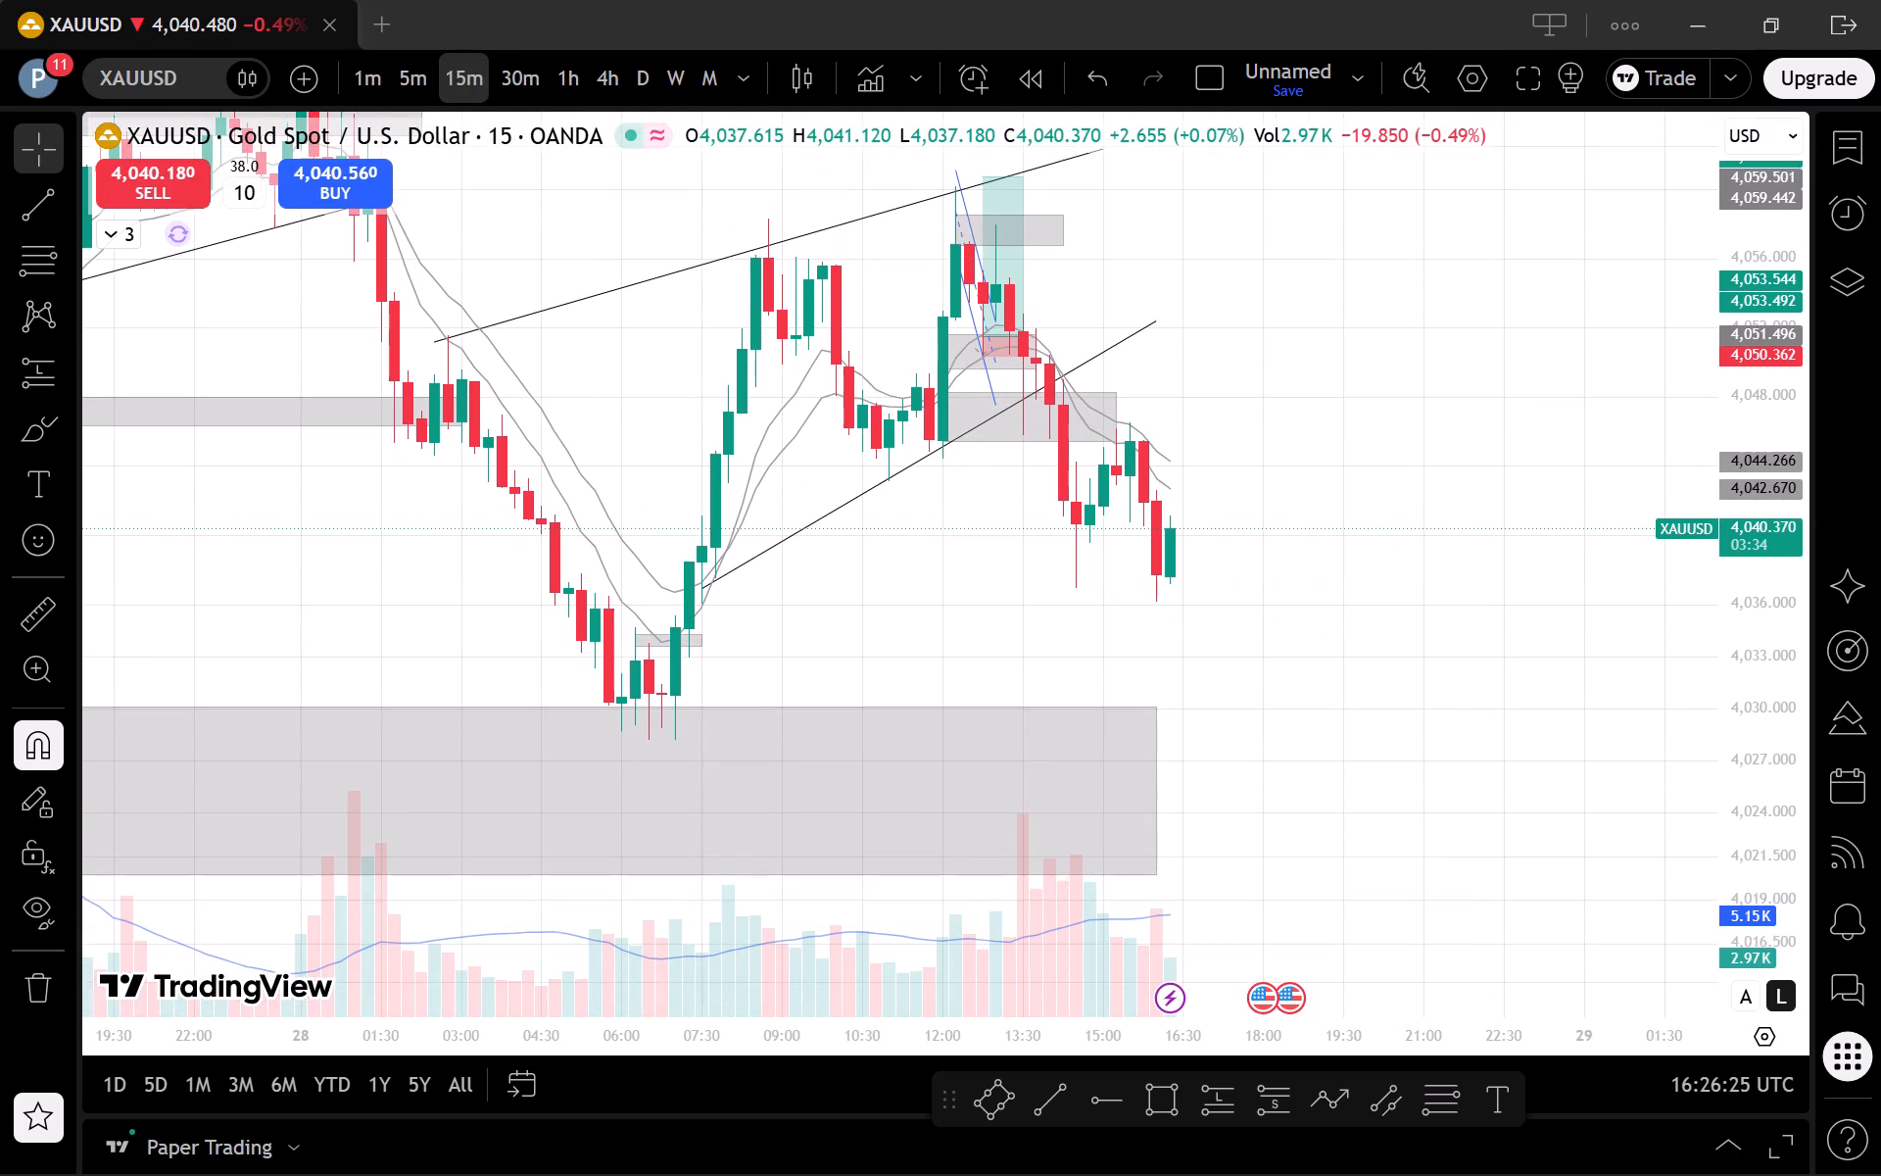
drag(1761, 762, 1753, 748)
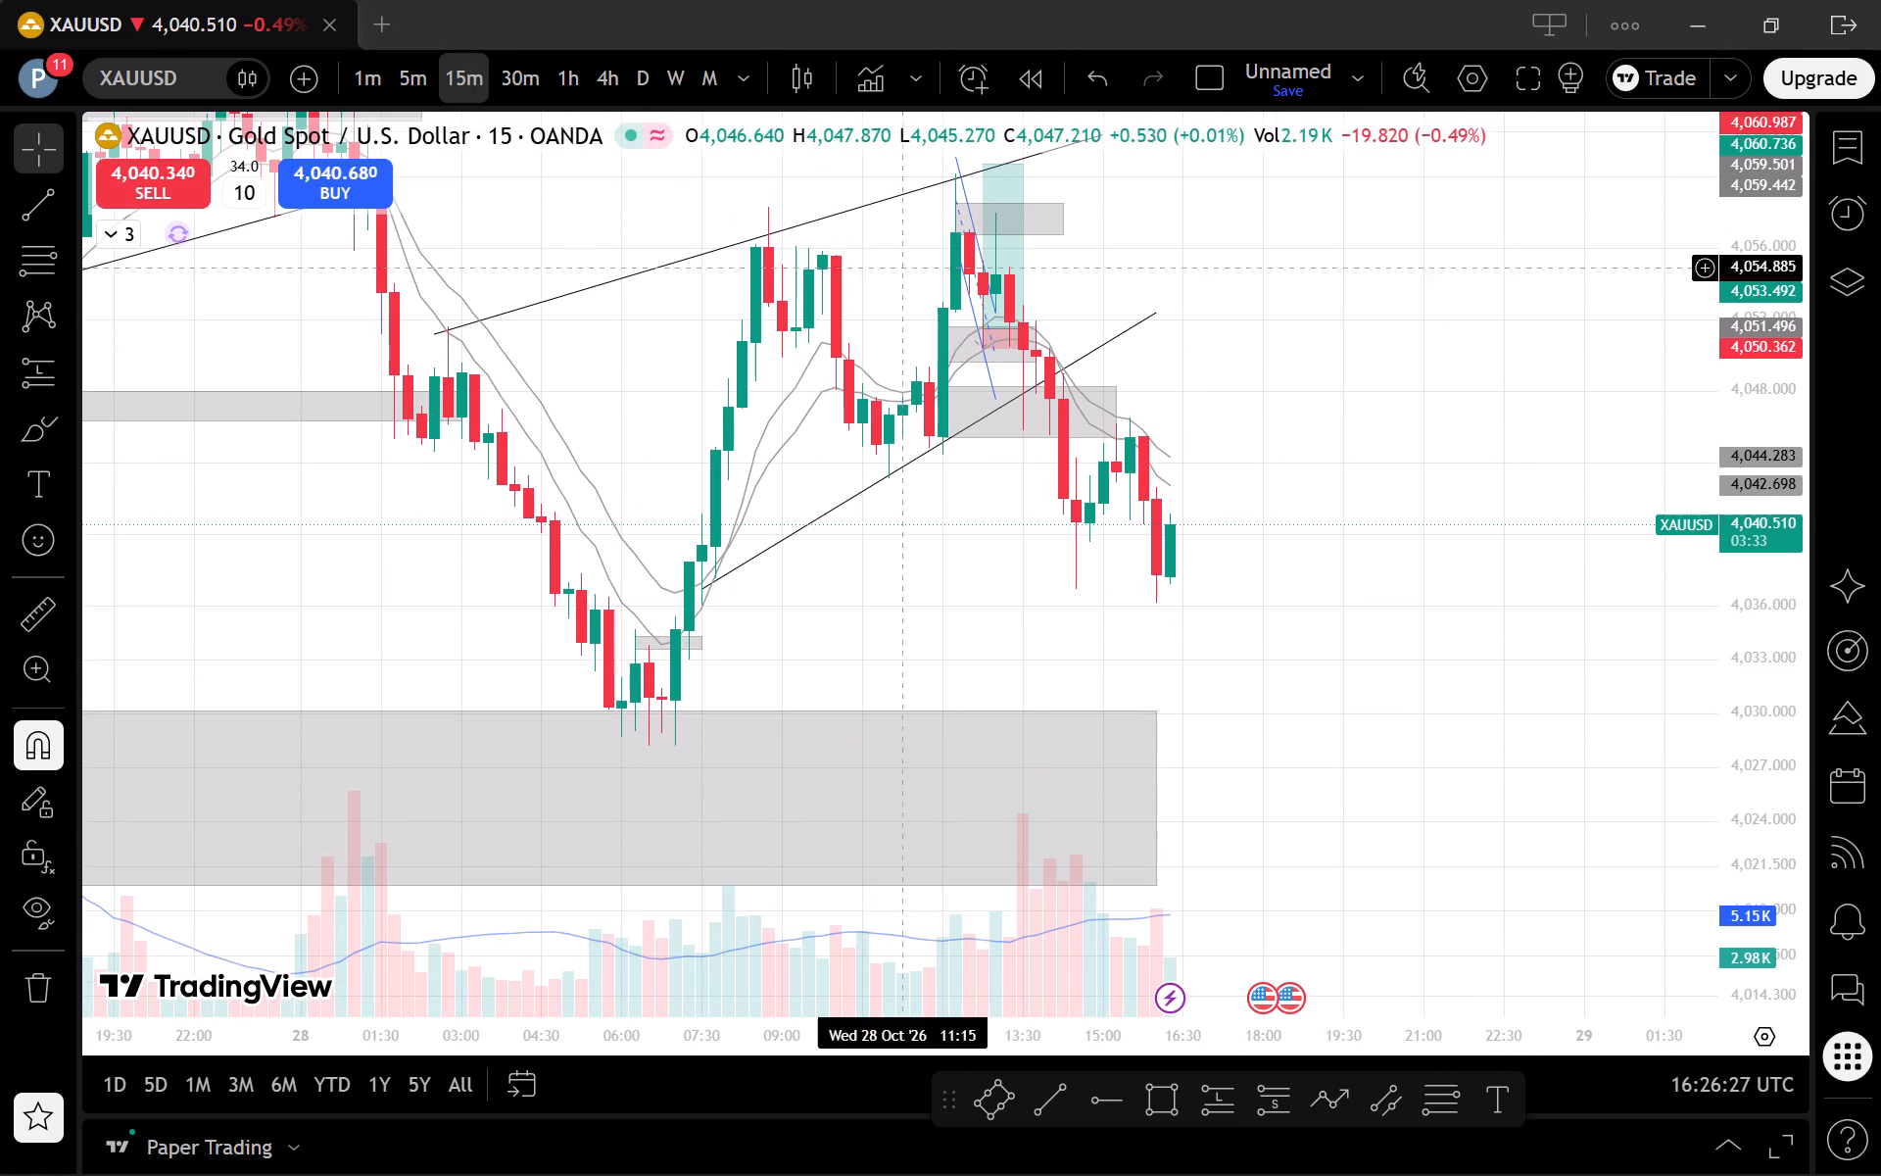
click(582, 70)
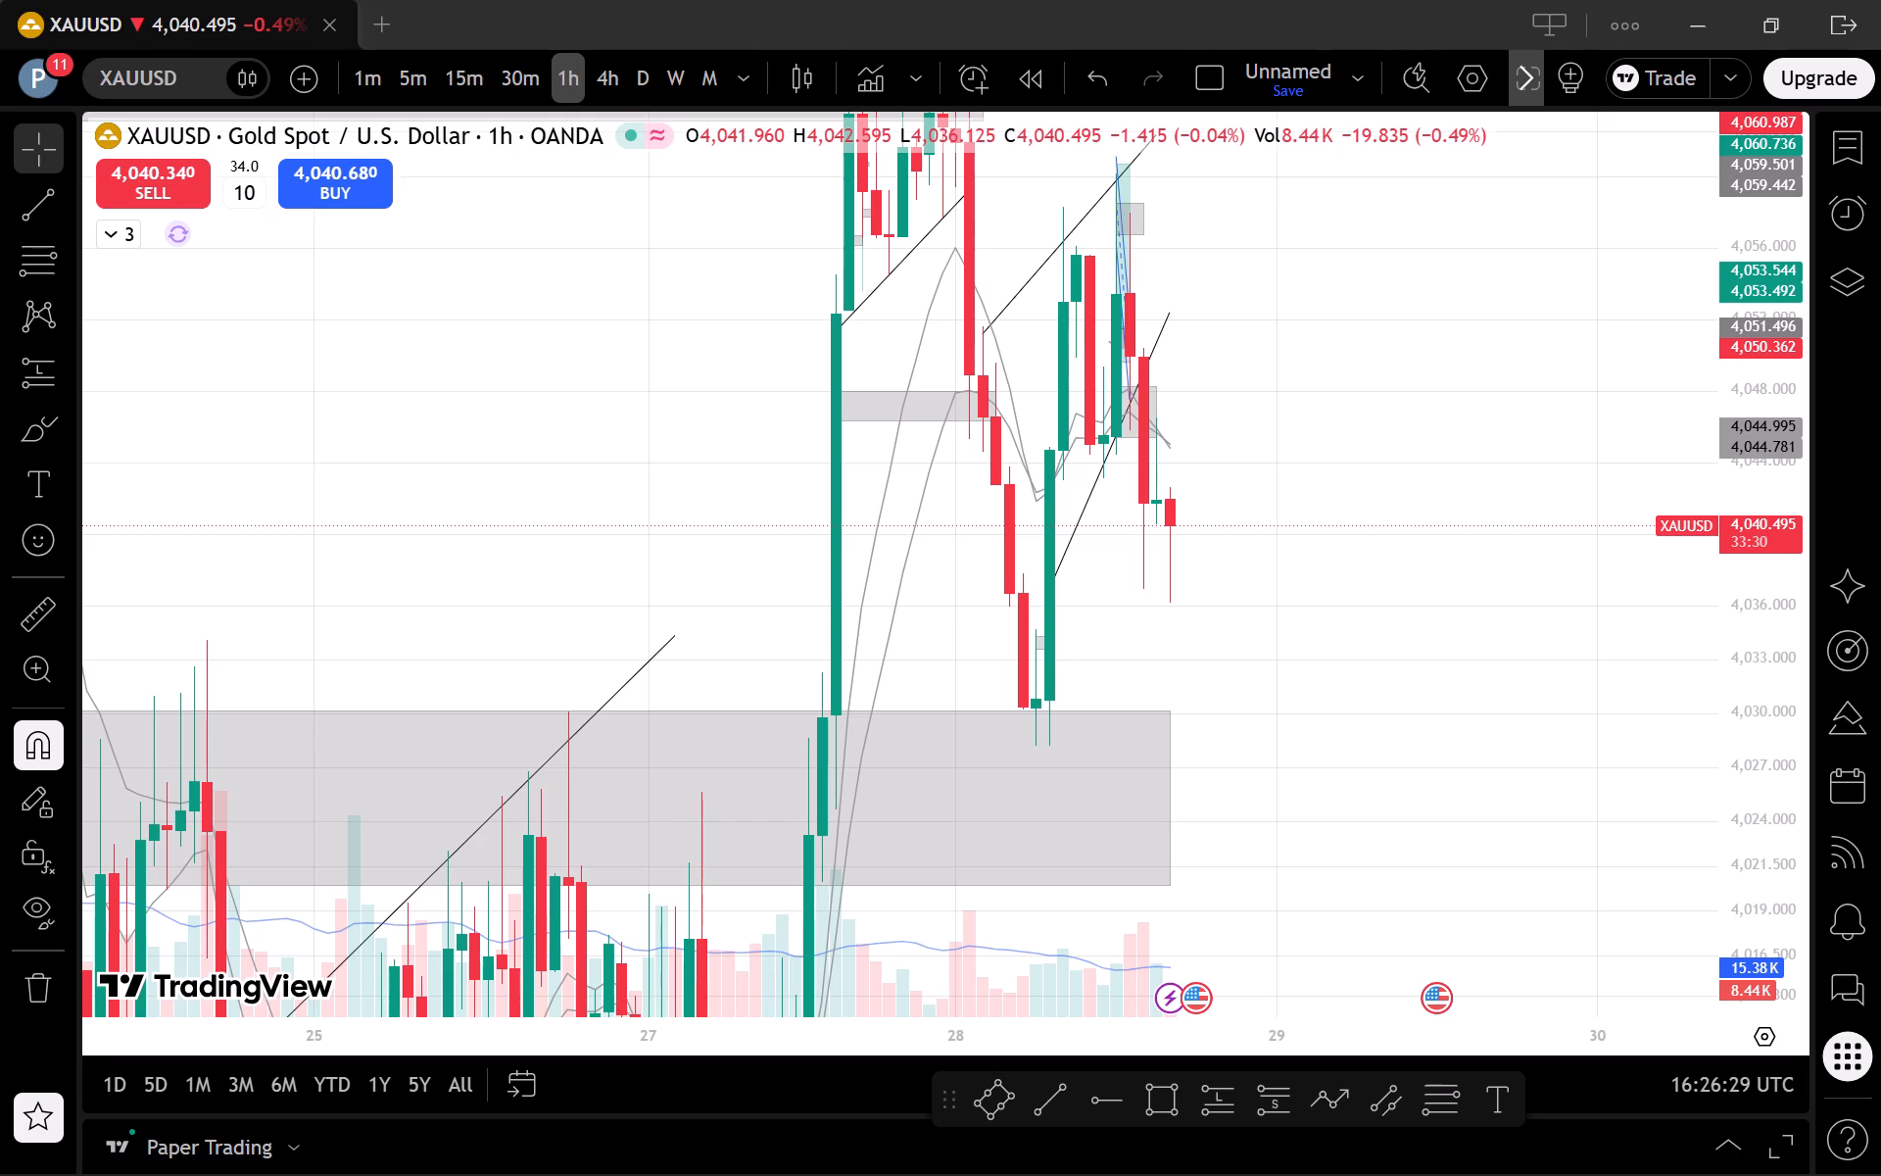
On the 5-minute chart with magnet mode off, draw a rectangle zone from 07:30 to 19:05 between about 4,038 and 4,037.
click(398, 73)
scroll(1587, 759, down, 2)
drag(1790, 888, 1748, 750)
scroll(1548, 683, down, 3)
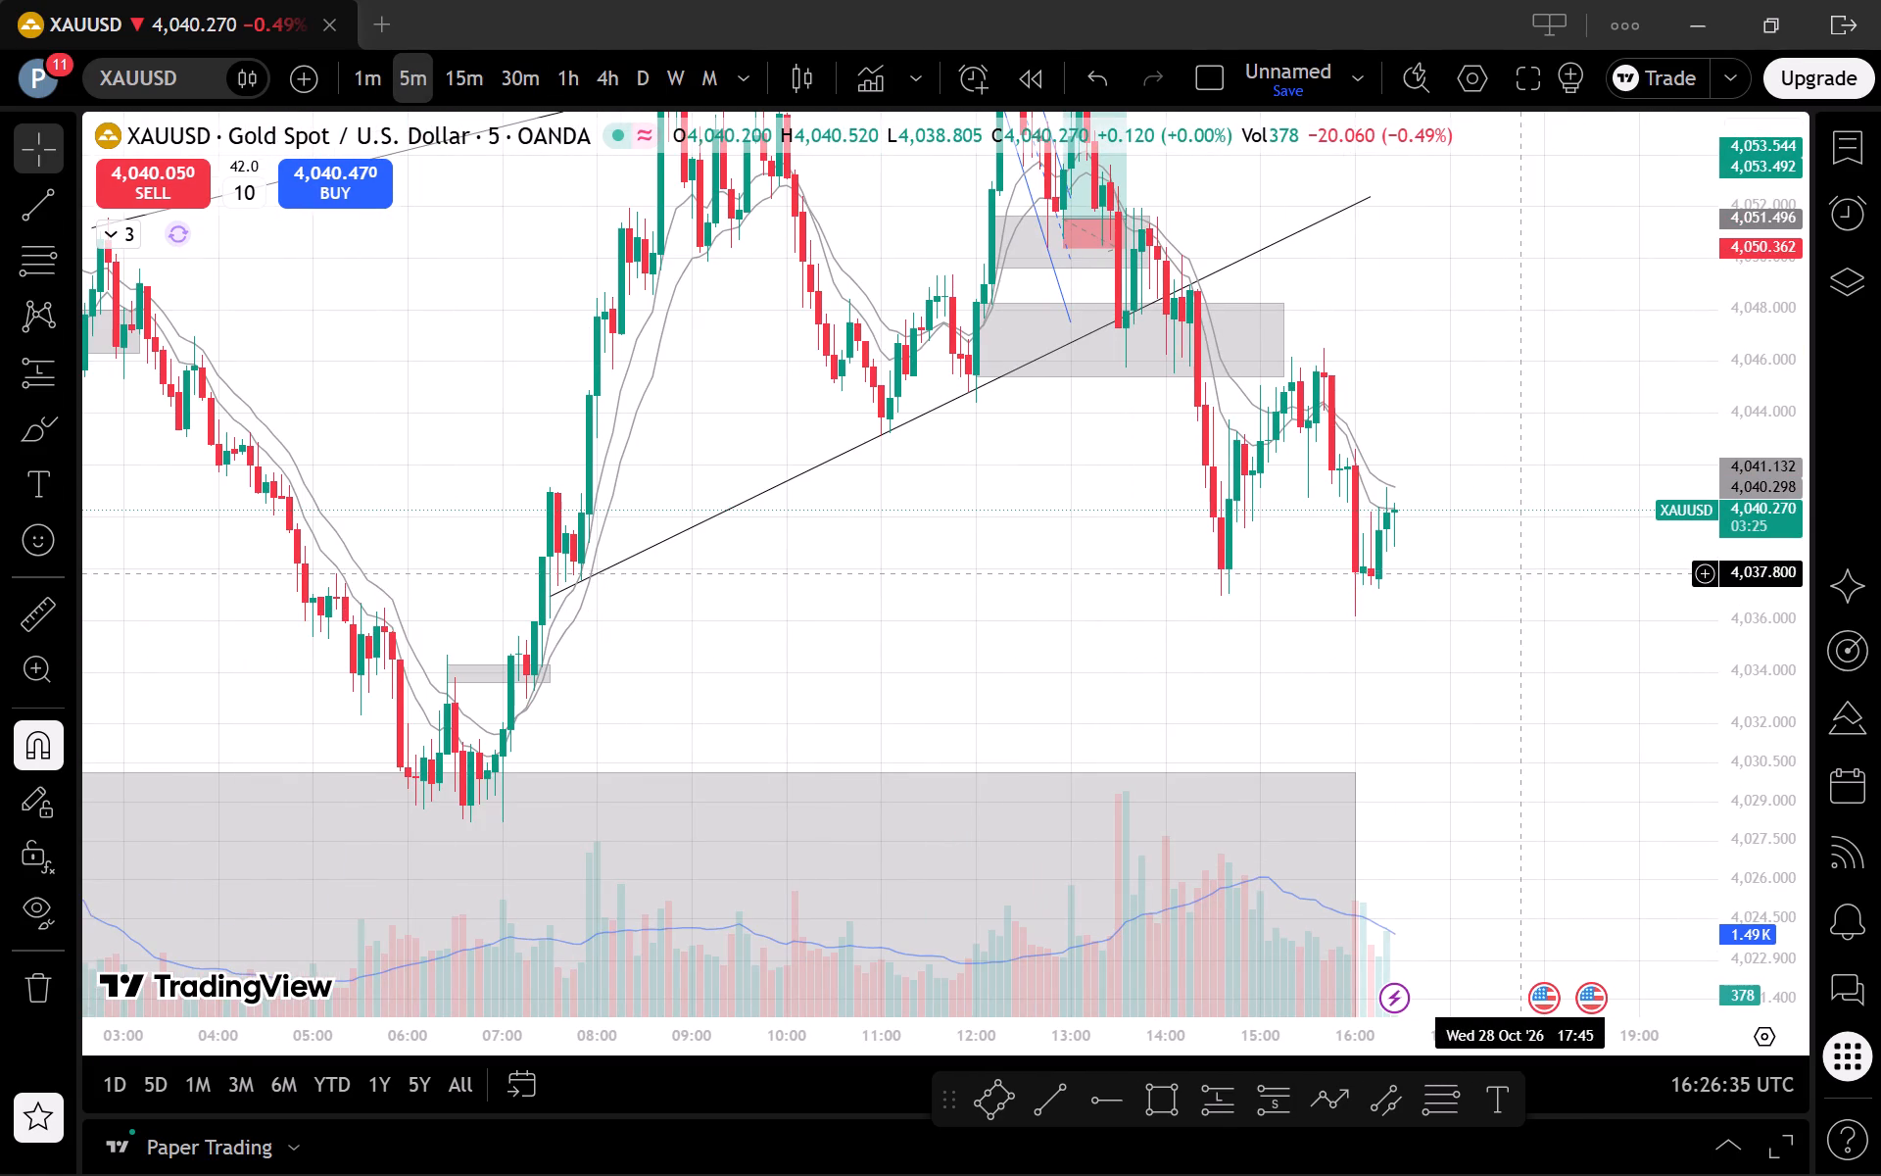
click(1168, 1075)
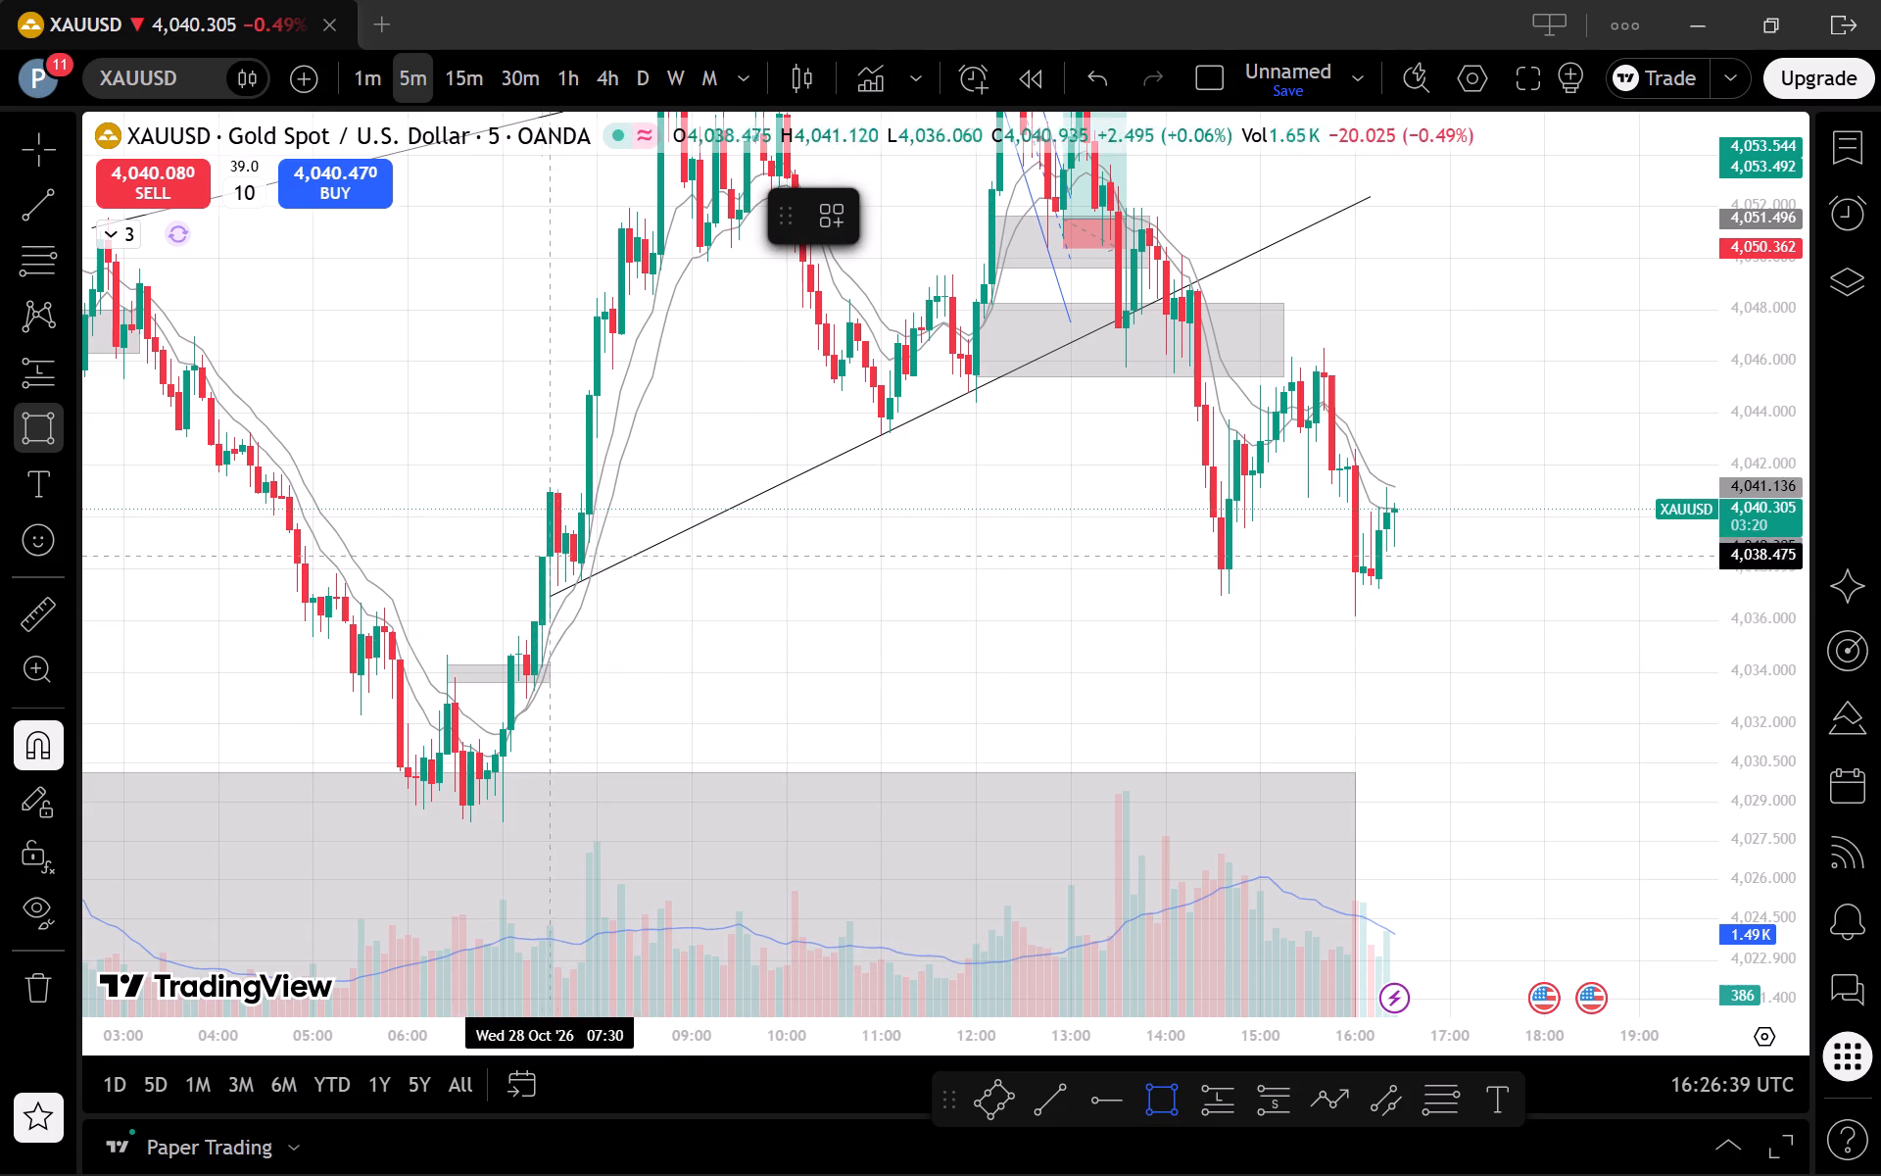
click(34, 745)
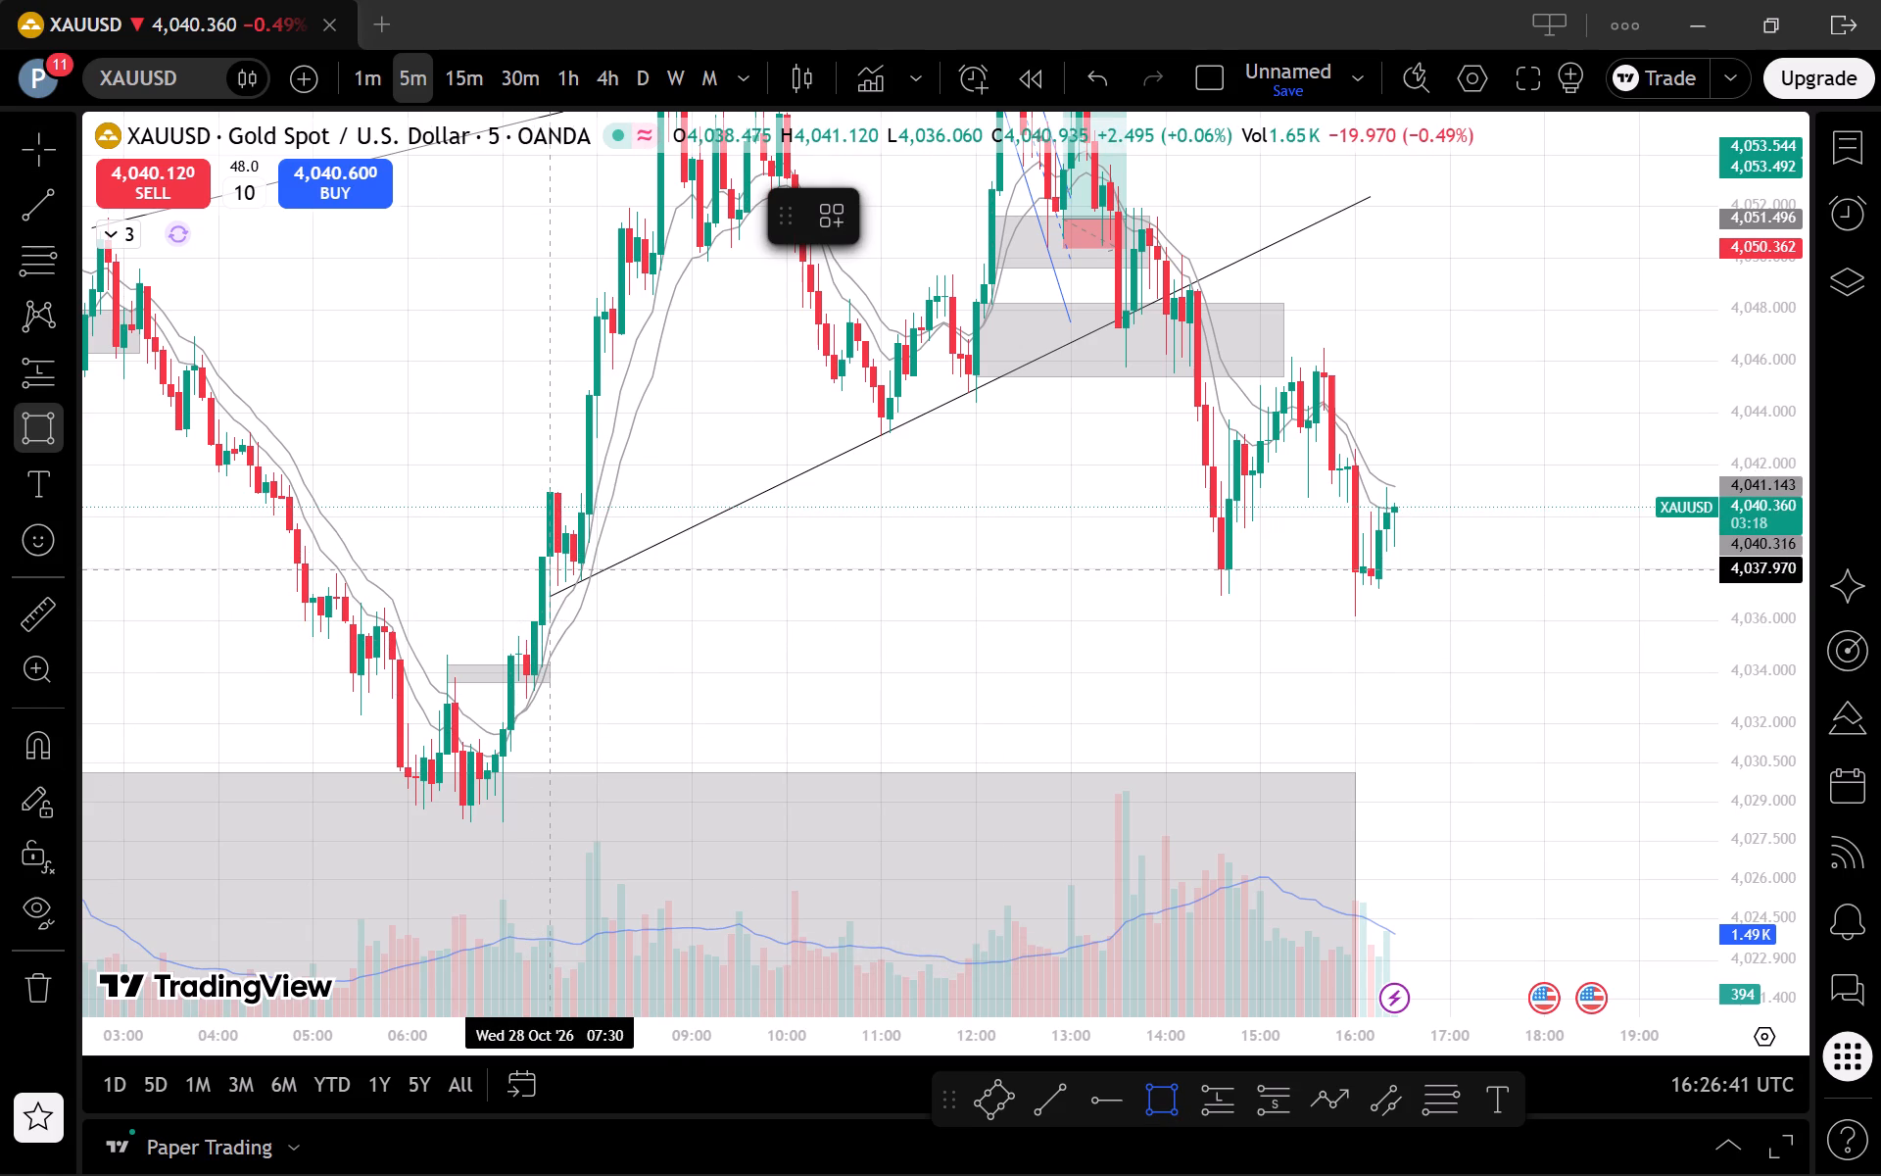
click(550, 567)
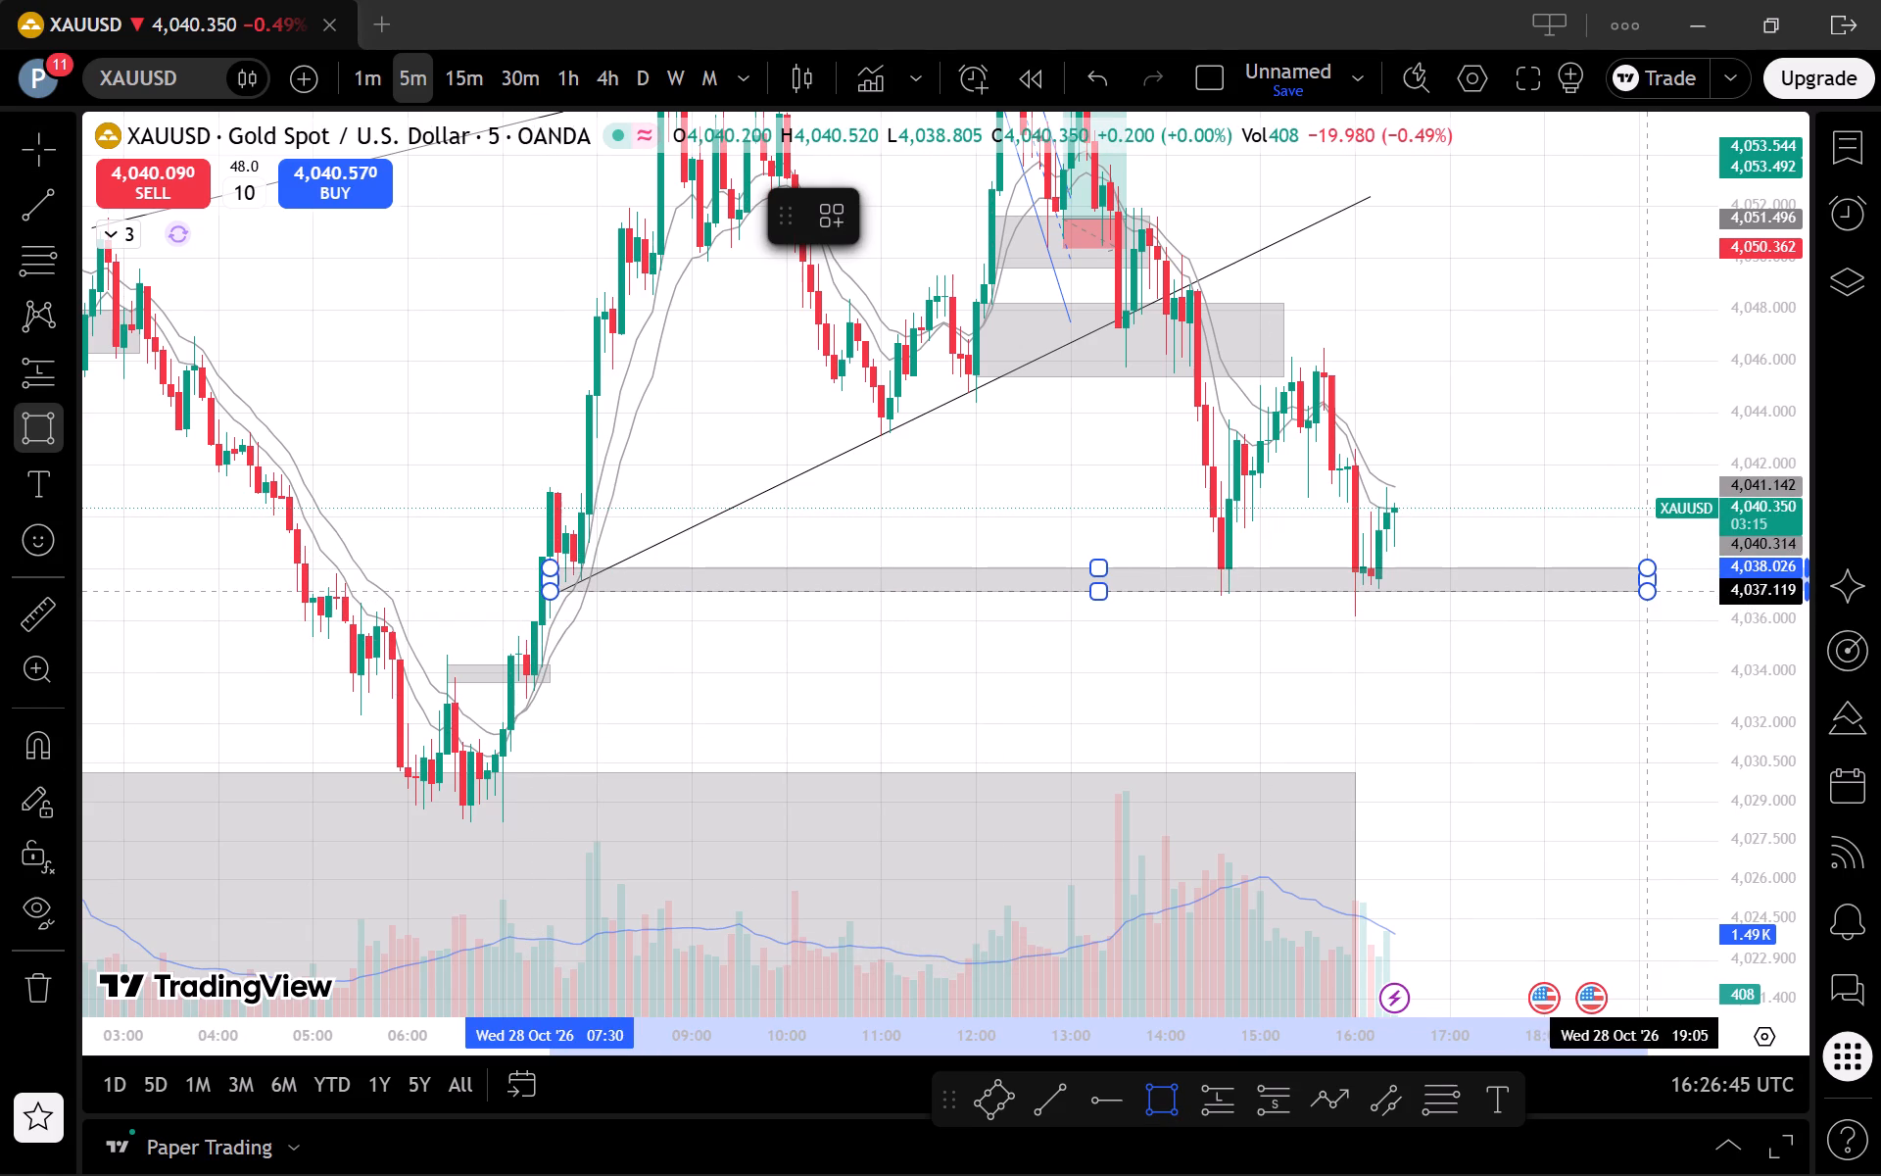
click(1652, 594)
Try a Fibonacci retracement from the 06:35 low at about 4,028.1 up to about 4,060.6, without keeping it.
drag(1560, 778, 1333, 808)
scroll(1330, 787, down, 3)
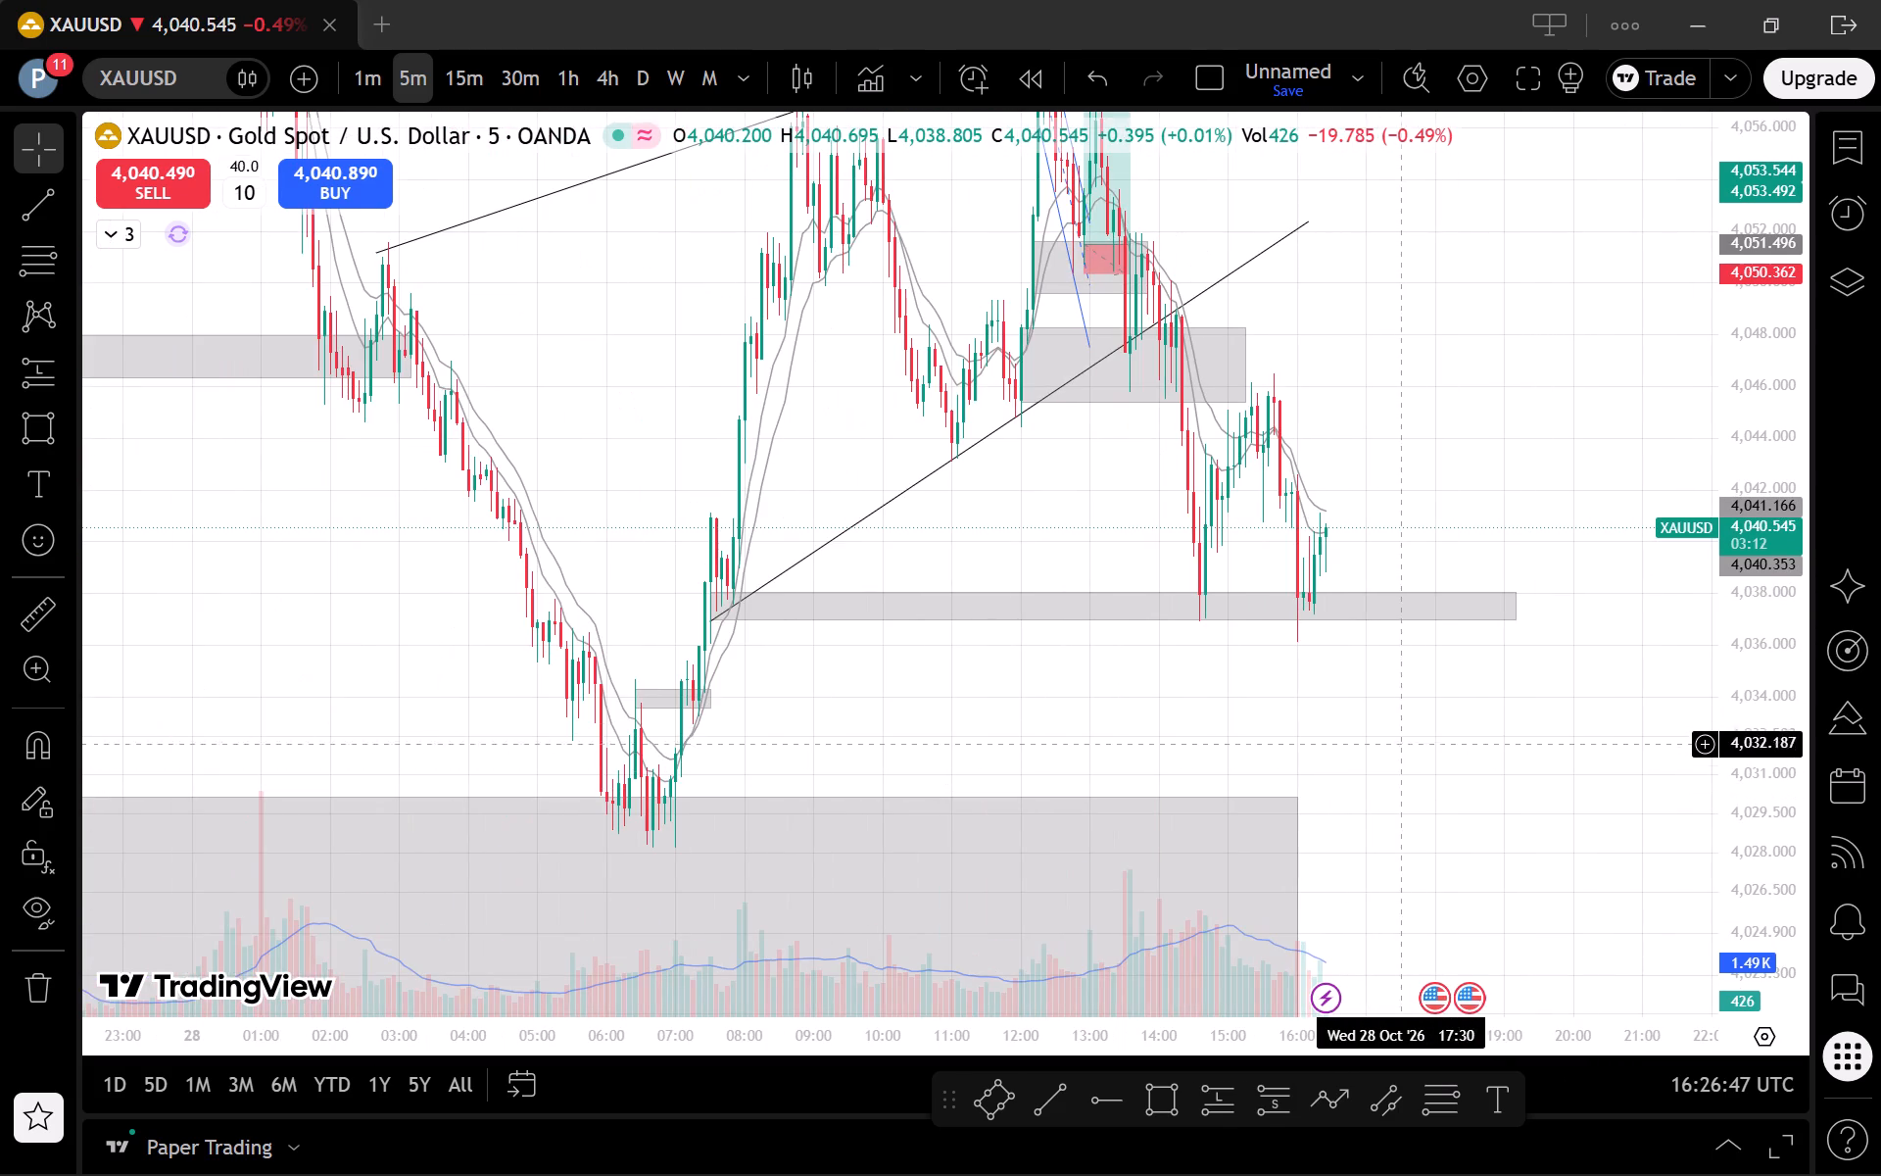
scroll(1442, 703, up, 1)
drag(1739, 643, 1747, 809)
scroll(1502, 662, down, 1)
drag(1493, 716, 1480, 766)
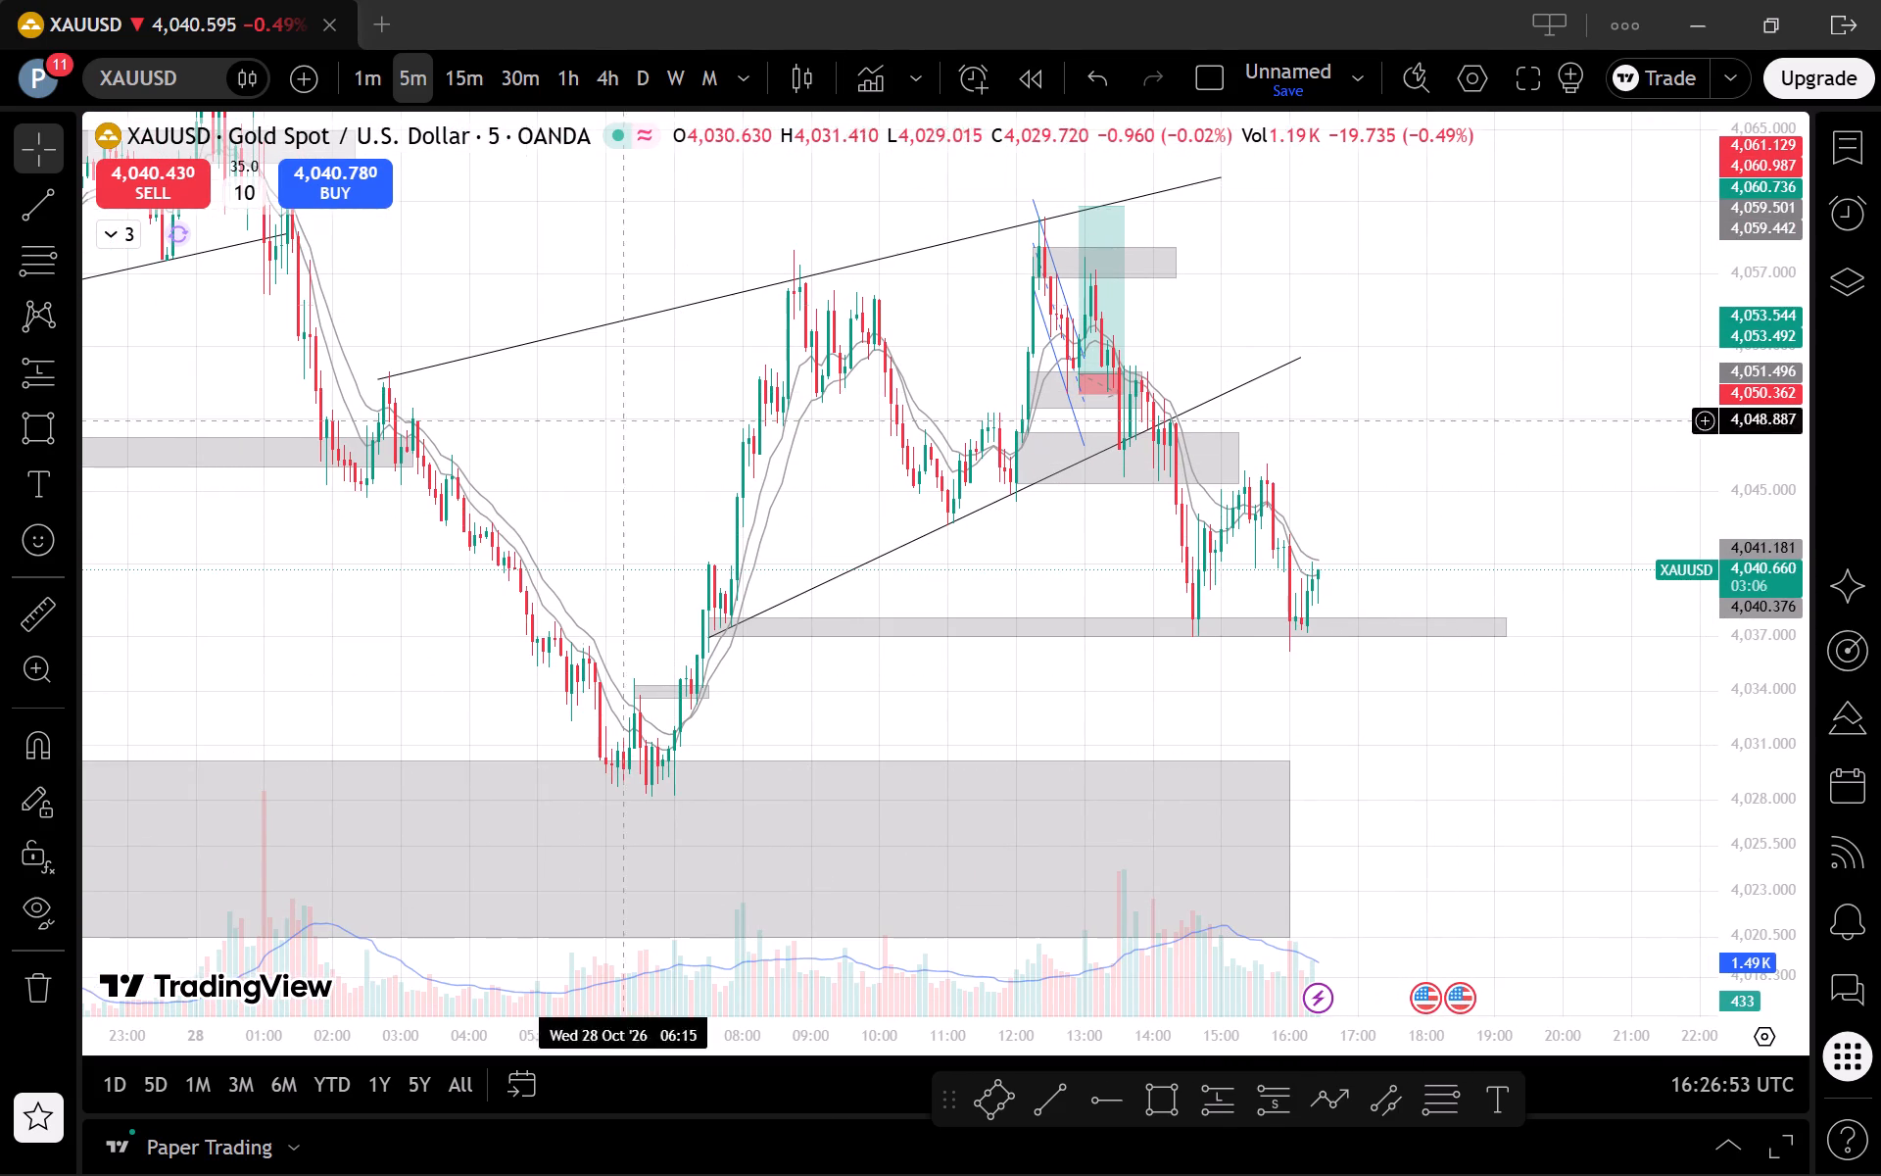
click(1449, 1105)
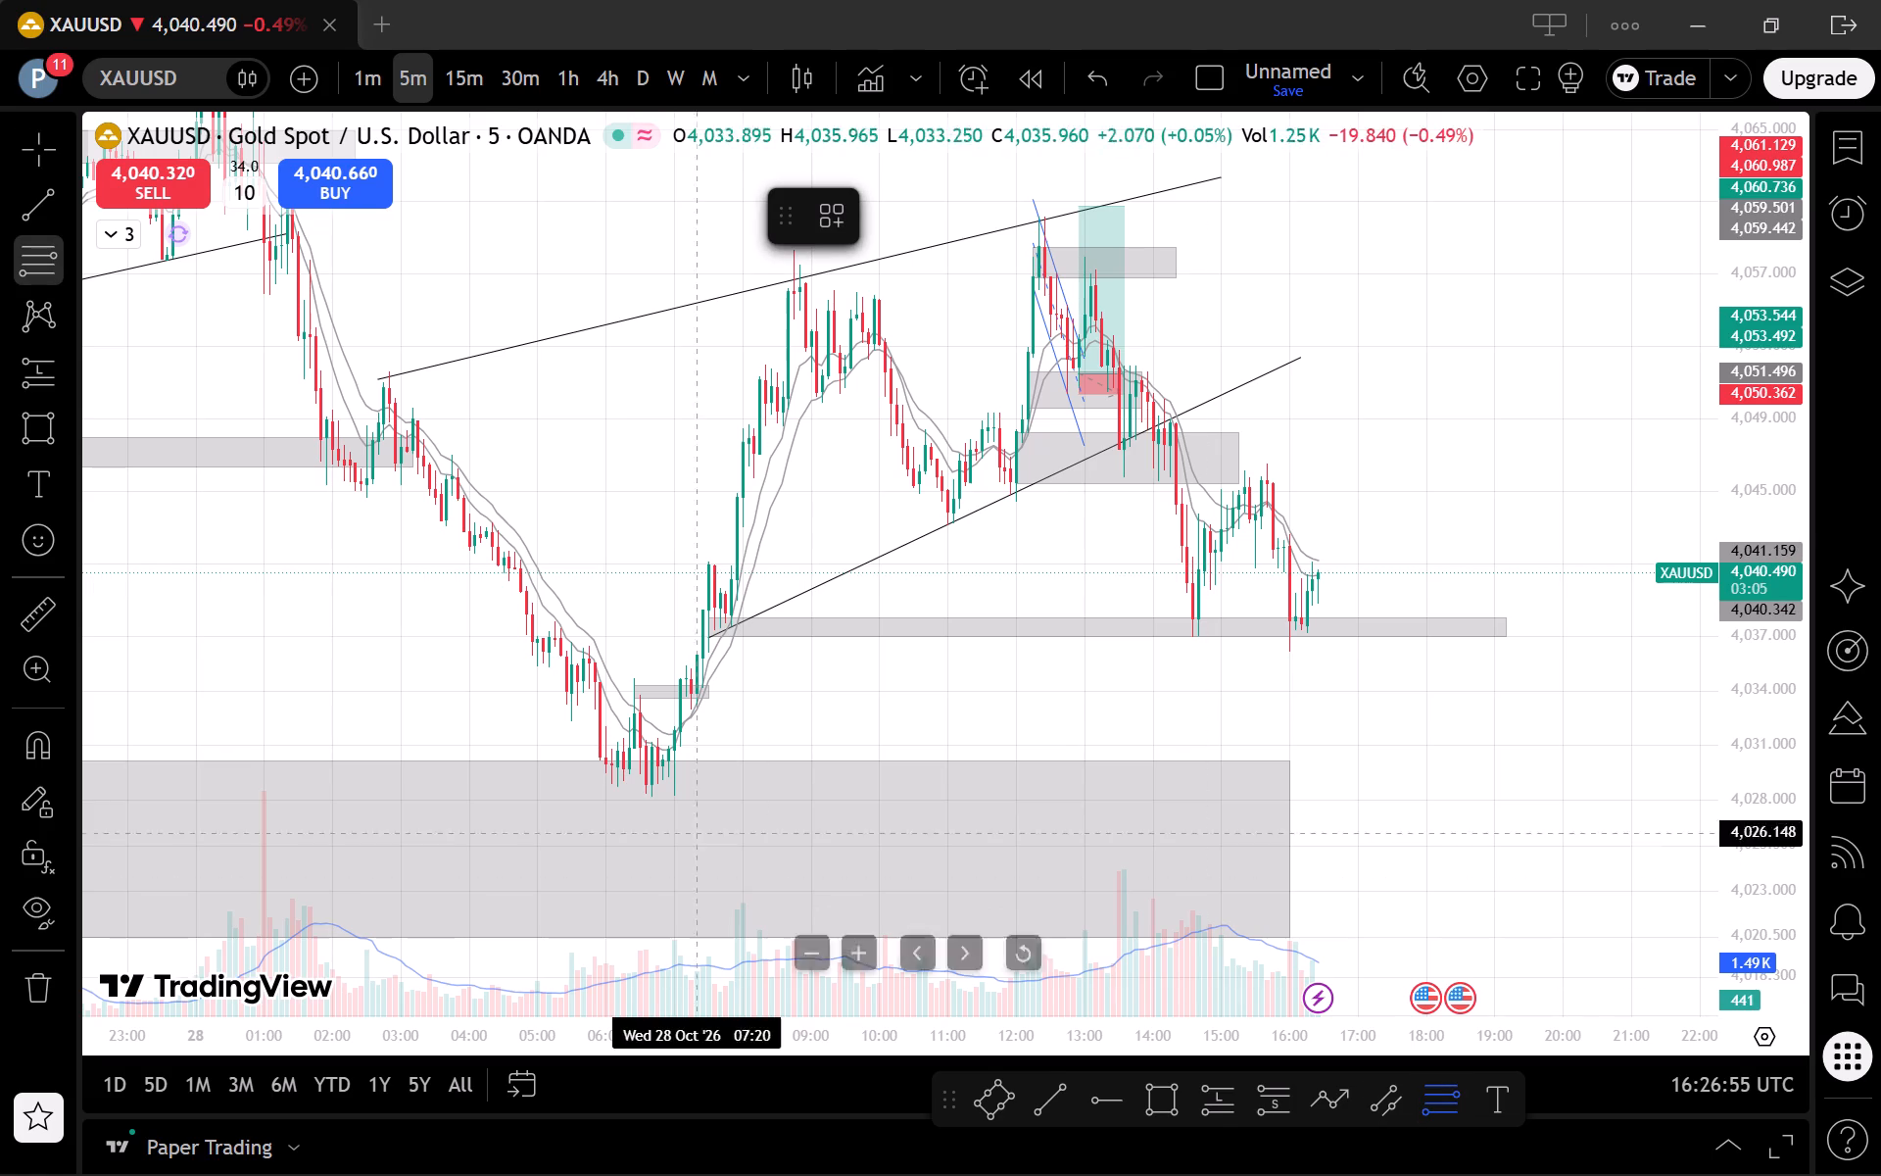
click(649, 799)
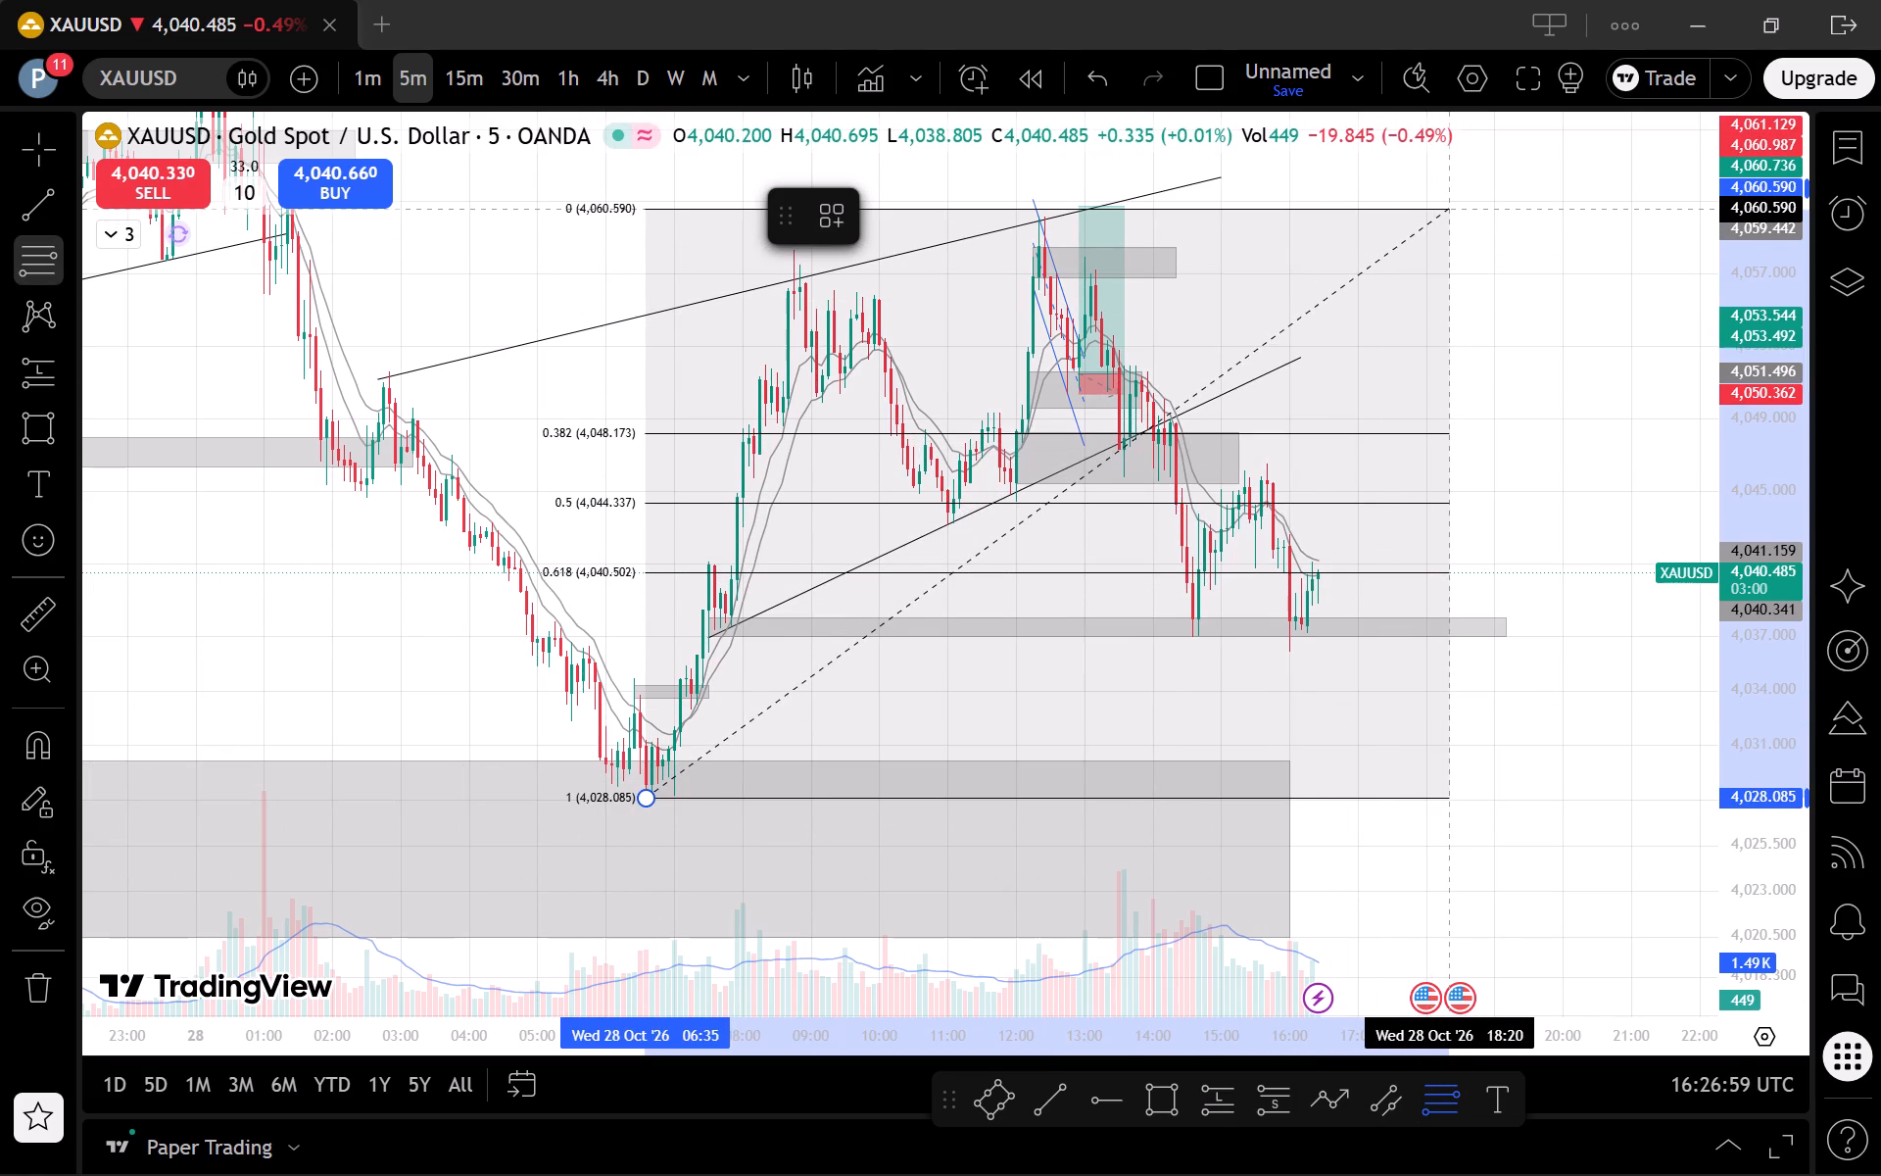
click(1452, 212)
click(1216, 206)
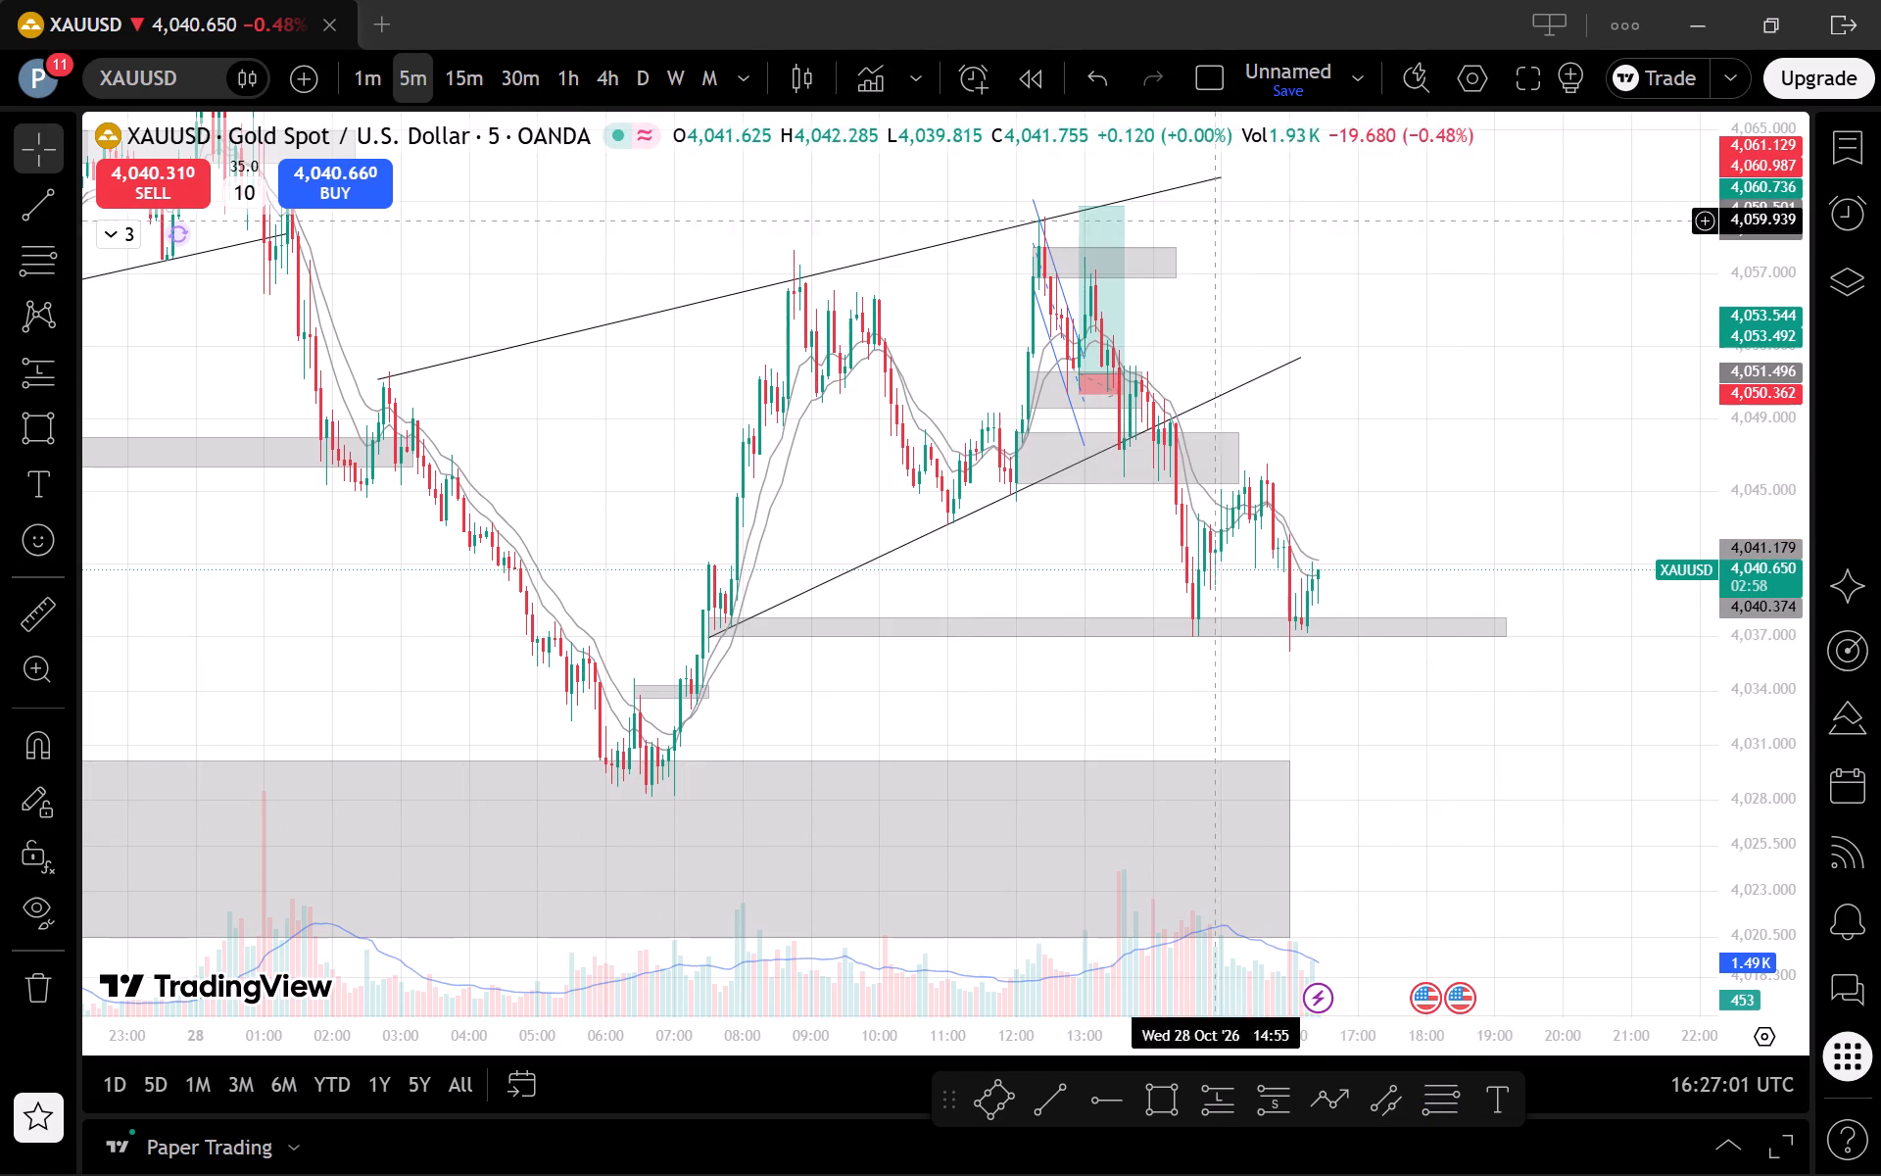
Compare recent XAUUSD price action around the drawn zones on the 5-minute, 15-minute and 1-minute charts.
drag(1768, 877, 1729, 699)
scroll(1571, 637, up, 3)
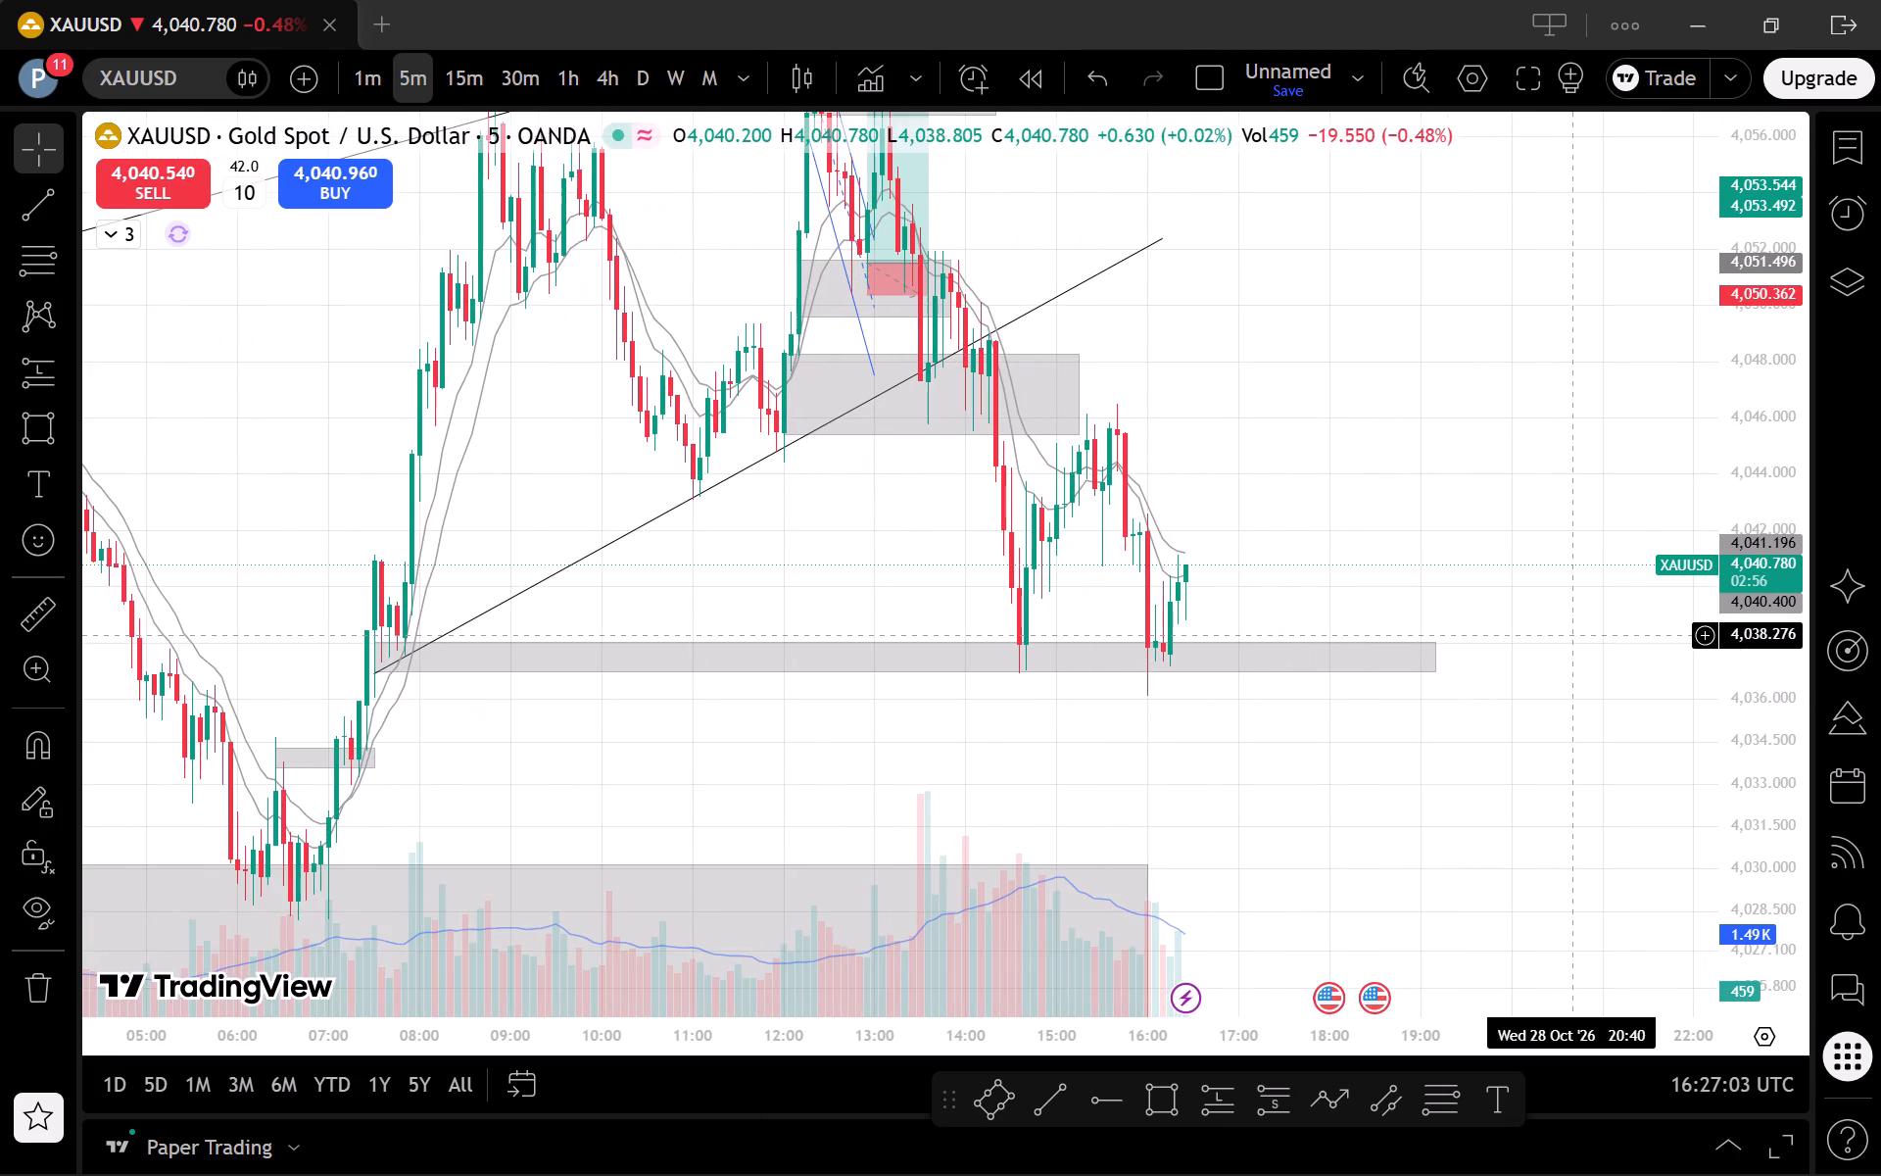
scroll(1575, 635, up, 2)
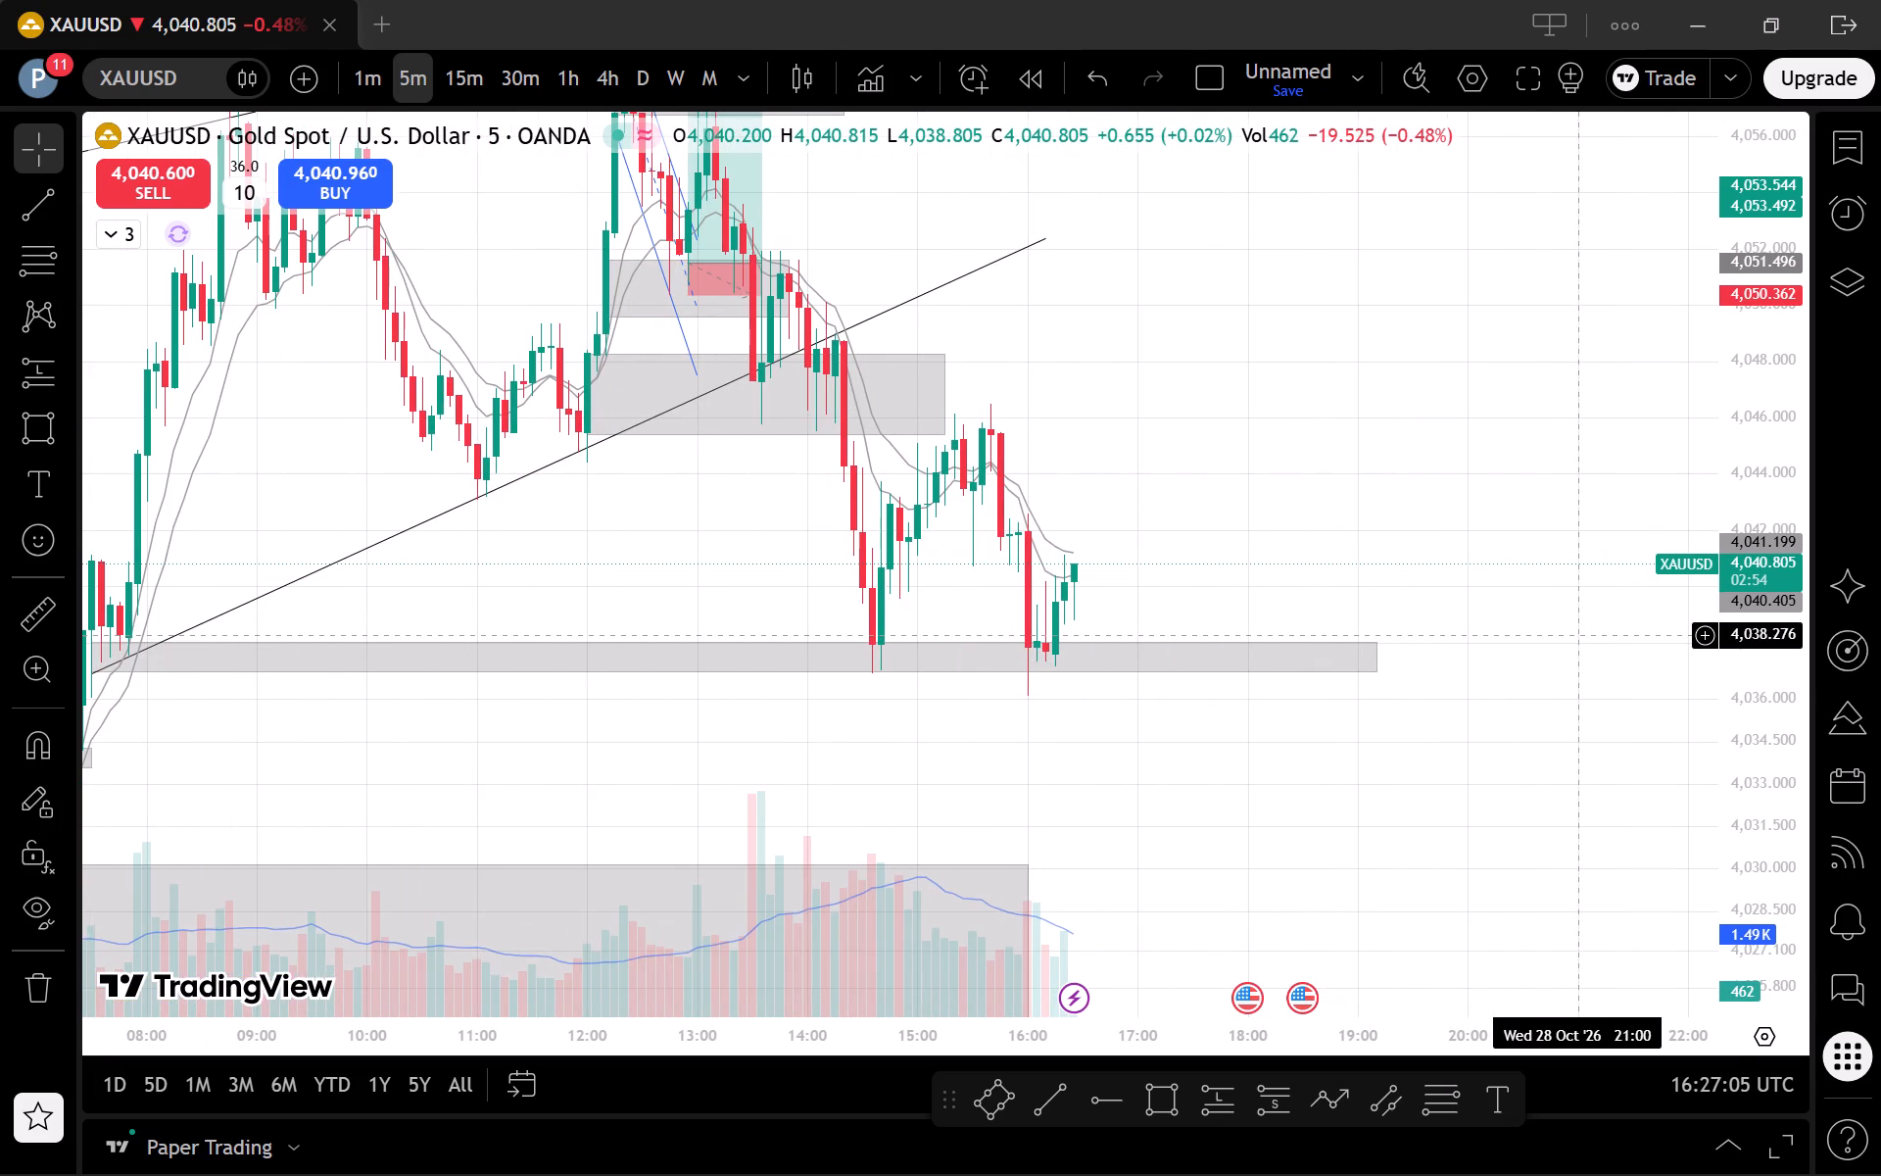
click(485, 57)
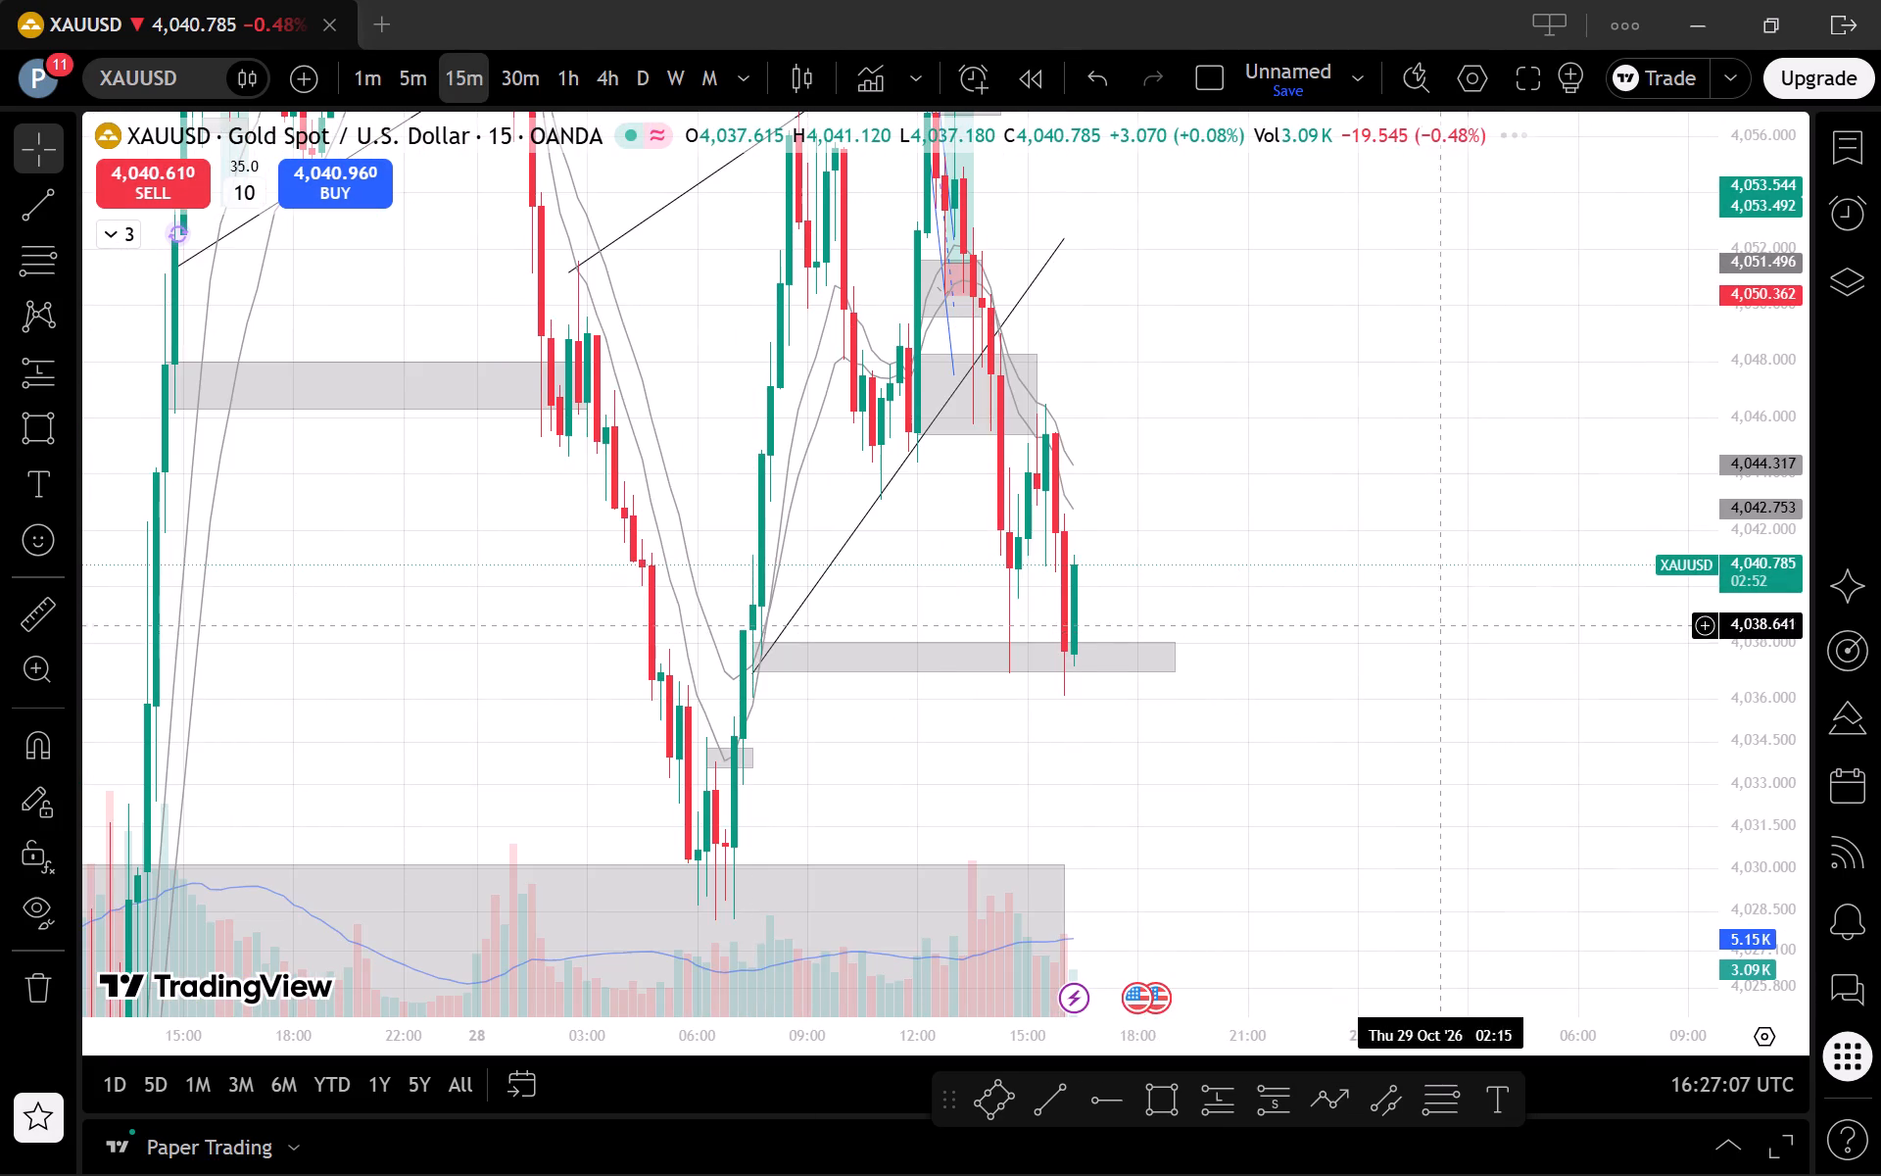
scroll(1495, 624, up, 1)
drag(1428, 640, 1669, 666)
drag(1775, 630, 1795, 797)
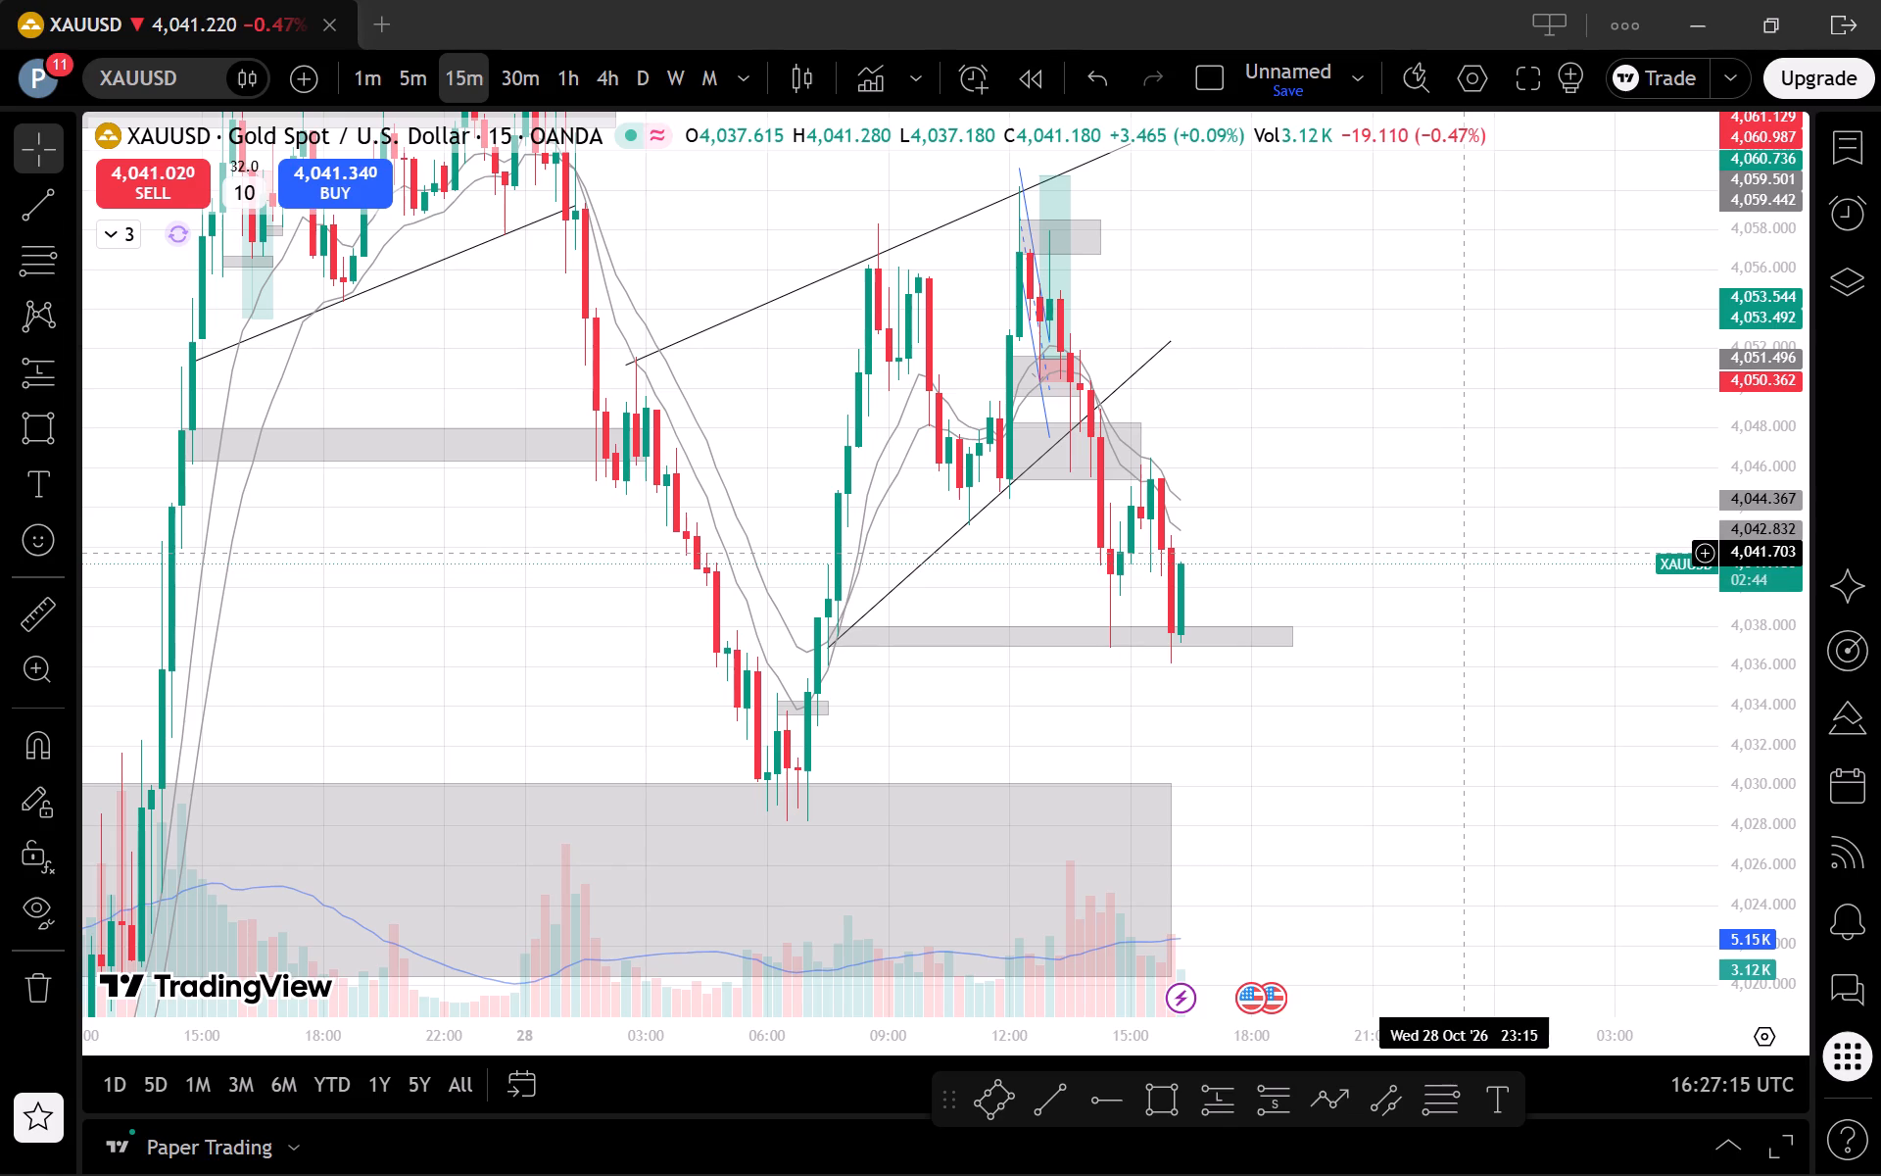
click(374, 95)
scroll(1292, 757, down, 1)
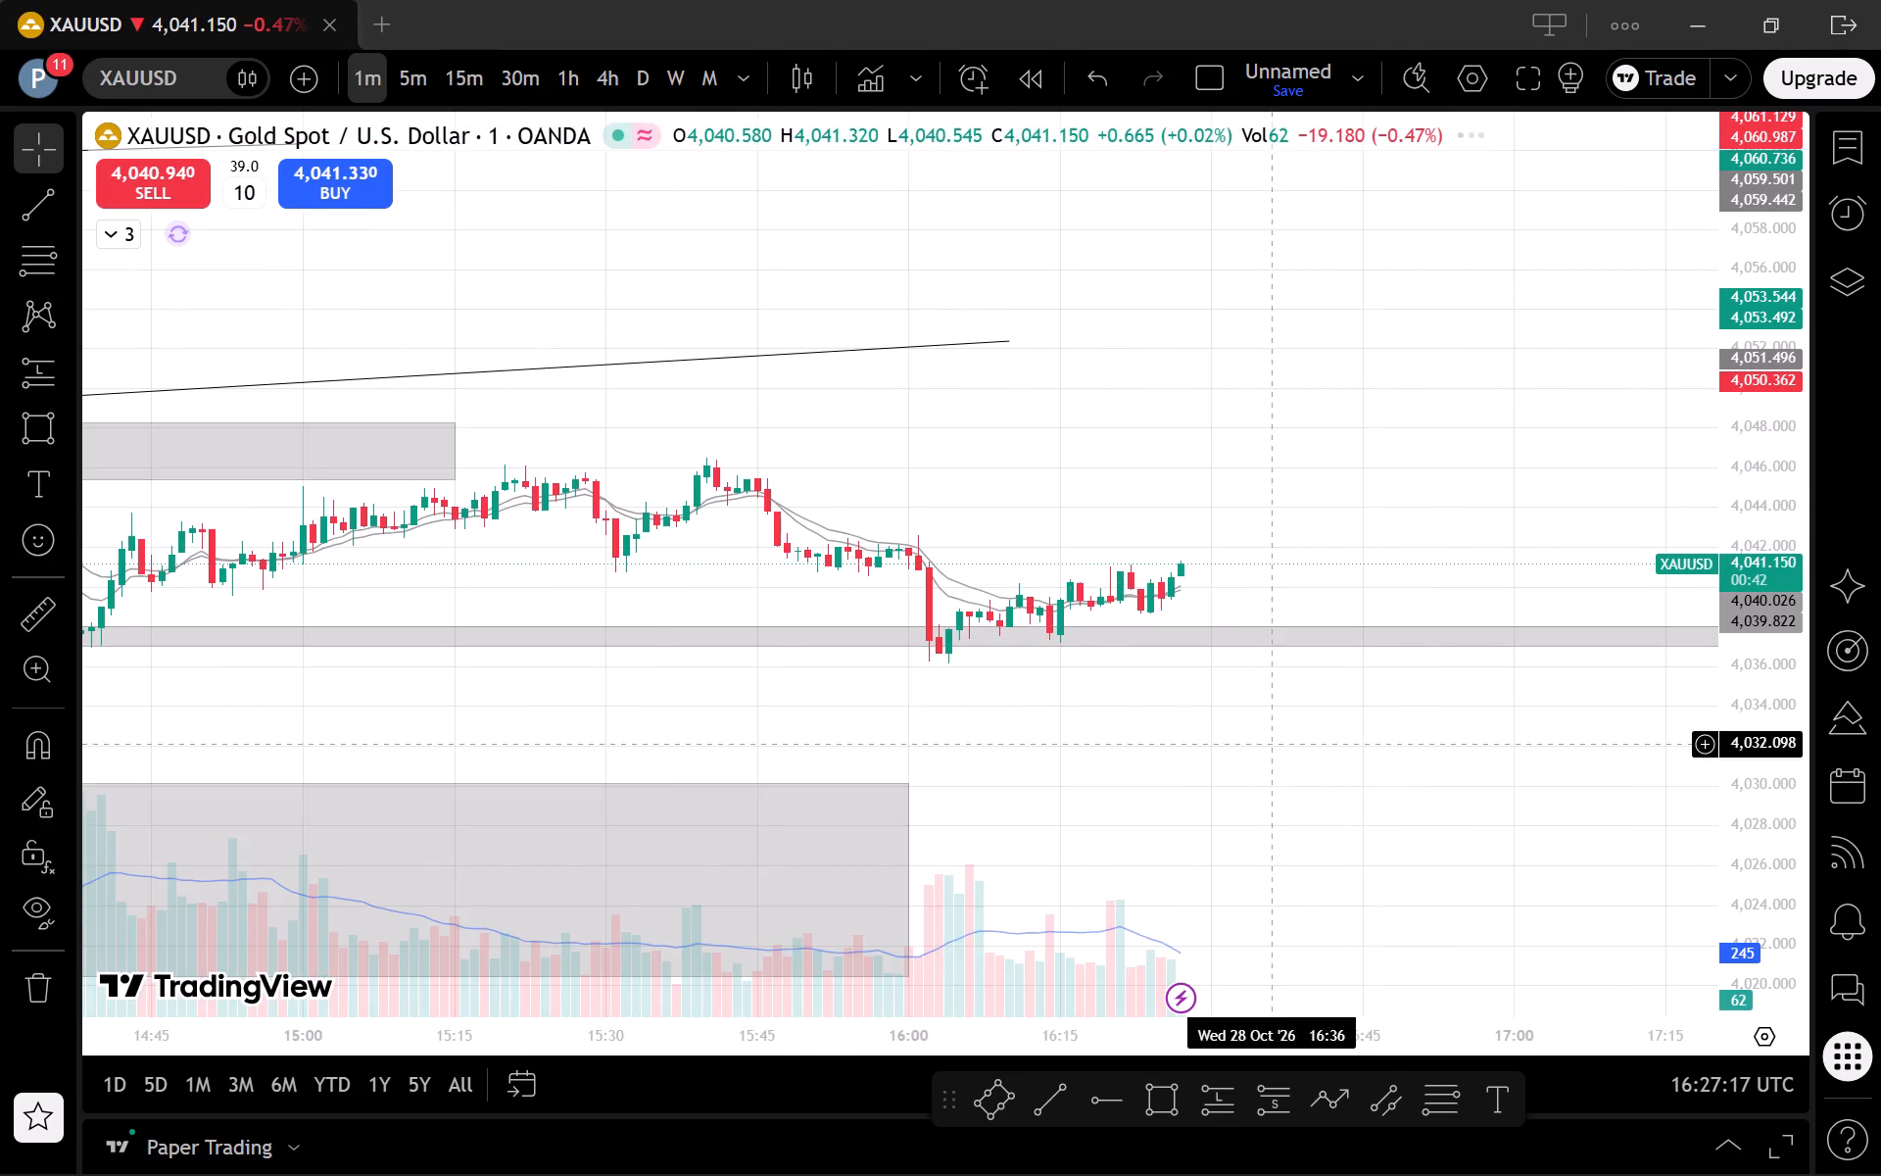
scroll(1337, 776, down, 1)
drag(1784, 885, 1652, 463)
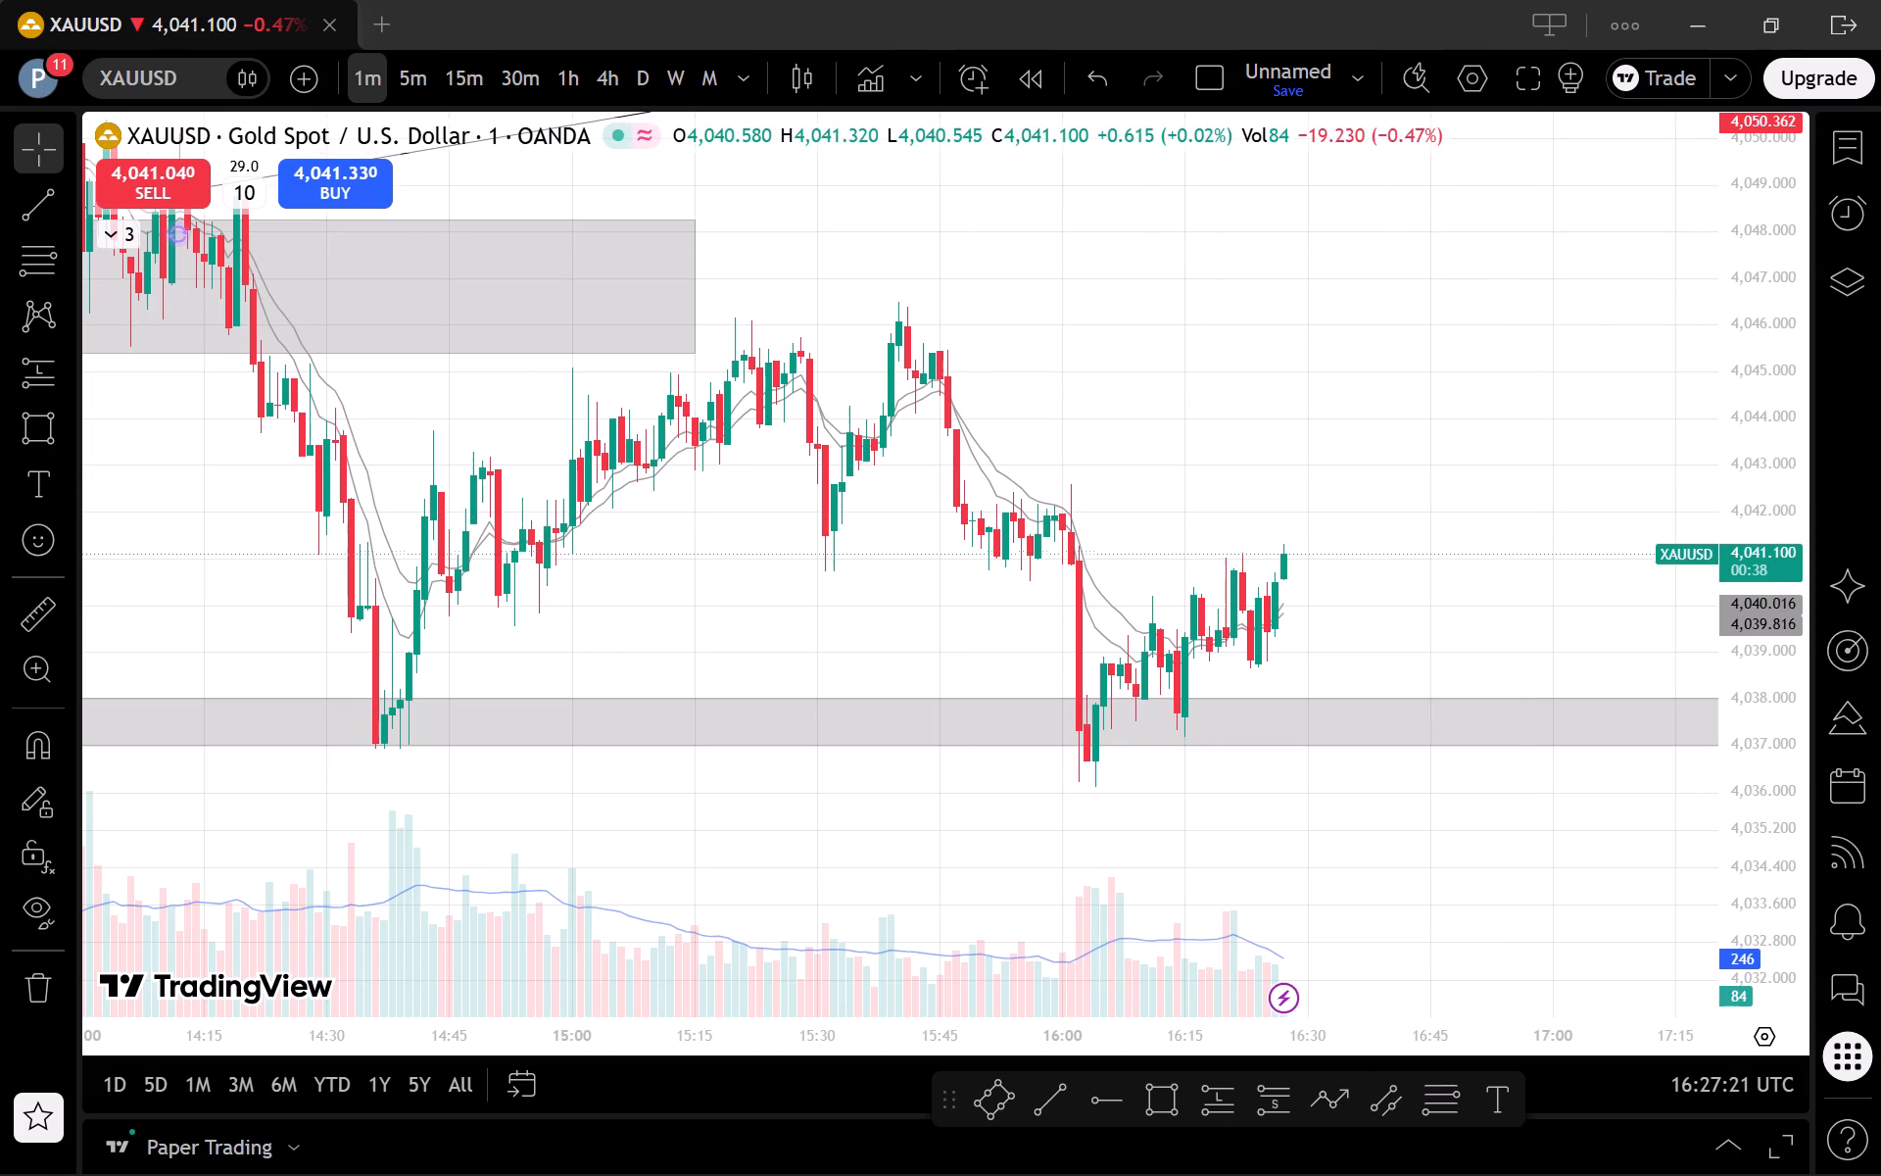
Re-examine XAUUSD on the 5-minute chart around the zones, the broken trendline and the latest lows.
click(428, 81)
scroll(1668, 532, up, 1)
drag(1815, 455, 1779, 662)
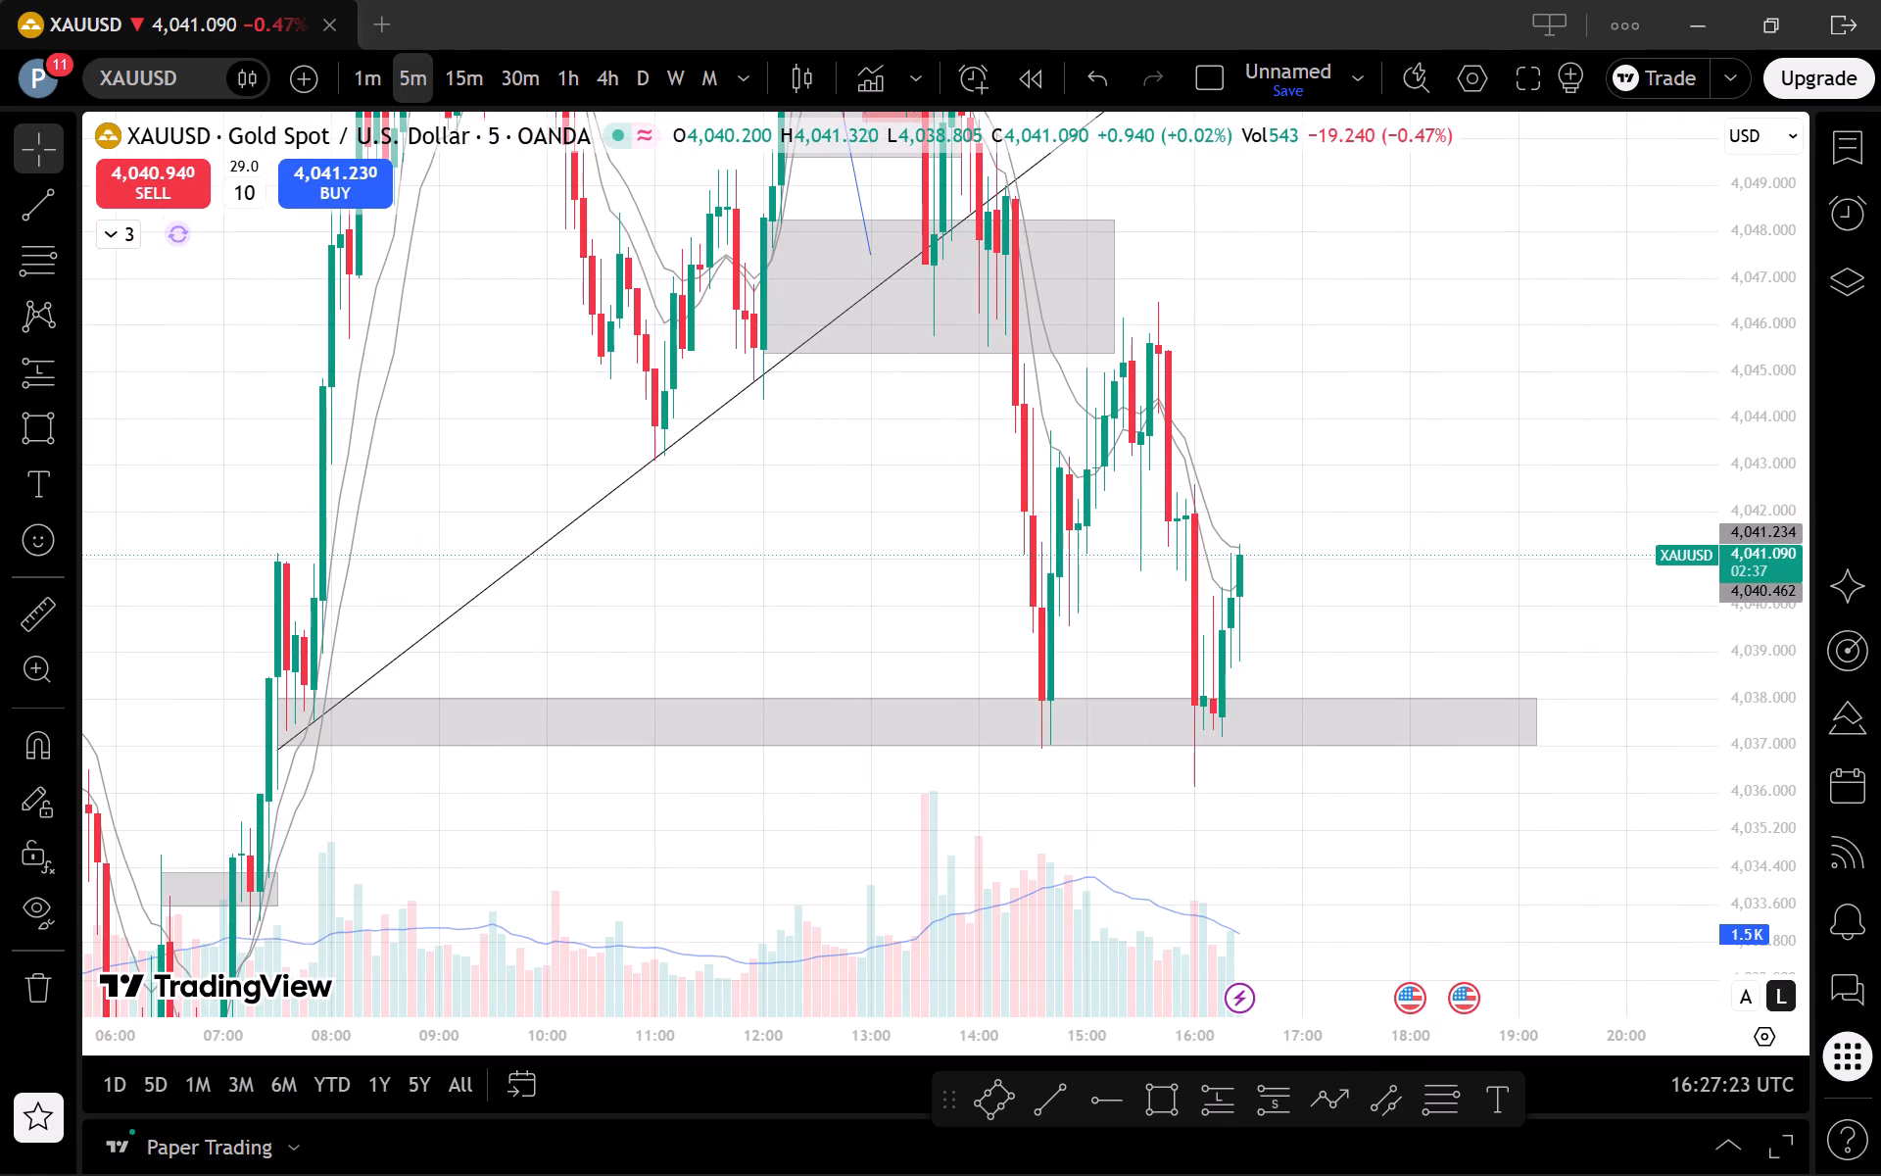
drag(1763, 466, 1712, 739)
scroll(1676, 707, up, 1)
drag(1578, 722, 1635, 736)
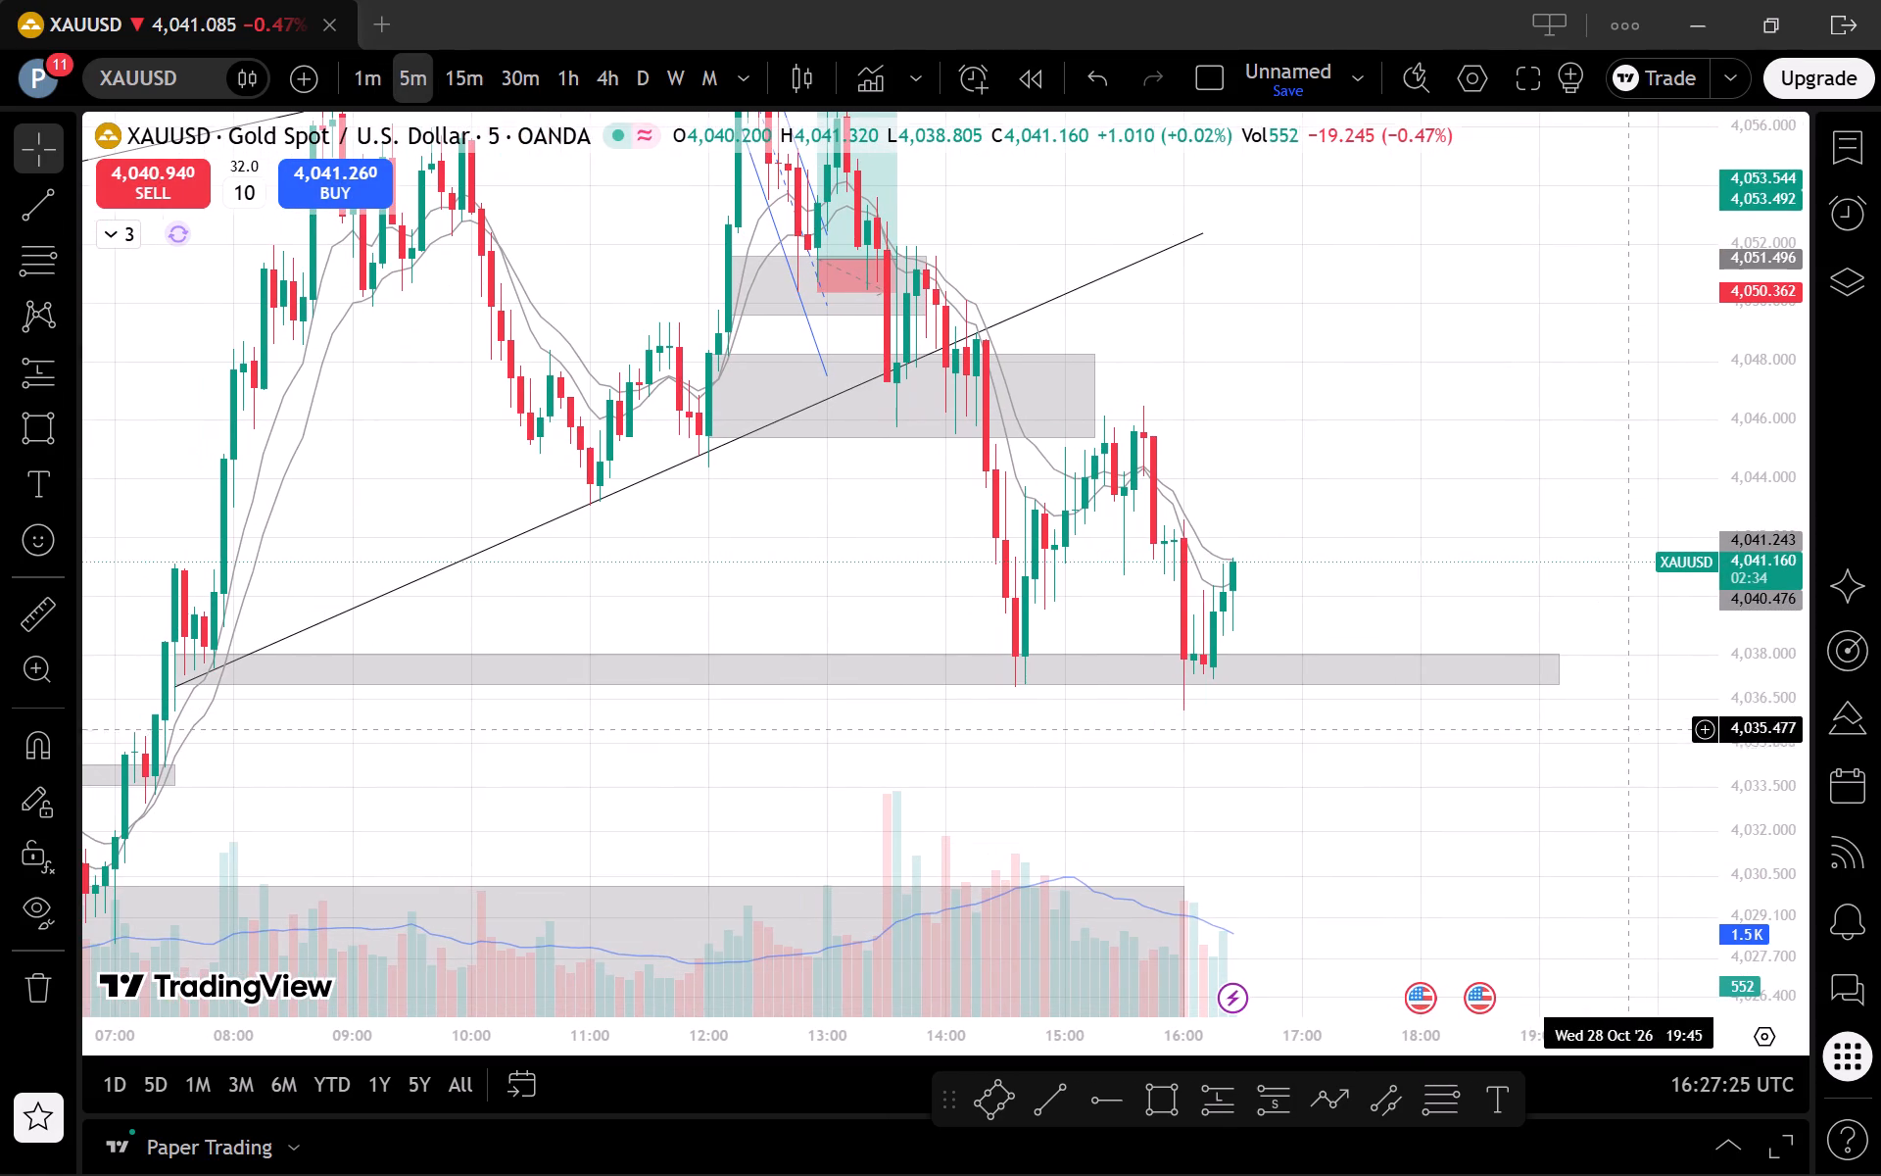
drag(1742, 621, 1747, 689)
drag(1310, 466, 1331, 553)
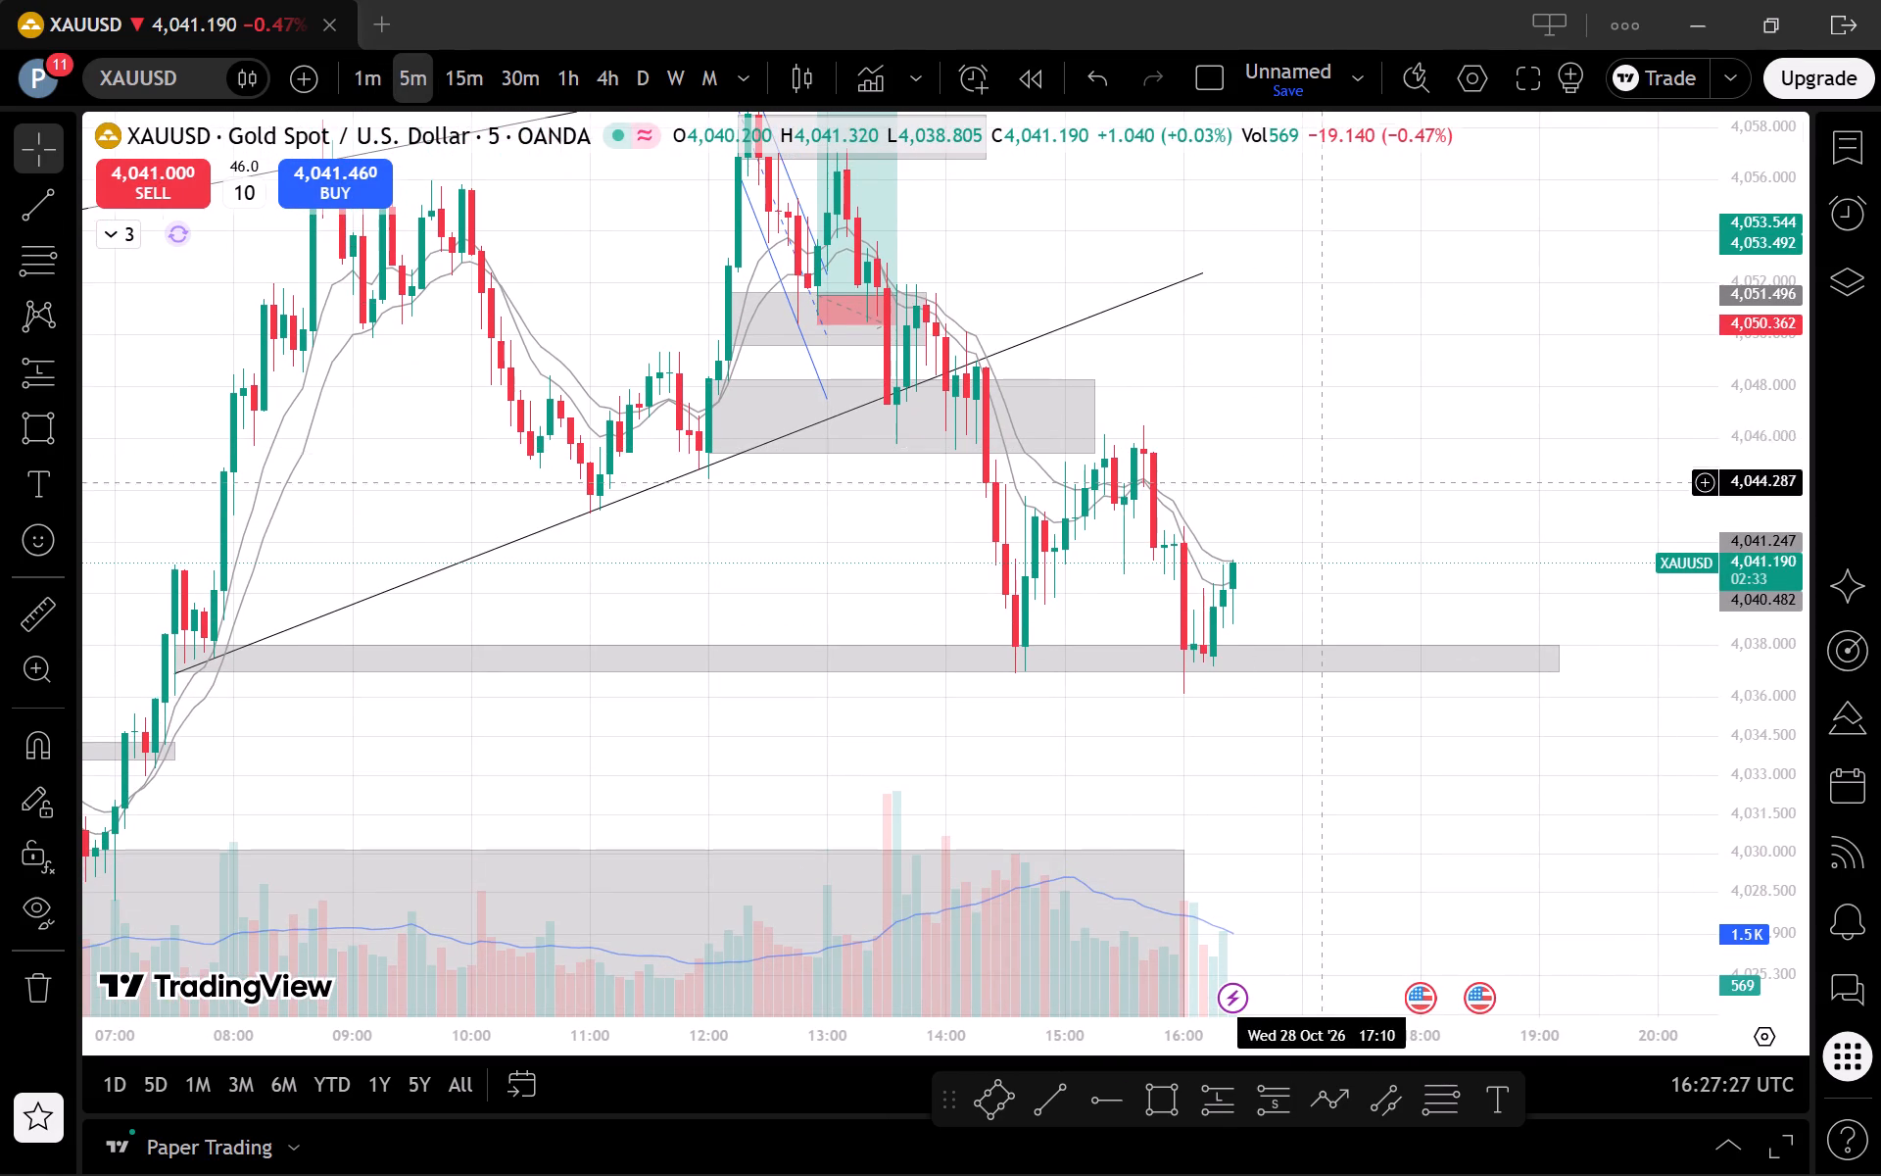
drag(1331, 553, 1331, 555)
scroll(1322, 536, down, 1)
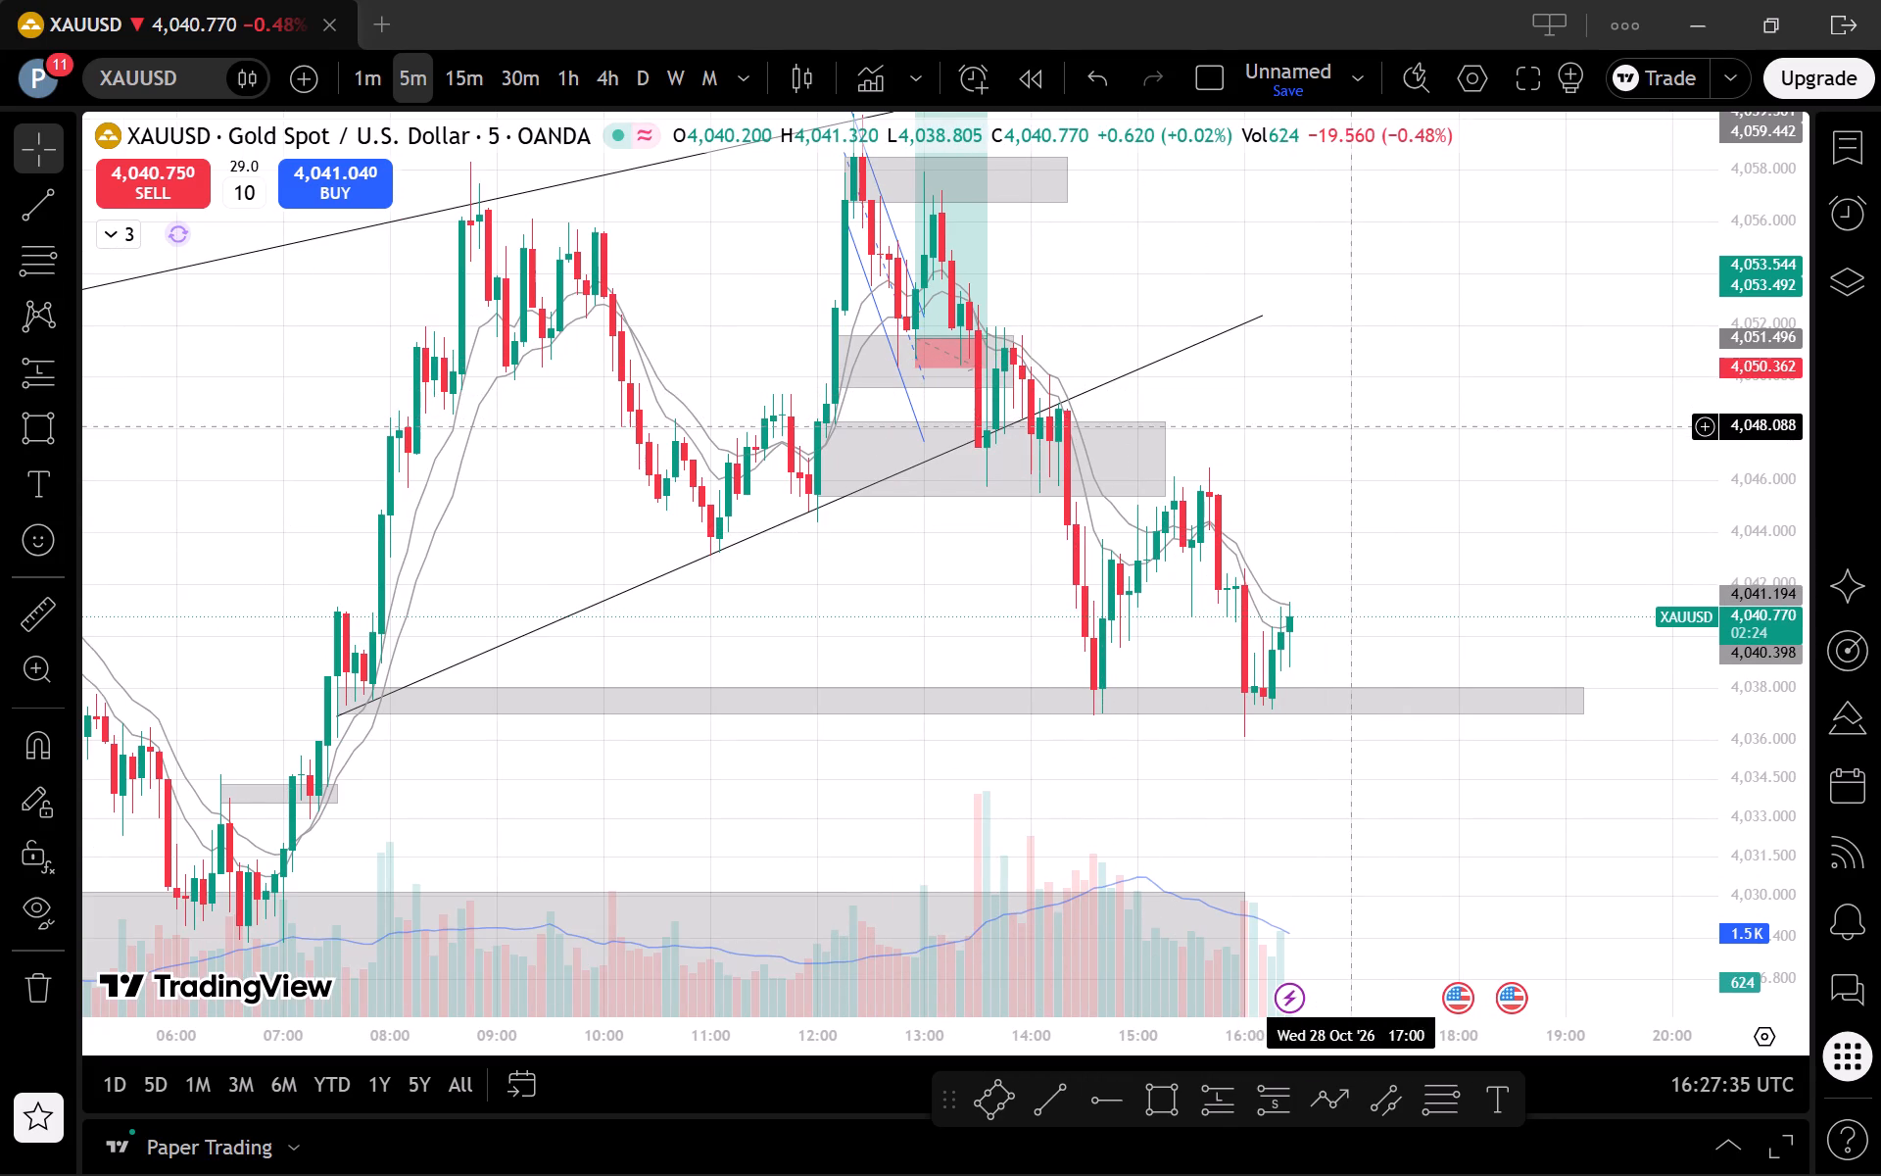
Remove the existing zones, trendlines and position drawings from the XAUUSD chart in one go.
click(35, 983)
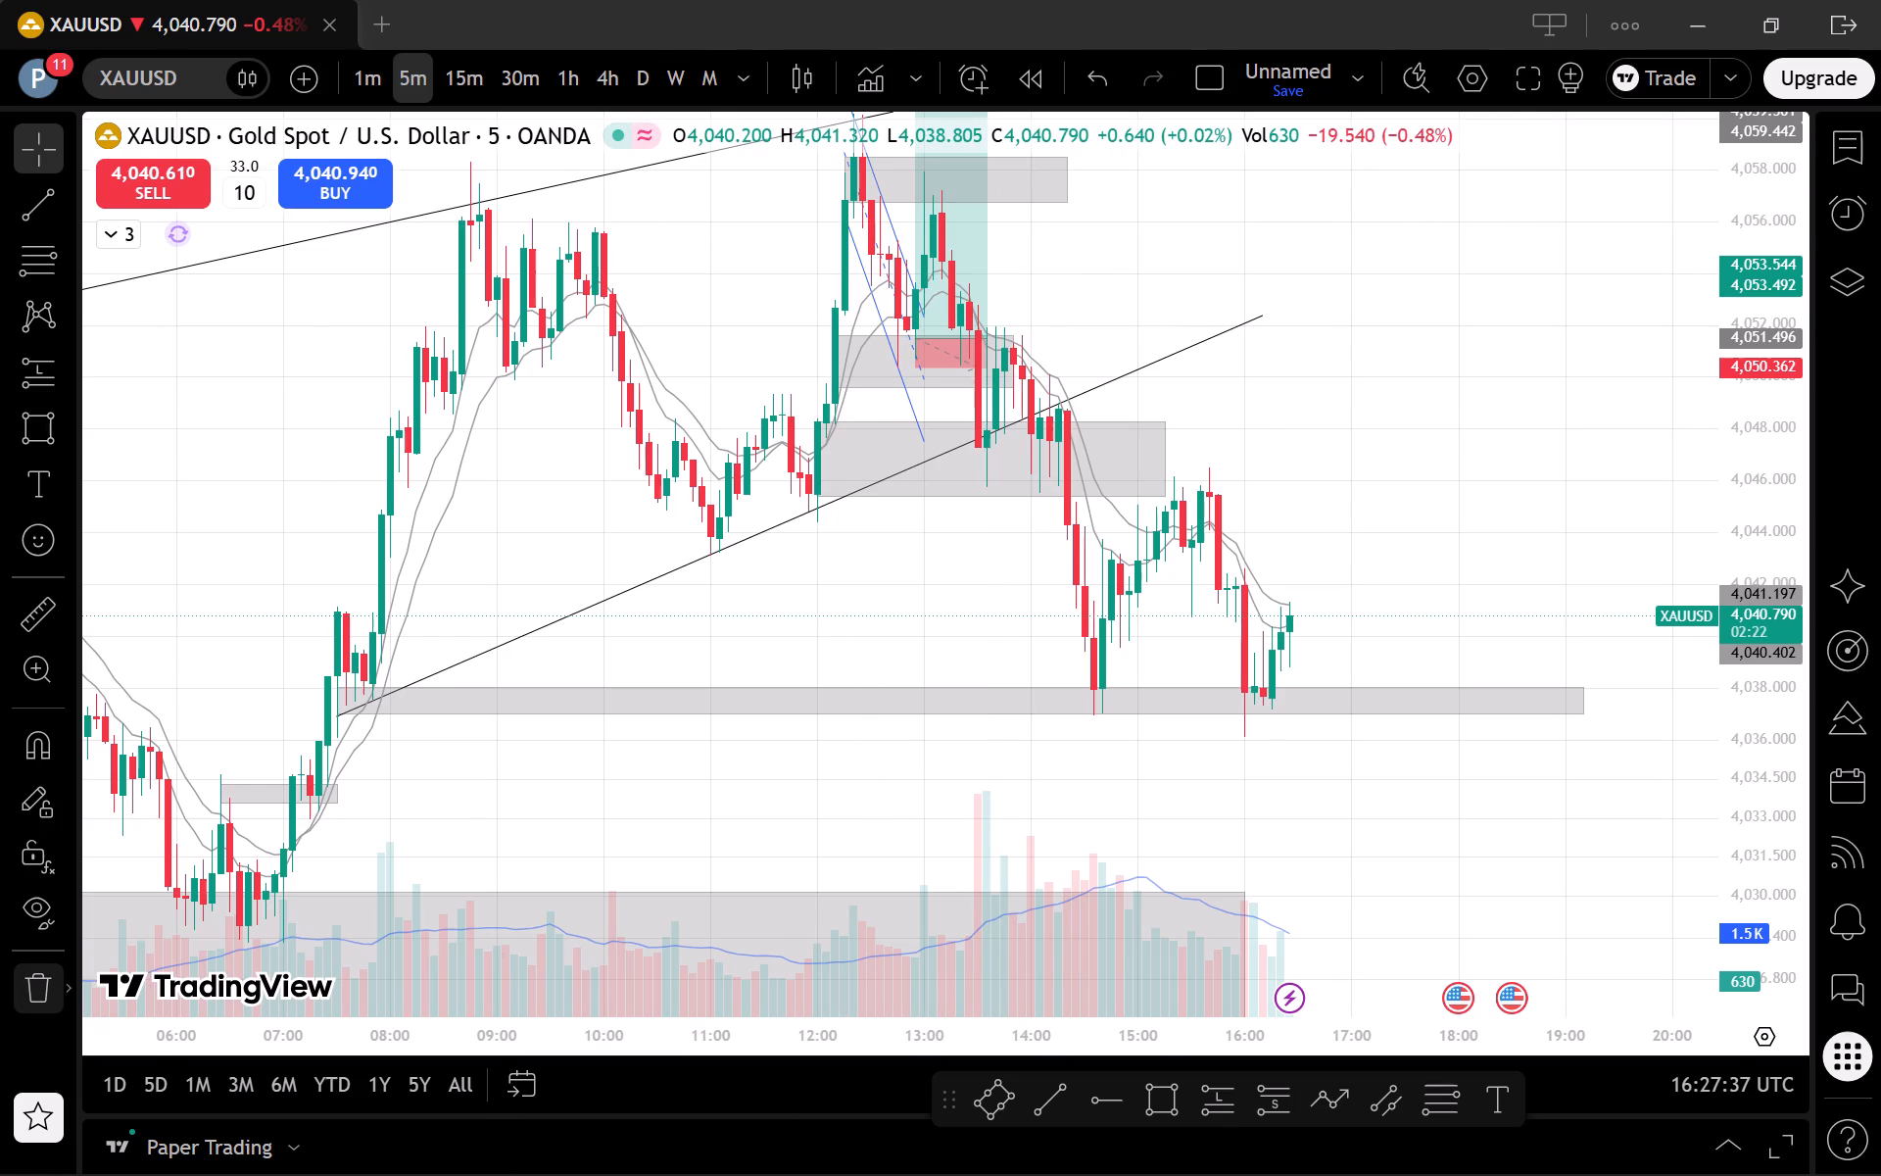
click(159, 990)
scroll(1495, 695, down, 1)
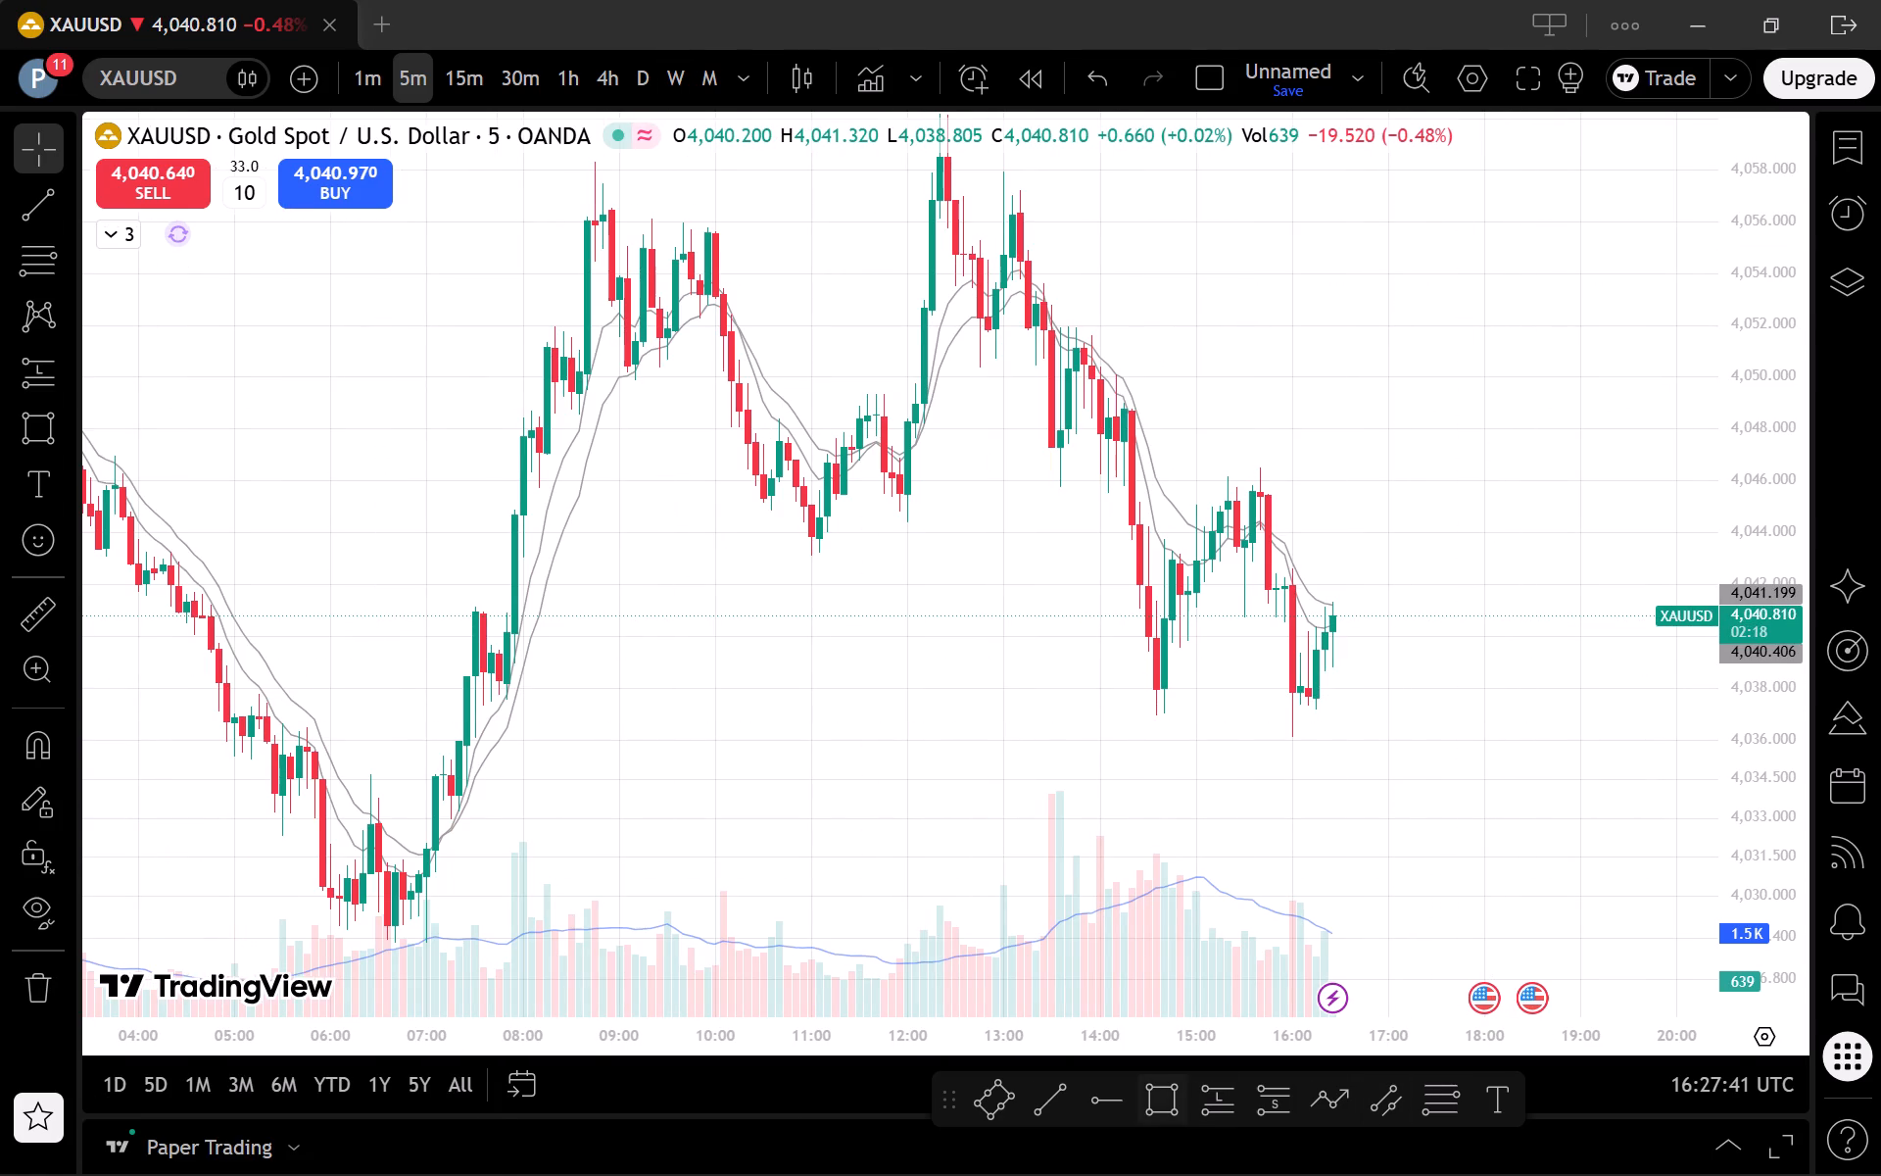
On the 5-minute chart, draw a rectangle zone from 07:30 to about 18:25 between about 4,038 and 4,037.
click(1149, 1108)
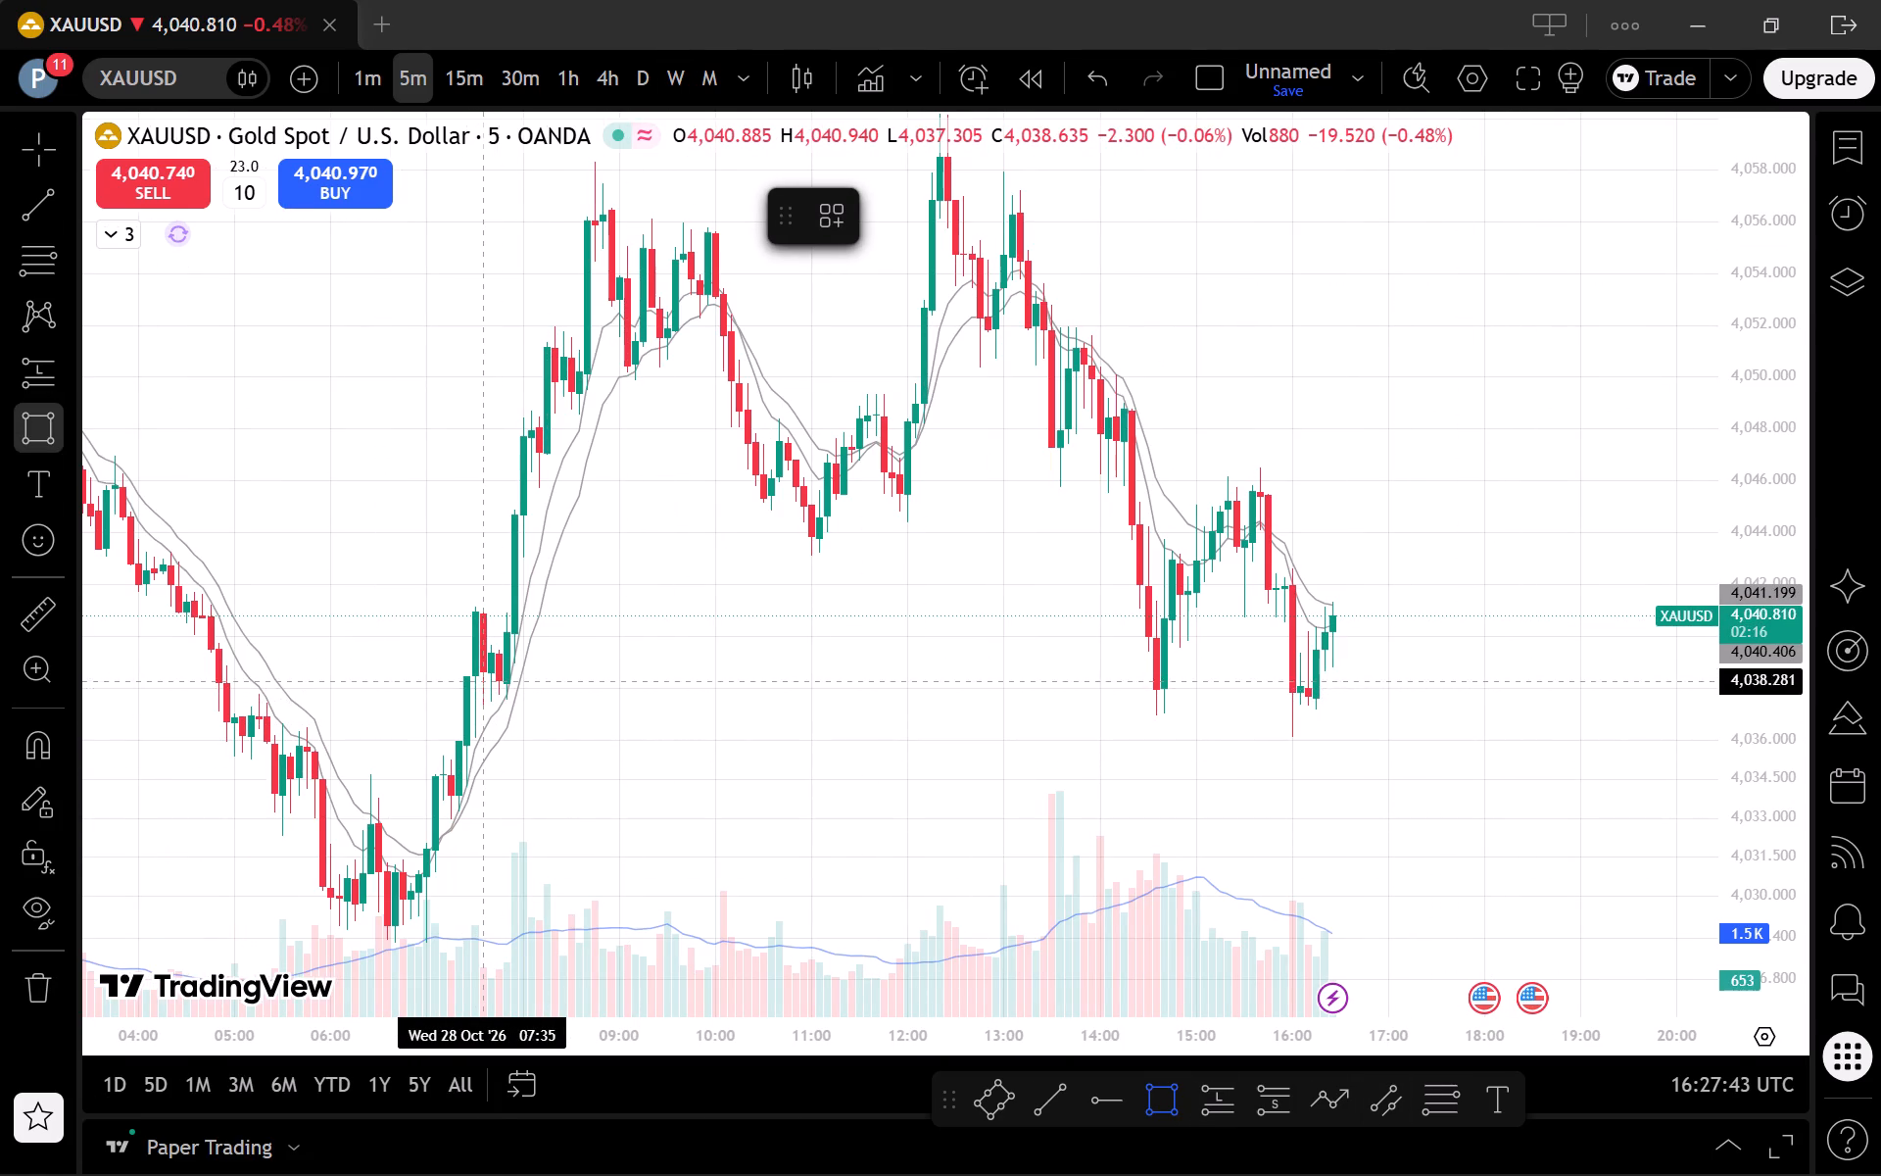
click(472, 690)
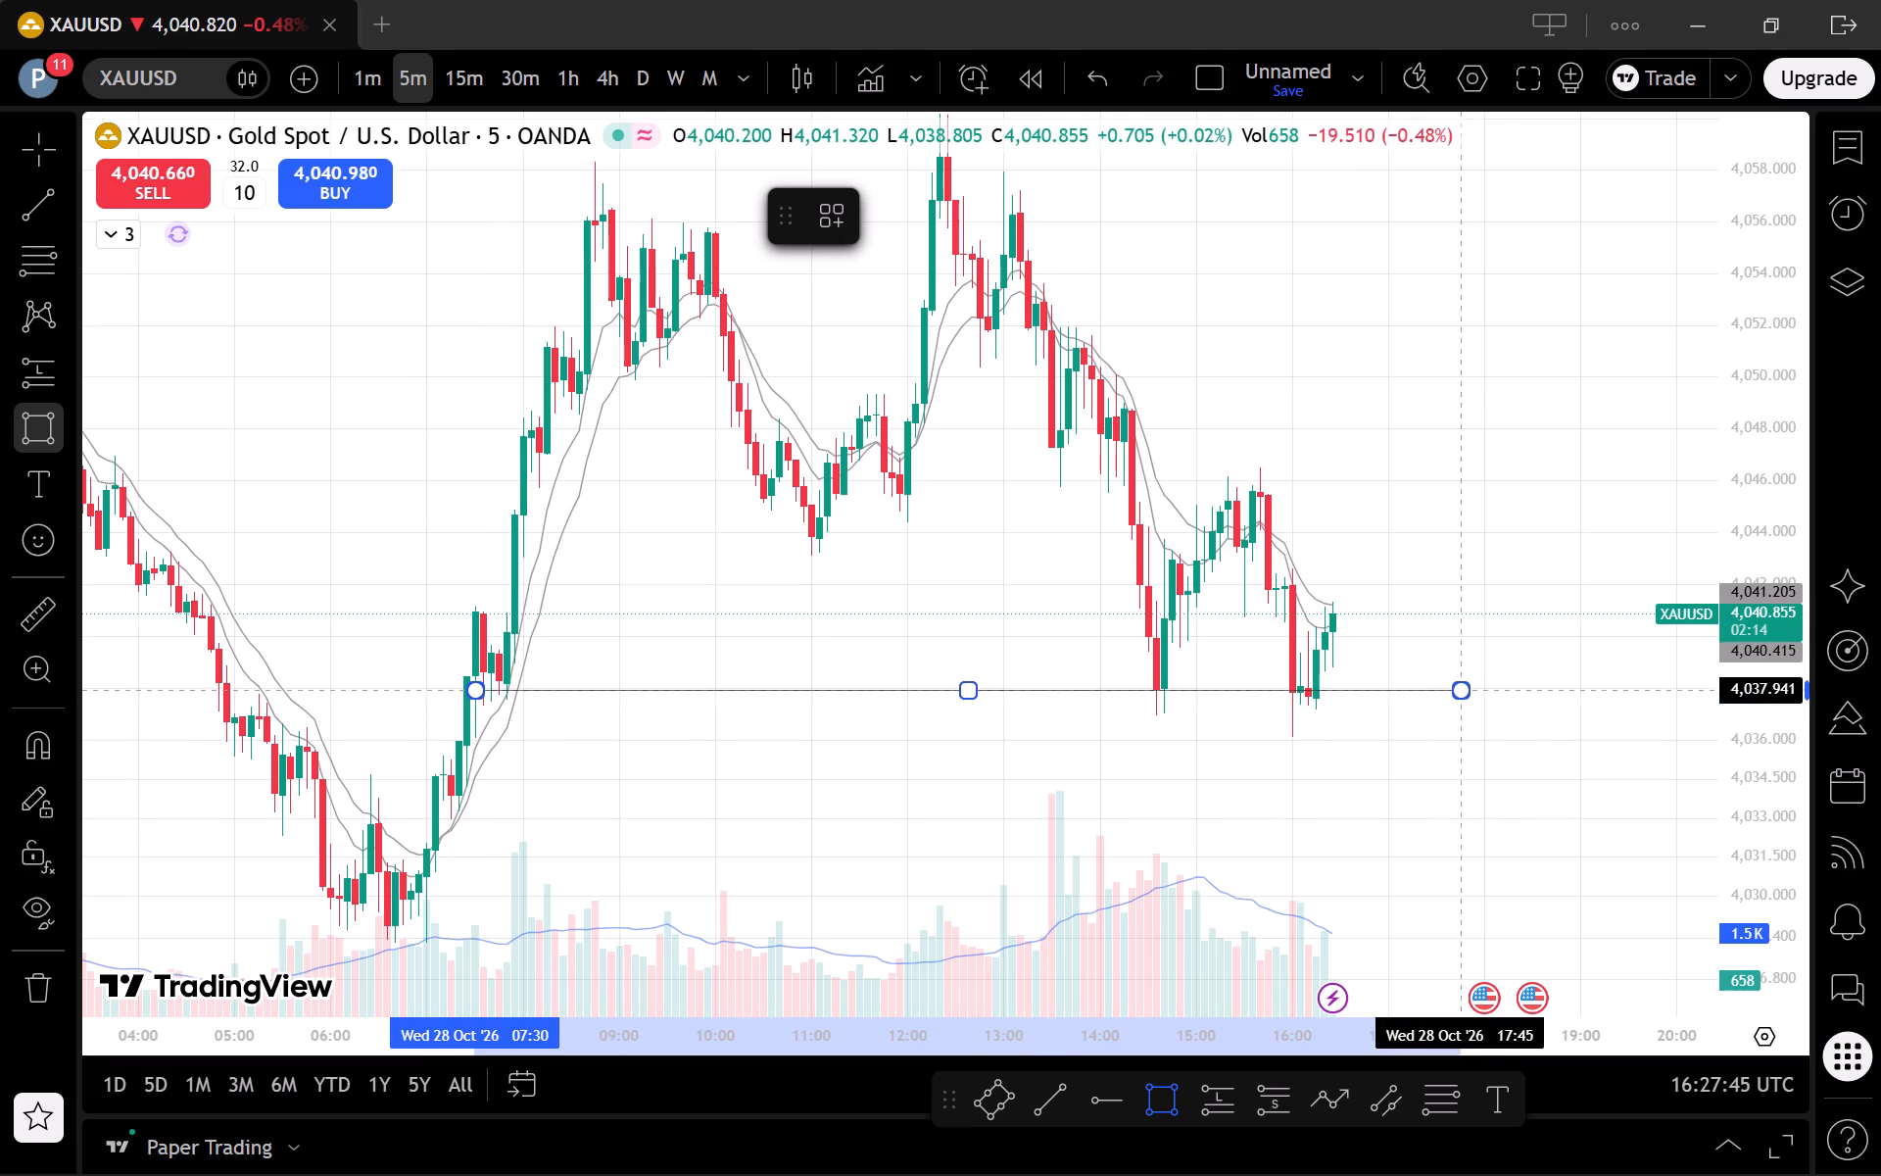
click(1521, 712)
click(1485, 895)
Draw a second rectangle zone from 07:55 to about 18:25 between about 4,044.6 and 4,045.4.
scroll(1452, 884, up, 1)
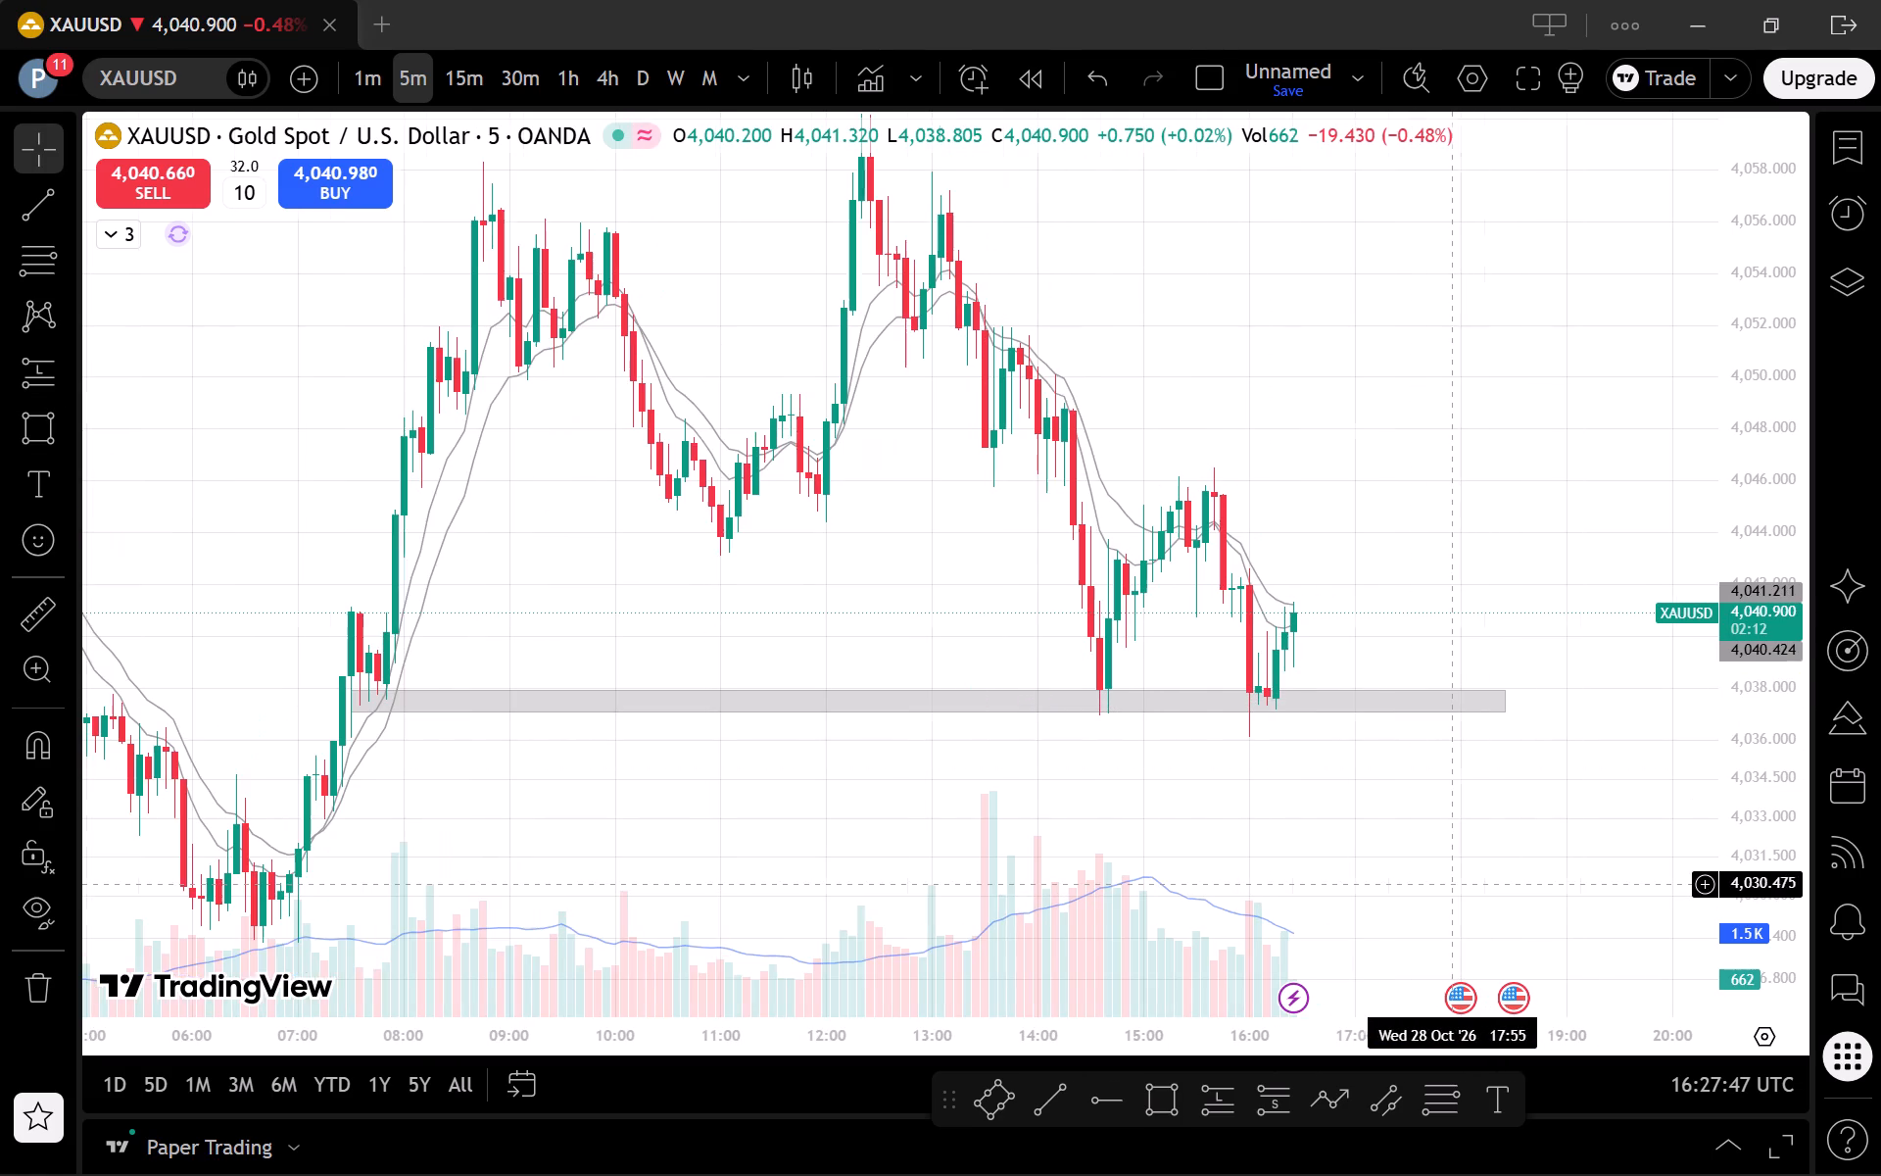
drag(1452, 885, 1389, 949)
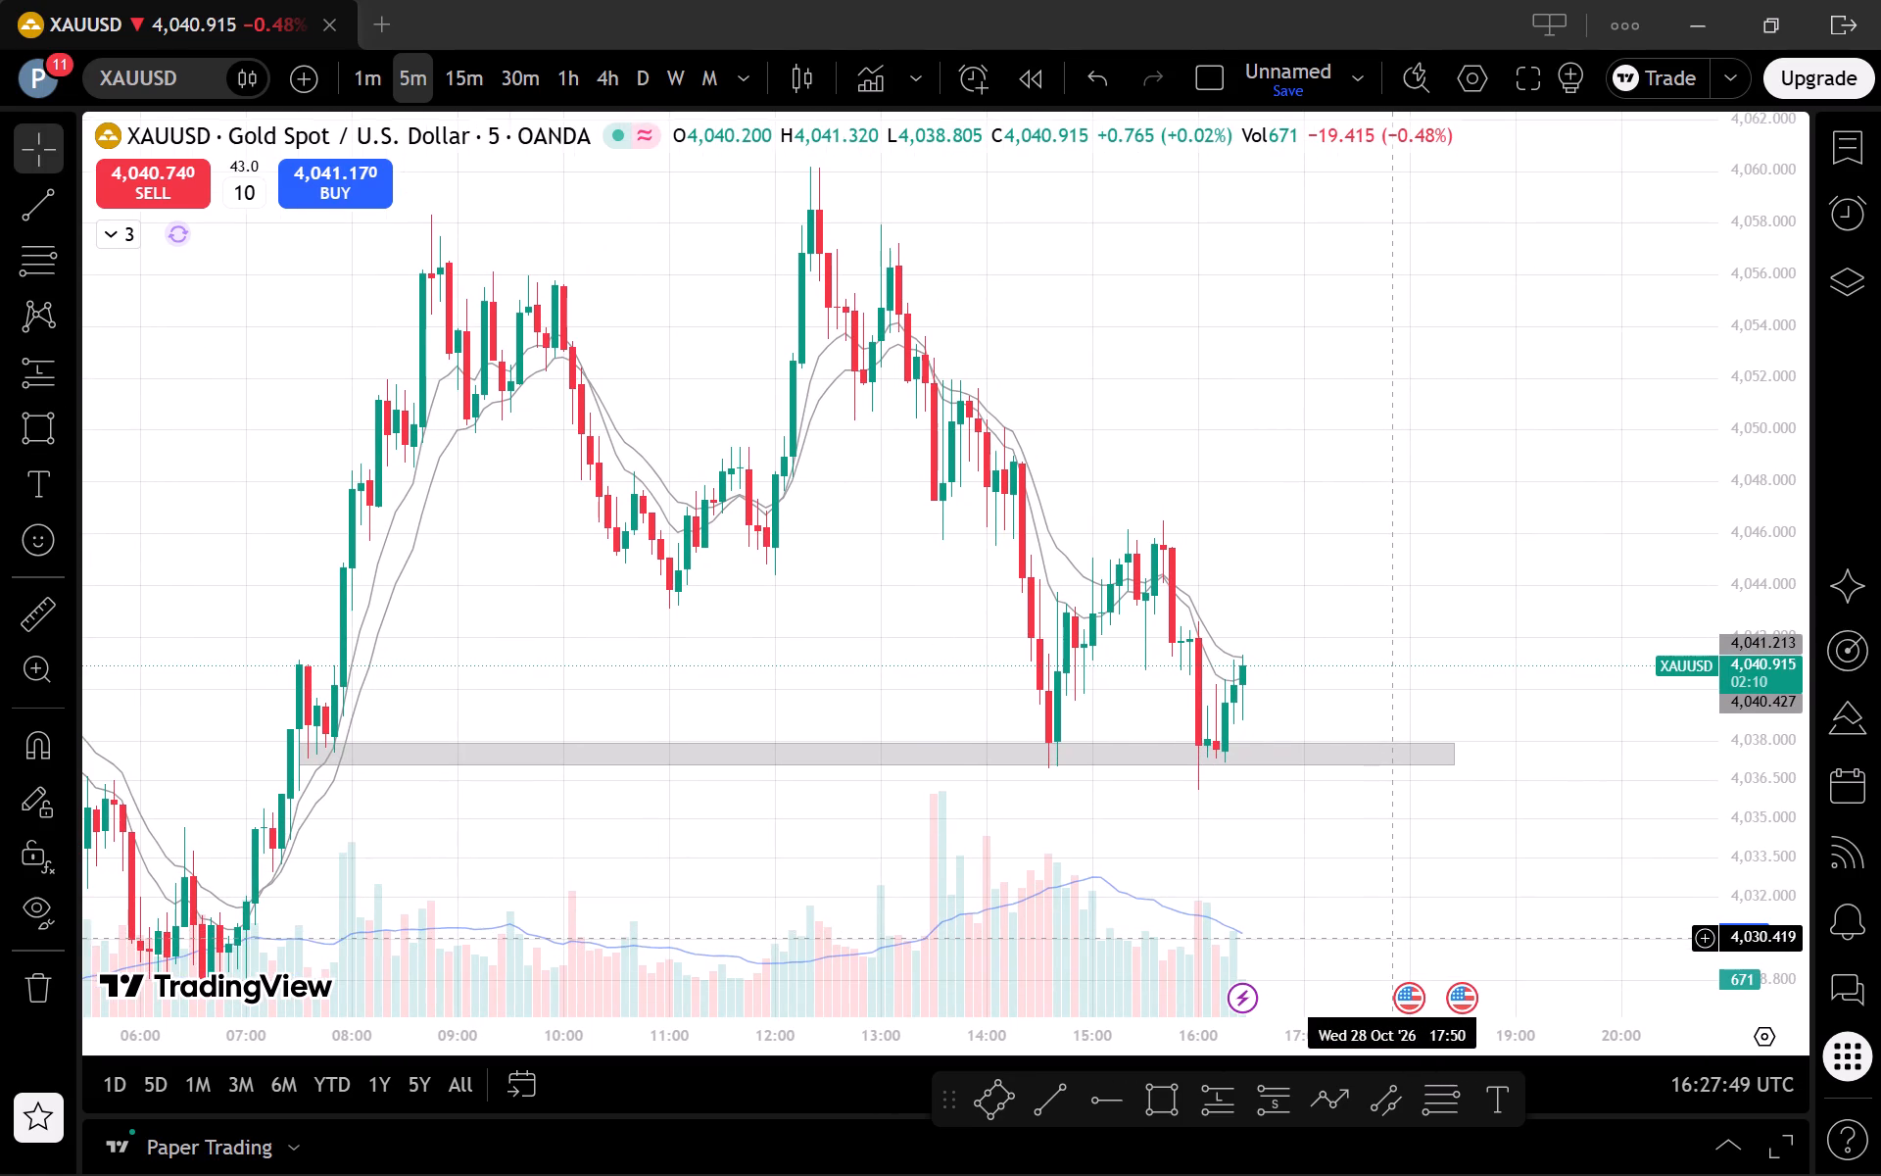
click(1159, 1096)
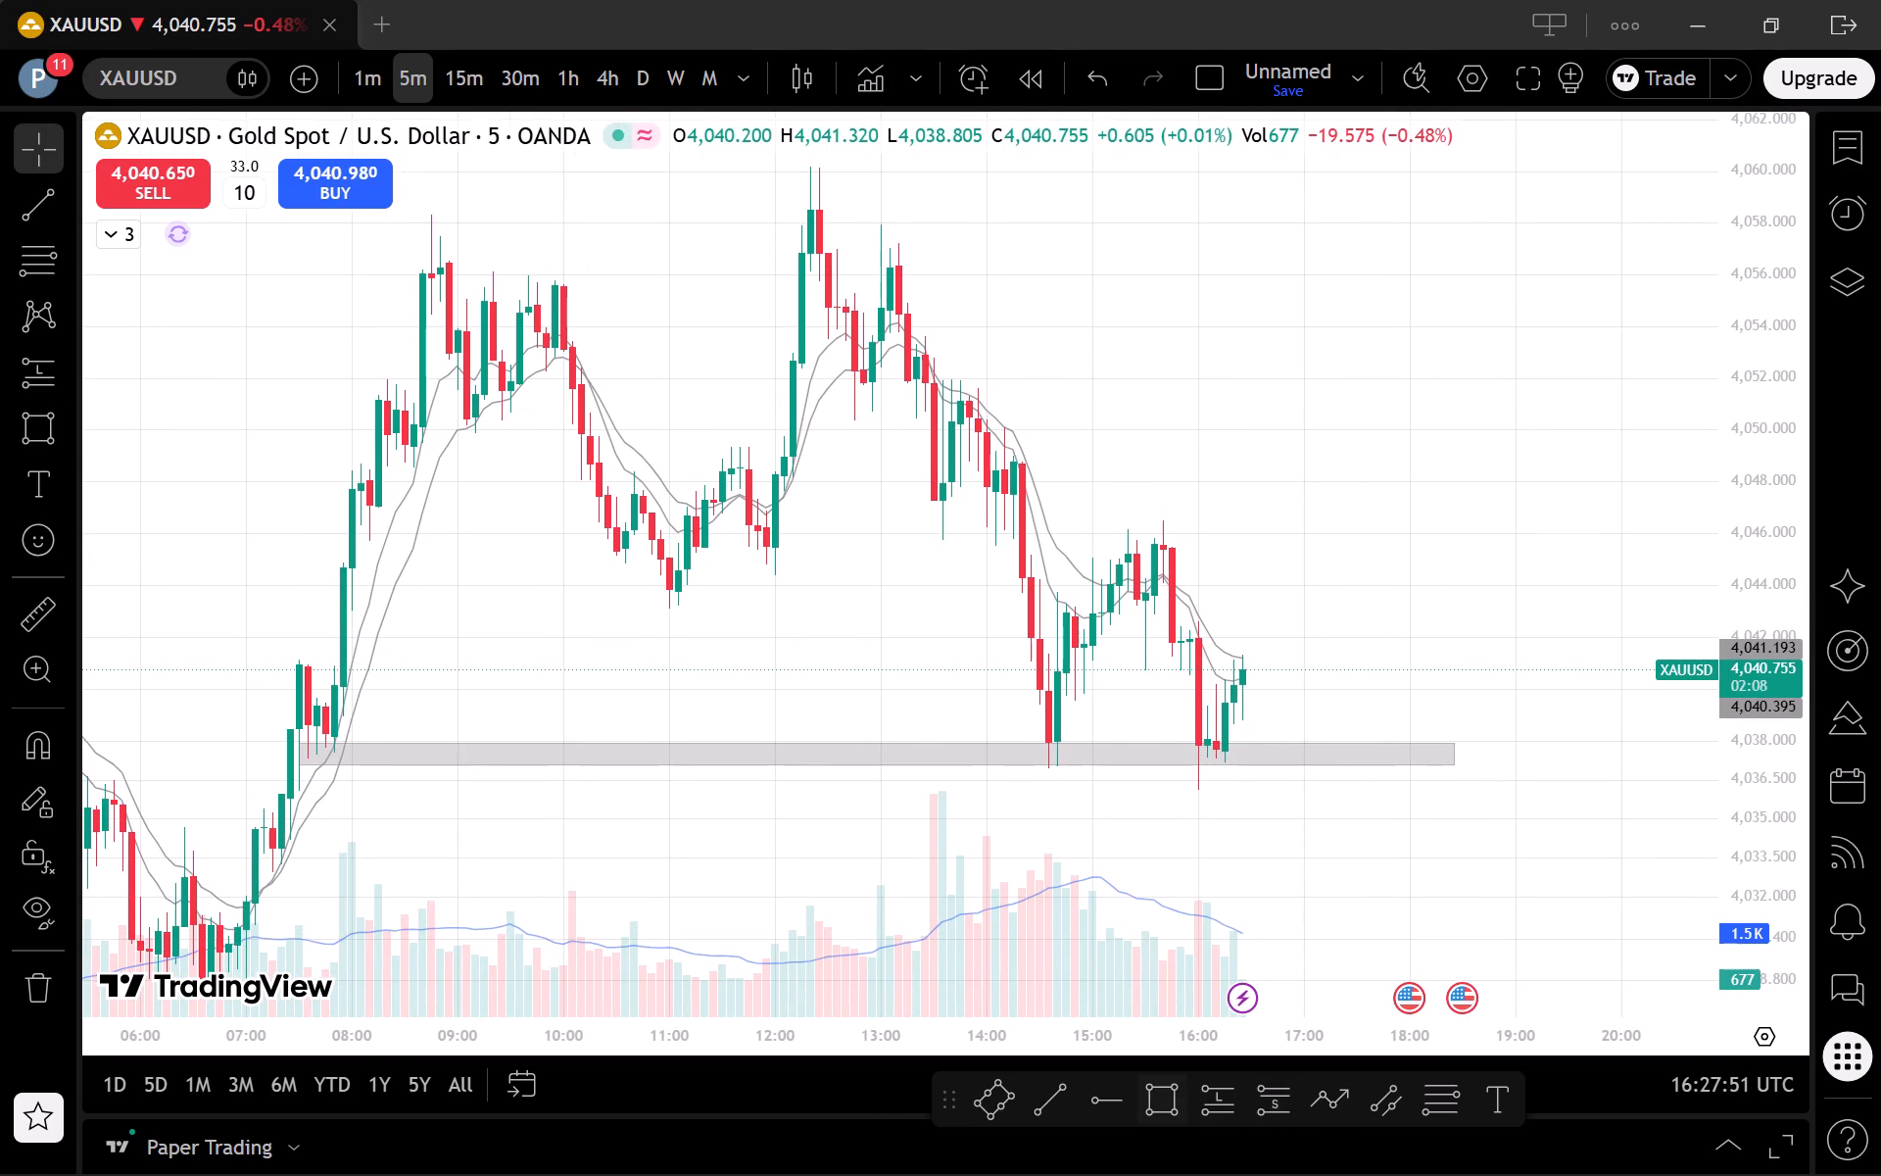
click(343, 569)
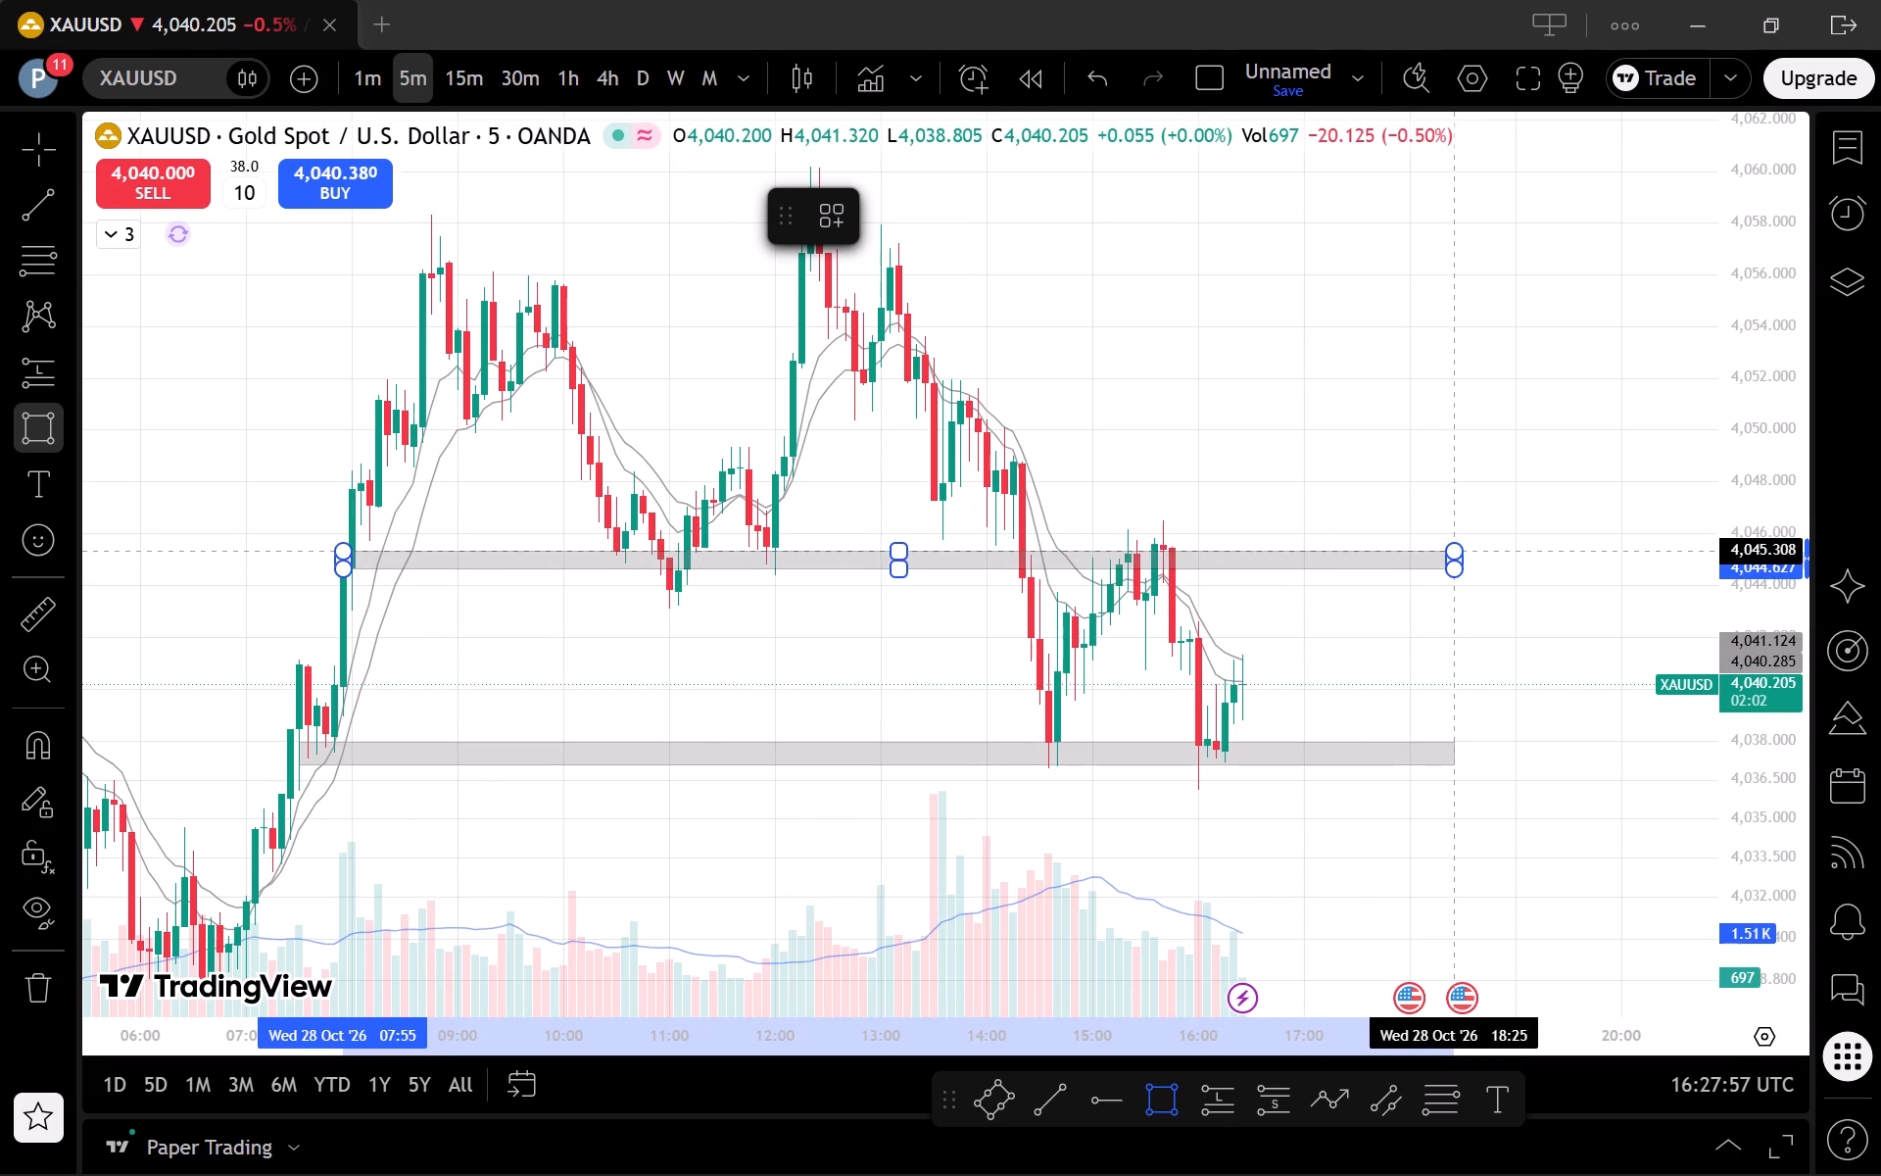
click(1457, 548)
click(1466, 629)
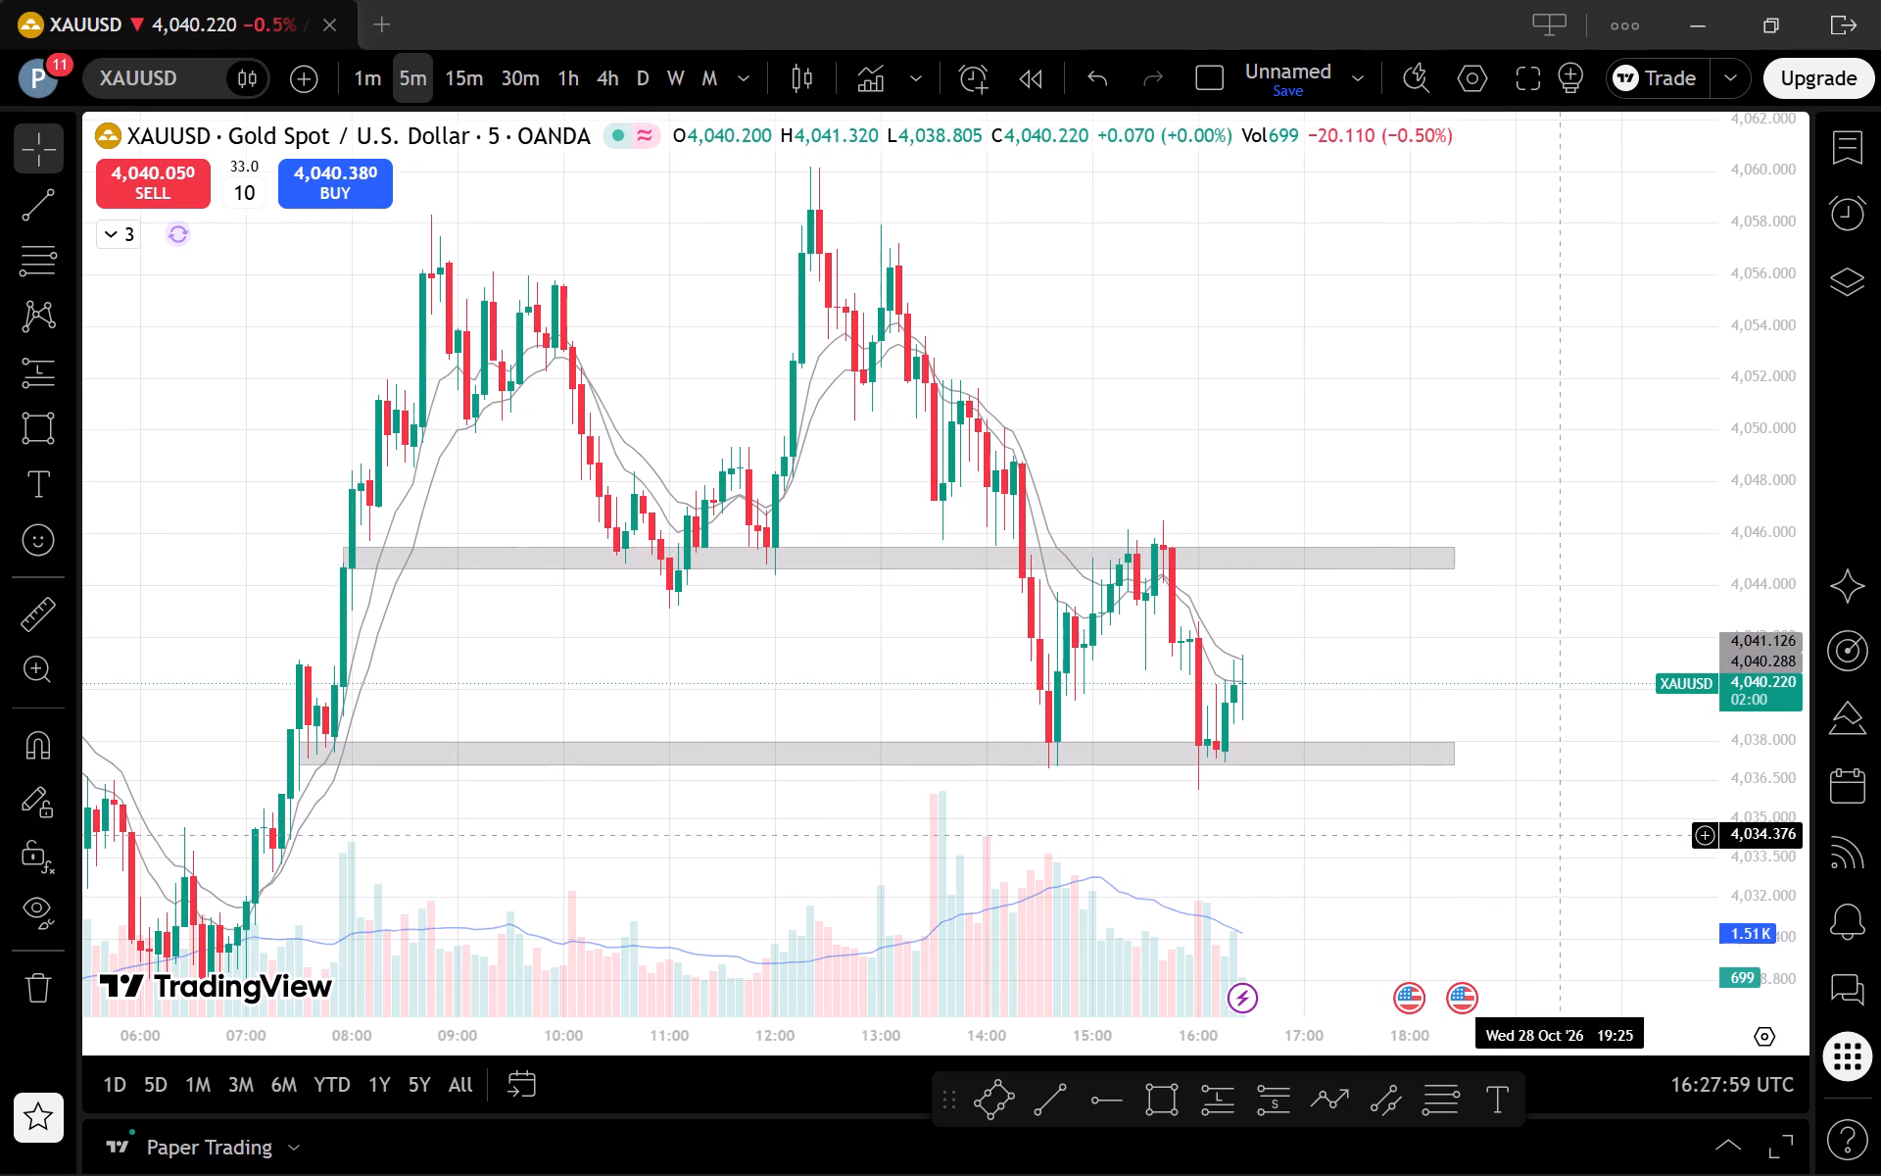
Examine XAUUSD around the two new zones on the 5-minute and 1-hour charts.
drag(1498, 904, 1528, 750)
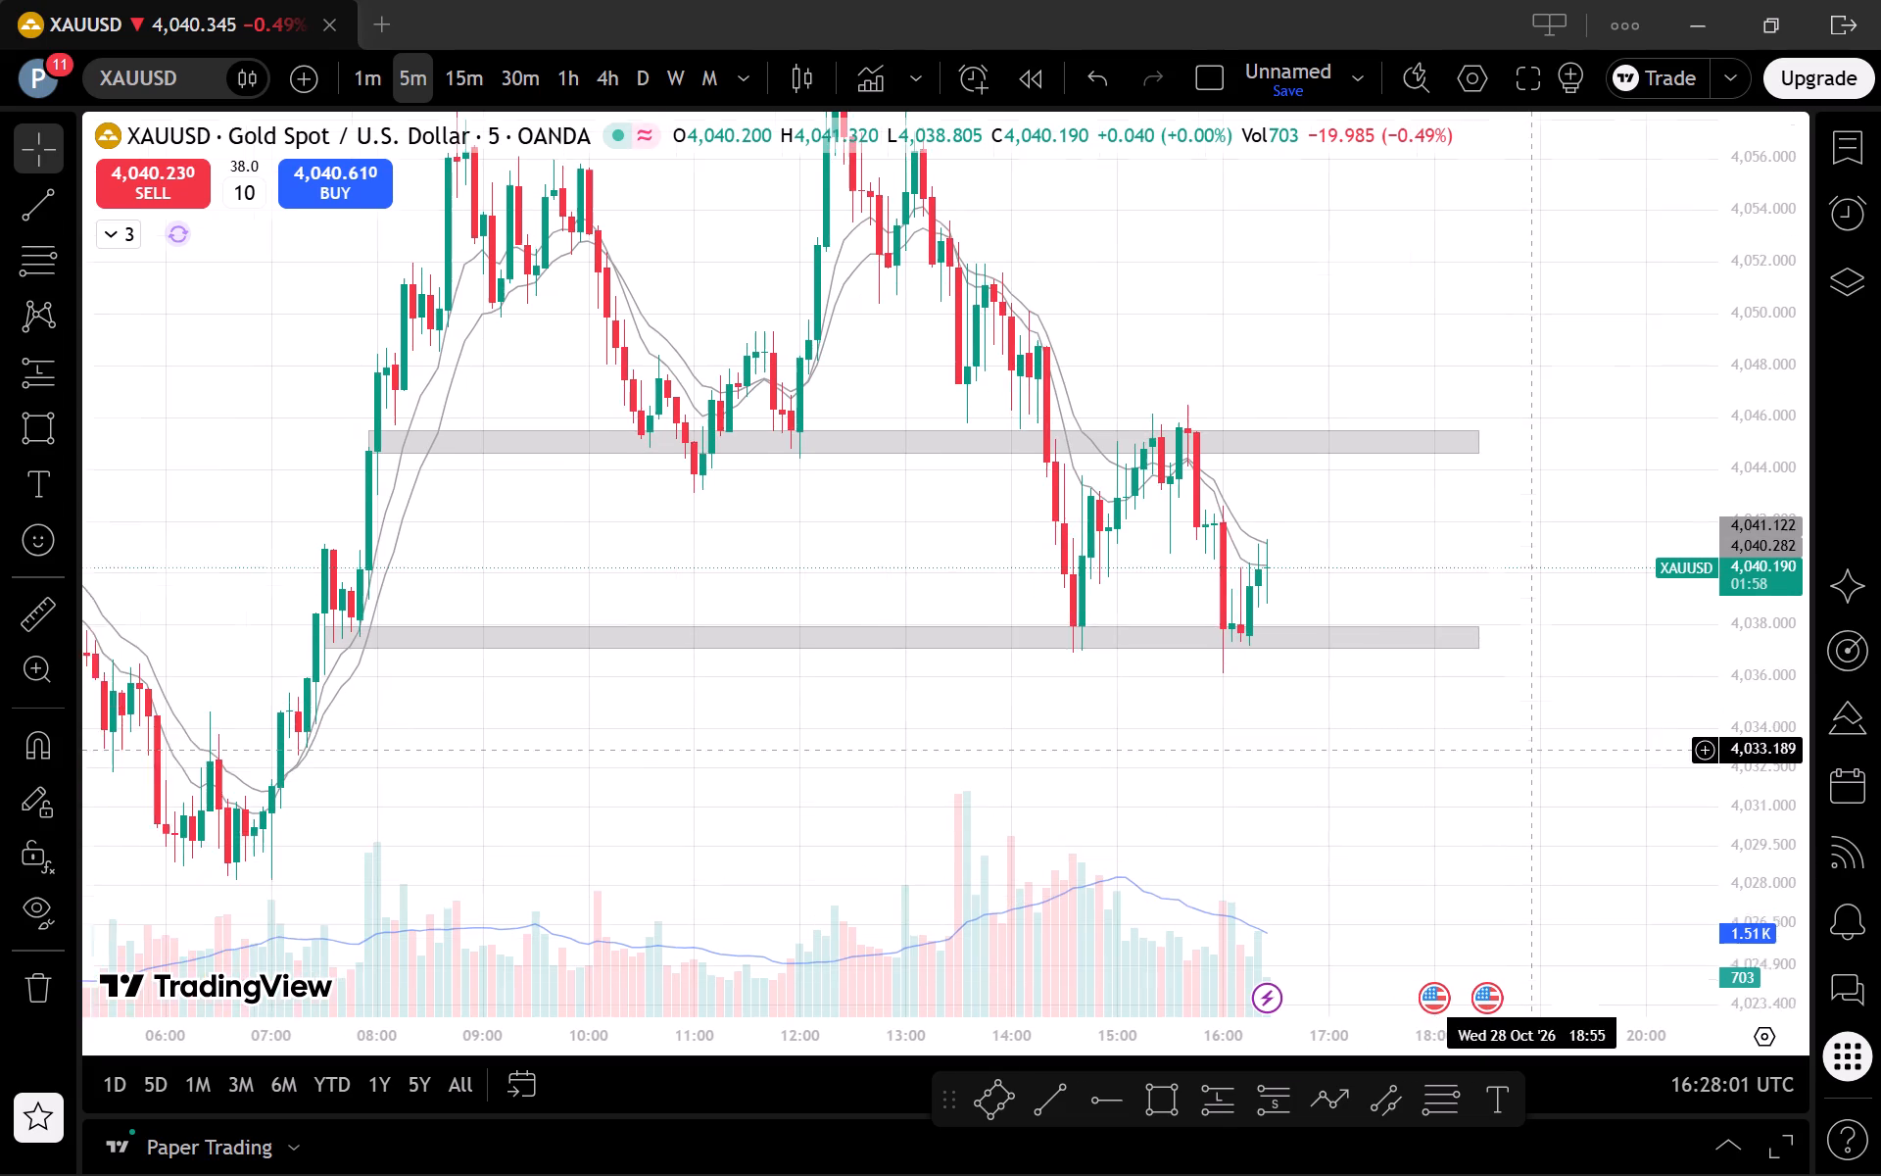
drag(1528, 750, 1515, 723)
scroll(1427, 715, down, 2)
drag(1788, 663, 1757, 826)
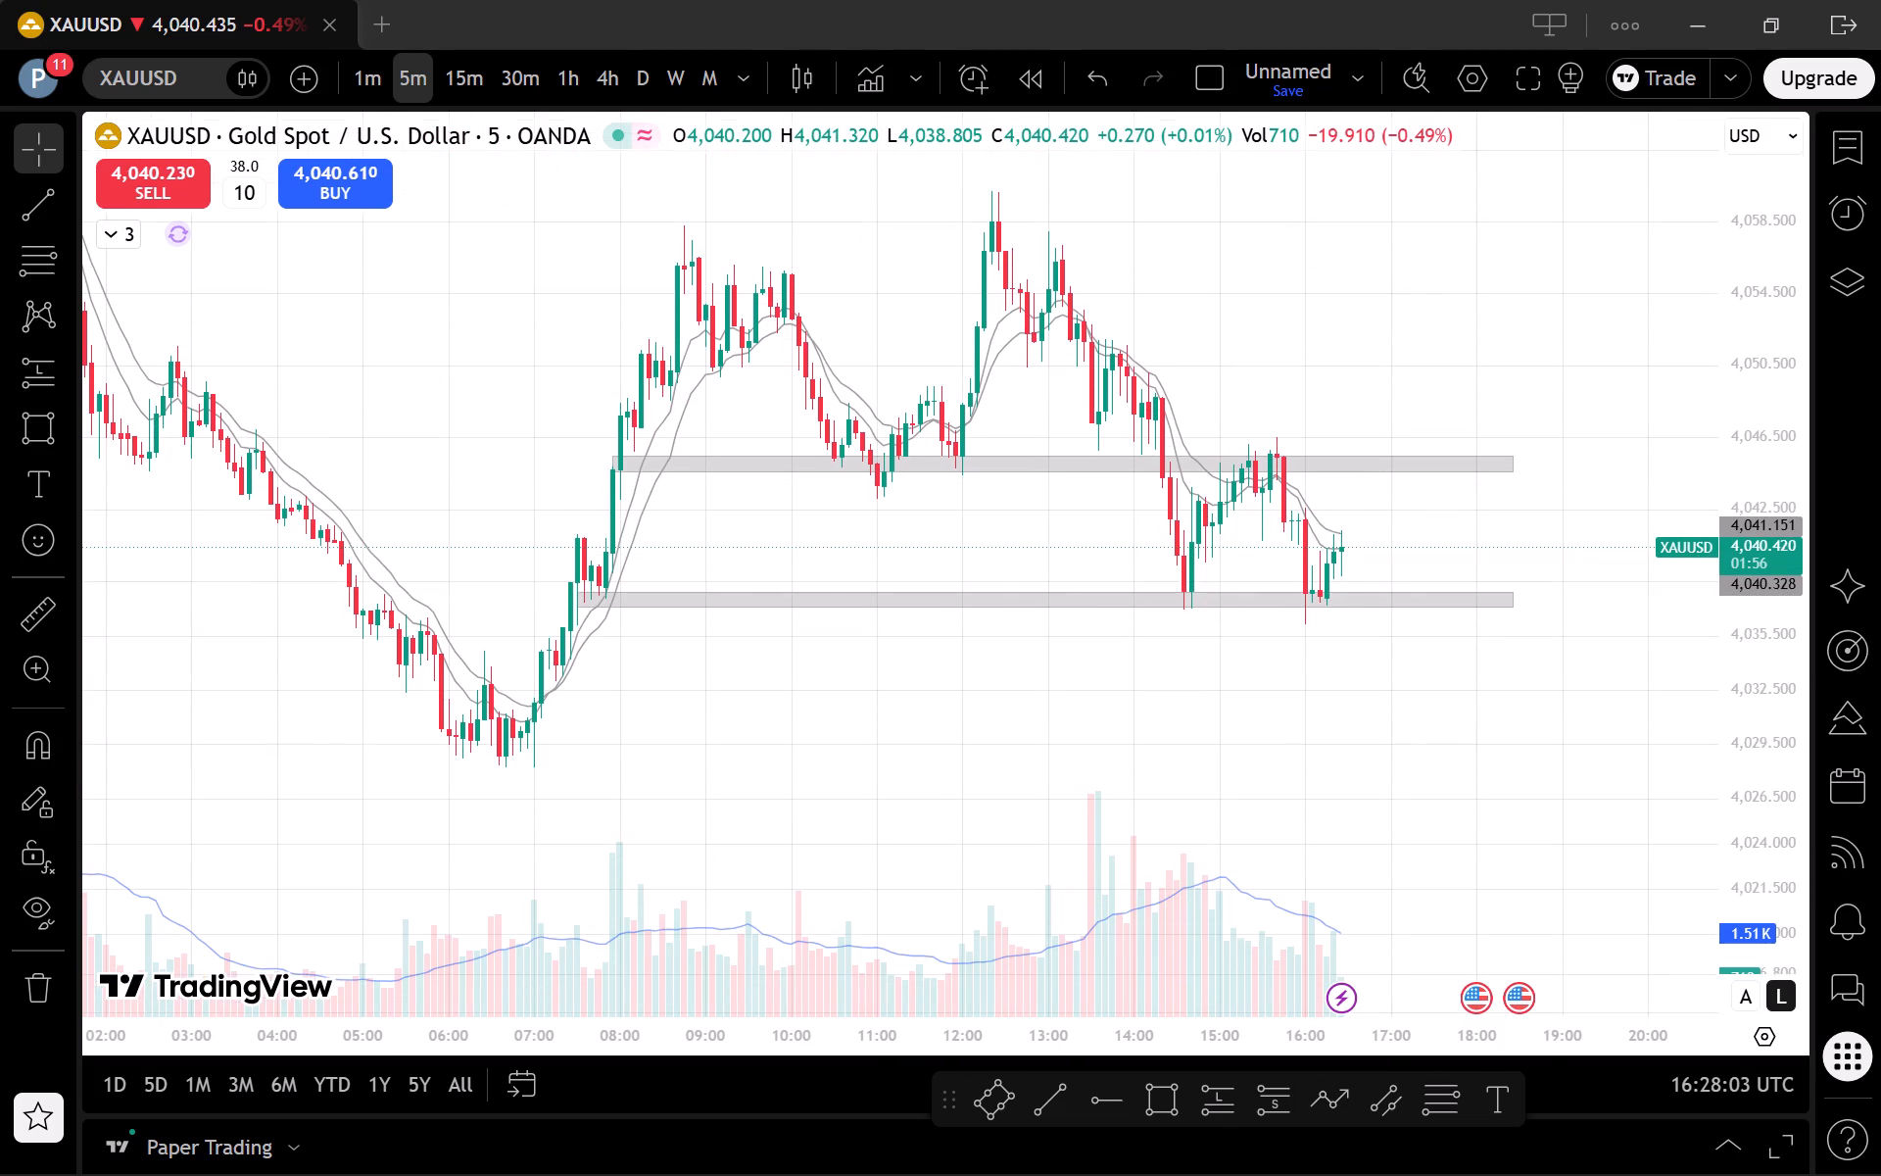
click(582, 83)
scroll(1441, 675, up, 2)
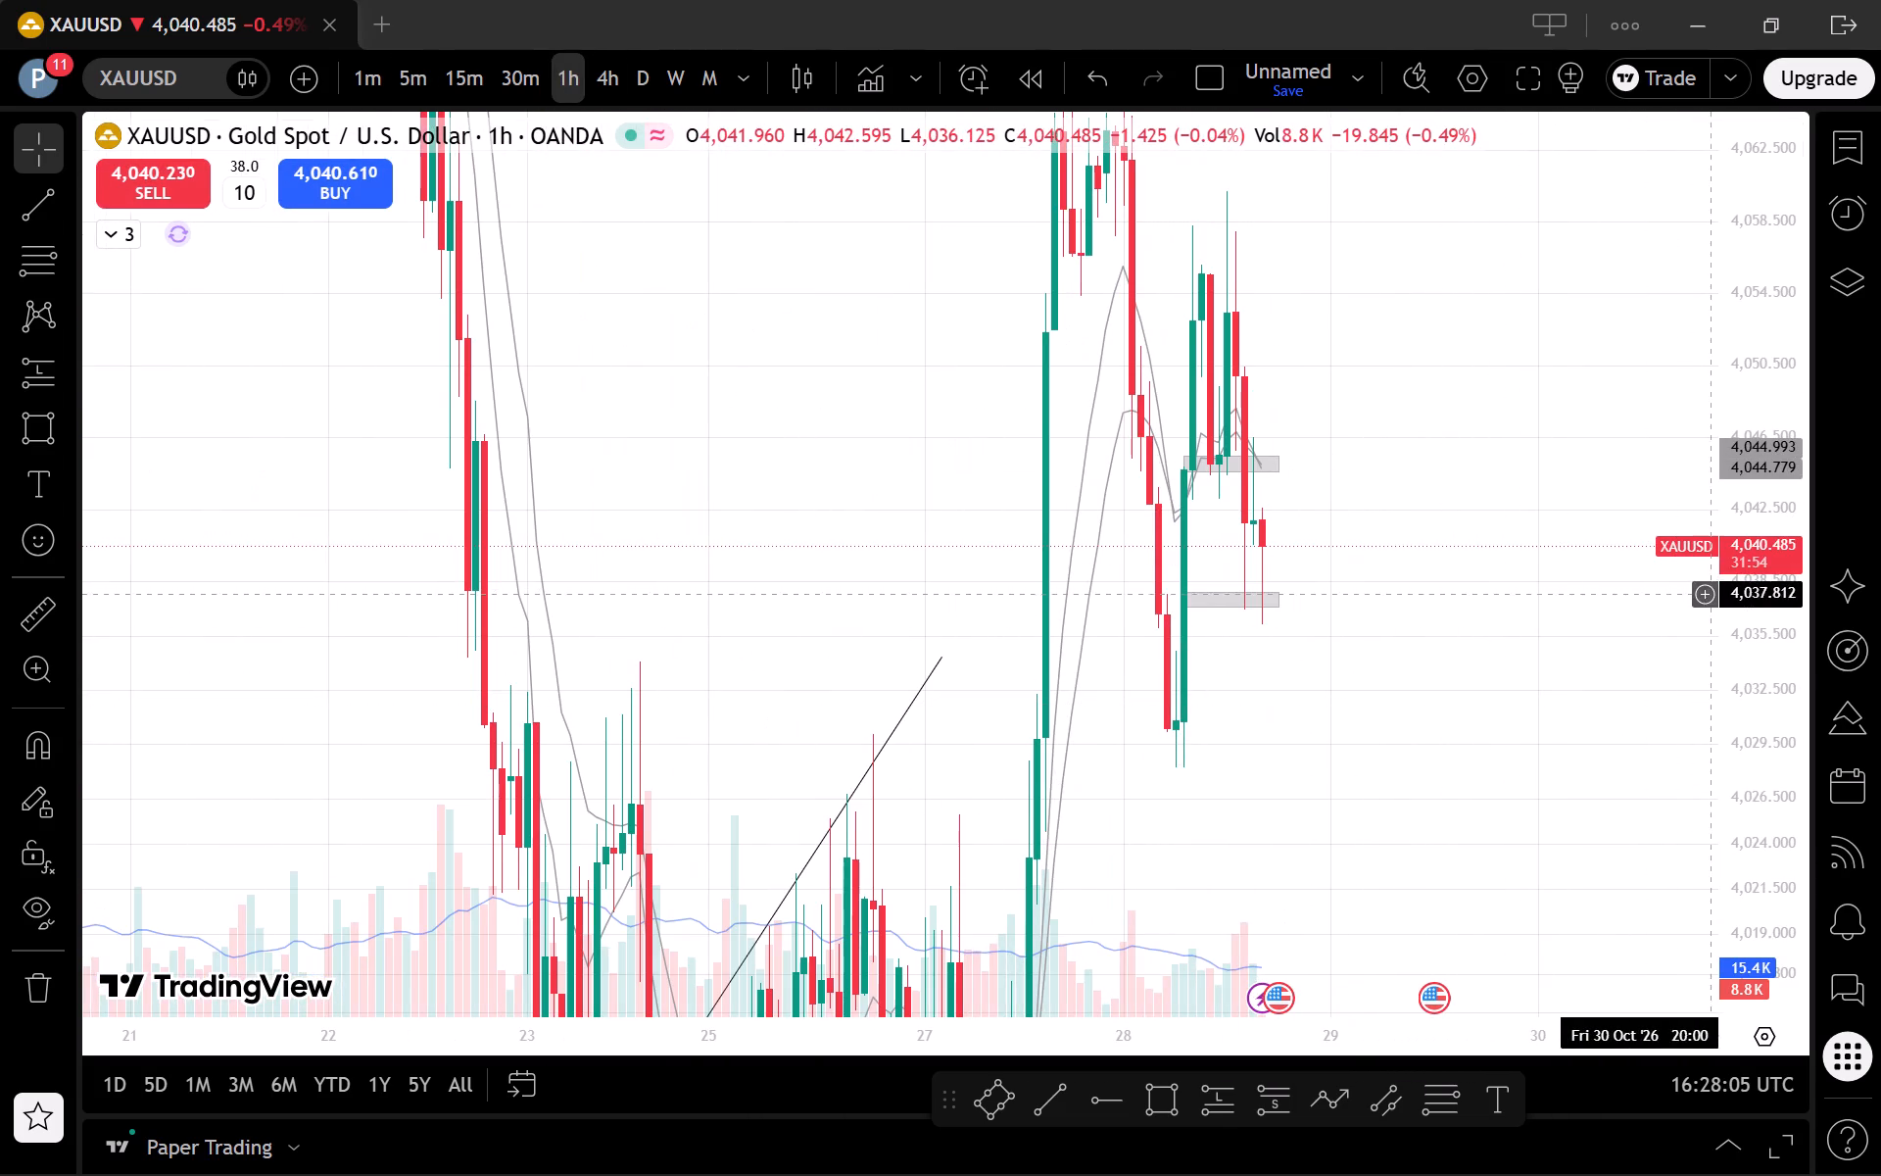
drag(1740, 661, 1745, 838)
scroll(1449, 688, up, 3)
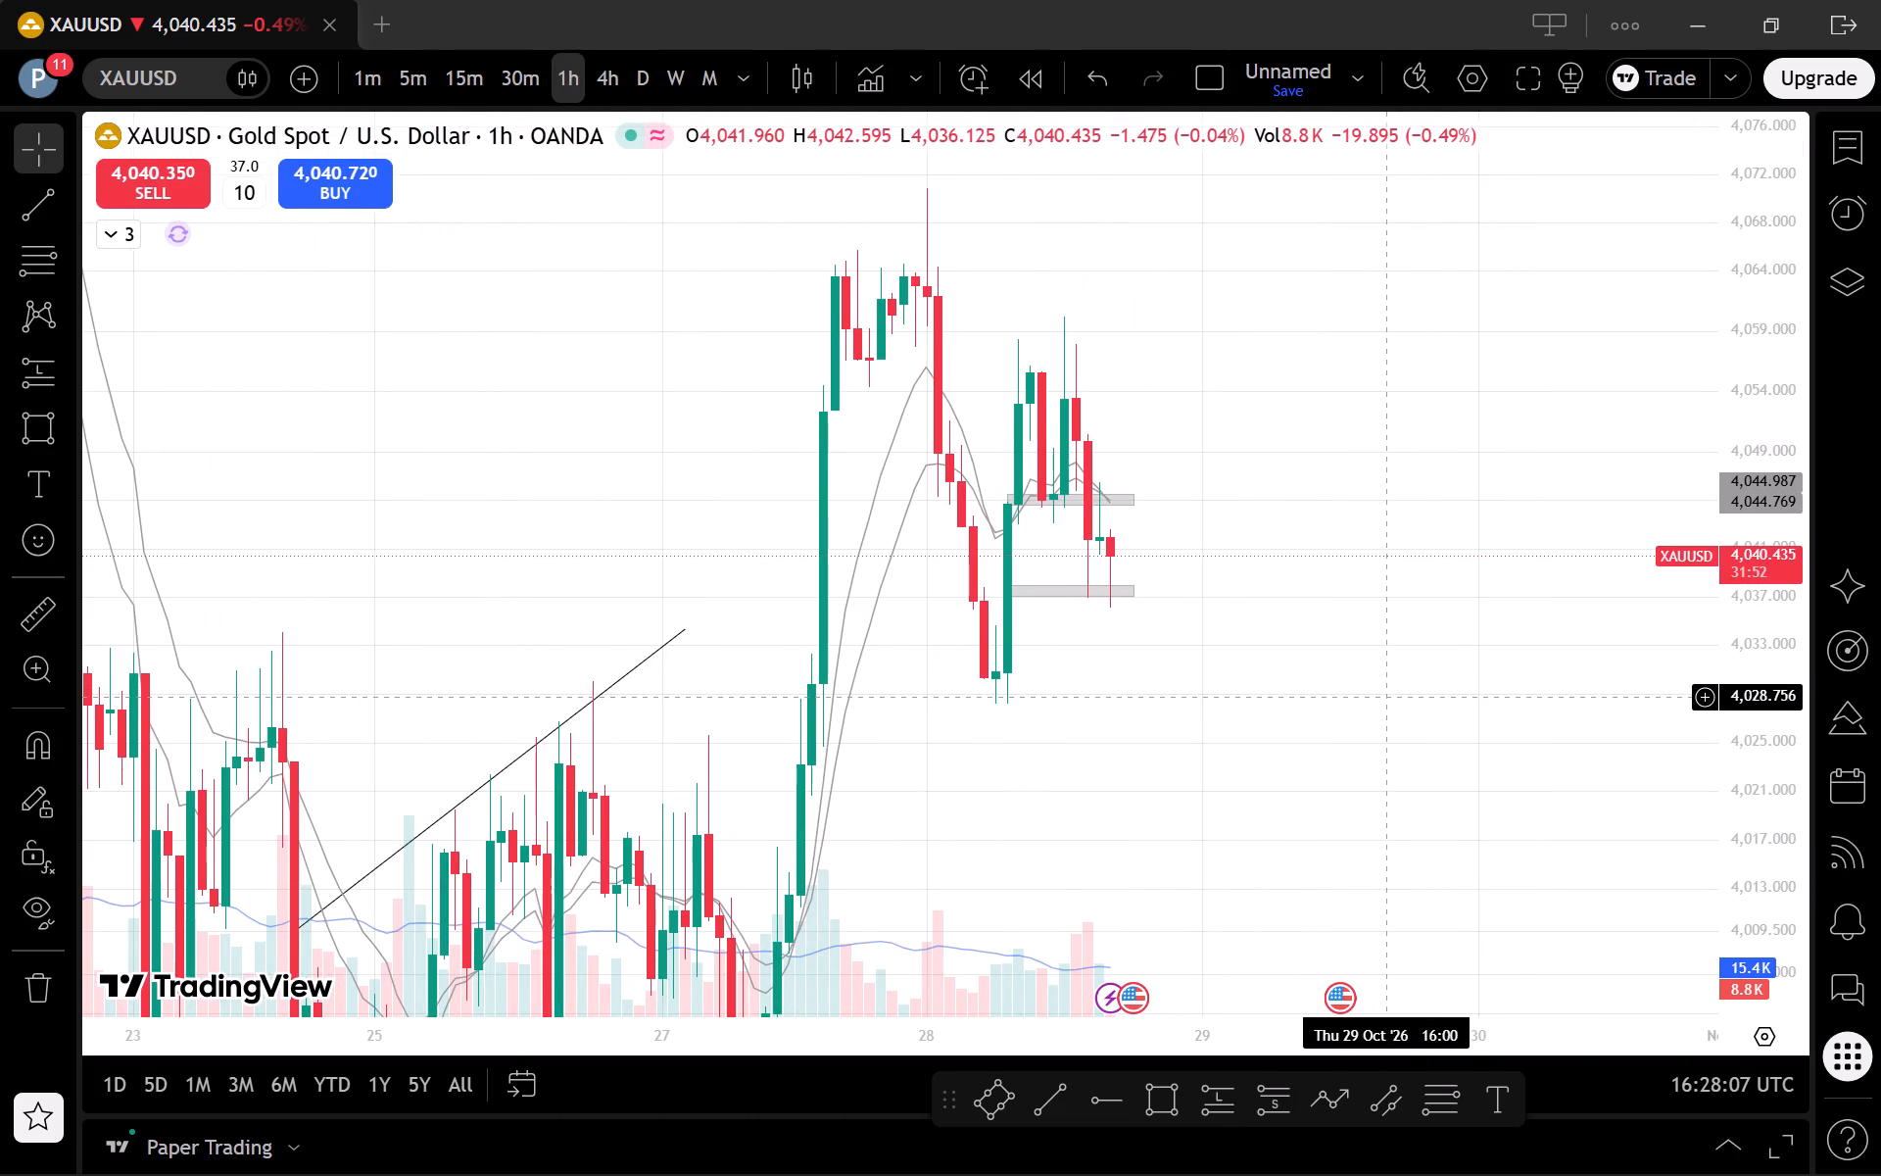
drag(1396, 698, 1434, 692)
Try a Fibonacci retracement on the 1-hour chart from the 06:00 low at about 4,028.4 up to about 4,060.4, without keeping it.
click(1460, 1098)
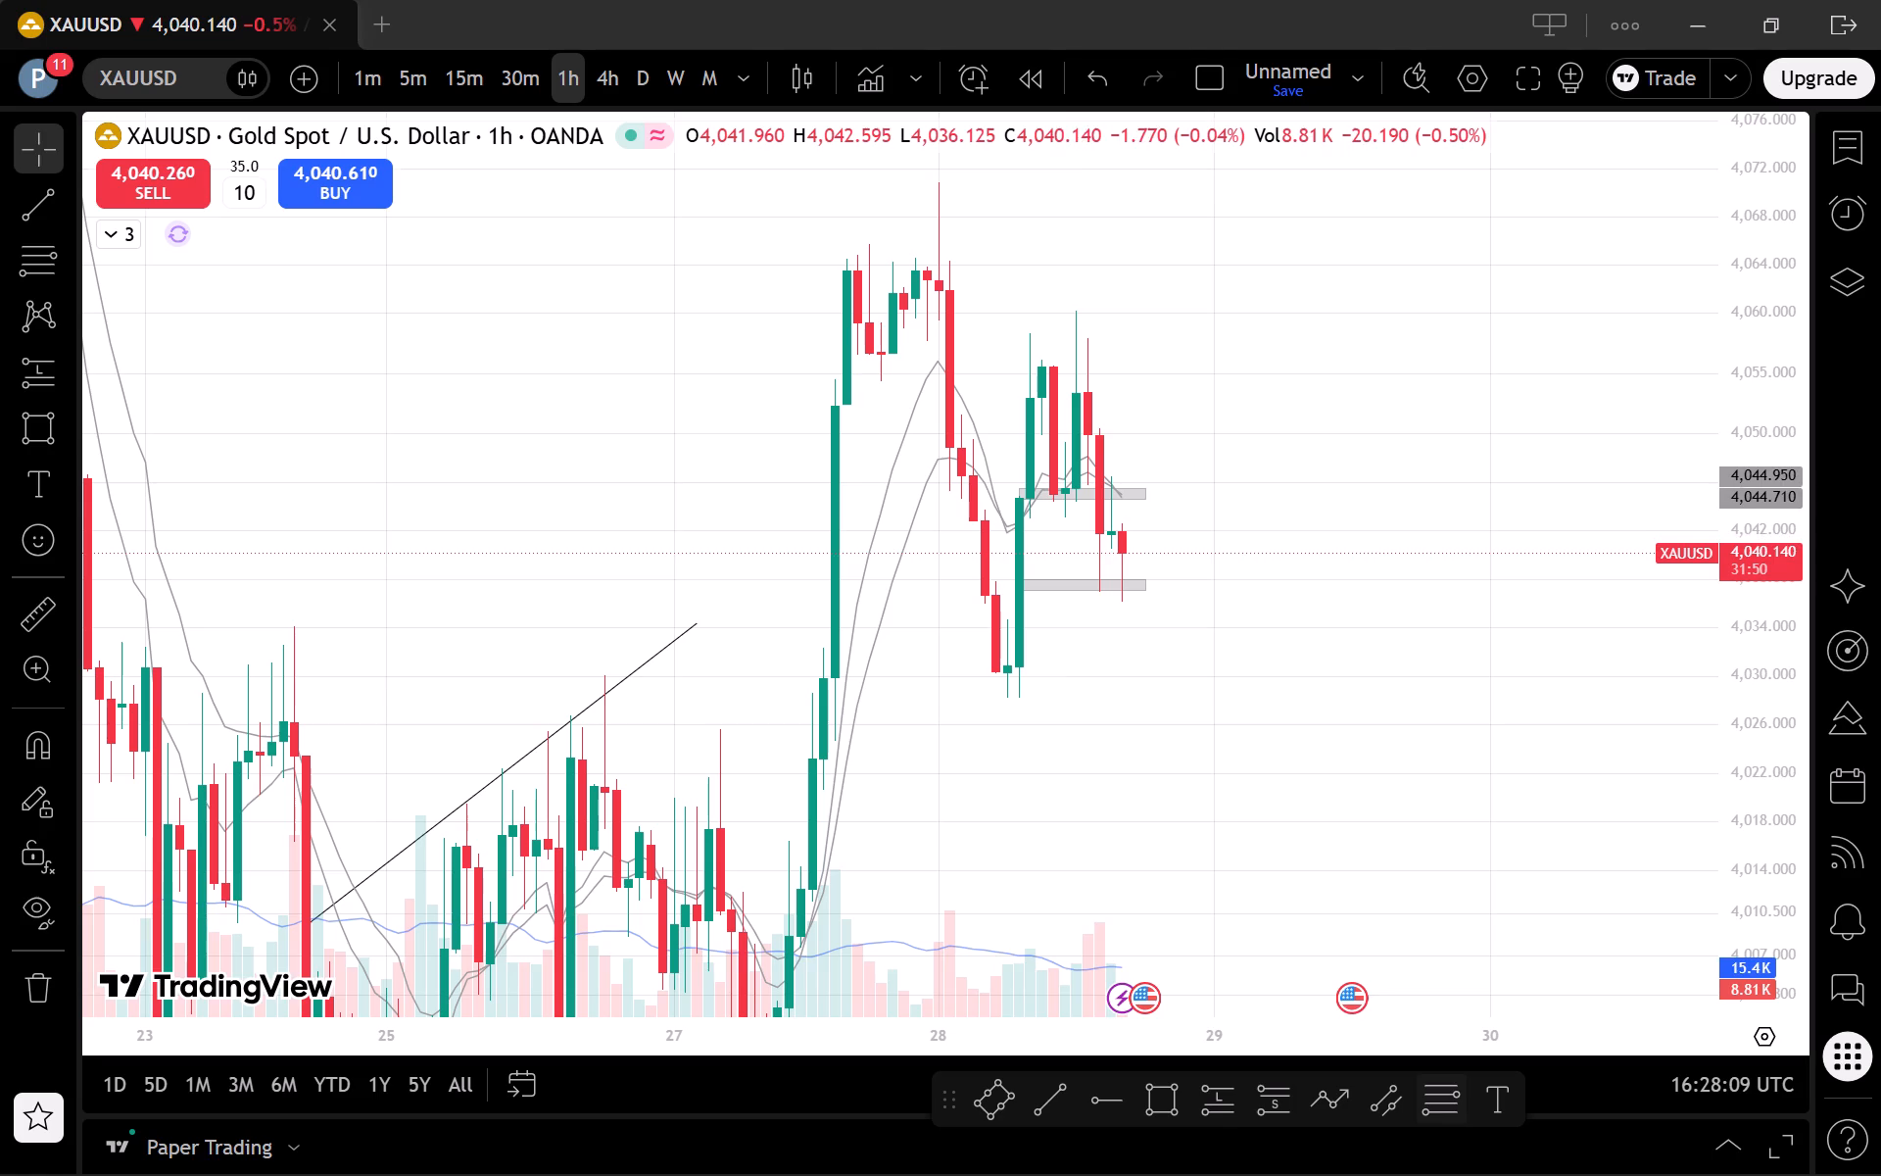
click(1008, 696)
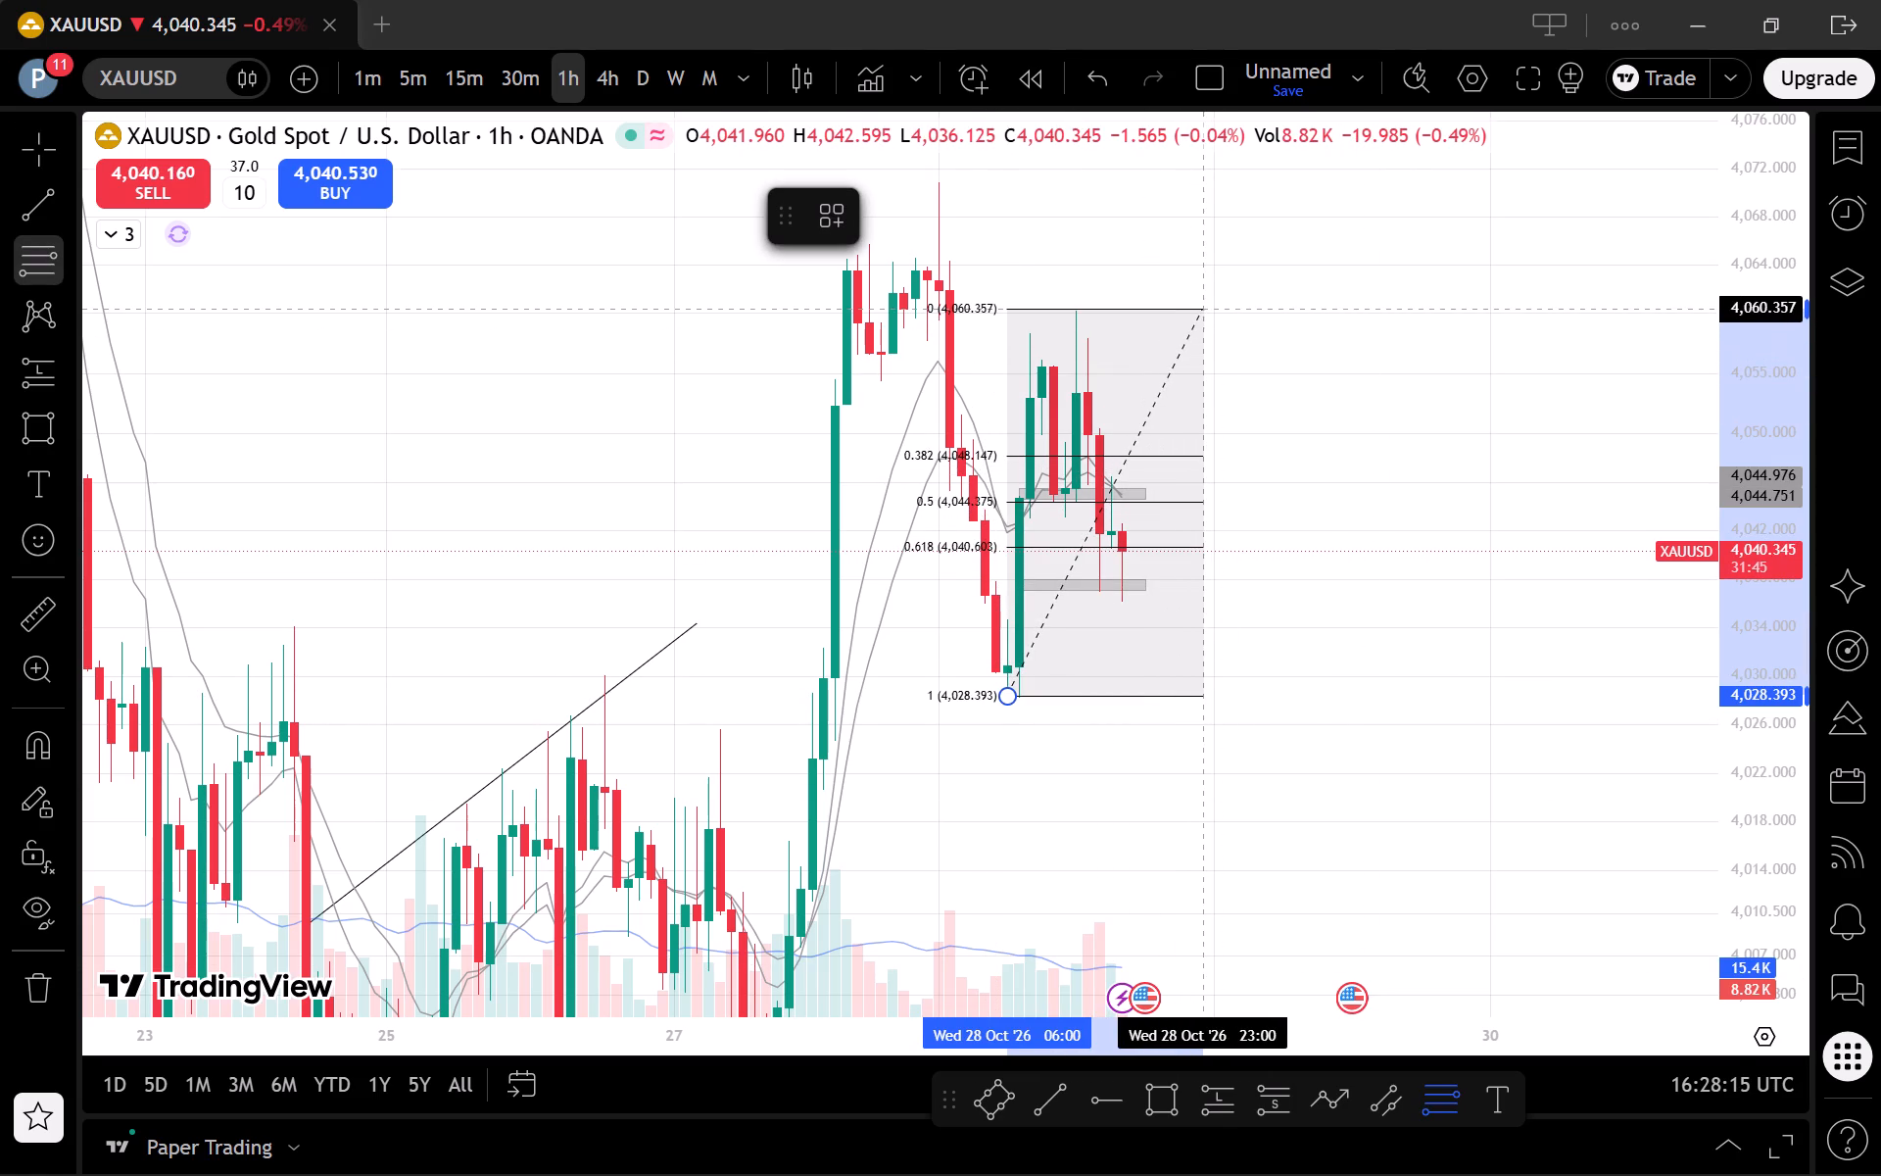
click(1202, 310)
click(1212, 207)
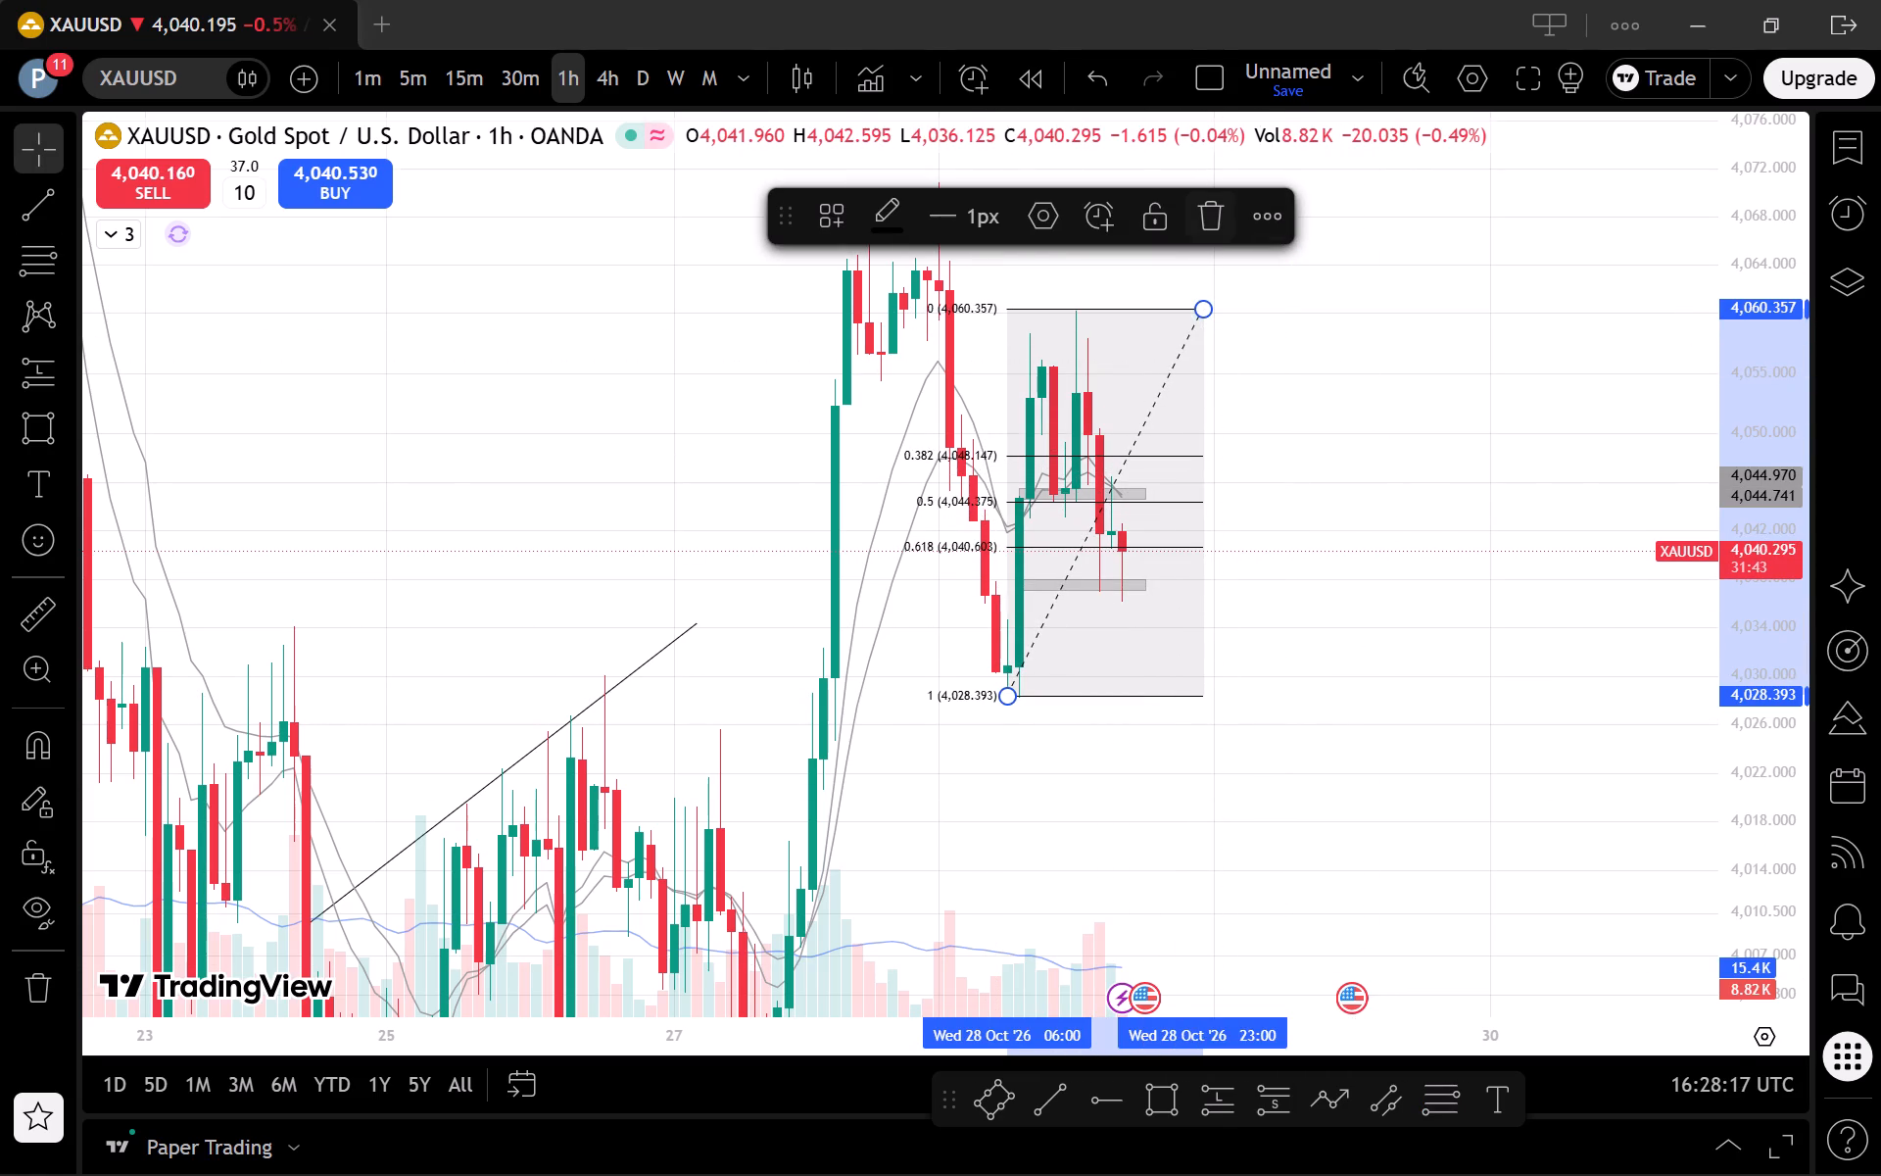
Step down through the 30-minute and 15-minute charts to the 5-minute chart and examine price between the two zones.
click(531, 48)
click(499, 72)
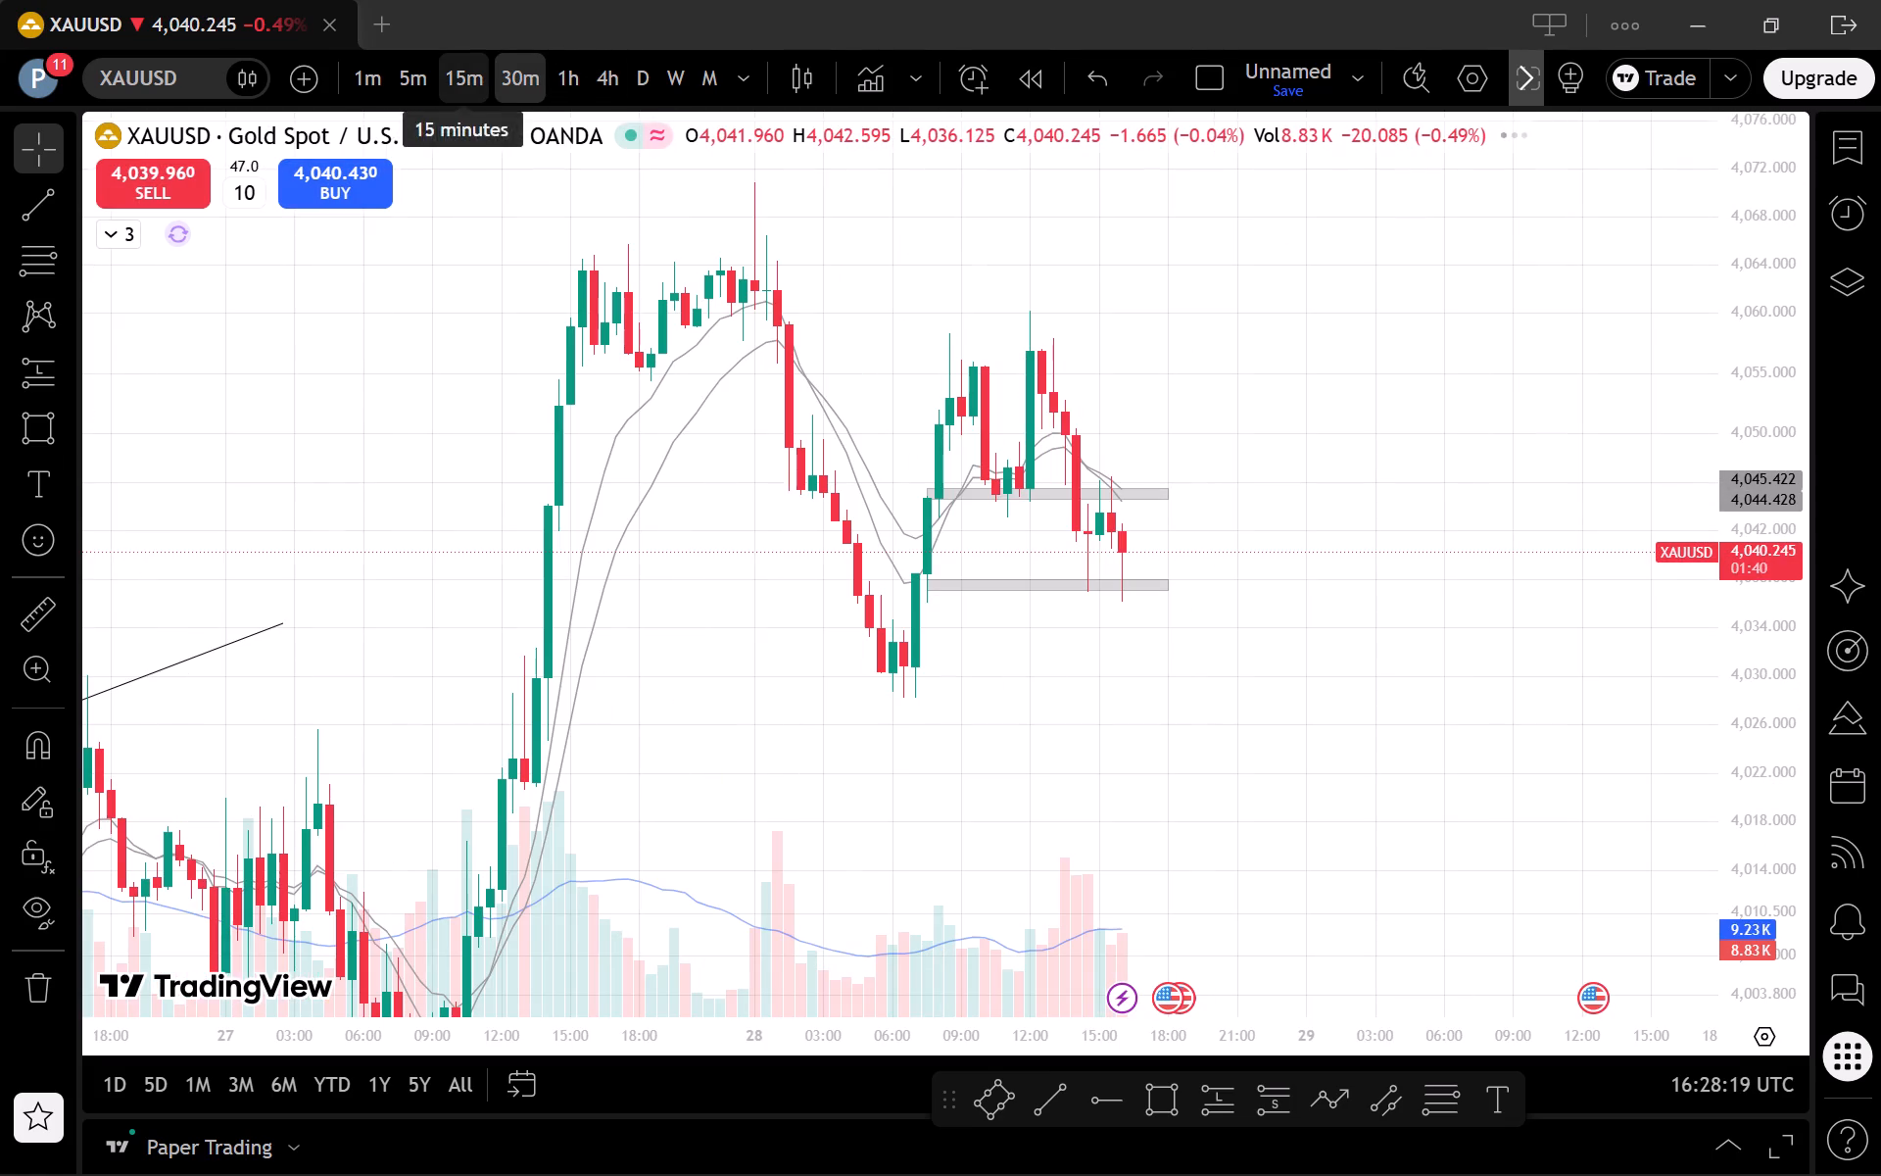
click(450, 75)
click(421, 76)
scroll(1133, 631, down, 2)
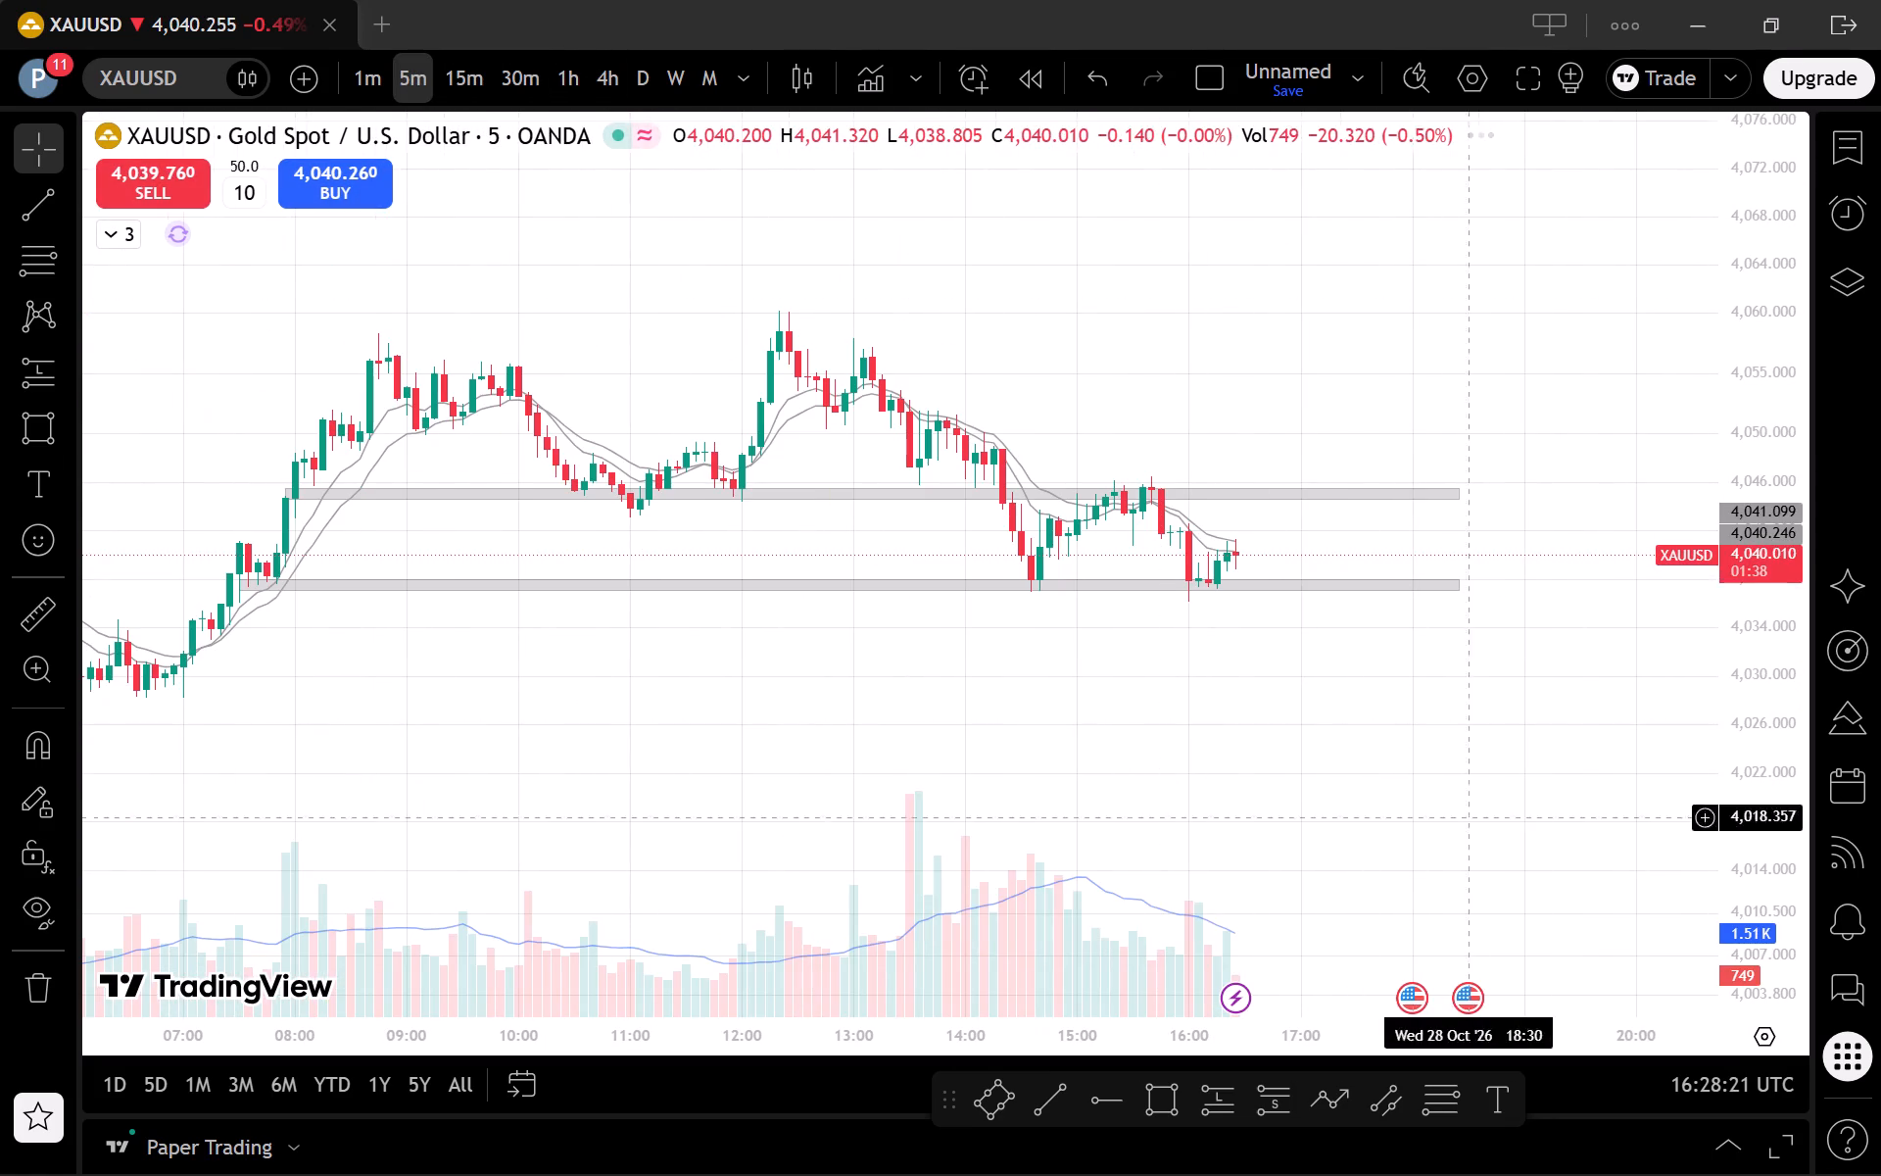
drag(1755, 917, 1645, 562)
scroll(1633, 558, up, 1)
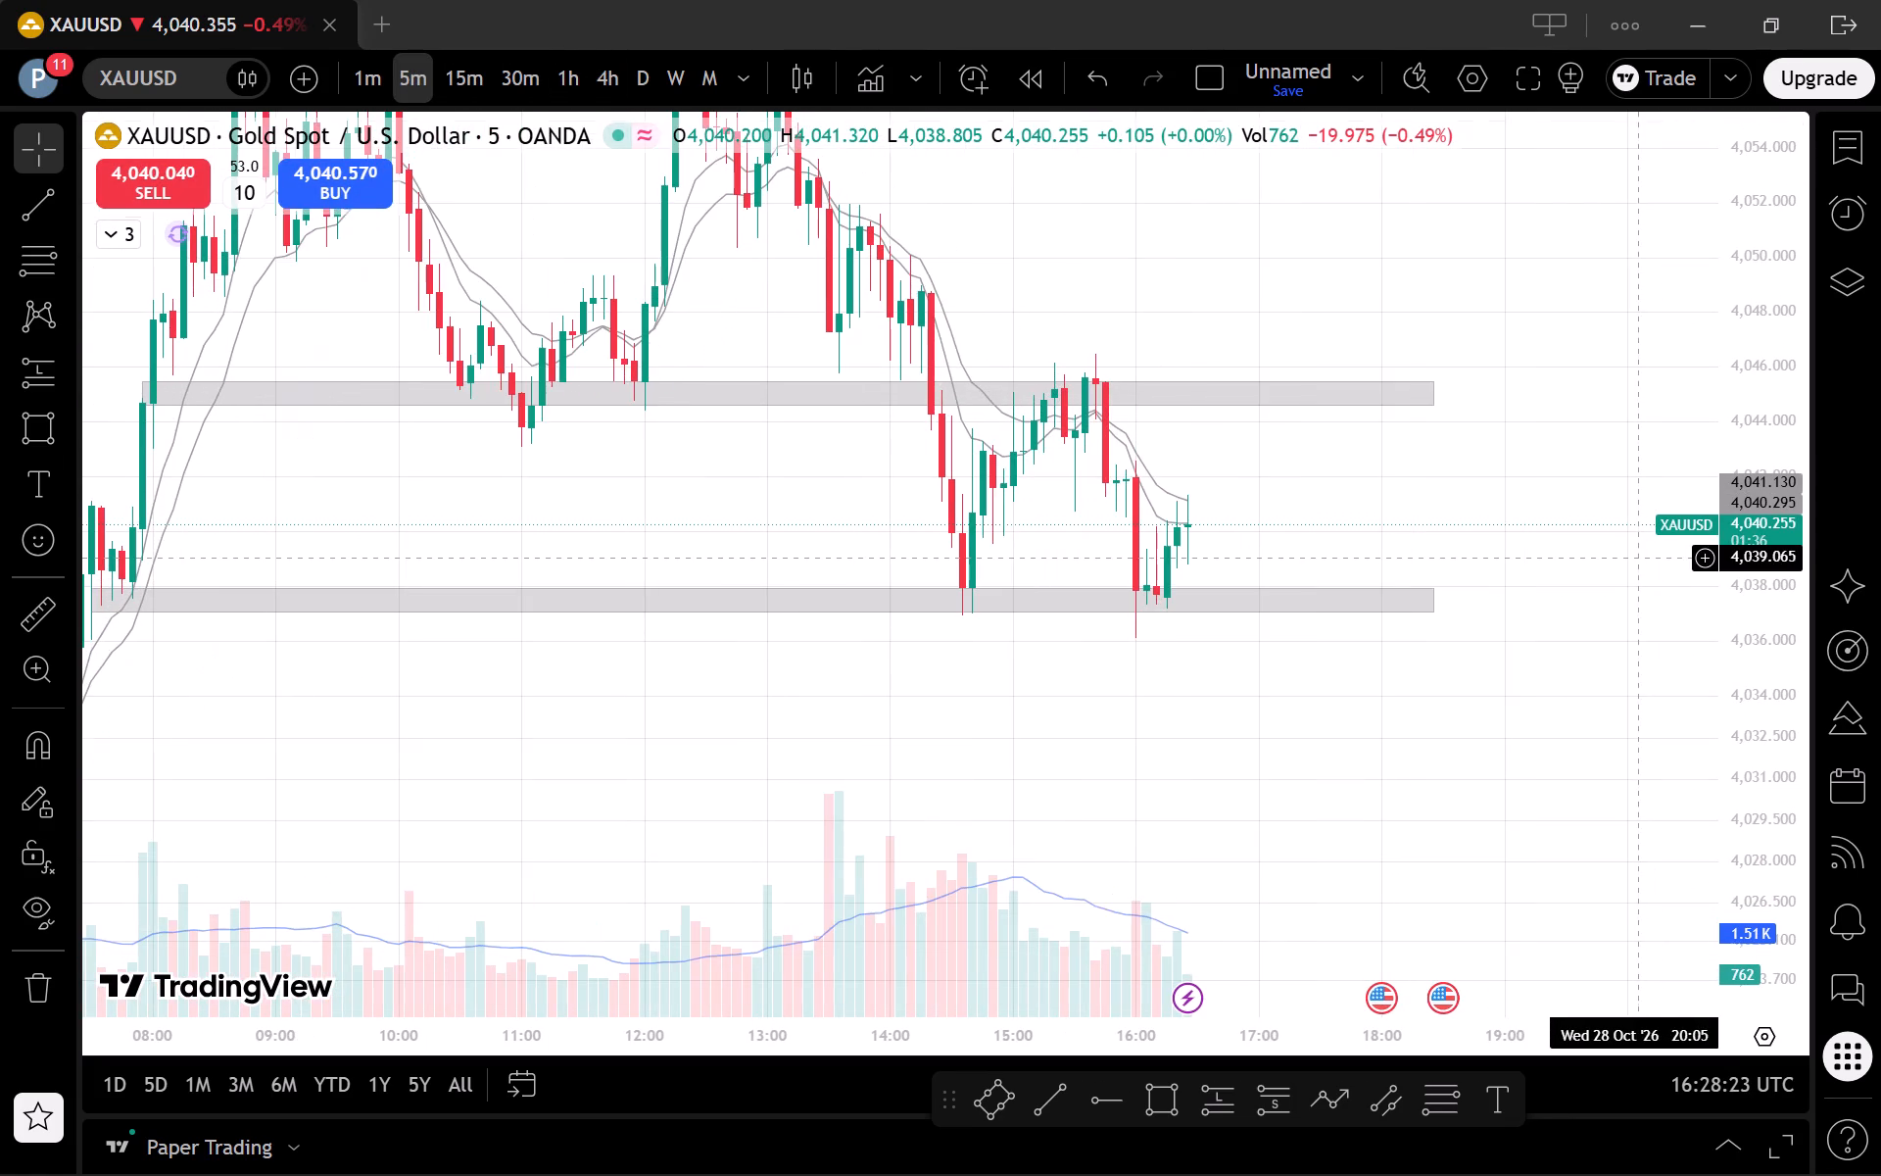
scroll(1579, 558, down, 3)
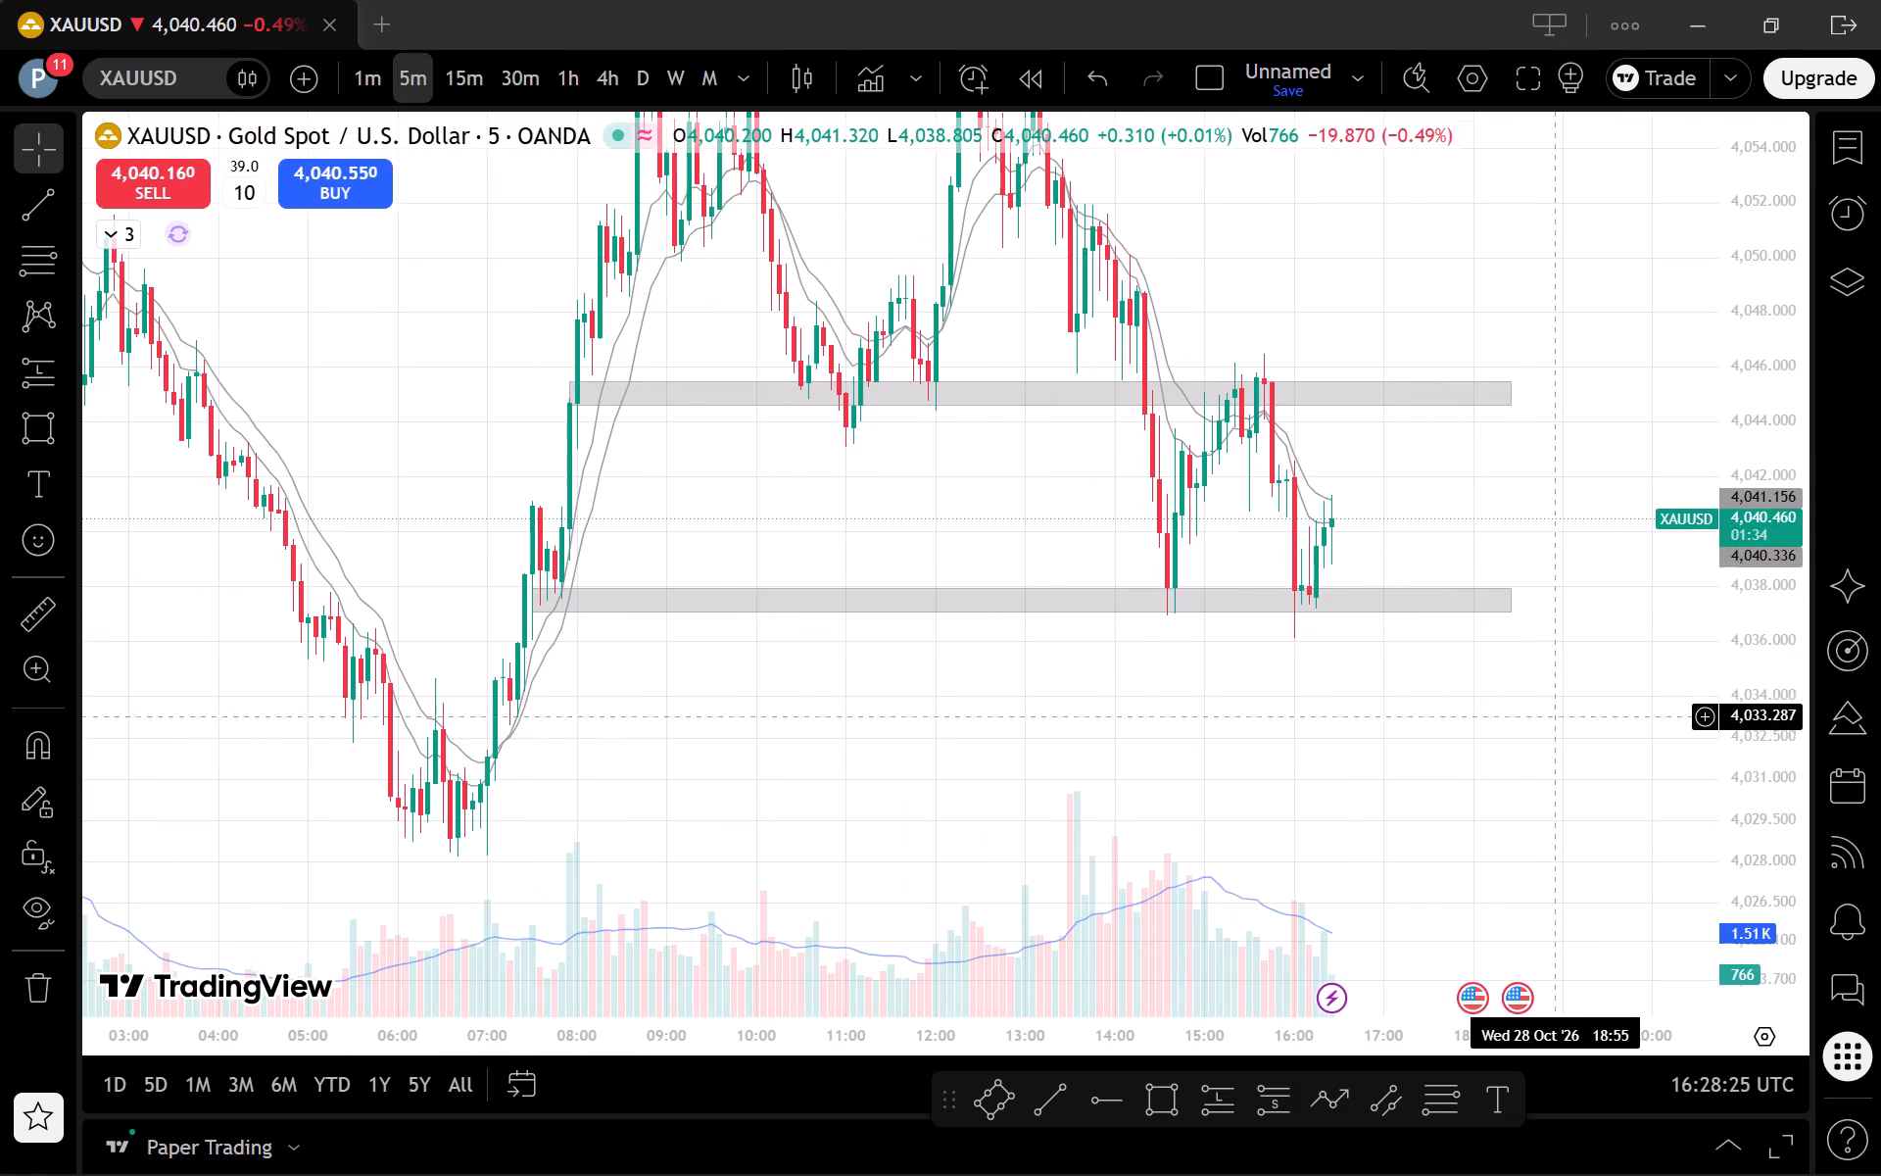
drag(1545, 765, 1497, 829)
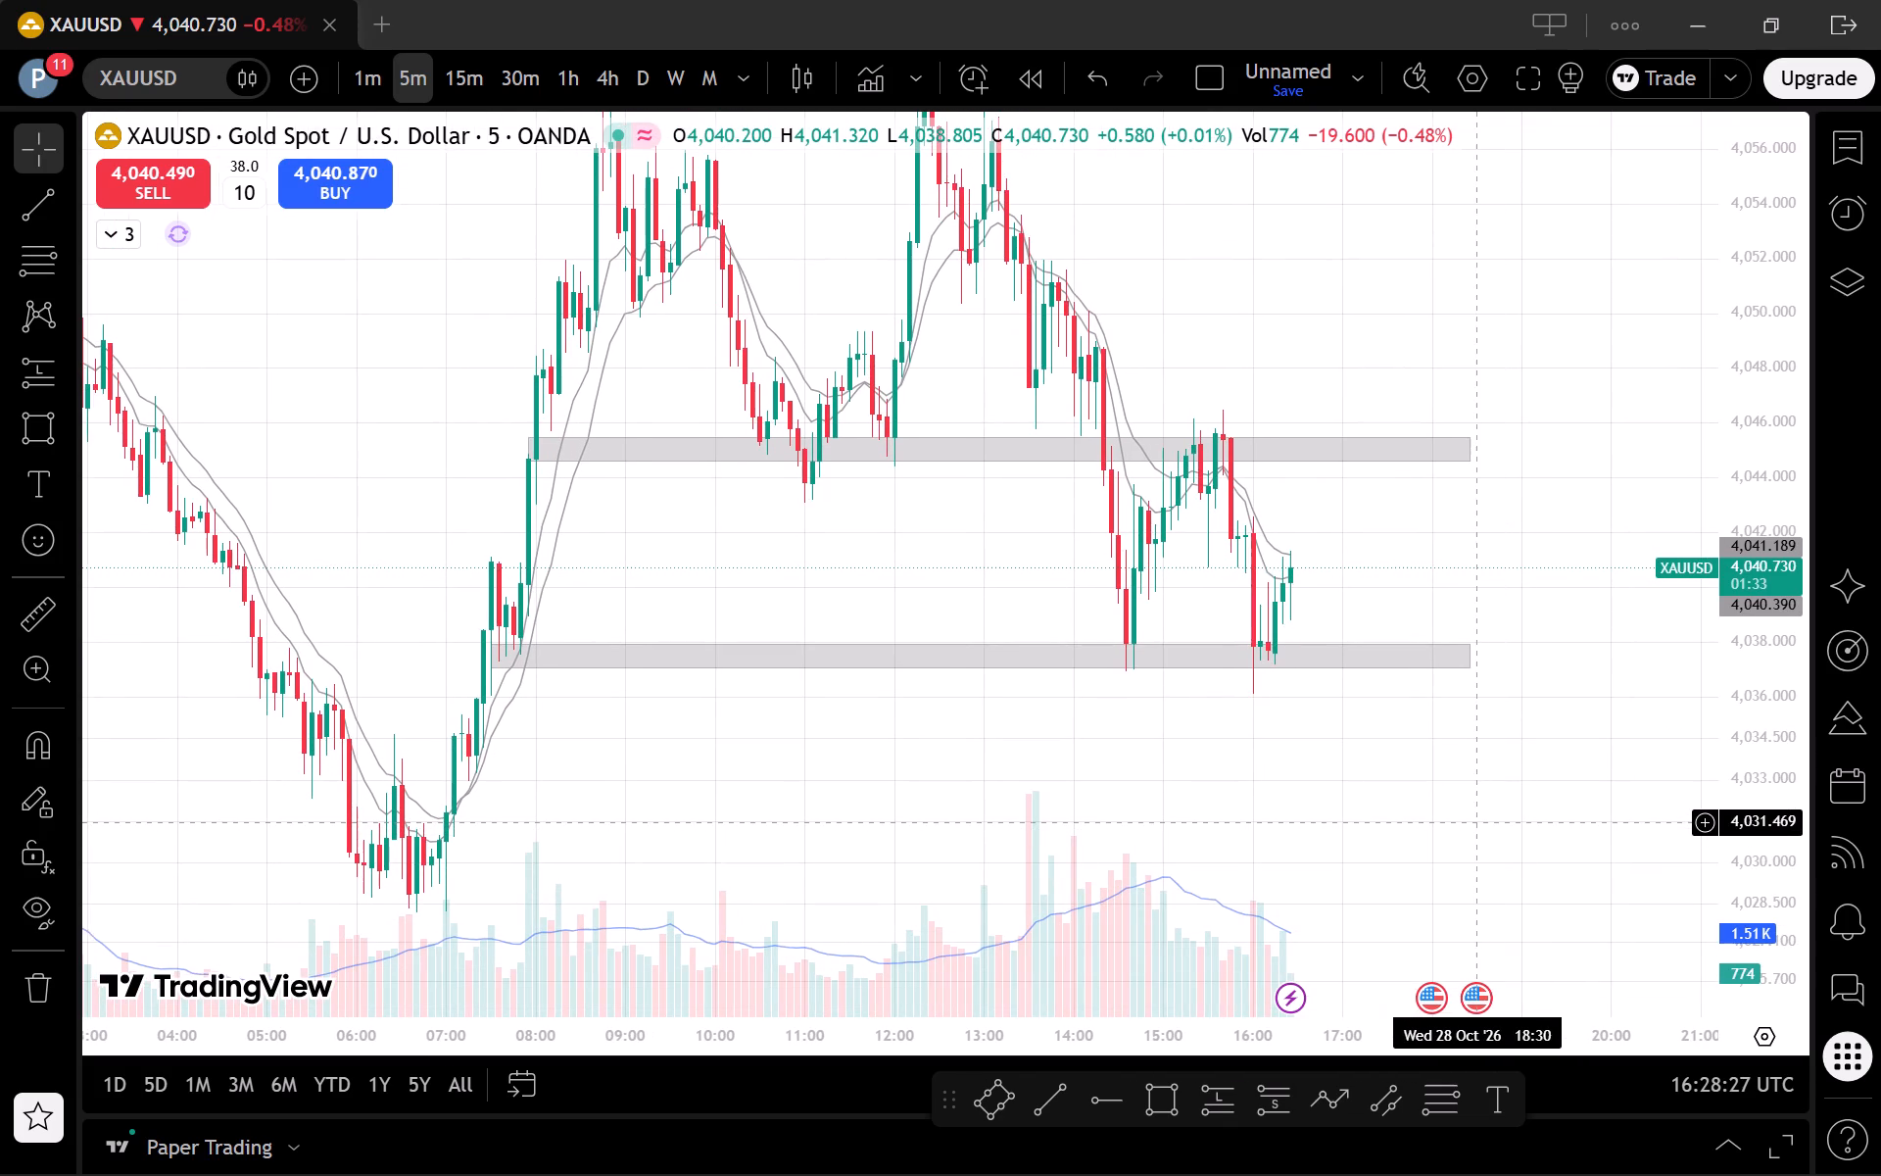
scroll(1475, 824, up, 1)
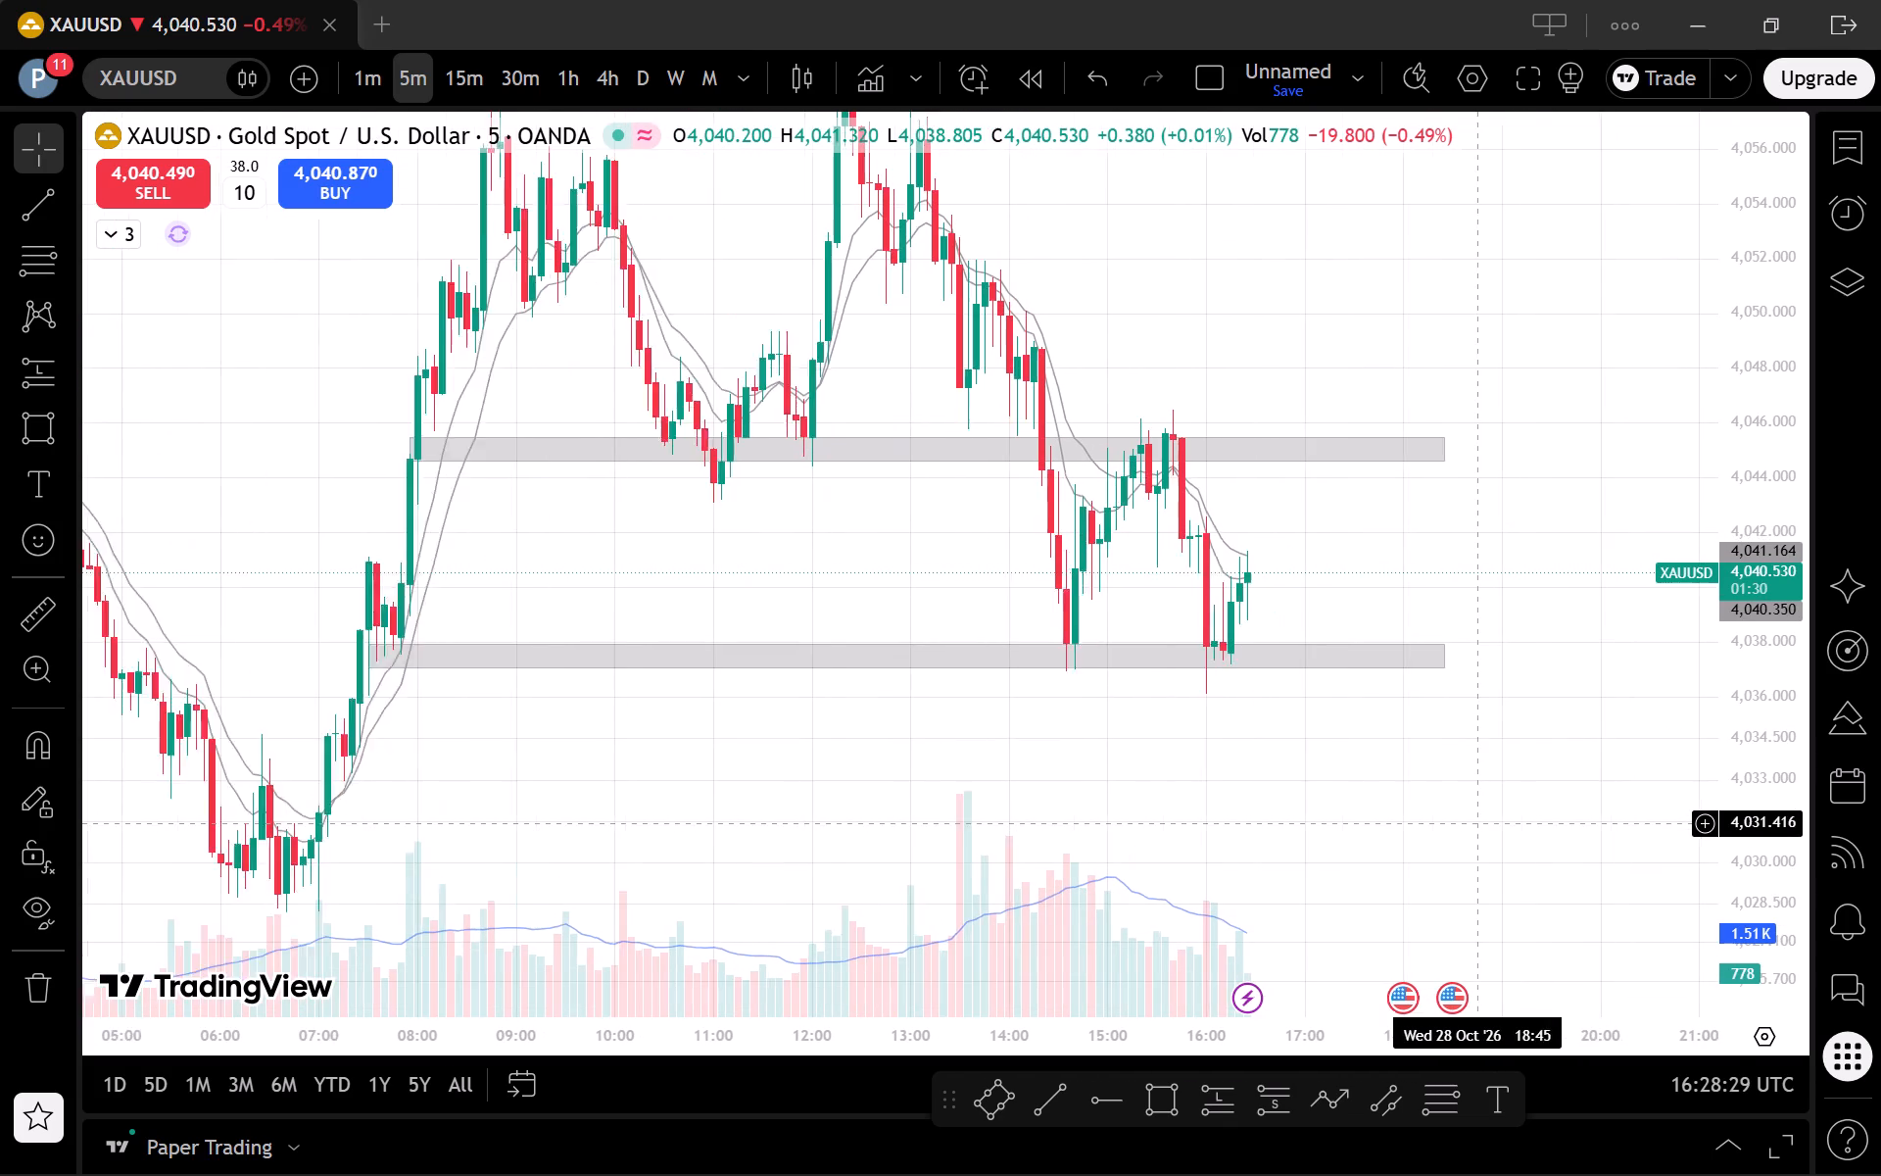
scroll(1475, 824, up, 1)
Examine XAUUSD price action around the two zones on the 15-minute chart, including the preceding session's swings.
click(480, 64)
scroll(1577, 408, up, 1)
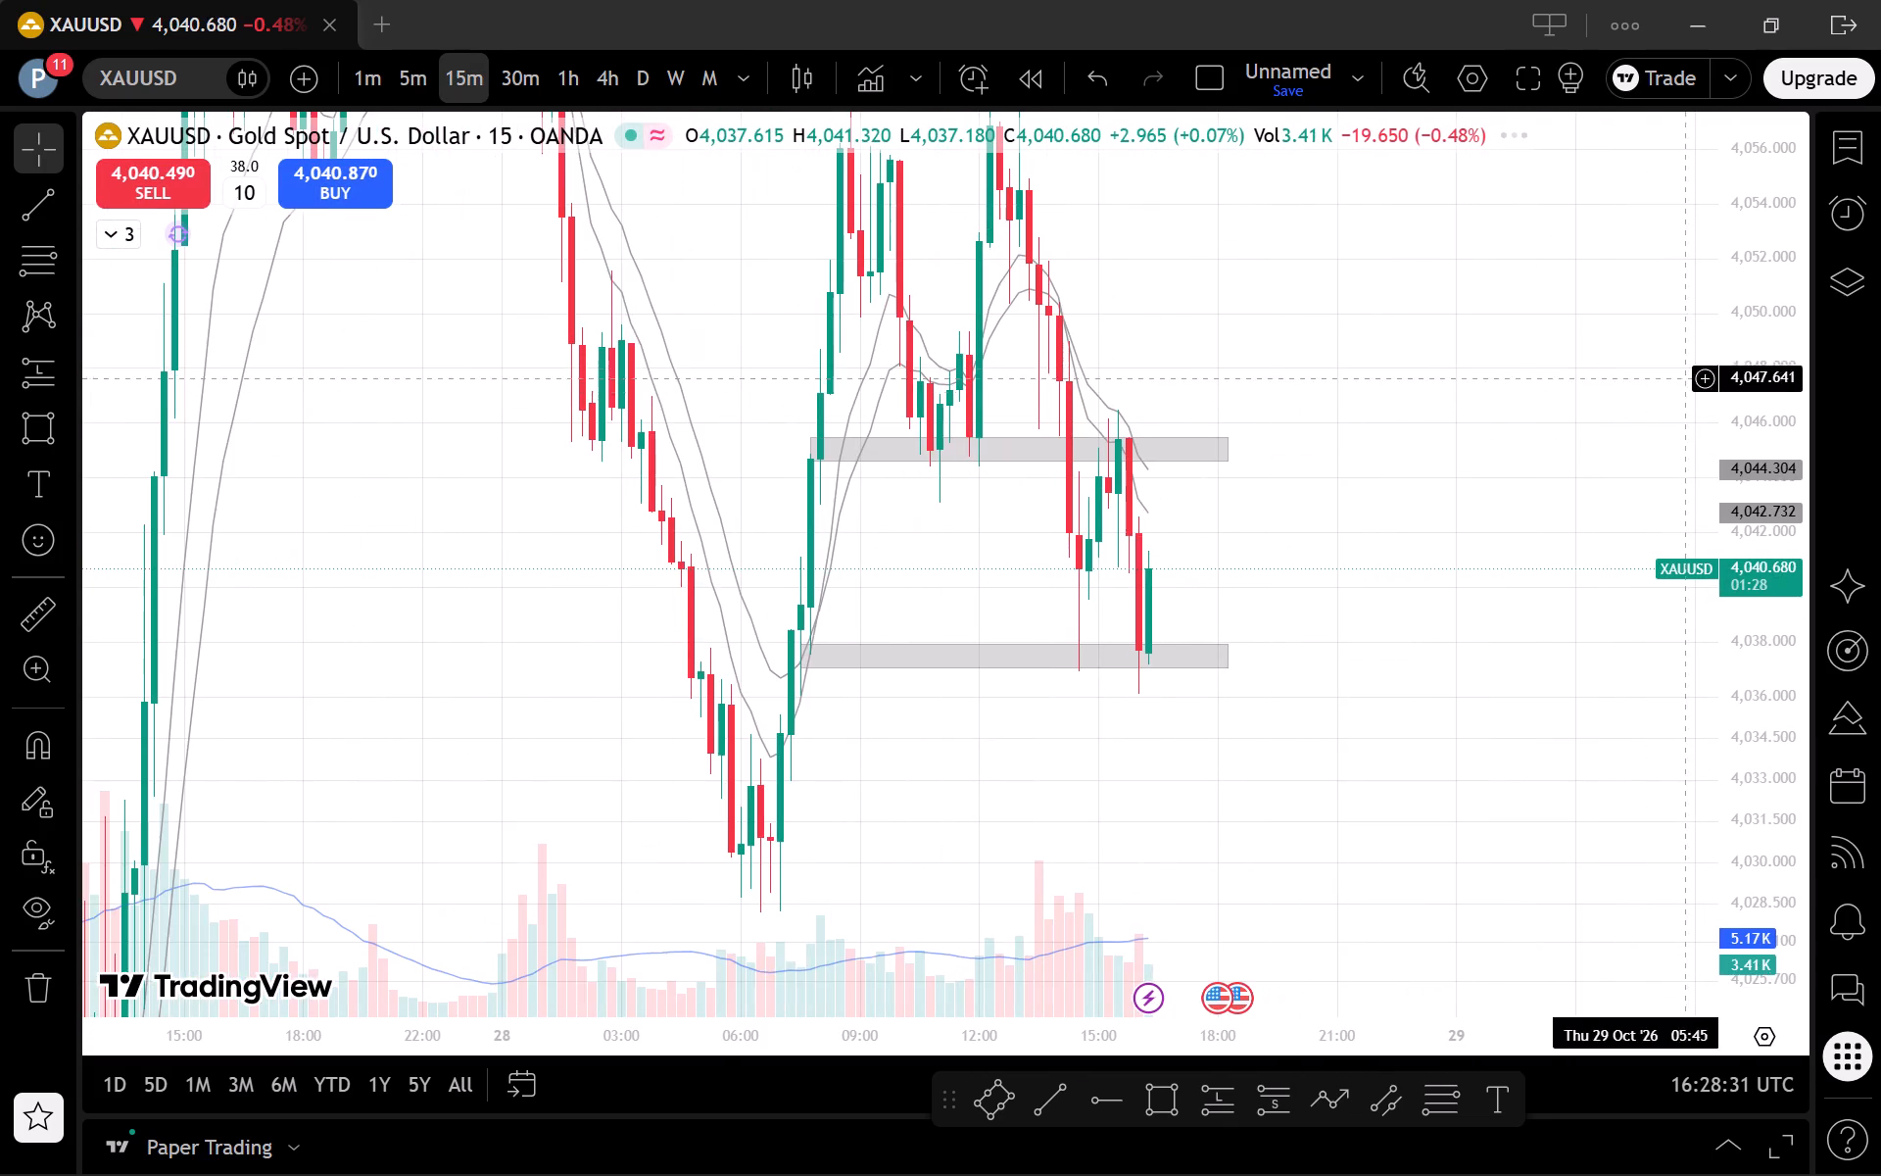
drag(1765, 436, 1743, 702)
scroll(1265, 632, down, 1)
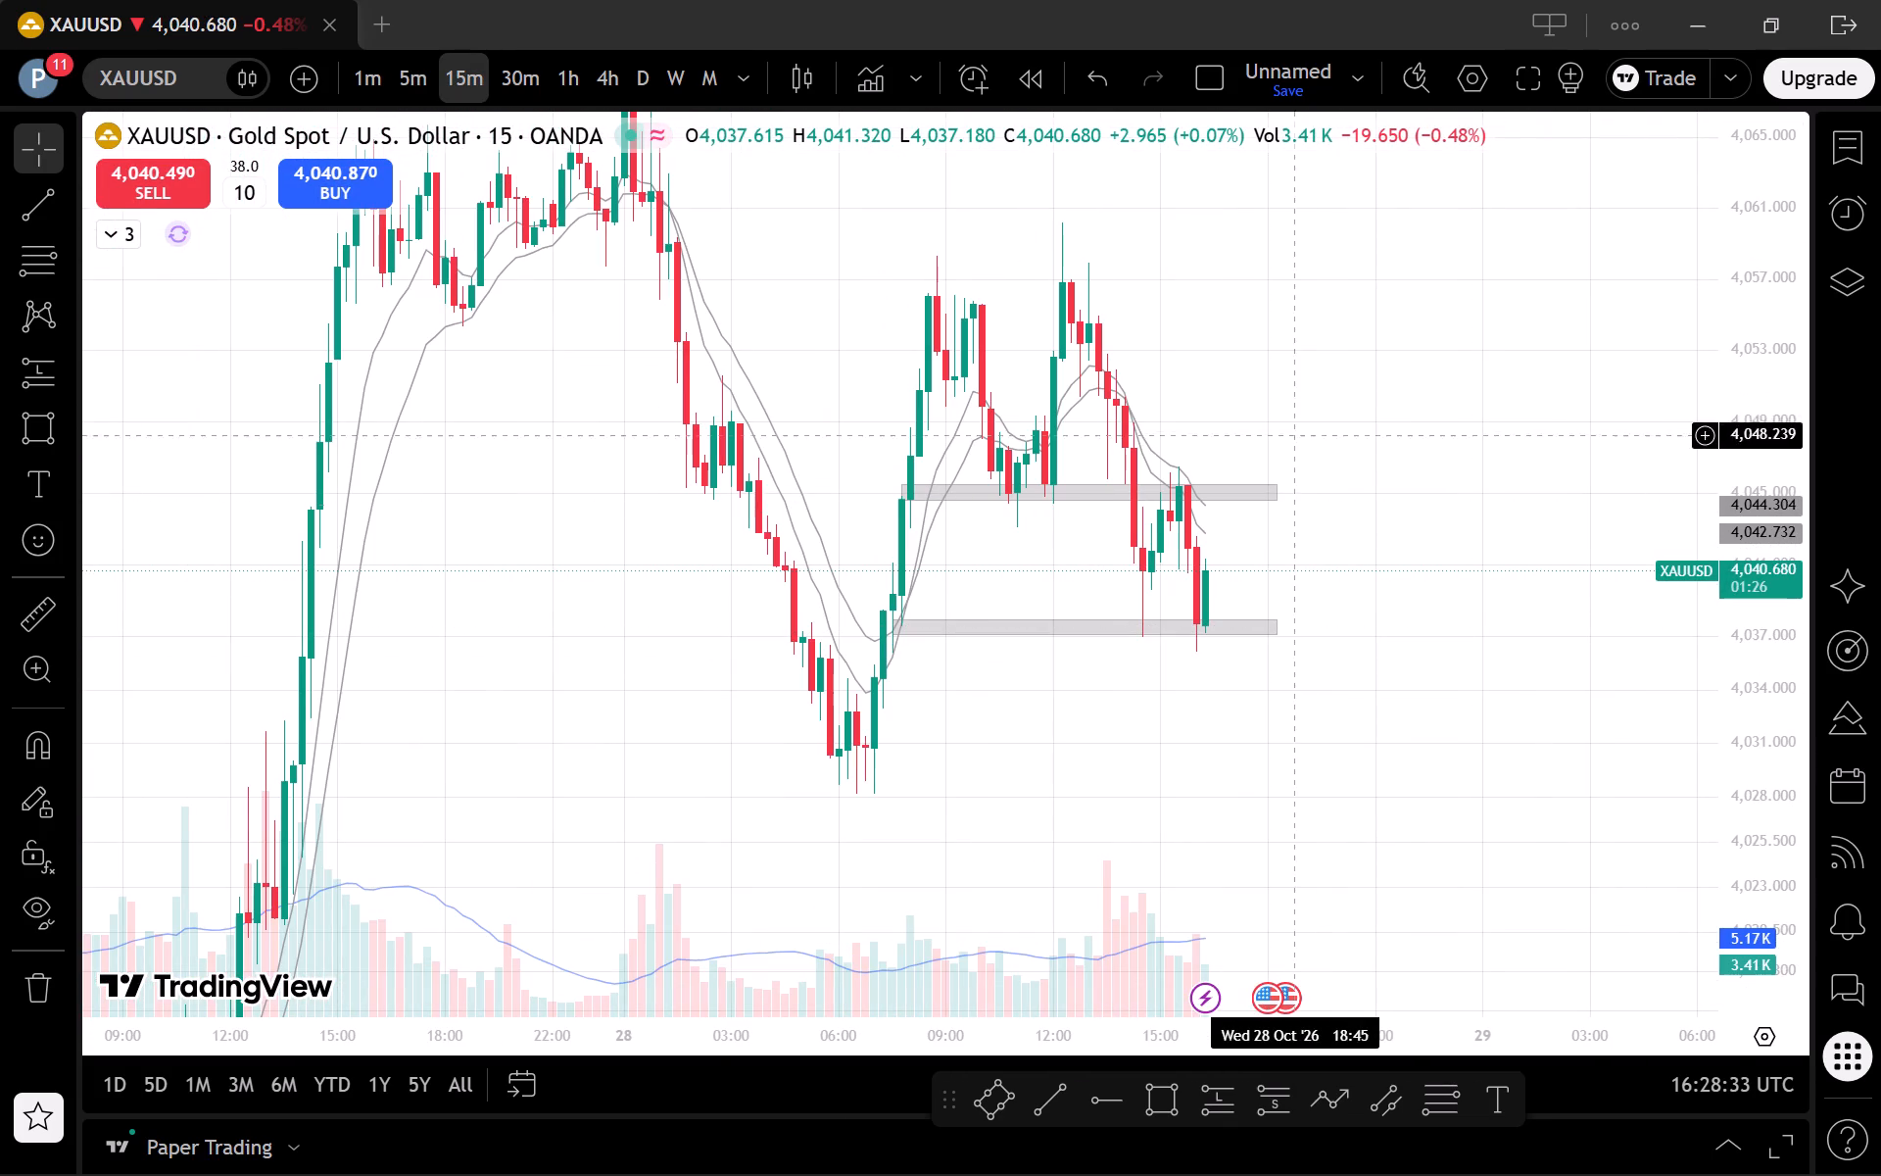
scroll(1431, 607, down, 2)
drag(1433, 509, 1424, 607)
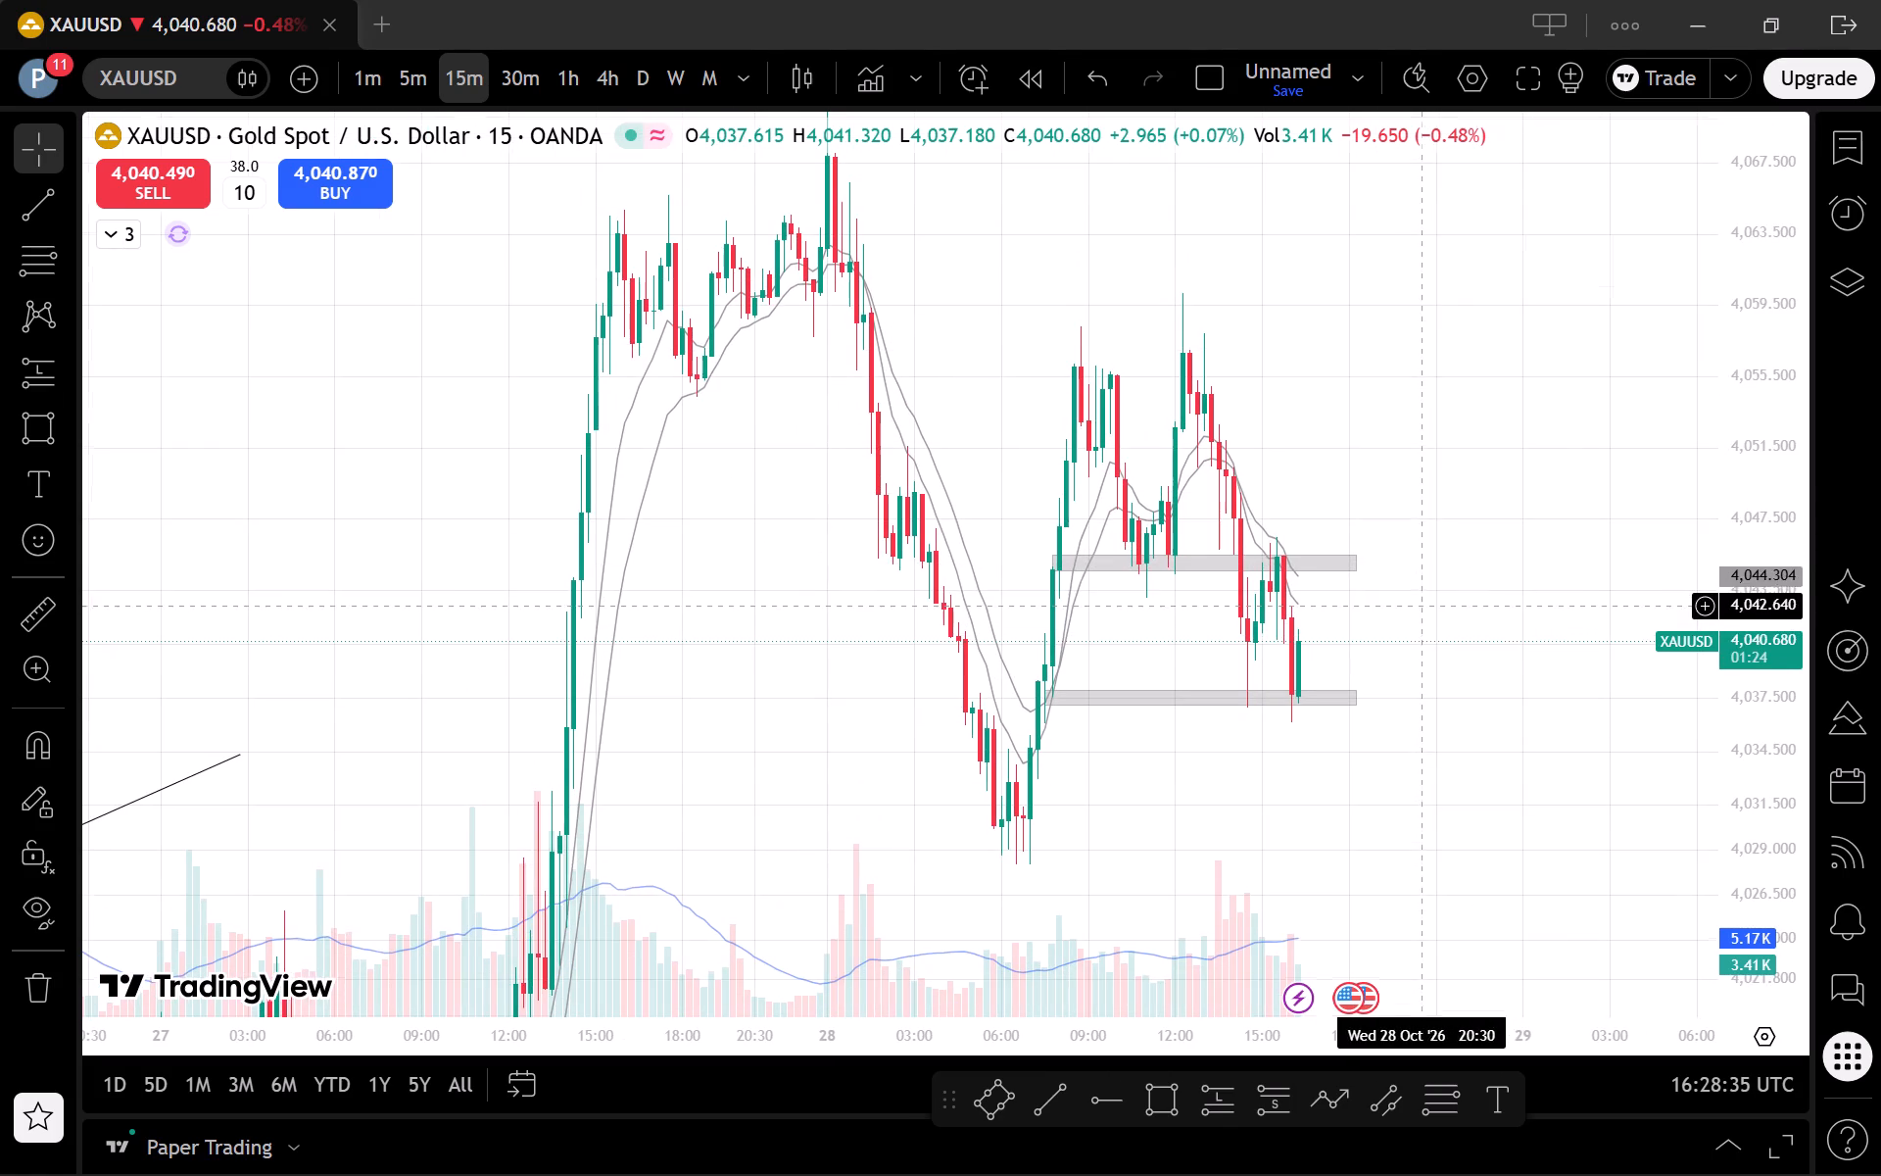
Examine XAUUSD price action on the daily chart and the 4-hour chart, around the late-October drop and recovery.
drag(1732, 551, 1728, 666)
click(665, 75)
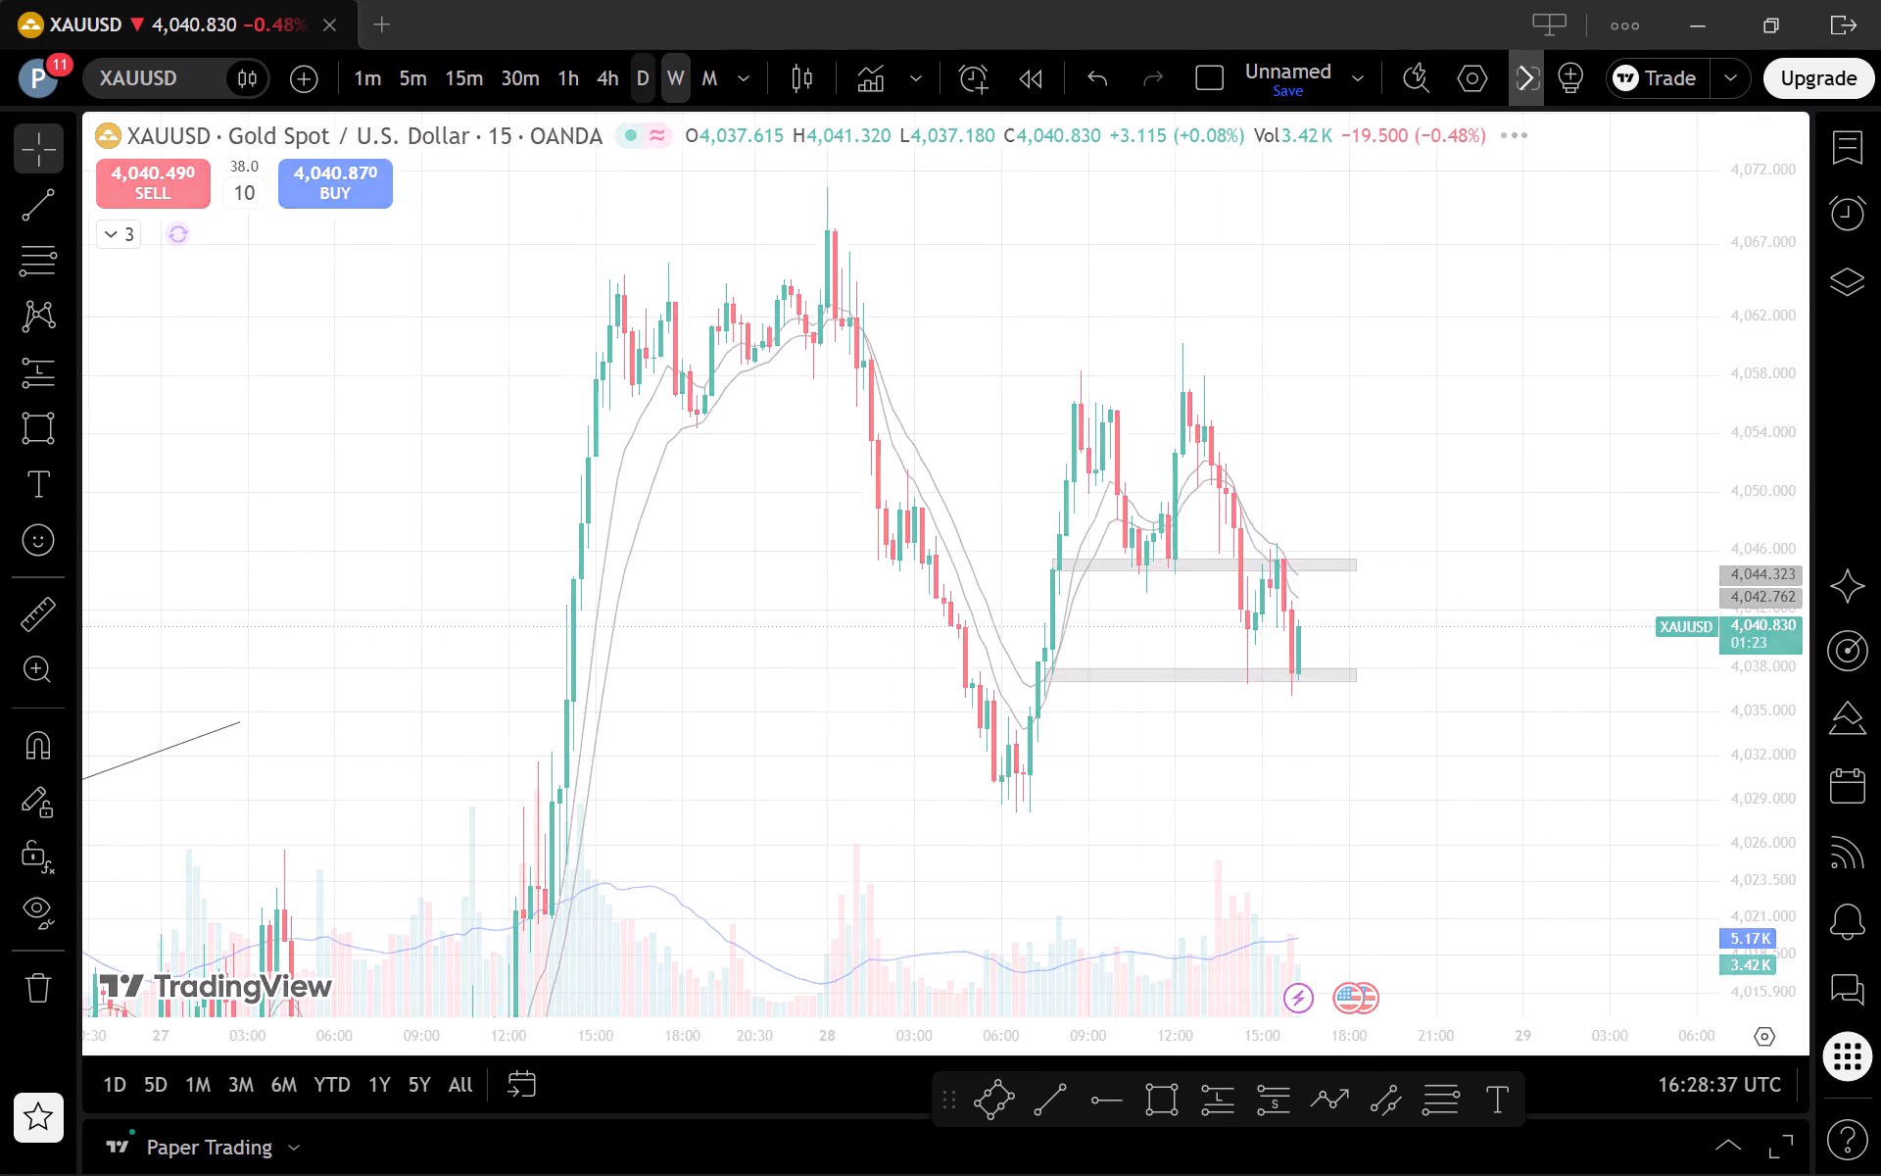
click(648, 80)
scroll(1346, 595, up, 3)
scroll(1563, 573, up, 1)
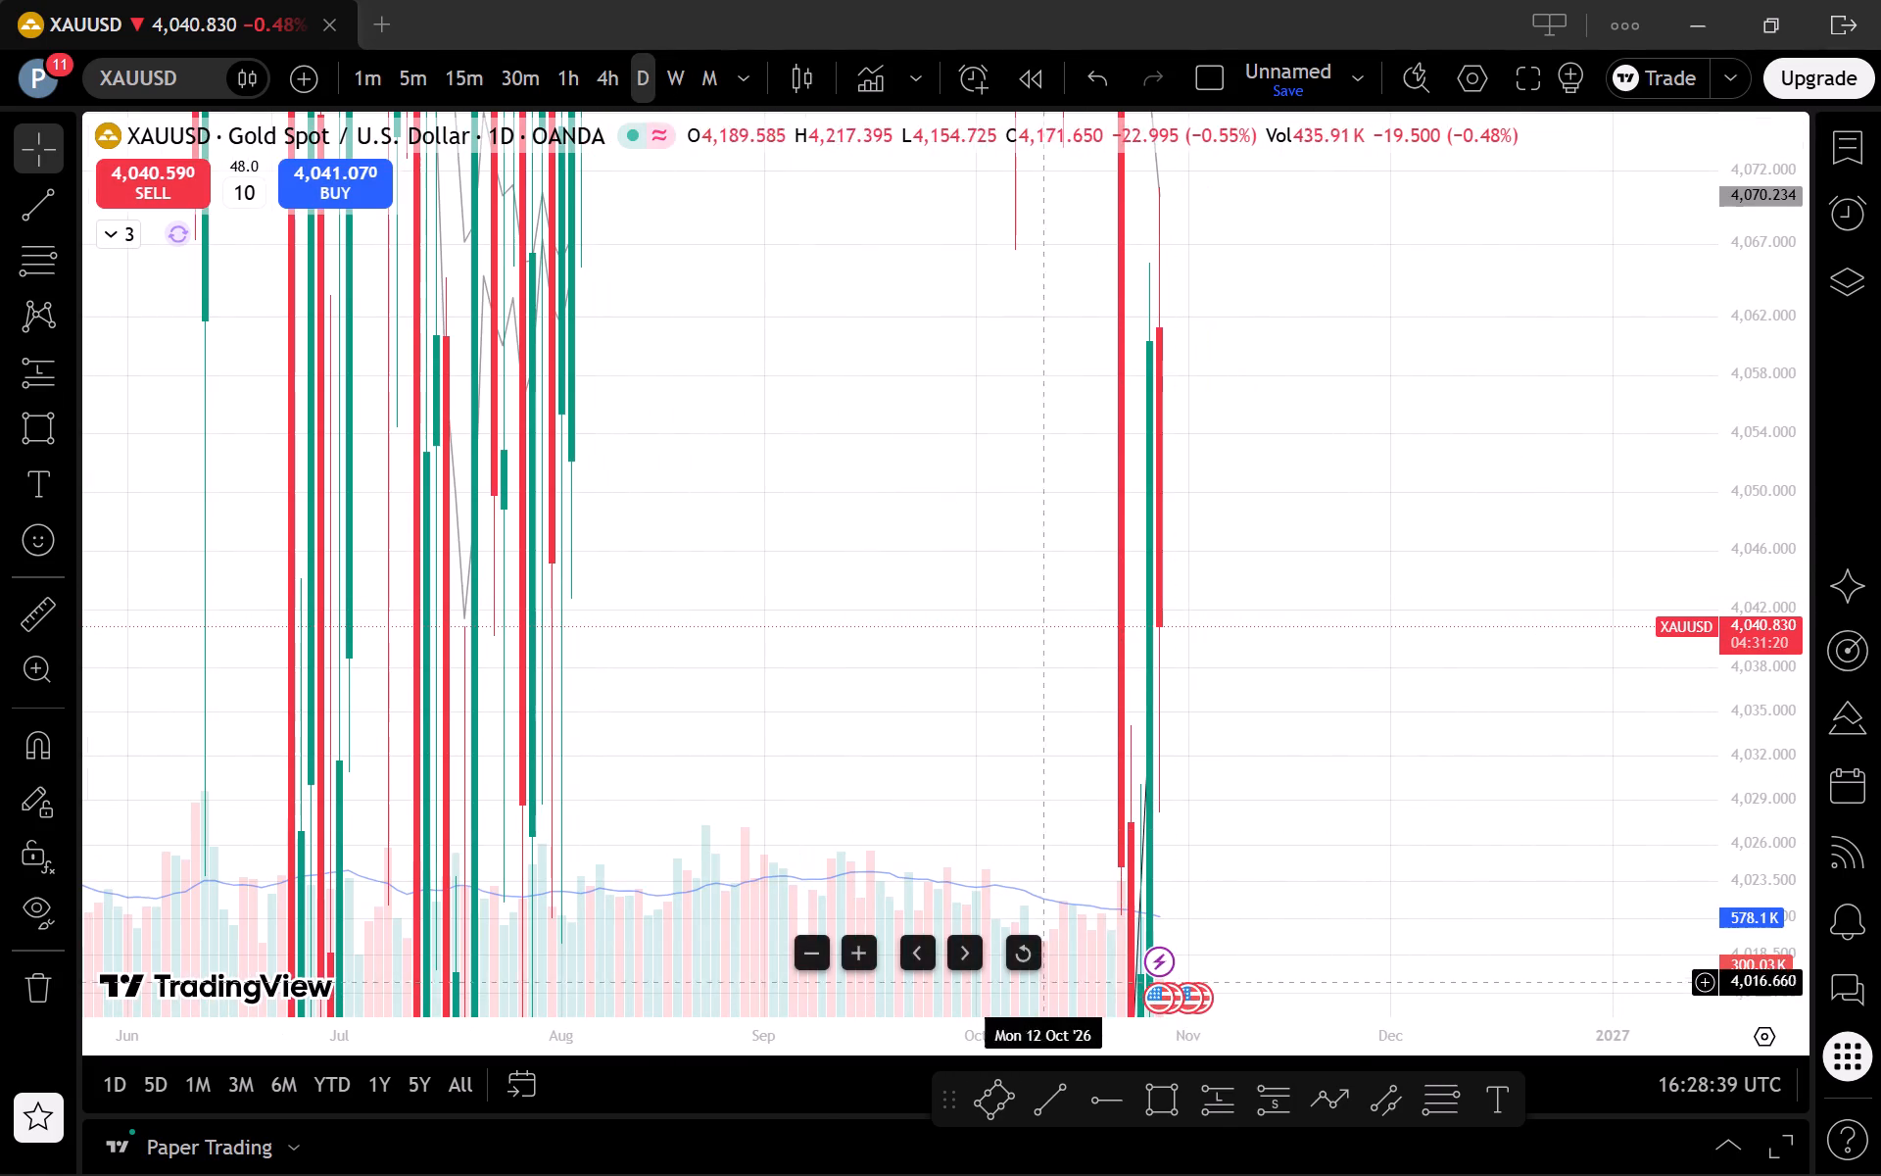
click(1026, 951)
scroll(1647, 704, up, 14)
drag(1780, 794, 1782, 807)
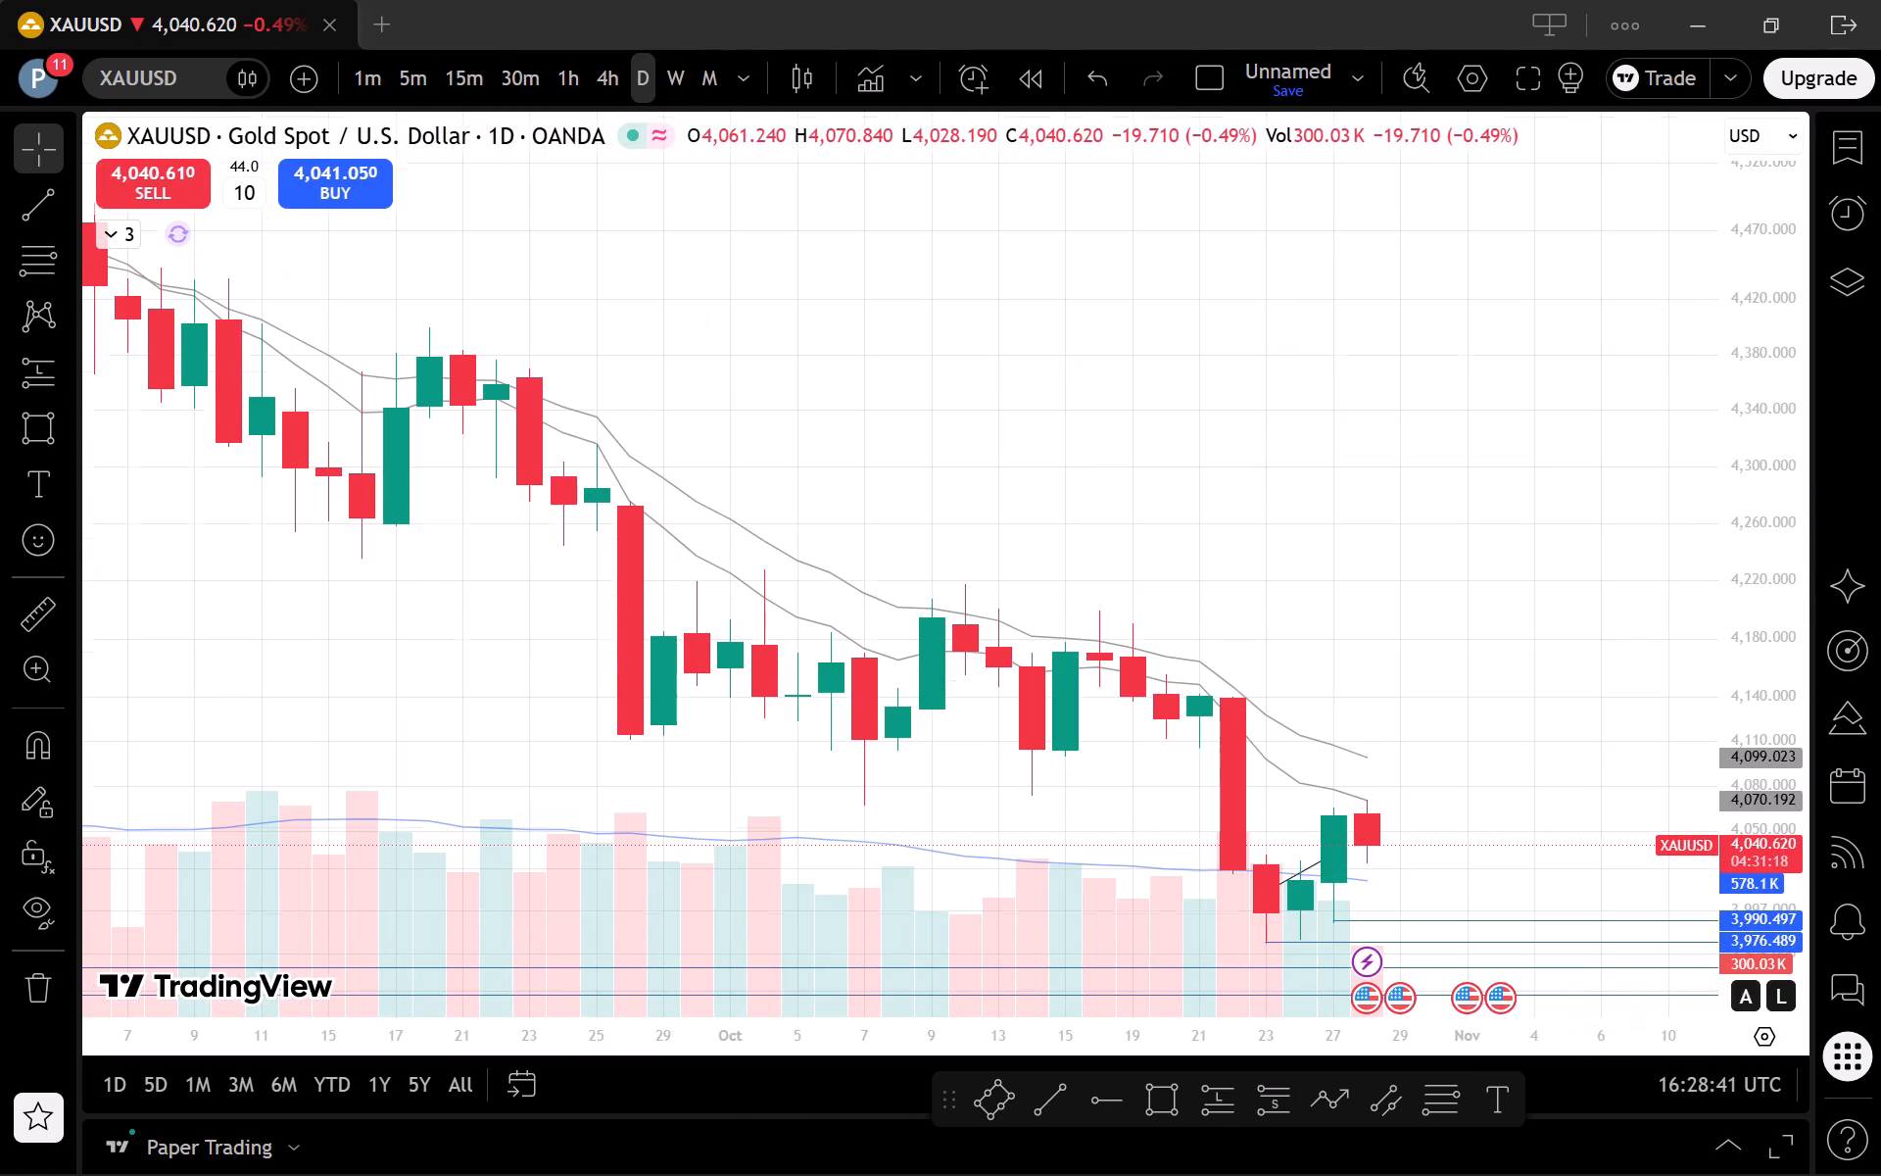
drag(1782, 807, 1780, 810)
drag(1636, 809, 1502, 624)
drag(1759, 851, 1713, 612)
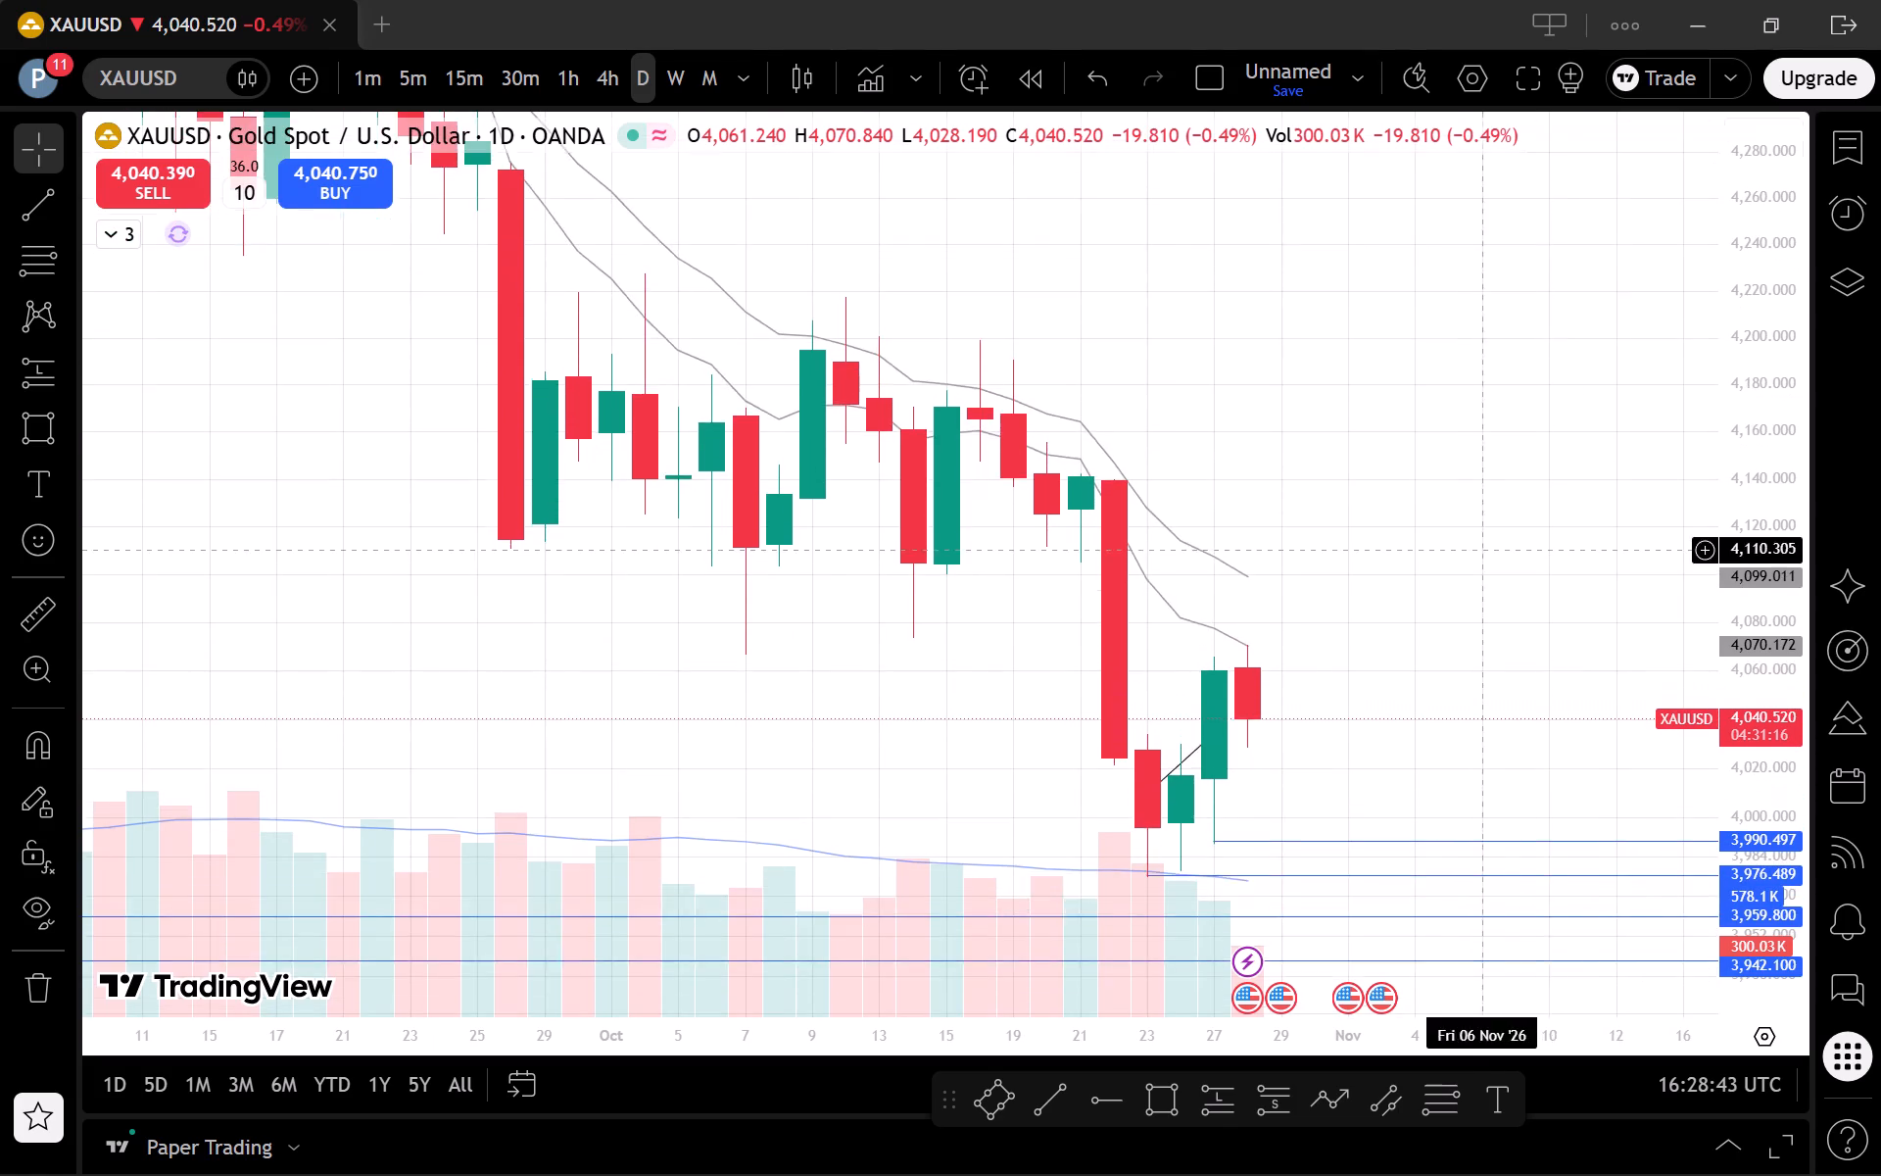
scroll(1482, 549, down, 3)
drag(1479, 745, 1332, 625)
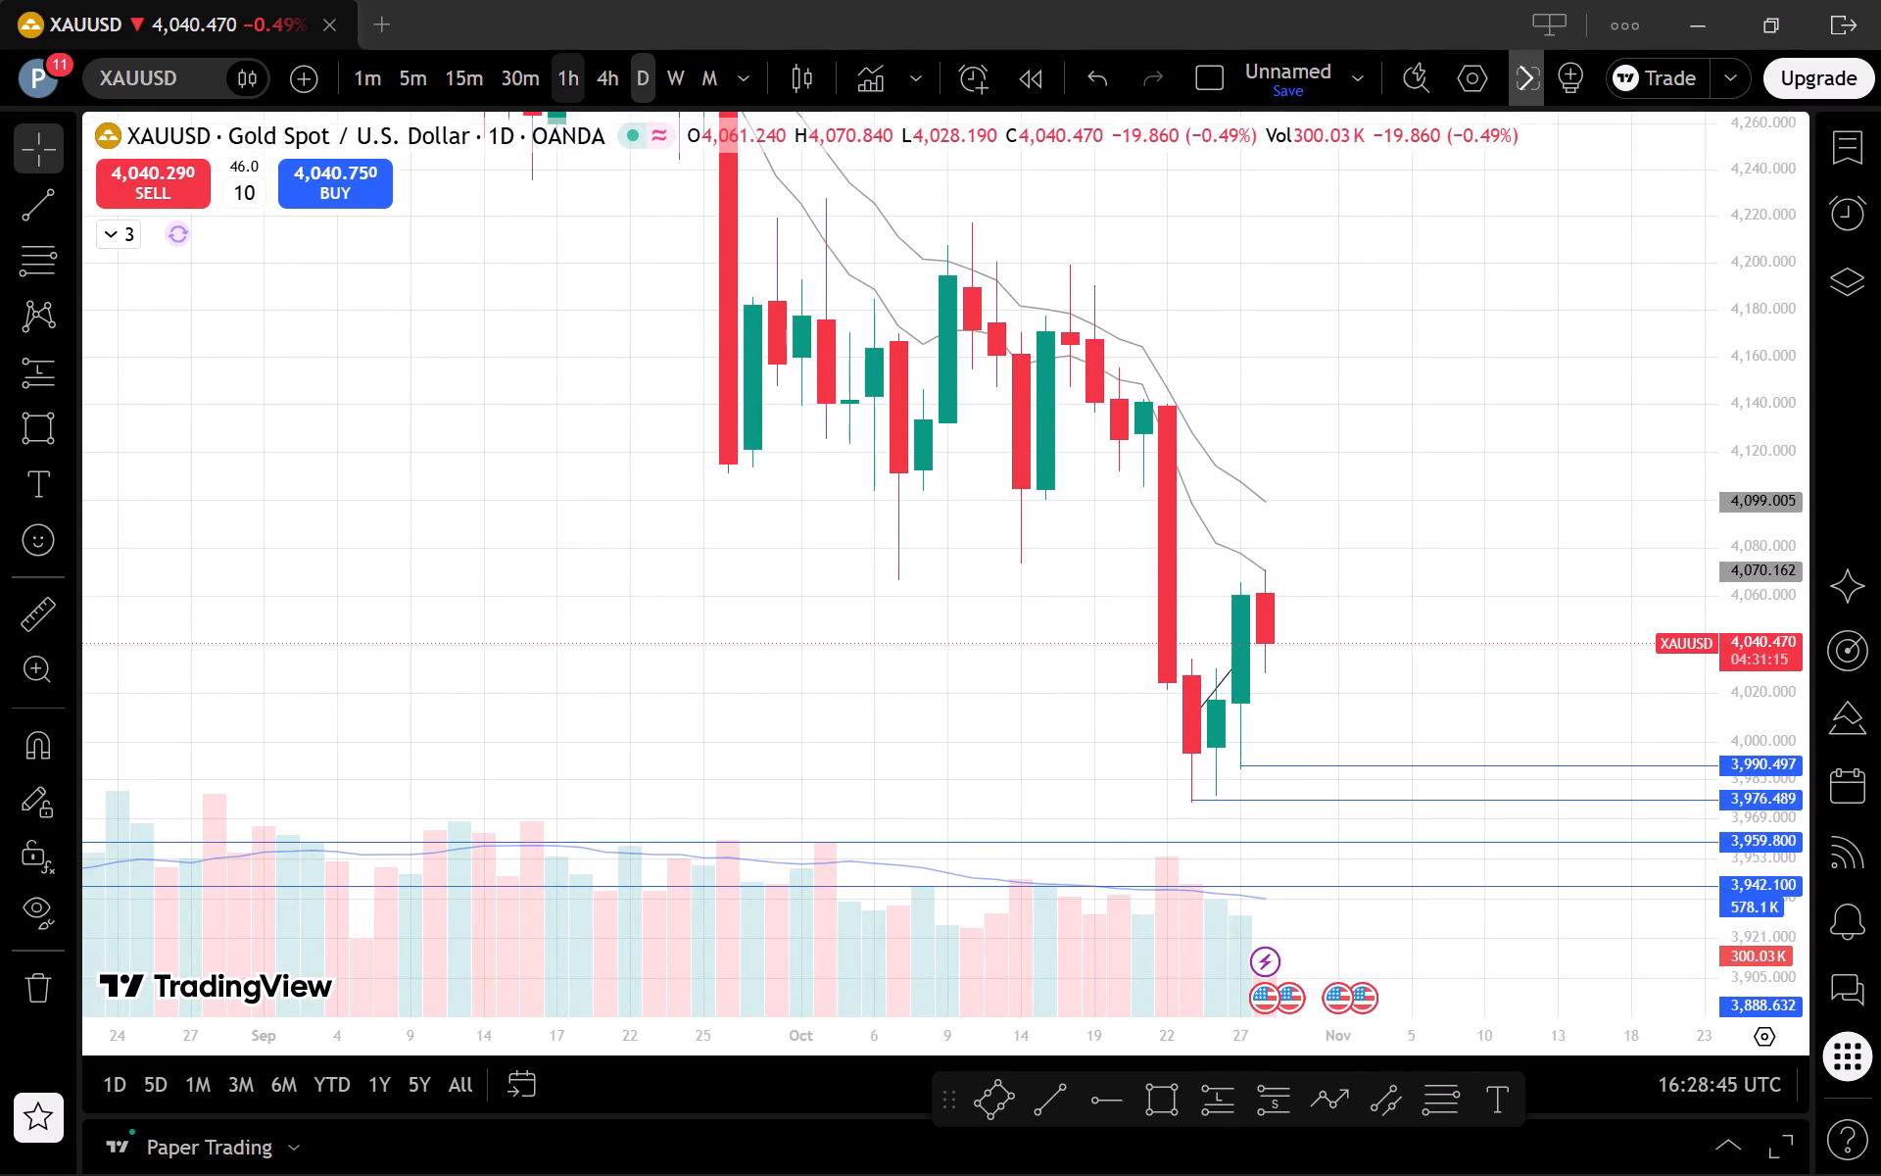
click(614, 90)
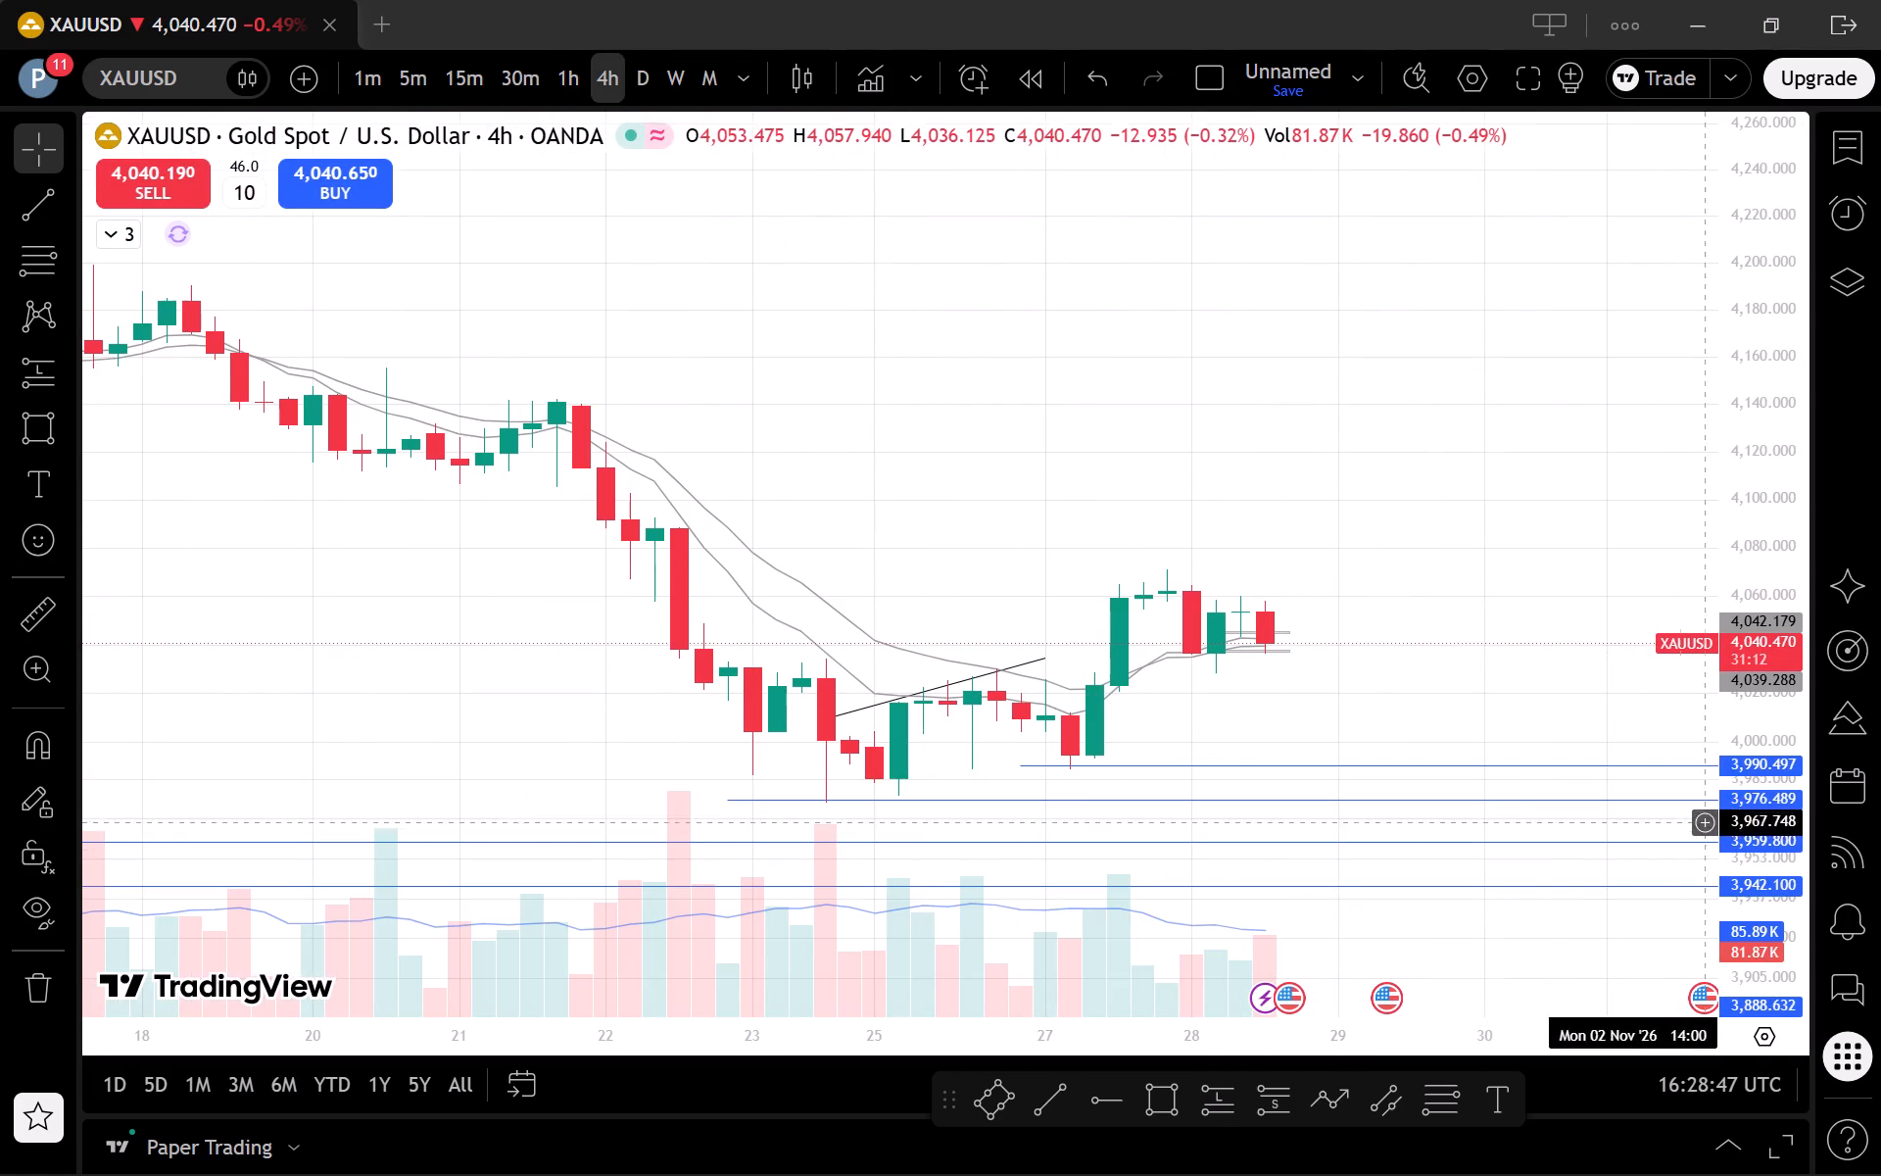
drag(1760, 889, 1708, 557)
scroll(1647, 626, down, 4)
drag(1574, 776, 1522, 674)
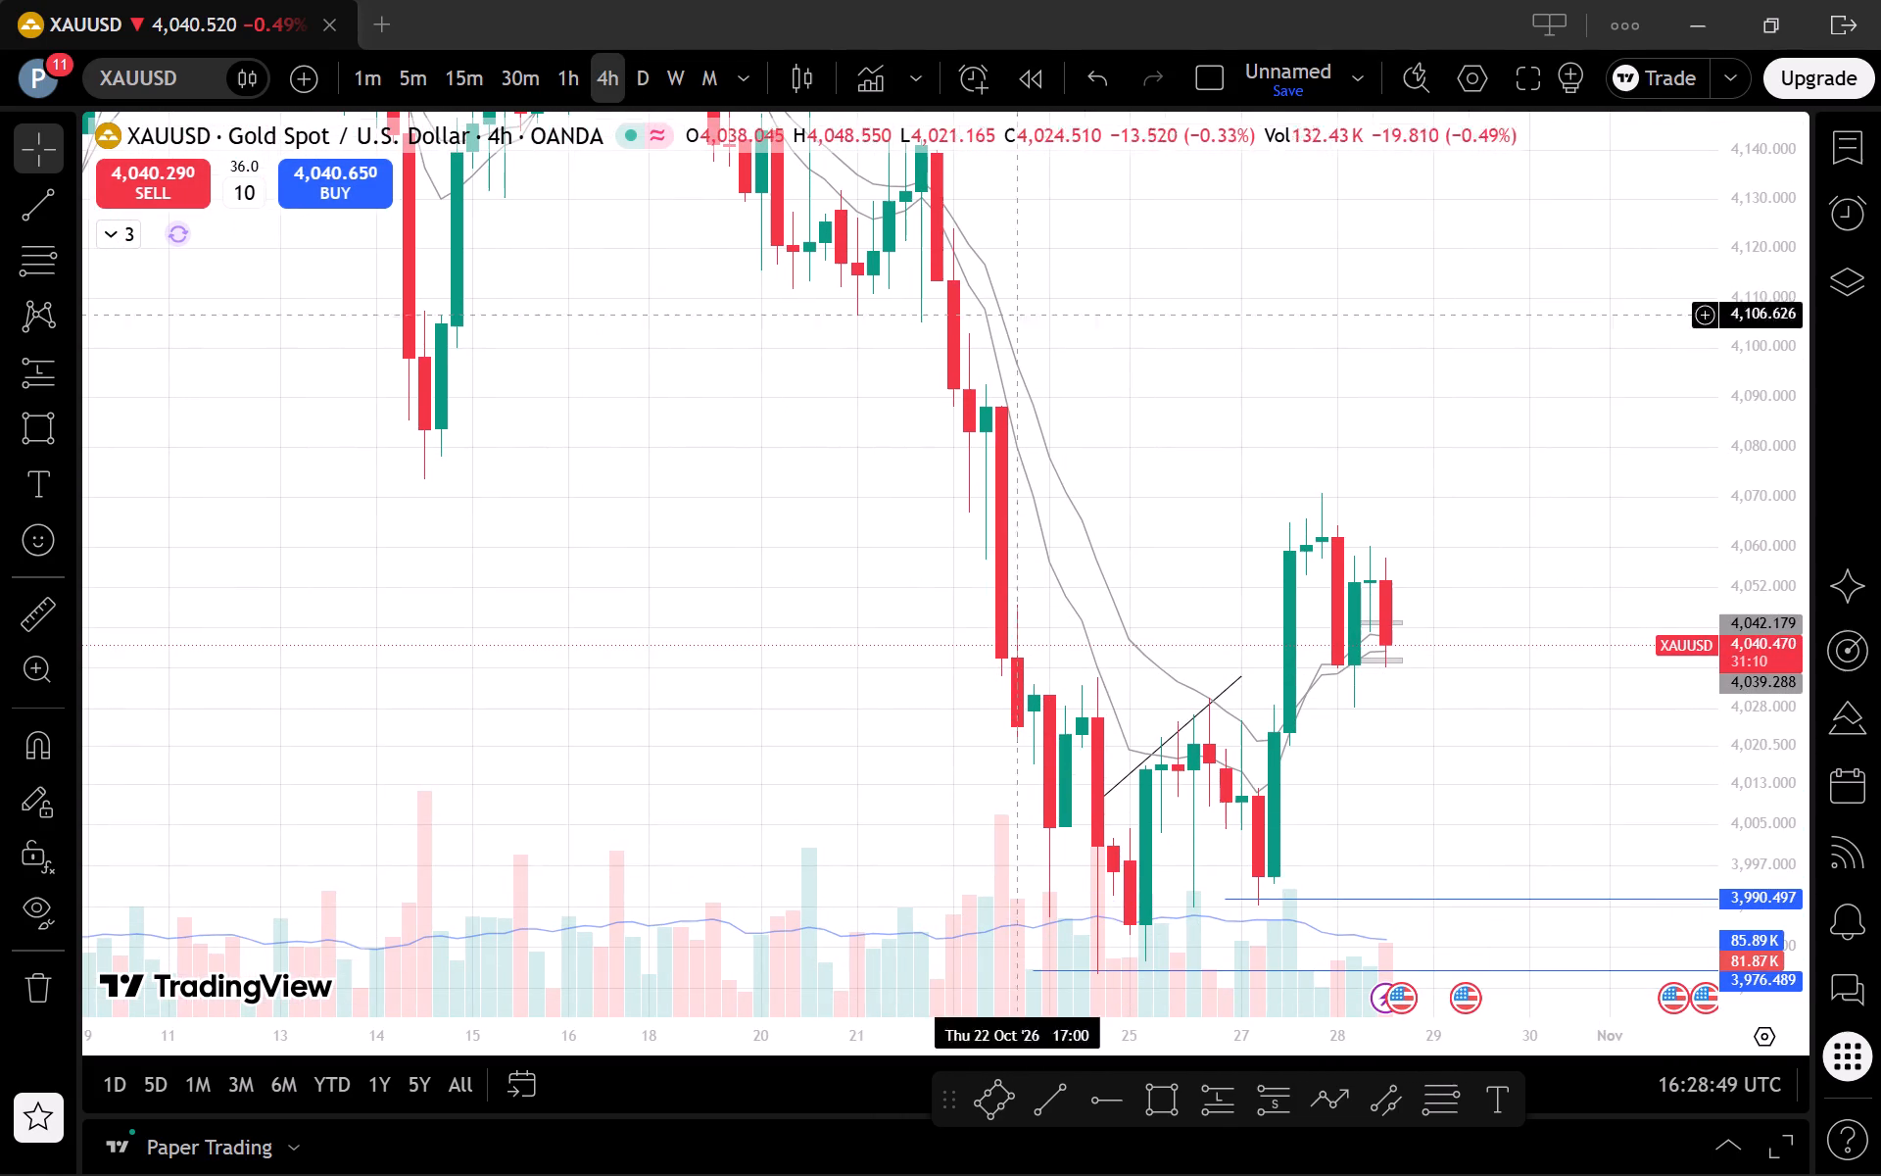
Return to the 5-minute chart and examine the latest XAUUSD candles between the two grey zones.
click(417, 76)
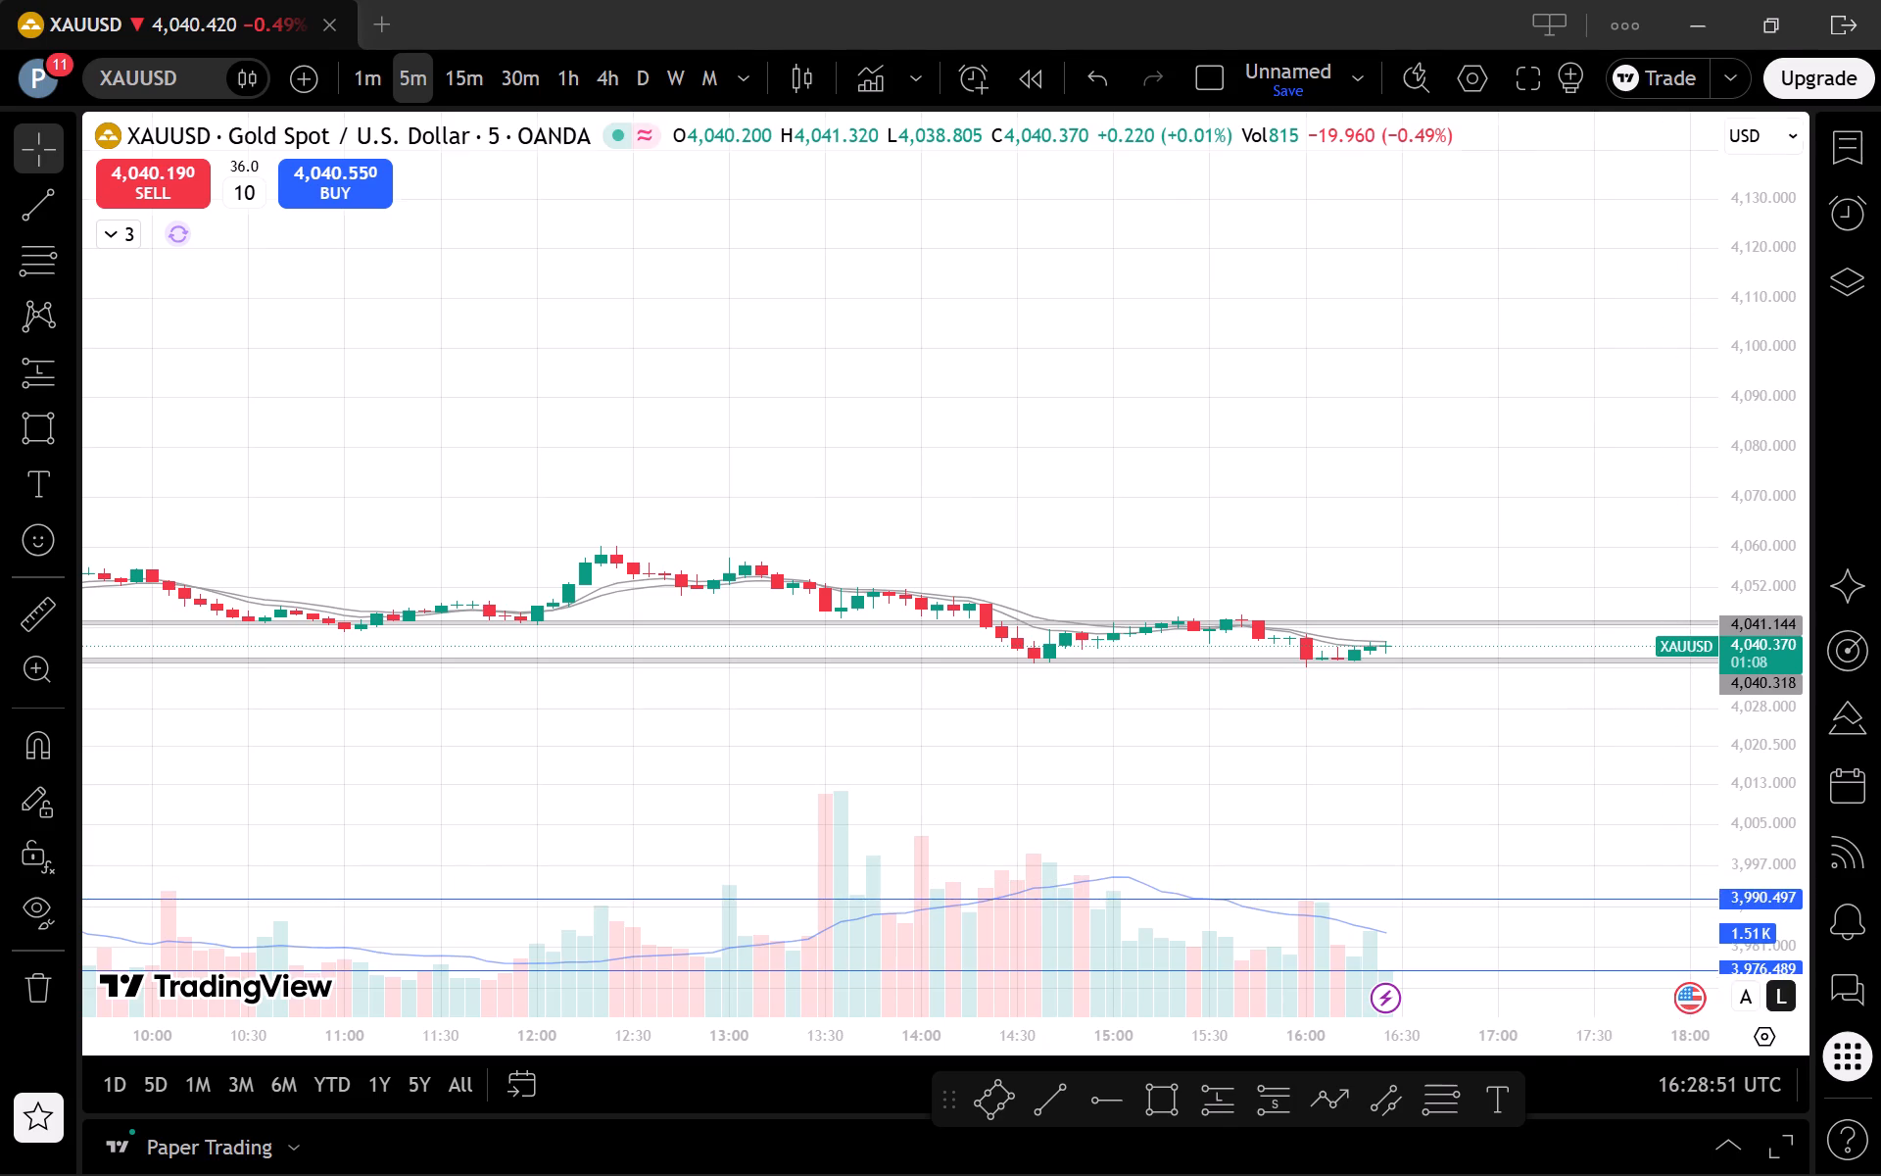
drag(1775, 937, 1726, 311)
scroll(1568, 624, down, 4)
drag(1542, 624, 1195, 319)
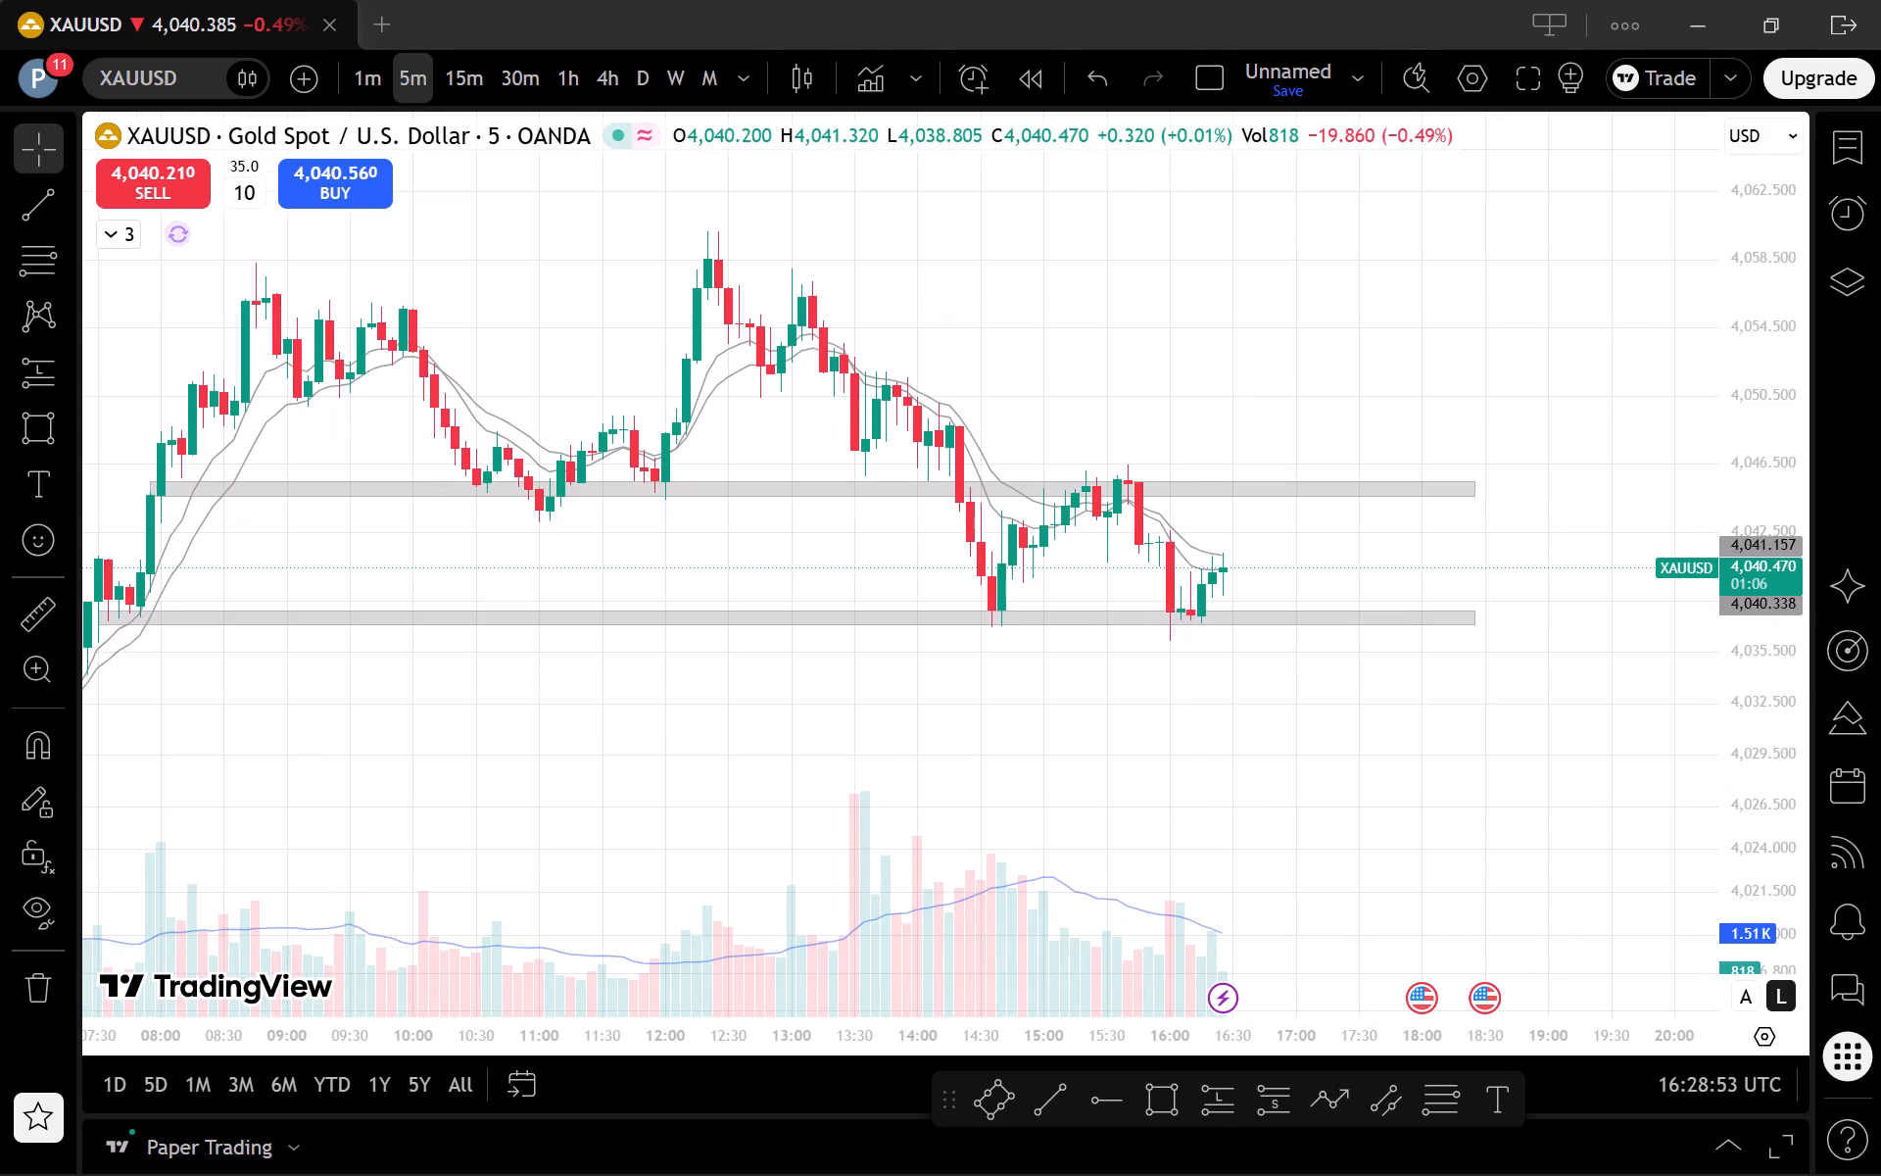
drag(1767, 936, 1729, 514)
scroll(1610, 517, up, 2)
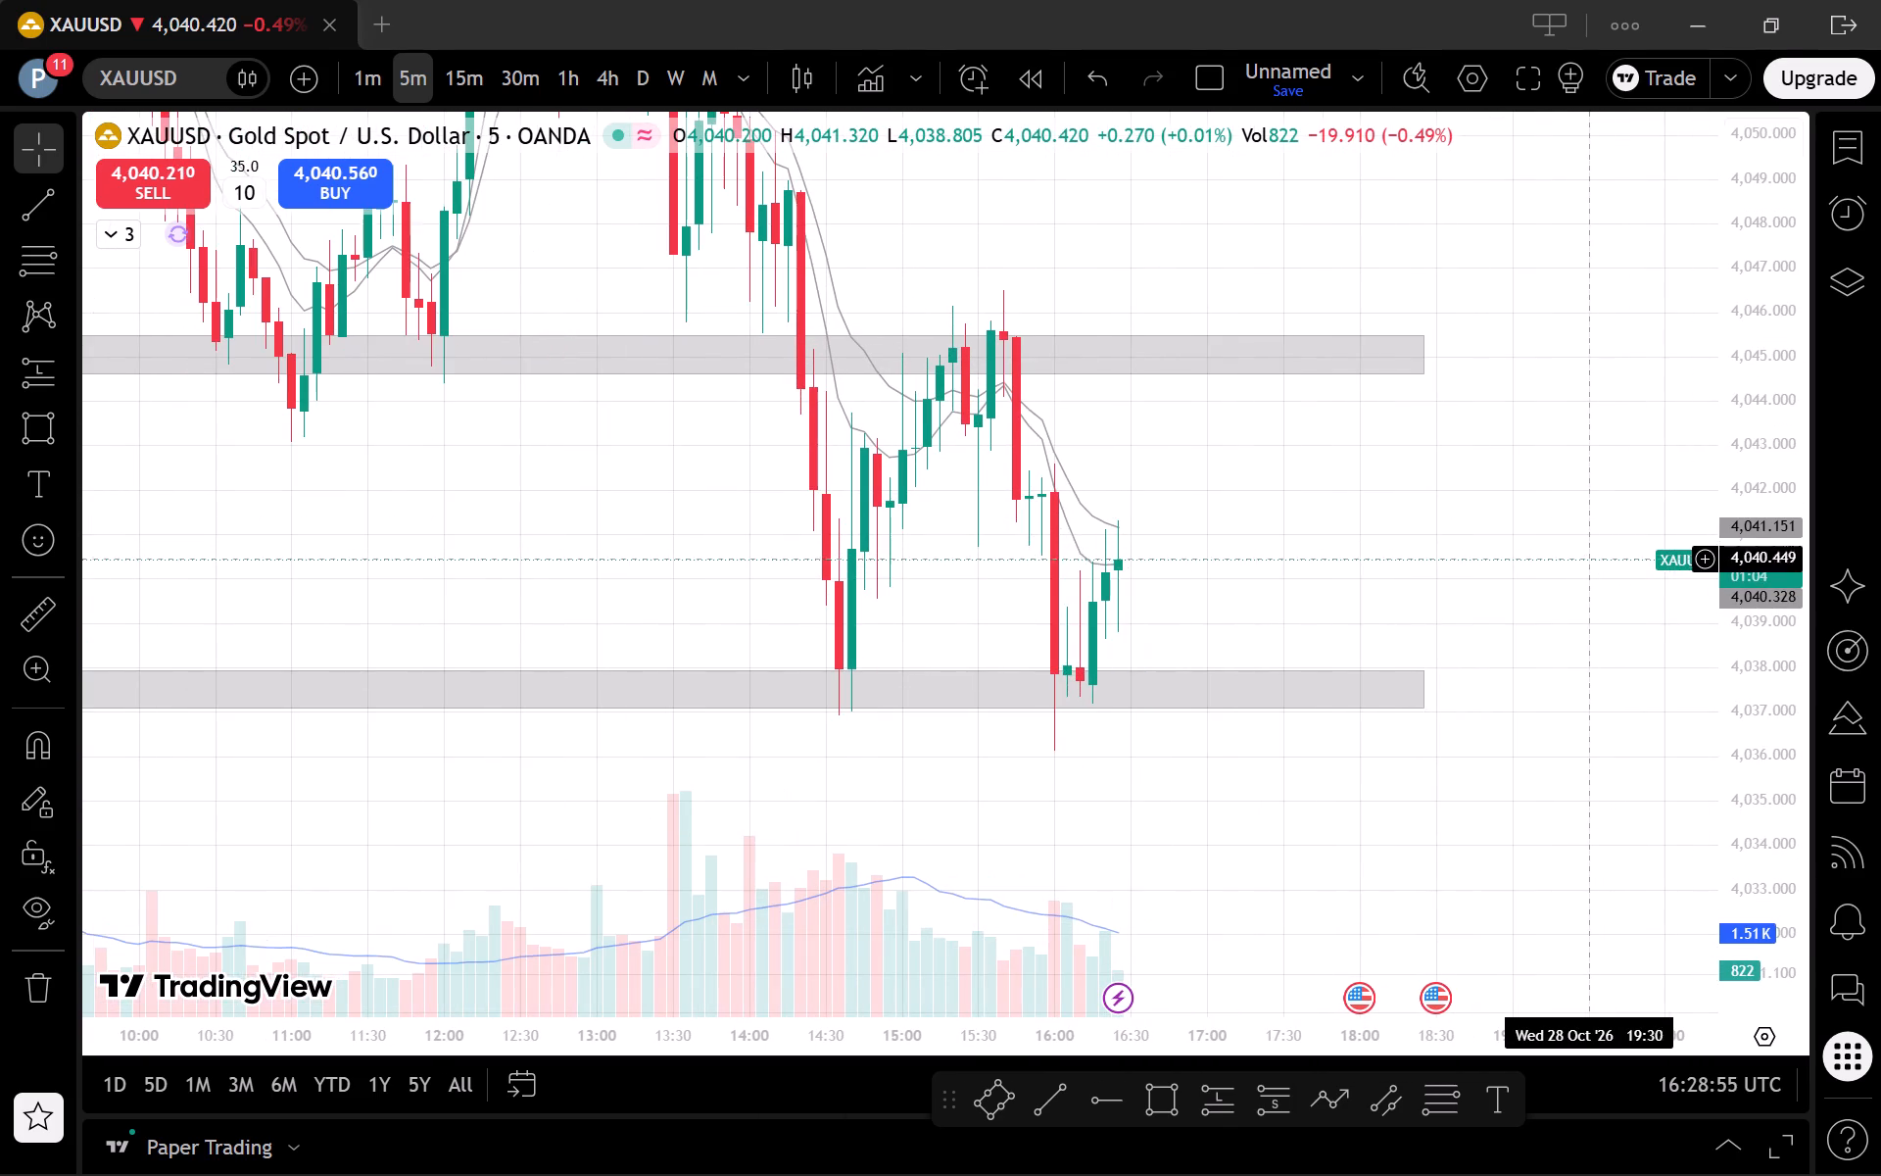
drag(1571, 777, 1690, 752)
scroll(1671, 755, up, 1)
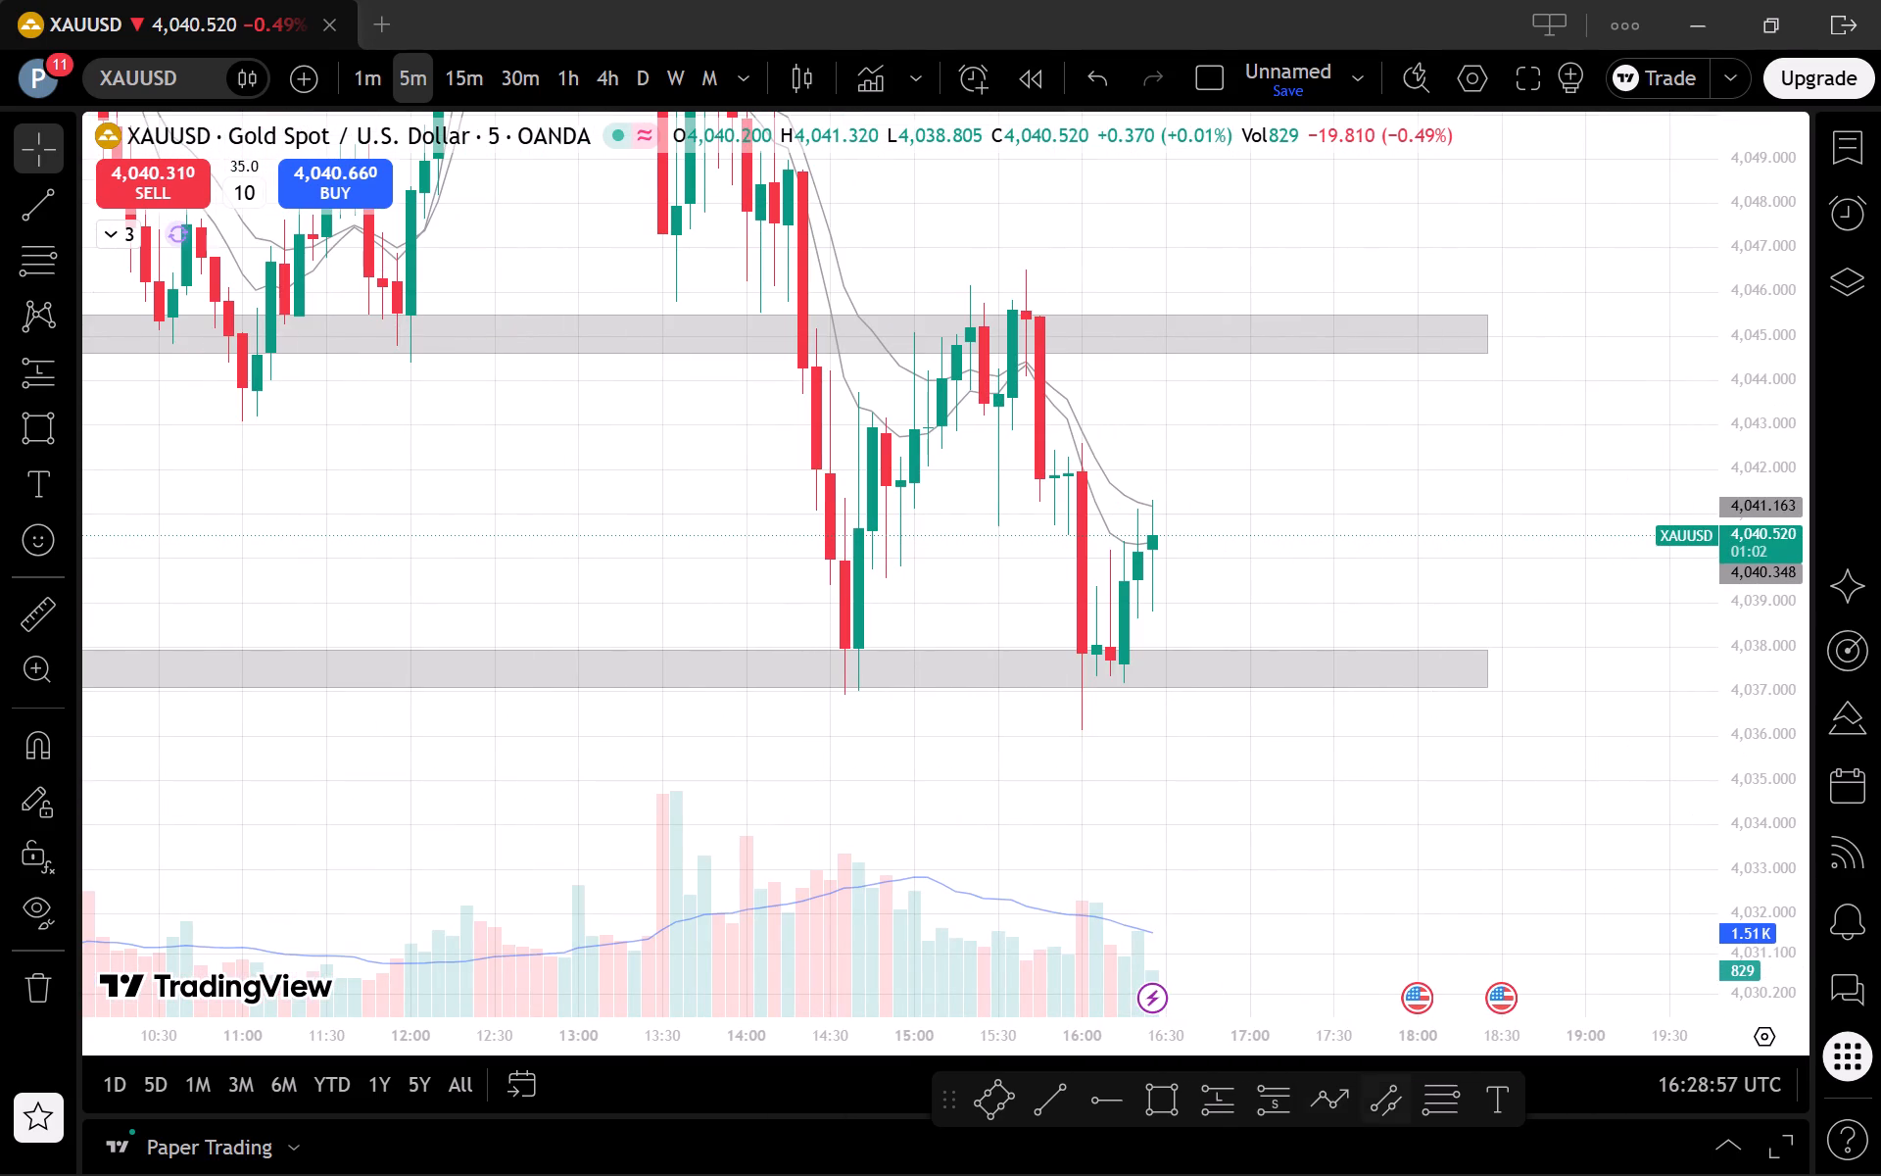
Draw a short position projection from the latest 5-minute candle with entry about 4,040.78, stop about 4,042.63 and target about 4,033.27.
click(1287, 1093)
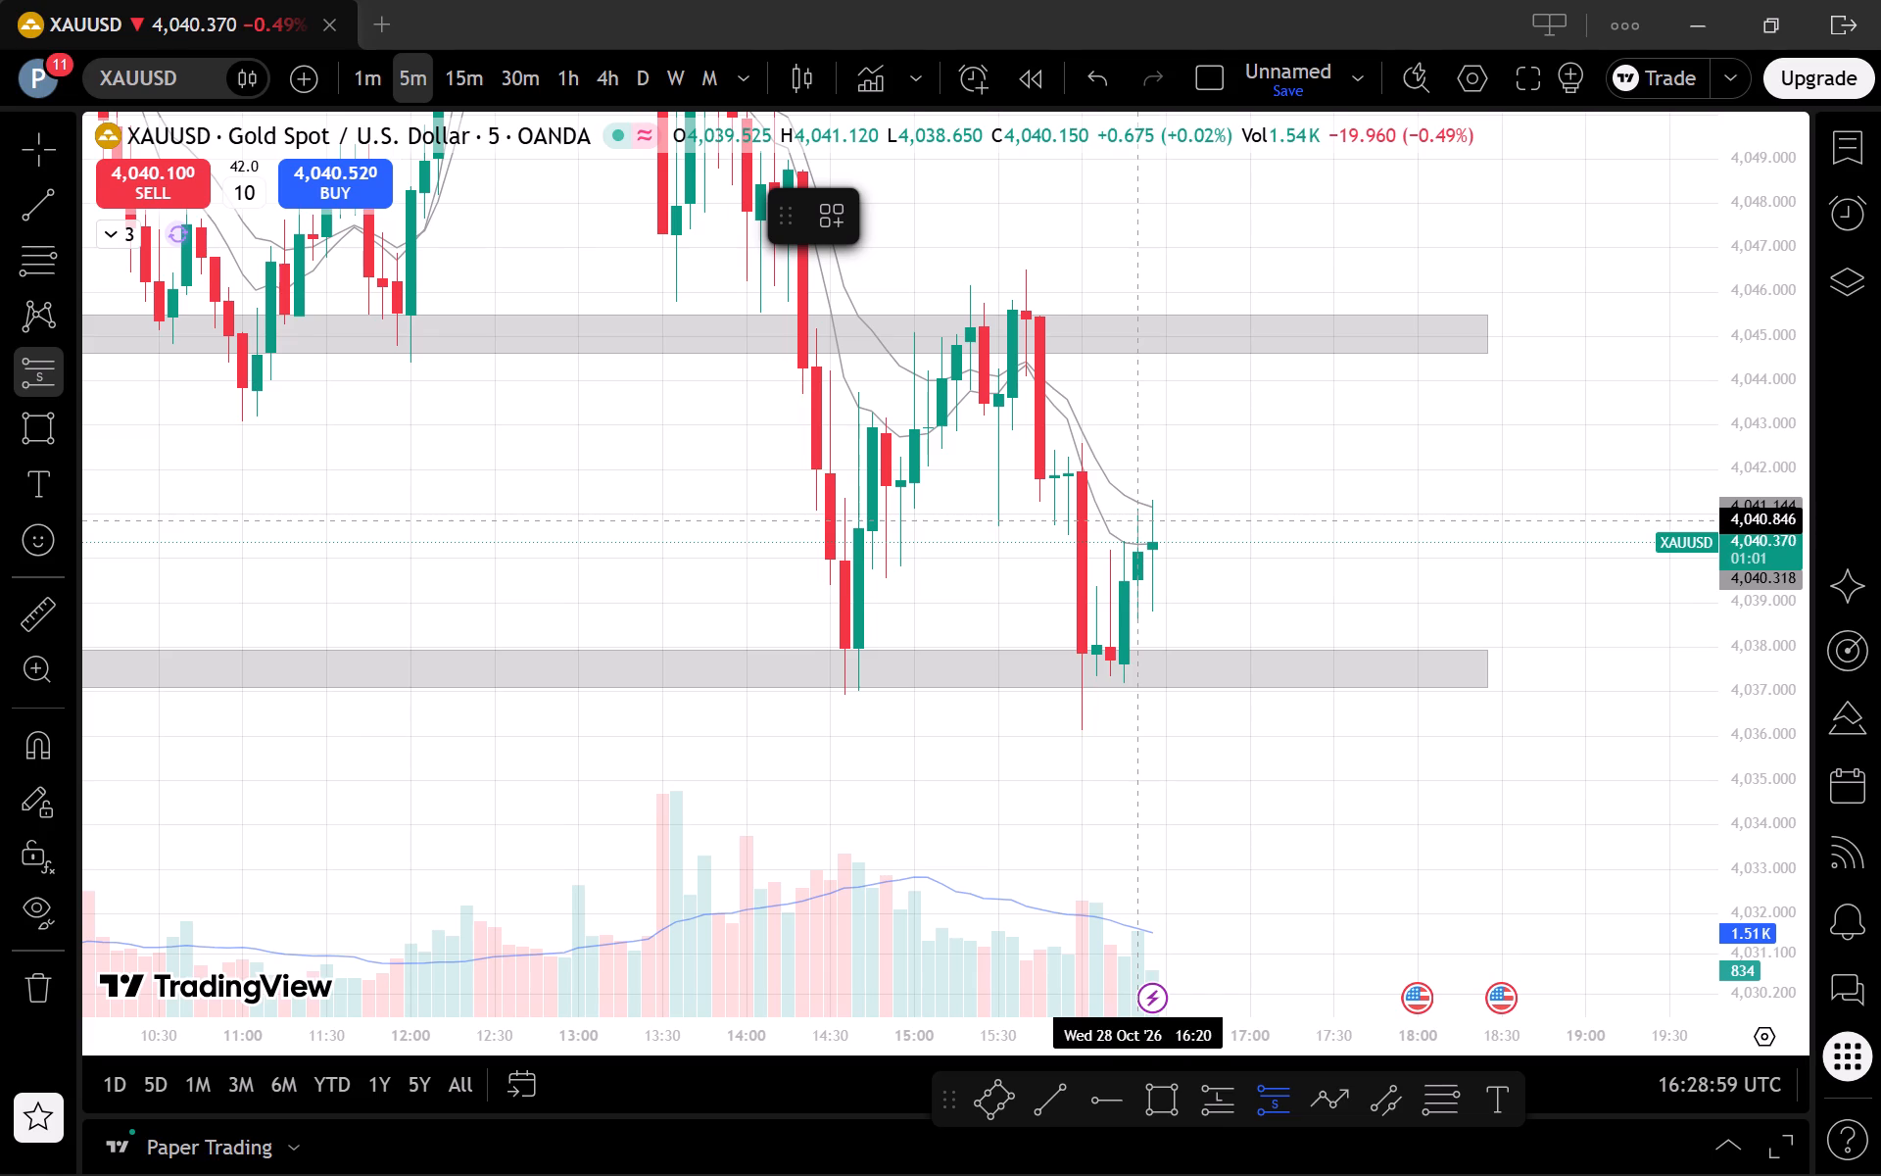
click(1152, 523)
drag(1154, 309, 1225, 427)
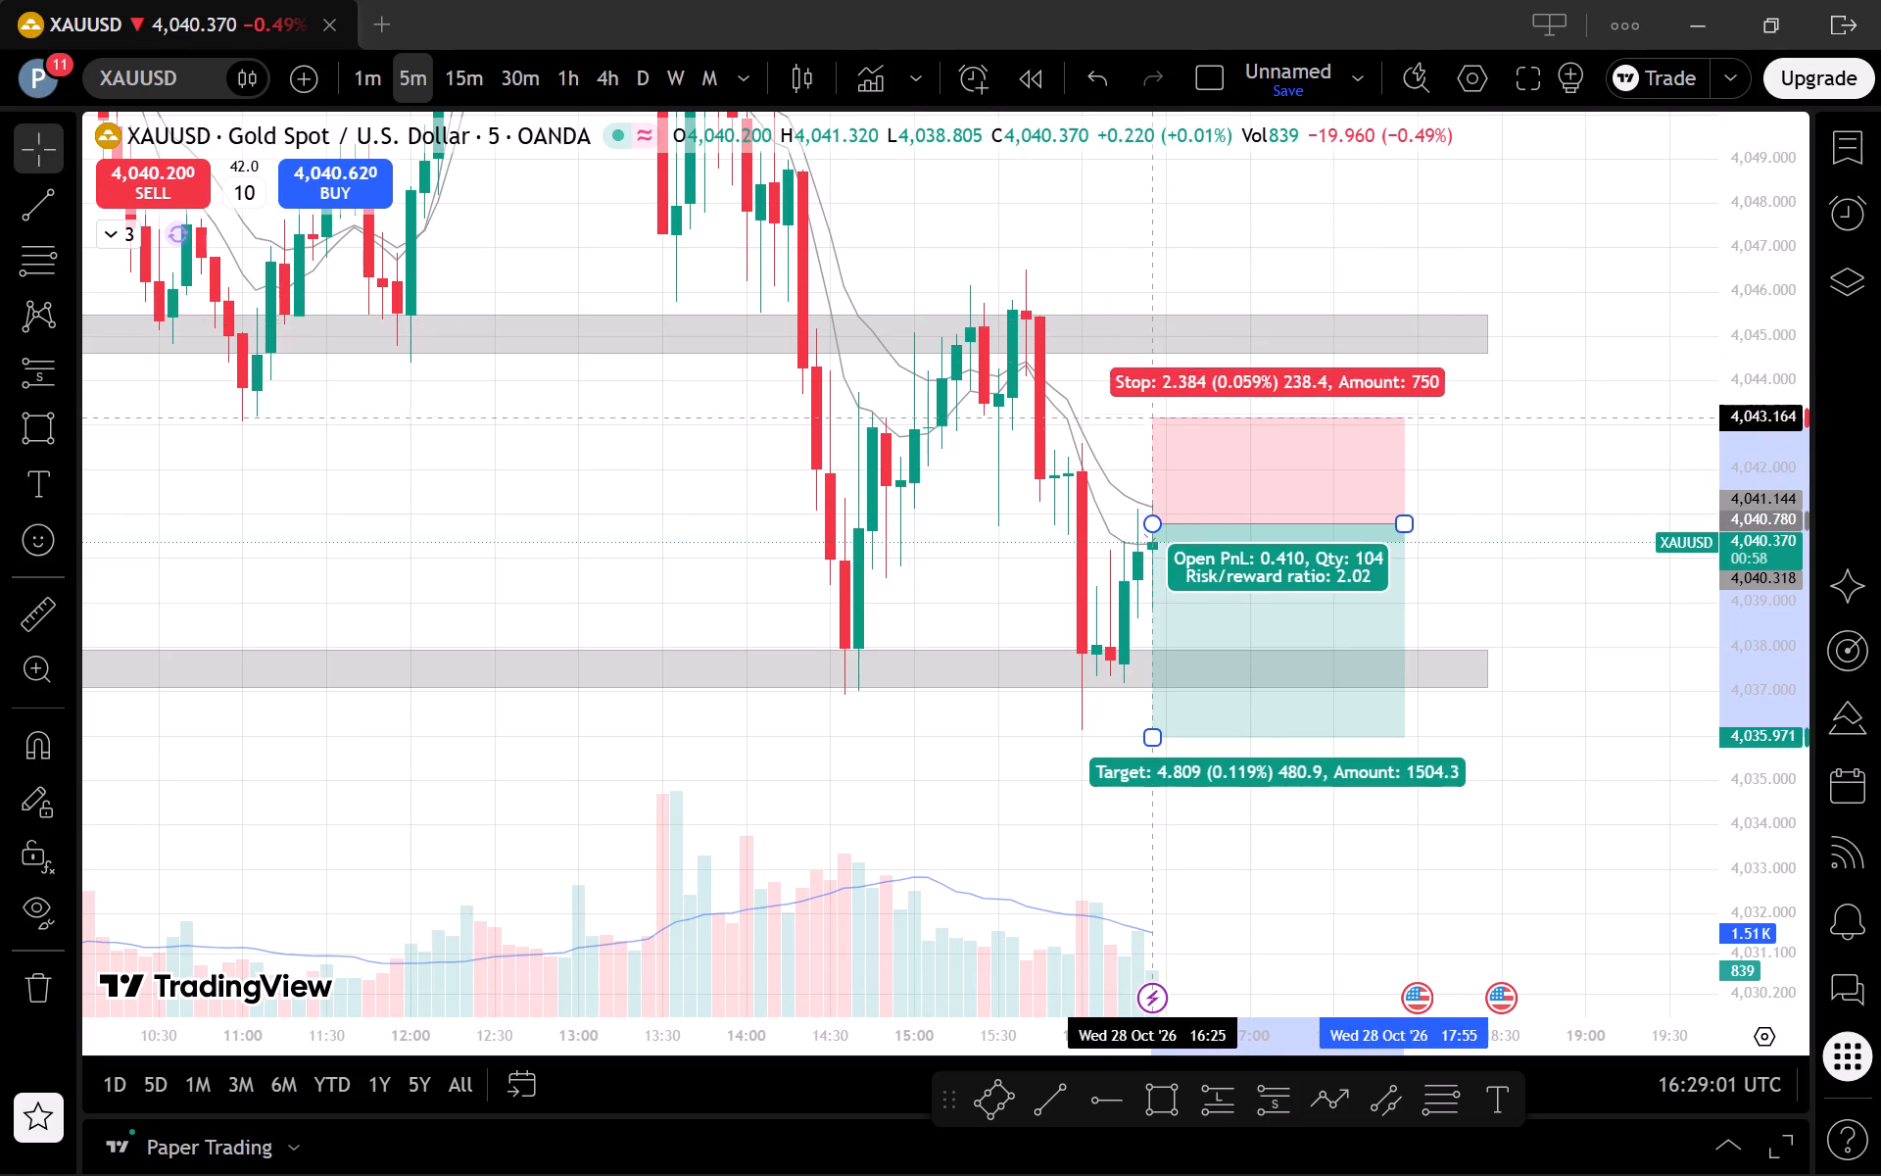
drag(1225, 427, 1242, 441)
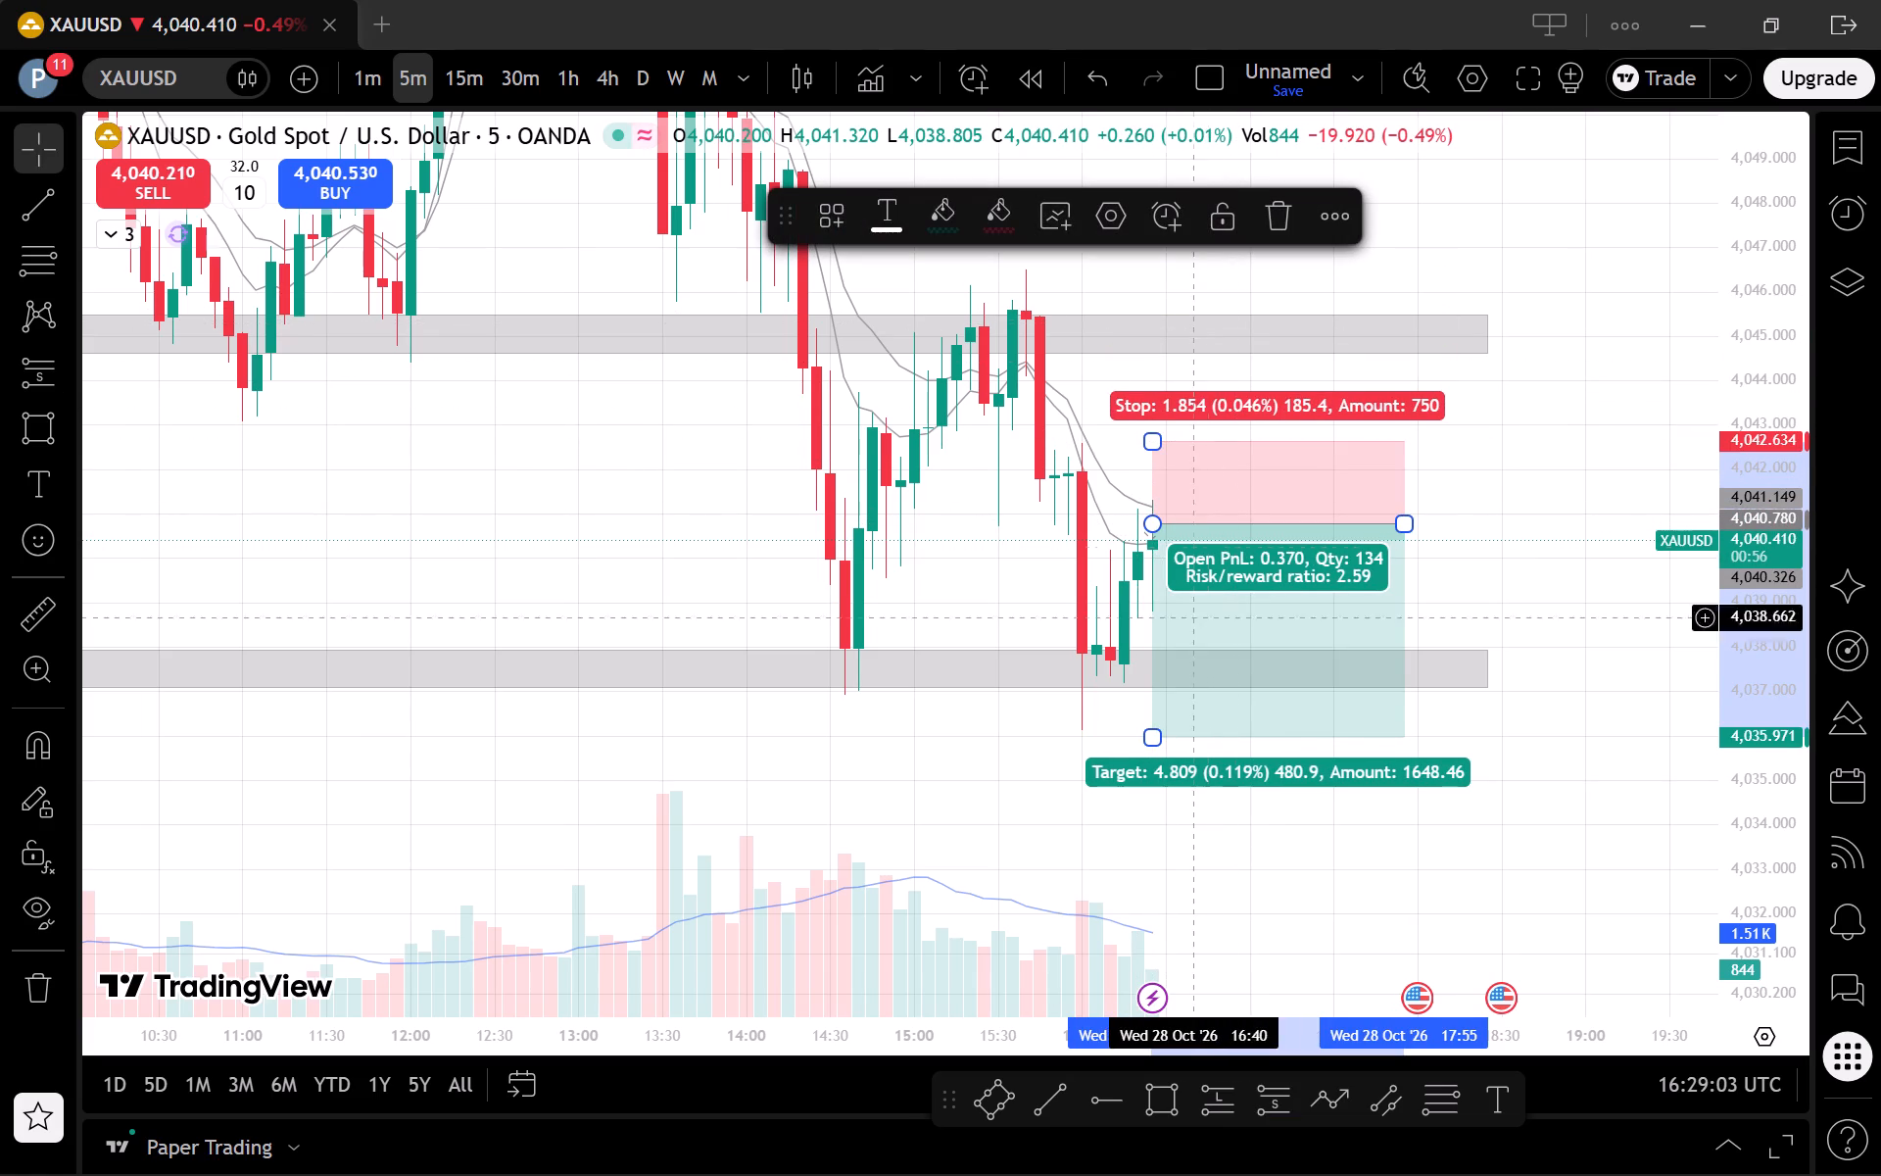
drag(1159, 737, 1185, 809)
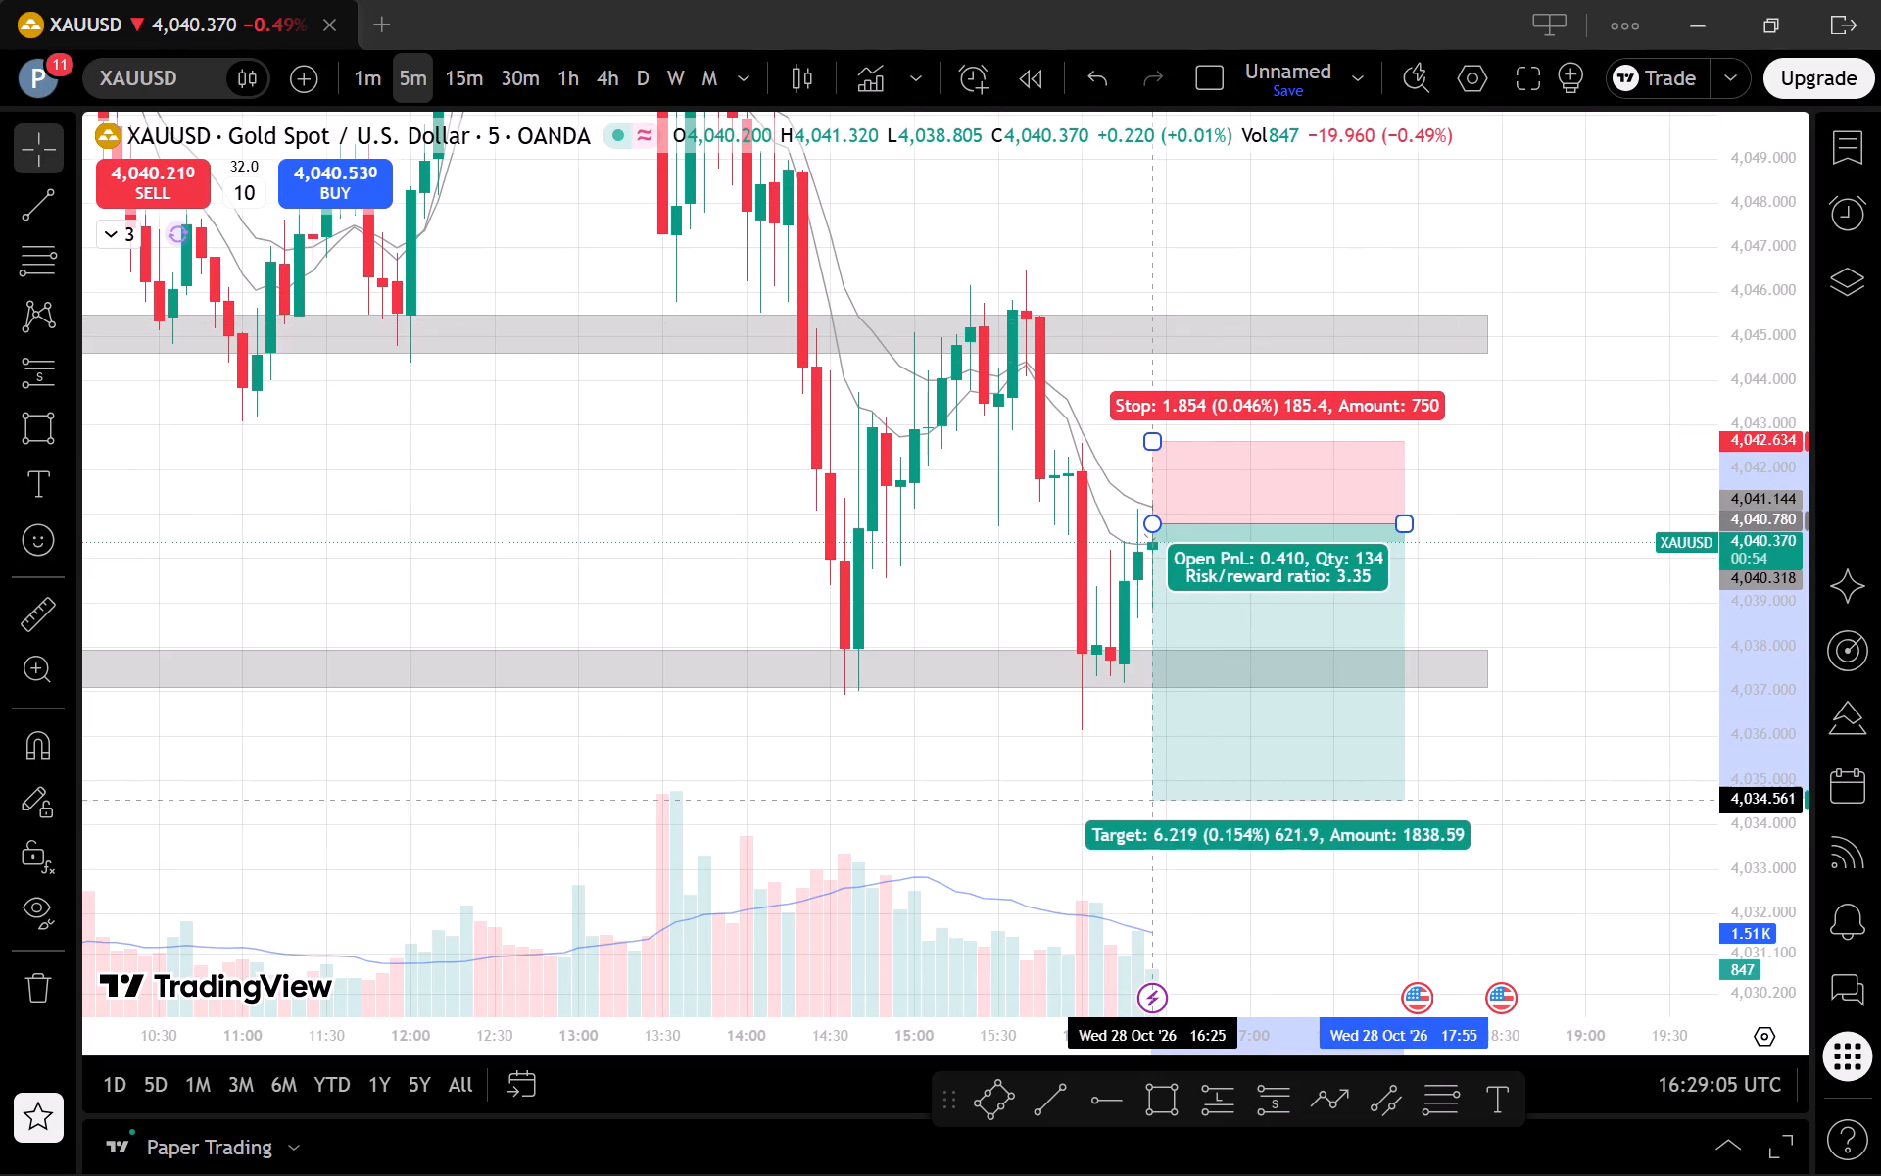
drag(1185, 809, 1201, 857)
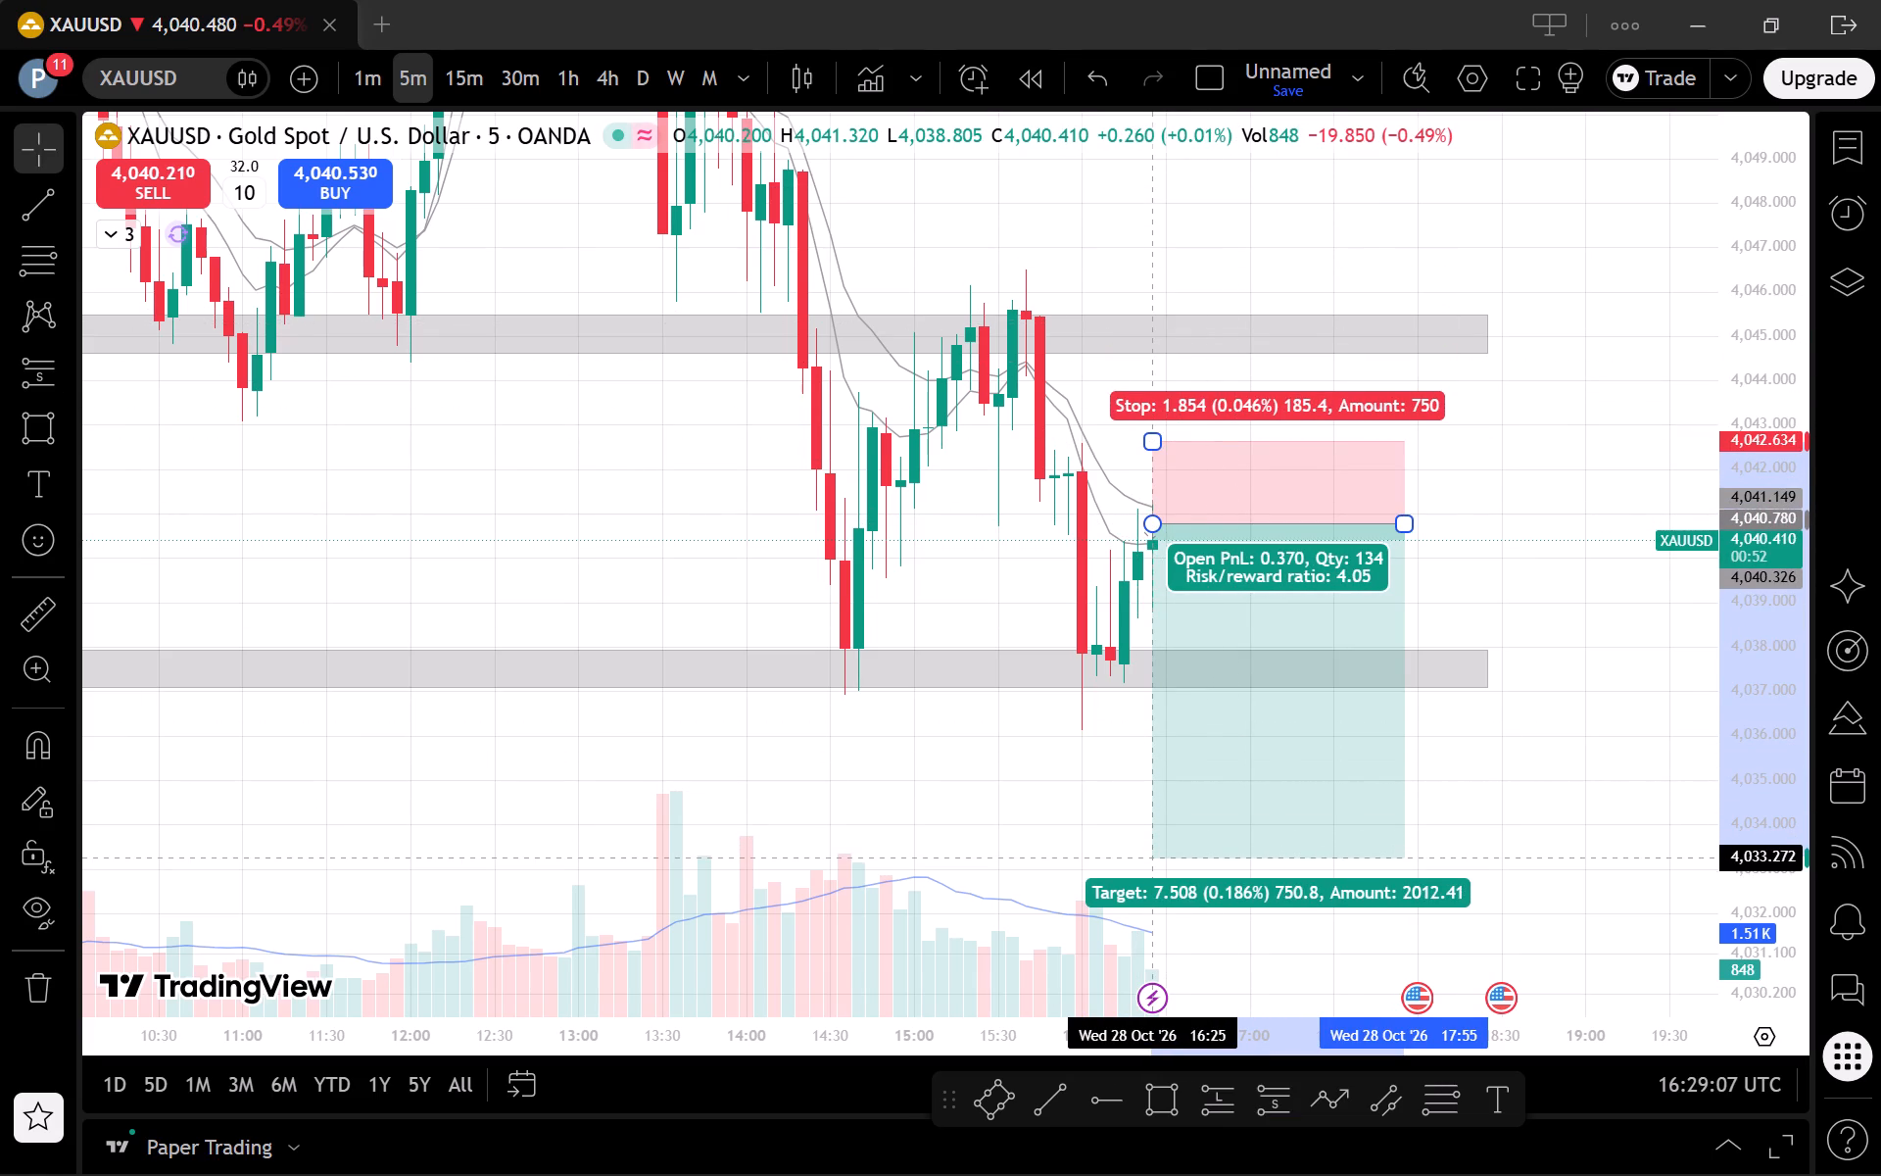
click(1618, 794)
scroll(1574, 762, up, 1)
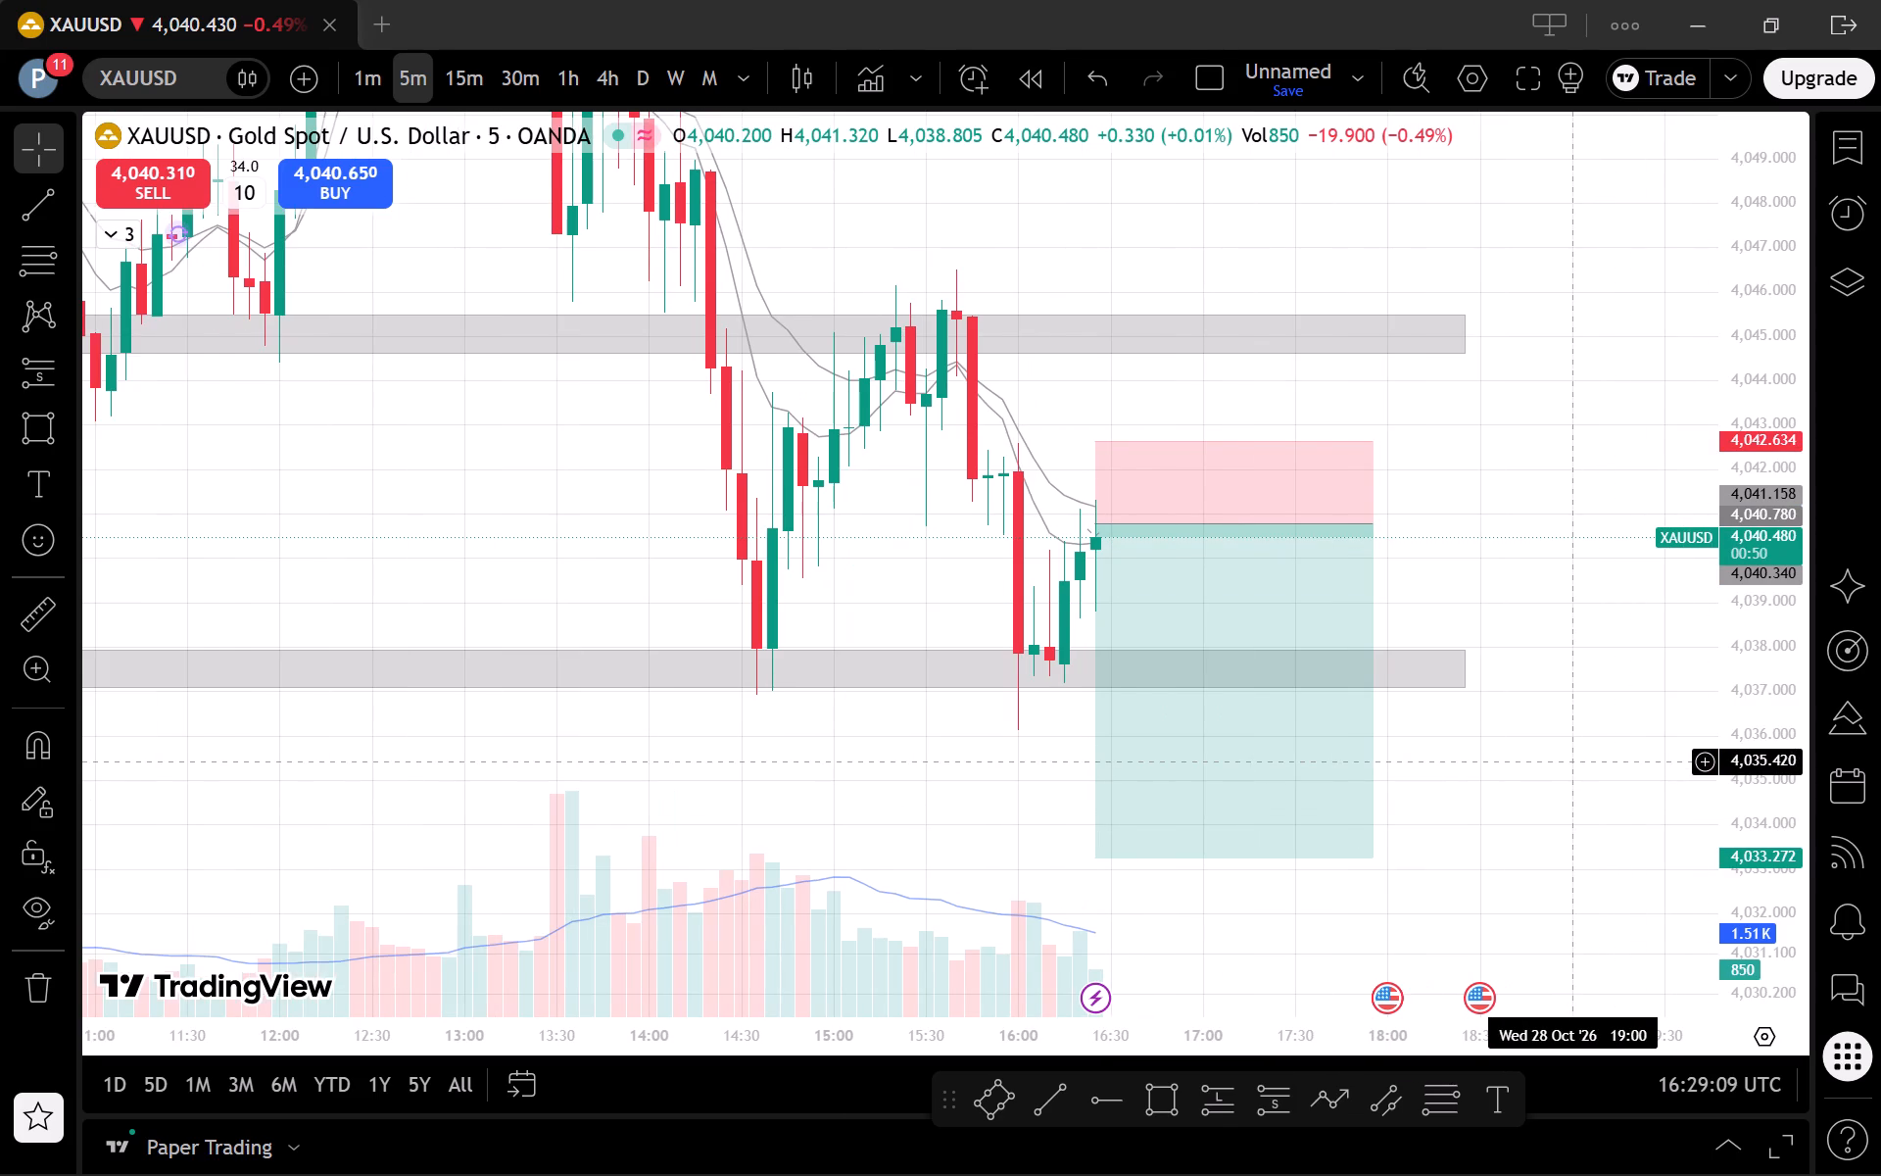
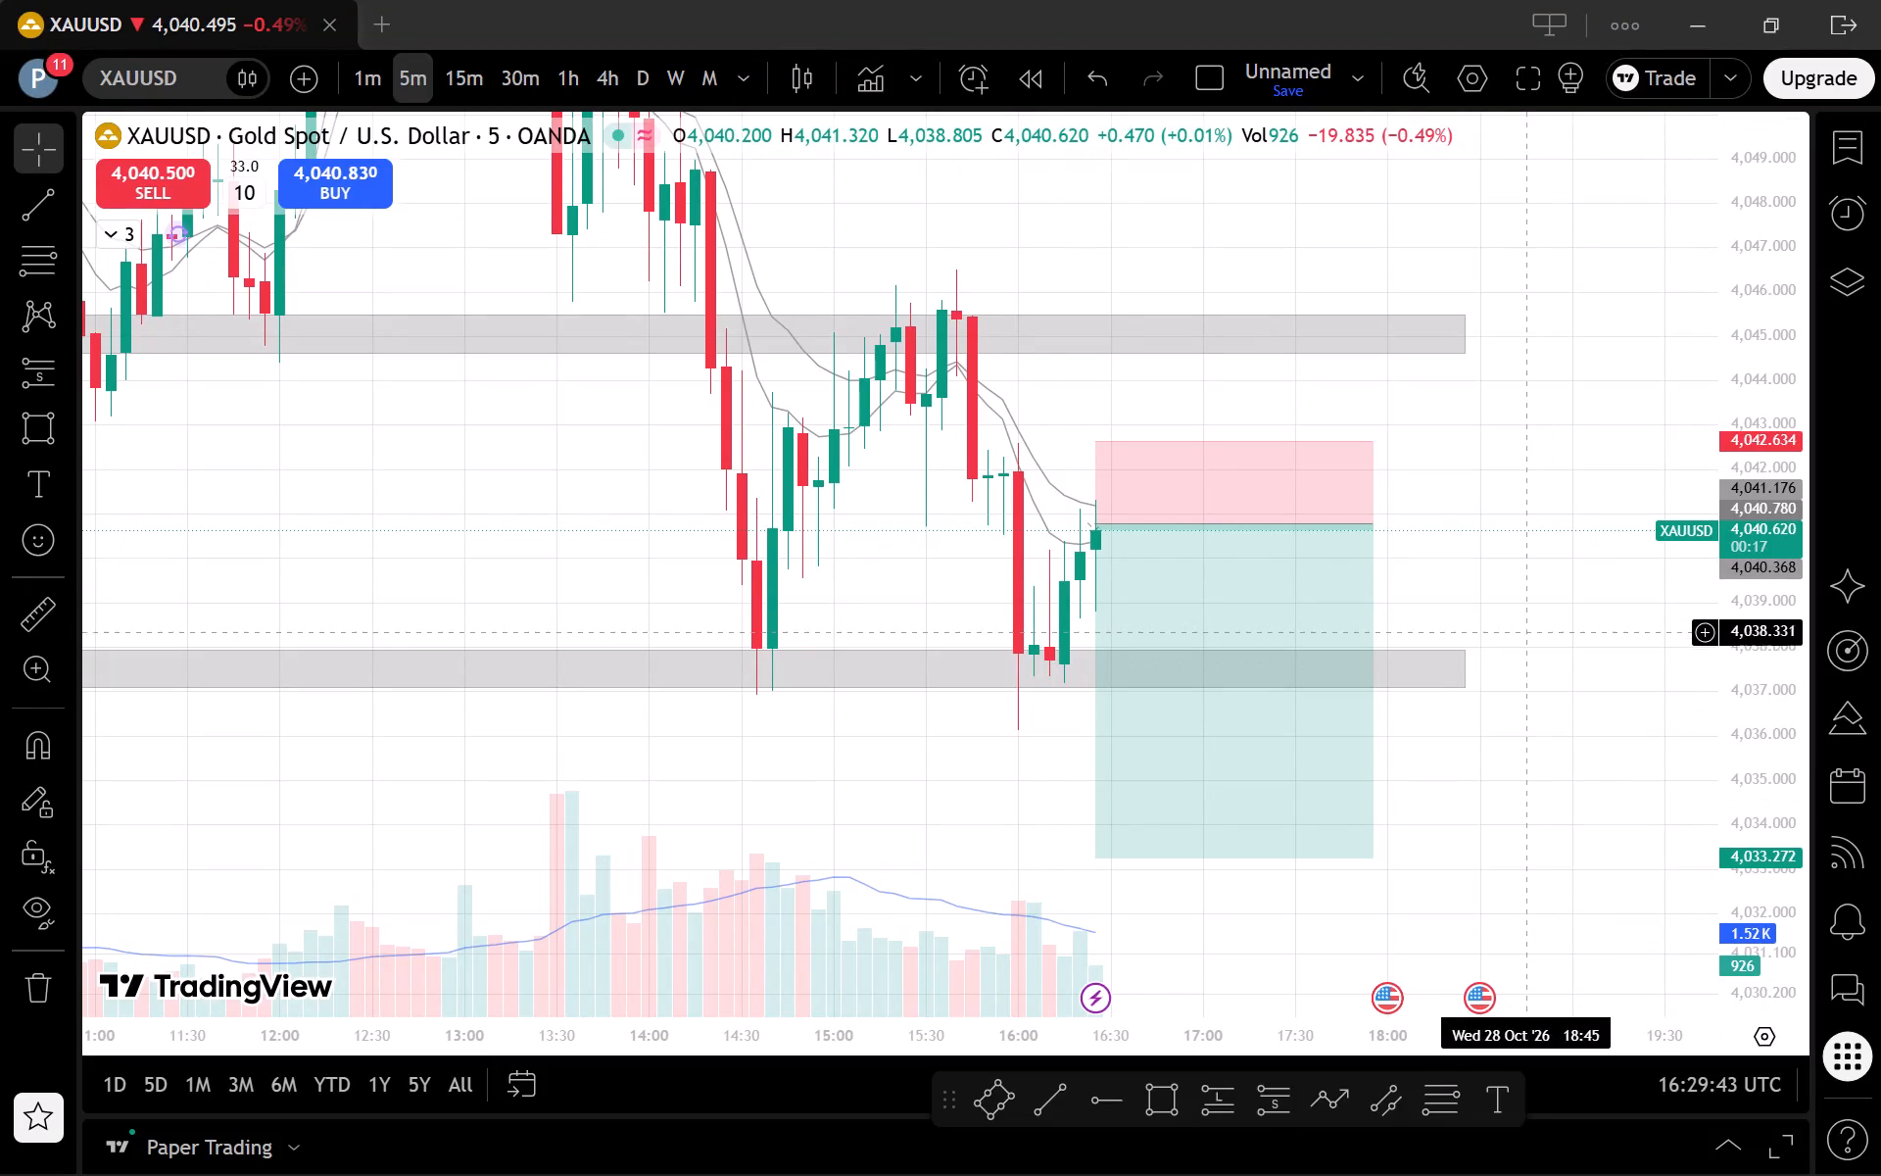
Examine the XAUUSD short projection against the two grey zones on the 15-minute, 5-minute and 1-minute charts, ending on 5-minute.
click(462, 63)
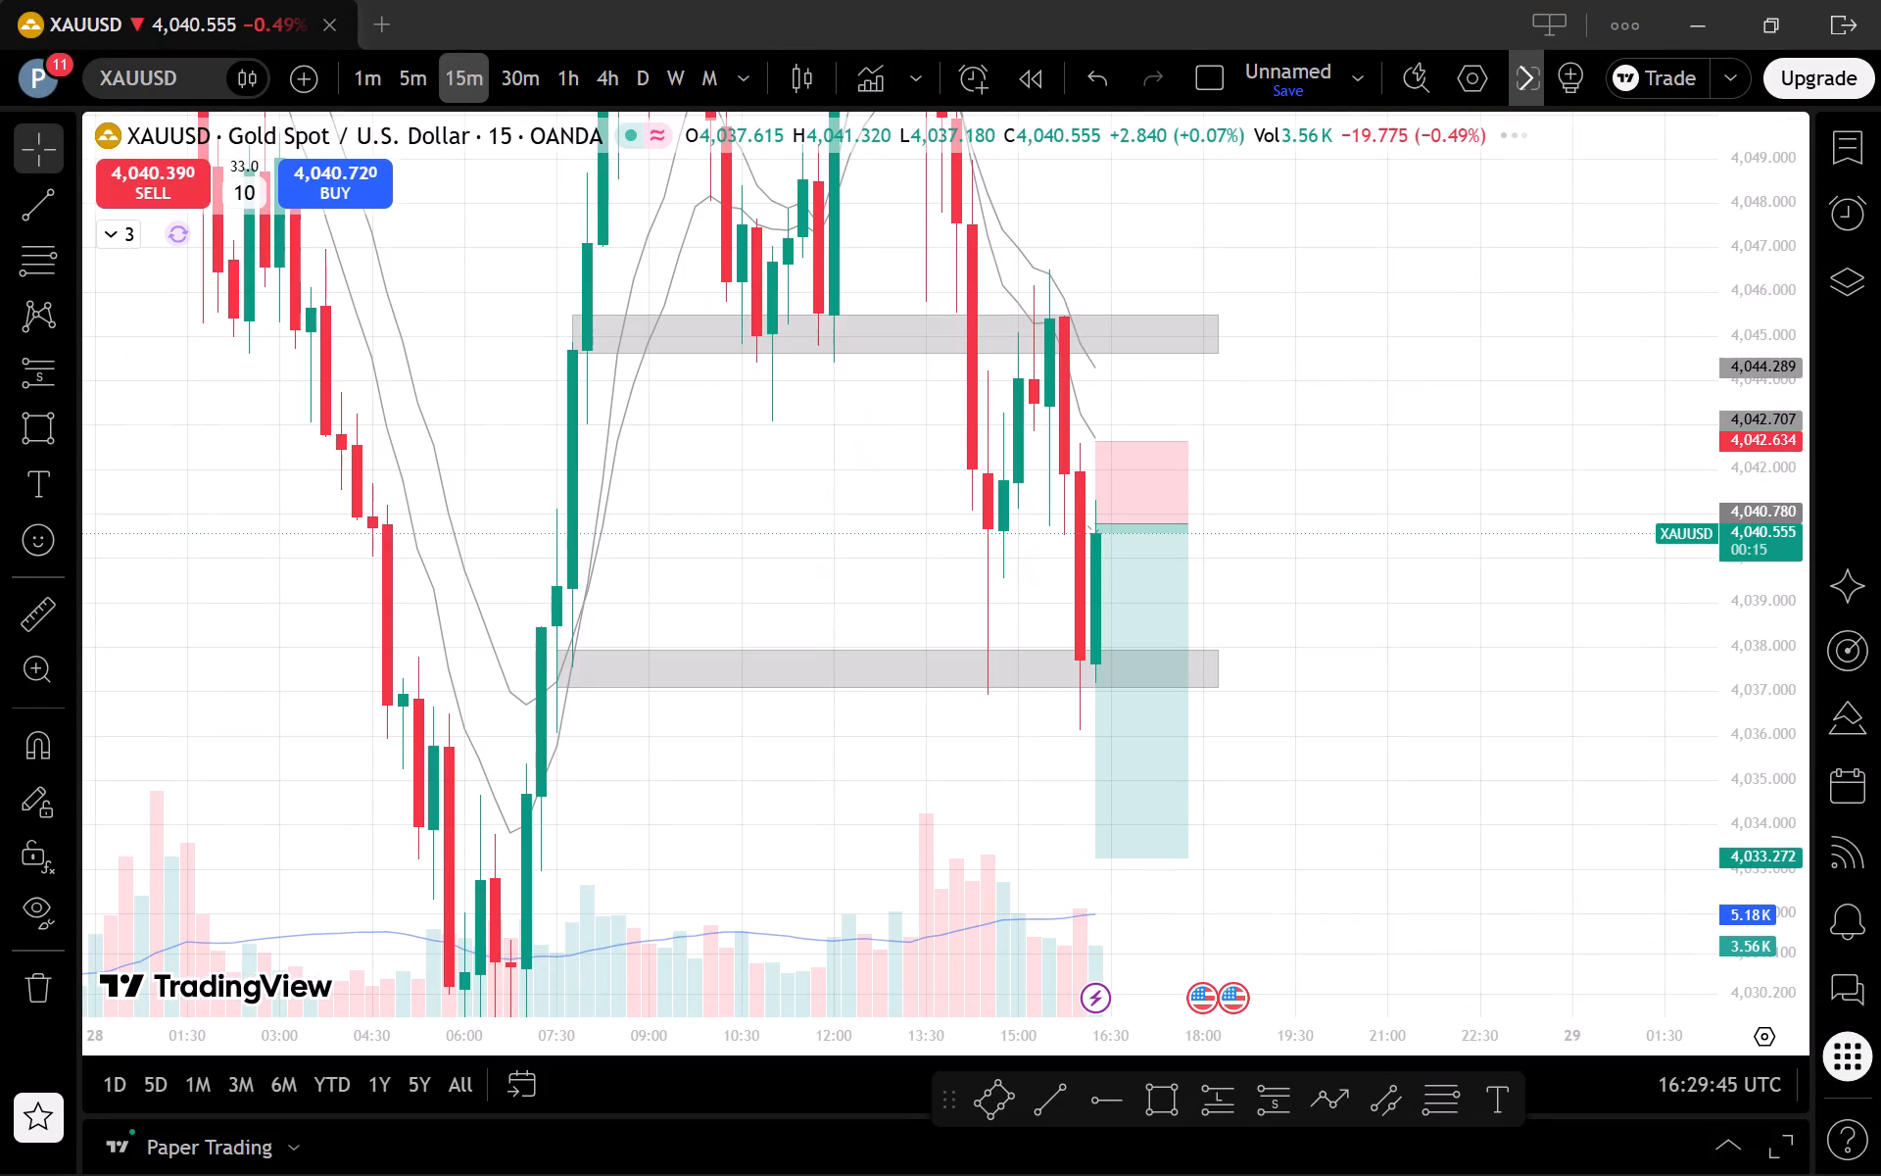
scroll(459, 69, up, 1)
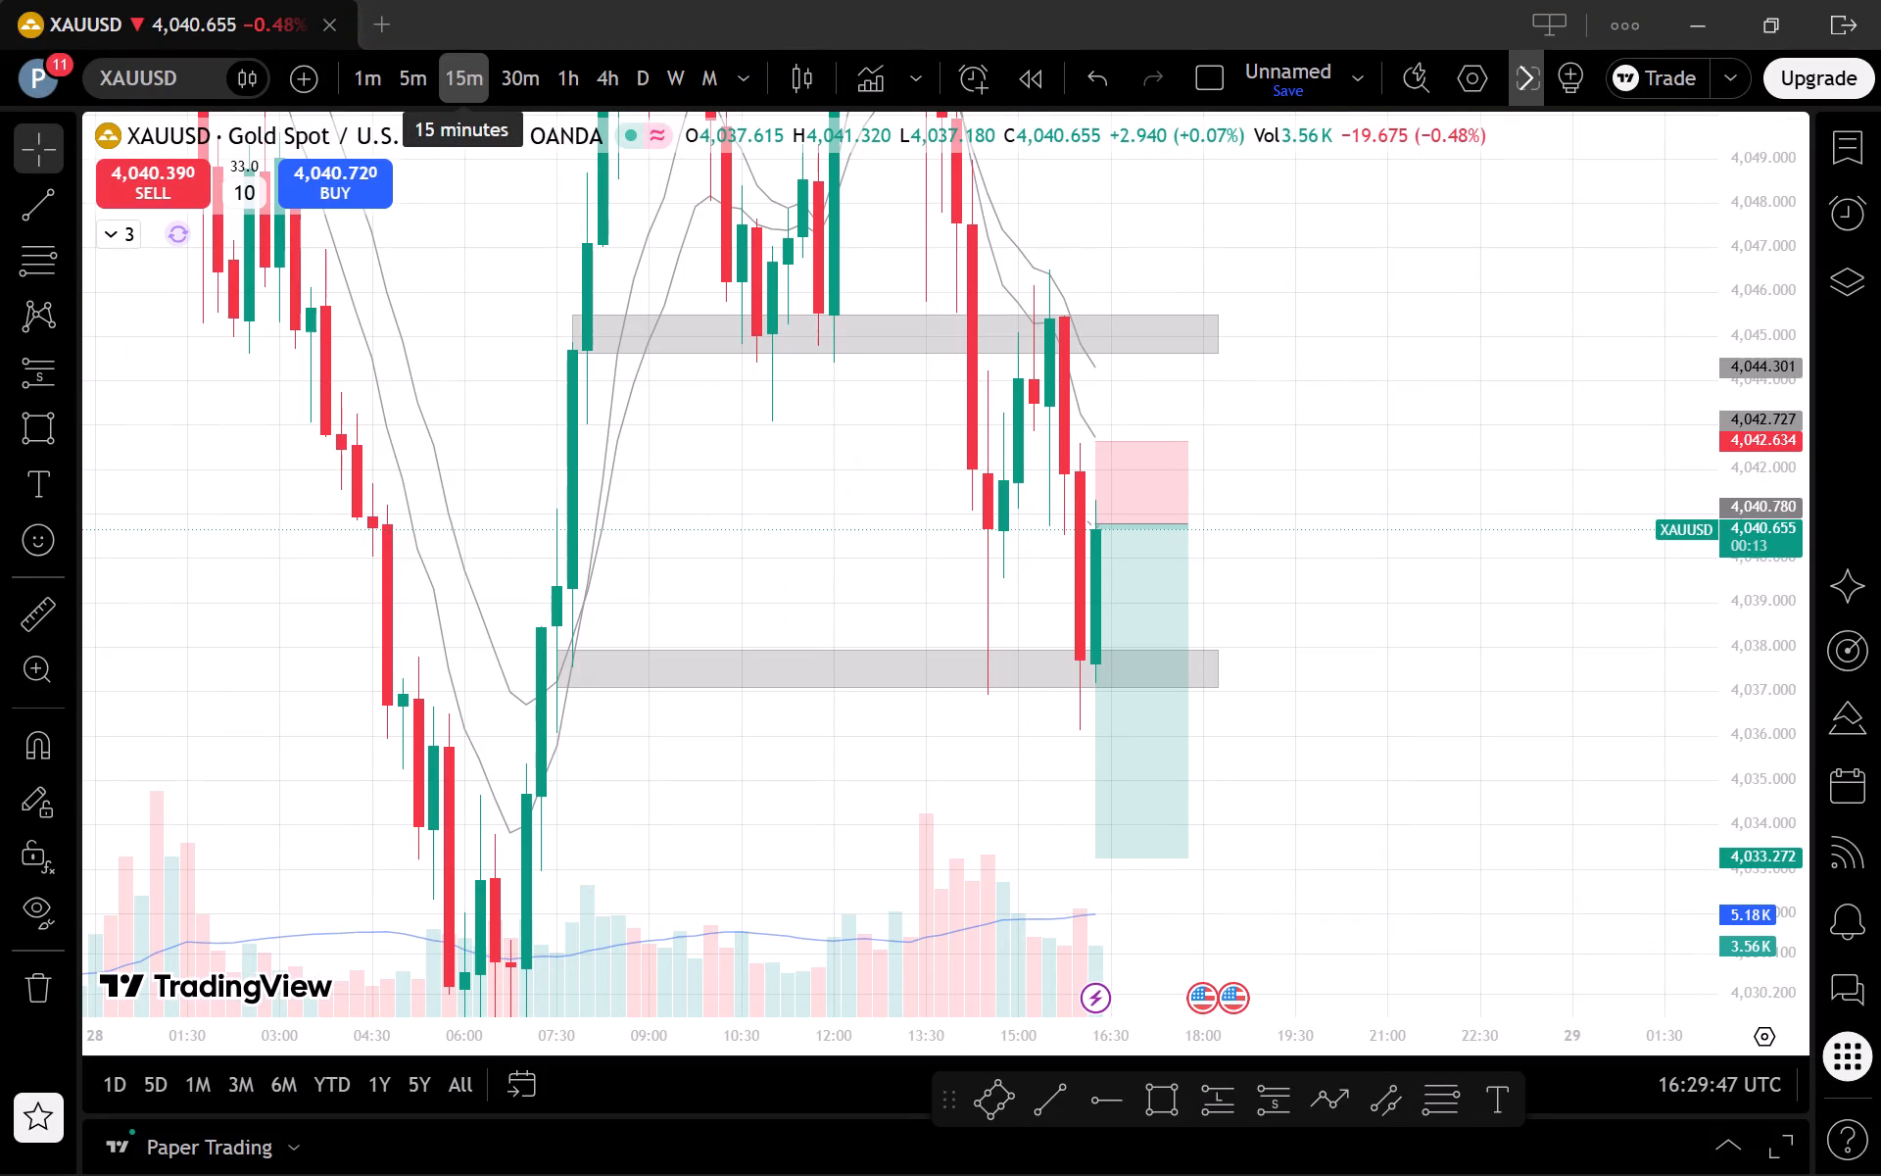
scroll(459, 69, up, 1)
click(418, 58)
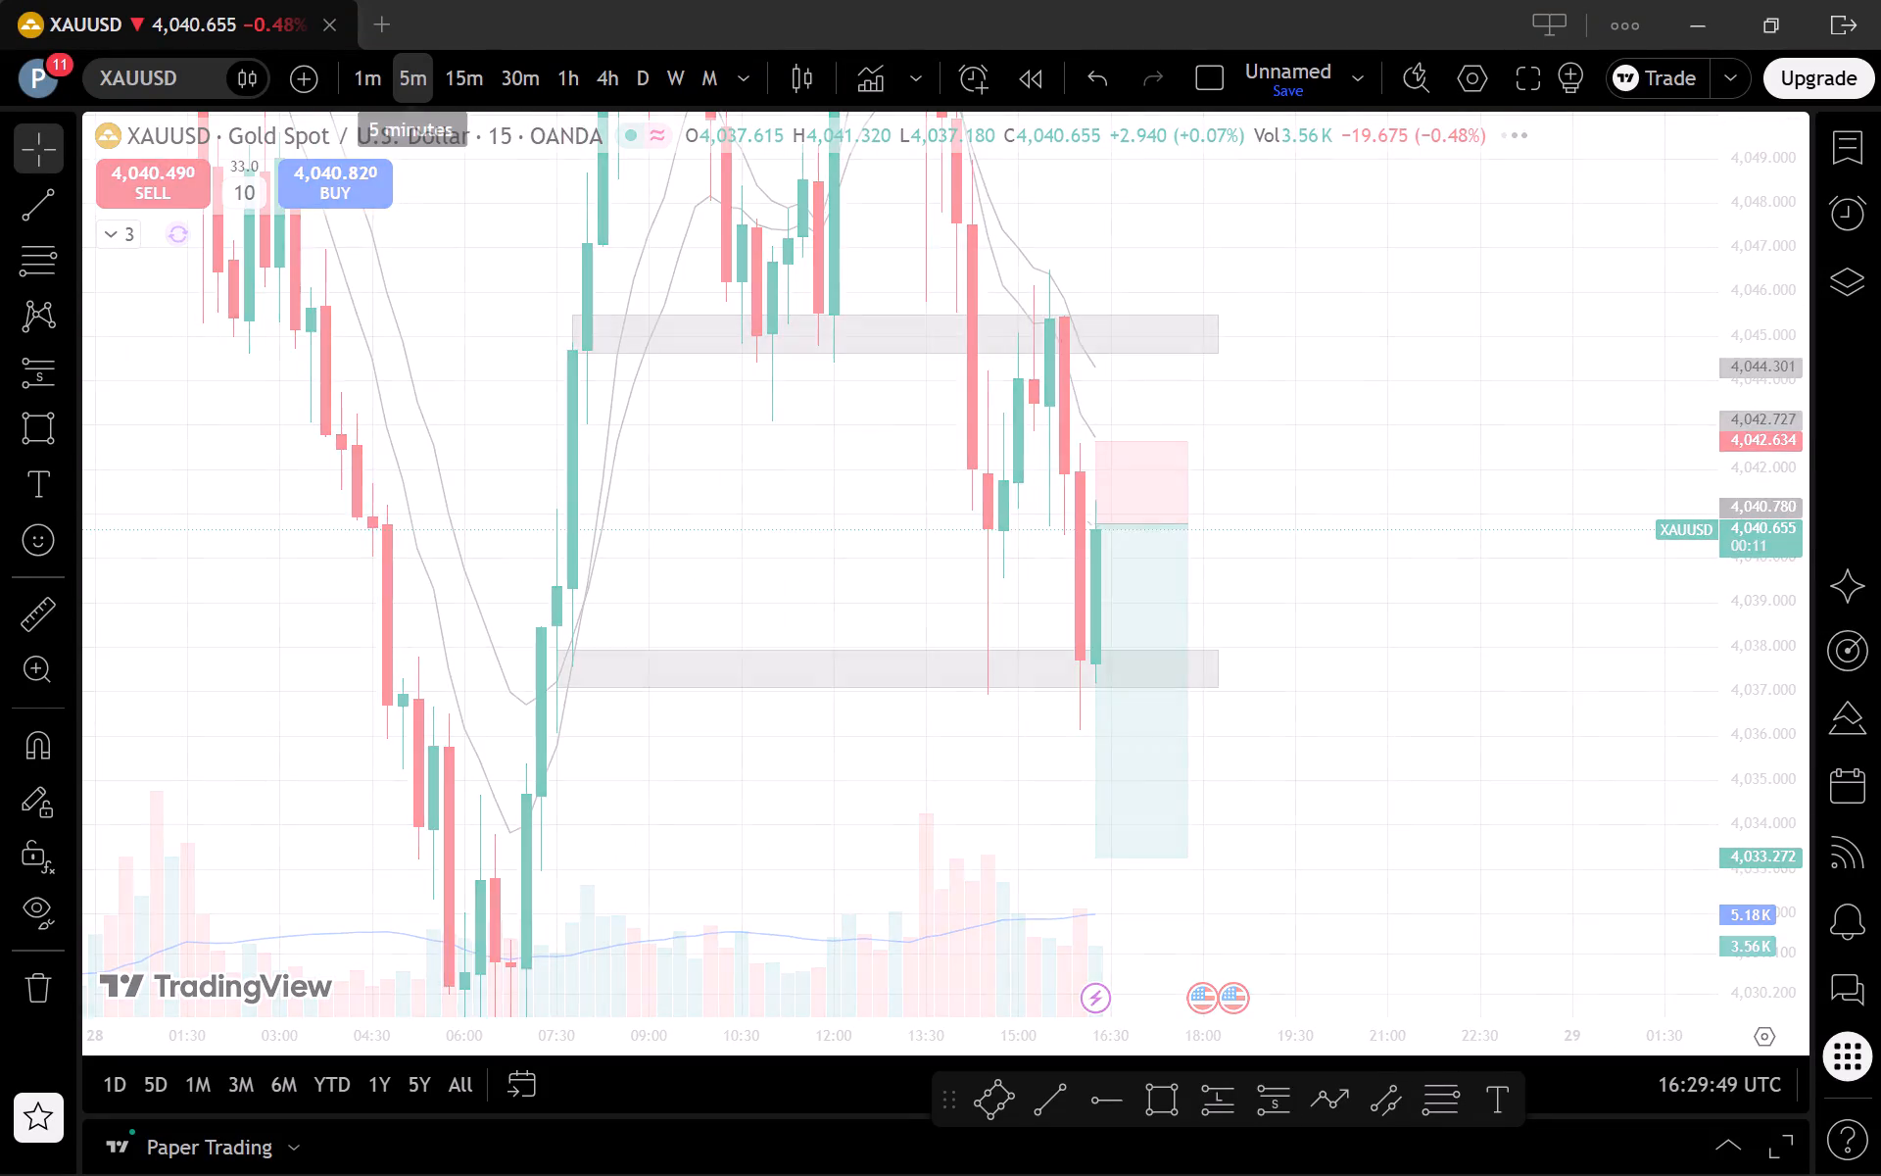
scroll(1395, 713, down, 1)
drag(1576, 873, 1525, 870)
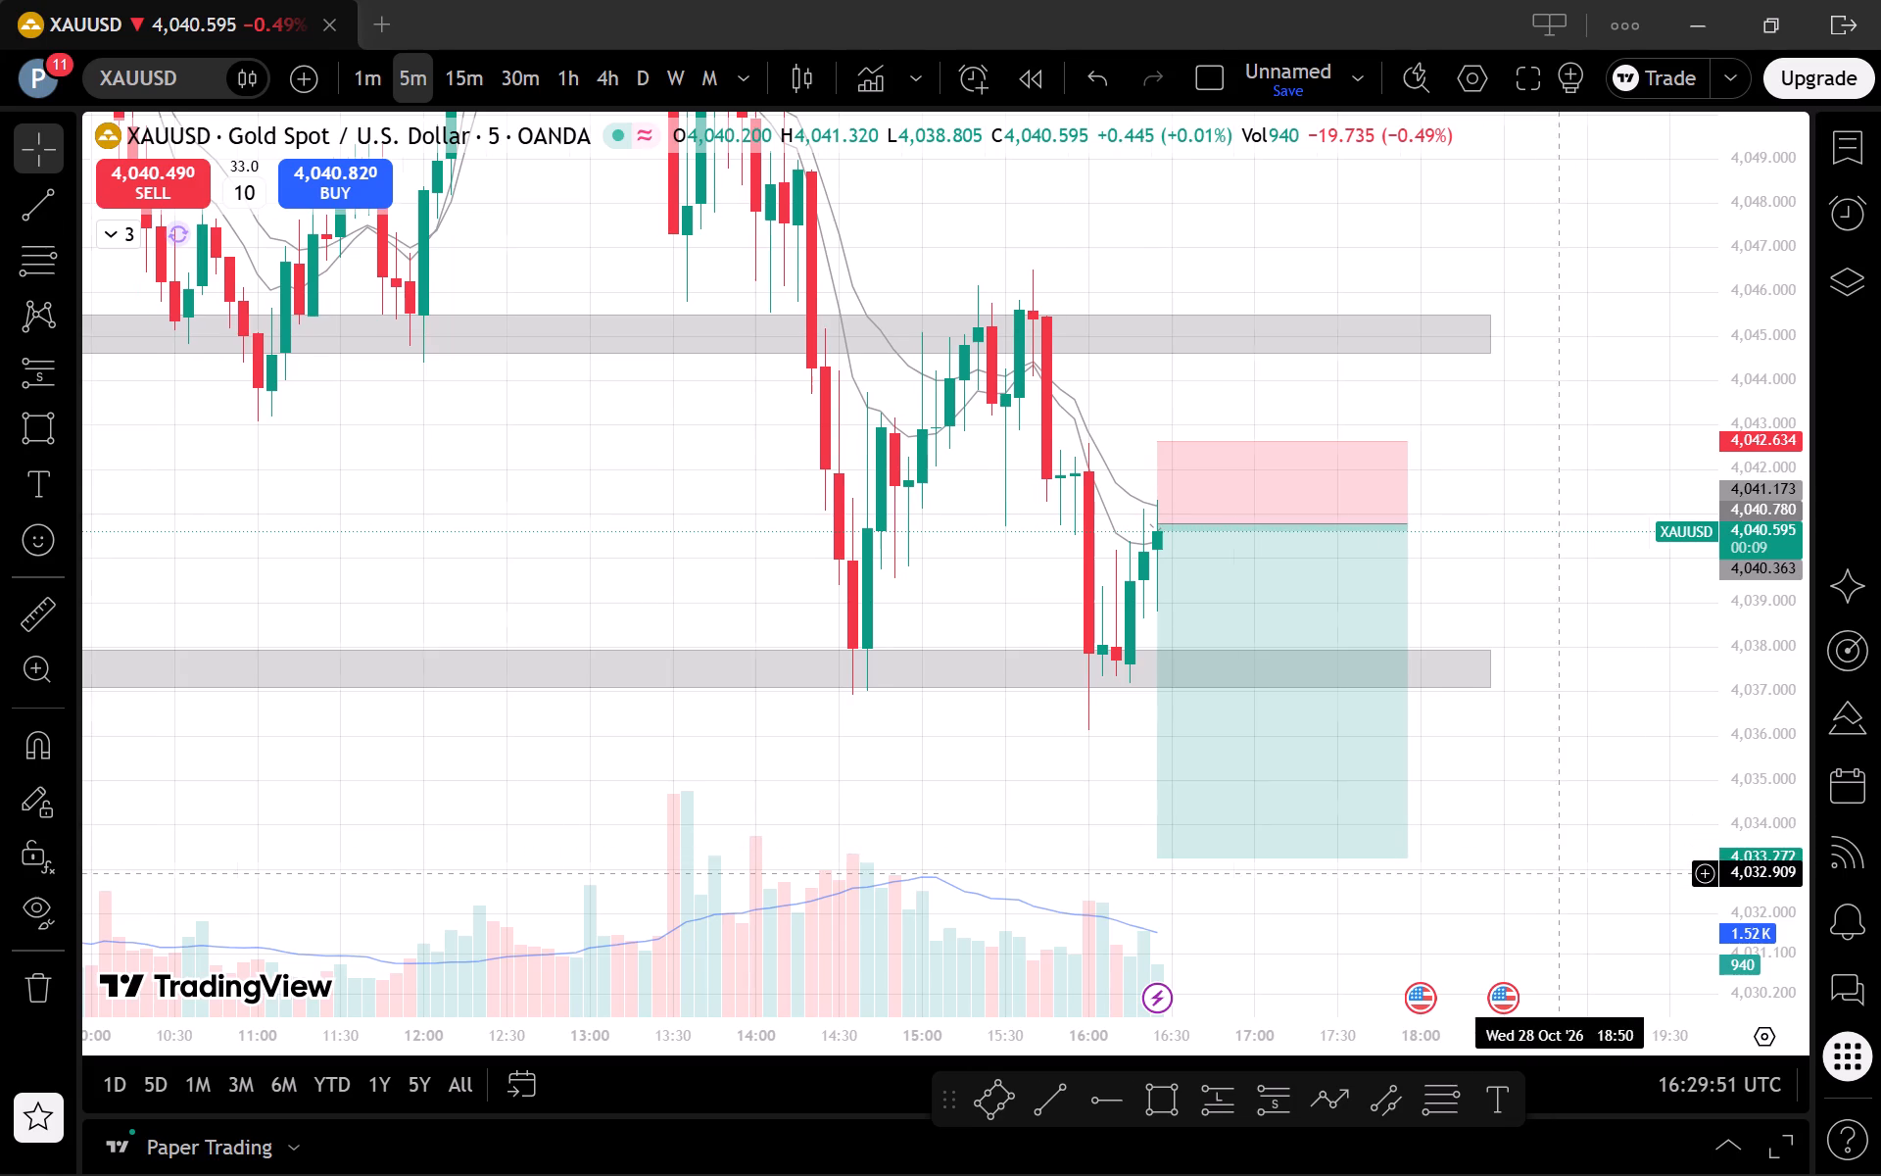
drag(1525, 870, 1473, 853)
scroll(1331, 649, down, 3)
scroll(1534, 717, up, 1)
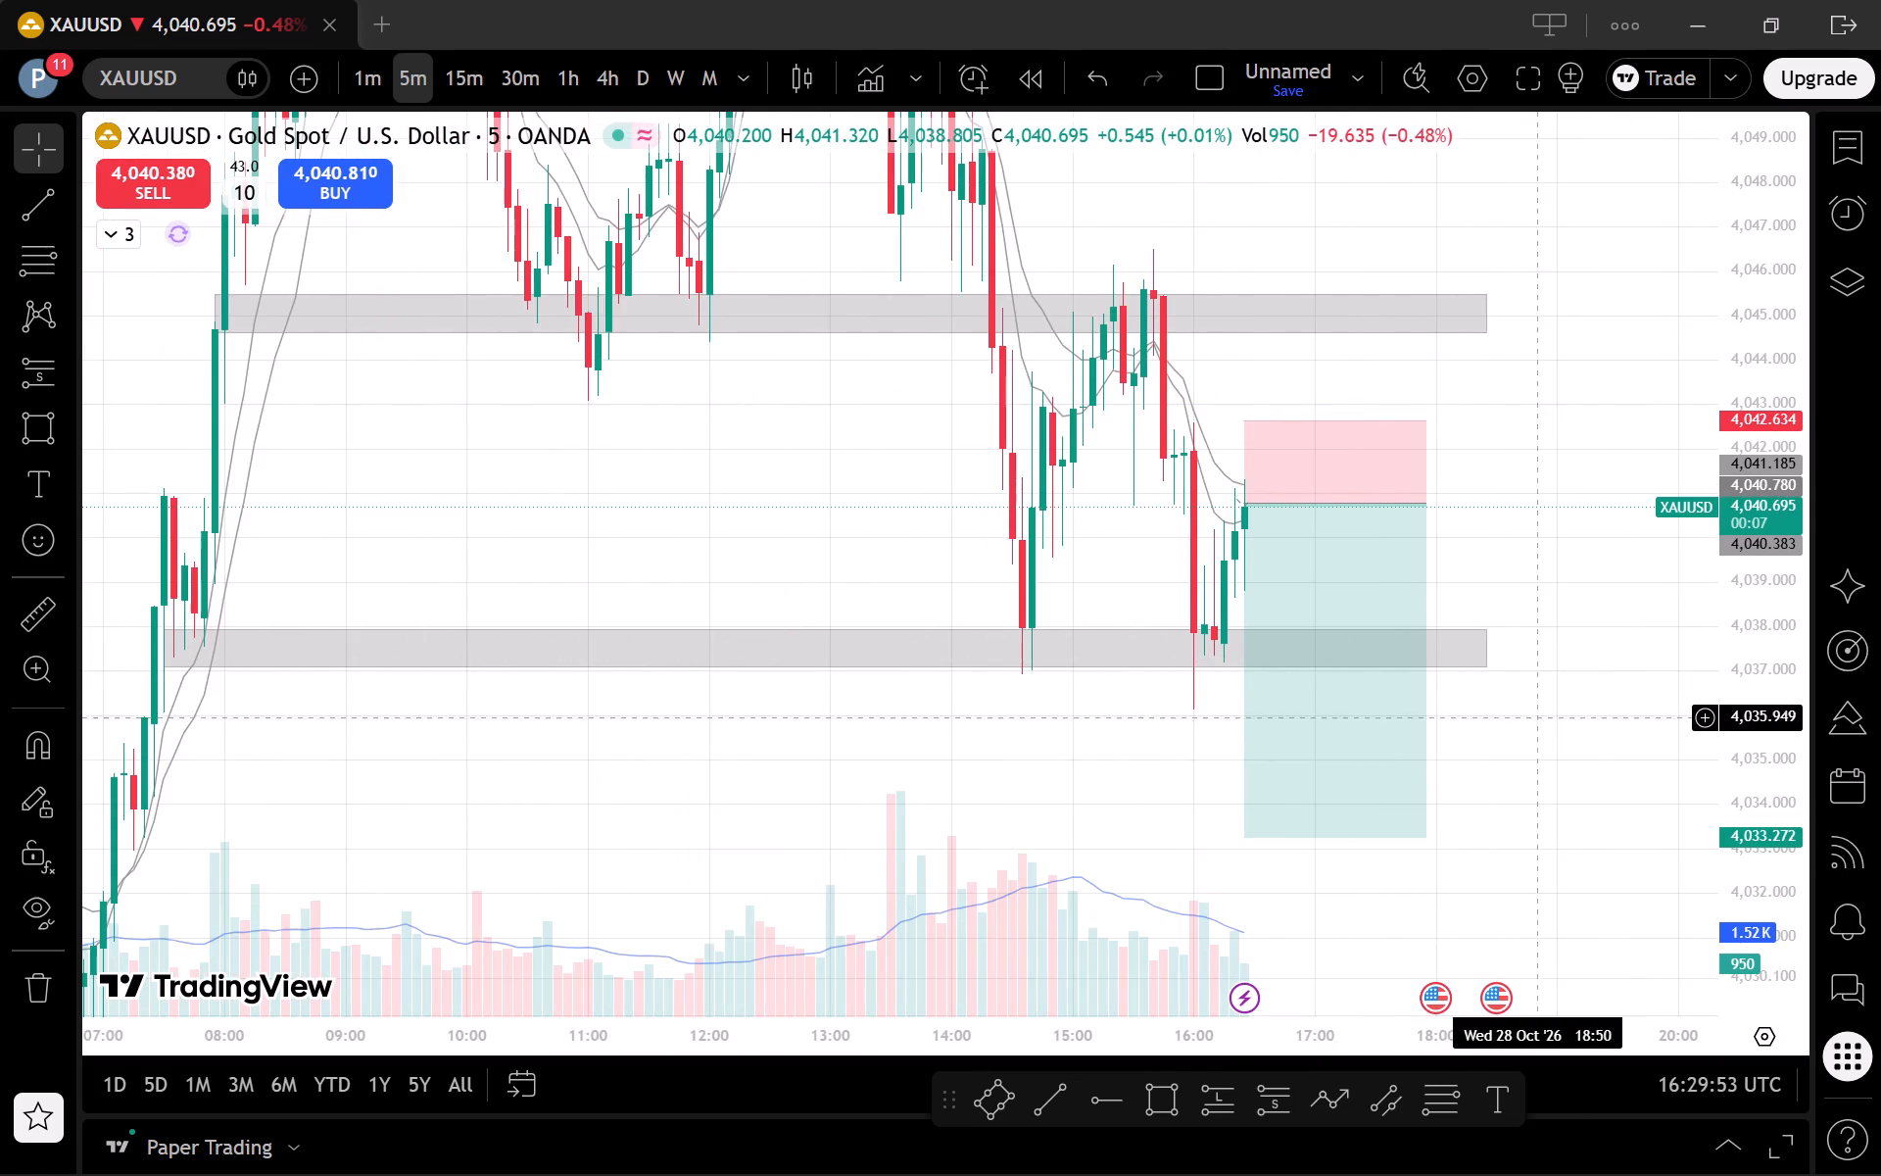
click(362, 76)
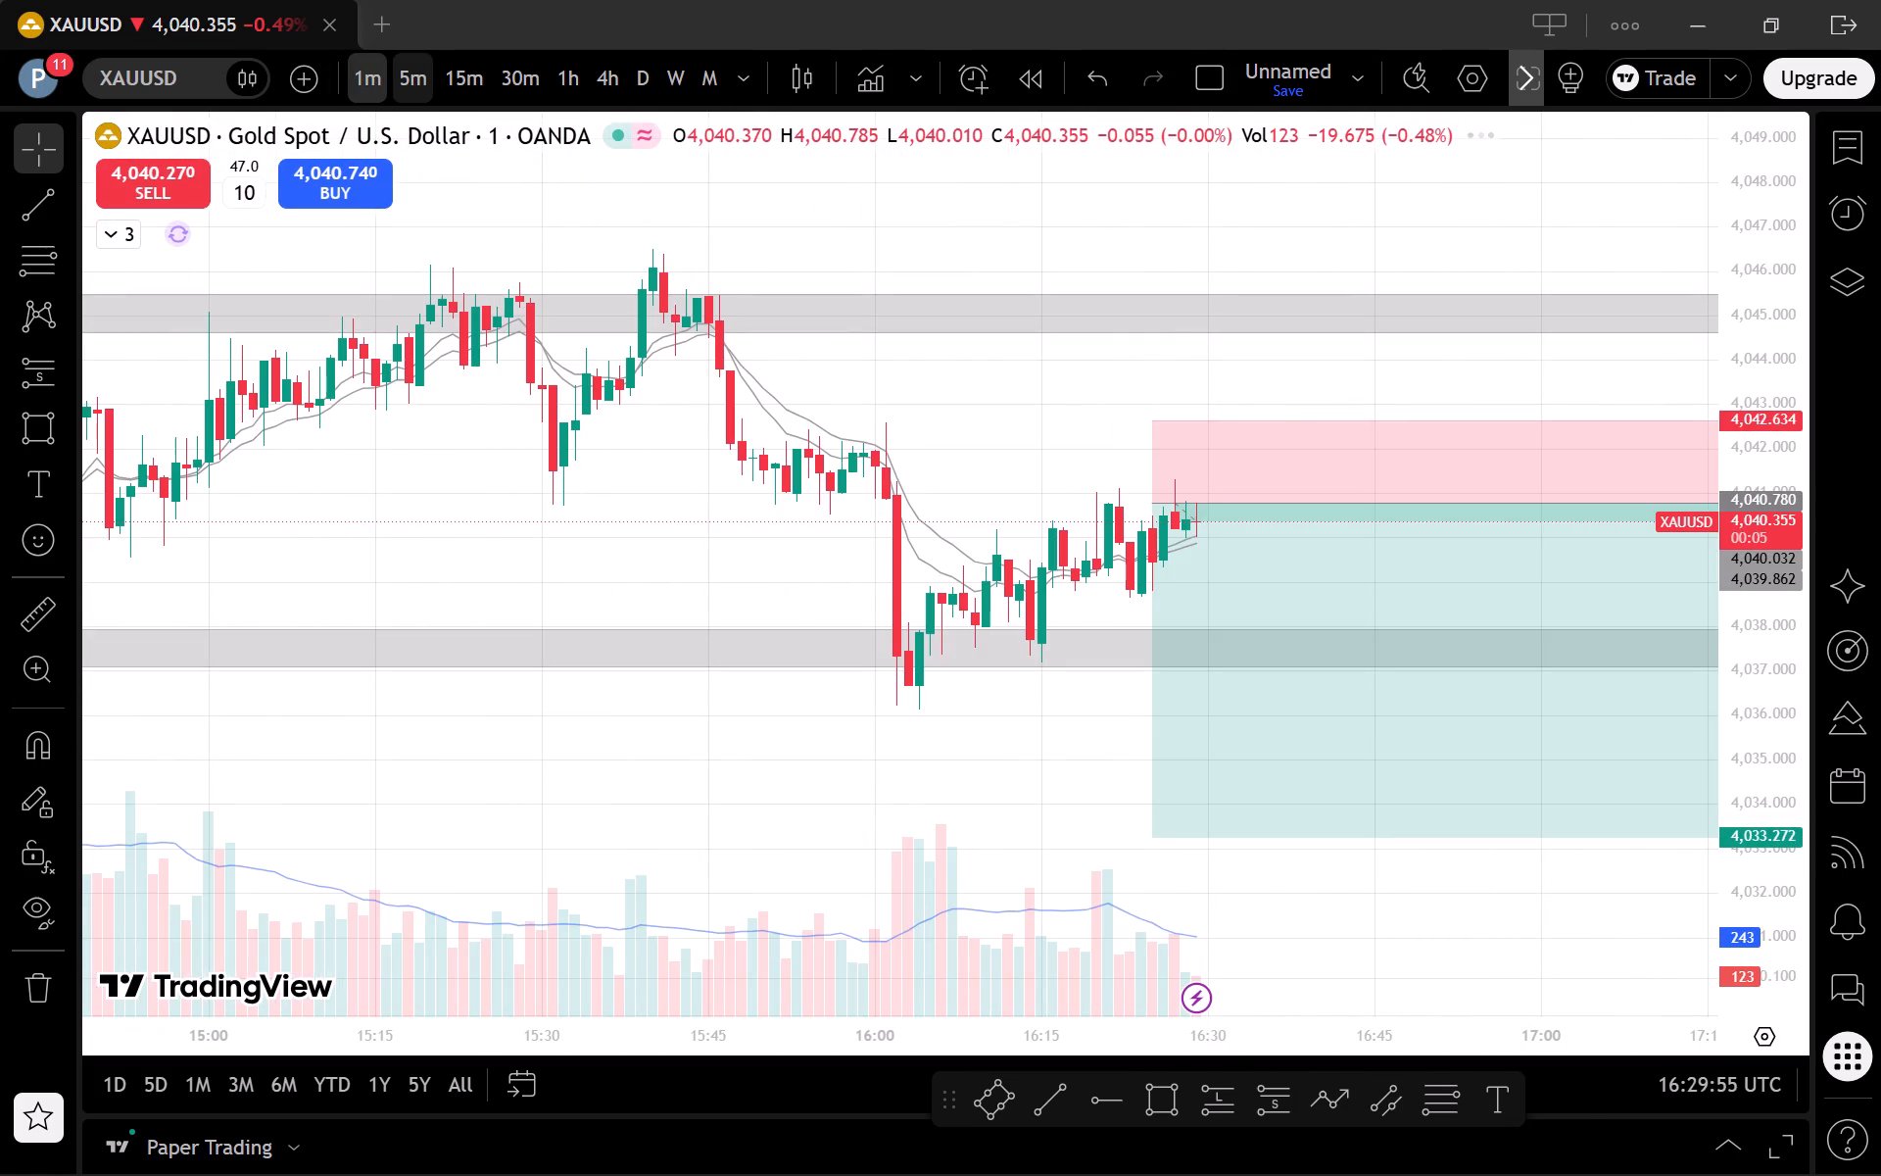
click(416, 84)
scroll(925, 639, up, 4)
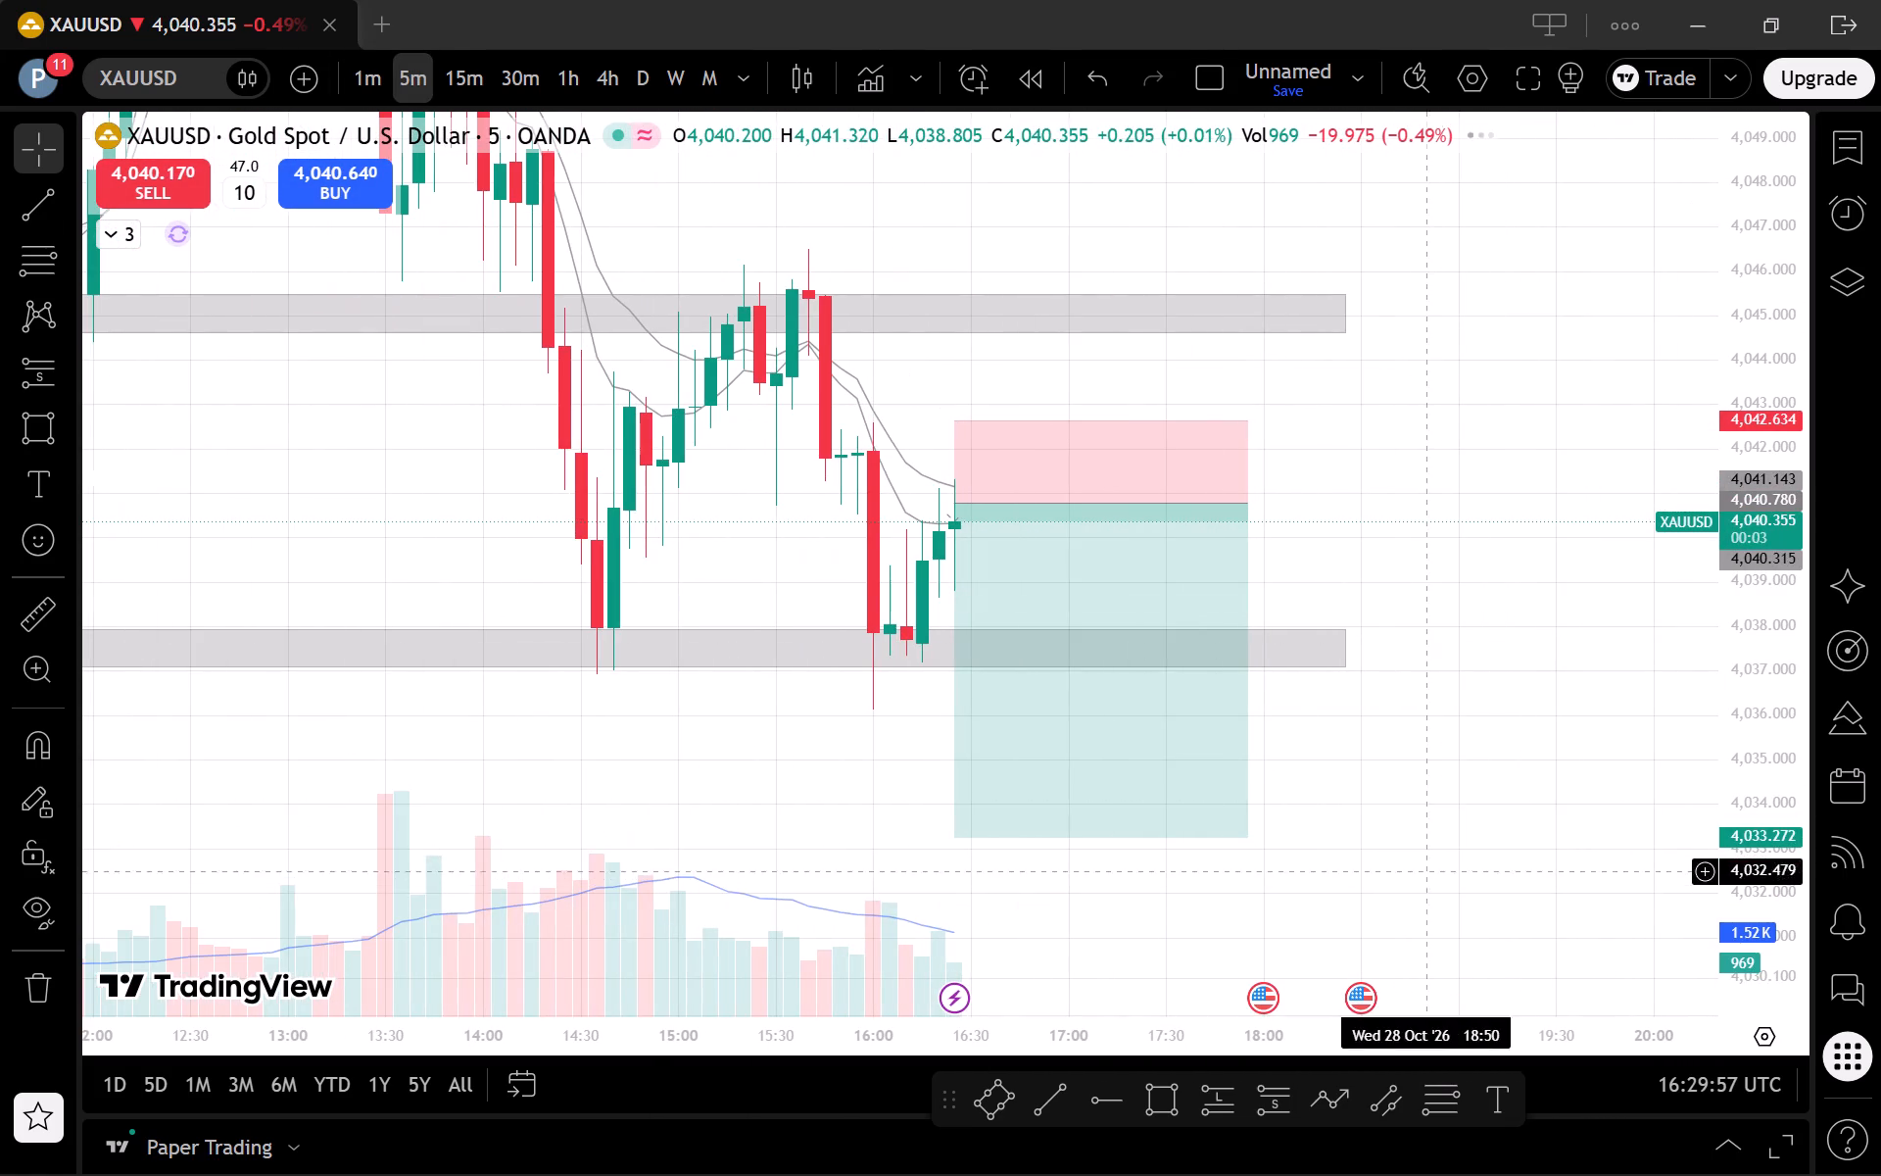
drag(1754, 684, 1733, 852)
Shift the whole short projection up to entry about 4,041.26, stop about 4,043.11 and target about 4,033.75.
scroll(1600, 836, down, 2)
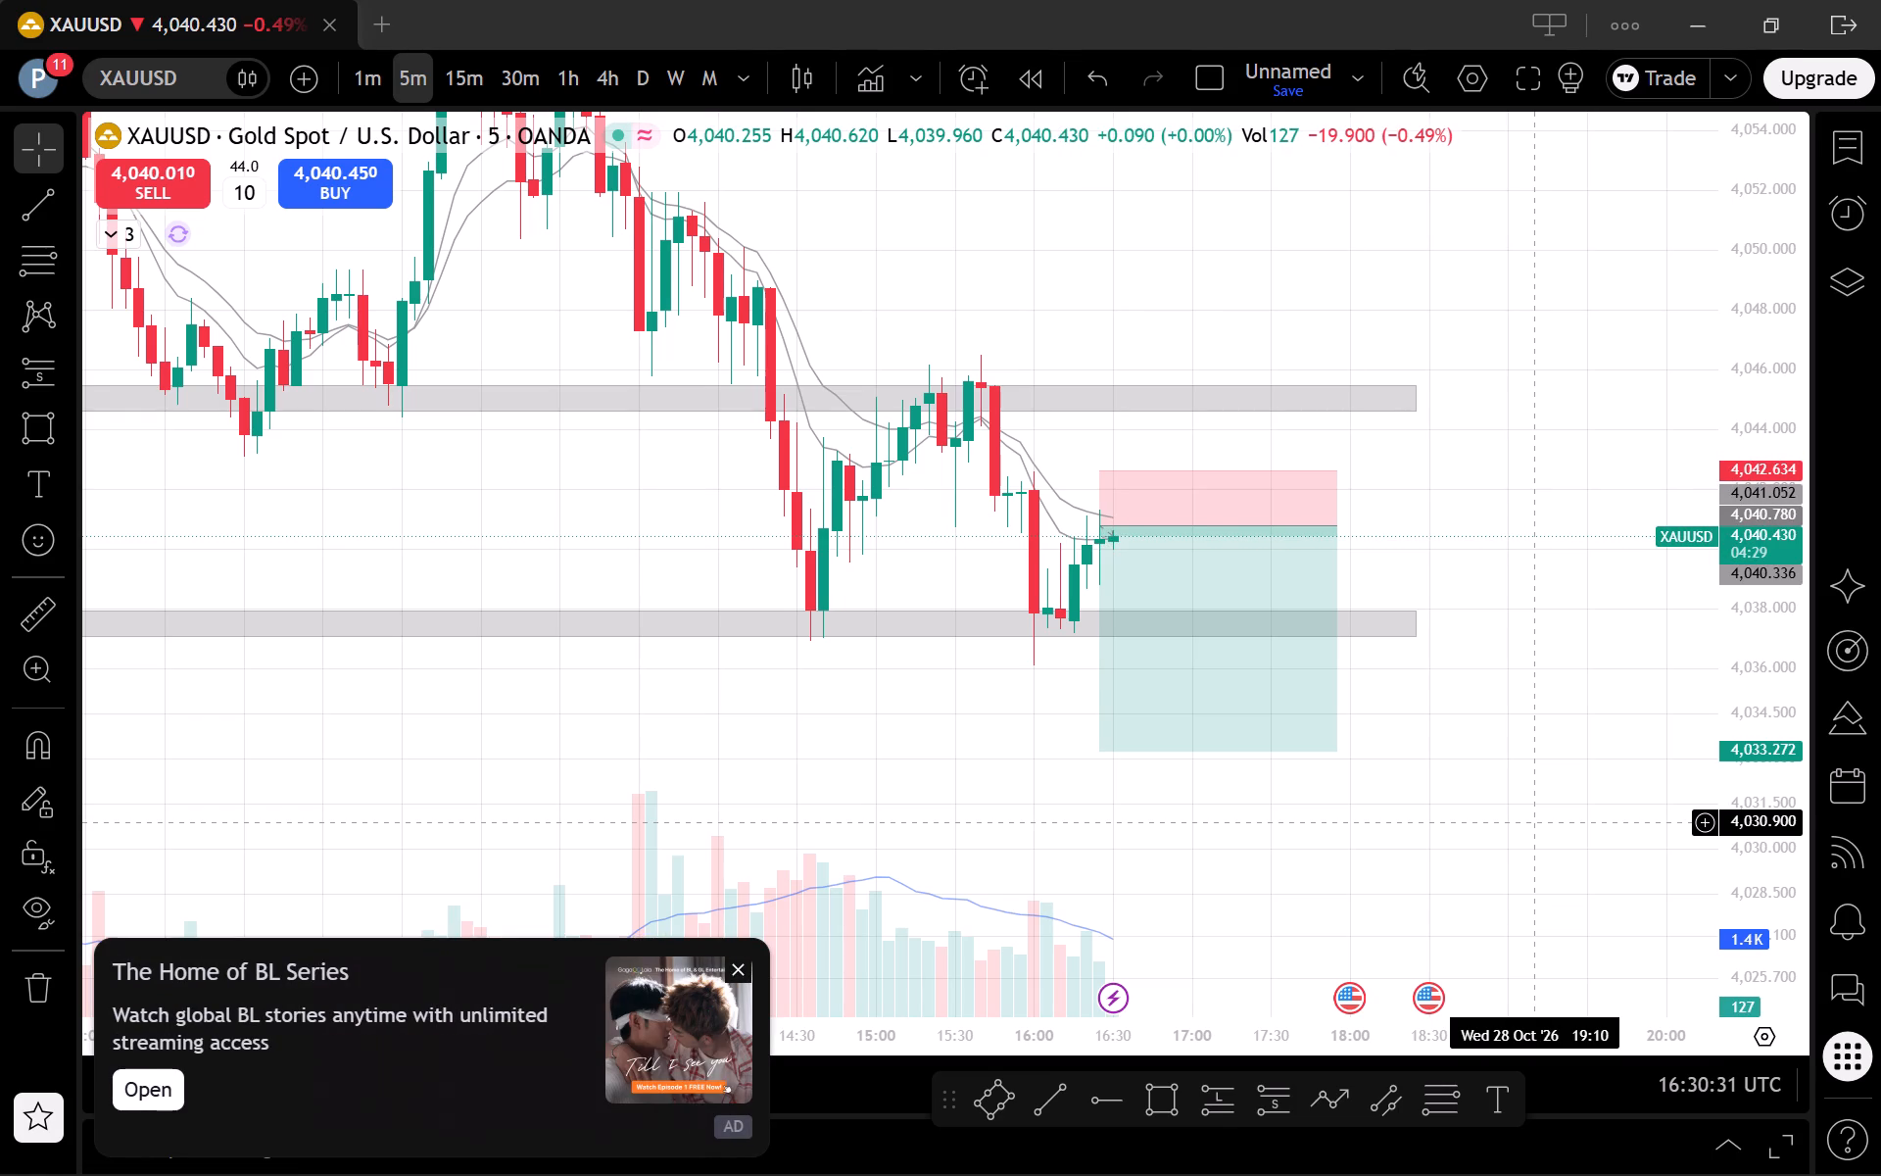
scroll(1539, 822, down, 3)
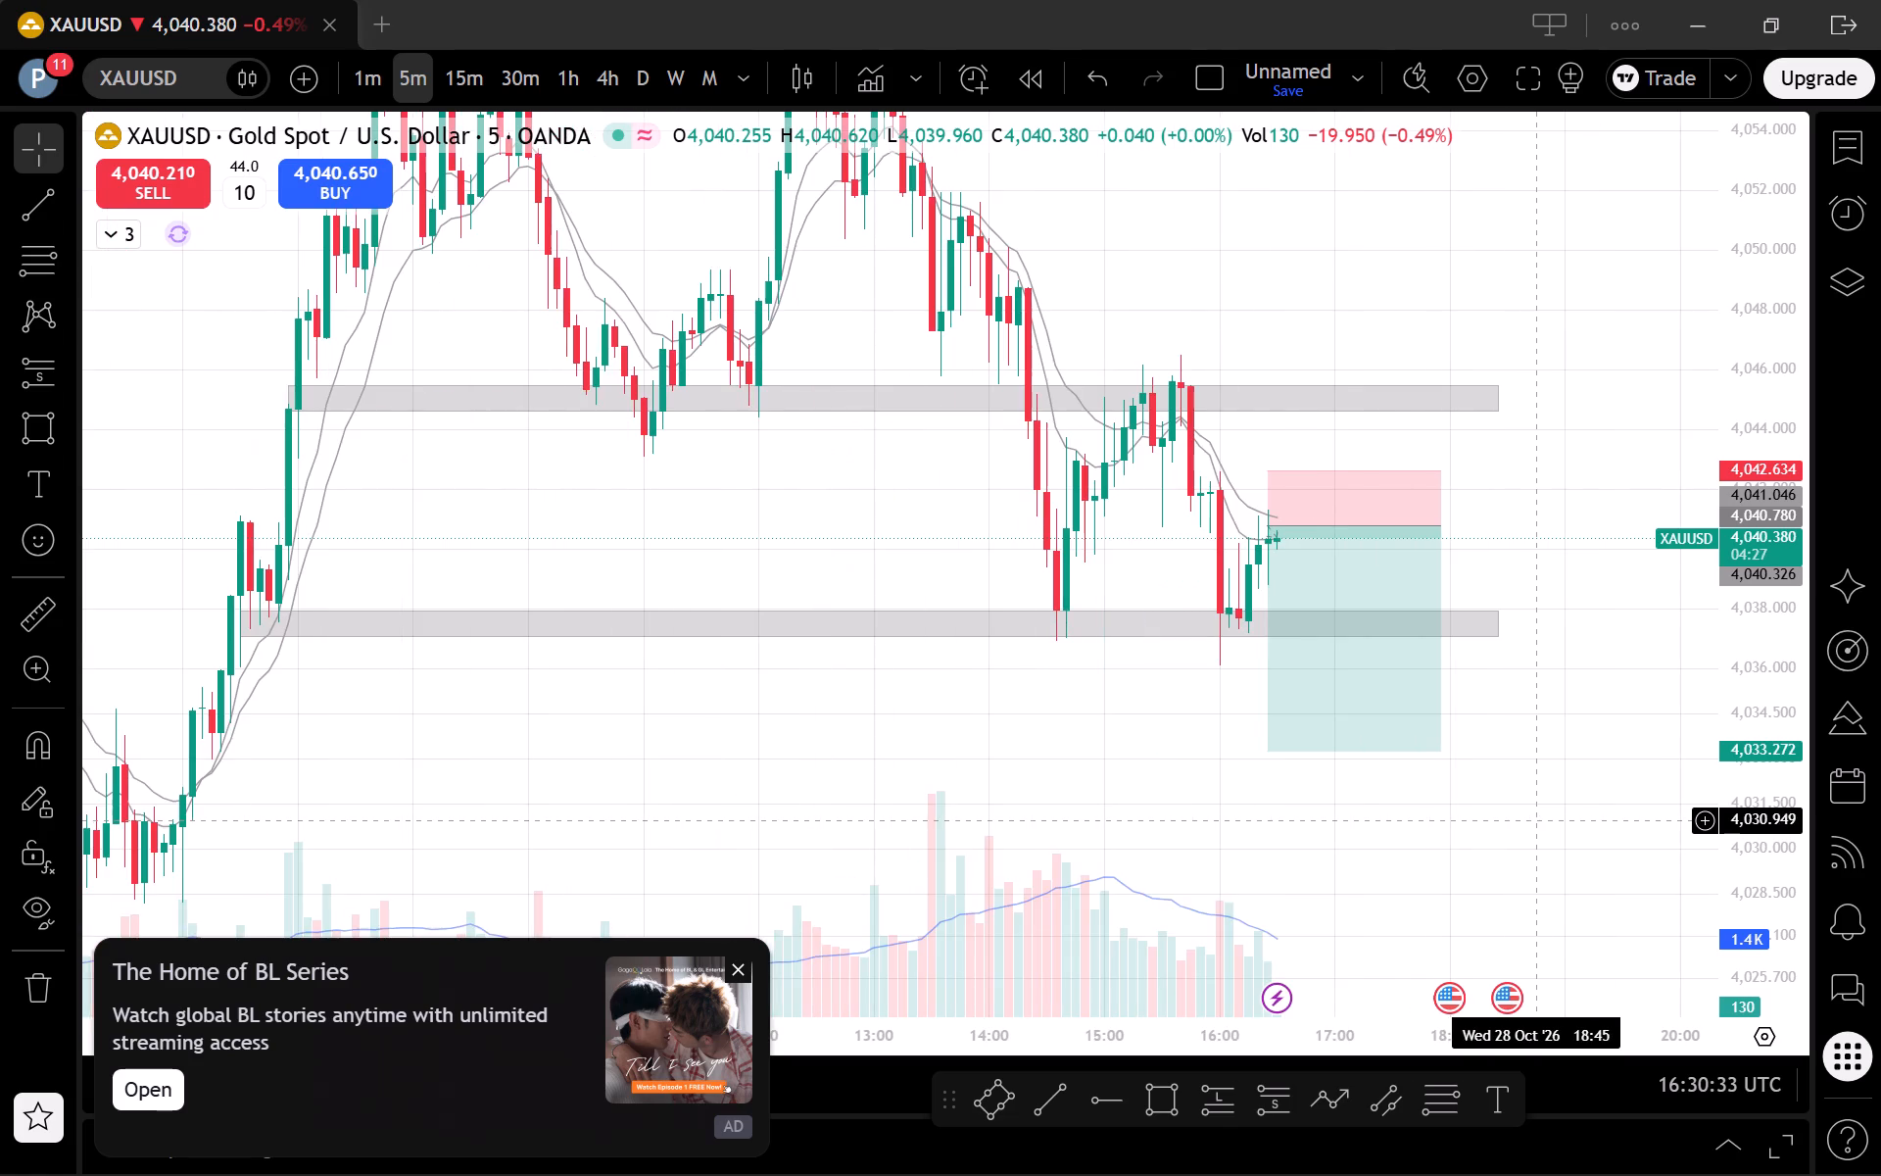
scroll(1580, 803, up, 2)
drag(1767, 911, 1739, 786)
scroll(1523, 554, up, 1)
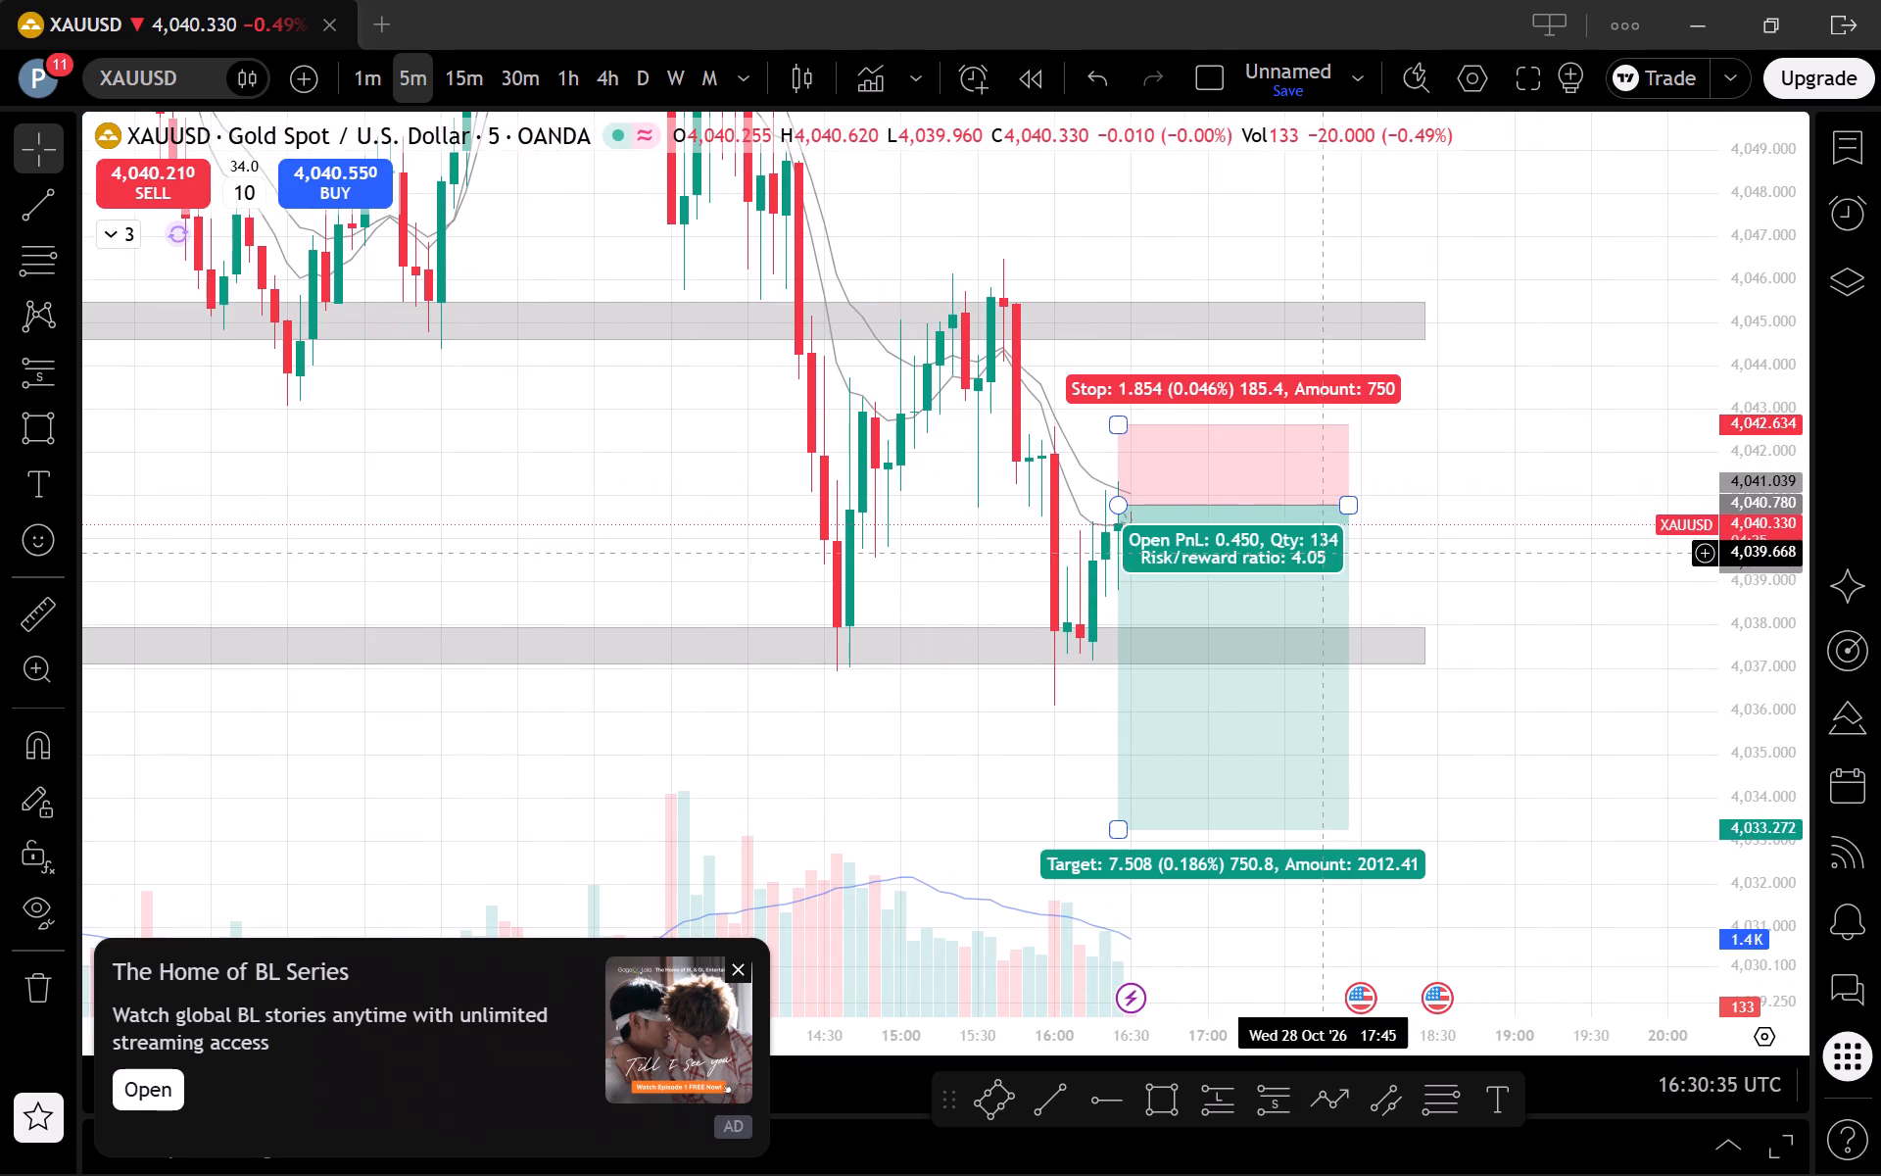
drag(1276, 562, 1271, 540)
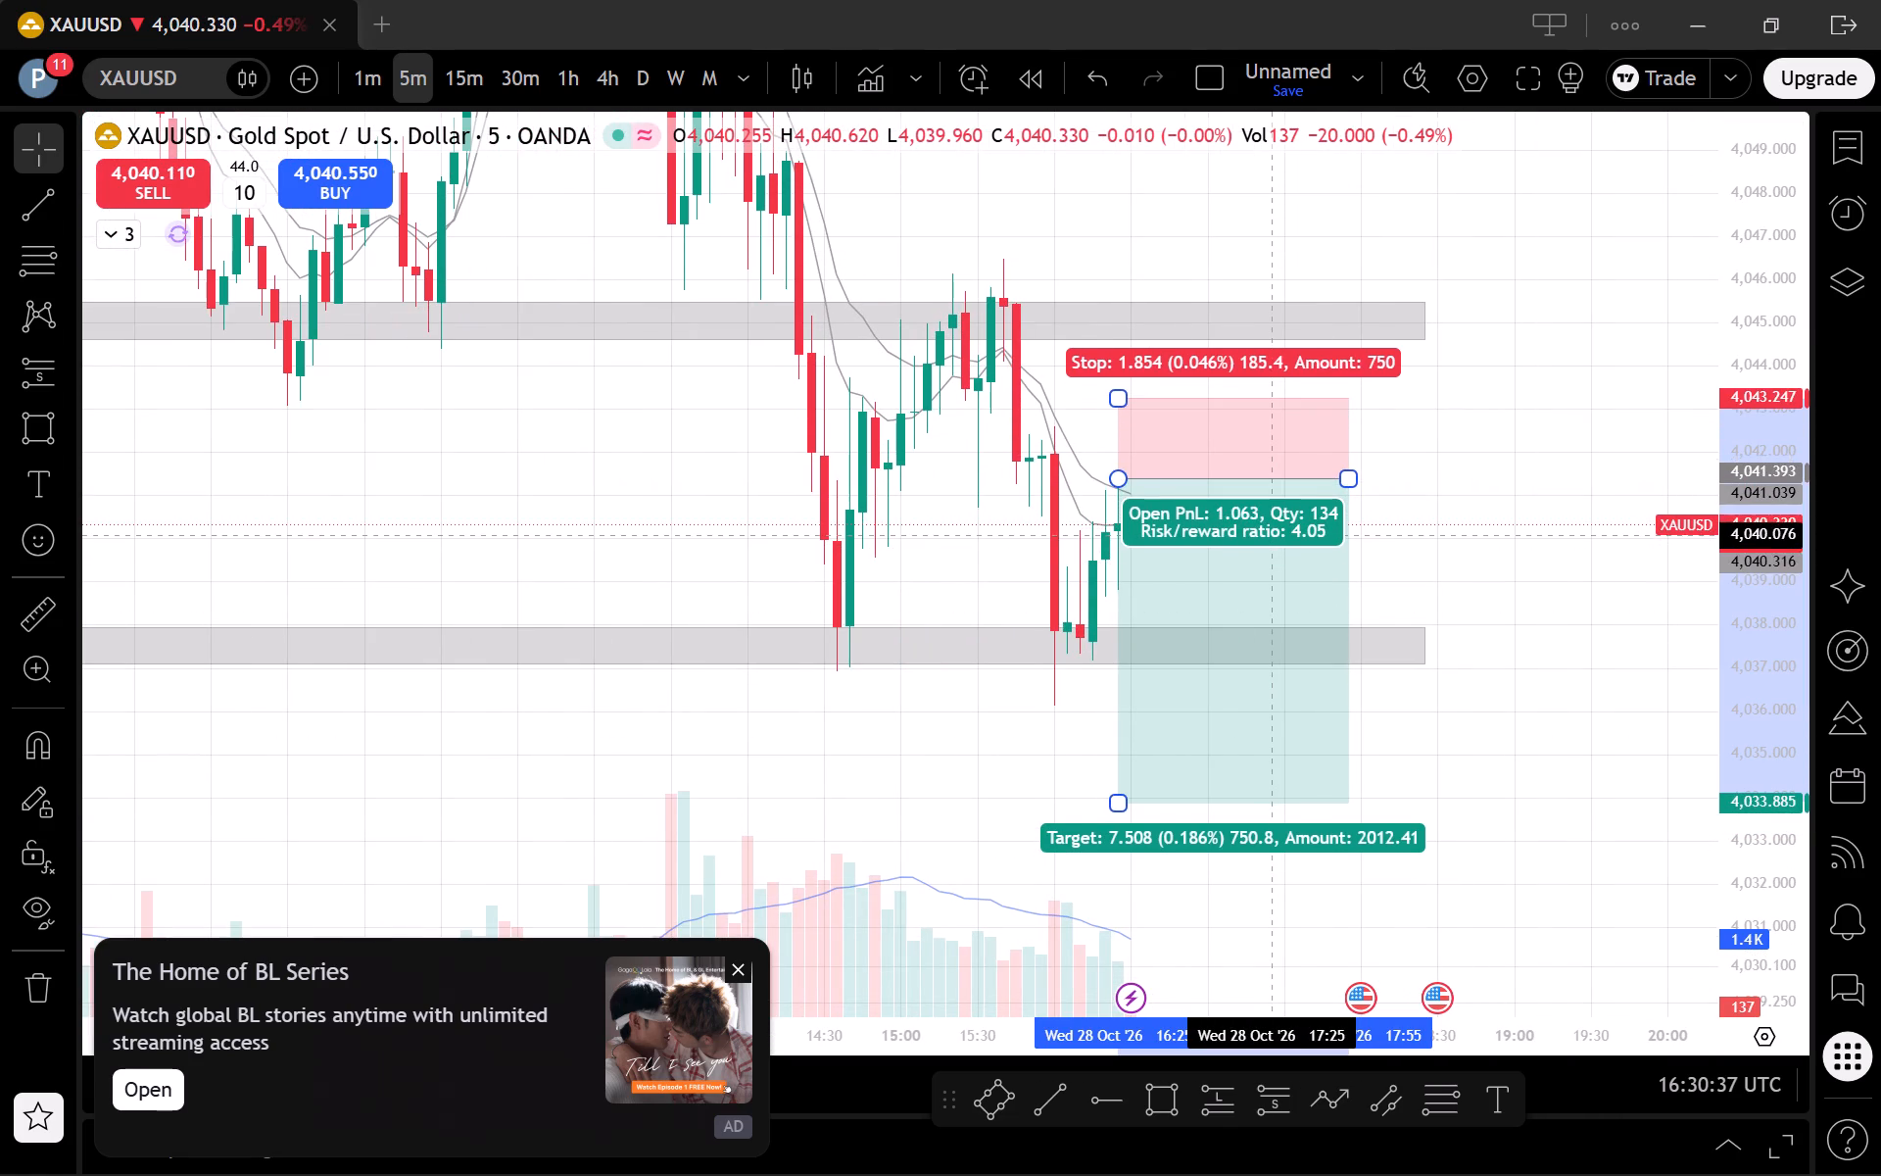
drag(1271, 540, 1271, 541)
click(1438, 645)
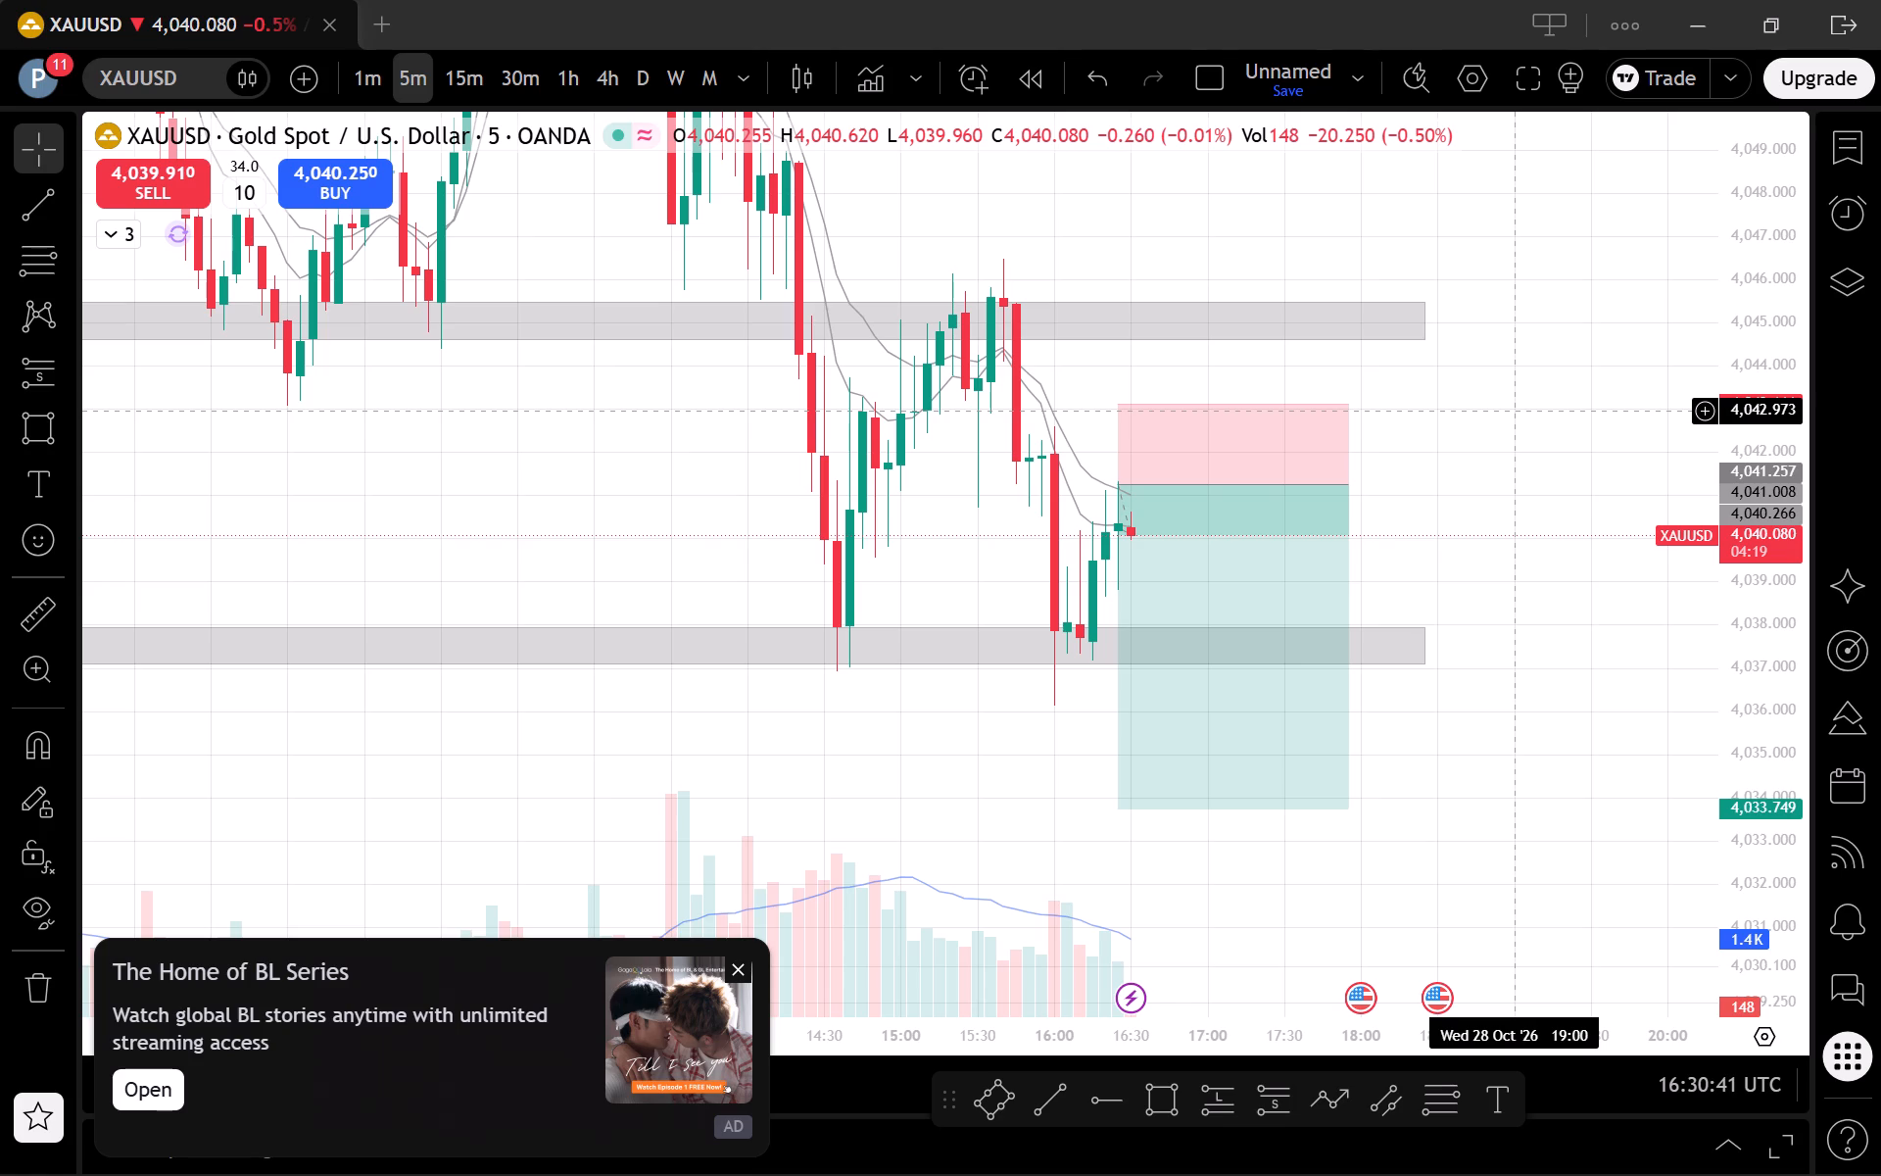
Examine the latest XAUUSD candles against the short projection on the 1-minute chart and again on the 5-minute chart.
scroll(1519, 422, up, 1)
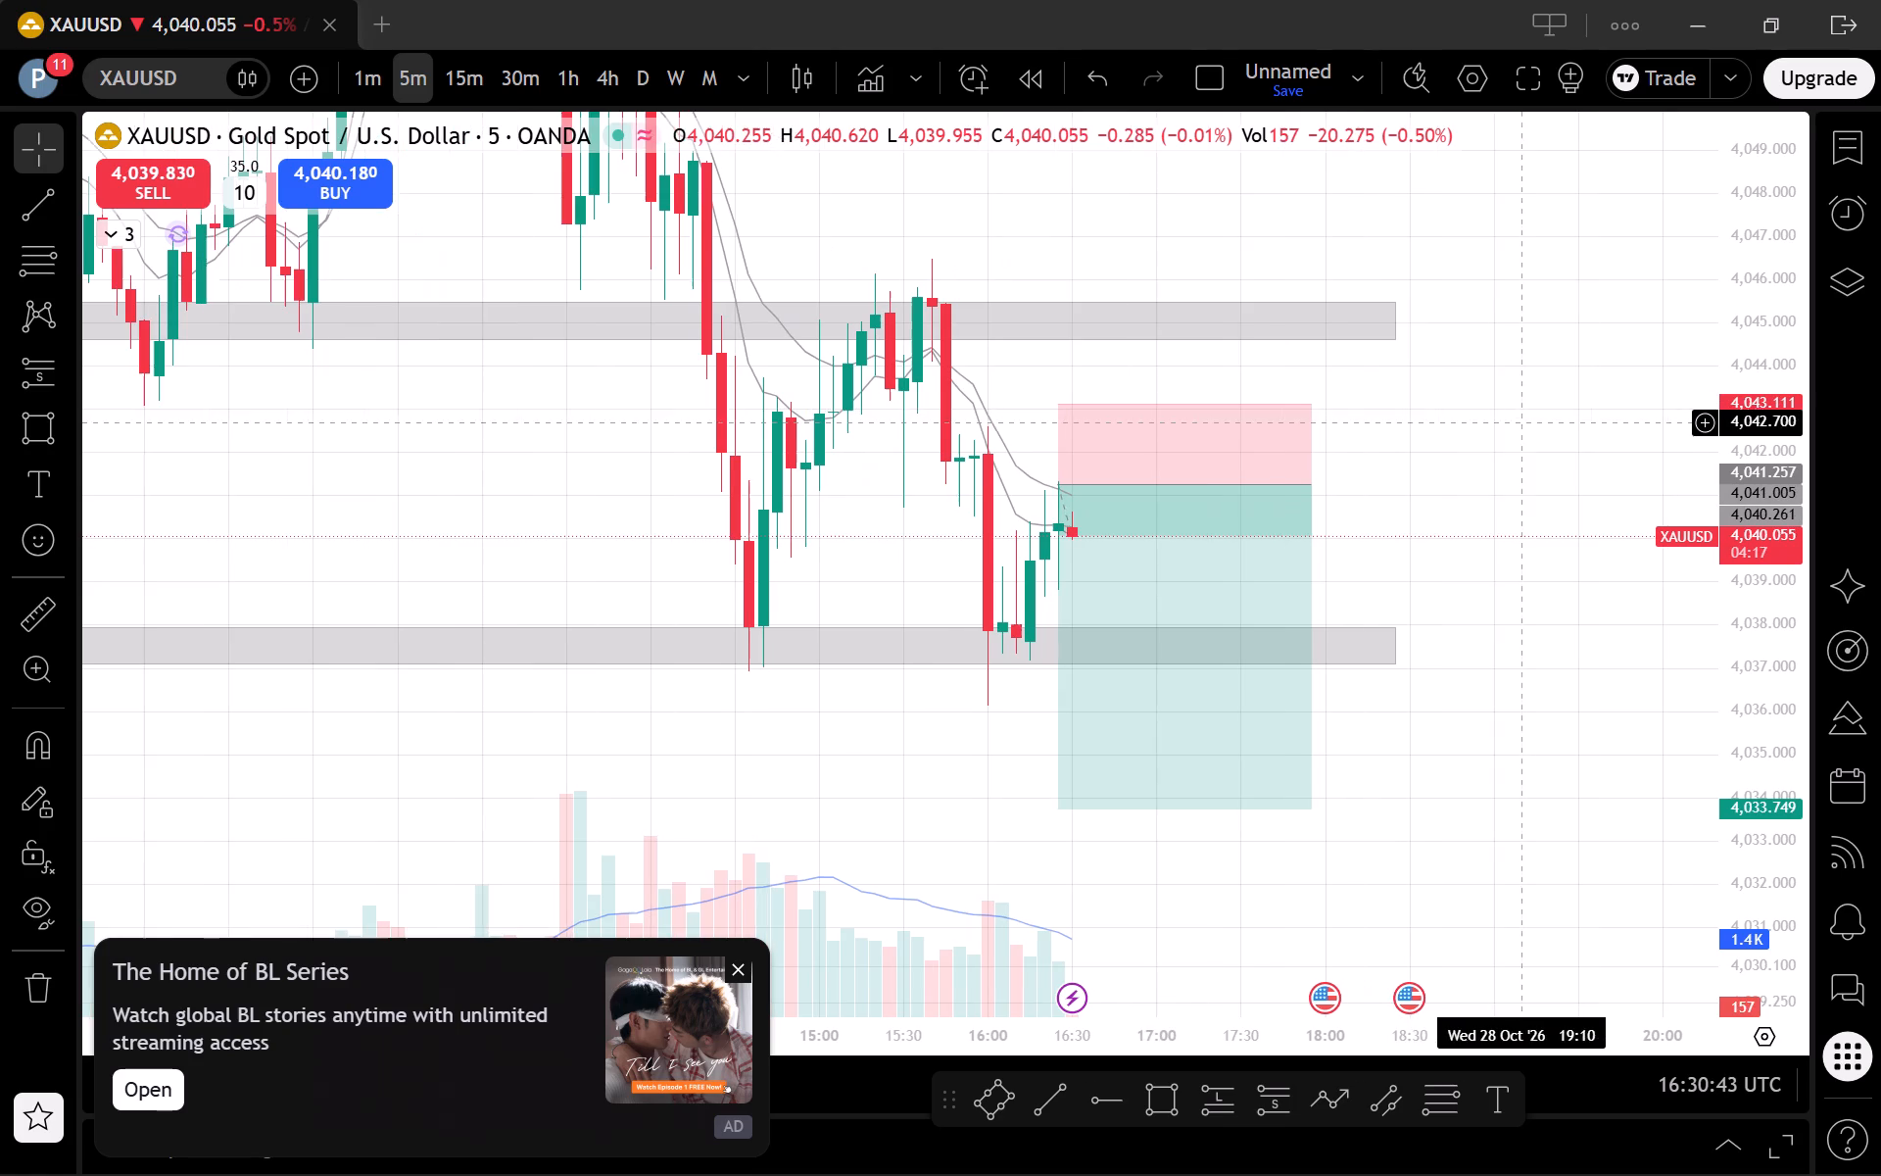
click(362, 68)
scroll(1399, 888, down, 1)
scroll(1507, 900, down, 3)
drag(1521, 911, 1206, 897)
scroll(1442, 927, down, 1)
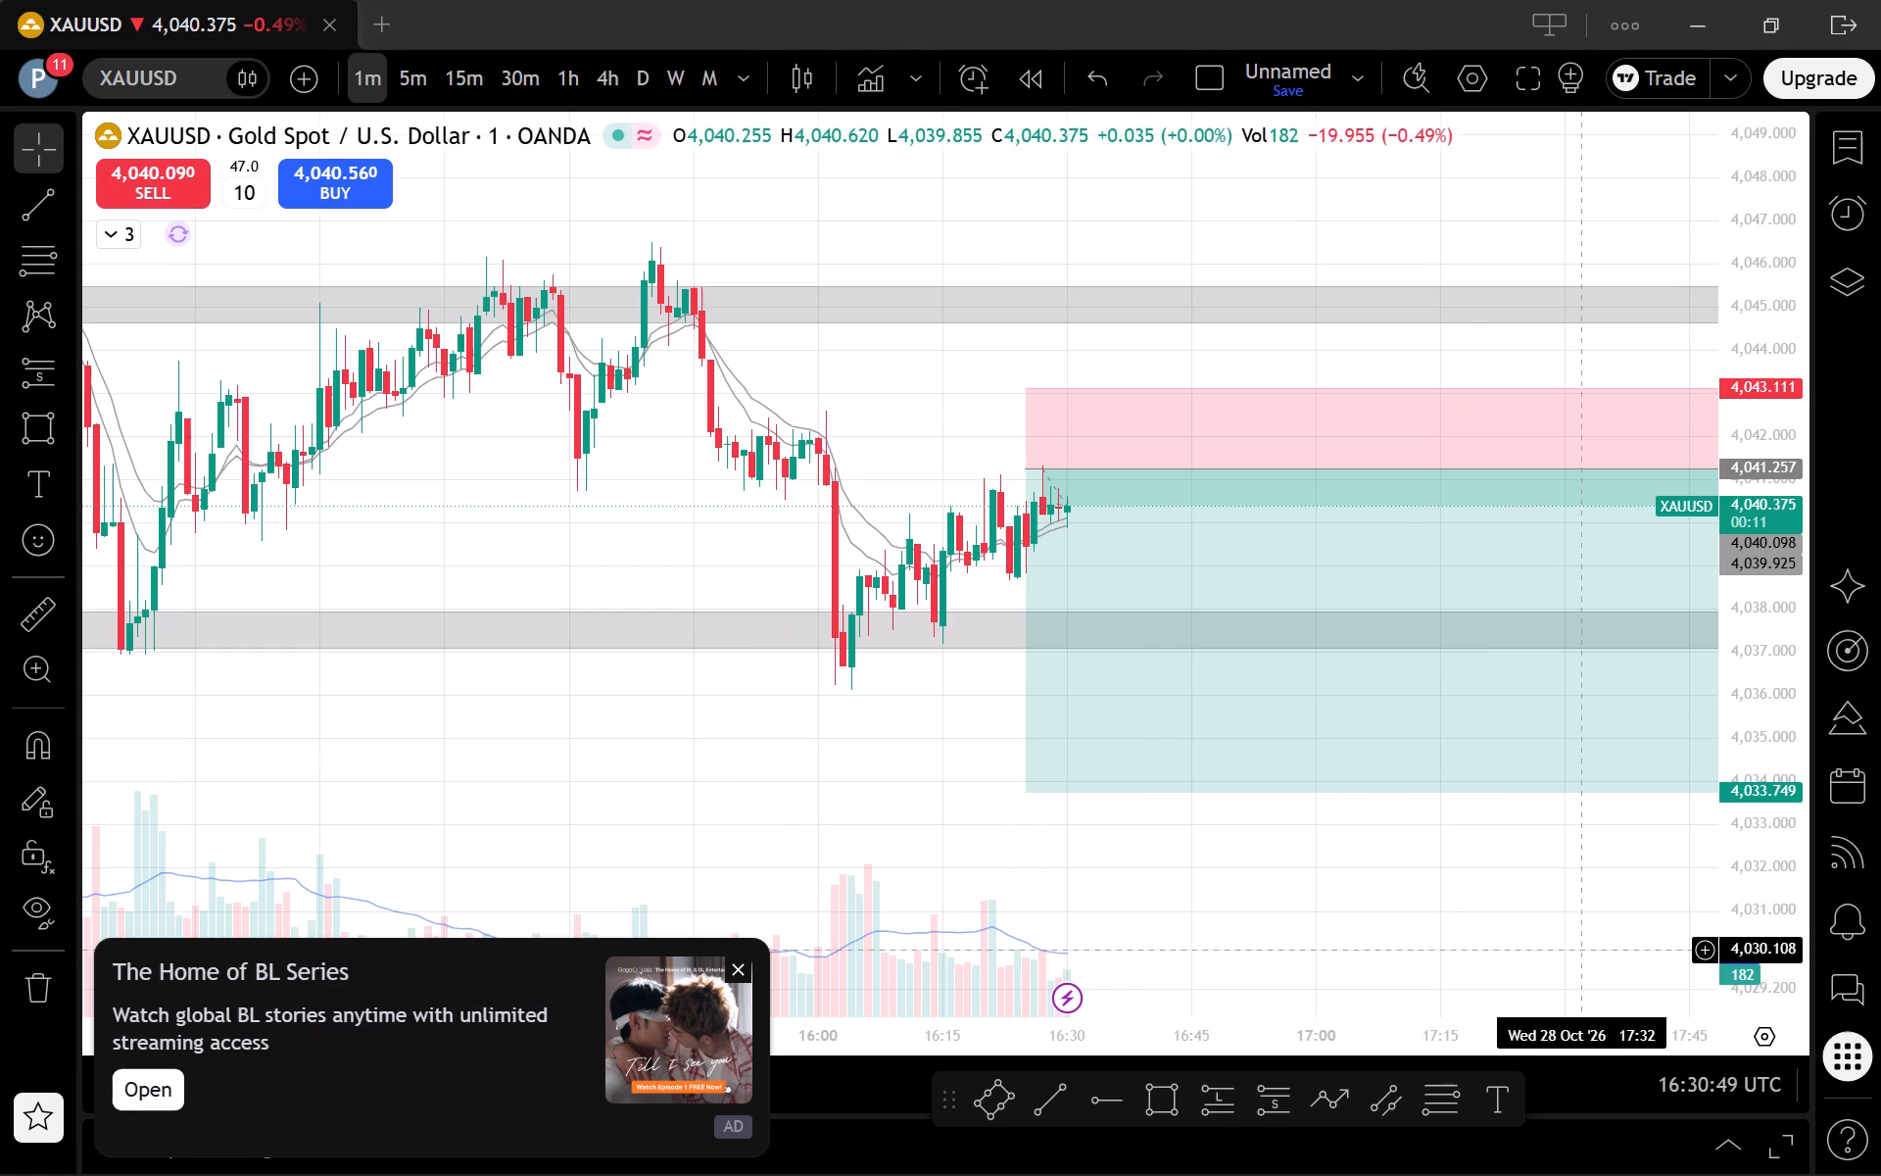
click(412, 83)
scroll(1423, 906, up, 2)
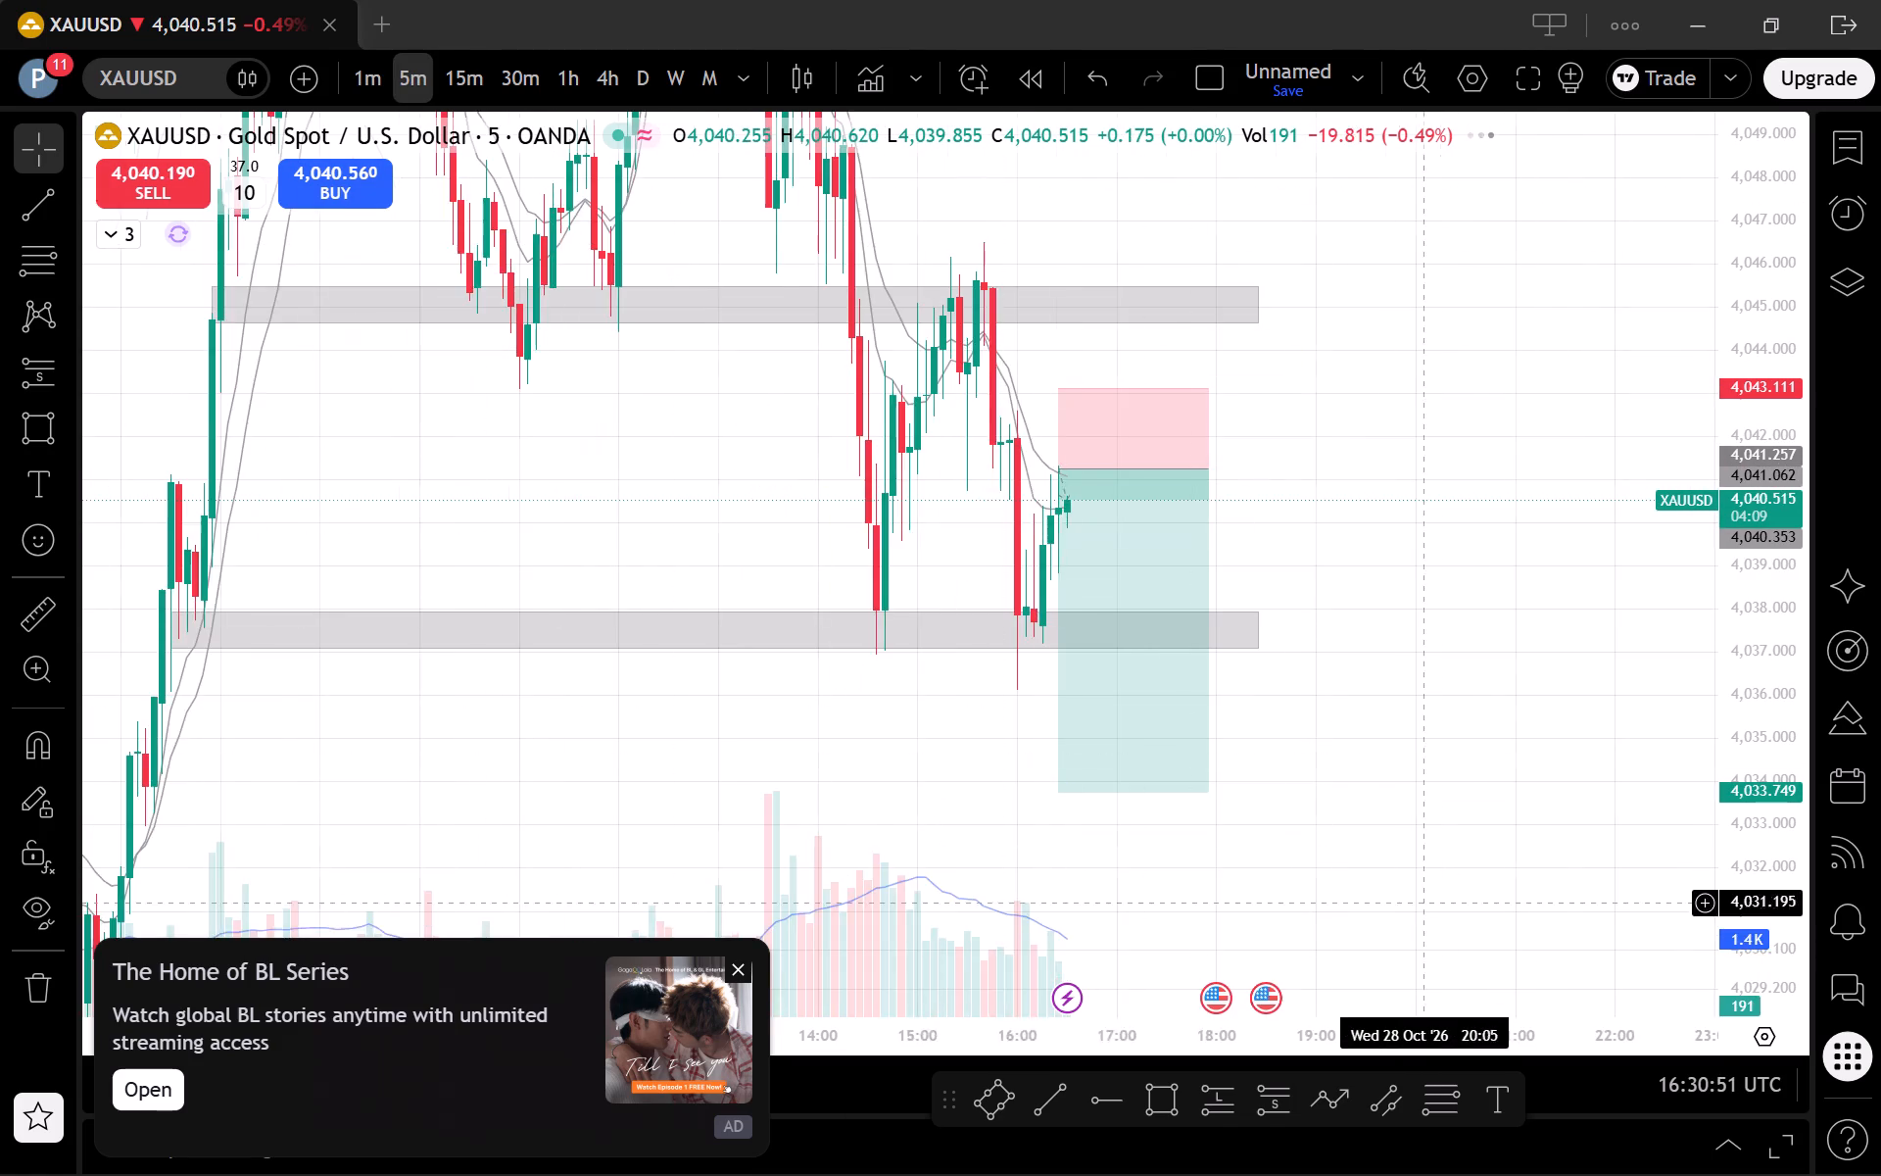
scroll(1459, 928, up, 2)
drag(1372, 891, 1588, 854)
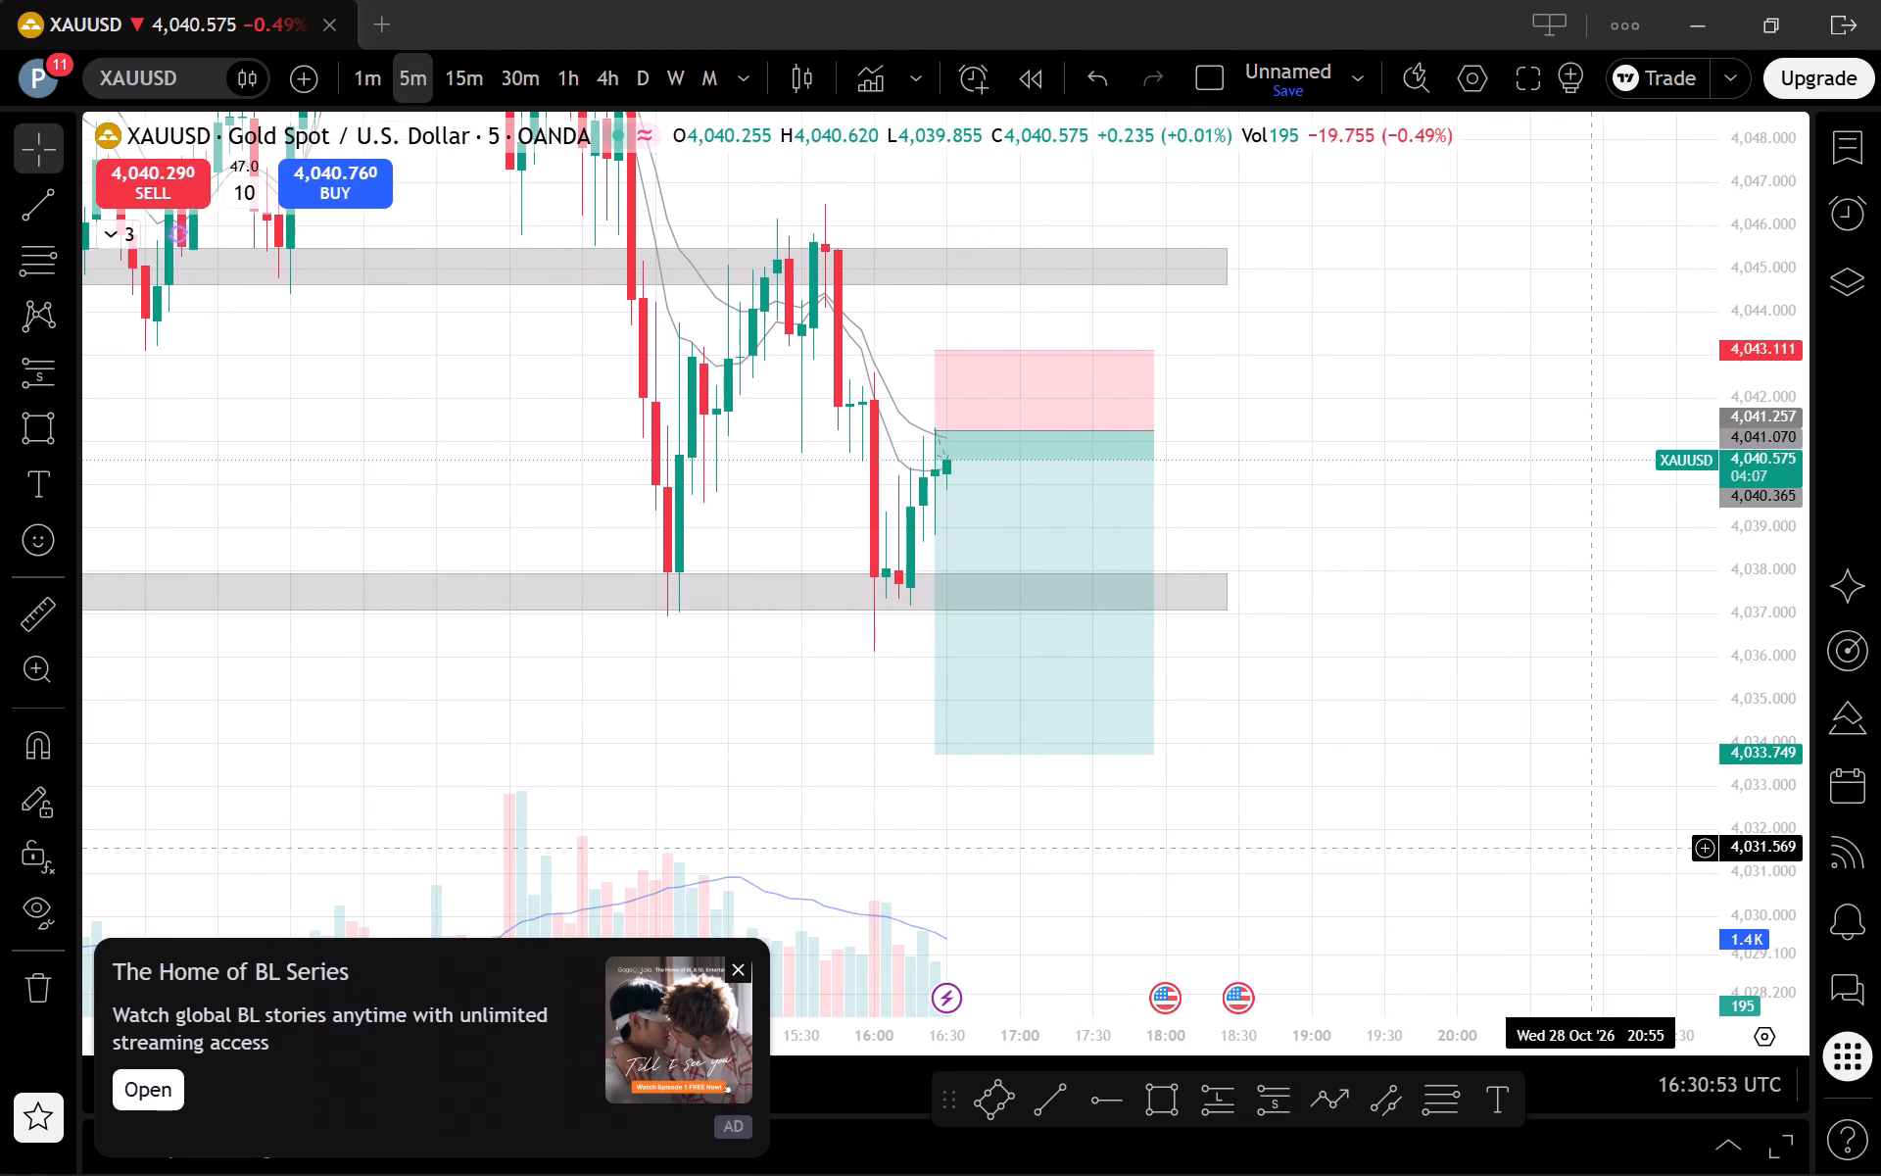
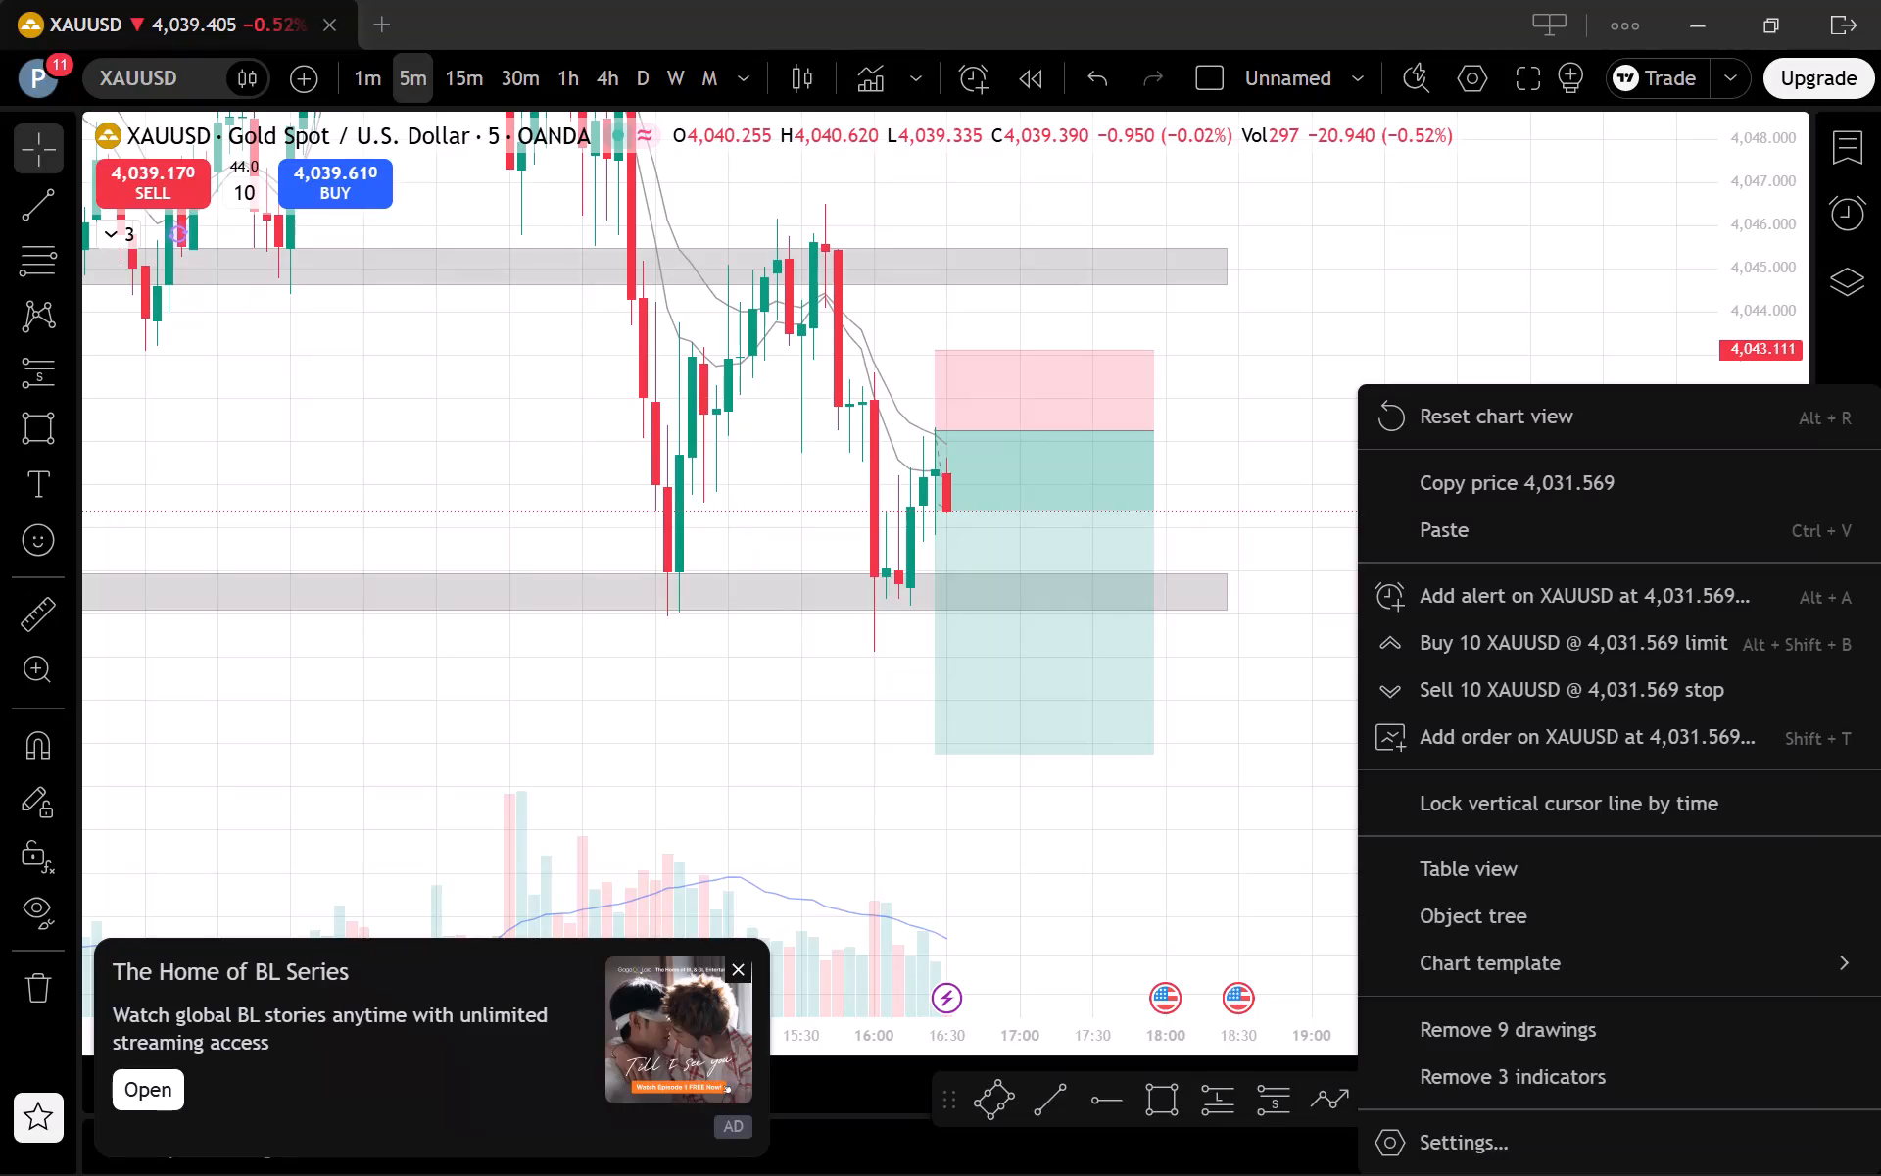
Lower the XAUUSD short projection's stop to about 4,041.92 on the 5-minute chart.
click(1107, 889)
scroll(1107, 889, up, 2)
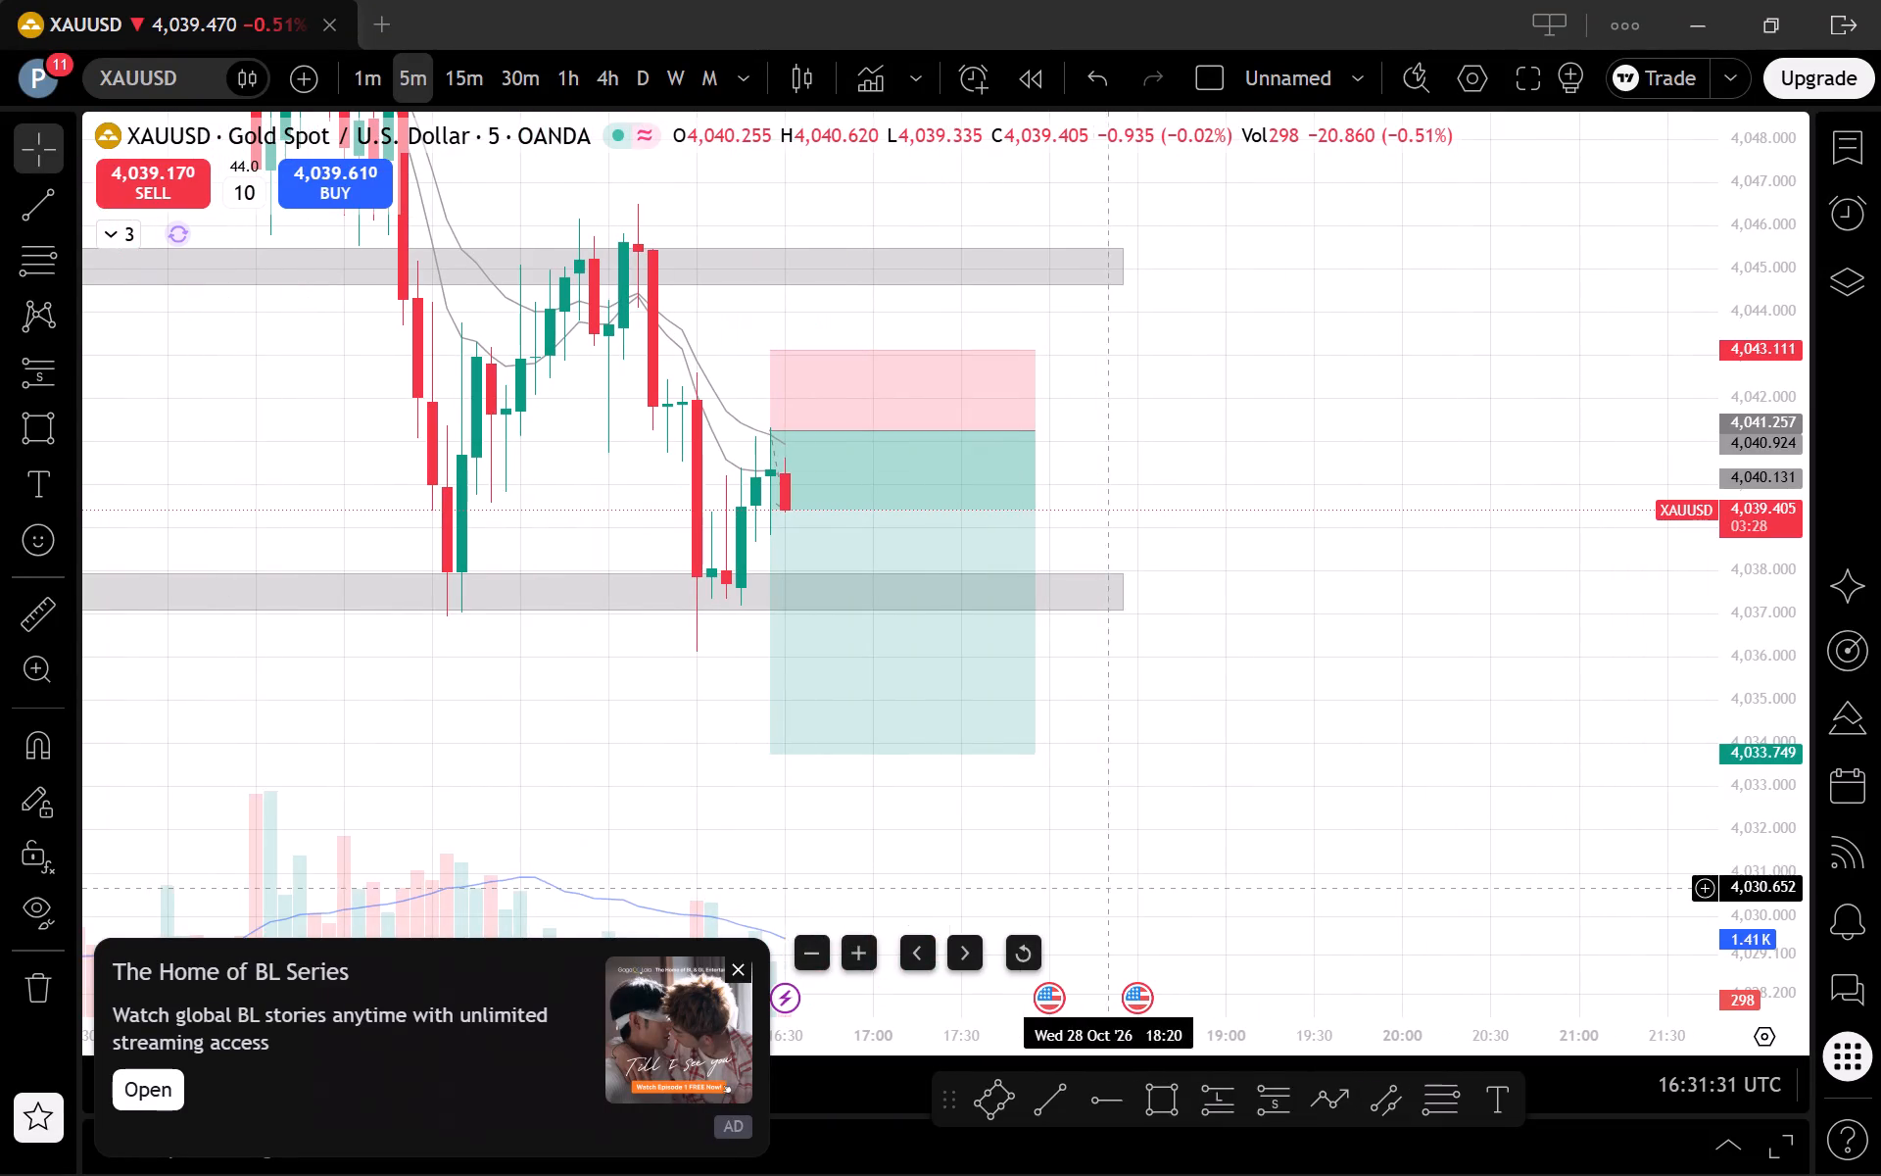
drag(1222, 477, 1472, 481)
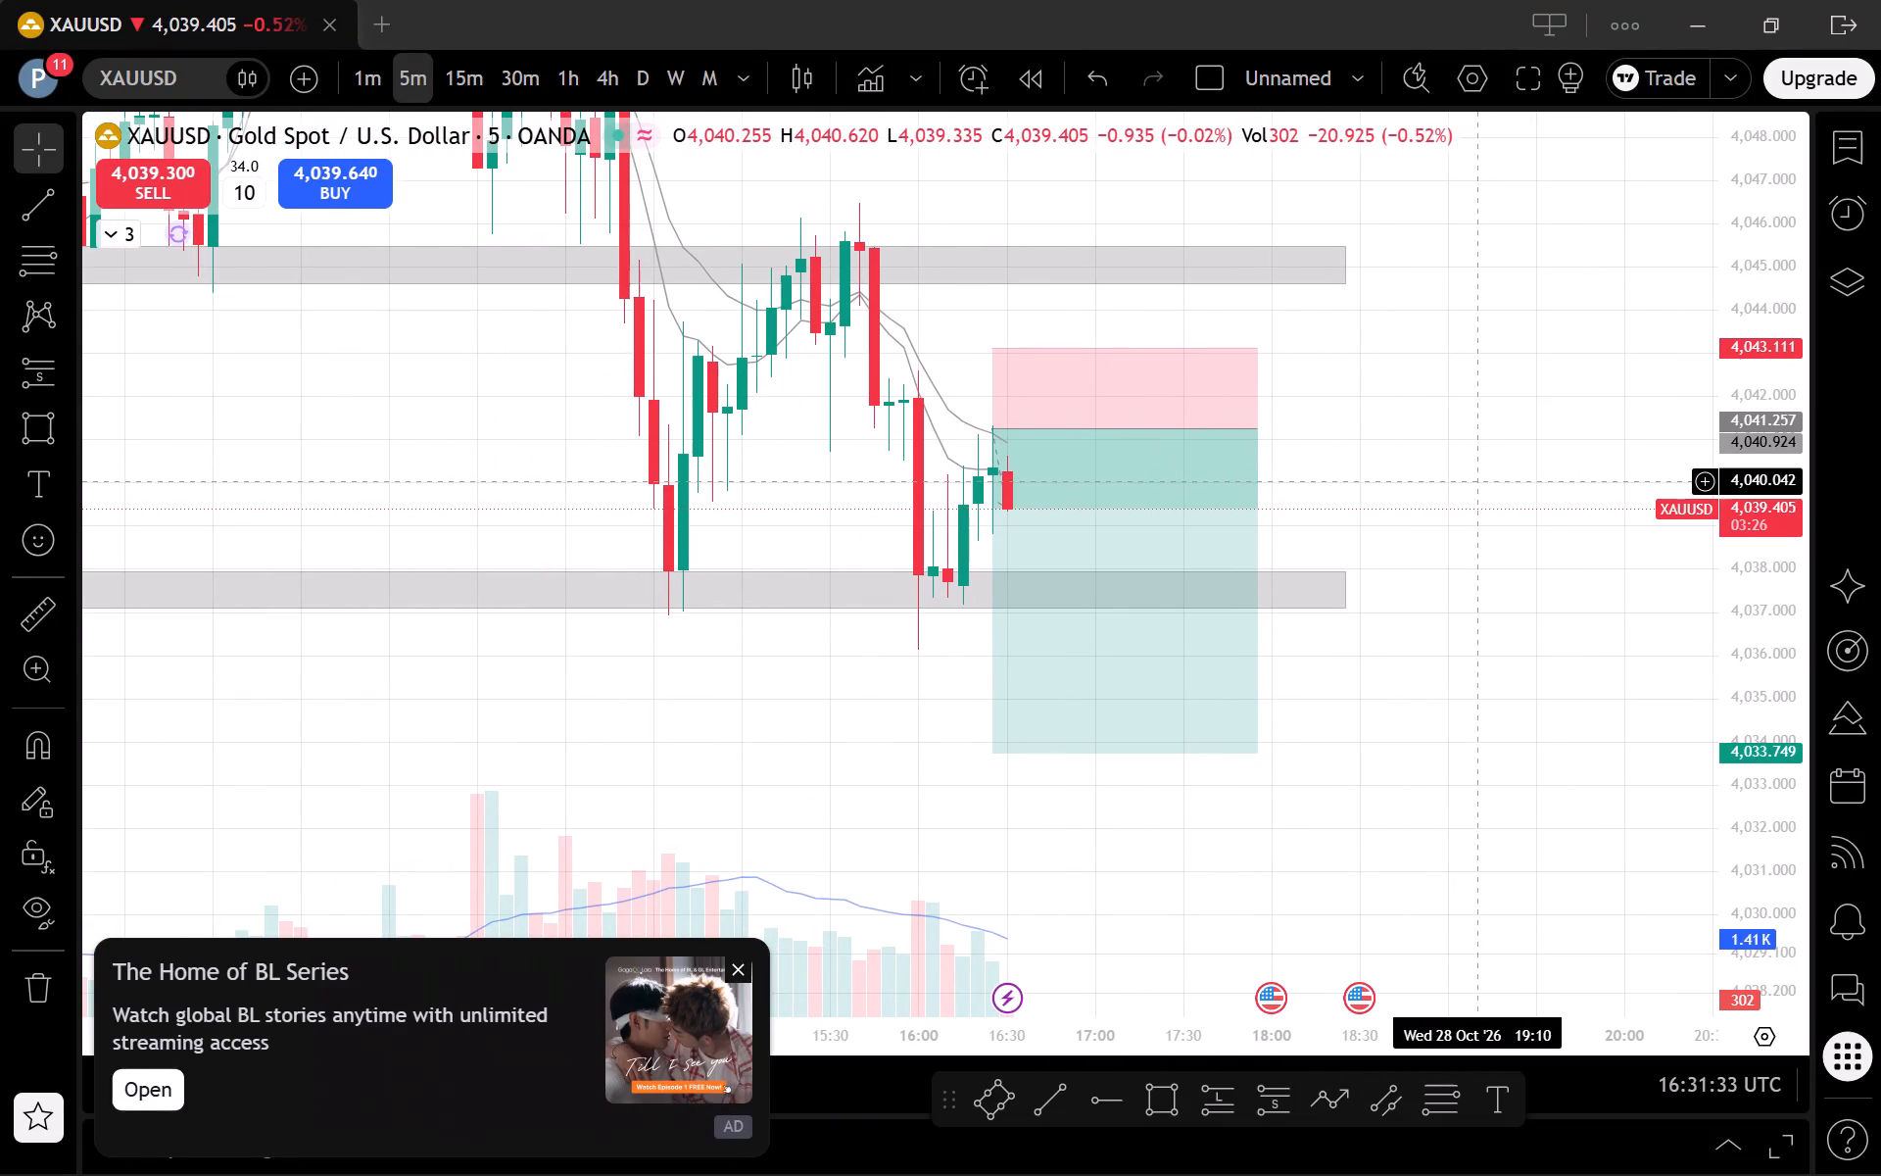
drag(994, 353, 1050, 387)
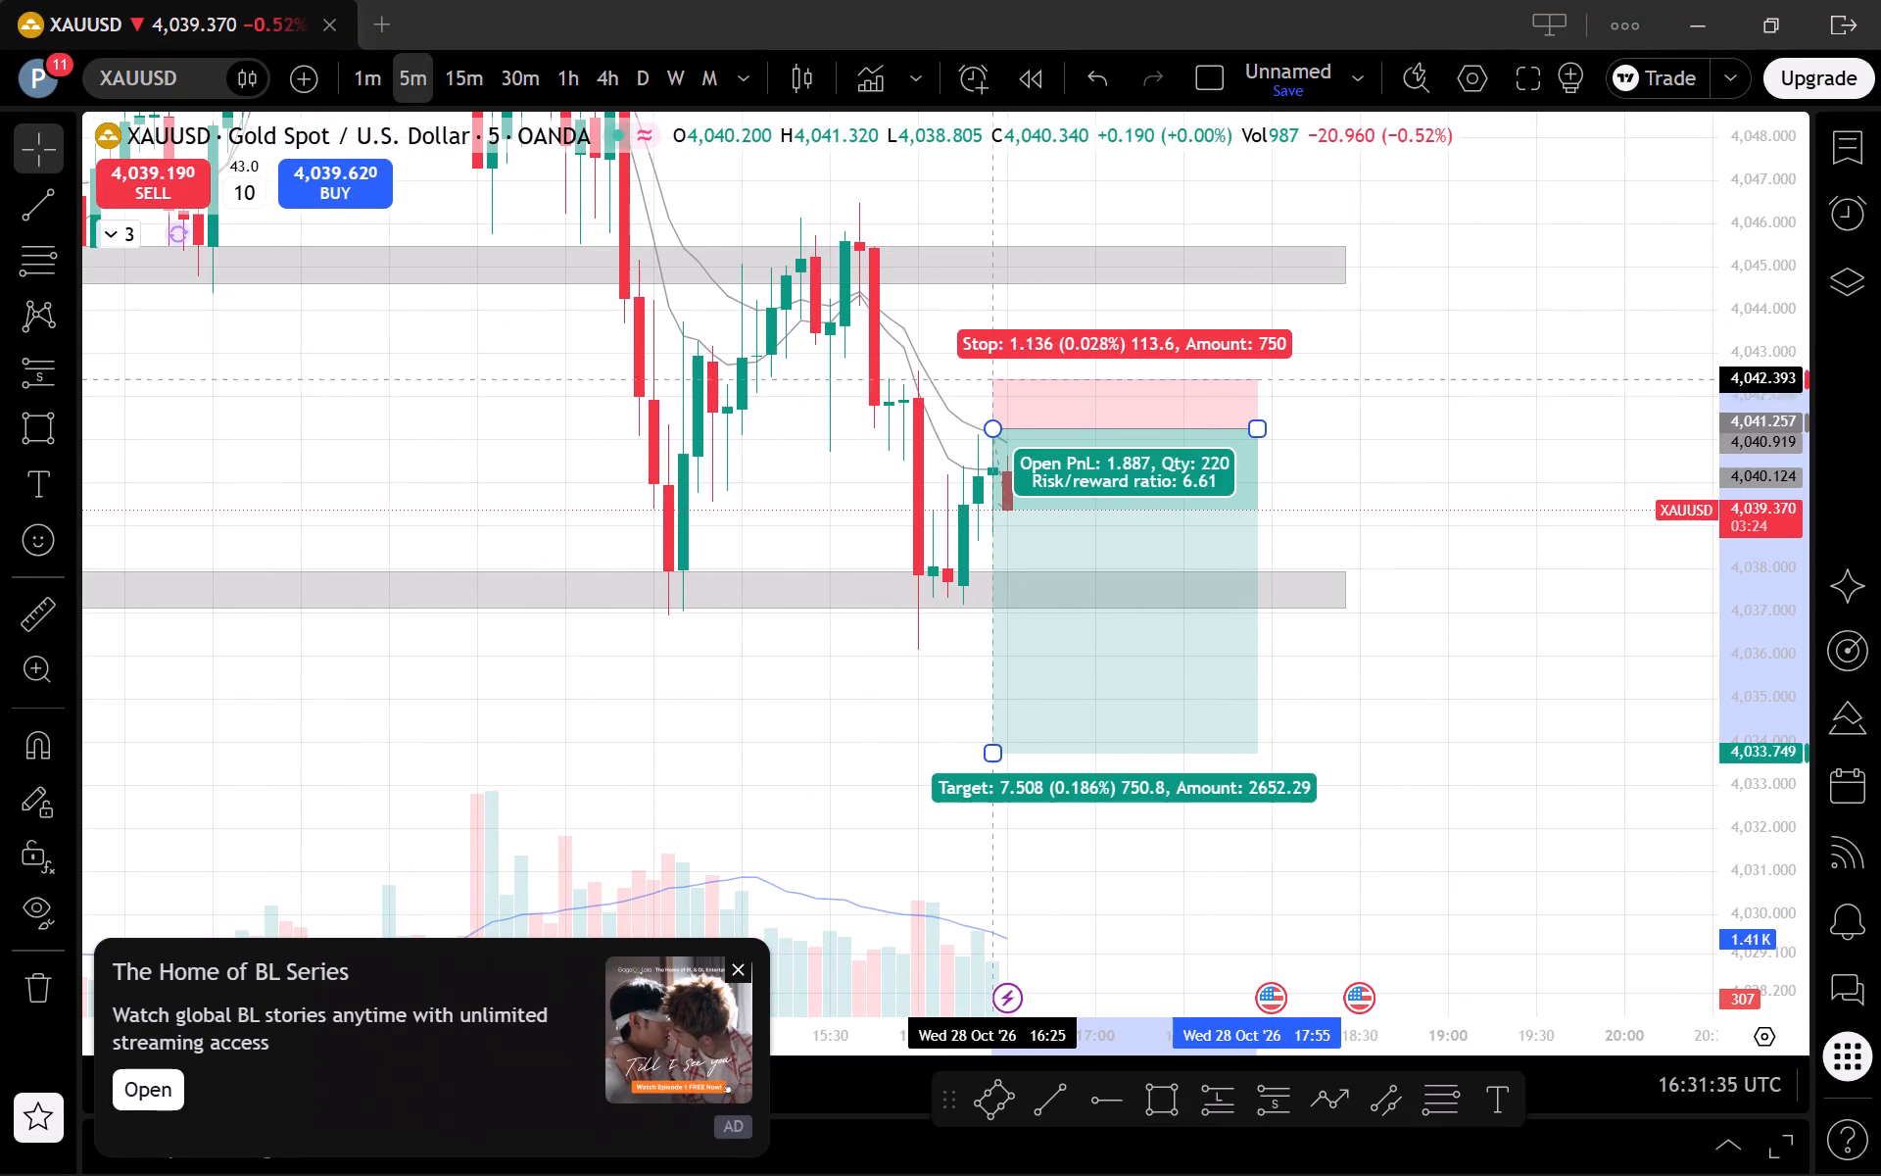
drag(1050, 387, 1098, 400)
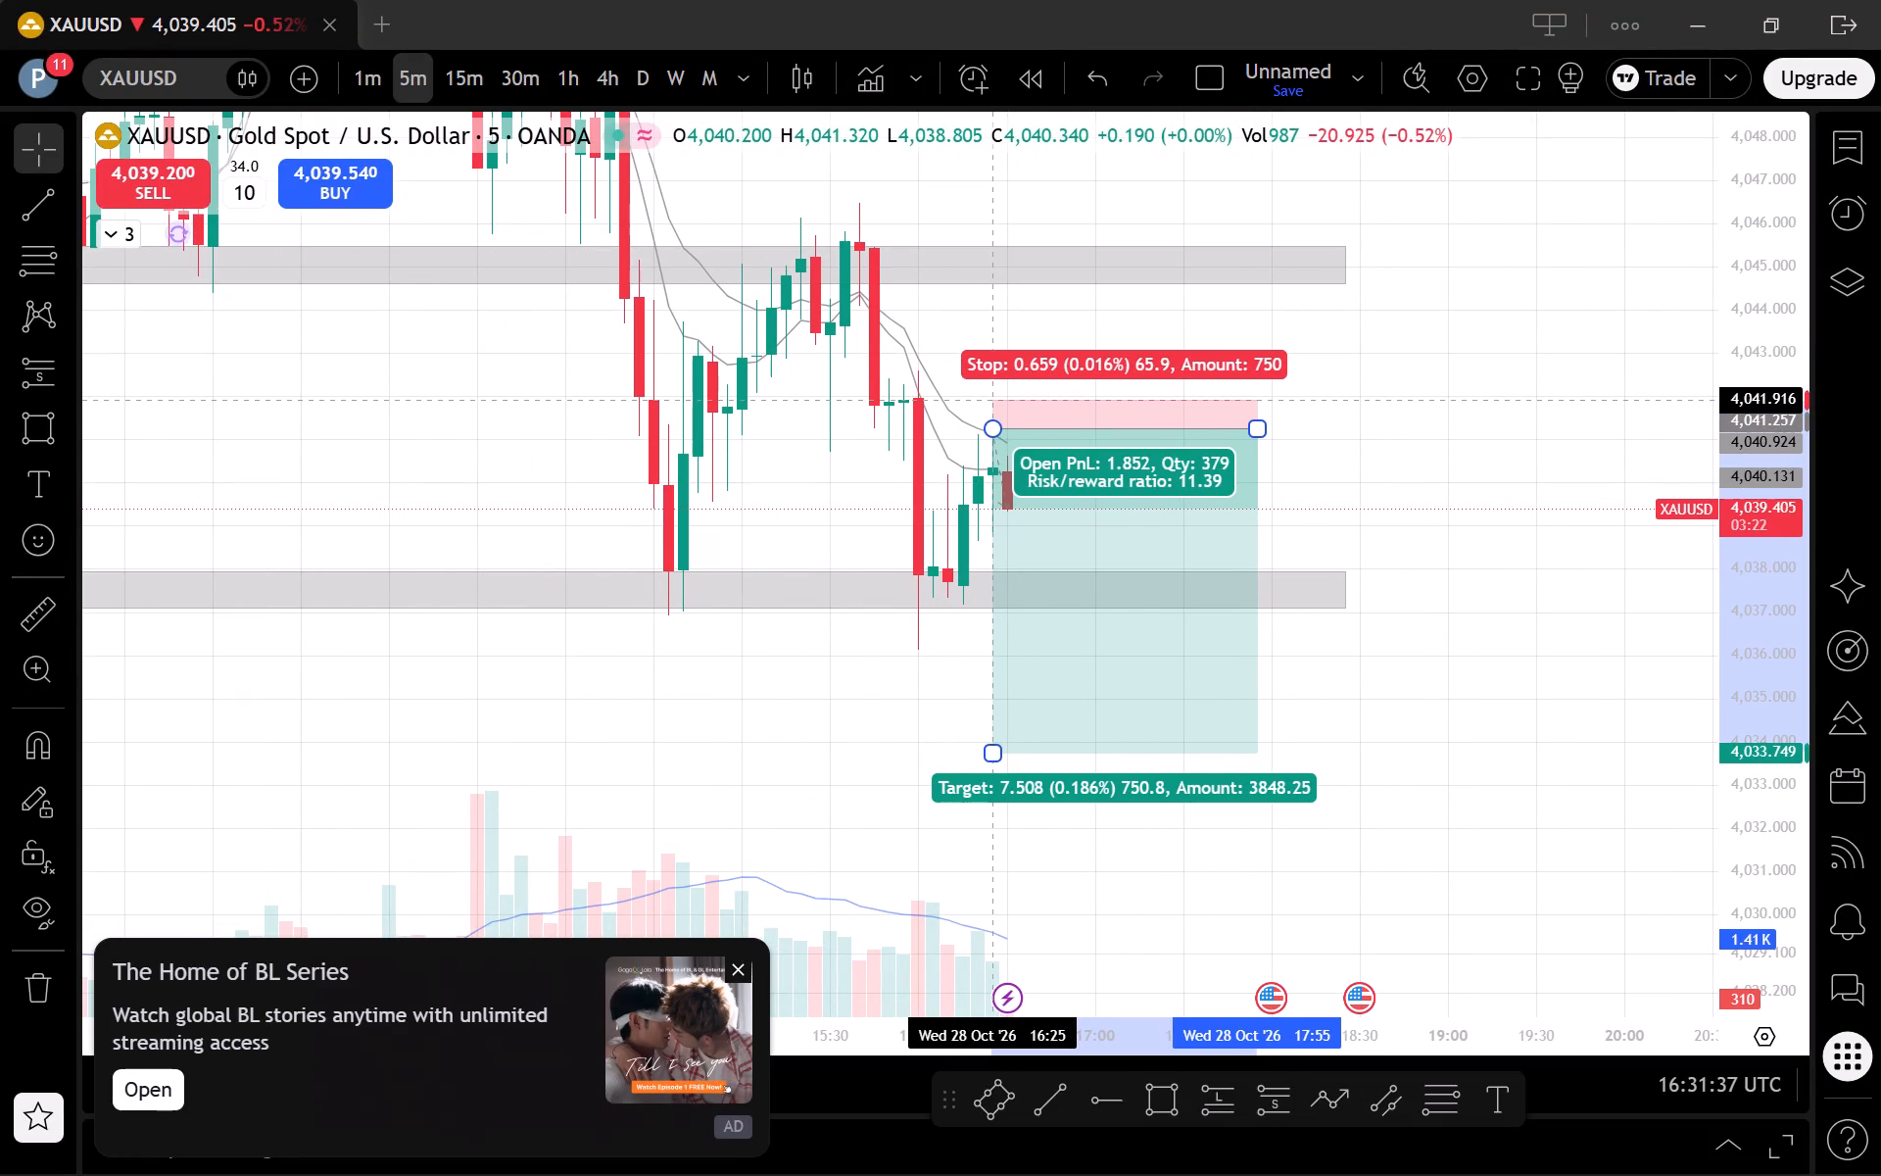
On the 1-minute chart, move the short projection's entry down to about 4,039.90, starting at the 16:30 candle.
click(374, 69)
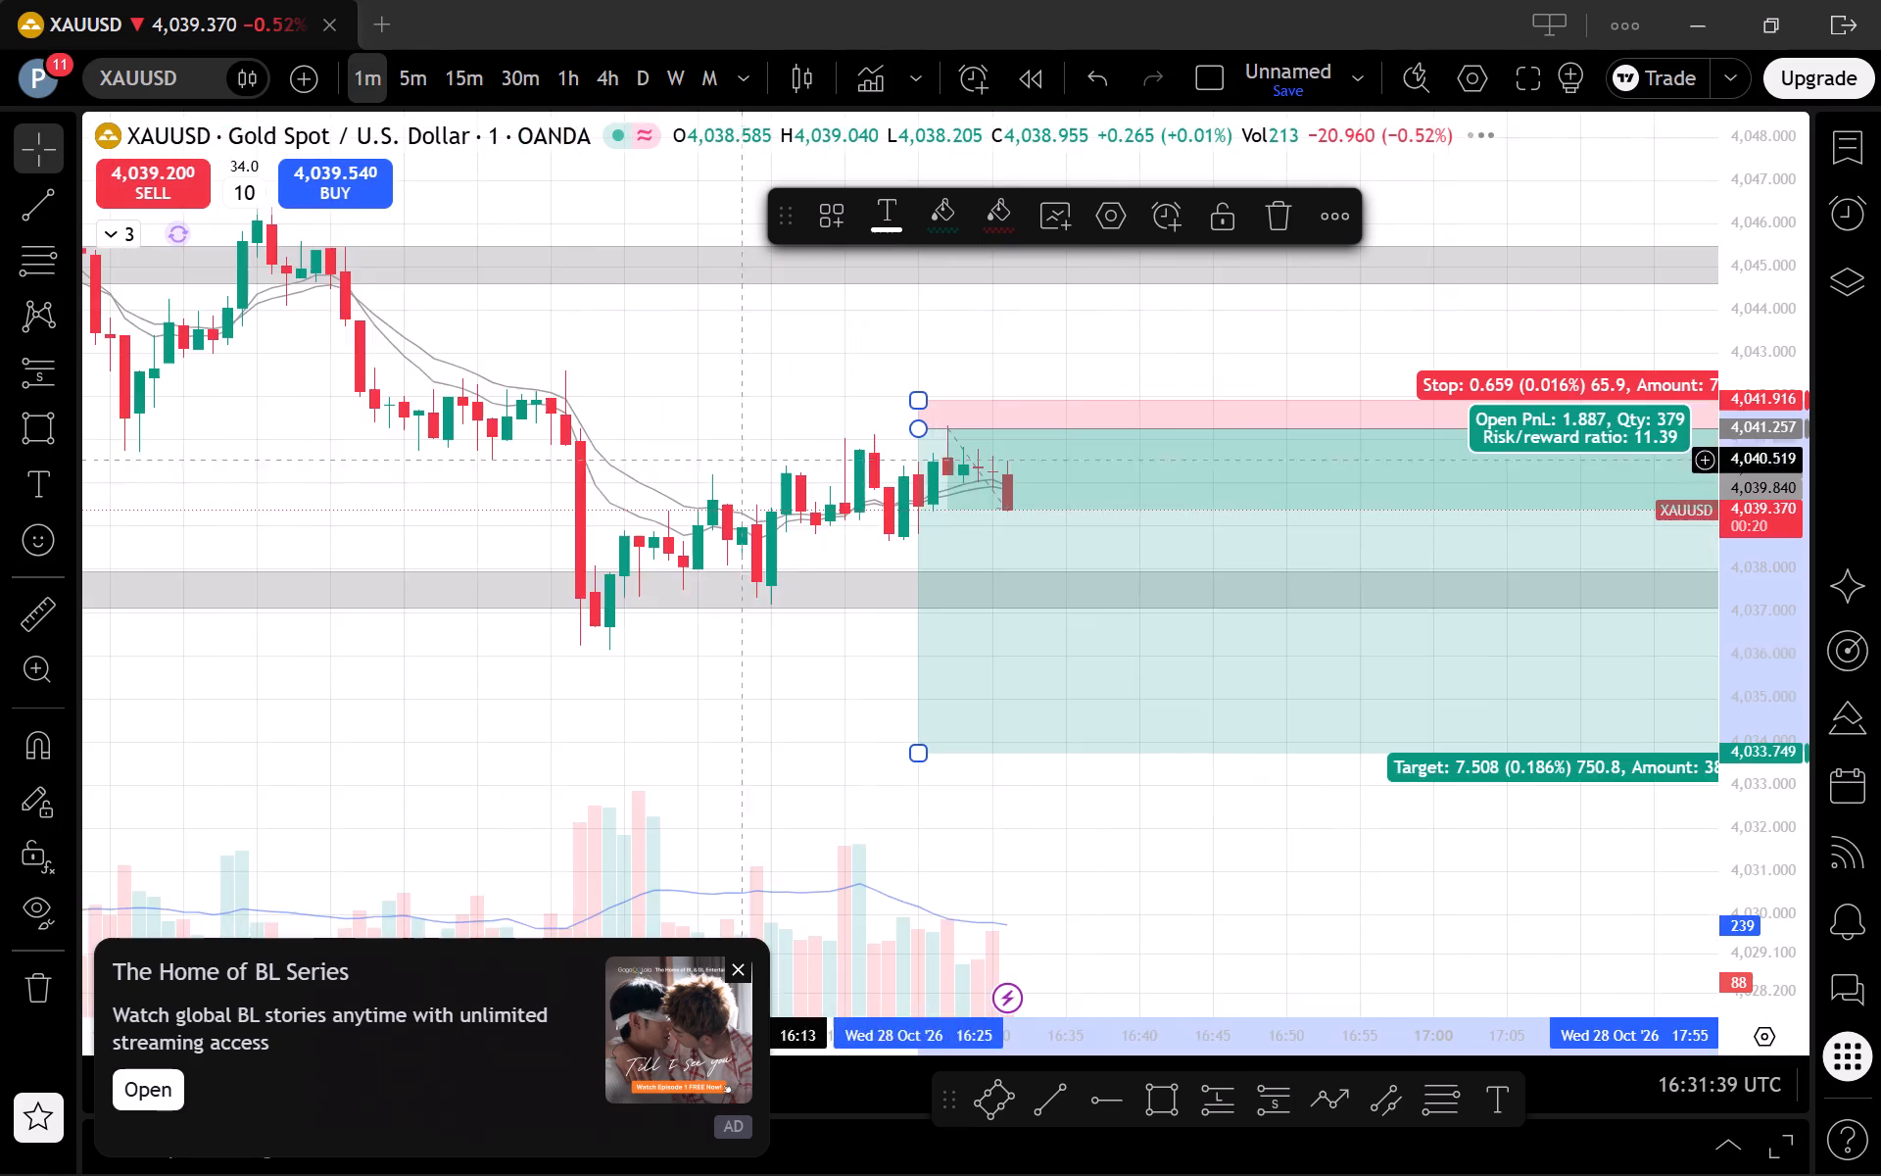
scroll(1221, 689, down, 2)
drag(1376, 922, 1366, 893)
scroll(1373, 857, down, 3)
drag(1380, 868, 770, 827)
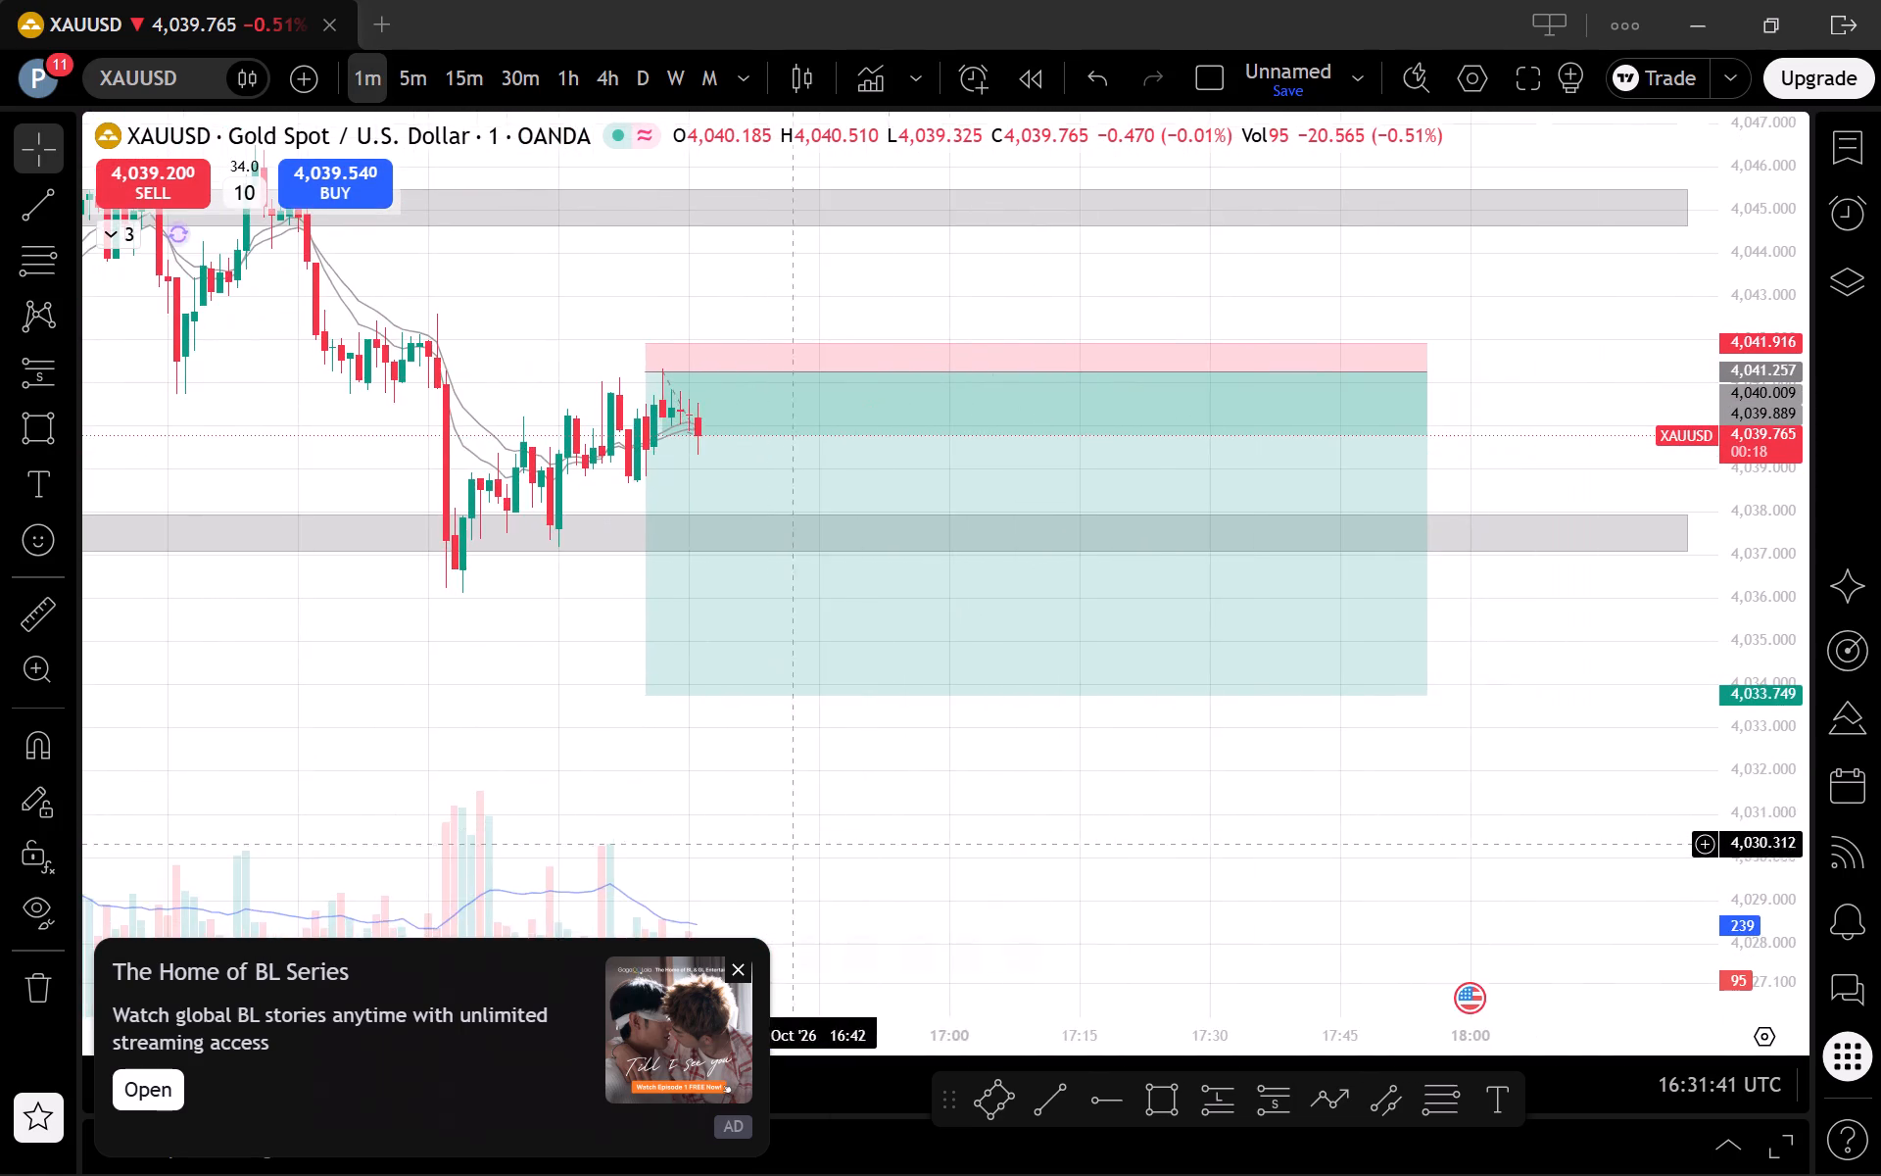
scroll(1335, 825, down, 3)
drag(1763, 890, 1712, 652)
scroll(1642, 619, up, 2)
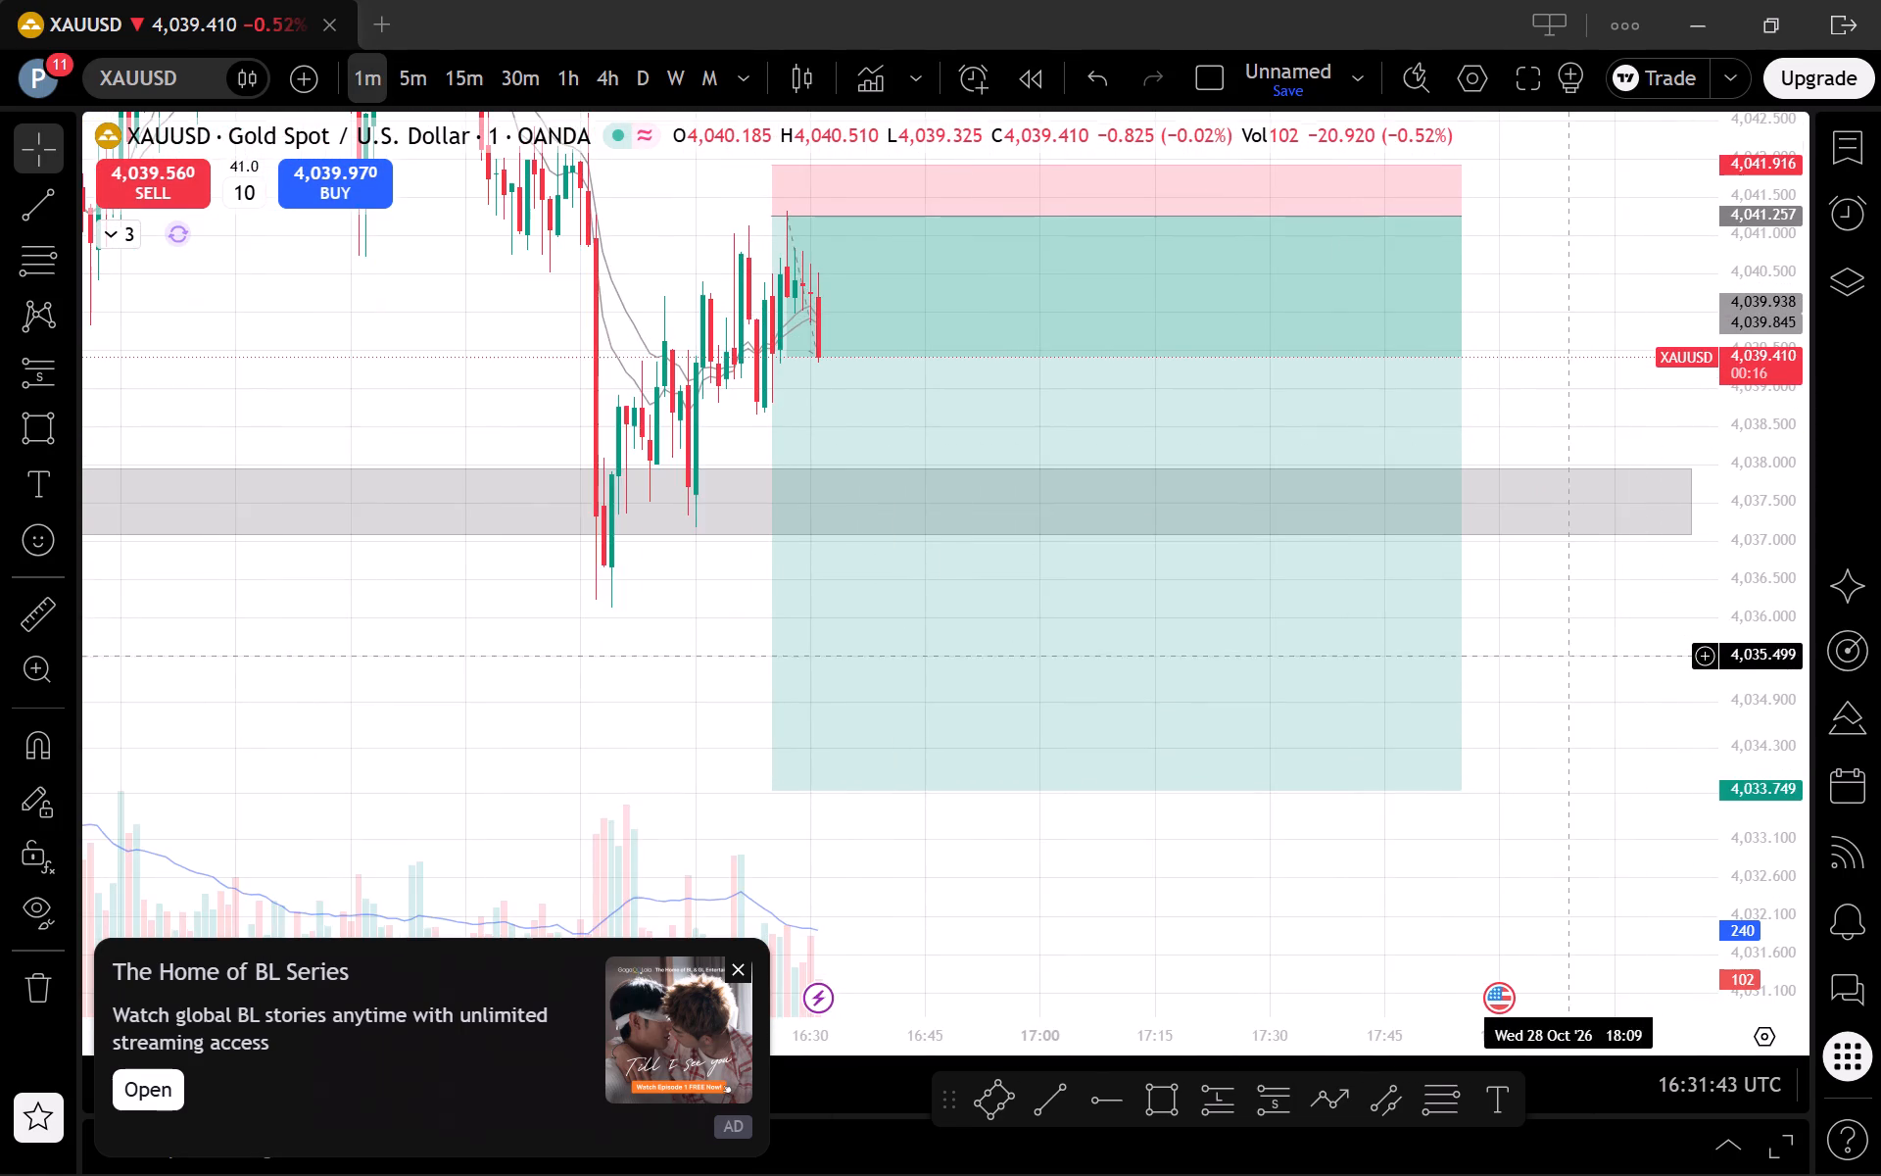
scroll(1556, 650, up, 1)
drag(1545, 653, 1615, 710)
scroll(1569, 680, up, 1)
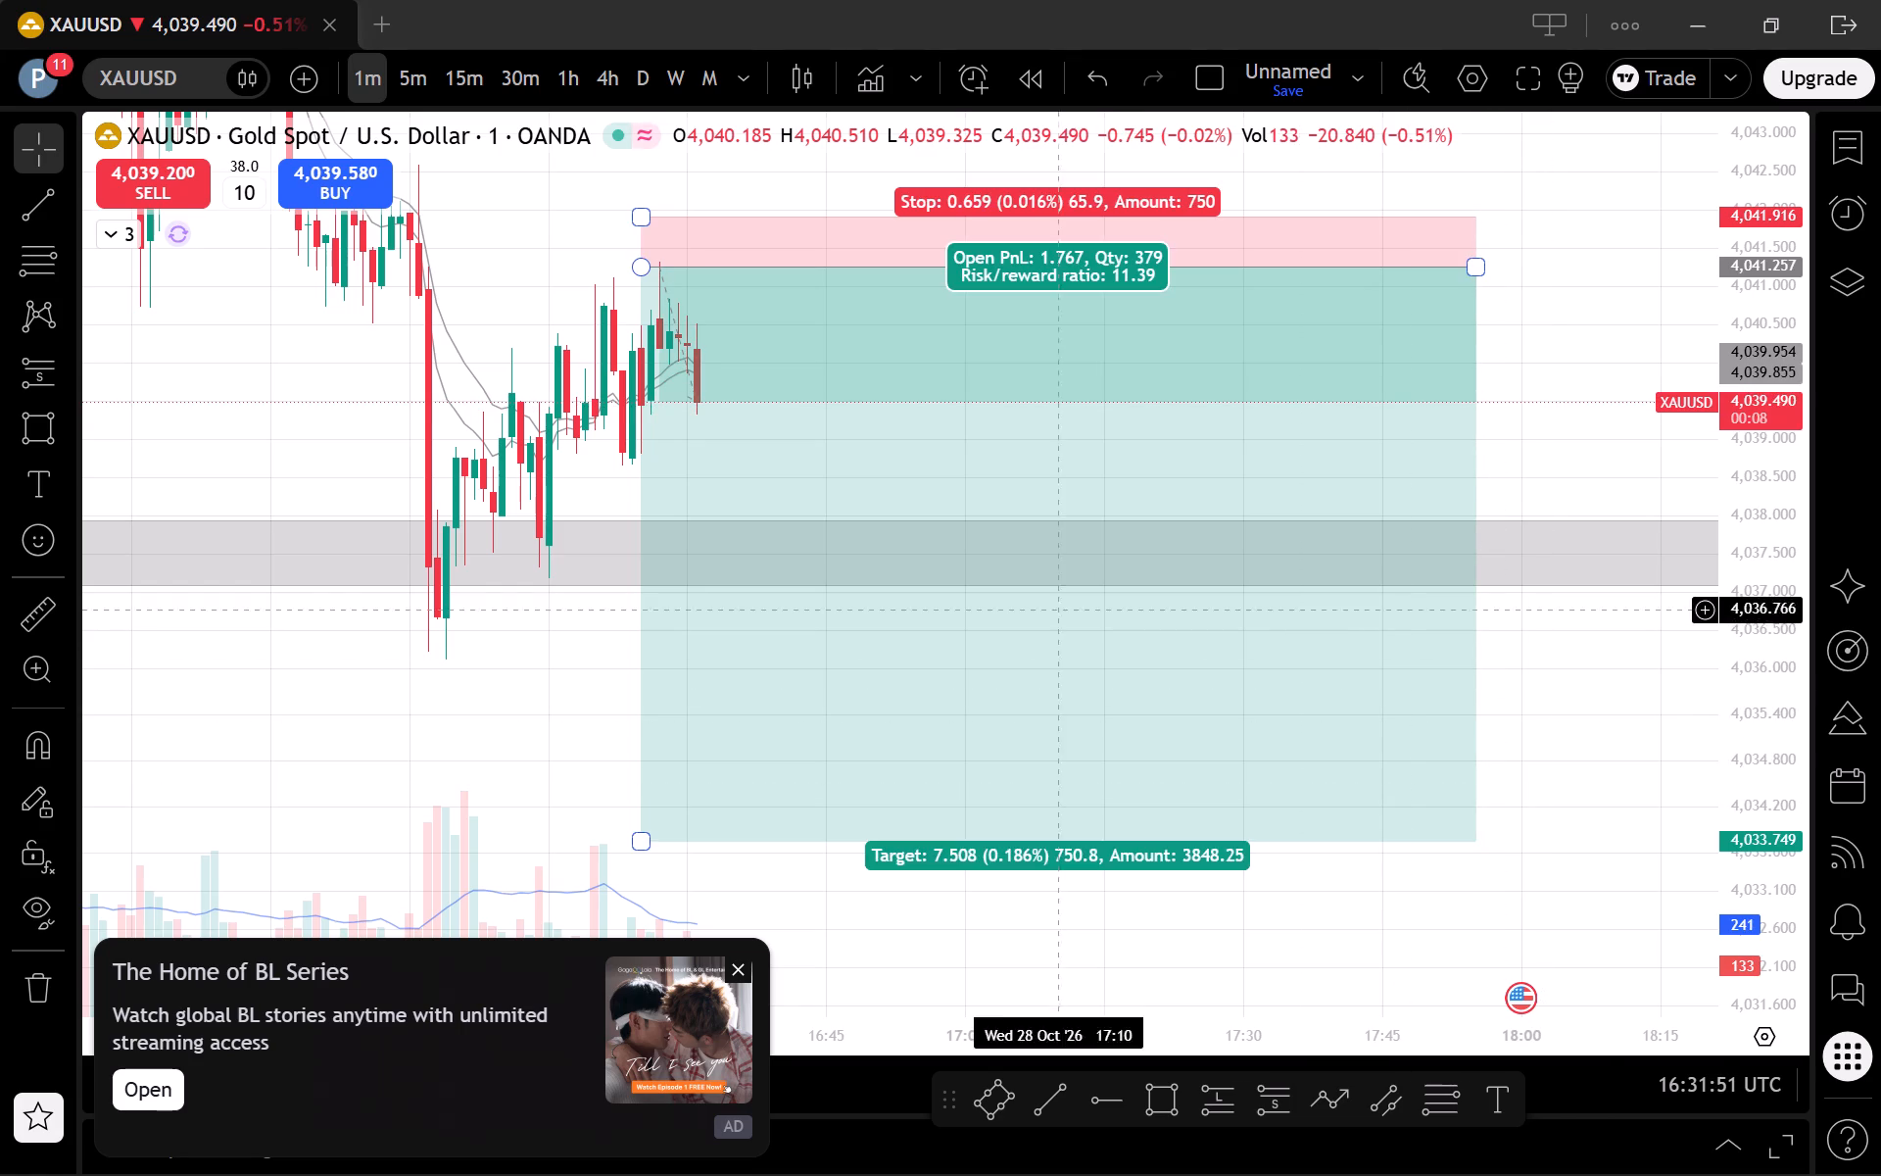
drag(643, 269, 671, 300)
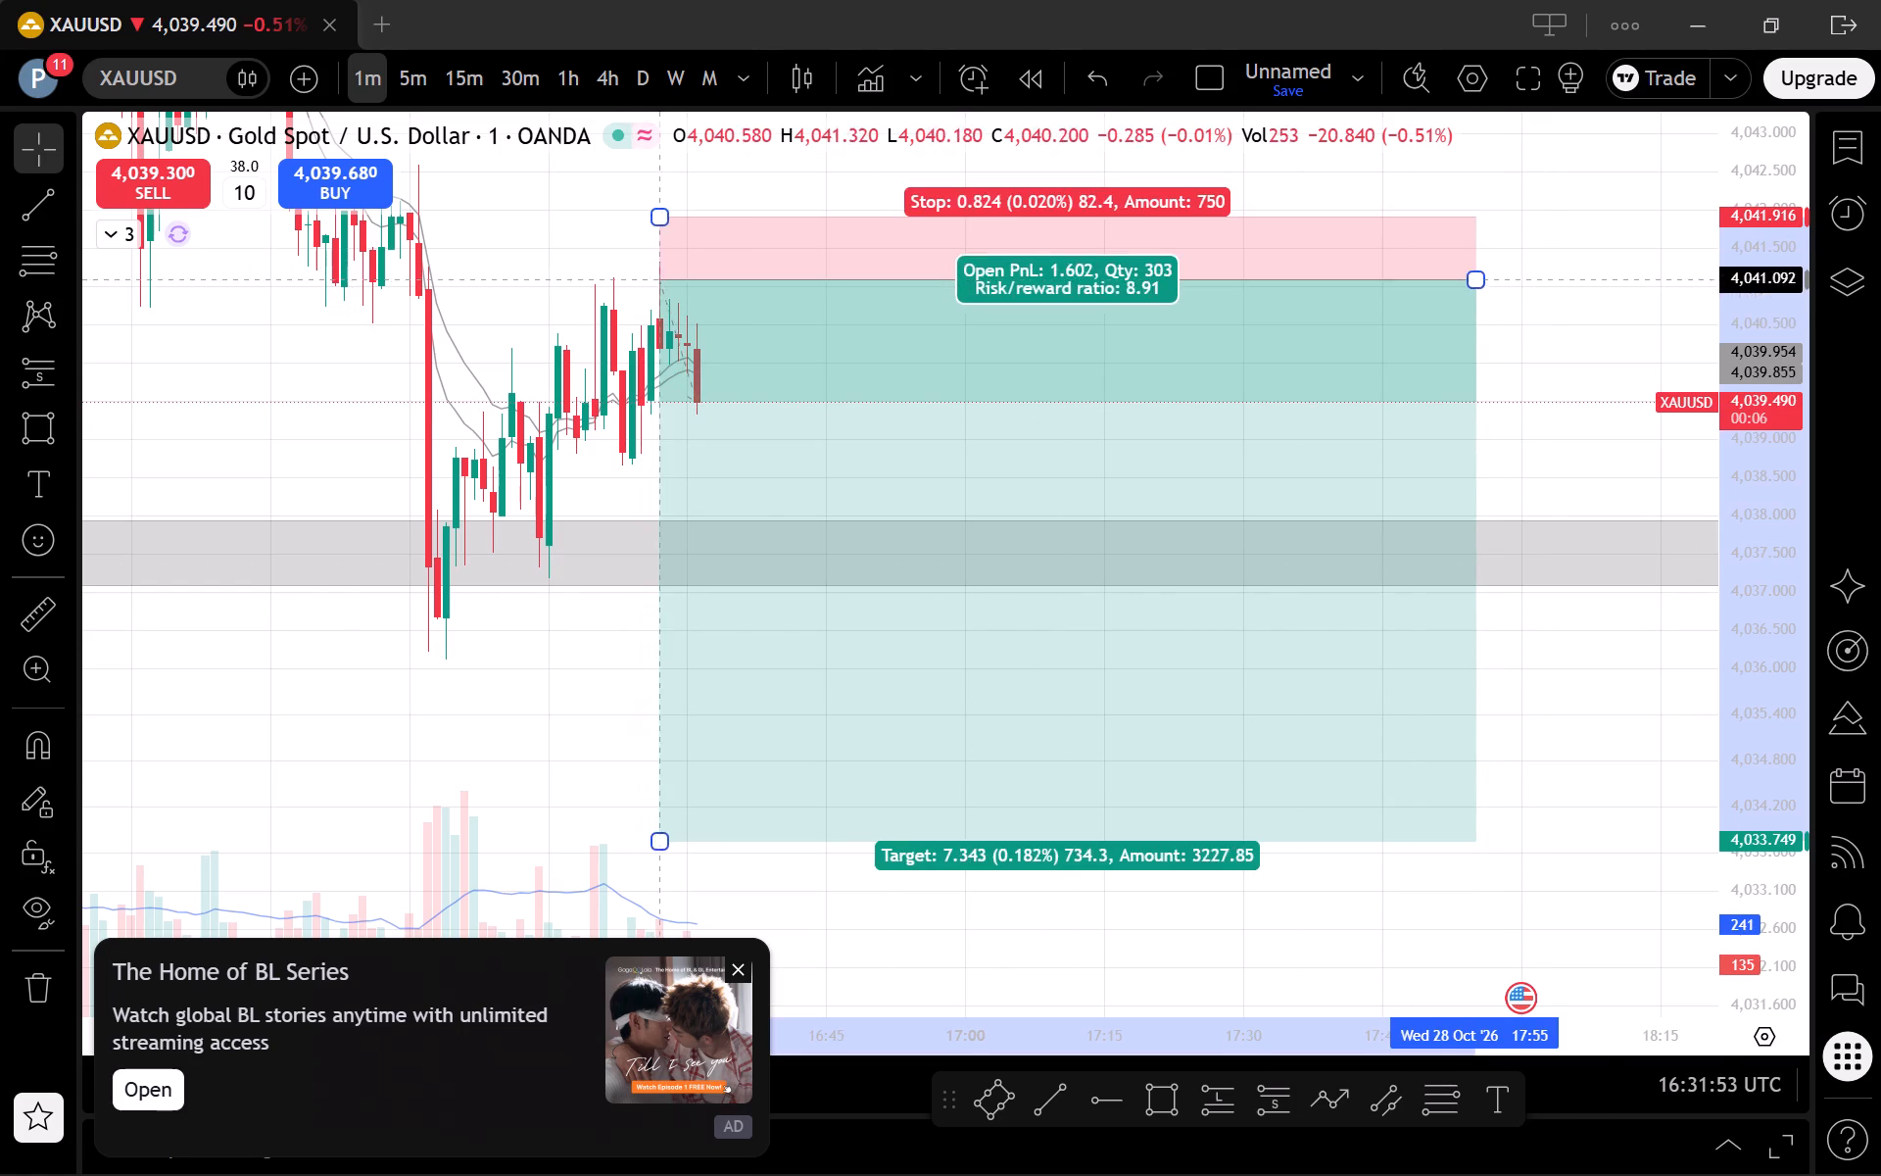
drag(671, 300, 690, 373)
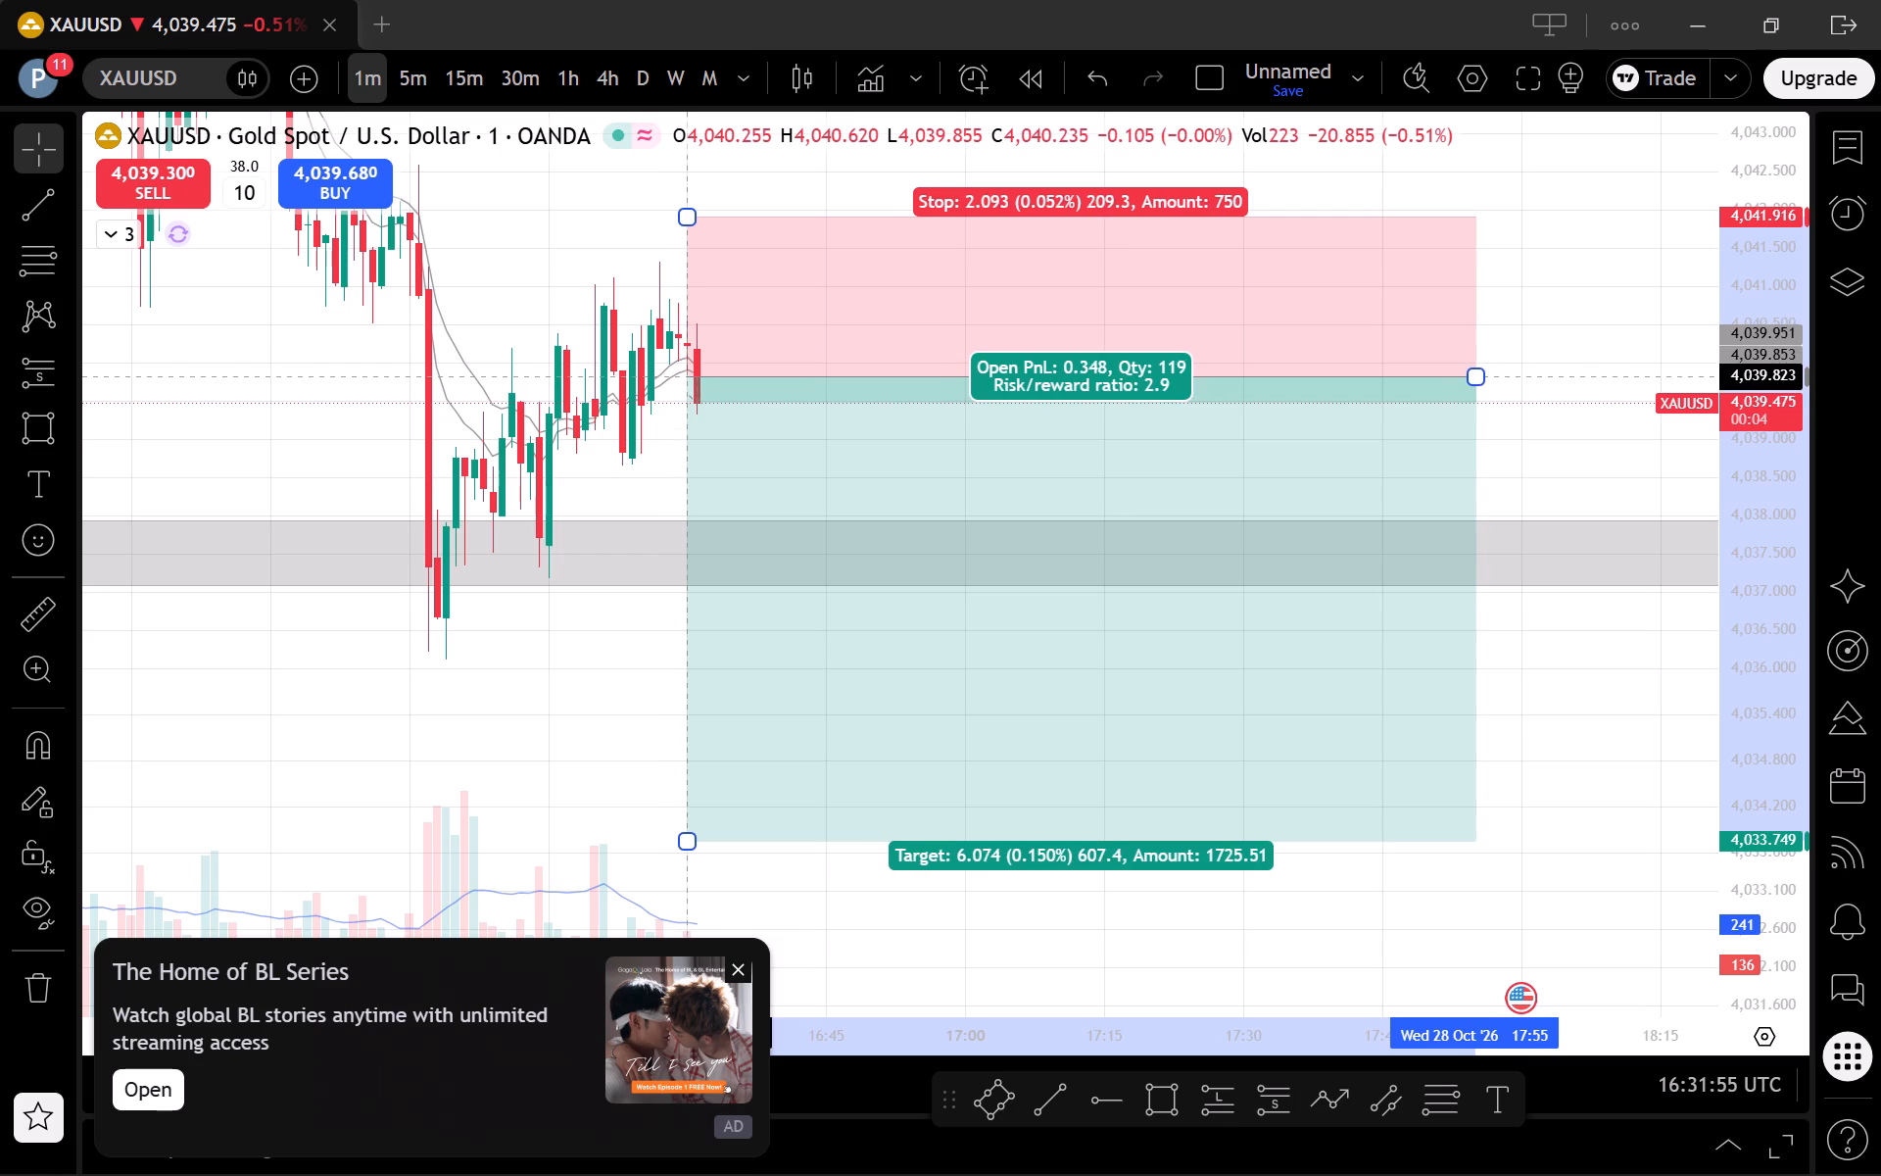
drag(690, 373, 686, 370)
click(593, 680)
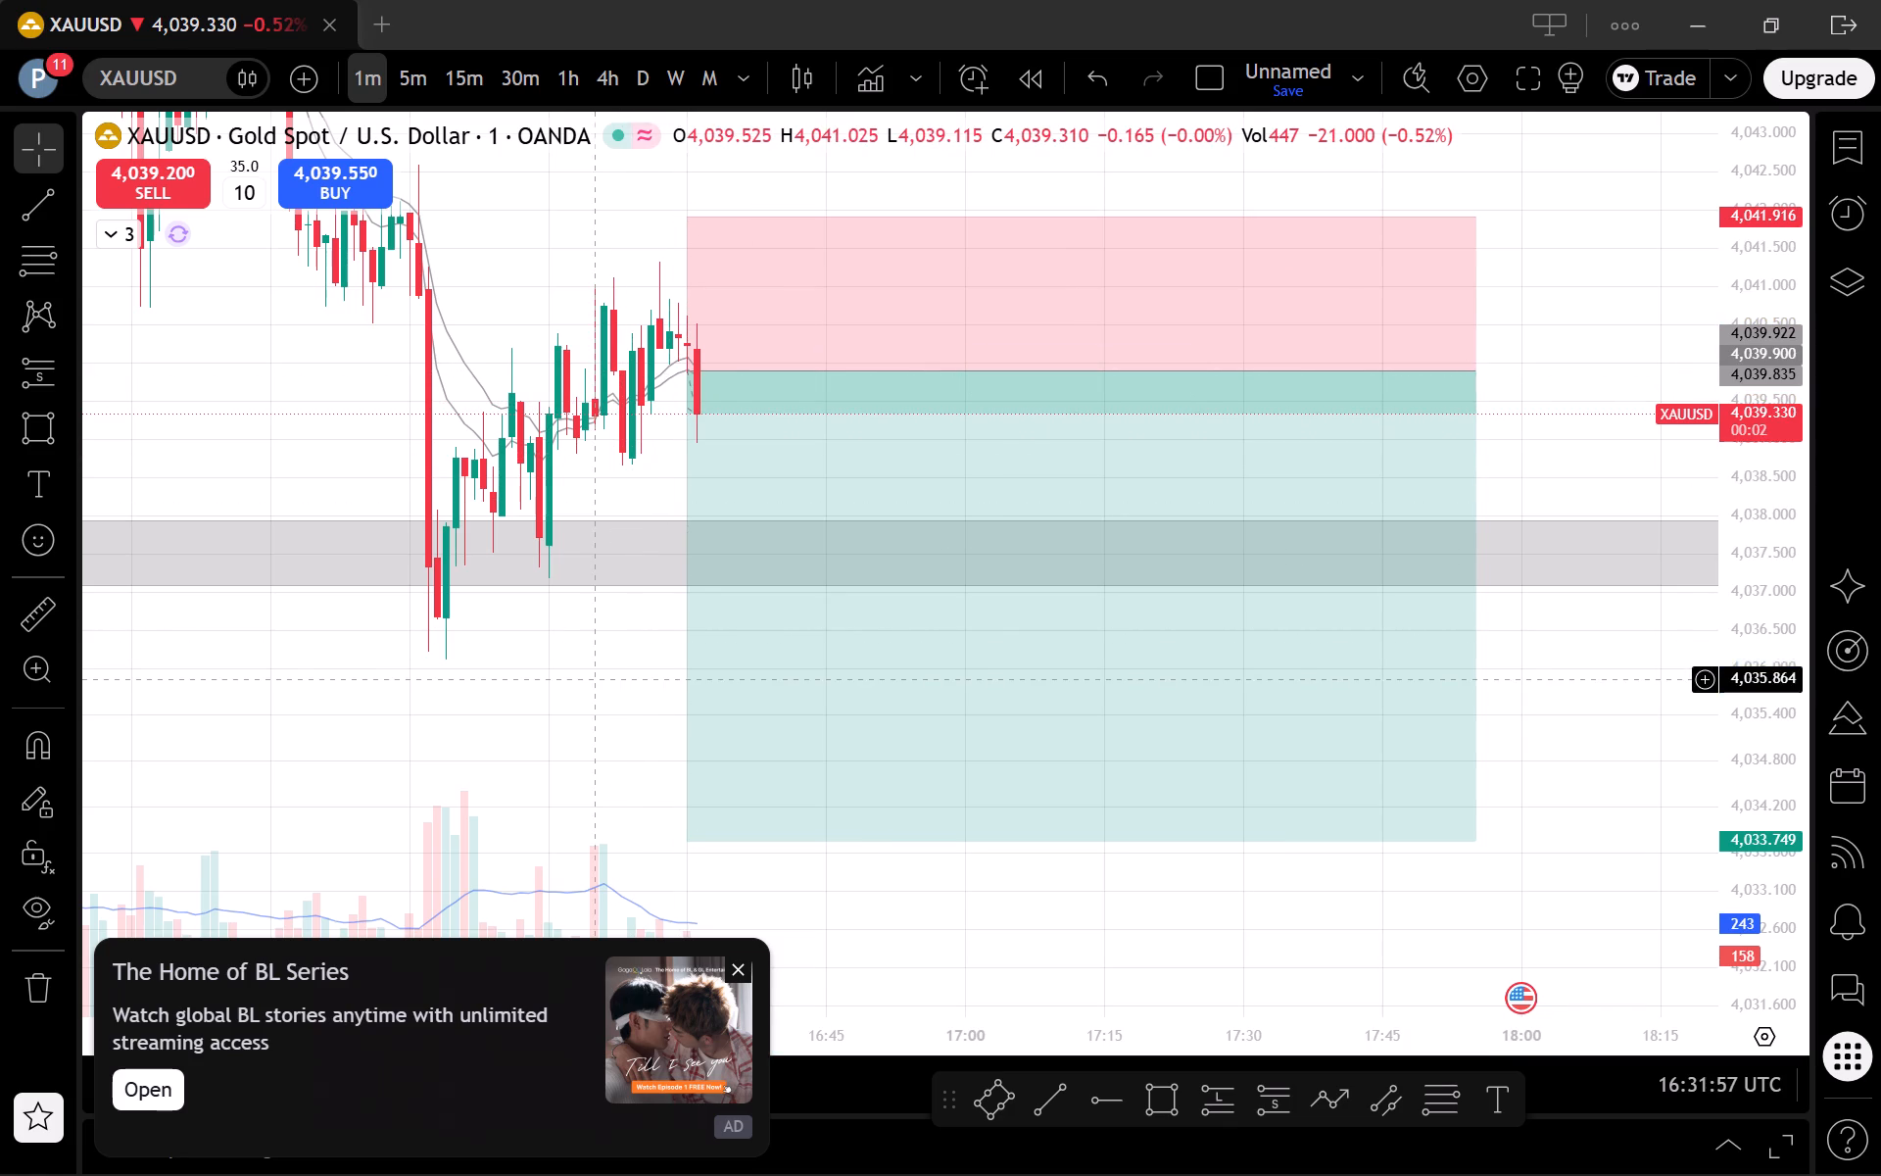
Examine the adjusted short projection against the two grey zones on the 5-minute chart and again on the 1-minute chart.
click(424, 73)
scroll(1251, 603, up, 1)
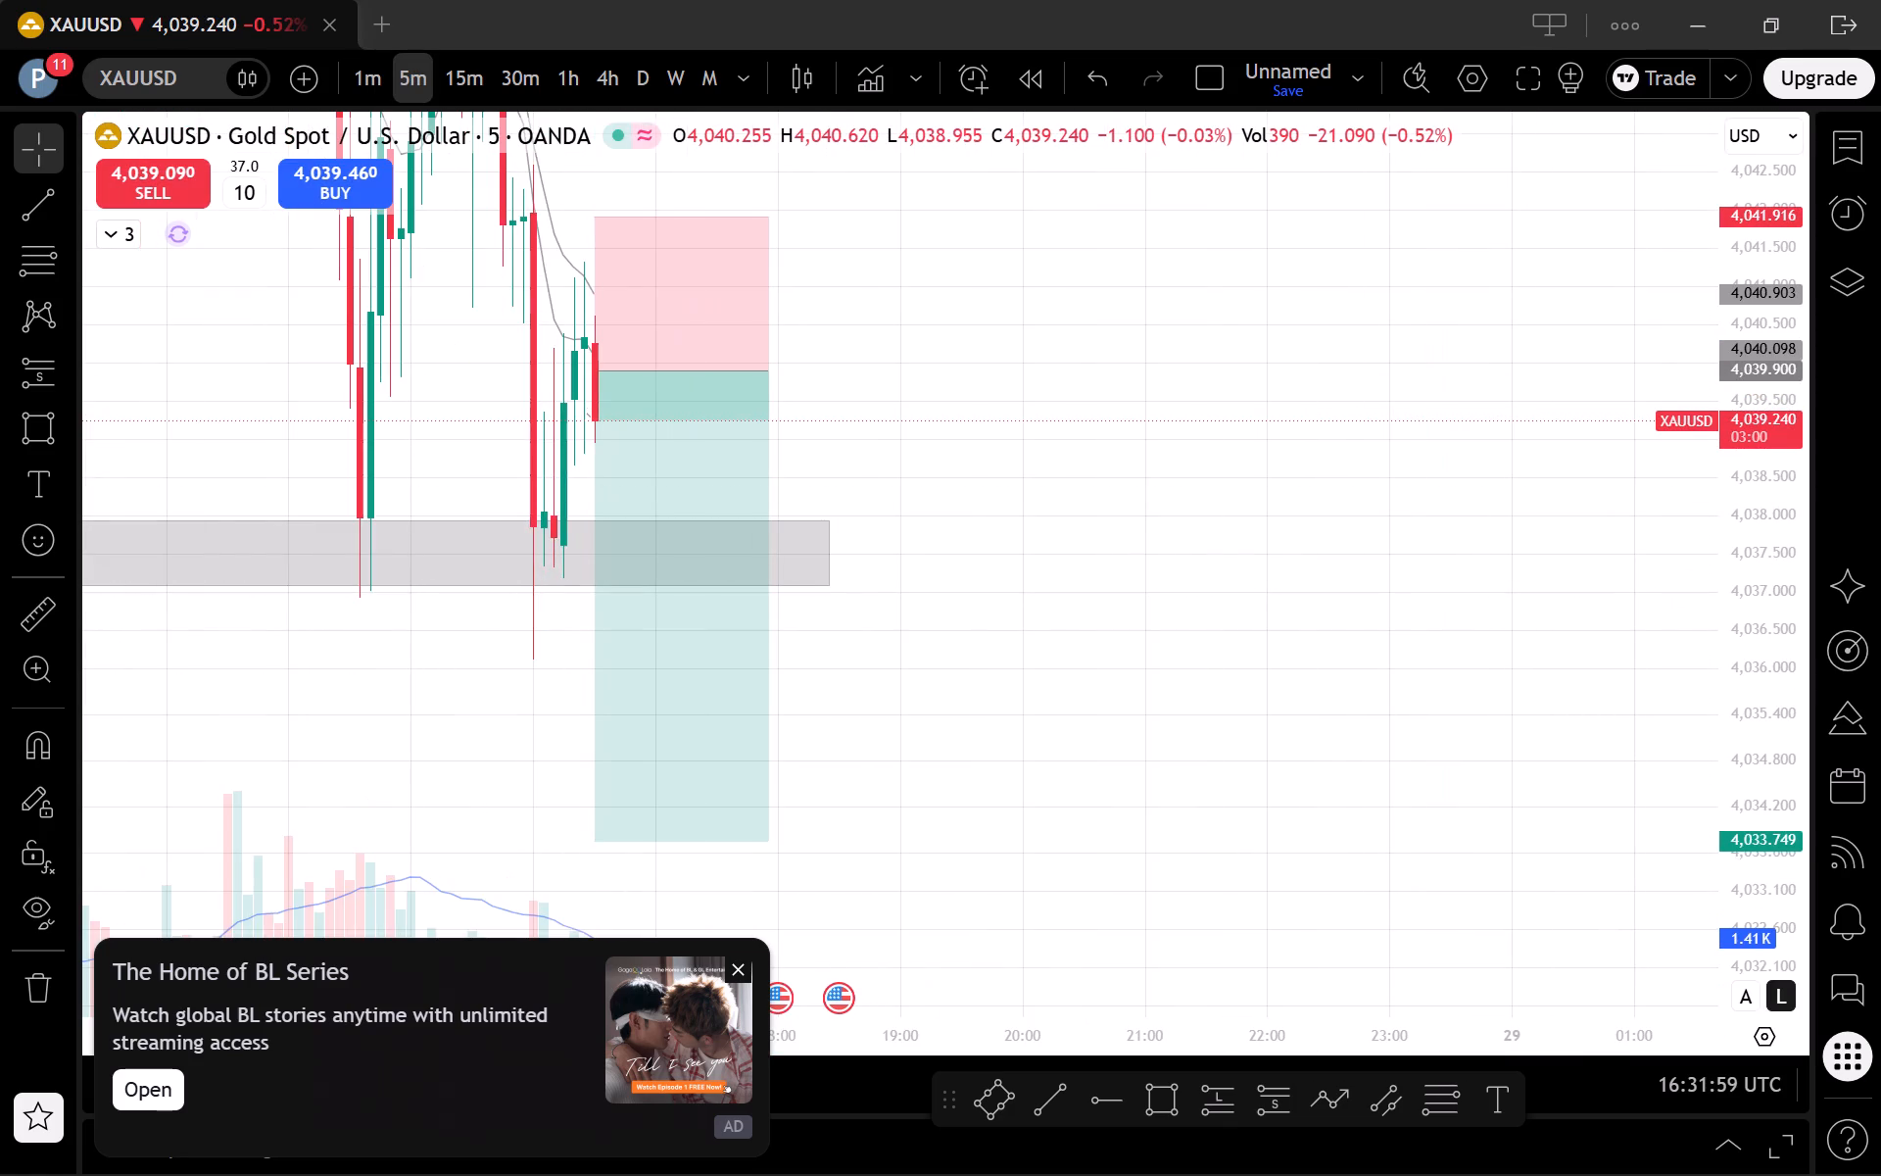
drag(1772, 482, 1760, 882)
scroll(952, 809, down, 1)
drag(937, 803, 1395, 818)
scroll(1395, 816, up, 1)
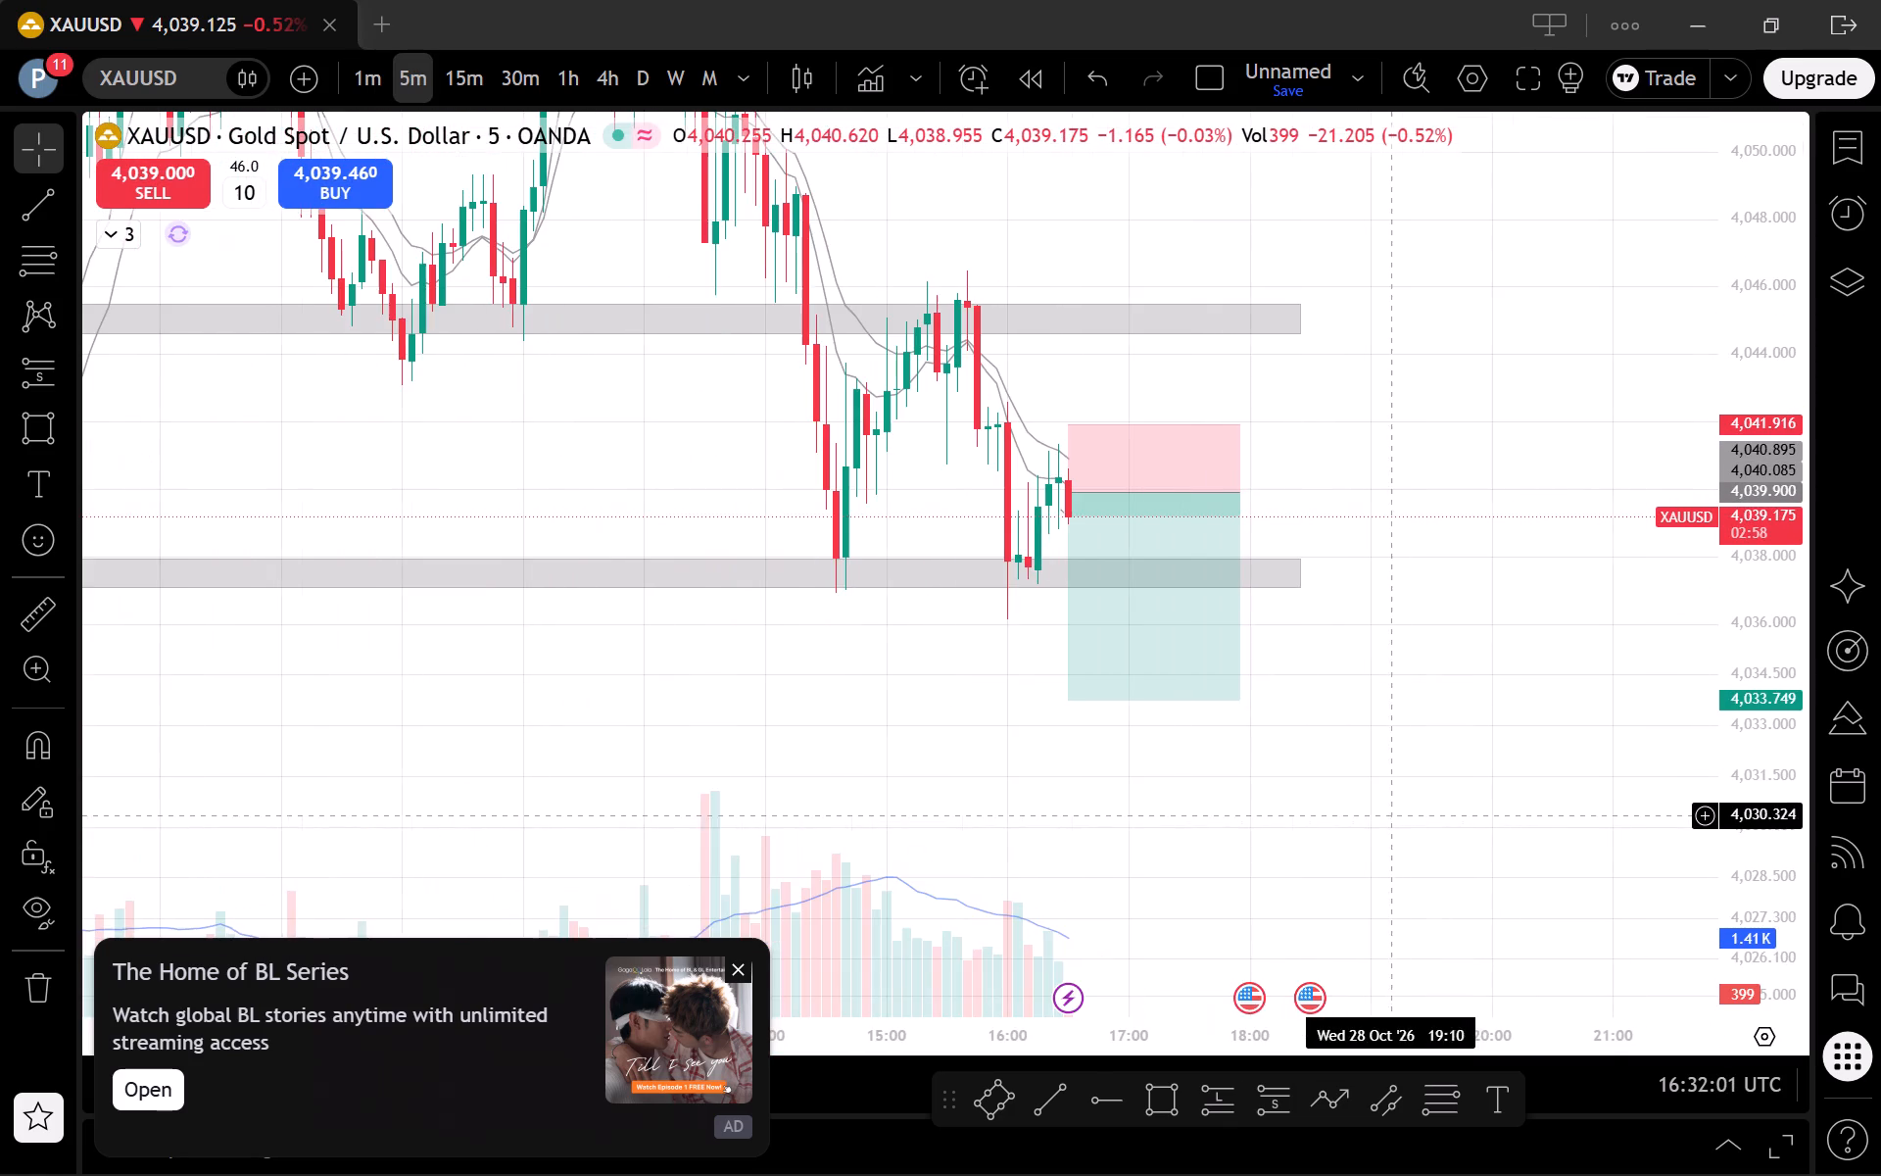
drag(1284, 802, 1390, 810)
scroll(1390, 810, up, 2)
scroll(1372, 808, down, 2)
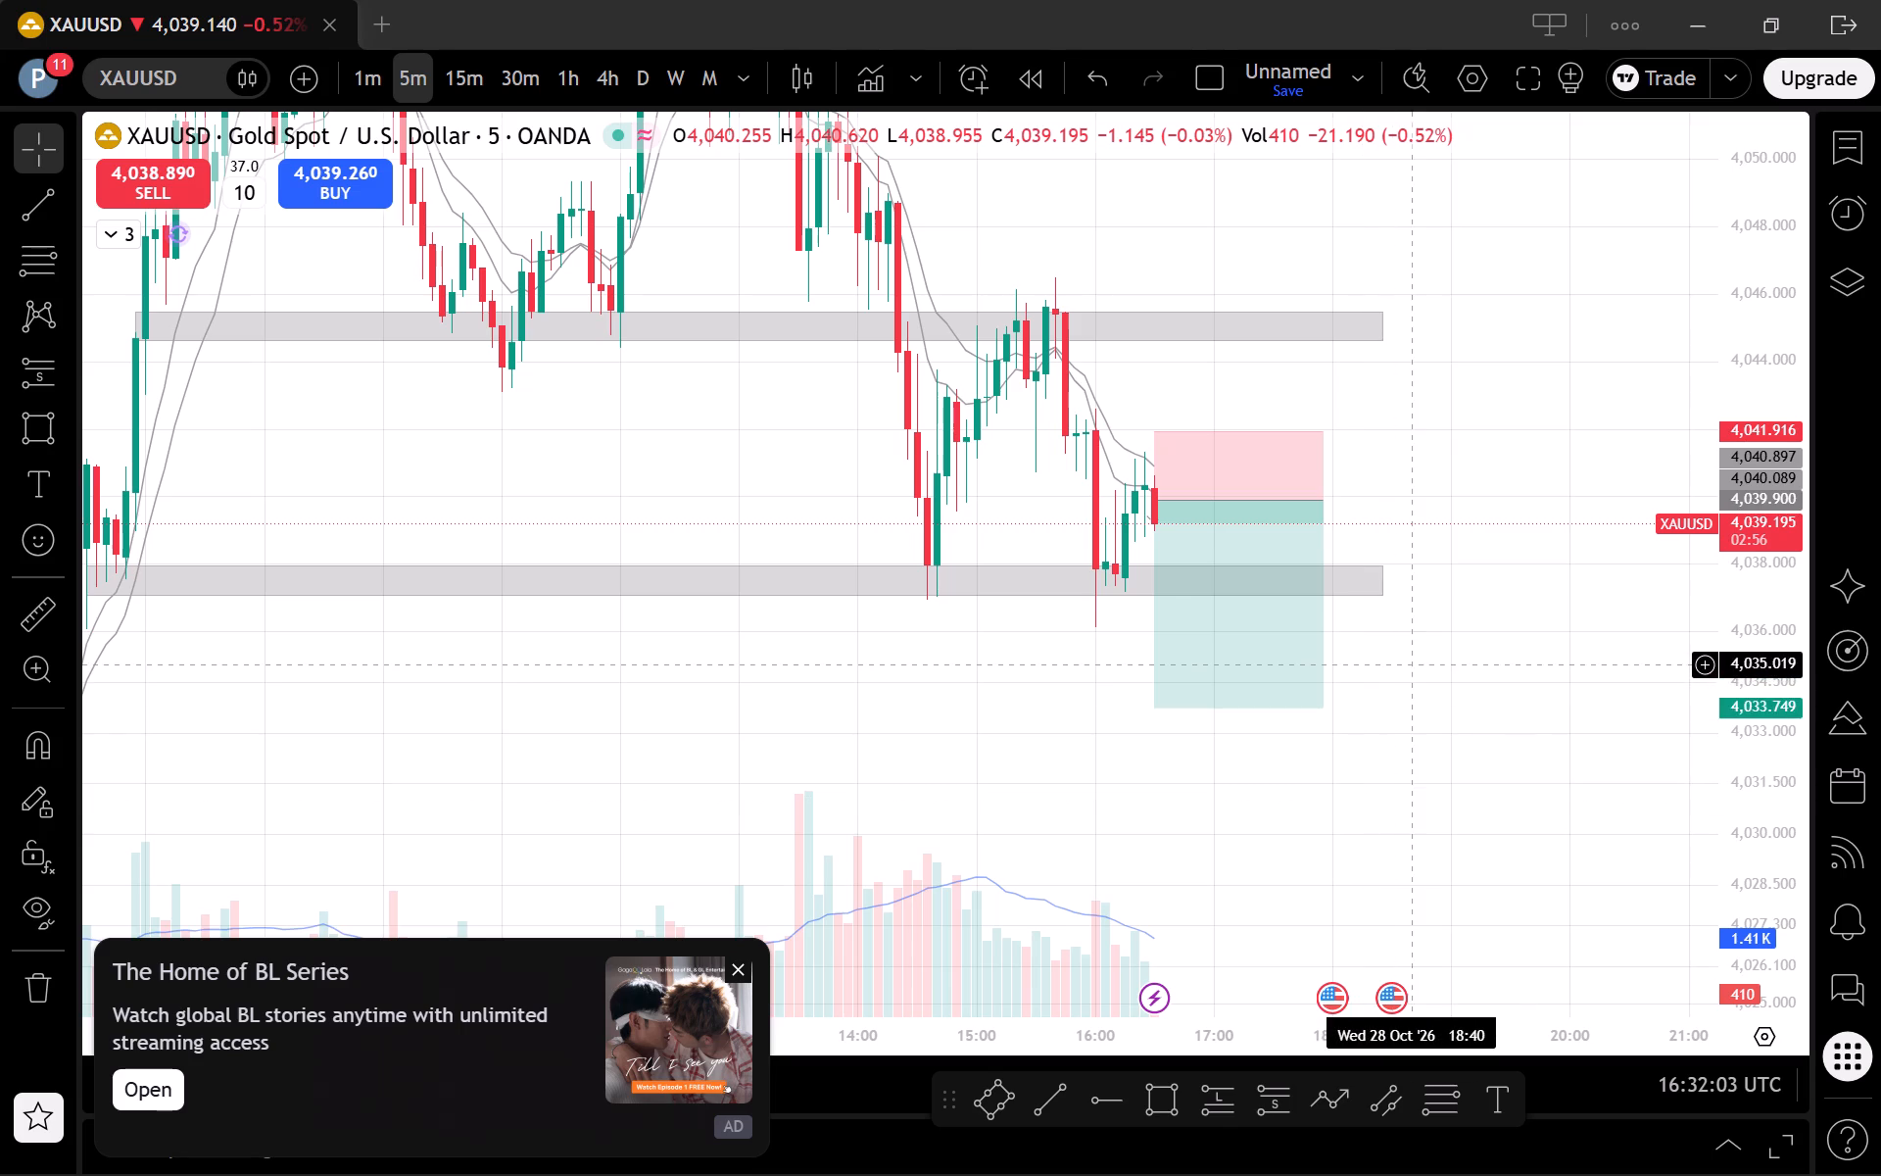
scroll(1453, 721, down, 3)
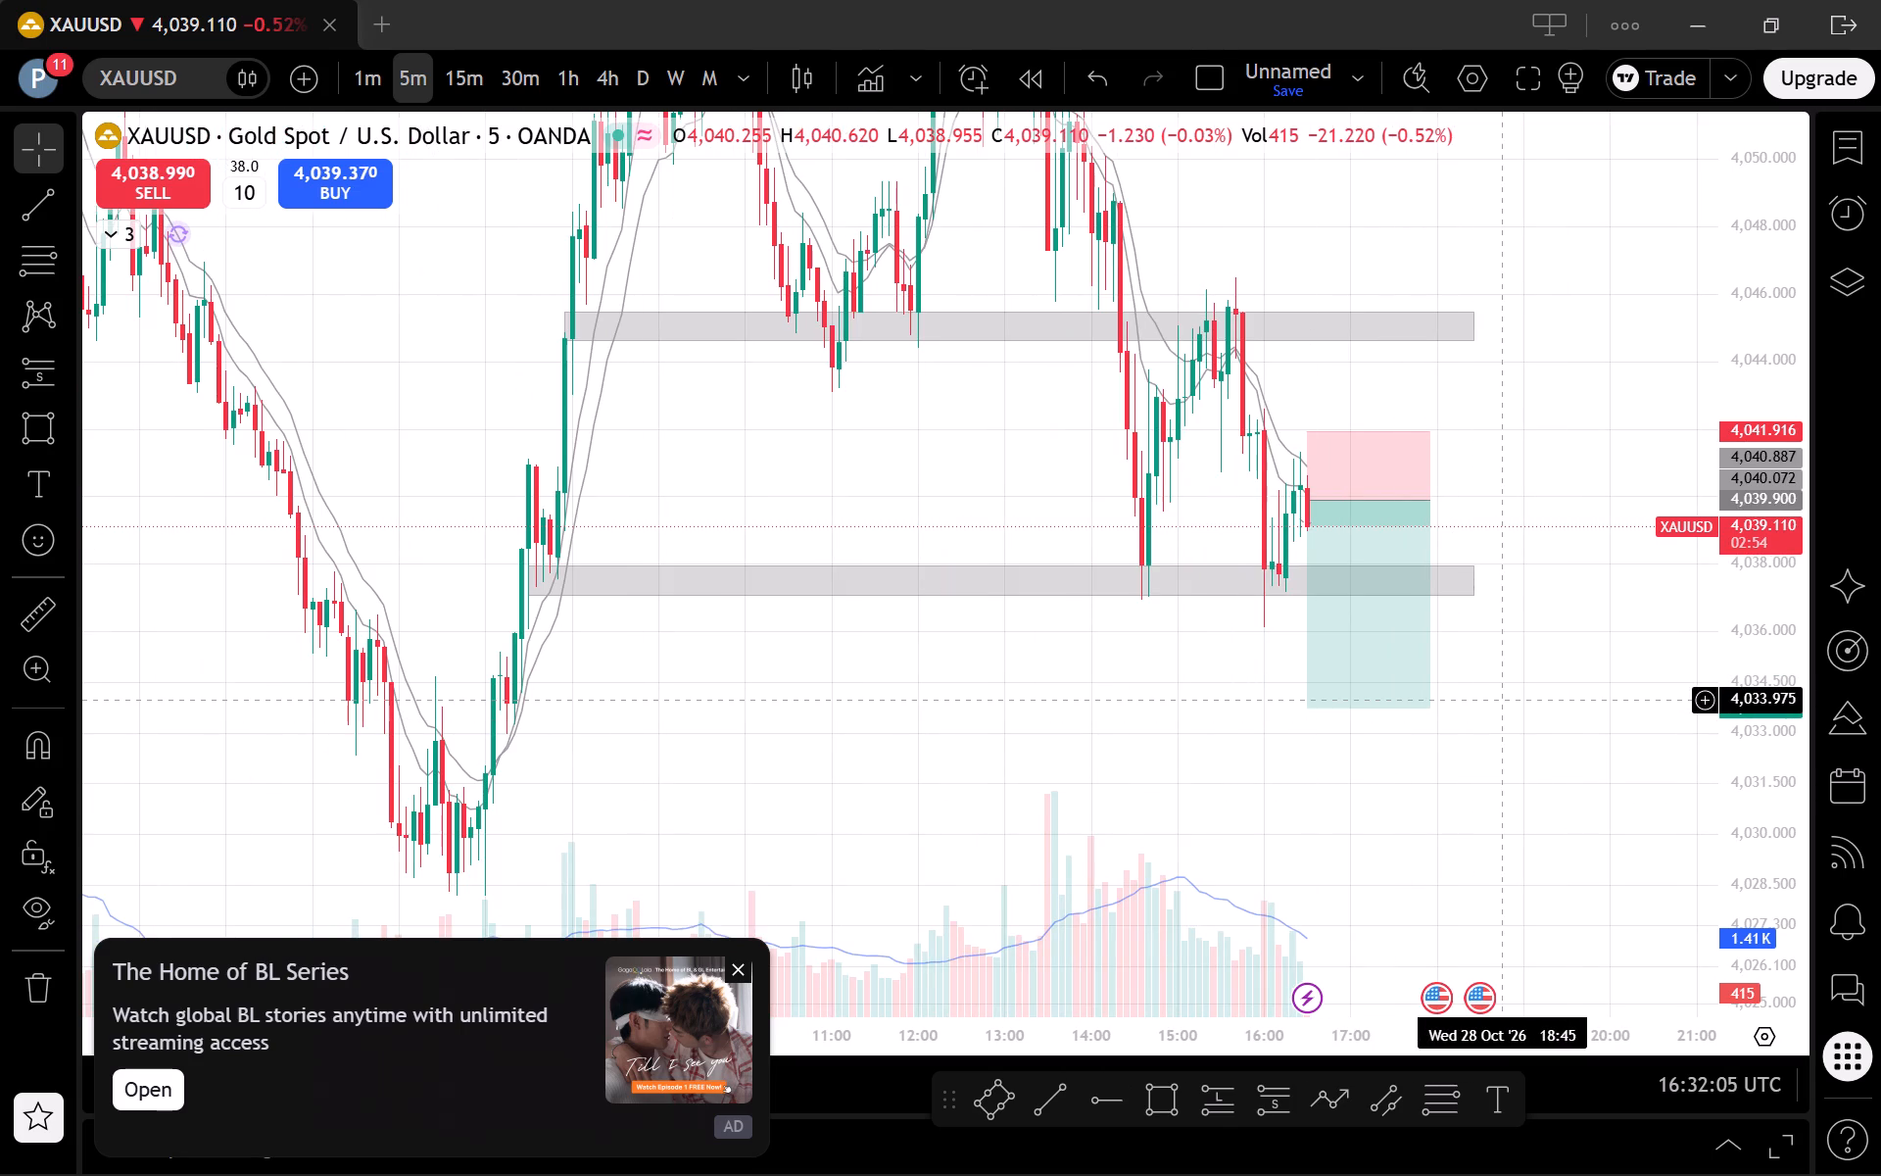
scroll(1511, 707, up, 2)
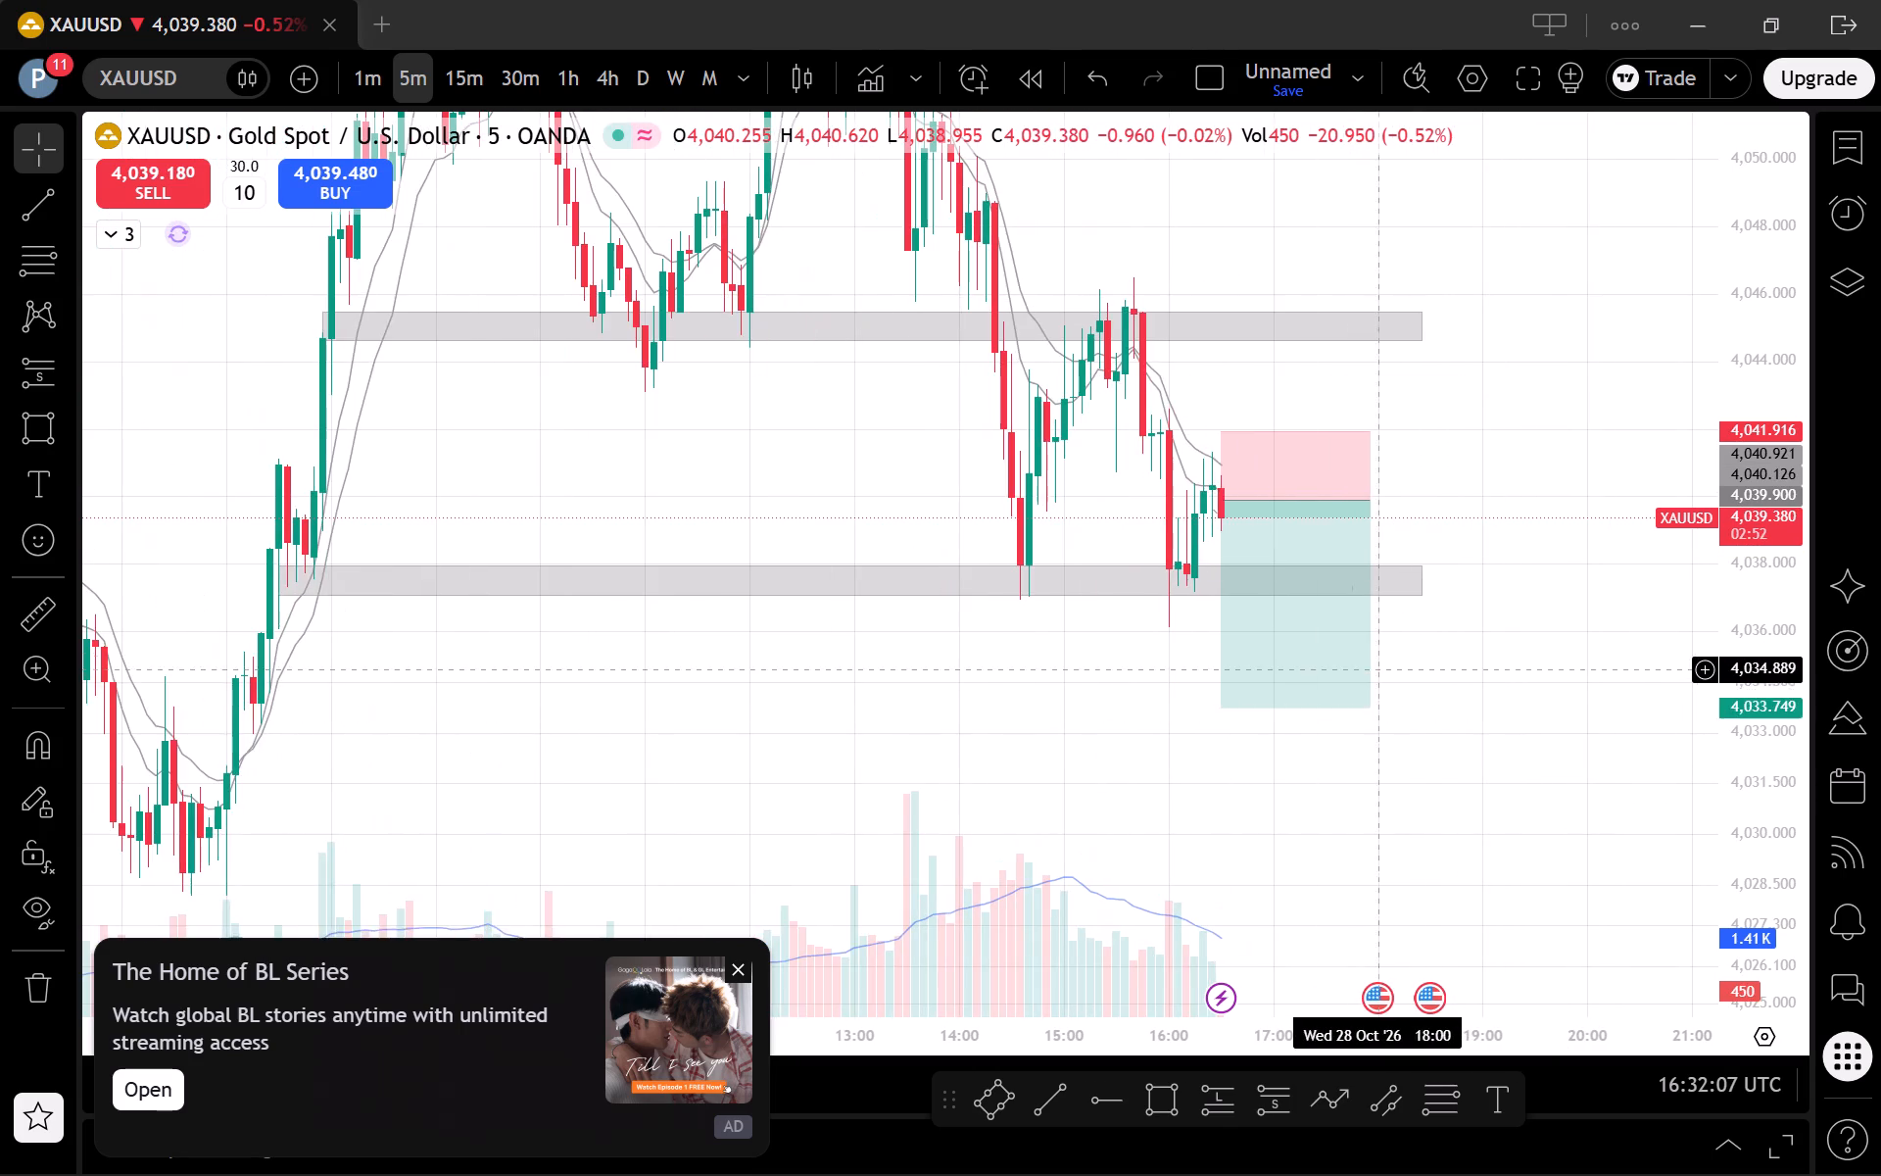
scroll(1349, 664, up, 5)
drag(1437, 797, 1502, 808)
scroll(1506, 807, down, 1)
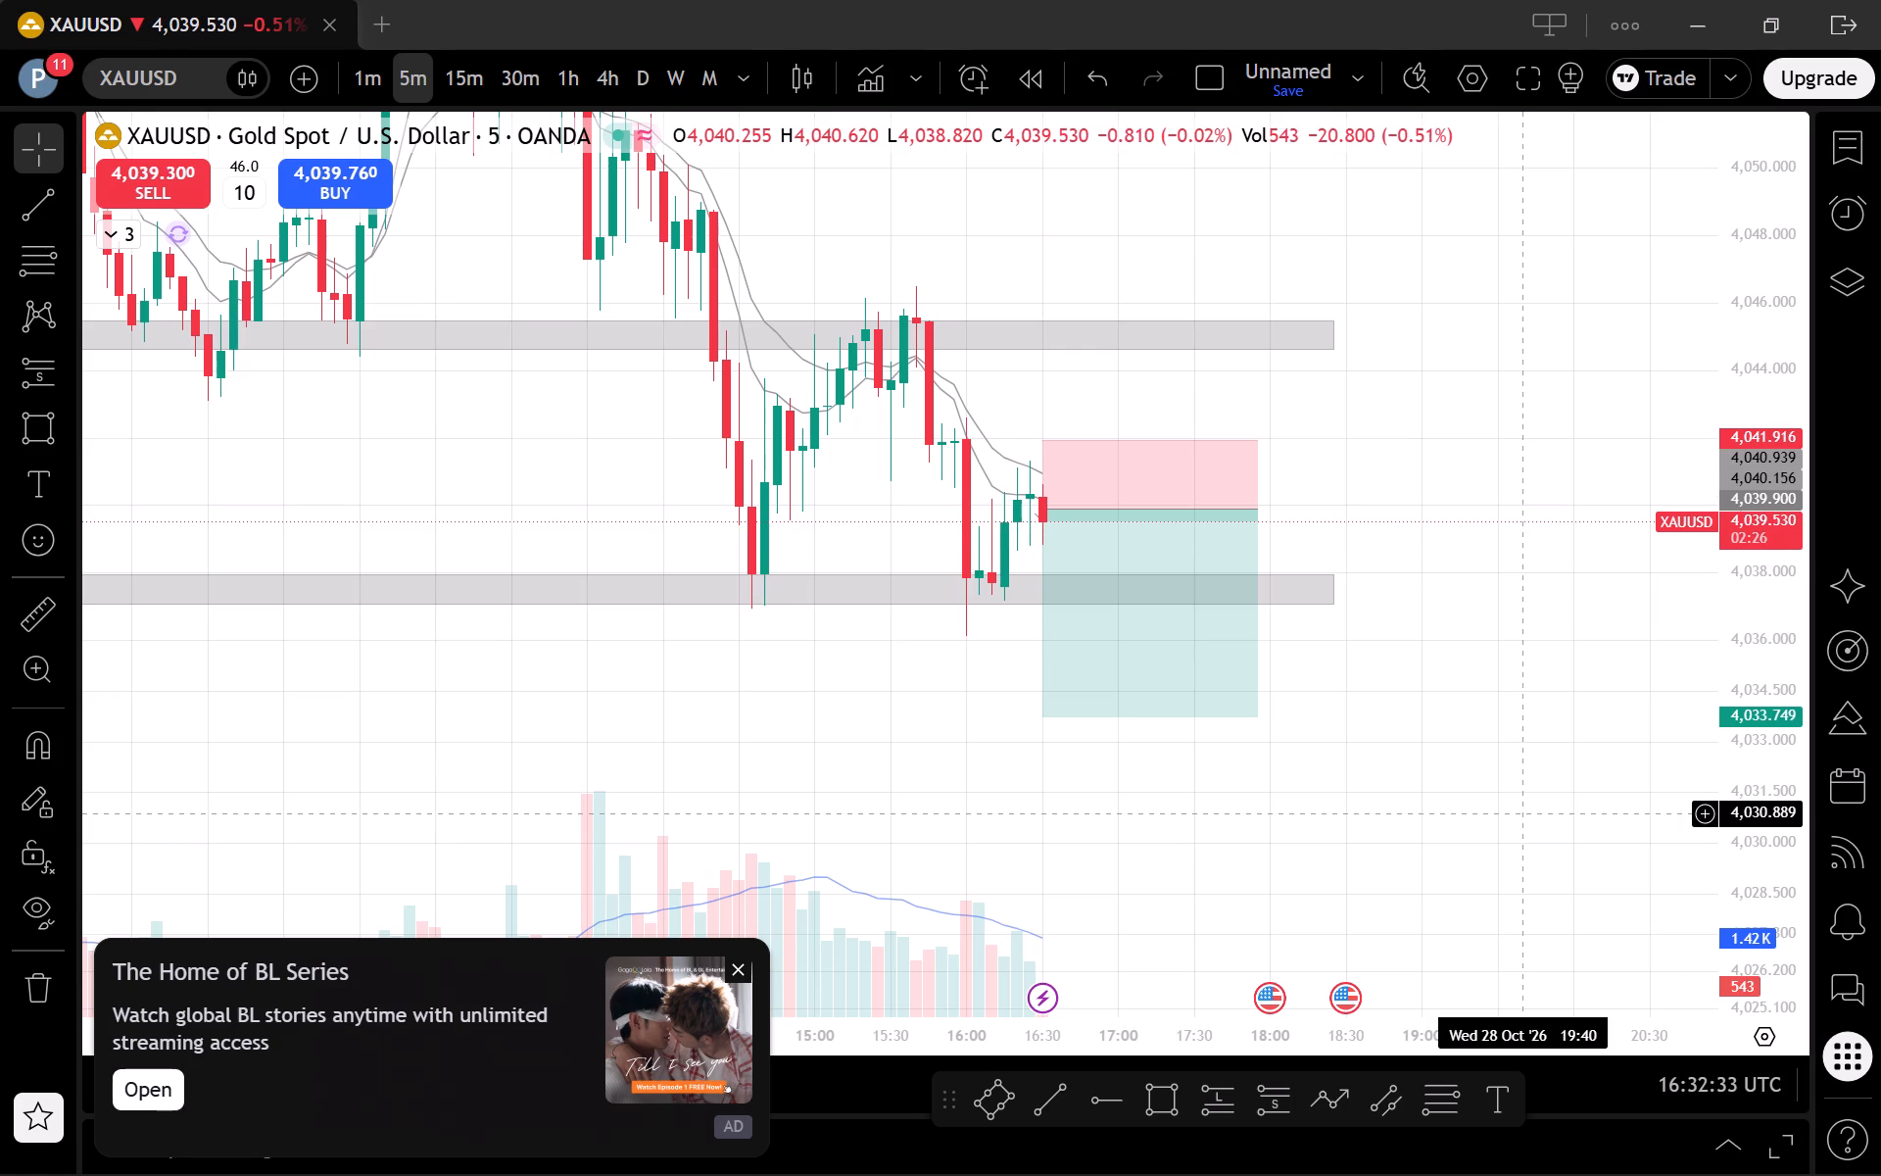
click(362, 99)
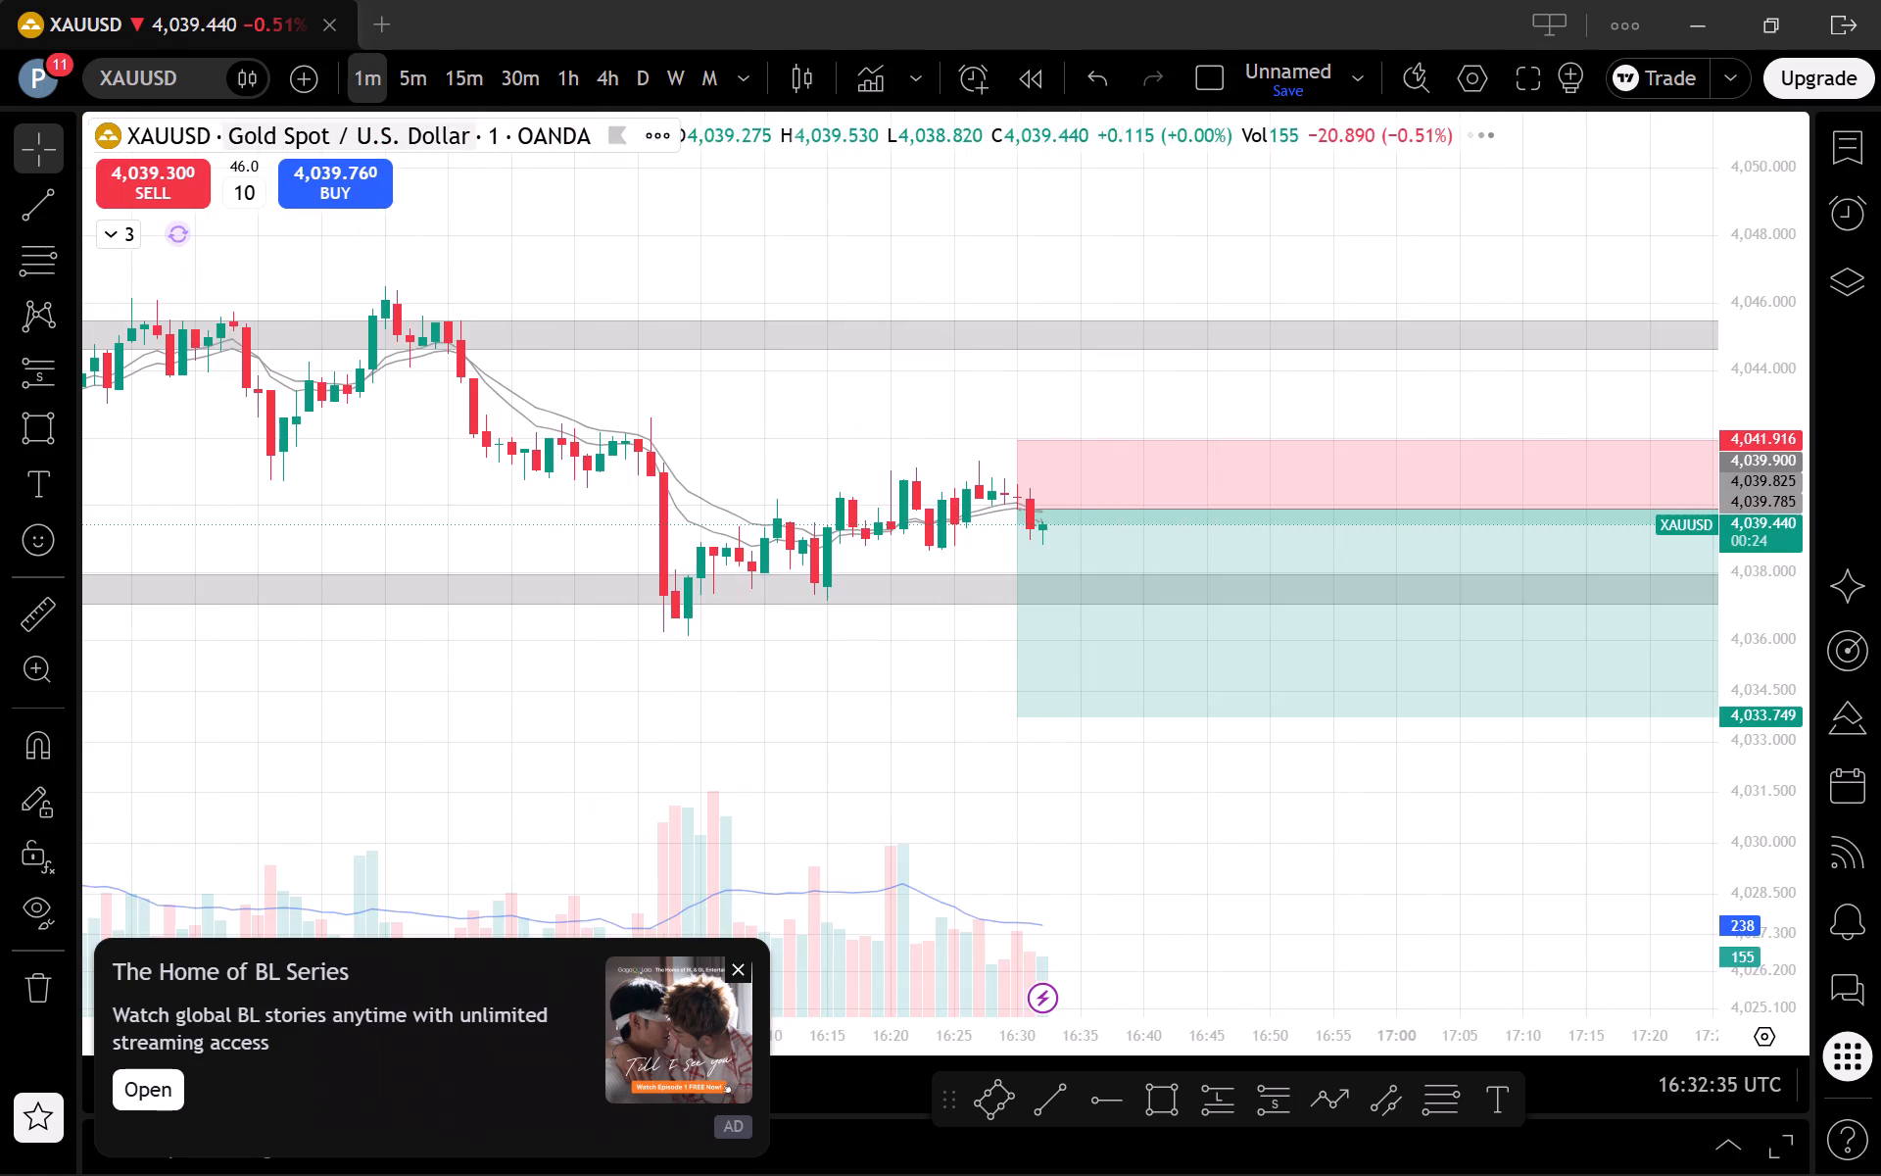
scroll(995, 854, down, 4)
scroll(1353, 853, down, 2)
drag(1406, 823, 844, 831)
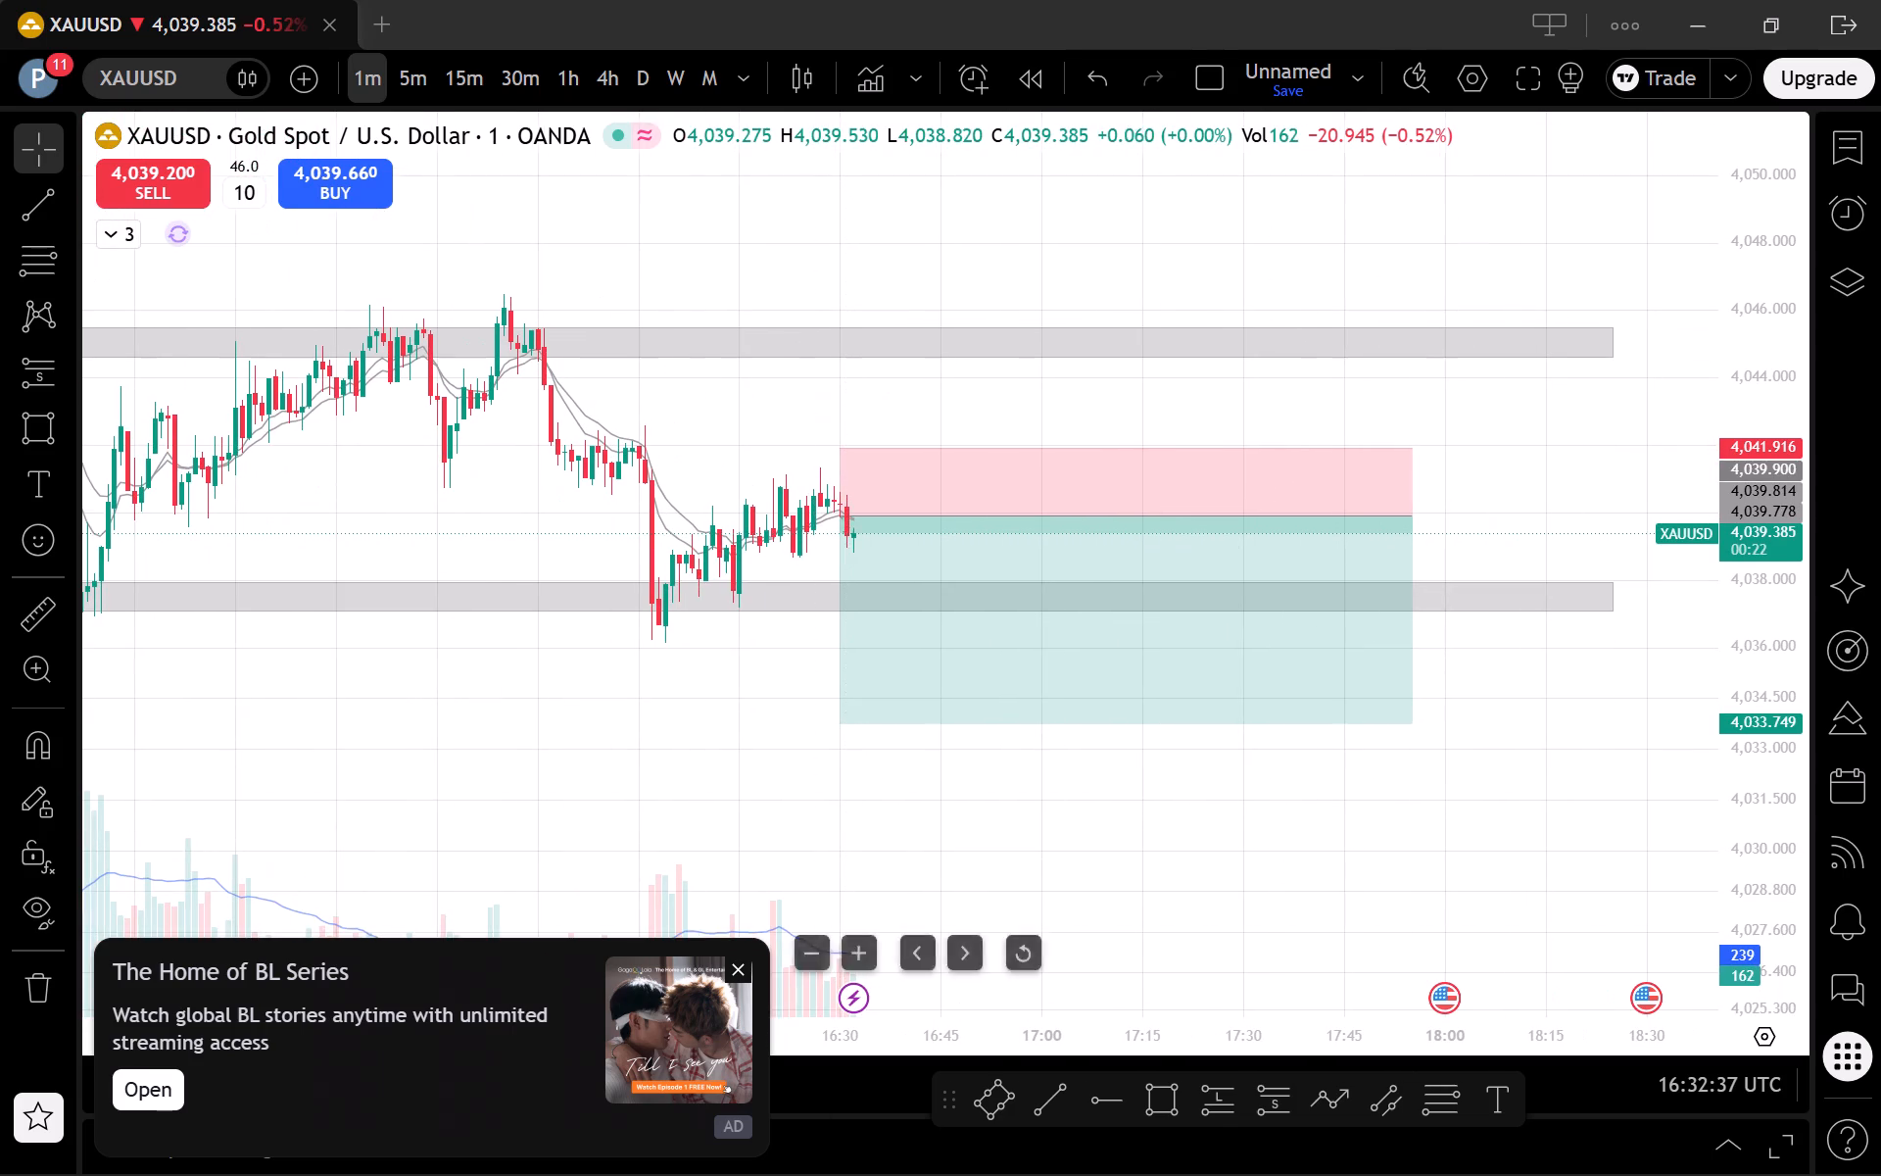
Close the advertisement covering the chart's corner.
click(740, 970)
Examine the latest 1-minute XAUUSD candles around the short projection's entry and the lower grey zone.
scroll(1249, 906, down, 2)
drag(1753, 879, 1697, 661)
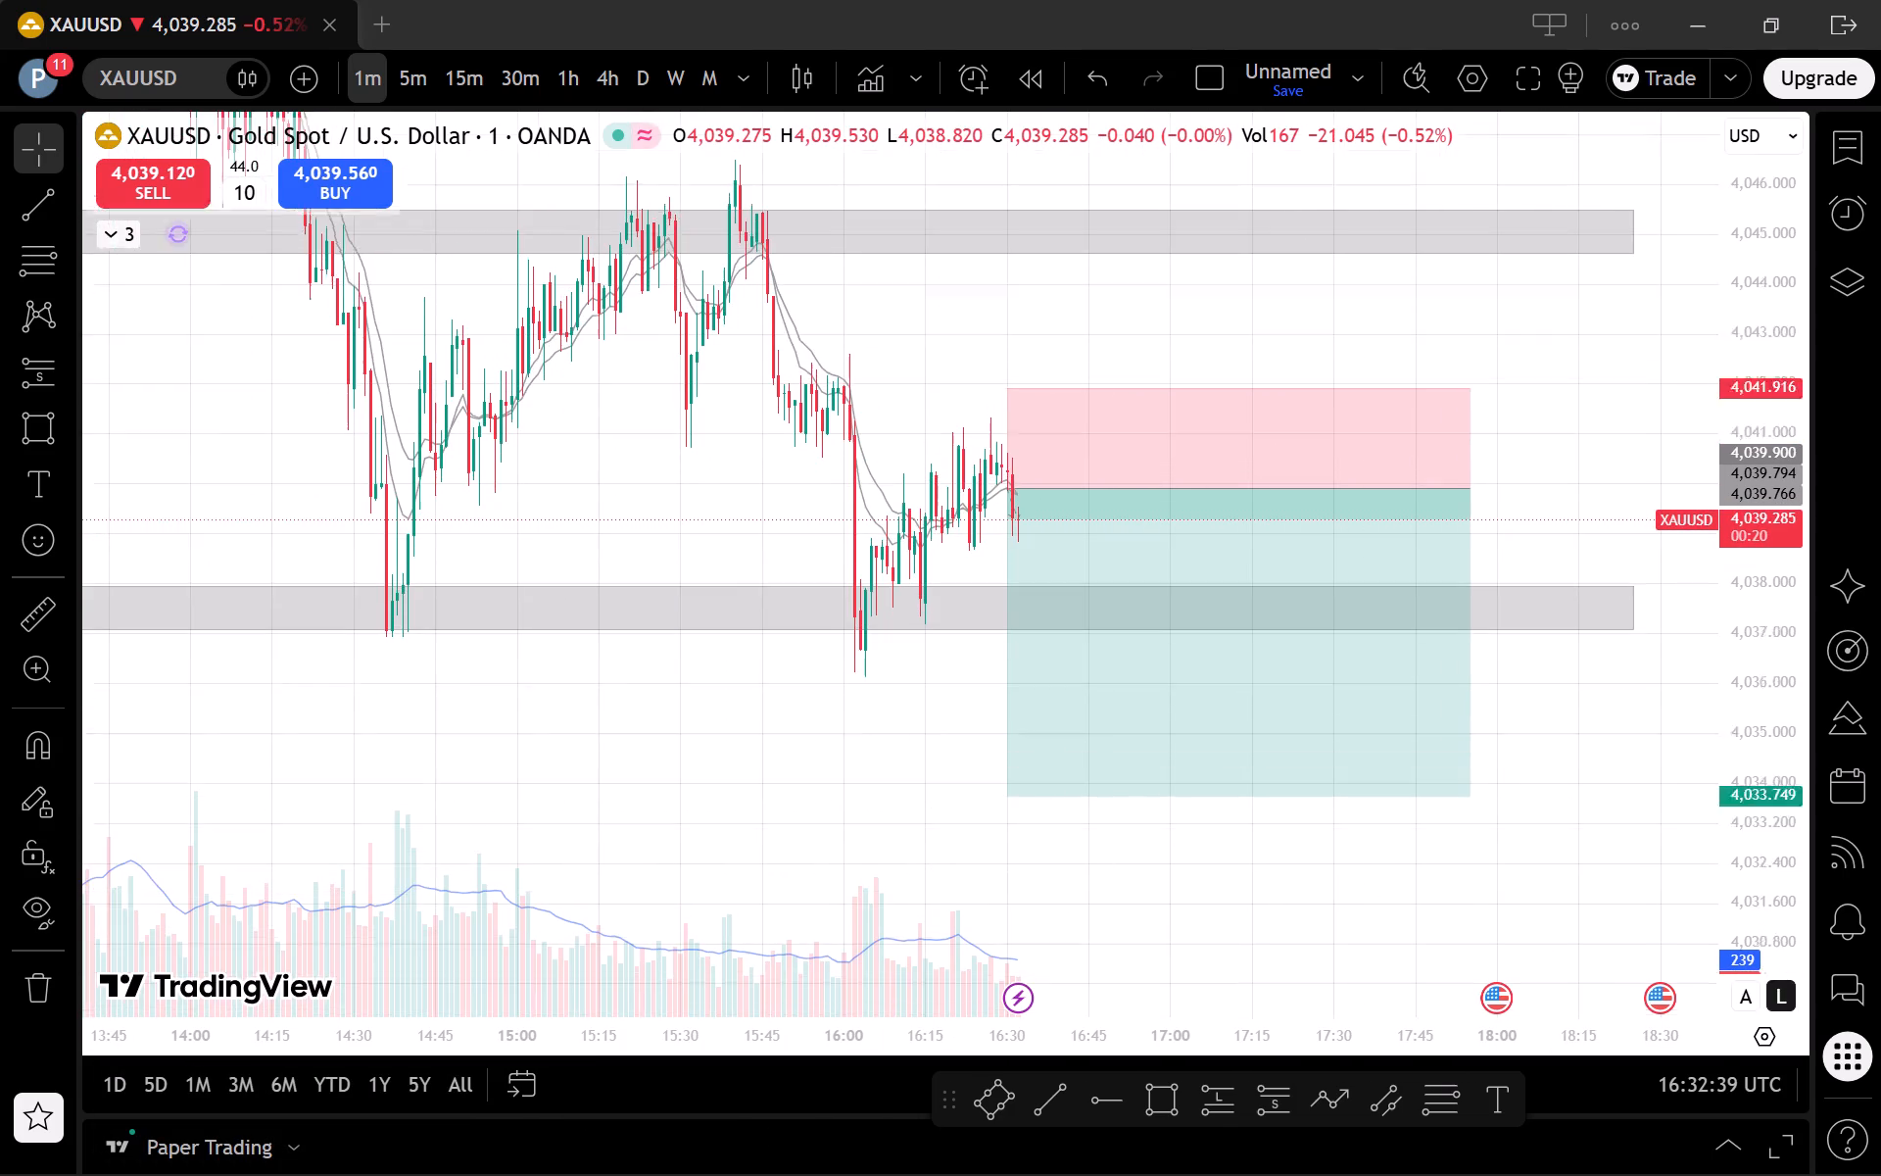
drag(1697, 661, 1603, 576)
scroll(1521, 523, up, 3)
drag(1486, 534, 1563, 541)
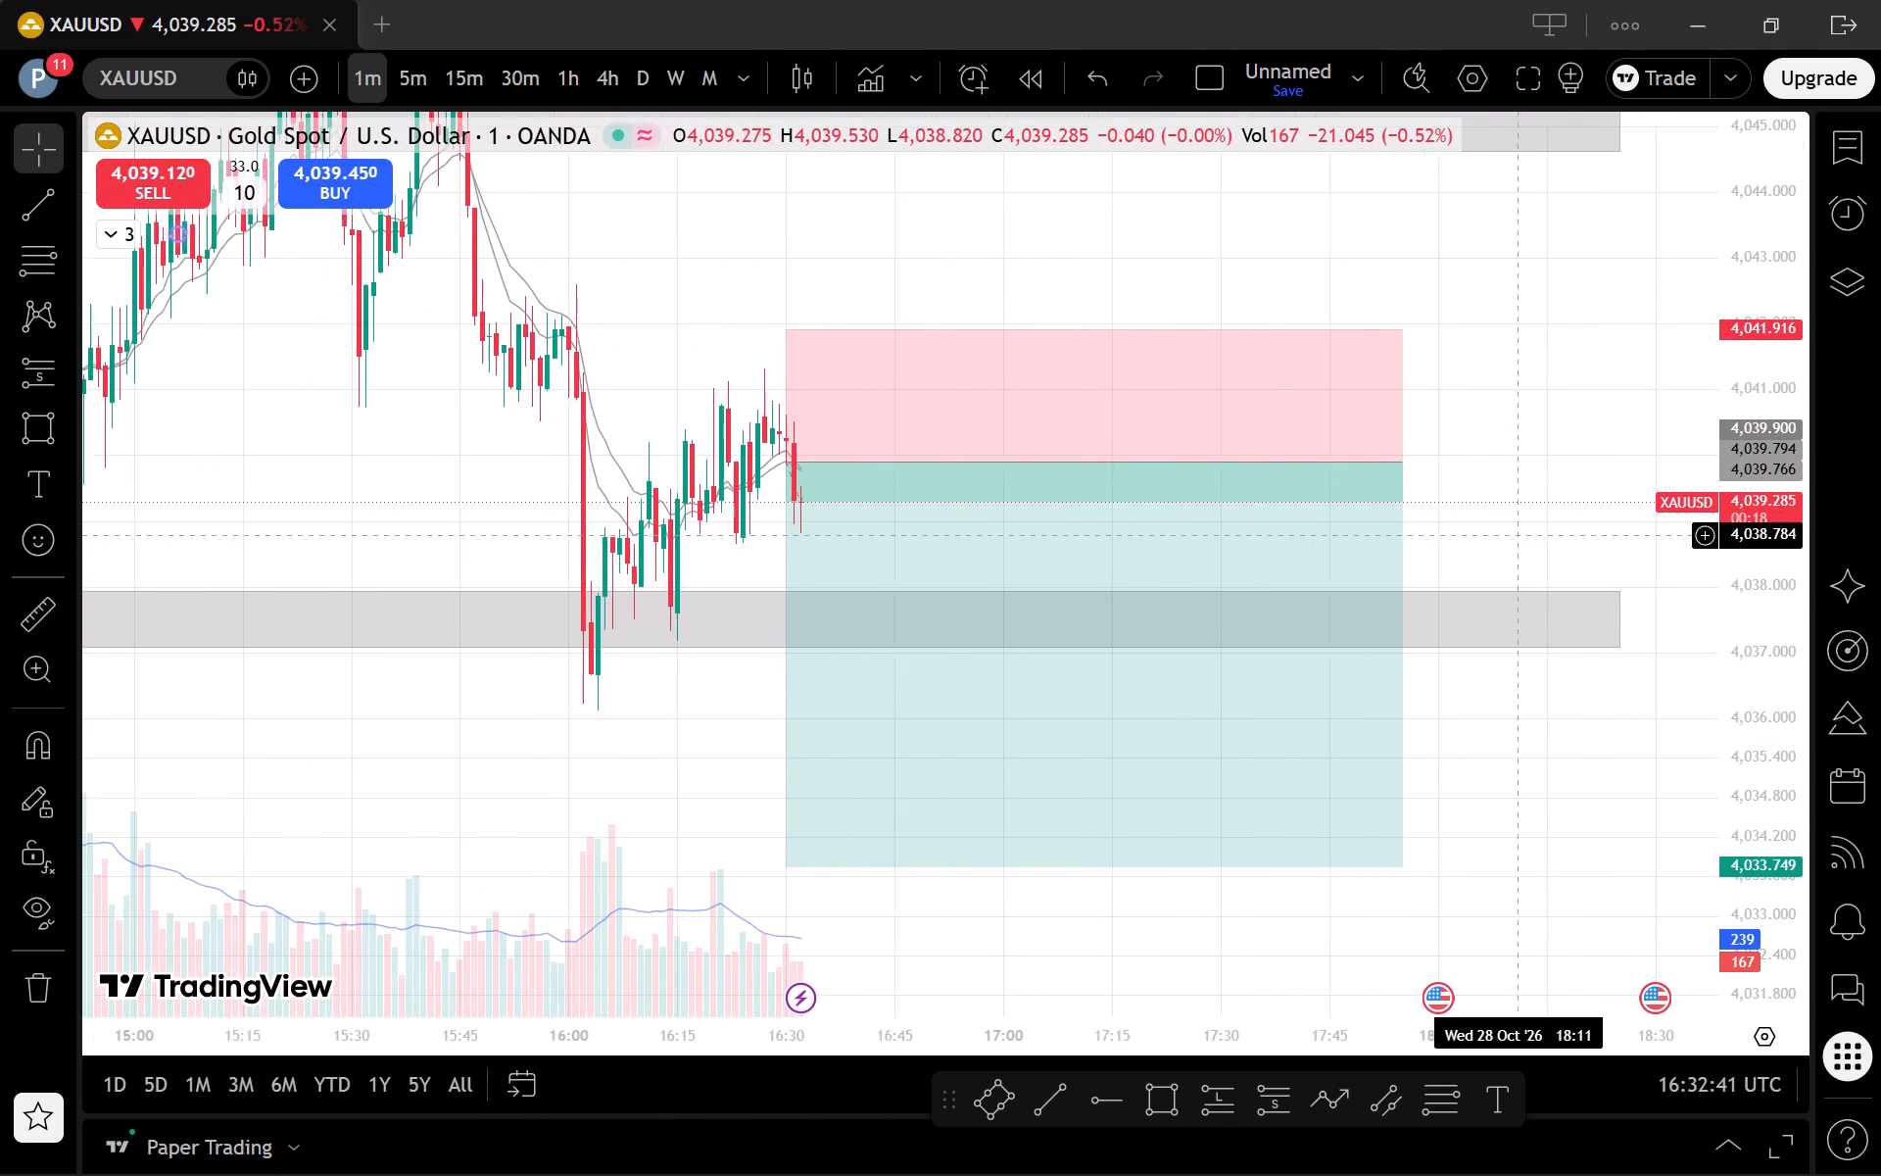
drag(1563, 541, 1567, 542)
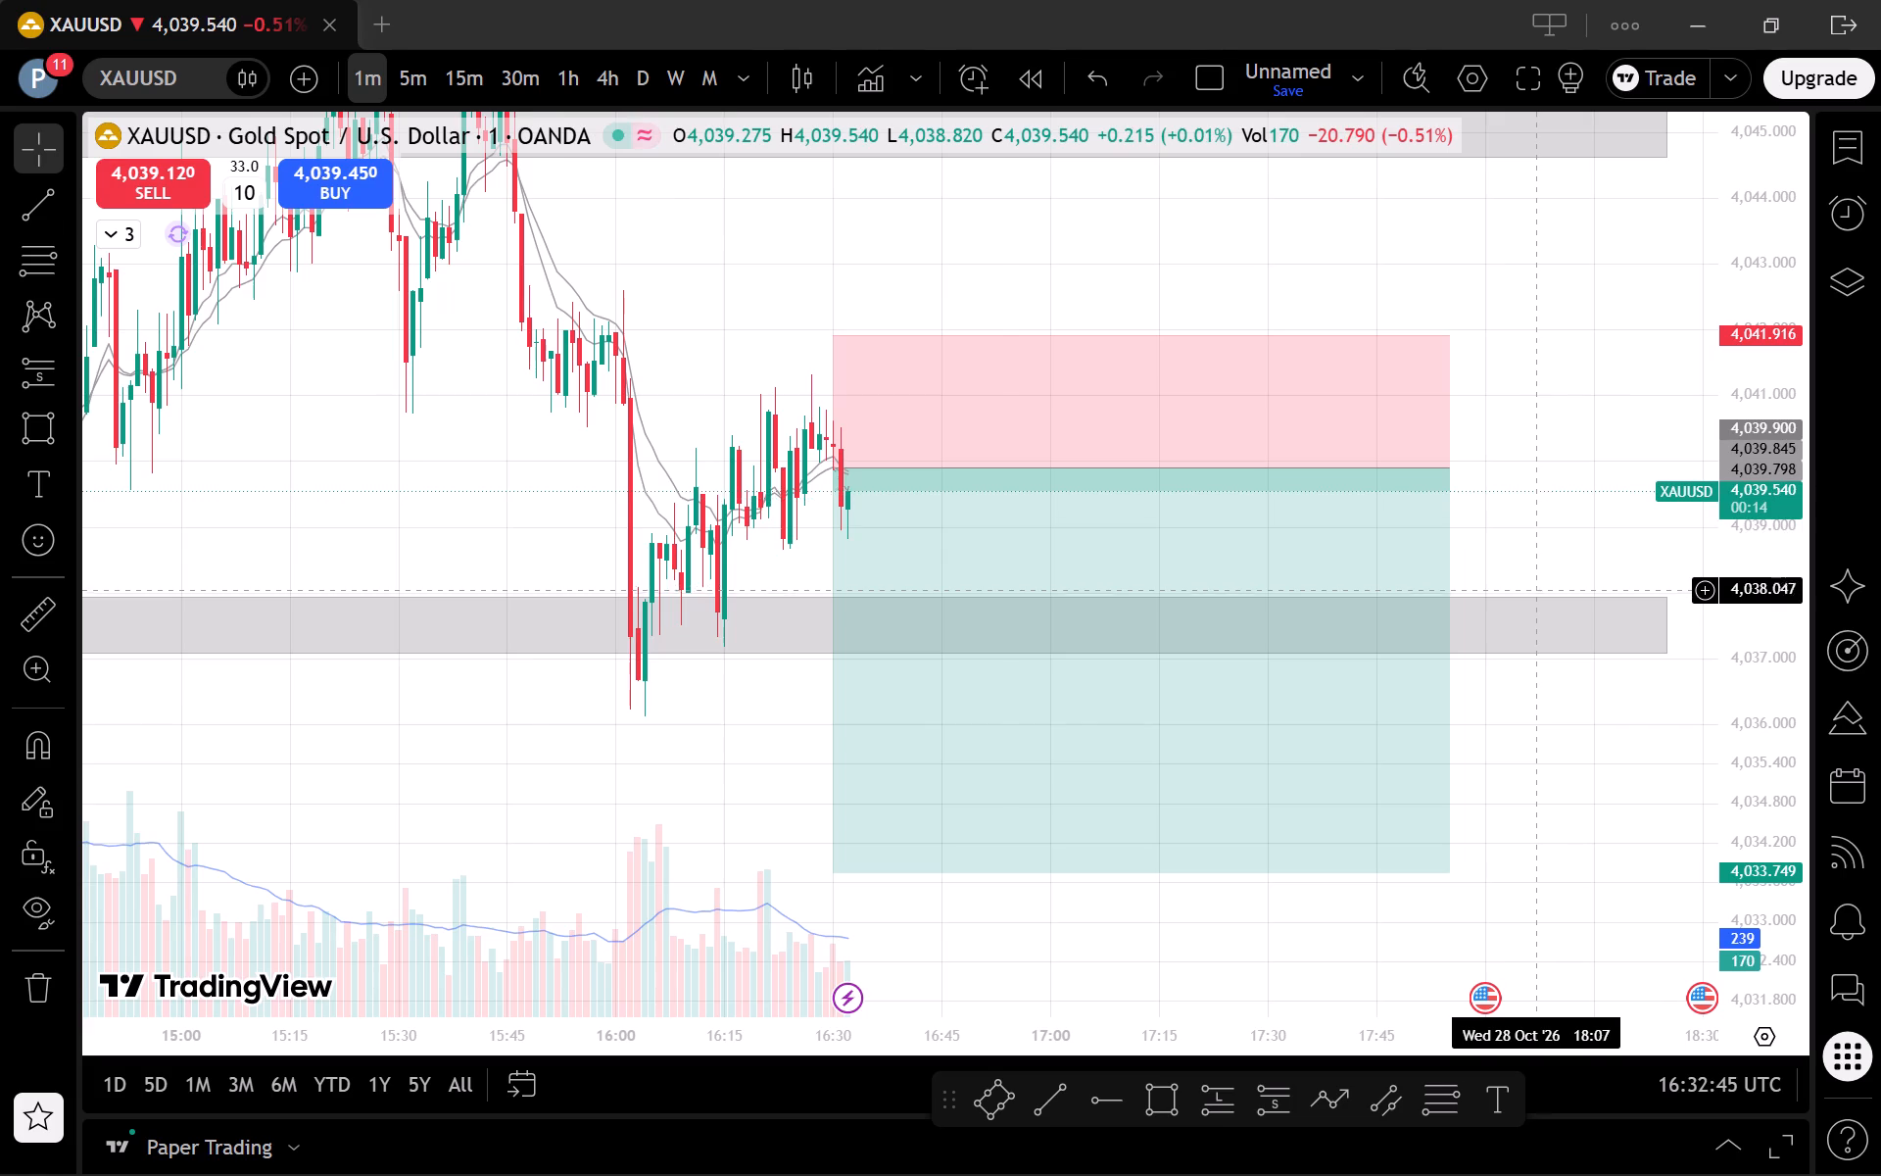
scroll(1542, 593, down, 2)
scroll(1572, 575, up, 2)
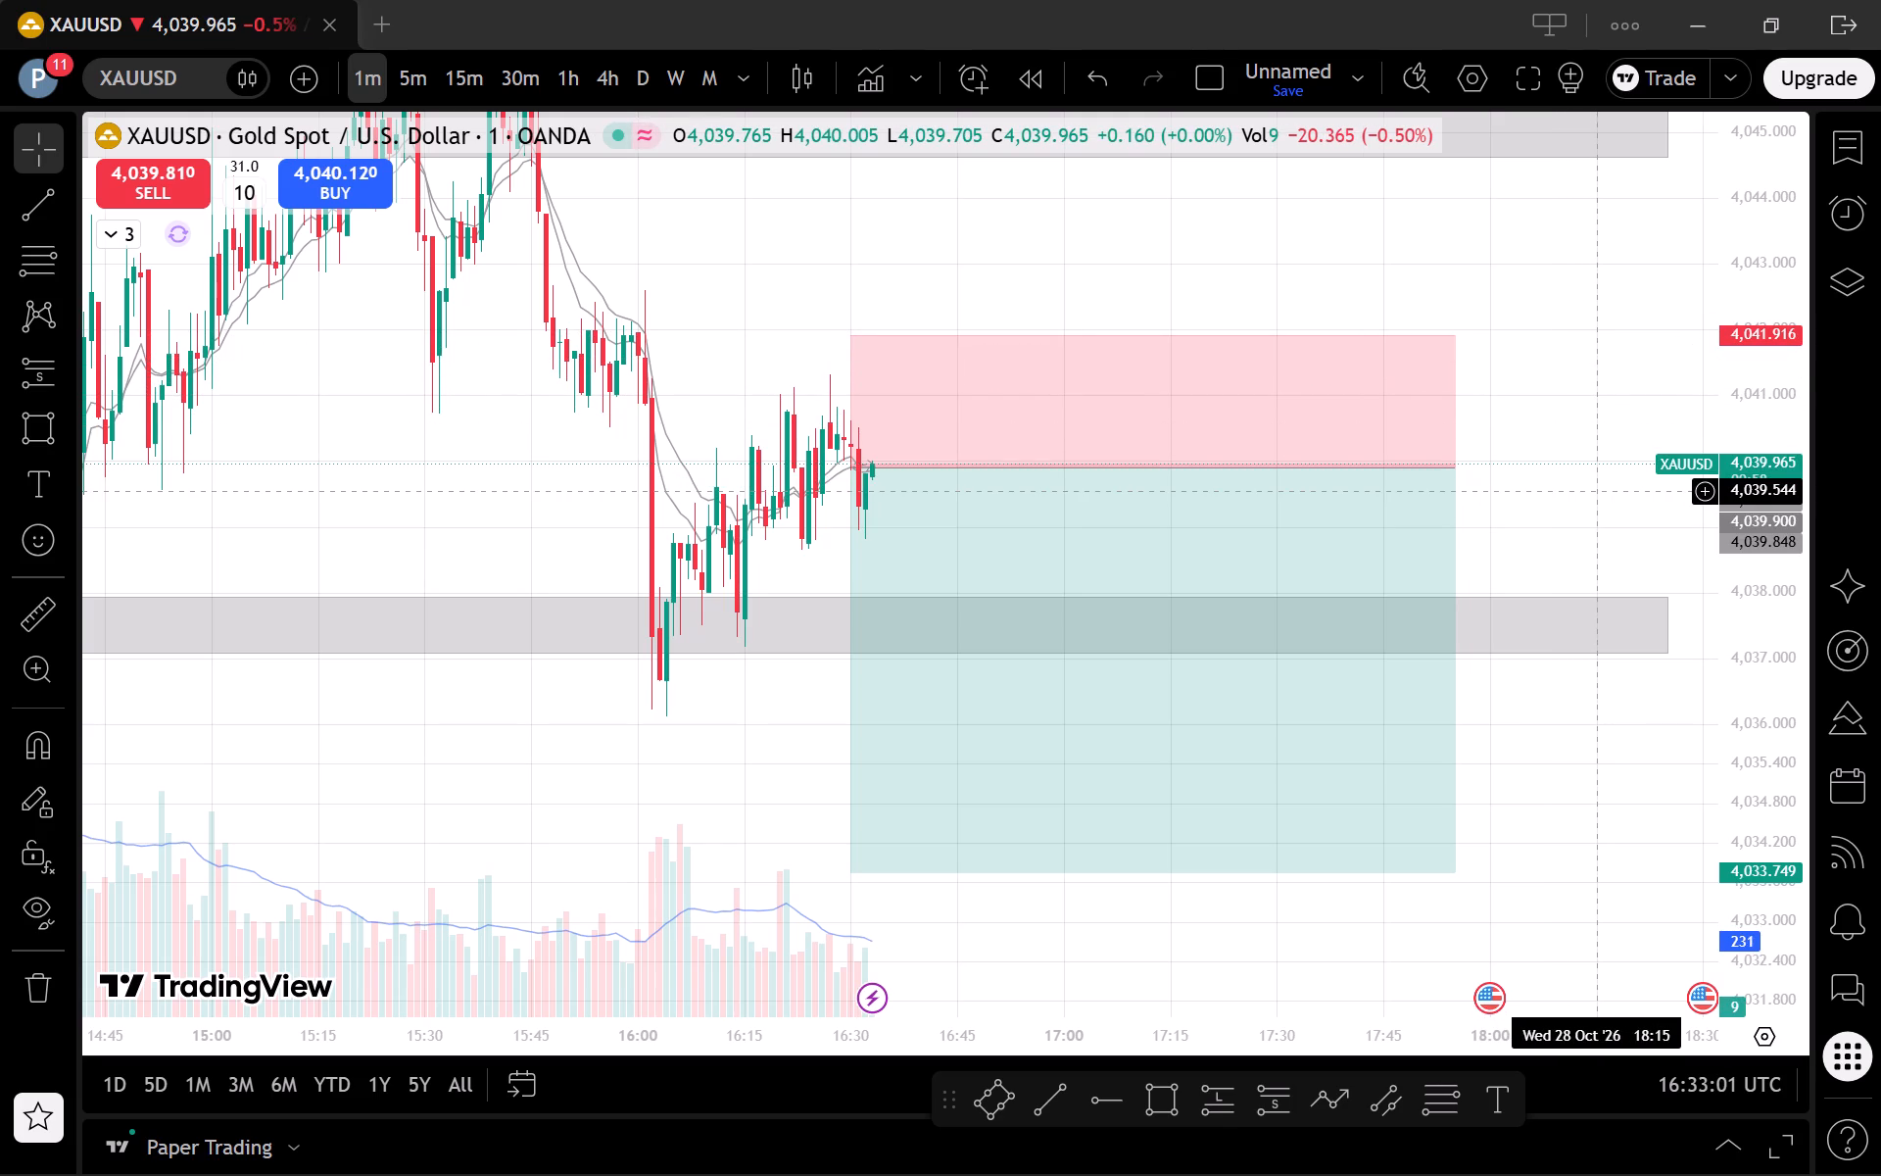
scroll(1614, 510, down, 1)
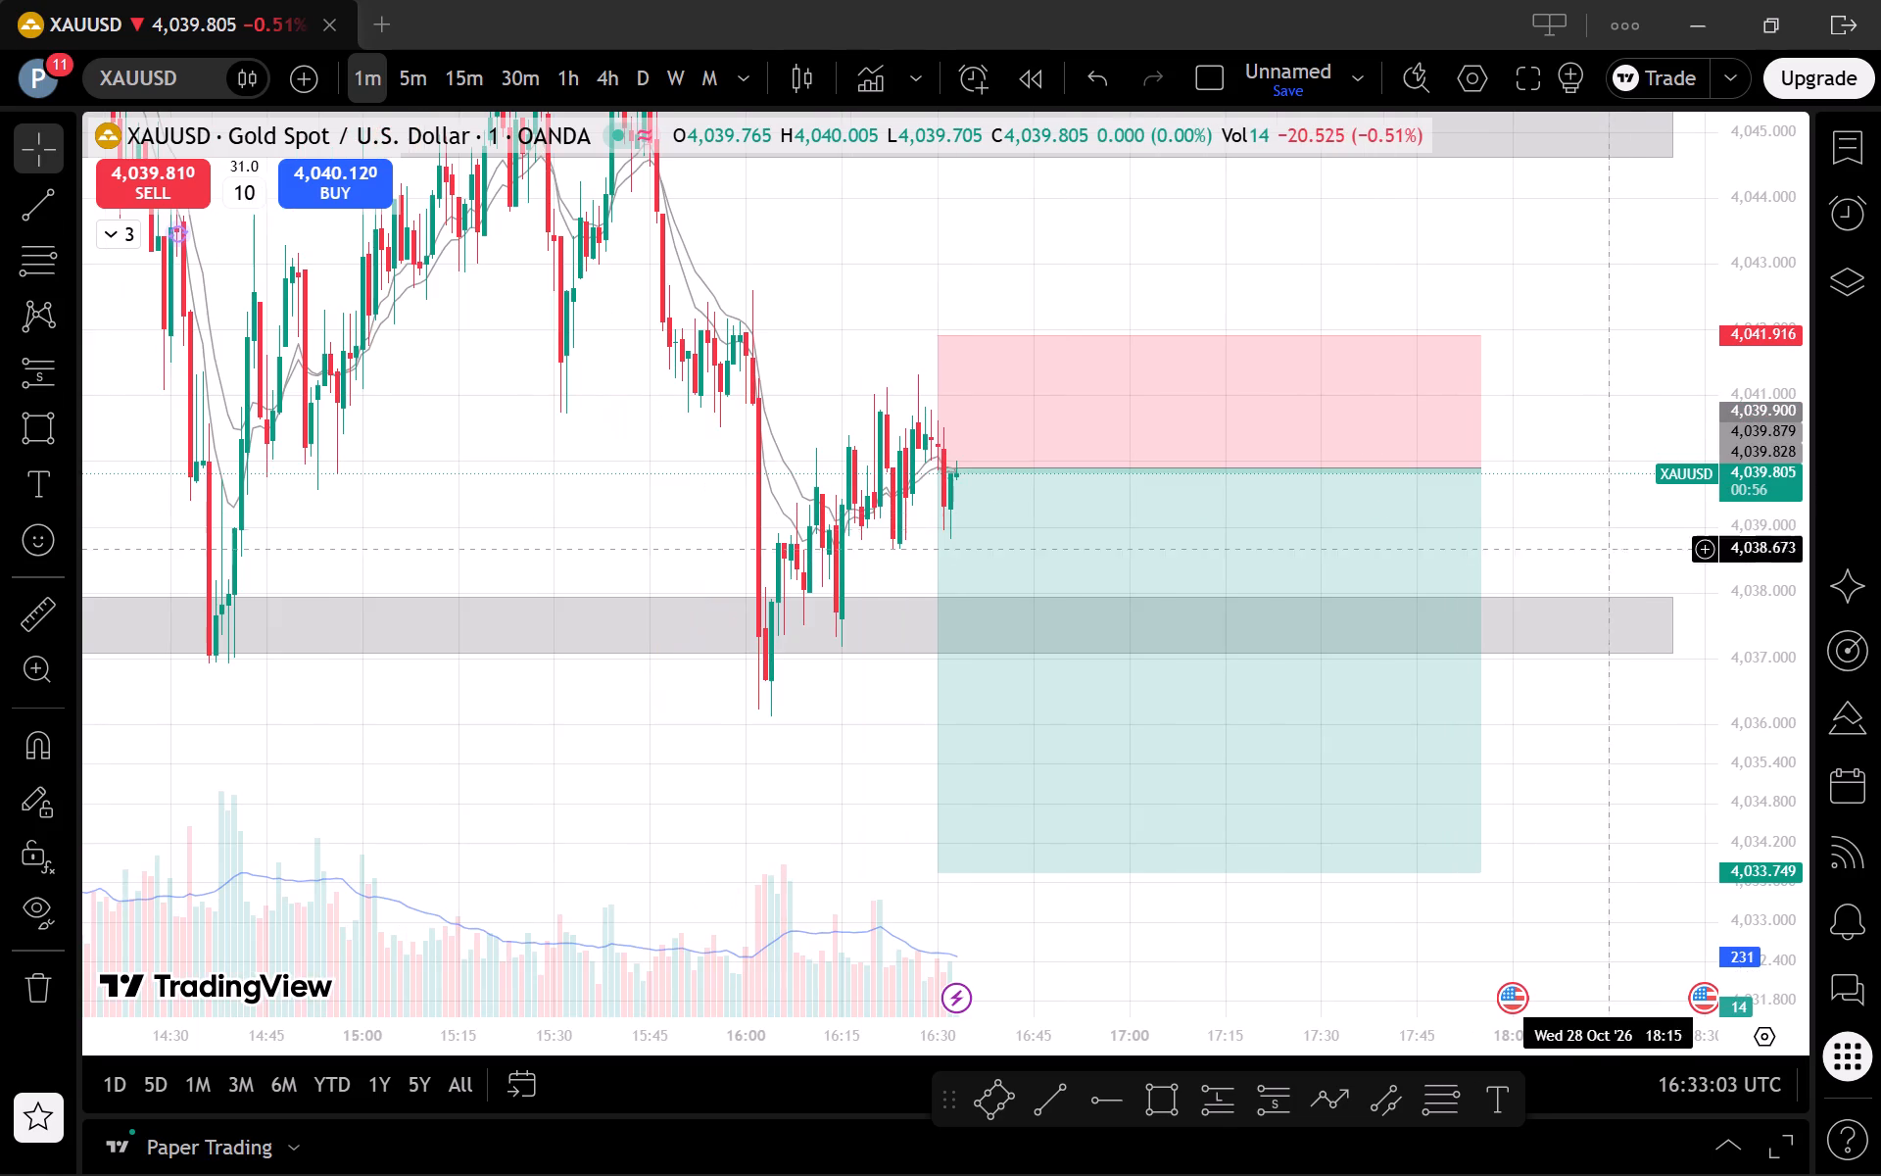
drag(1640, 815, 1657, 785)
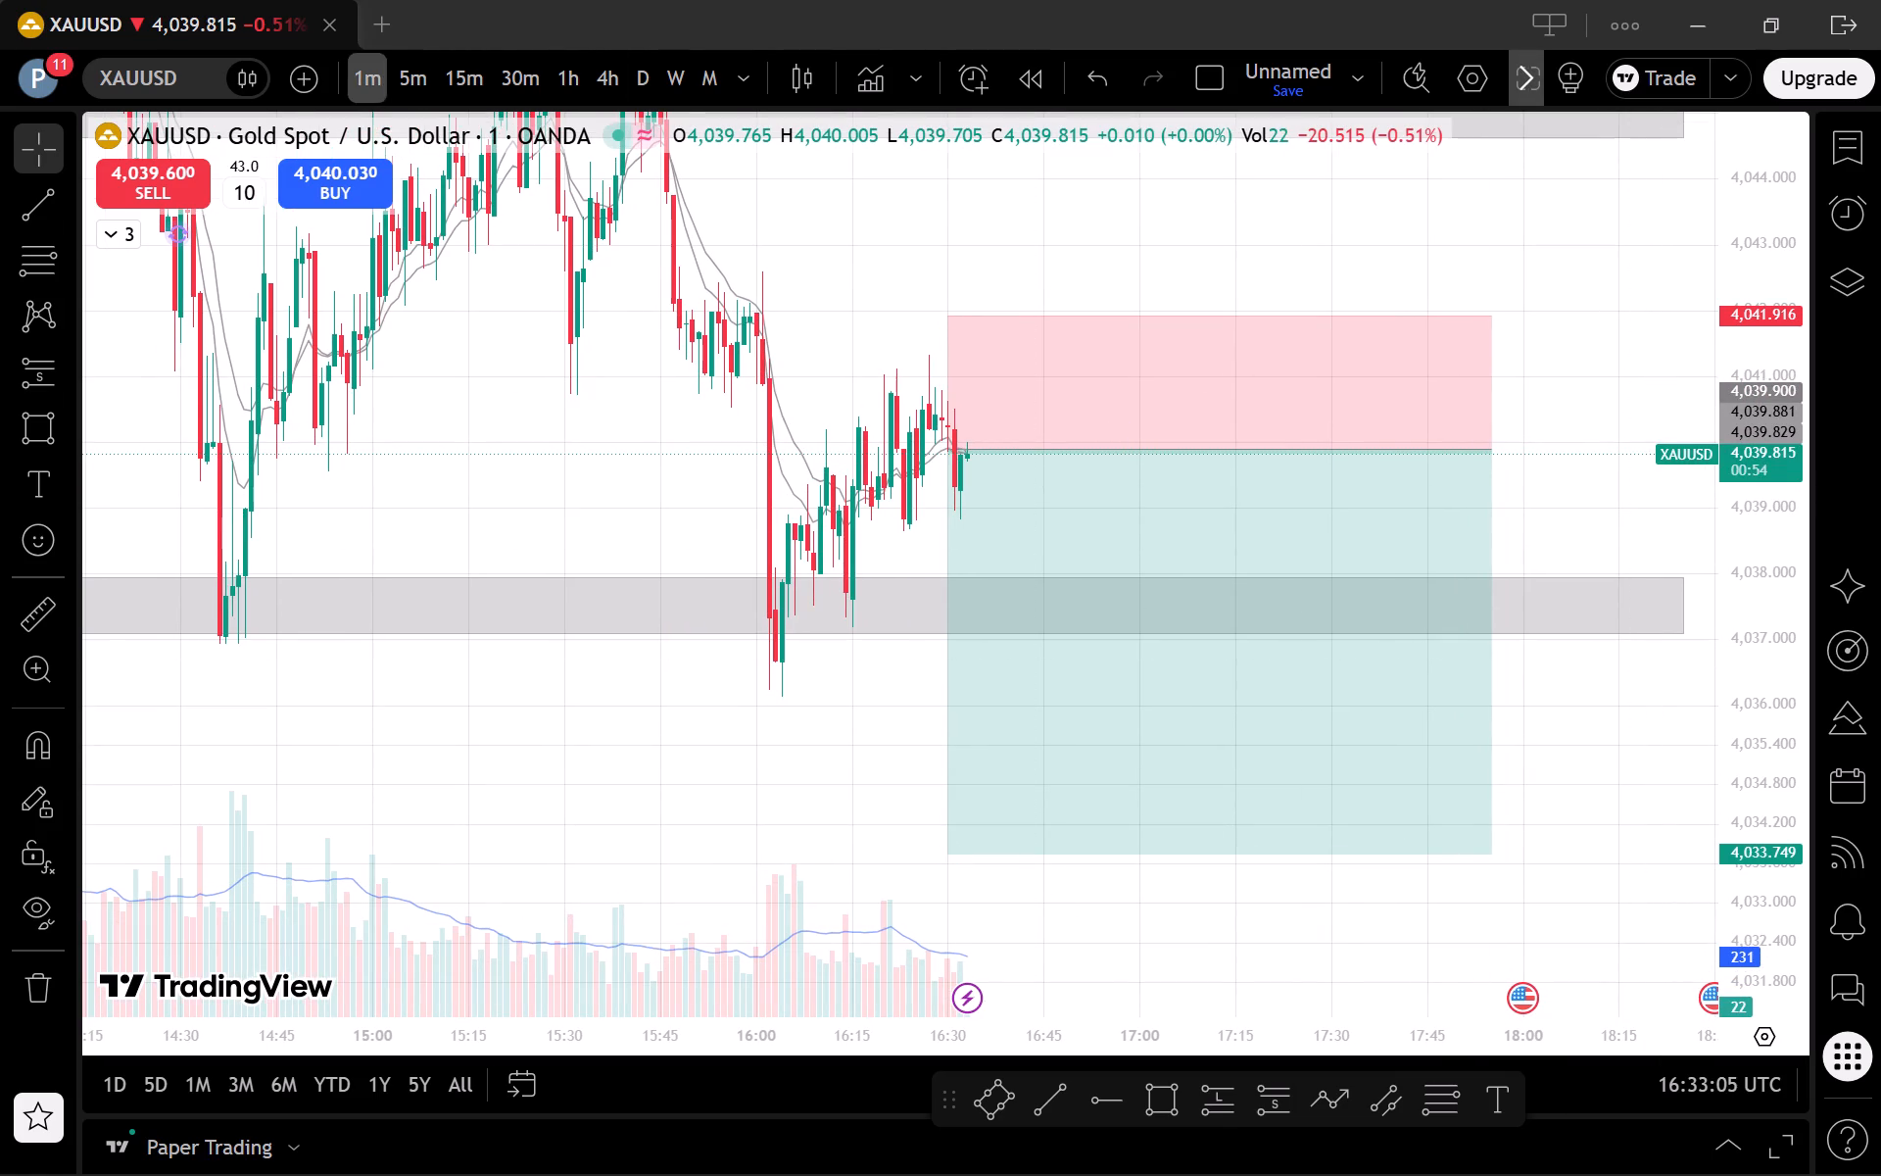
Examine the short projection and both grey zones on the 5-minute and 15-minute charts.
click(420, 93)
scroll(1198, 524, up, 3)
drag(1767, 507, 1754, 841)
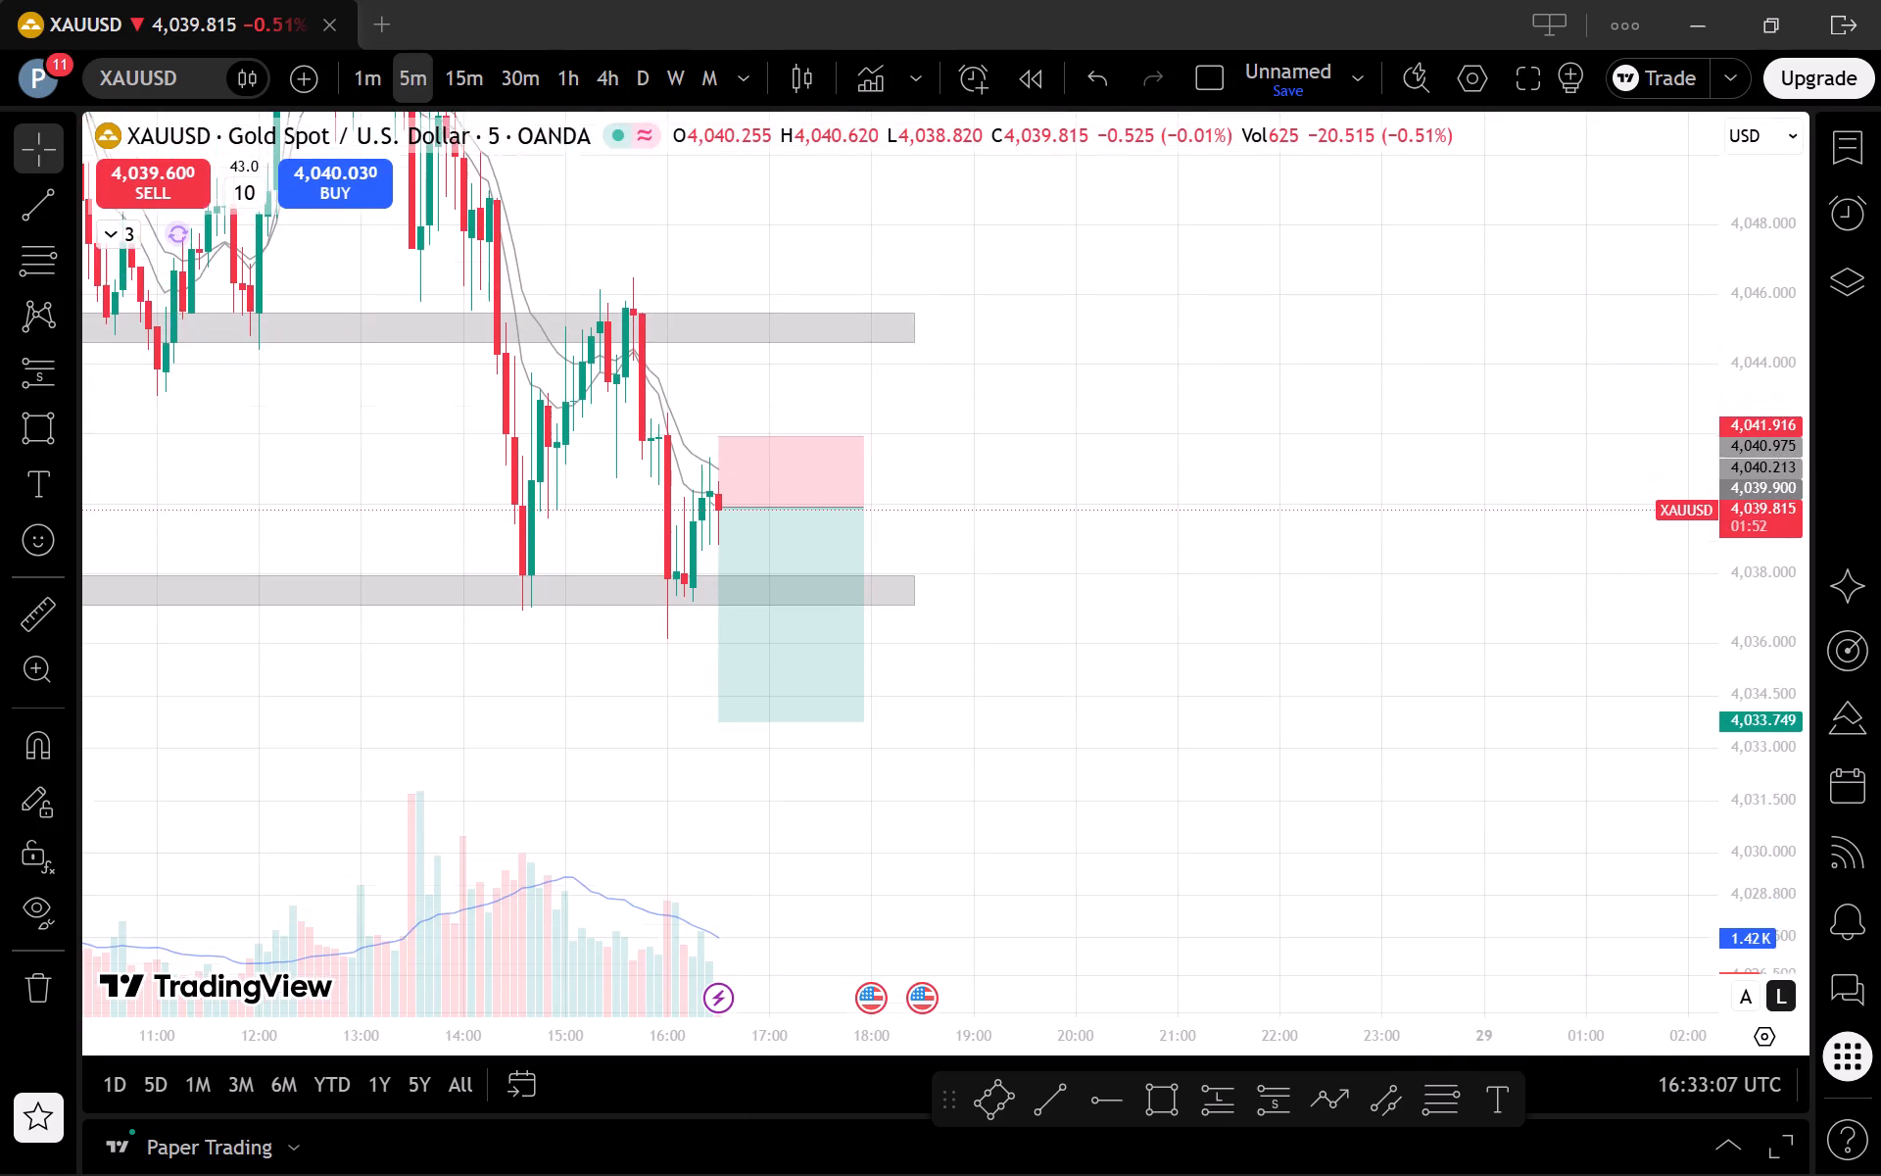
drag(1754, 841, 1721, 849)
scroll(1099, 835, up, 2)
drag(950, 826, 1532, 784)
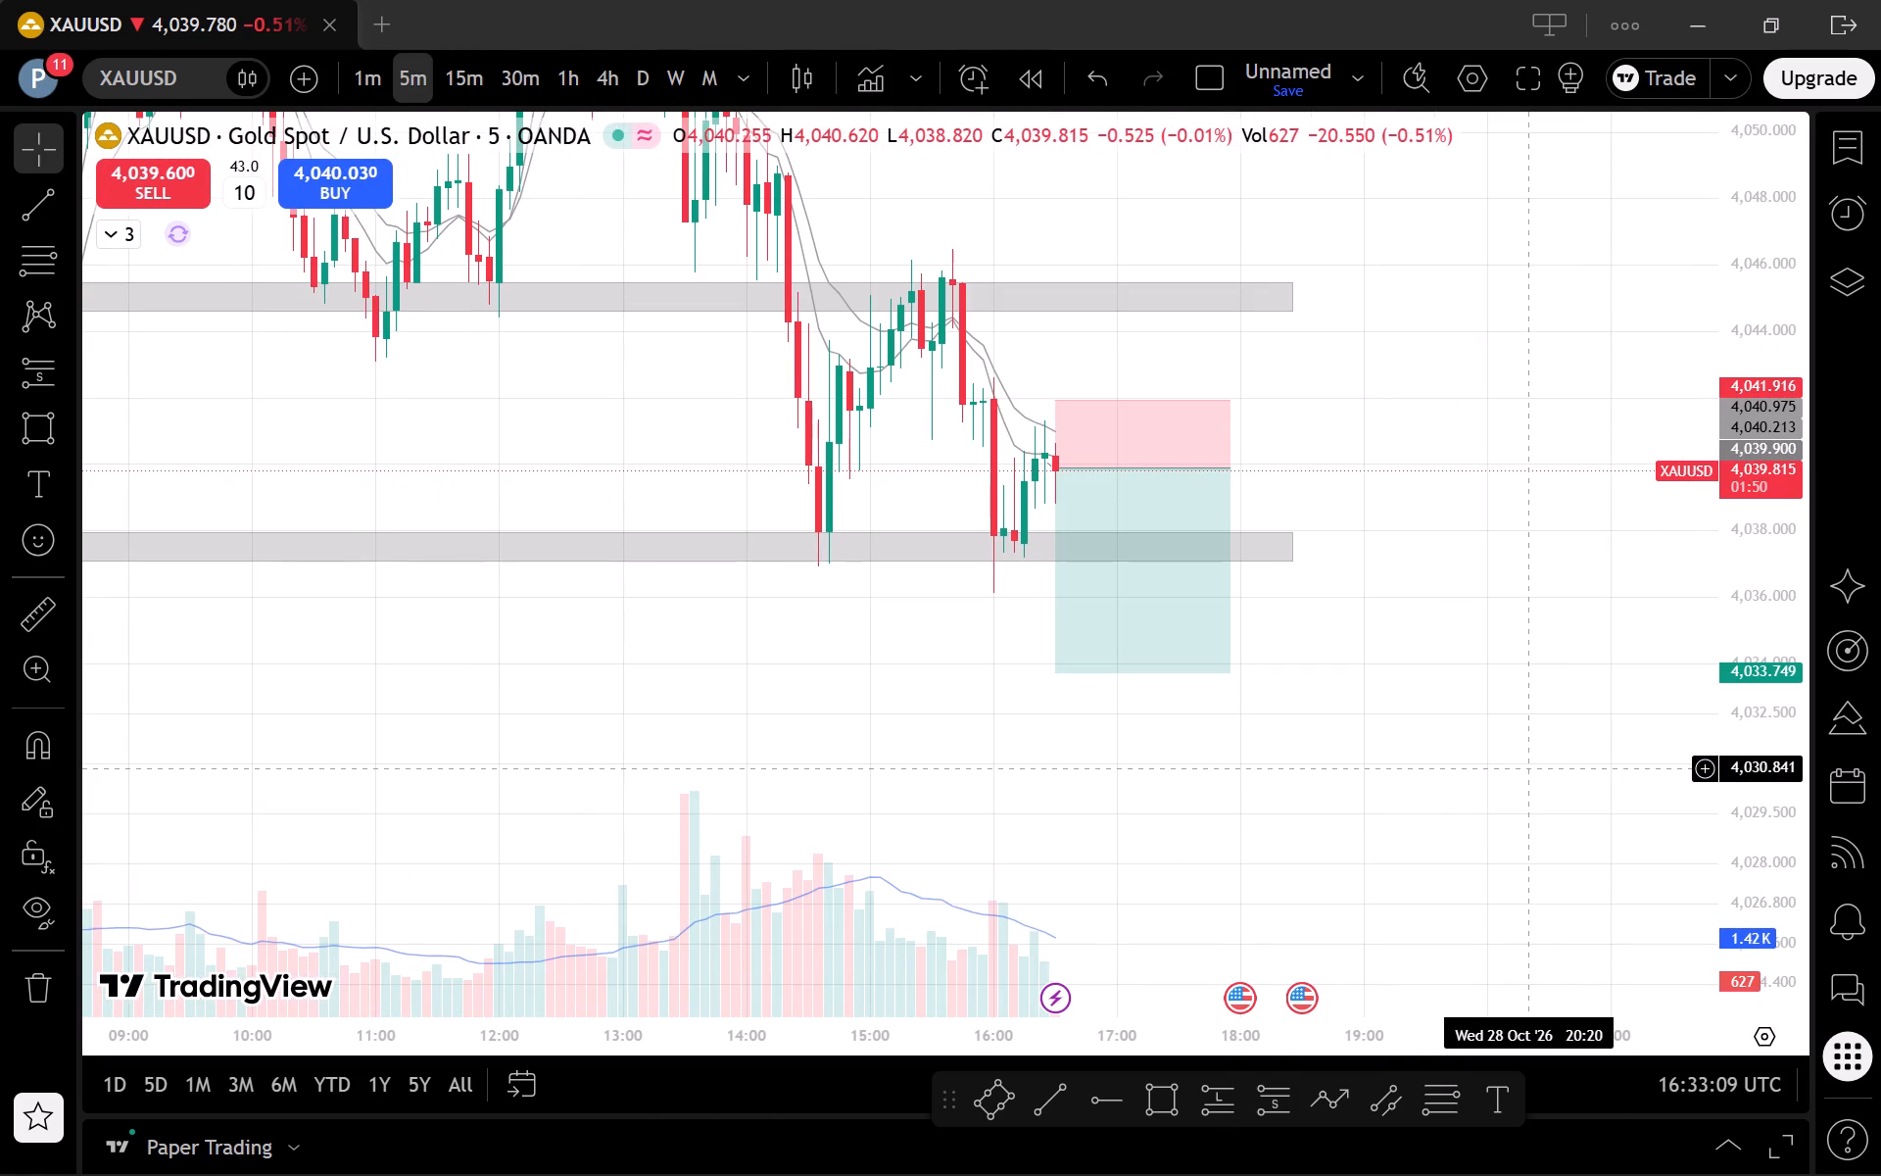
click(470, 63)
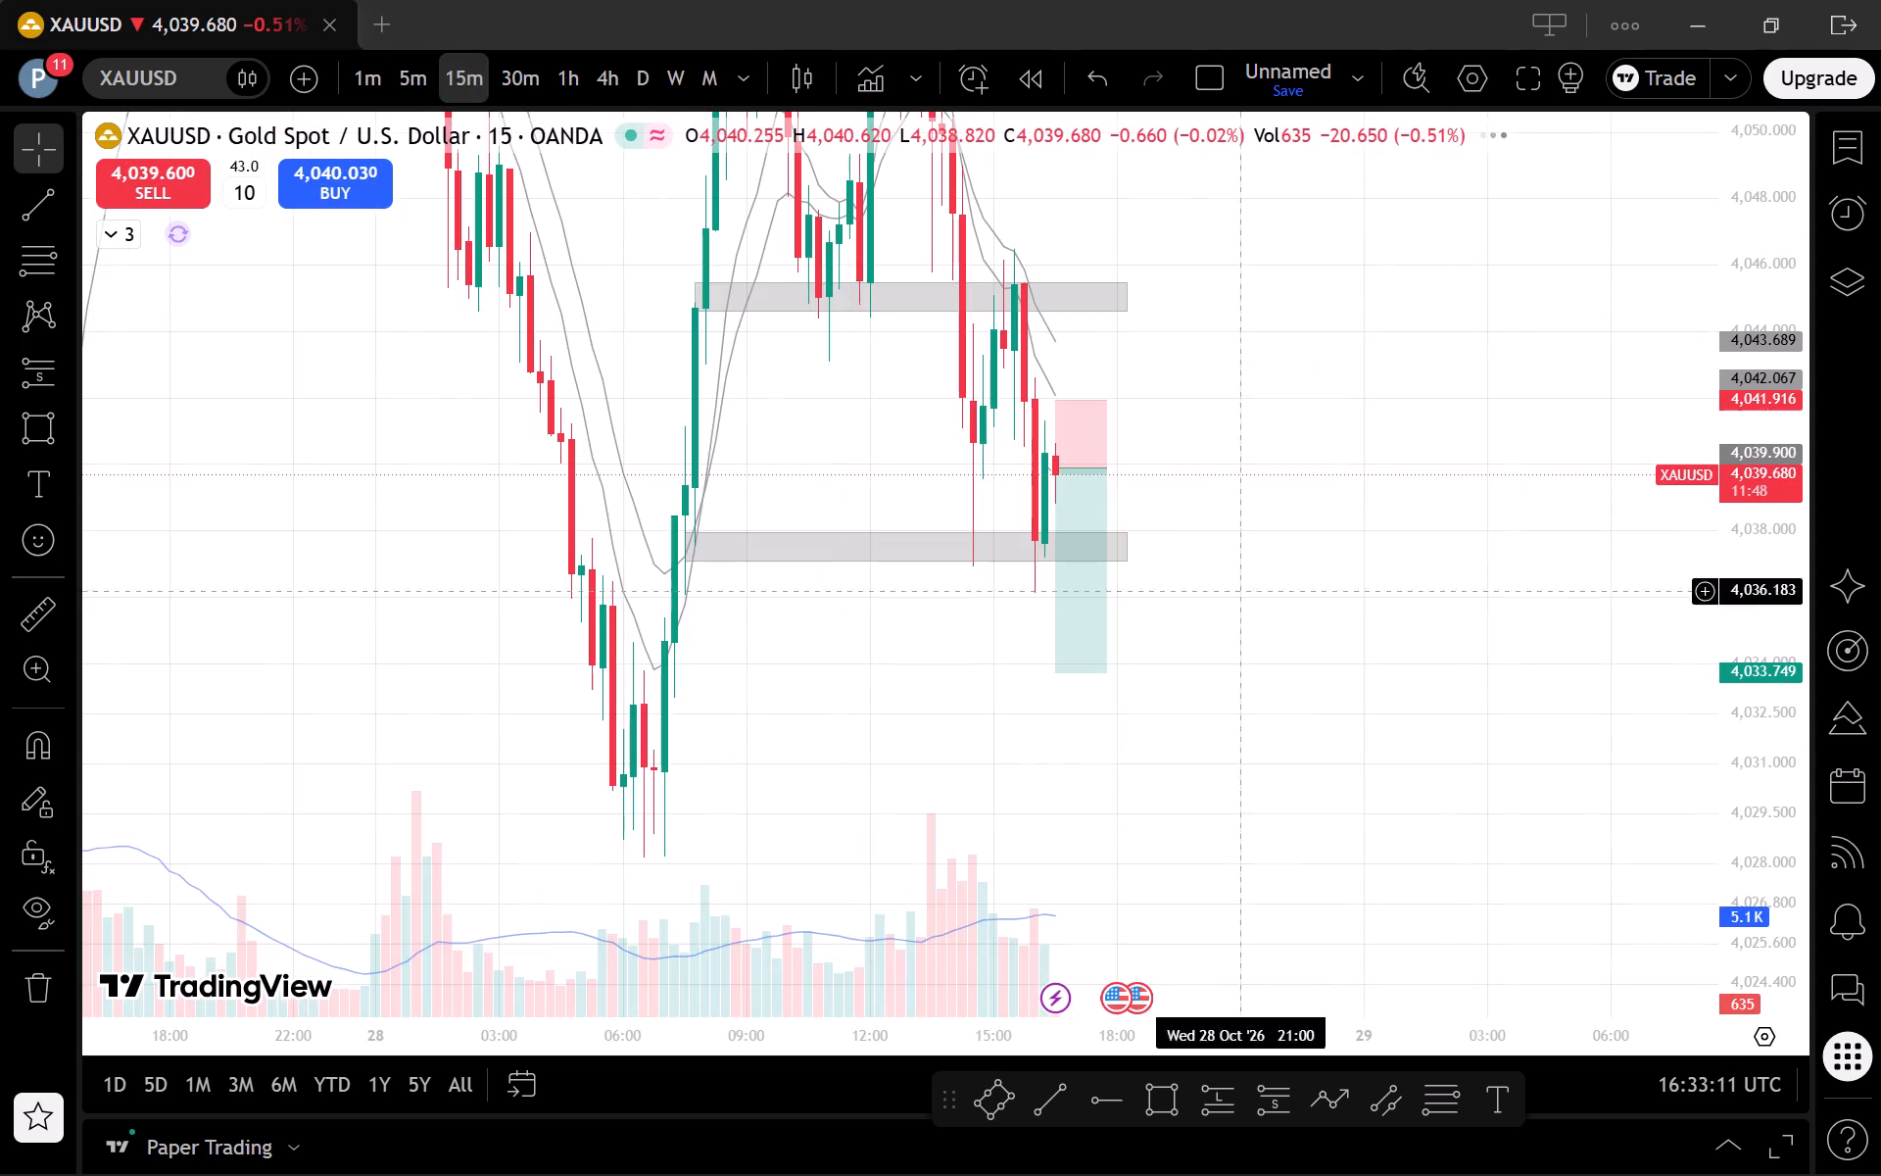
scroll(1502, 766, up, 1)
drag(1120, 750, 1383, 796)
drag(1768, 568, 1805, 762)
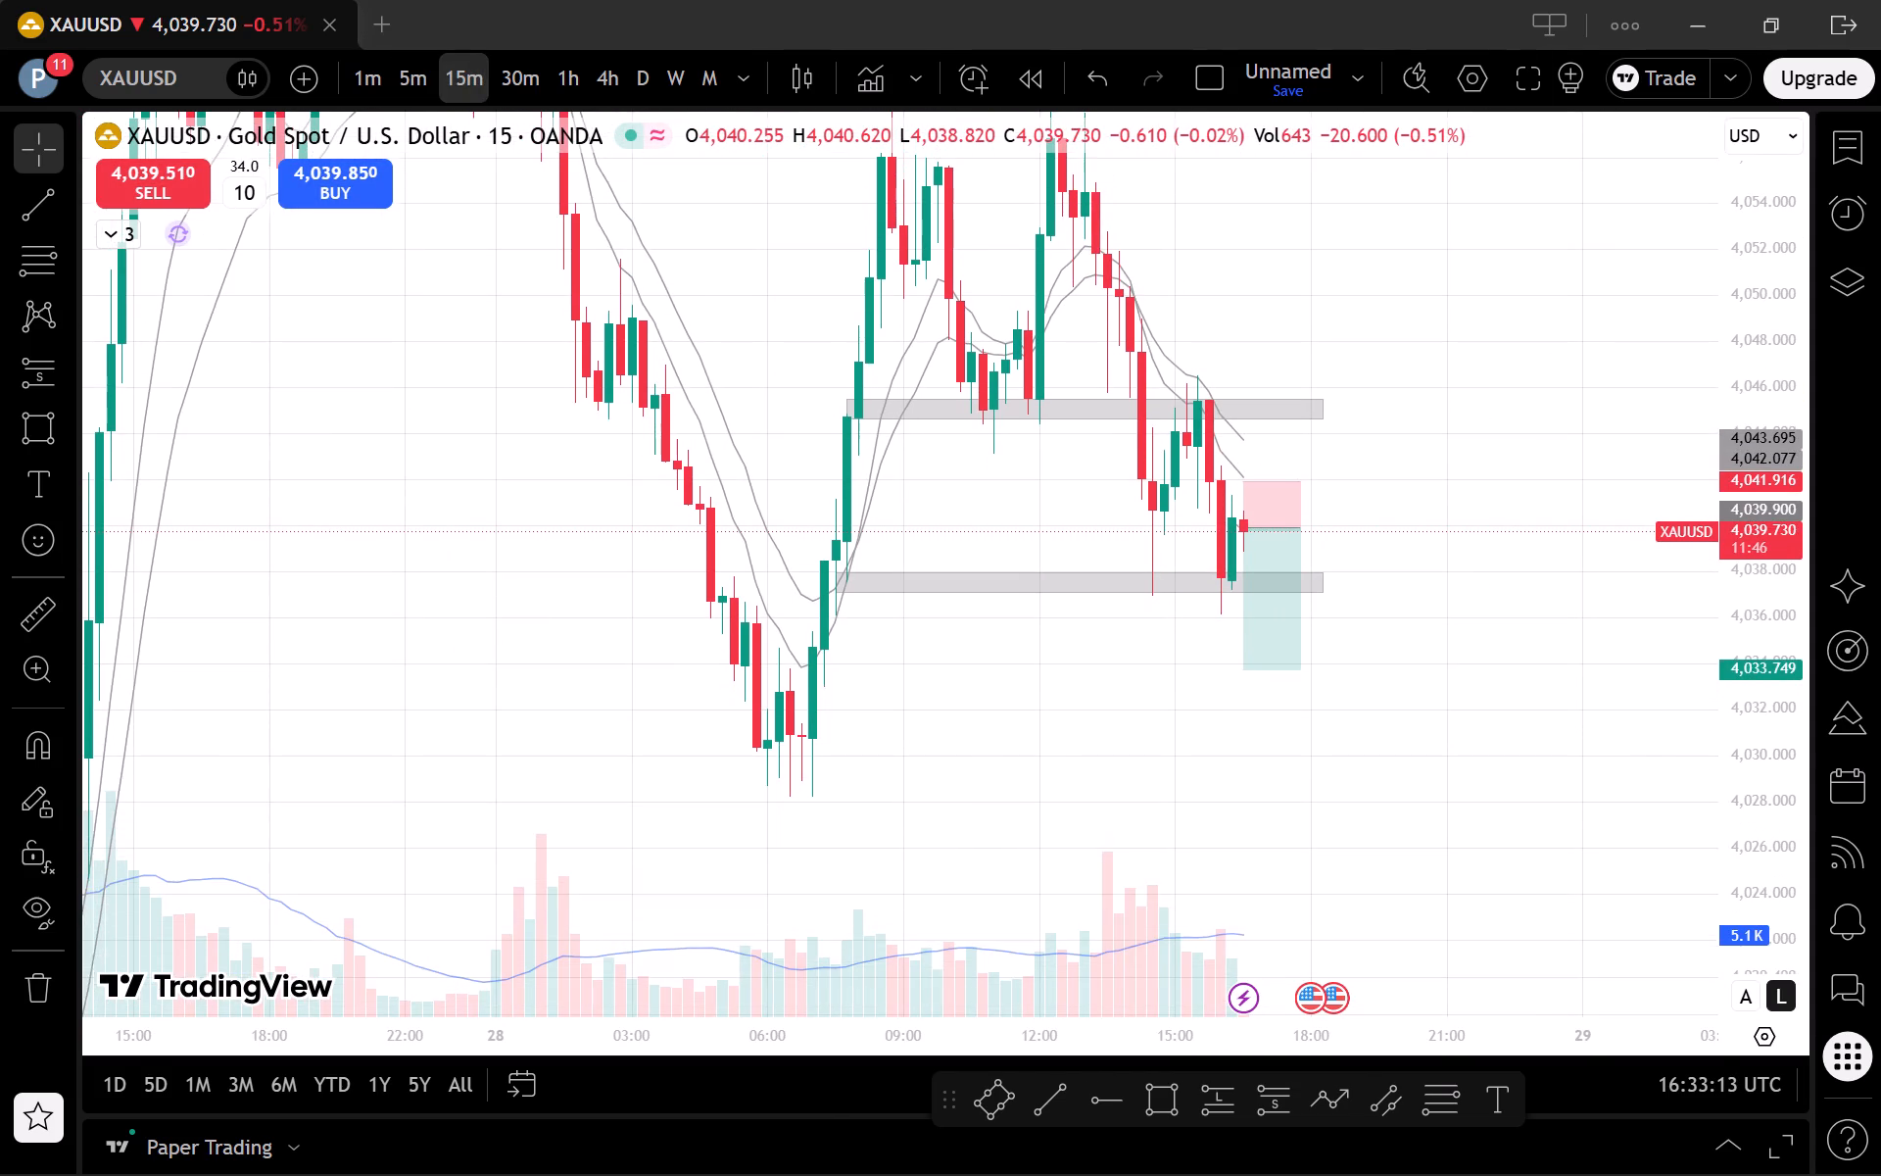
scroll(1602, 621, up, 2)
drag(1762, 834, 1729, 686)
scroll(1471, 607, up, 2)
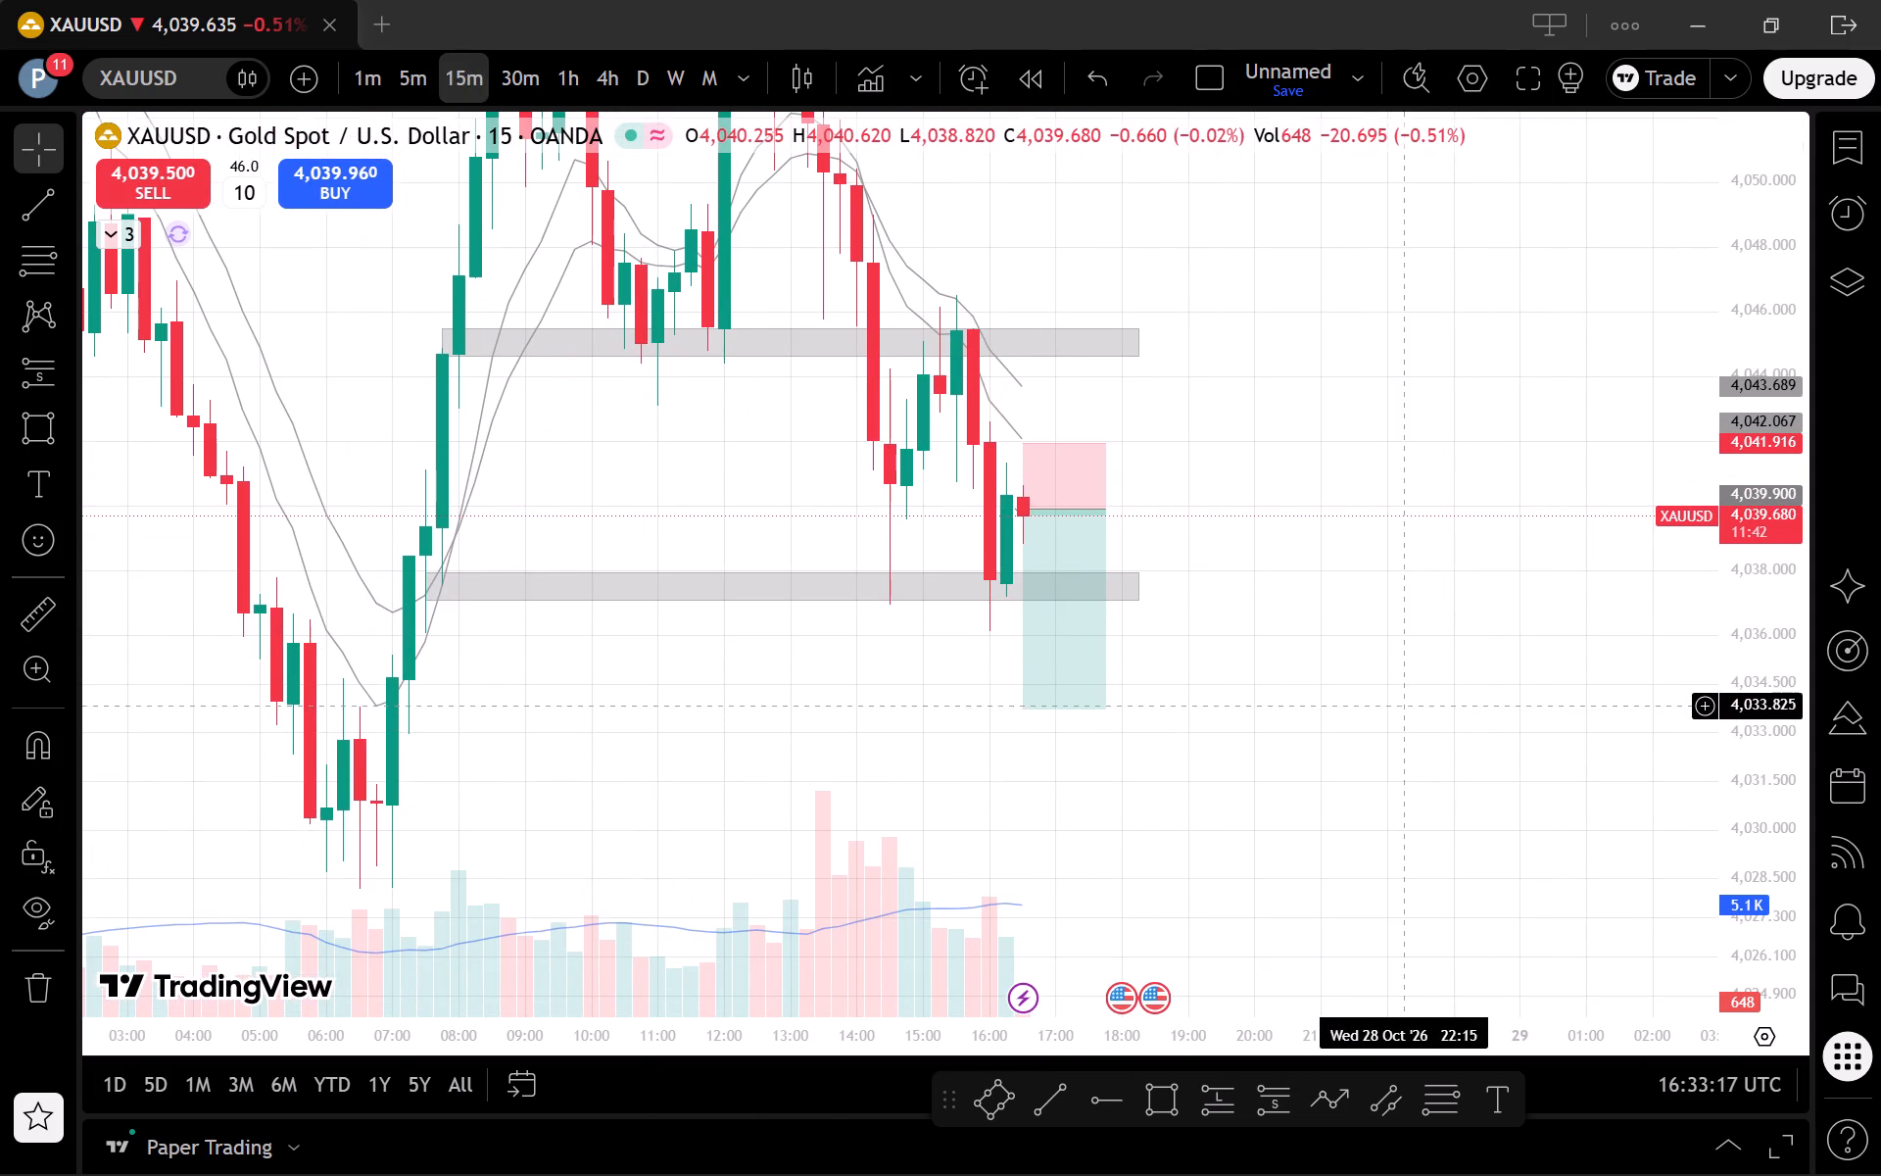
scroll(1319, 696, up, 2)
drag(1249, 722, 1473, 740)
drag(1764, 519, 1717, 737)
scroll(1374, 644, down, 2)
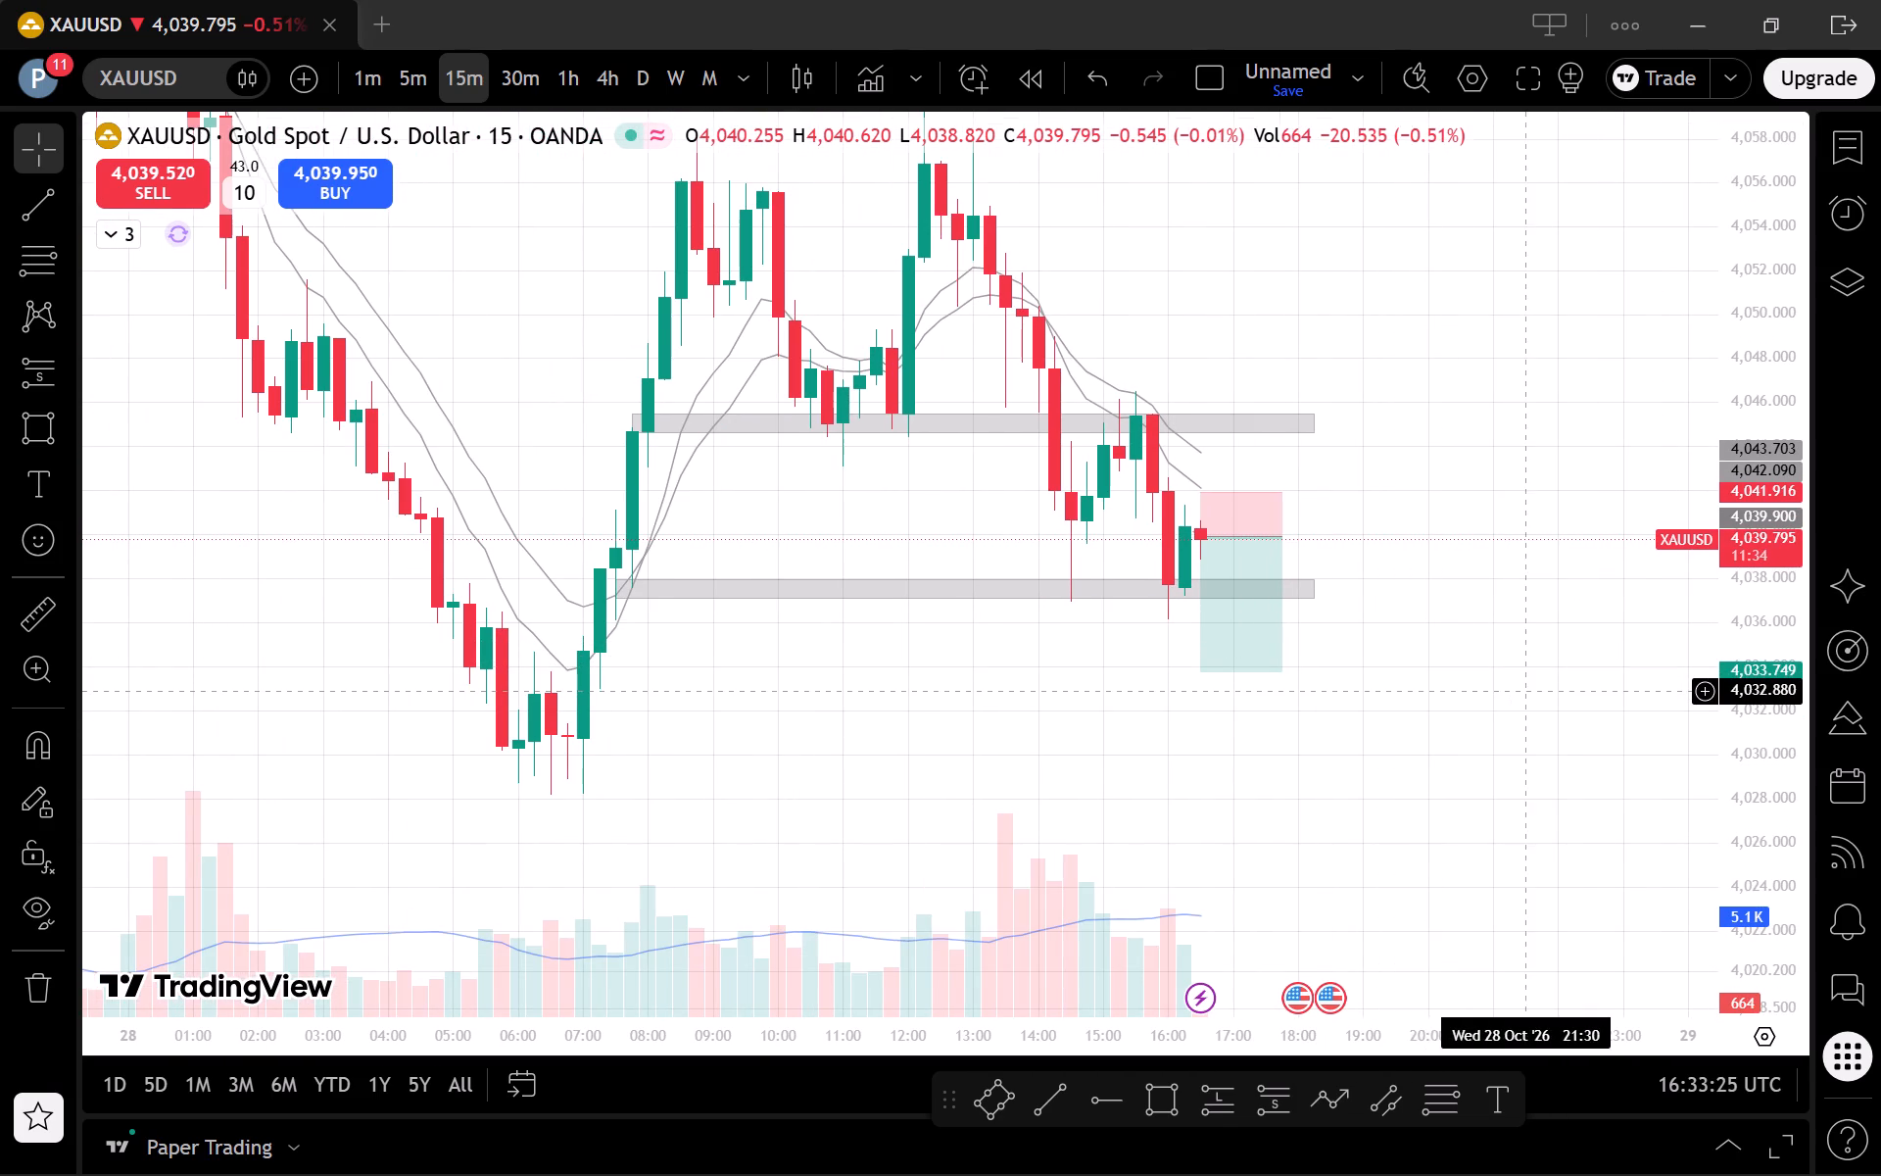
Examine the short projection in the wider price move on the 1-hour and 30-minute charts, ending on 5-minute.
click(569, 87)
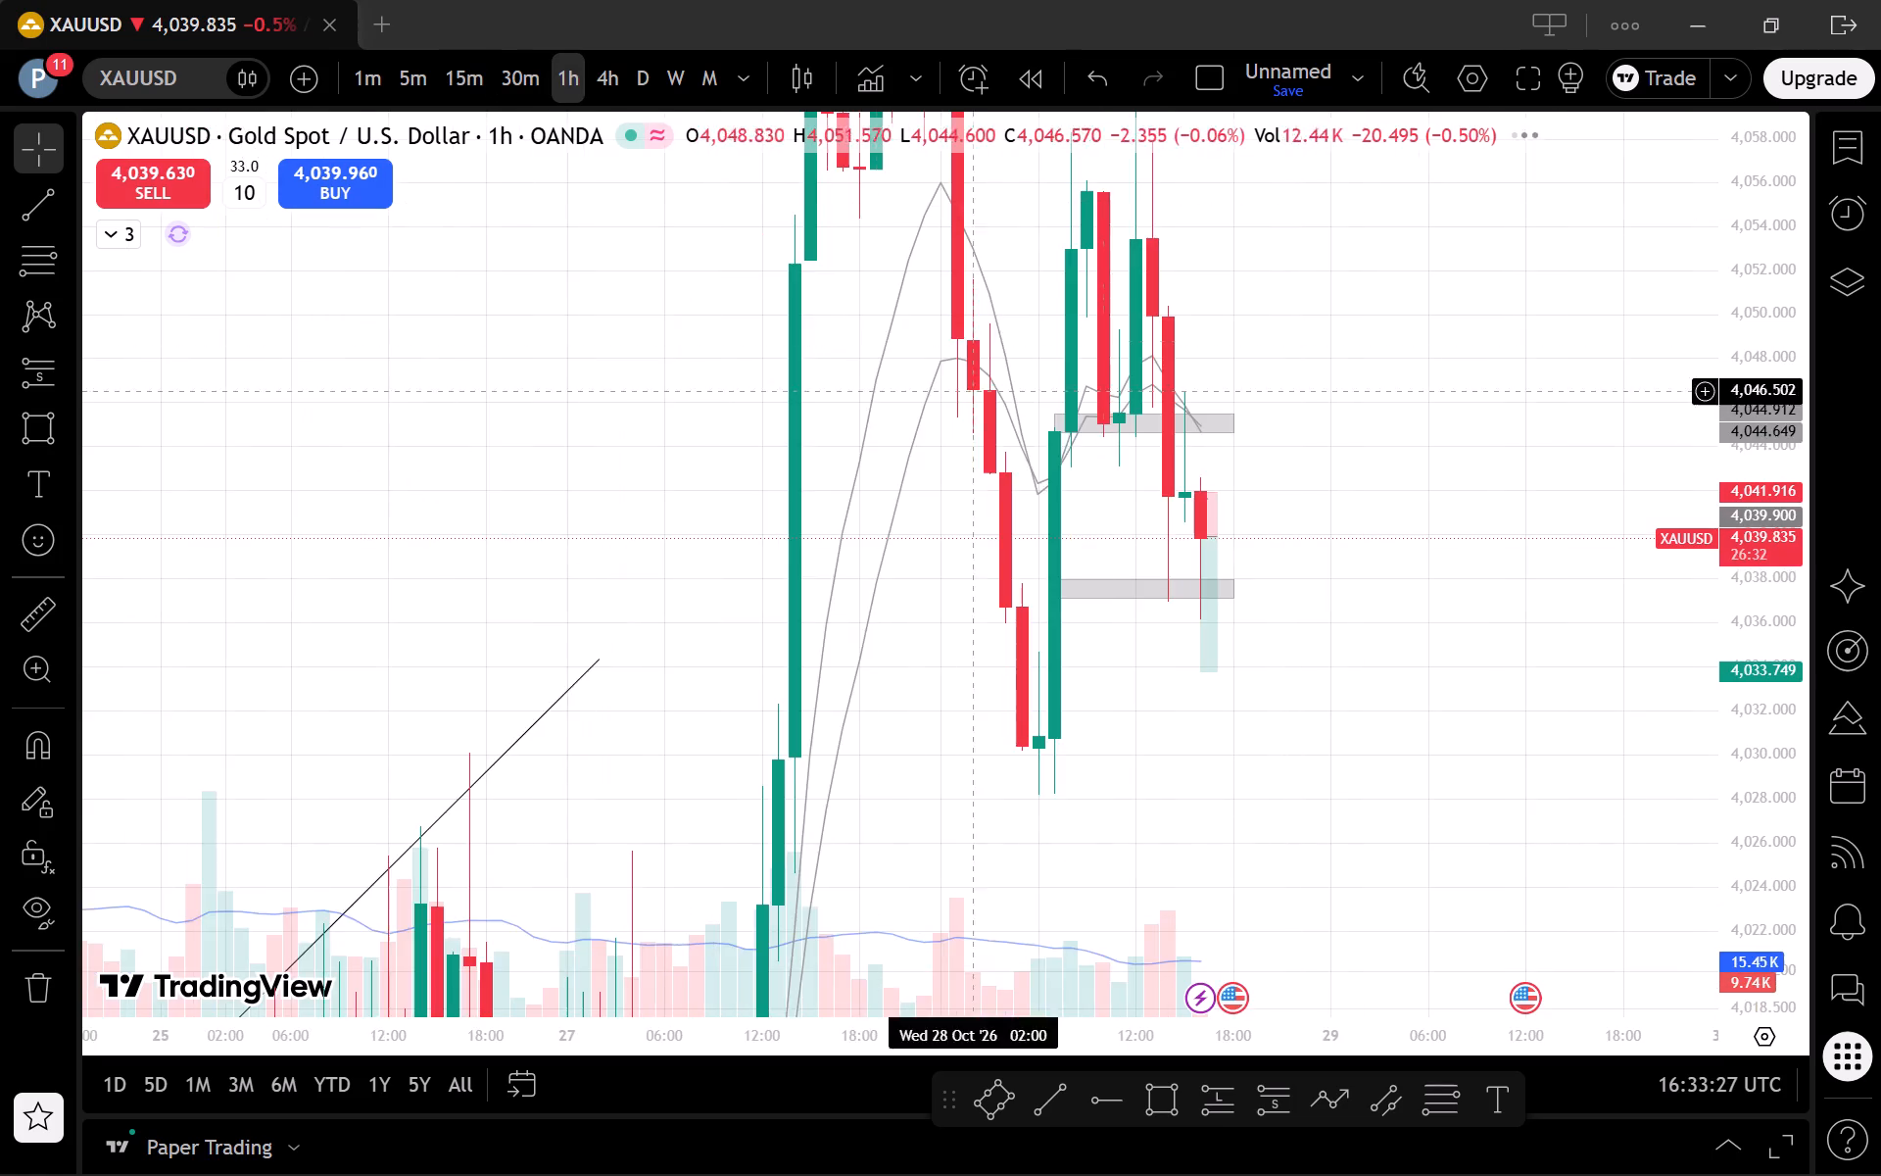
scroll(1260, 537, up, 2)
drag(1790, 563, 1759, 739)
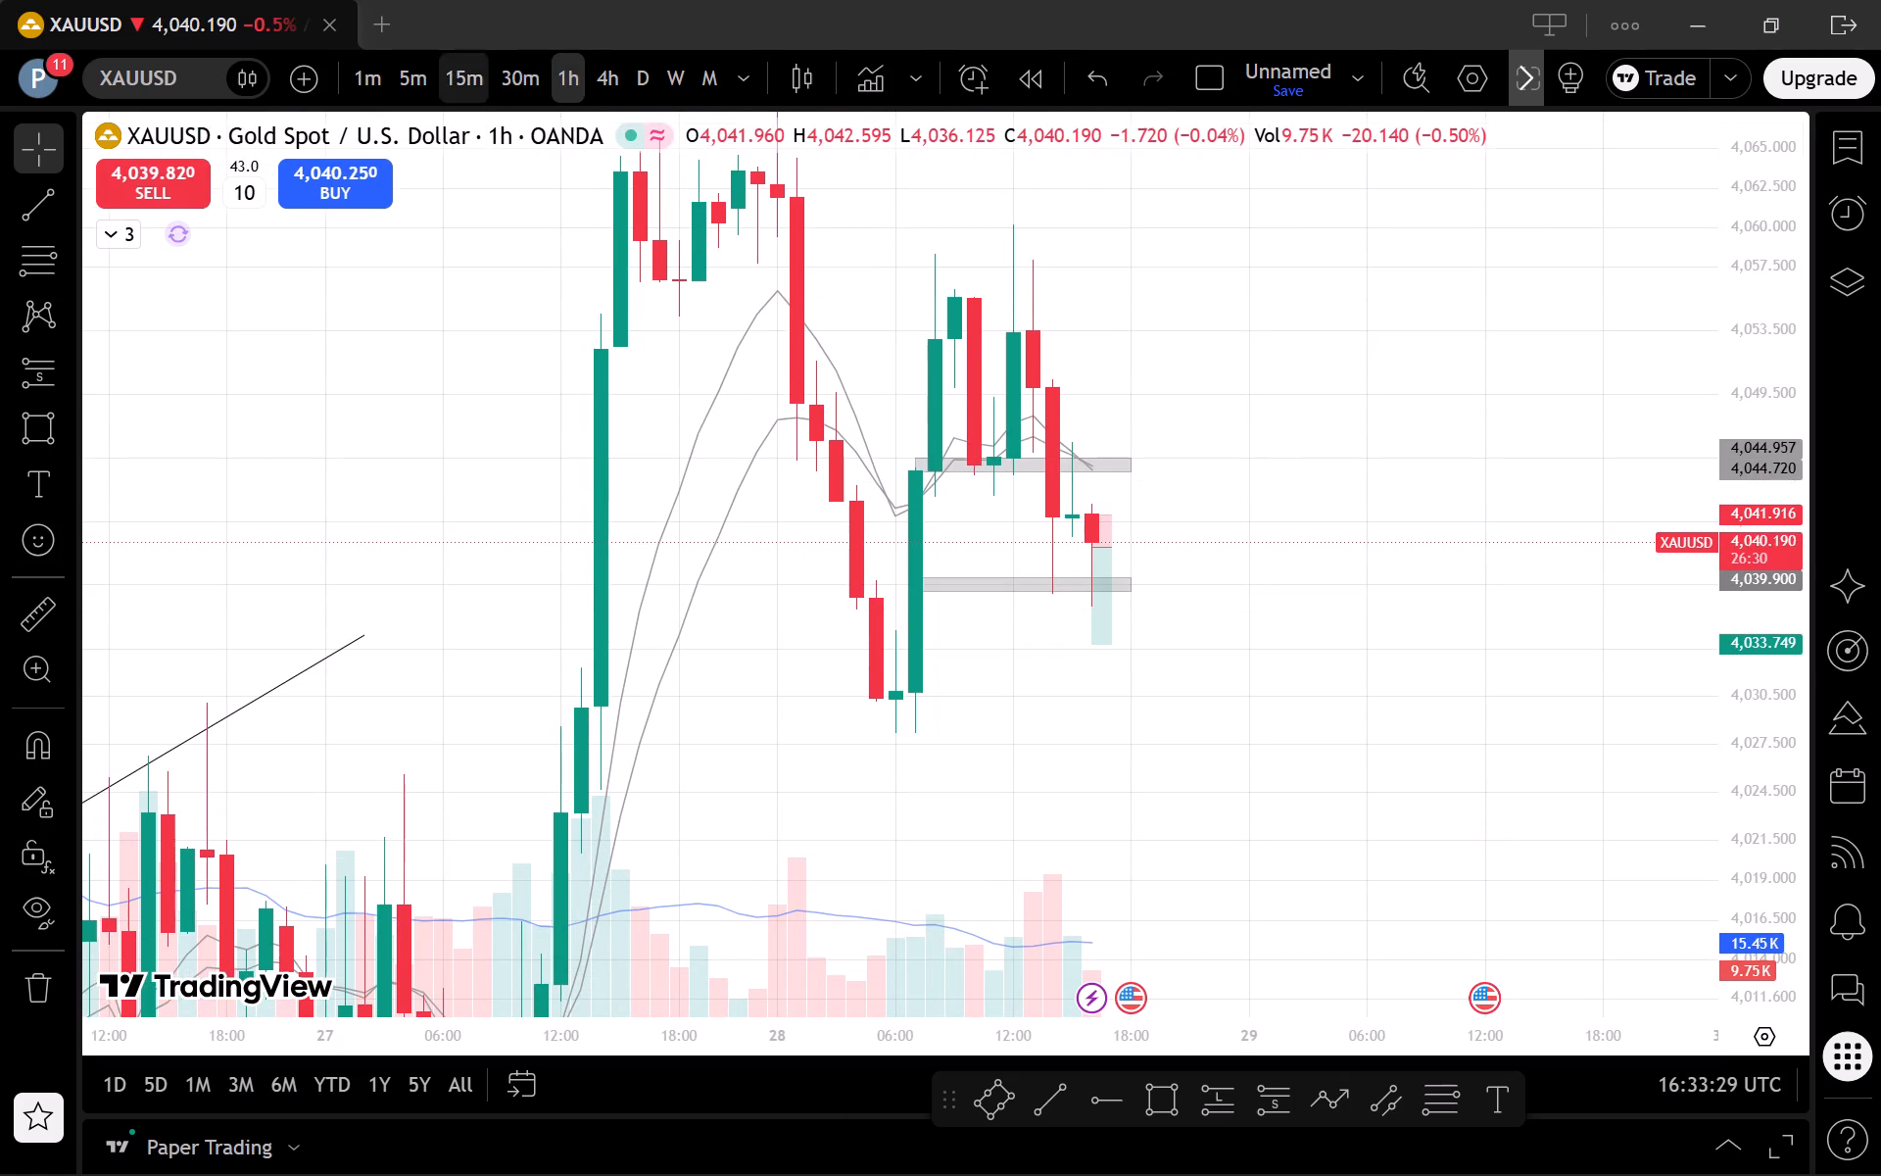
click(501, 75)
scroll(1258, 672, down, 2)
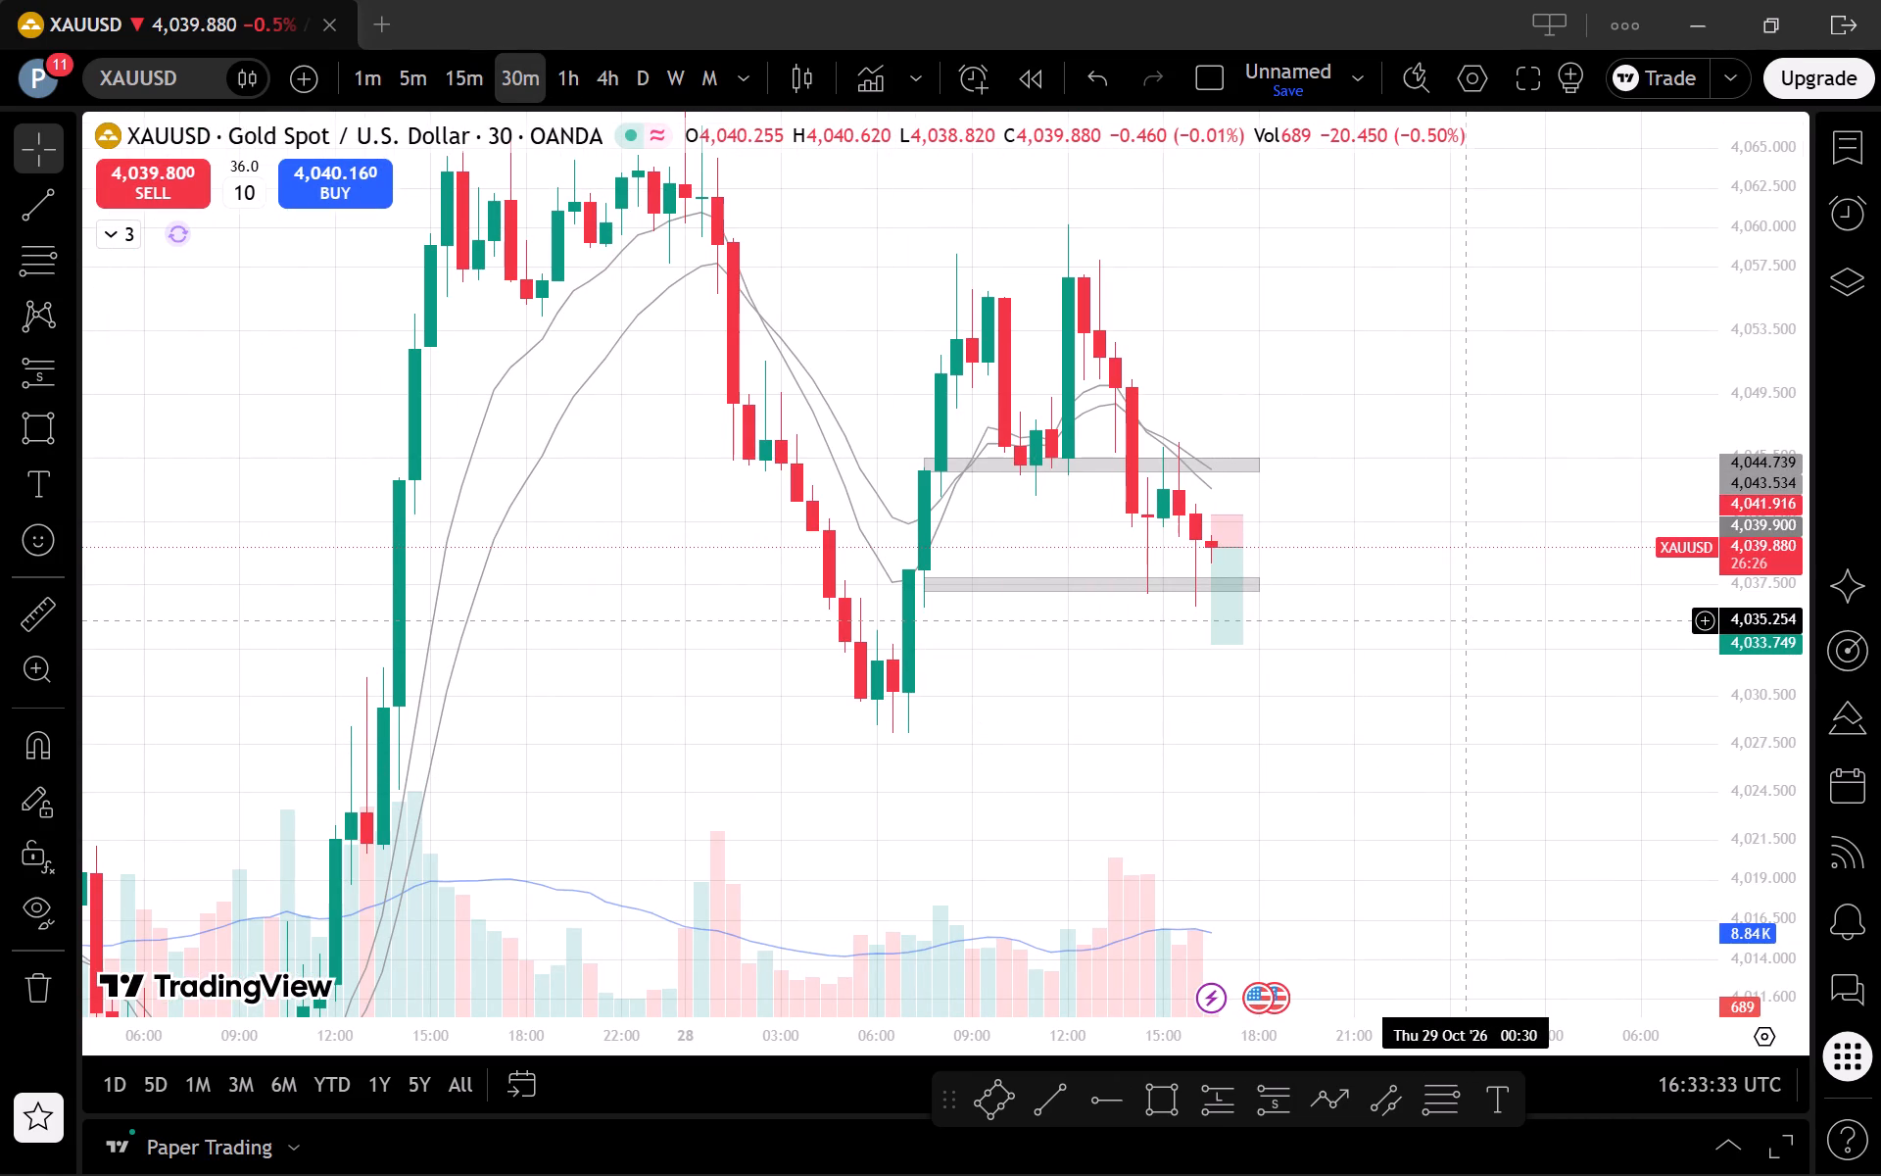
click(375, 73)
click(415, 80)
scroll(1013, 710, down, 3)
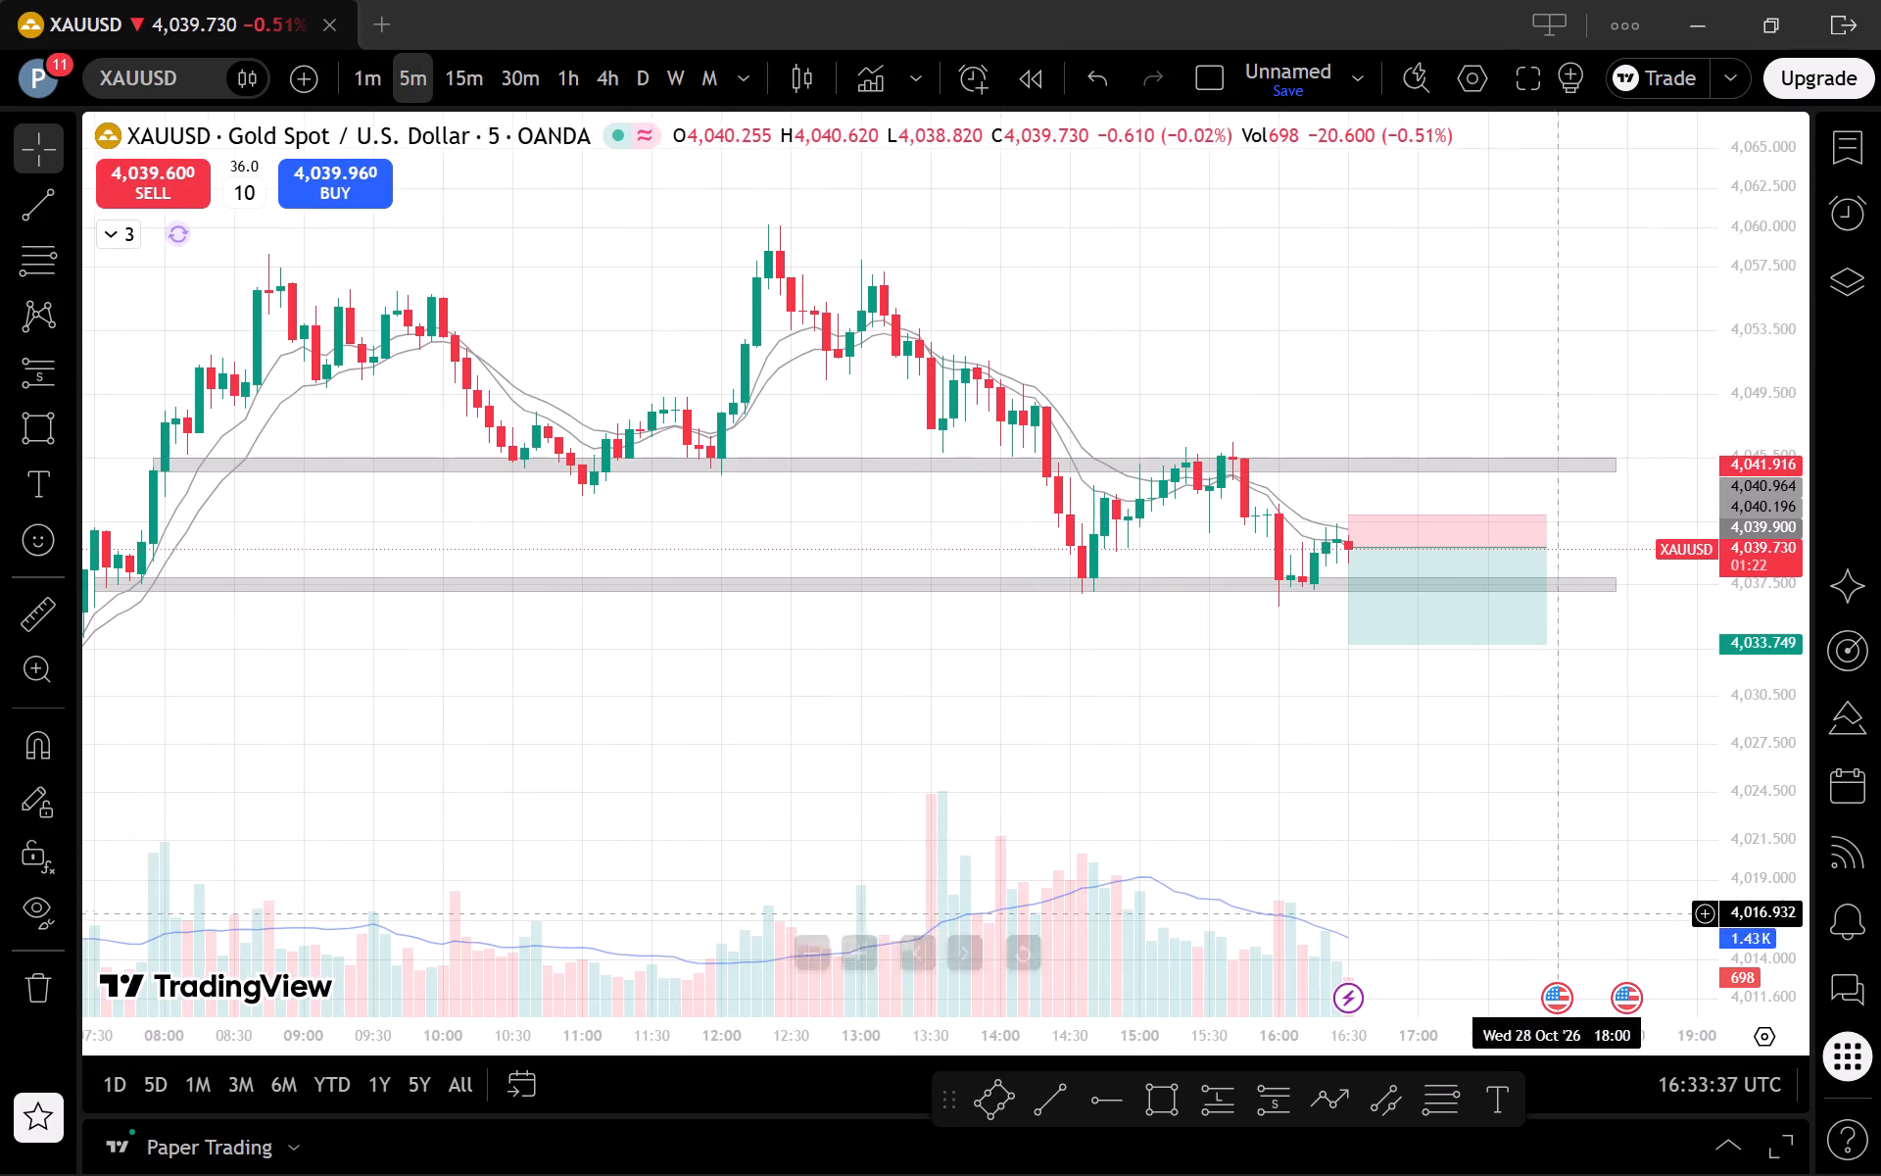
Examine the short projection against the two grey zones on the 5-minute chart, then on the 1-minute chart.
drag(1796, 907, 1682, 630)
drag(1562, 819, 1278, 838)
scroll(1374, 834, up, 1)
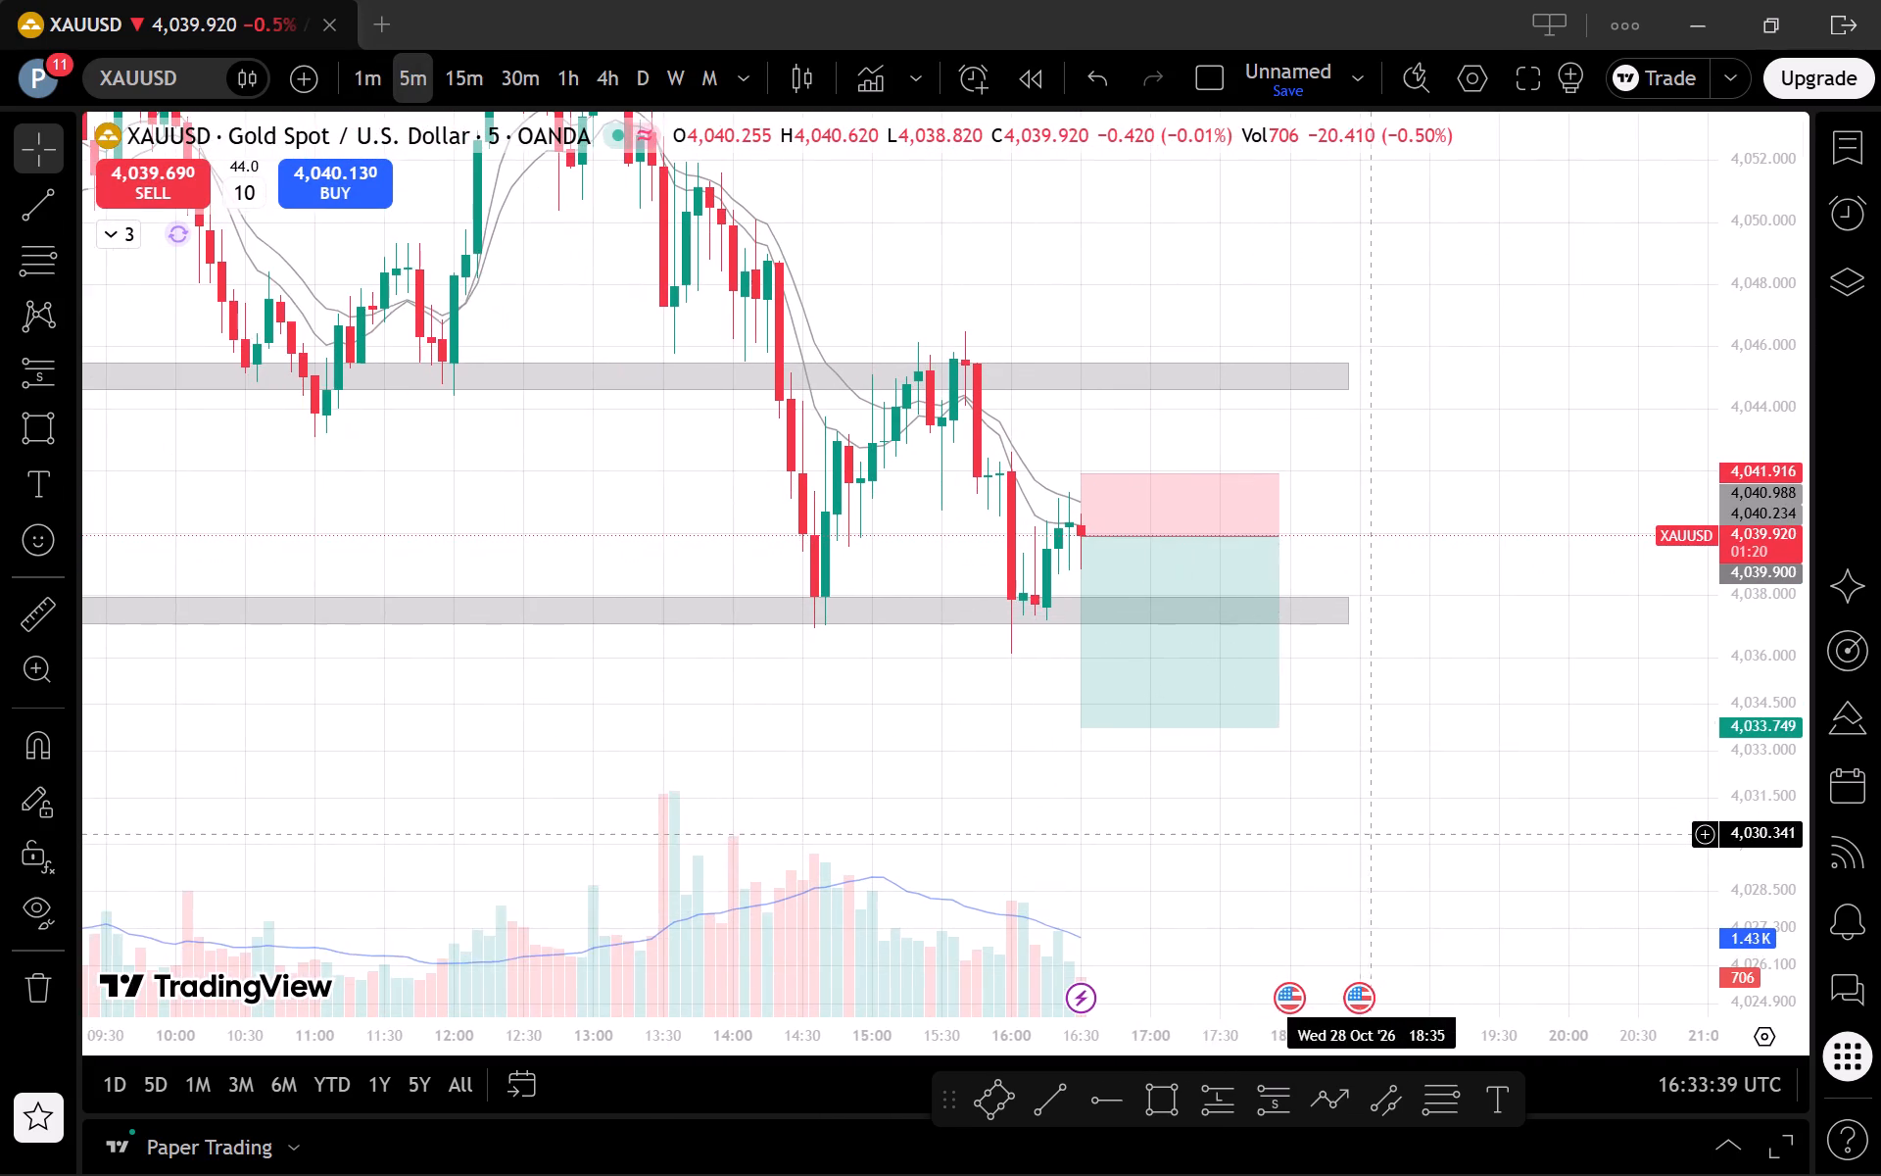
scroll(1379, 831, down, 2)
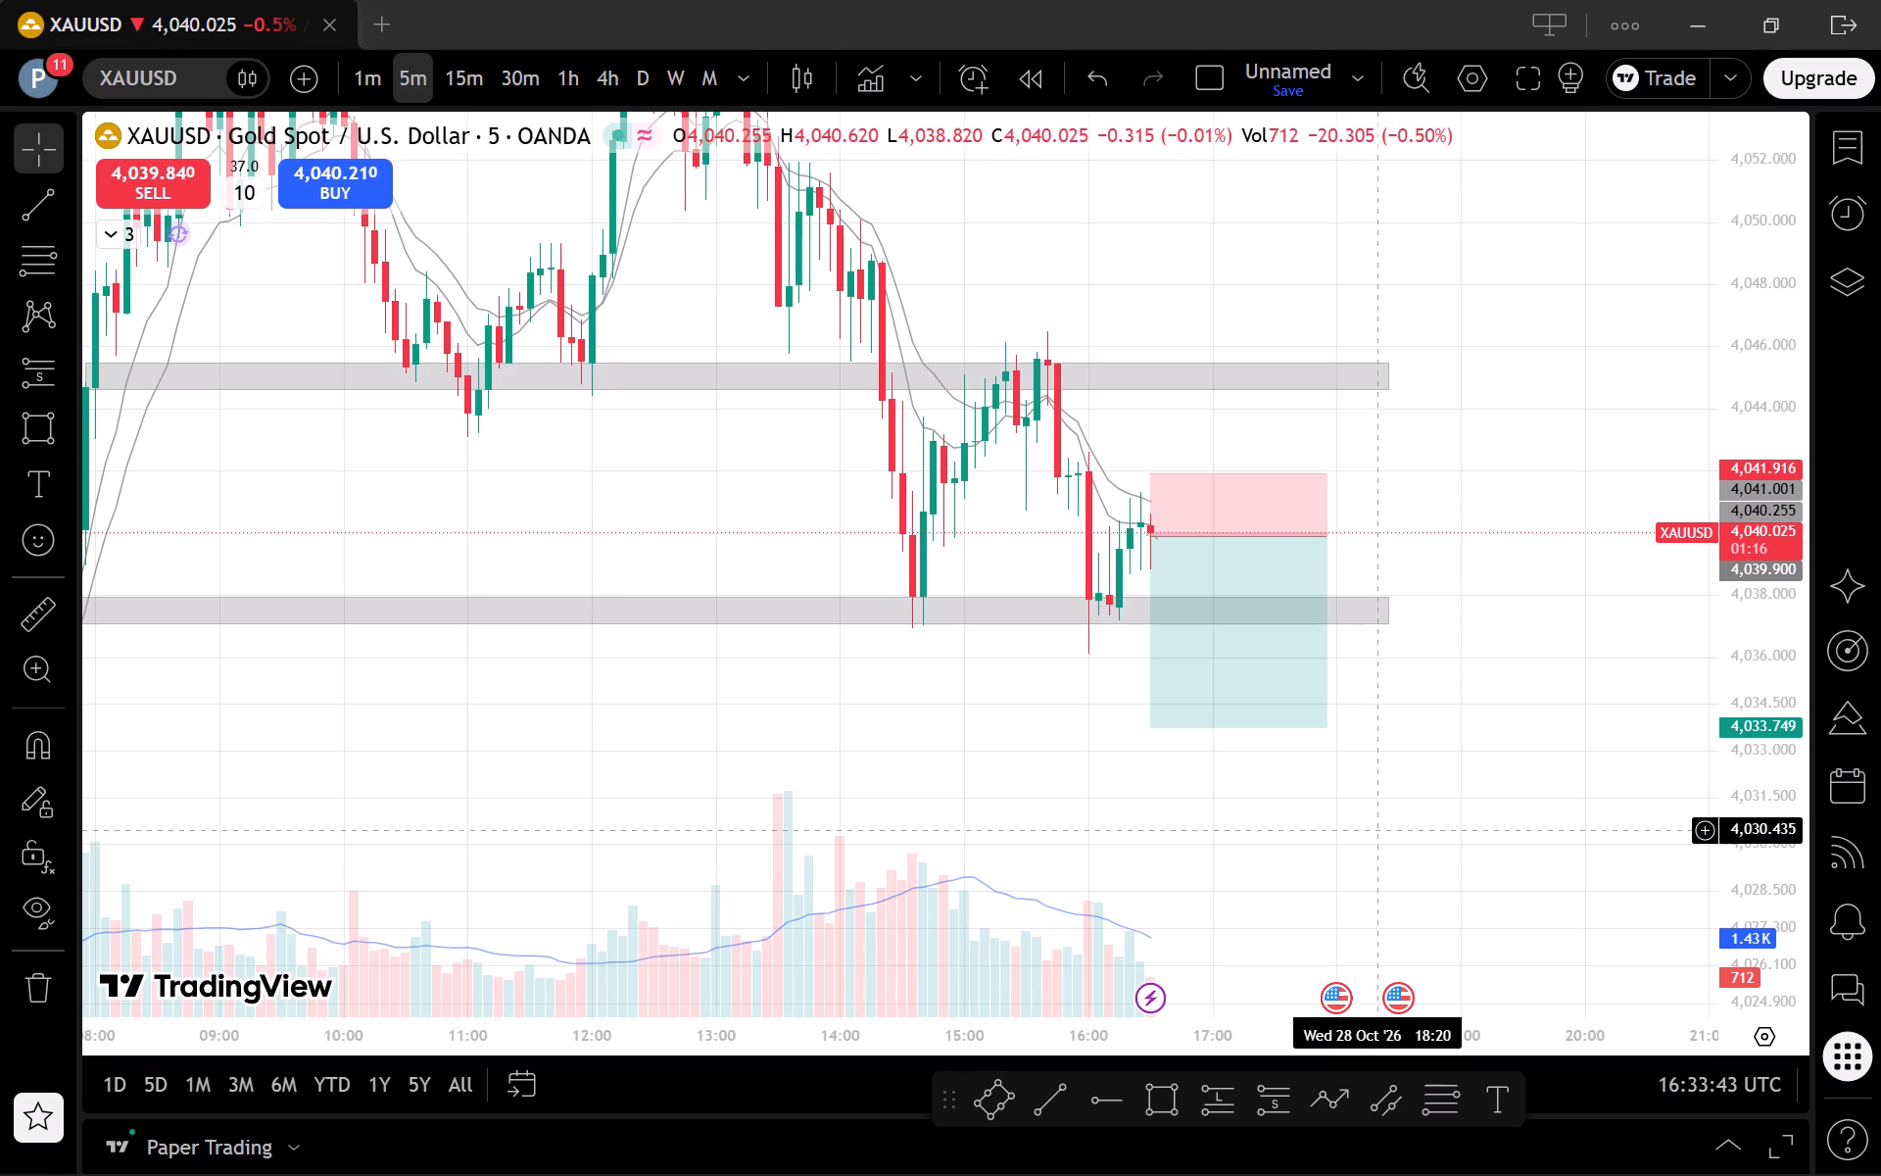
scroll(1379, 831, up, 1)
drag(1386, 842, 1472, 836)
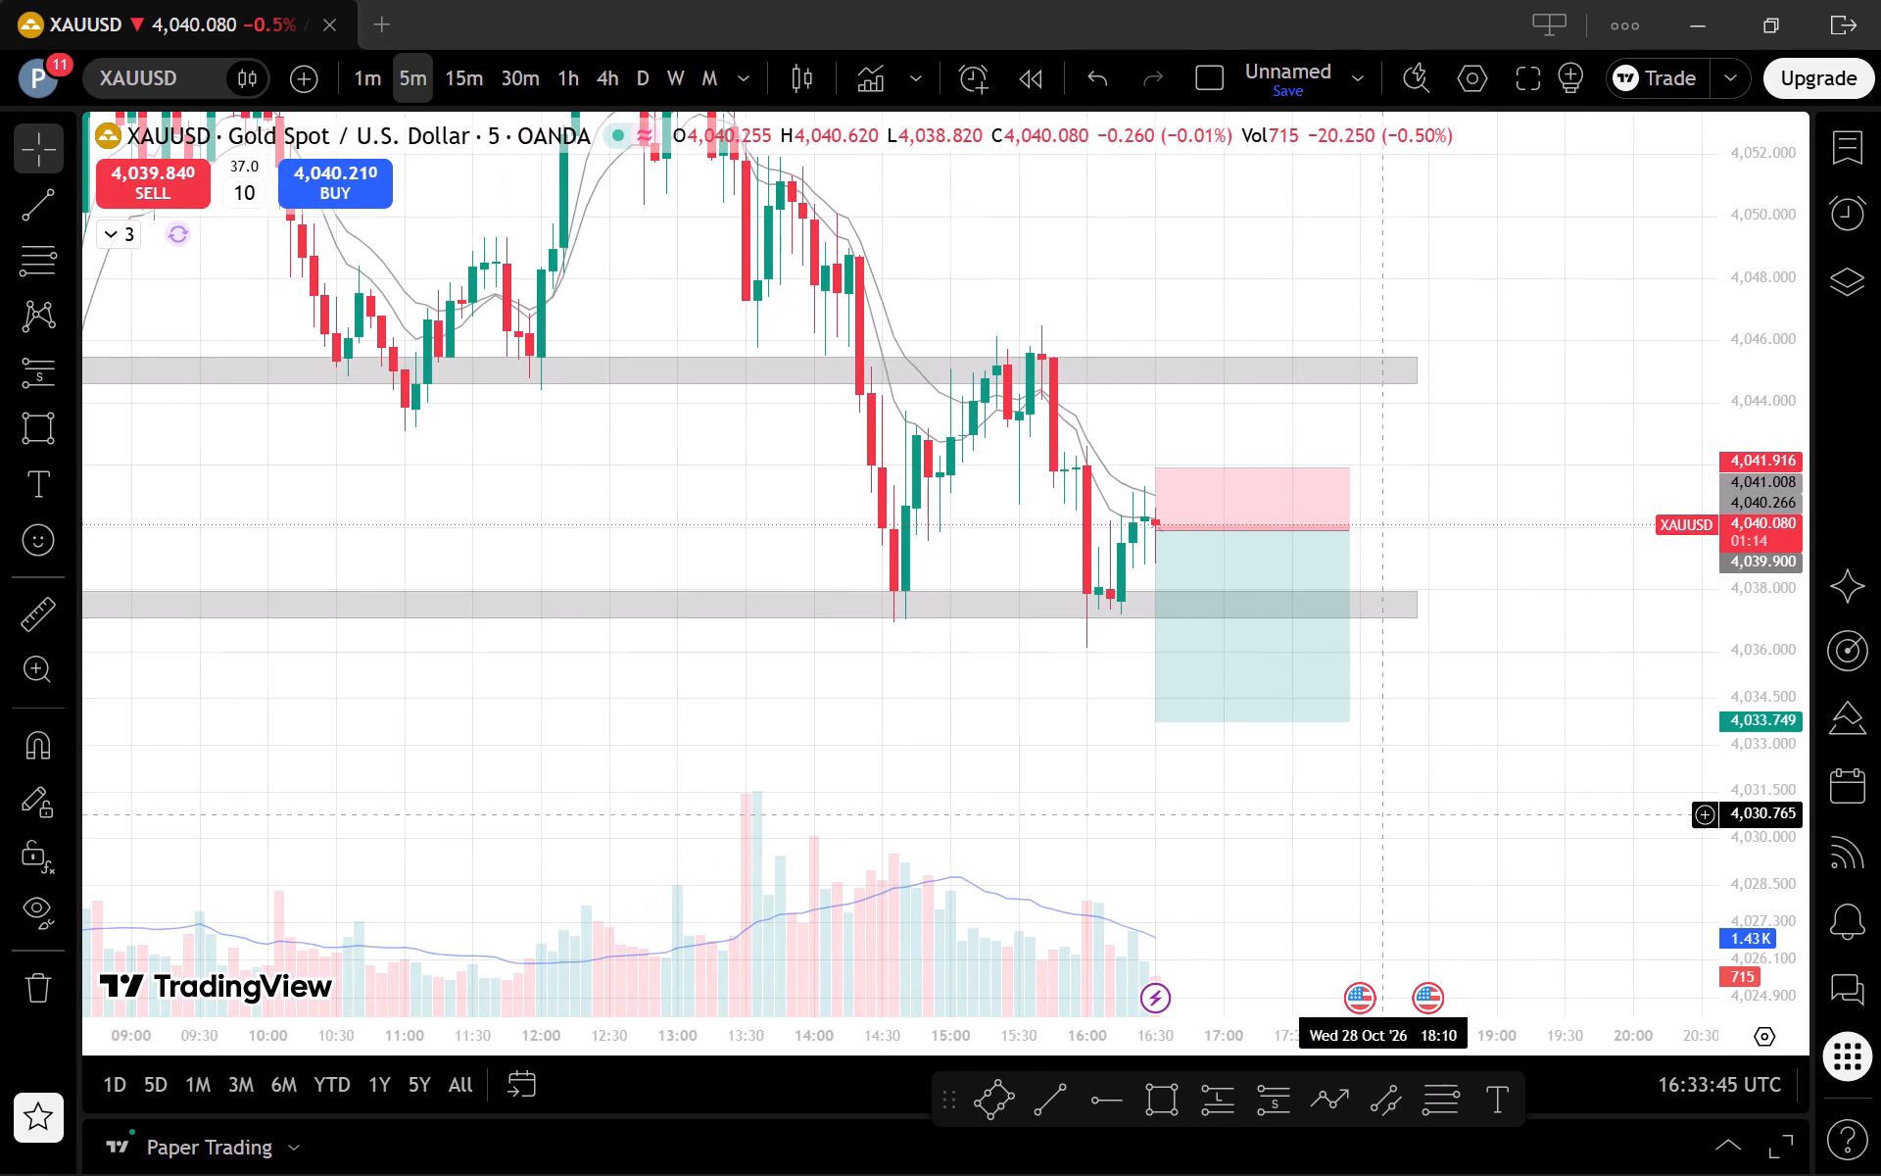
click(371, 78)
scroll(1475, 712, down, 1)
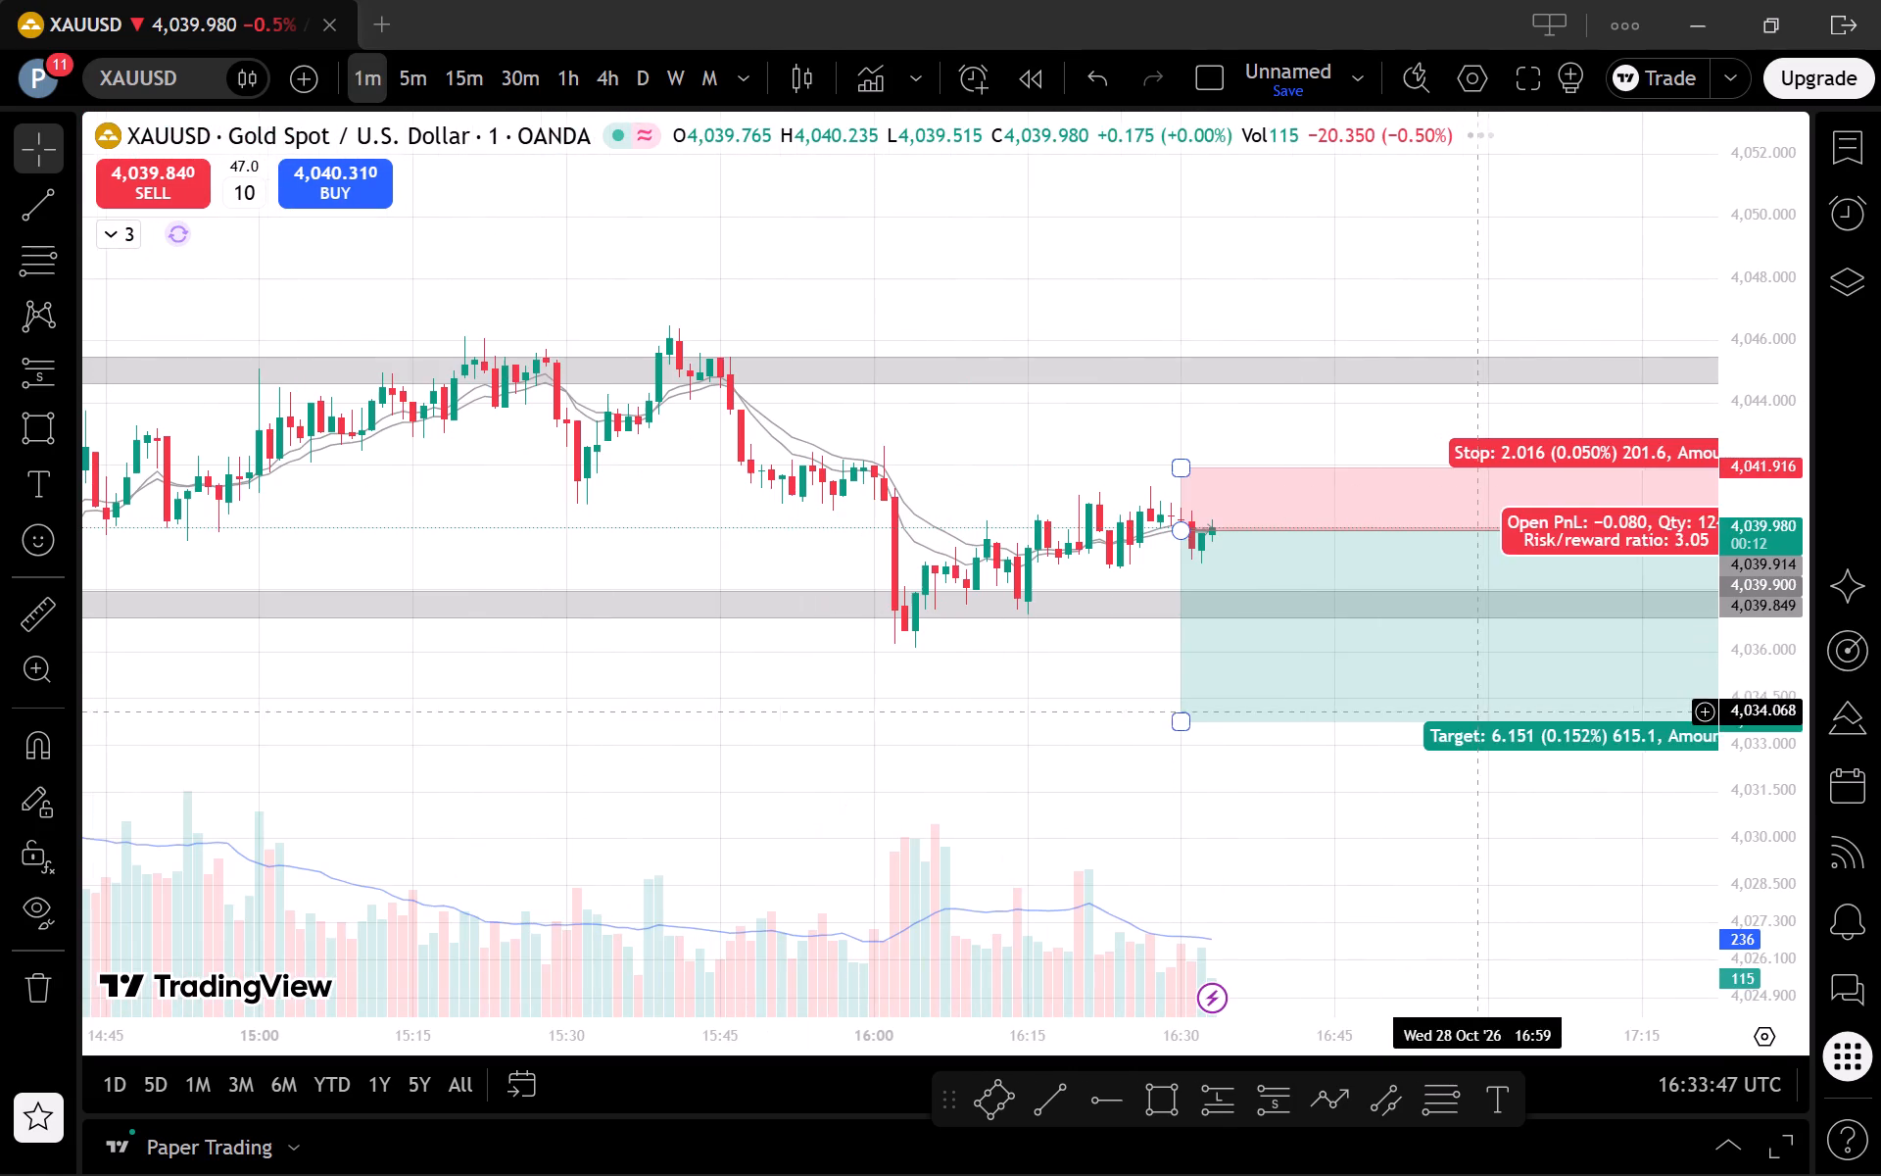
drag(1470, 877, 1262, 877)
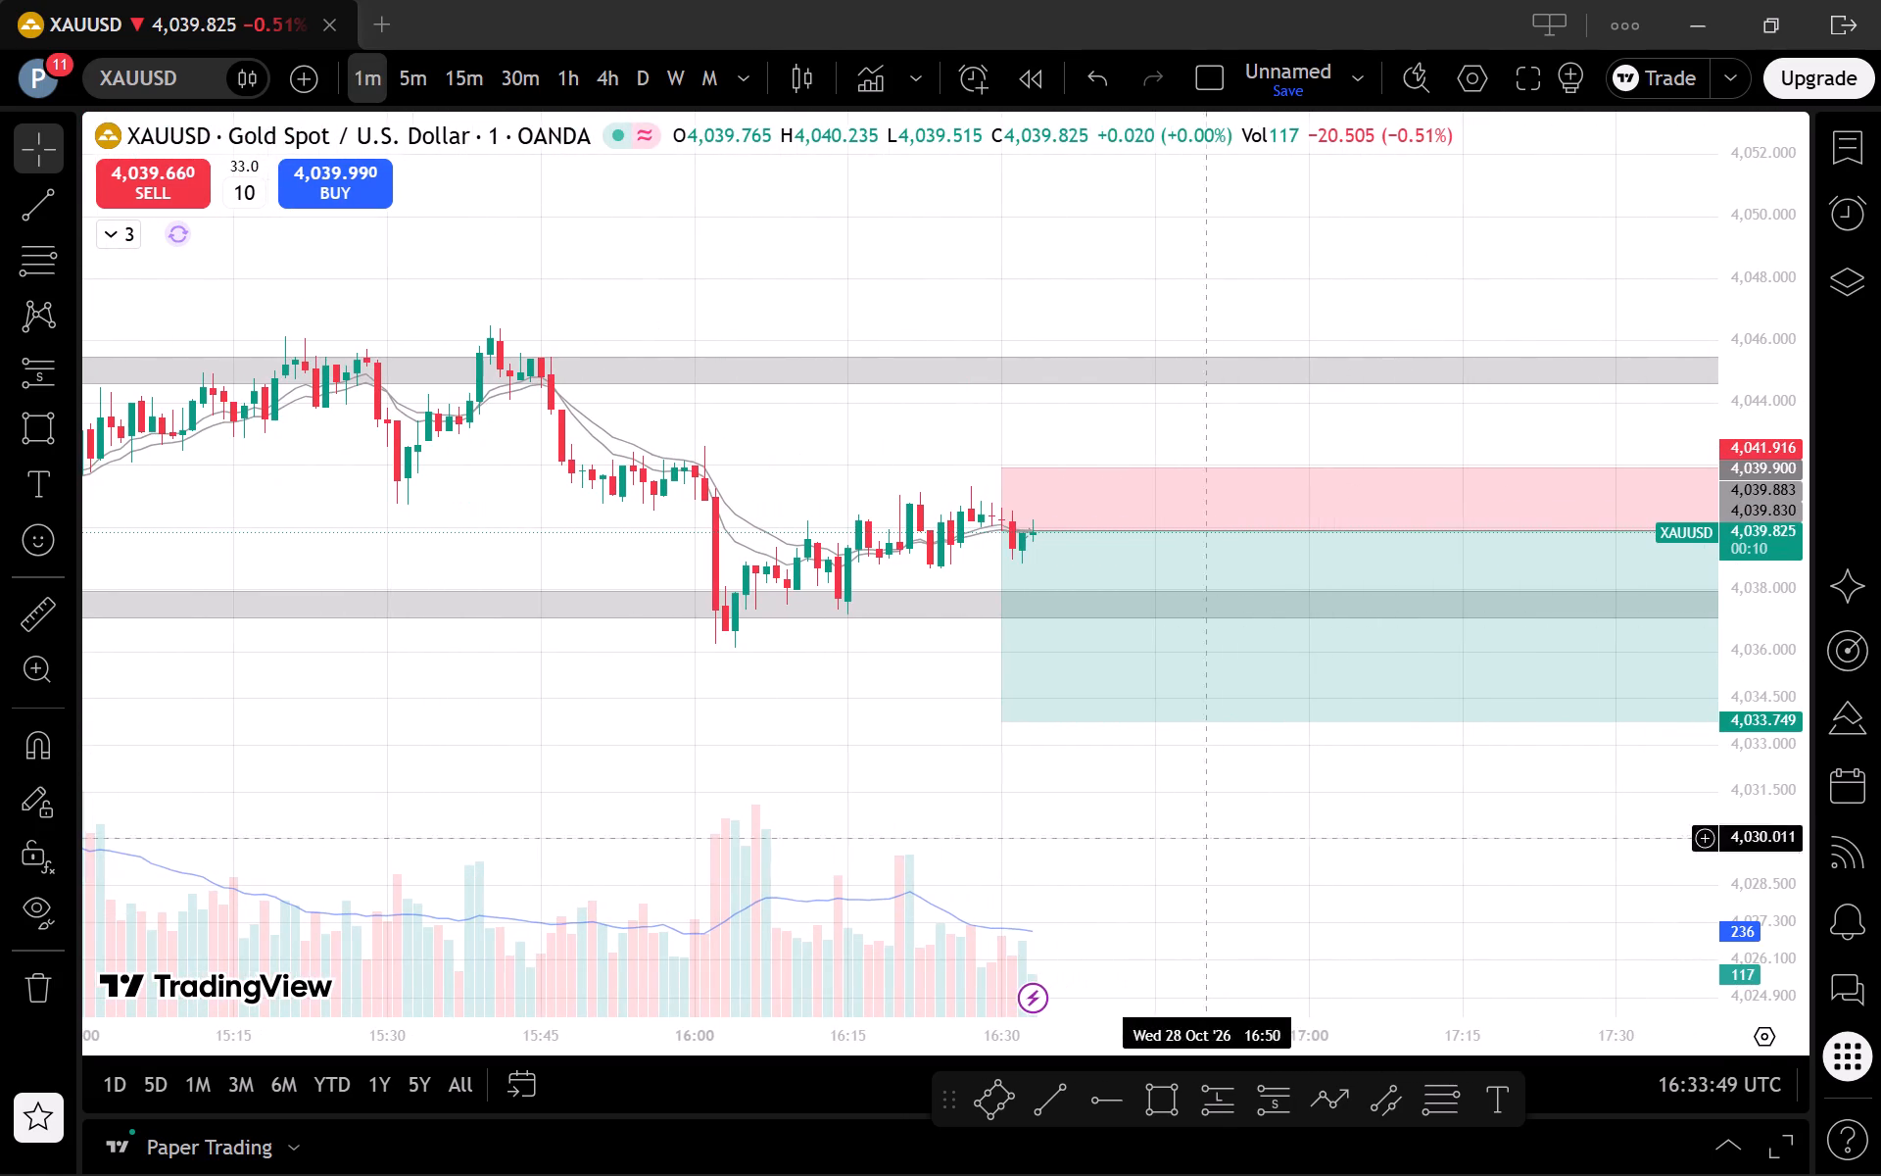
Examine the 5-minute chart around the short projection, both closely and within the wider price move of the day.
click(421, 80)
scroll(1083, 679, up, 2)
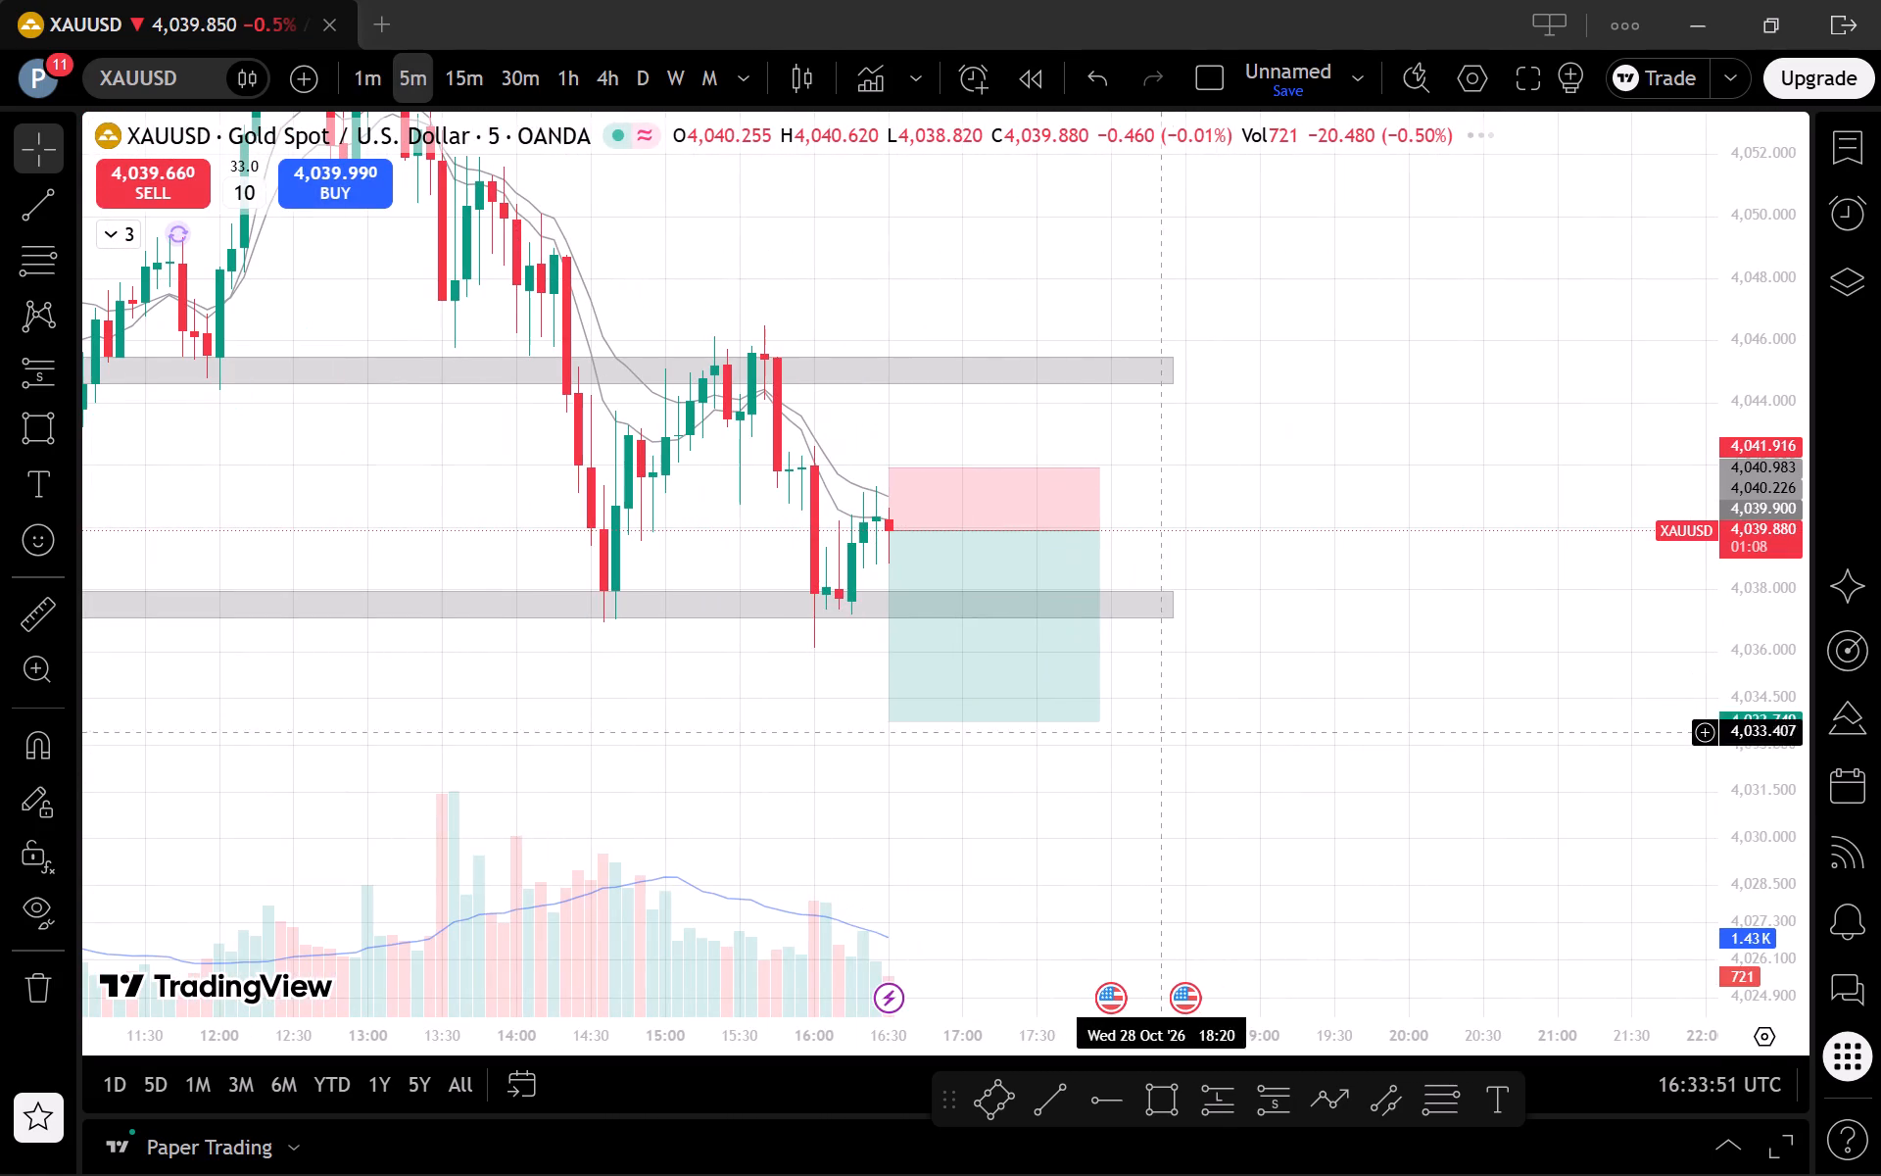
drag(1051, 831, 1378, 830)
scroll(1390, 836, up, 1)
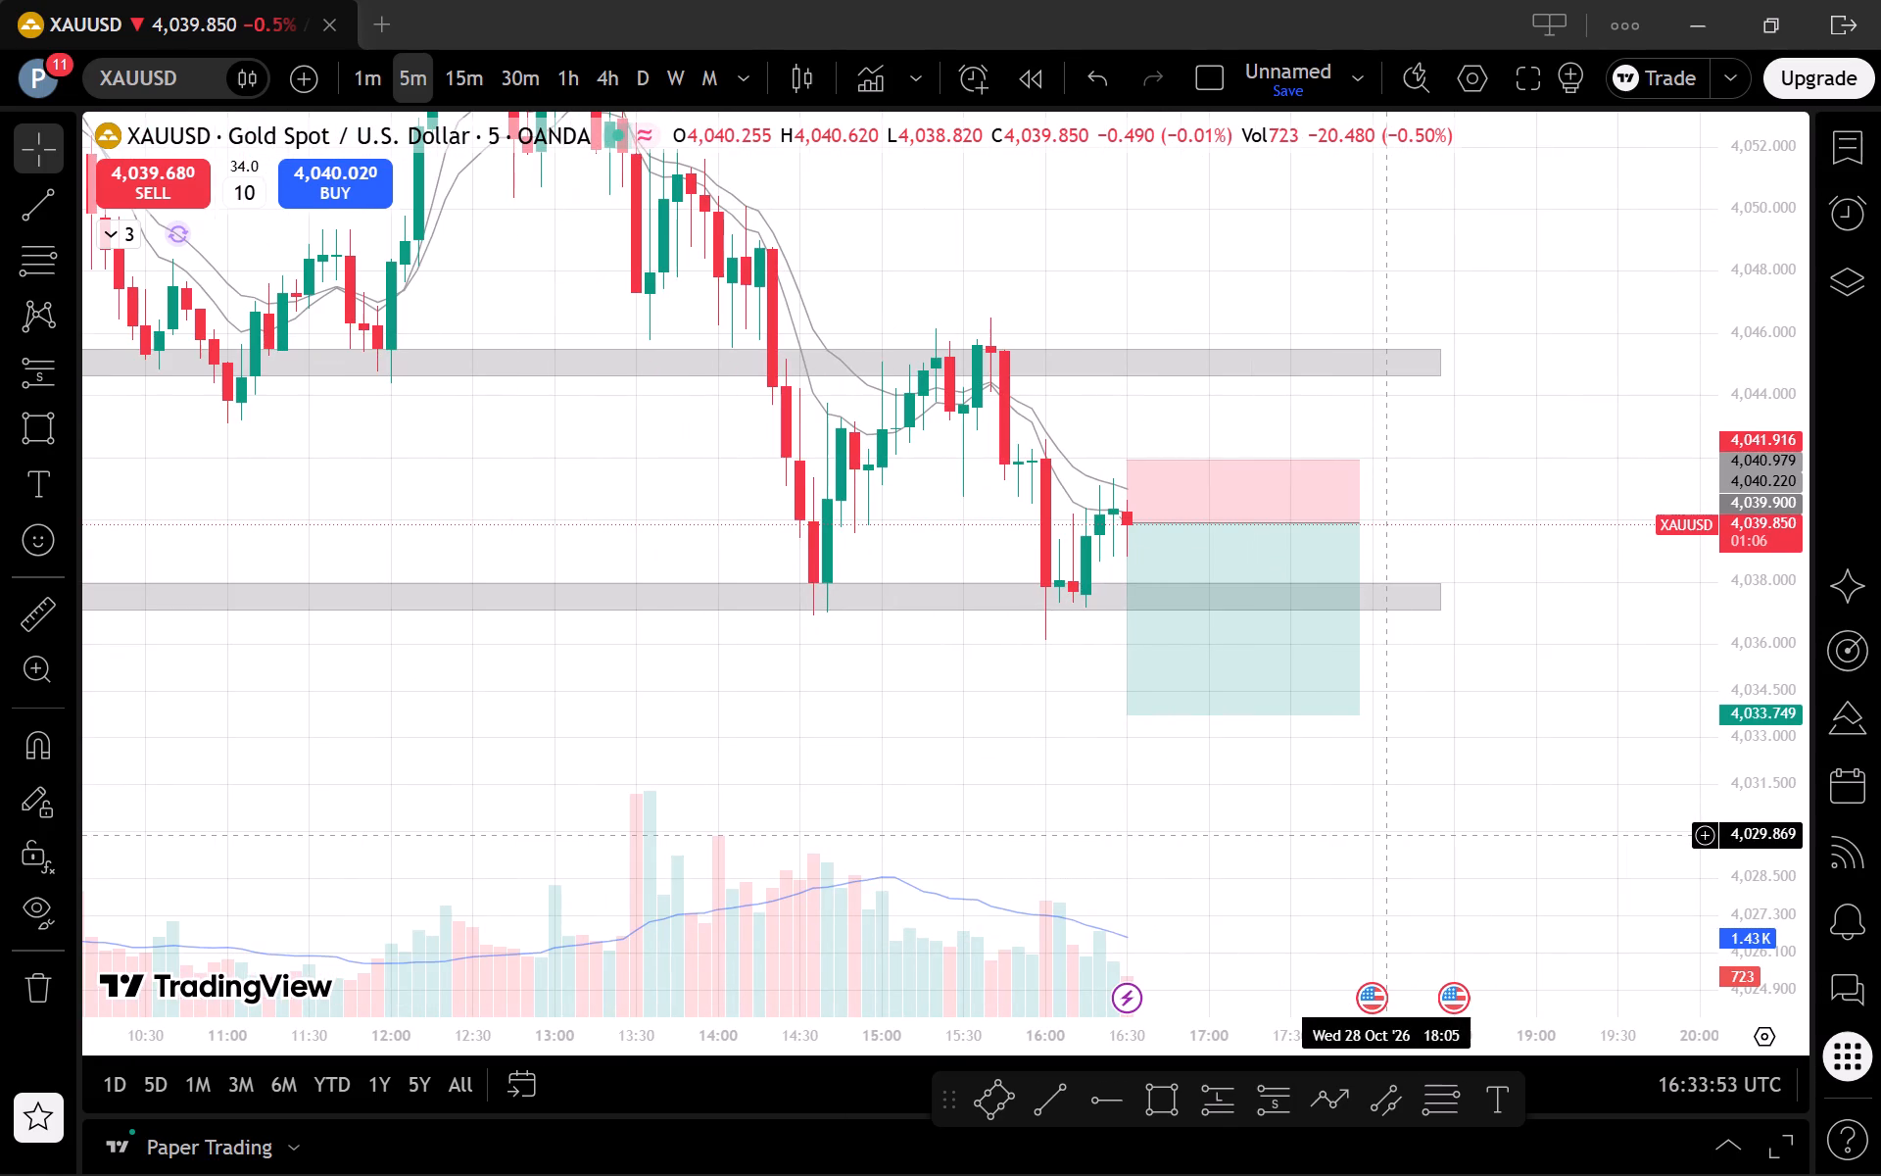
scroll(1390, 836, down, 1)
drag(1313, 870, 1420, 1008)
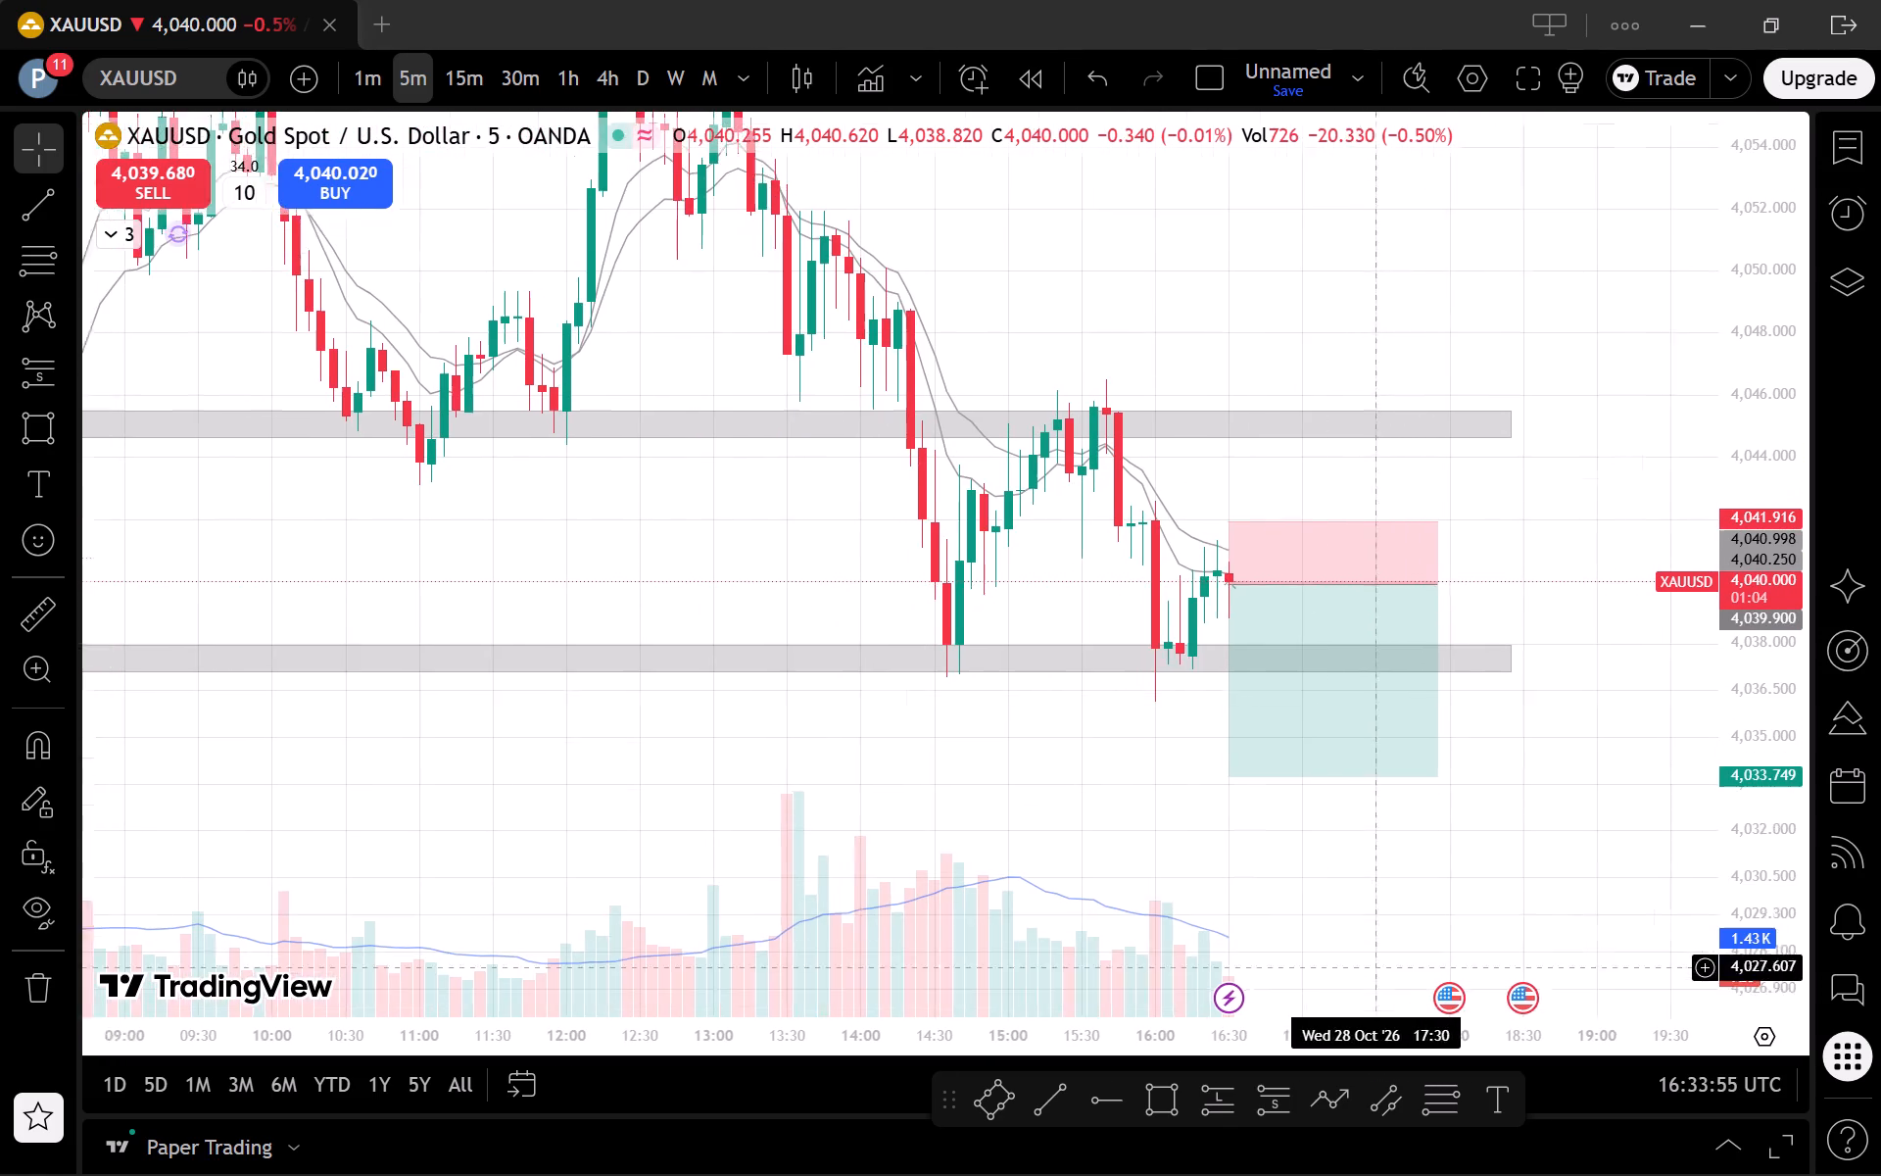
drag(1420, 1008, 1433, 1018)
scroll(1592, 725, down, 3)
drag(1774, 581, 1776, 831)
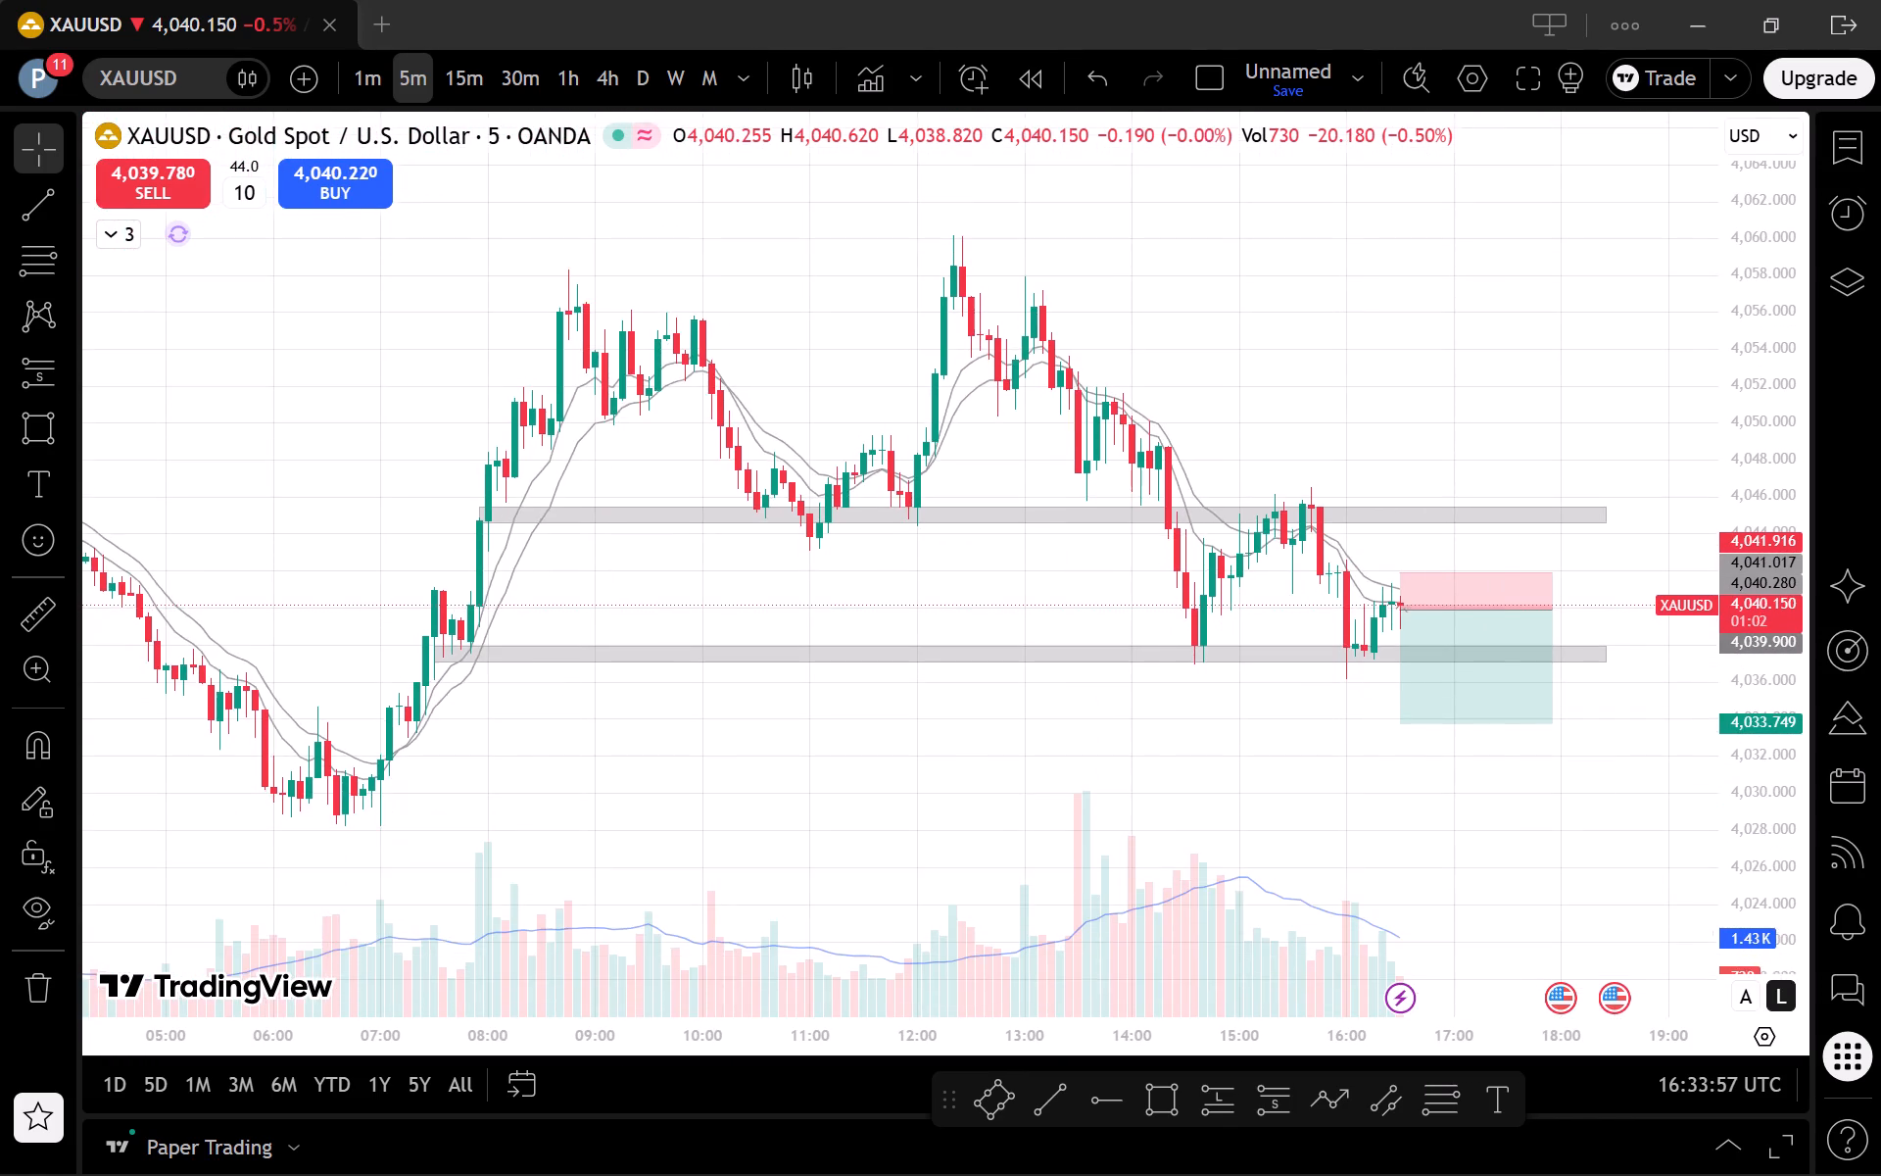
scroll(1701, 819, down, 4)
drag(1582, 829, 1539, 829)
drag(1510, 821, 1362, 798)
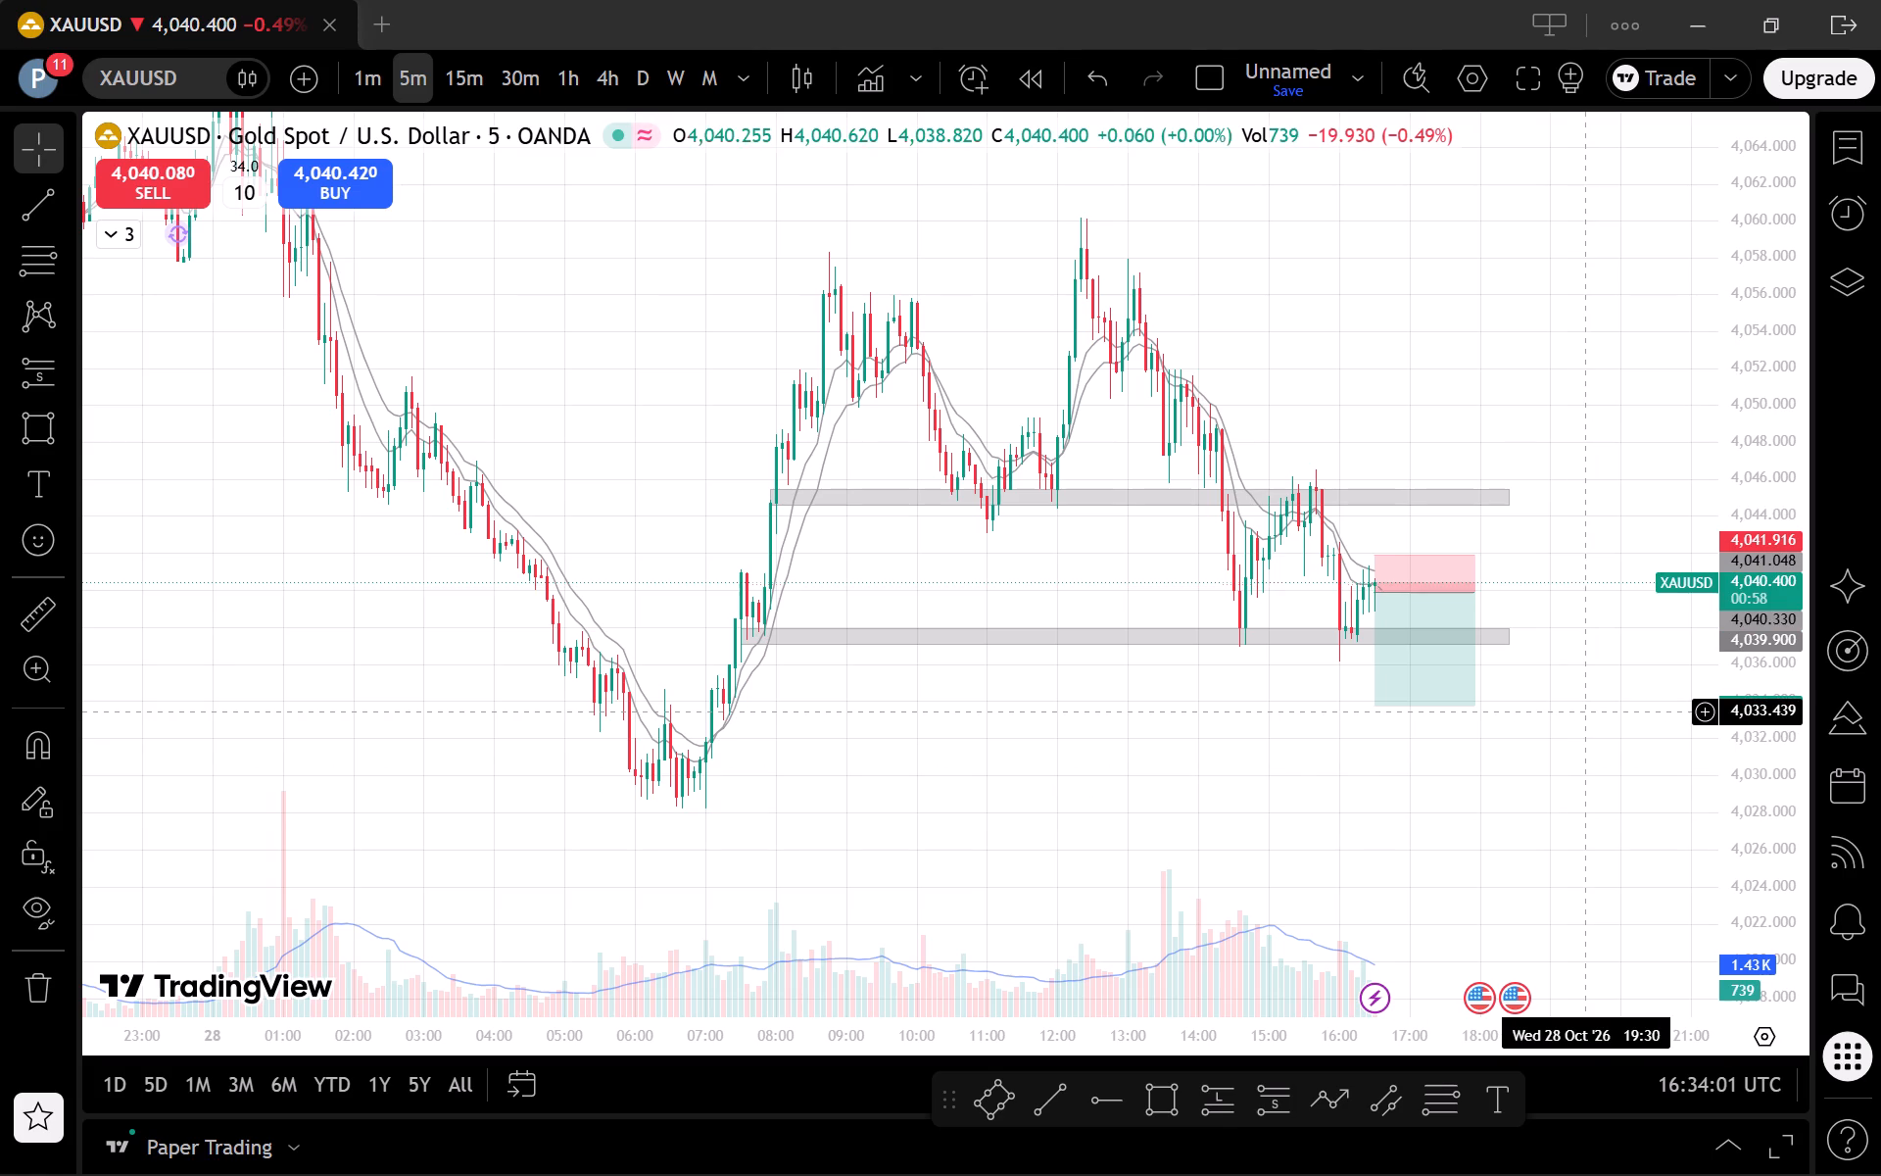
Examine the short projection and grey zones on the 15-minute, 1-hour and 30-minute charts.
click(461, 93)
scroll(514, 134, up, 2)
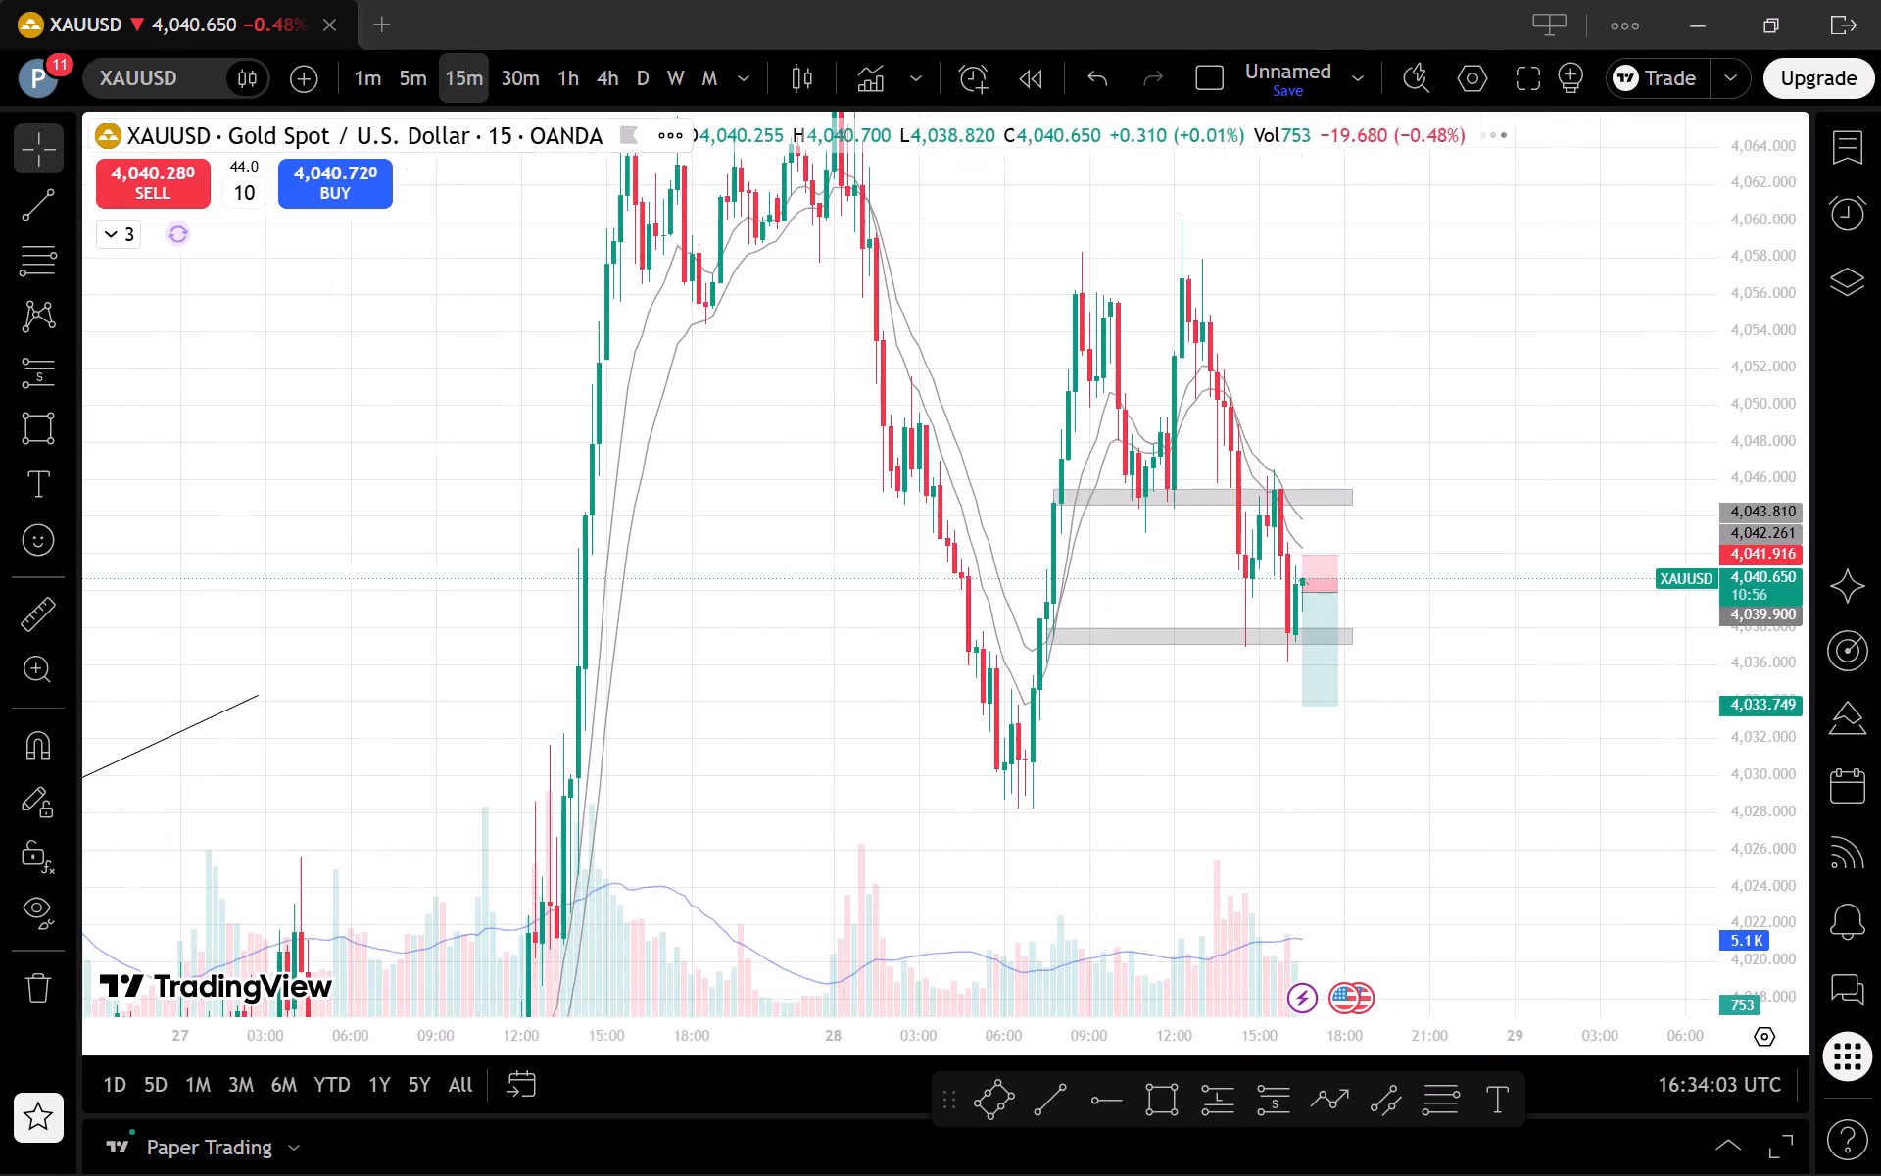
scroll(642, 336, up, 3)
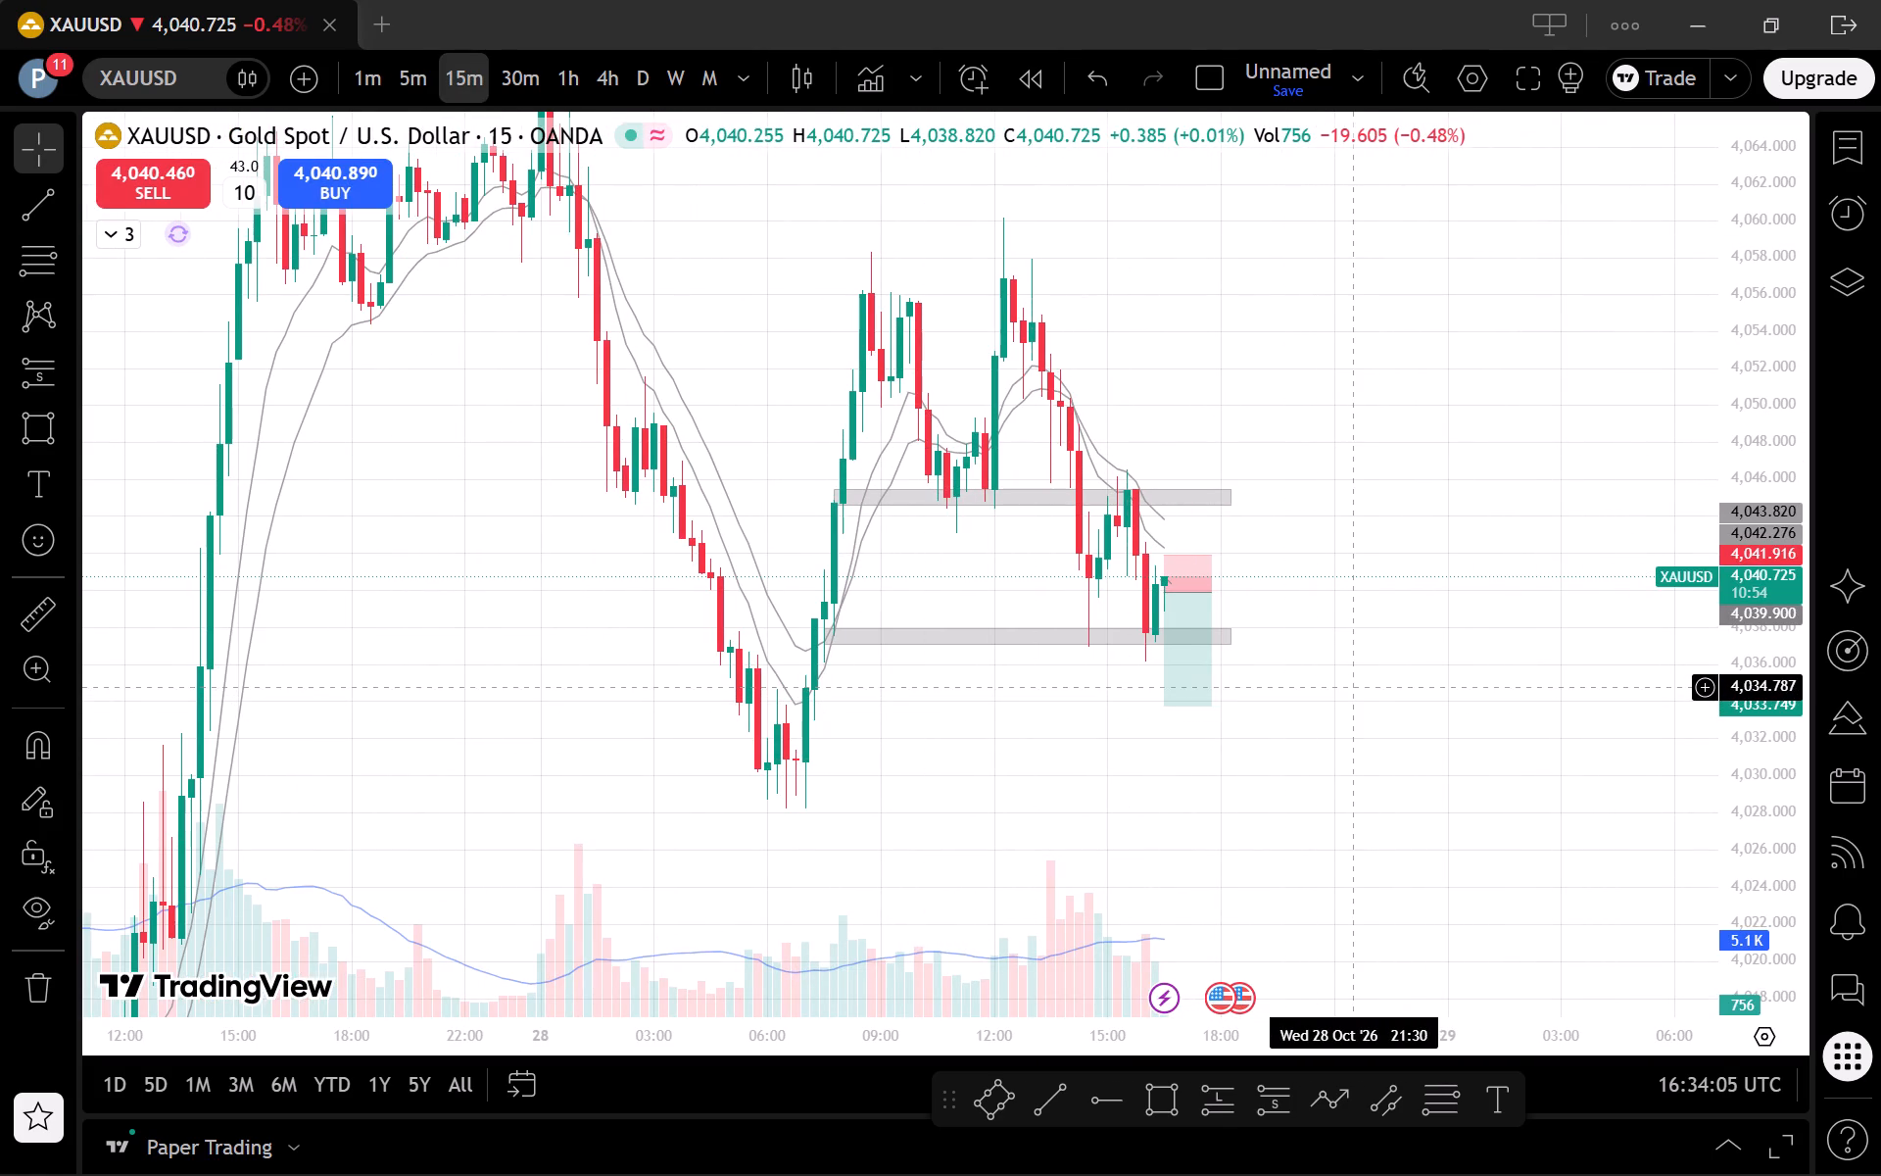
click(511, 99)
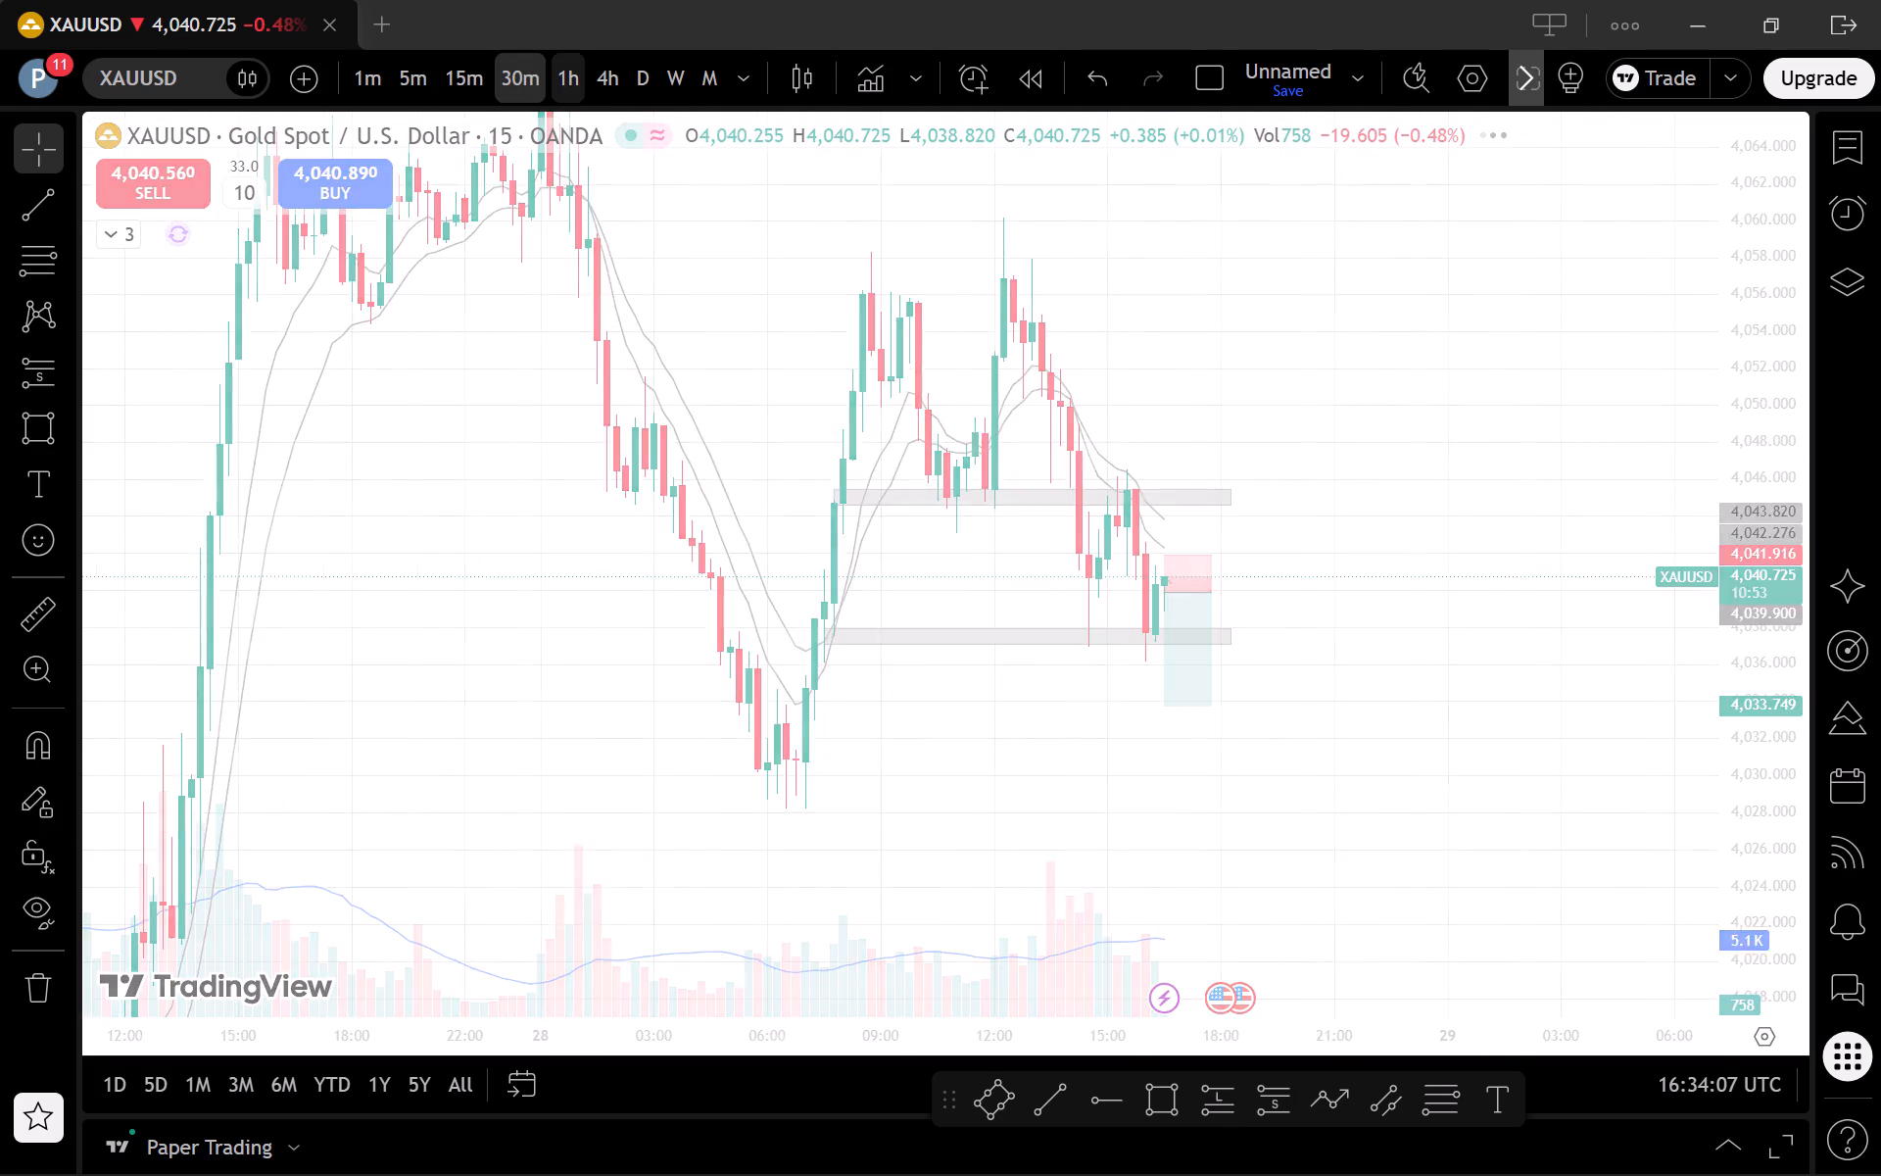
click(566, 79)
scroll(1356, 837, up, 3)
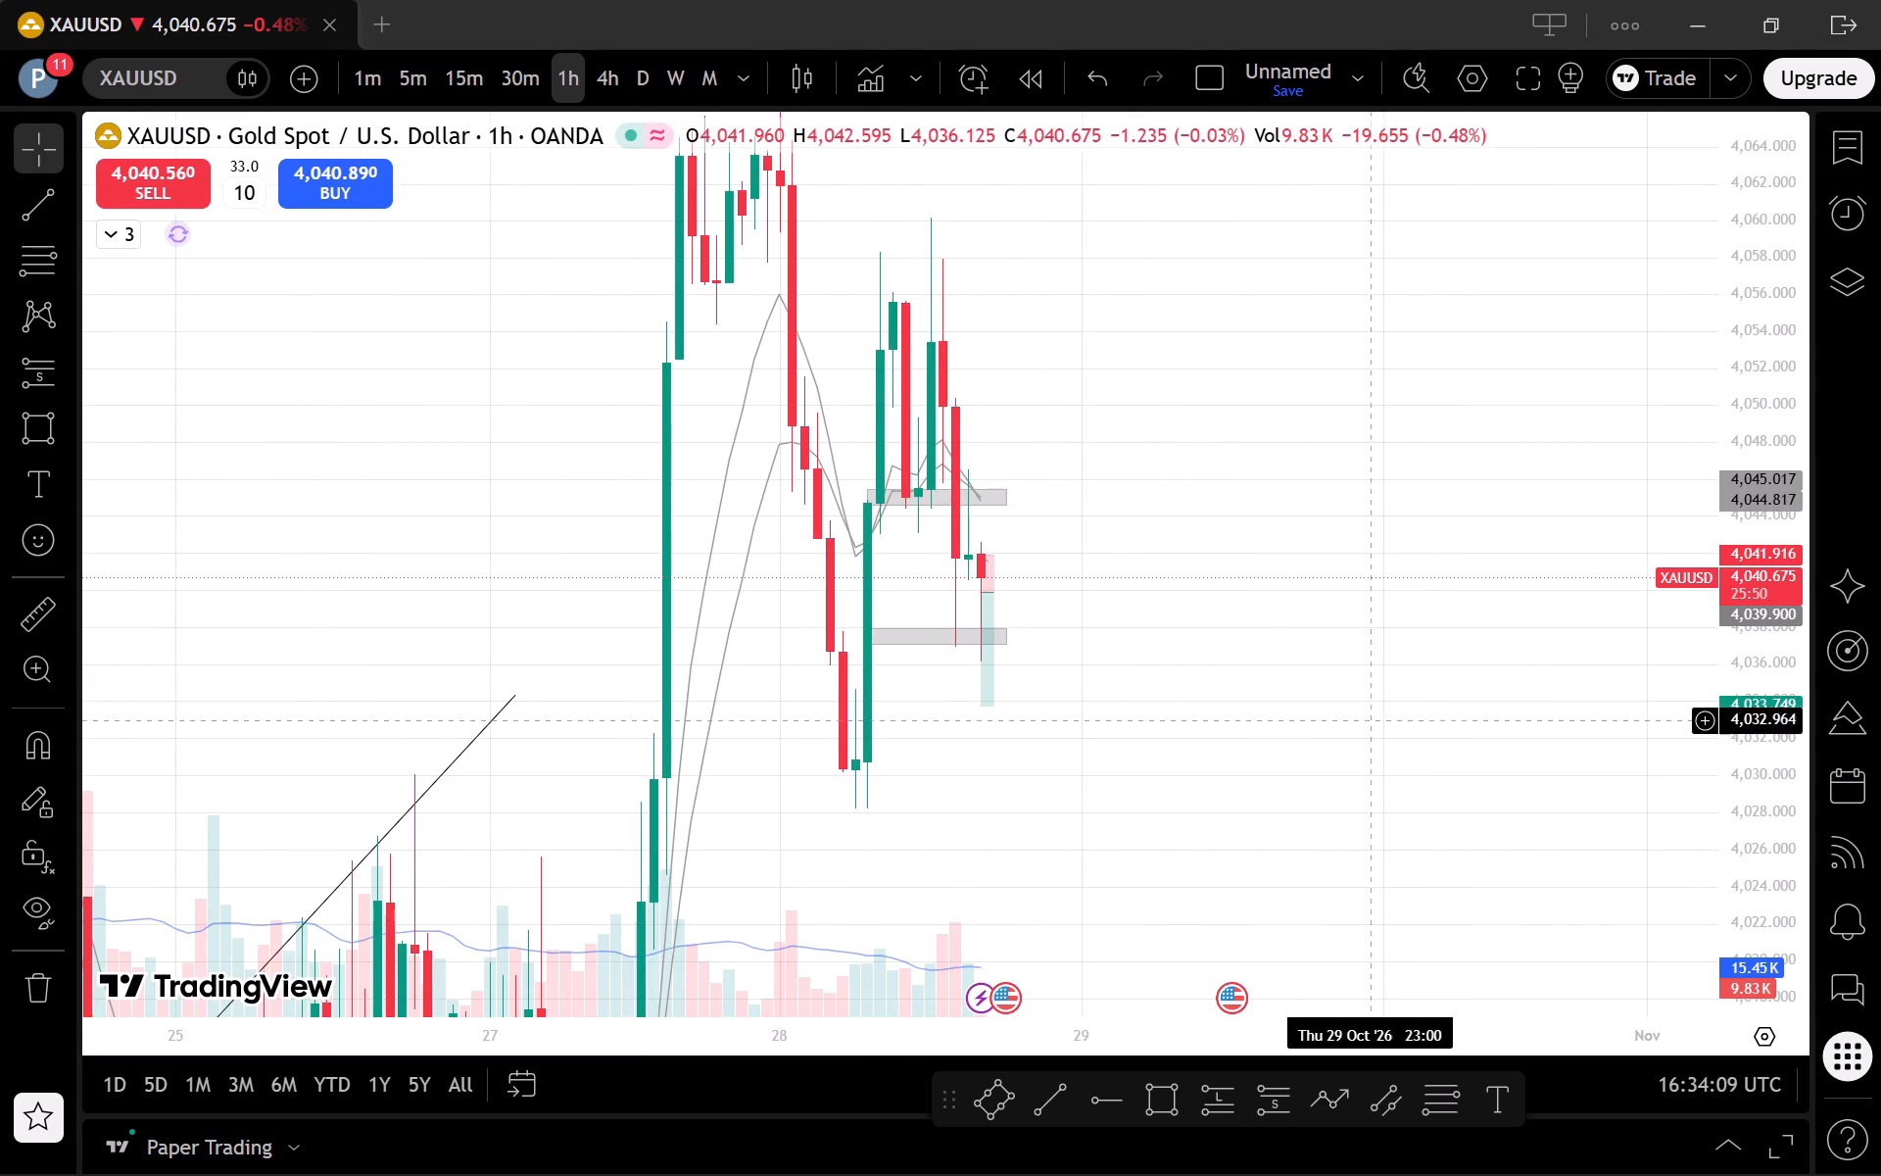
click(523, 61)
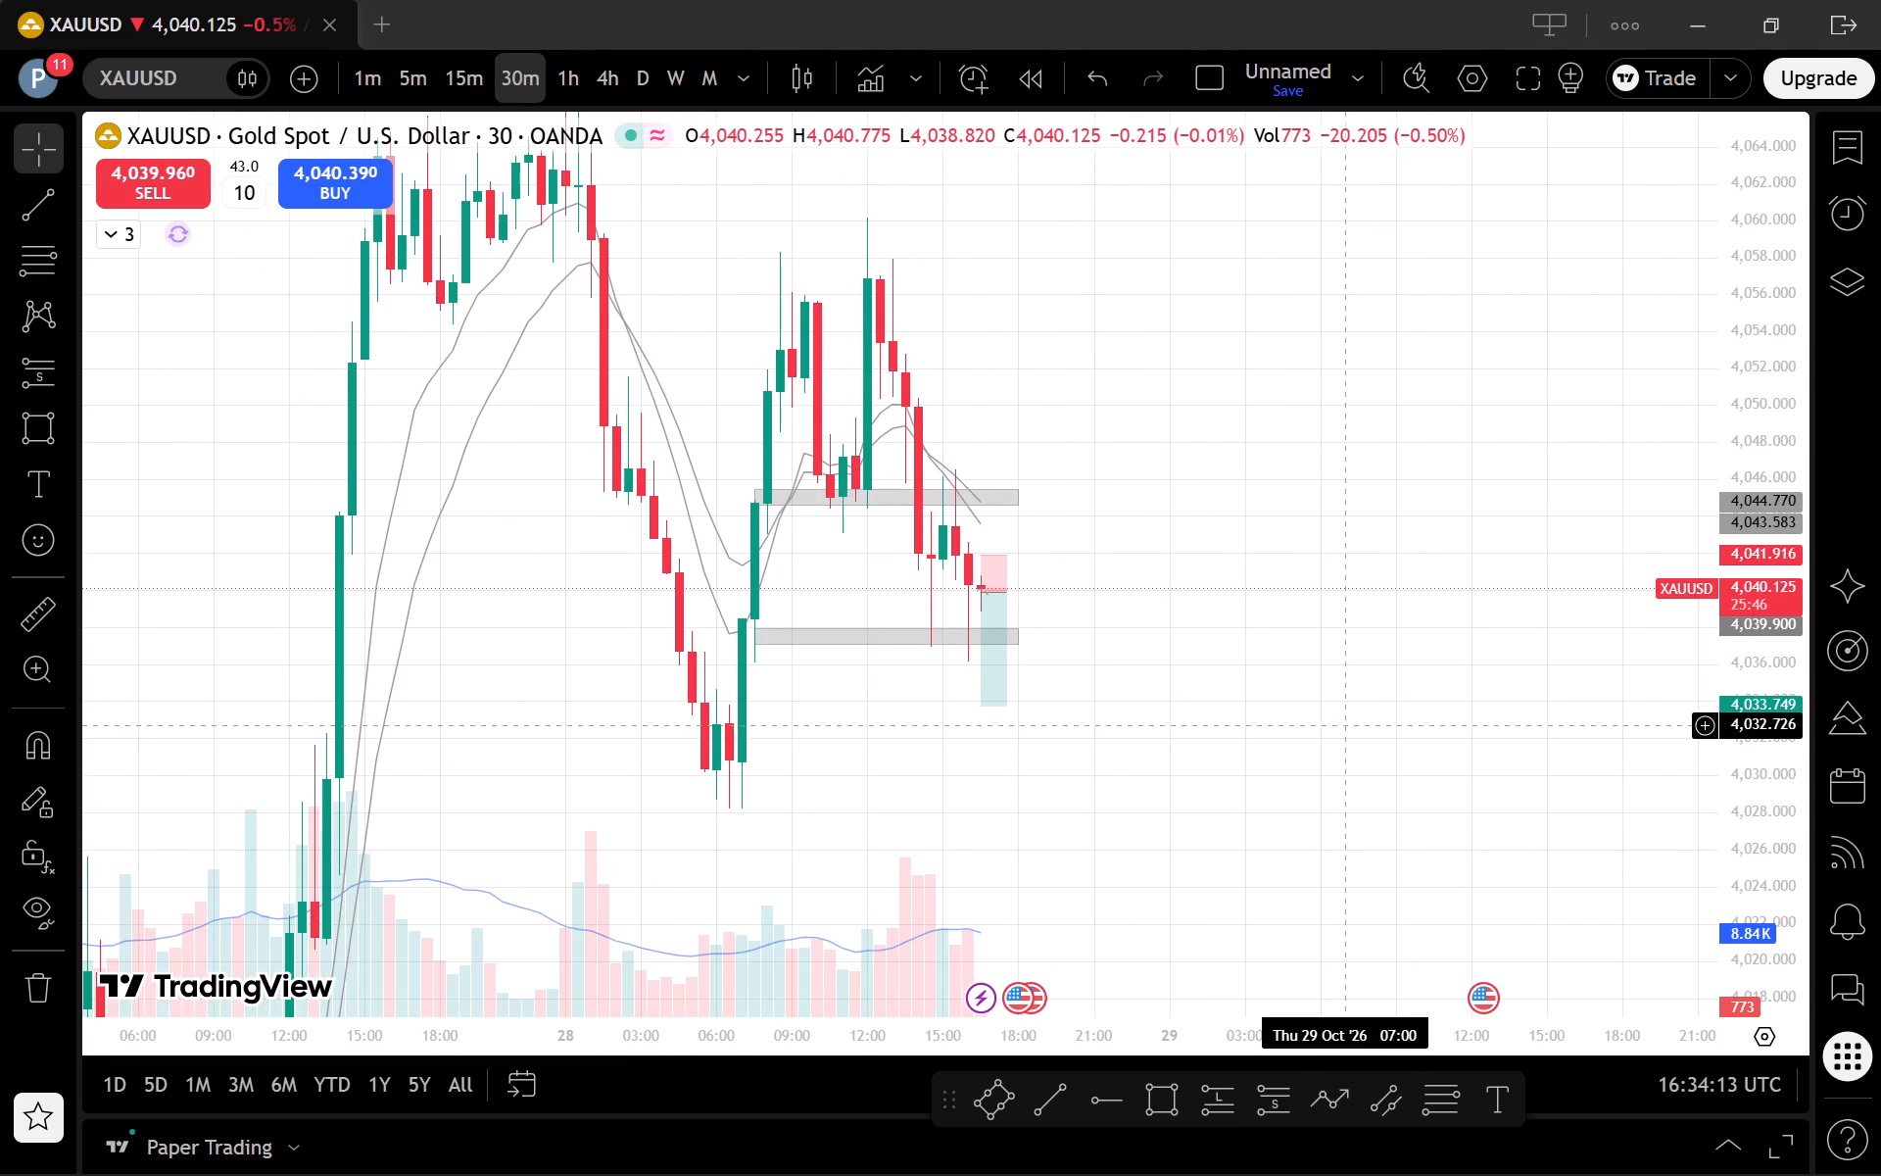
scroll(1342, 725, down, 1)
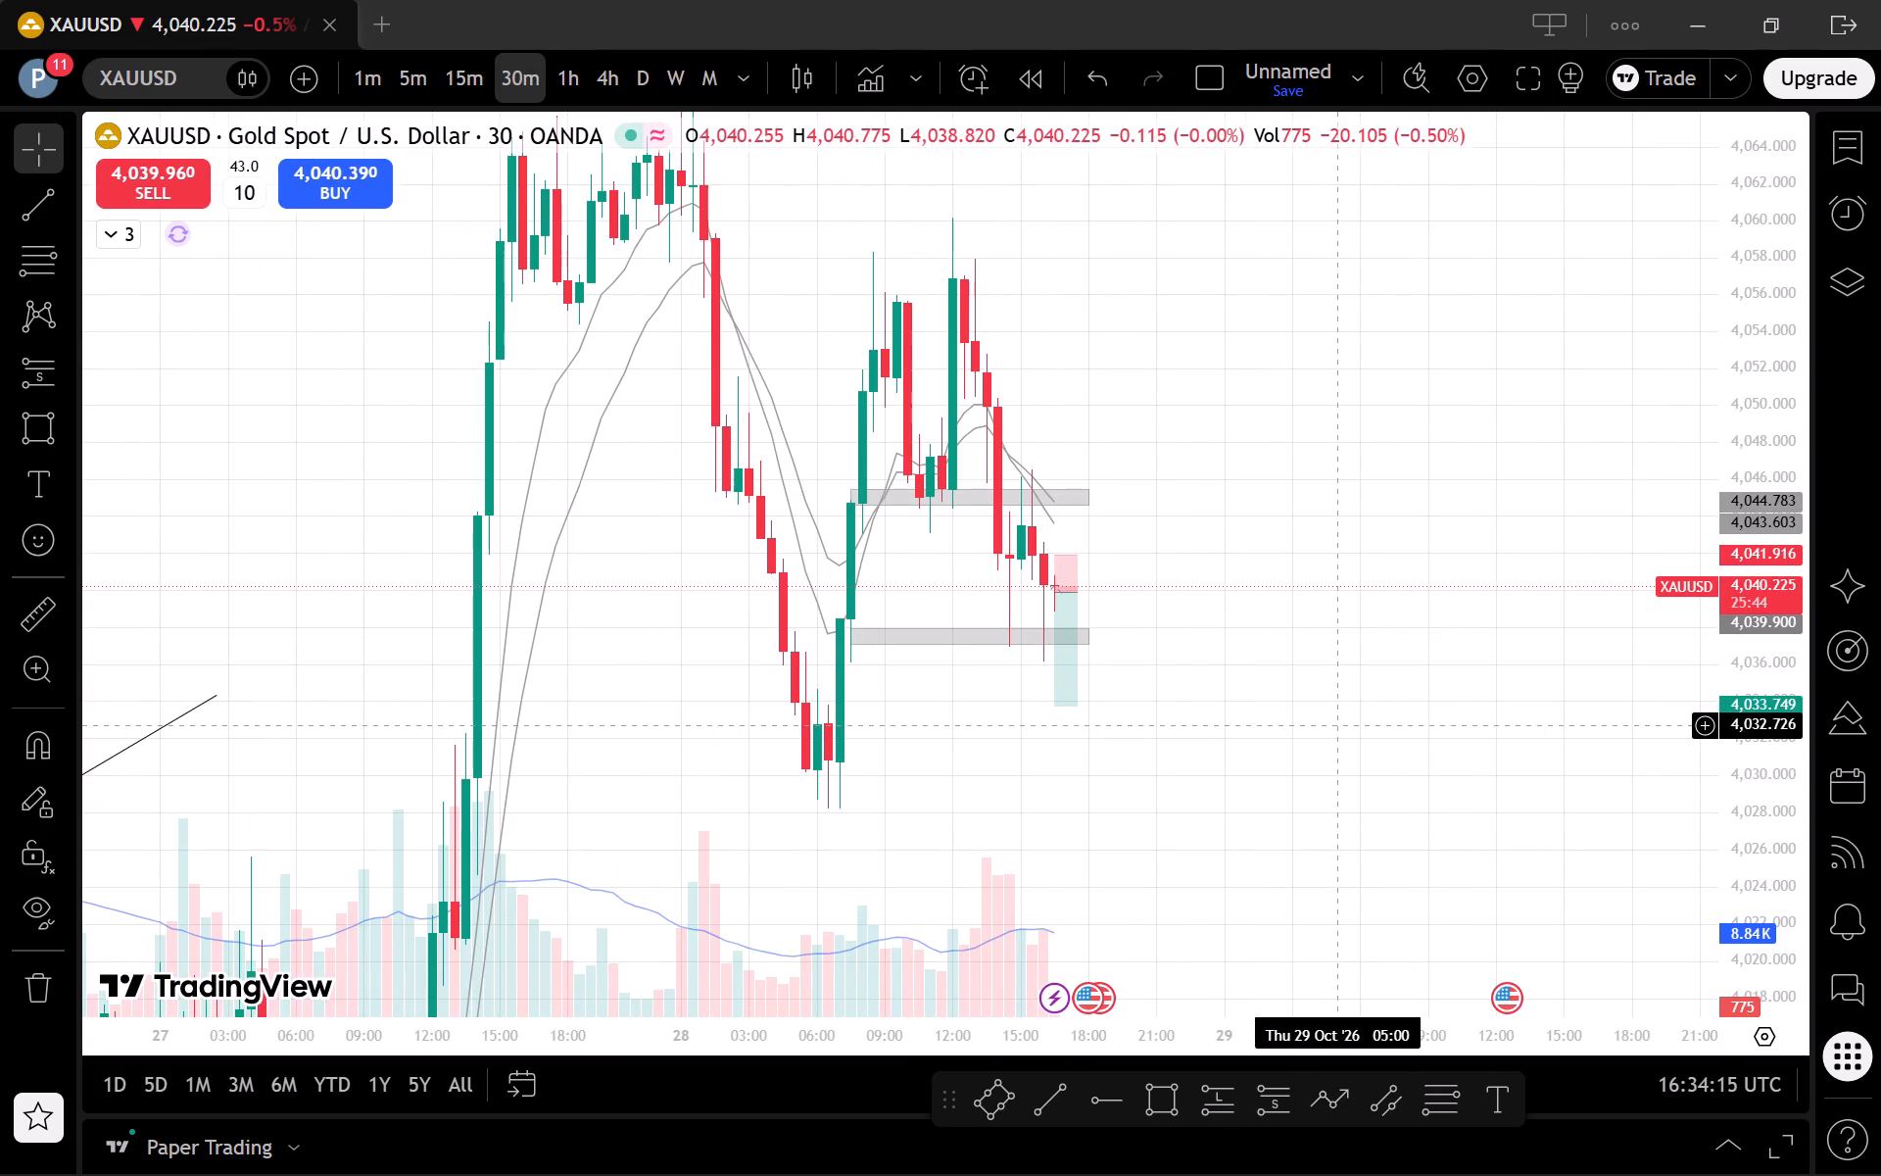
click(573, 60)
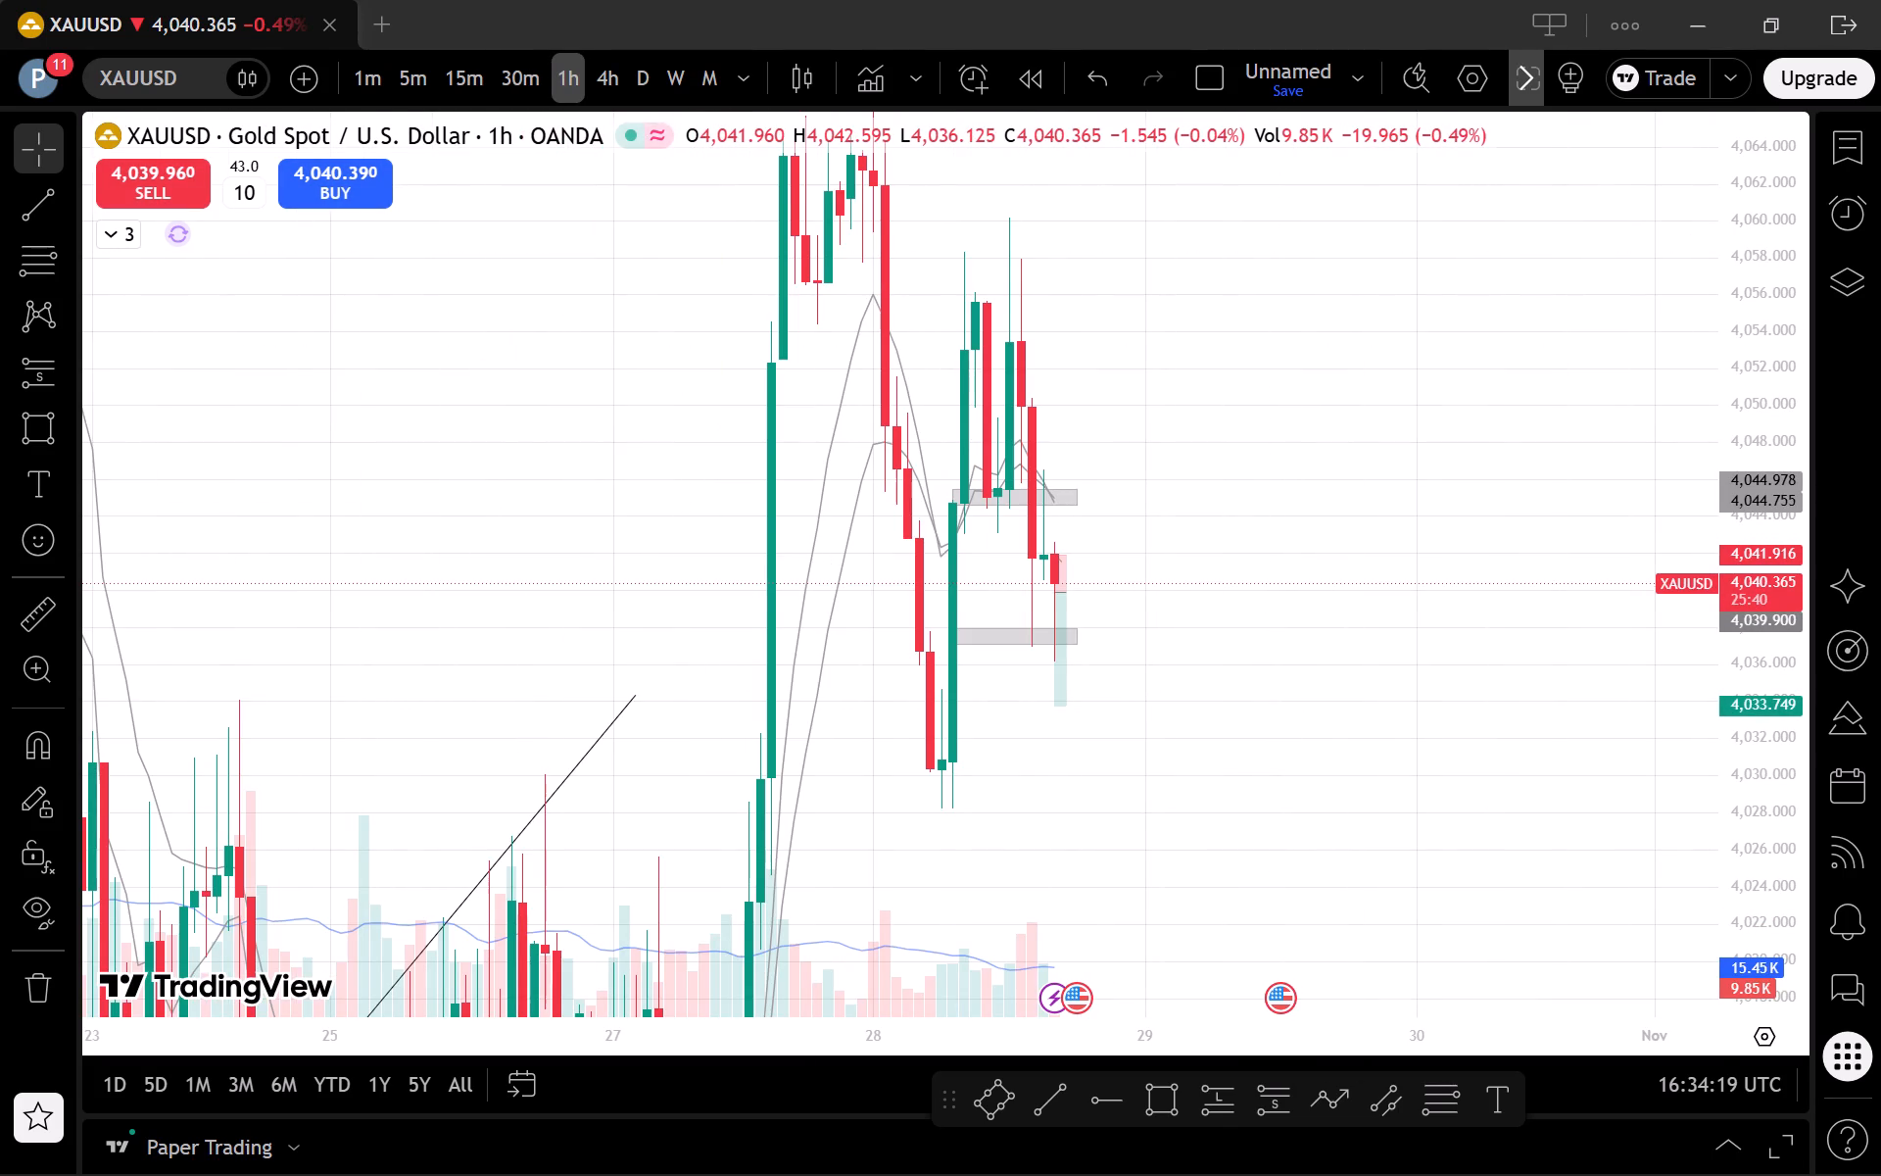
Examine the latest 5-minute candles around the short projection's entry and the two grey zones.
click(415, 77)
scroll(1476, 807, down, 3)
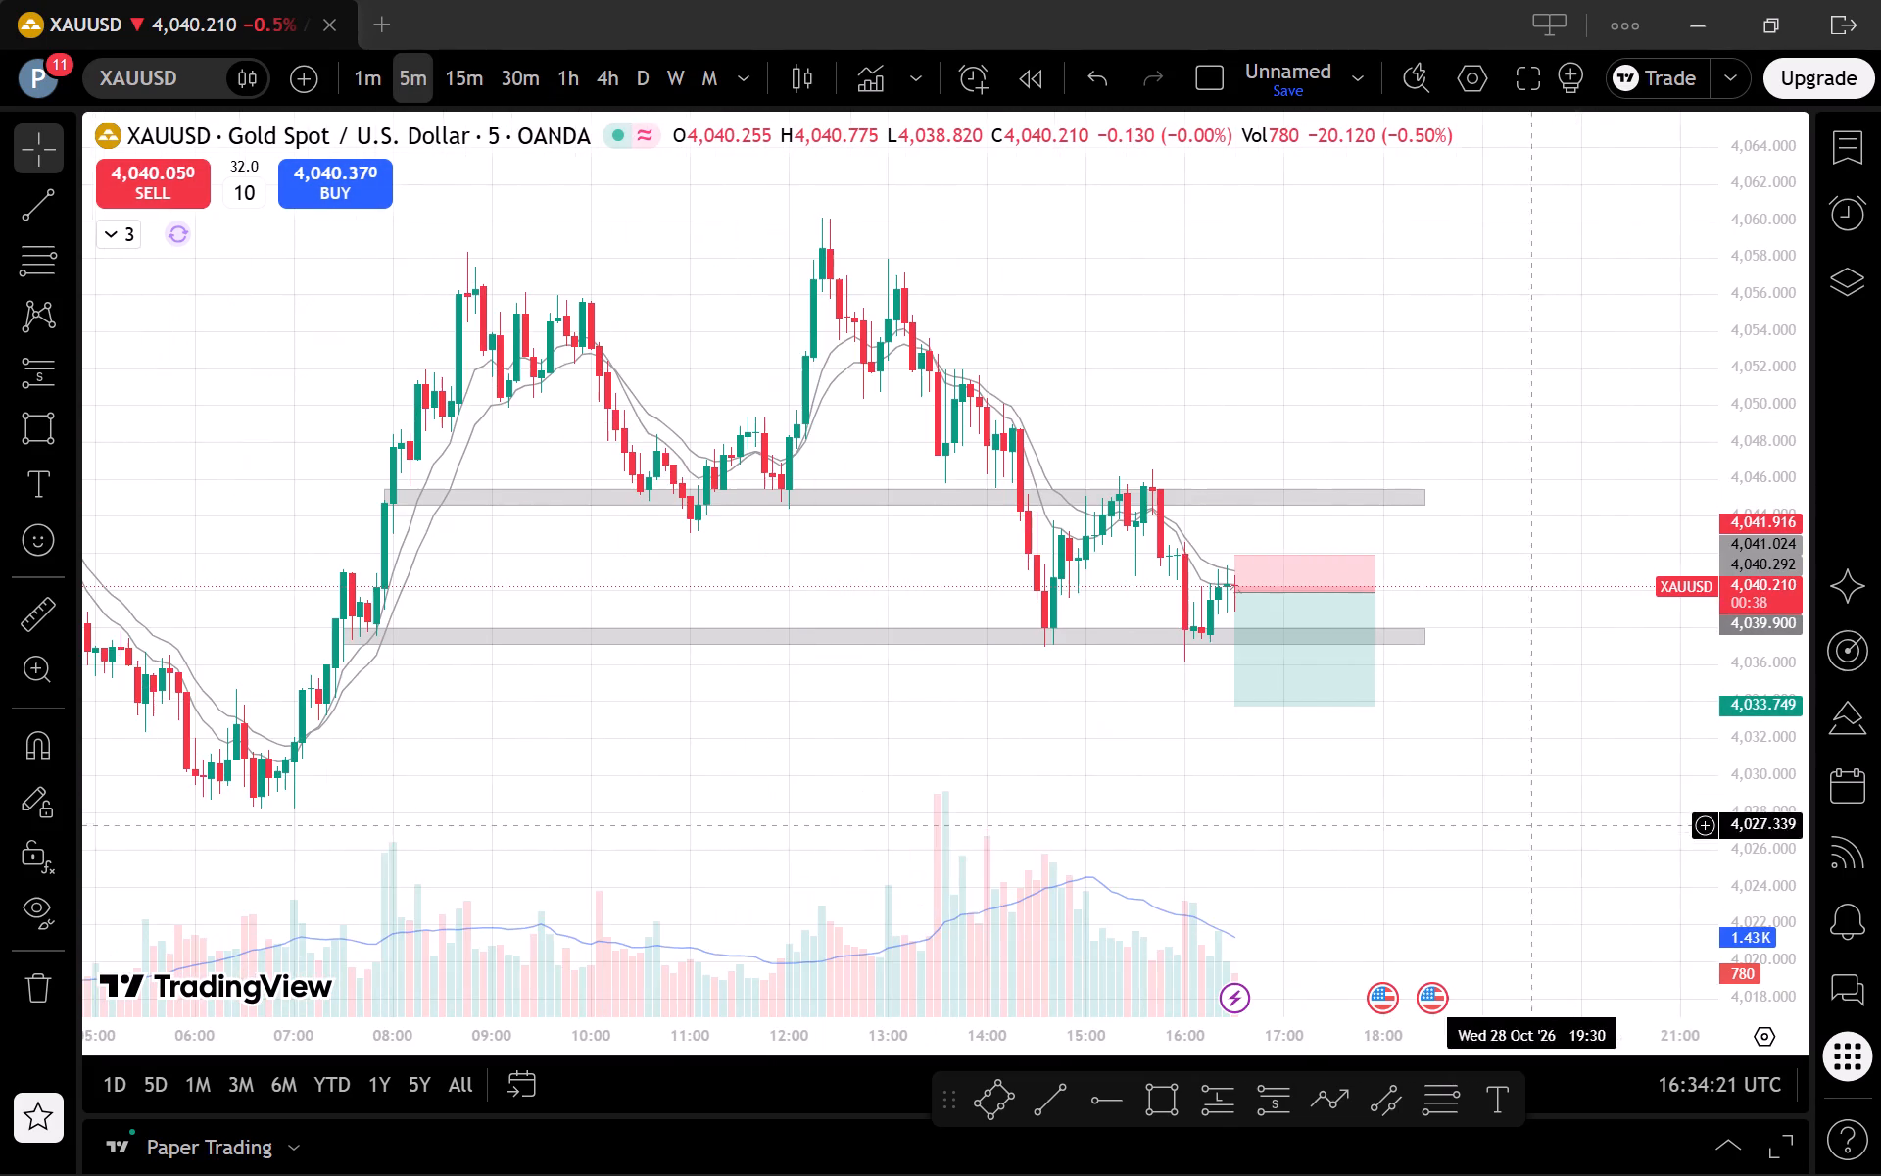
drag(1764, 936, 1682, 443)
scroll(1676, 766, up, 2)
scroll(1518, 776, up, 2)
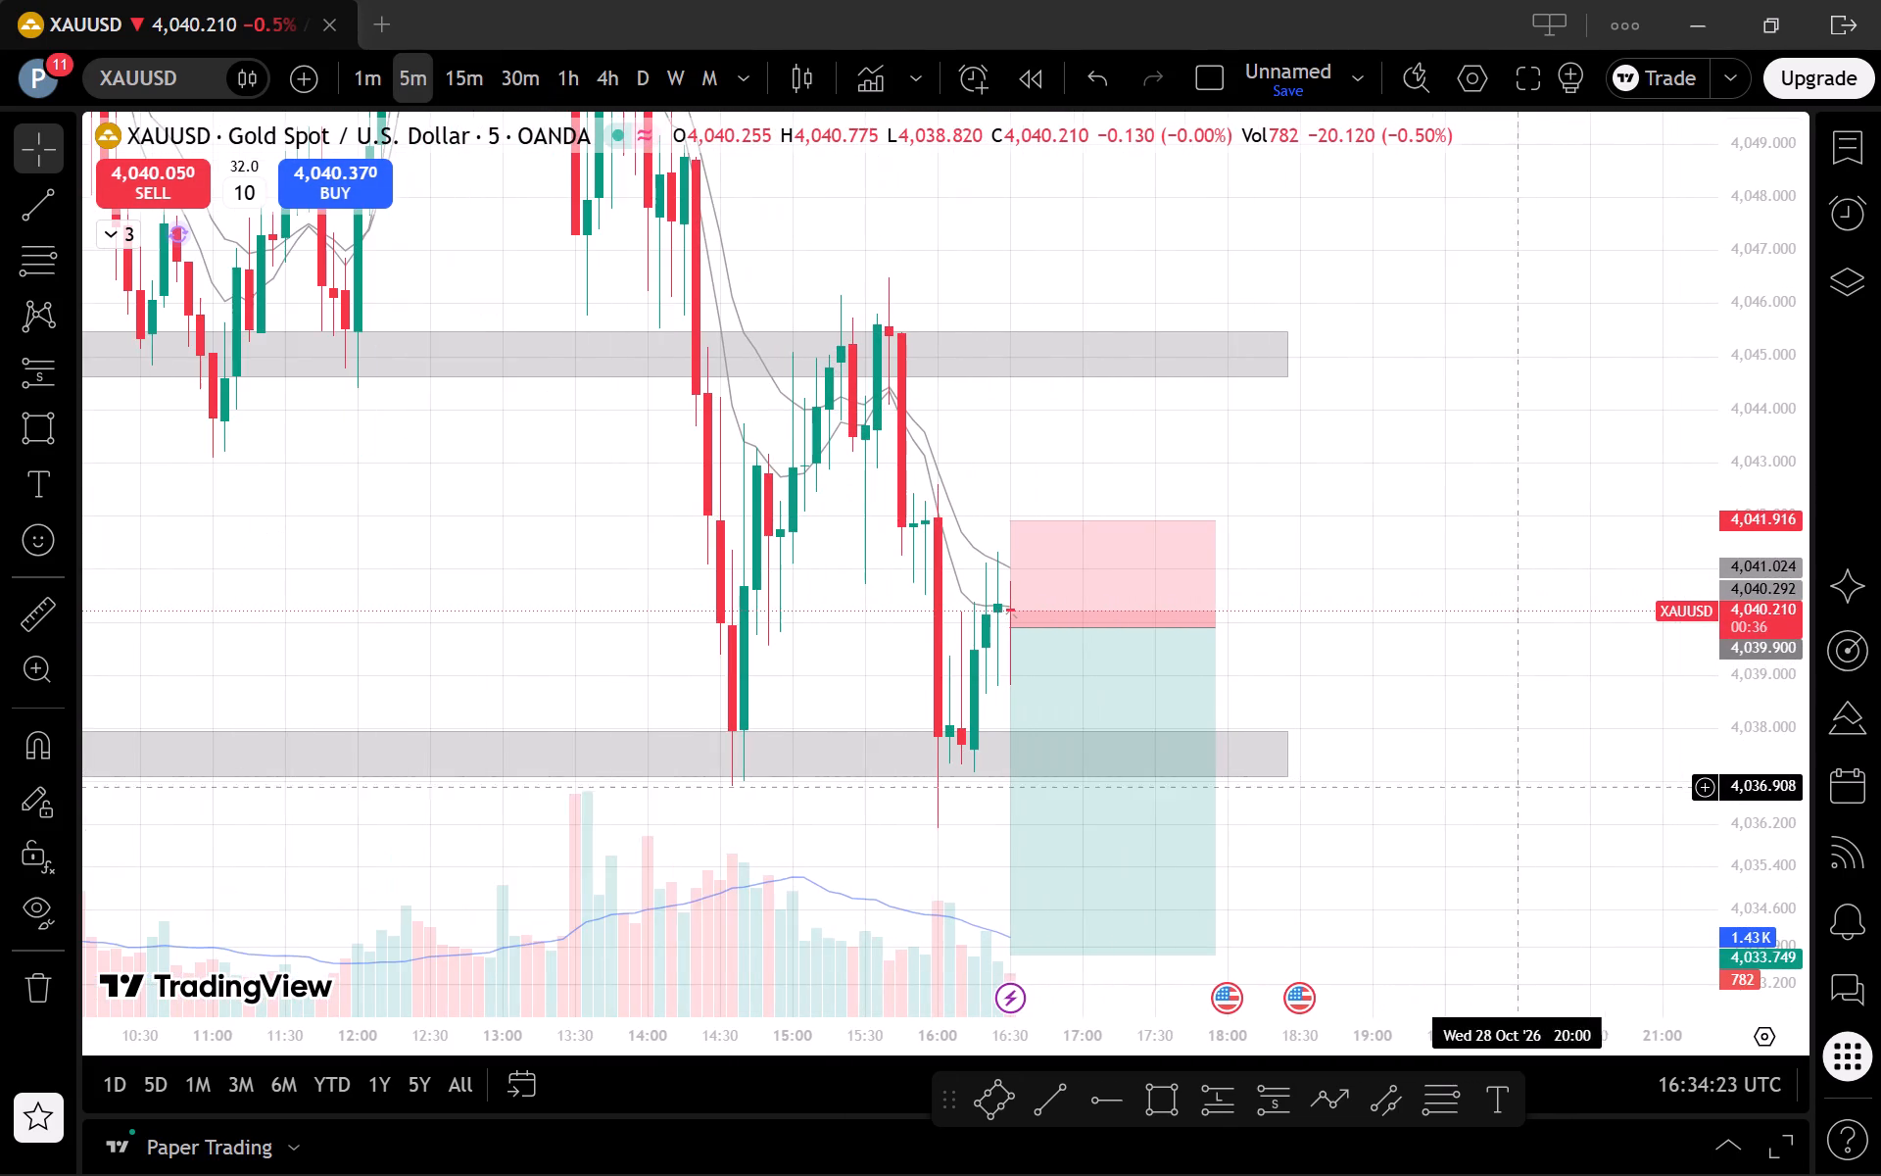
drag(1426, 906, 1579, 860)
drag(1527, 859, 1519, 805)
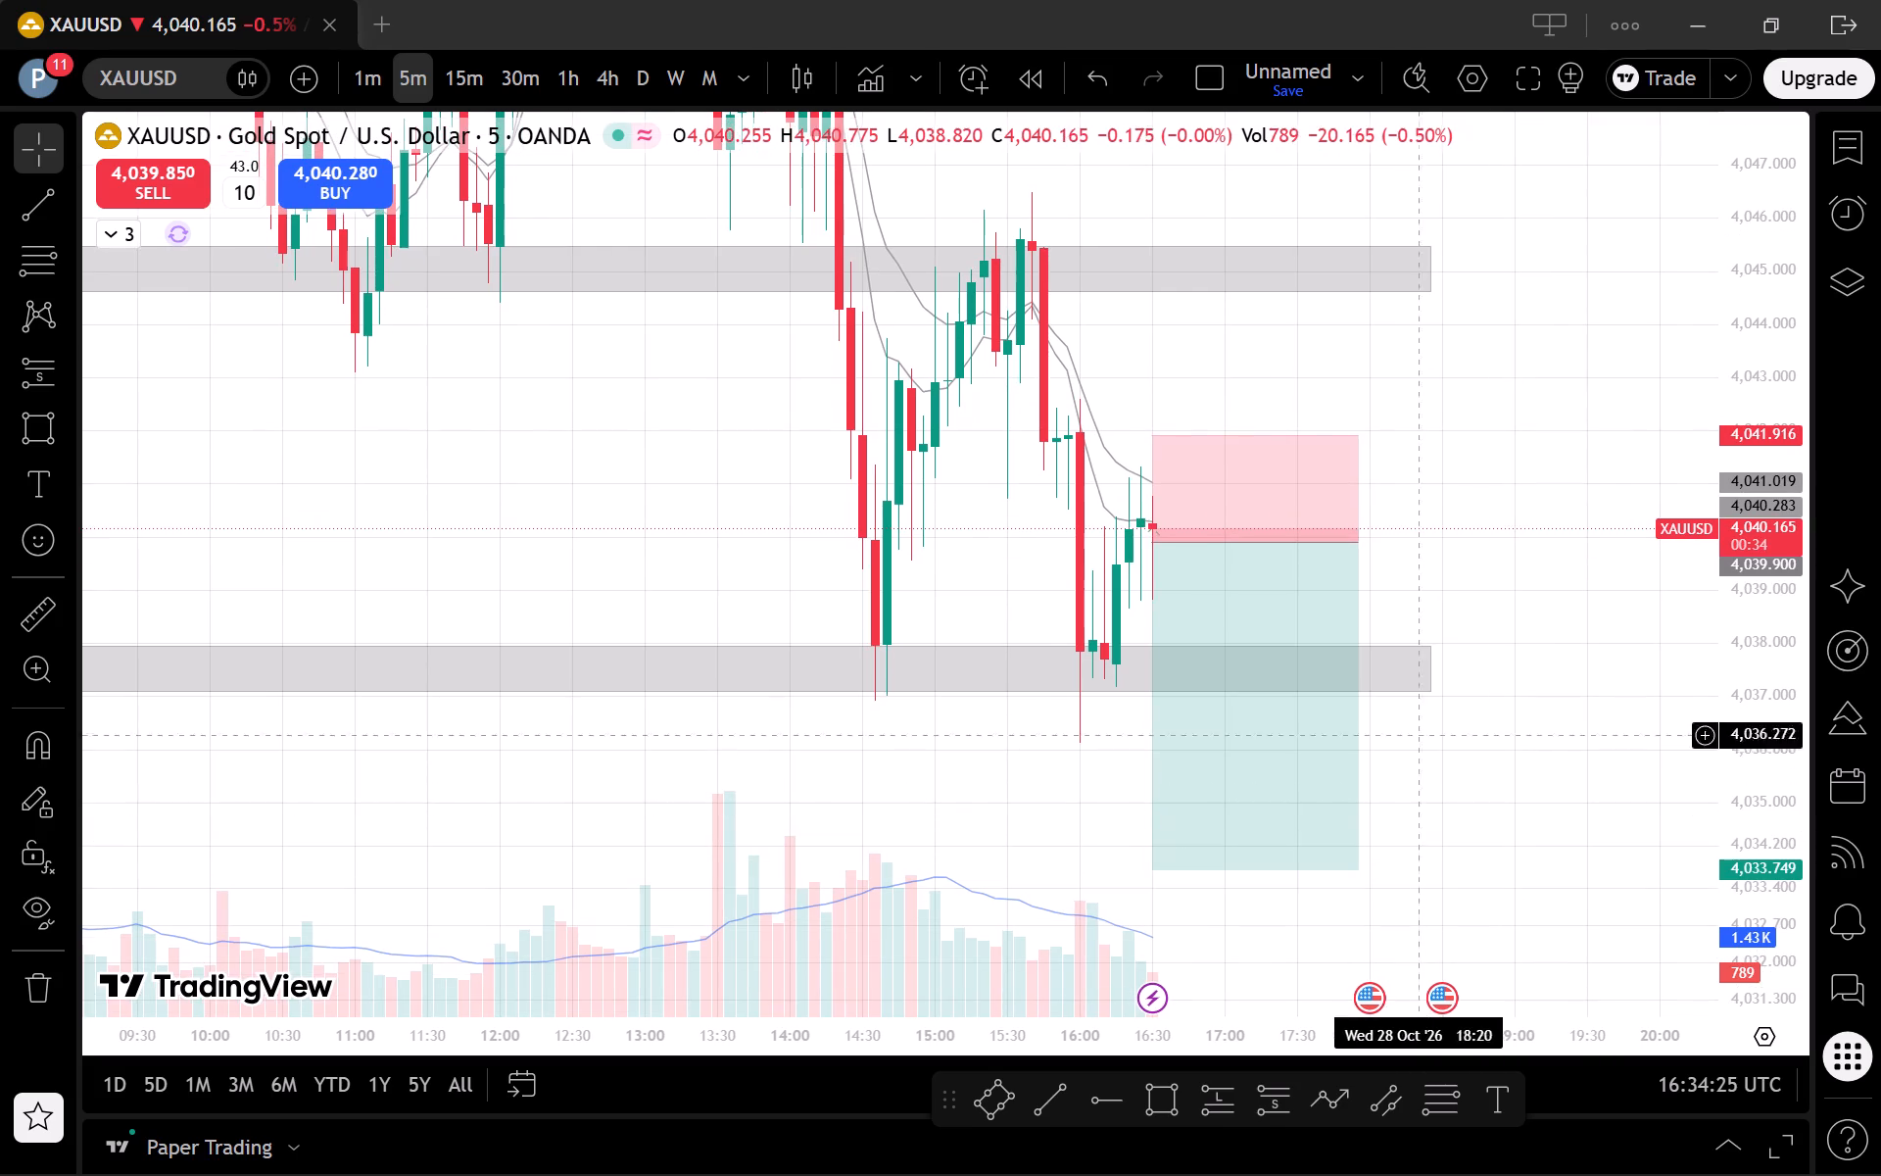
Examine the recent 1-minute candles around the short projection's entry and stop area.
click(378, 67)
scroll(1236, 815, down, 2)
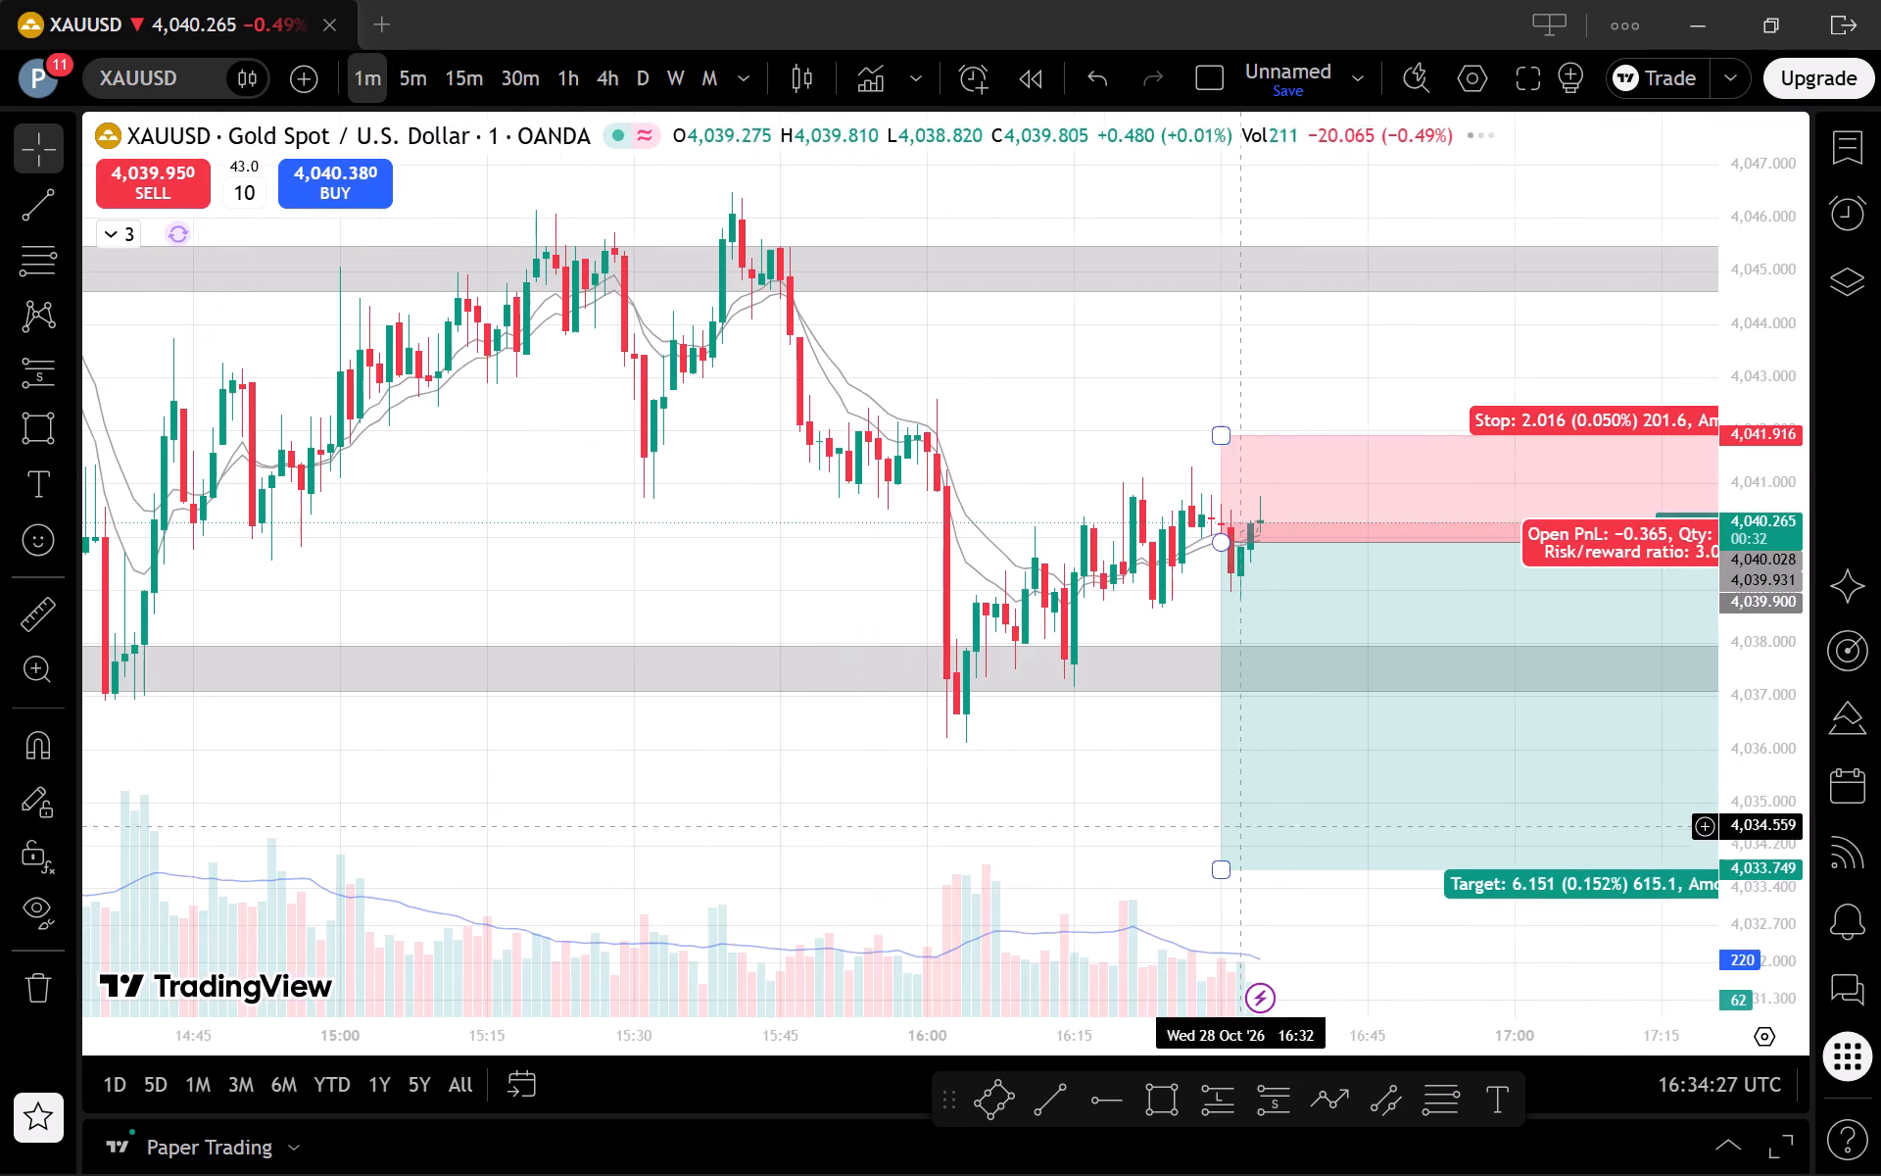
drag(1355, 955, 1090, 930)
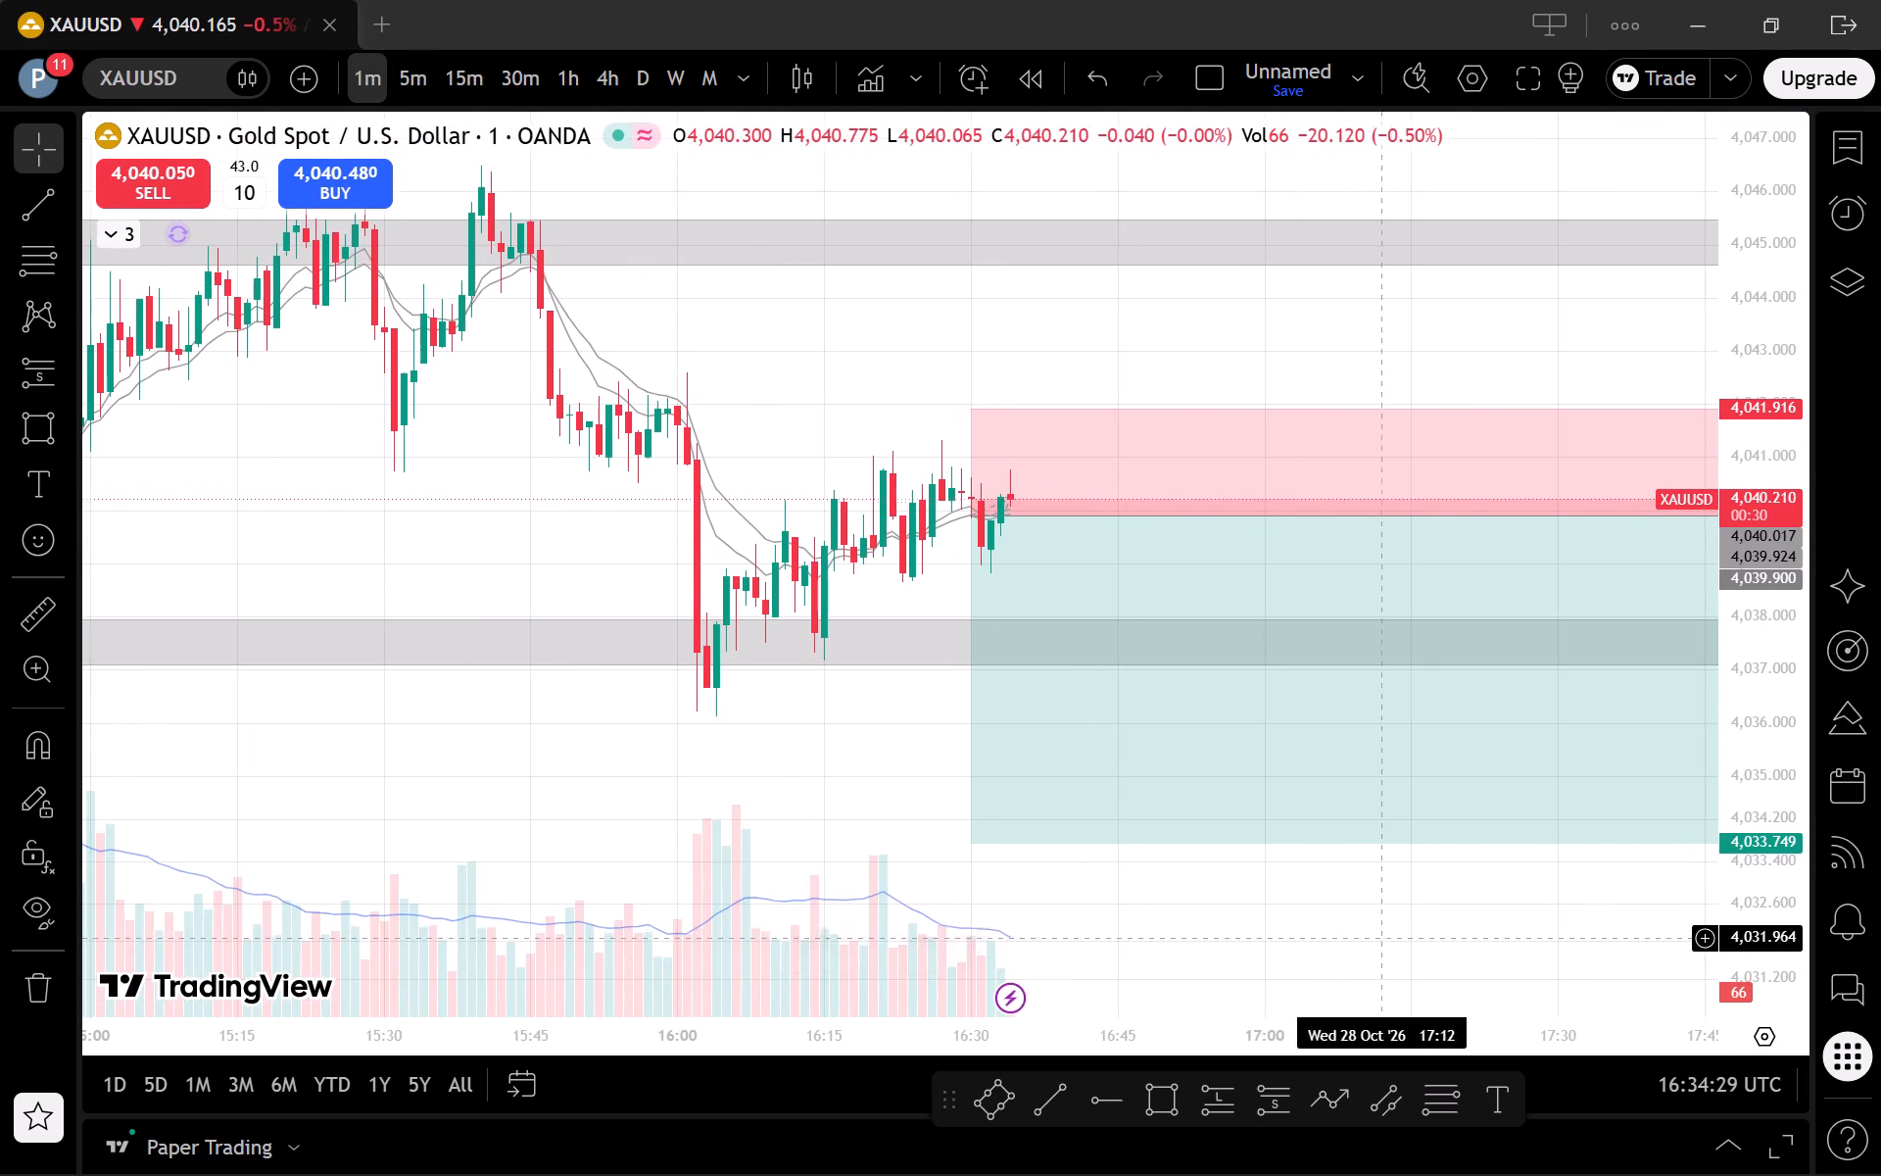
scroll(1395, 948, down, 2)
drag(1387, 948, 1217, 956)
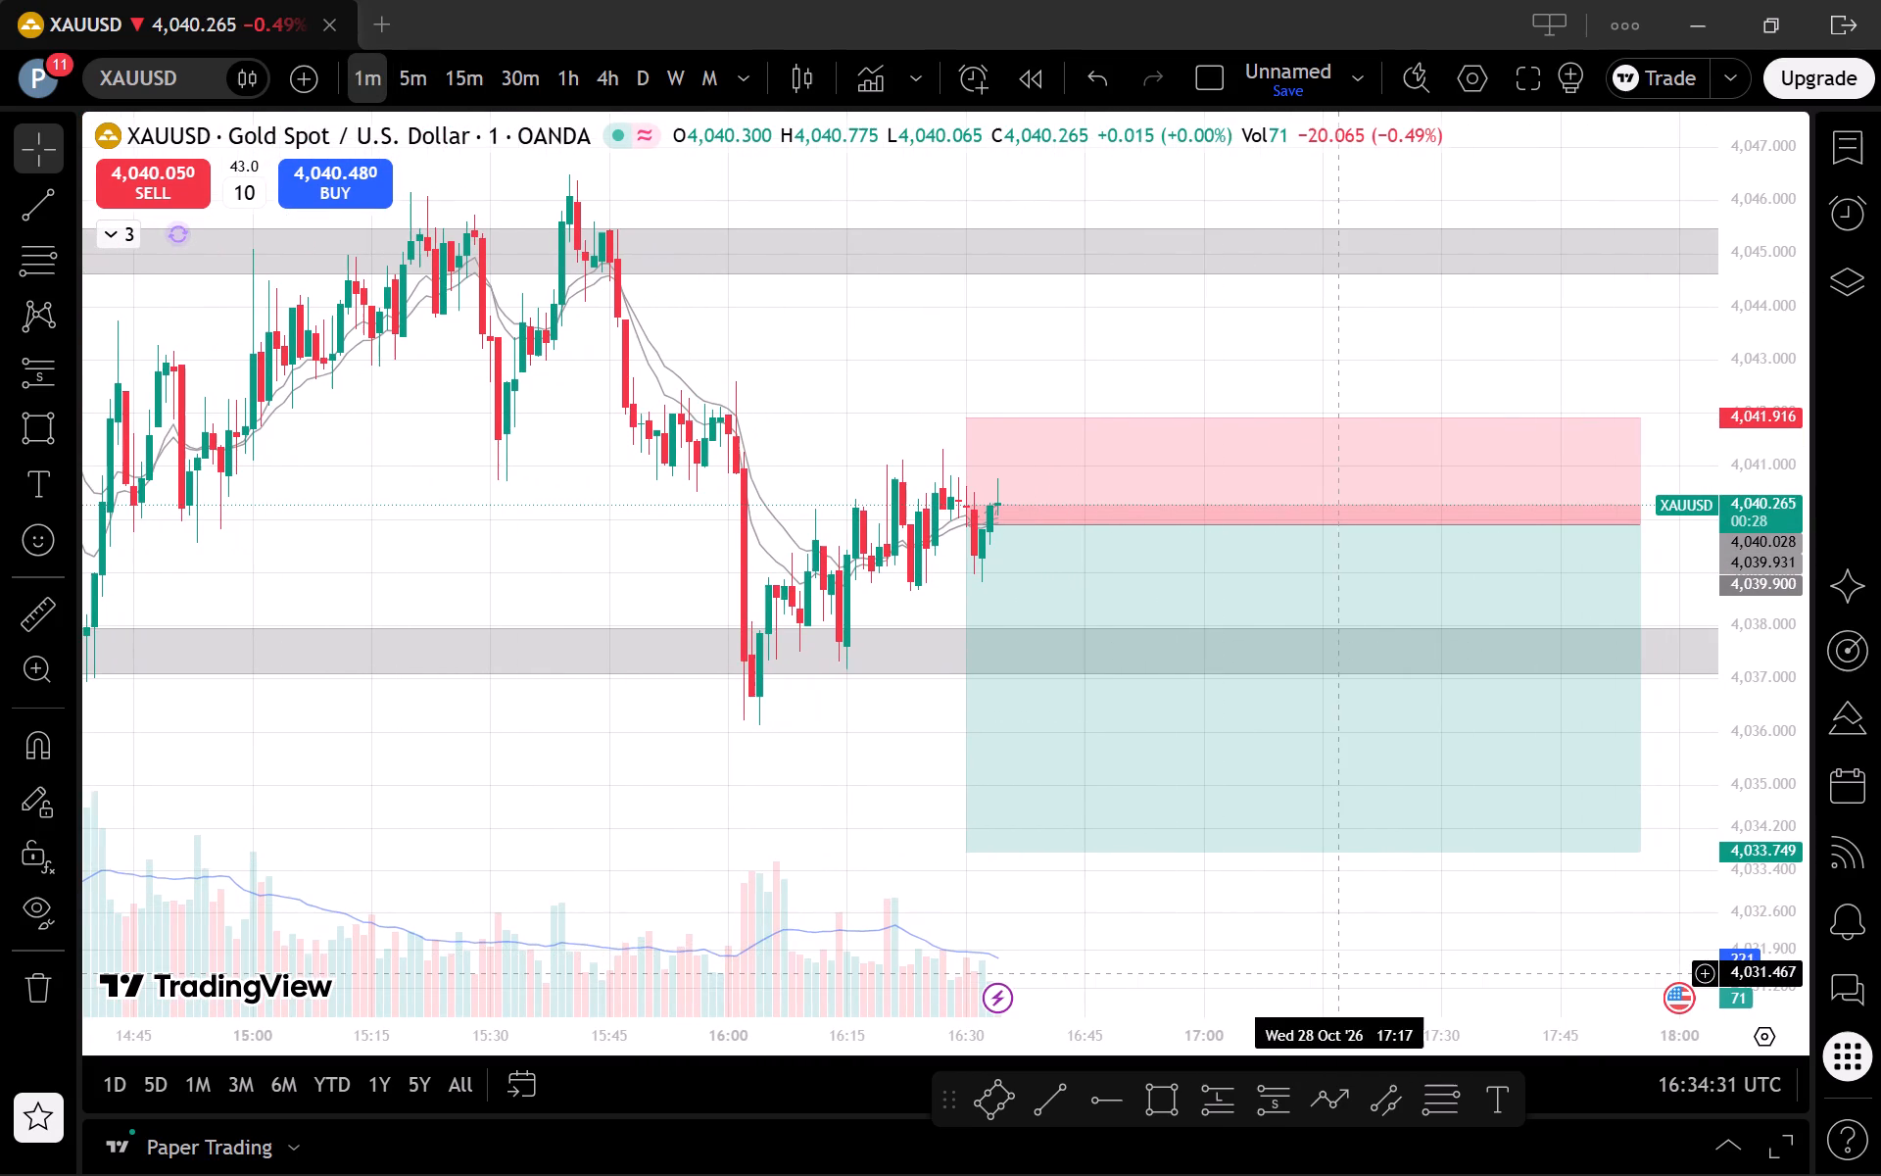
drag(1341, 973, 1289, 965)
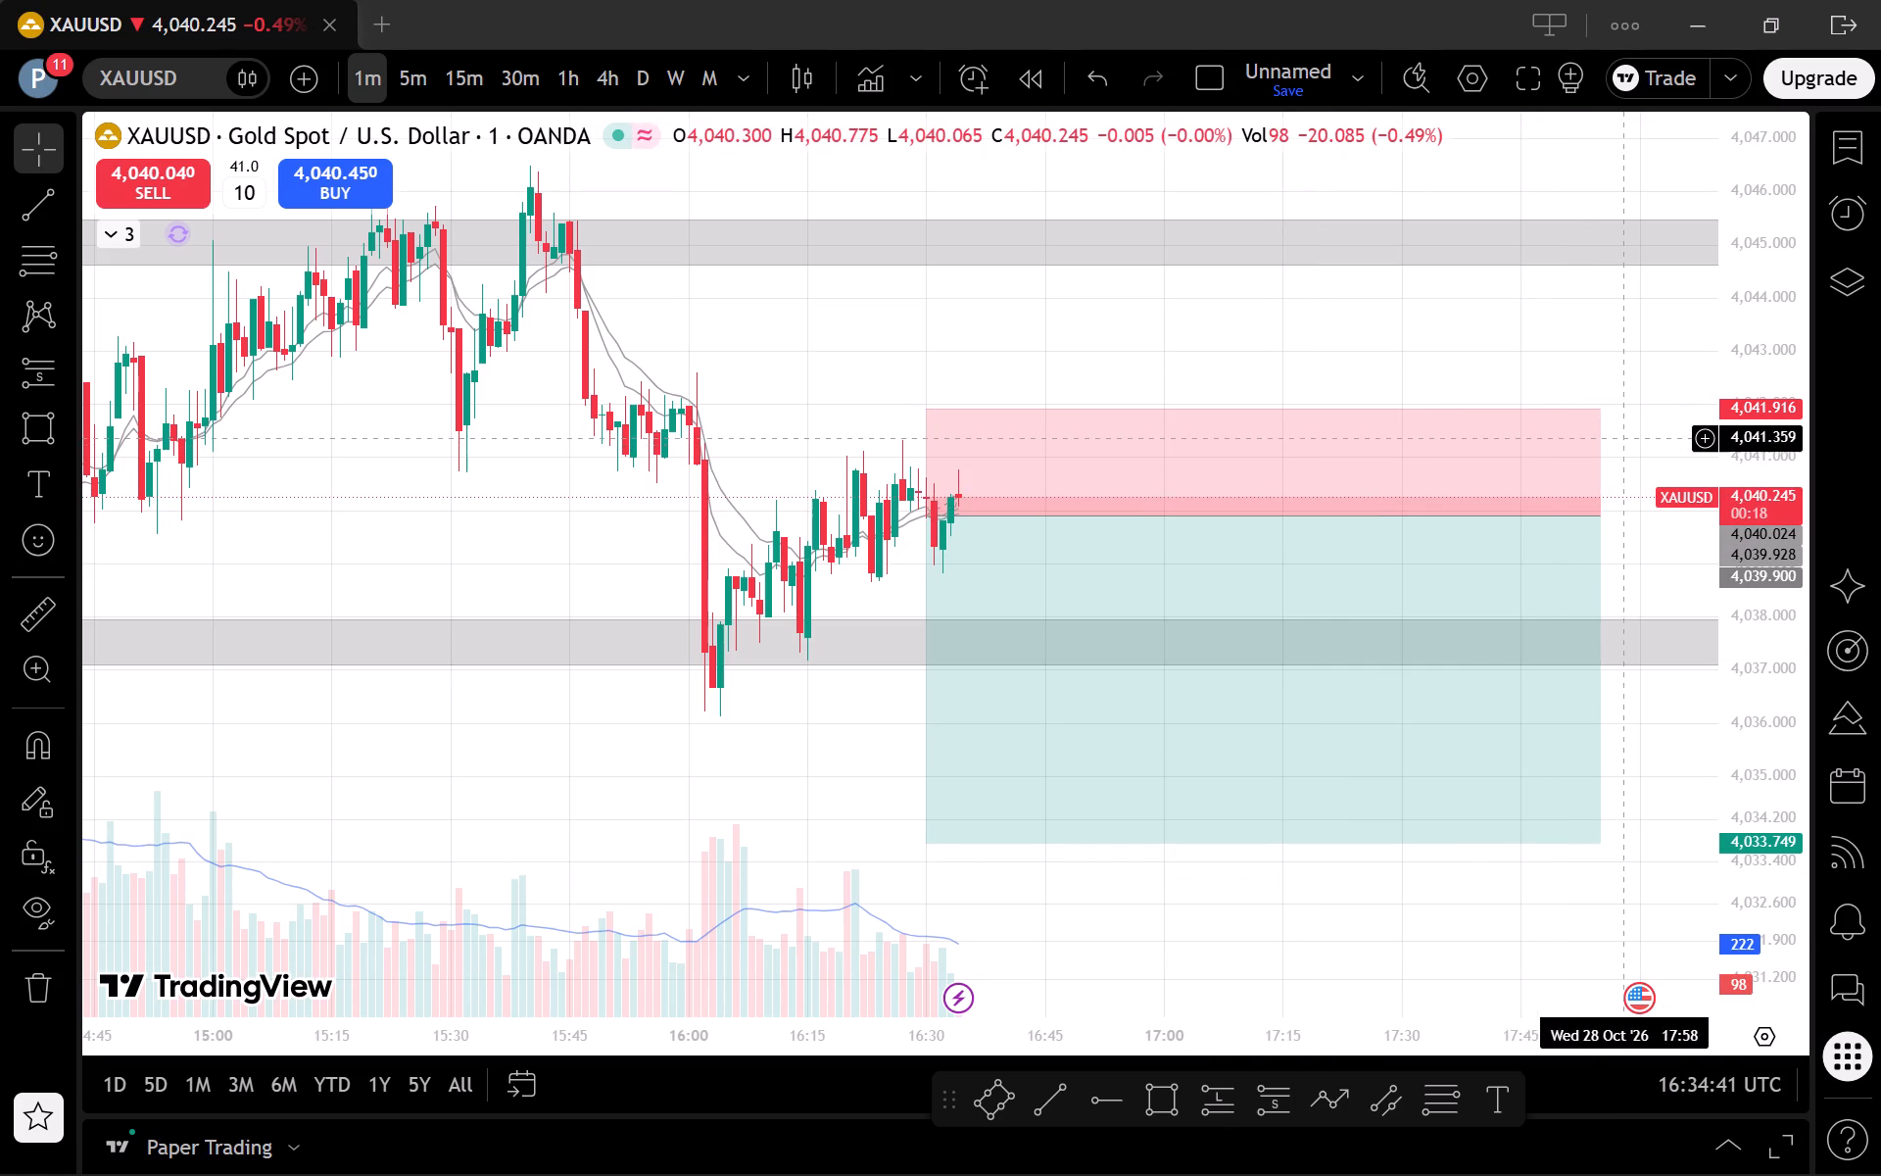
Examine the short projection on the 5-minute and 15-minute charts, ending on 5-minute.
click(412, 69)
scroll(1021, 759, up, 3)
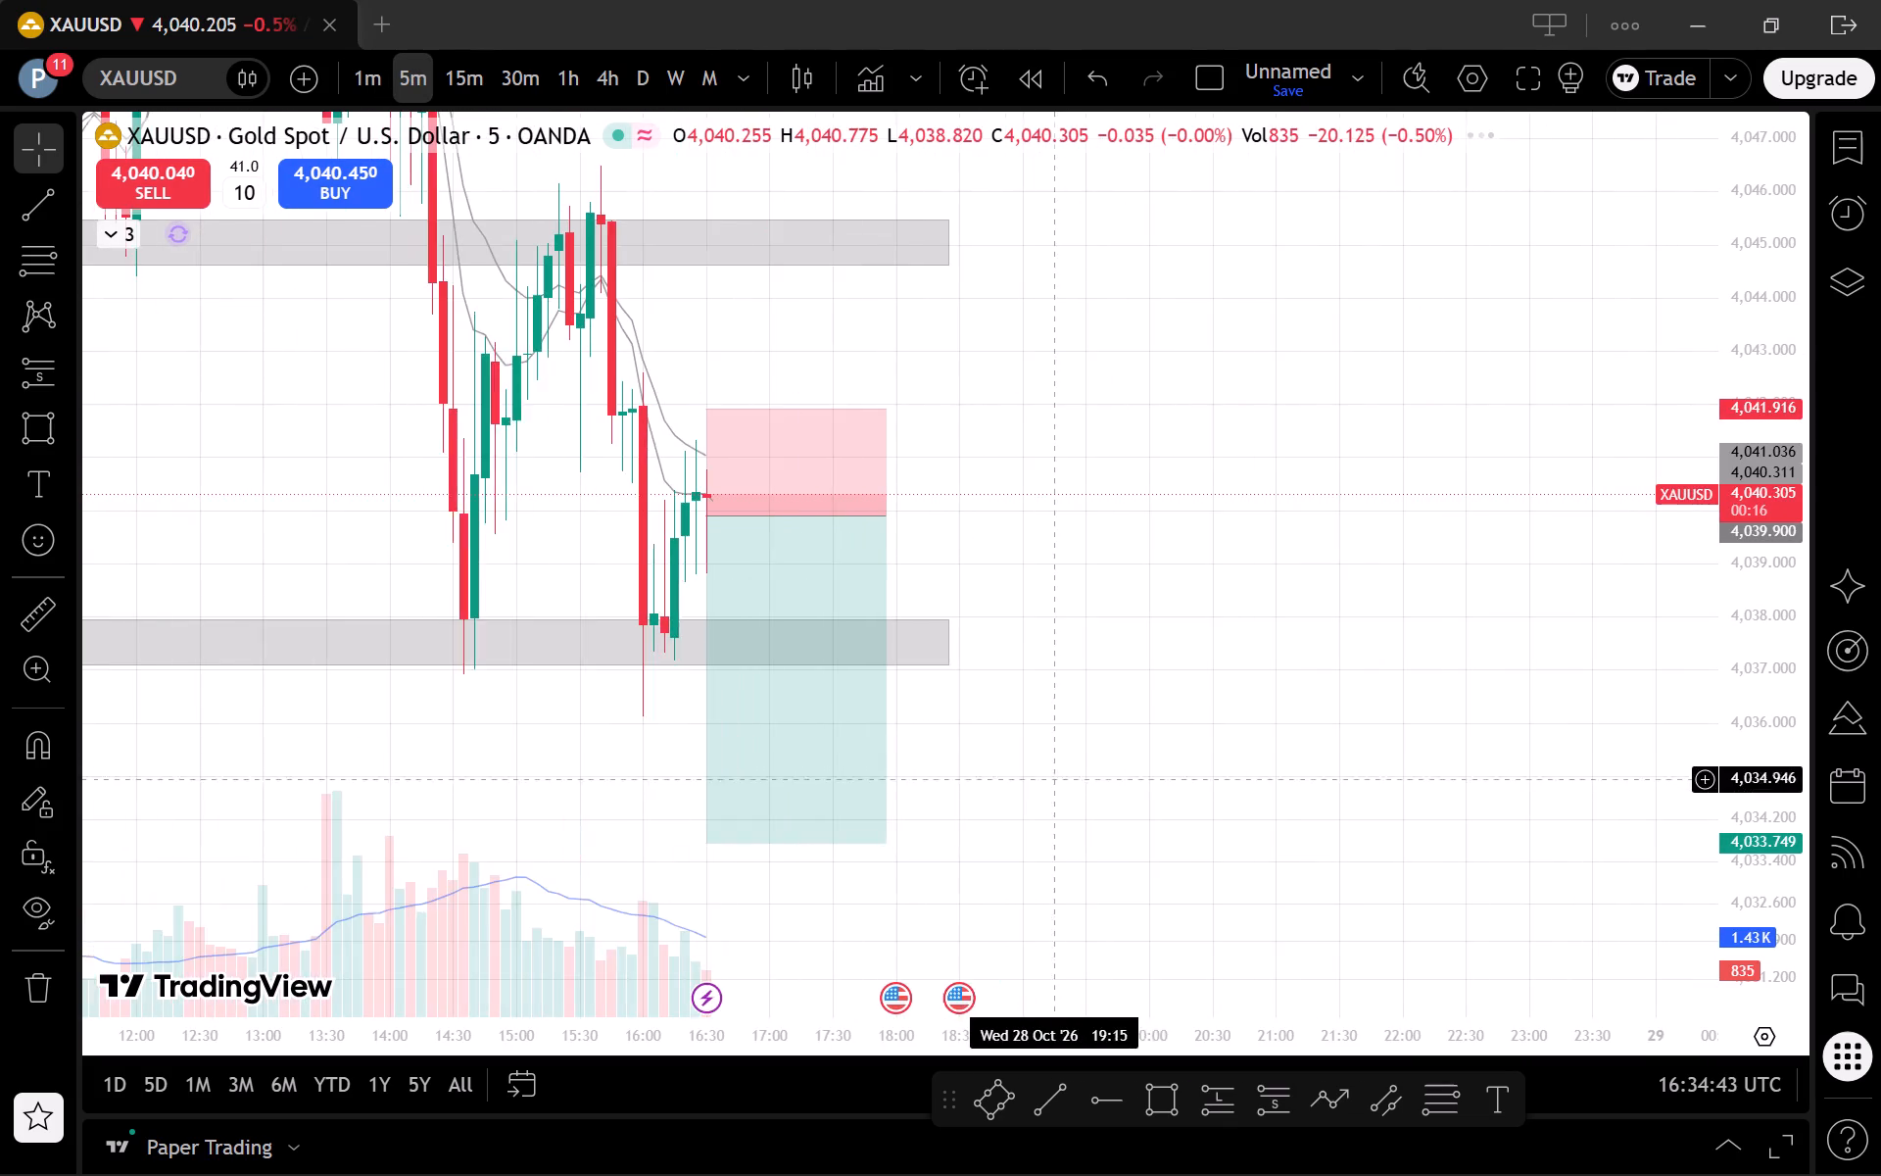
scroll(1091, 813, up, 1)
drag(1075, 824, 1484, 814)
drag(1798, 651, 1819, 800)
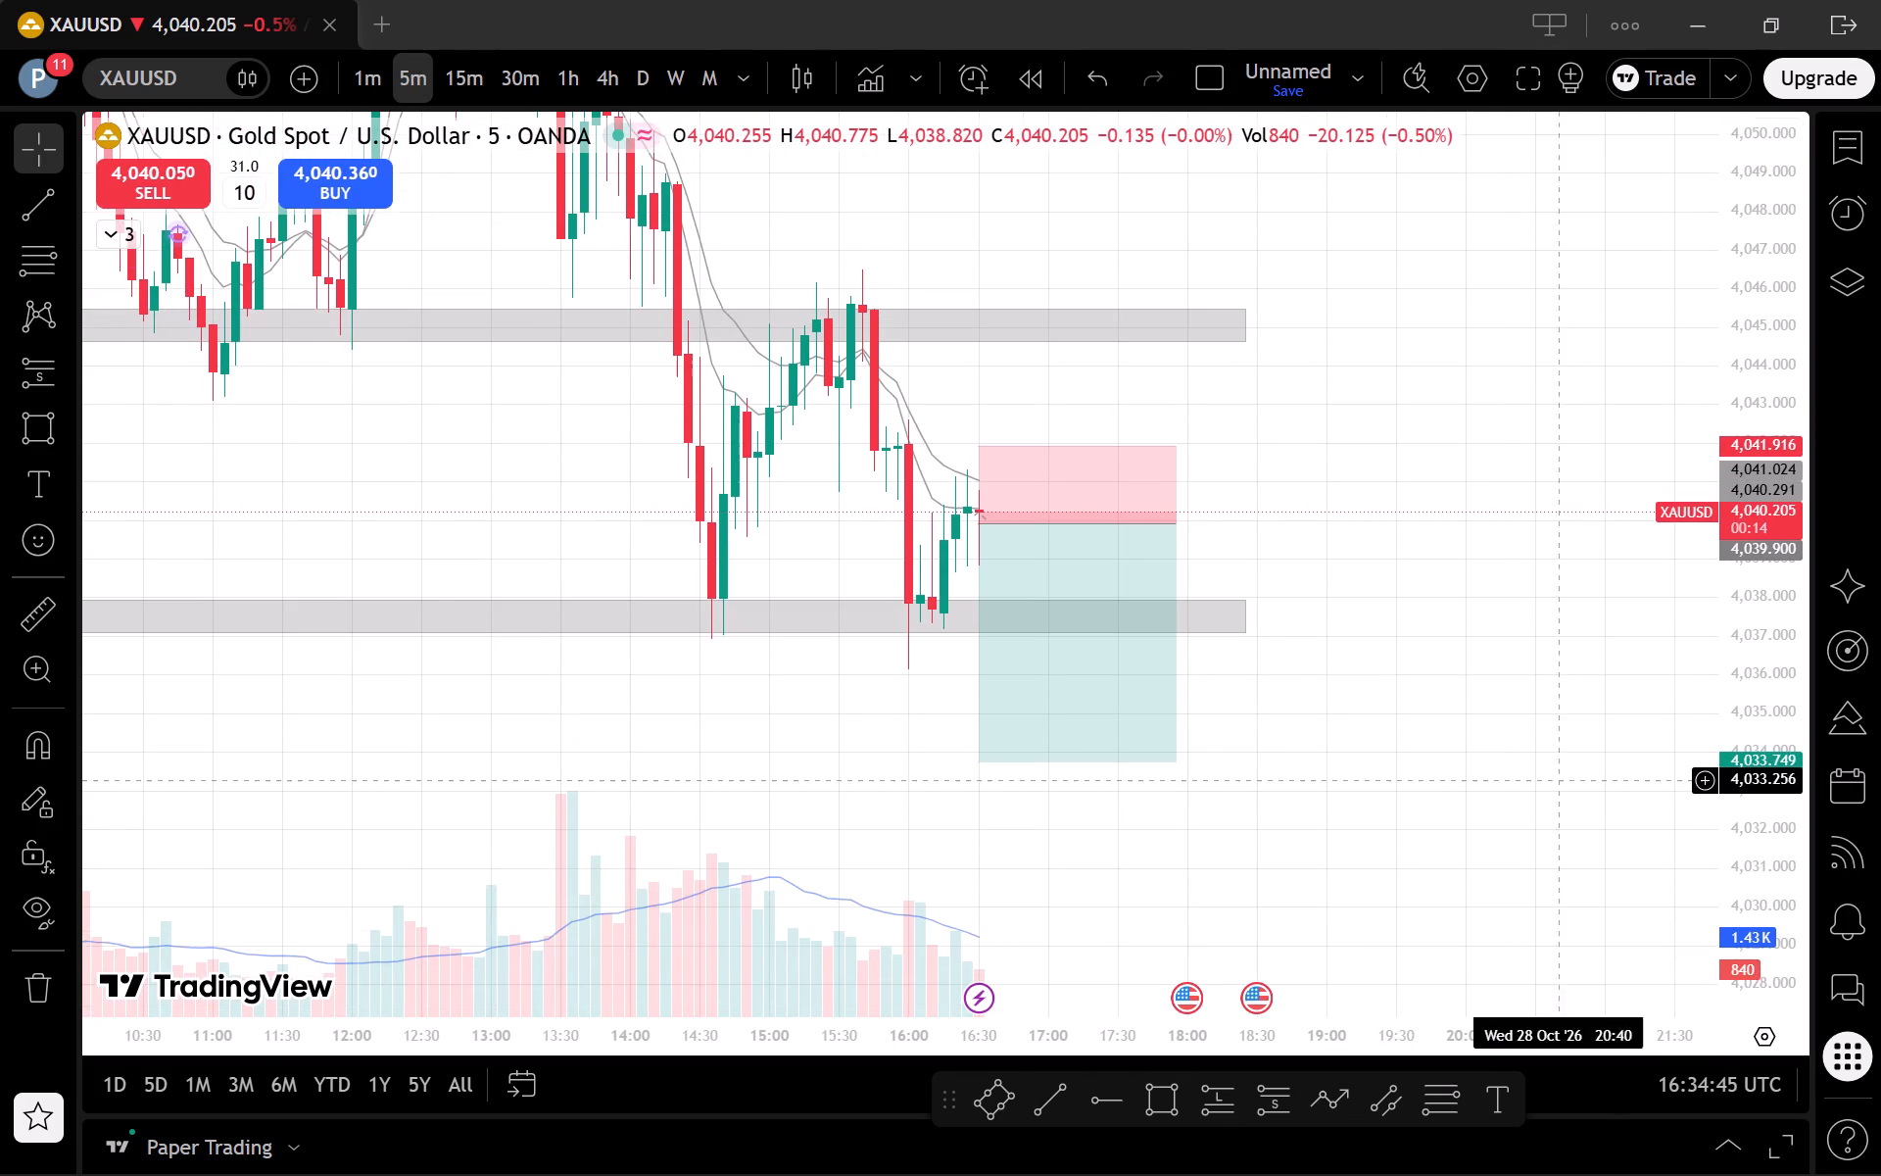
scroll(1488, 771, up, 1)
drag(1382, 788, 1460, 814)
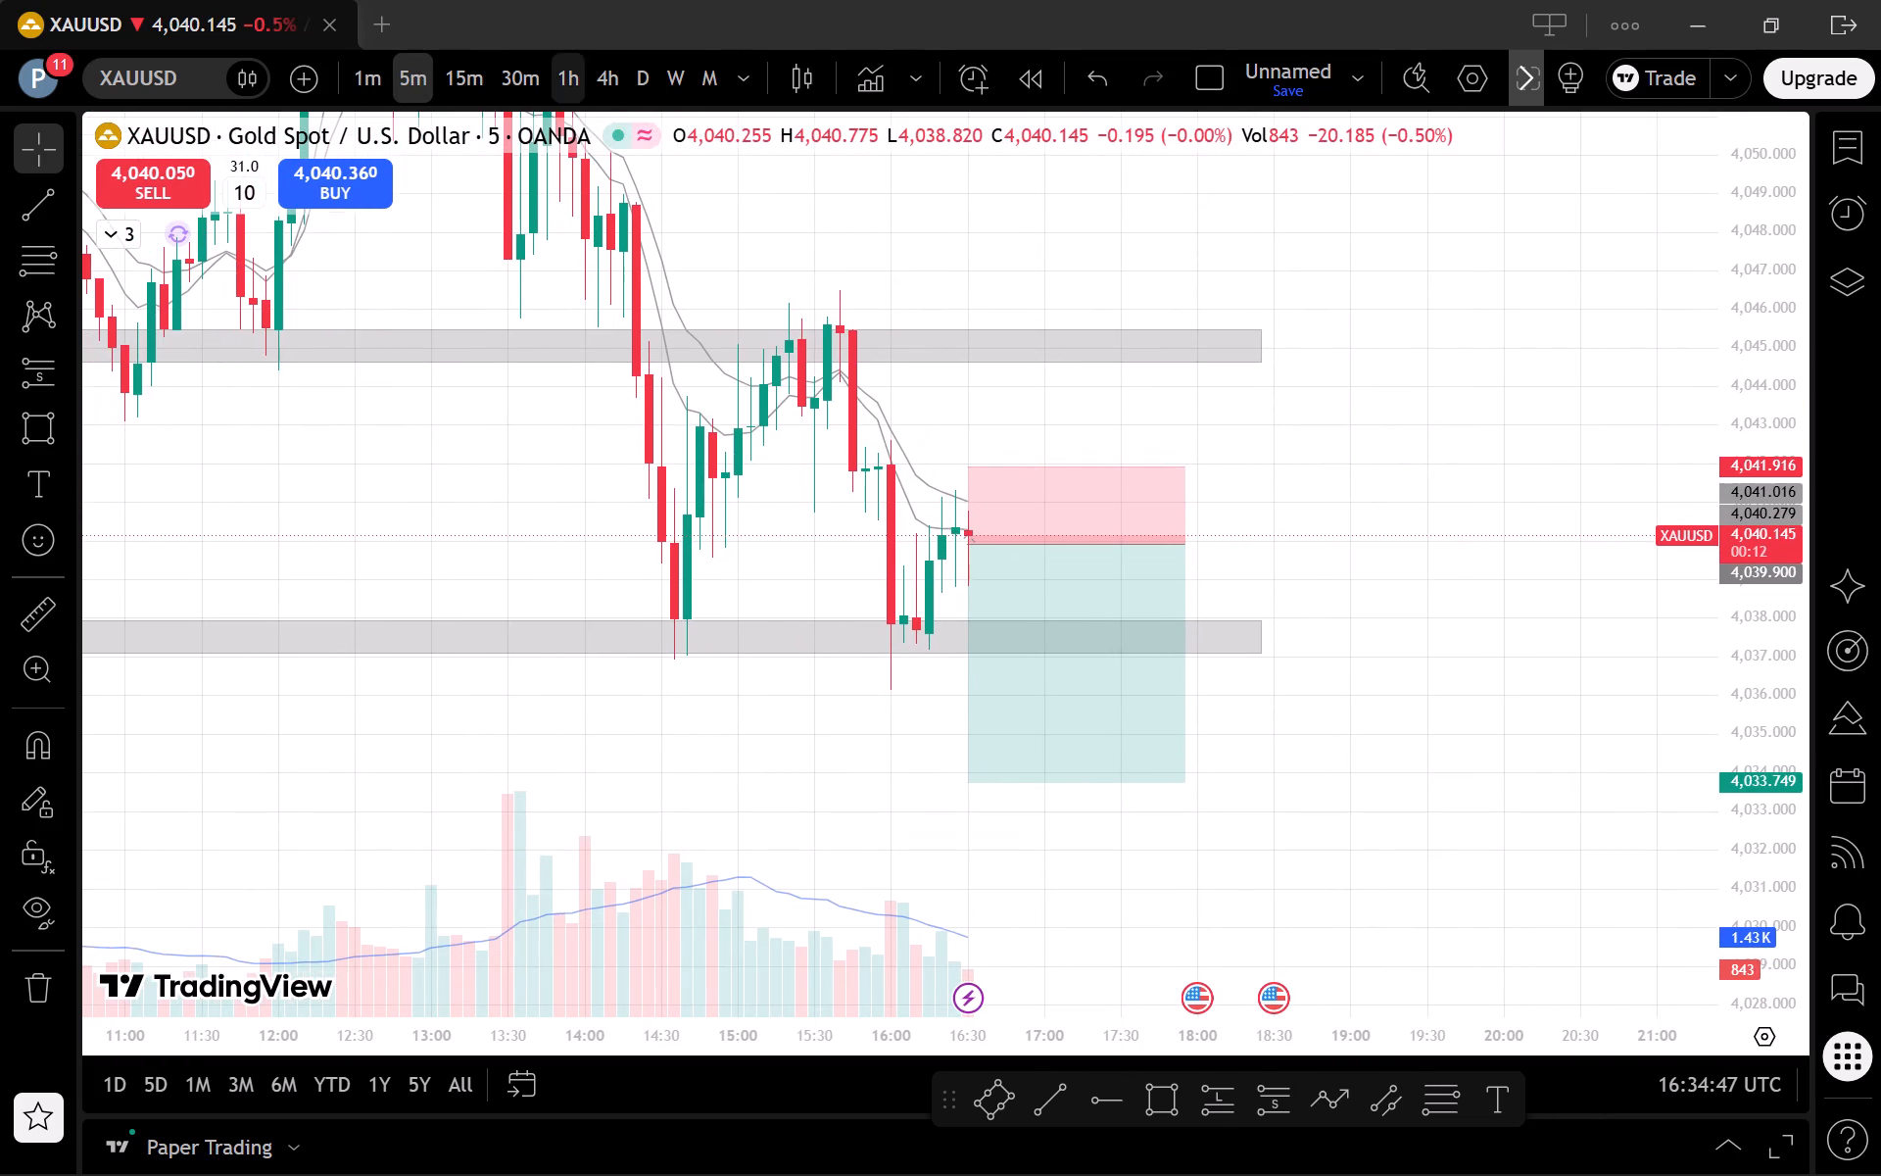
click(500, 89)
click(469, 72)
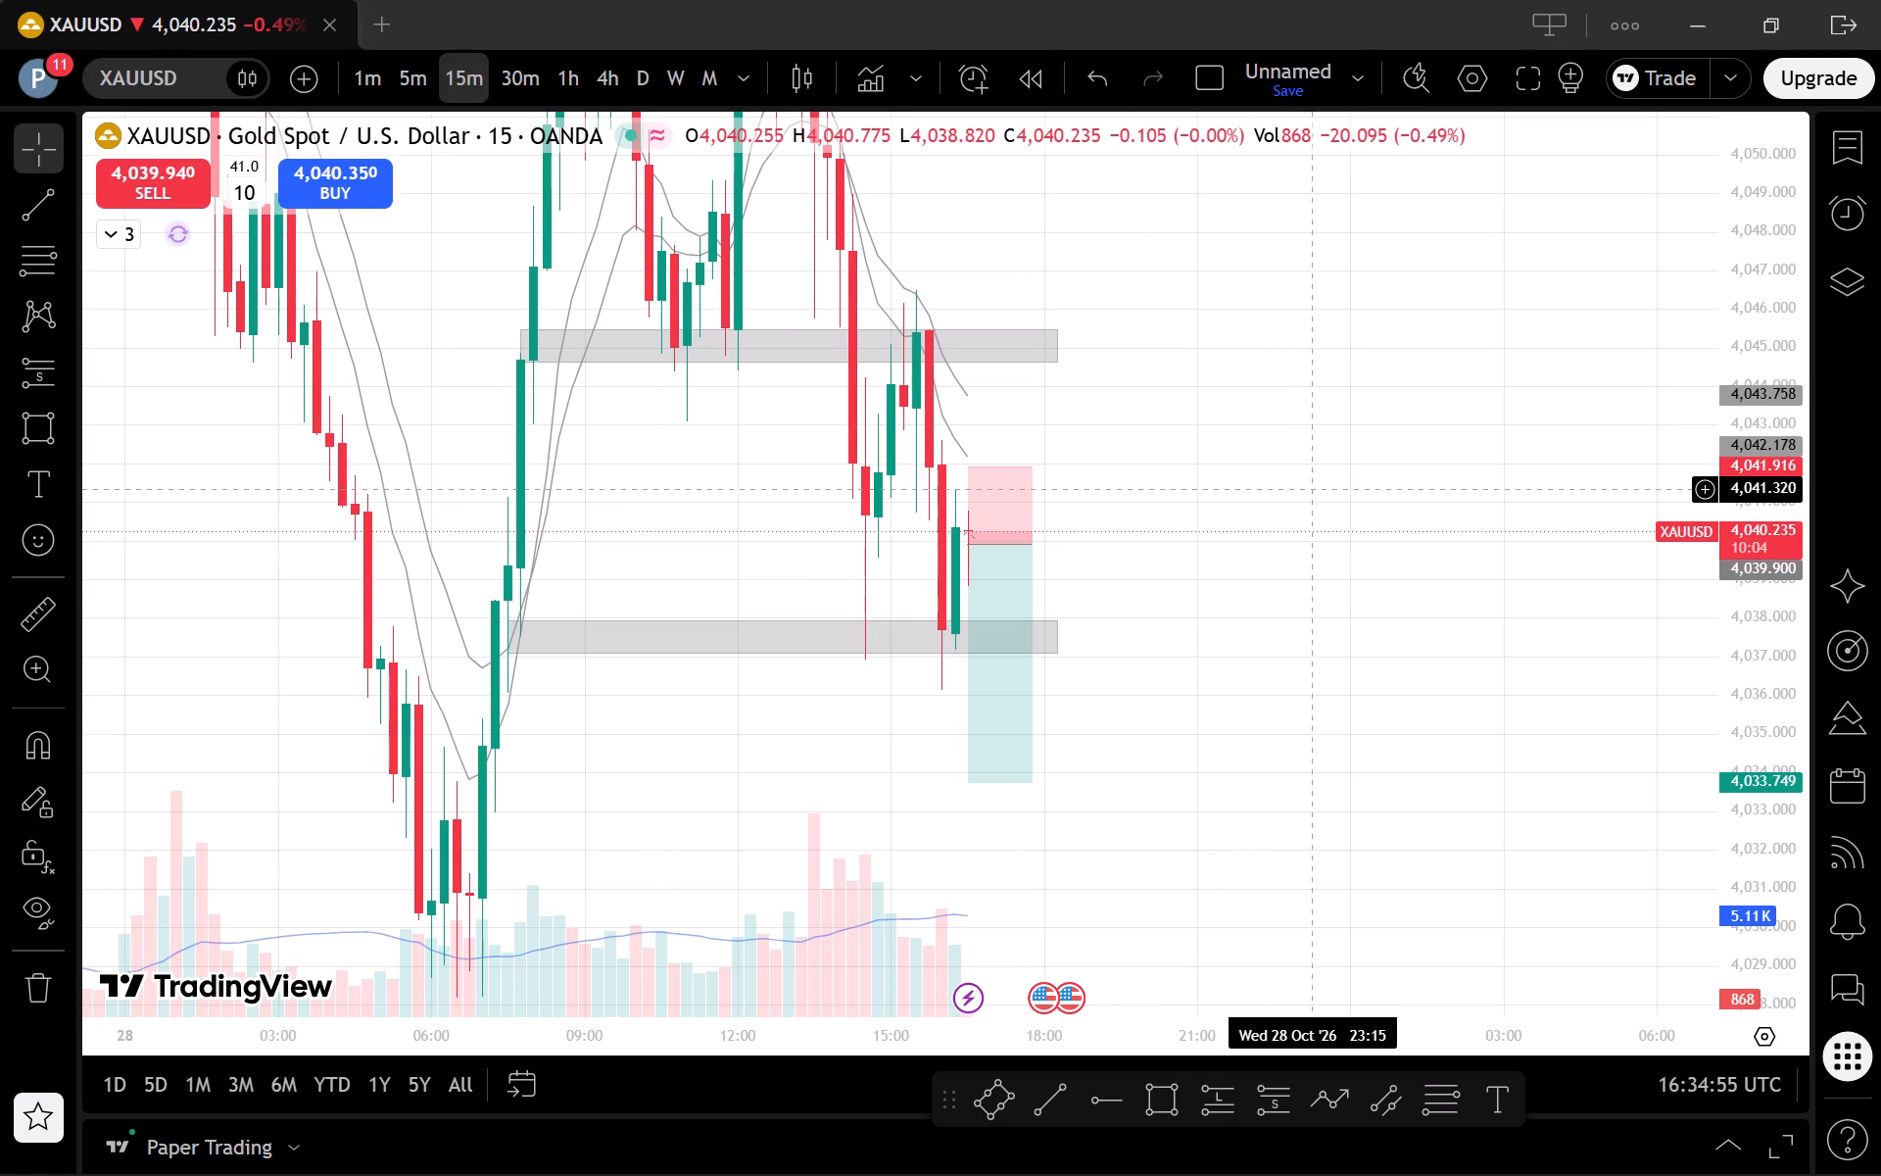
click(423, 80)
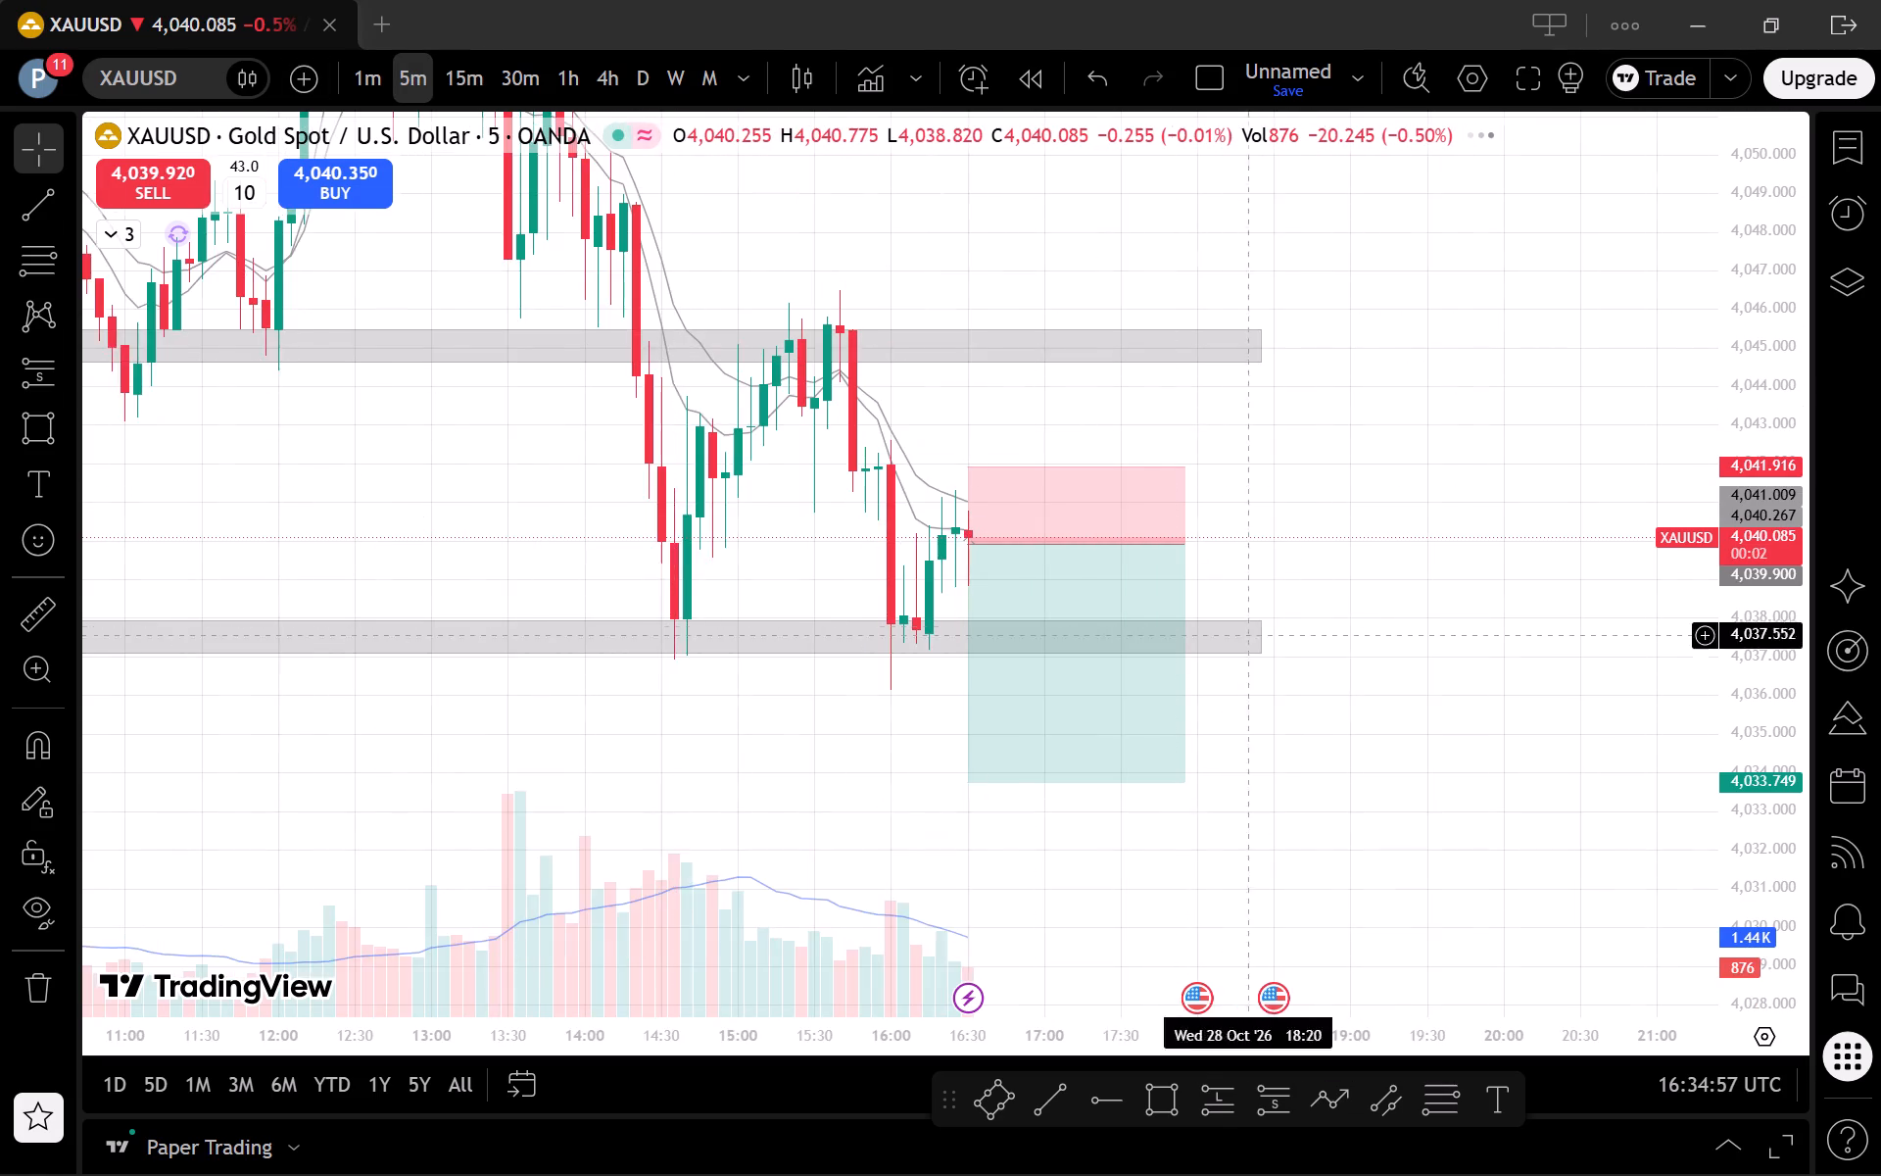
Examine the newly opened 5-minute candle against the short projection's entry and stop area.
scroll(1363, 663, down, 1)
drag(1753, 870, 1680, 711)
scroll(1383, 537, up, 2)
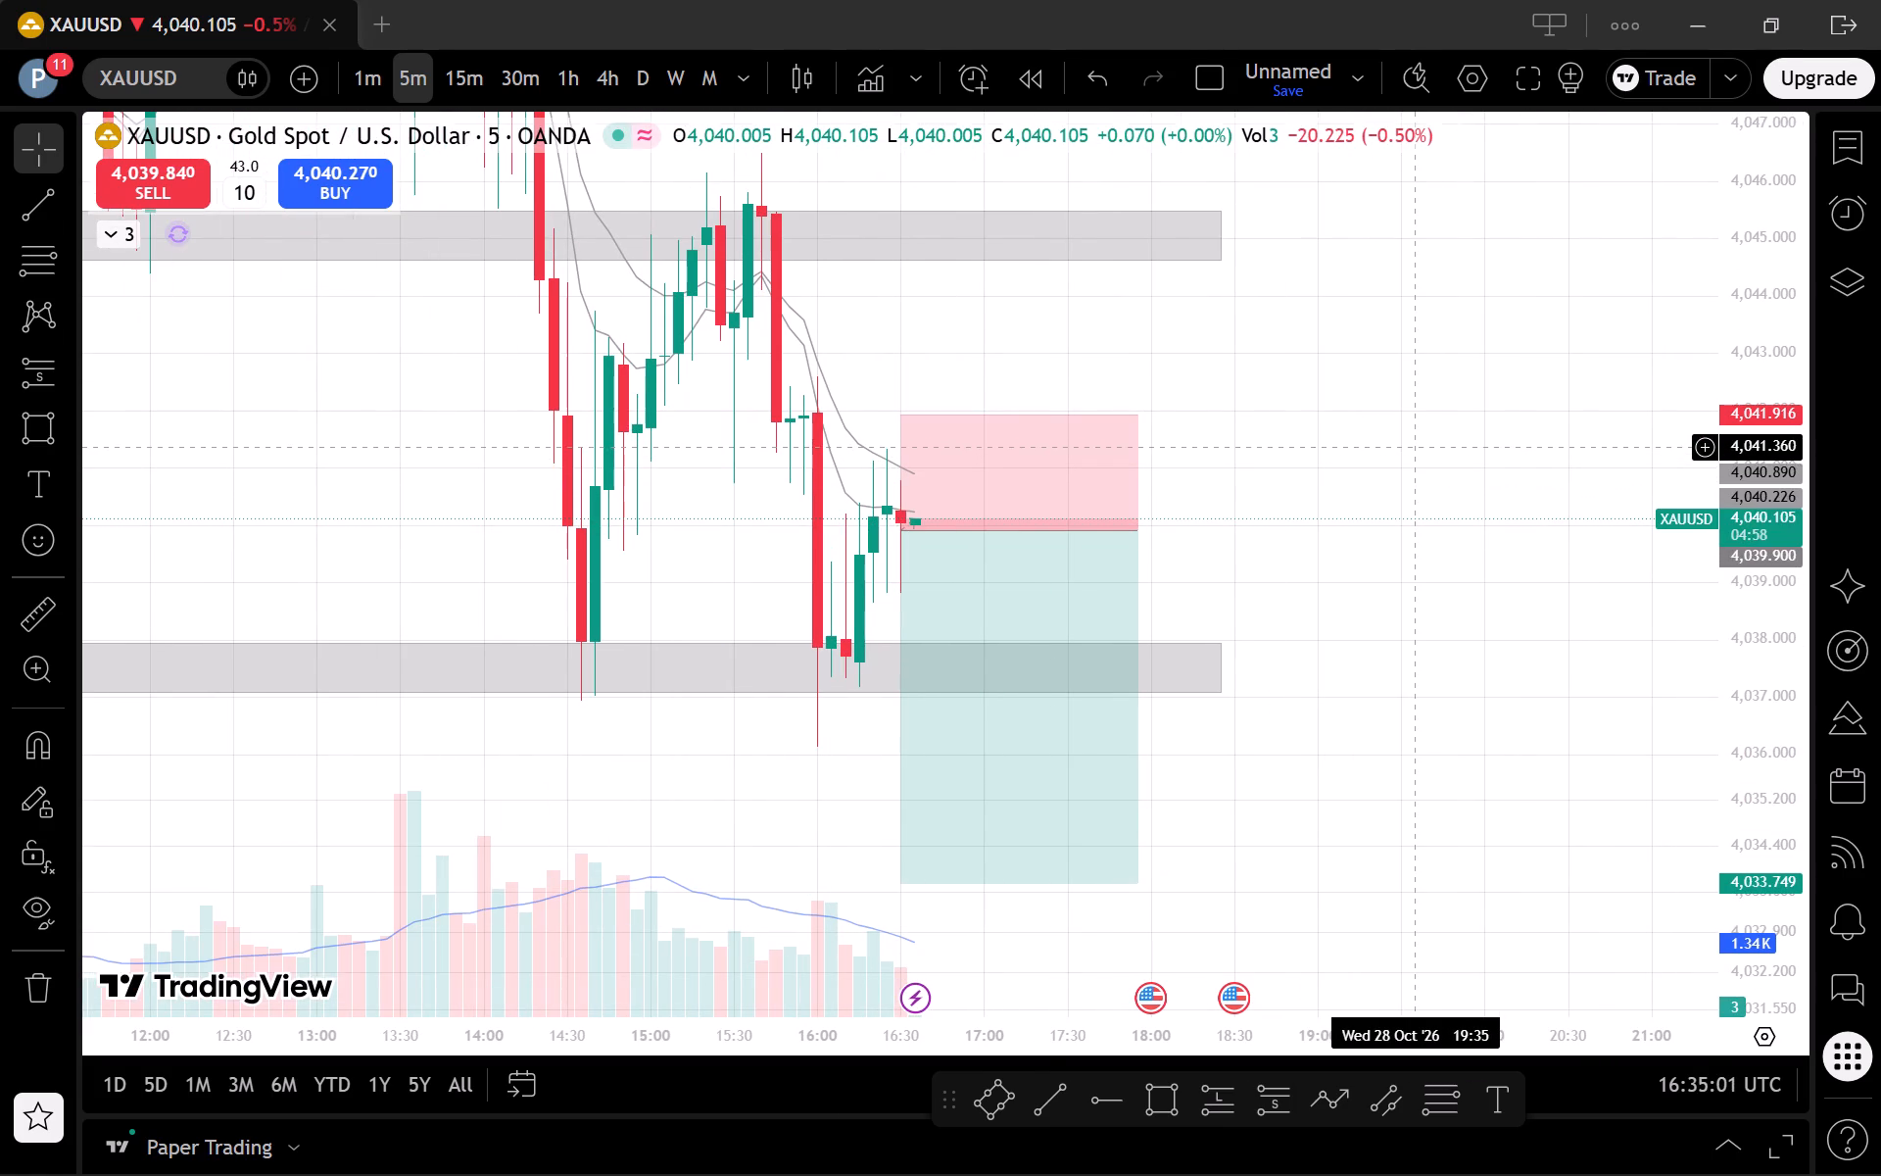
scroll(1497, 662, down, 2)
drag(1738, 671, 1732, 780)
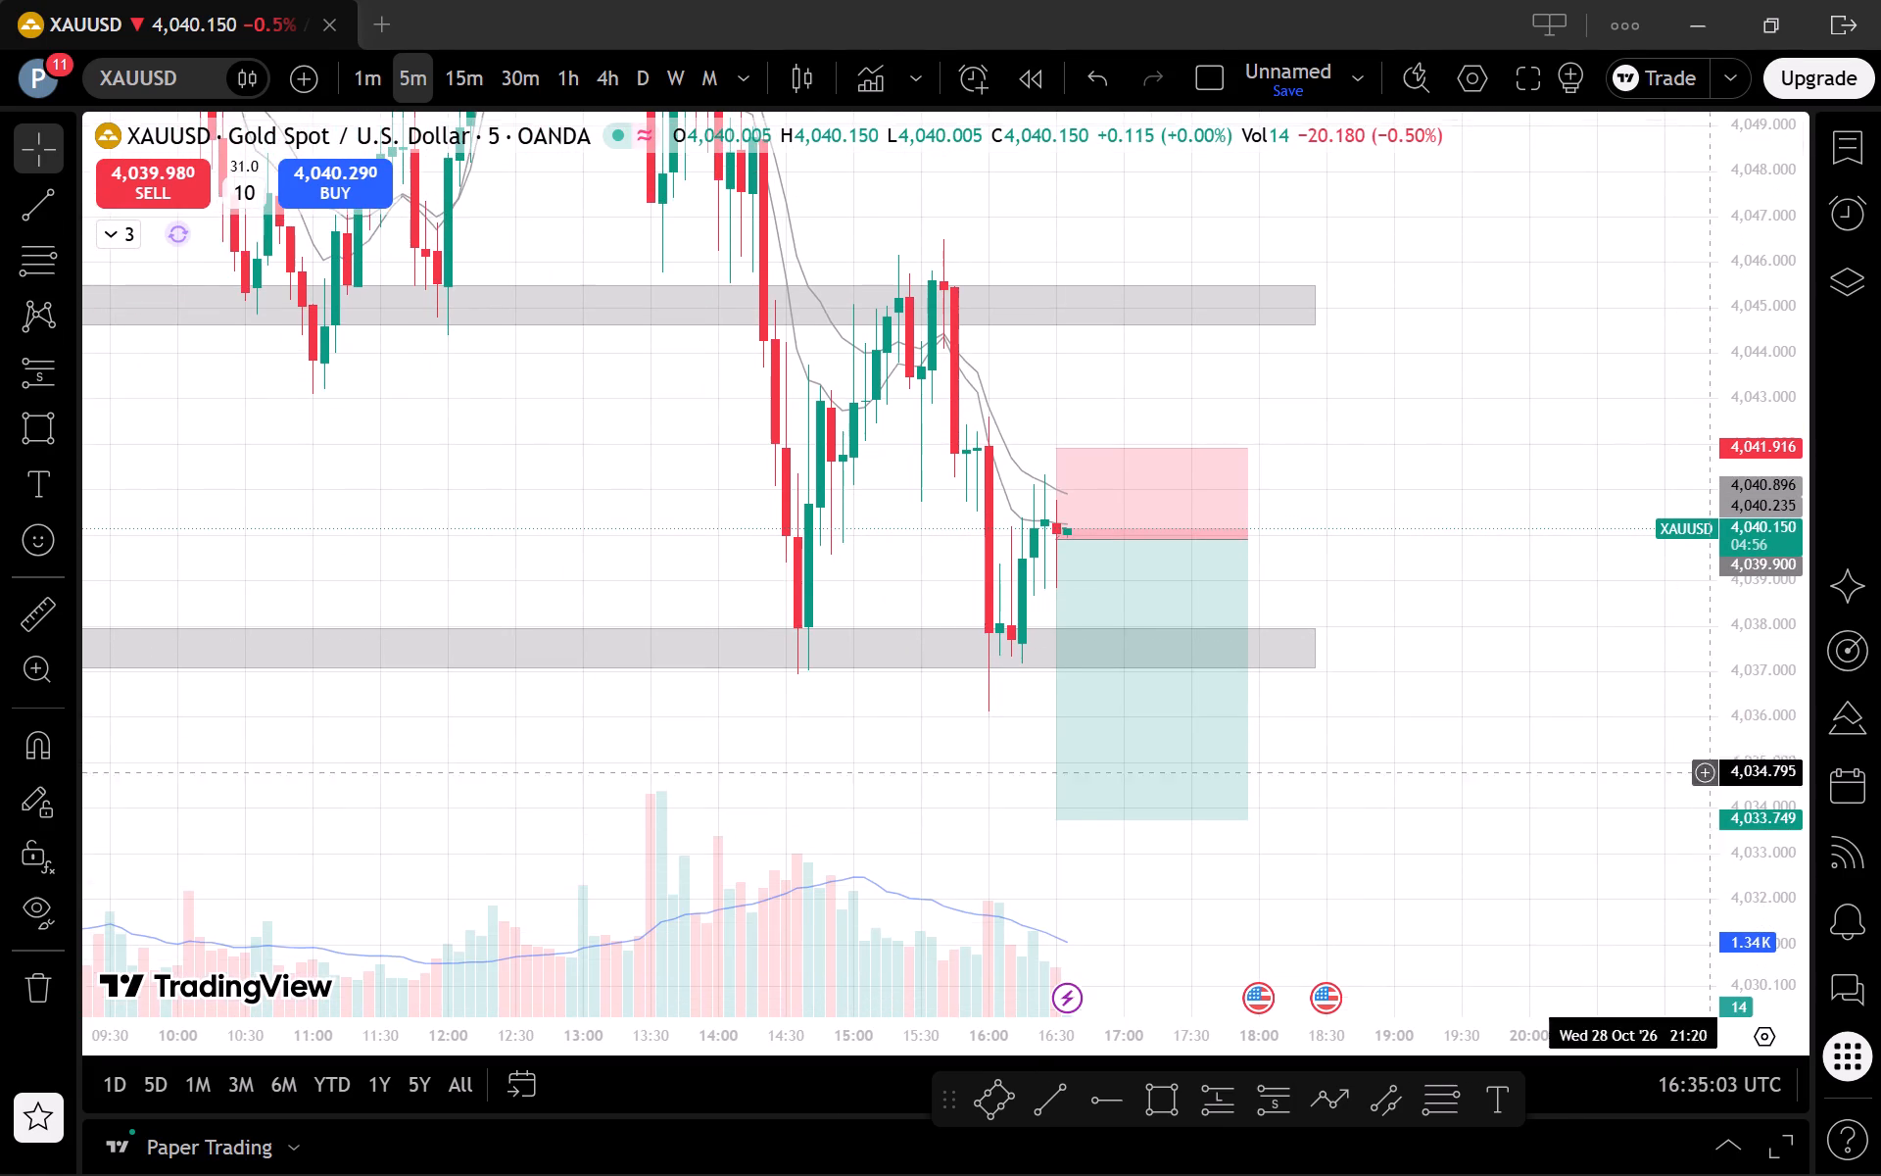
scroll(1555, 685, up, 1)
drag(1502, 696, 1551, 692)
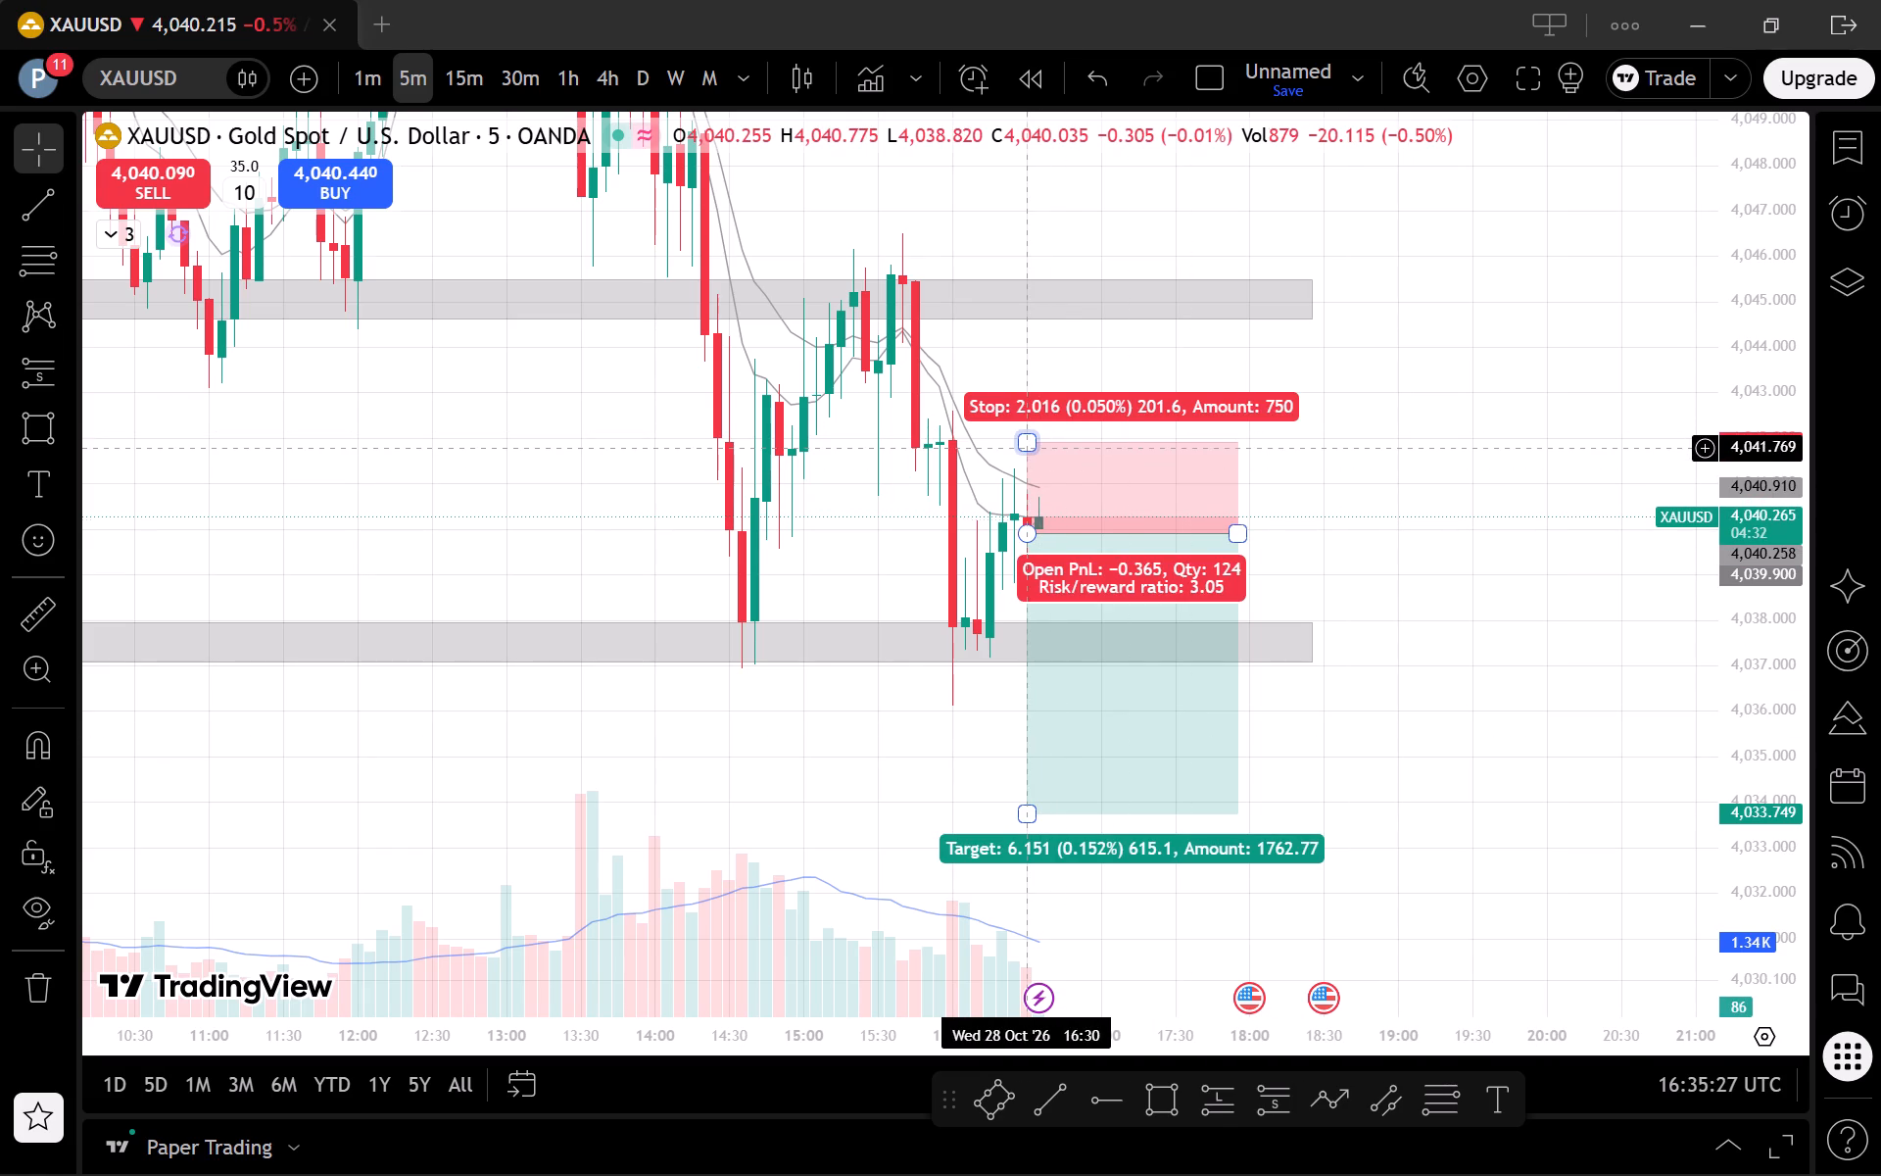
Tighten the short projection's stop to about 4,041.446, a distance of about 1.546 from the entry.
drag(1031, 449, 1109, 470)
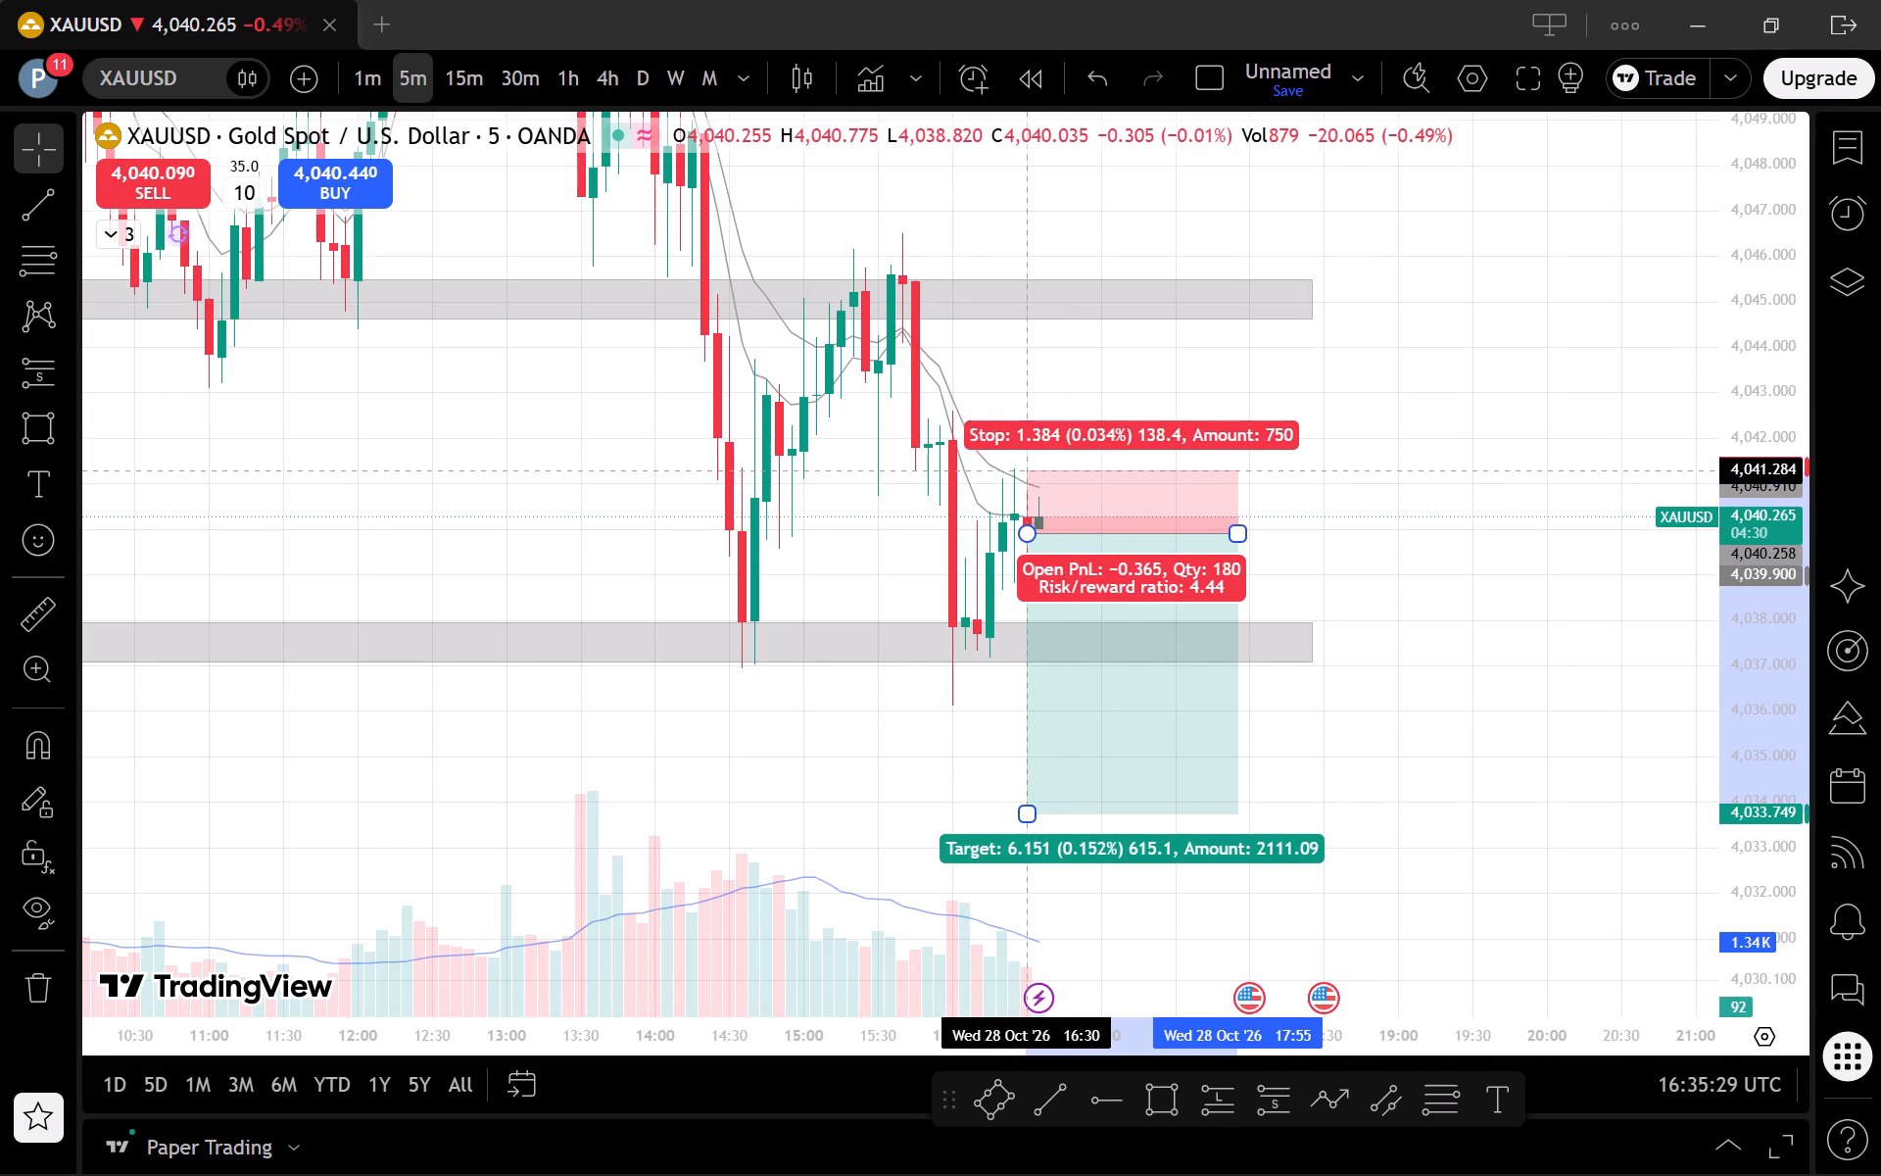
drag(1109, 470, 1133, 464)
click(1369, 668)
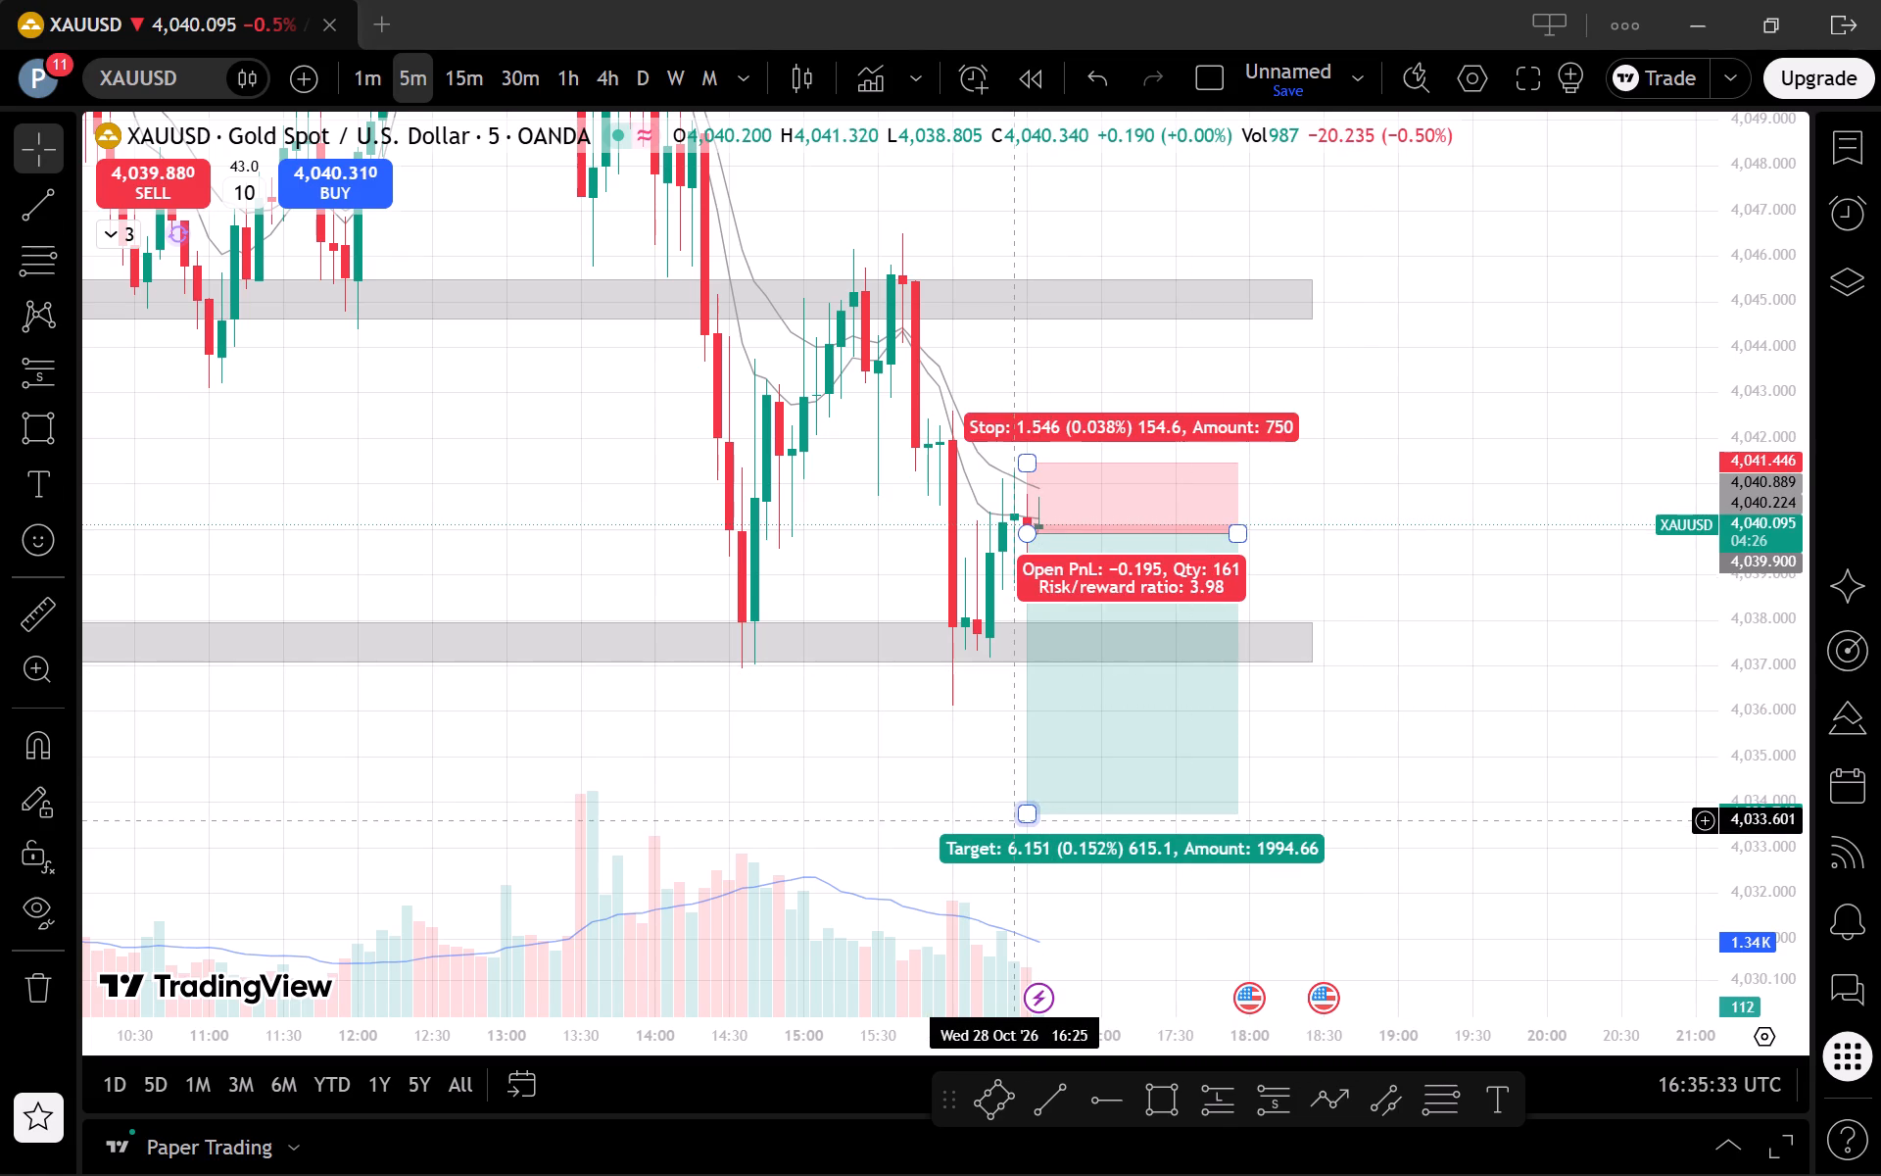
Lower the short projection's target slightly, to about 6.234 (0.154%) below the entry.
drag(1027, 820, 1091, 817)
click(1321, 819)
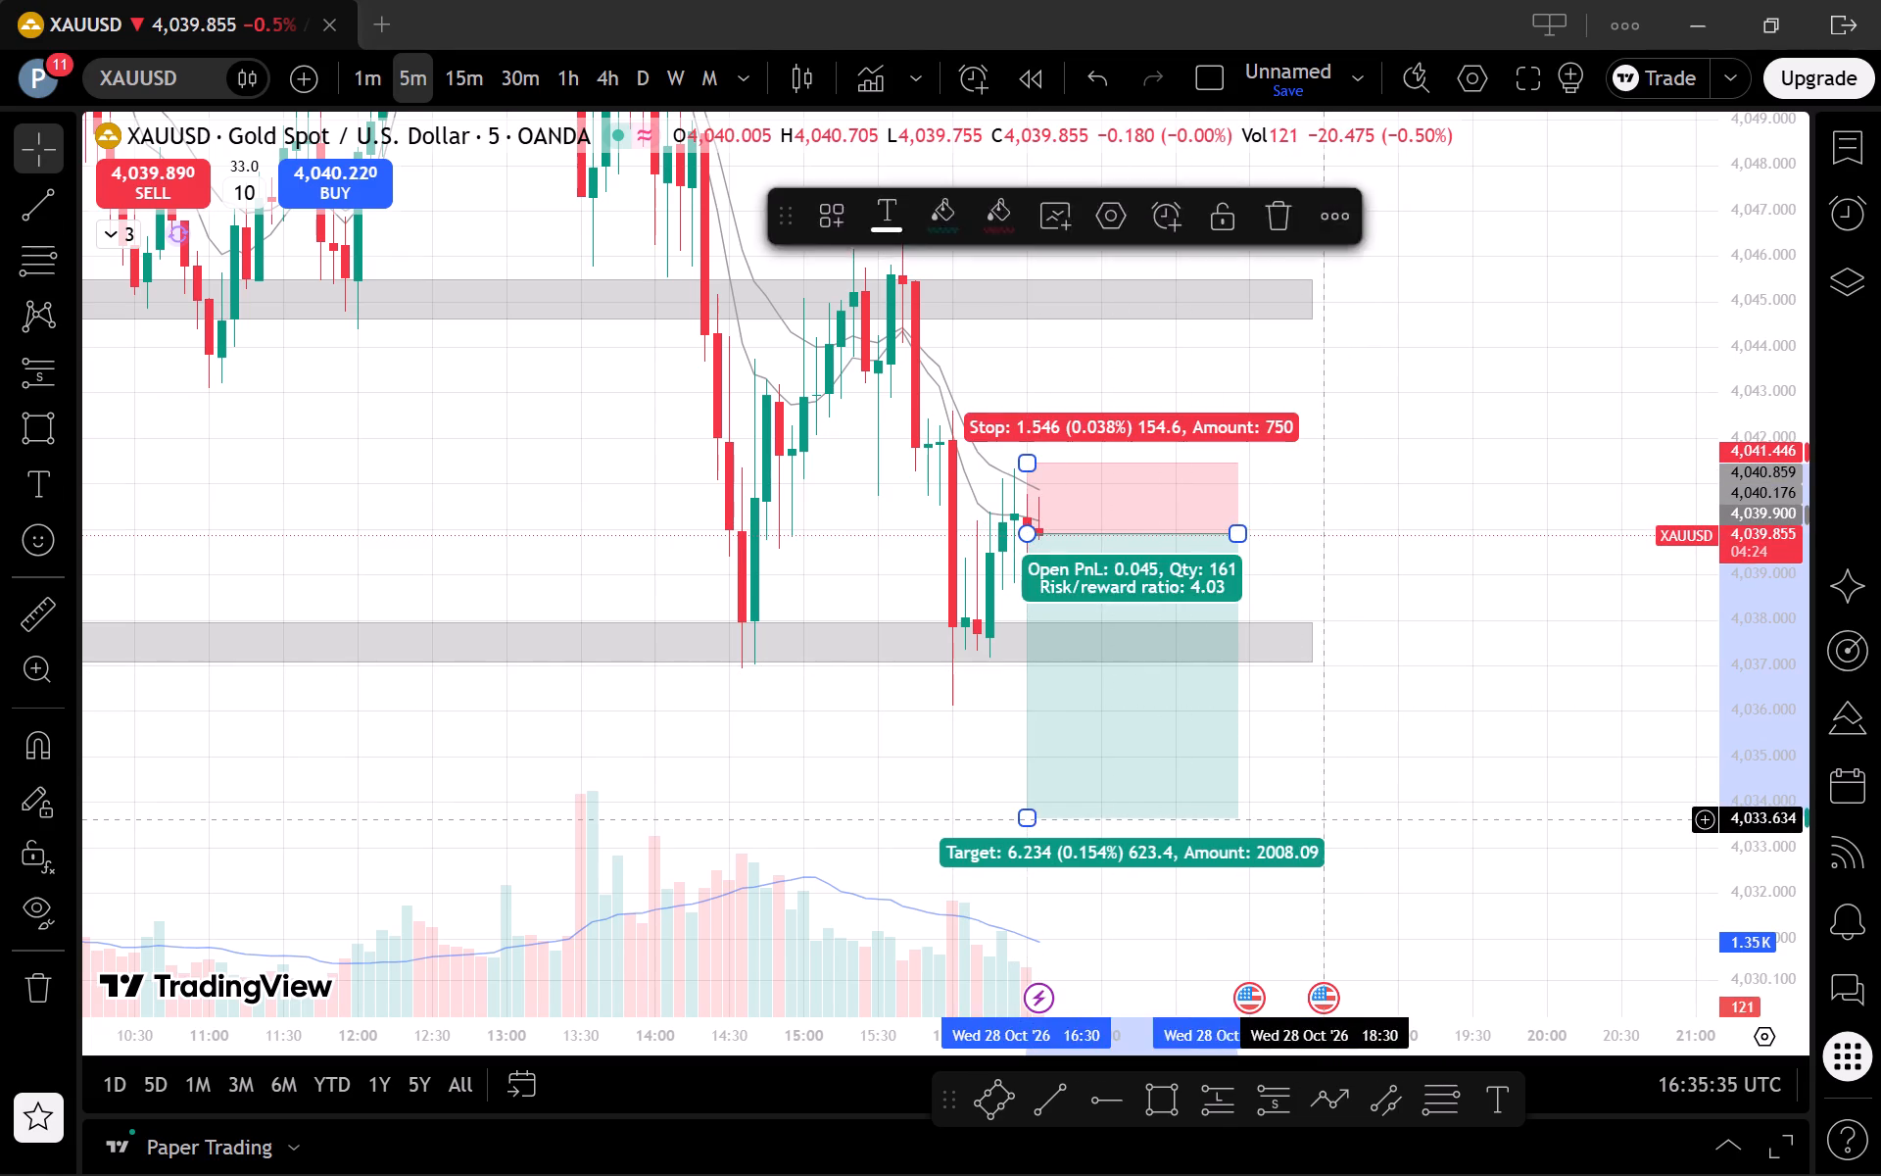
Examine the short projection against recent price action on the 1-minute chart and then the 5-minute chart.
click(370, 82)
scroll(1536, 844, down, 1)
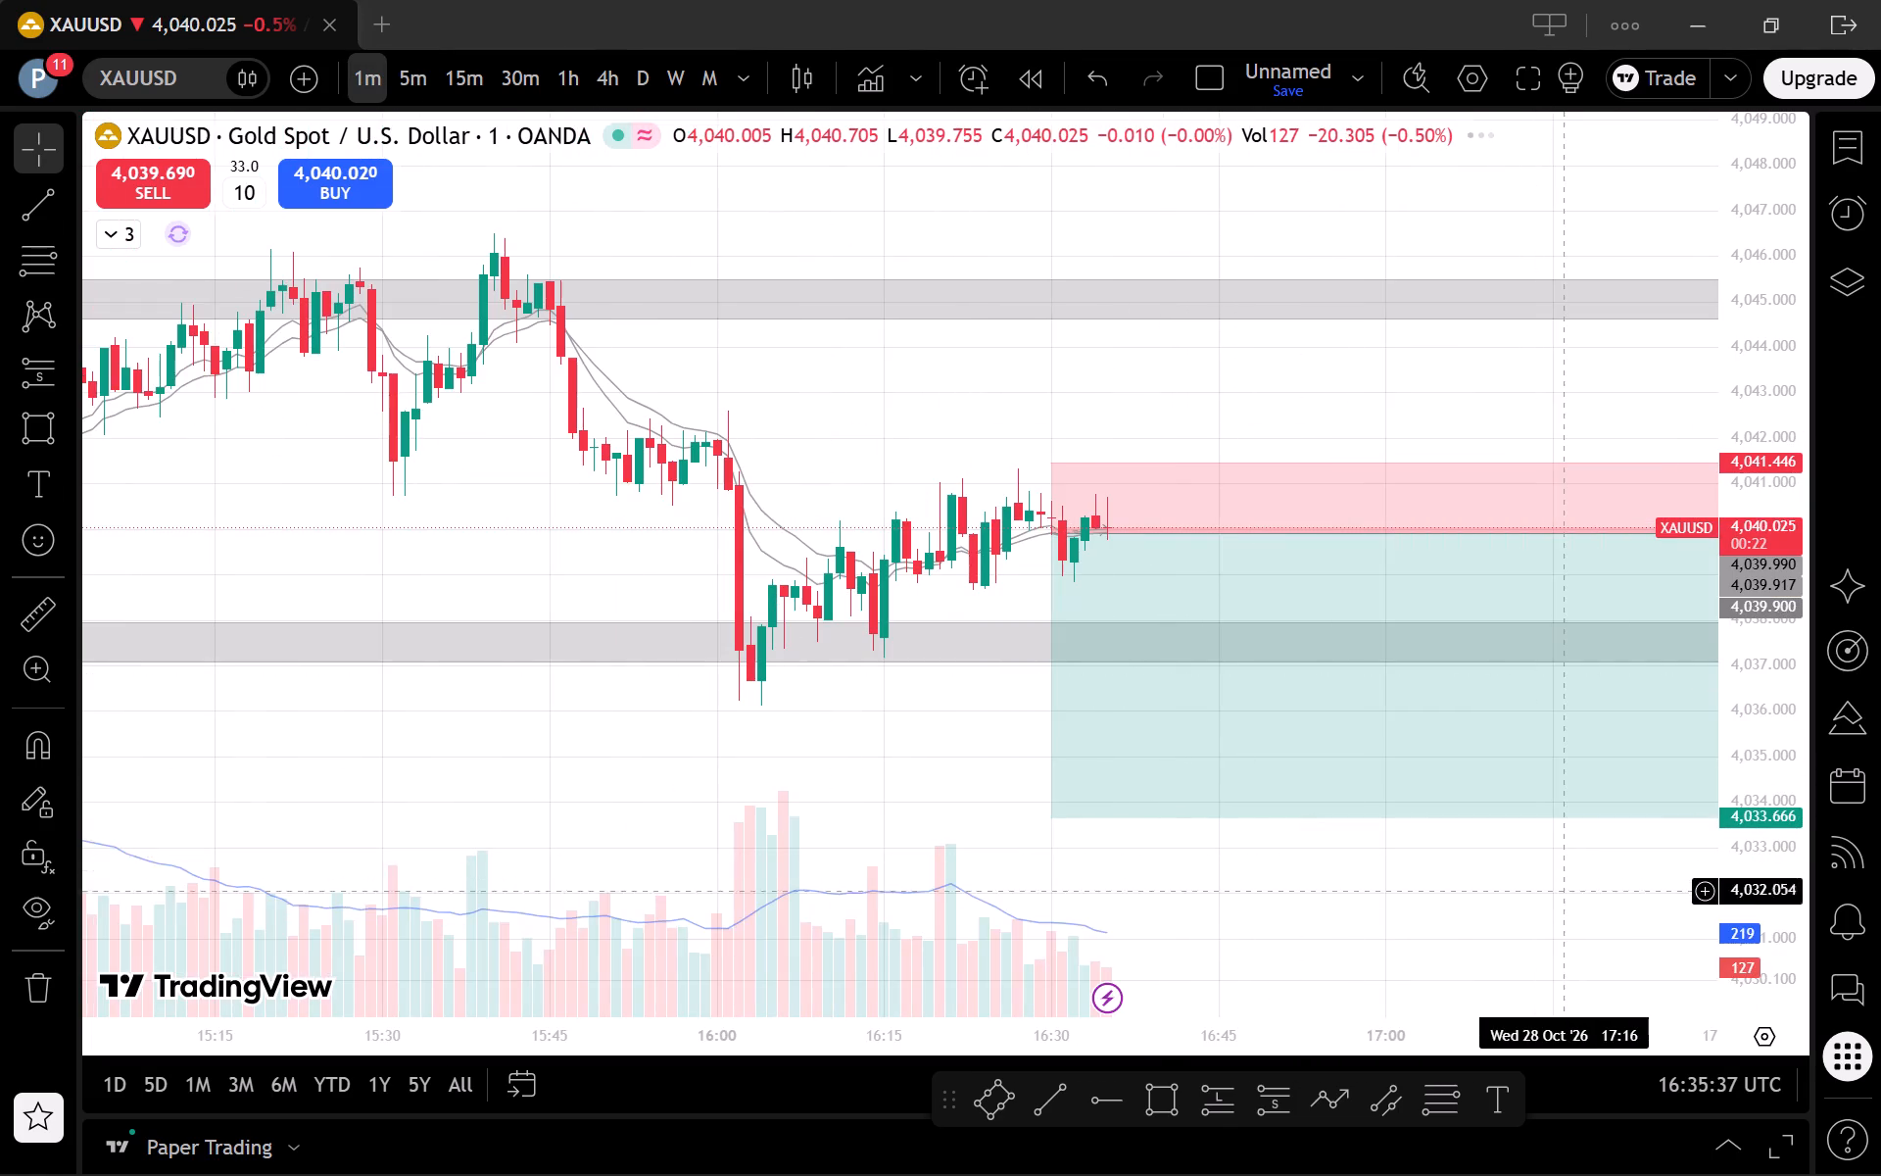
drag(1565, 949, 1131, 926)
scroll(1336, 929, down, 4)
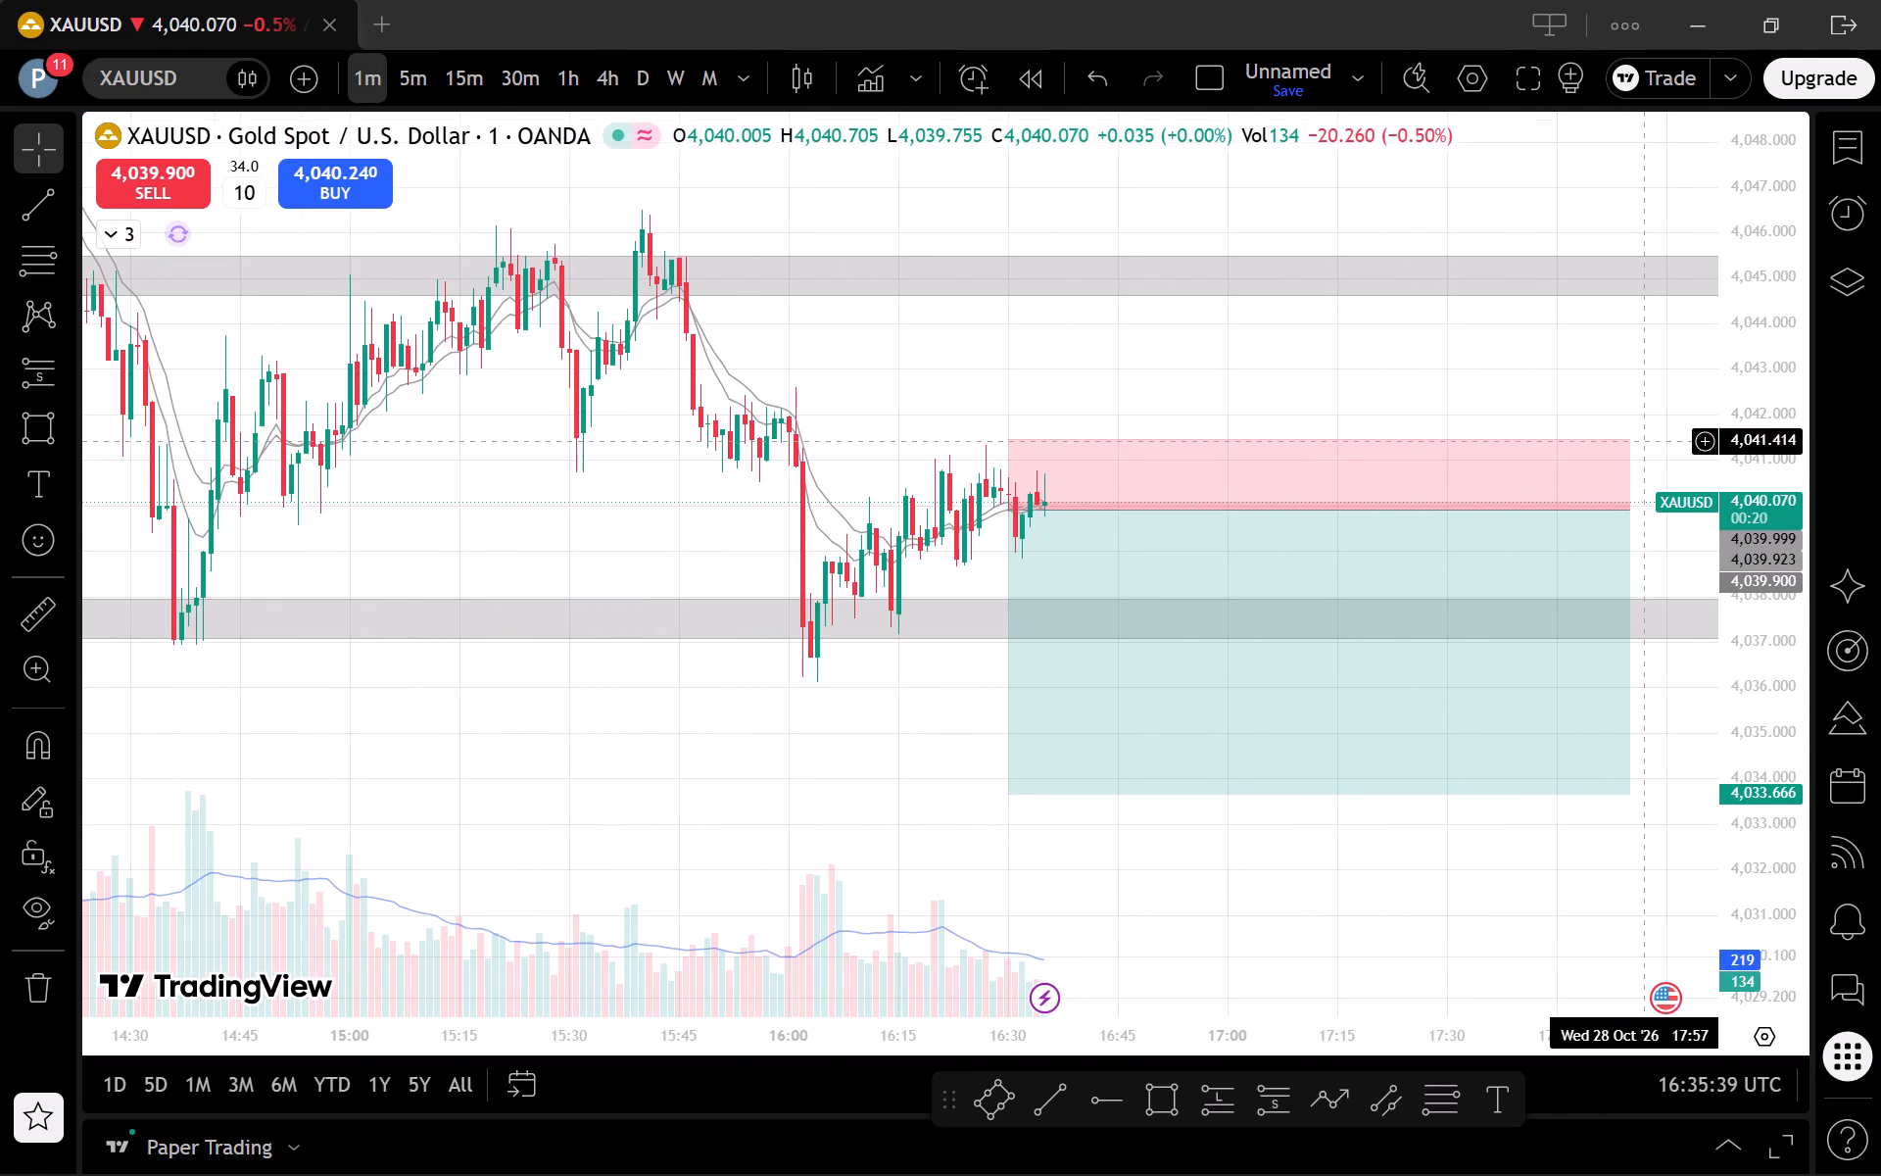
drag(1766, 809, 1698, 588)
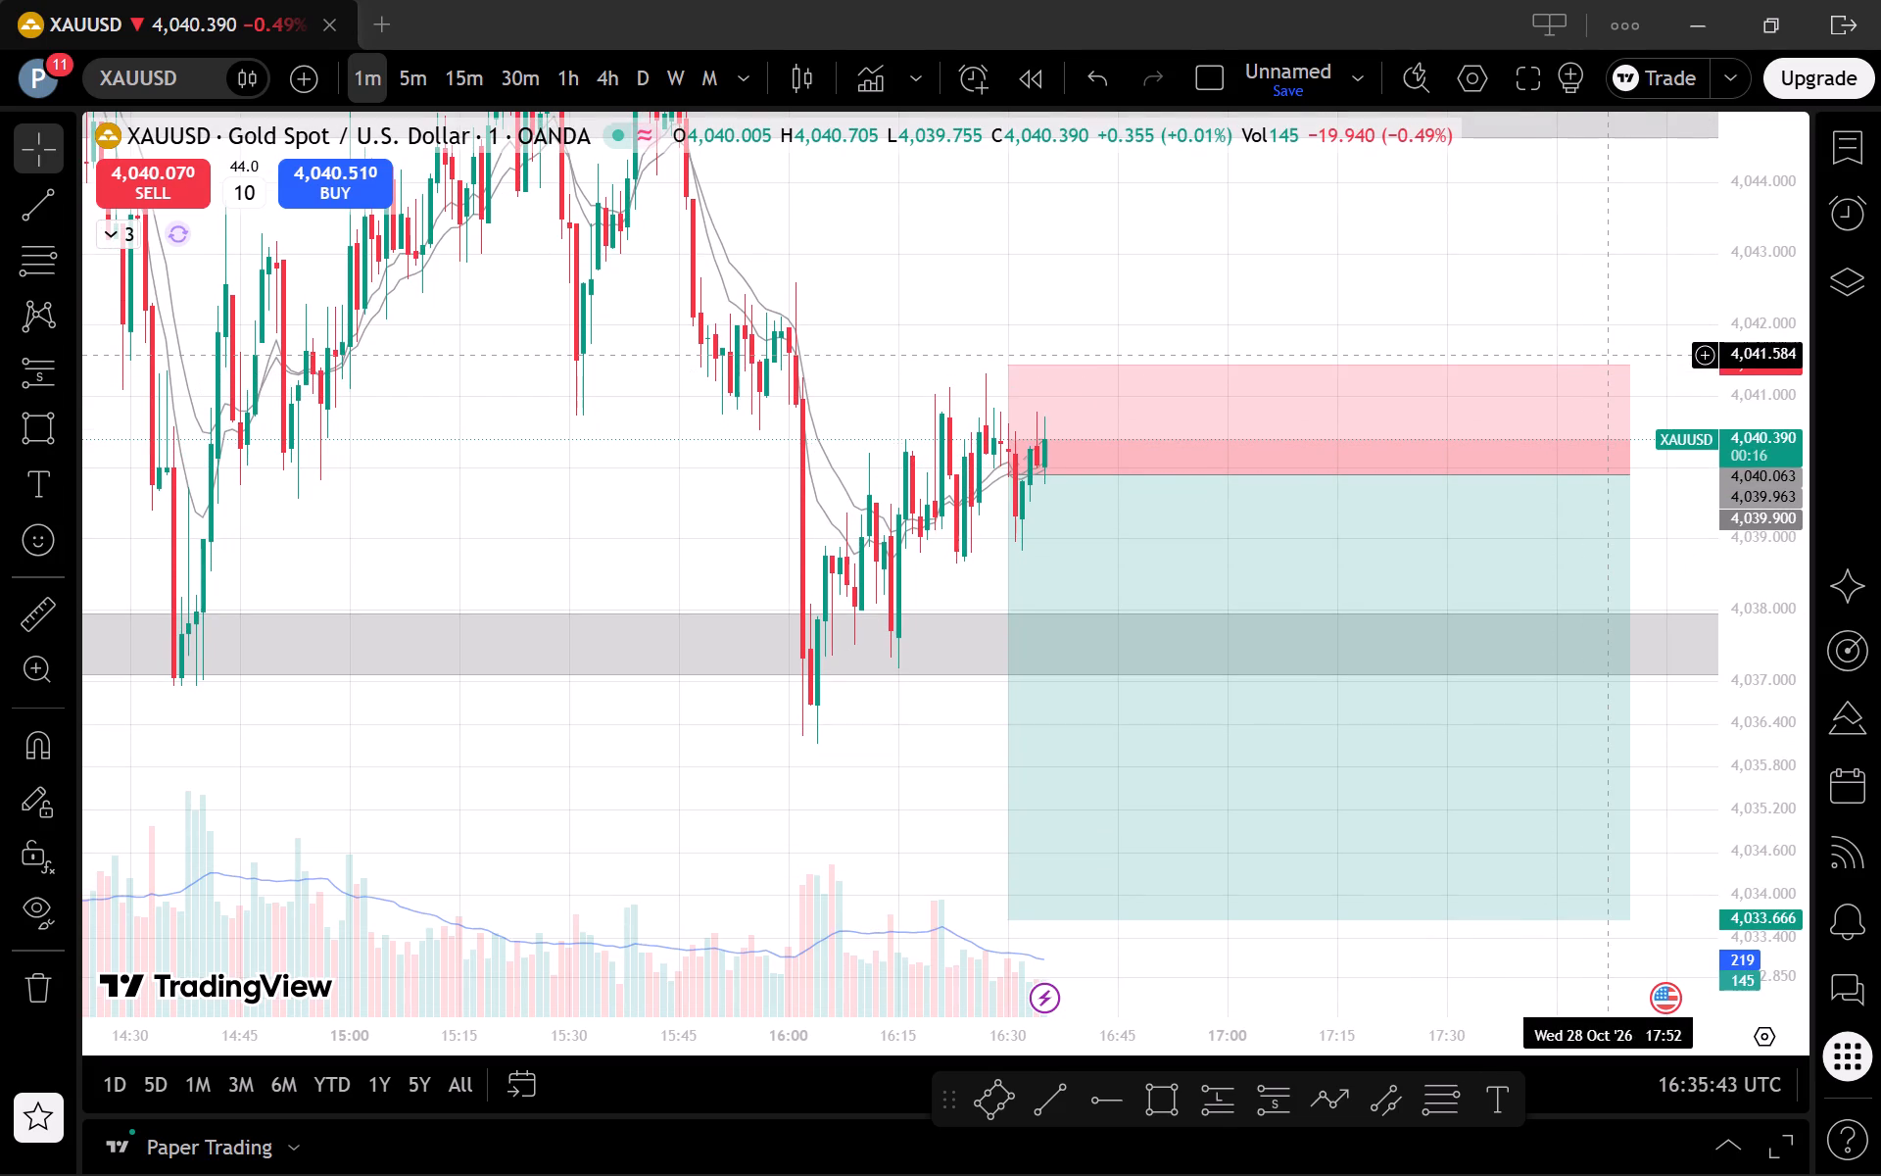
click(410, 71)
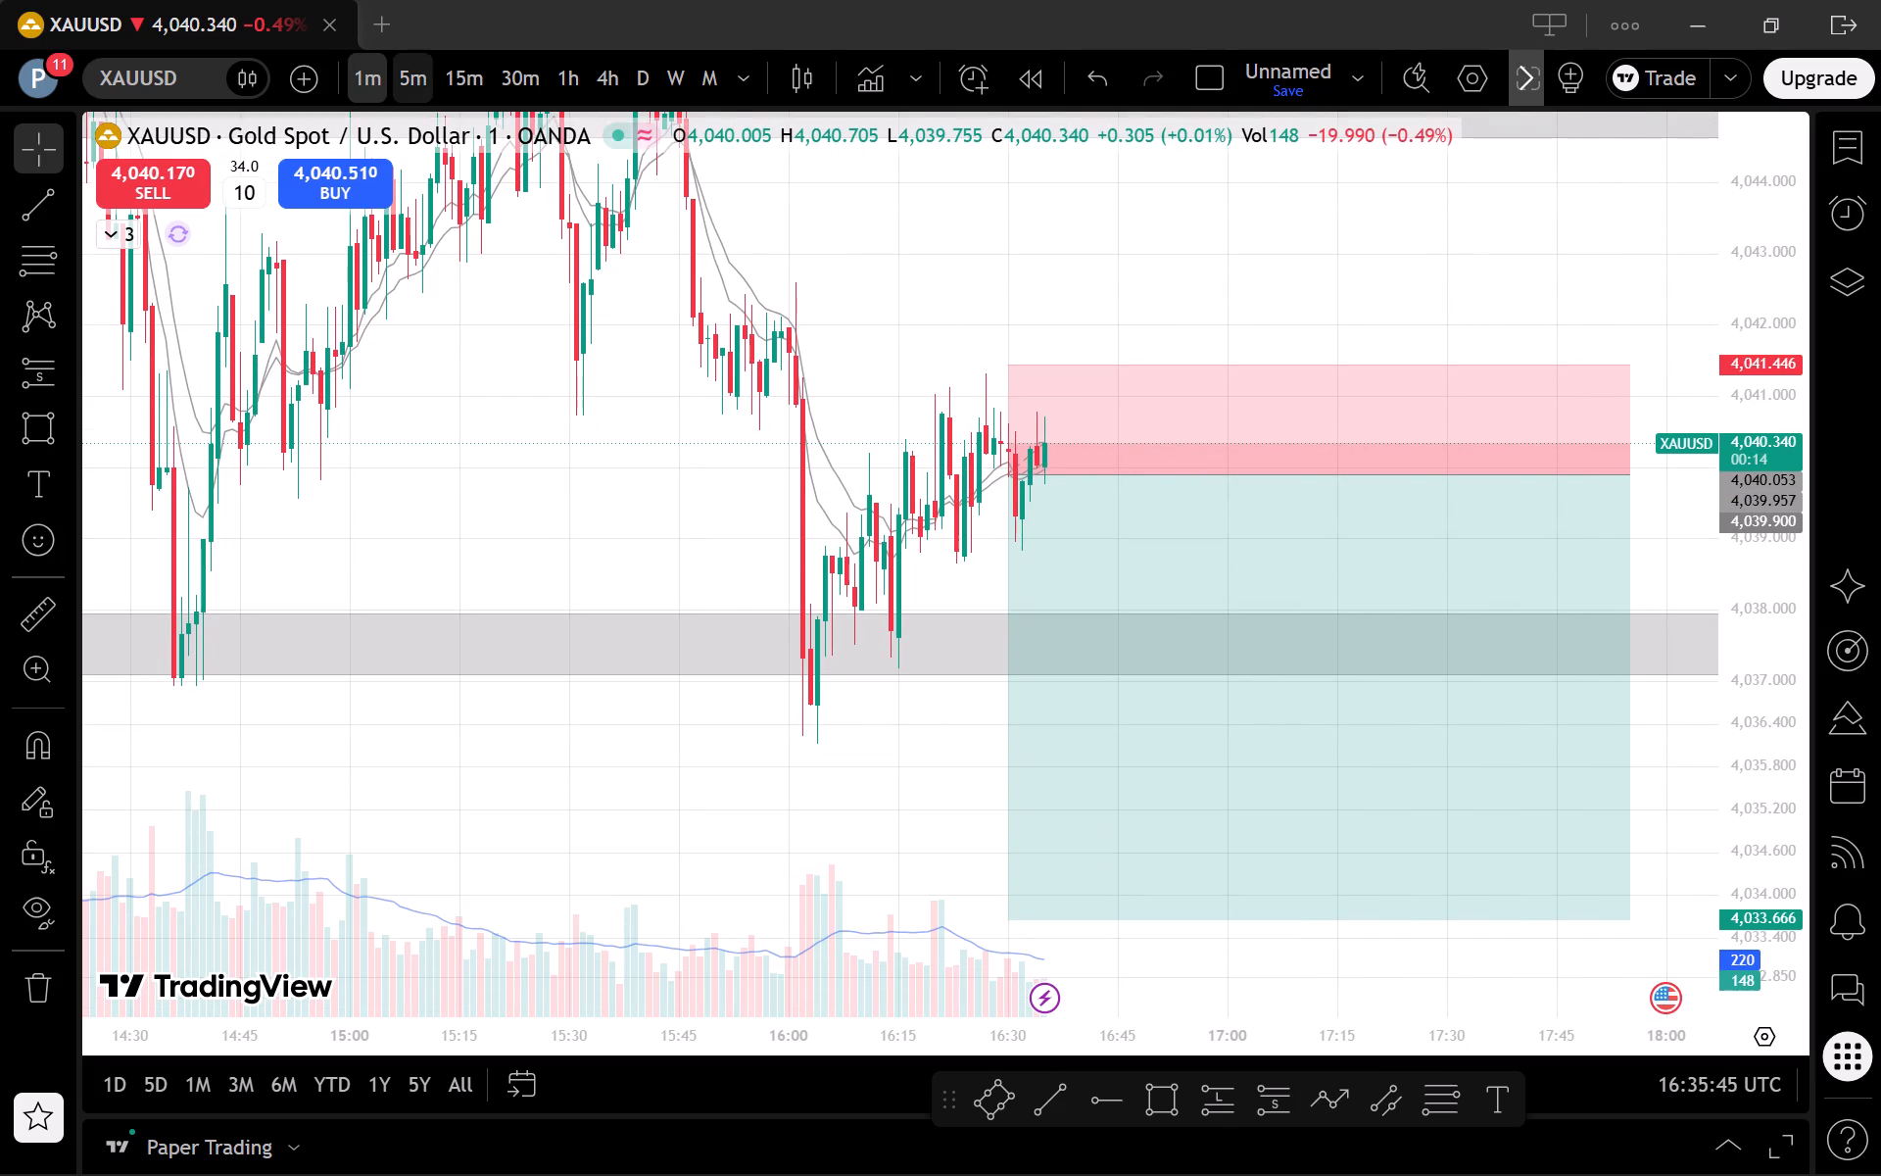
scroll(1311, 920, up, 2)
drag(1765, 562, 1795, 783)
scroll(1375, 766, up, 2)
drag(1168, 784, 1403, 795)
Examine the short projection on the 15-minute and 5-minute charts, ending on the 1-minute chart.
click(457, 51)
scroll(1230, 611, up, 2)
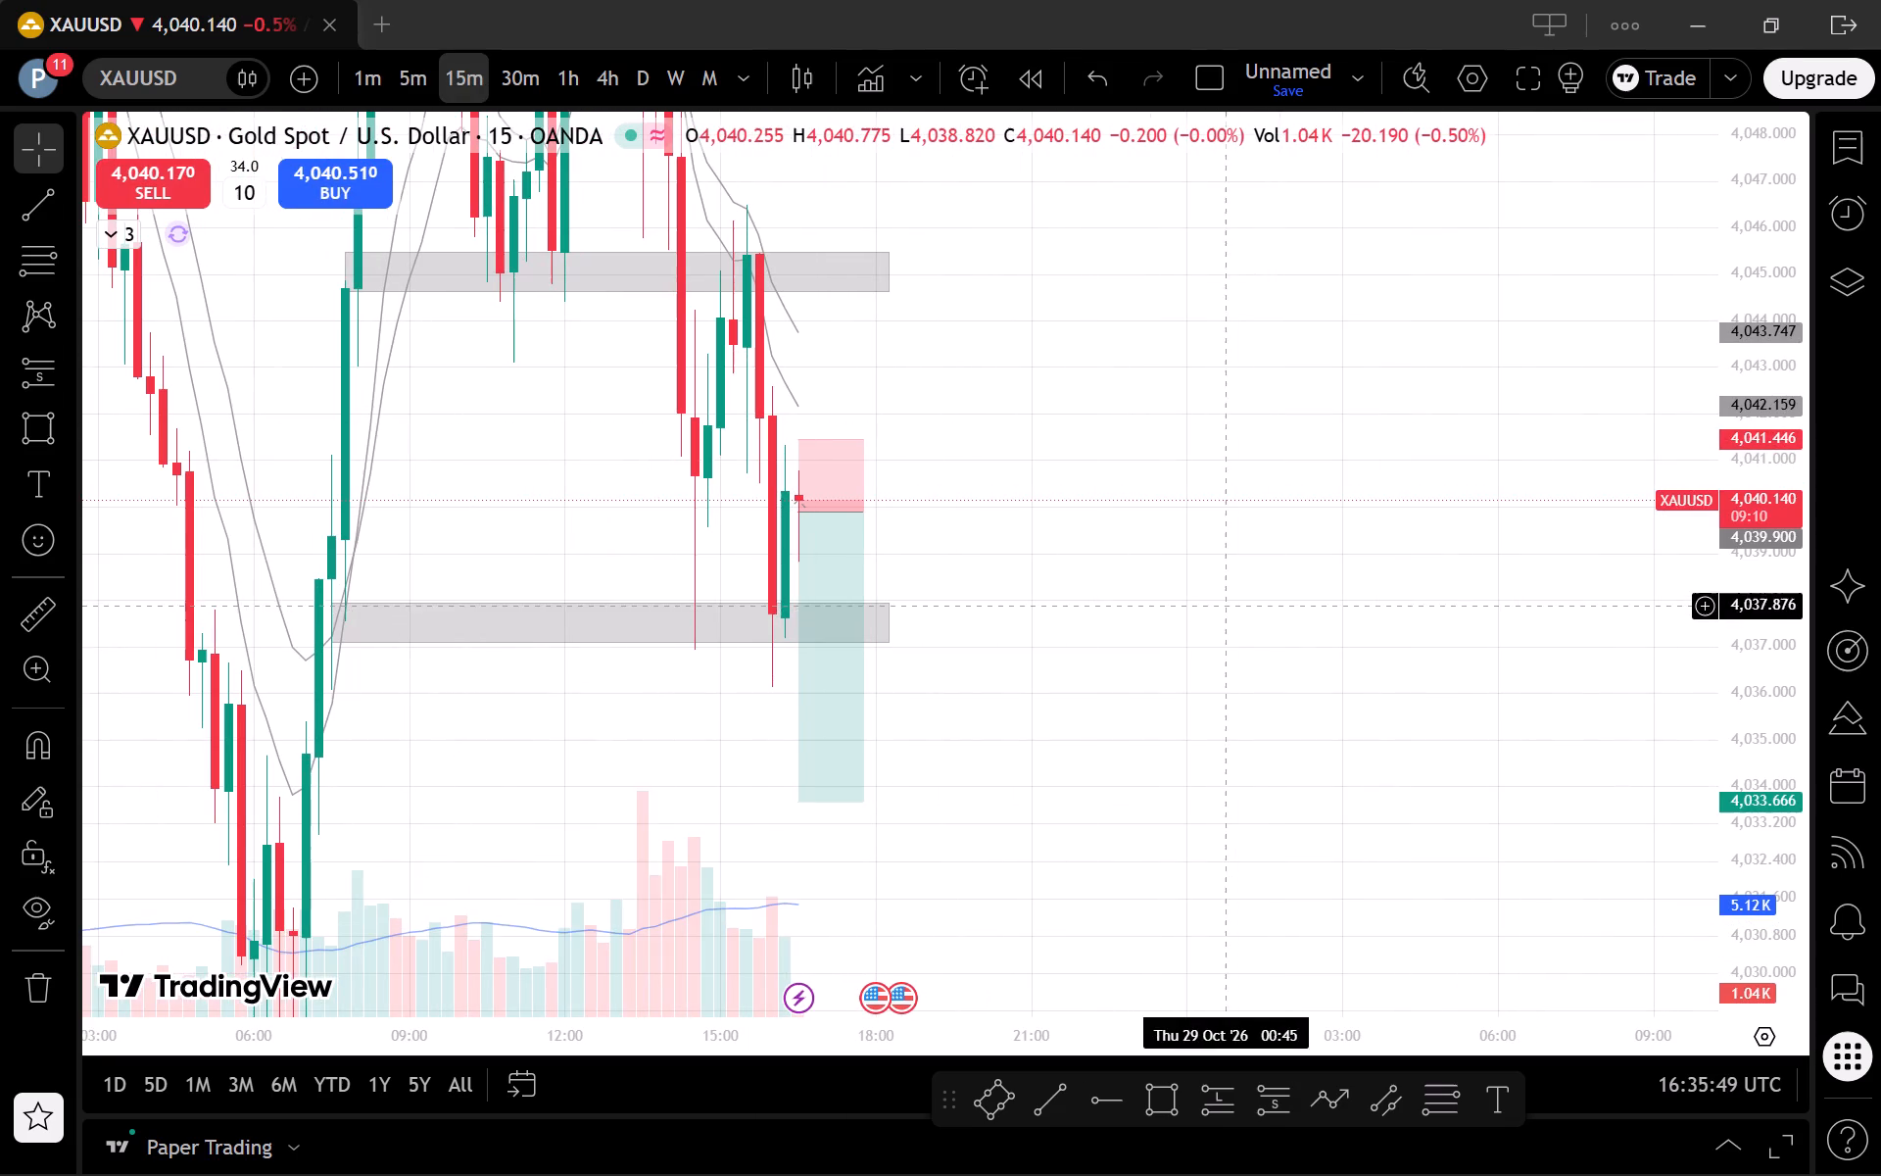
drag(1194, 626, 1484, 641)
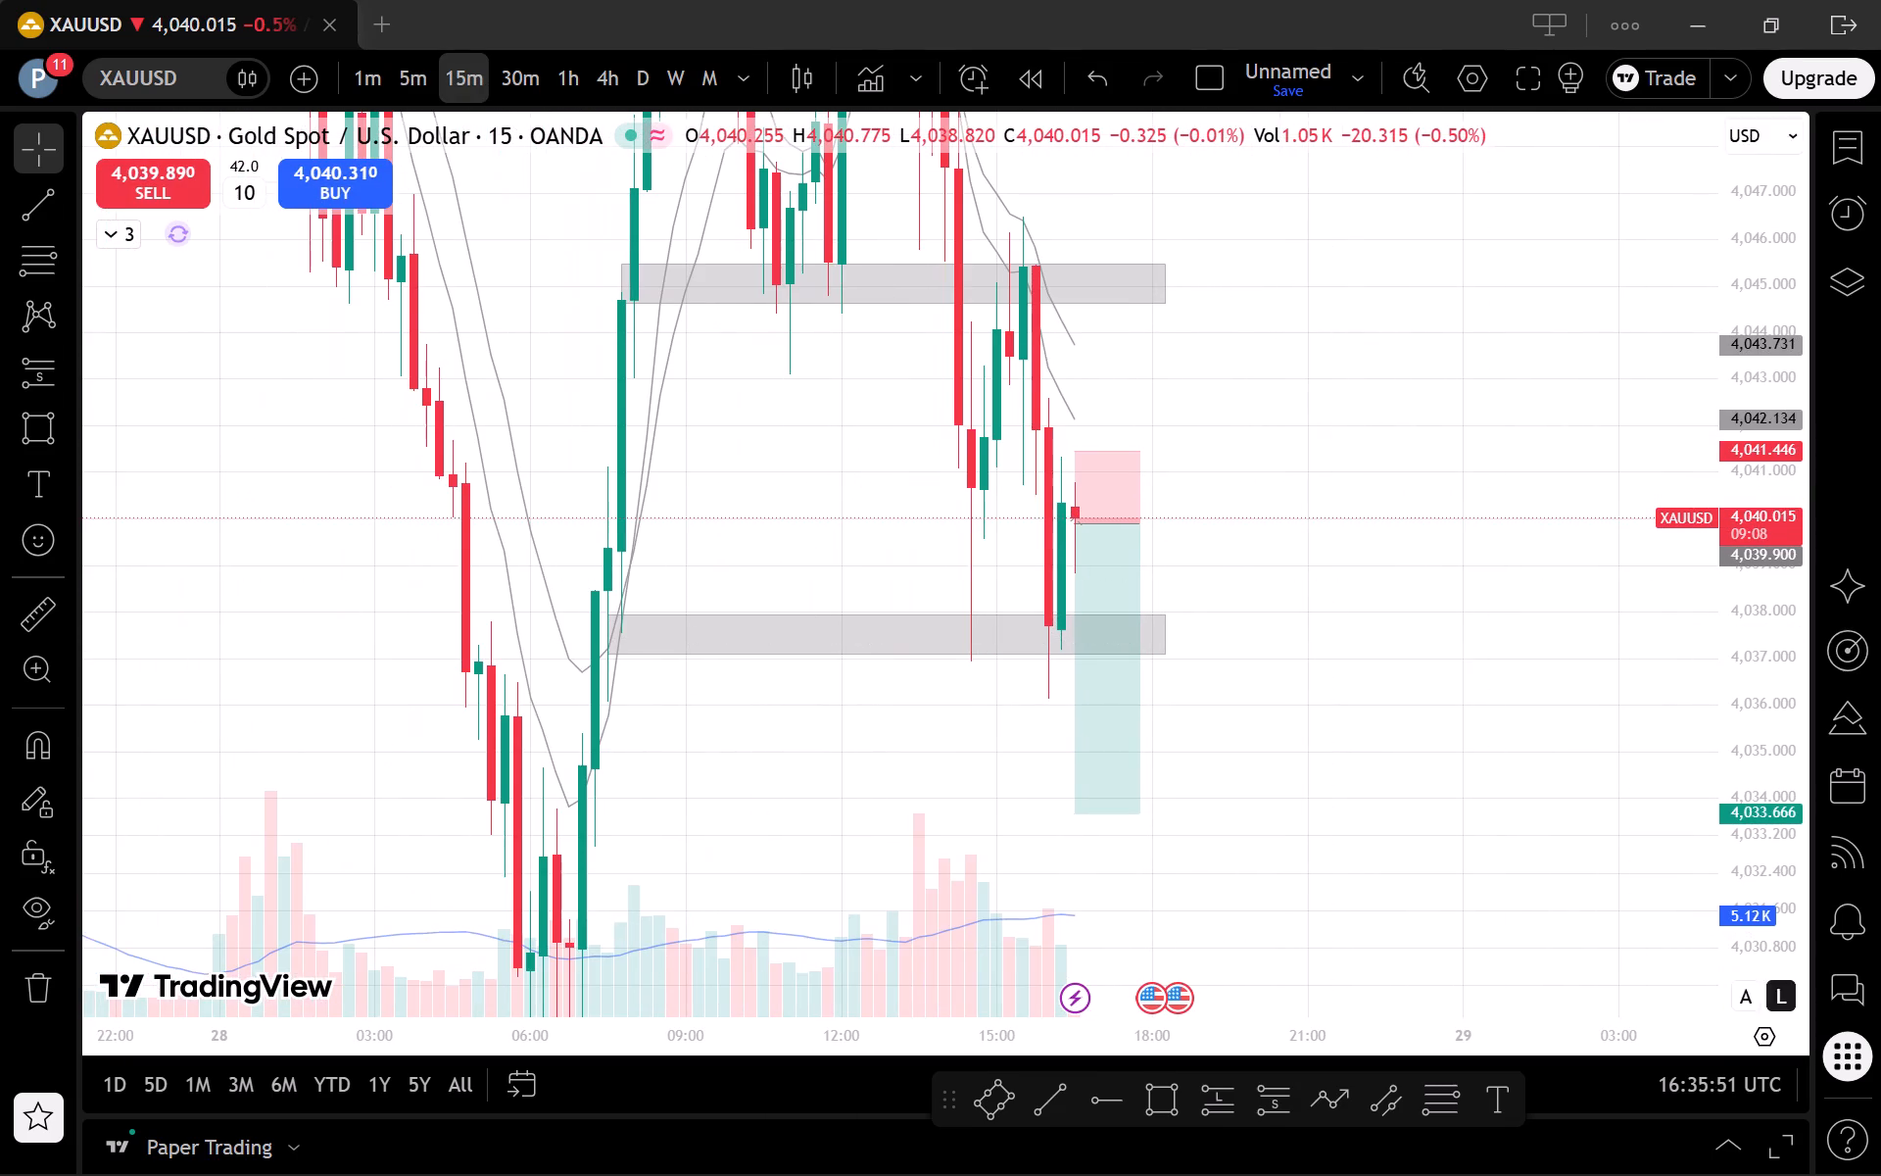
drag(1828, 476, 1820, 511)
drag(1775, 484, 1772, 773)
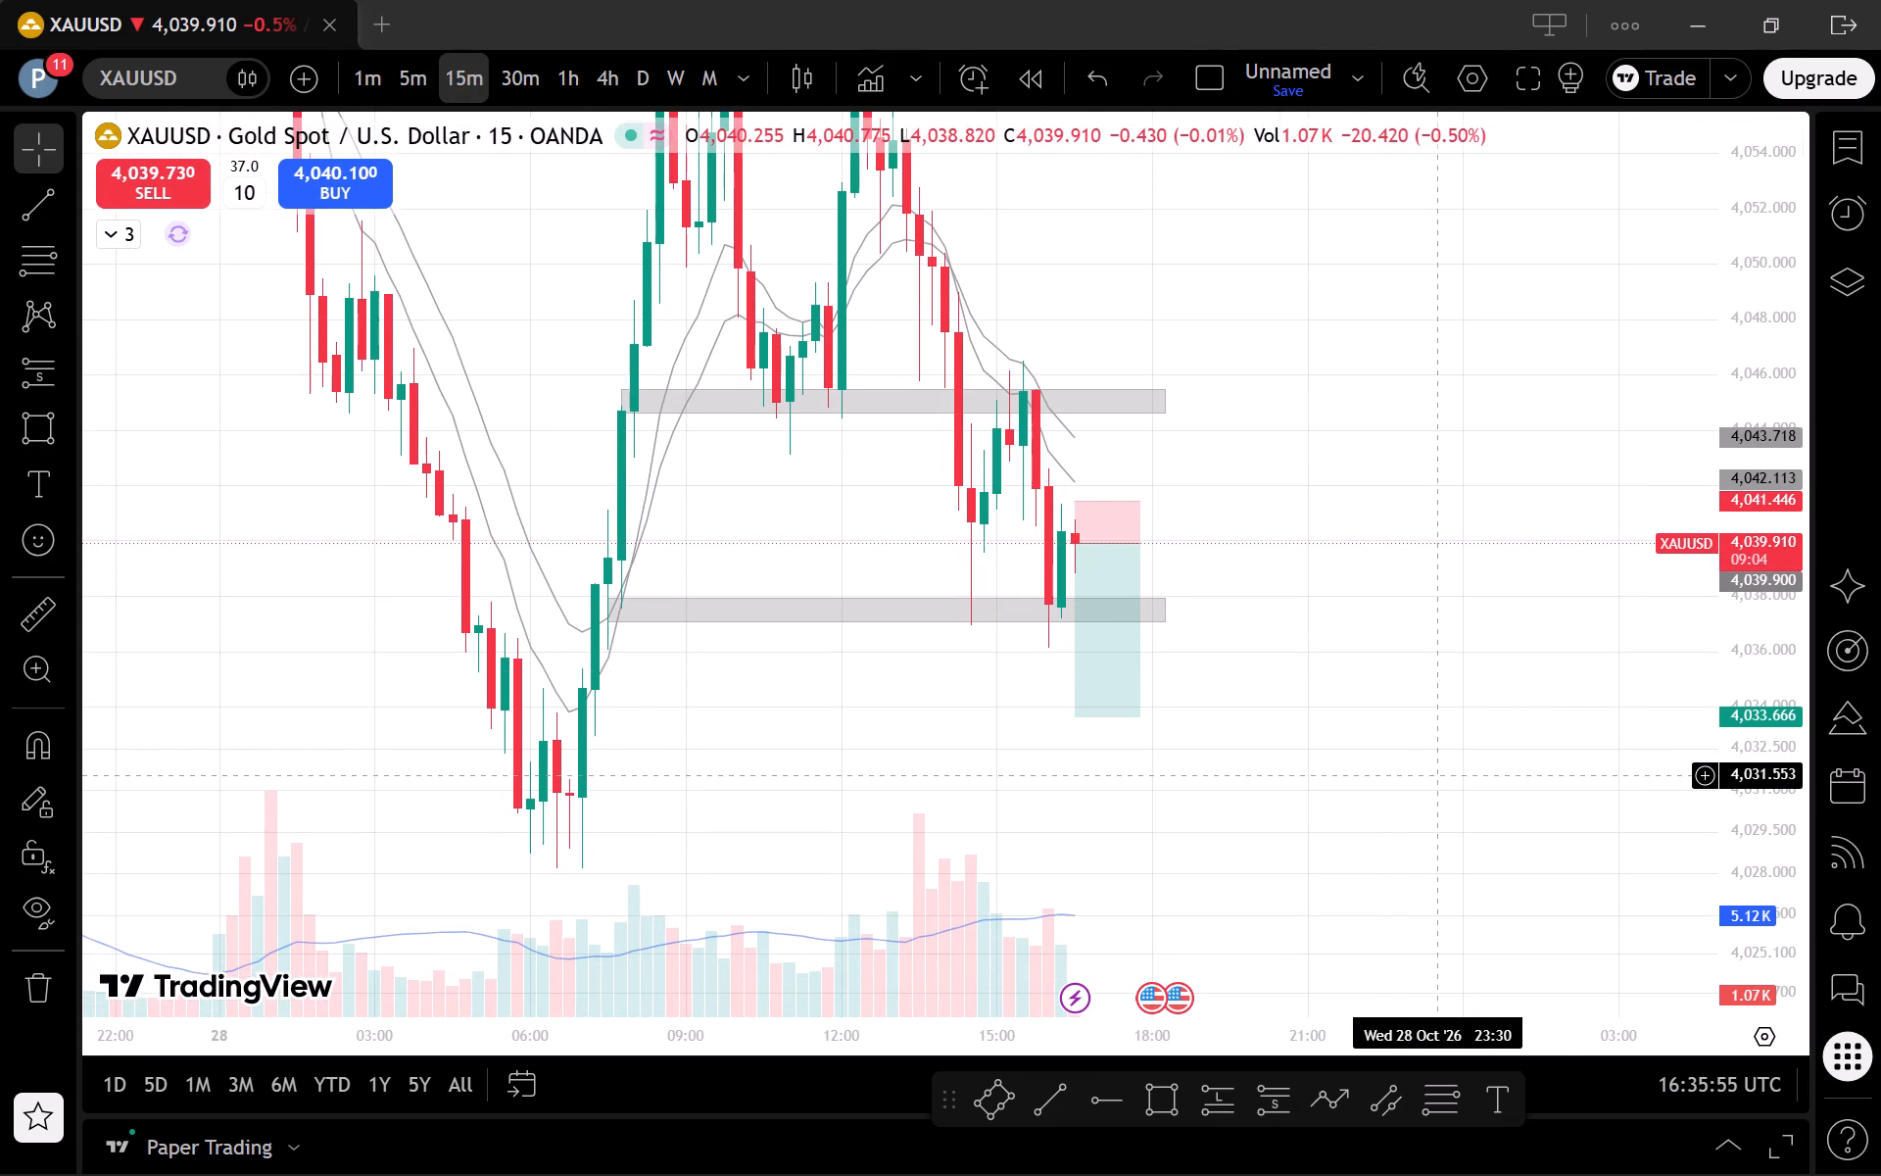
click(419, 71)
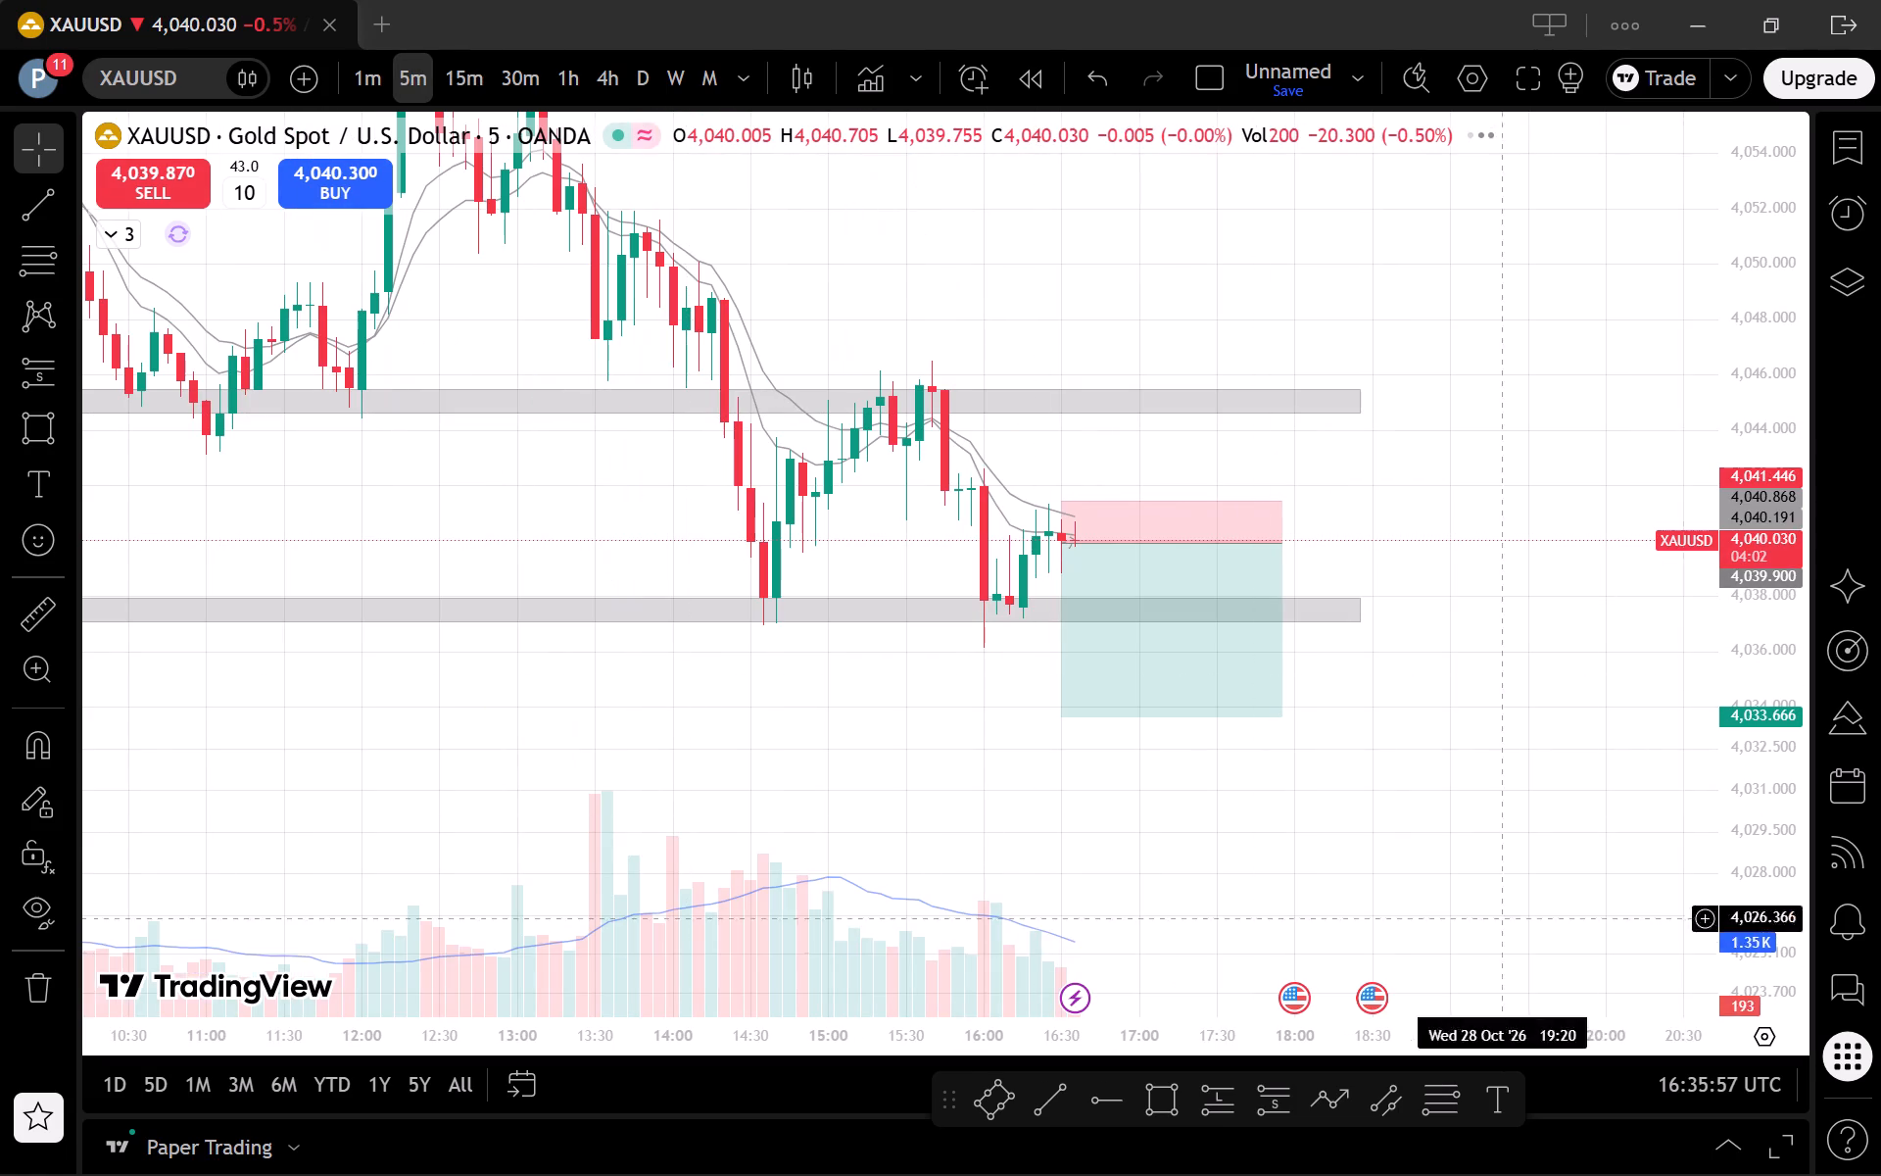
scroll(1825, 936, down, 1)
drag(1728, 949, 1683, 760)
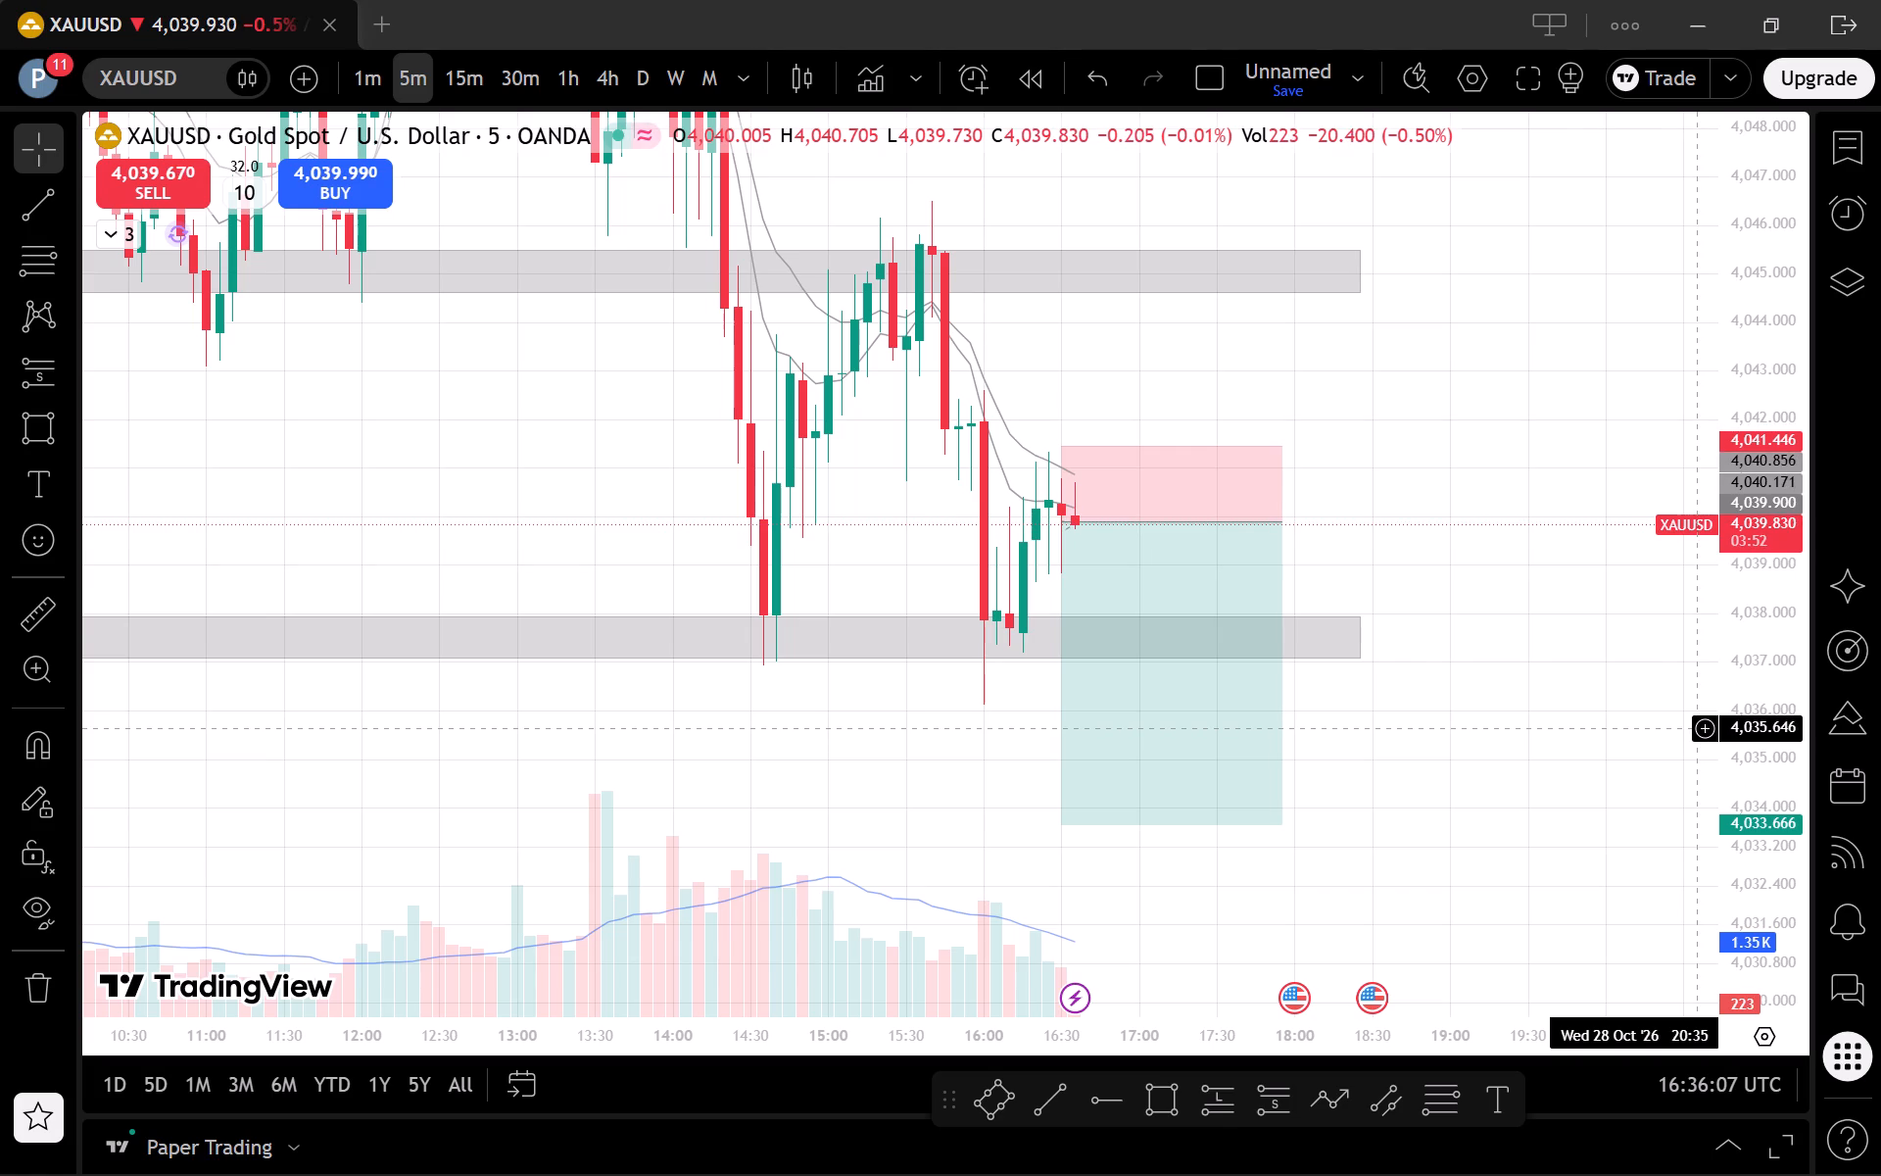
click(384, 70)
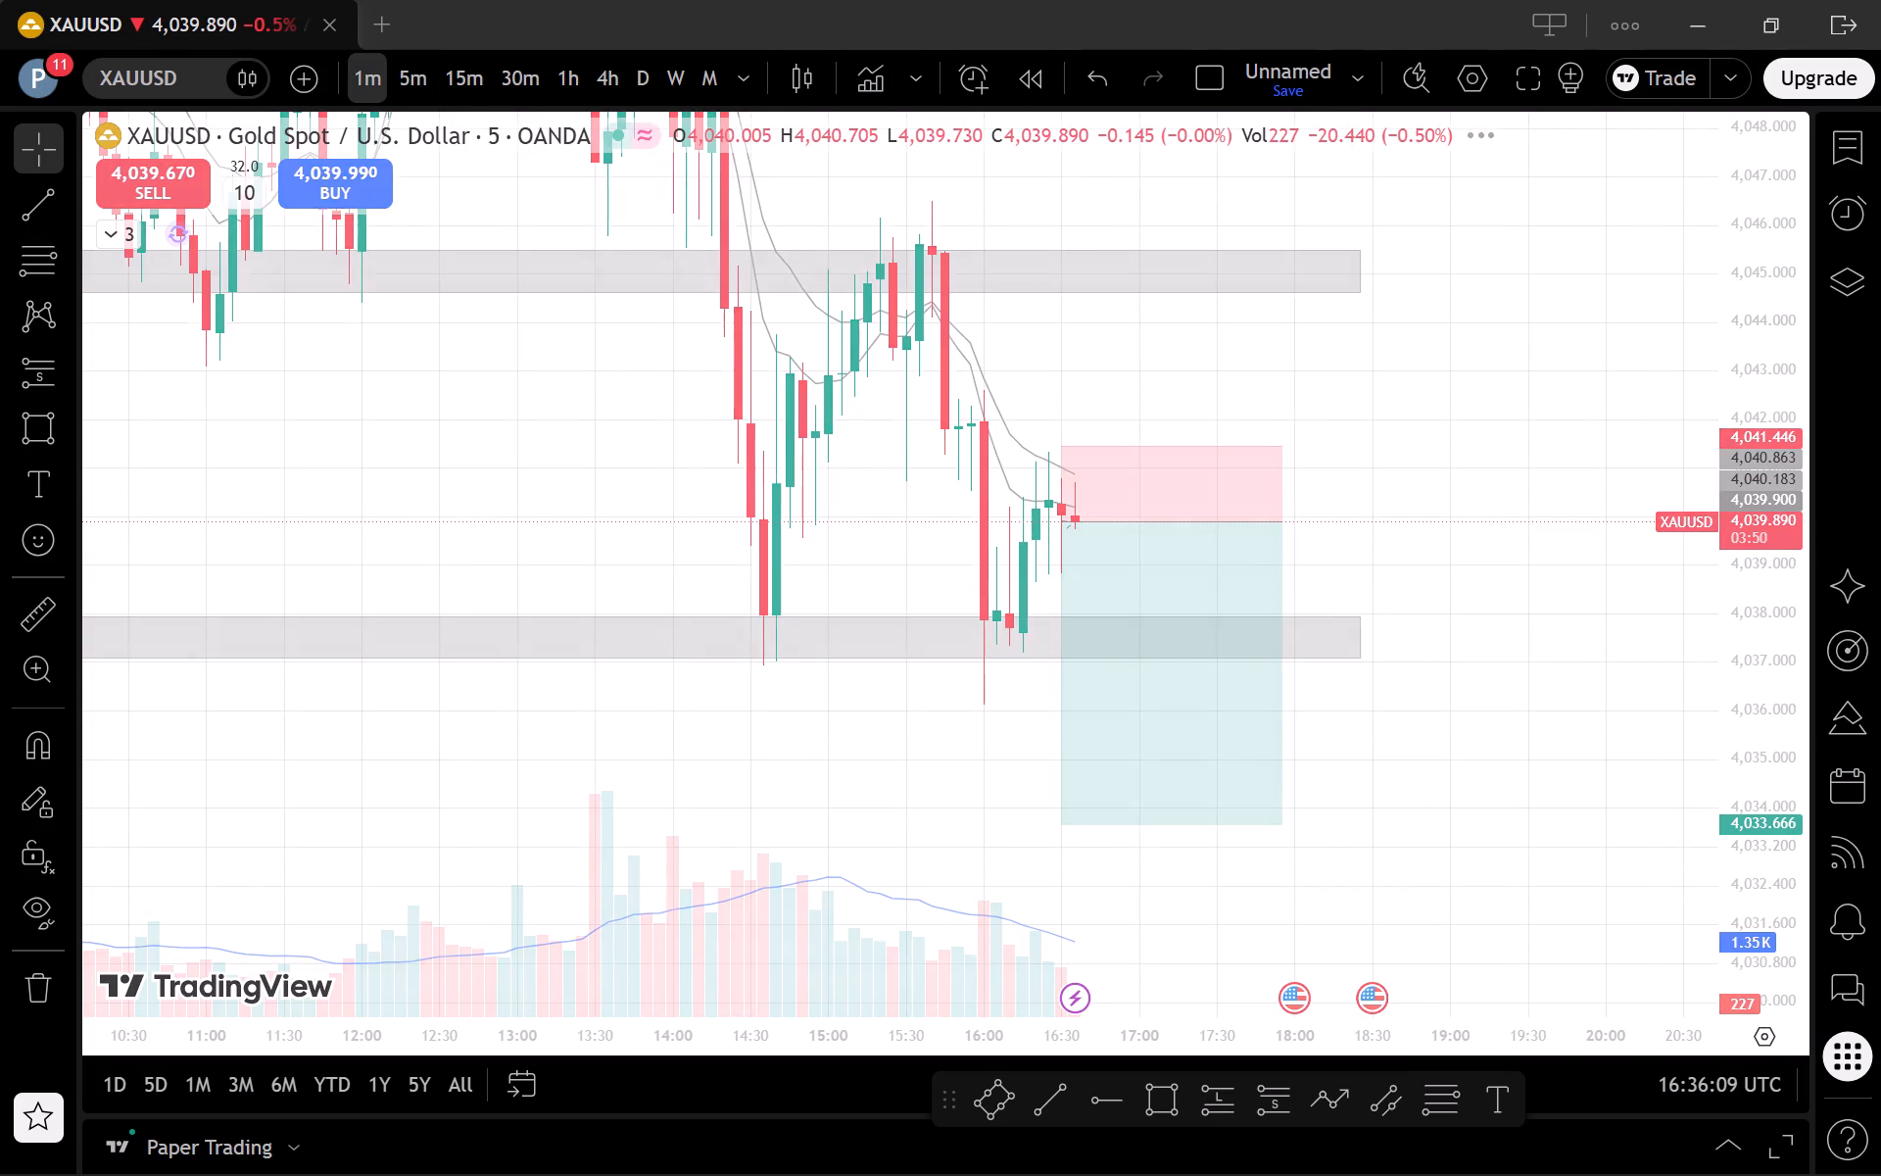
scroll(1264, 562, down, 3)
drag(1523, 1007, 1063, 938)
scroll(1193, 905, down, 4)
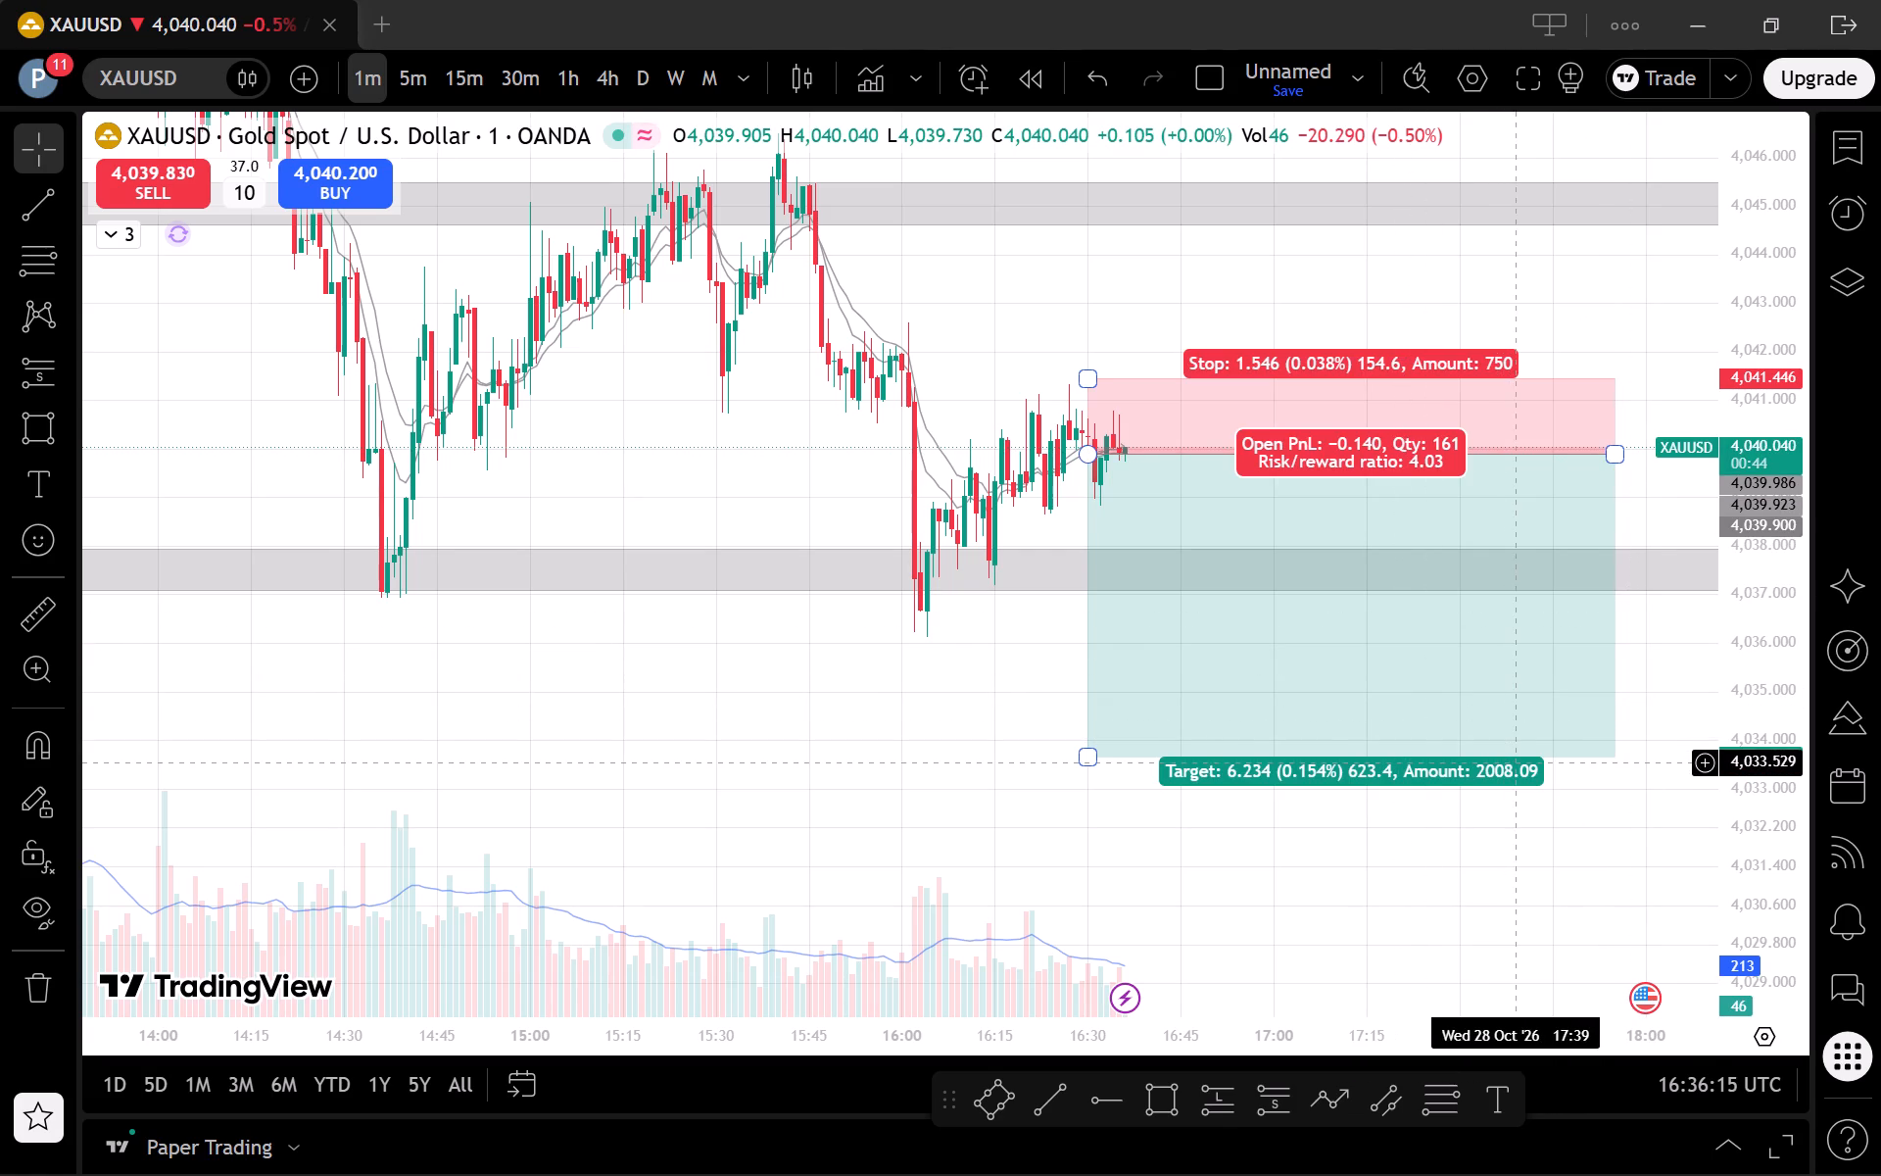
On the 5-minute chart, lower the short projection's target to about 4,032.086.
click(406, 82)
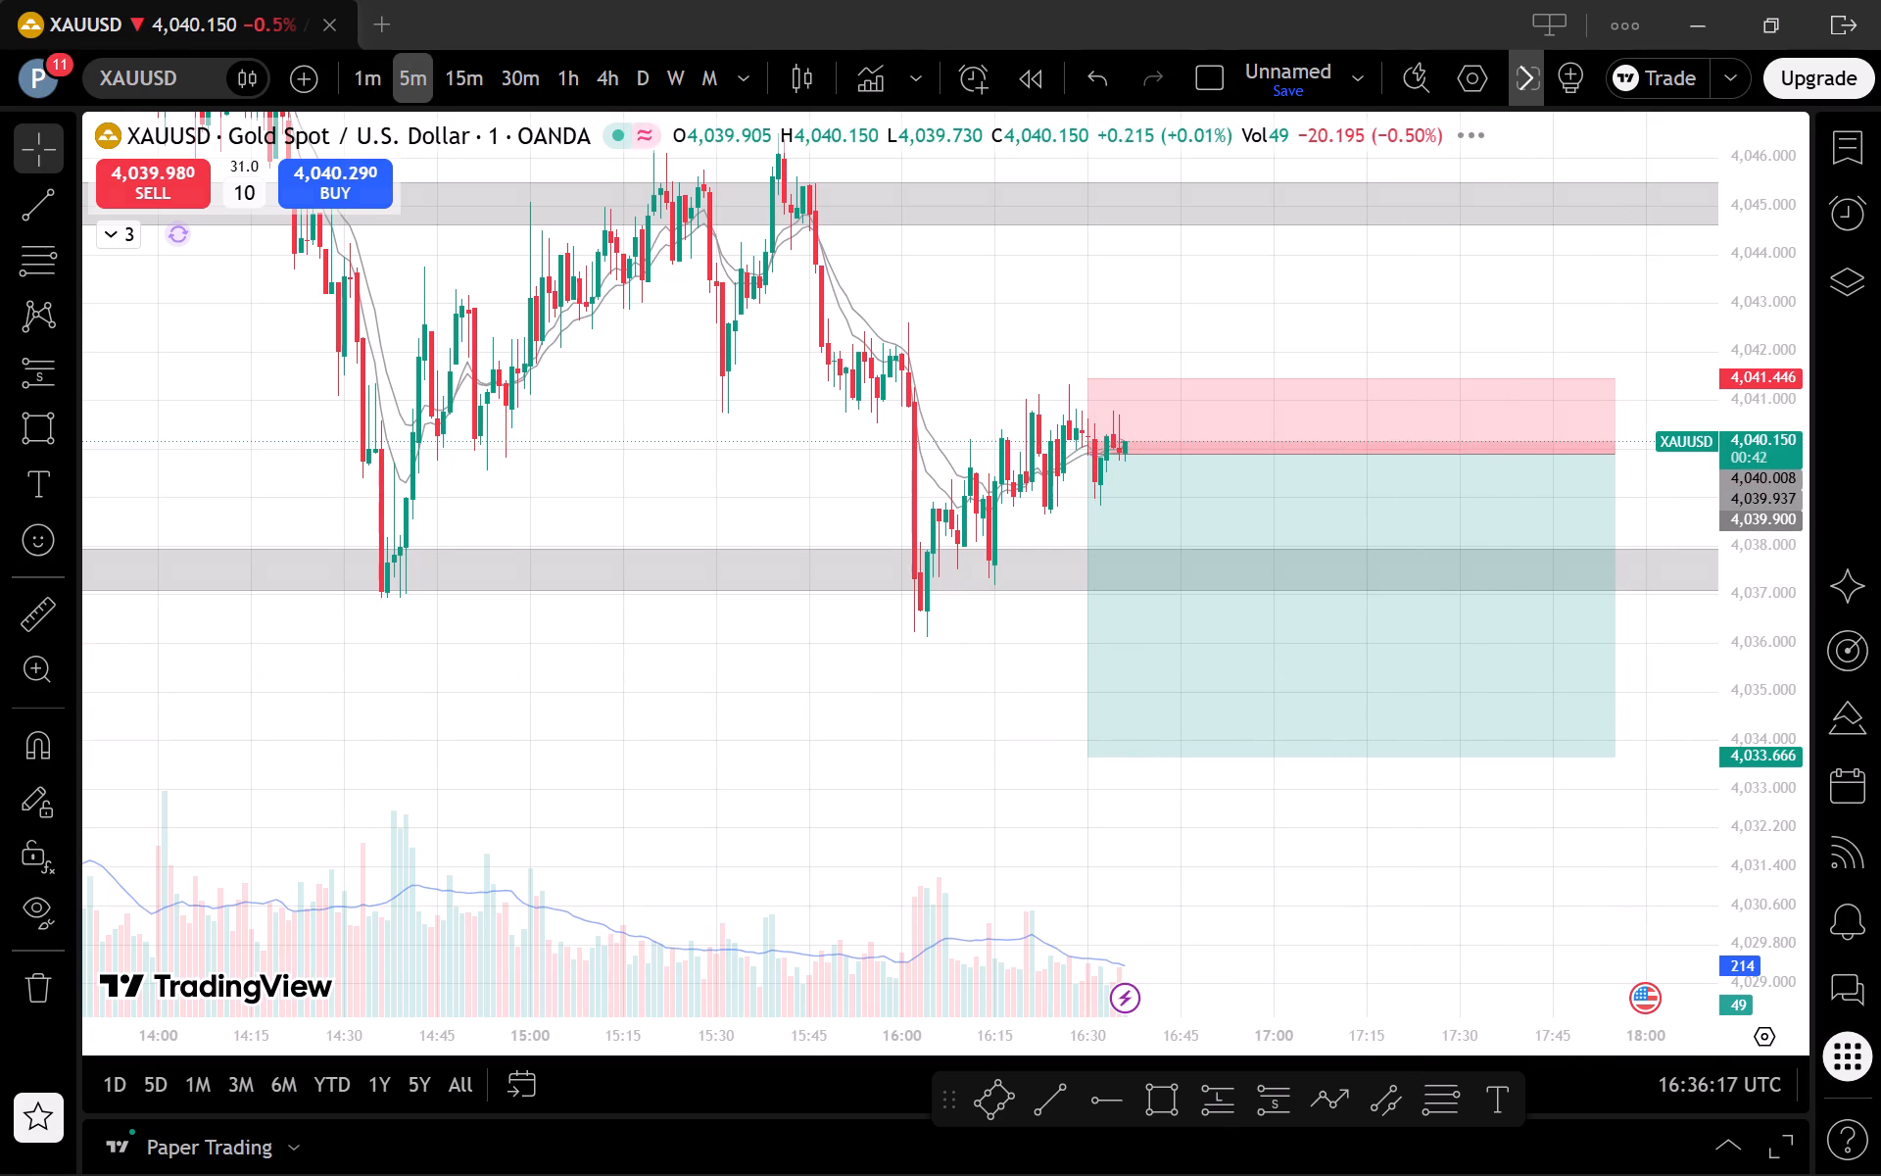
scroll(1493, 737, up, 2)
drag(1758, 663, 1766, 854)
drag(1203, 823, 1345, 817)
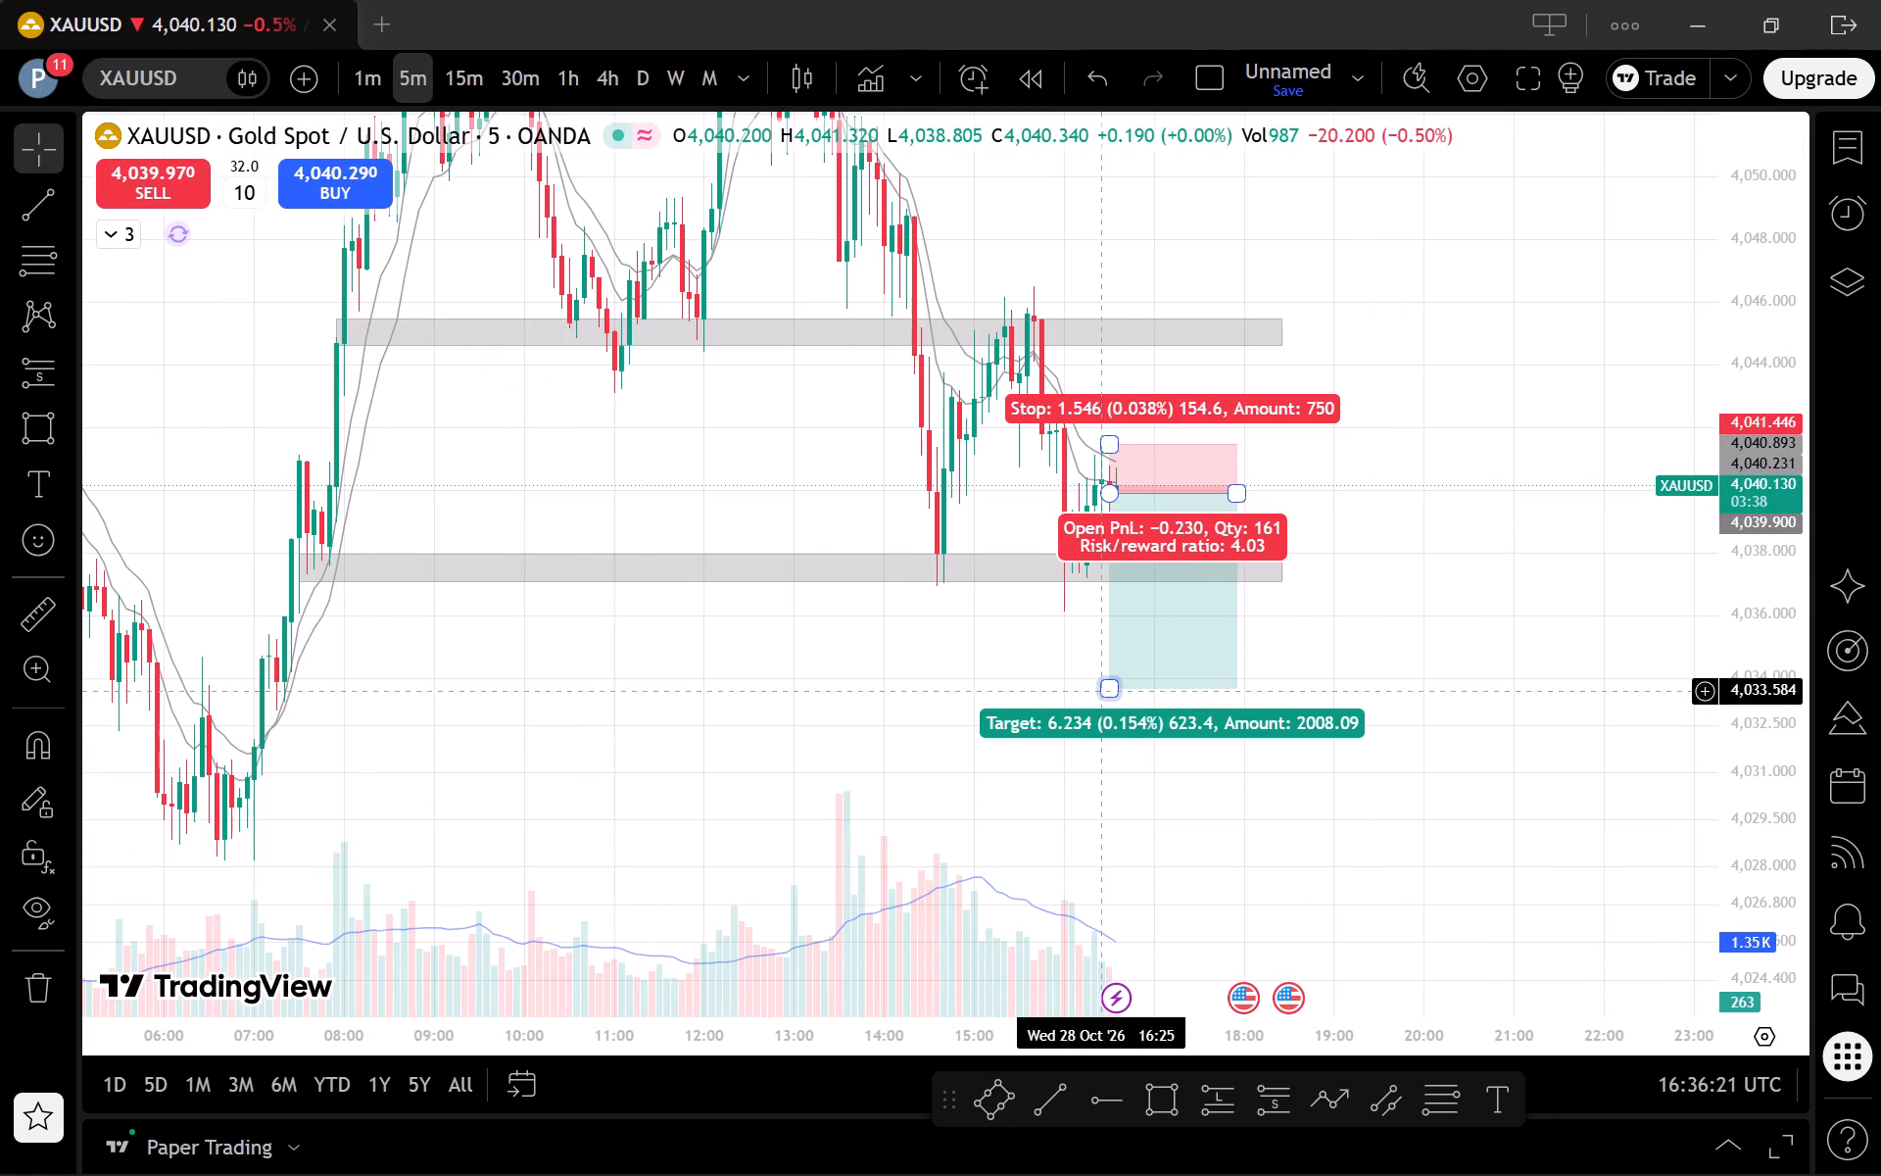
drag(1117, 692, 1160, 715)
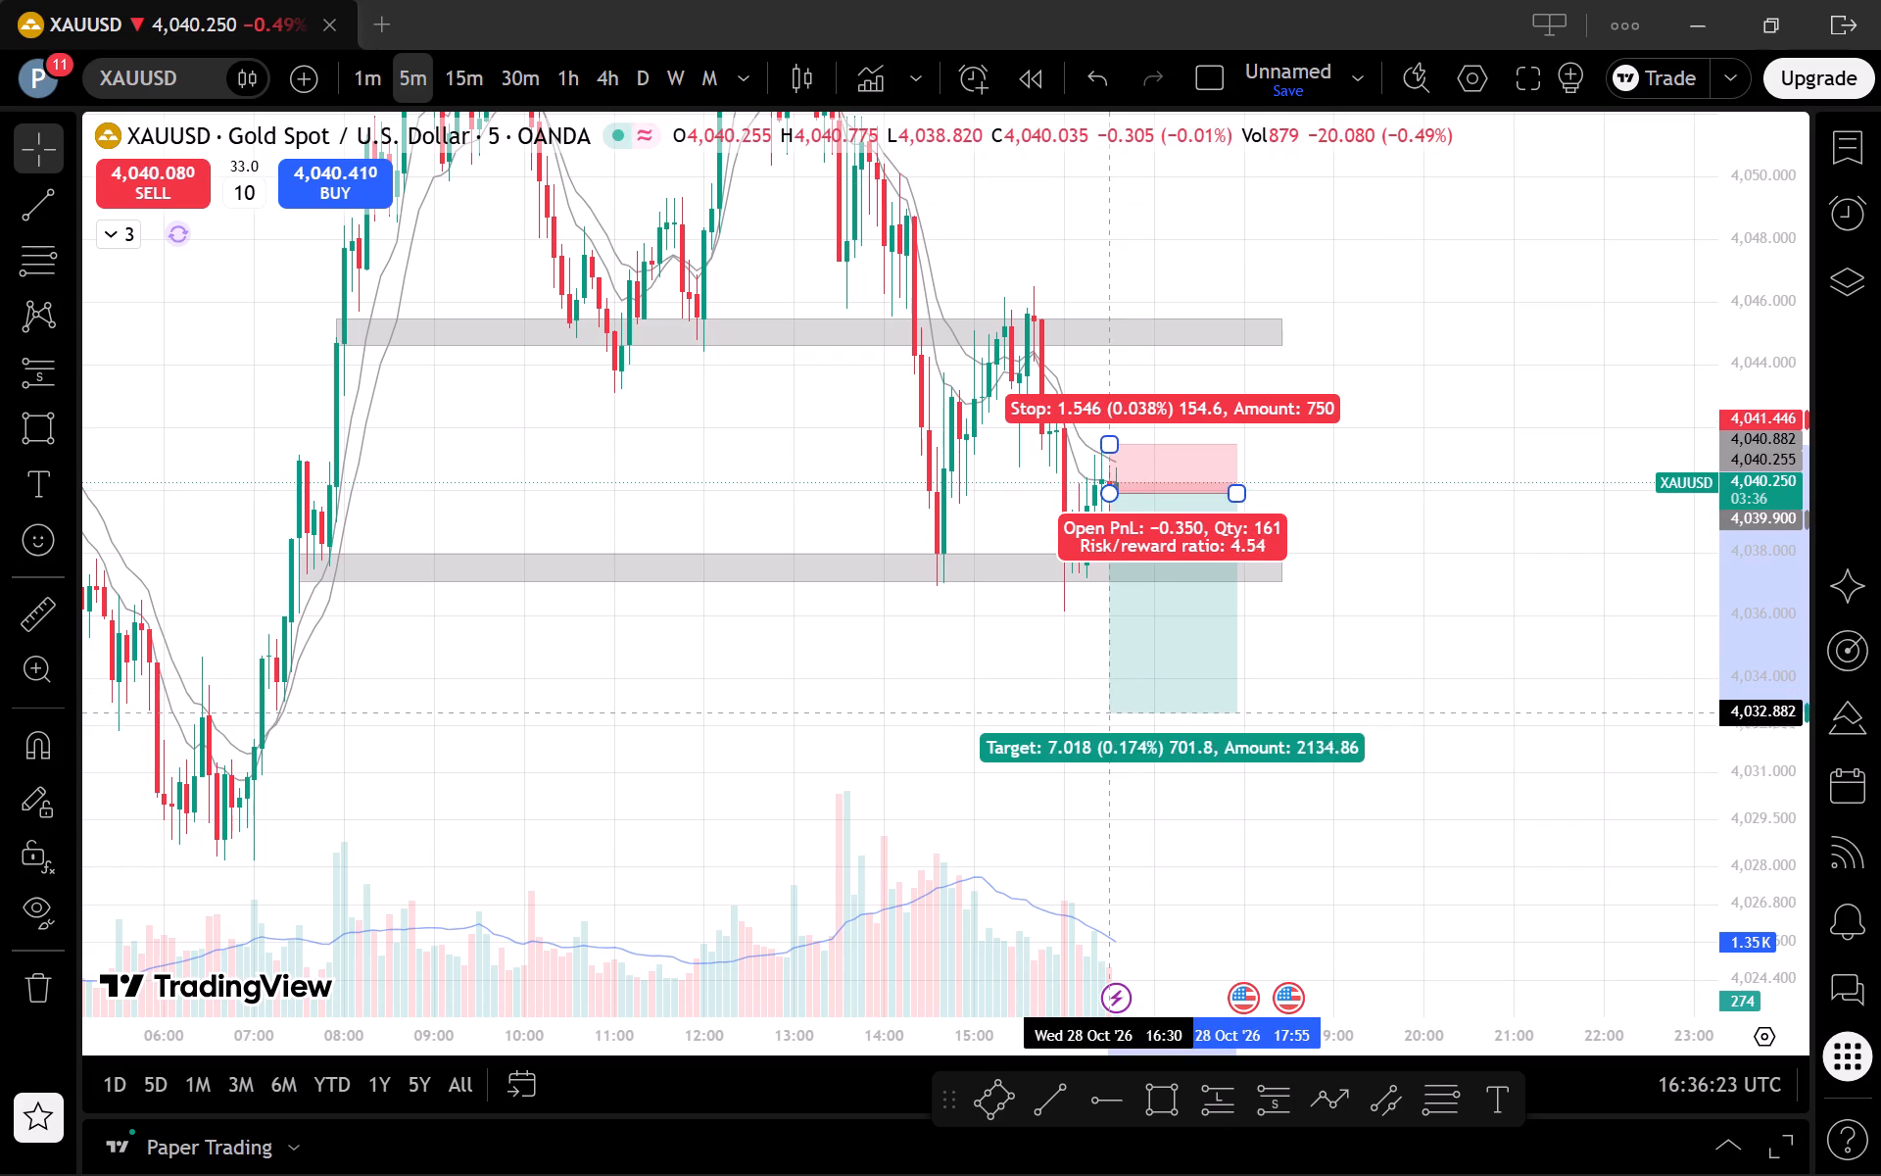
drag(1160, 715, 1192, 736)
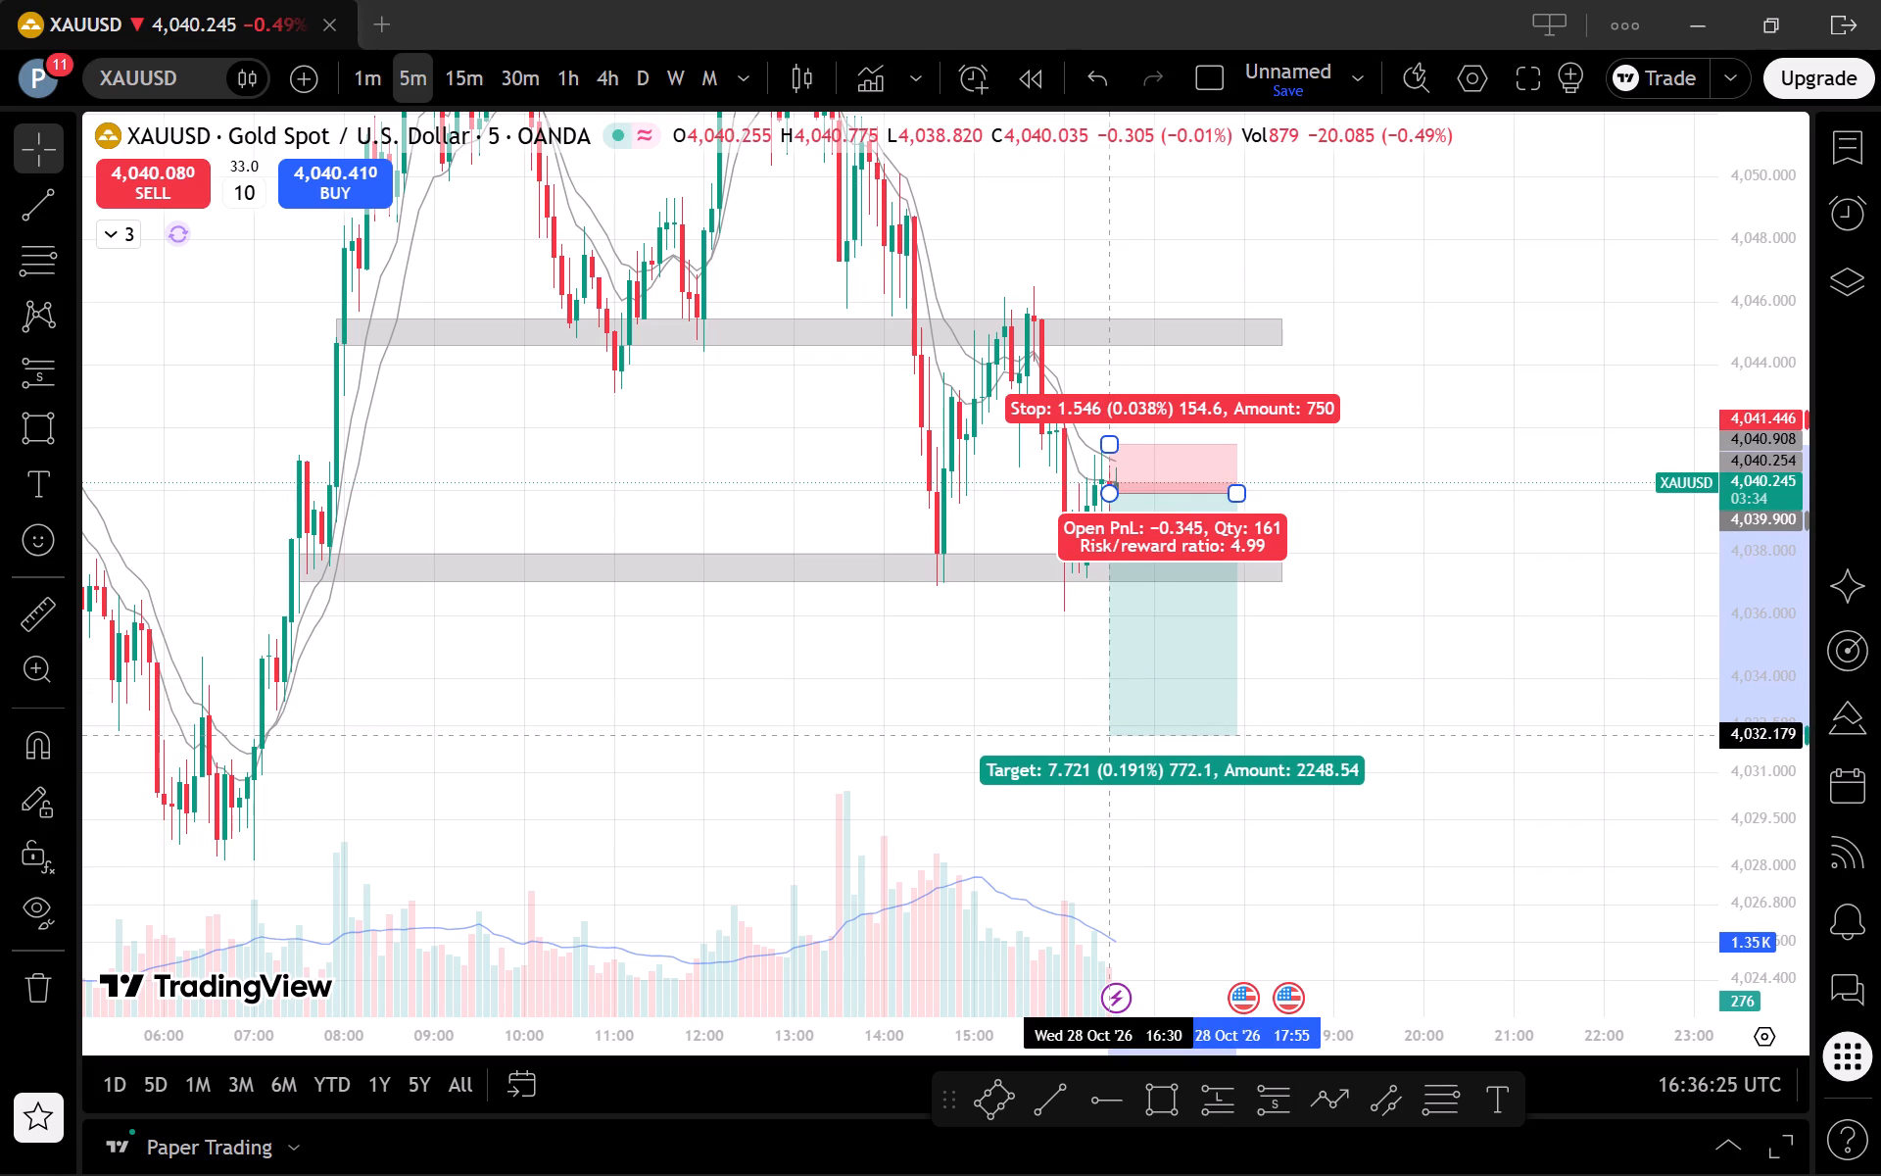
drag(1192, 736, 1198, 738)
click(1370, 720)
Examine the earlier 5-minute price action at the level of the short projection's target for a possible support zone.
scroll(1375, 730, up, 2)
drag(1326, 787, 1469, 820)
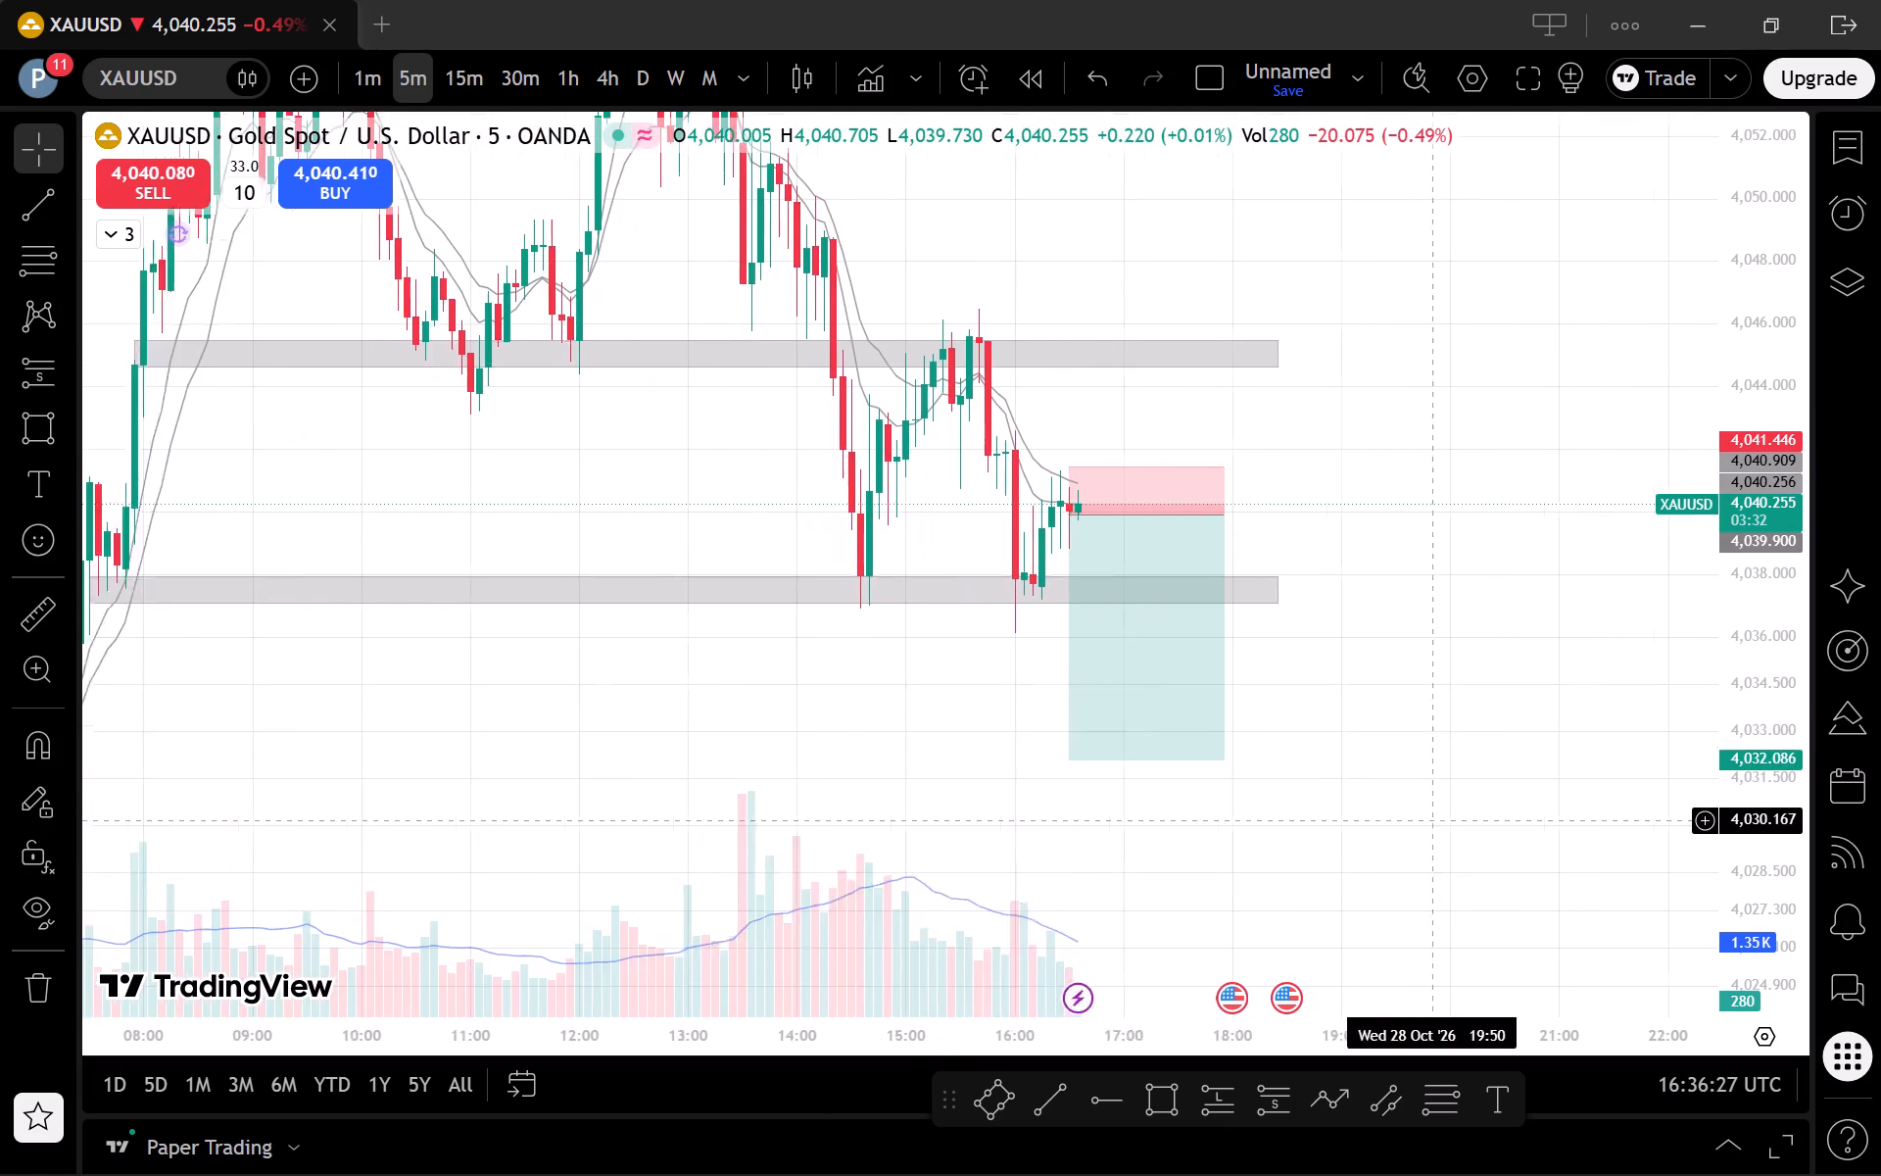
drag(1469, 820, 1471, 820)
scroll(1479, 804, down, 1)
drag(1423, 744, 1538, 750)
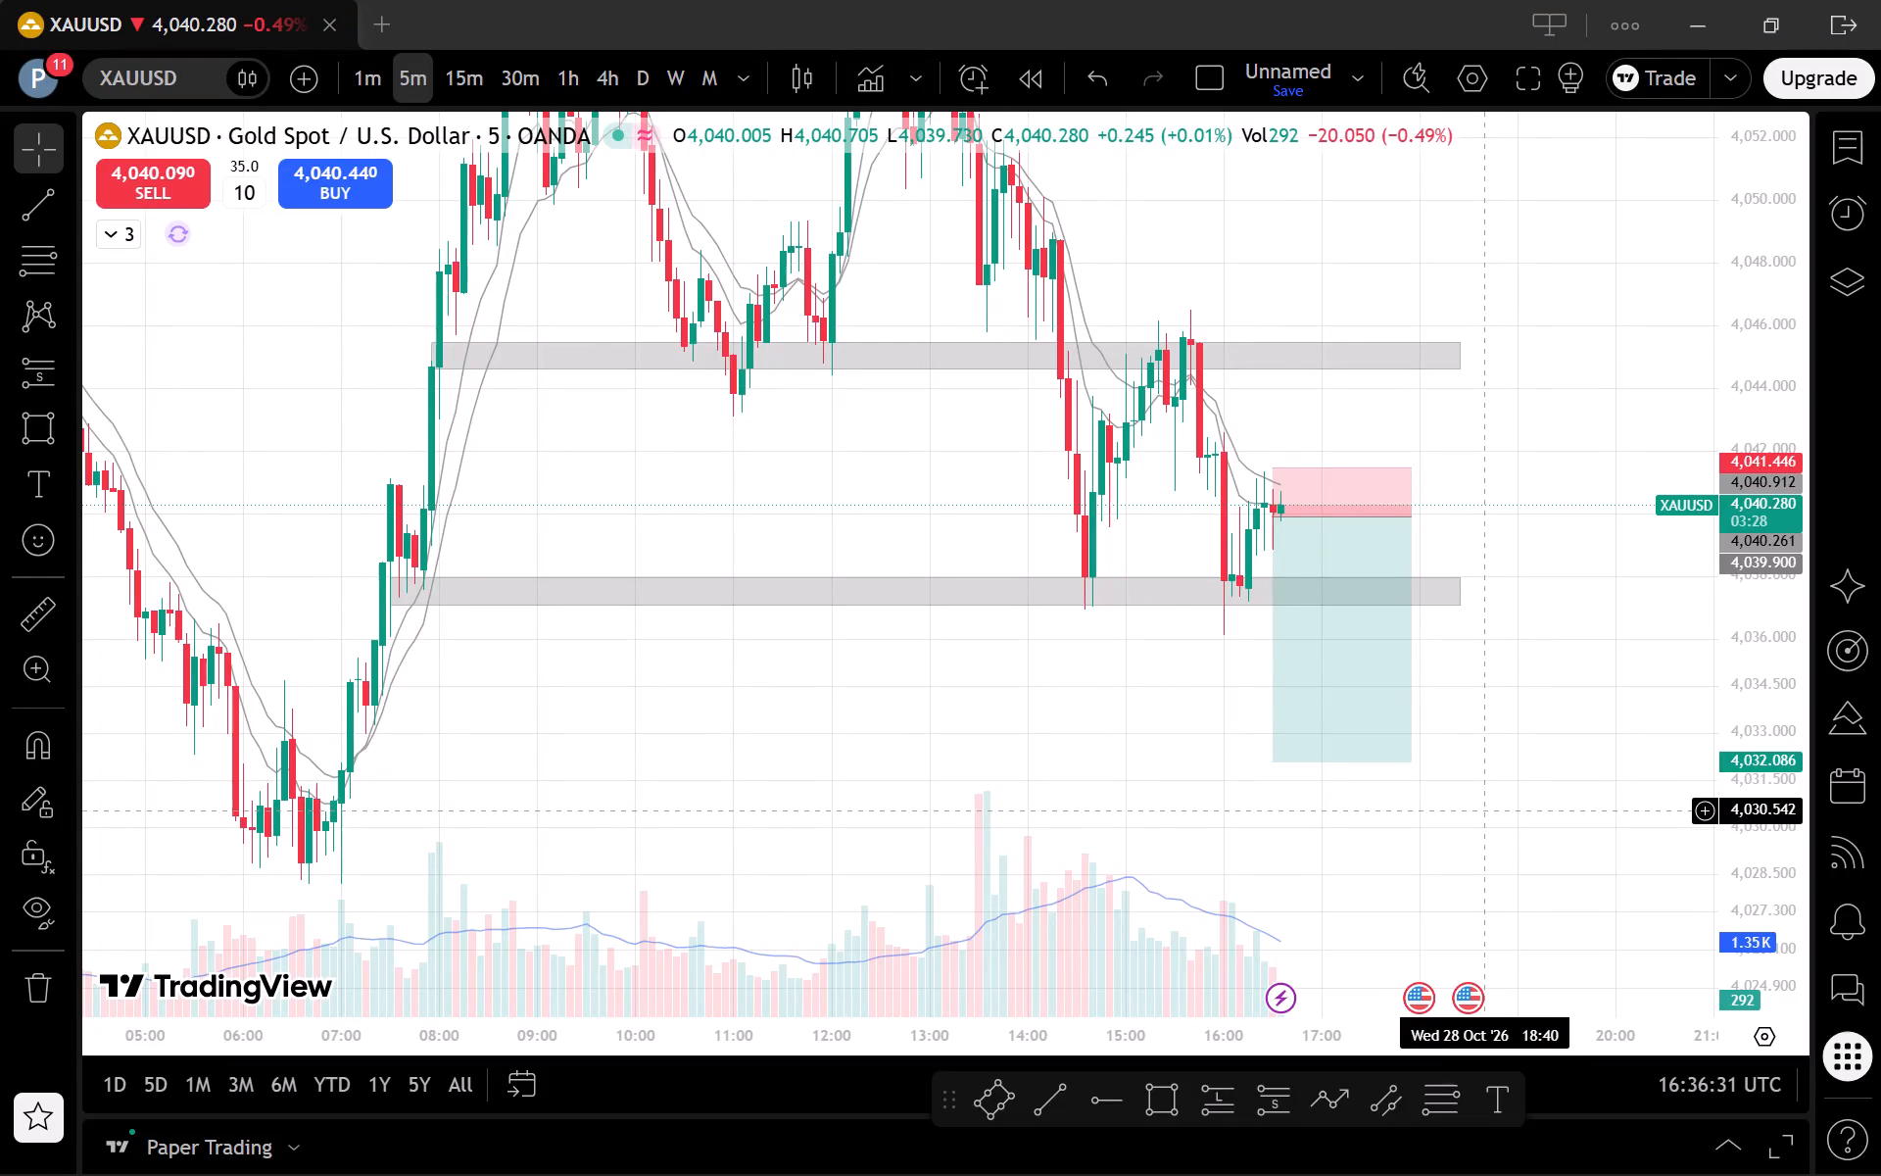
scroll(1483, 810, up, 2)
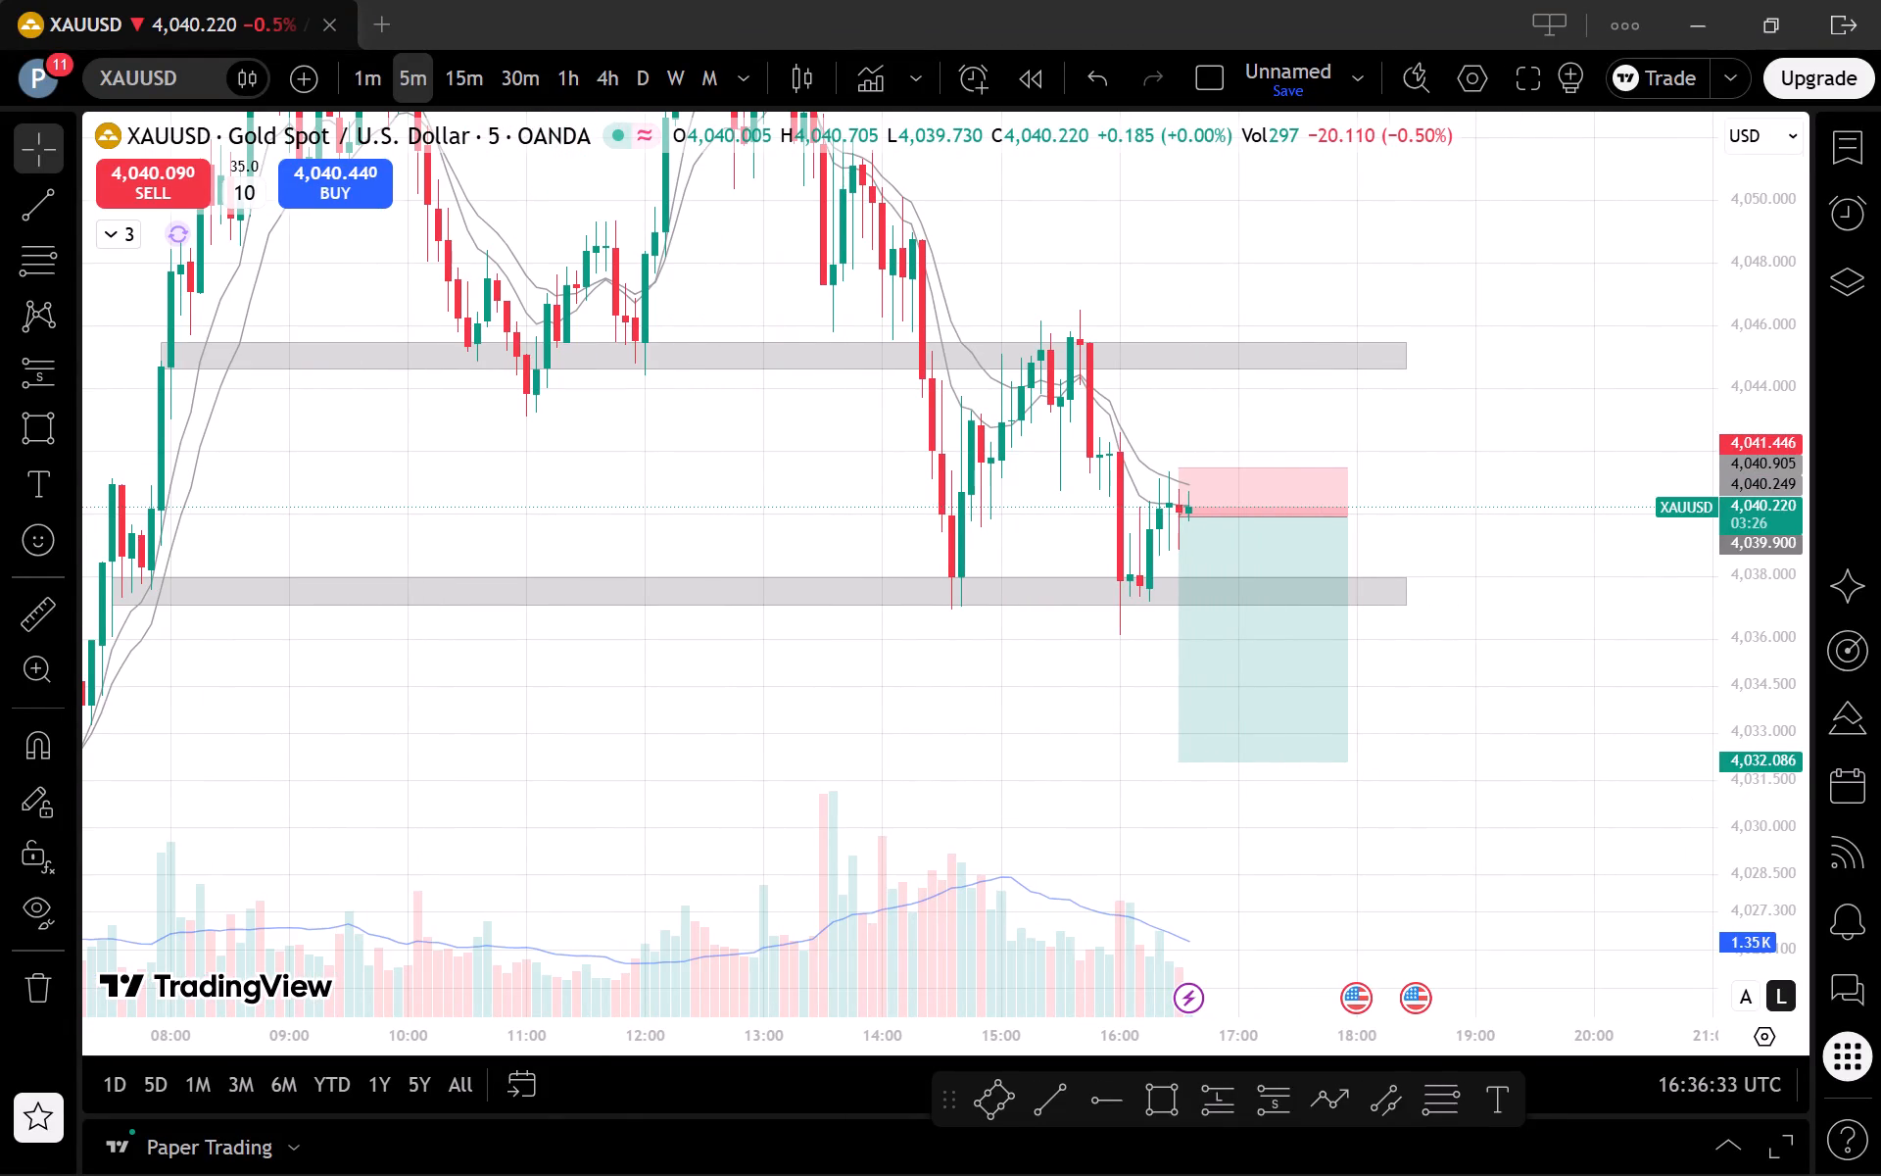
drag(1764, 930, 1751, 868)
scroll(1645, 785, up, 2)
drag(1579, 776, 1611, 810)
scroll(1603, 804, down, 1)
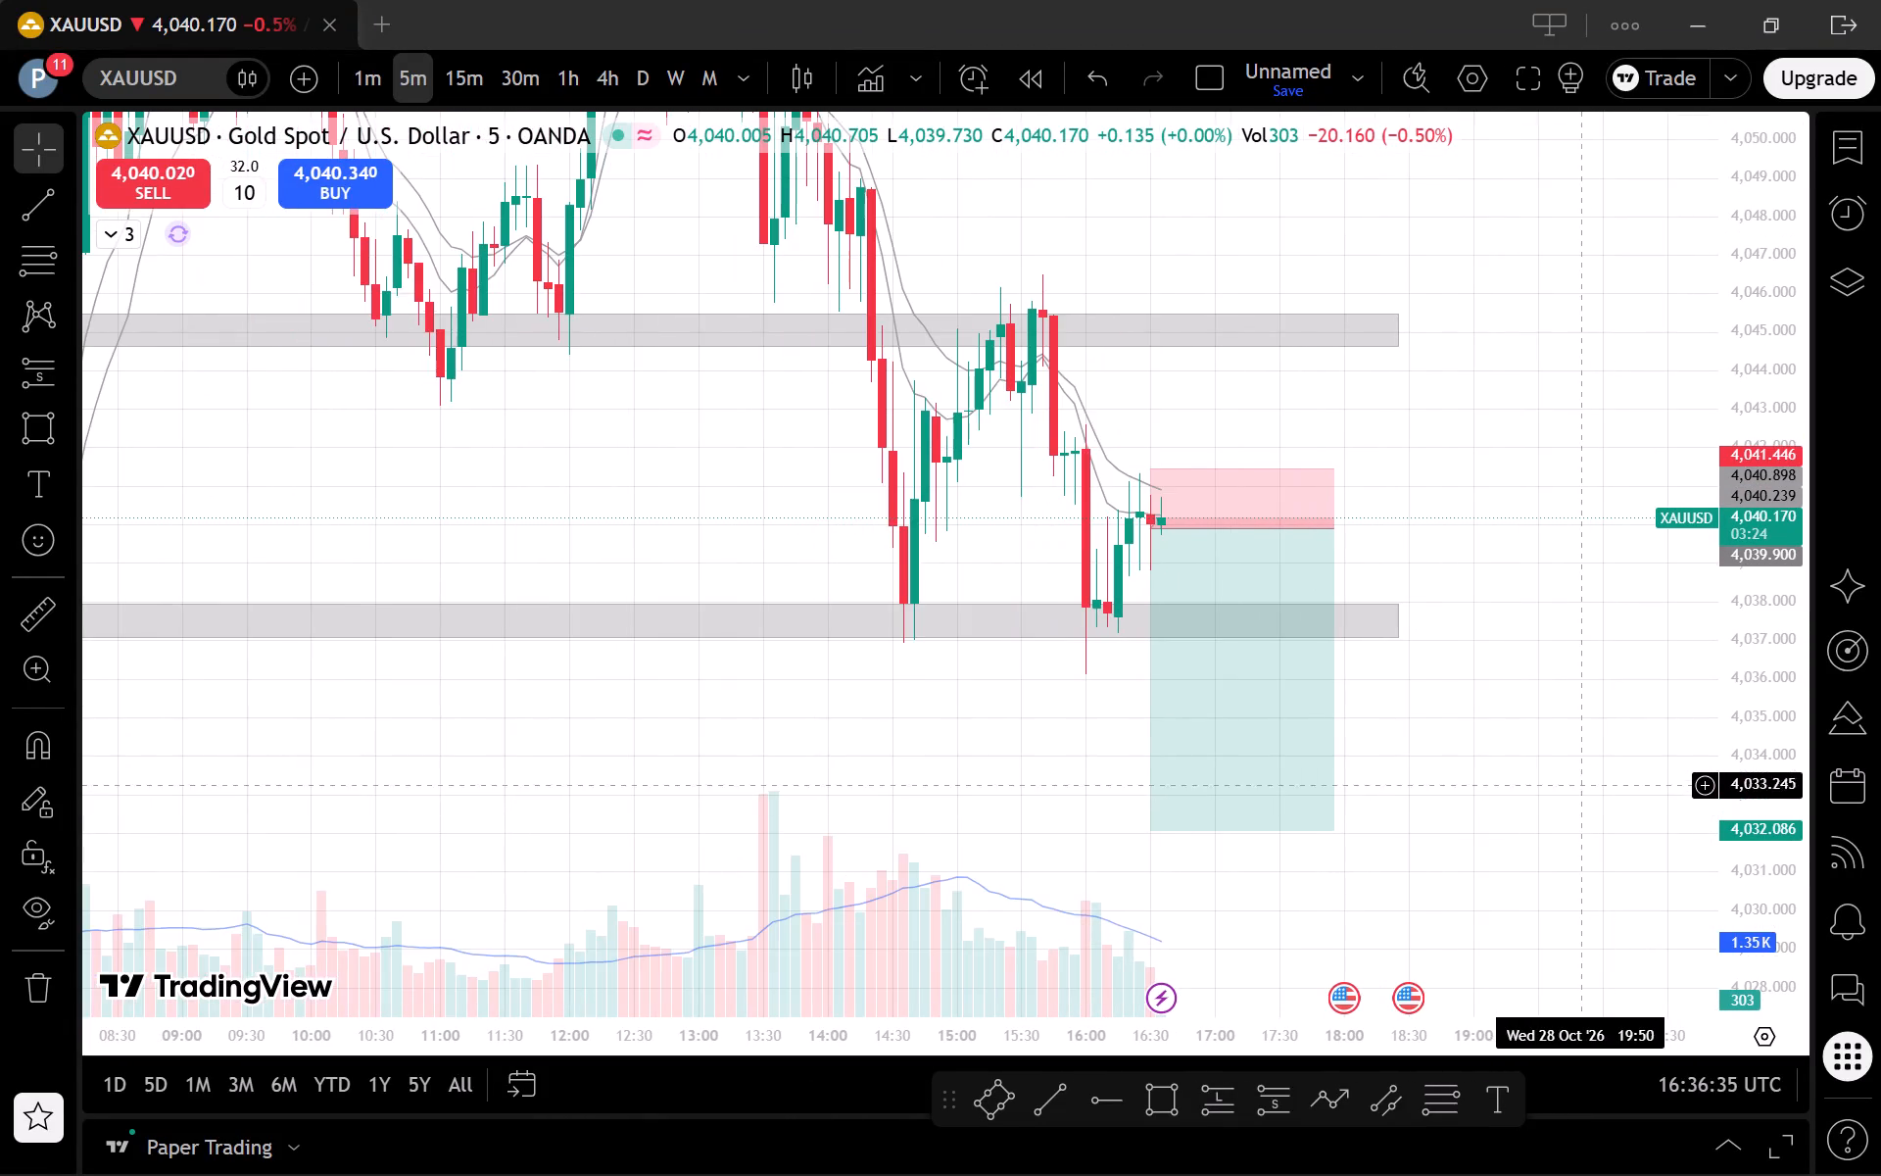
scroll(1576, 775, down, 3)
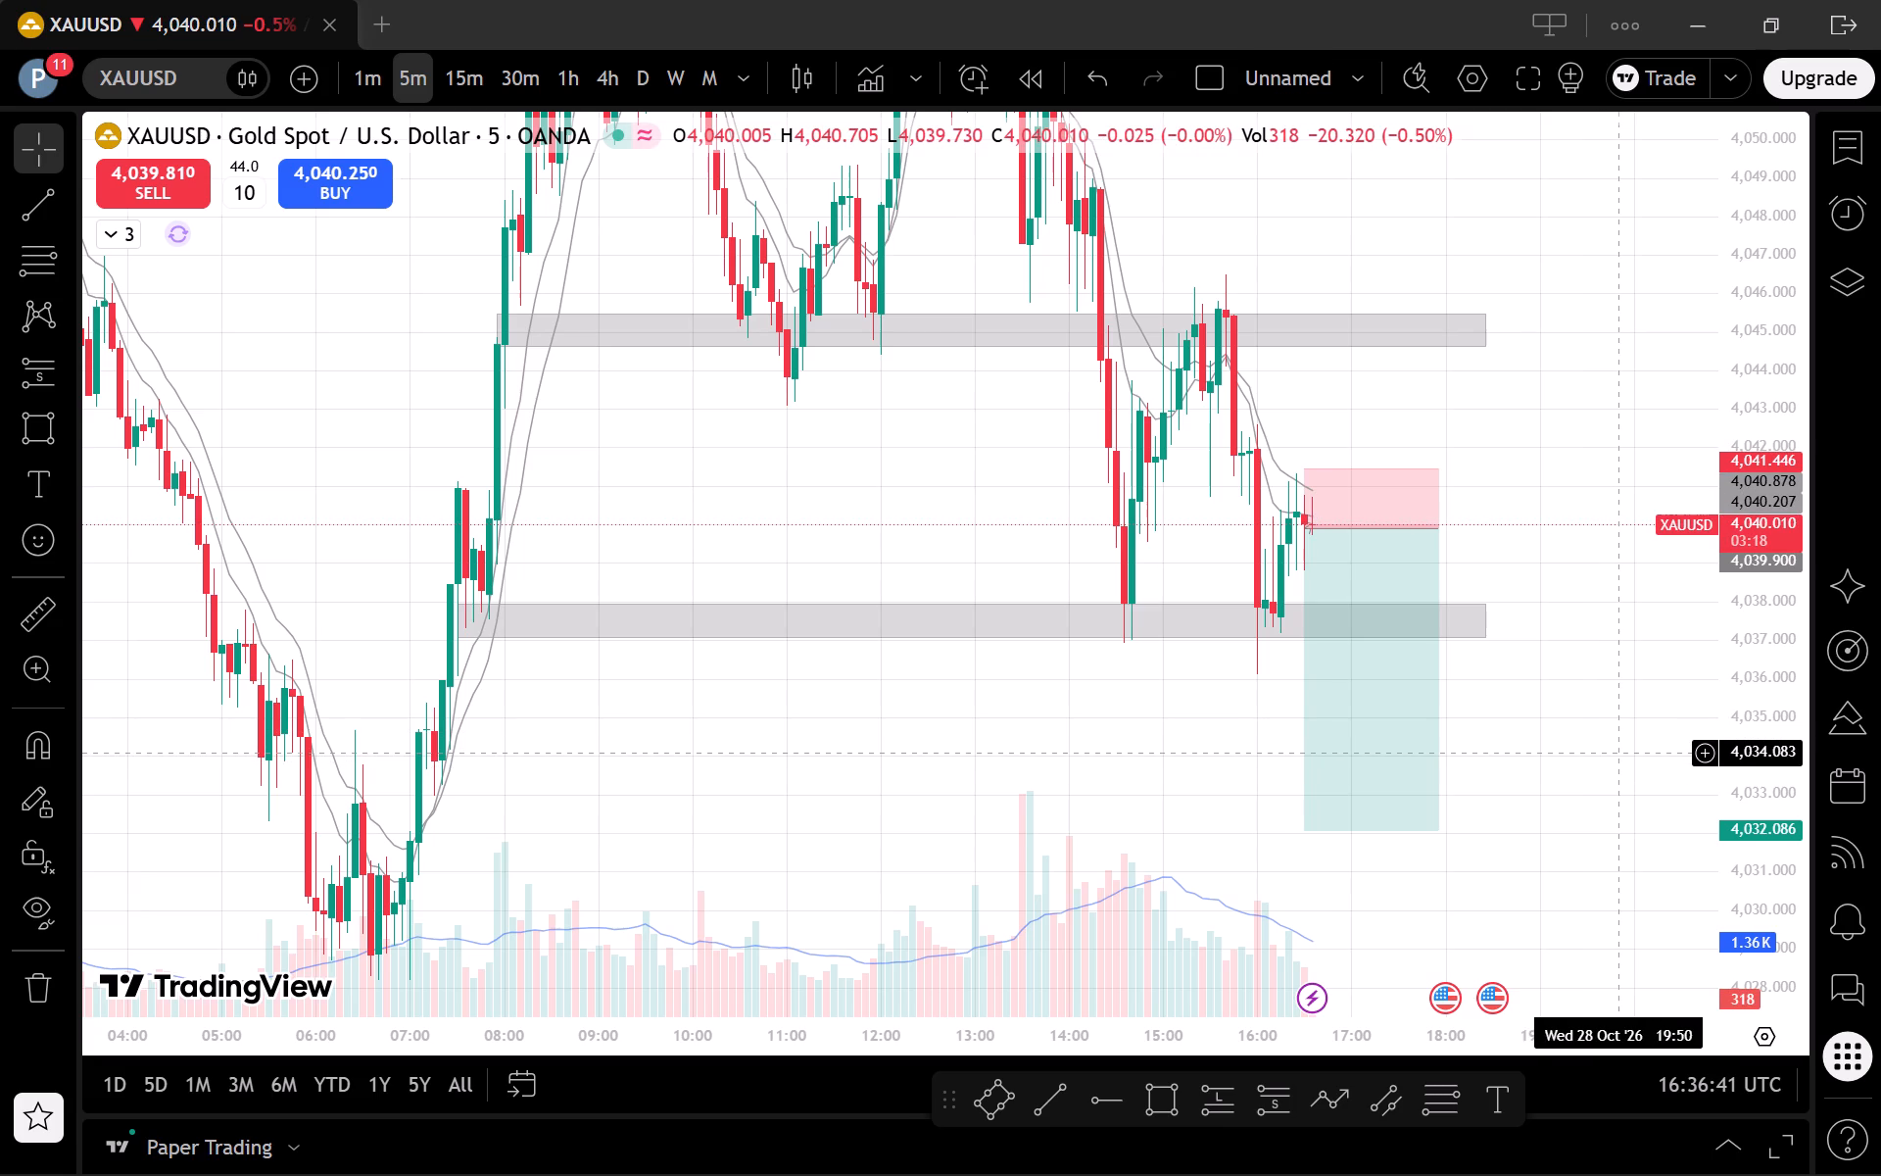
Draw a rectangle zone from about 4,033.9 to 4,033.2, spanning about 07:10 to 18:50, just above the short projection's target.
click(1179, 1109)
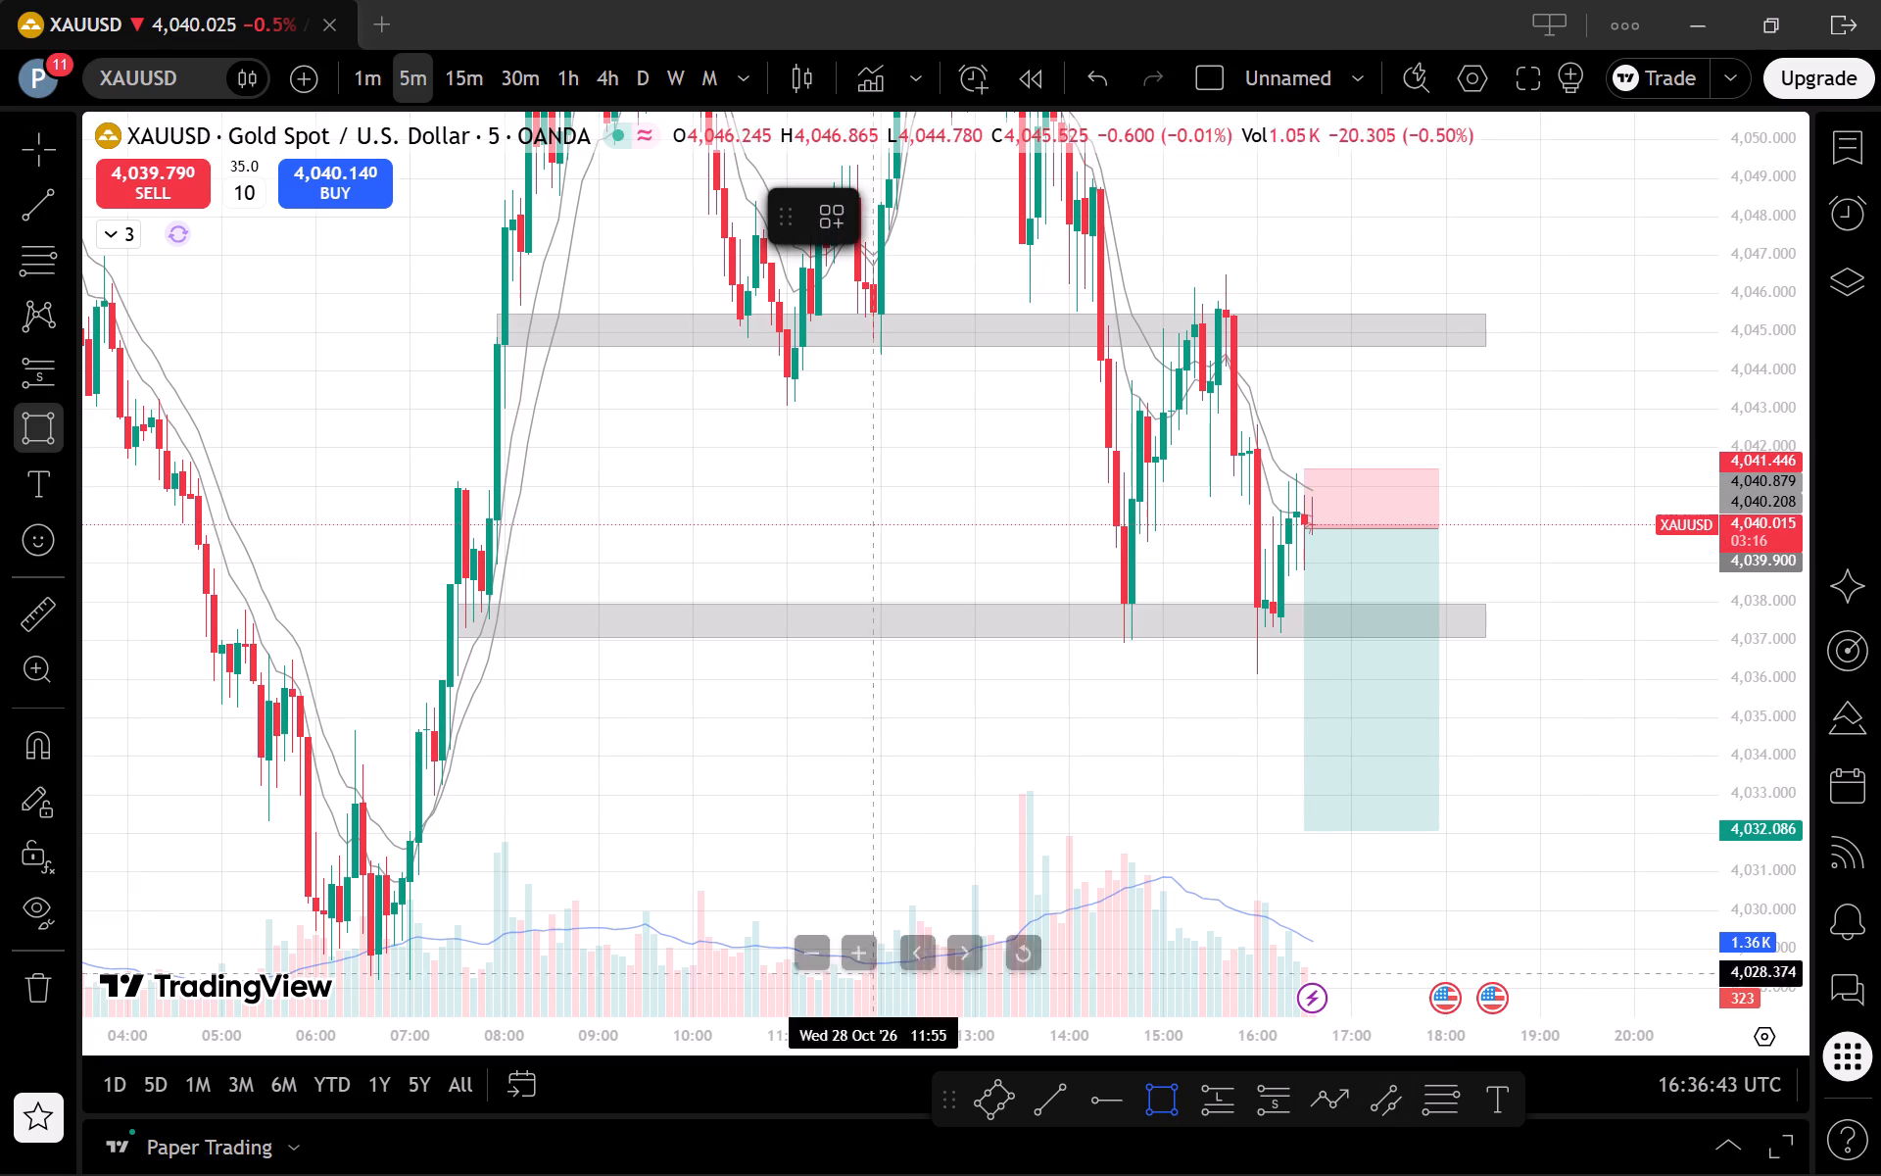
click(426, 759)
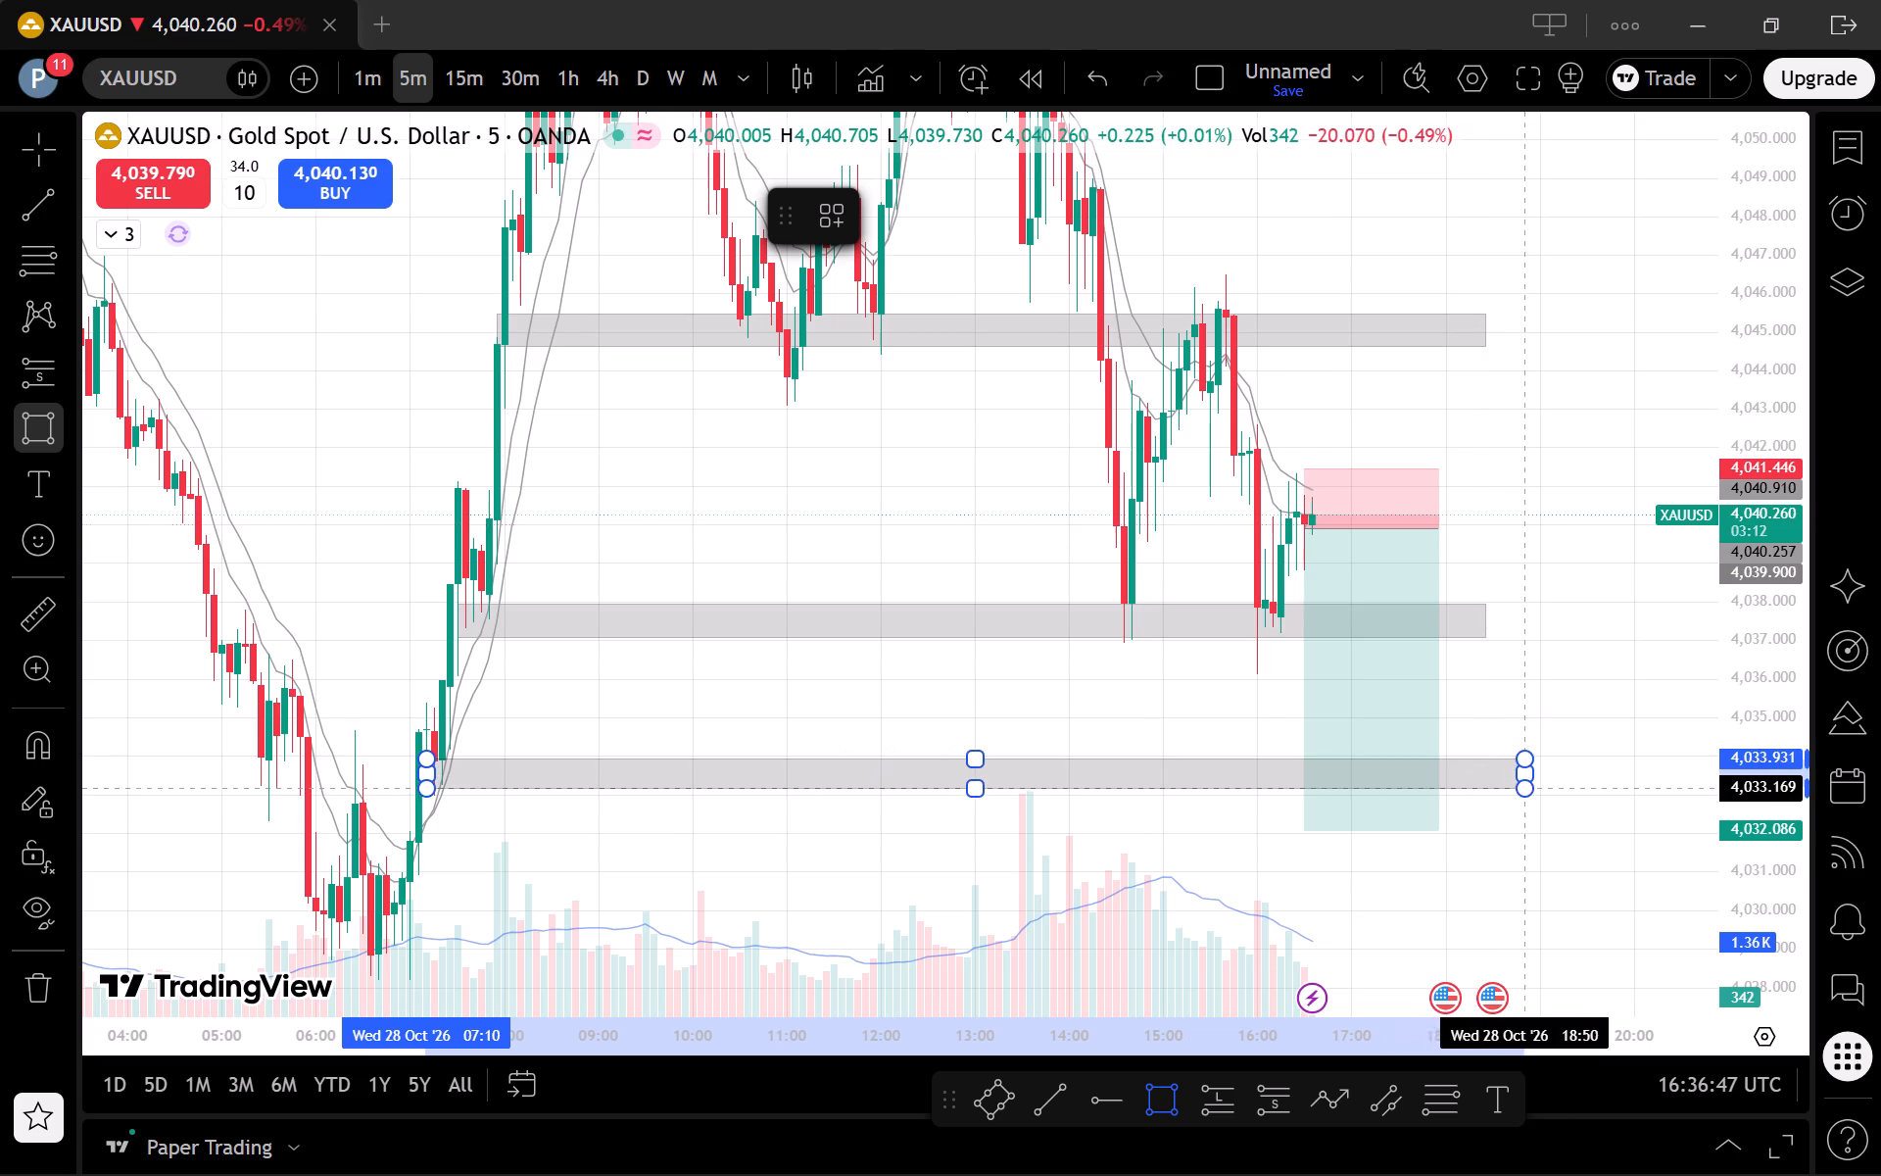
click(1531, 786)
click(1542, 846)
Examine the lowest price zone against the short projection's target on the 5-minute chart.
scroll(1559, 854, up, 2)
scroll(1653, 882, up, 1)
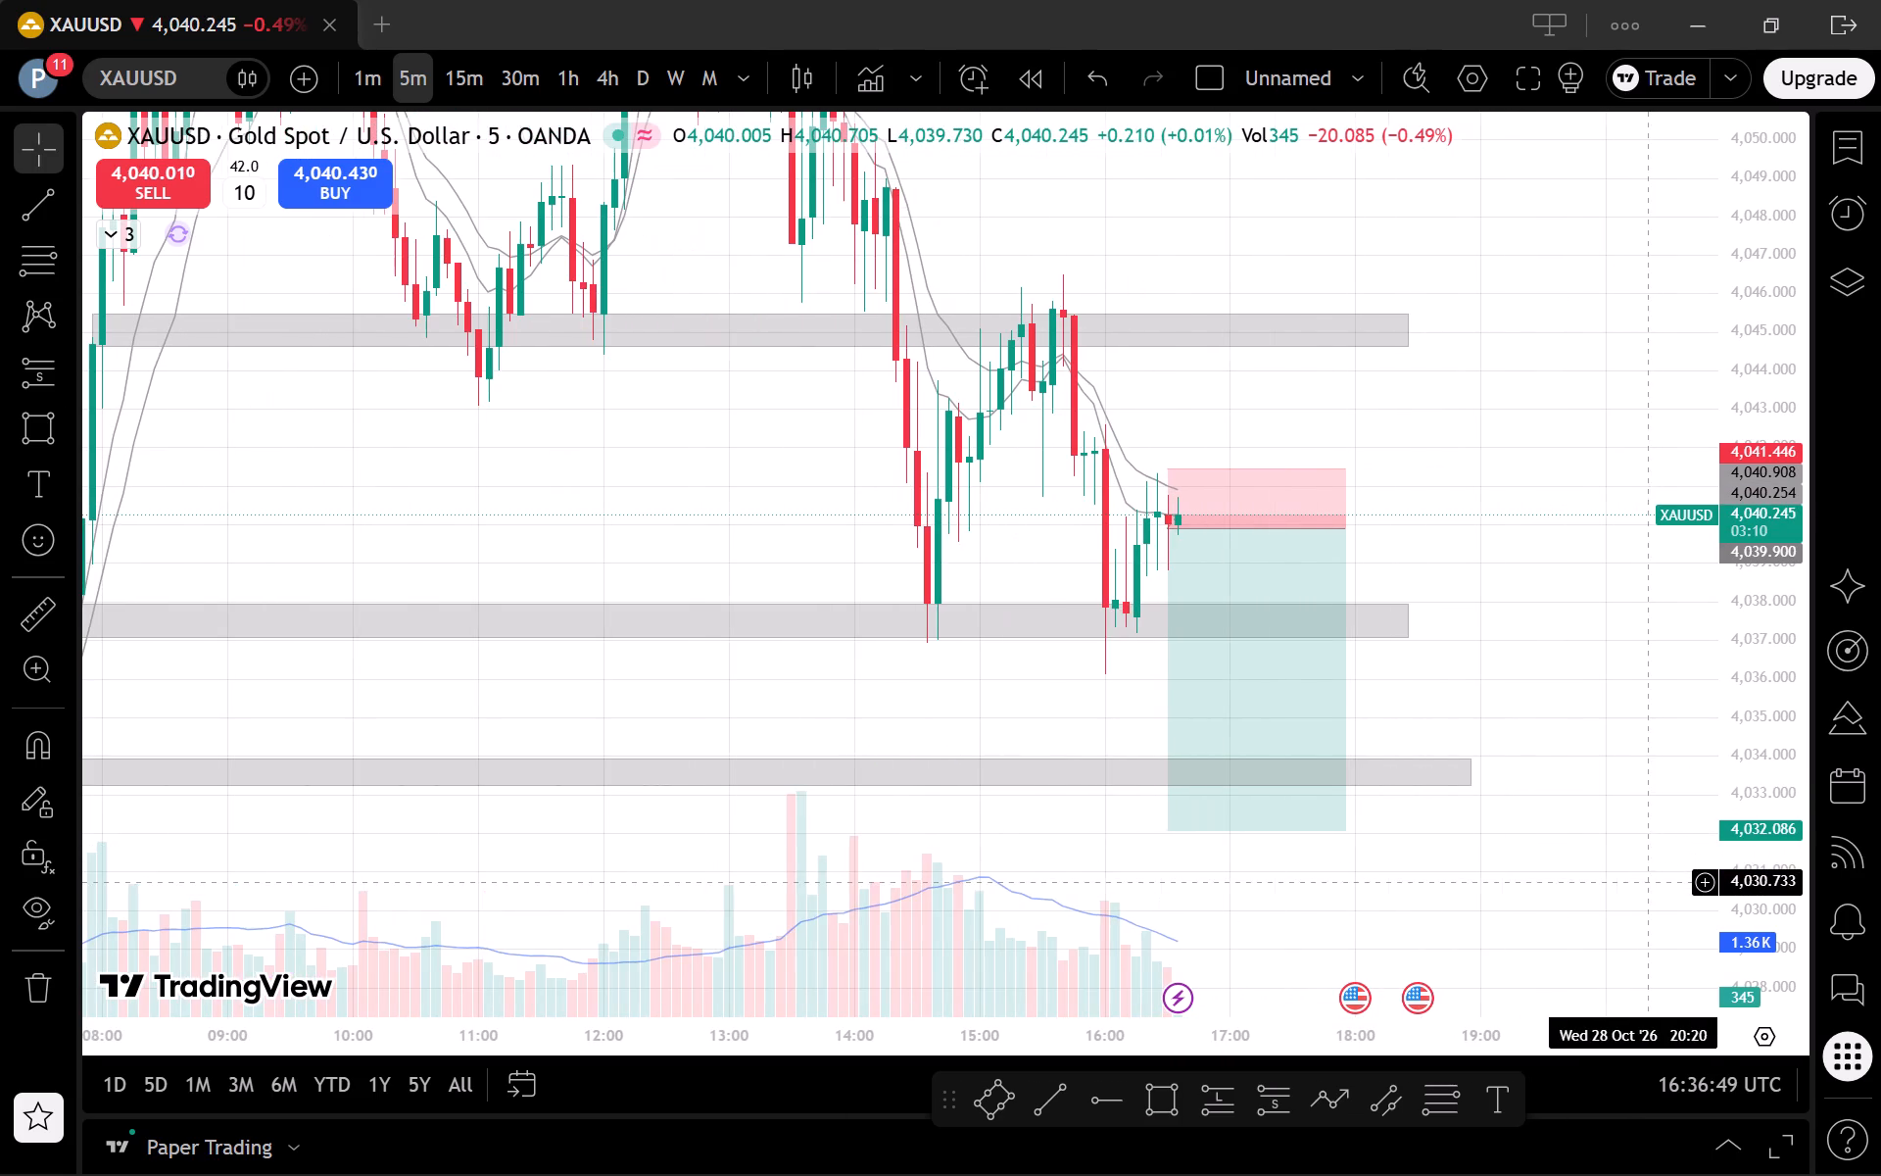
drag(1758, 936, 1743, 863)
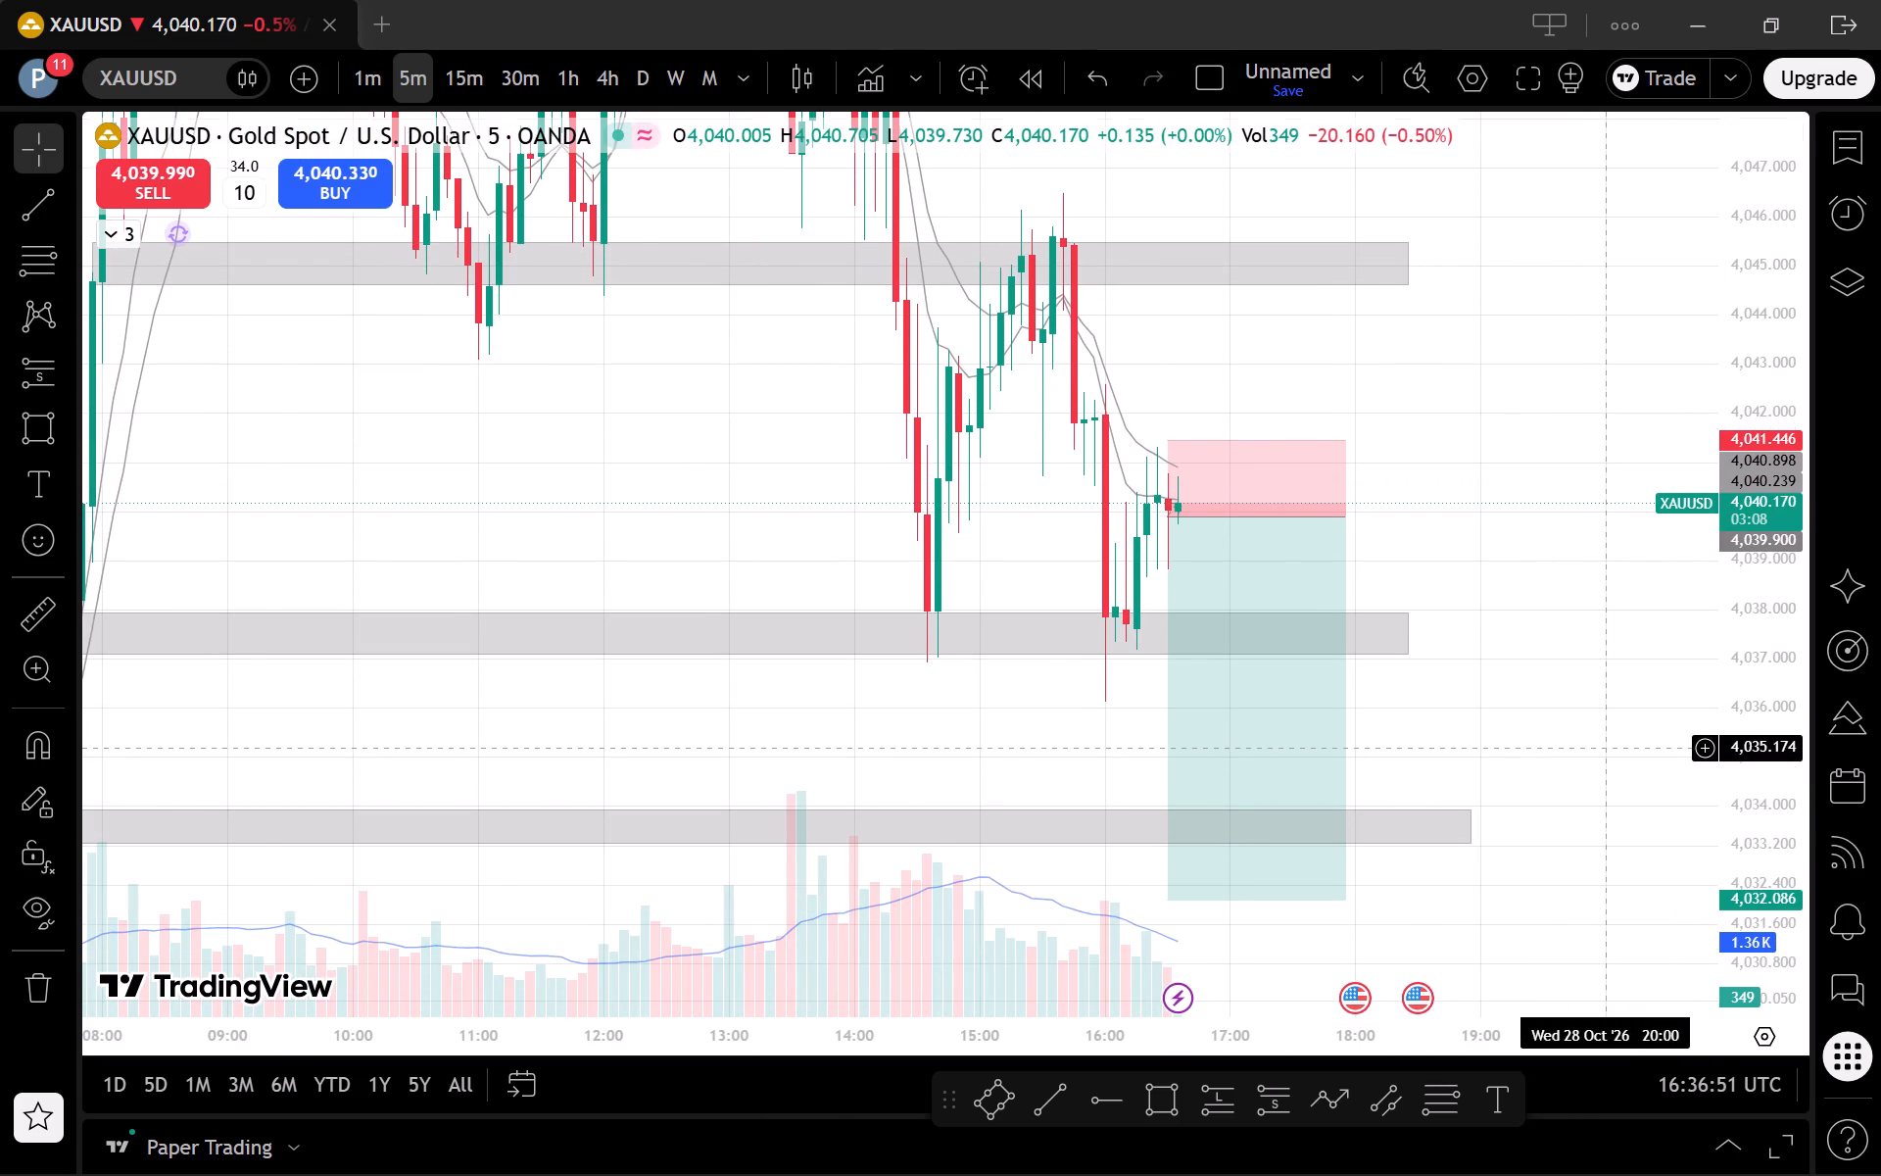
scroll(1610, 749, down, 1)
scroll(1610, 749, up, 1)
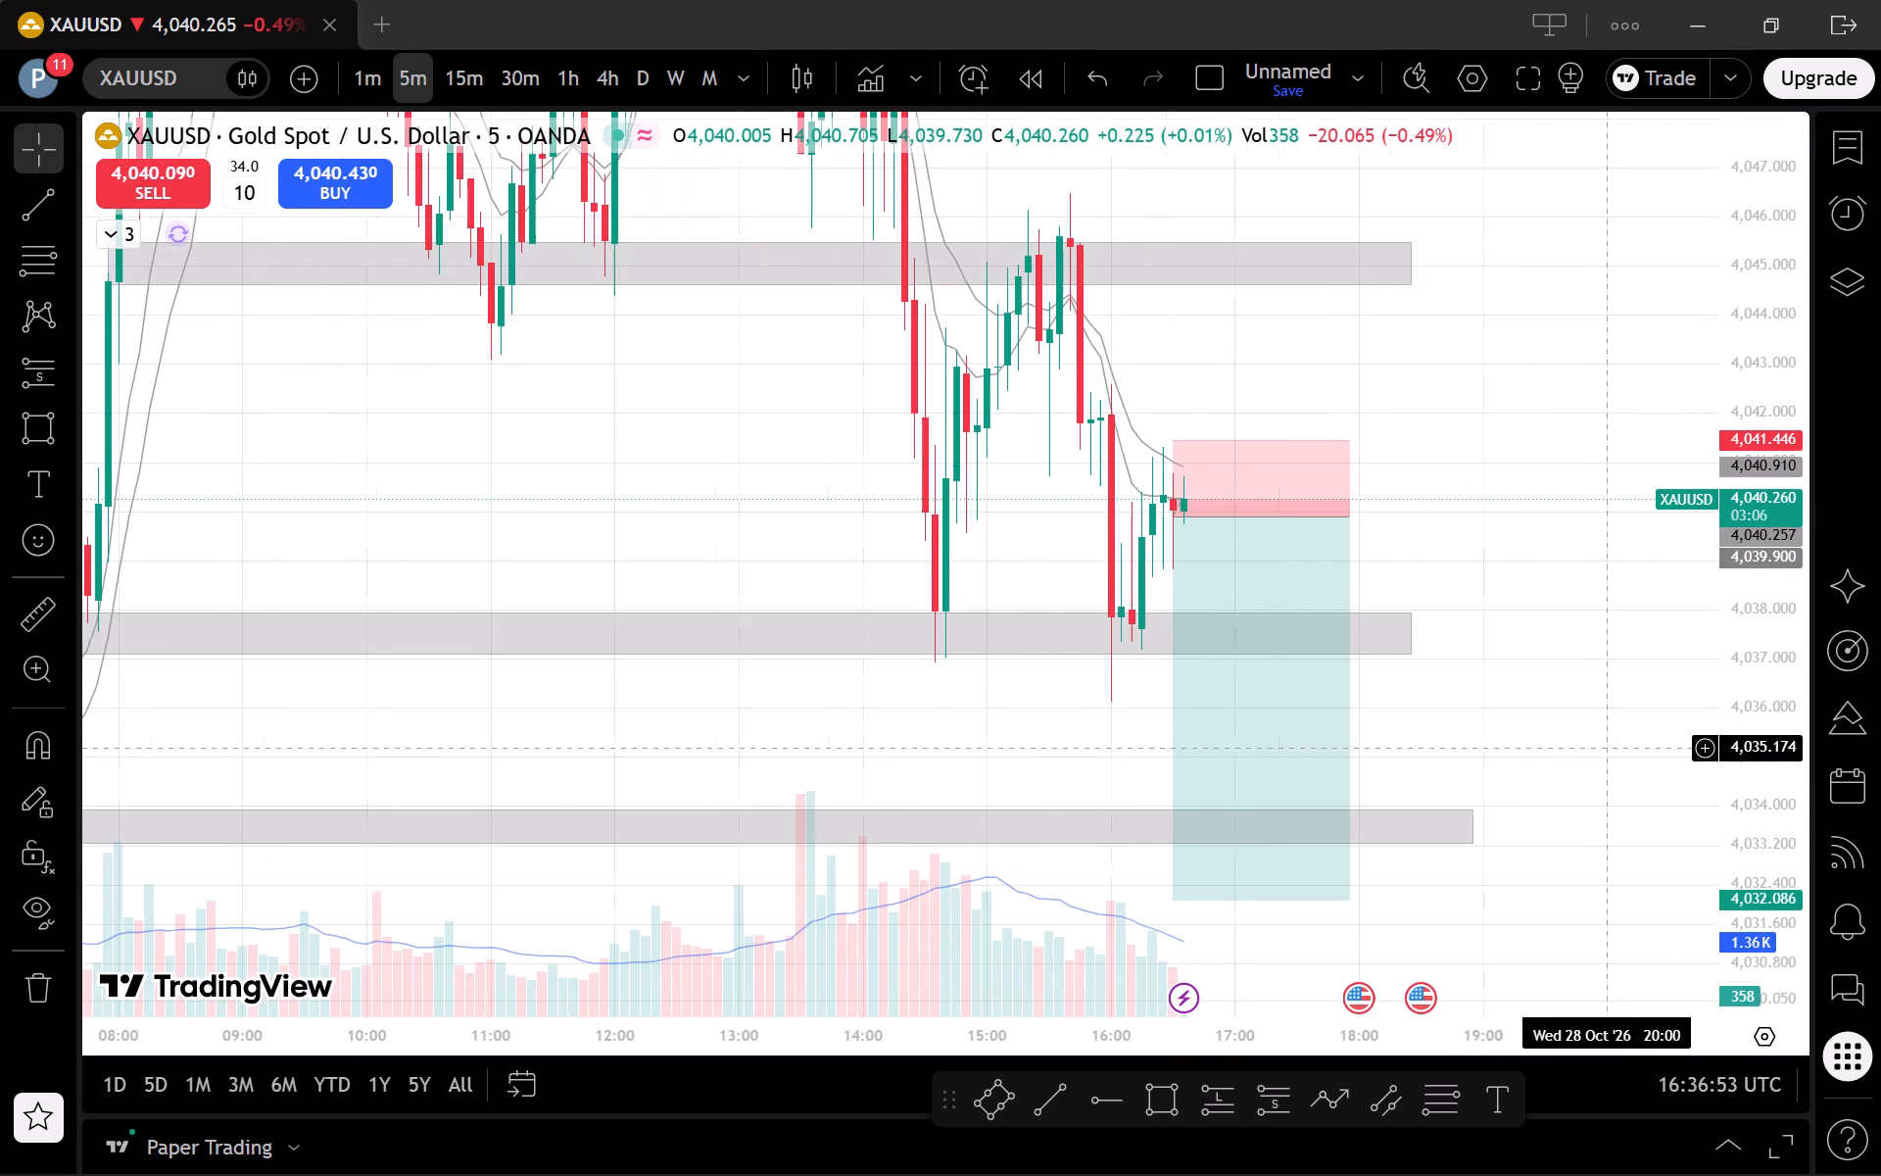
scroll(1610, 749, down, 1)
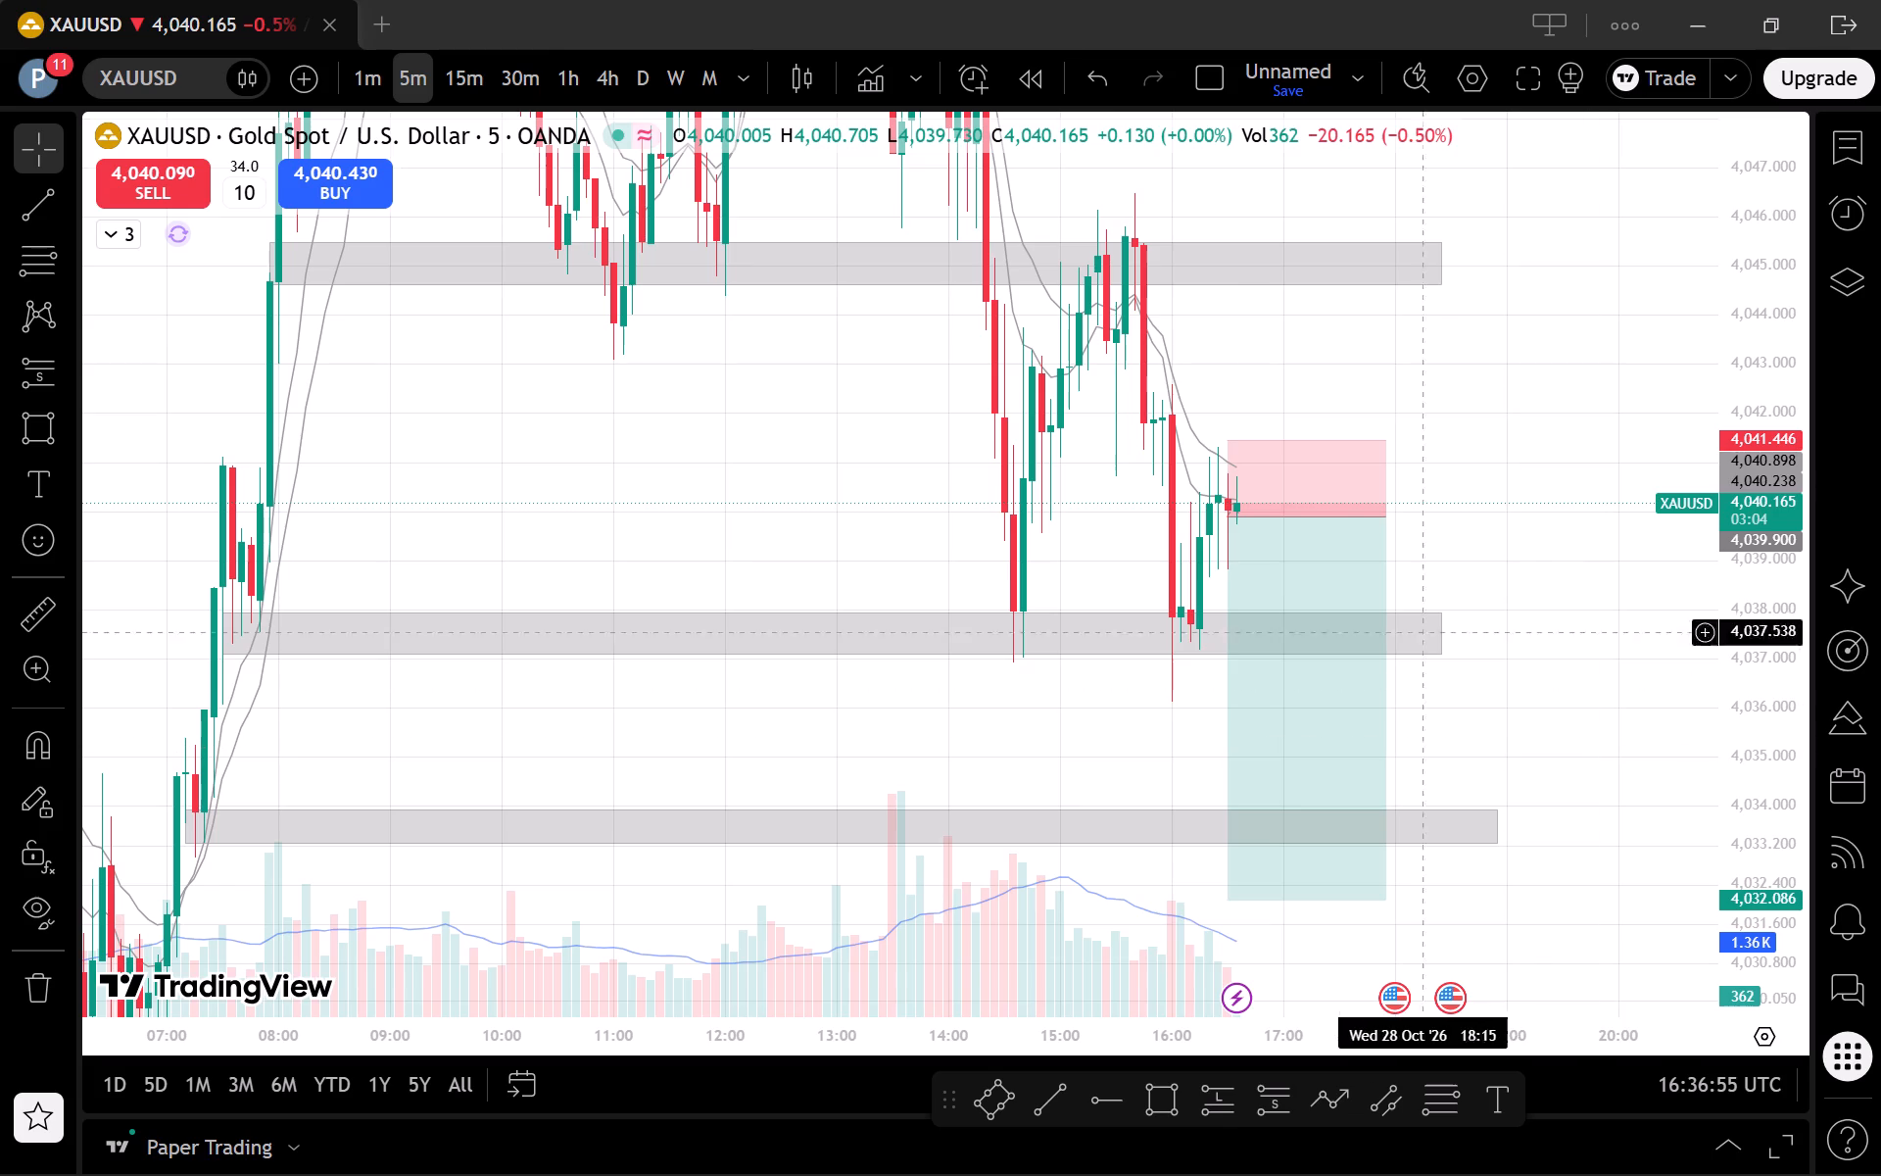
Examine the three price zones and the short projection in the wider context of the 15-minute chart.
click(459, 69)
scroll(1475, 469, up, 2)
drag(1775, 514, 1779, 557)
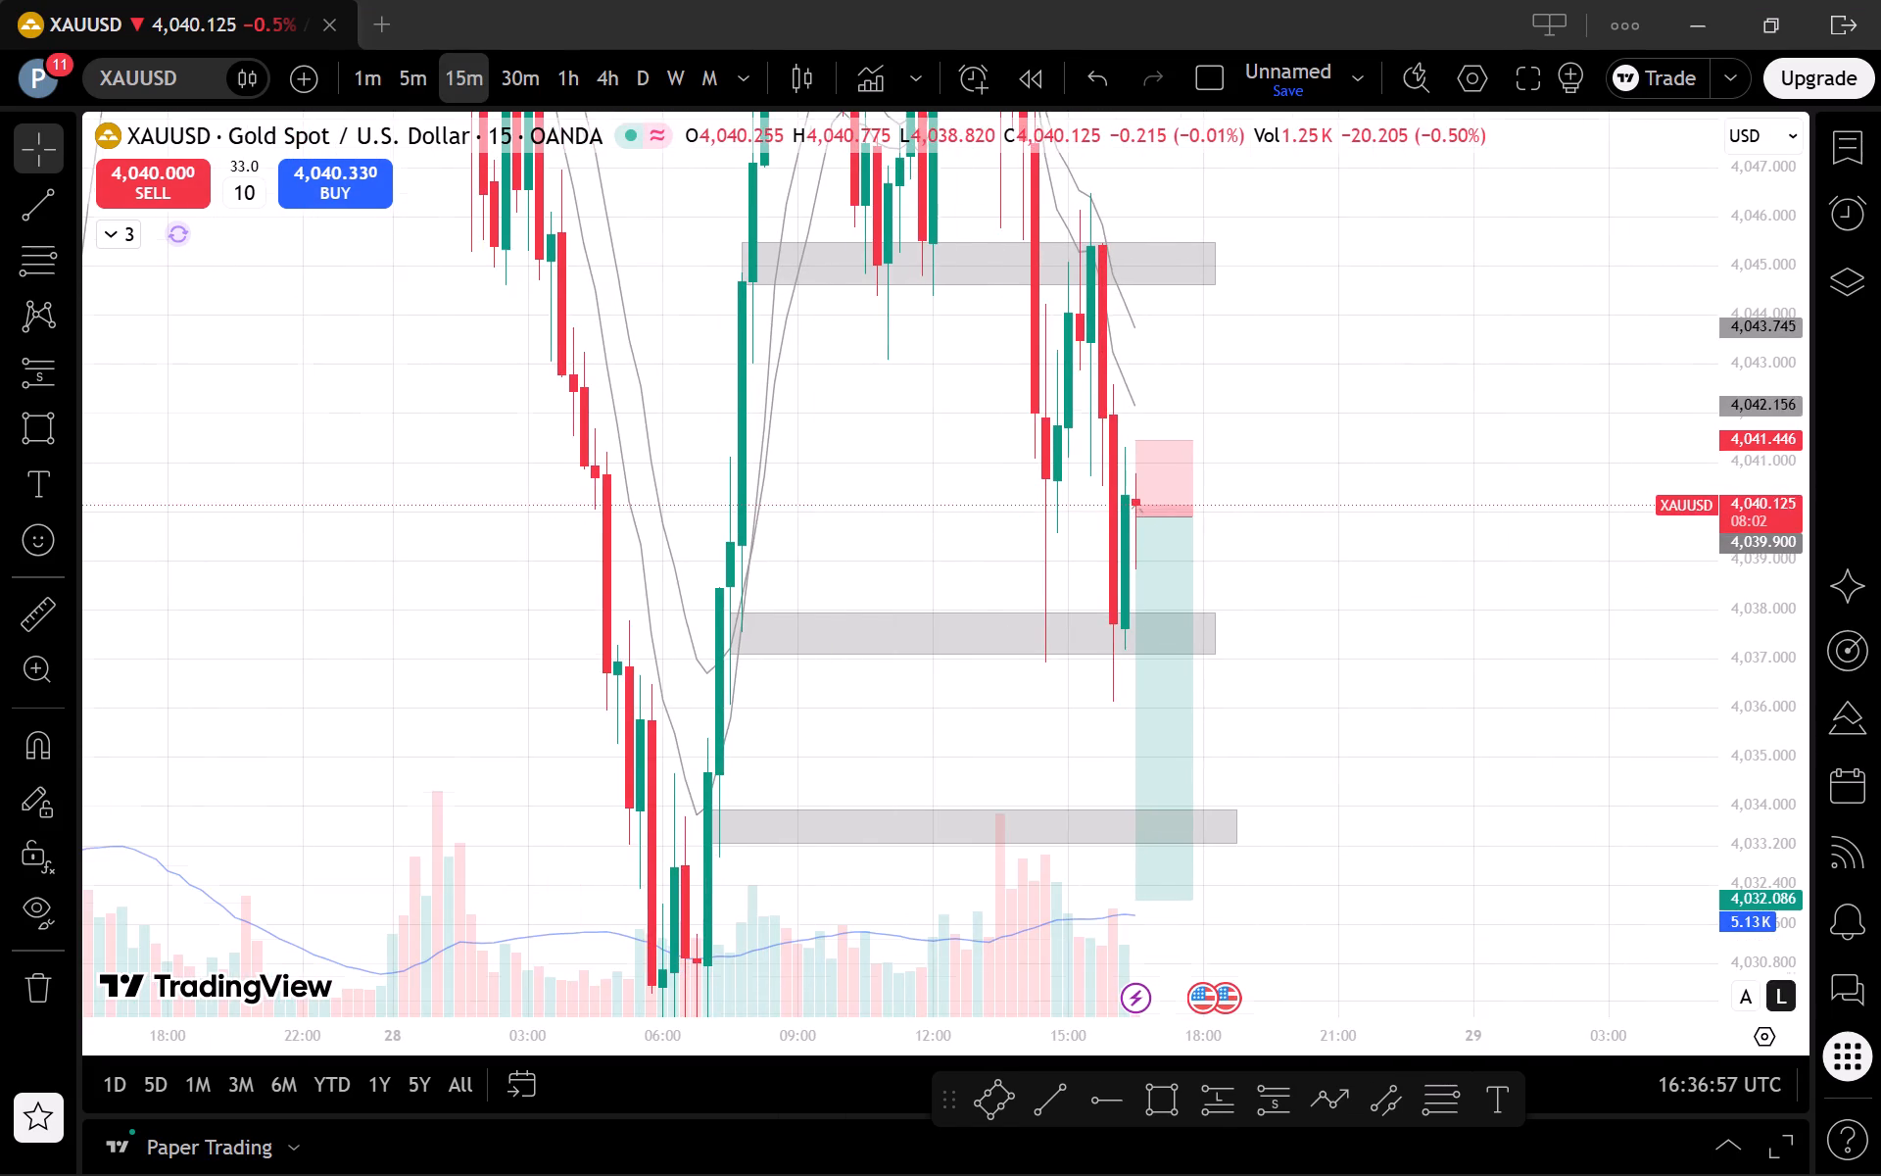
drag(1779, 557, 1792, 788)
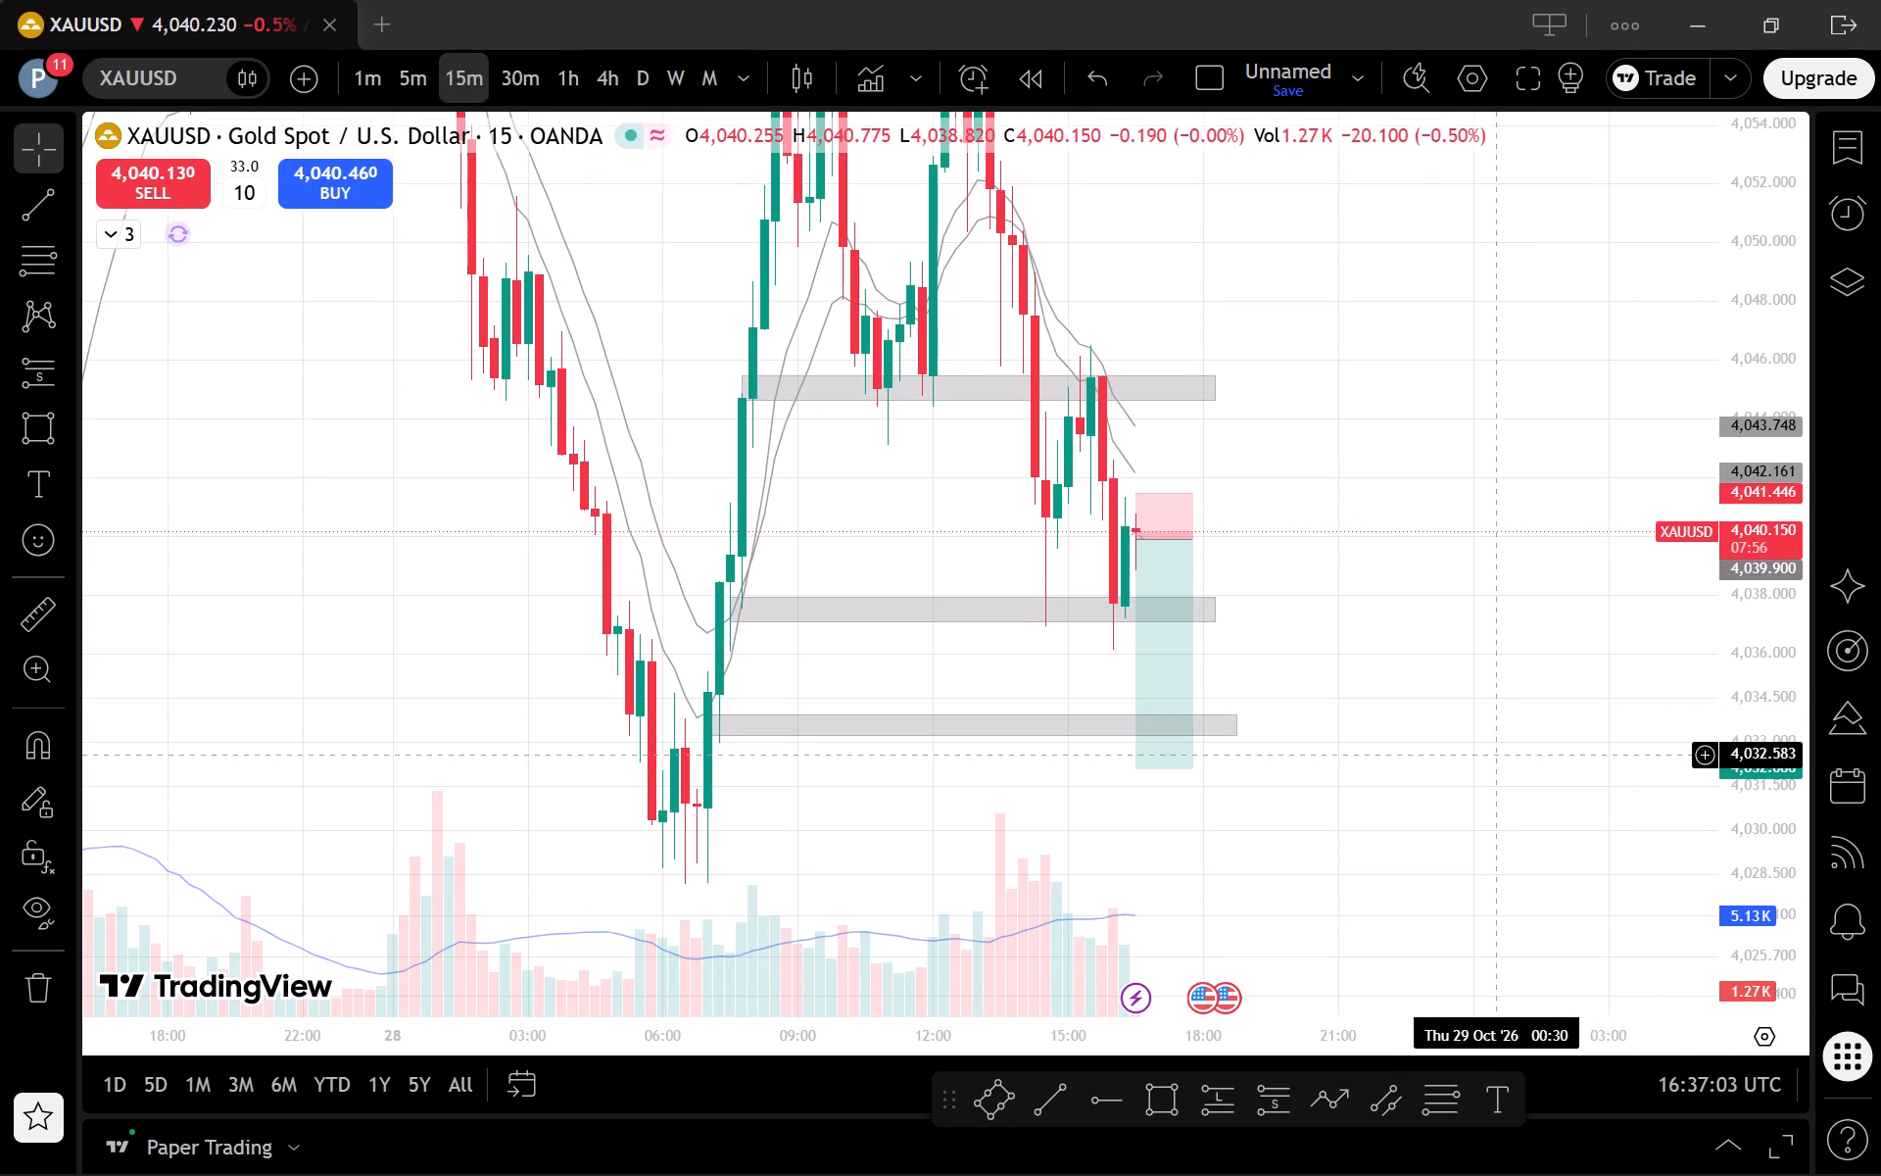
scroll(1507, 760, up, 1)
drag(1763, 590, 1772, 618)
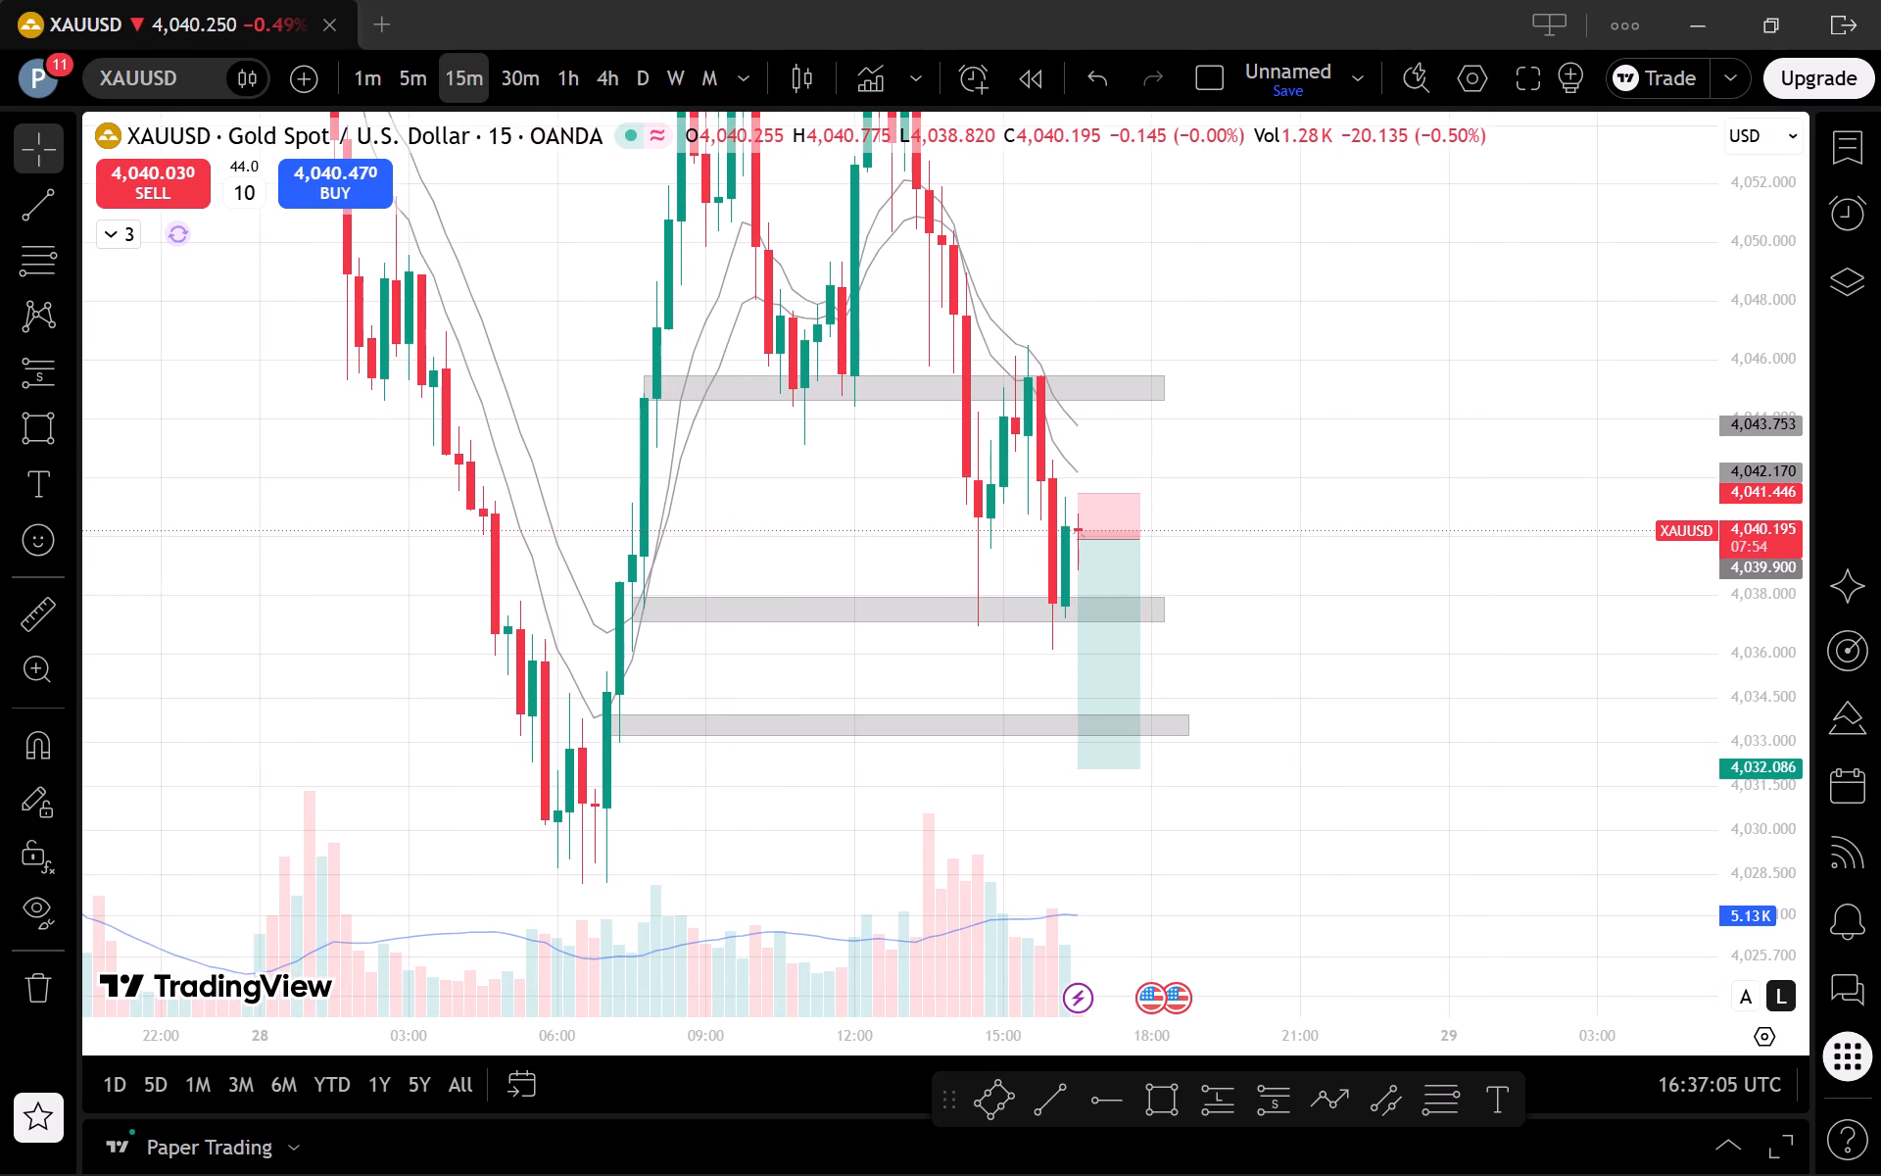
drag(1772, 618, 1769, 879)
scroll(1308, 796, down, 1)
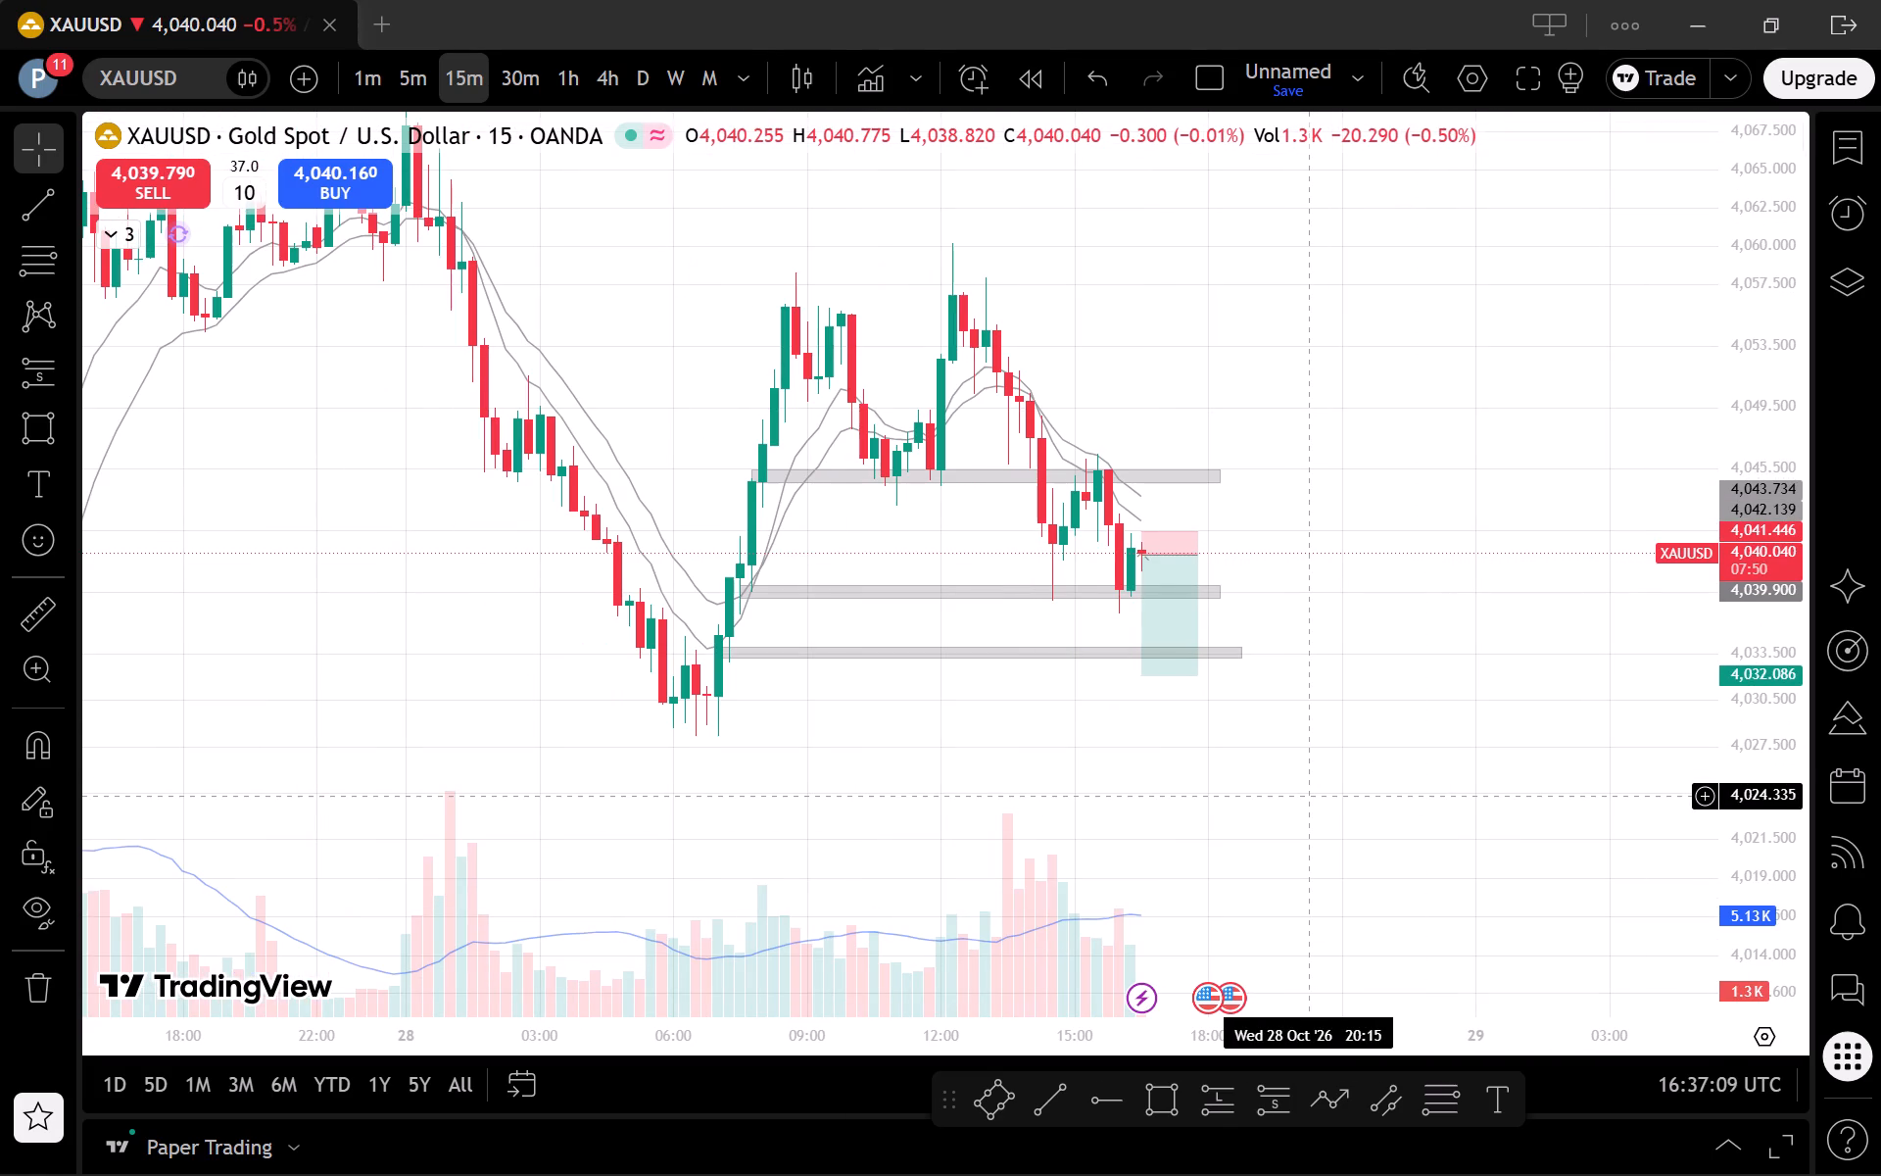
Examine current price against the short projection's entry on the 5-minute and 1-minute charts.
click(418, 83)
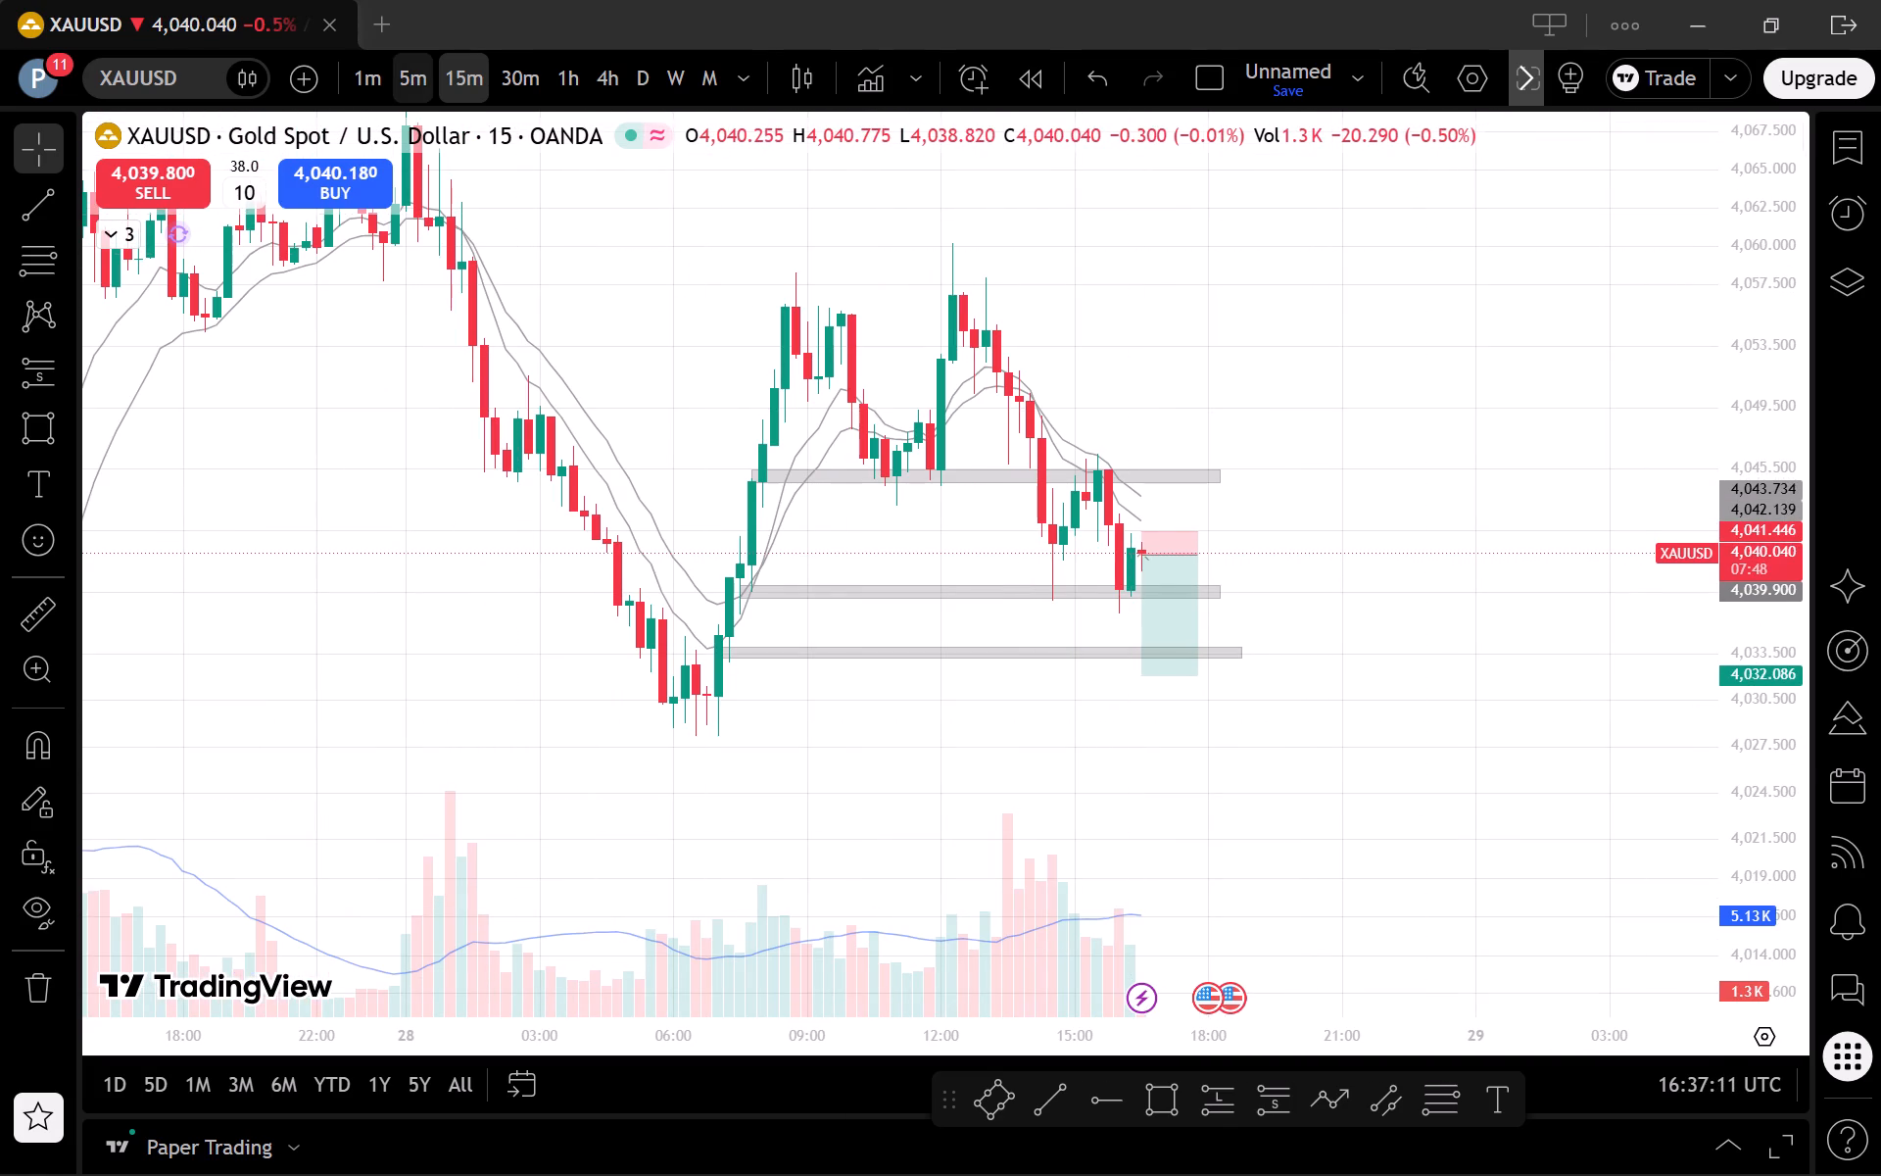
drag(1750, 977, 1670, 517)
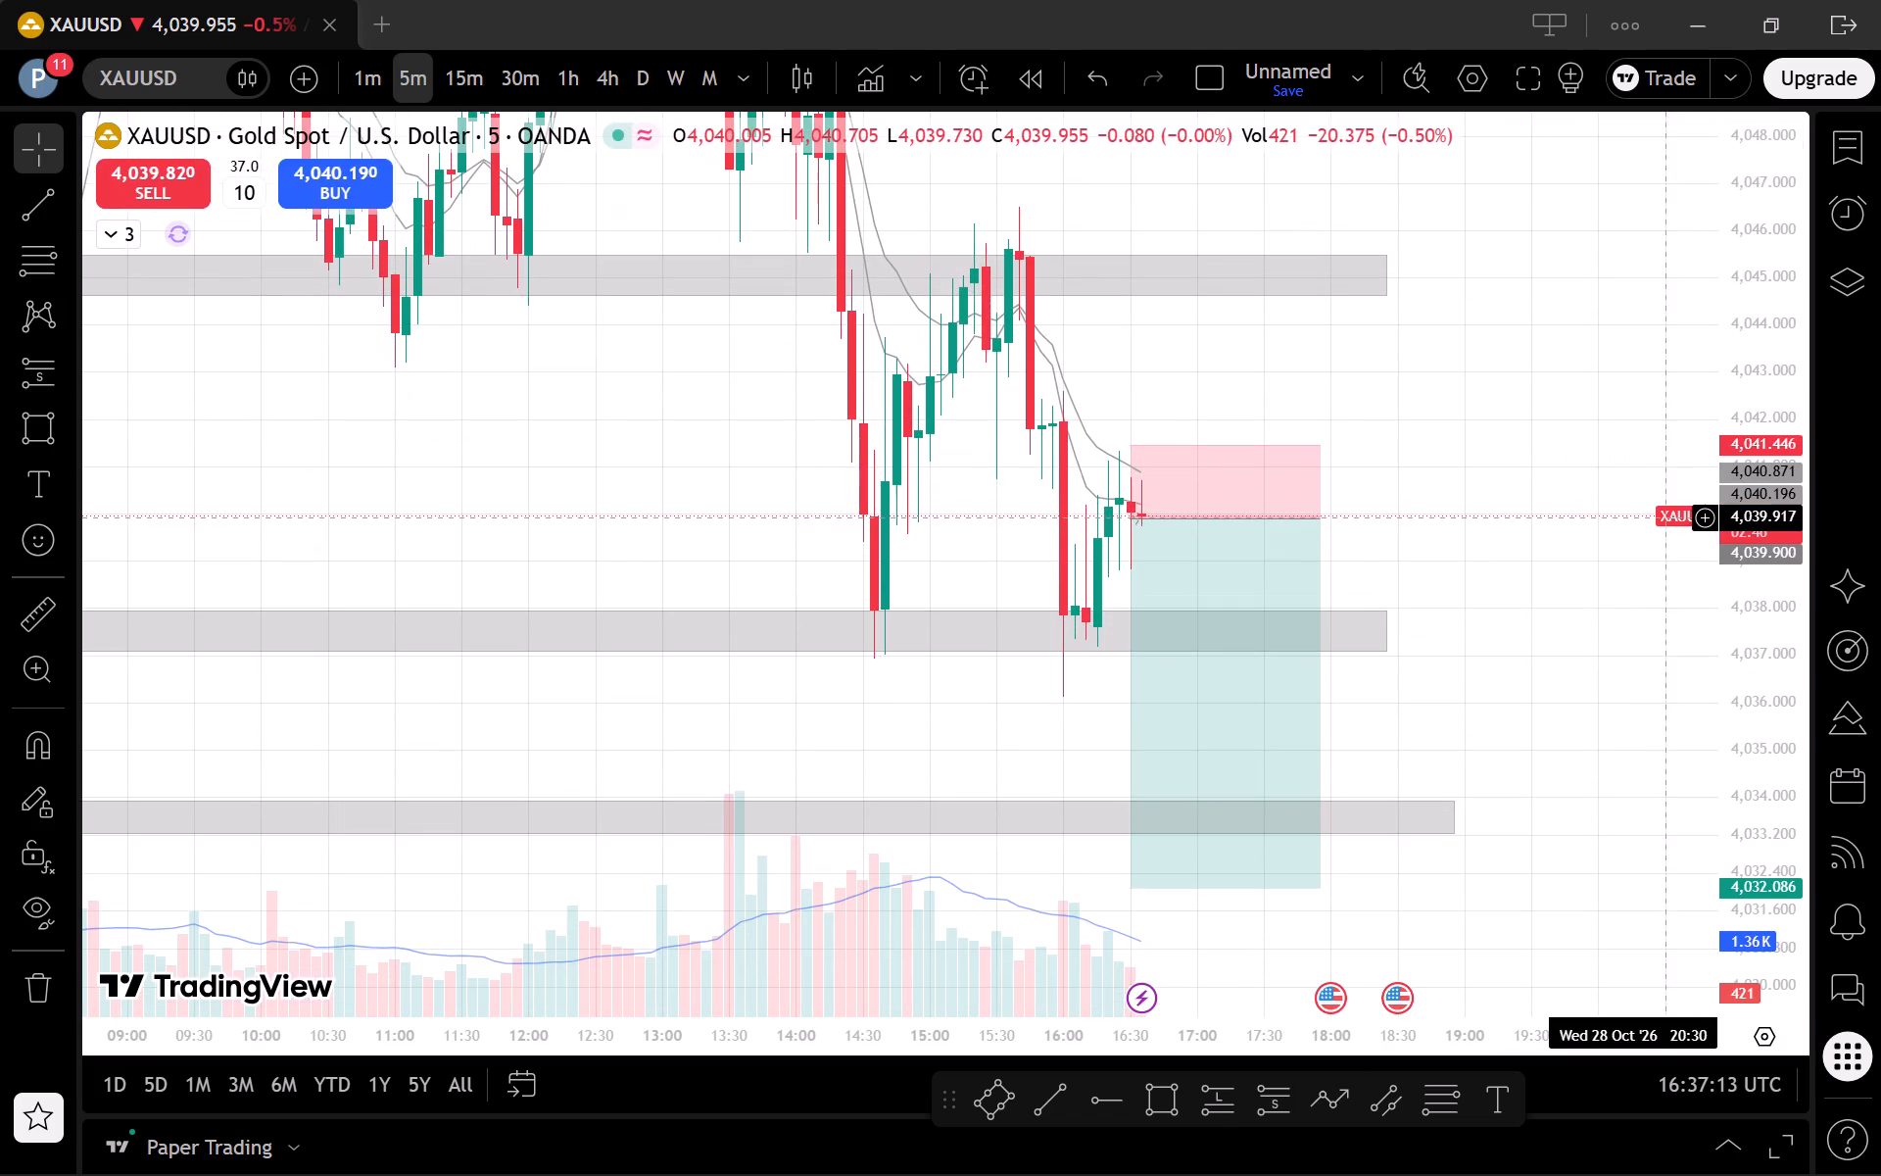
scroll(1581, 629, up, 1)
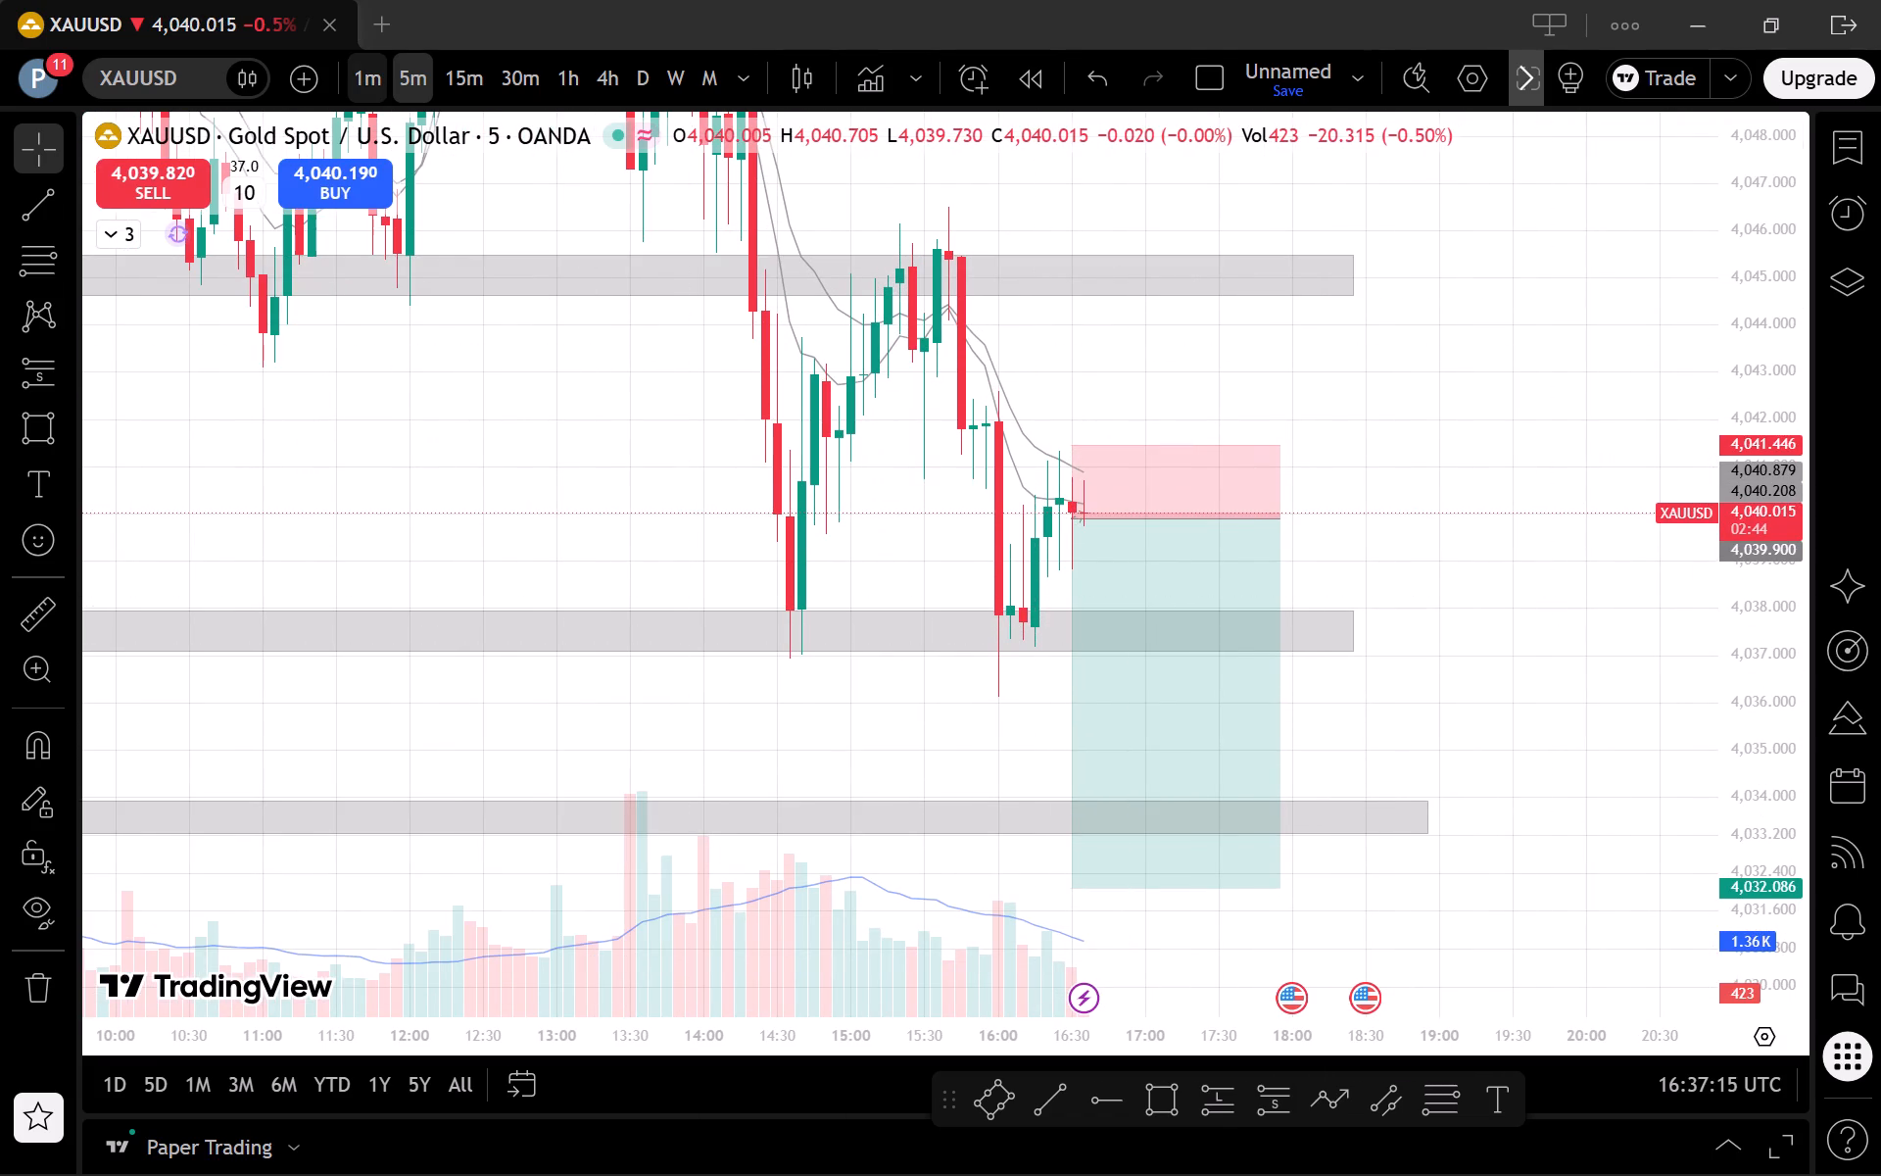
click(374, 81)
scroll(1472, 664, down, 2)
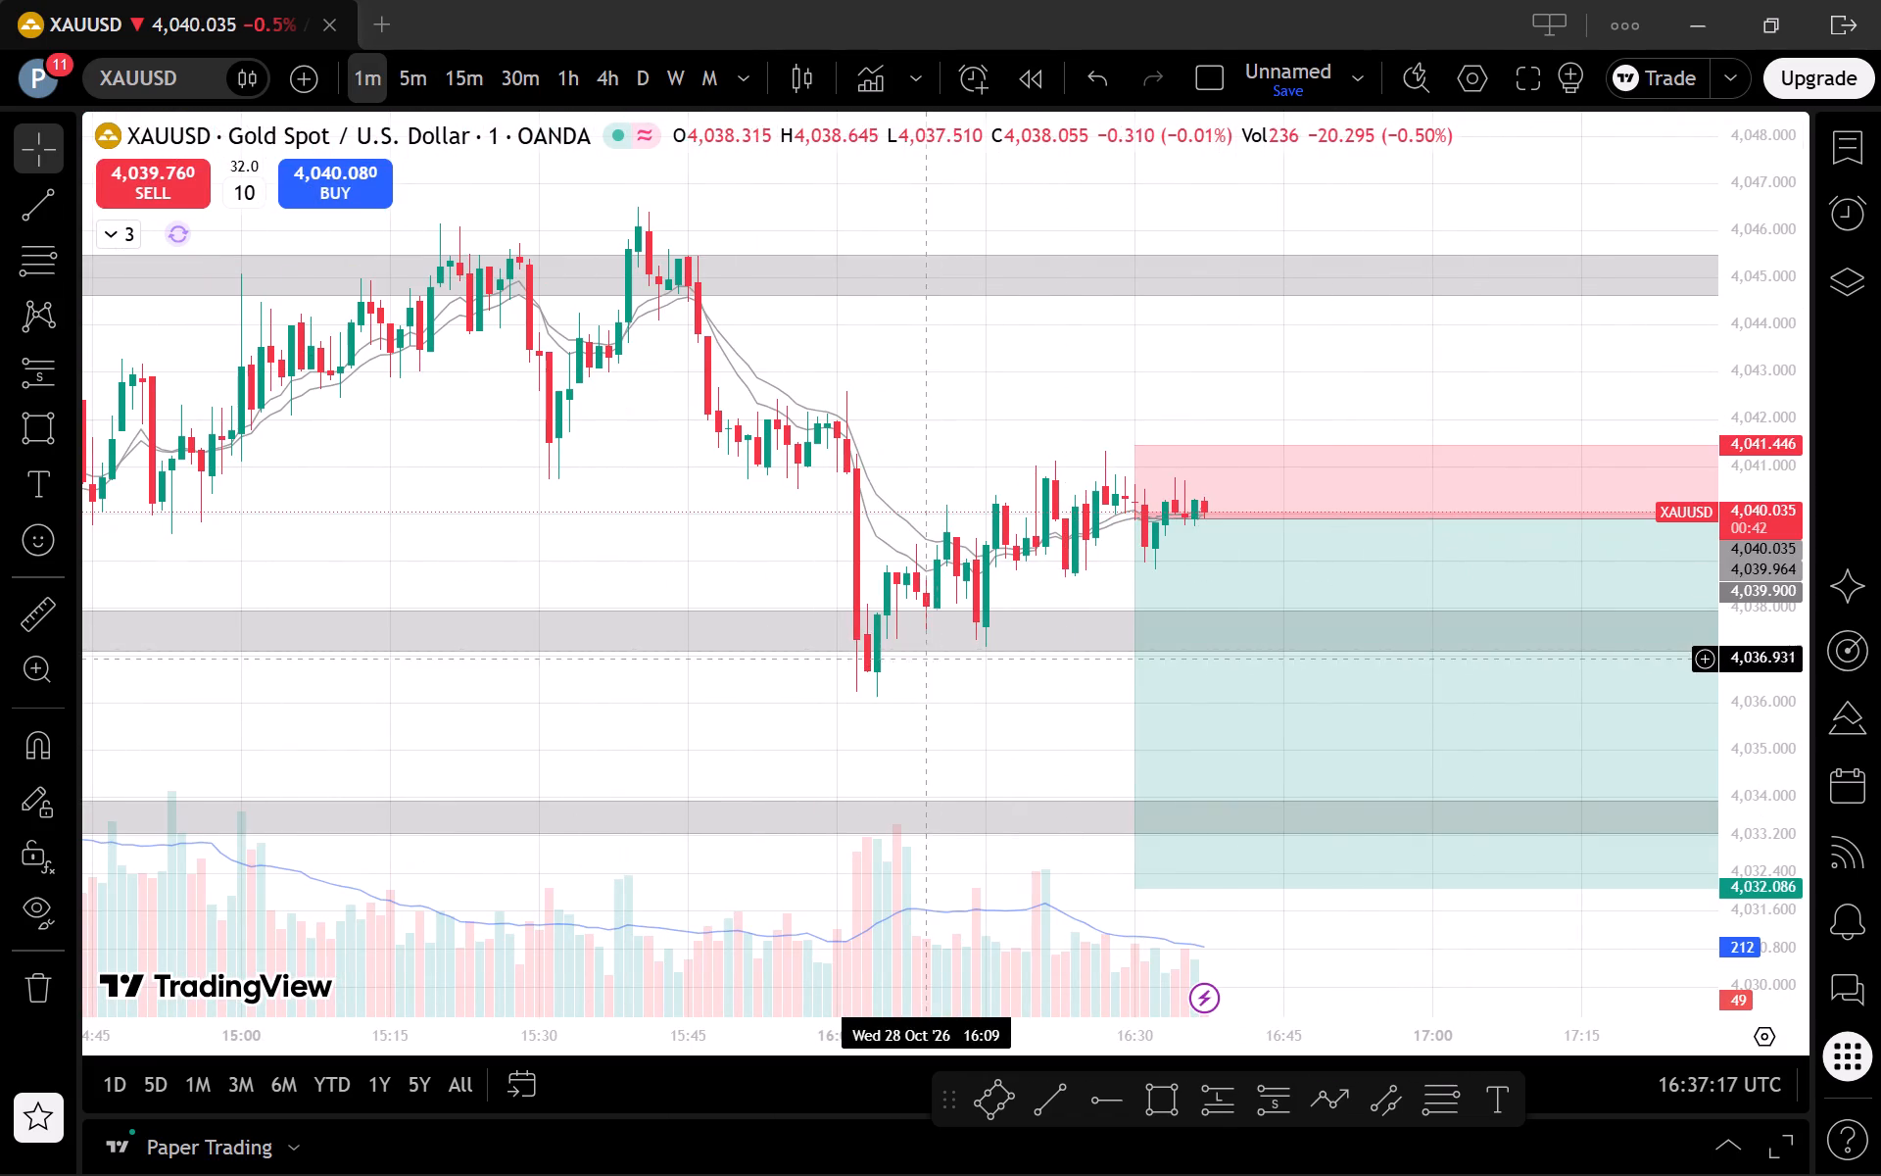
drag(943, 714, 555, 704)
scroll(557, 706, down, 2)
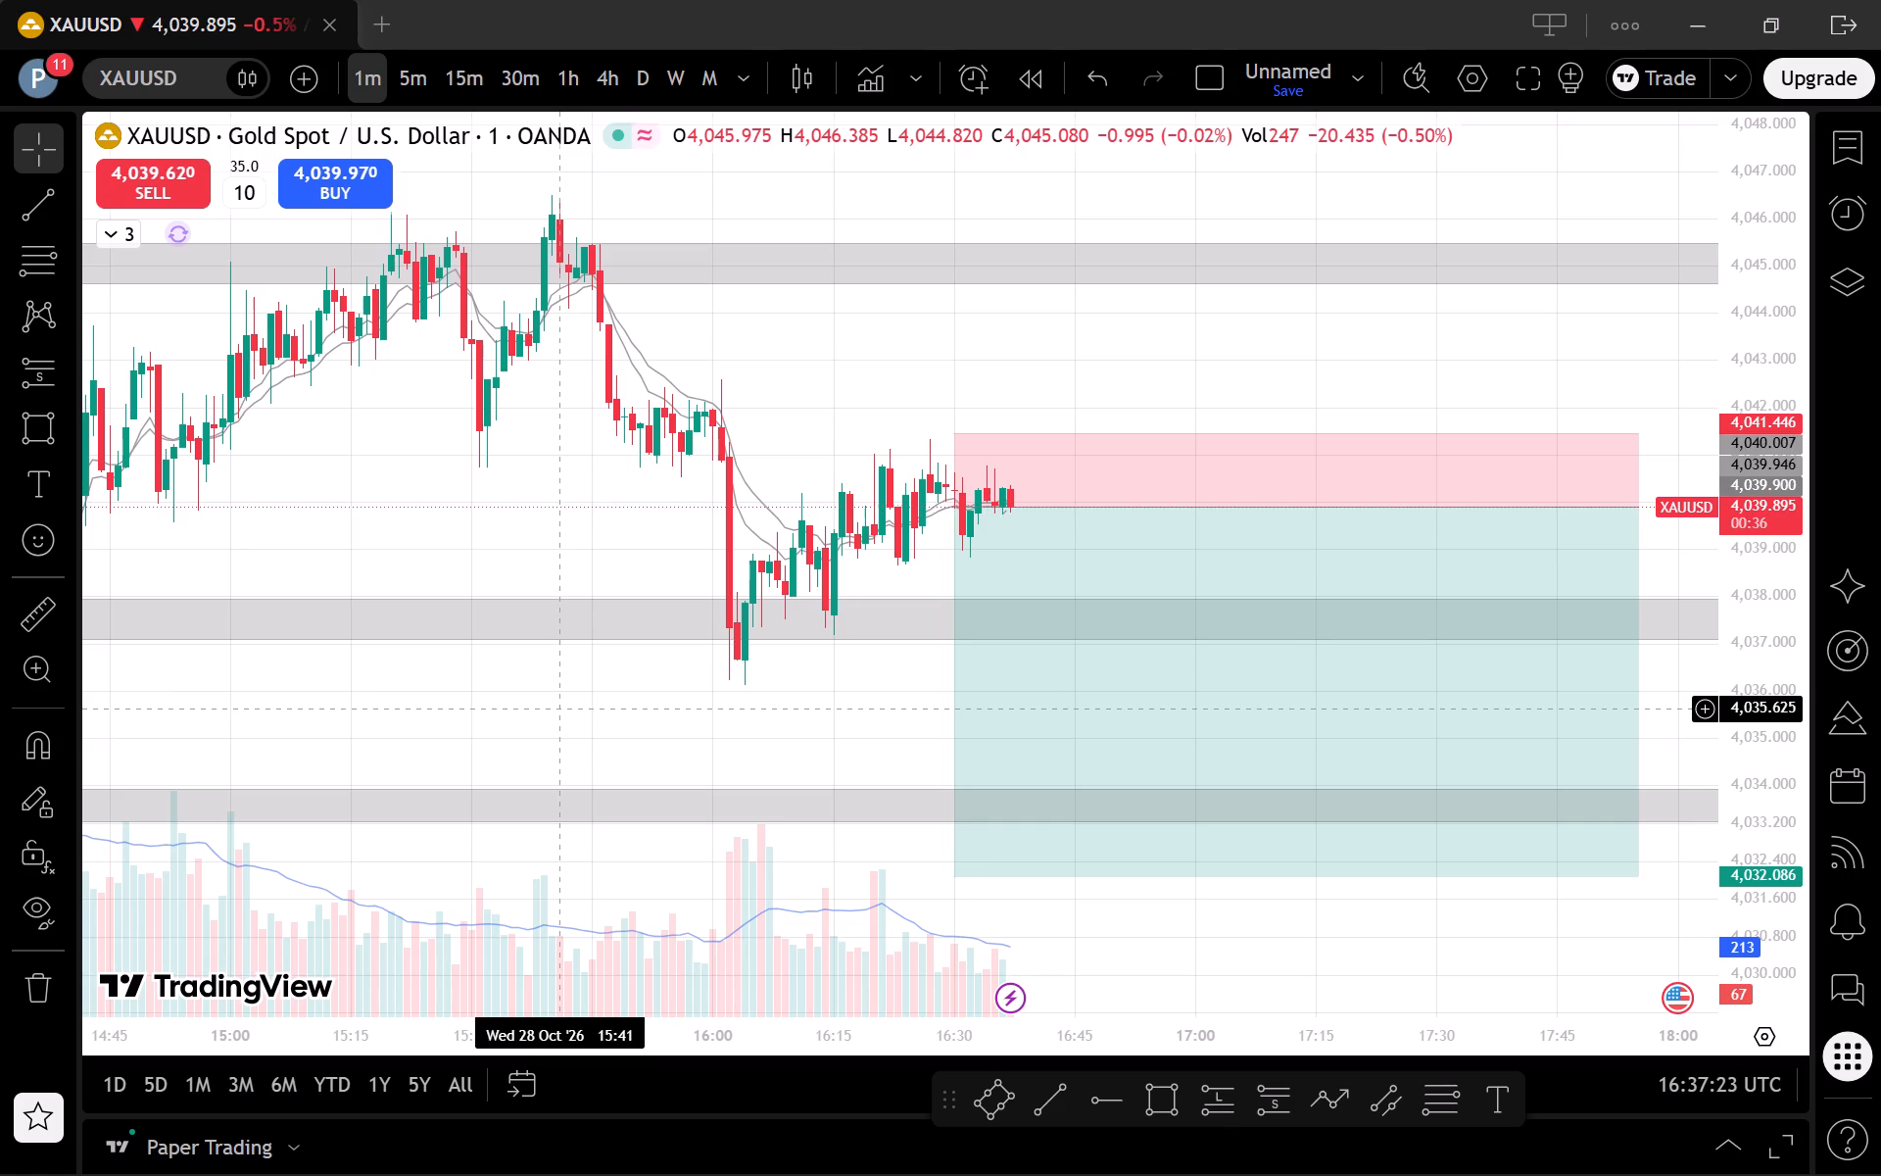
Examine the latest candles against the short projection's entry and the three price zones on the 5-minute chart.
click(421, 69)
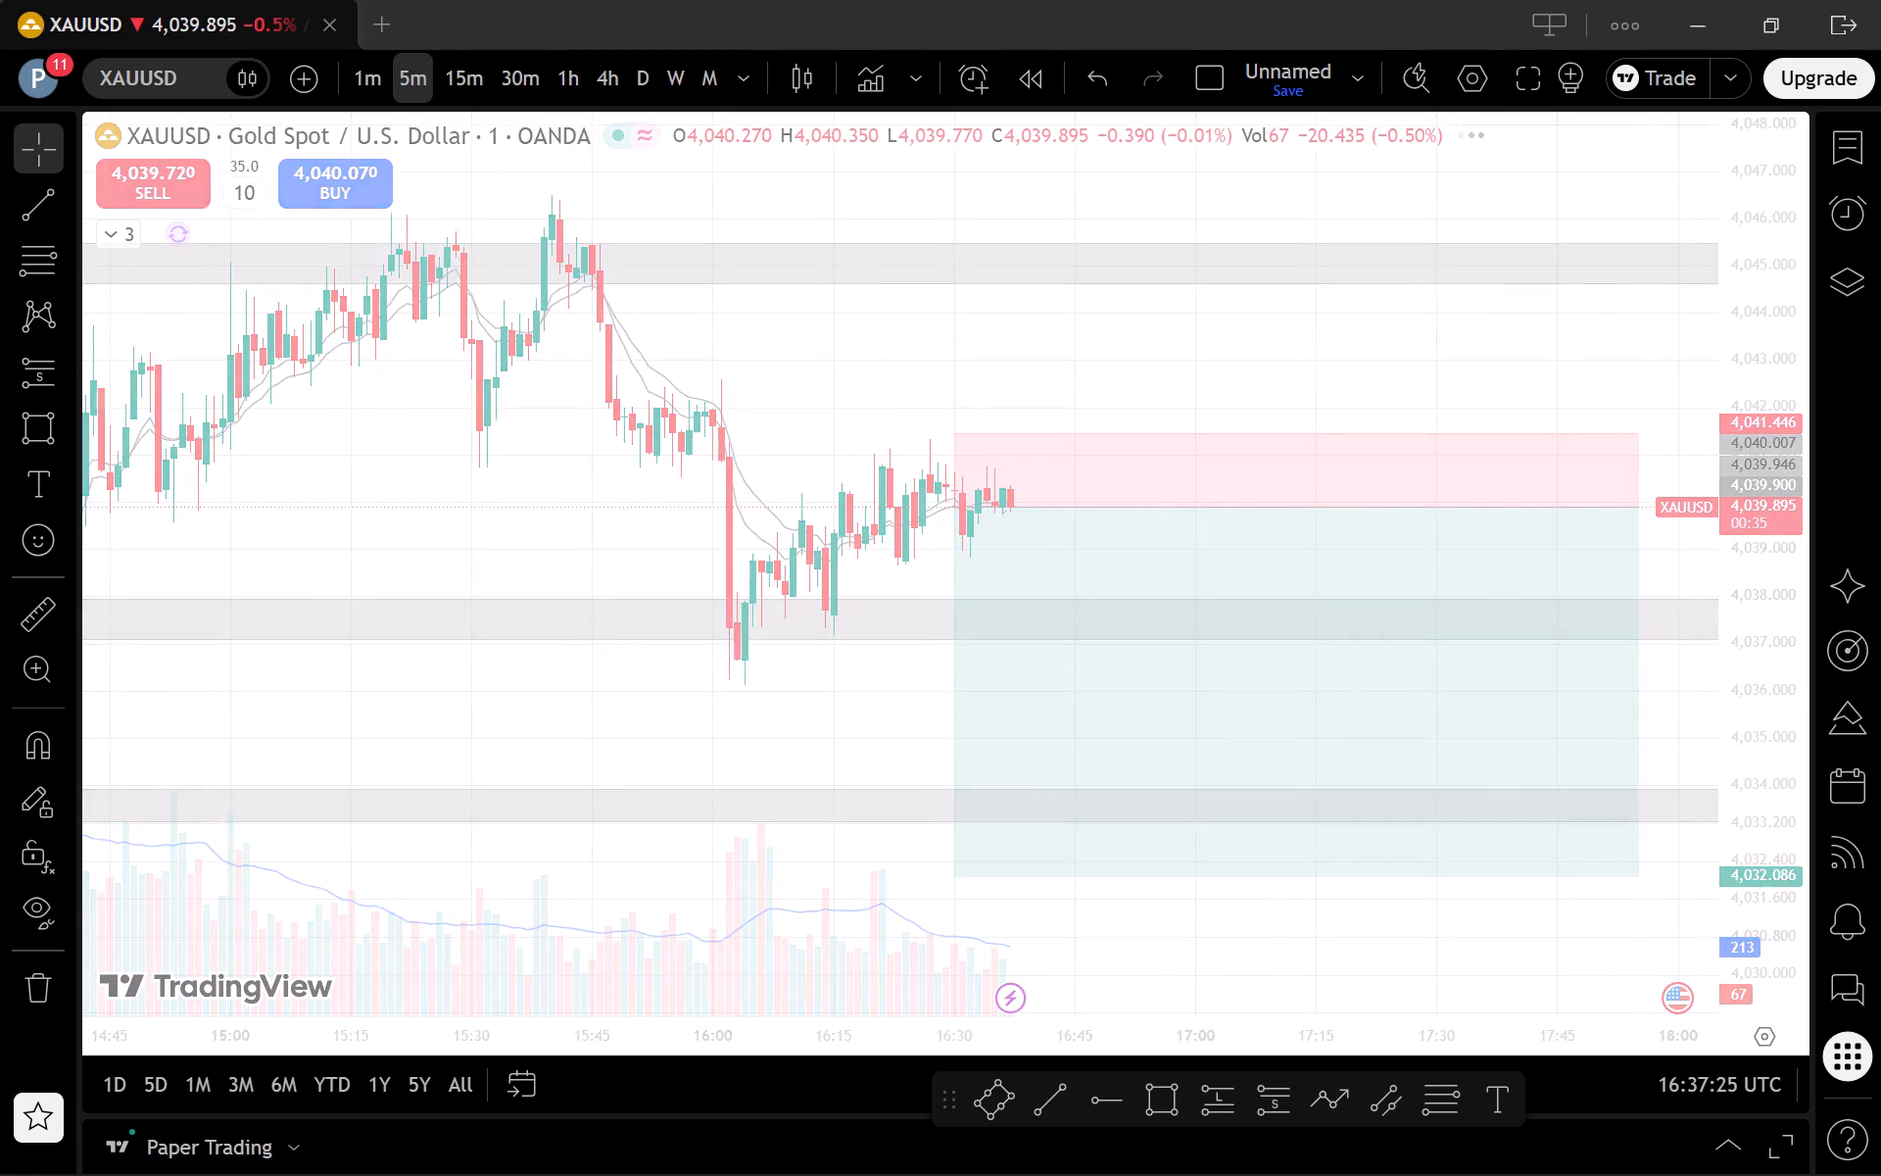
scroll(1275, 584, up, 2)
scroll(1314, 690, up, 2)
drag(1187, 721, 1482, 698)
scroll(1507, 688, up, 2)
drag(1399, 689, 1558, 691)
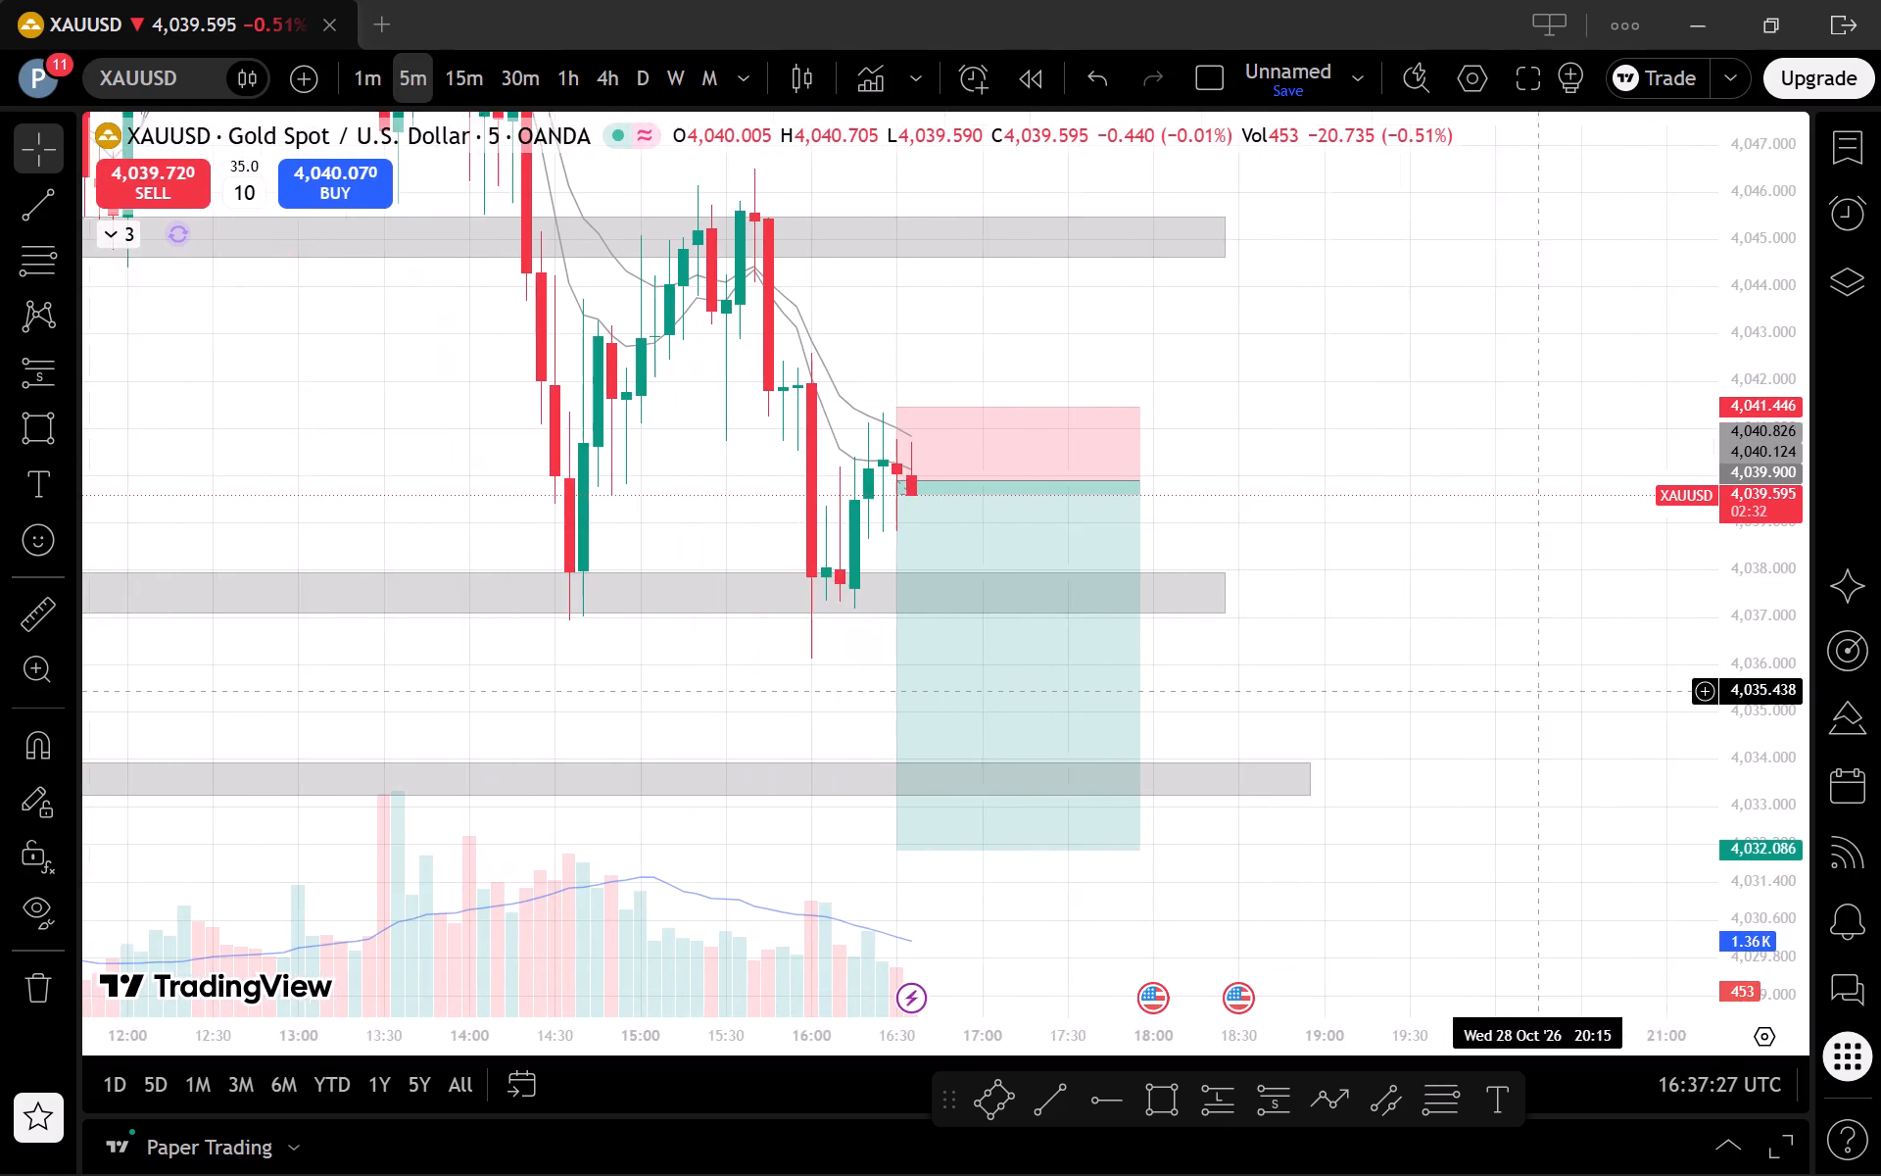
drag(1558, 691, 1567, 691)
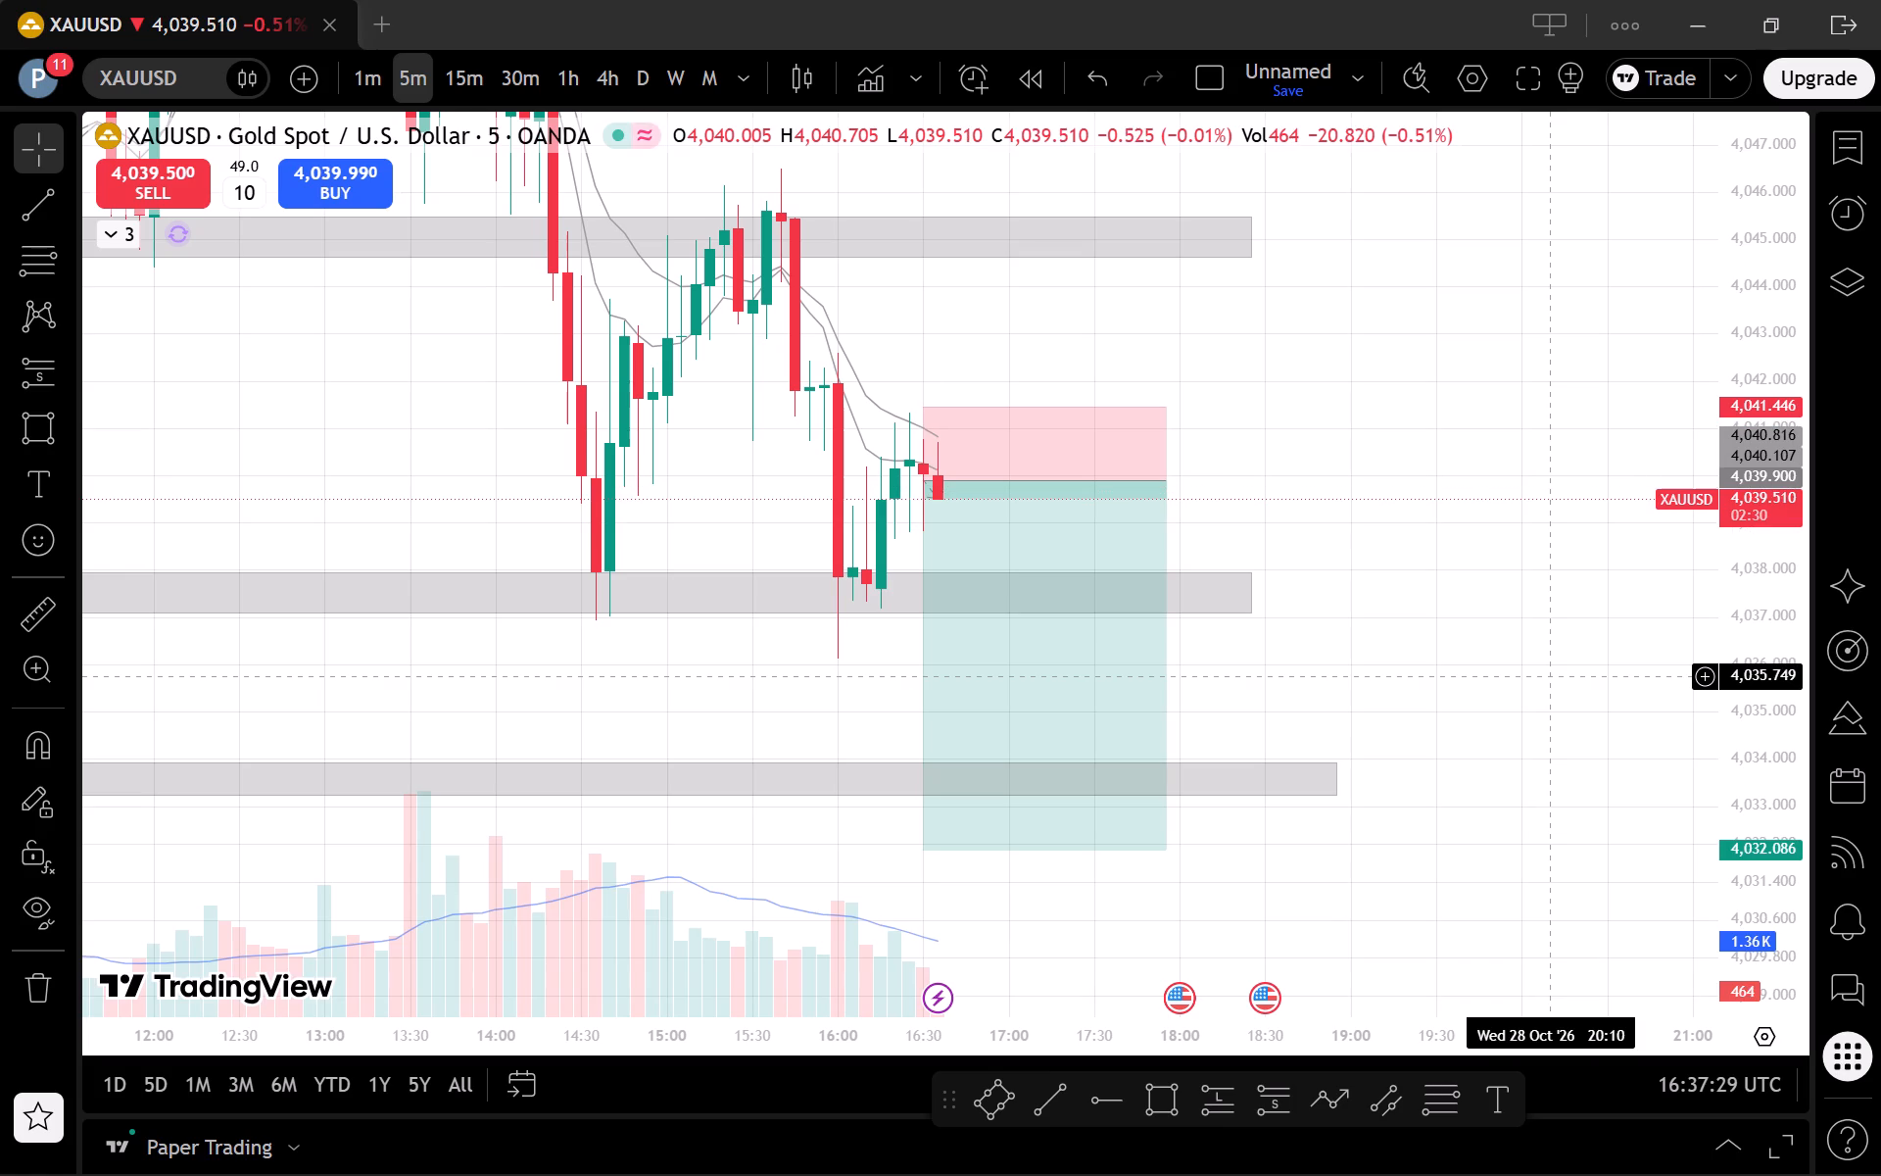
drag(1788, 632, 1787, 773)
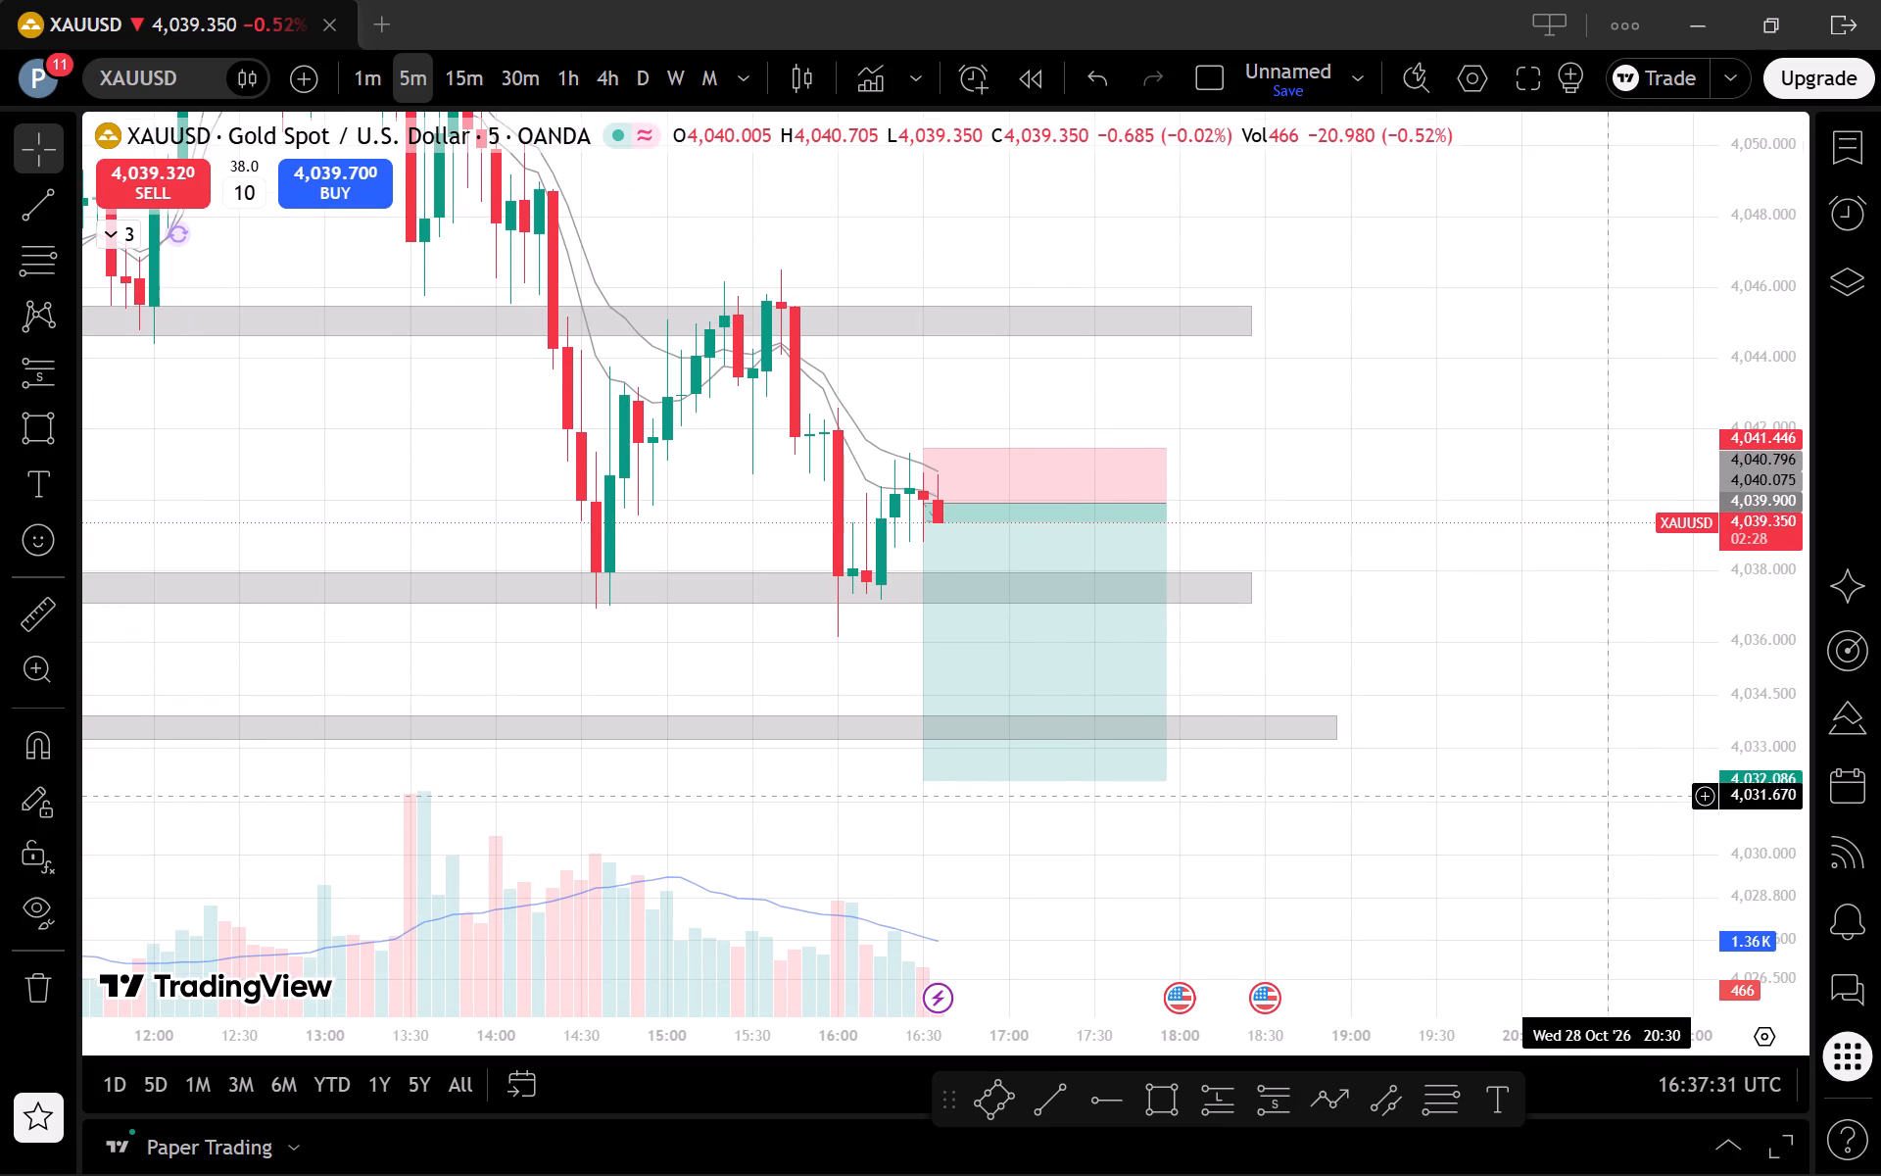
scroll(1605, 796, down, 1)
drag(1516, 799, 1657, 792)
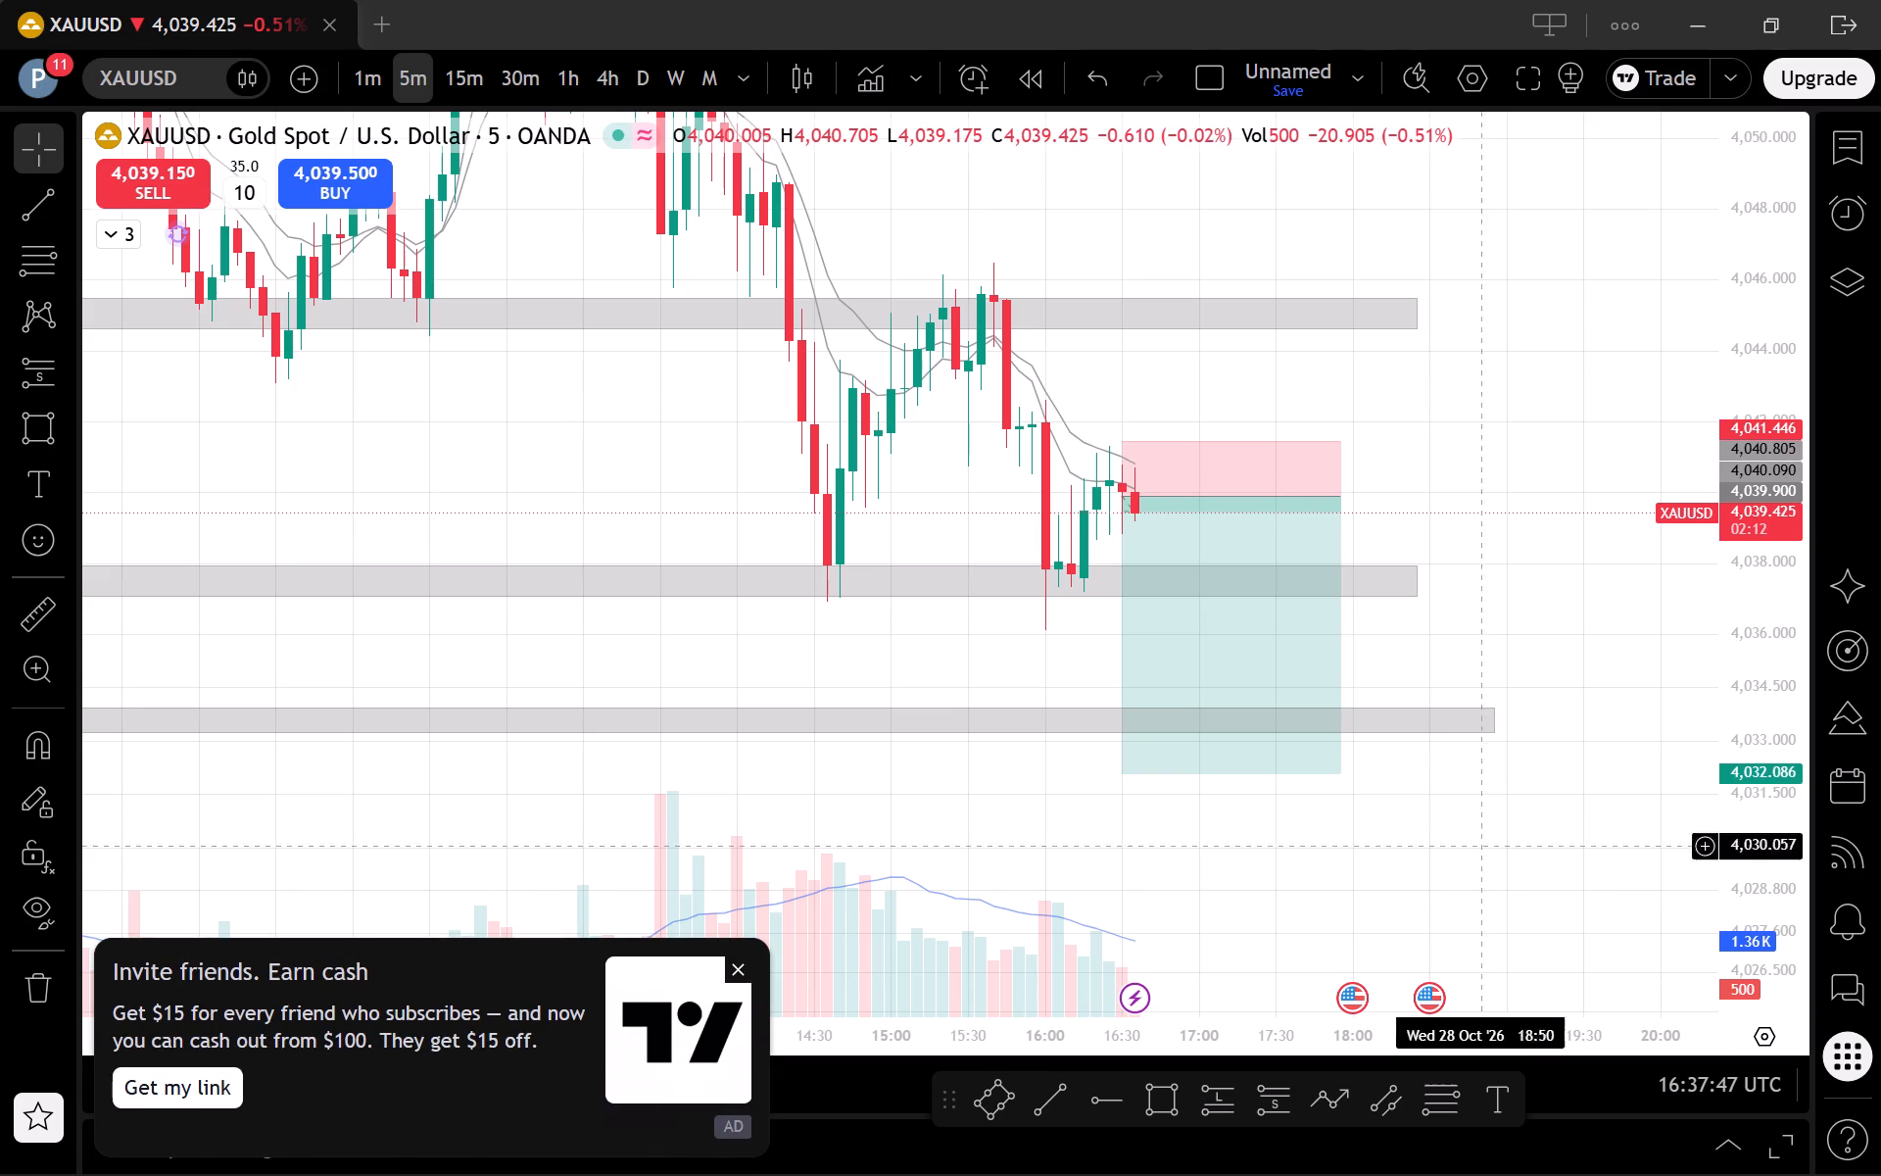
Dismiss the friend-invitation advertisement covering the lower part of the chart.
click(742, 966)
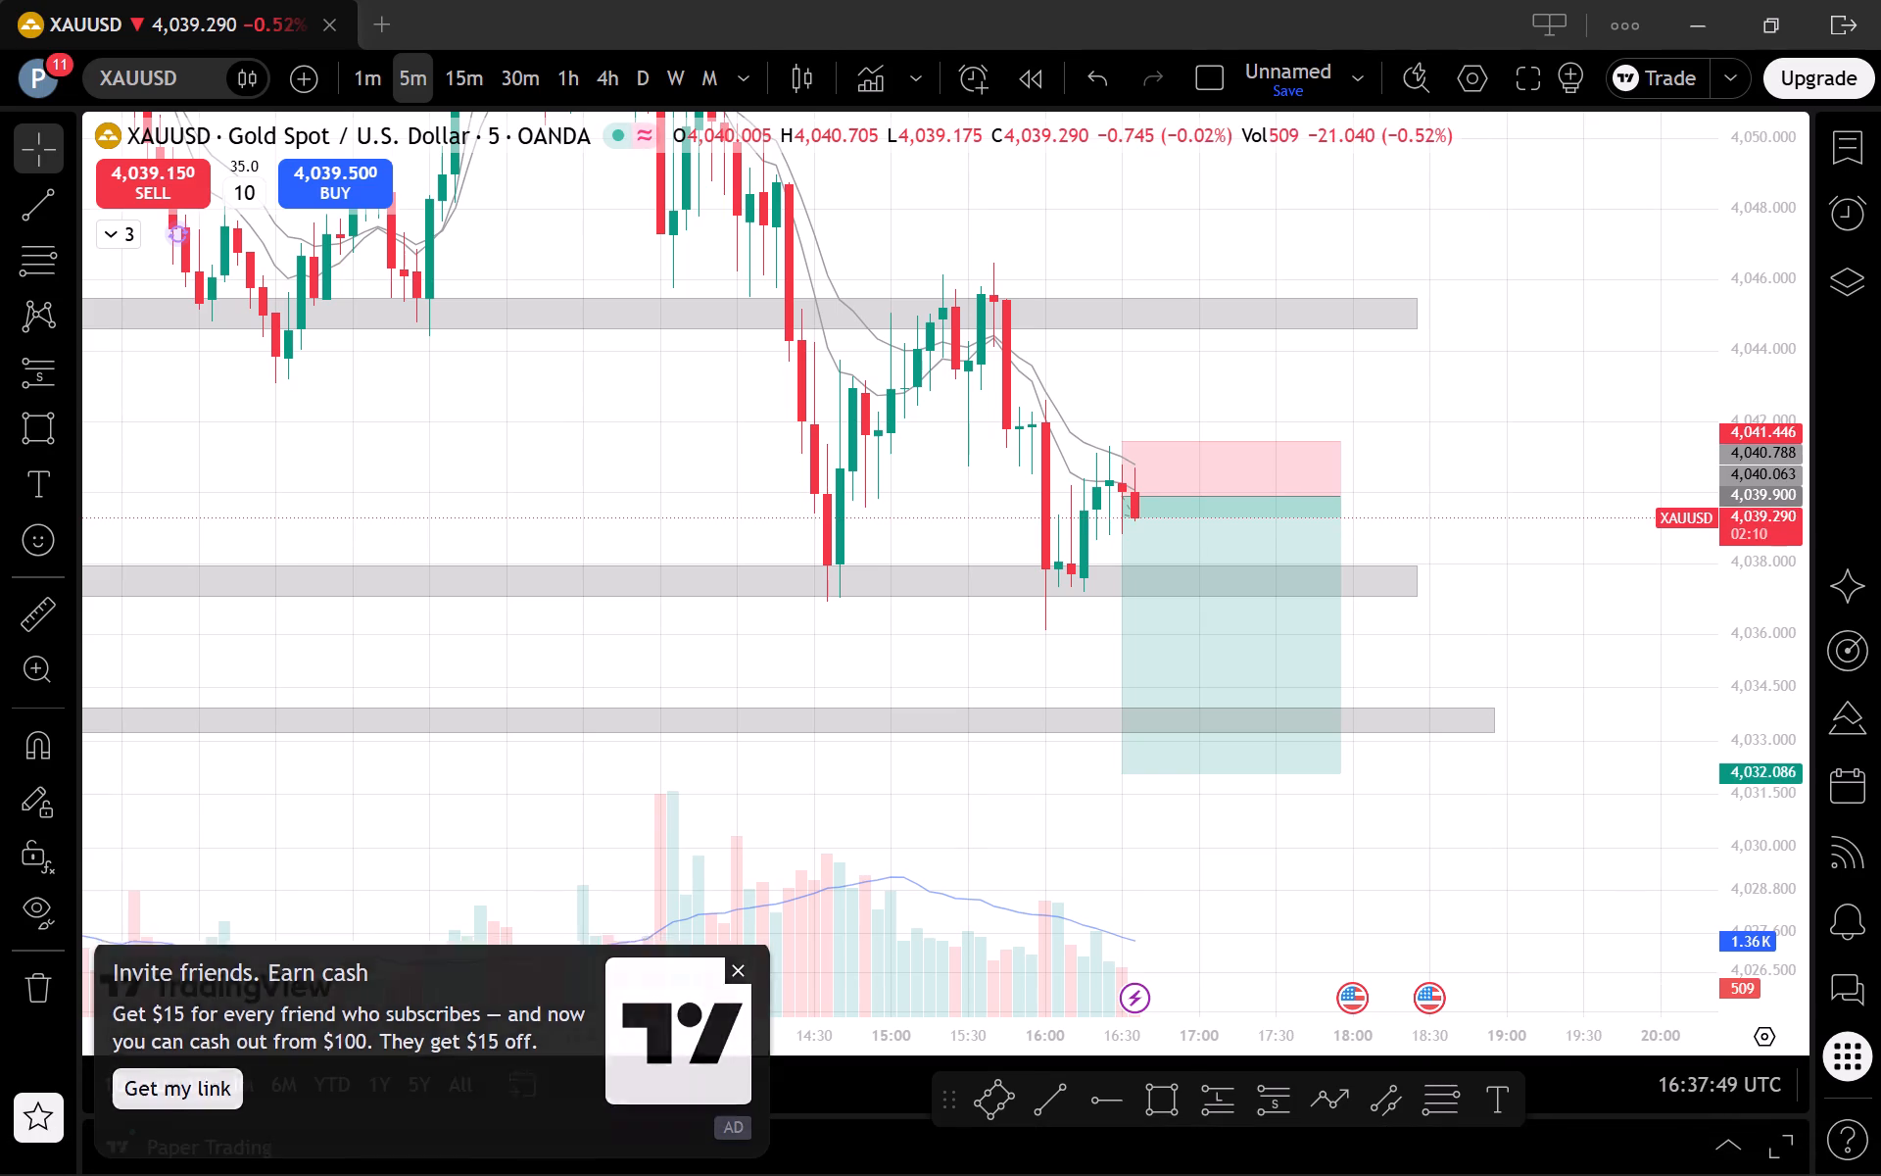
click(1363, 122)
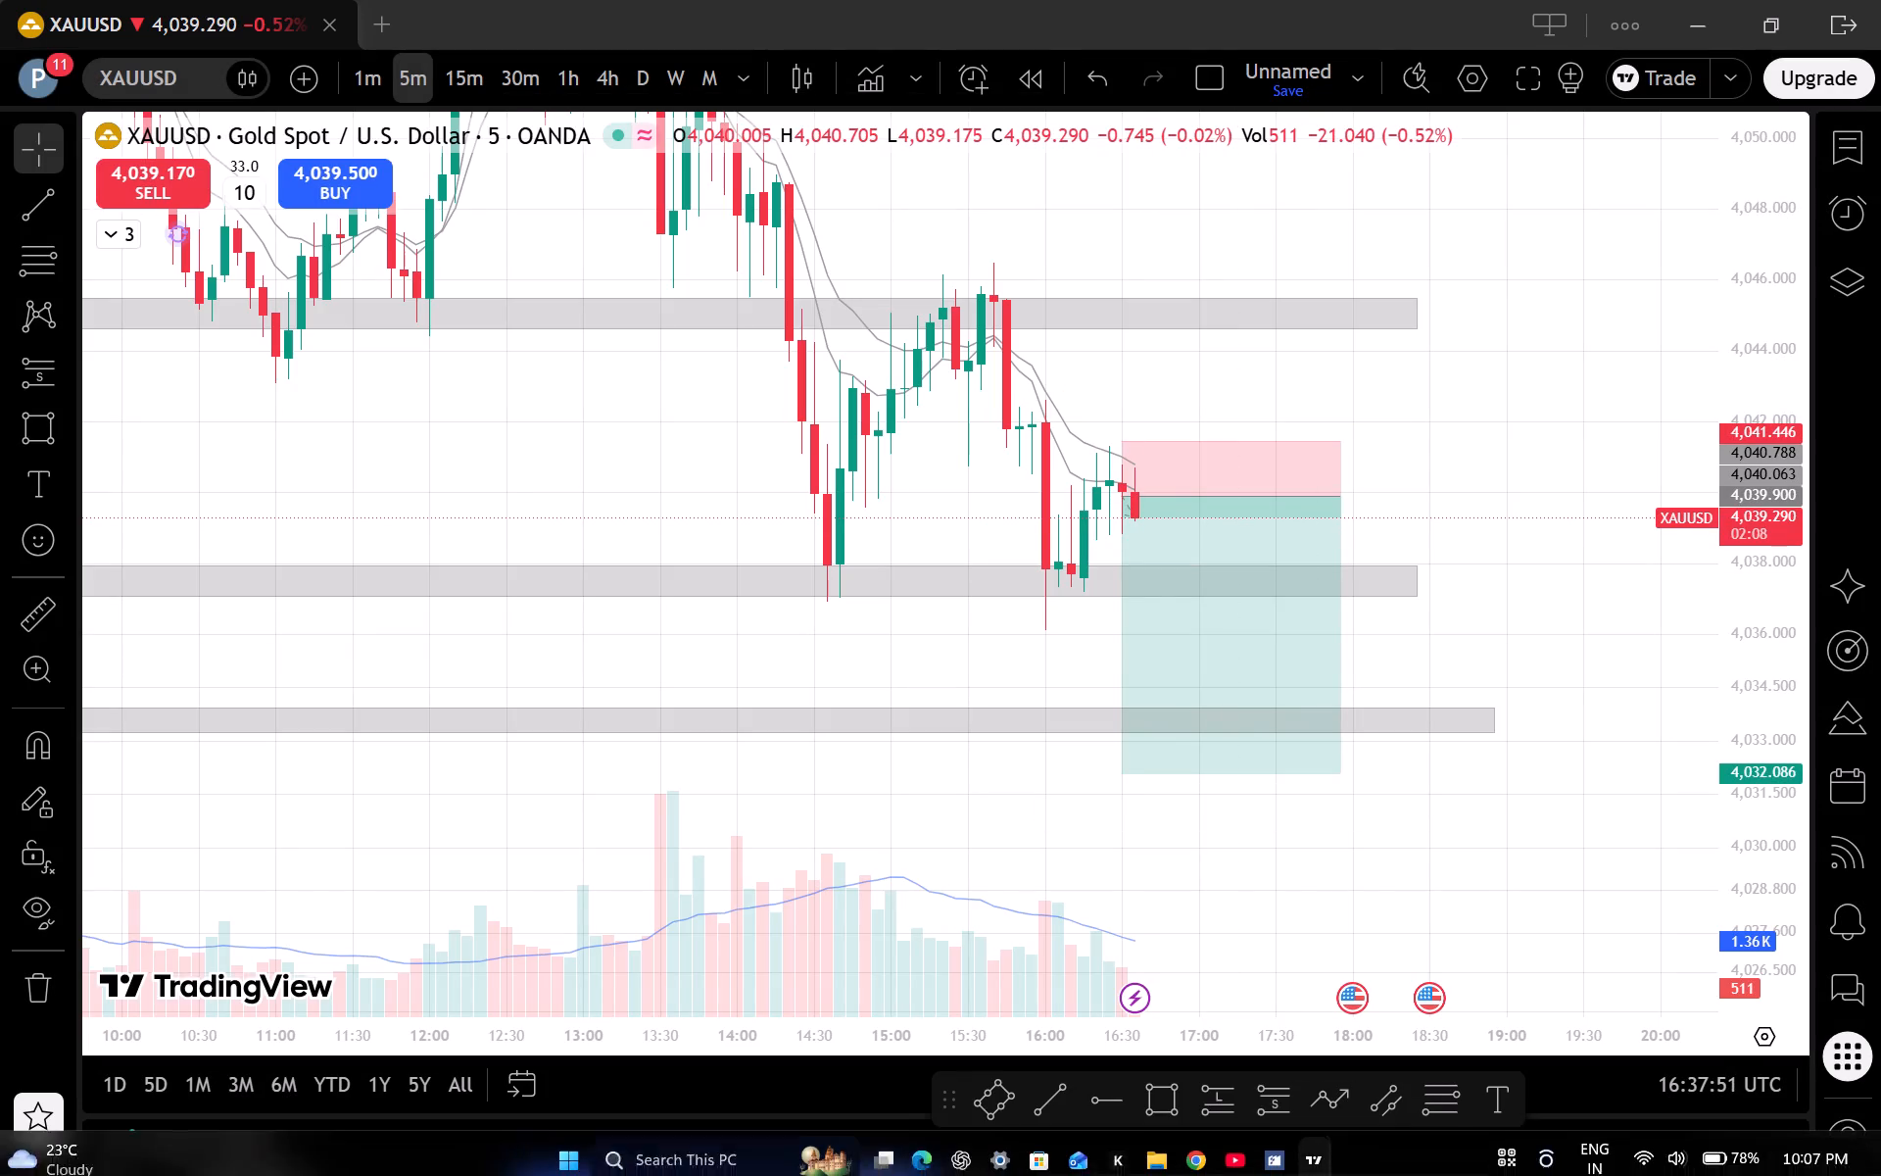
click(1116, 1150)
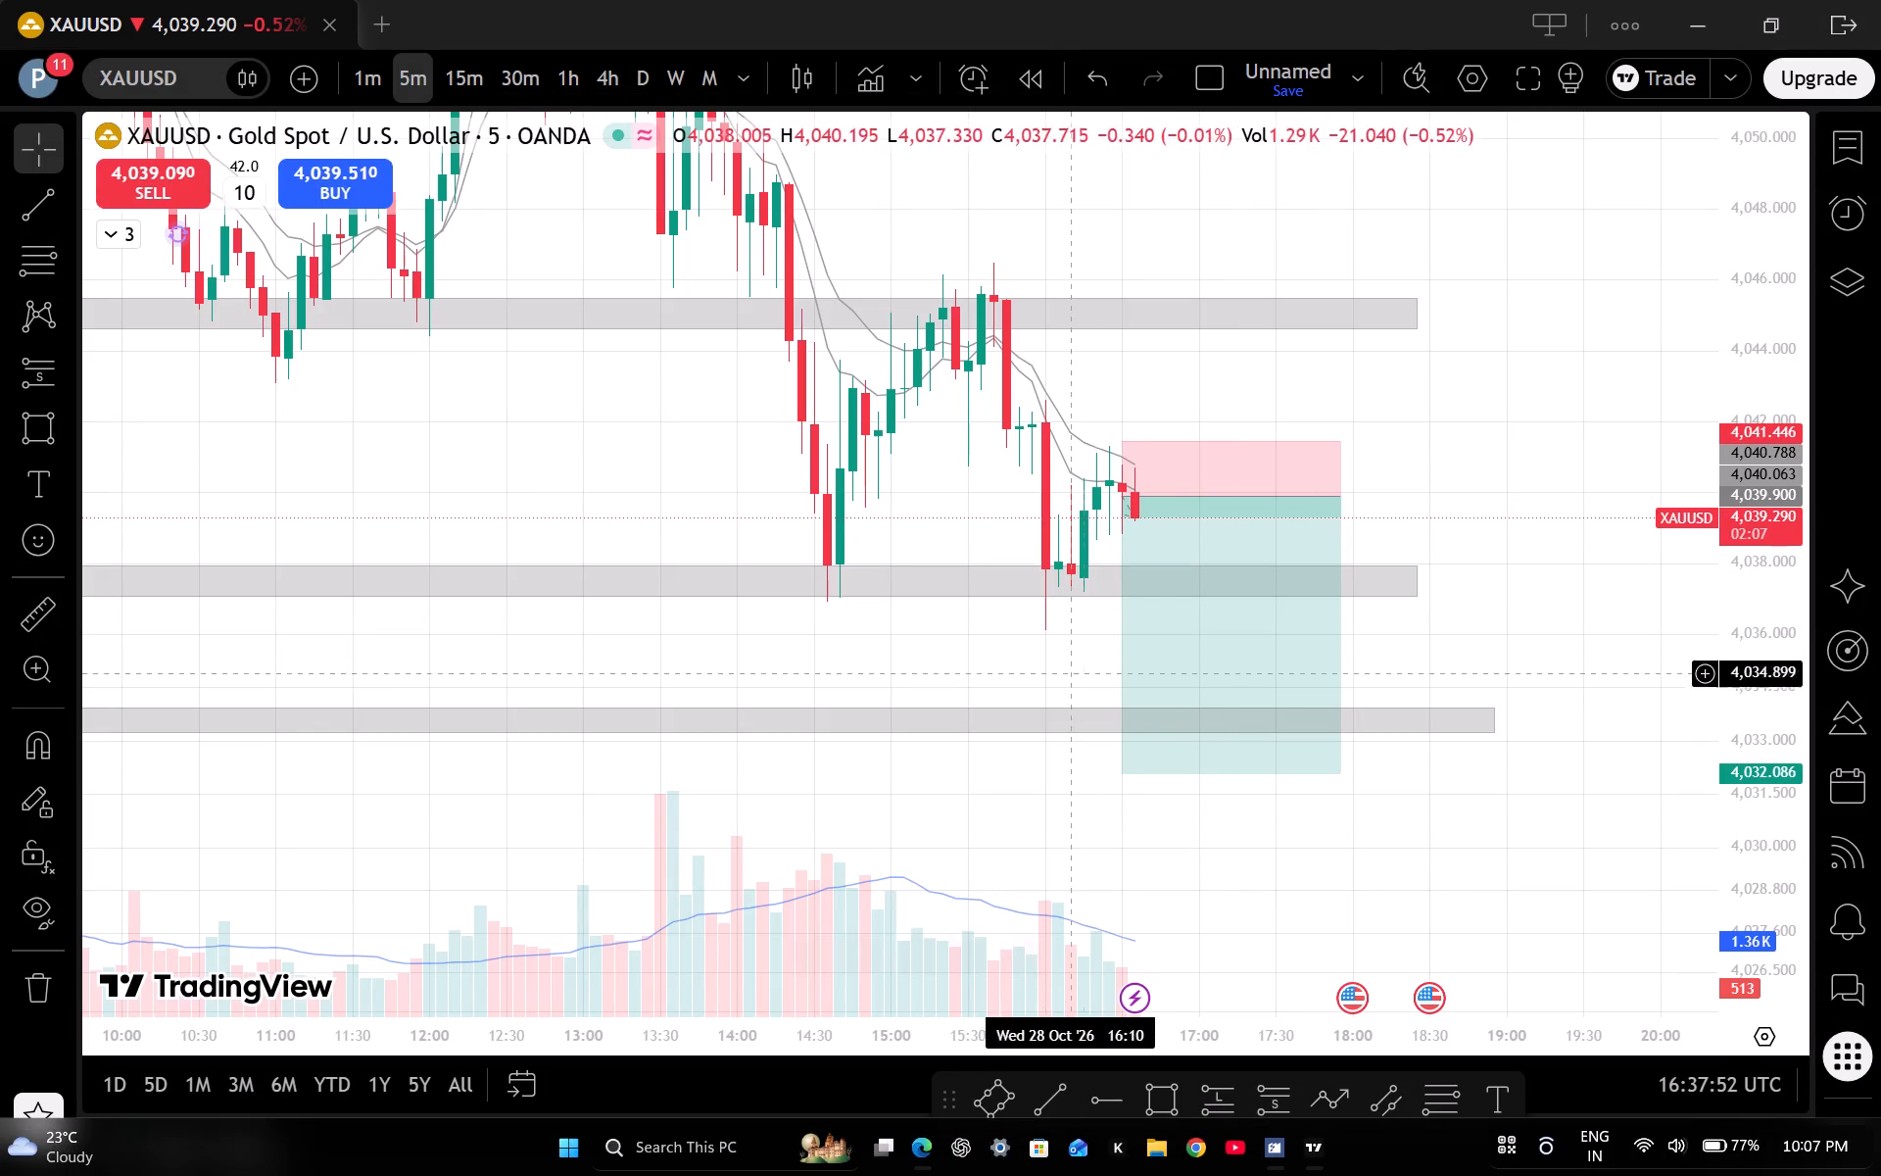
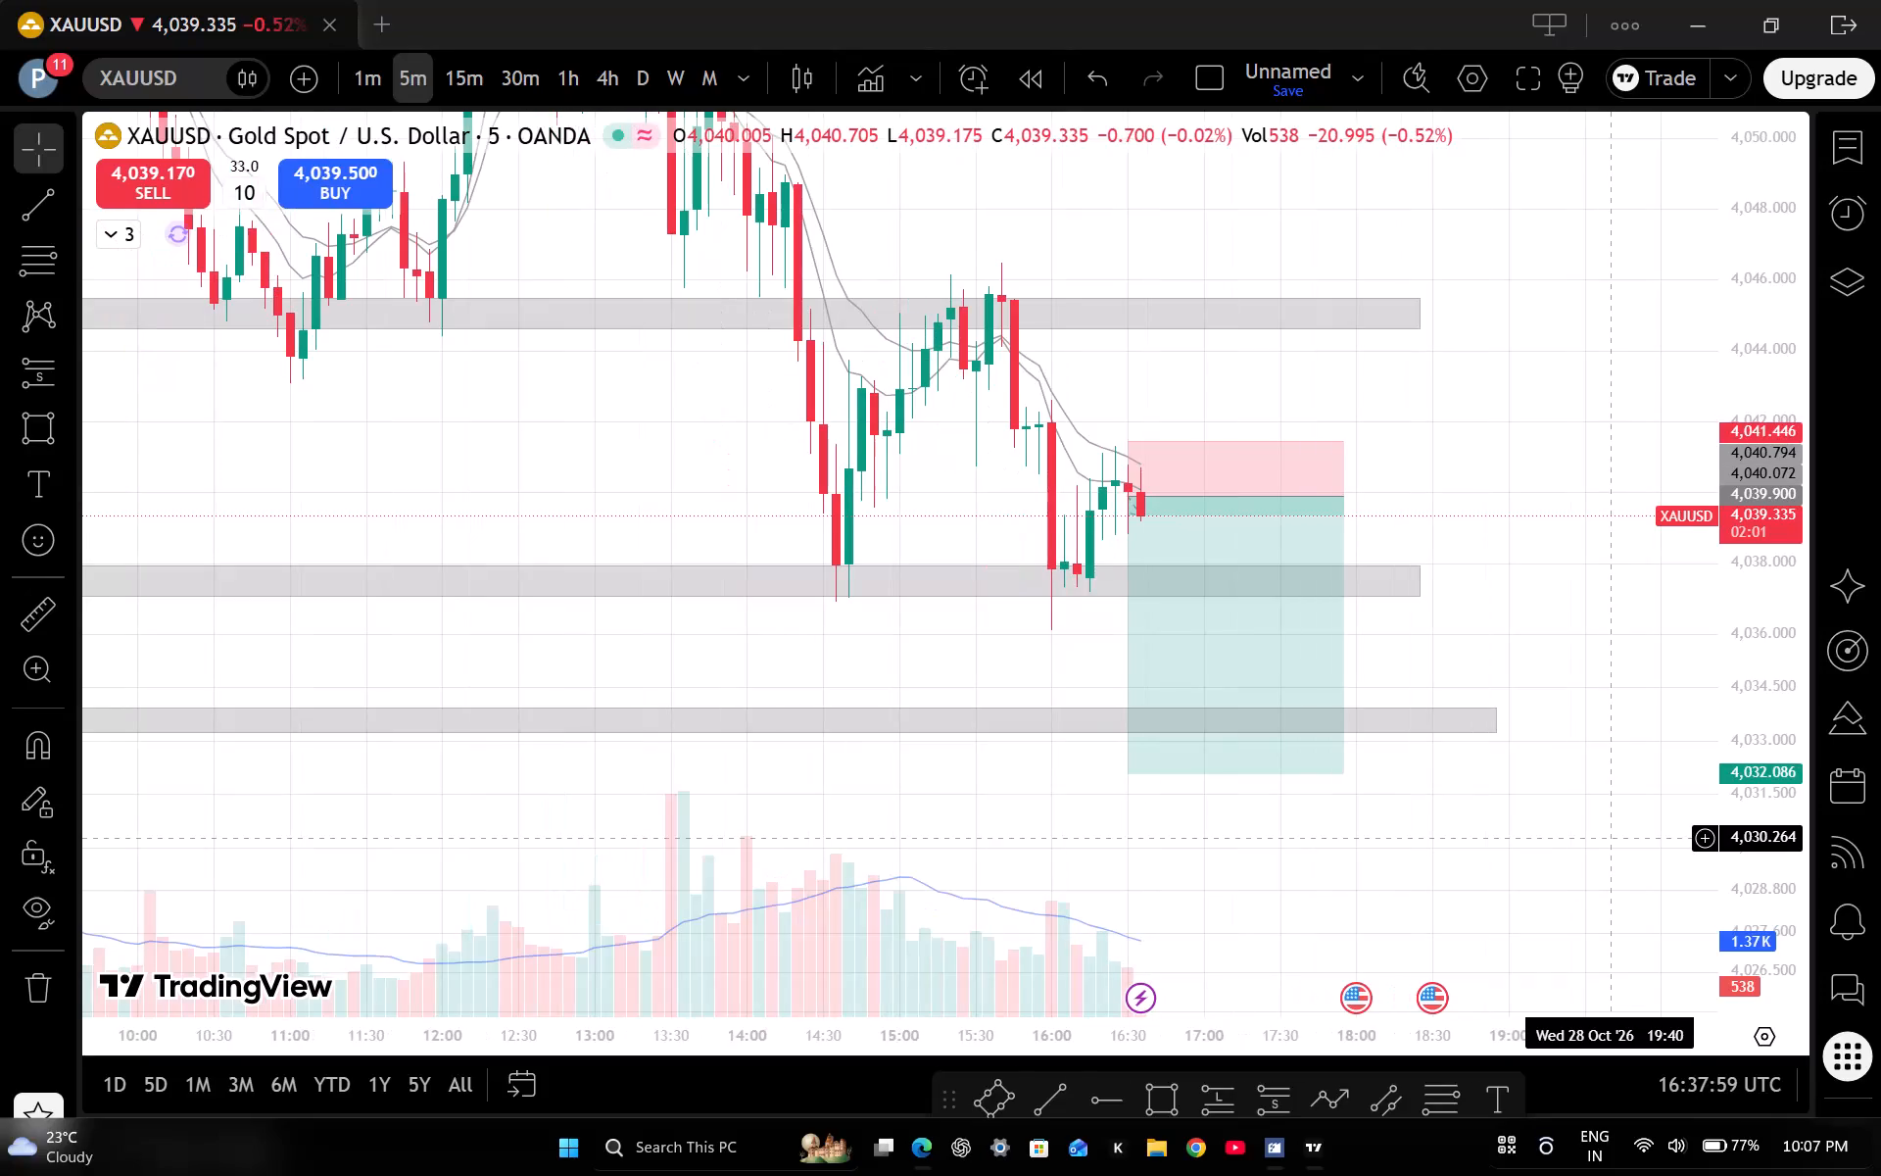
Examine the latest 1-minute candles against the short projection's entry and the price zone beneath it.
drag(1605, 838, 1547, 857)
drag(1545, 897, 1536, 857)
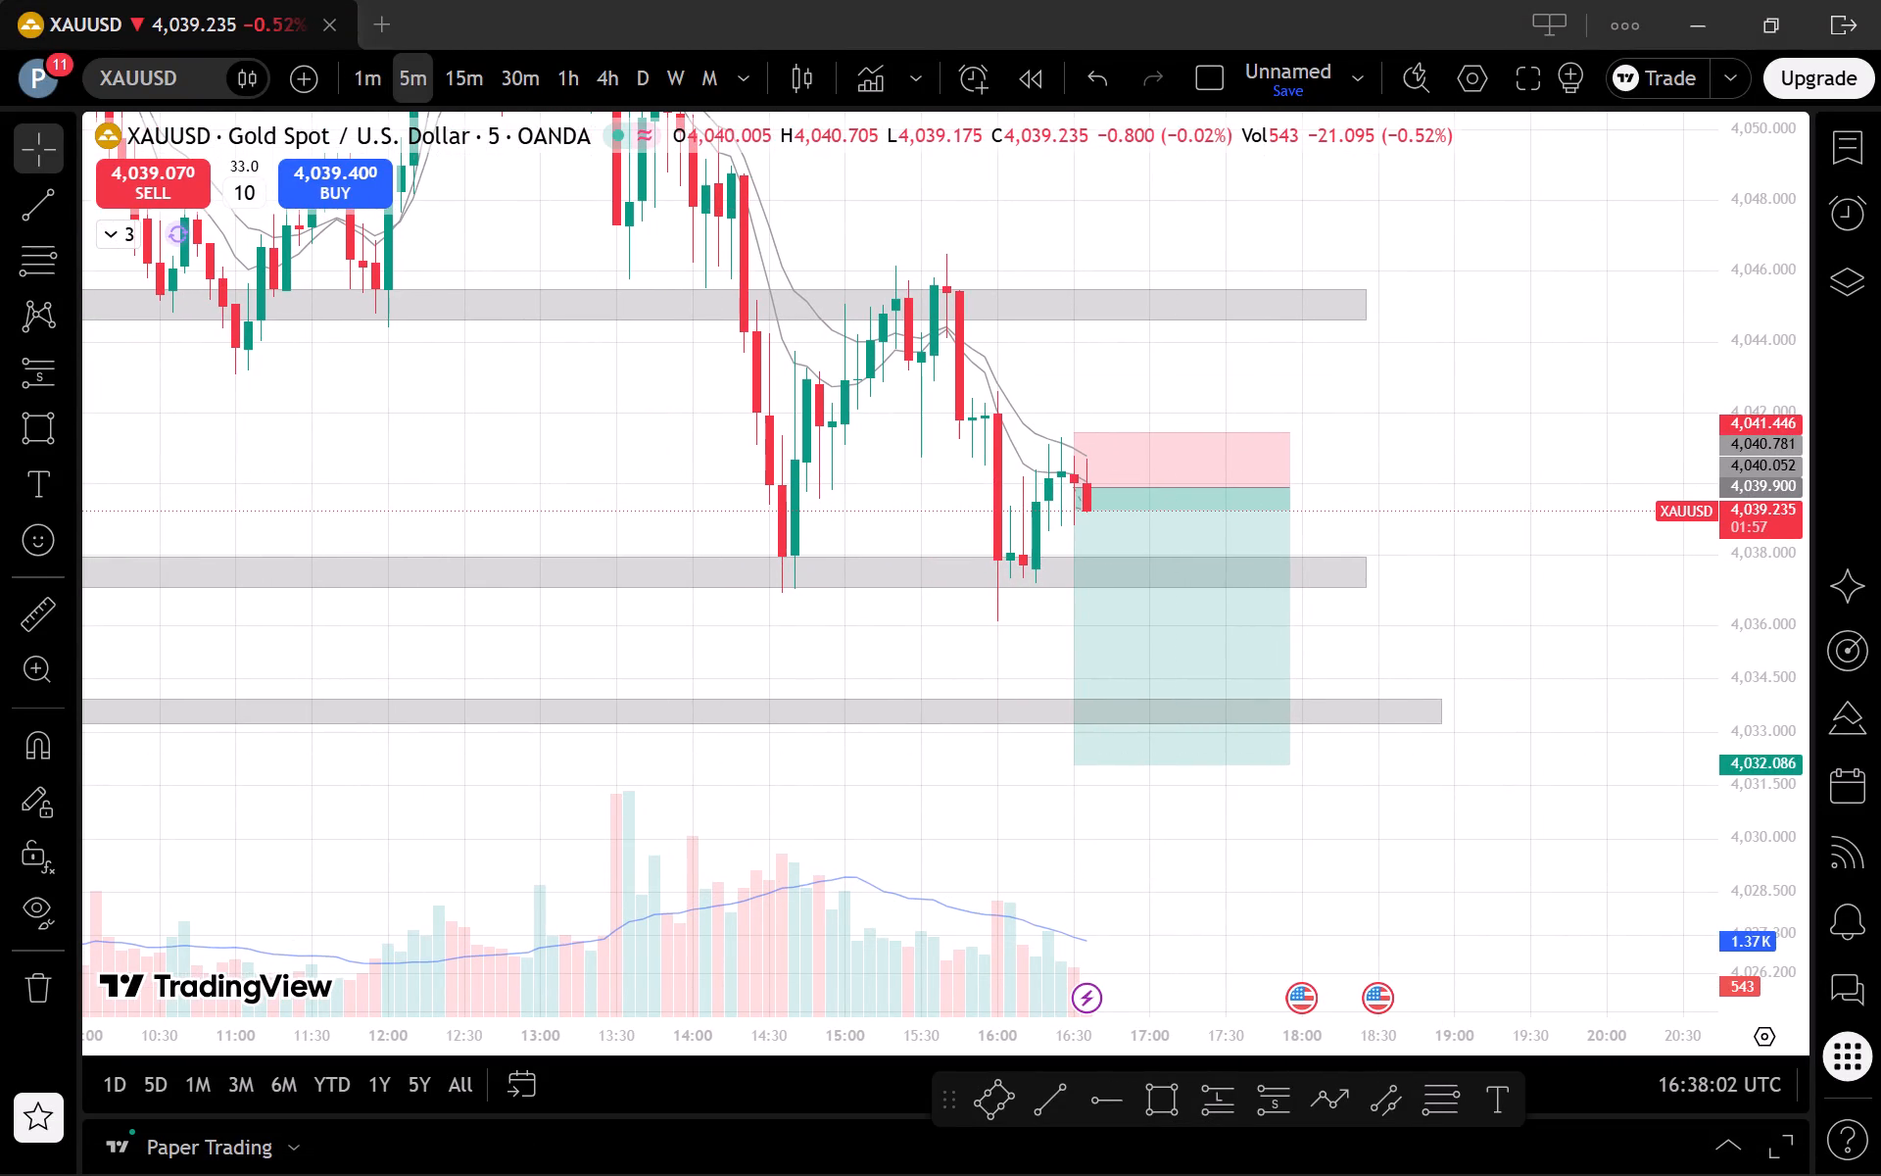
click(376, 82)
scroll(1493, 695, down, 2)
drag(1591, 883, 1253, 940)
scroll(1430, 936, down, 3)
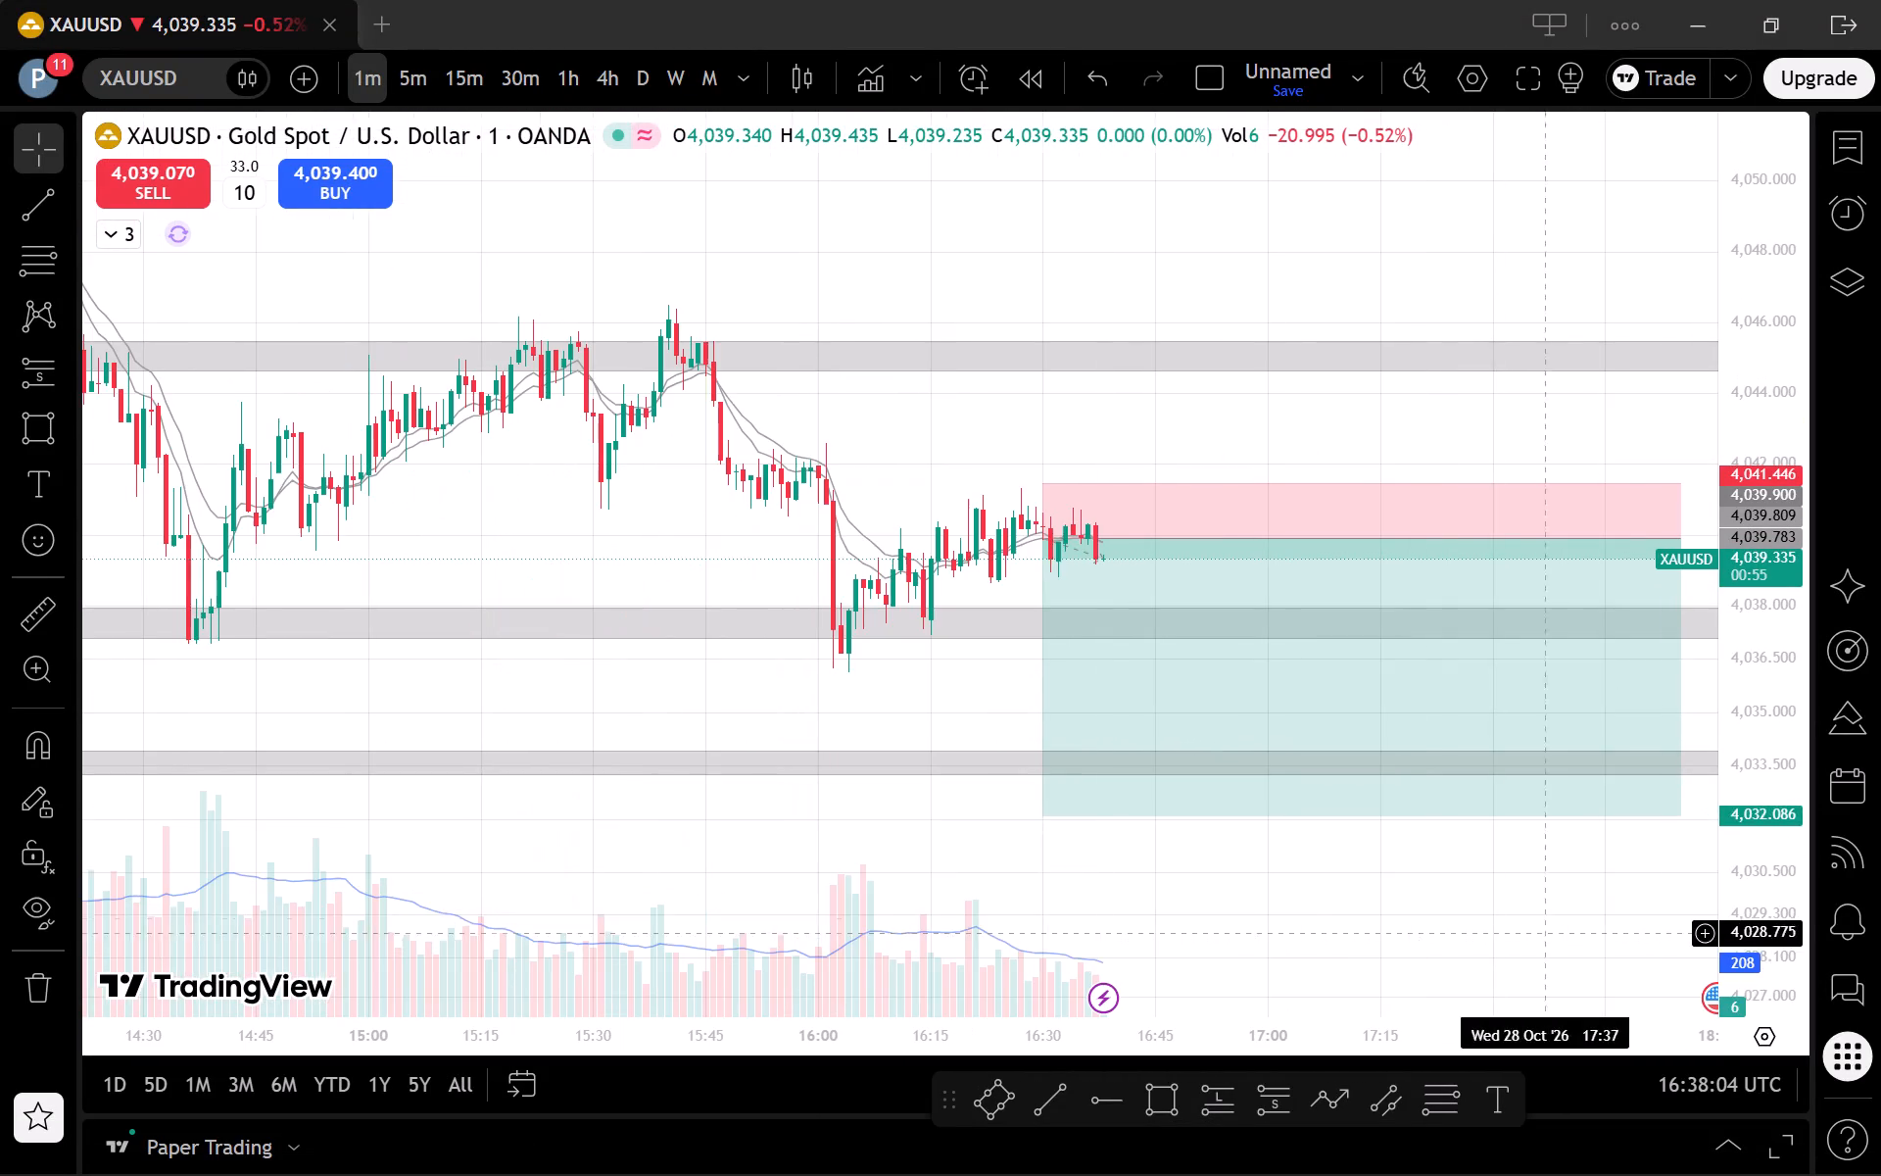
drag(1794, 939, 1756, 571)
scroll(1718, 629, up, 3)
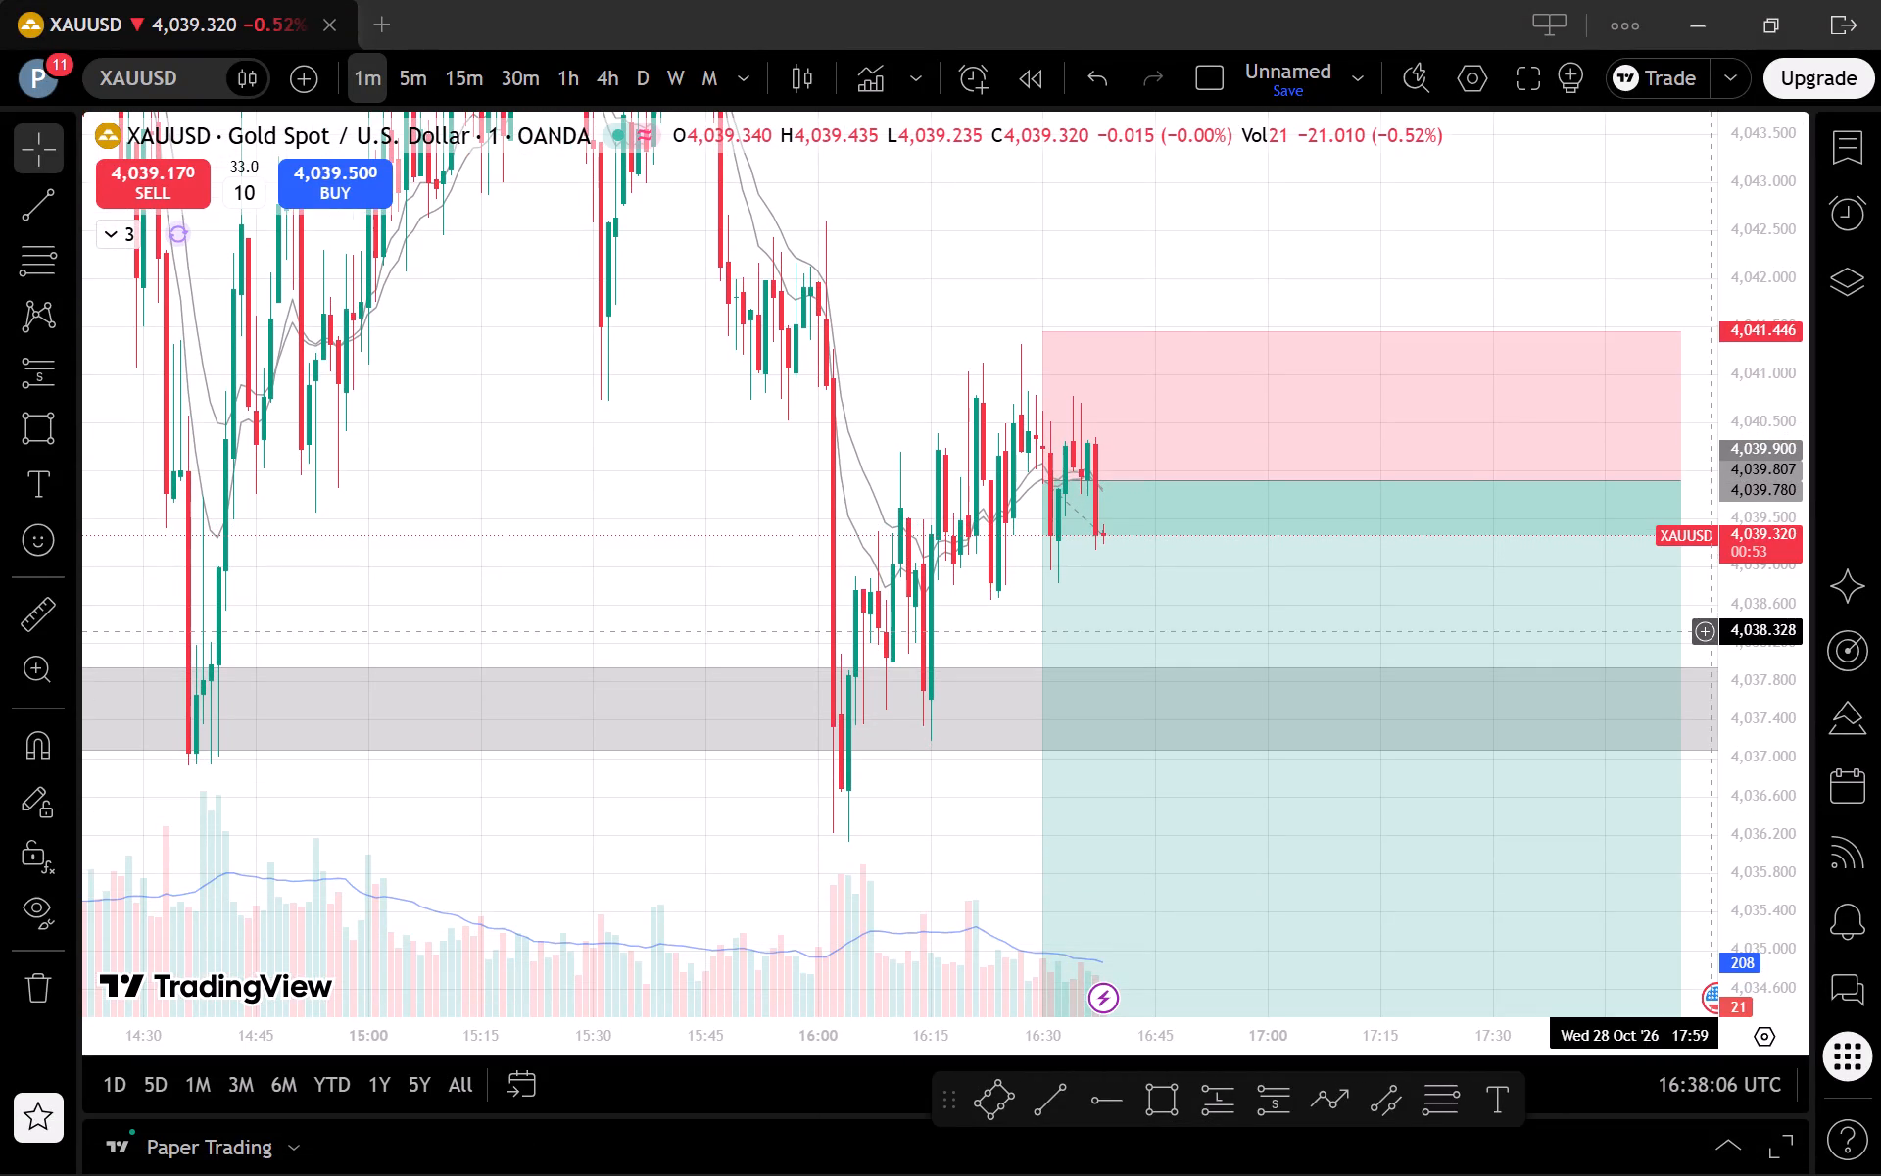
drag(986, 628, 666, 581)
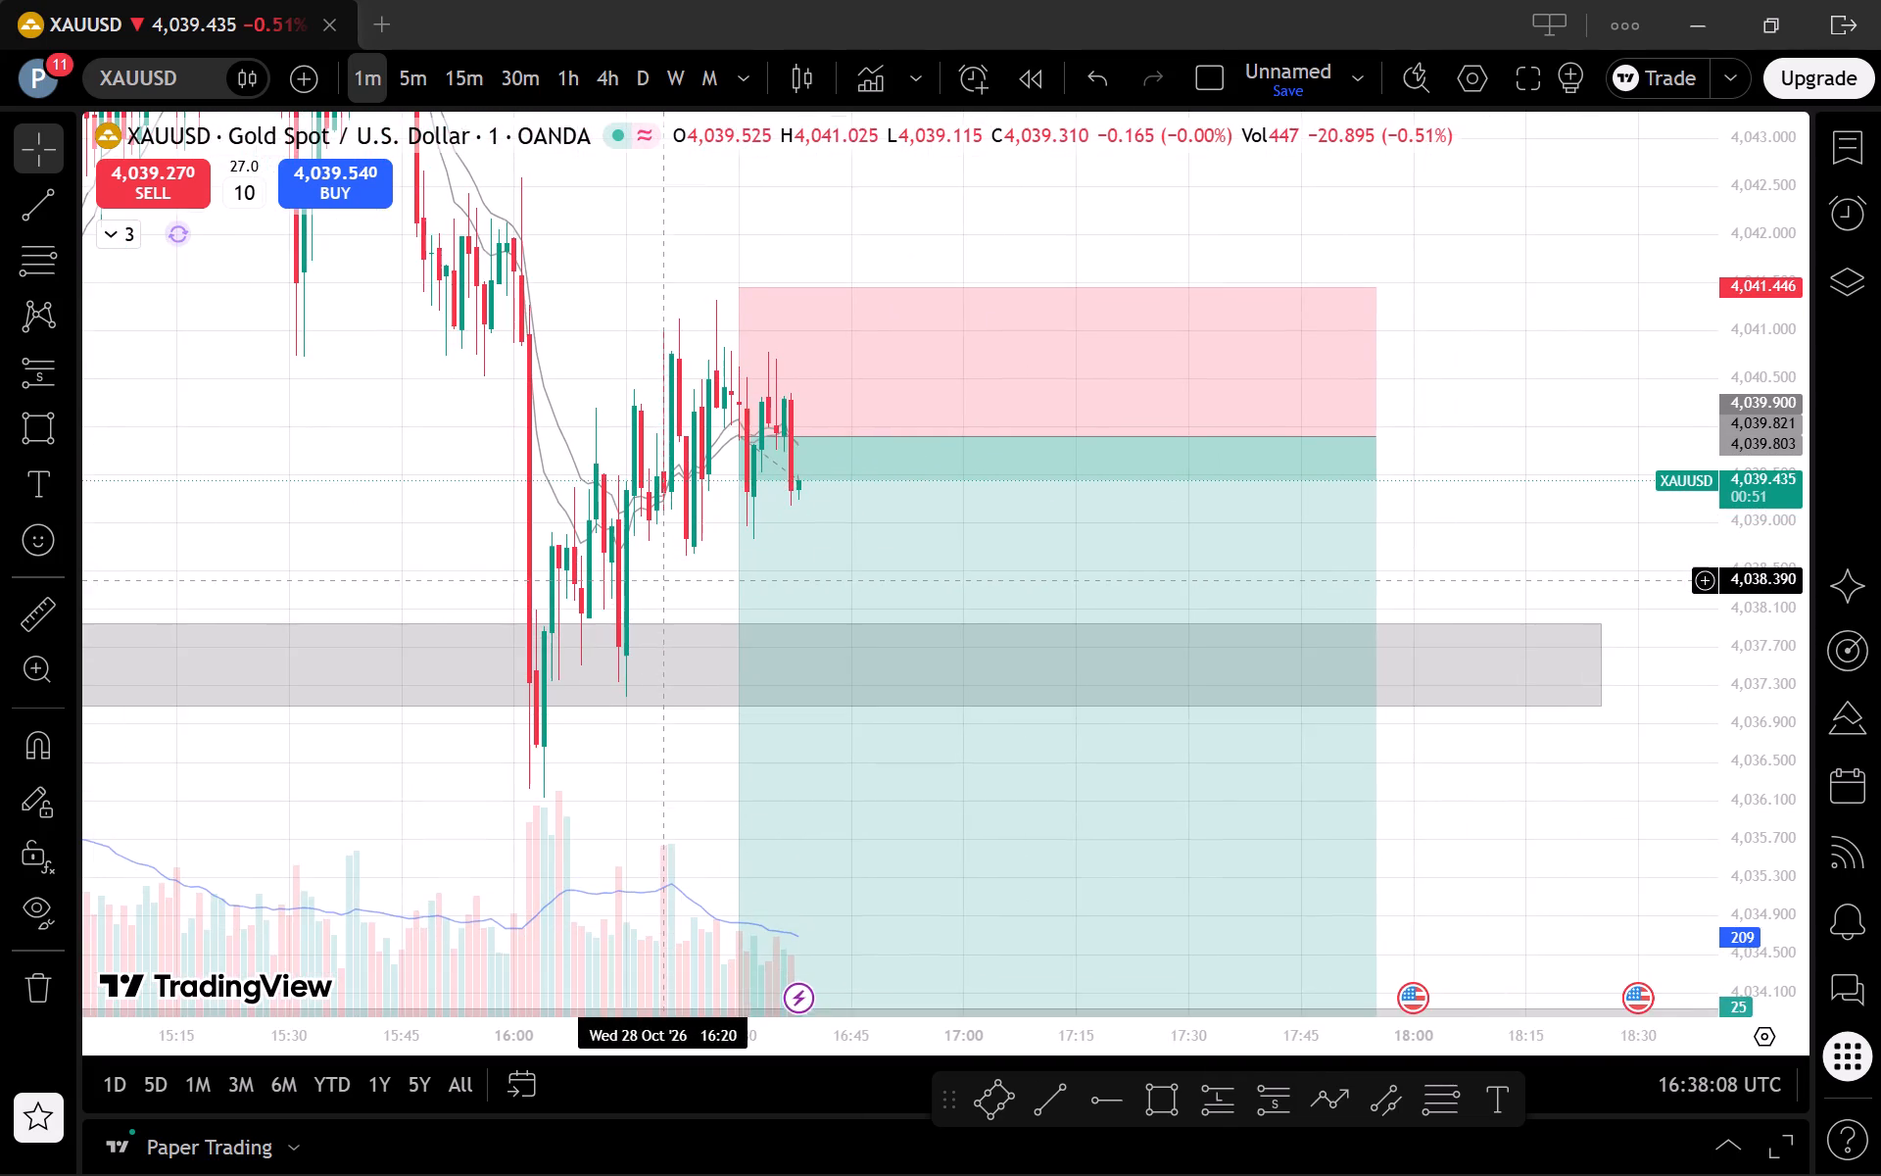
scroll(1629, 578, down, 2)
drag(1760, 608, 1784, 726)
drag(1617, 778, 1655, 743)
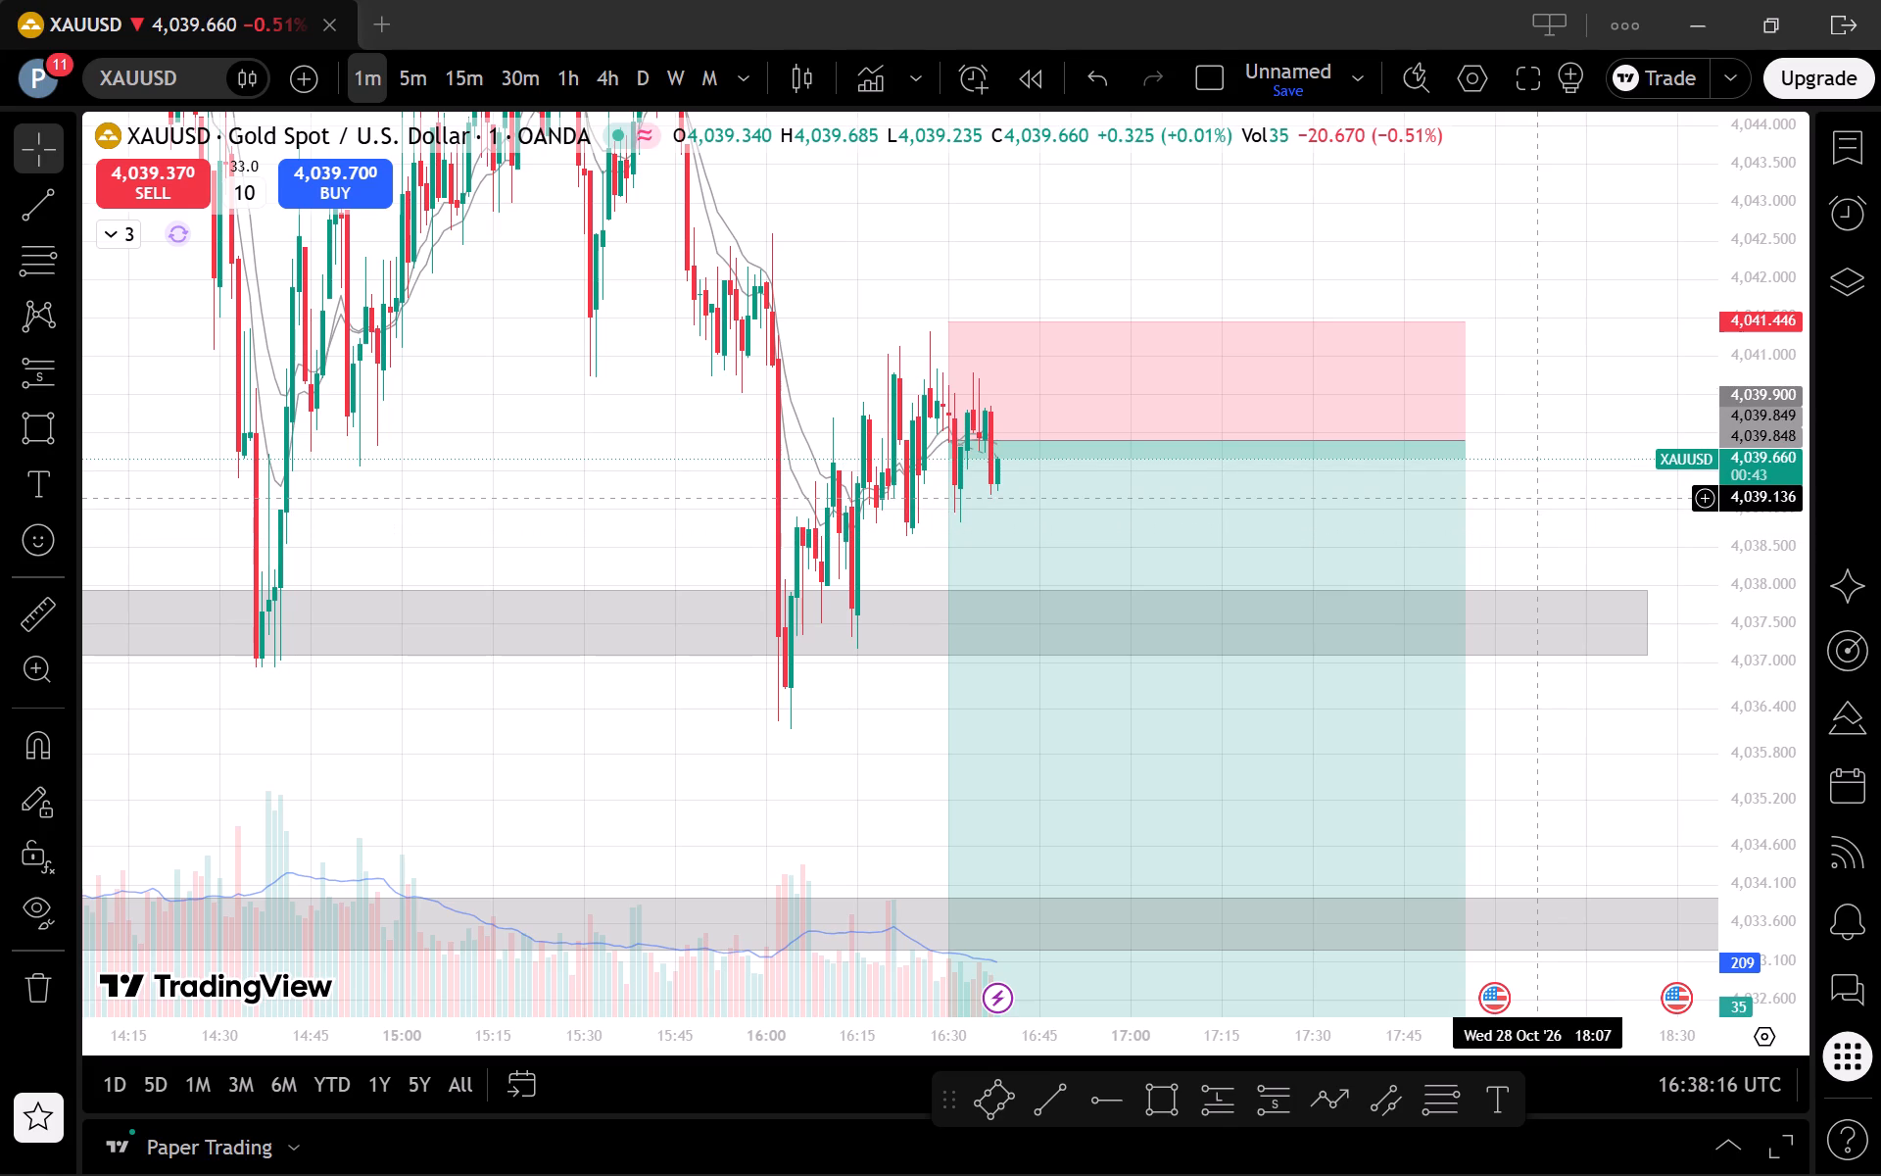
drag(1560, 802, 1618, 758)
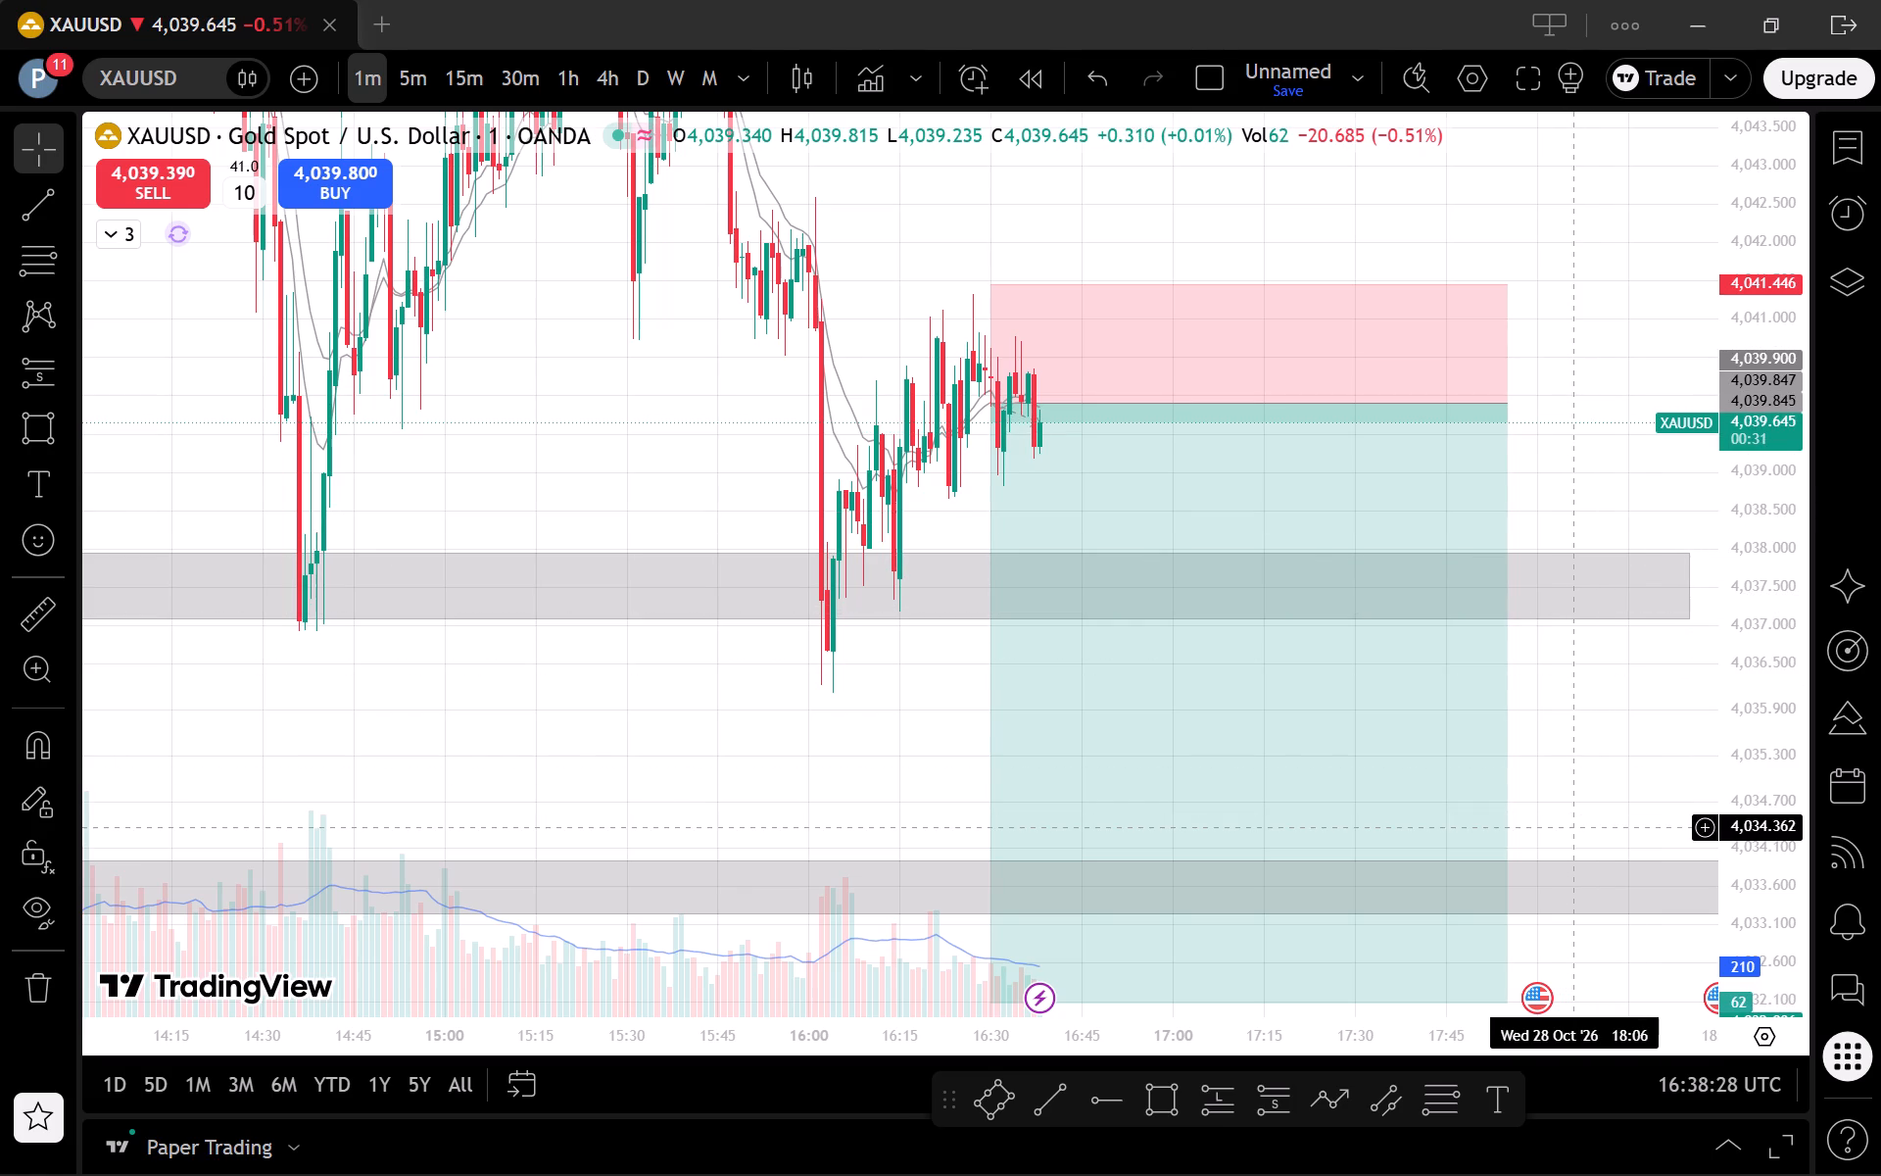
scroll(1571, 828, up, 1)
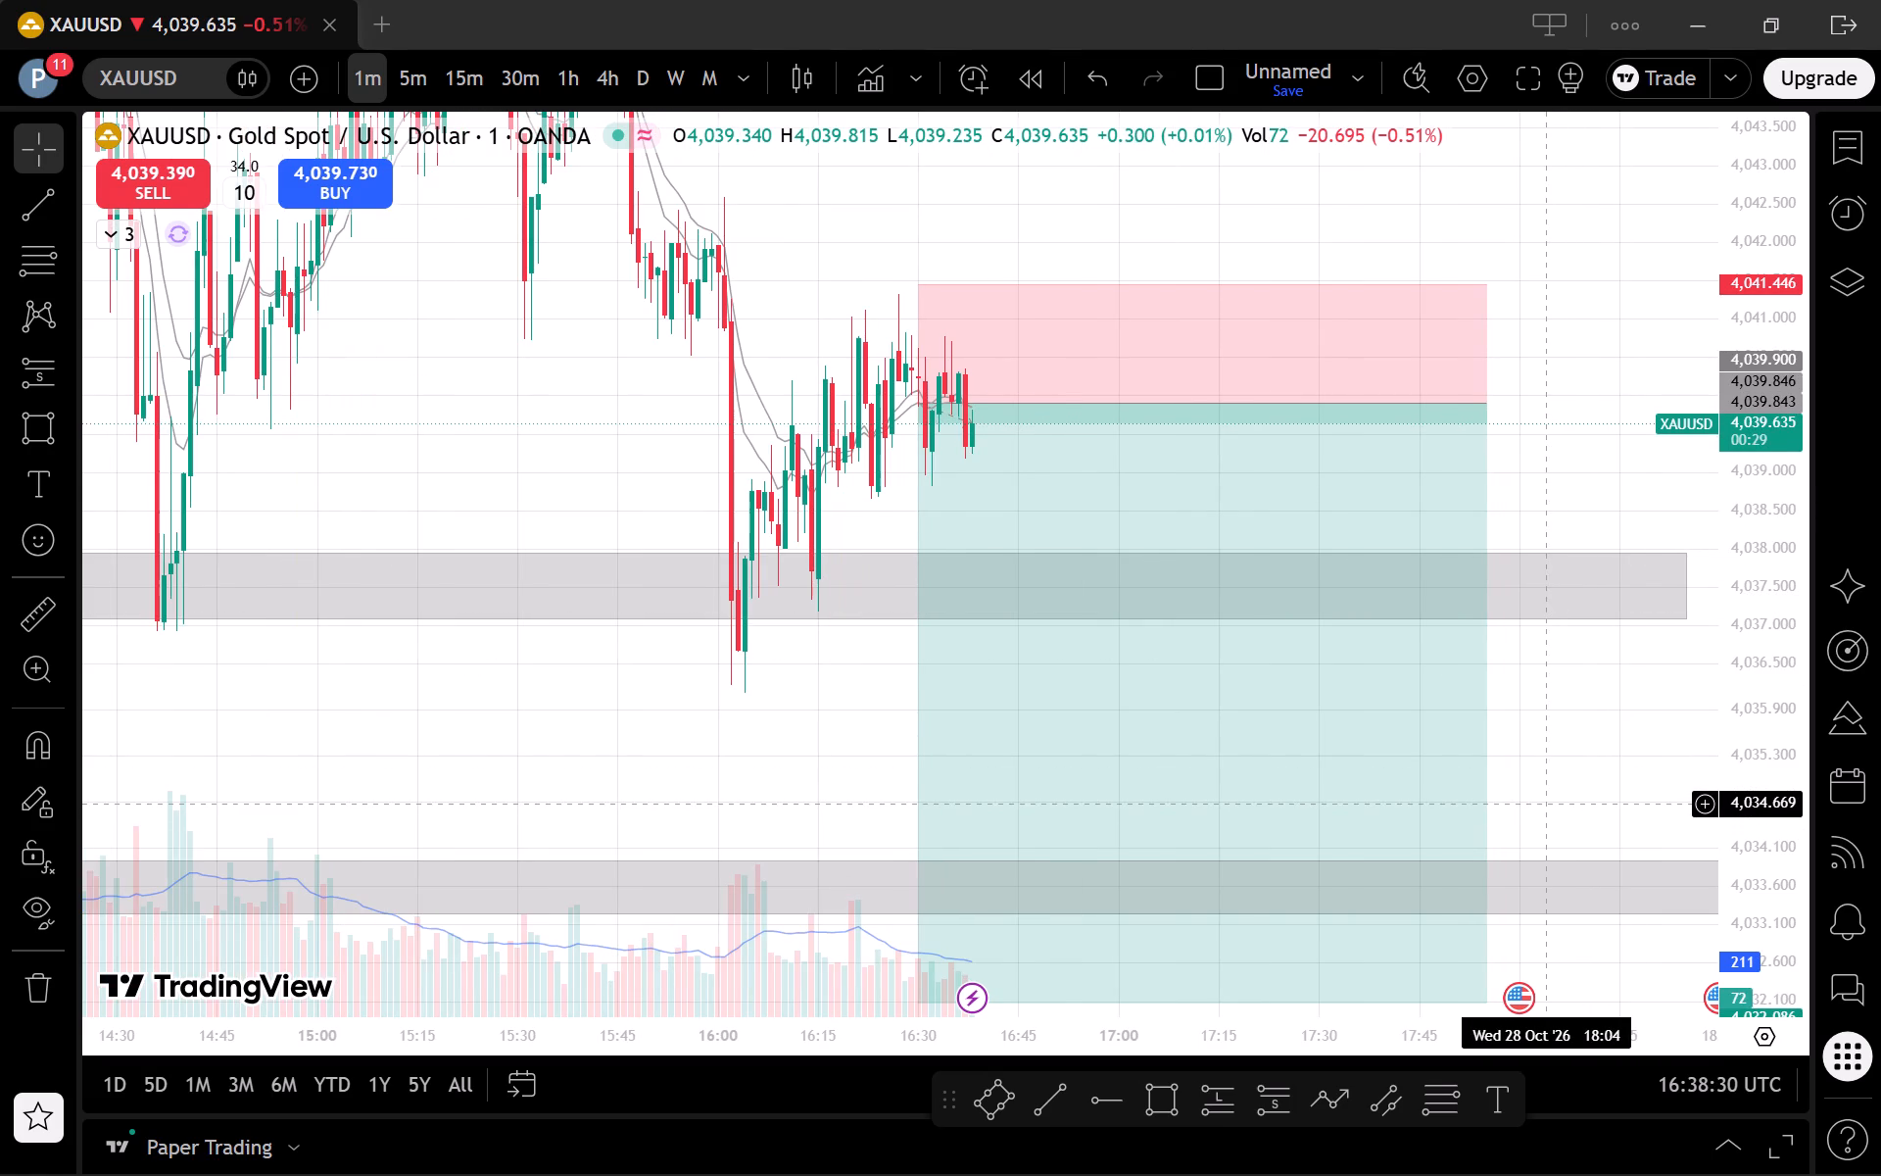
Examine the short projection and the three price zones on the 5-minute chart.
click(424, 84)
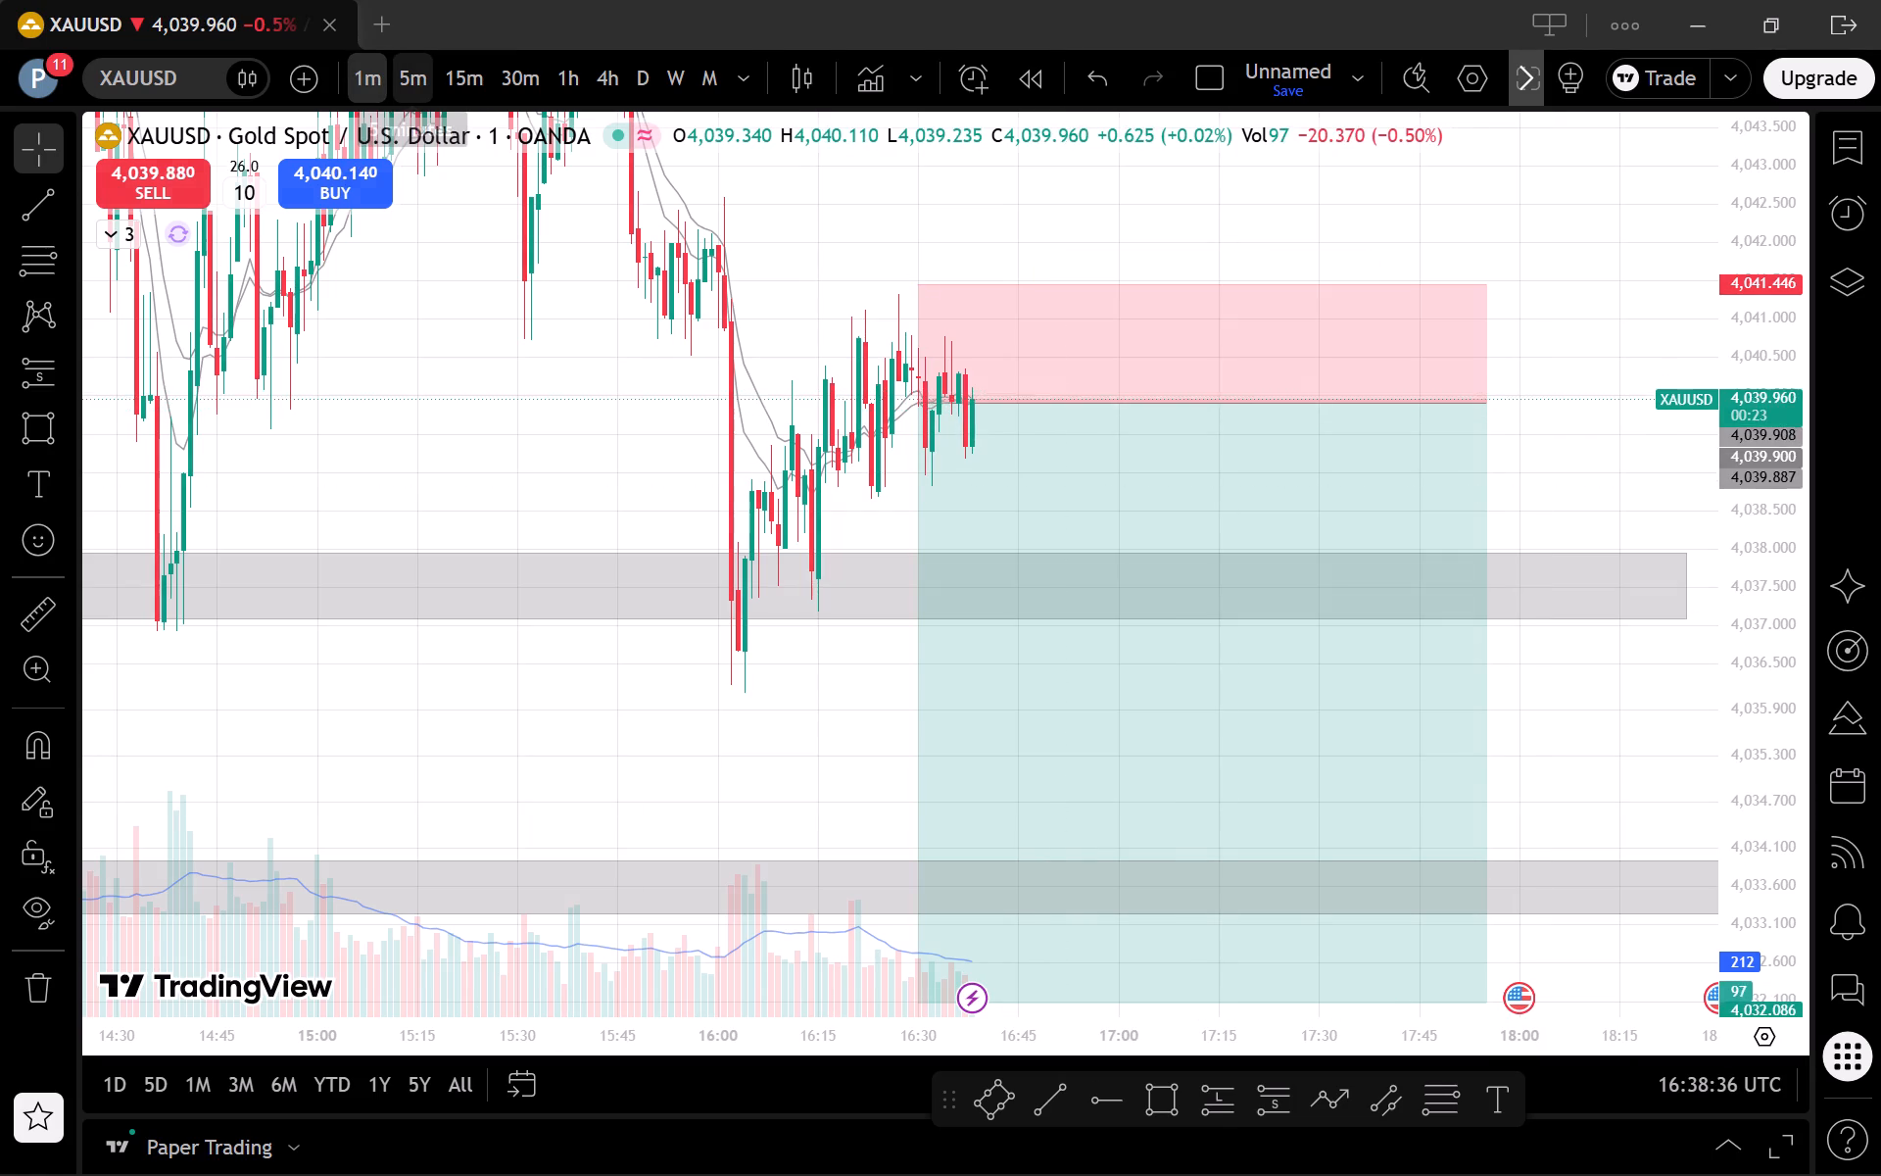
scroll(1445, 605, up, 3)
drag(1294, 668, 1612, 661)
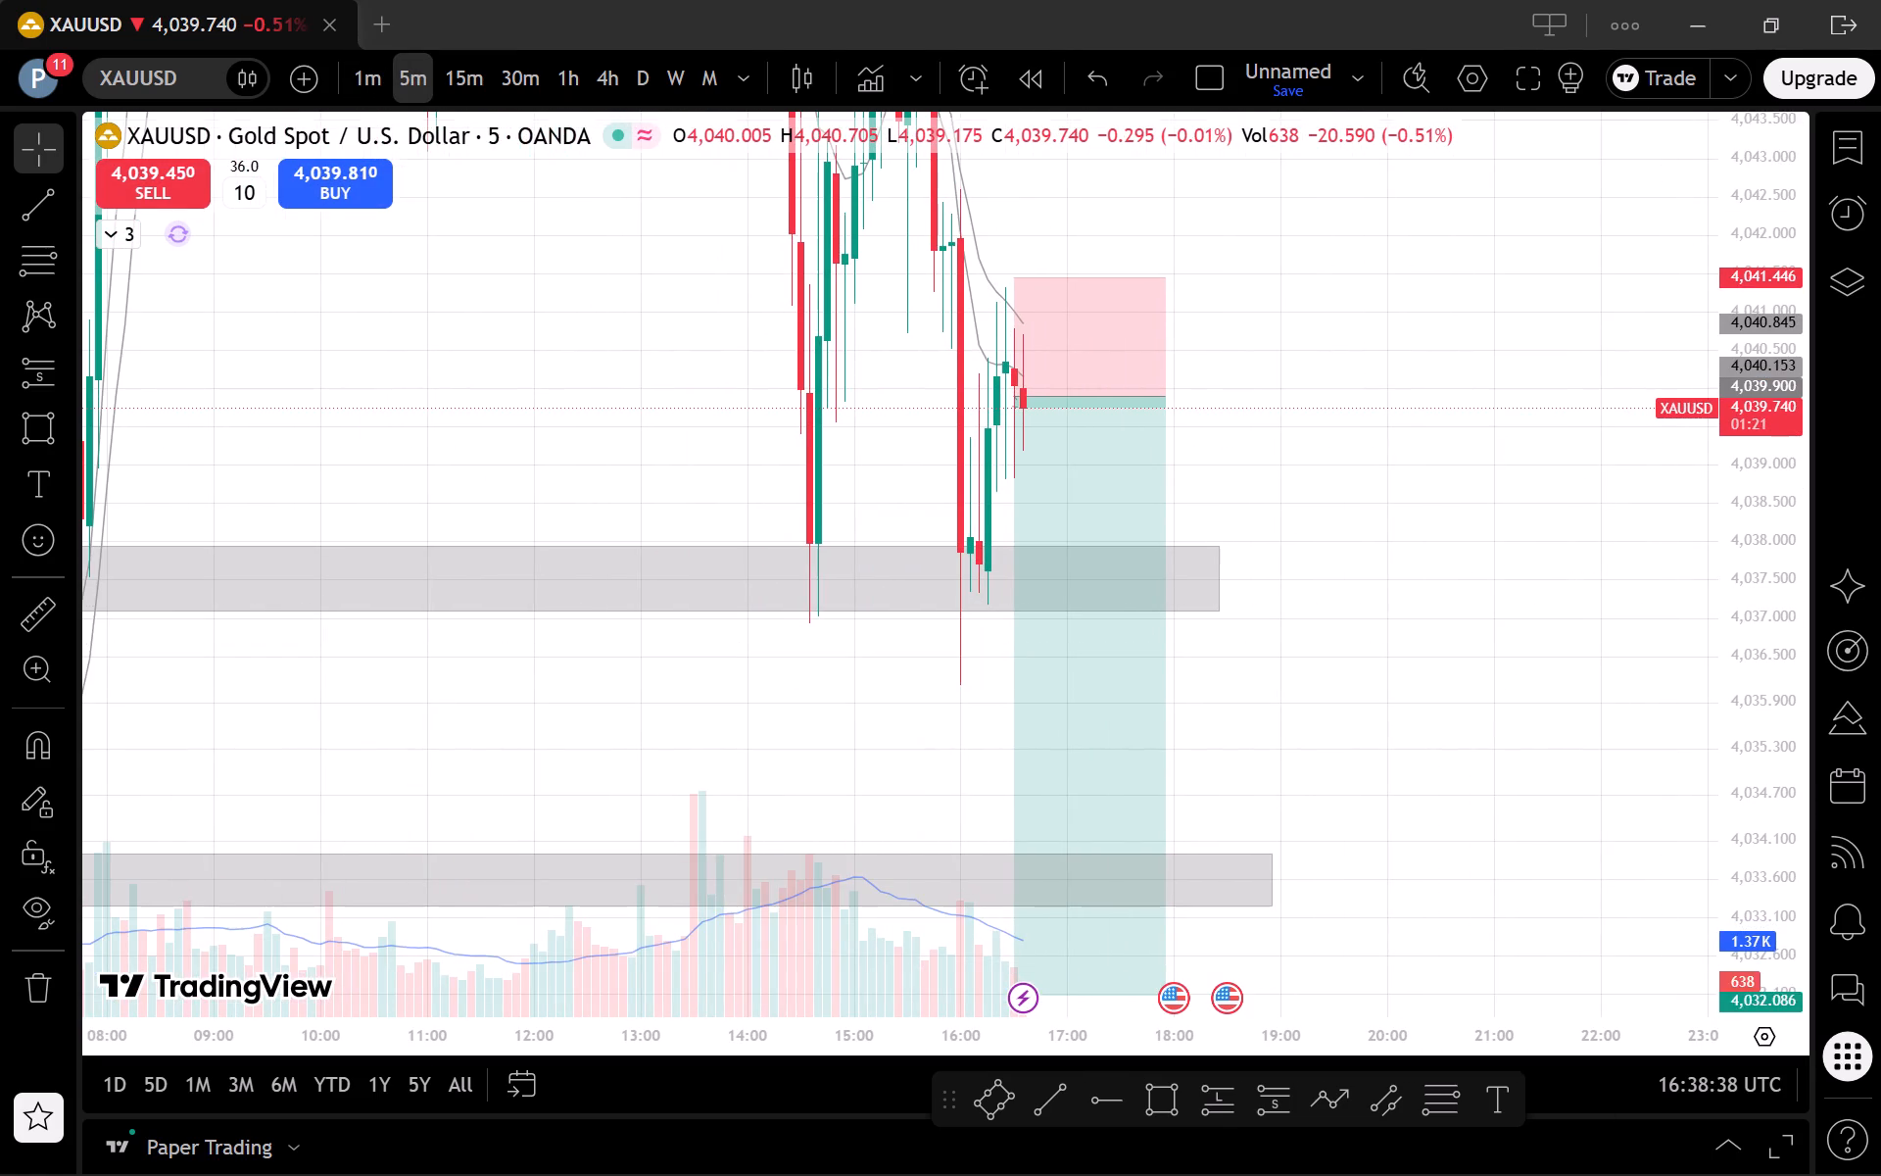
drag(1788, 501, 1746, 780)
scroll(1516, 693, up, 2)
drag(1381, 687, 1555, 712)
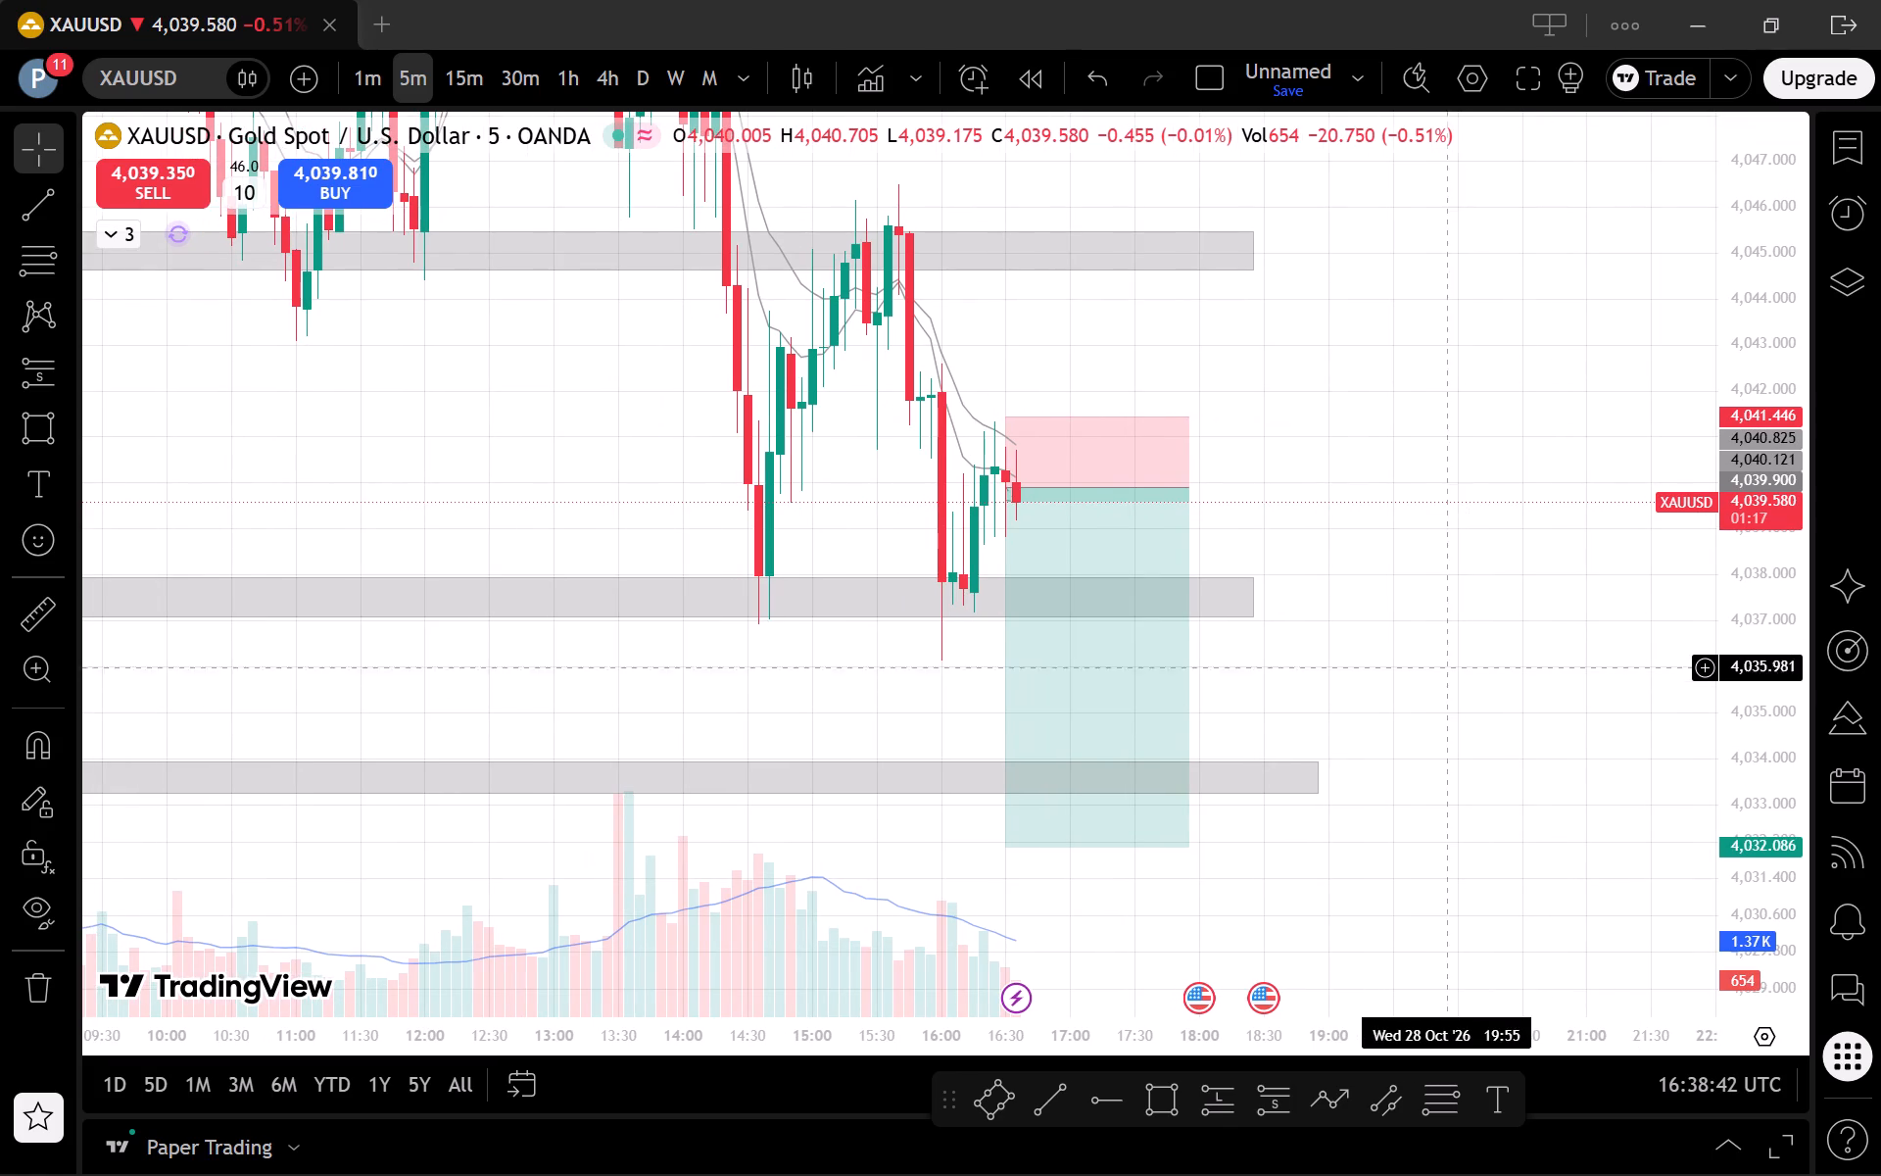
drag(1478, 725, 1617, 720)
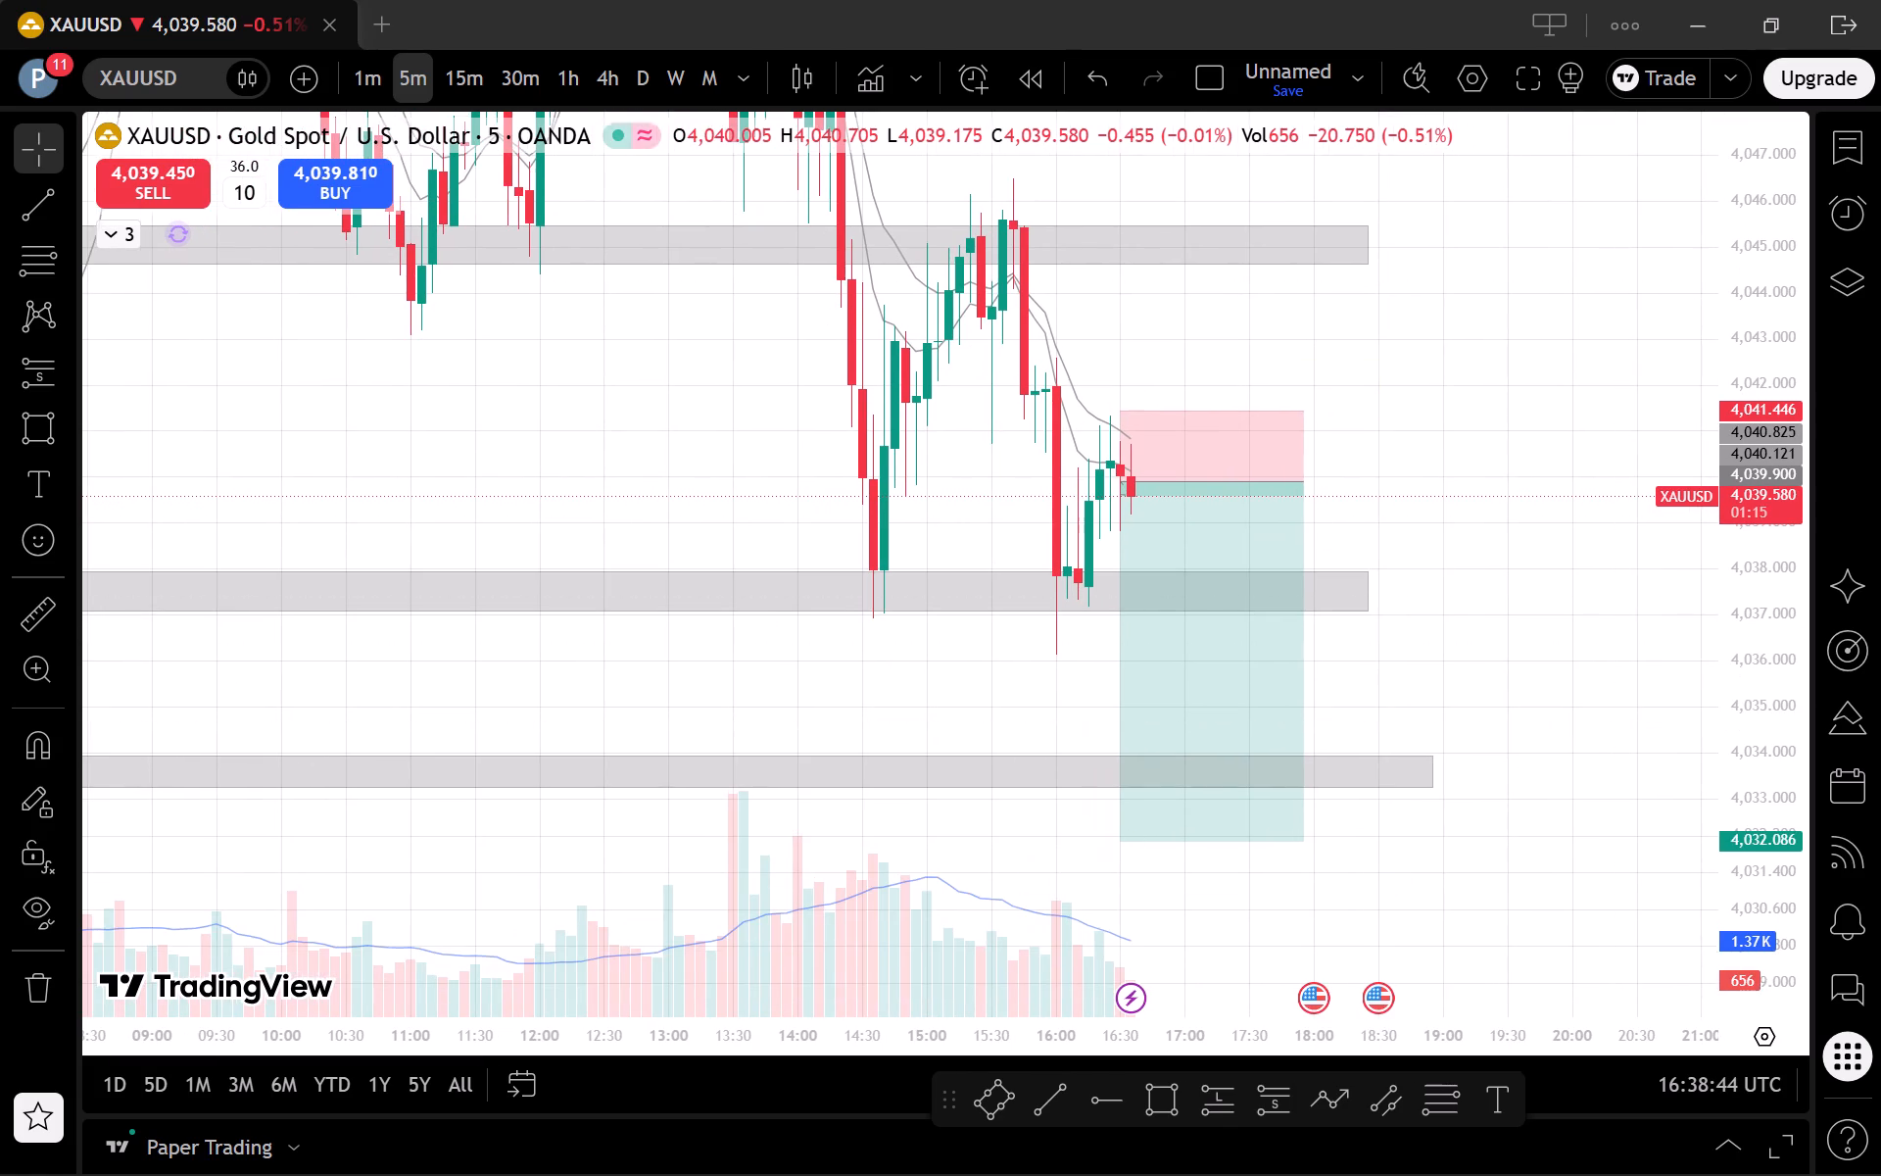
Examine the 1-minute candles around the short projection's entry, stop and target levels.
click(366, 79)
scroll(1456, 671, down, 2)
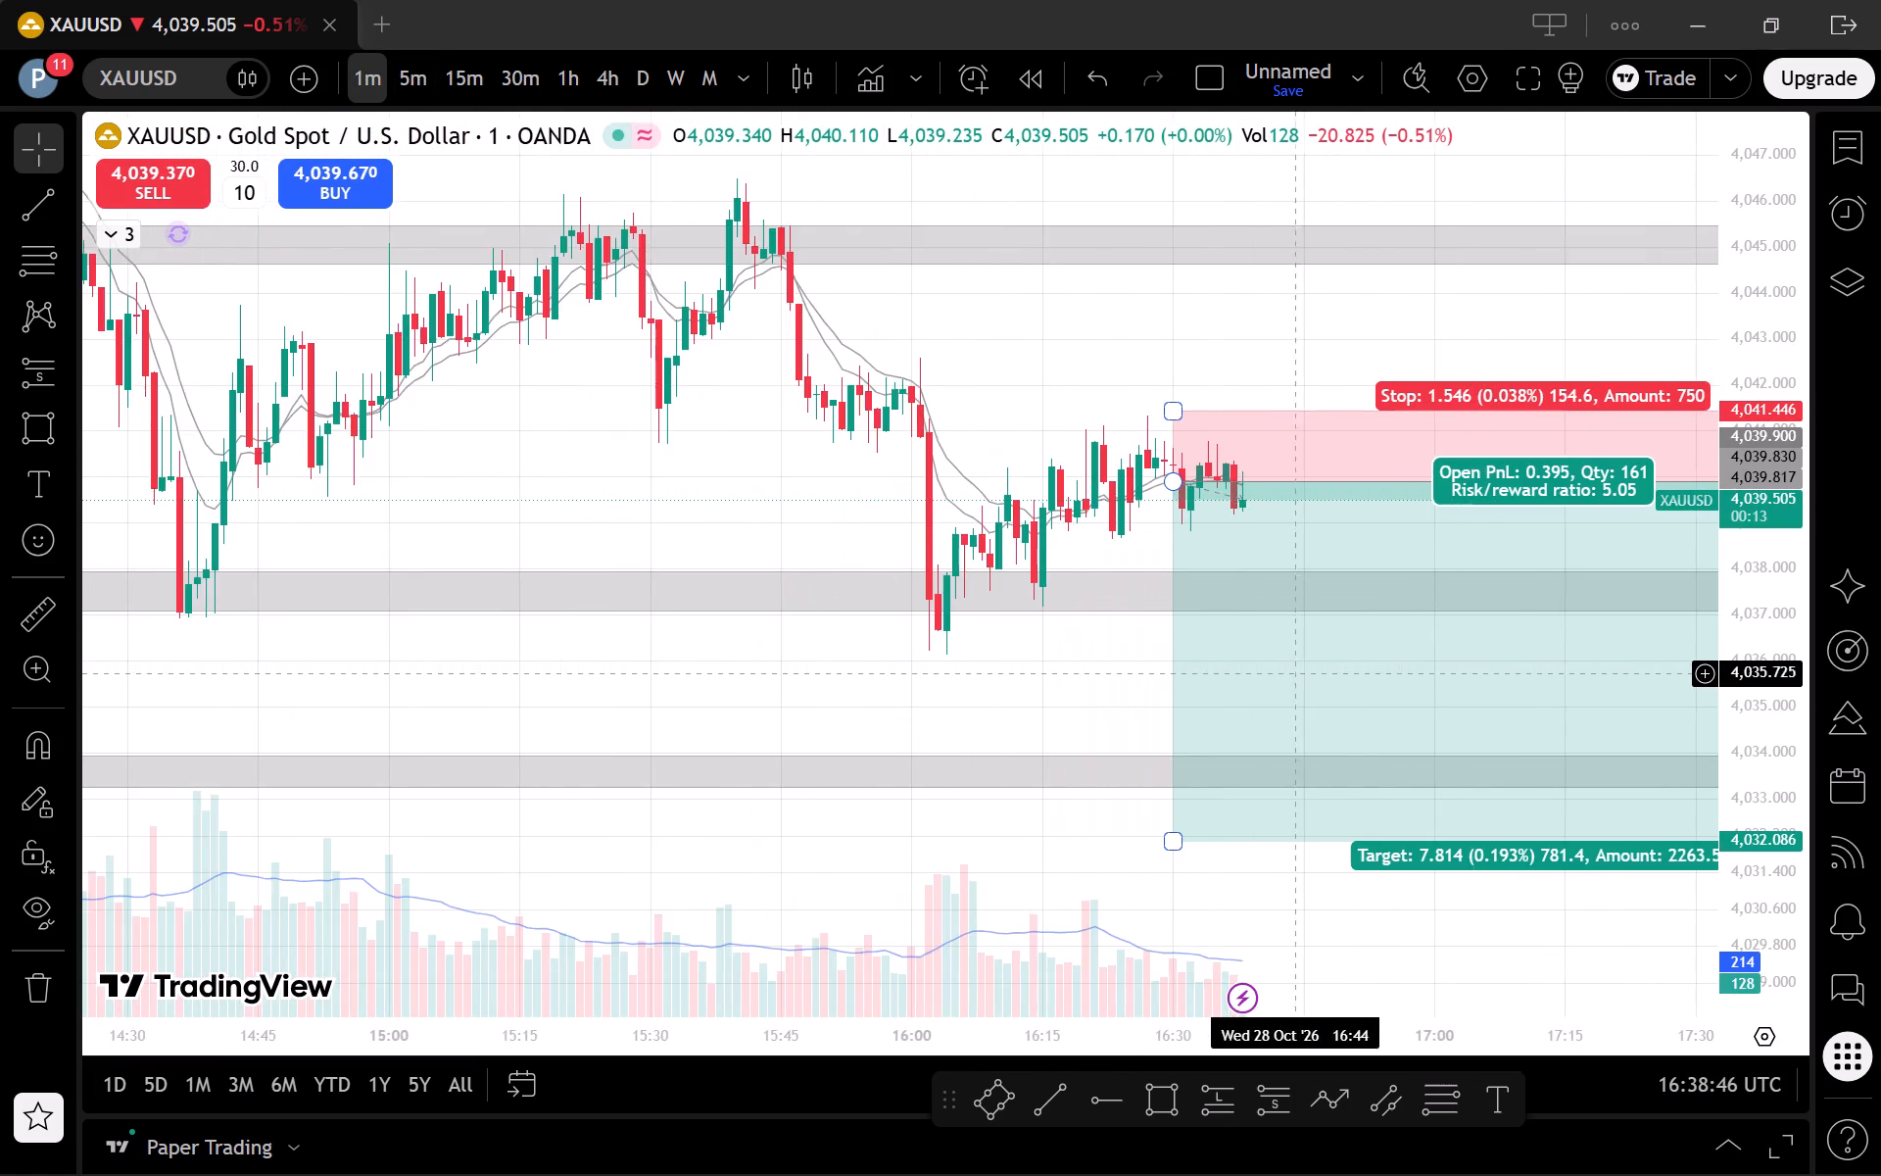
scroll(1230, 675, down, 2)
drag(1085, 687, 646, 696)
drag(1789, 816, 1753, 723)
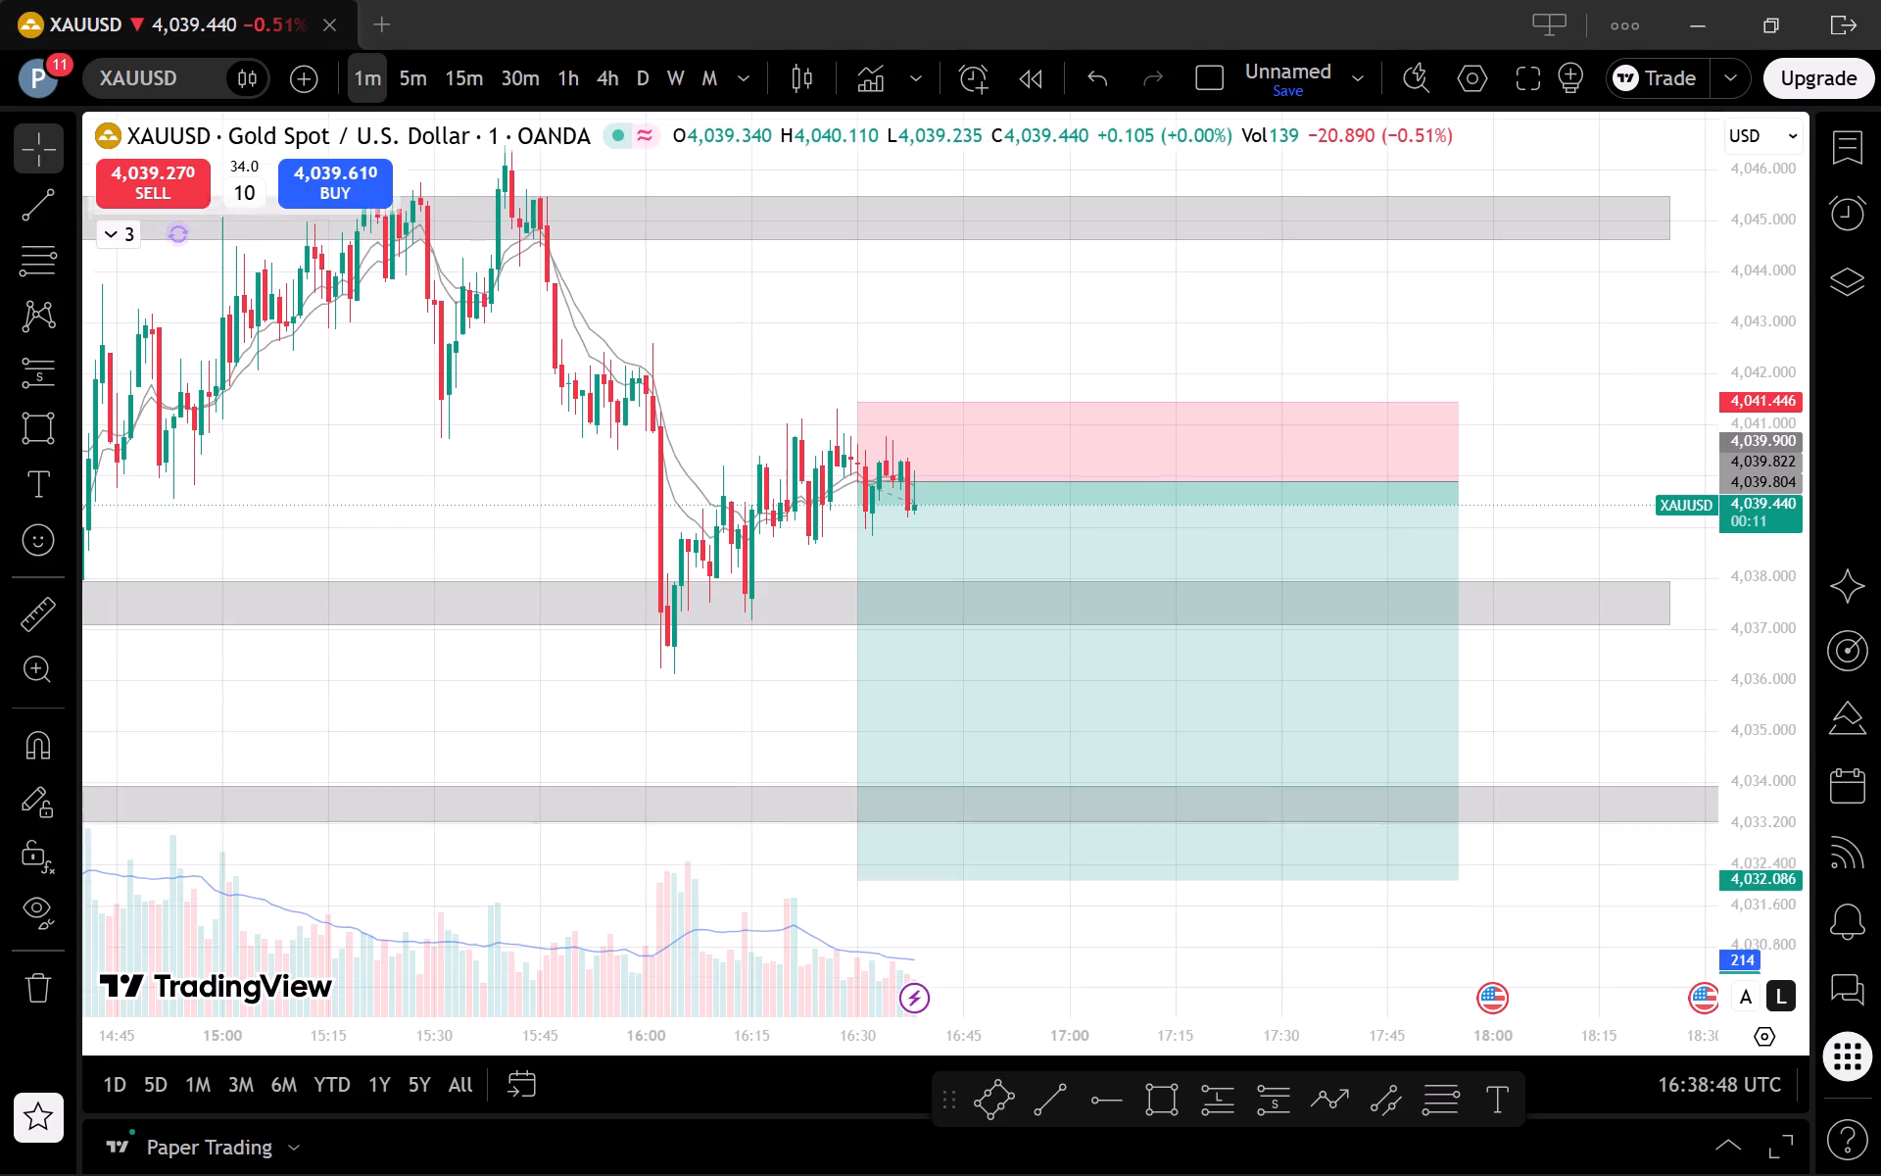
drag(1753, 723, 1739, 711)
scroll(1636, 720, down, 2)
scroll(1623, 722, up, 3)
drag(1544, 725, 1609, 724)
drag(1582, 727, 1603, 726)
scroll(1600, 726, up, 1)
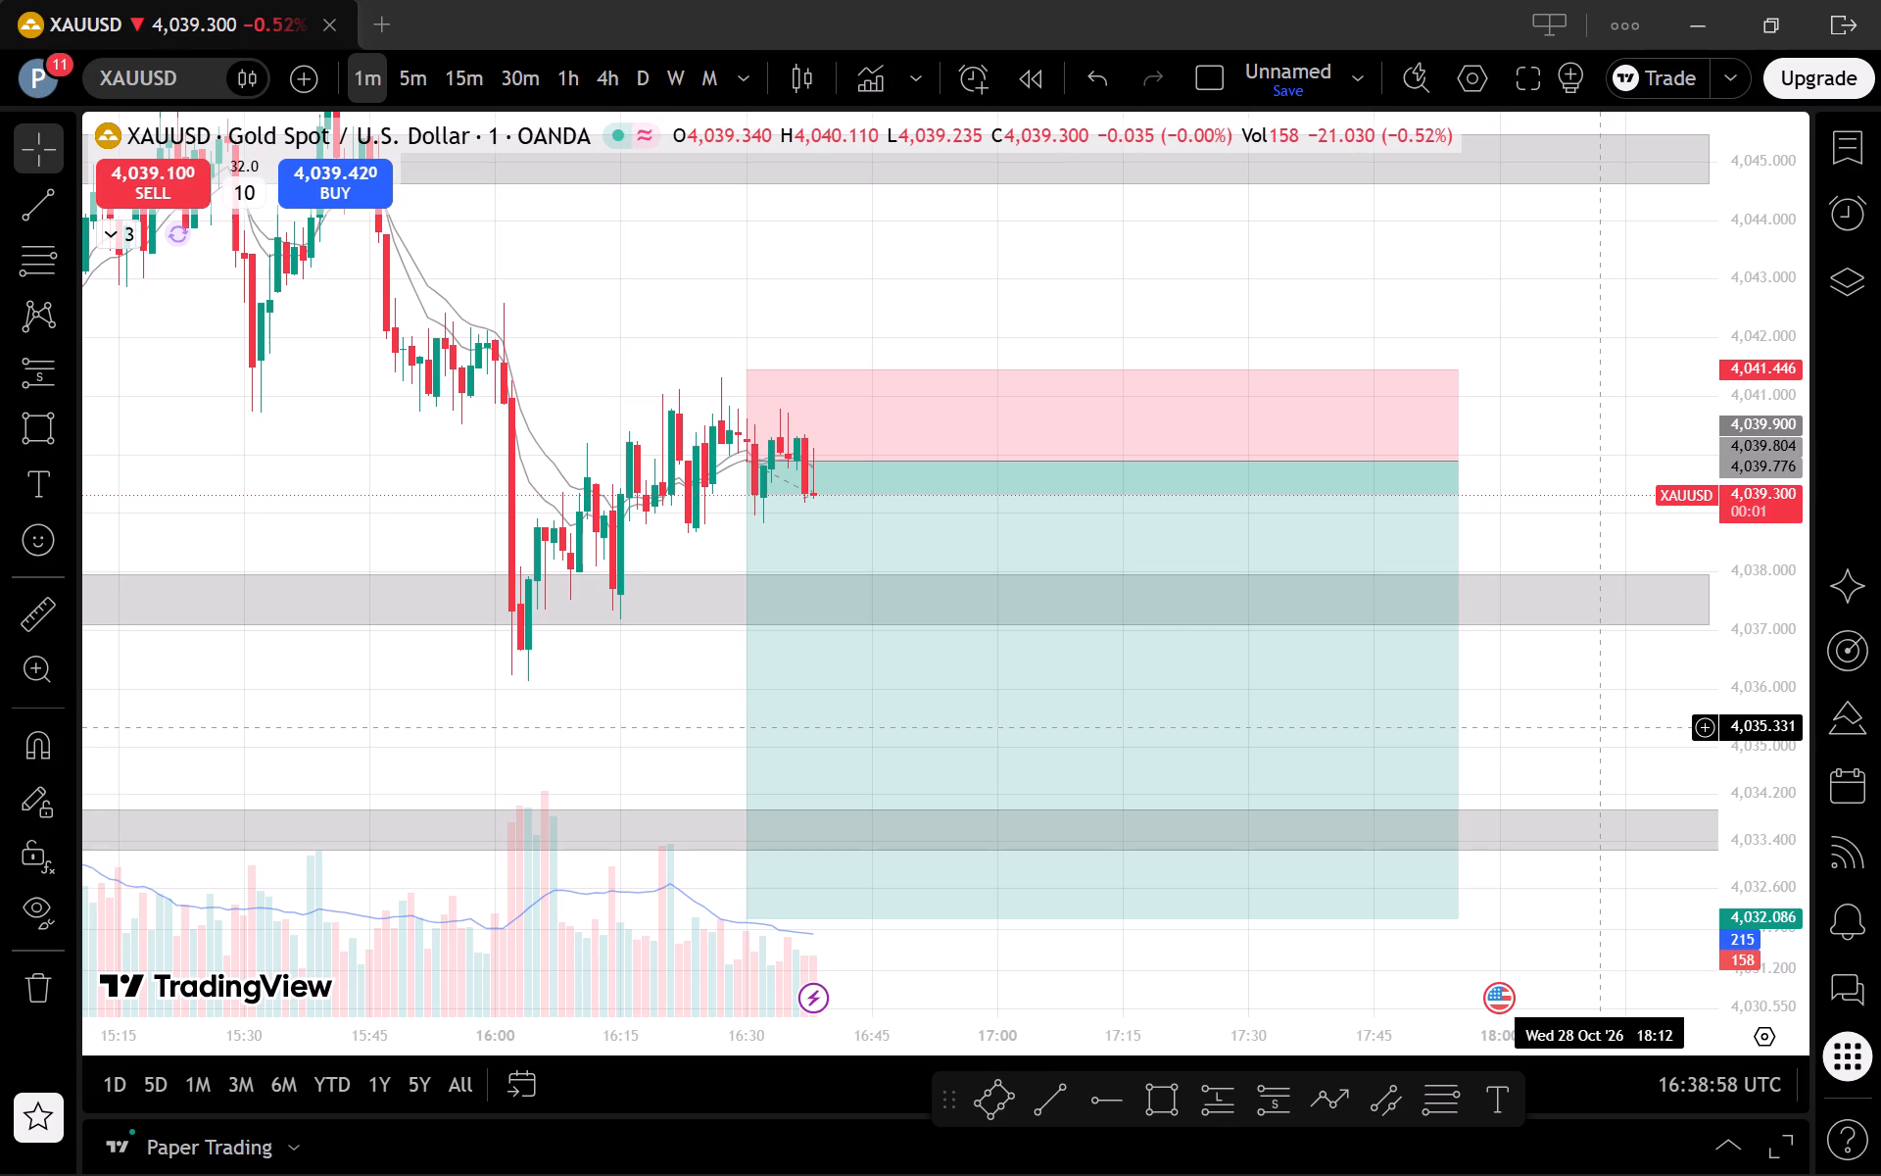
scroll(1599, 728, down, 1)
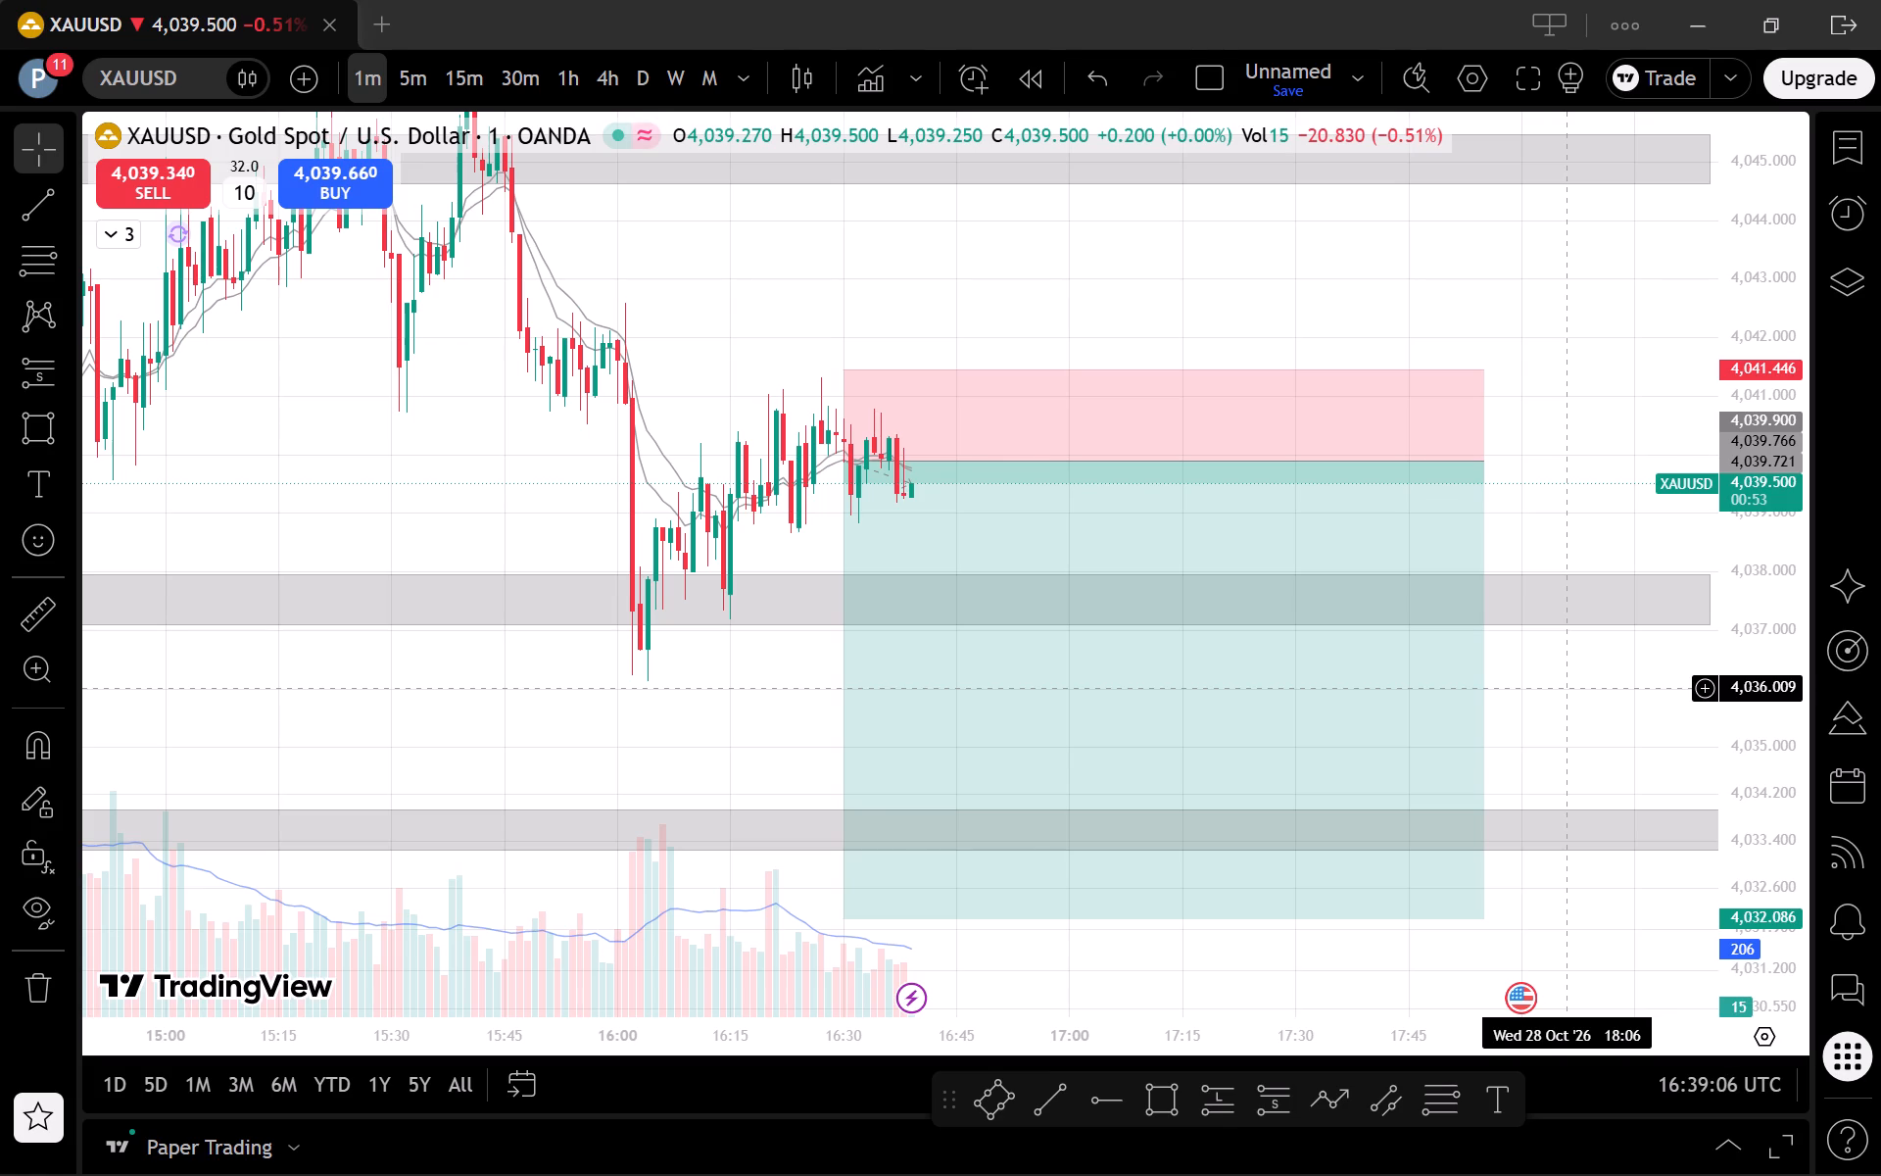
scroll(1573, 699, down, 2)
scroll(1580, 720, up, 2)
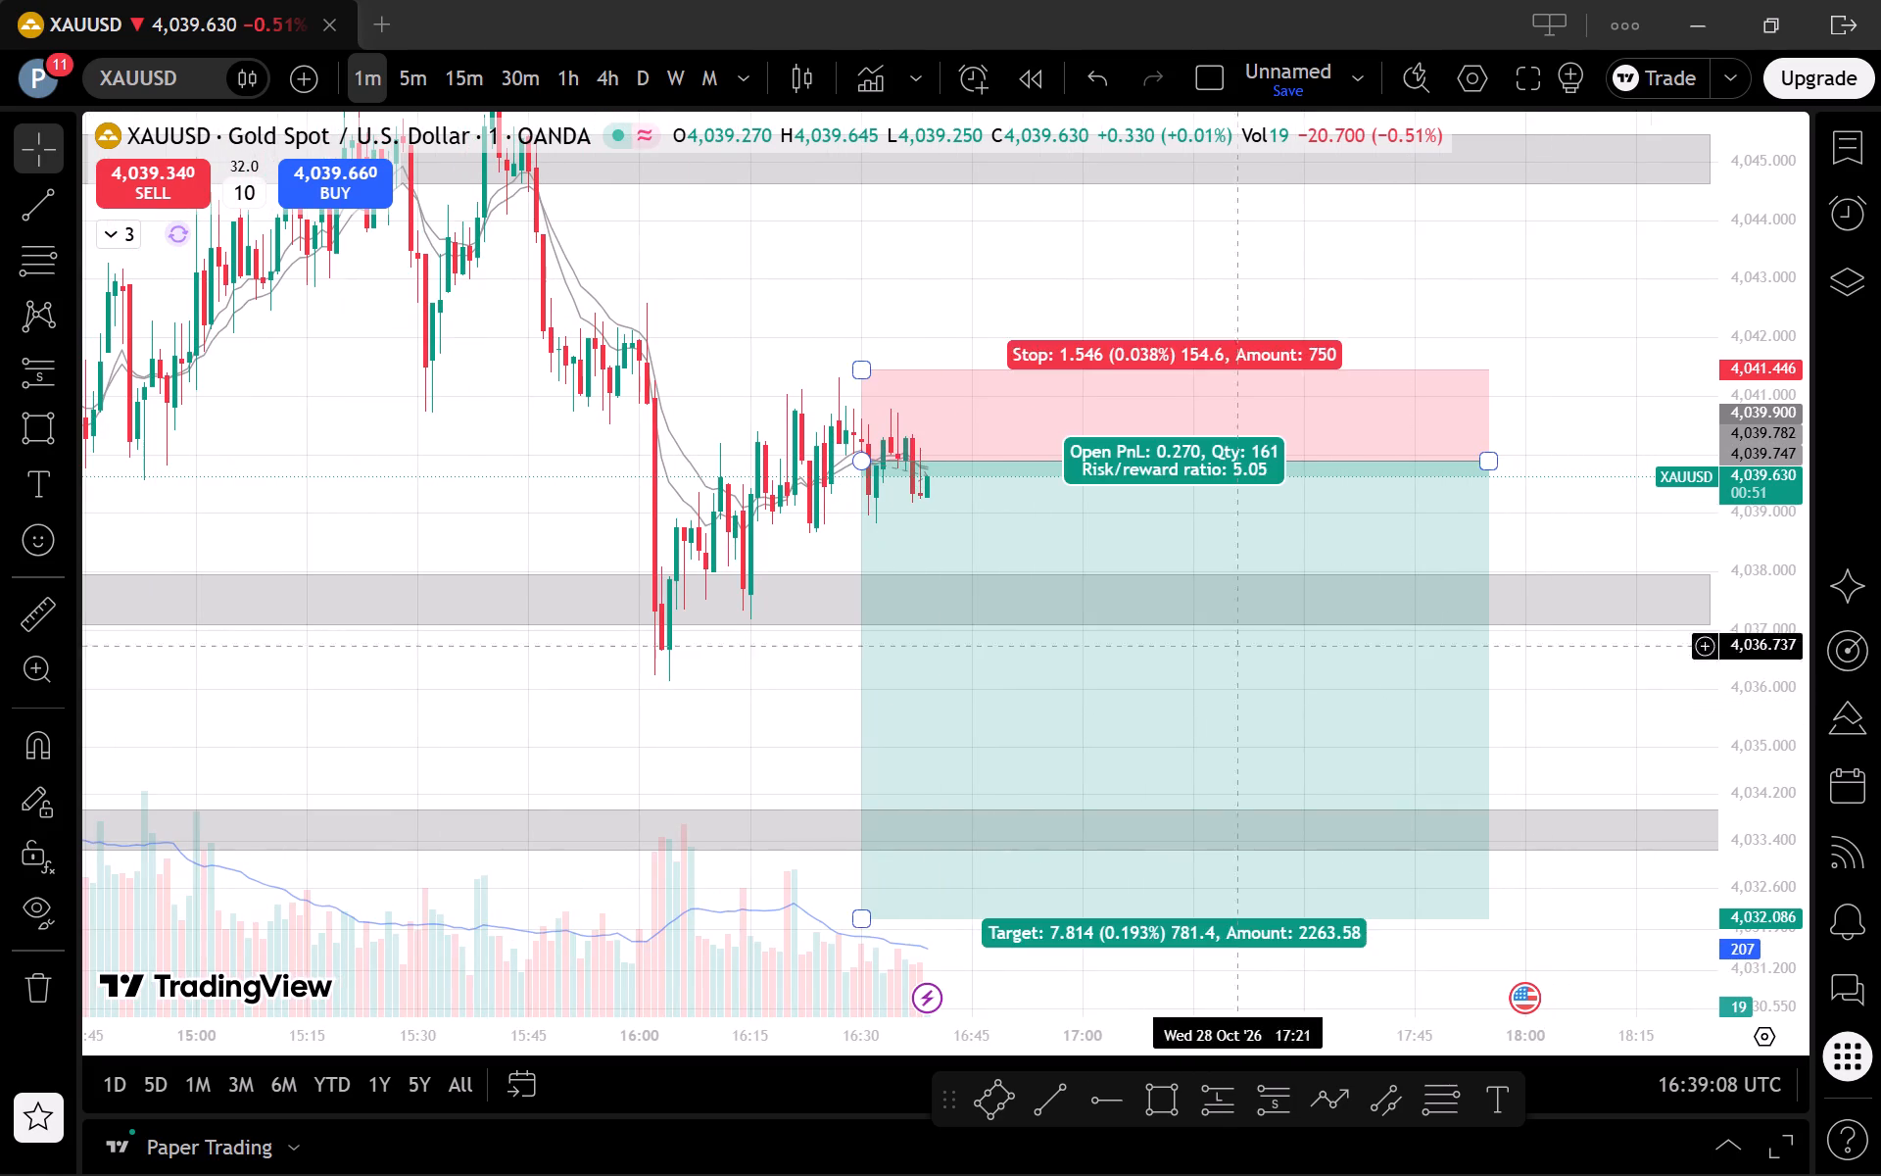
Compare the 15-minute and 5-minute charts, examining recent price swings around the short projection and the three price zones.
click(416, 78)
click(445, 83)
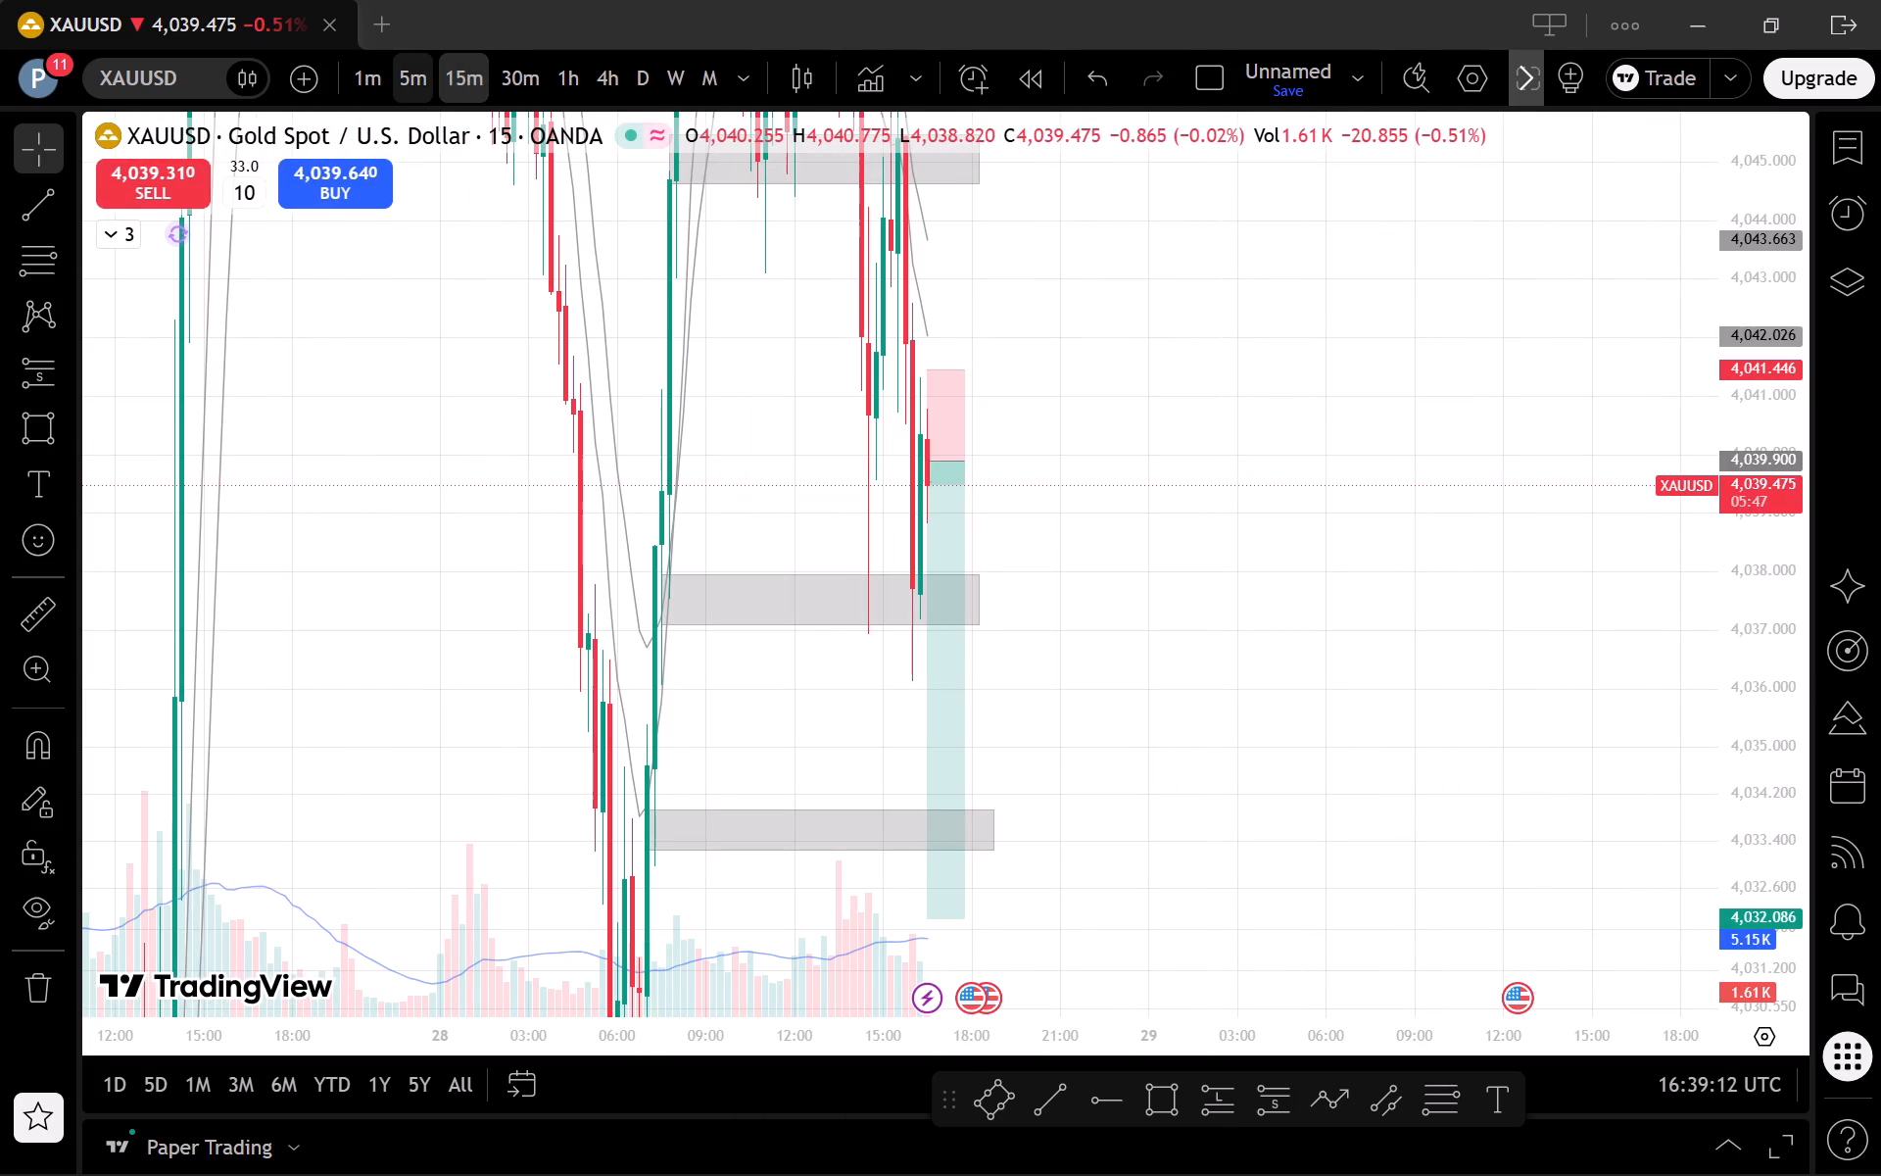
click(417, 81)
scroll(1497, 708, up, 3)
drag(1220, 804, 1621, 846)
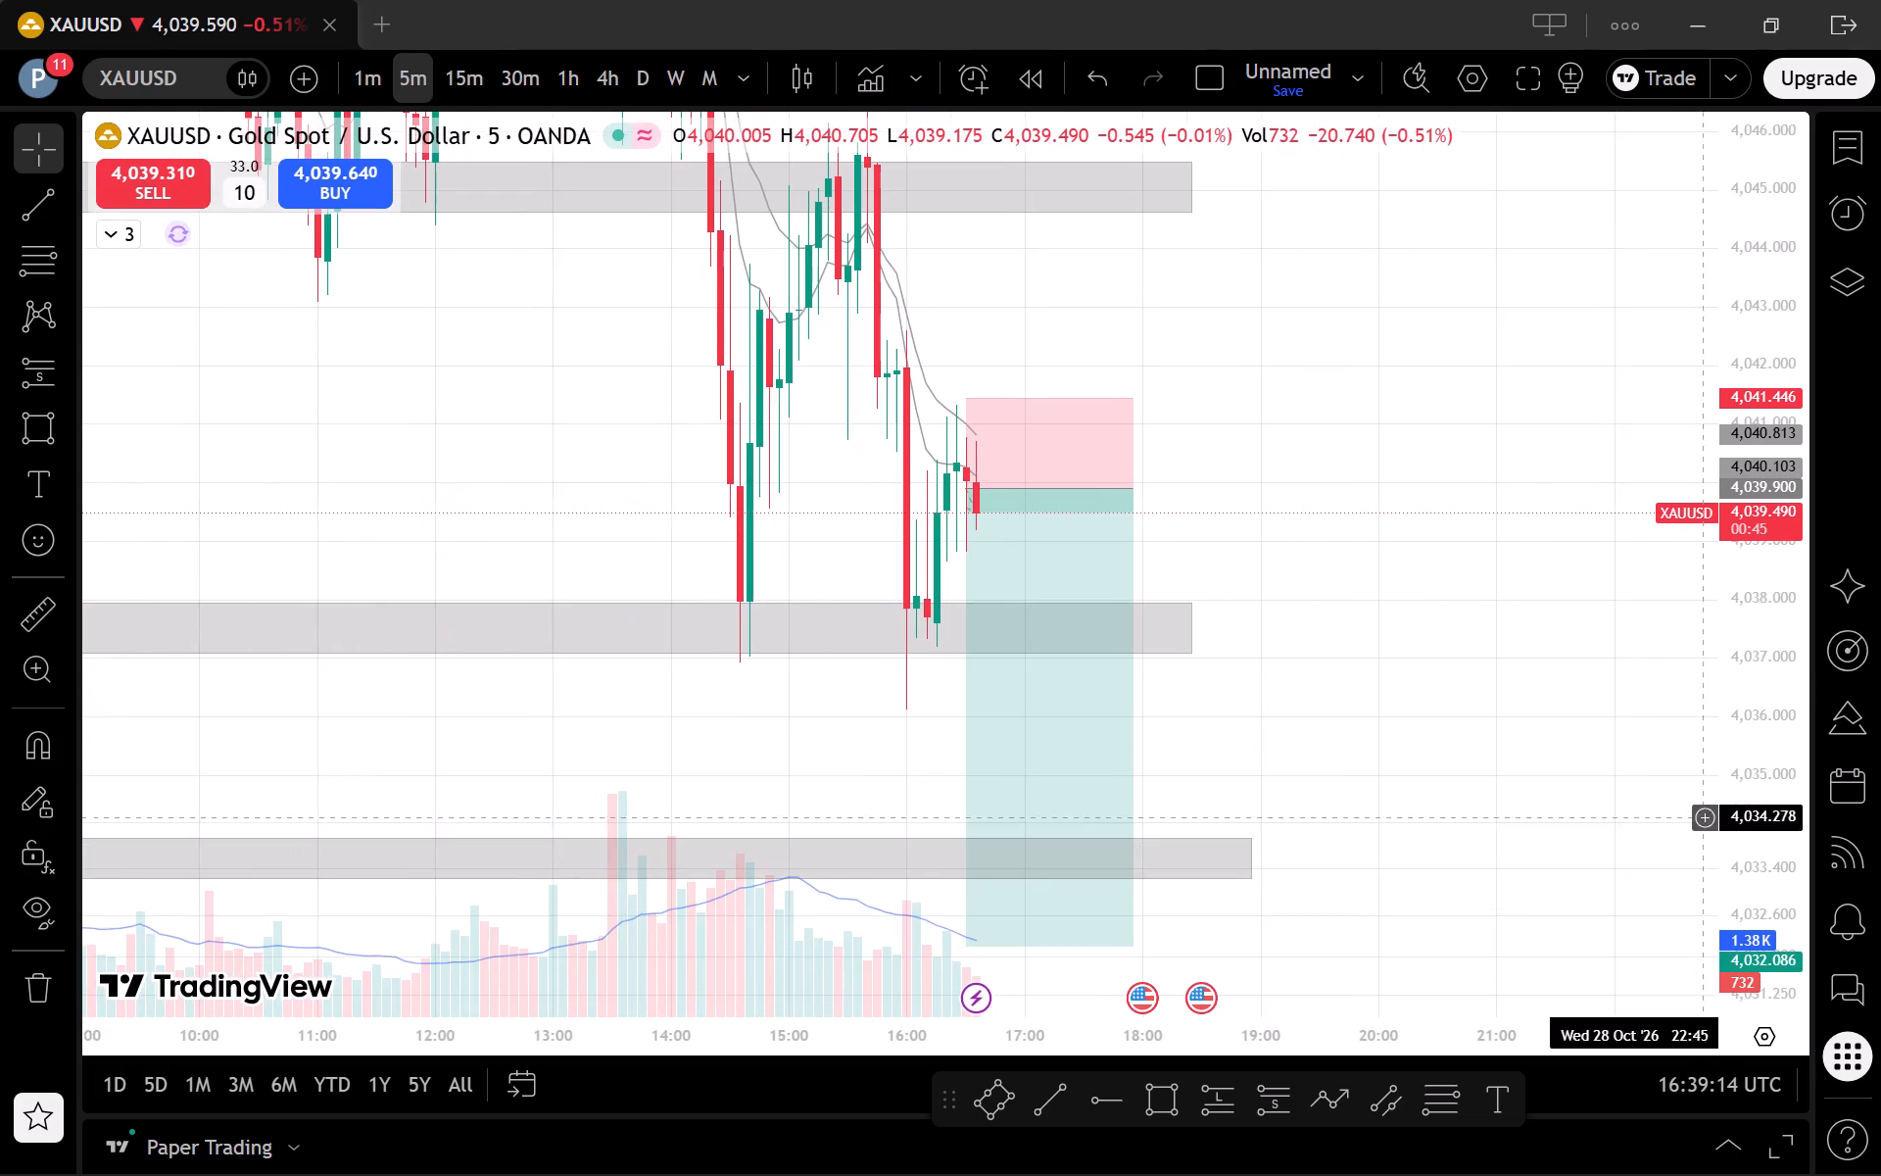
scroll(1610, 723, up, 1)
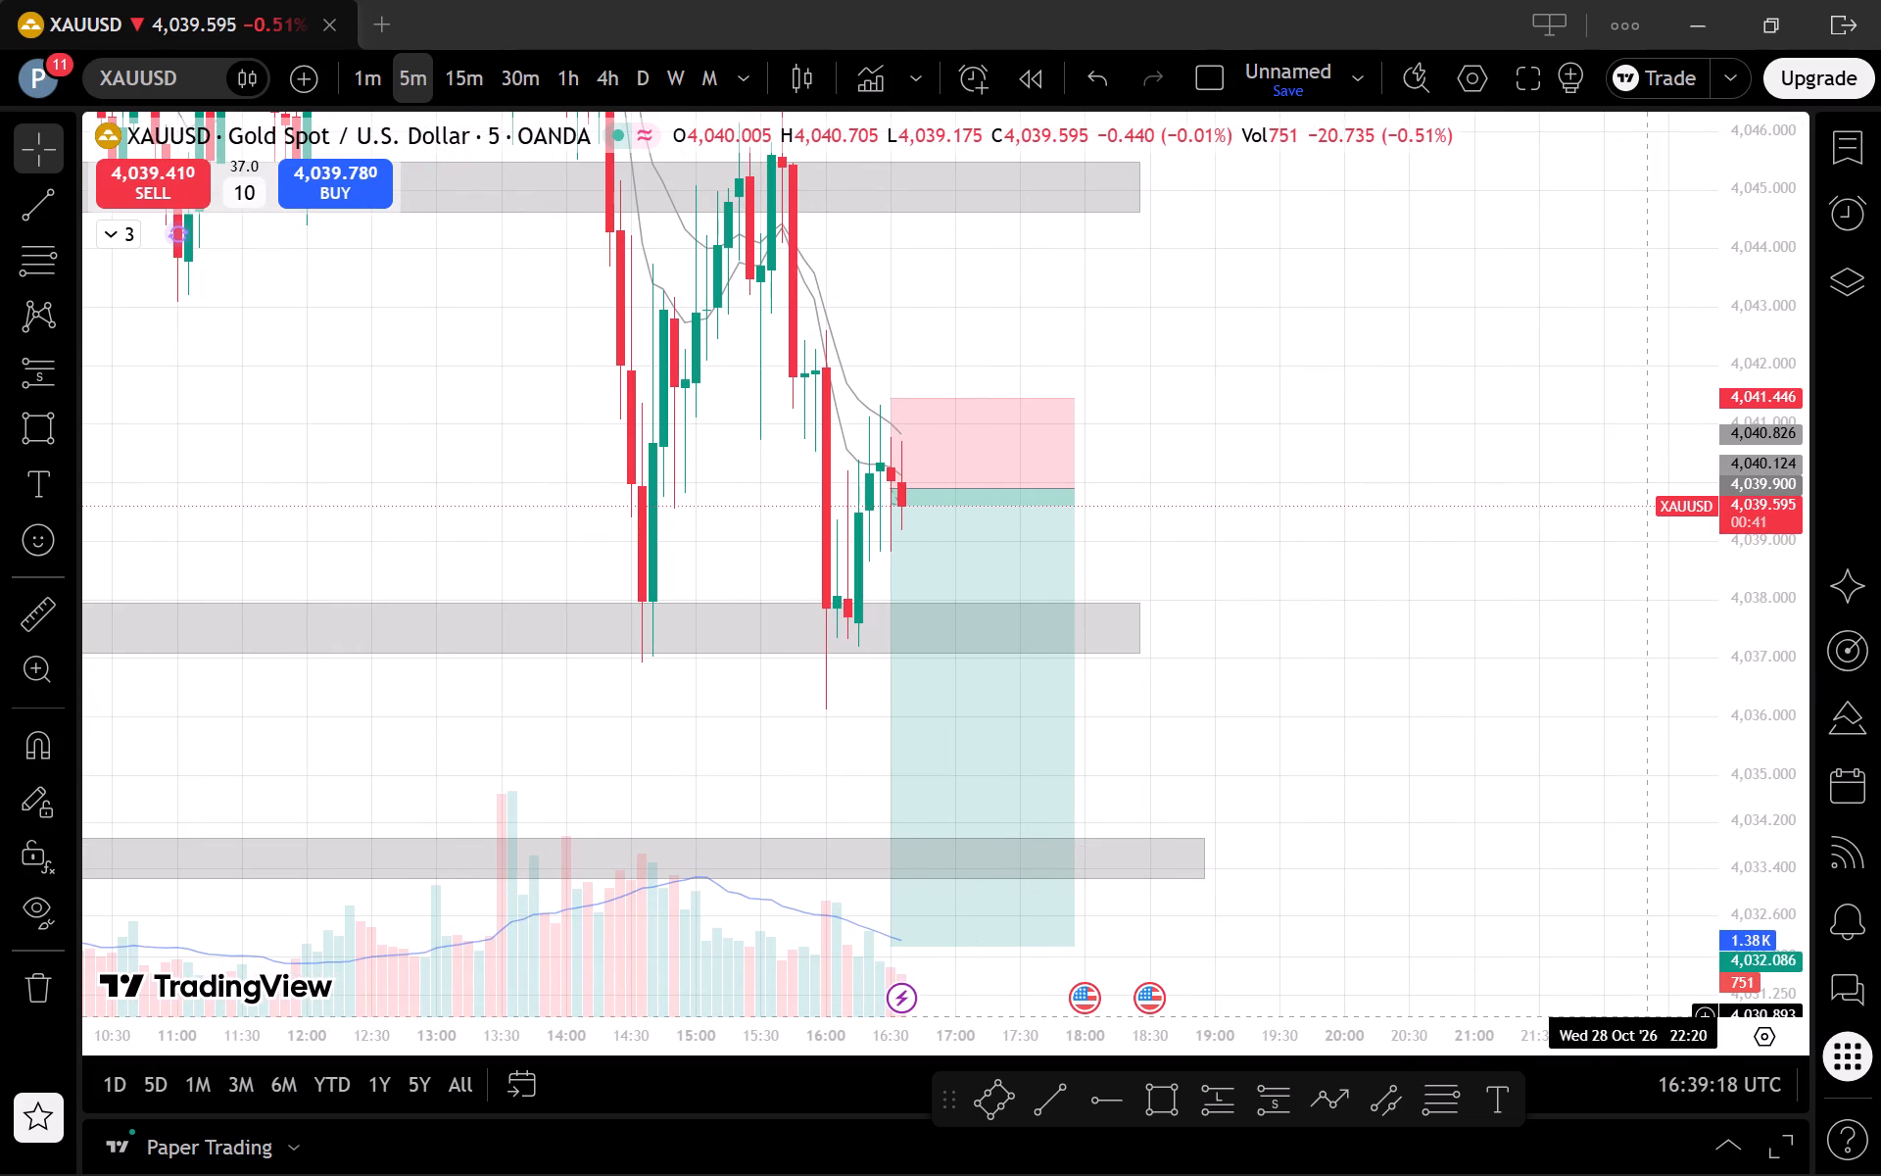
scroll(1671, 1041, up, 2)
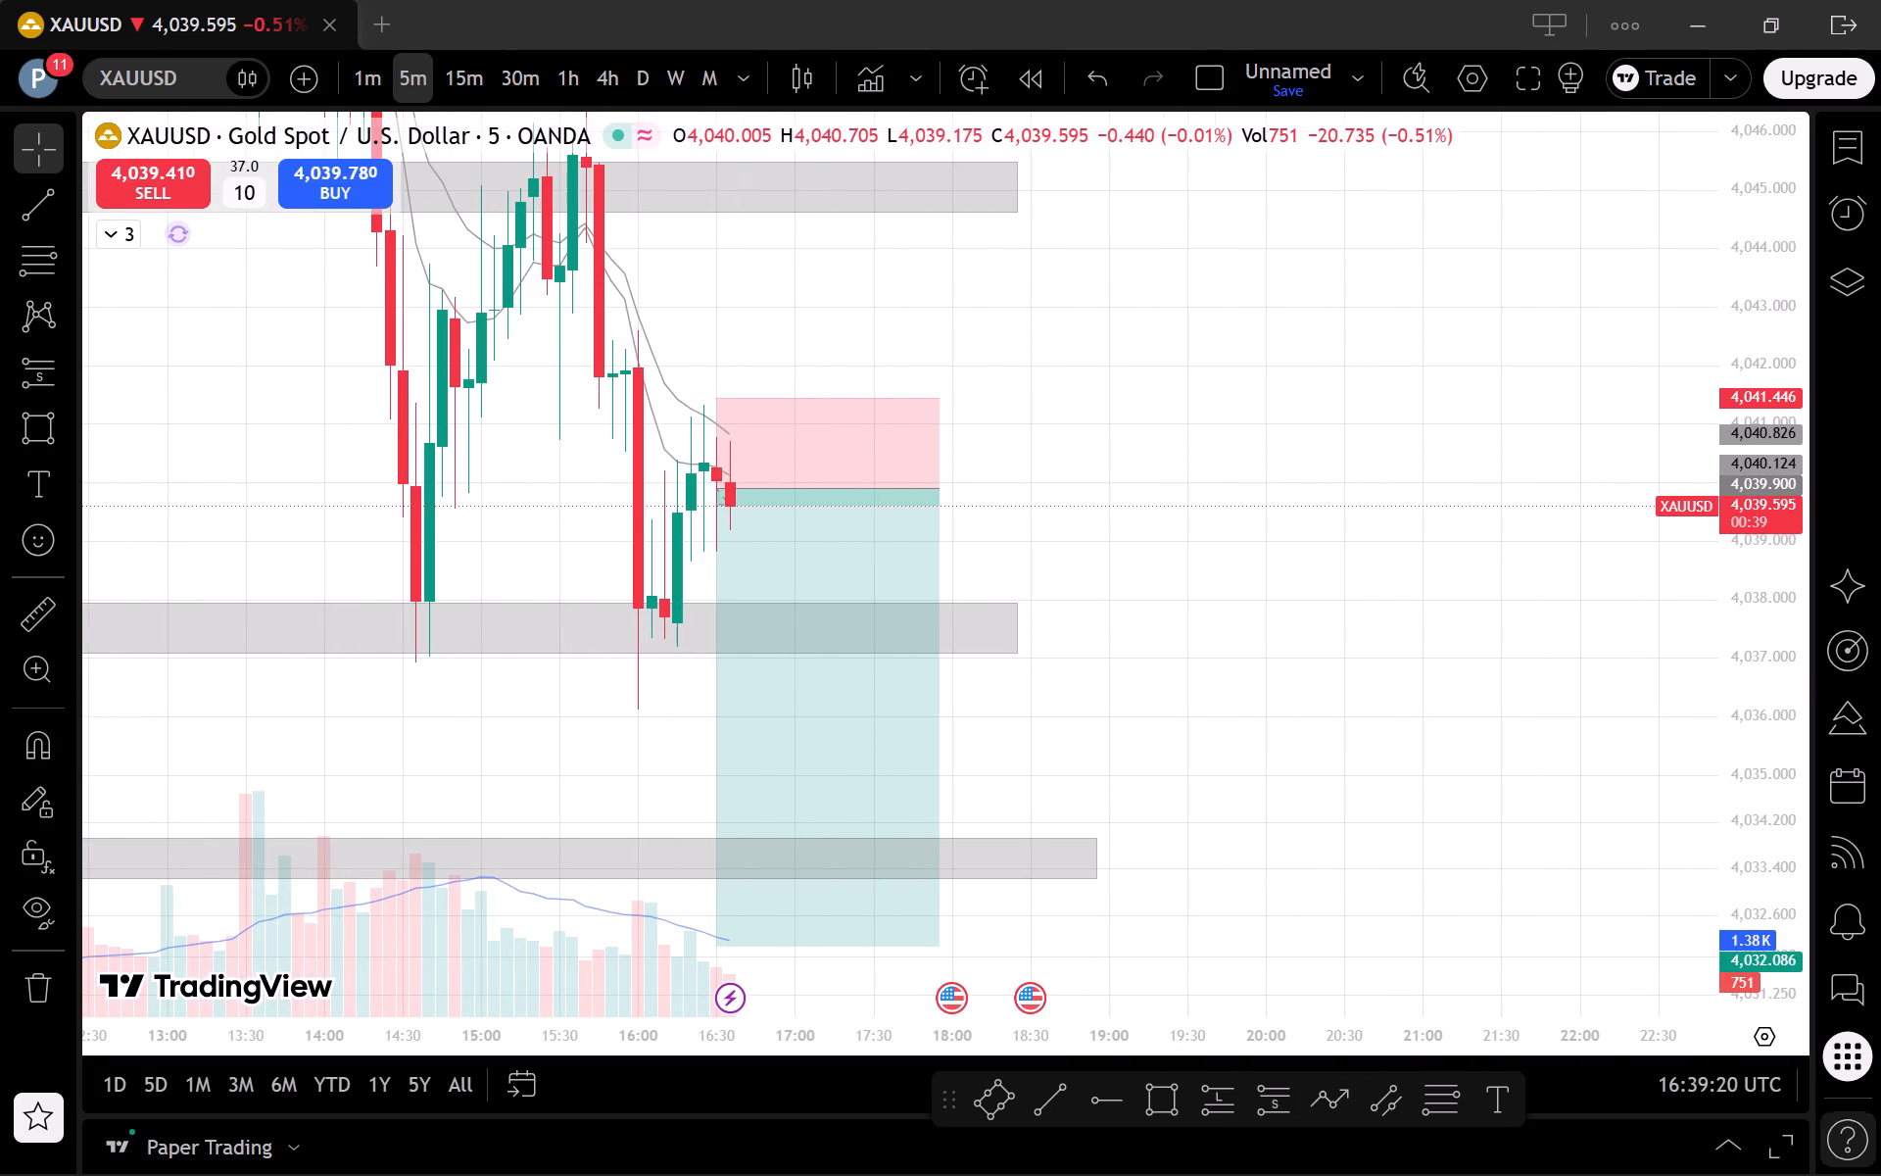
drag(1273, 699, 1721, 644)
scroll(1721, 644, down, 2)
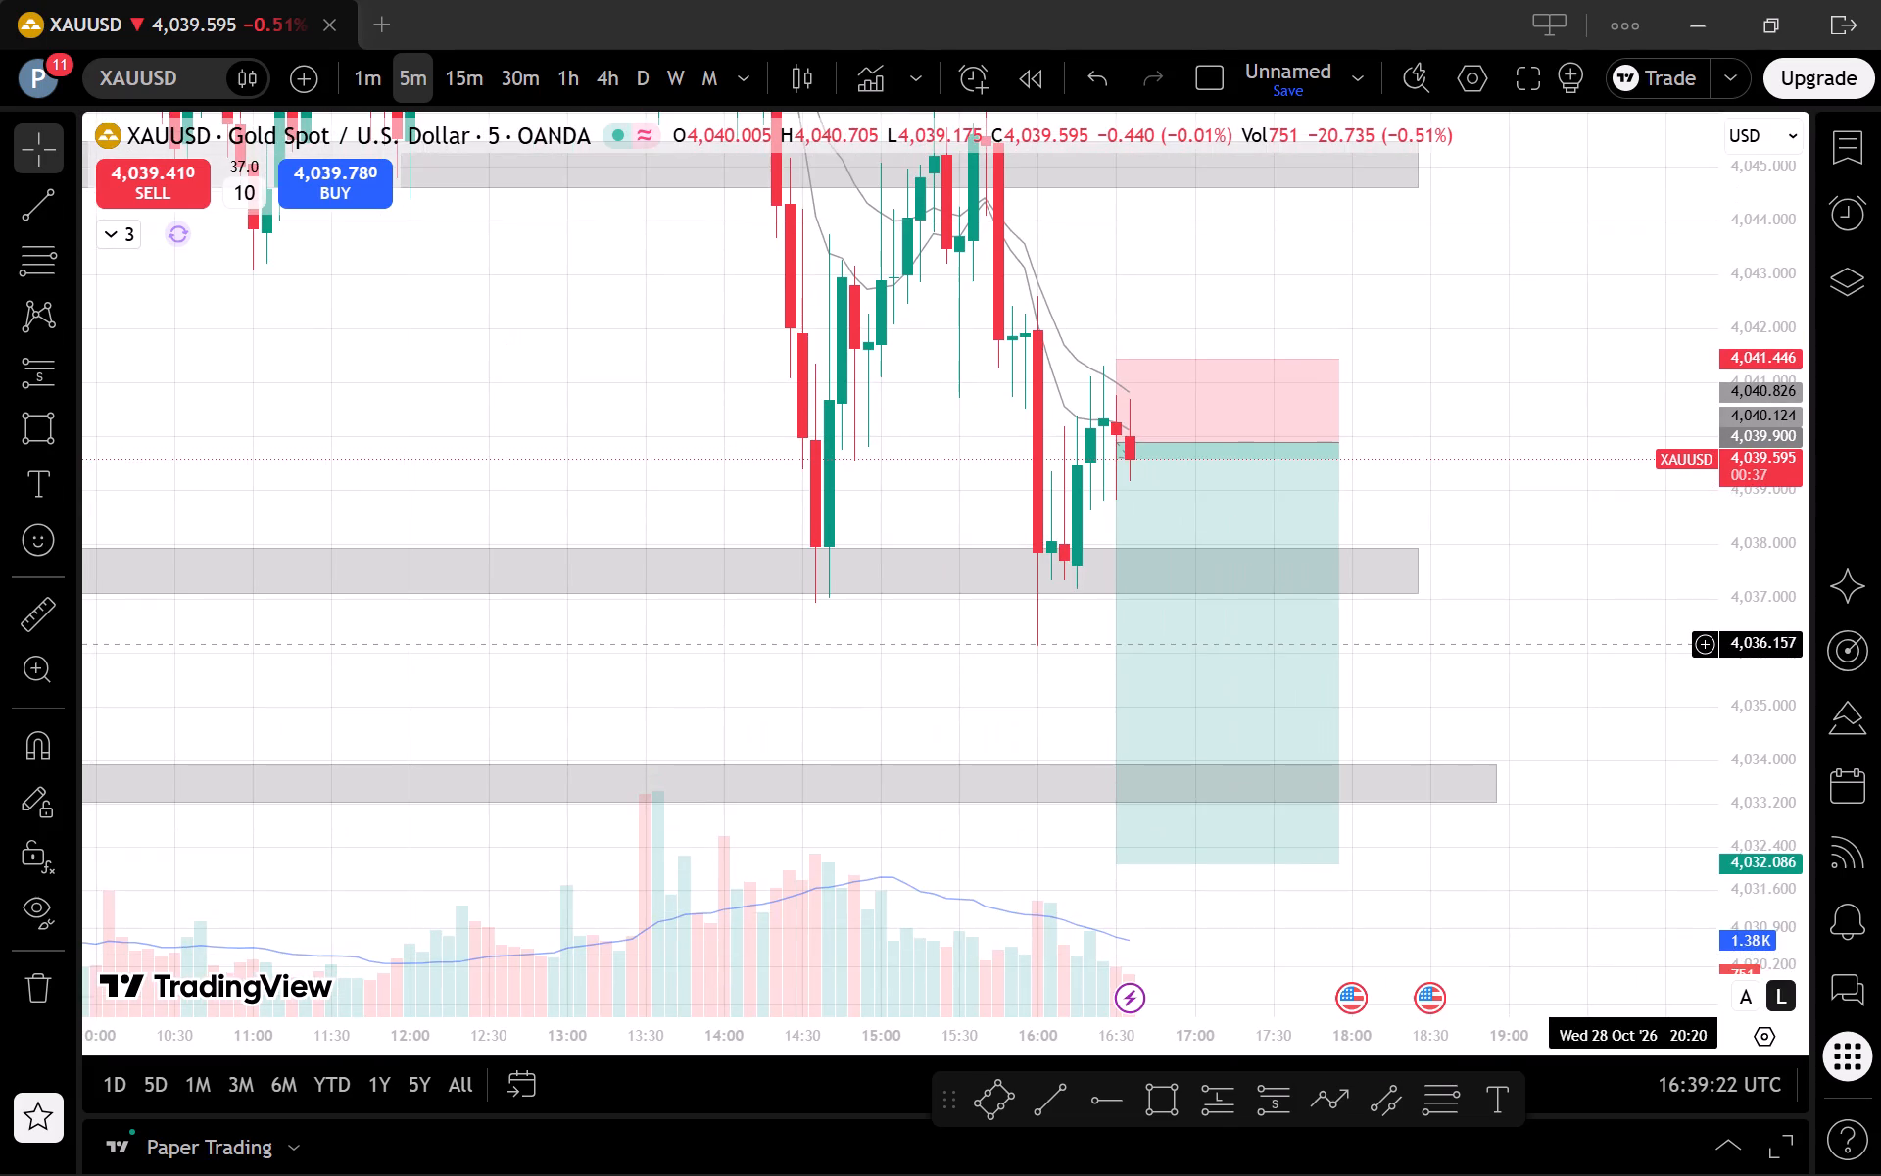
drag(1758, 528, 1753, 752)
scroll(1624, 676, down, 2)
drag(1610, 676, 1580, 721)
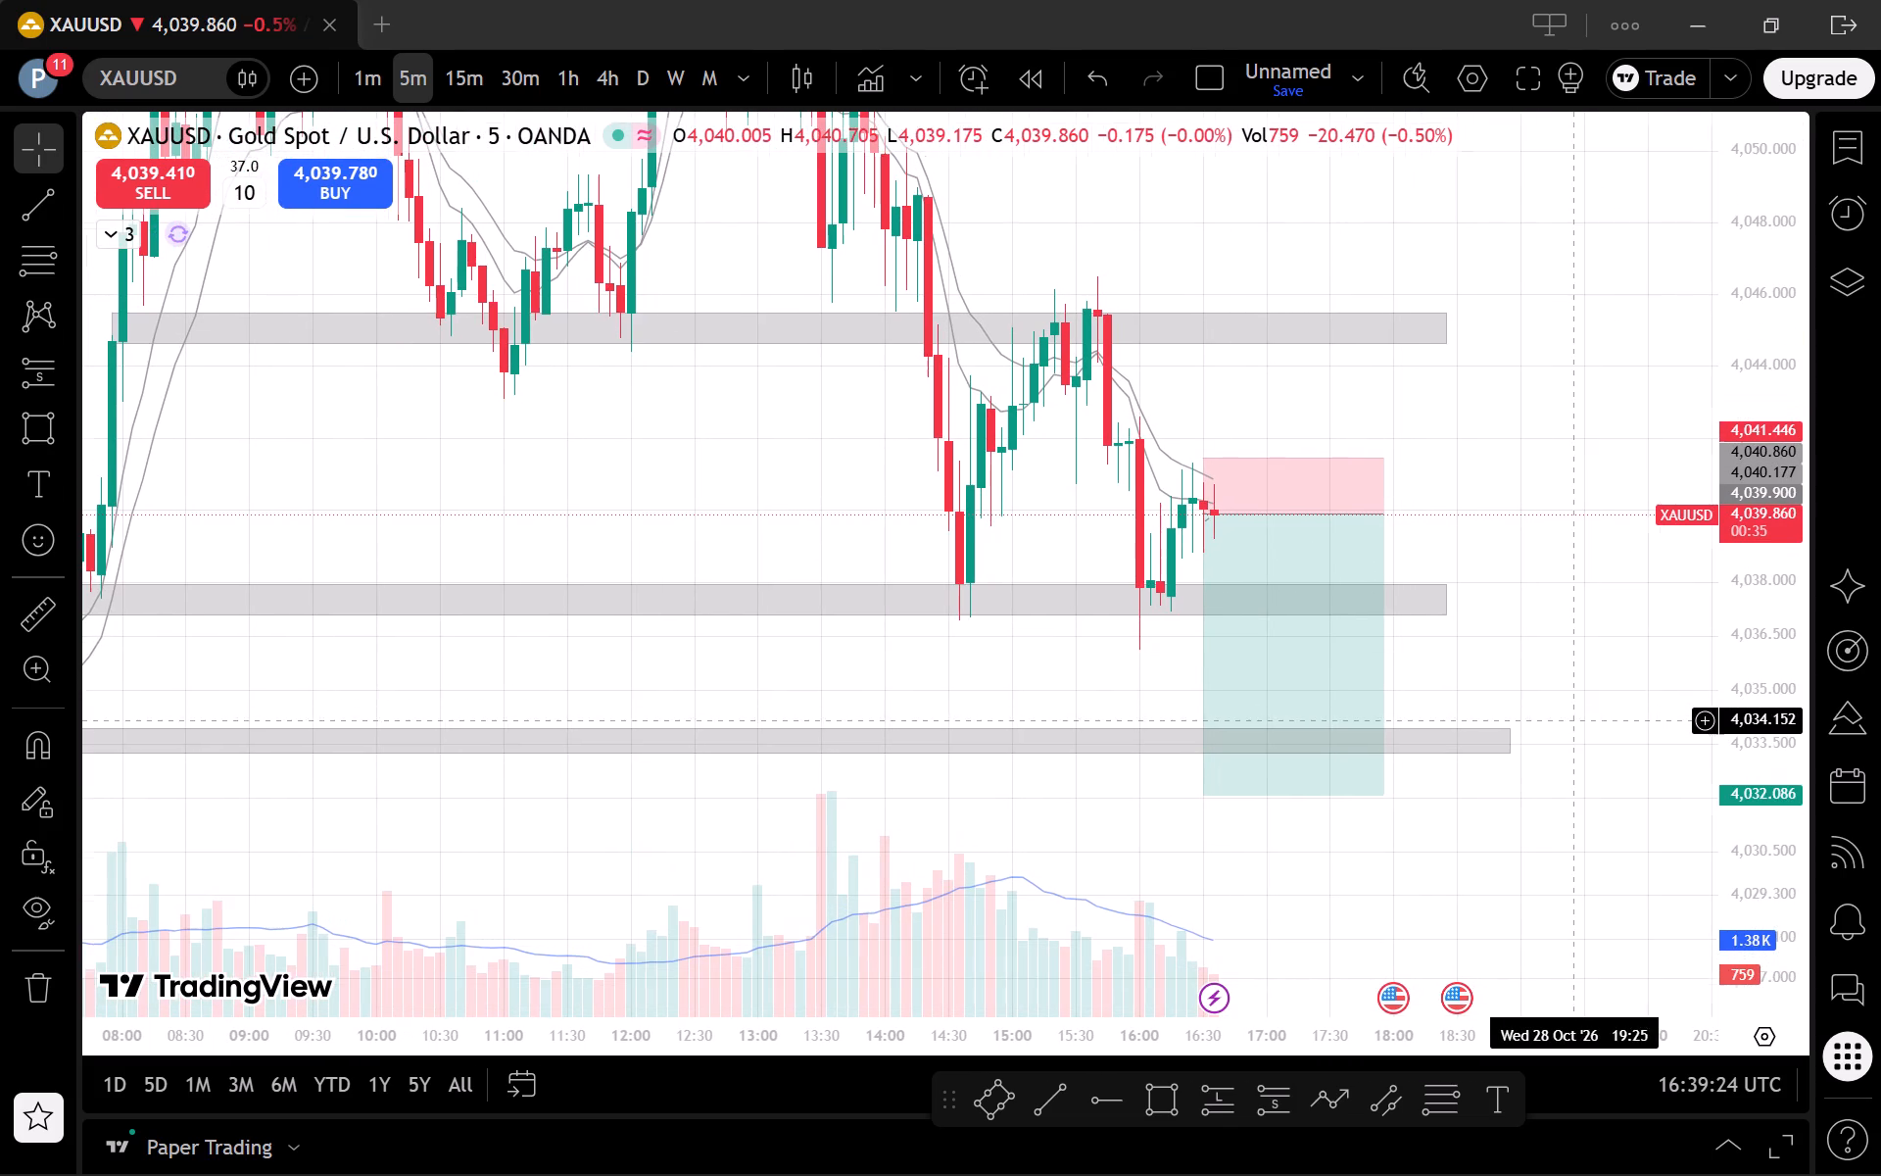
drag(1565, 417, 1519, 664)
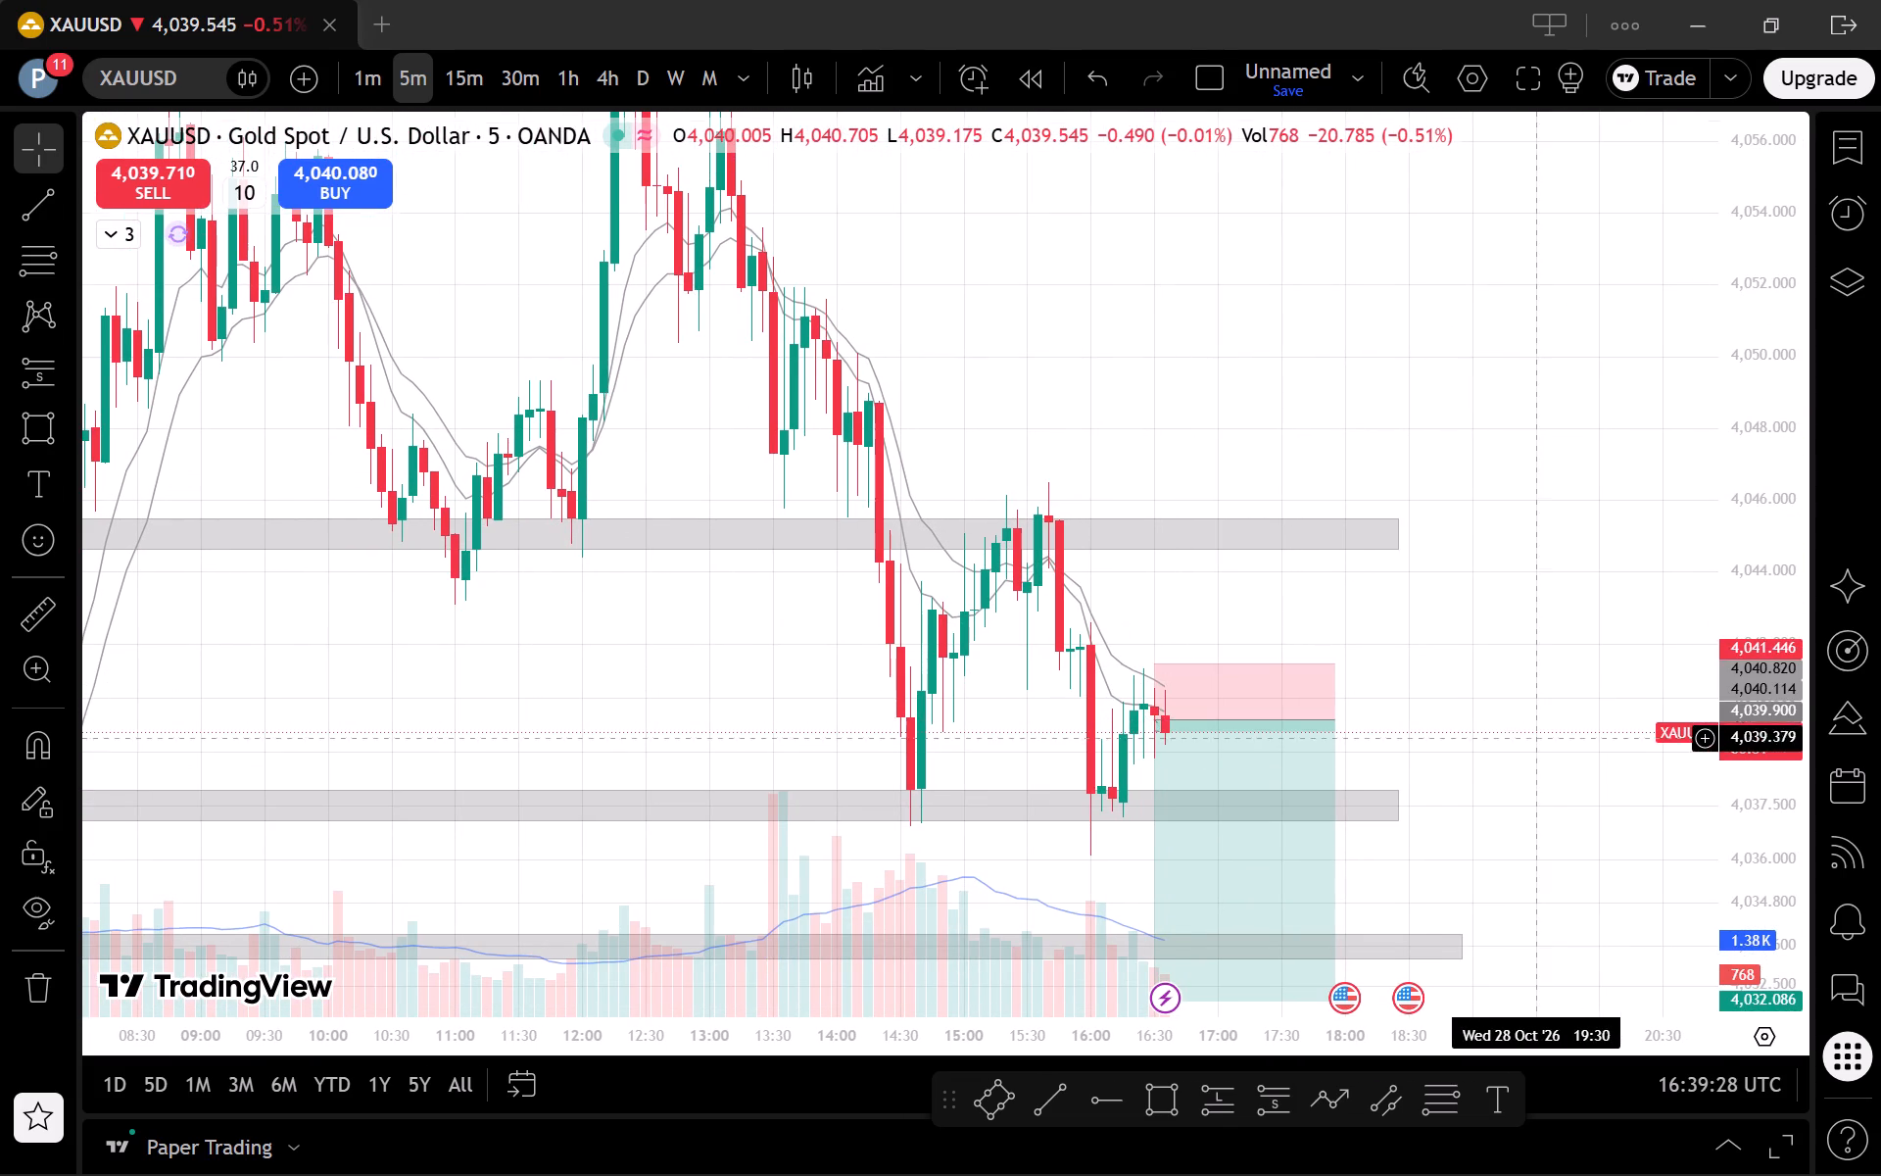
drag(1537, 814, 1499, 640)
scroll(1476, 645, up, 1)
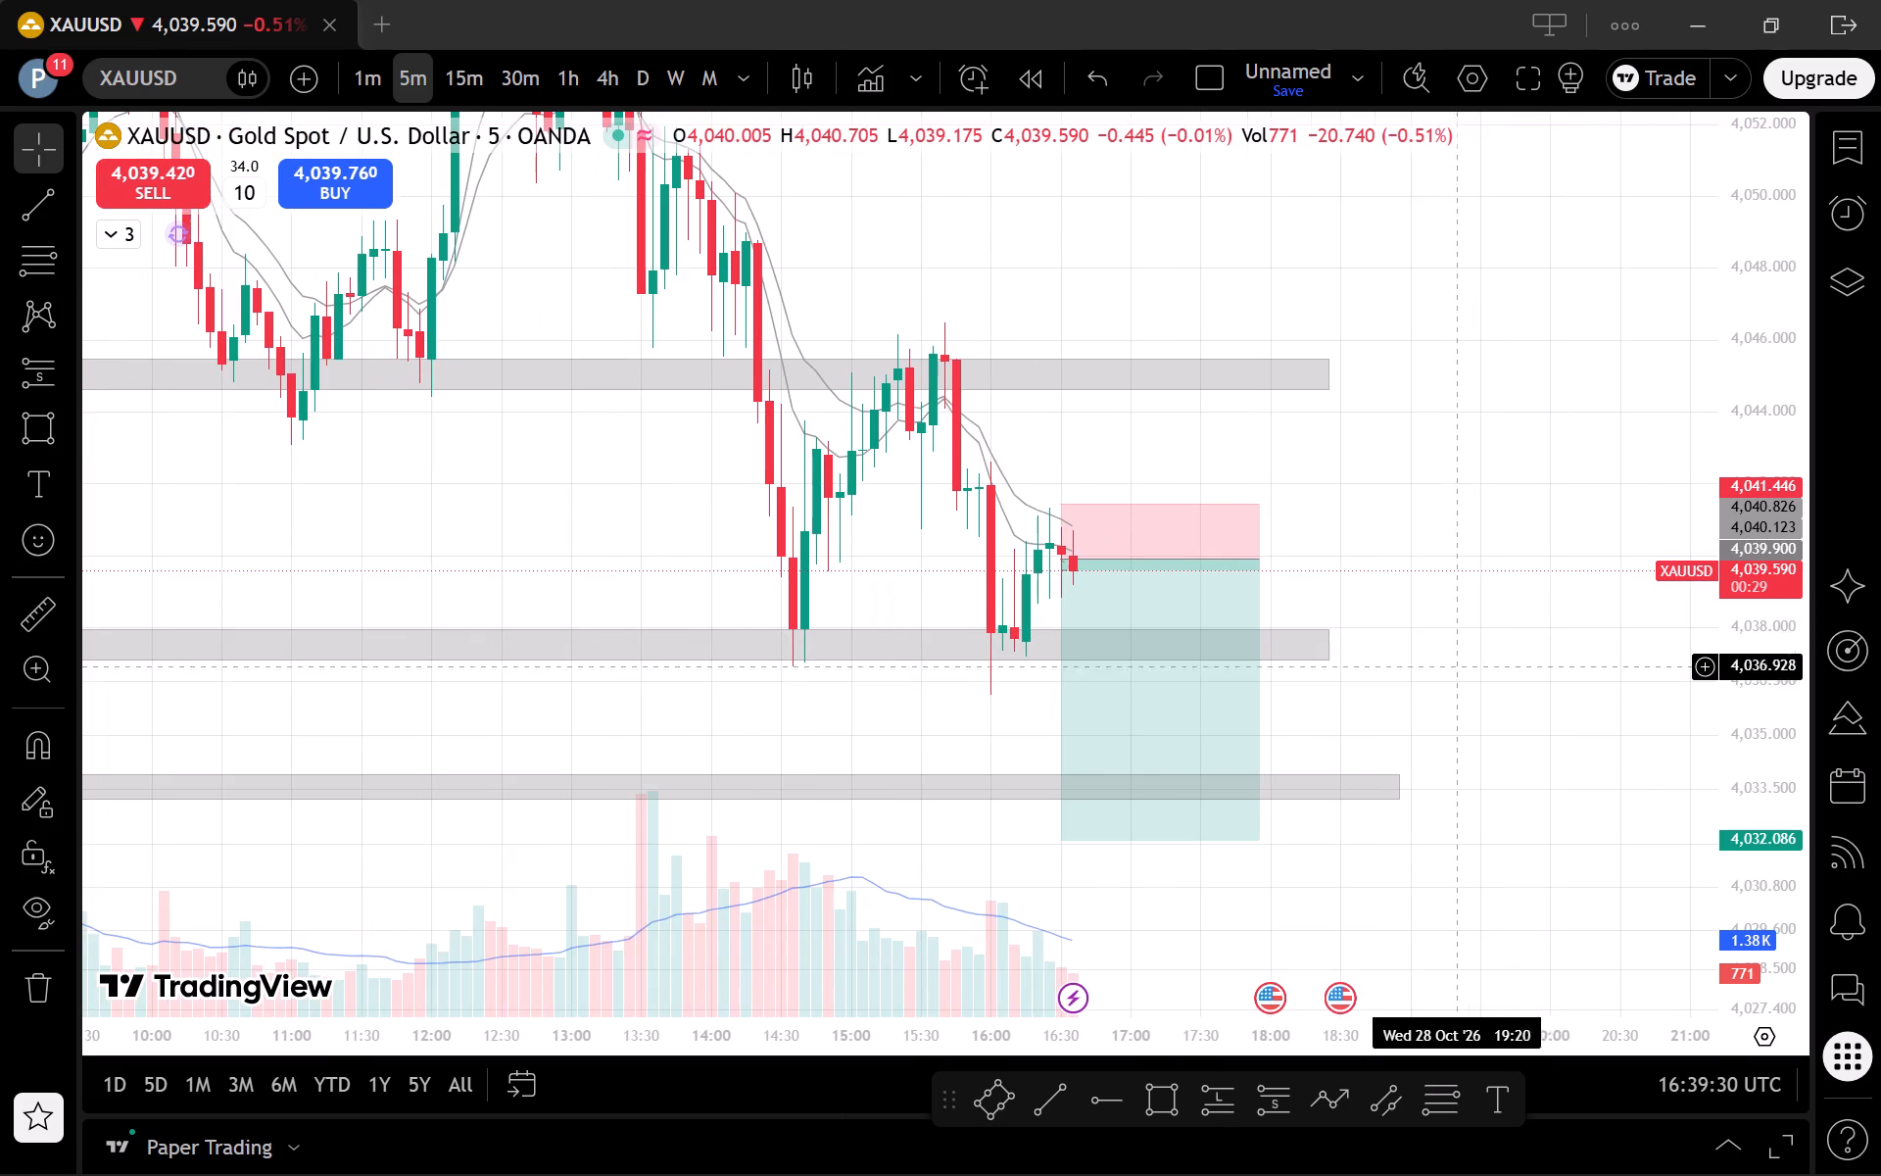
click(1566, 683)
drag(1570, 710, 1615, 696)
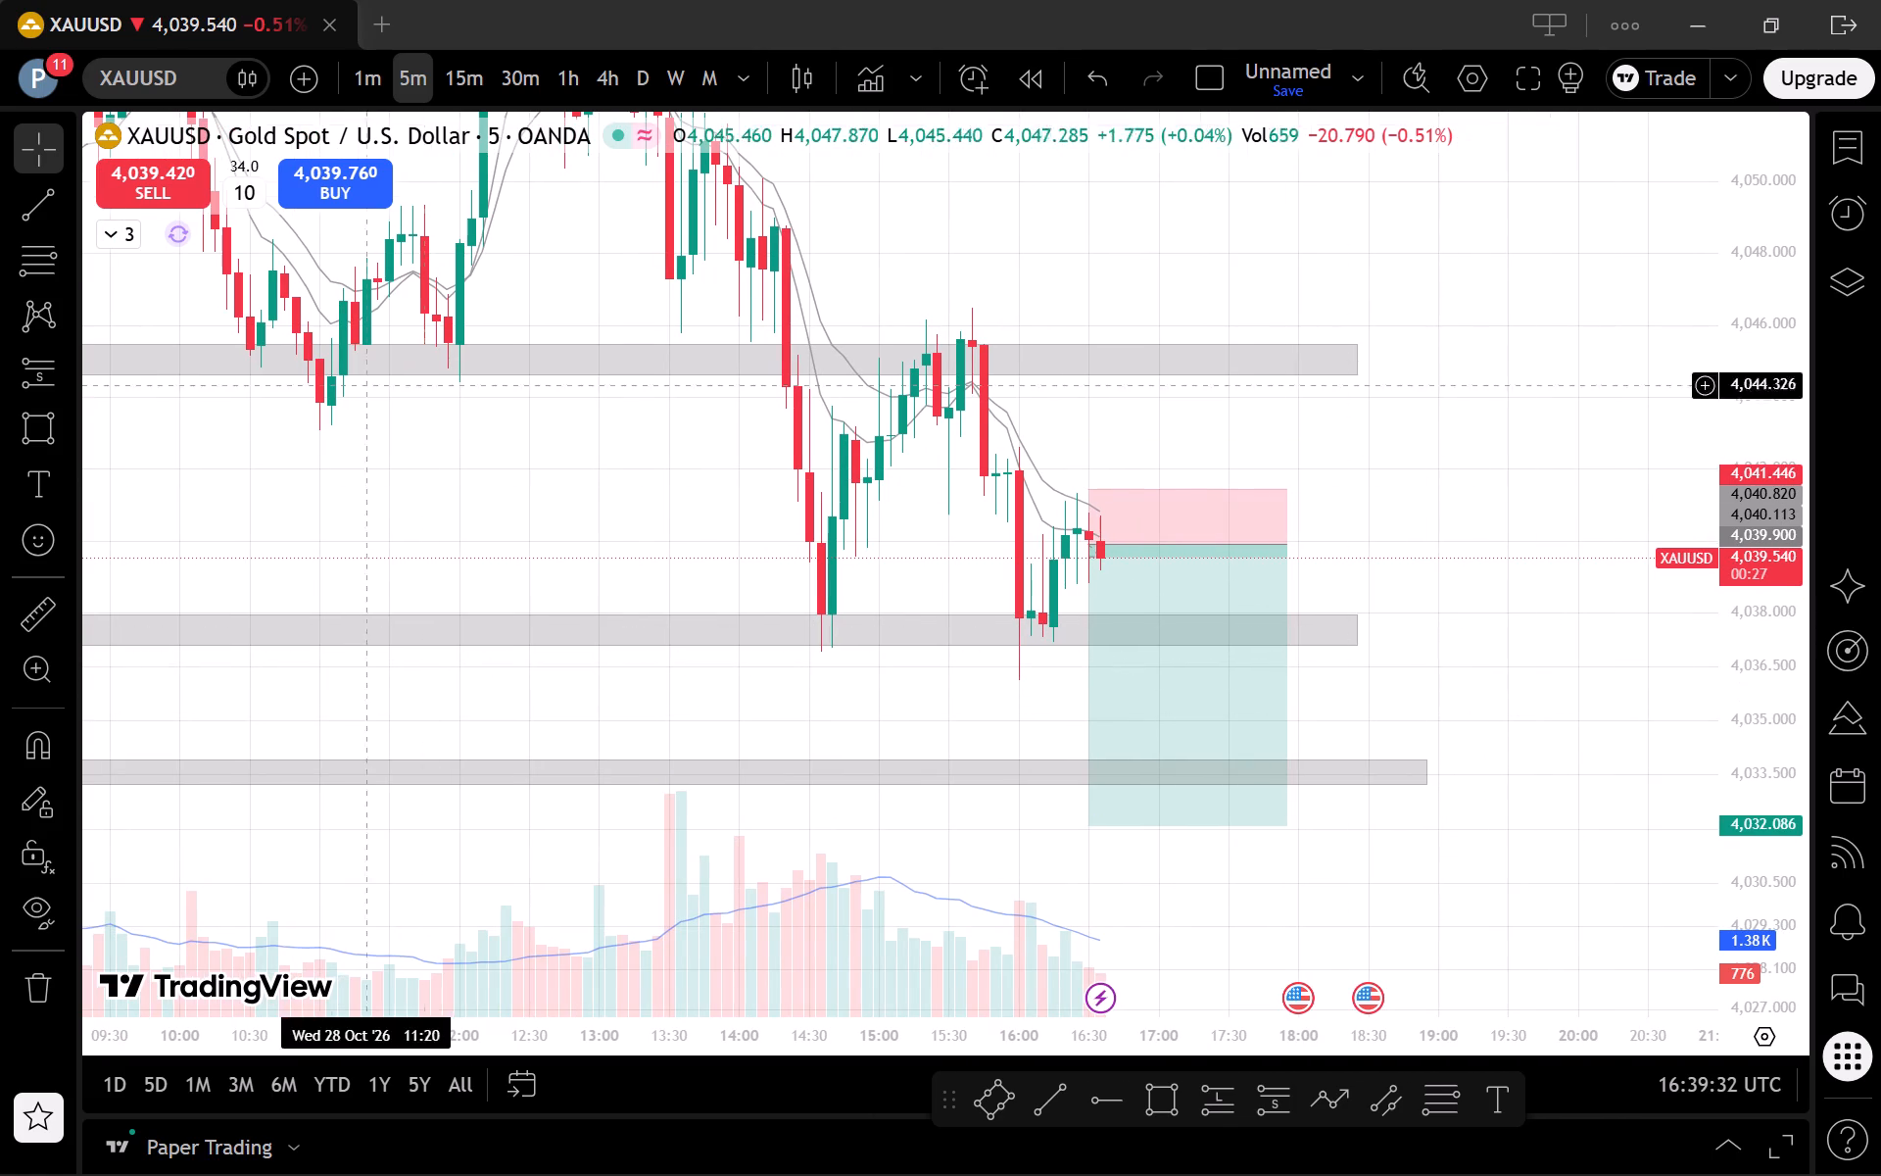
Examine the wider XAUUSD price structure around the three zones on the 15-minute, 1-hour, 30-minute and 4-hour charts.
click(471, 93)
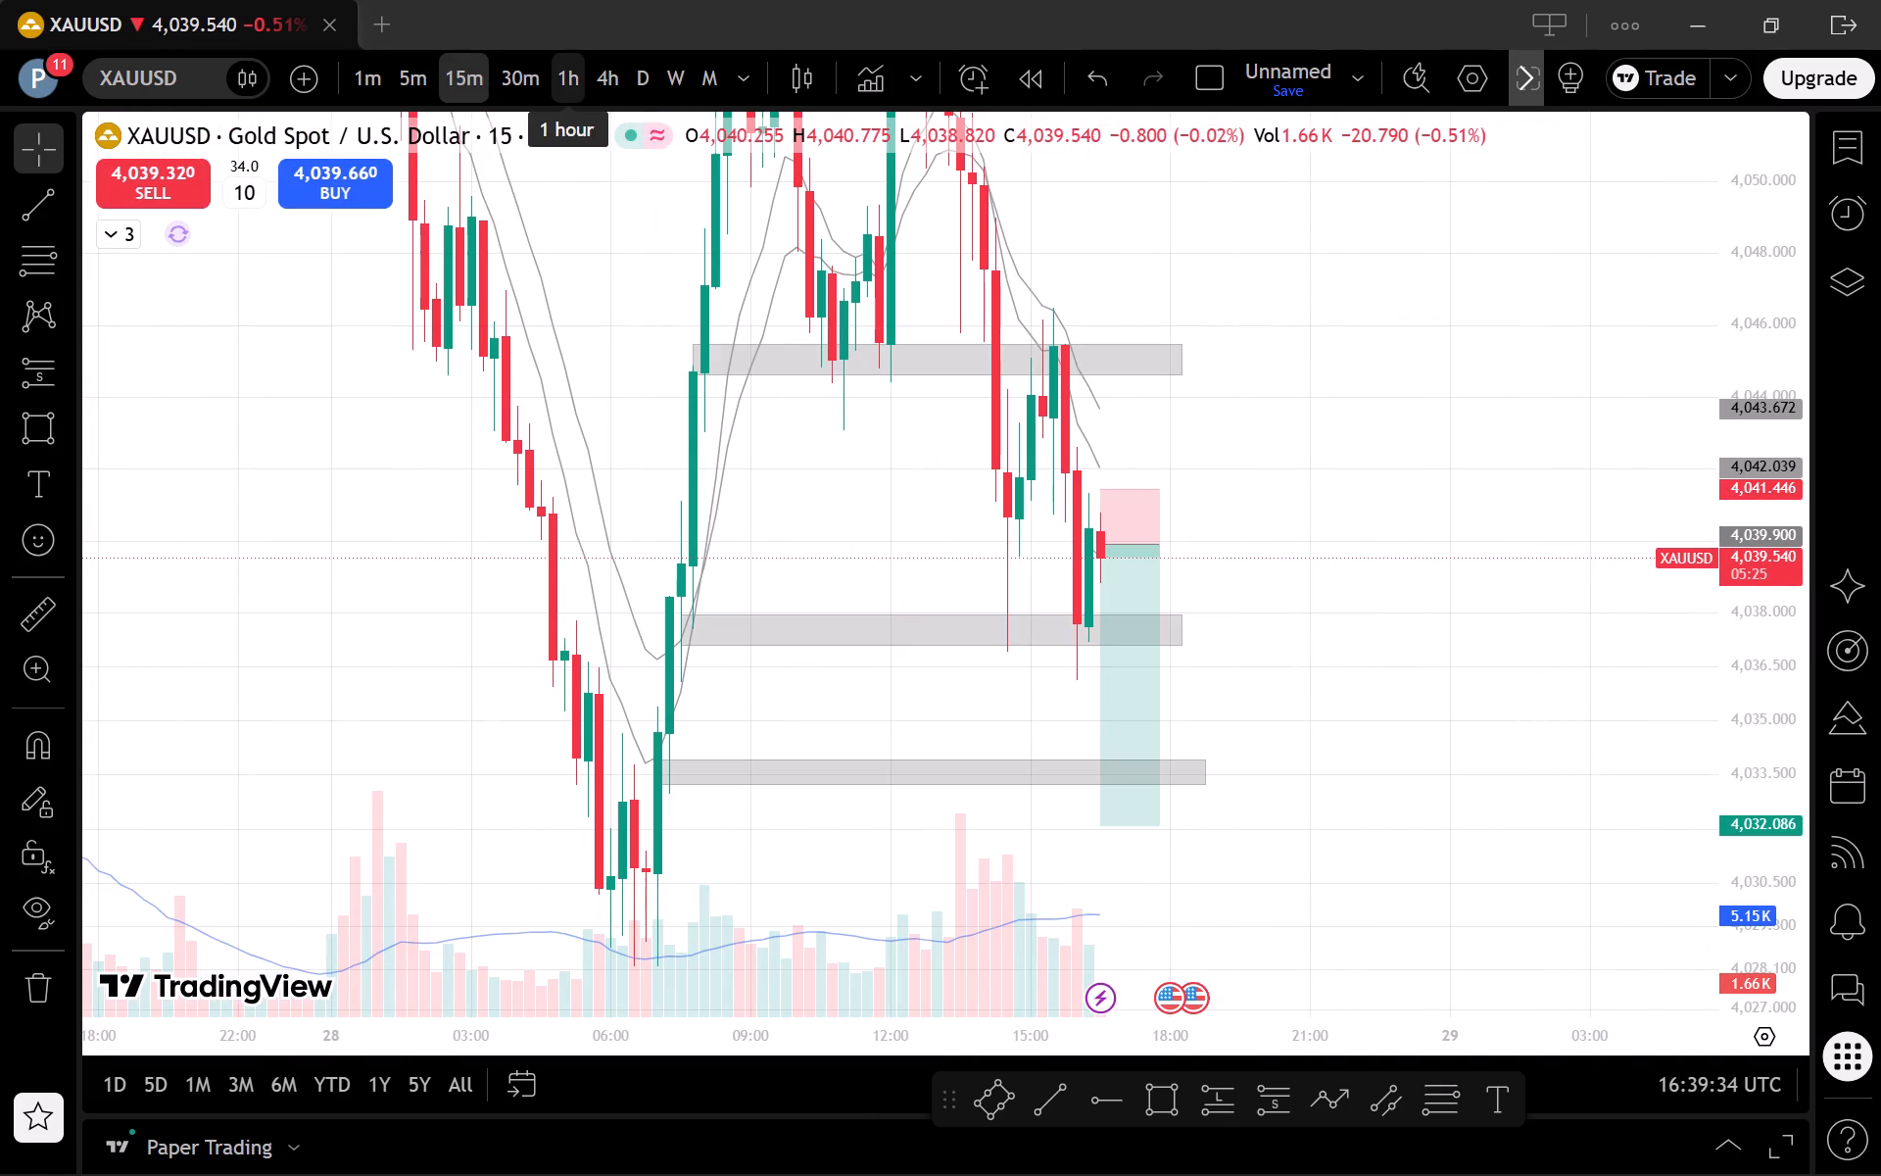
click(566, 71)
drag(1754, 394, 1762, 871)
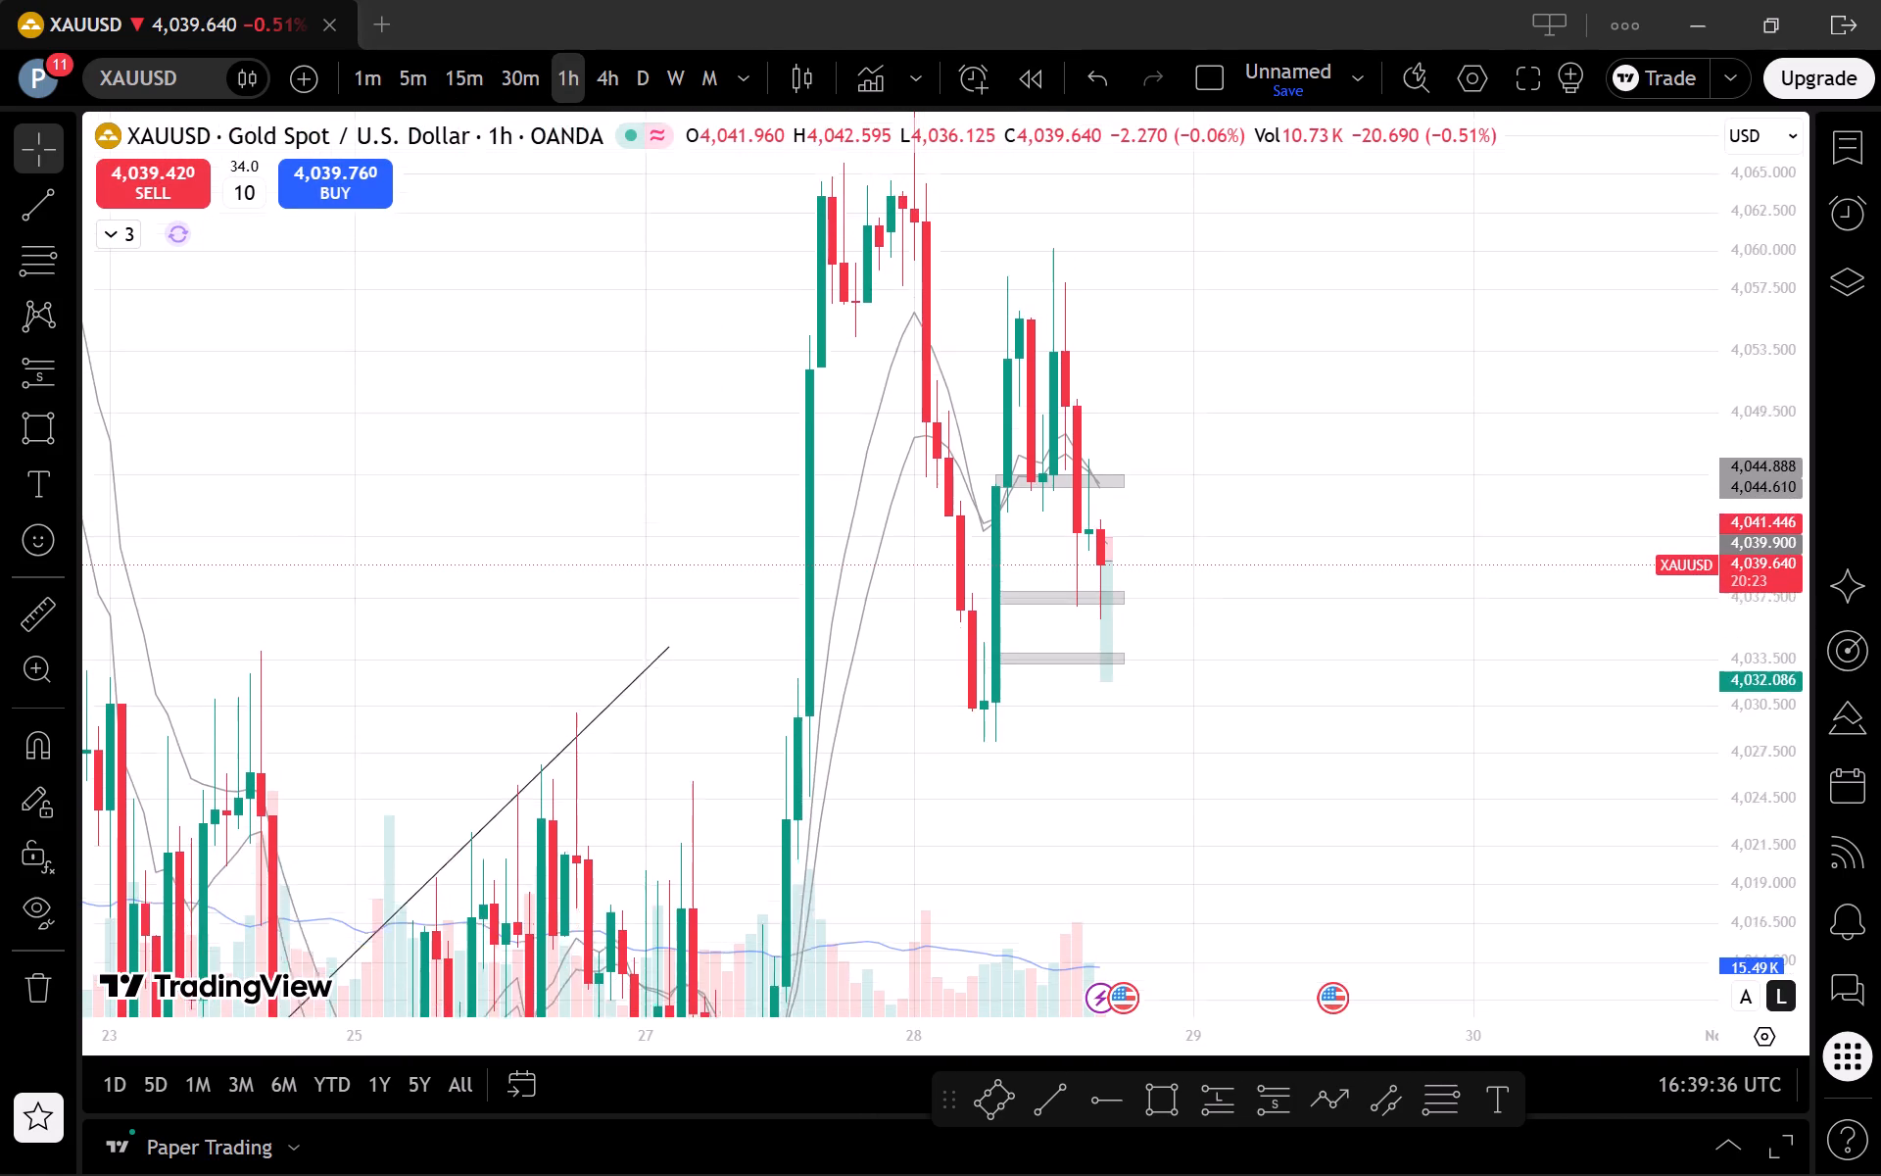
drag(1762, 871, 1766, 887)
click(517, 56)
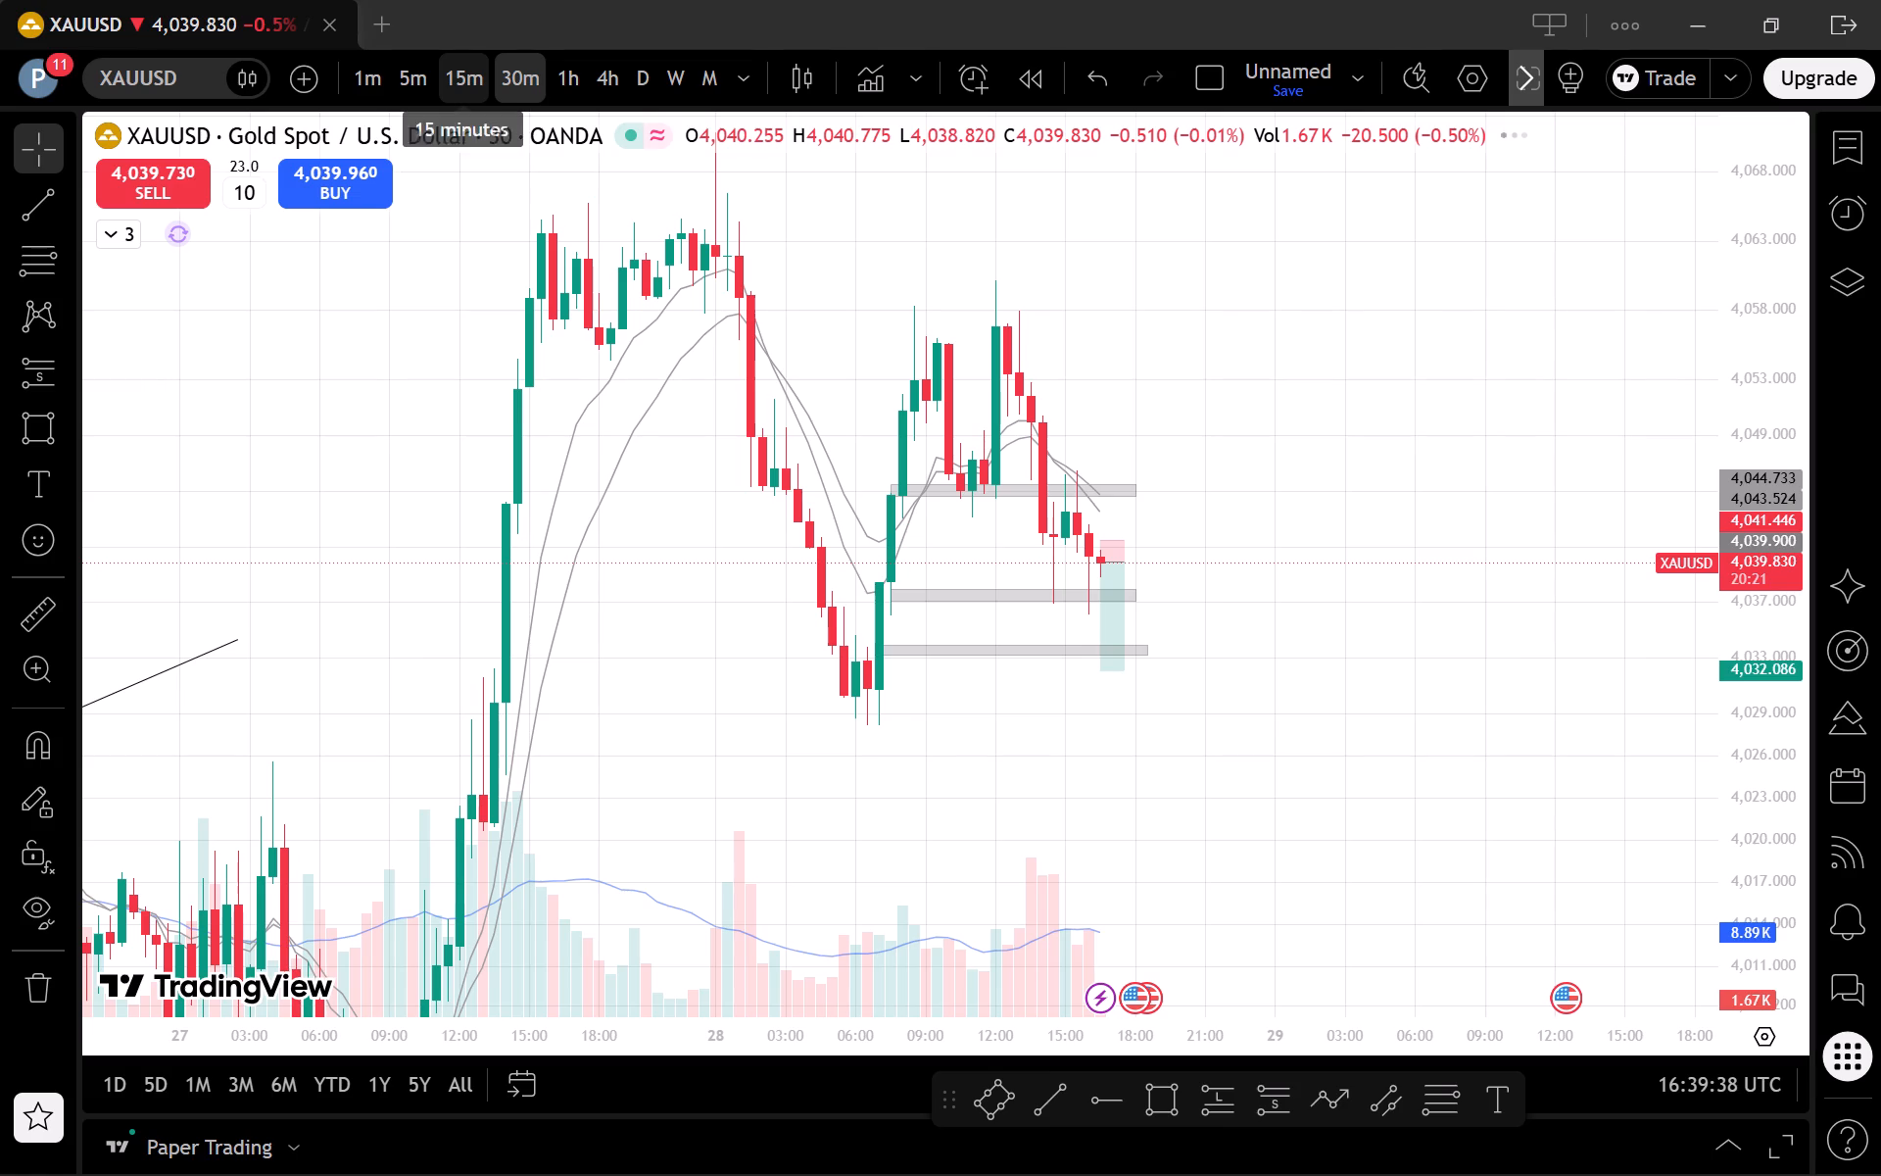
click(609, 72)
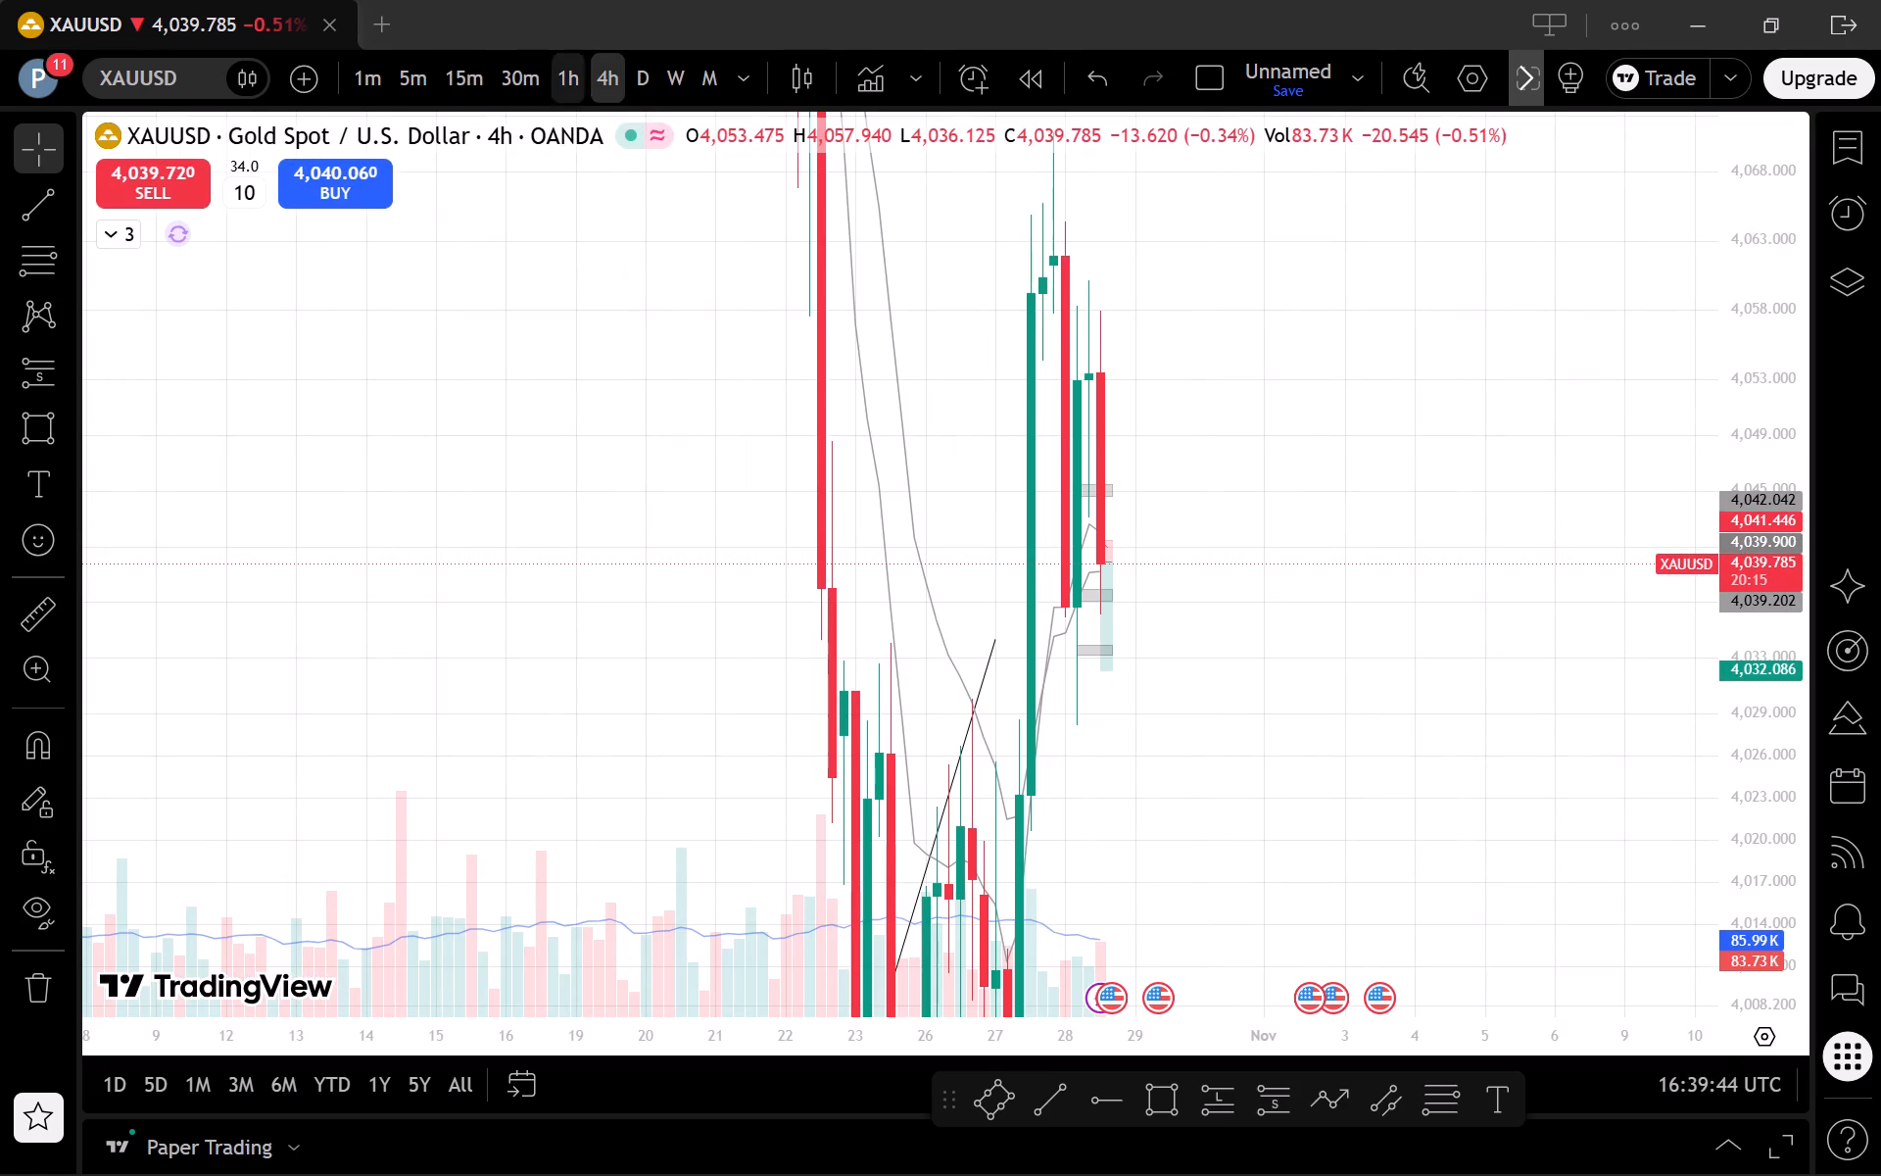
click(471, 76)
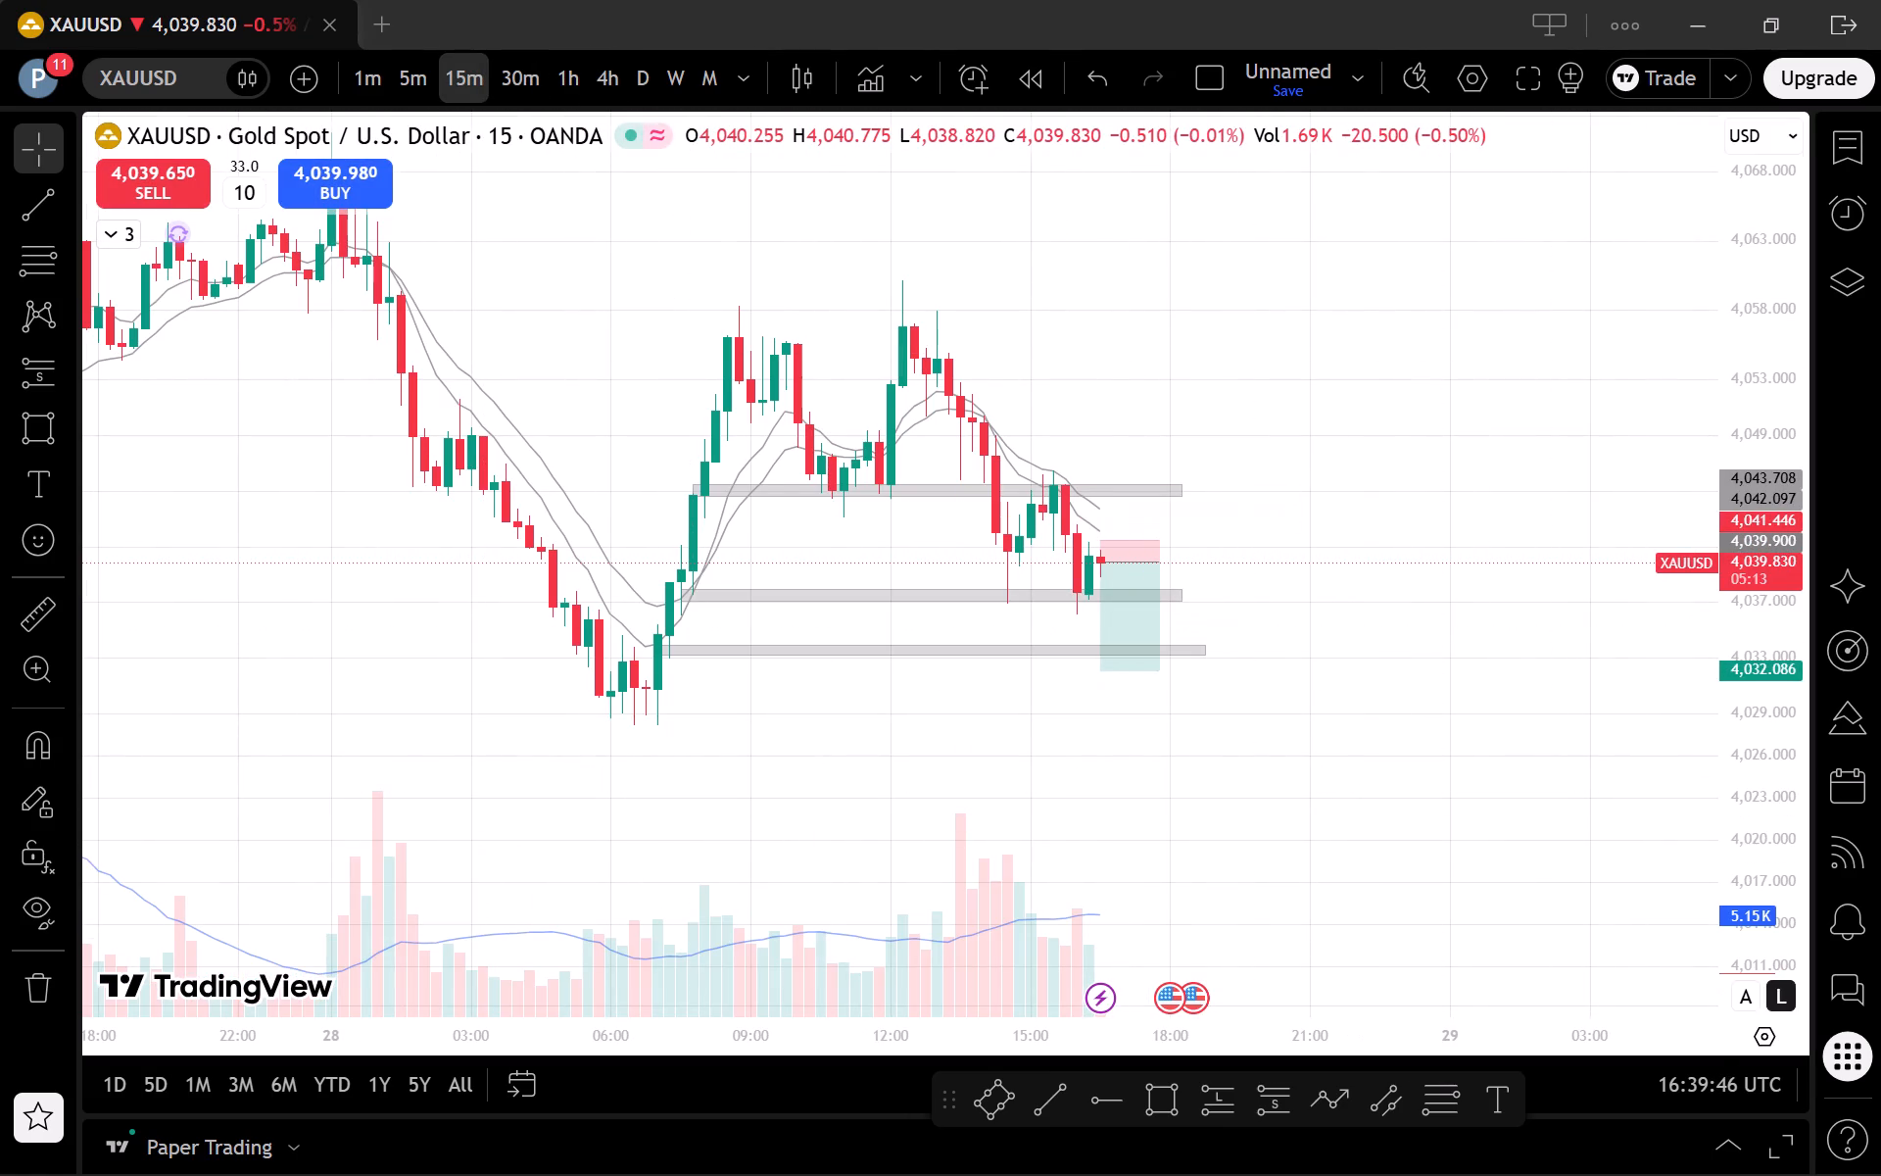
drag(1752, 913, 1616, 547)
scroll(1471, 652, up, 2)
drag(1336, 707, 1522, 707)
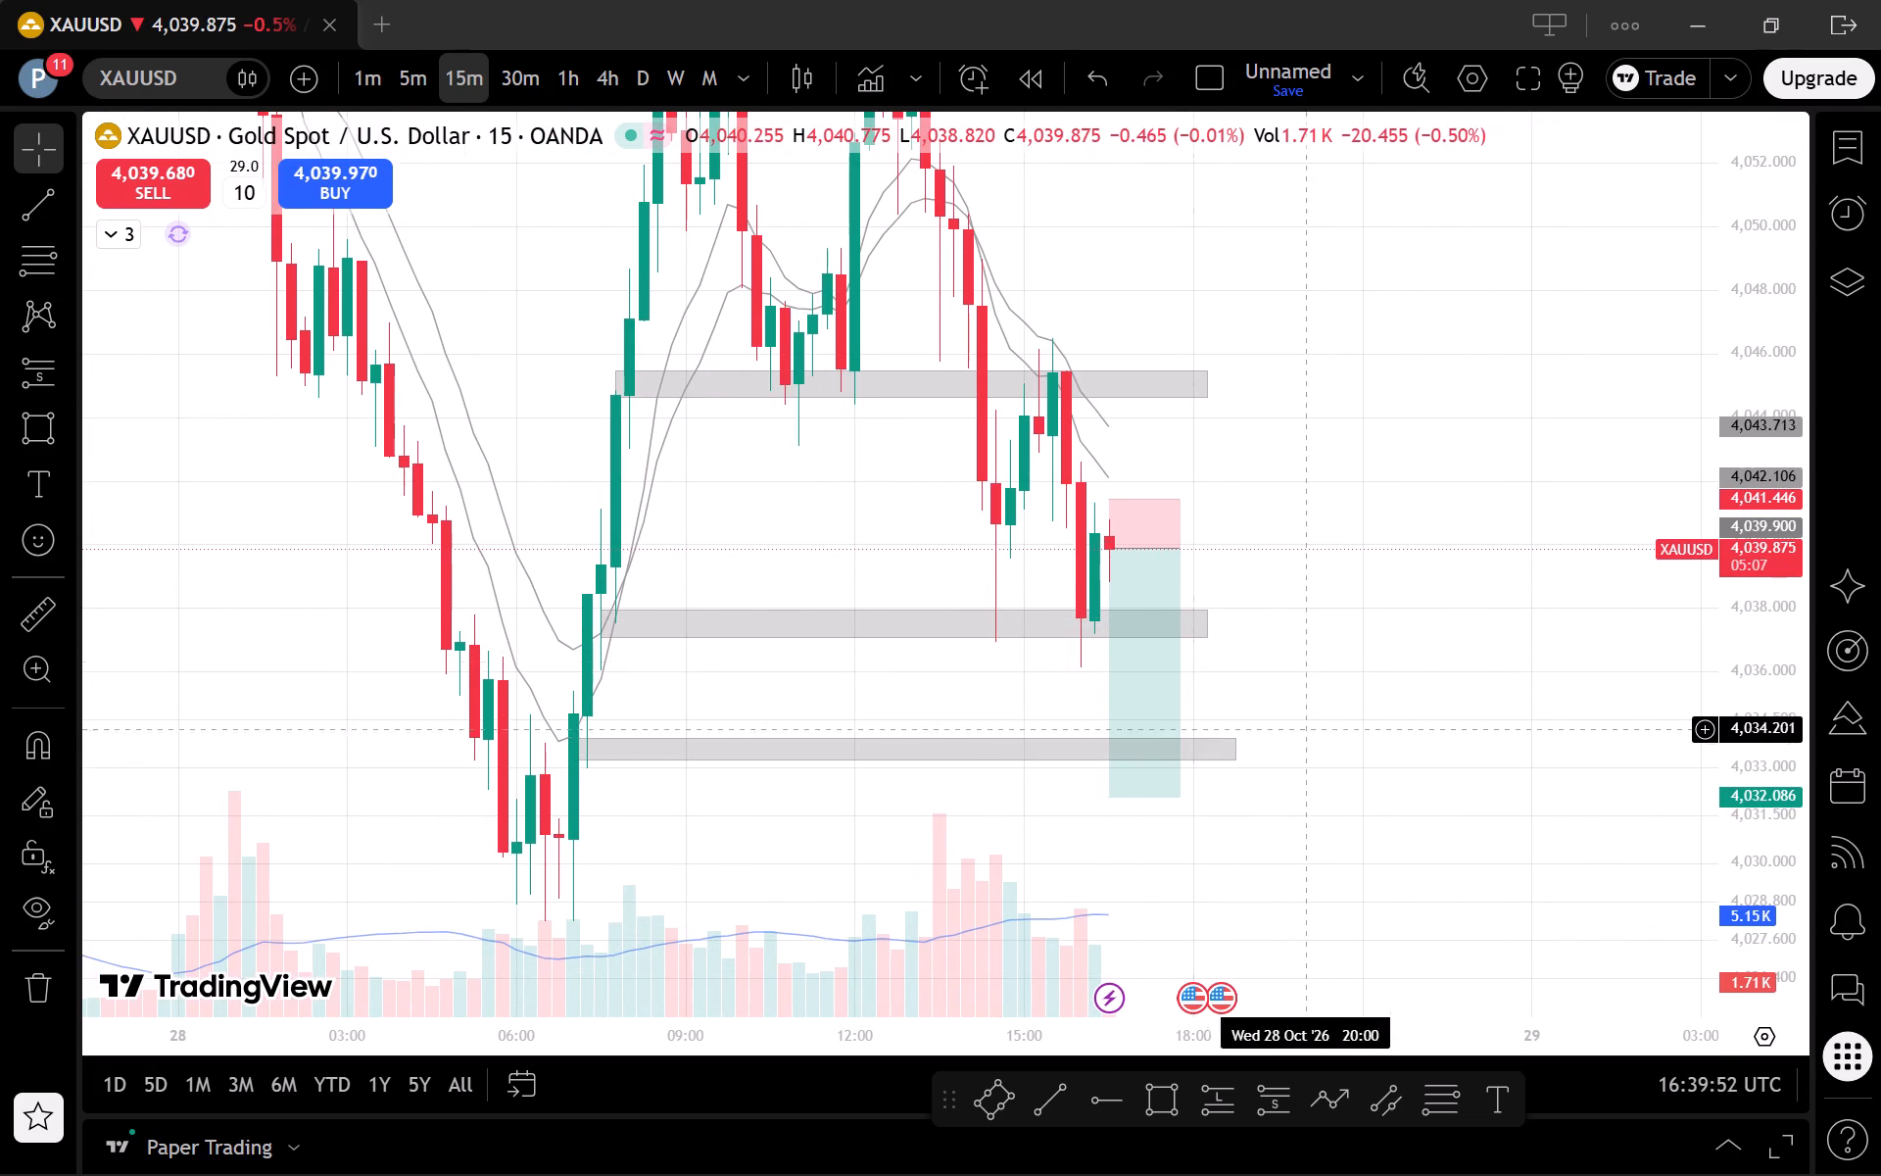
Delete the short-position projection from the XAUUSD chart while viewing the 1-minute timeframe.
click(346, 66)
scroll(1528, 787, down, 3)
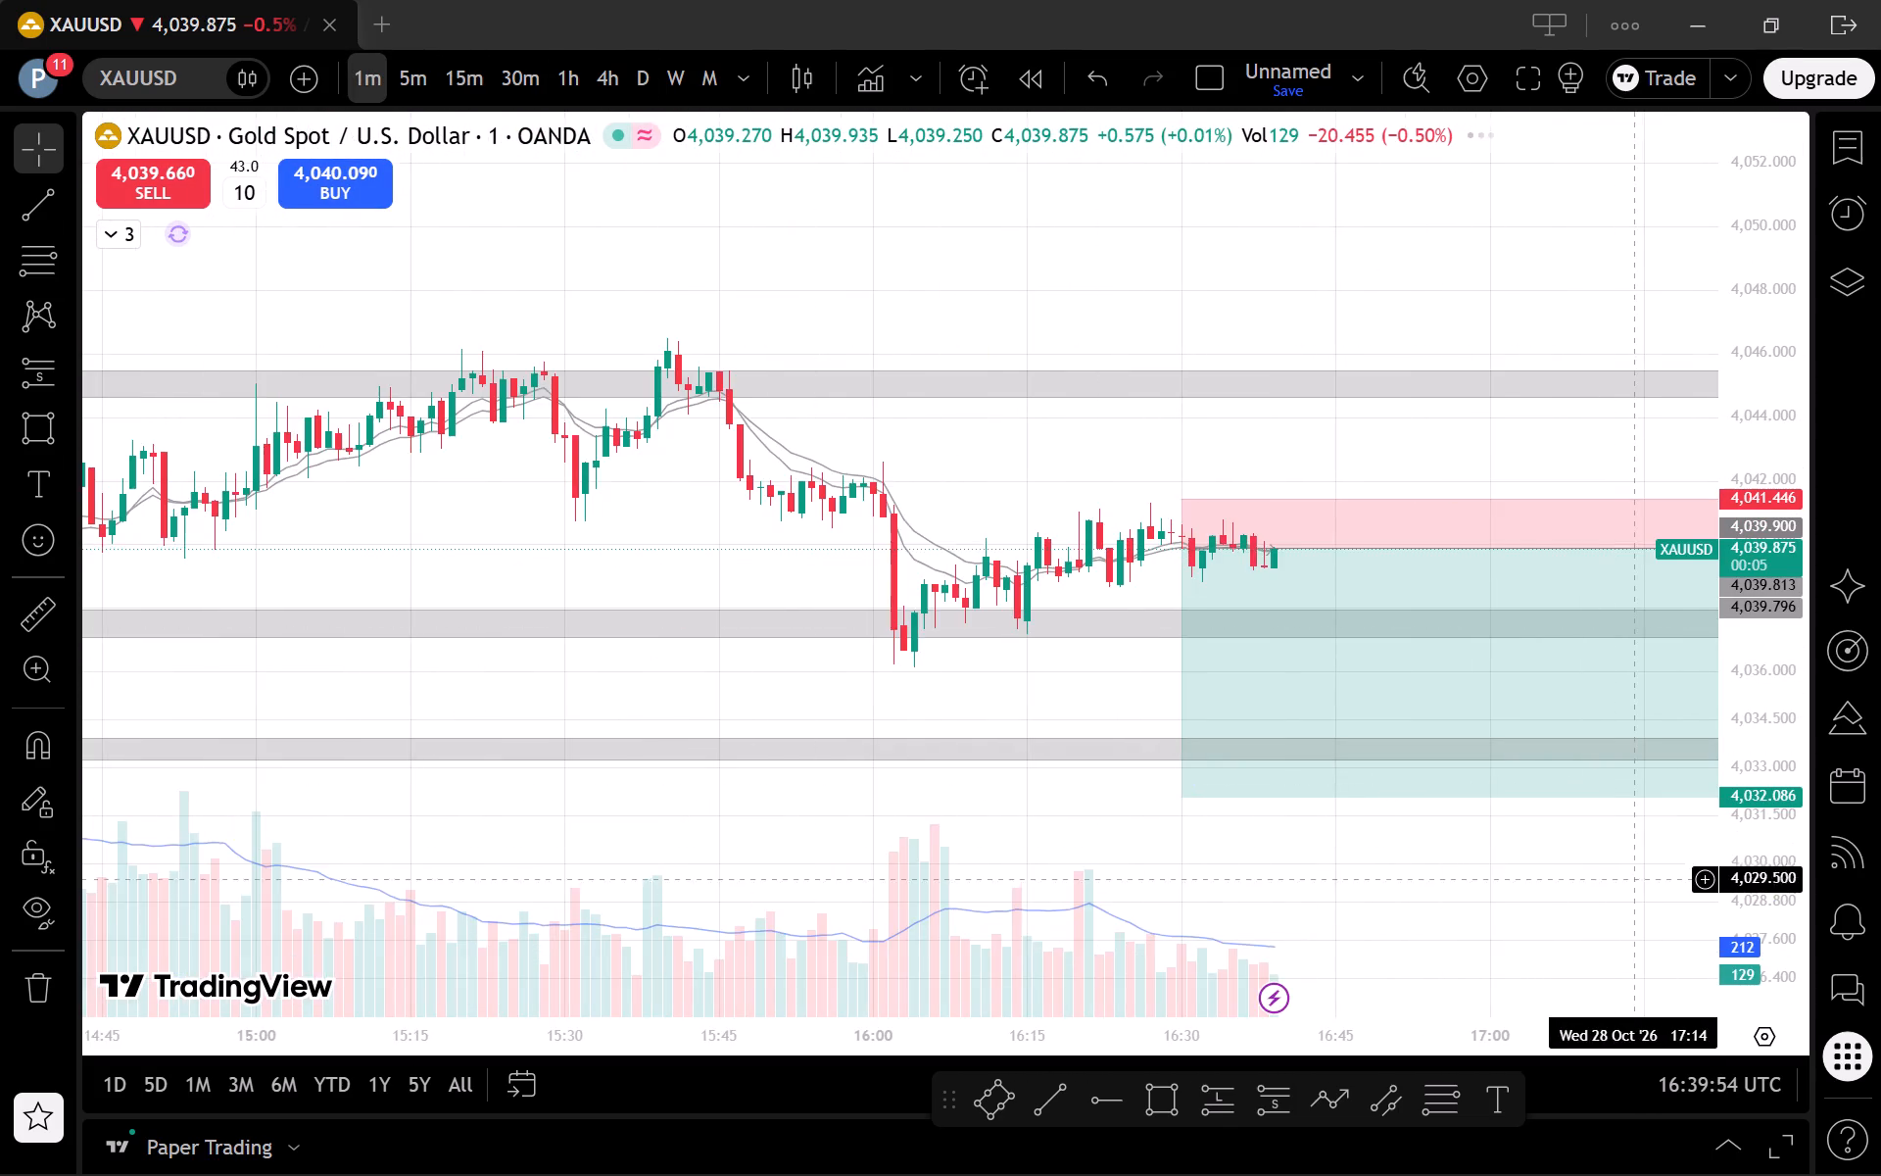
scroll(1629, 906, down, 2)
drag(1588, 915, 1284, 951)
drag(1761, 922, 1712, 652)
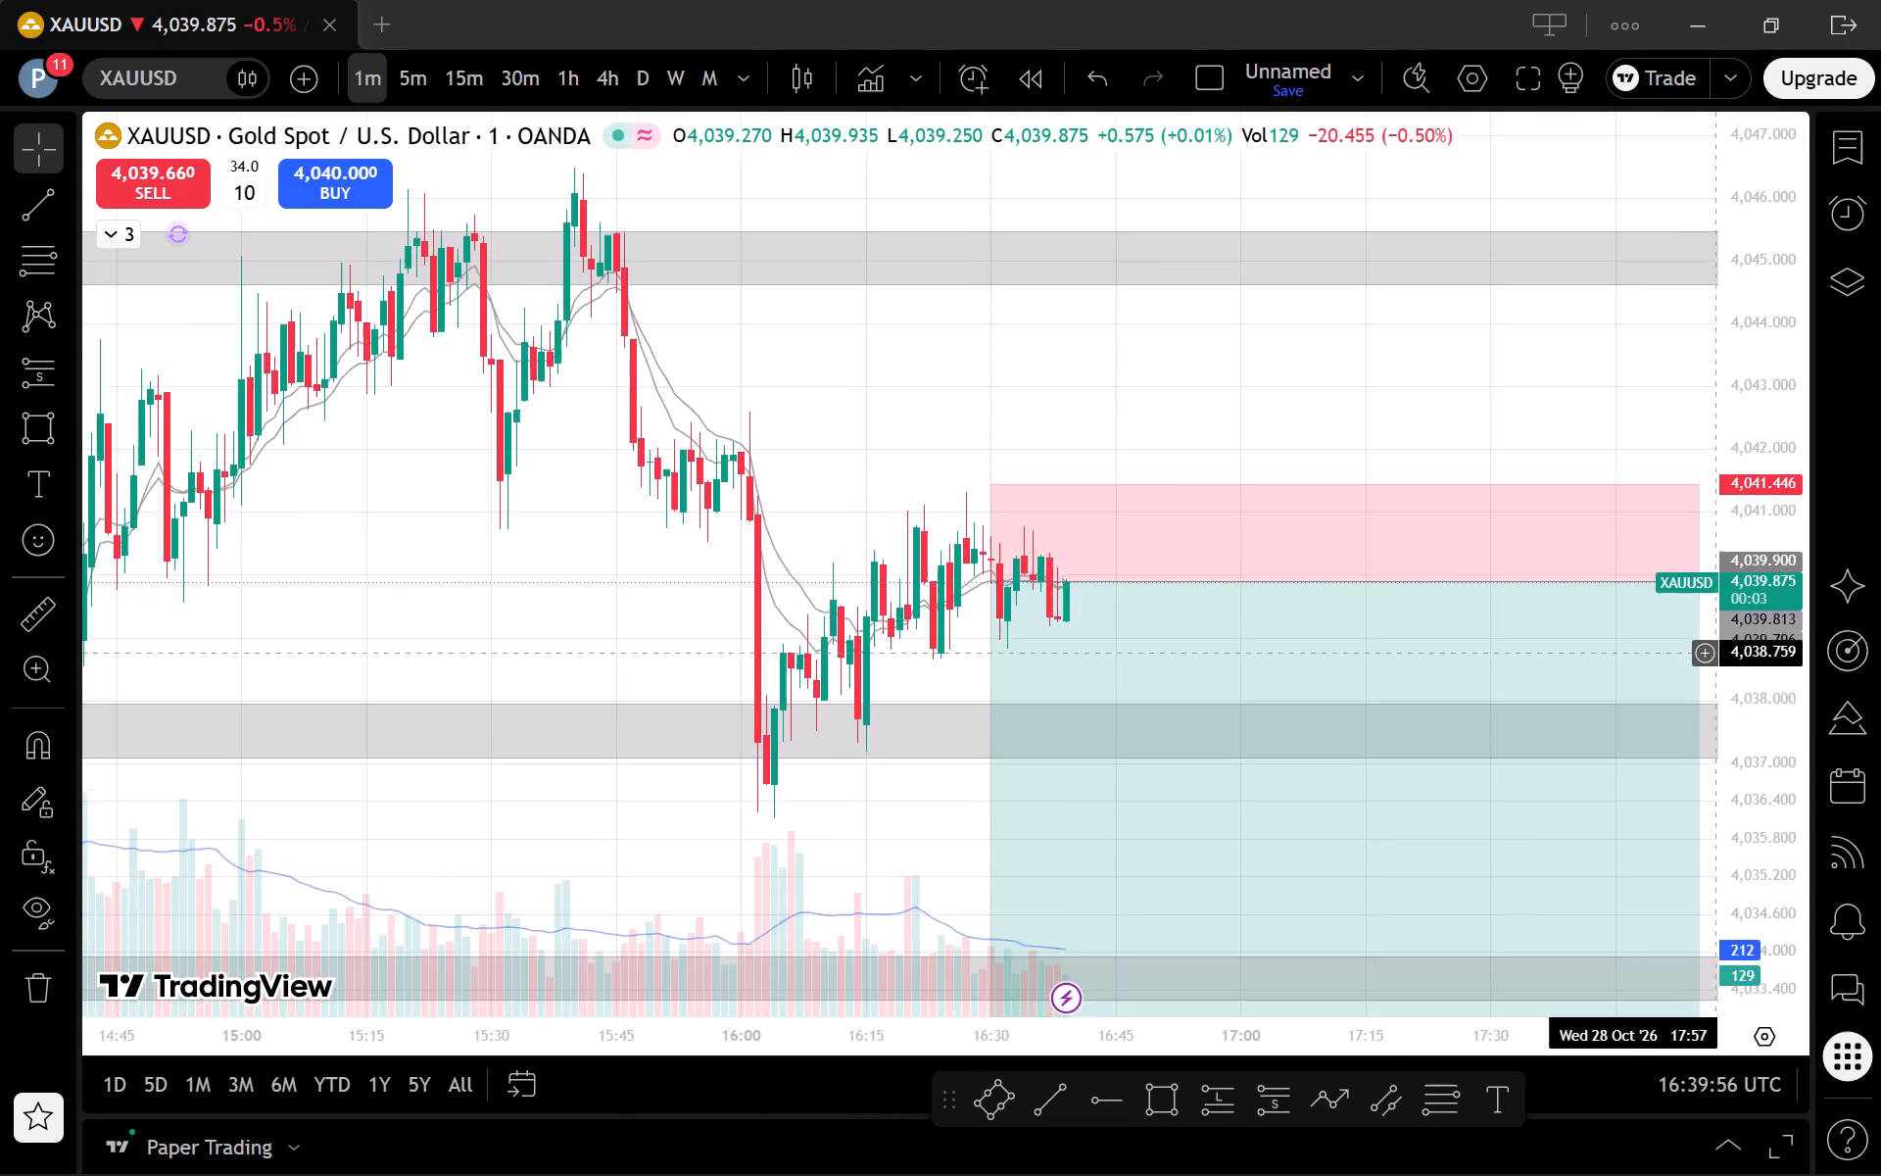
scroll(1666, 688, down, 5)
click(1479, 776)
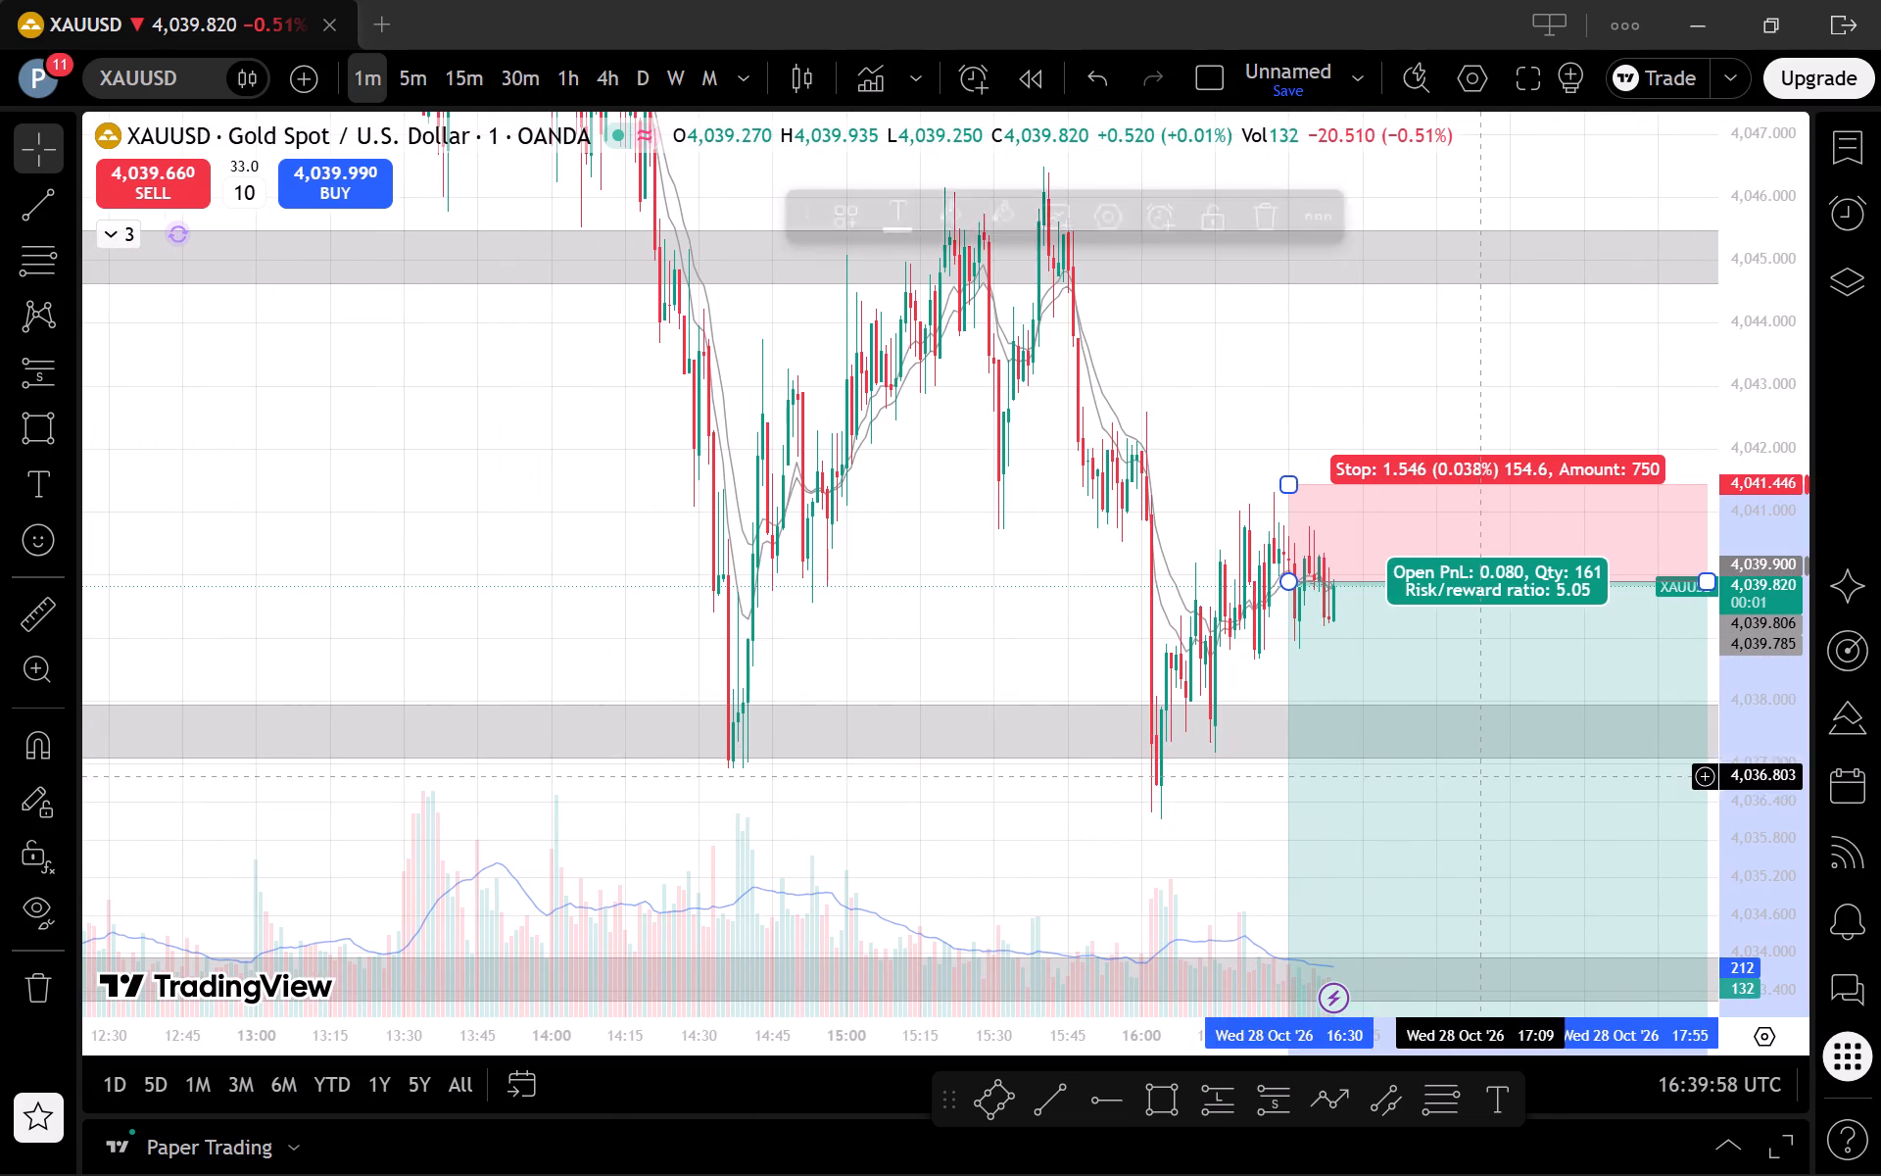
click(1270, 209)
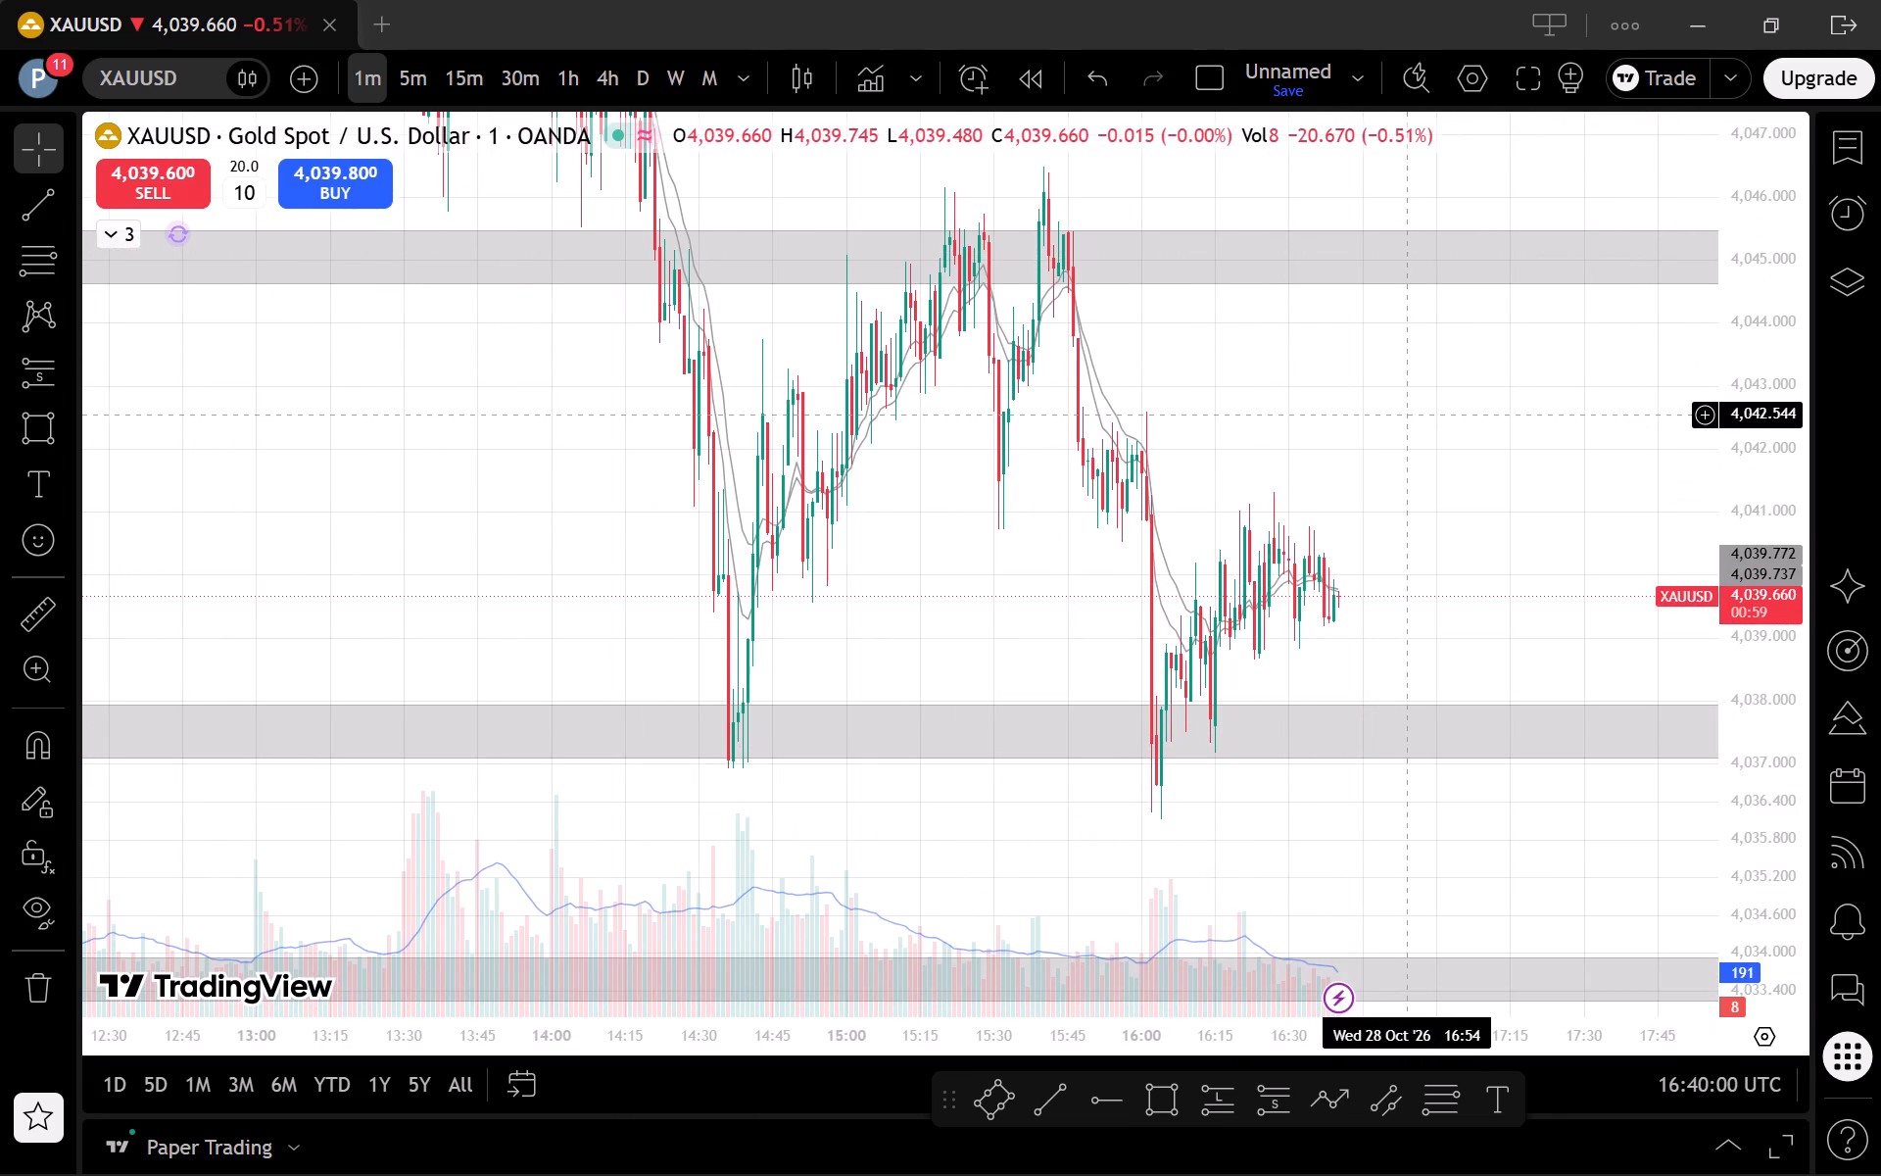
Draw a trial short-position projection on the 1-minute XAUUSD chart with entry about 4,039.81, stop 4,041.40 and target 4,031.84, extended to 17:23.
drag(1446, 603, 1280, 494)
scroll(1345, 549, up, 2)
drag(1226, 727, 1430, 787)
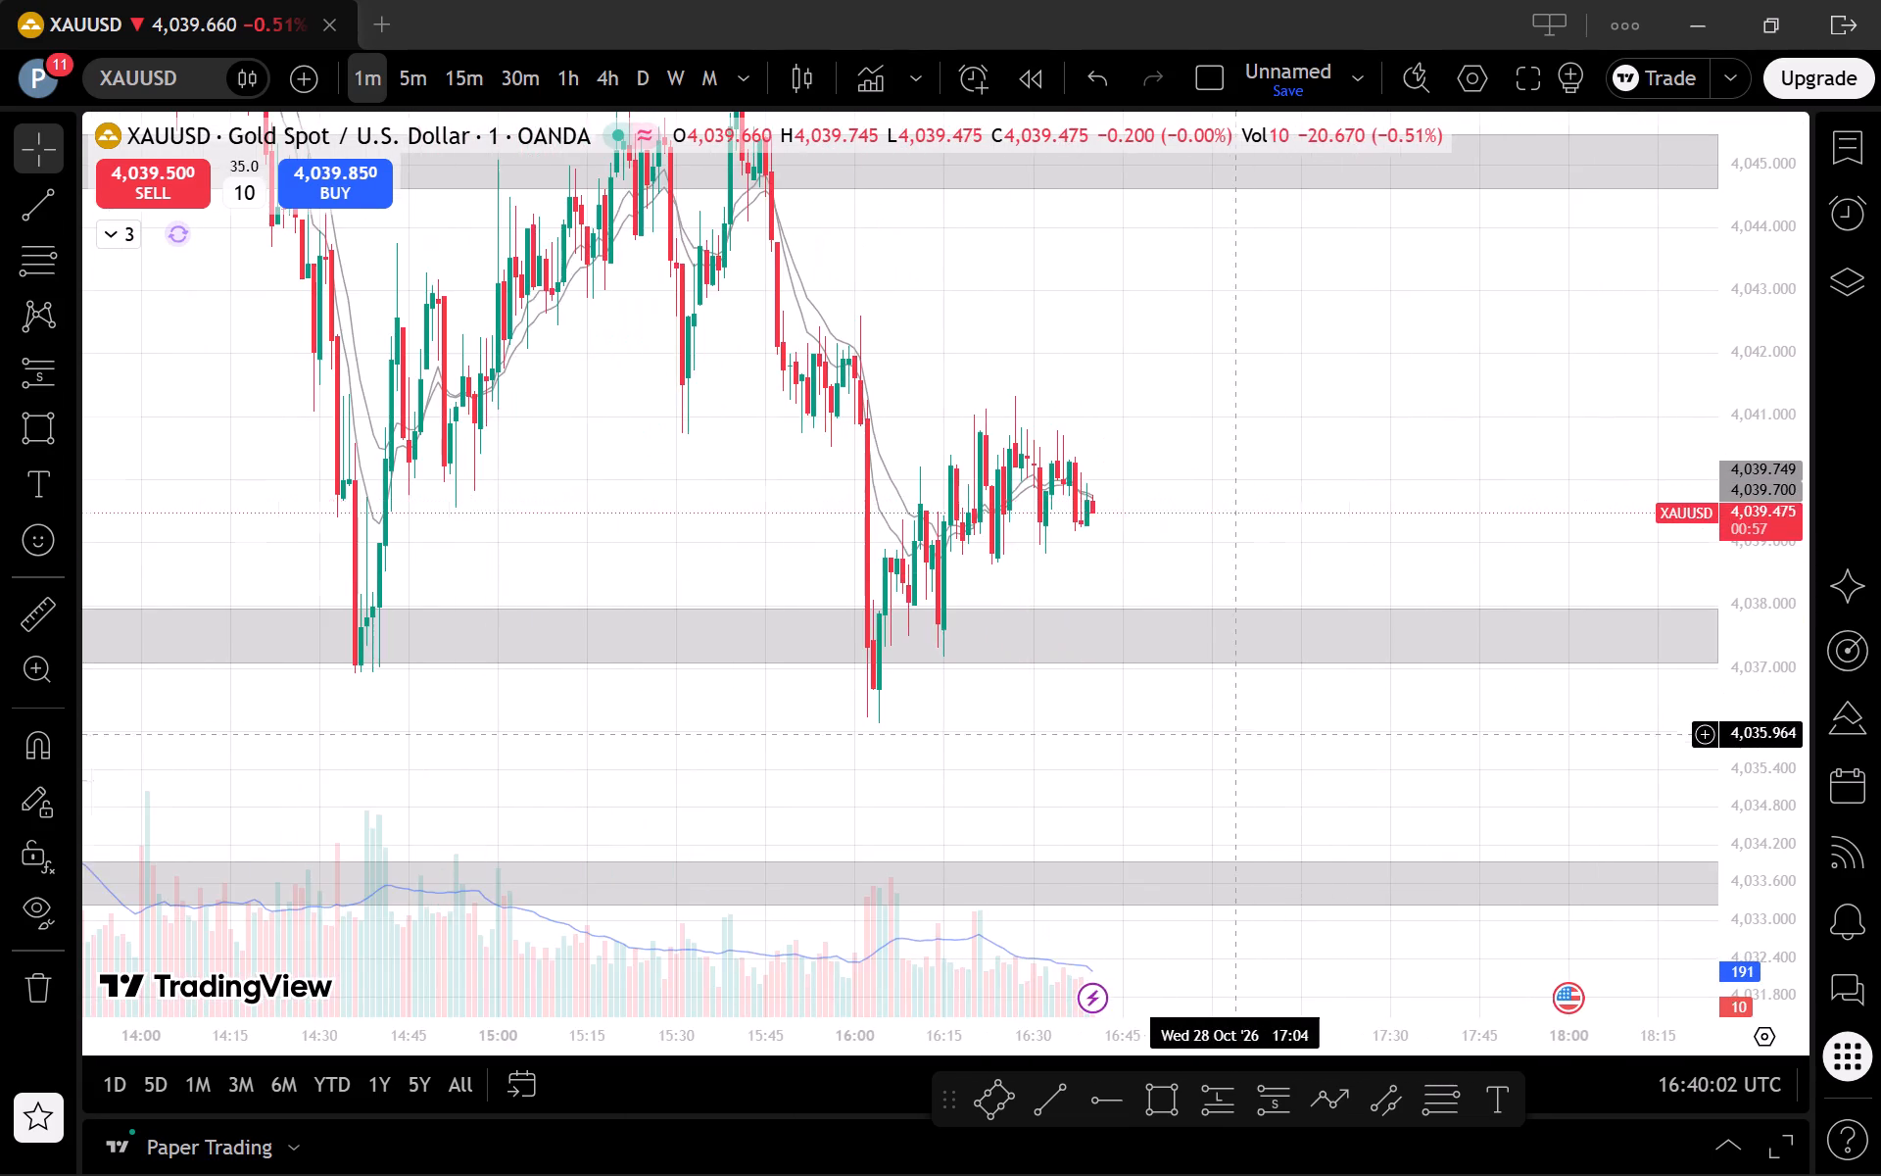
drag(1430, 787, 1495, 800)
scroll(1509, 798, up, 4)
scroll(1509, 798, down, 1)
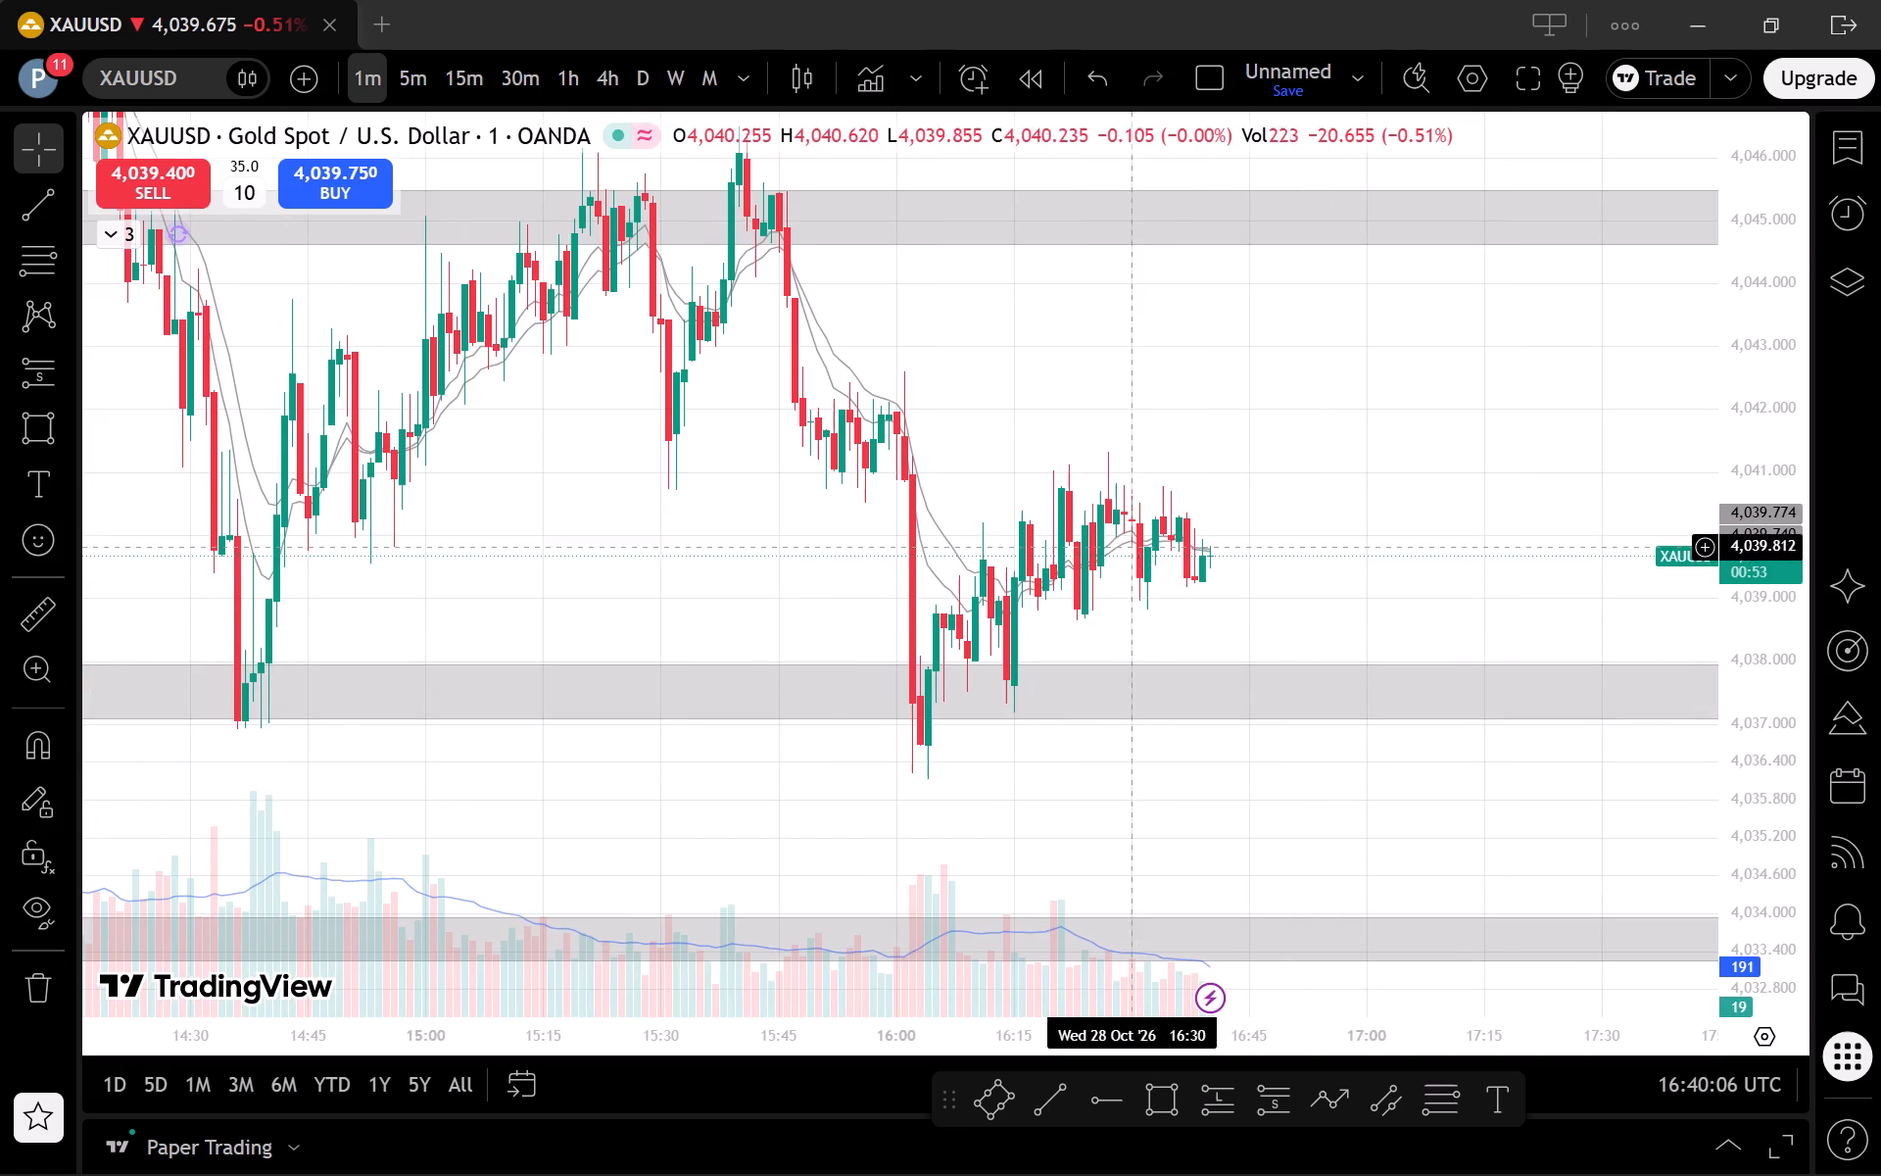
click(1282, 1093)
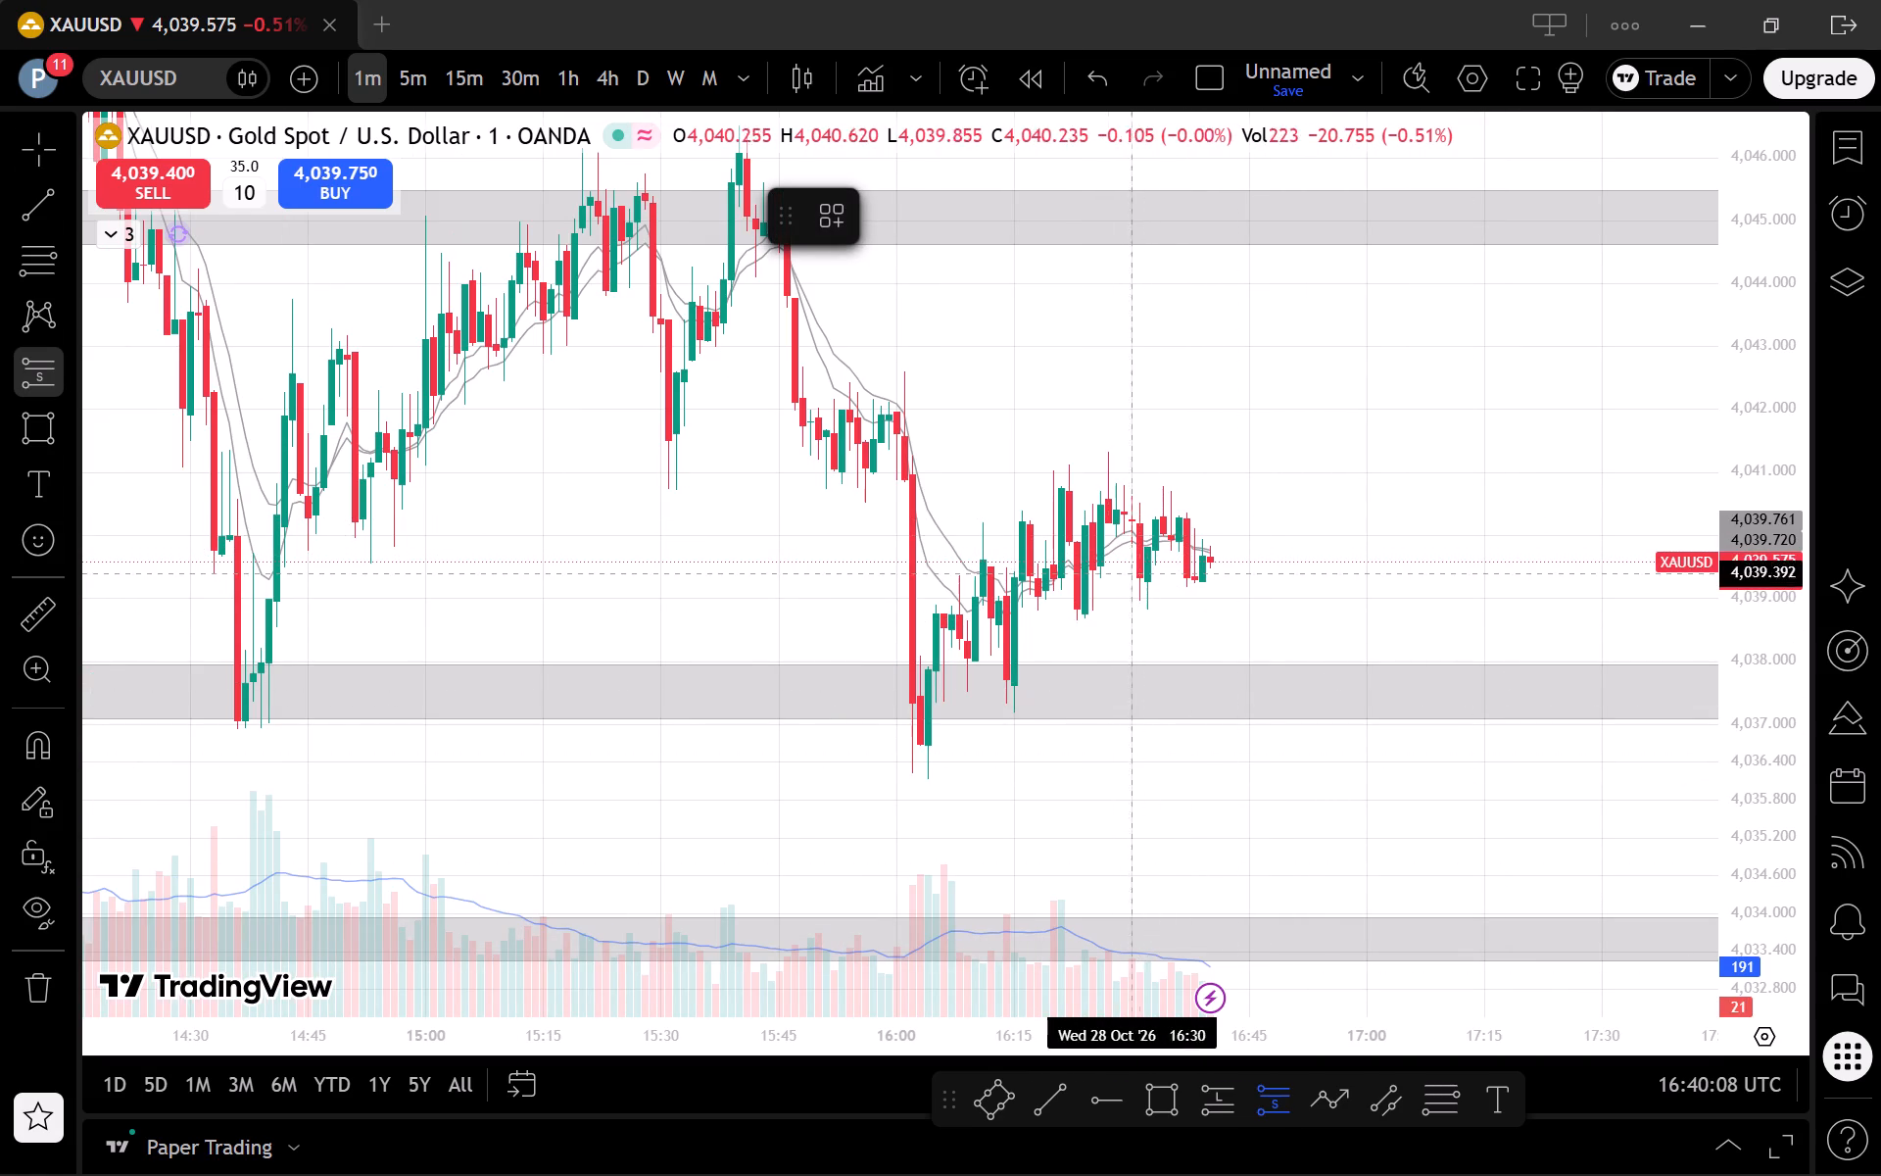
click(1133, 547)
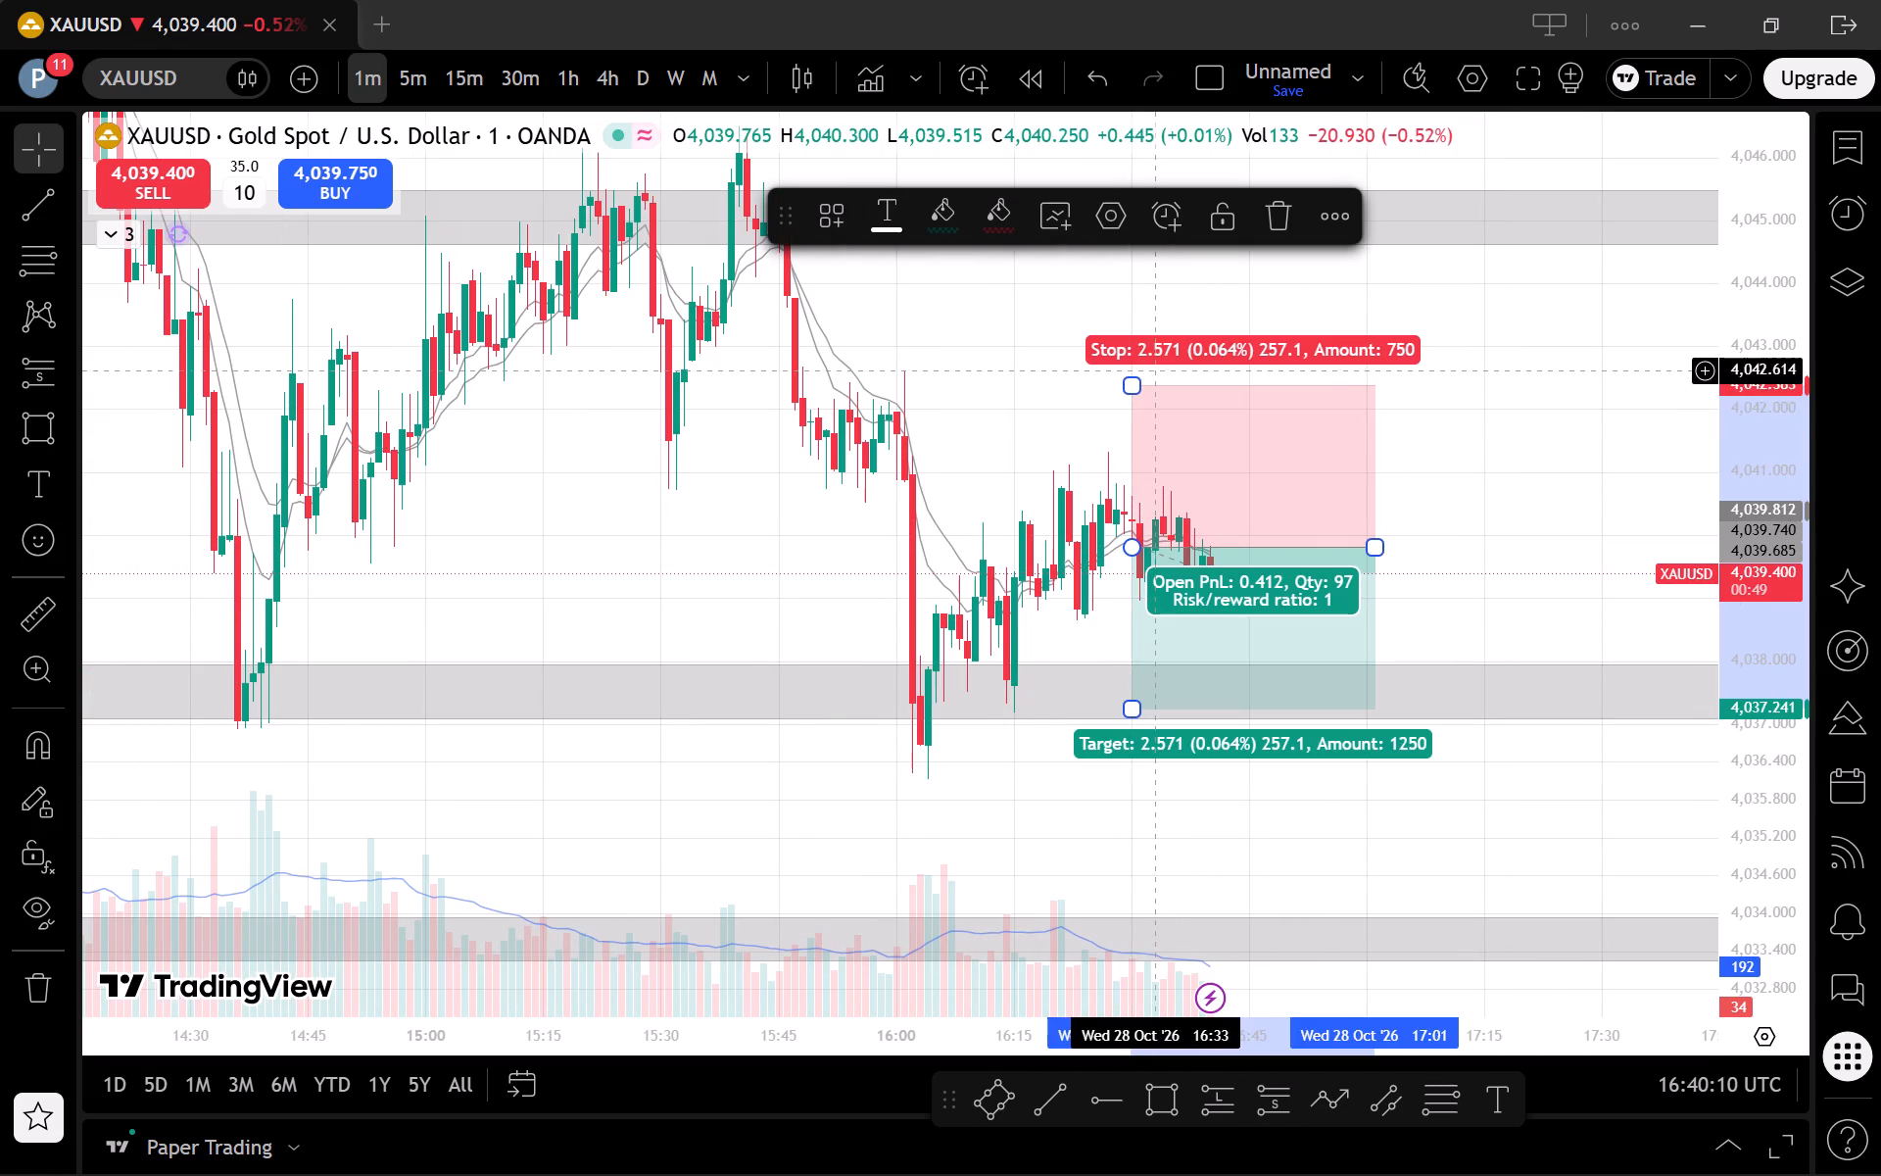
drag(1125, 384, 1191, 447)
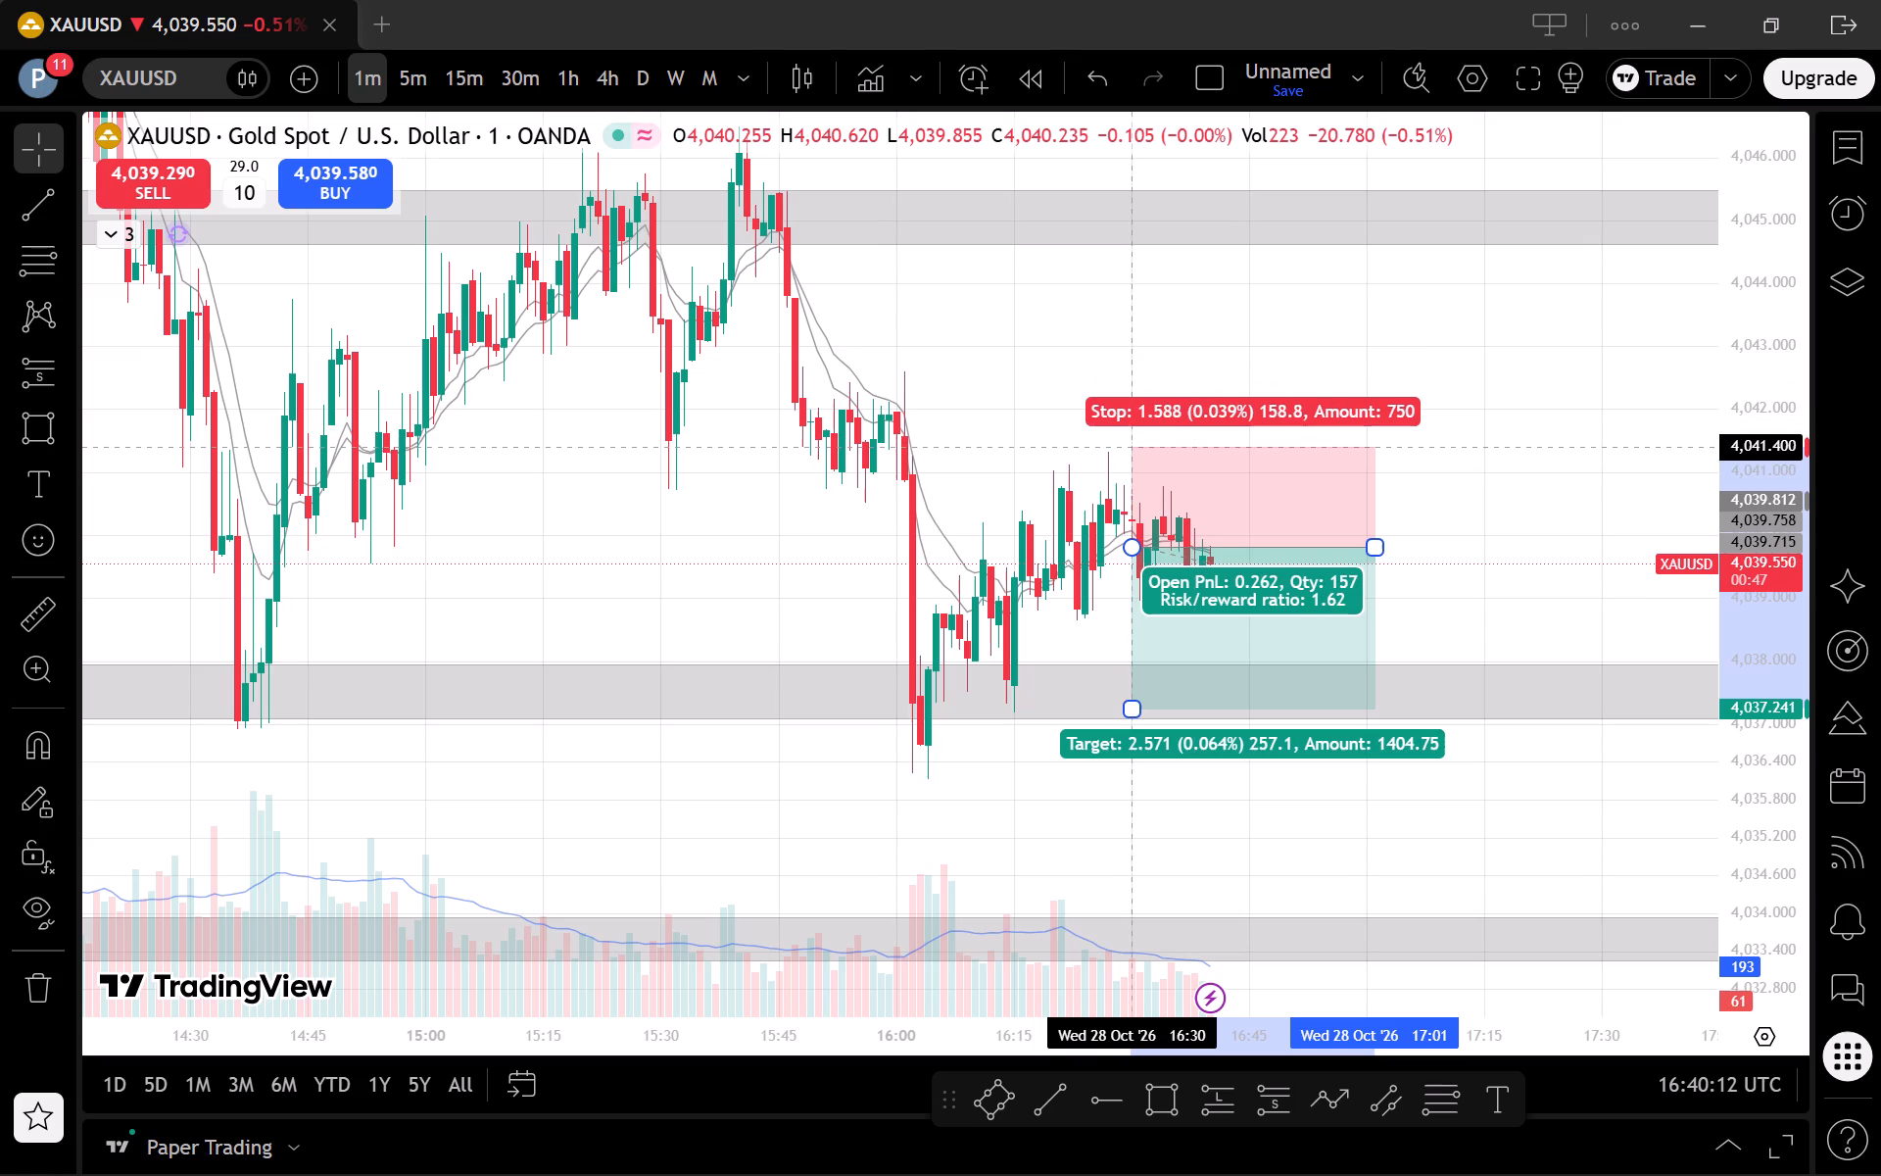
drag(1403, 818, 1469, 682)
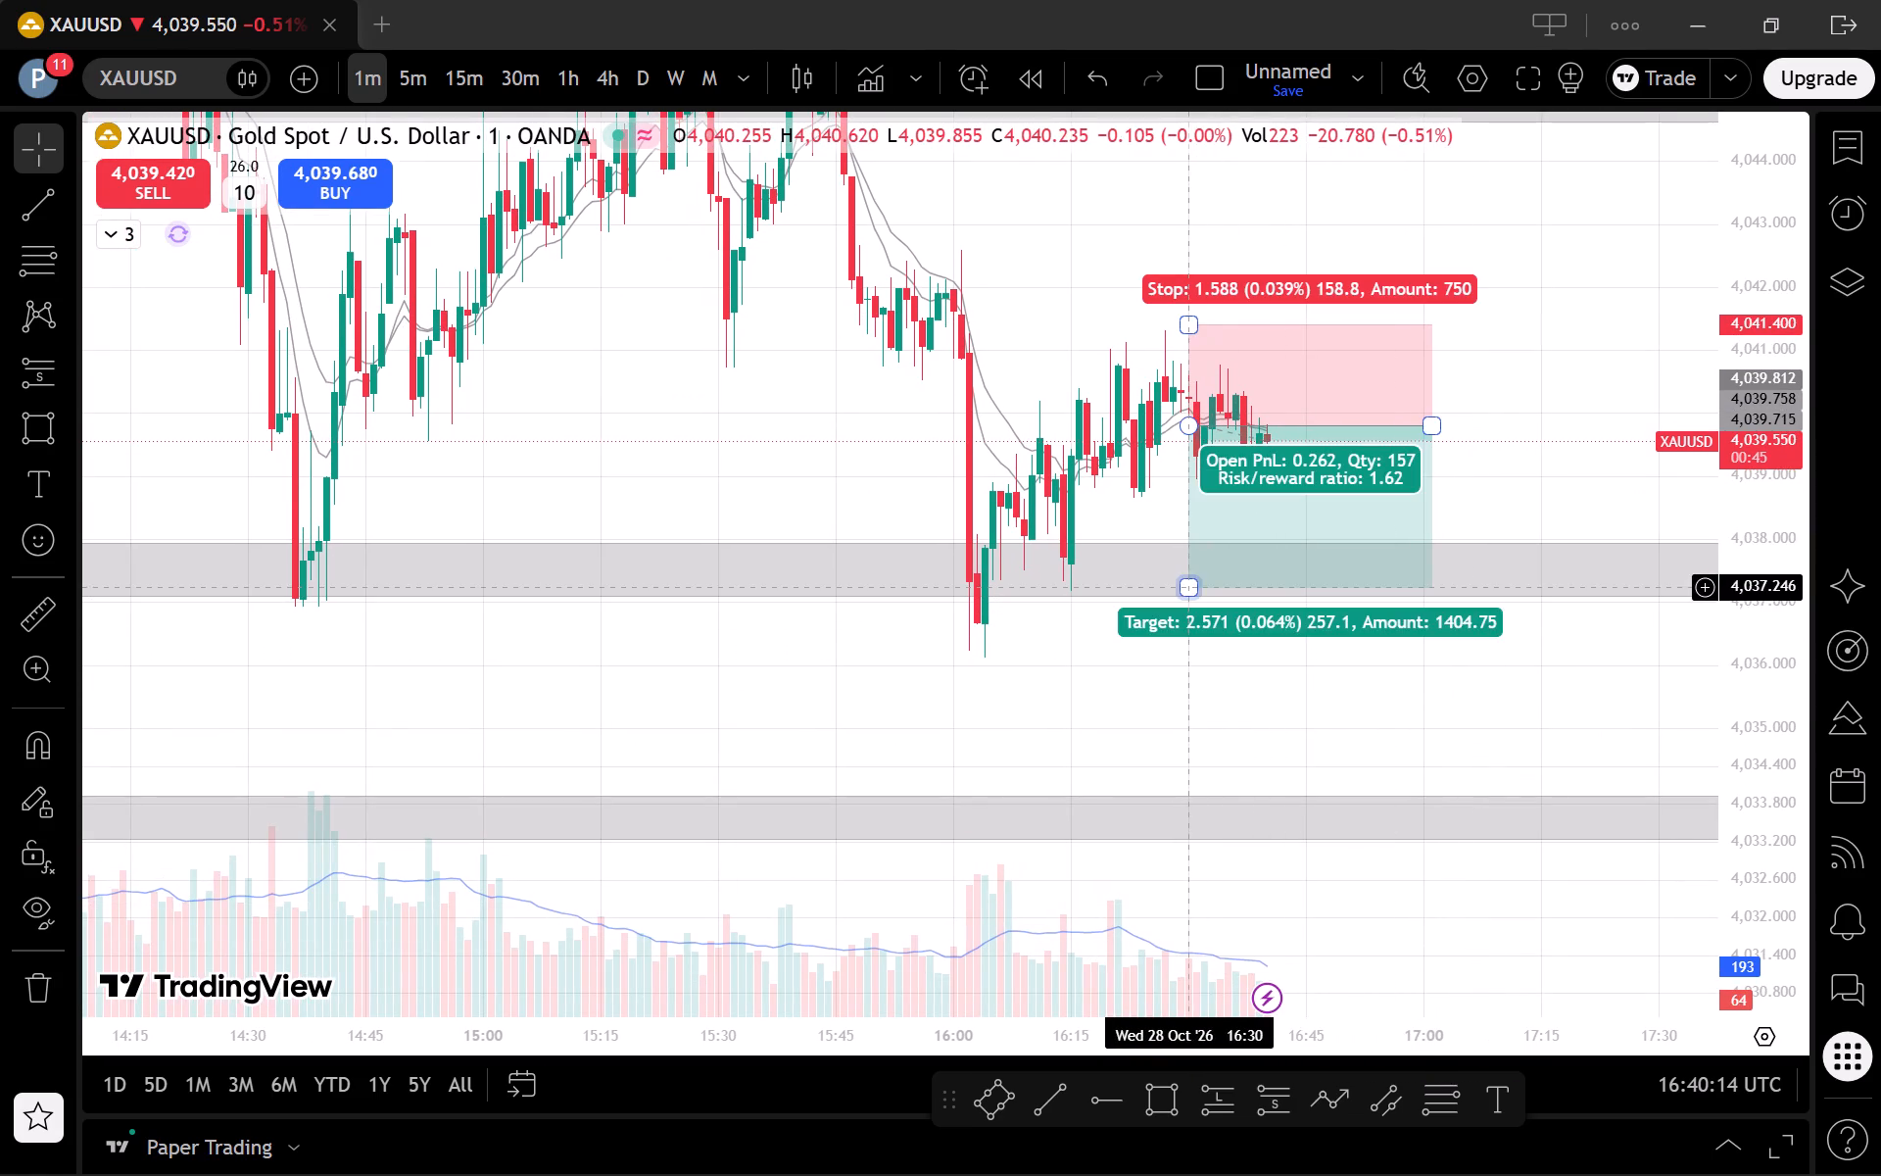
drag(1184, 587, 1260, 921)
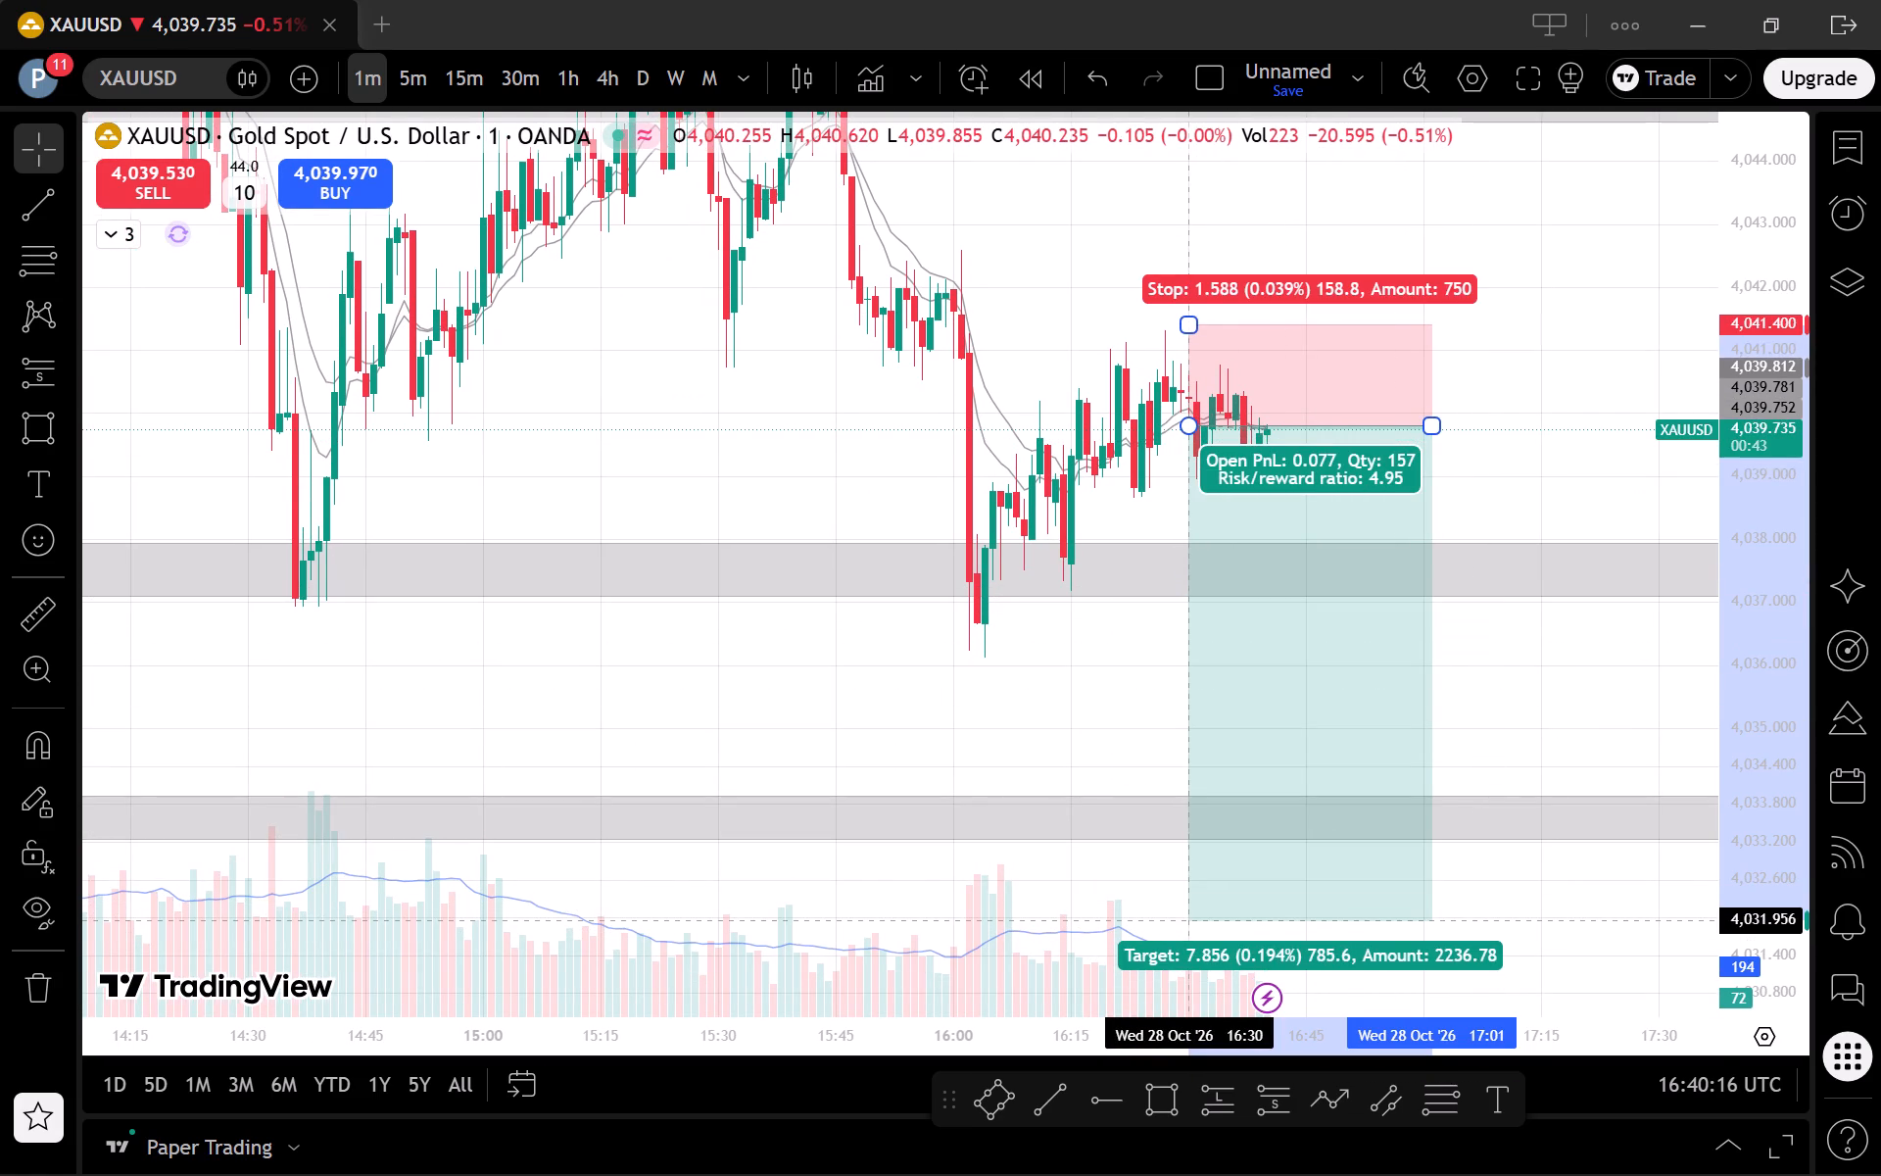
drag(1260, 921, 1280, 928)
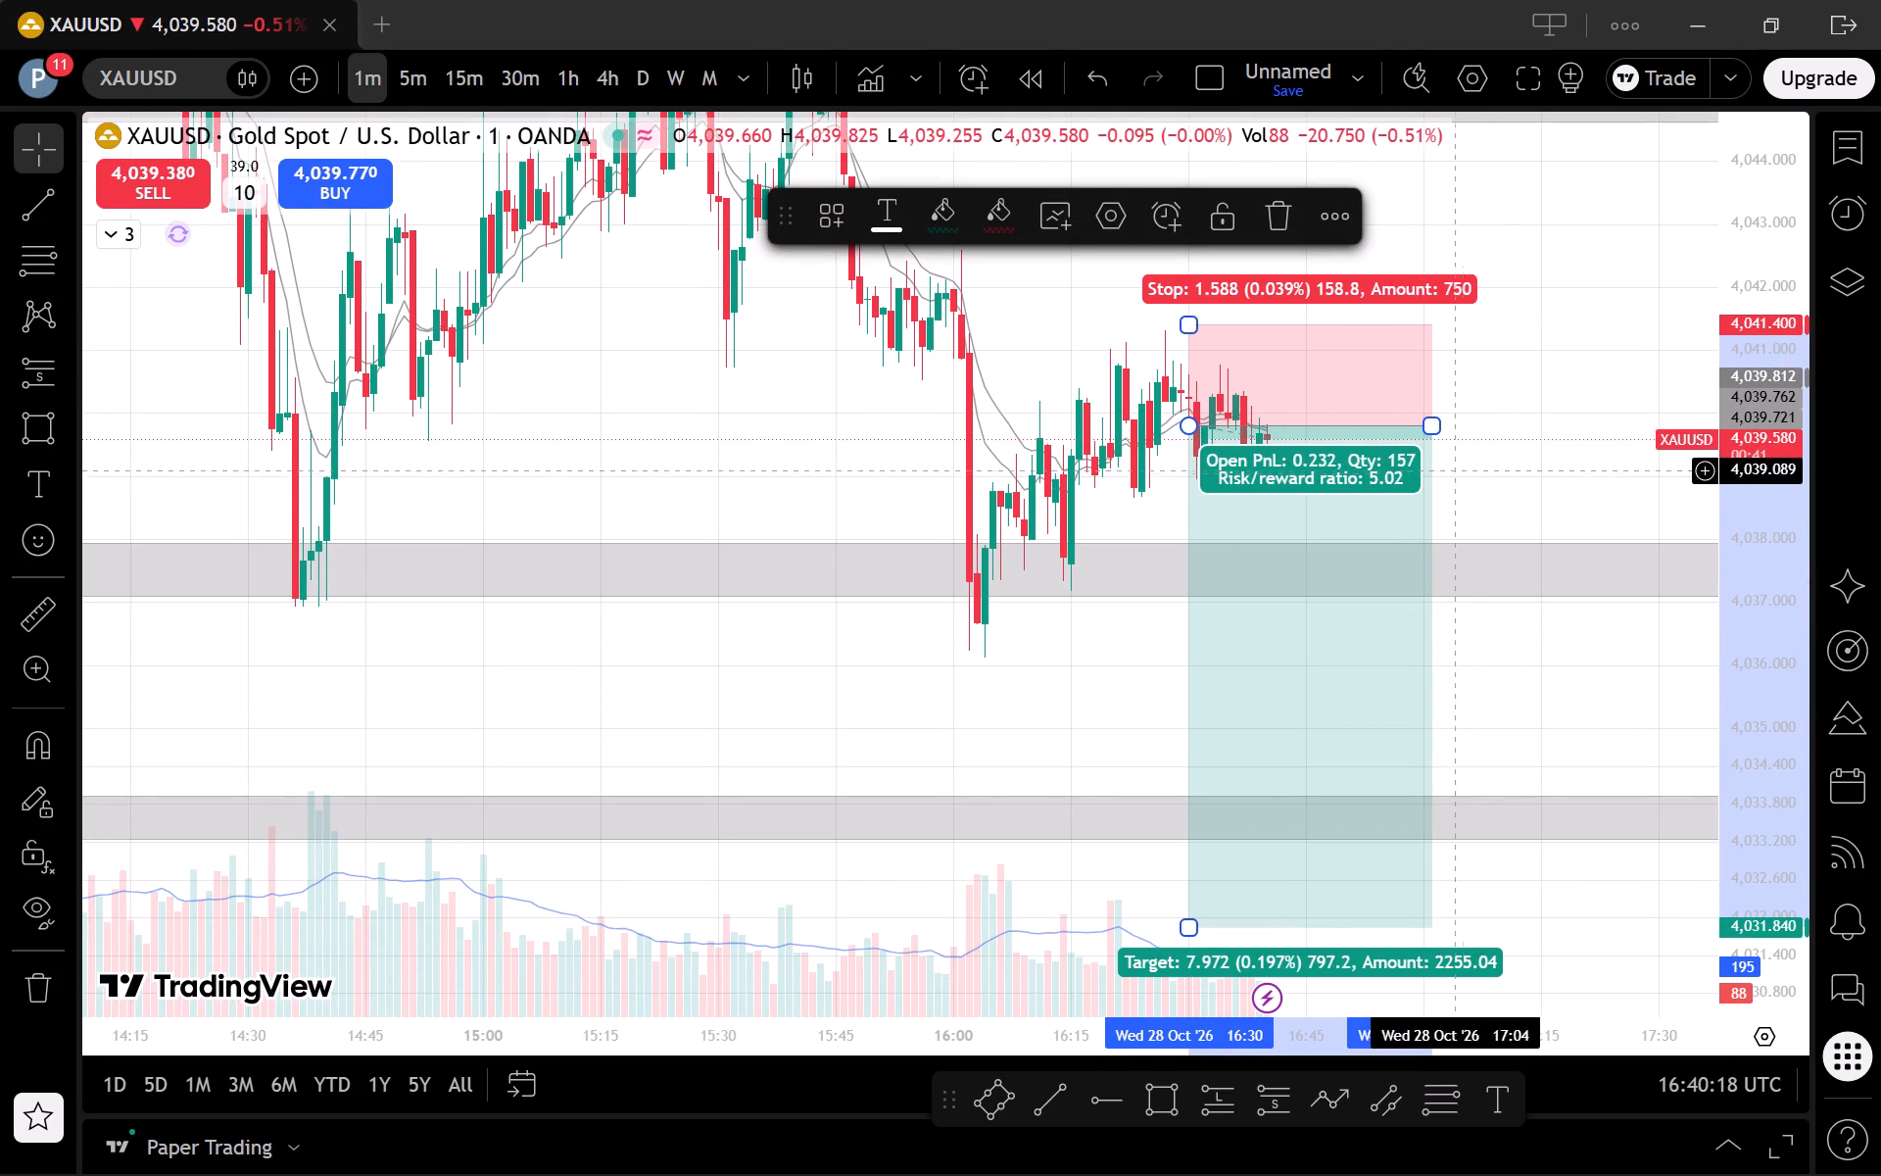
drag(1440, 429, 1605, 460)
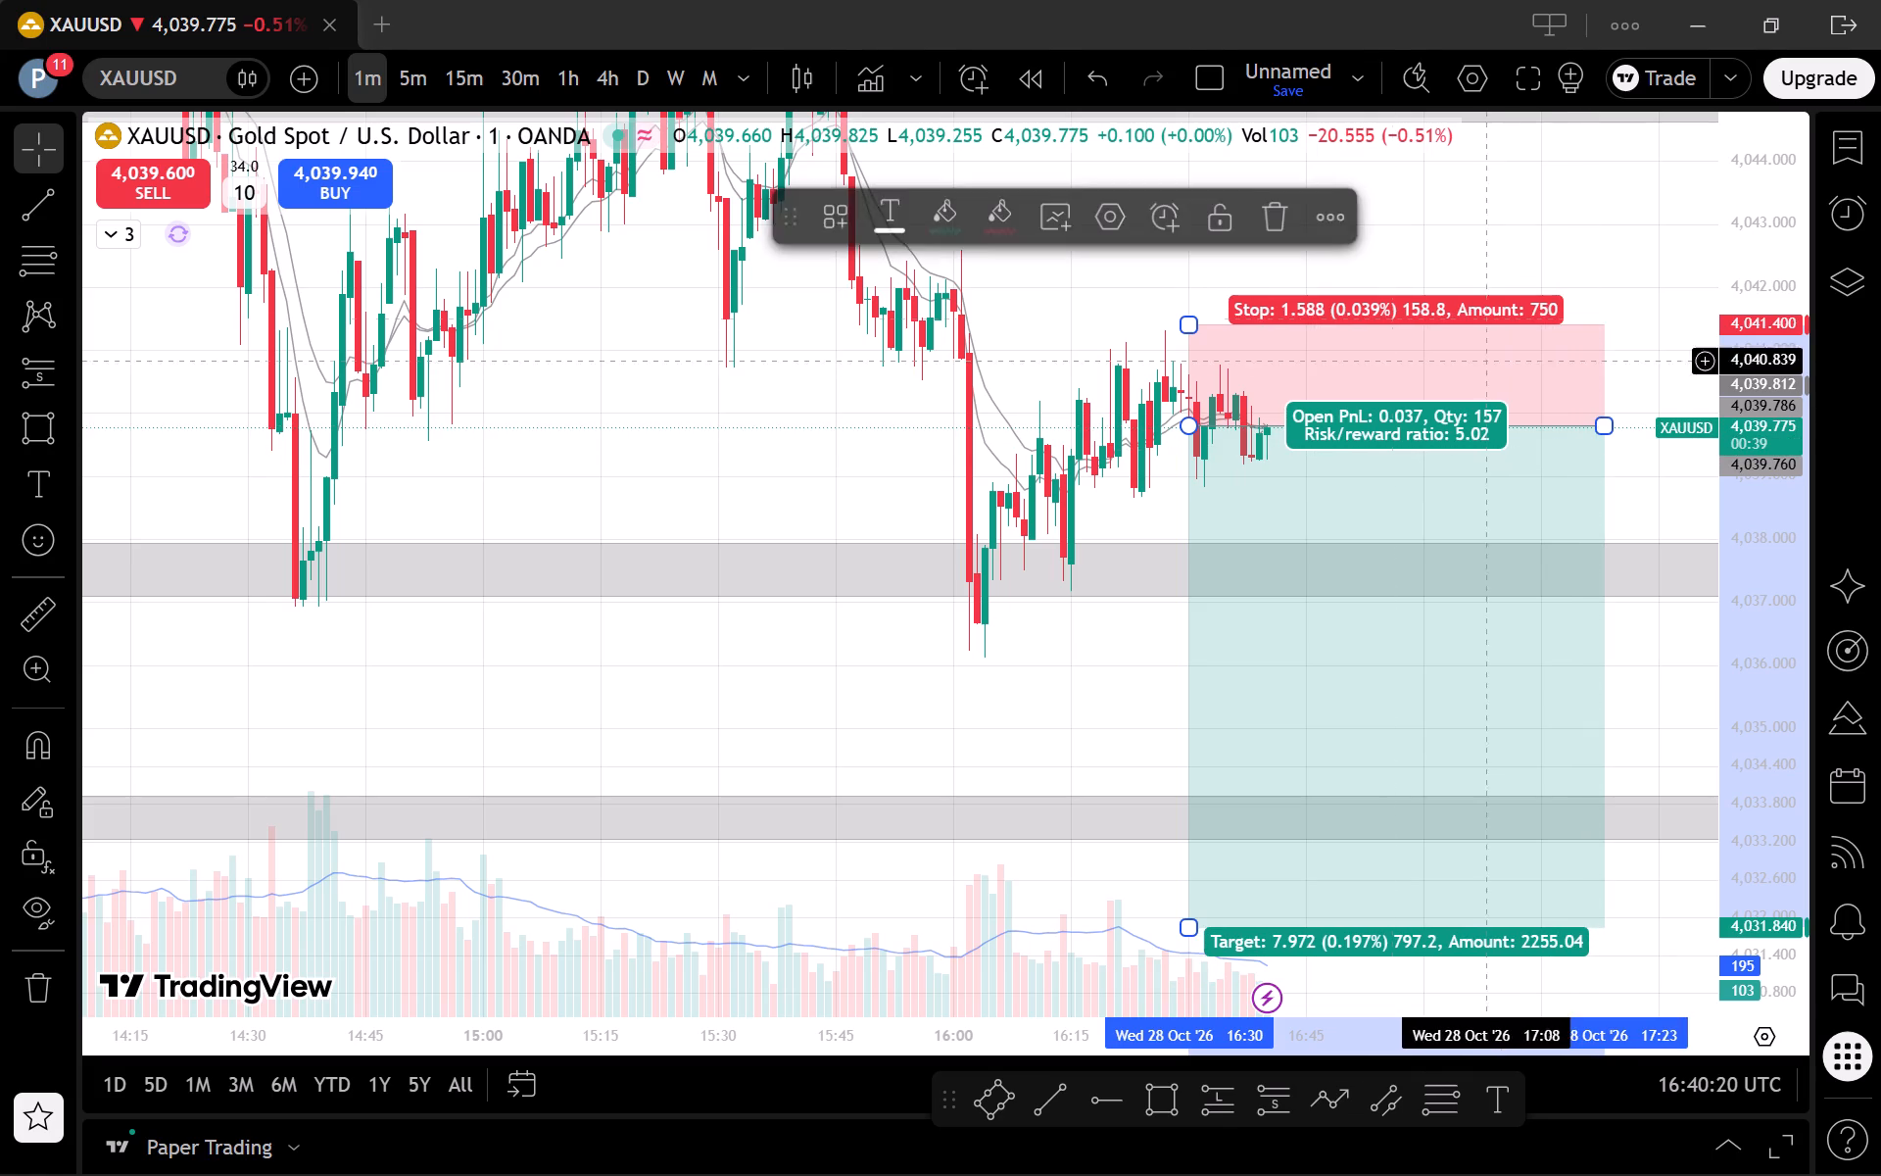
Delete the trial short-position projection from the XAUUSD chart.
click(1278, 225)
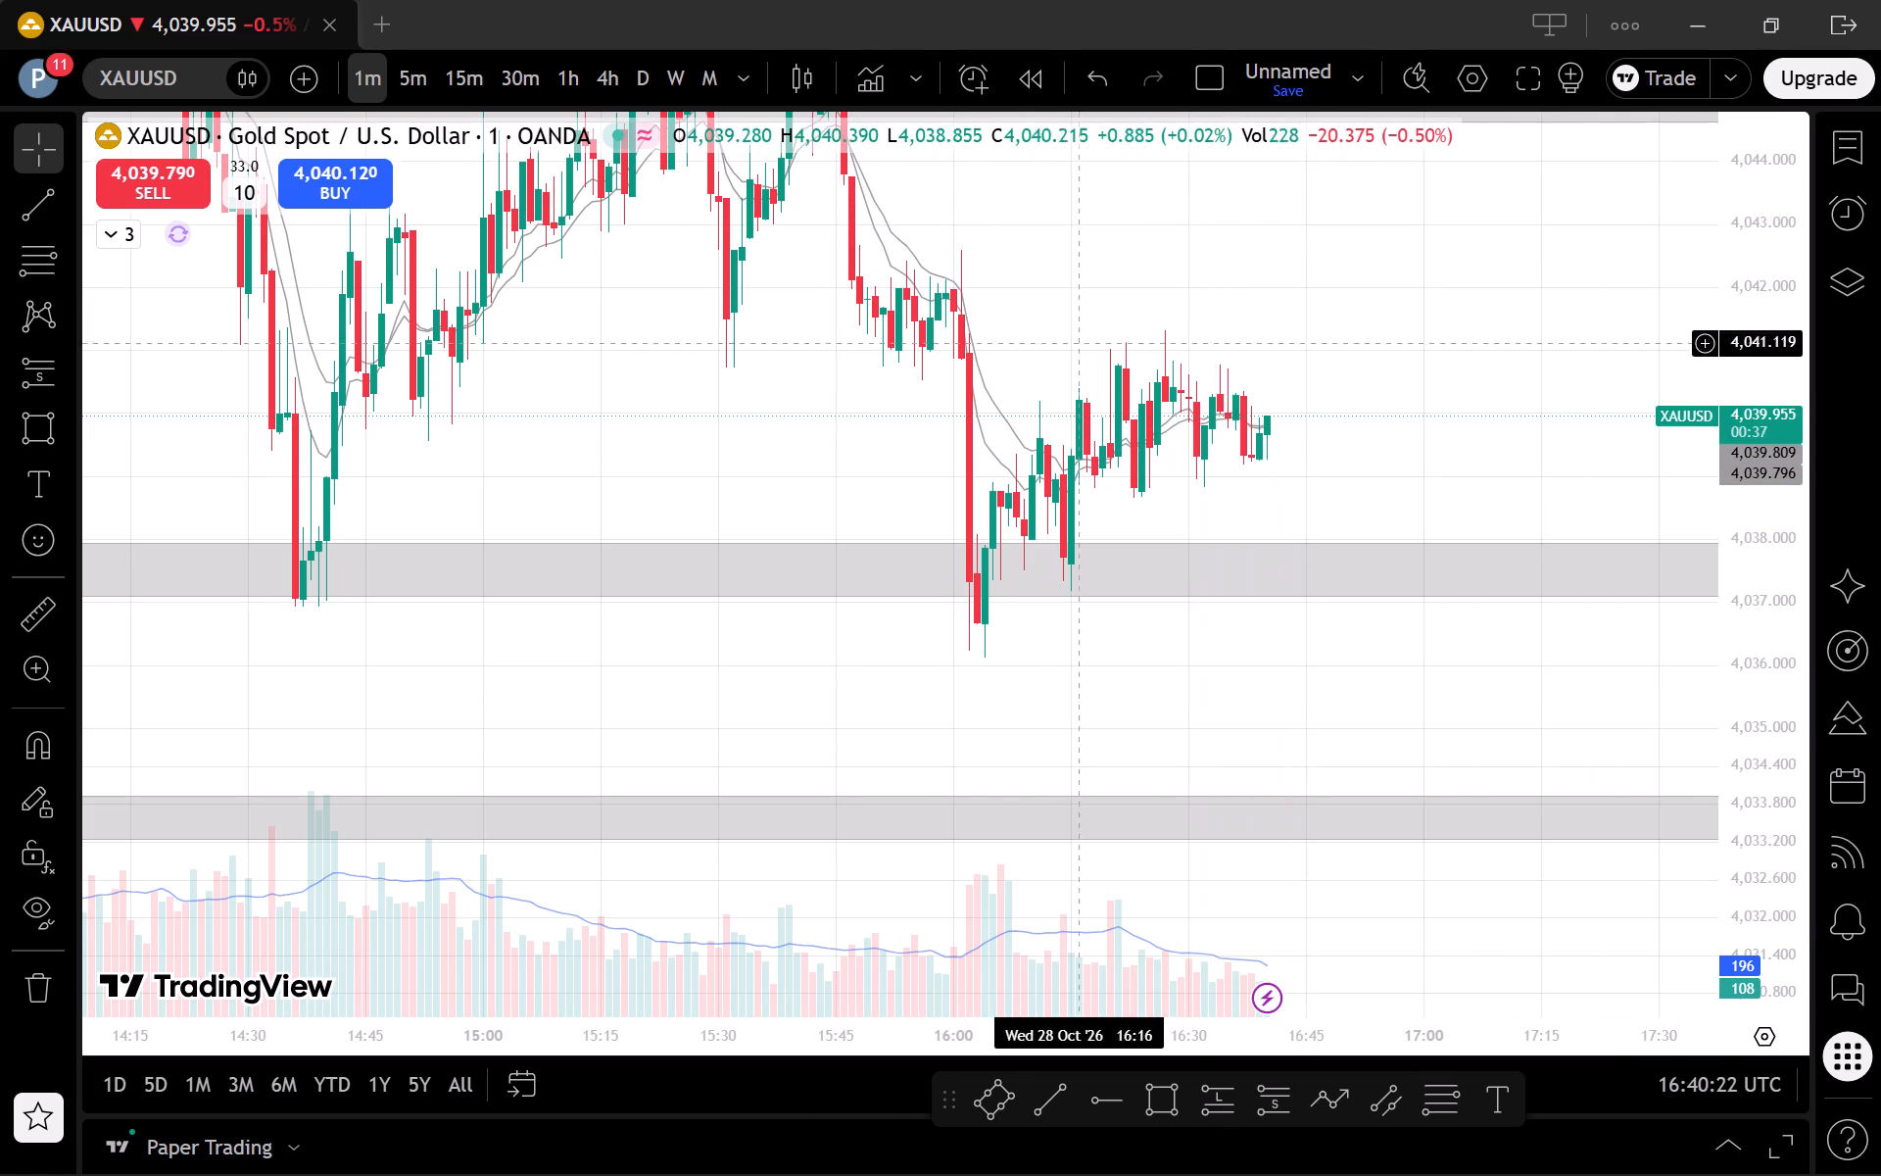
Draw a short-position projection from 16:30 to 17:20 with entry about 4,039.86, stop 4,041.38 and target 4,032.24.
scroll(1413, 694, down, 2)
drag(1418, 711, 1389, 778)
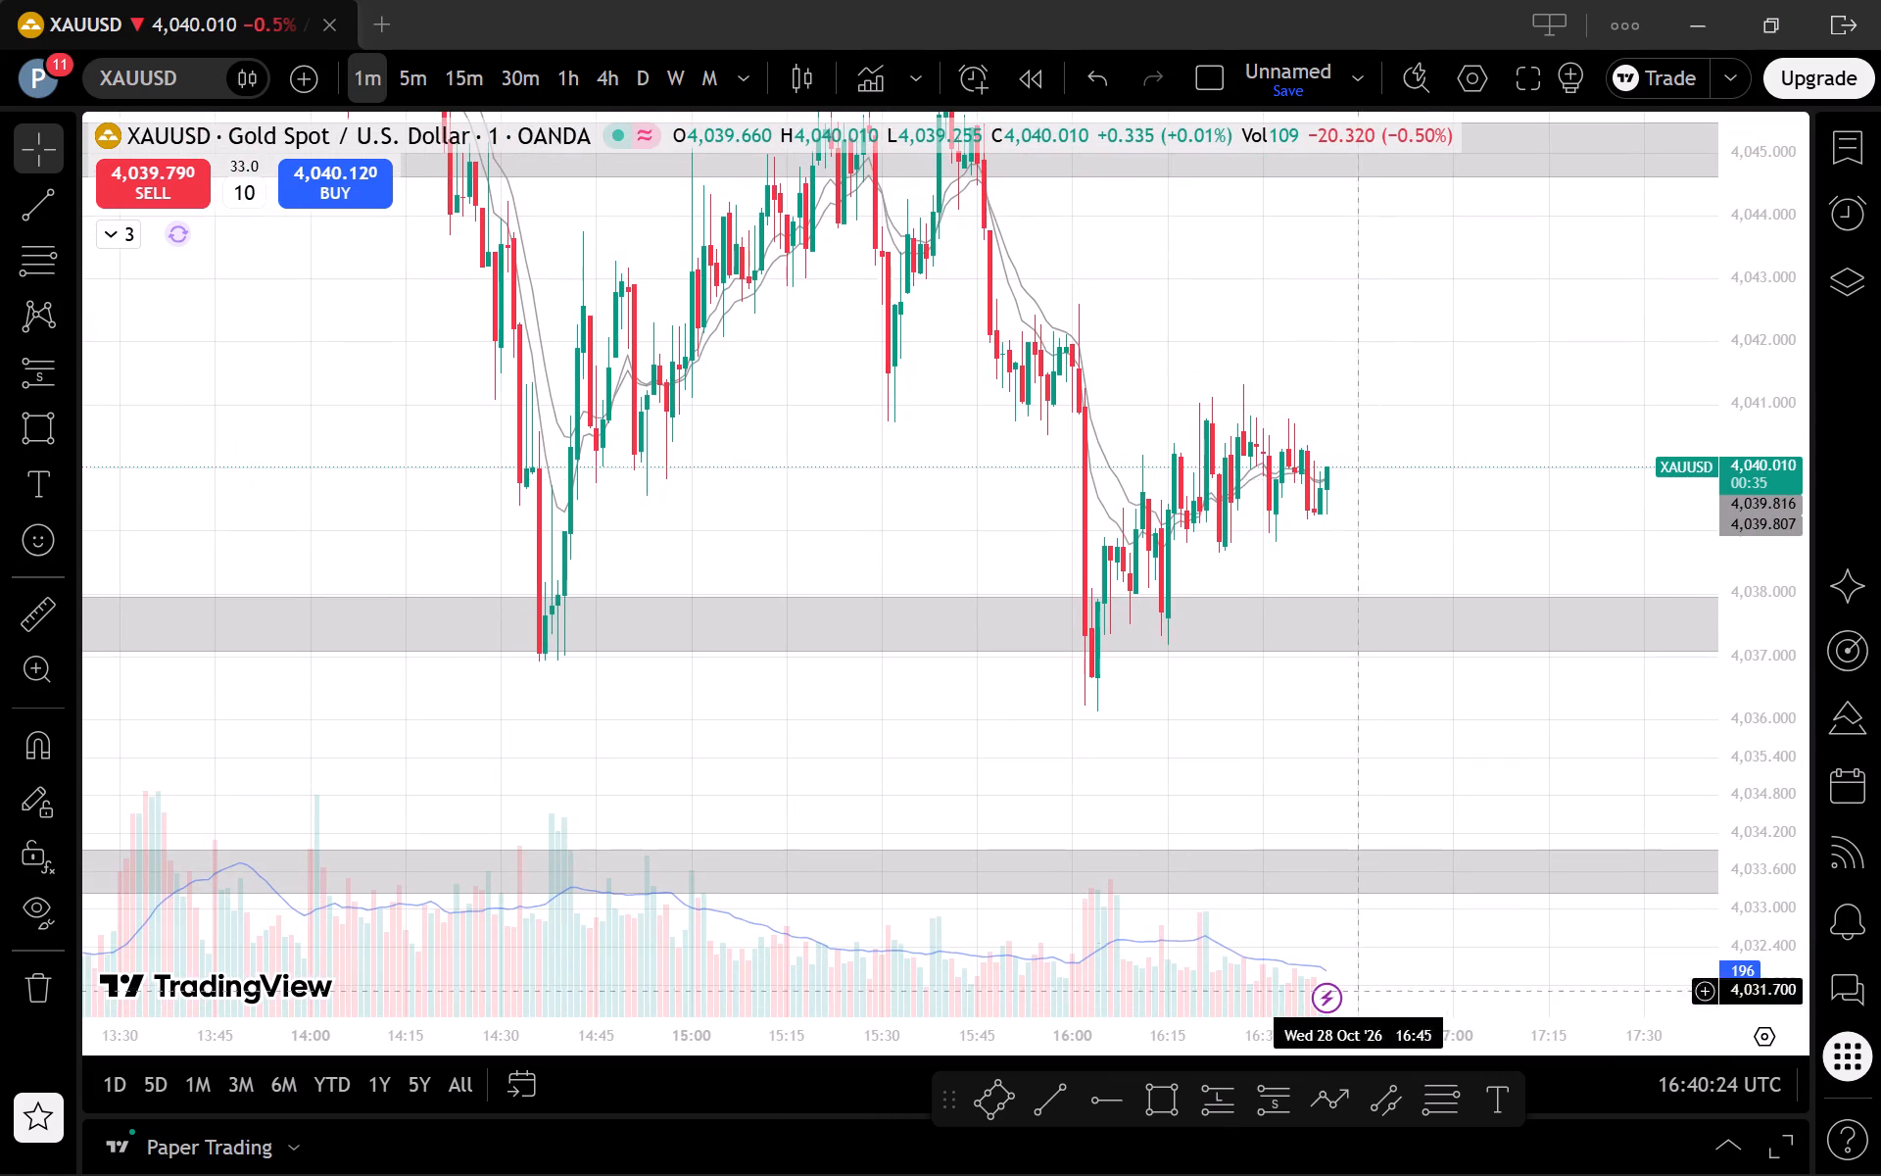
click(1266, 1111)
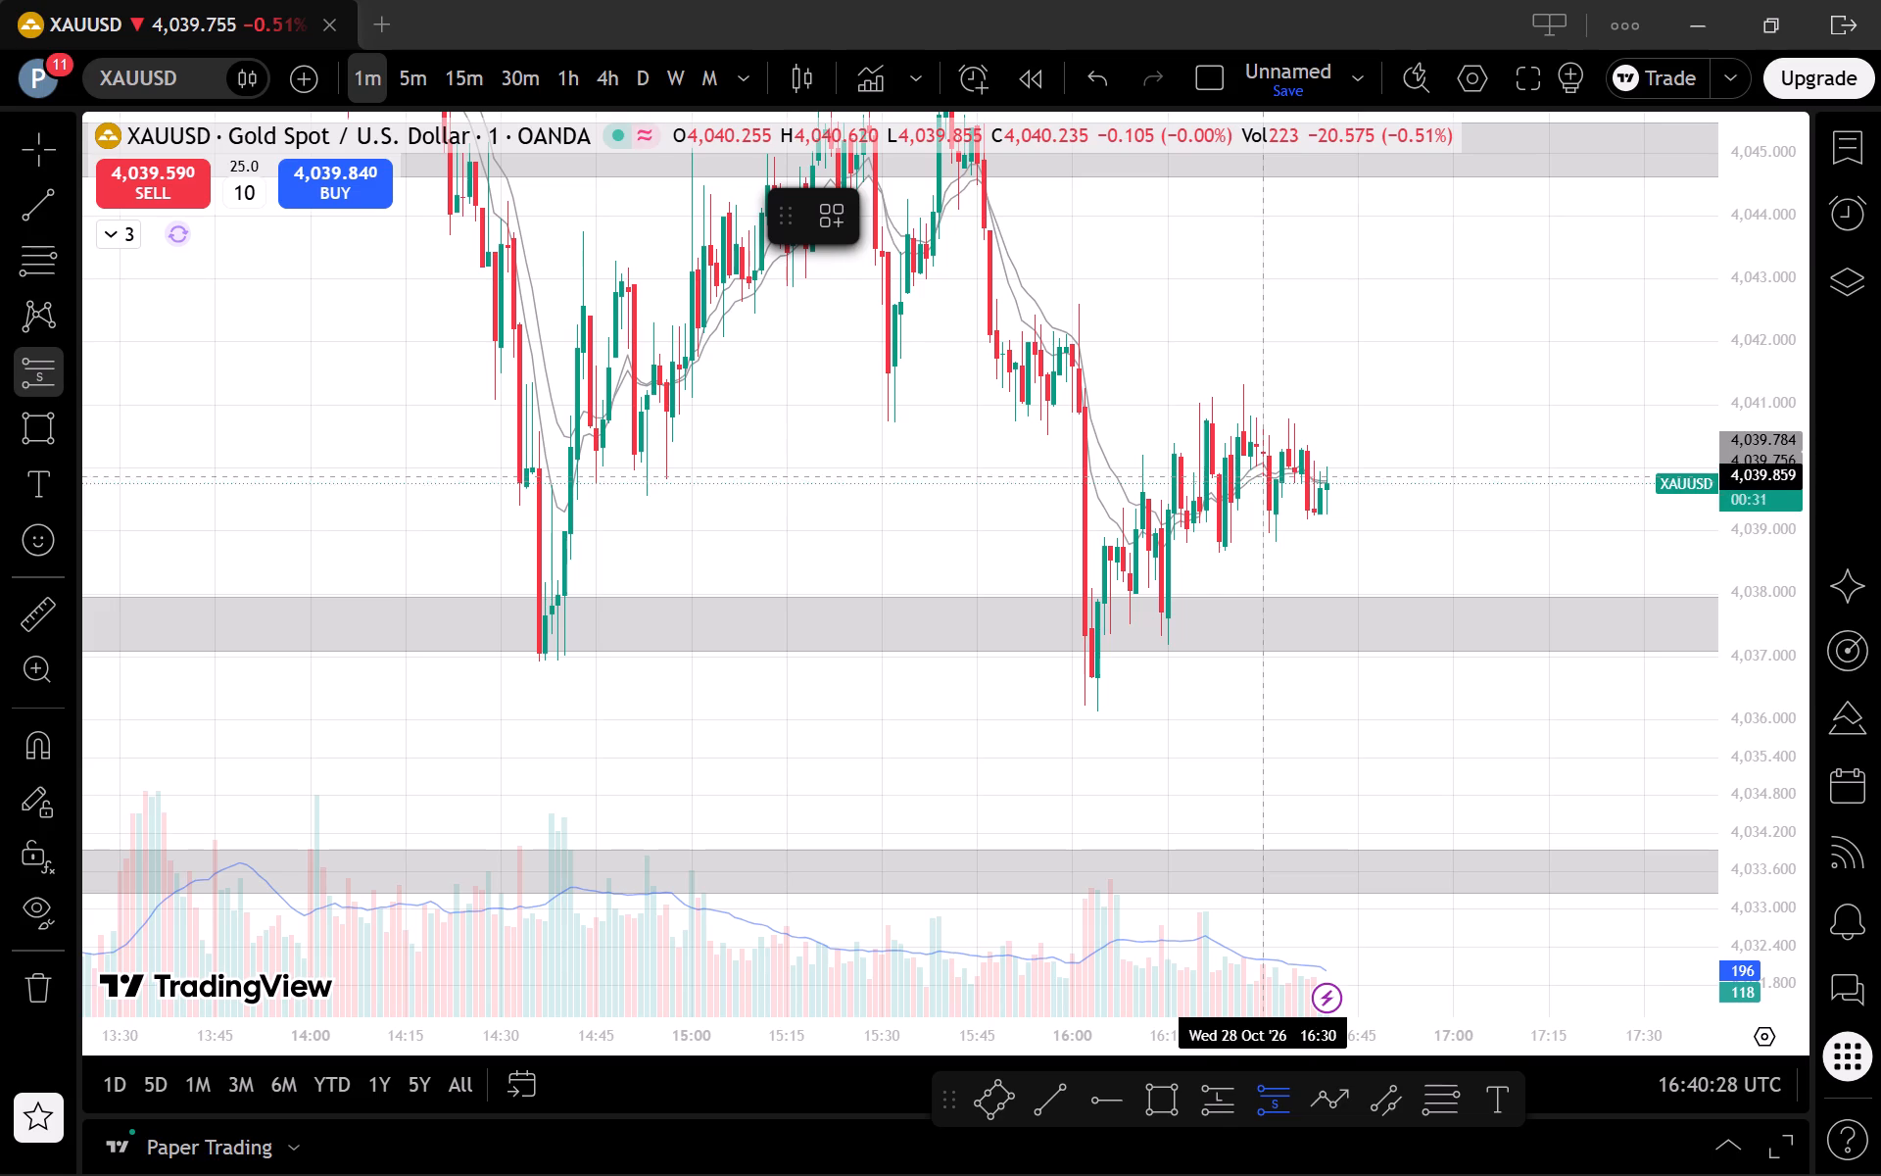
click(1262, 477)
drag(1264, 260, 1377, 407)
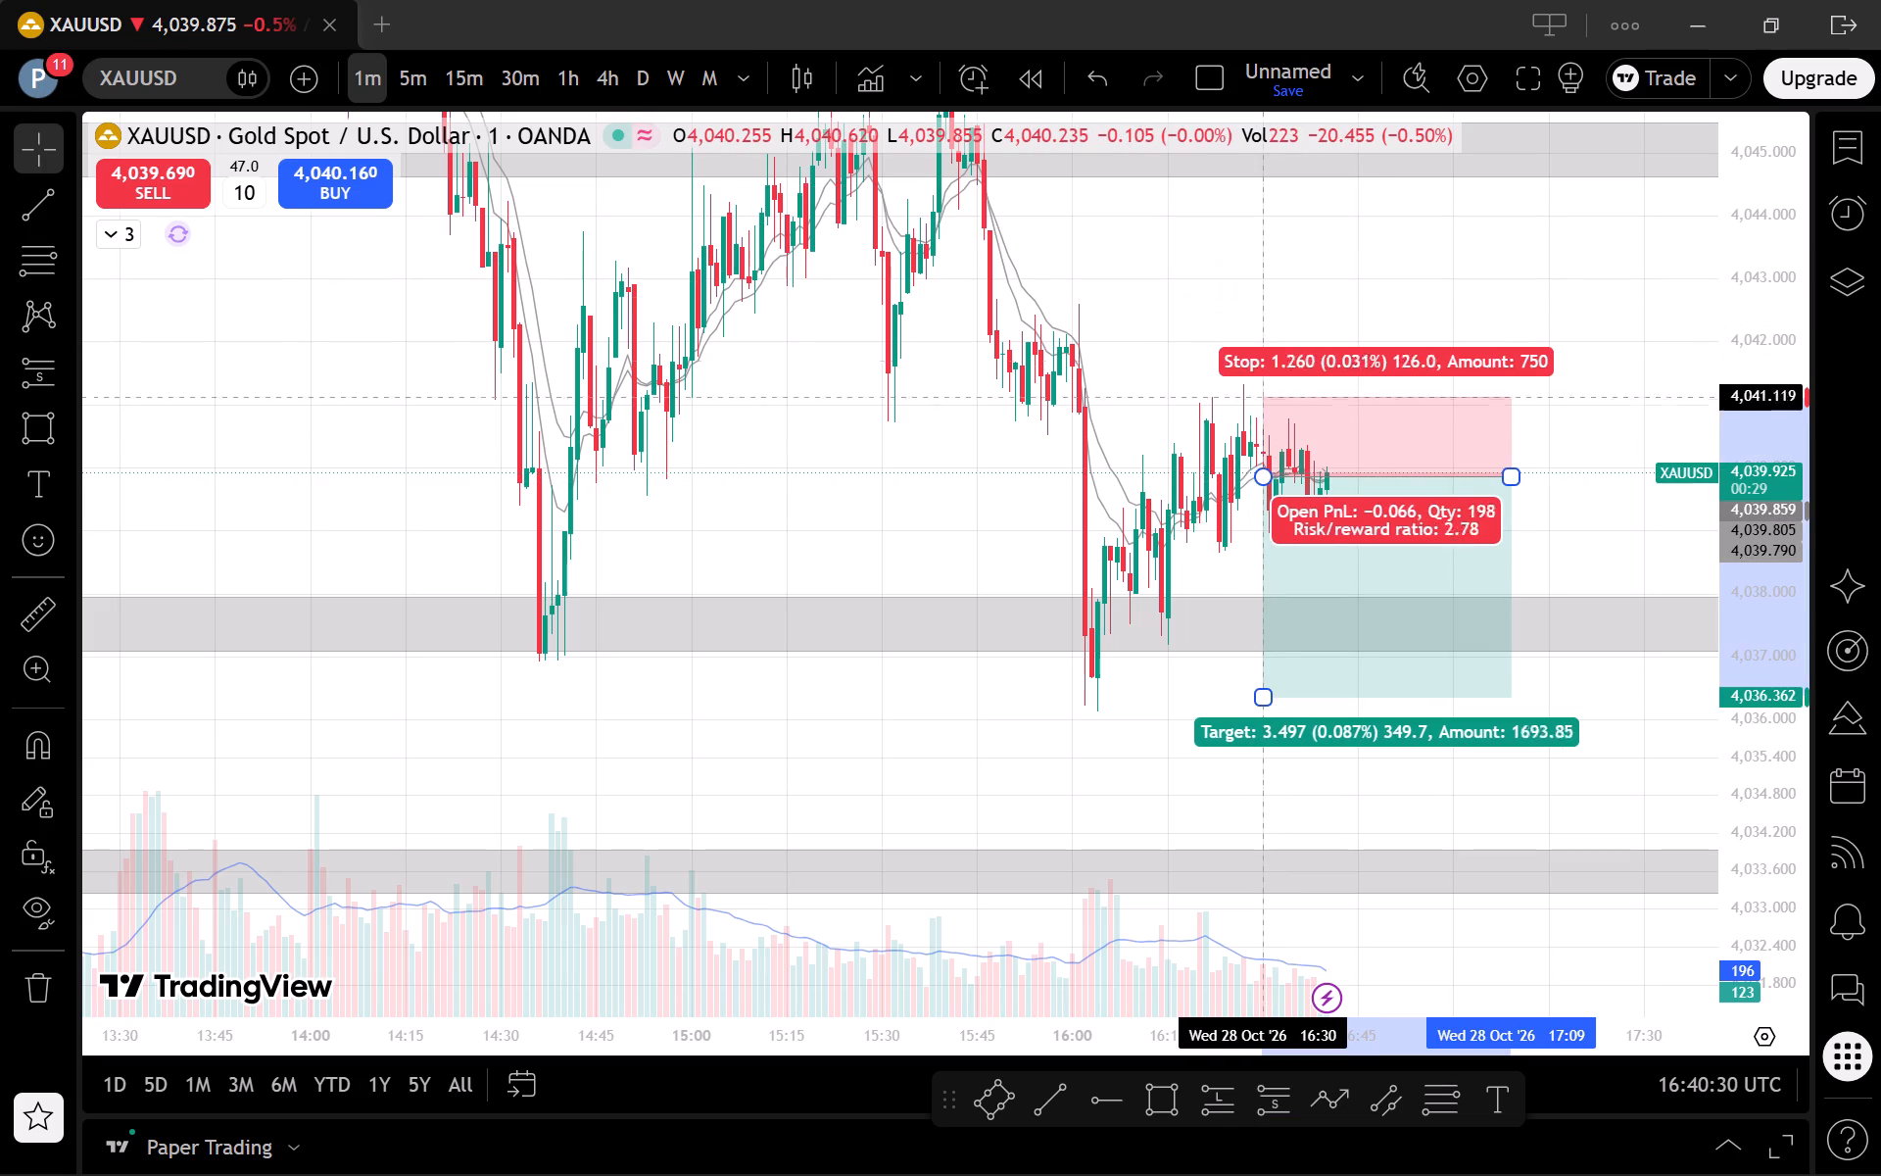
drag(1377, 407, 1442, 381)
drag(1271, 692, 1292, 790)
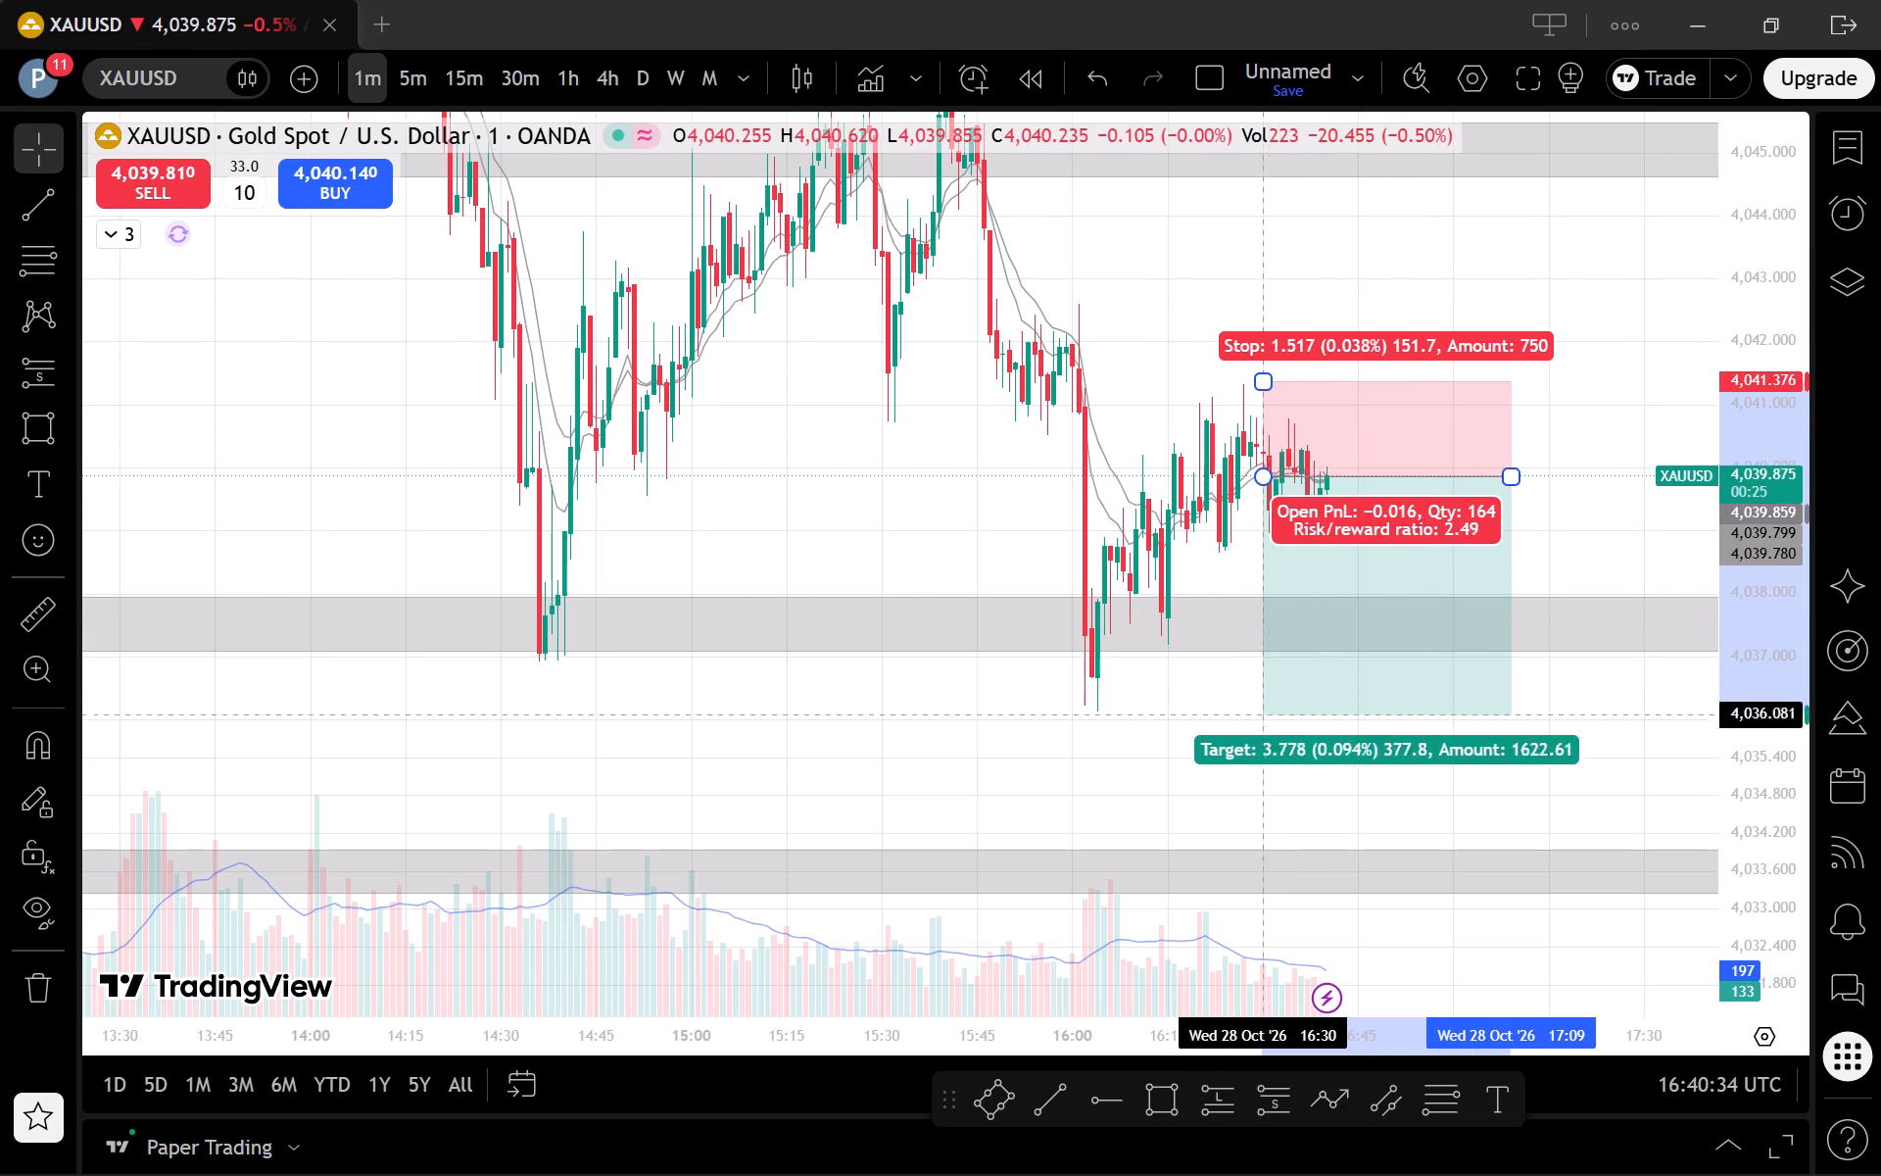
drag(1292, 790, 1364, 957)
drag(1519, 482, 1558, 479)
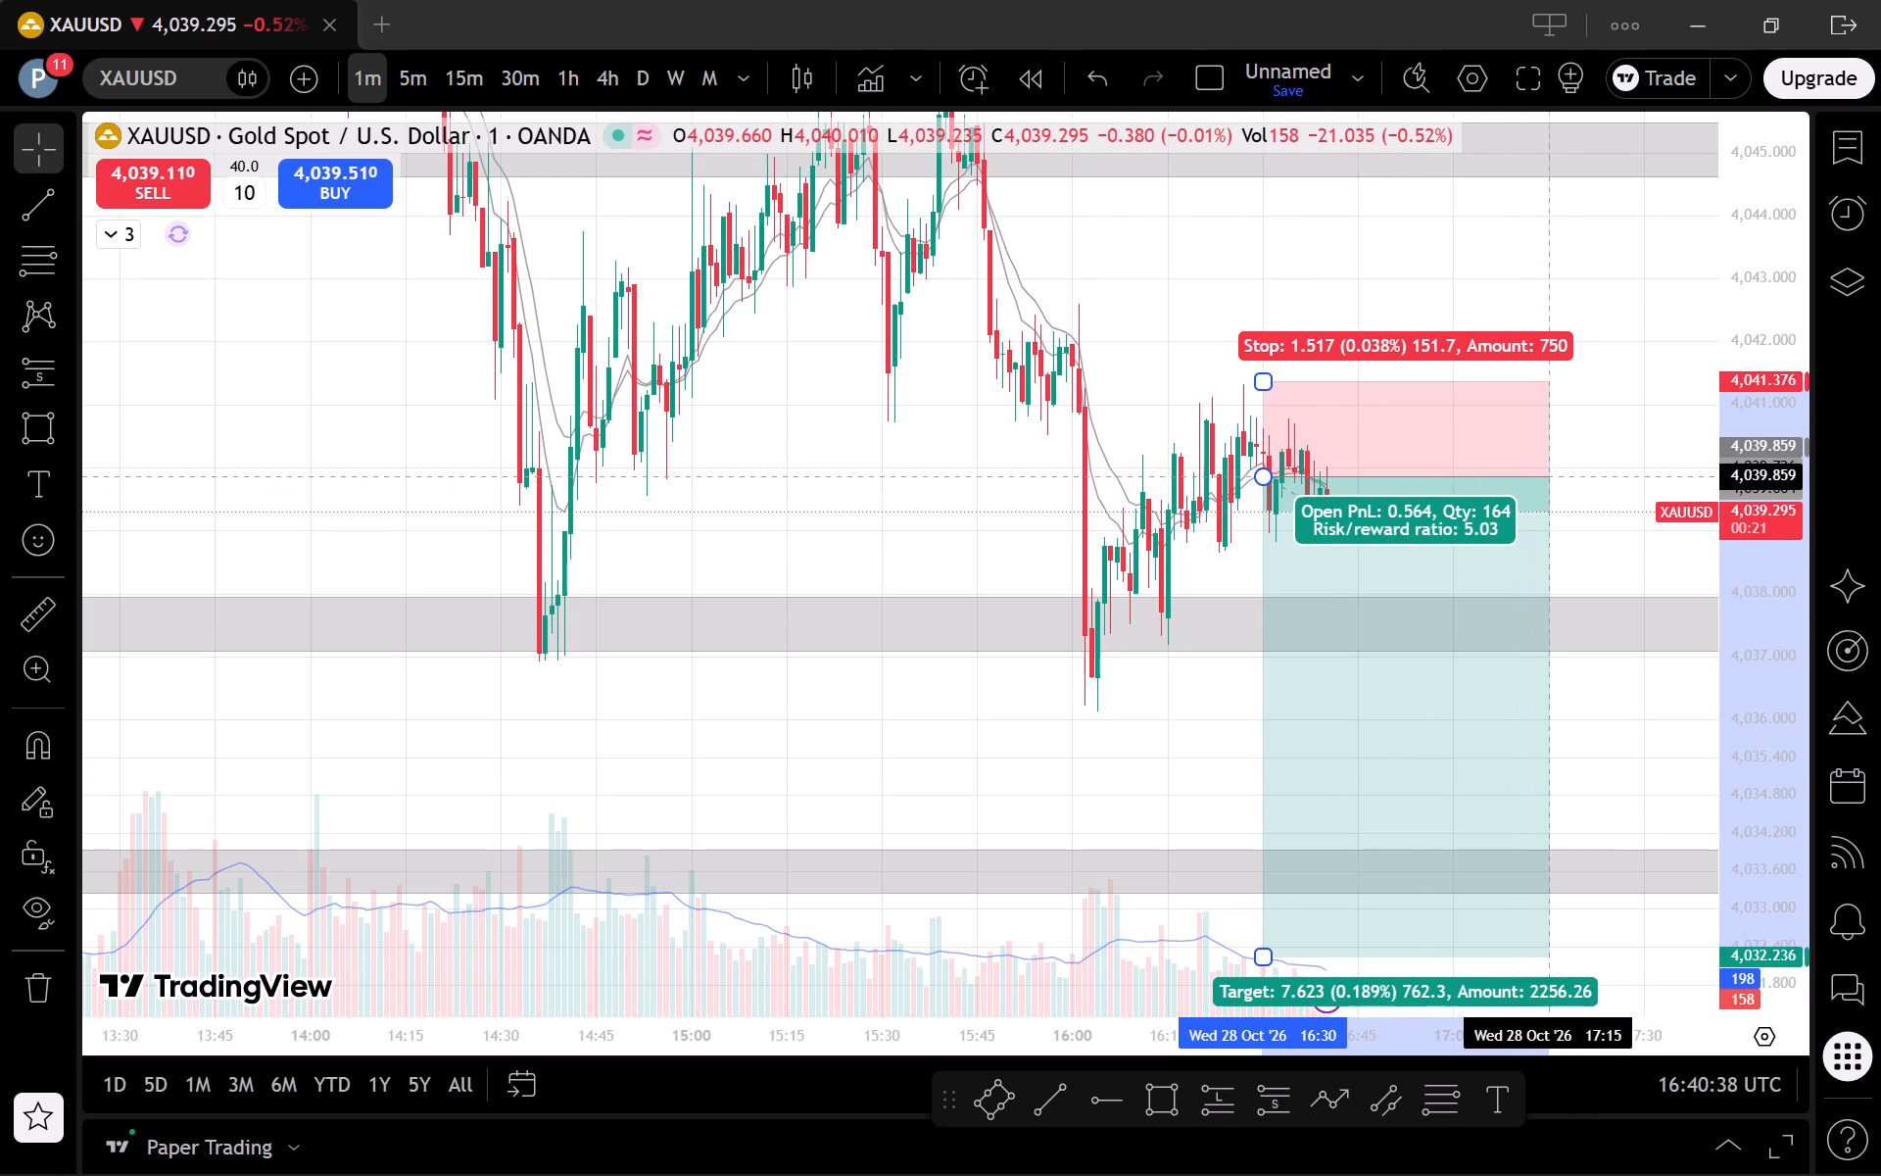
drag(1558, 479, 1579, 487)
Lock the short-position projection and deselect it.
click(1223, 217)
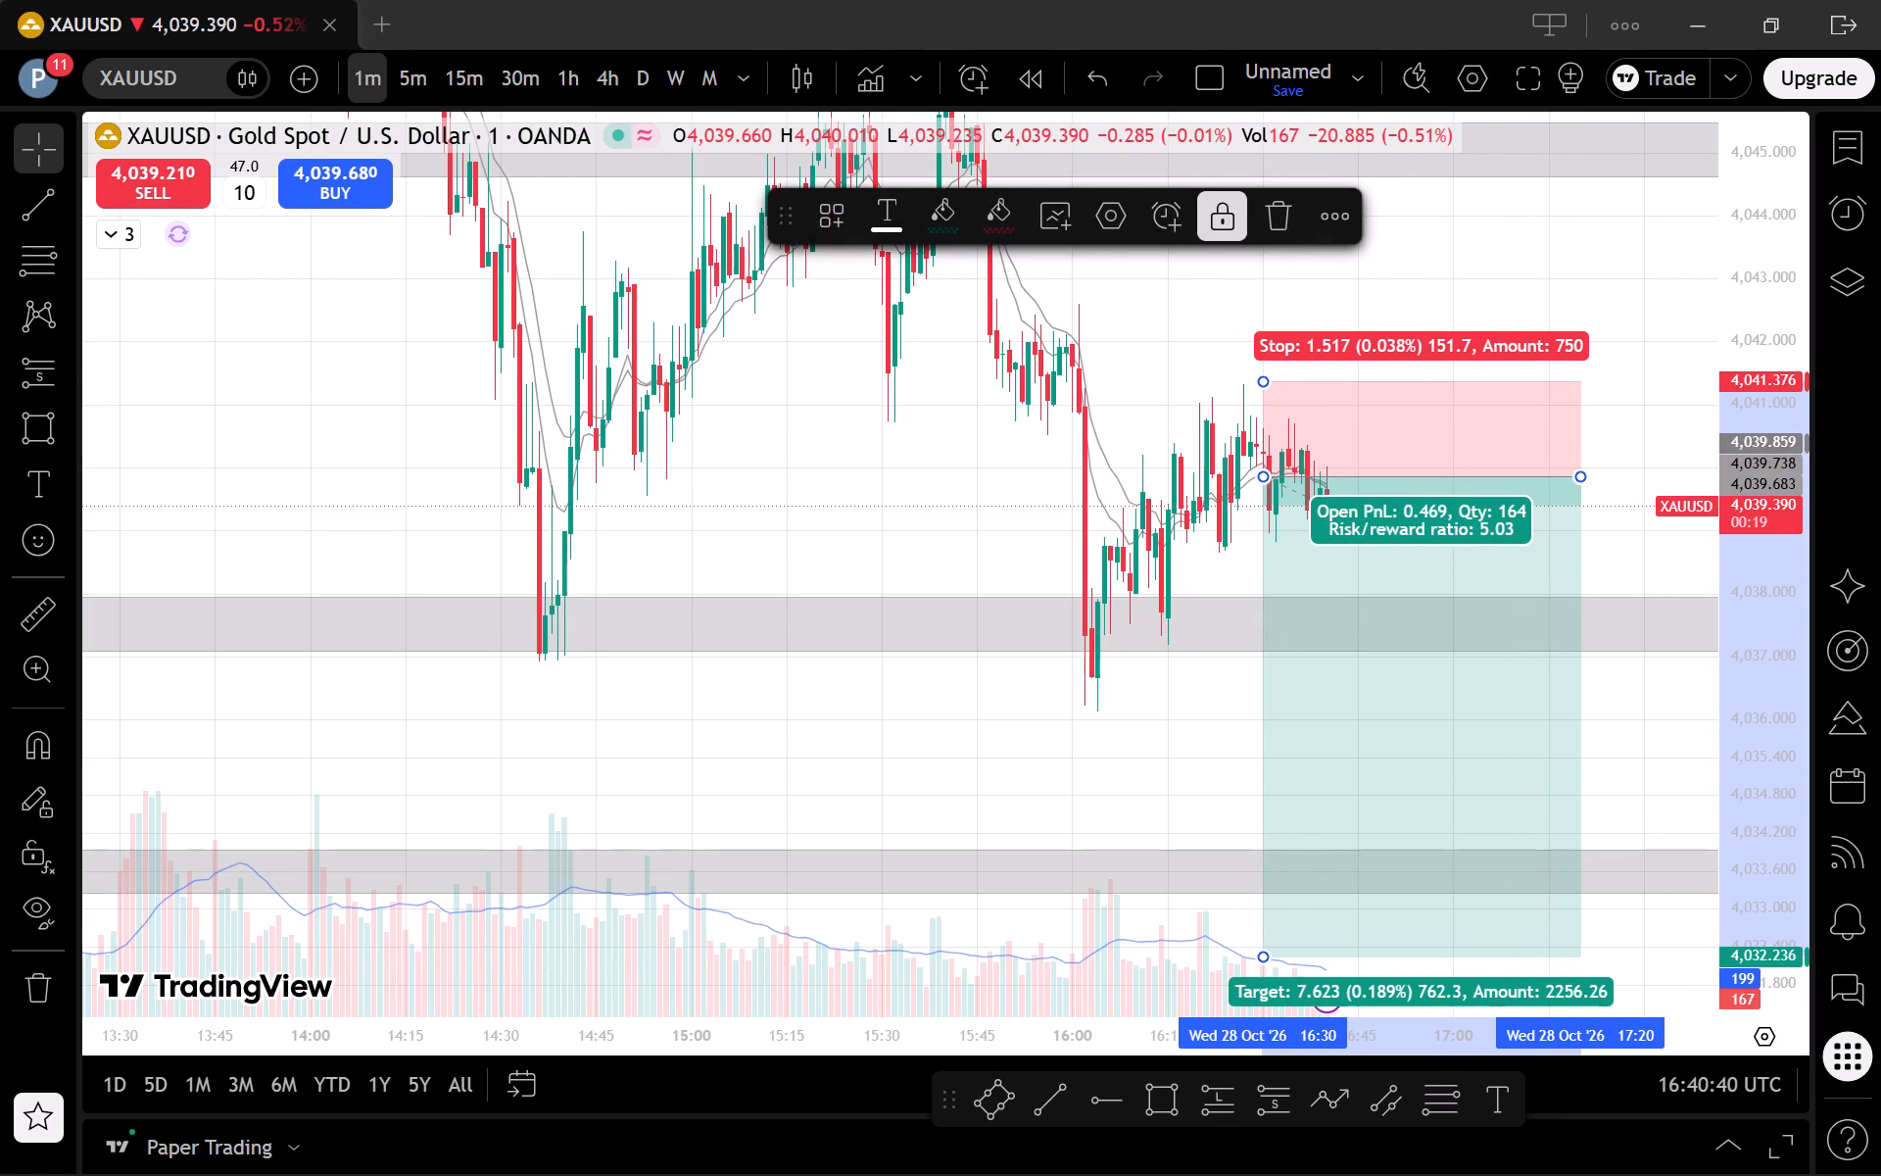
click(1178, 459)
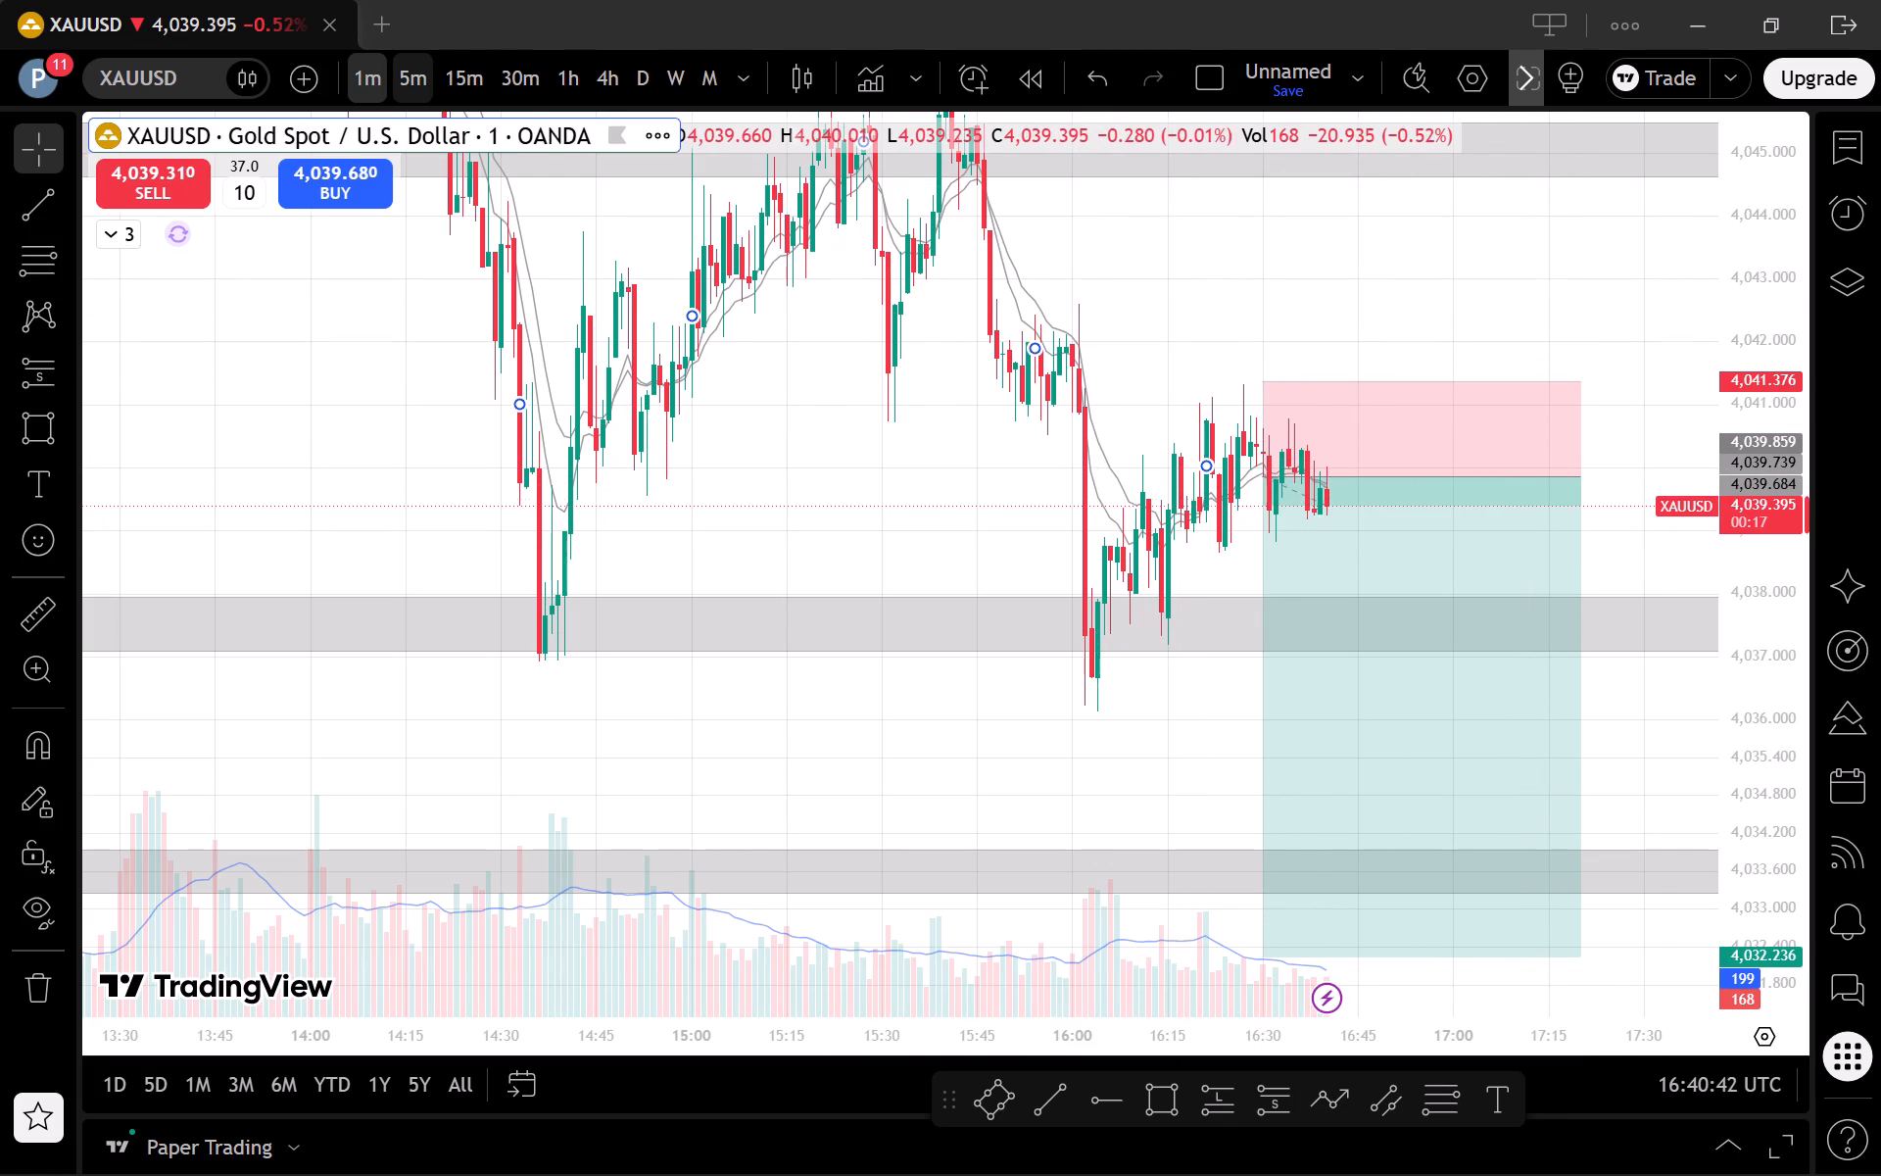
On the 5-minute chart, unlock the short-position projection, extend its end time to 17:35 and lock it again.
click(425, 79)
scroll(937, 383, up, 2)
click(1416, 490)
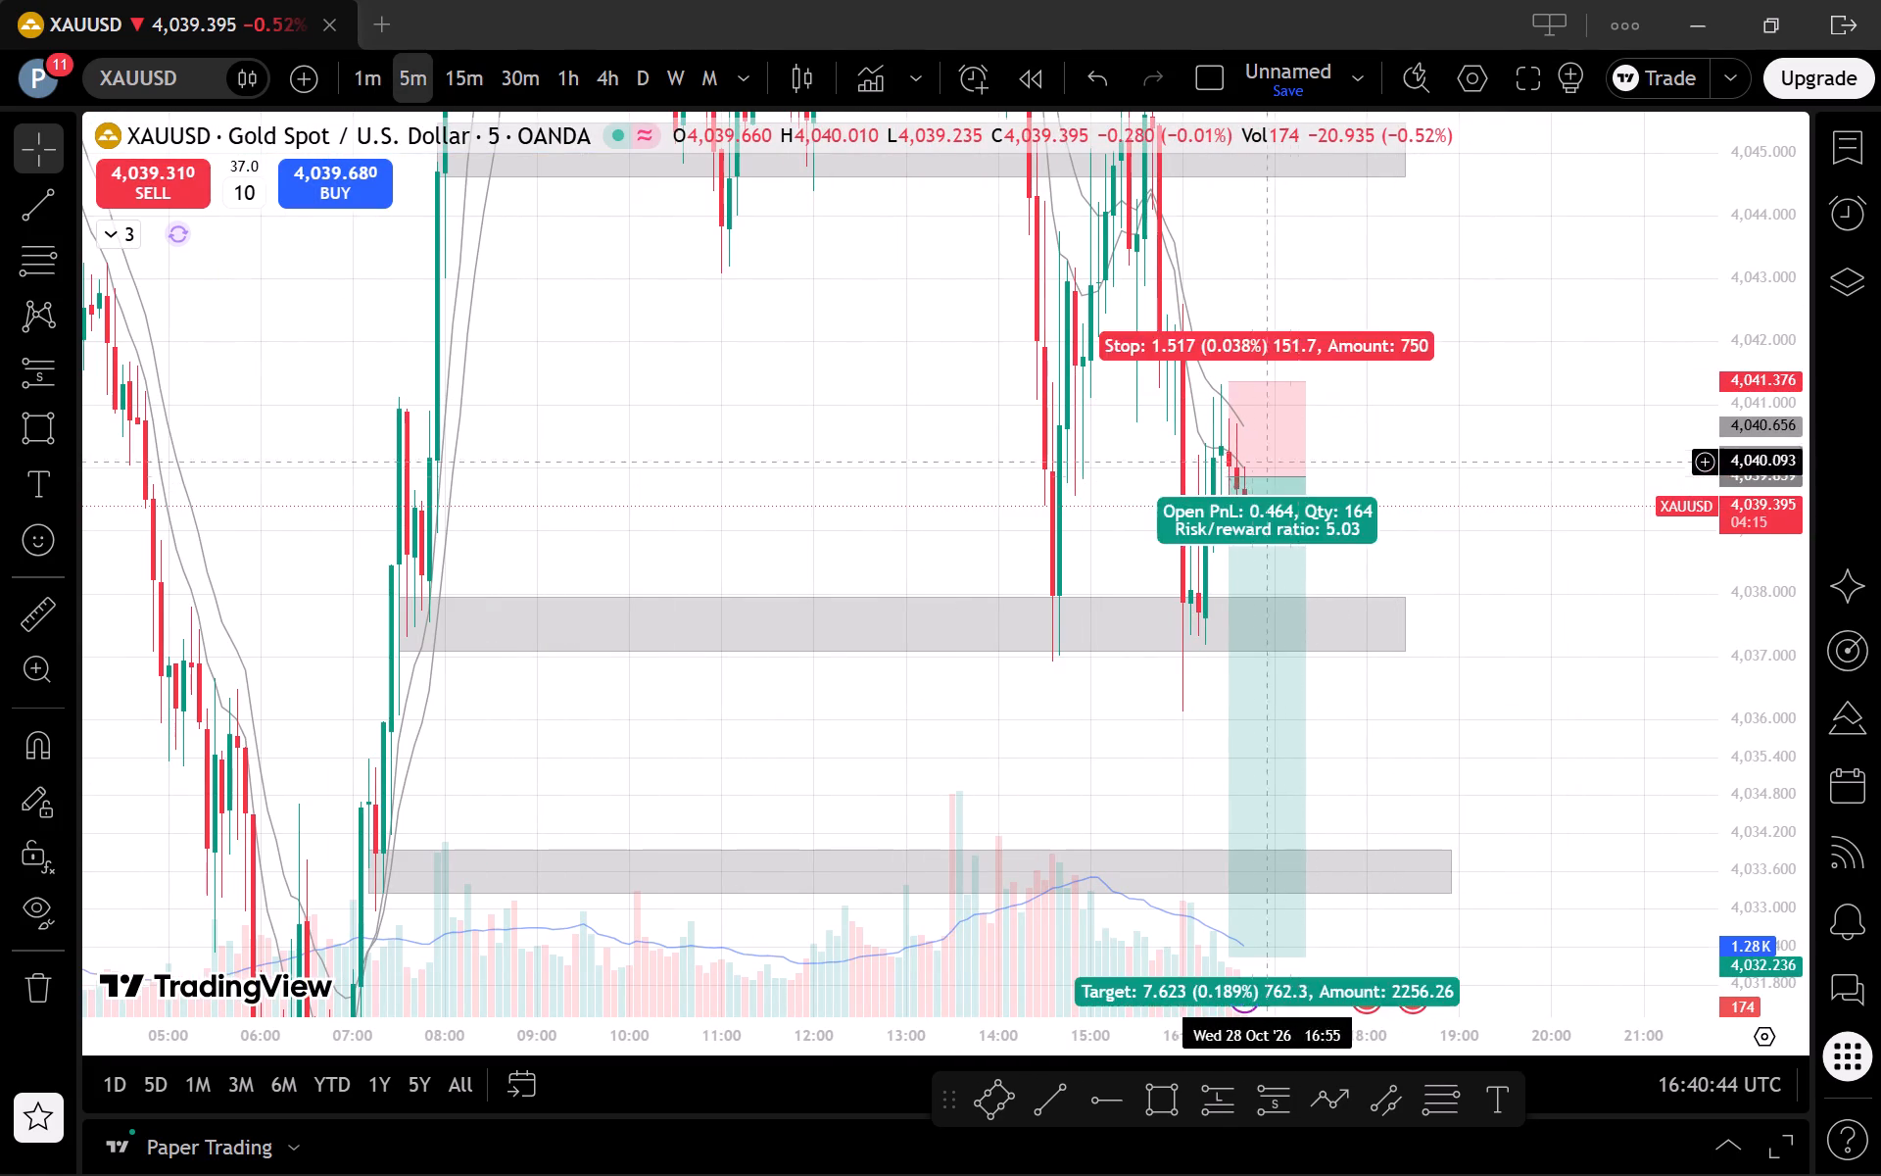
drag(1731, 569, 1793, 828)
scroll(1611, 769, up, 2)
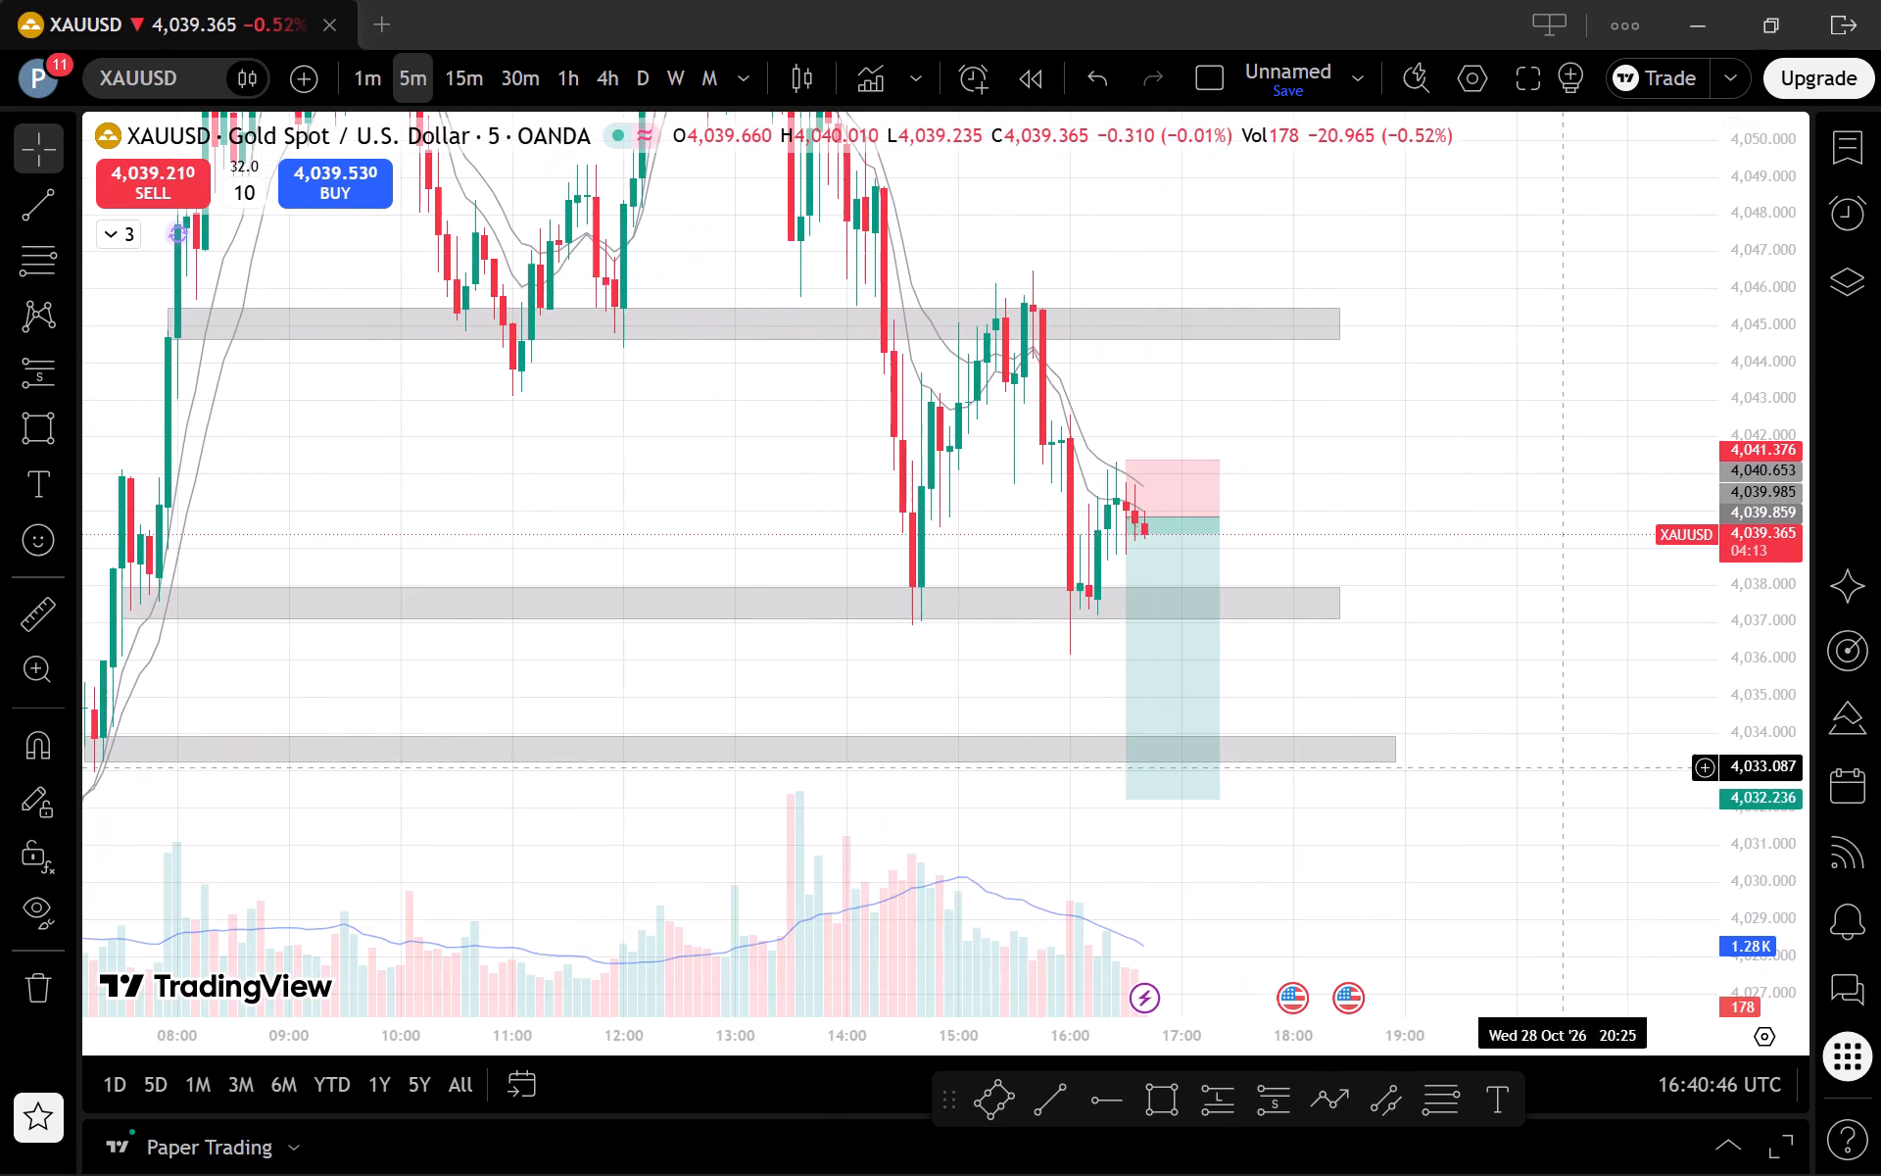
drag(1509, 793, 1572, 861)
drag(1800, 928, 1765, 828)
scroll(1487, 736, up, 2)
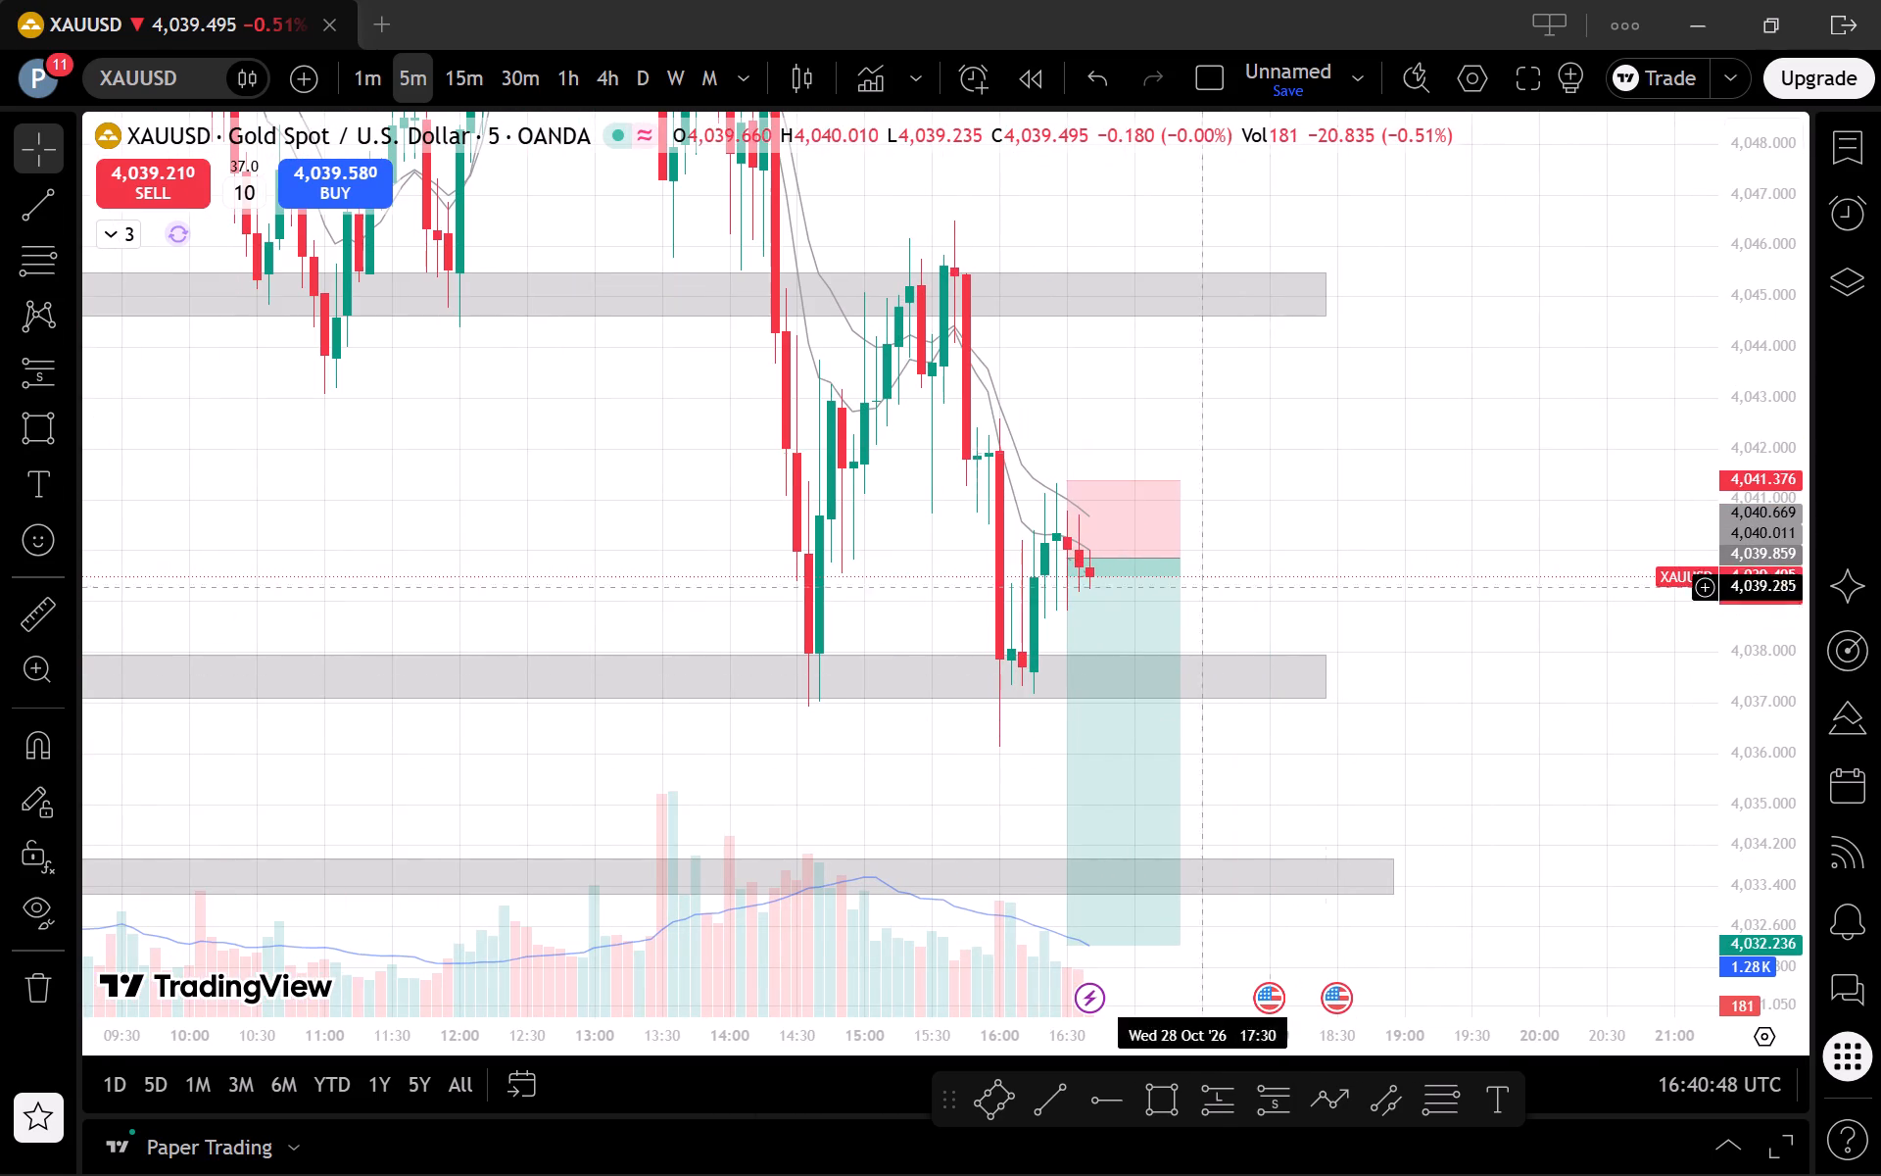
click(1092, 612)
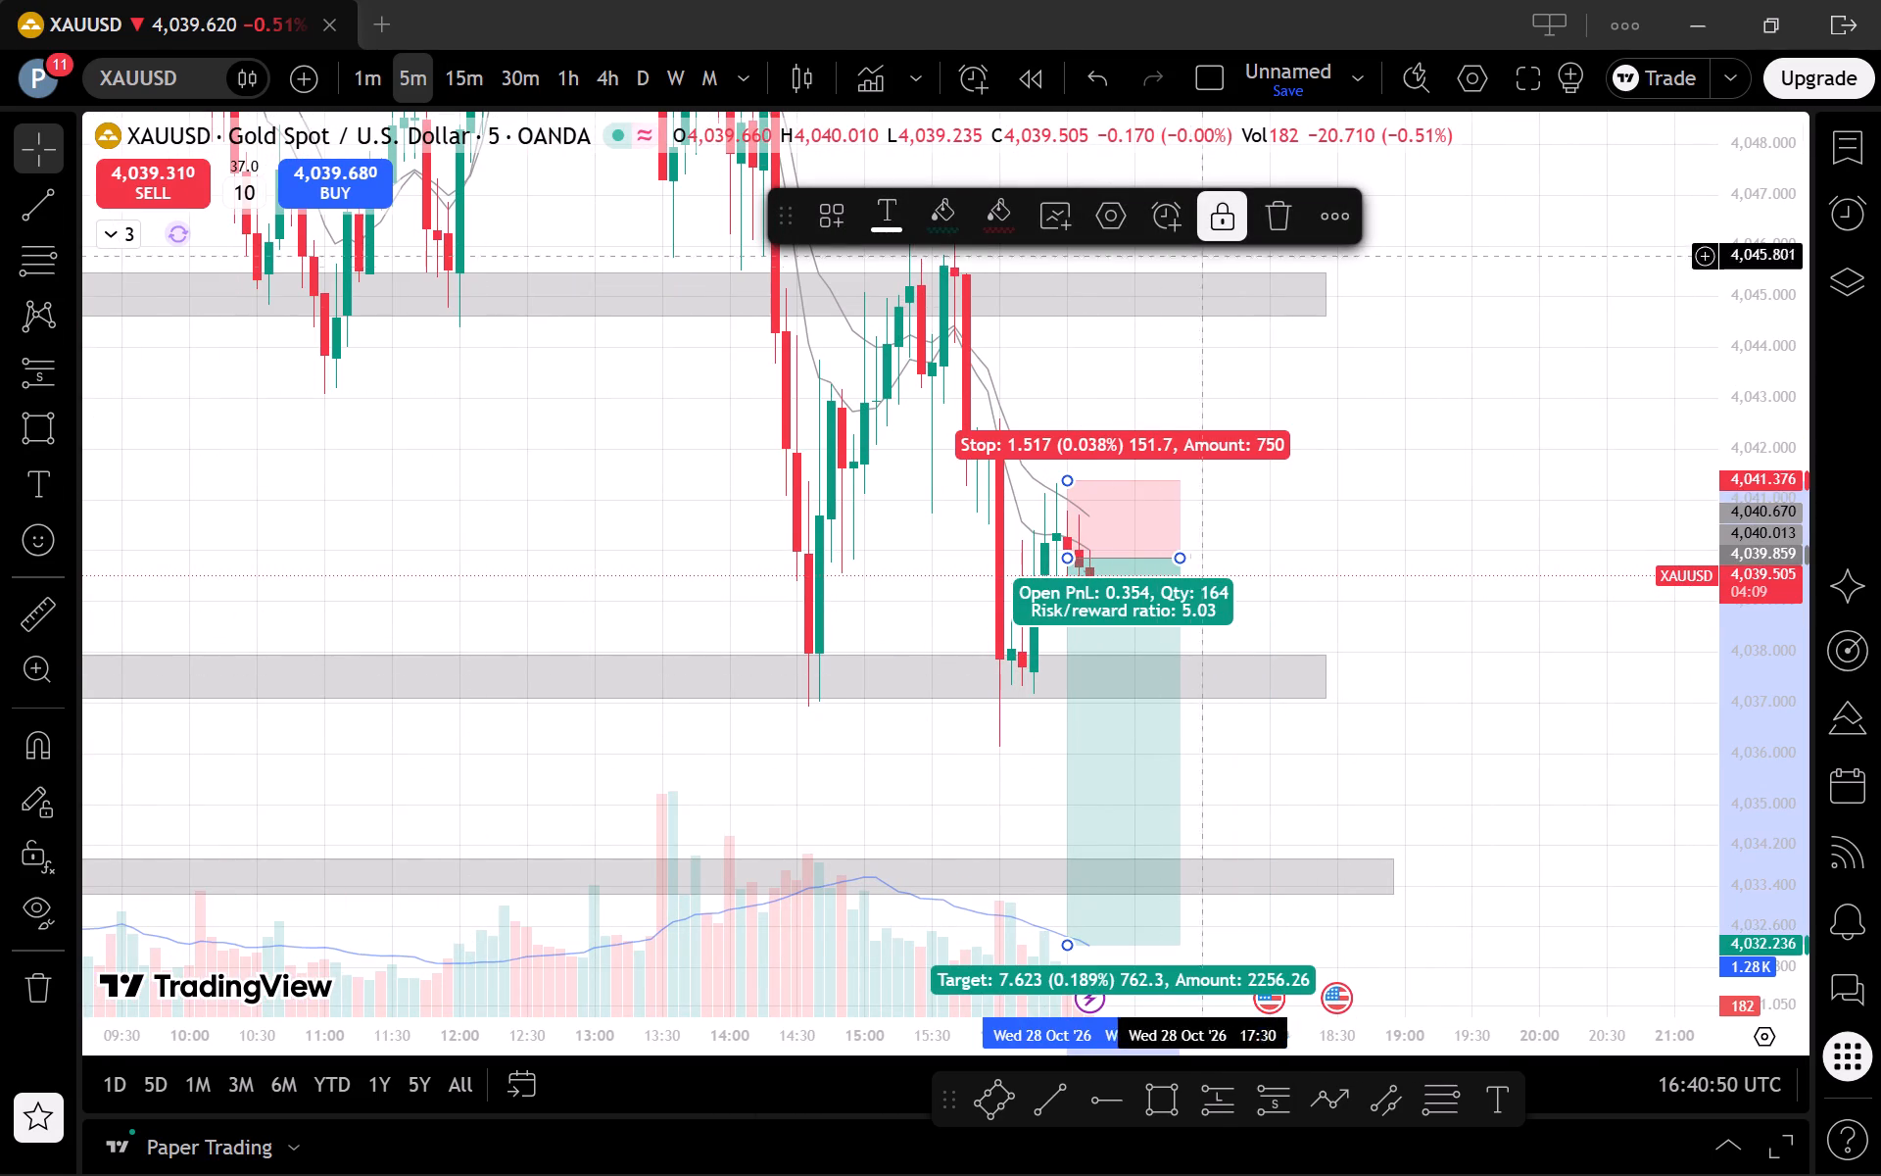
click(1229, 226)
drag(1184, 559, 1217, 561)
click(1227, 221)
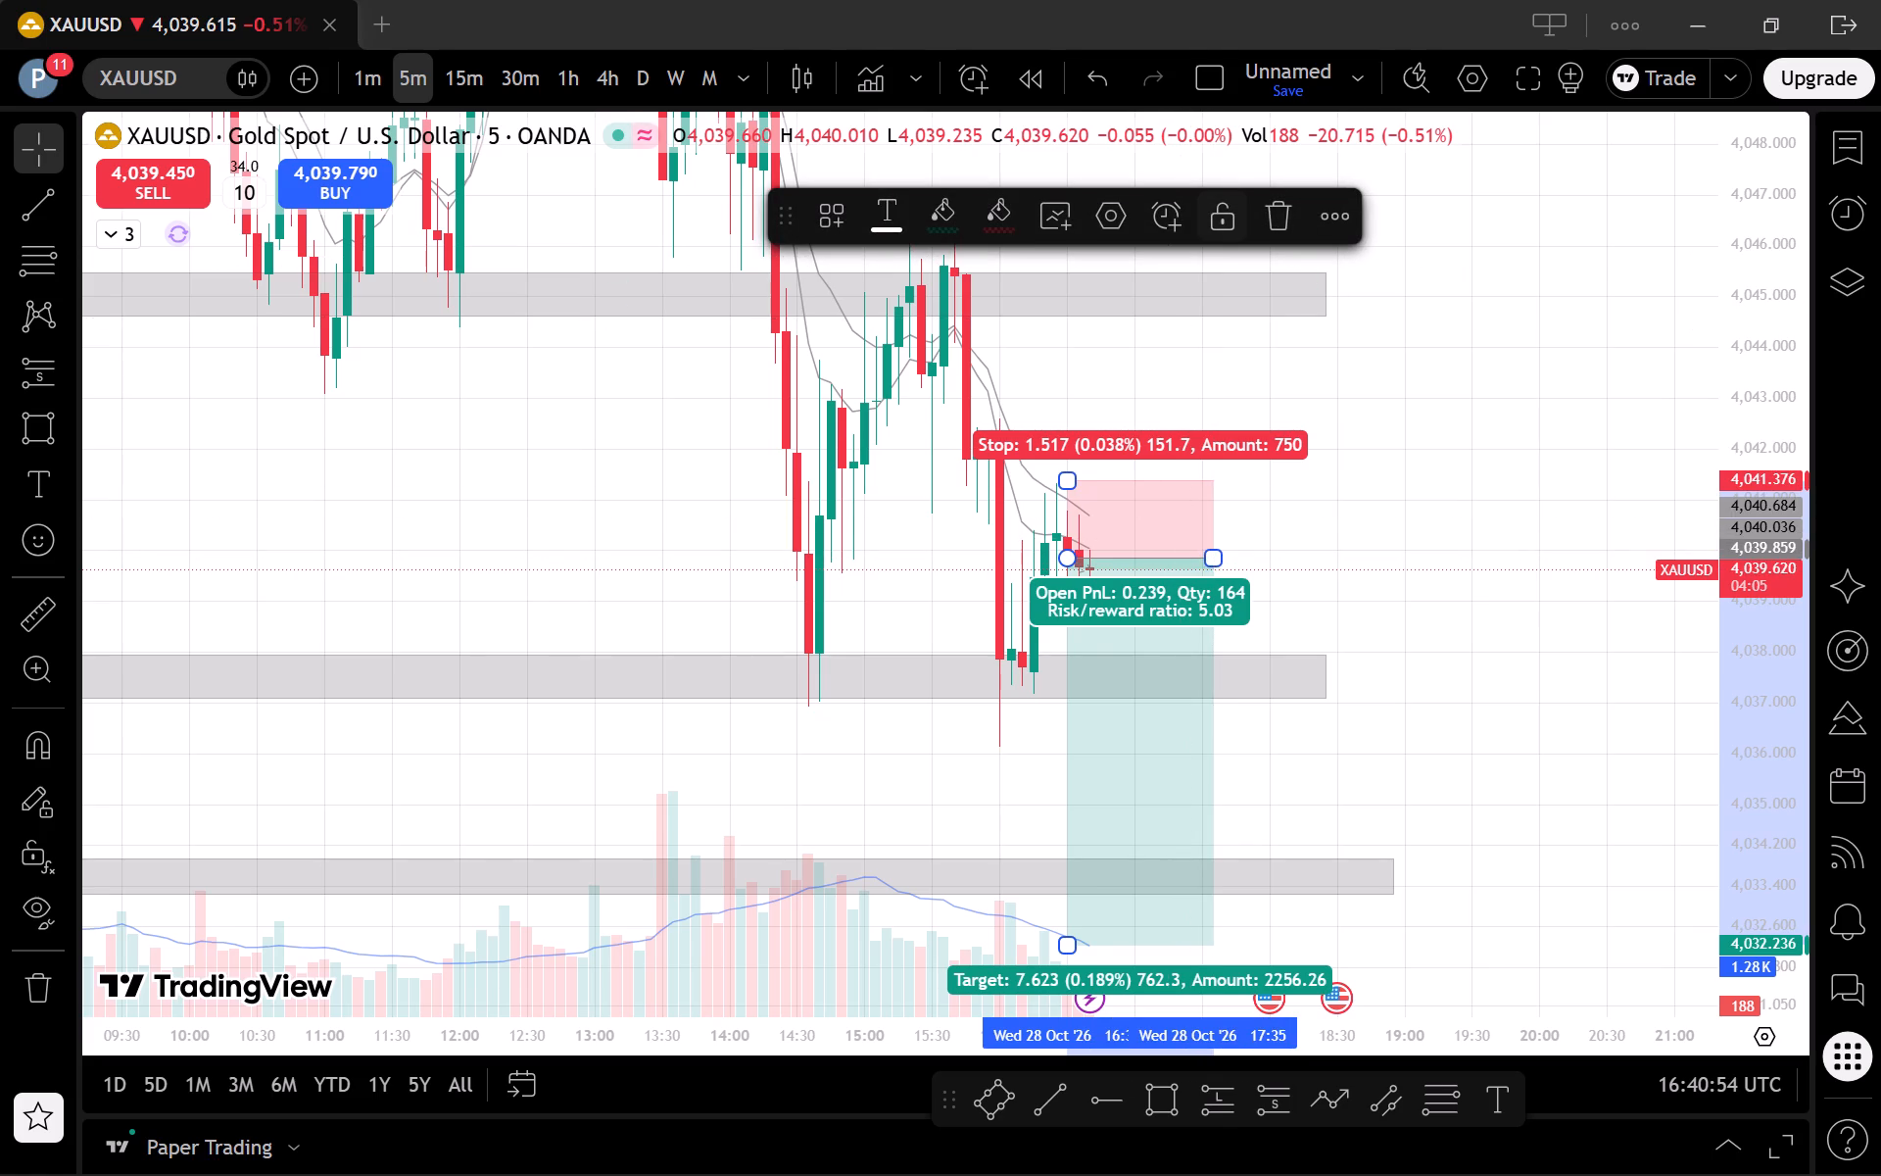
Examine the short projection against the three price zones and recent swings on the 5-minute and 15-minute charts.
click(1433, 590)
drag(1760, 548, 1769, 753)
scroll(1580, 696, up, 1)
drag(1471, 688, 1621, 723)
scroll(1630, 720, down, 1)
drag(1741, 798, 1728, 739)
scroll(1643, 716, up, 2)
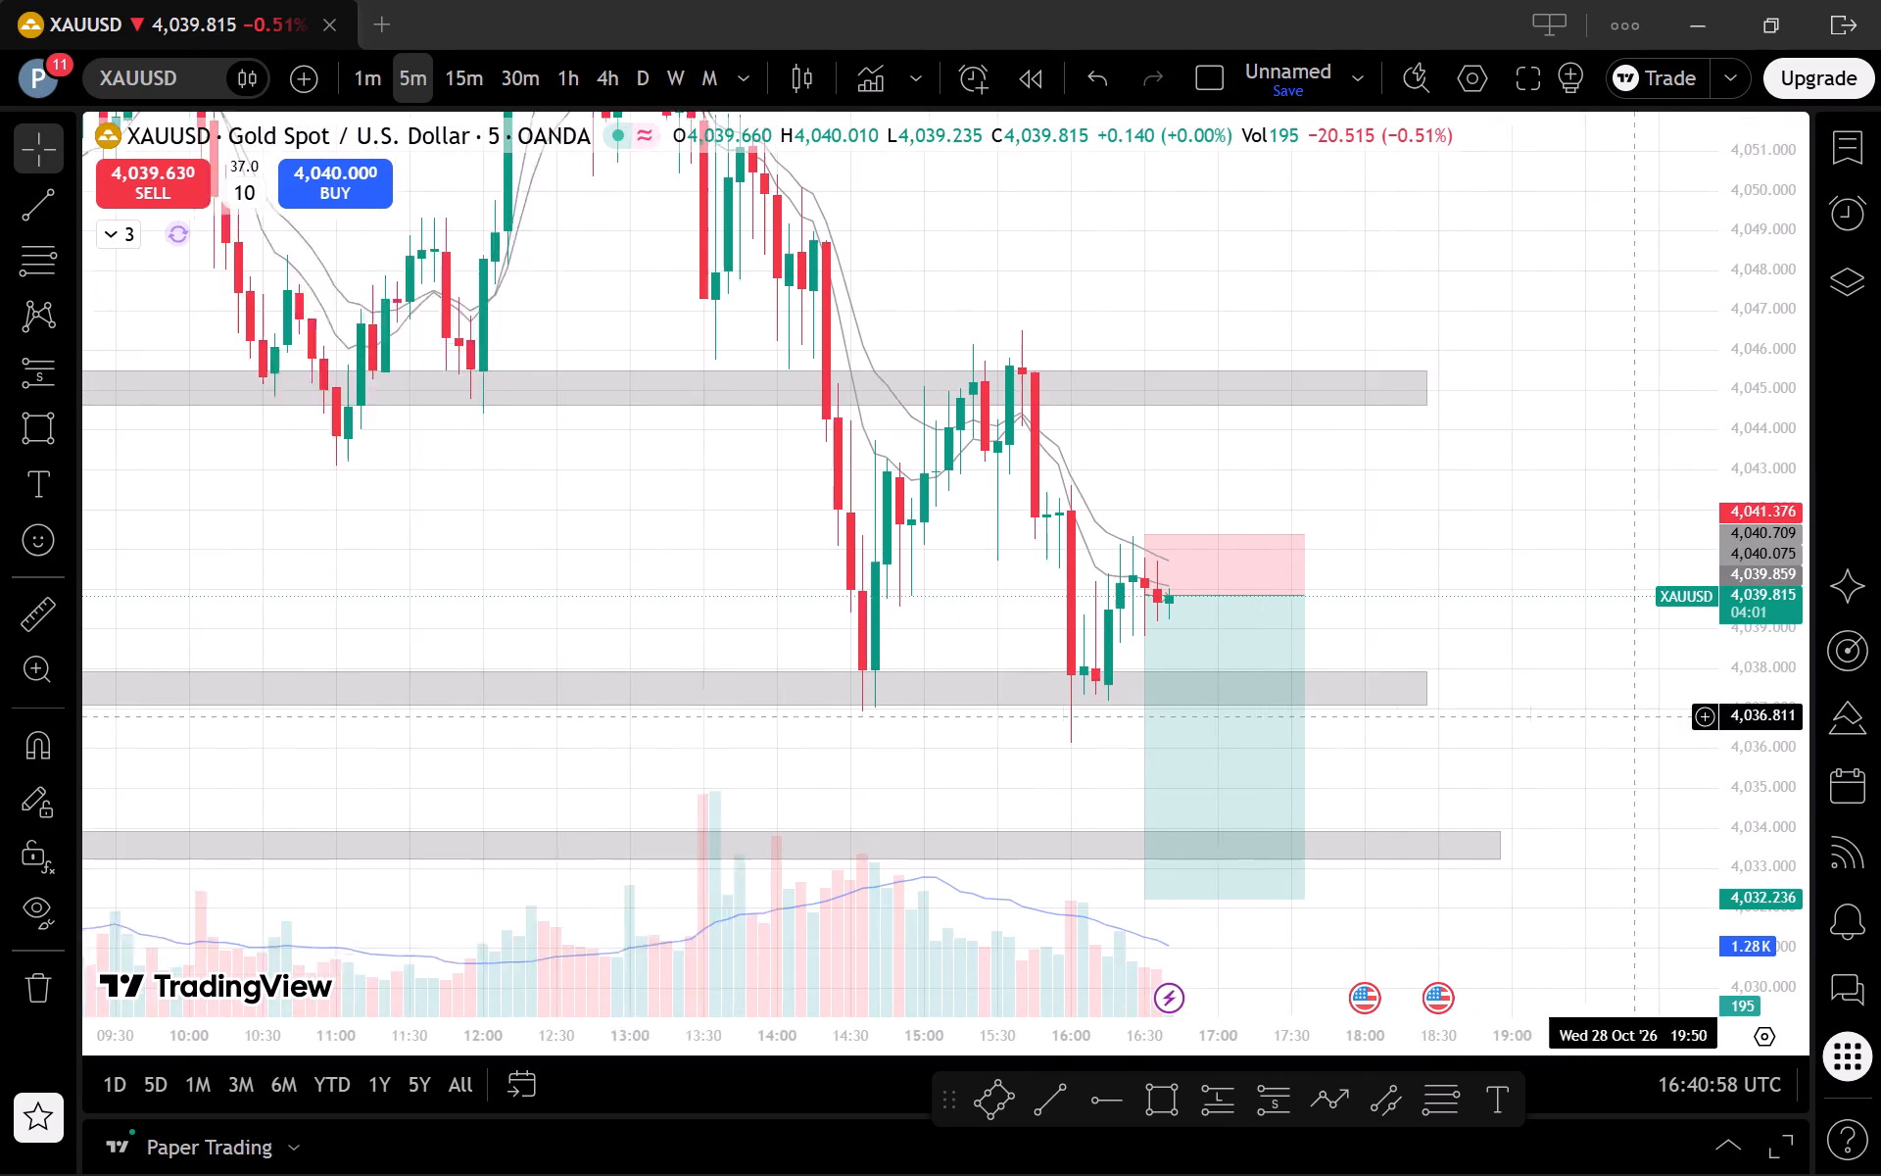
drag(1567, 762, 1671, 743)
scroll(1644, 715, down, 2)
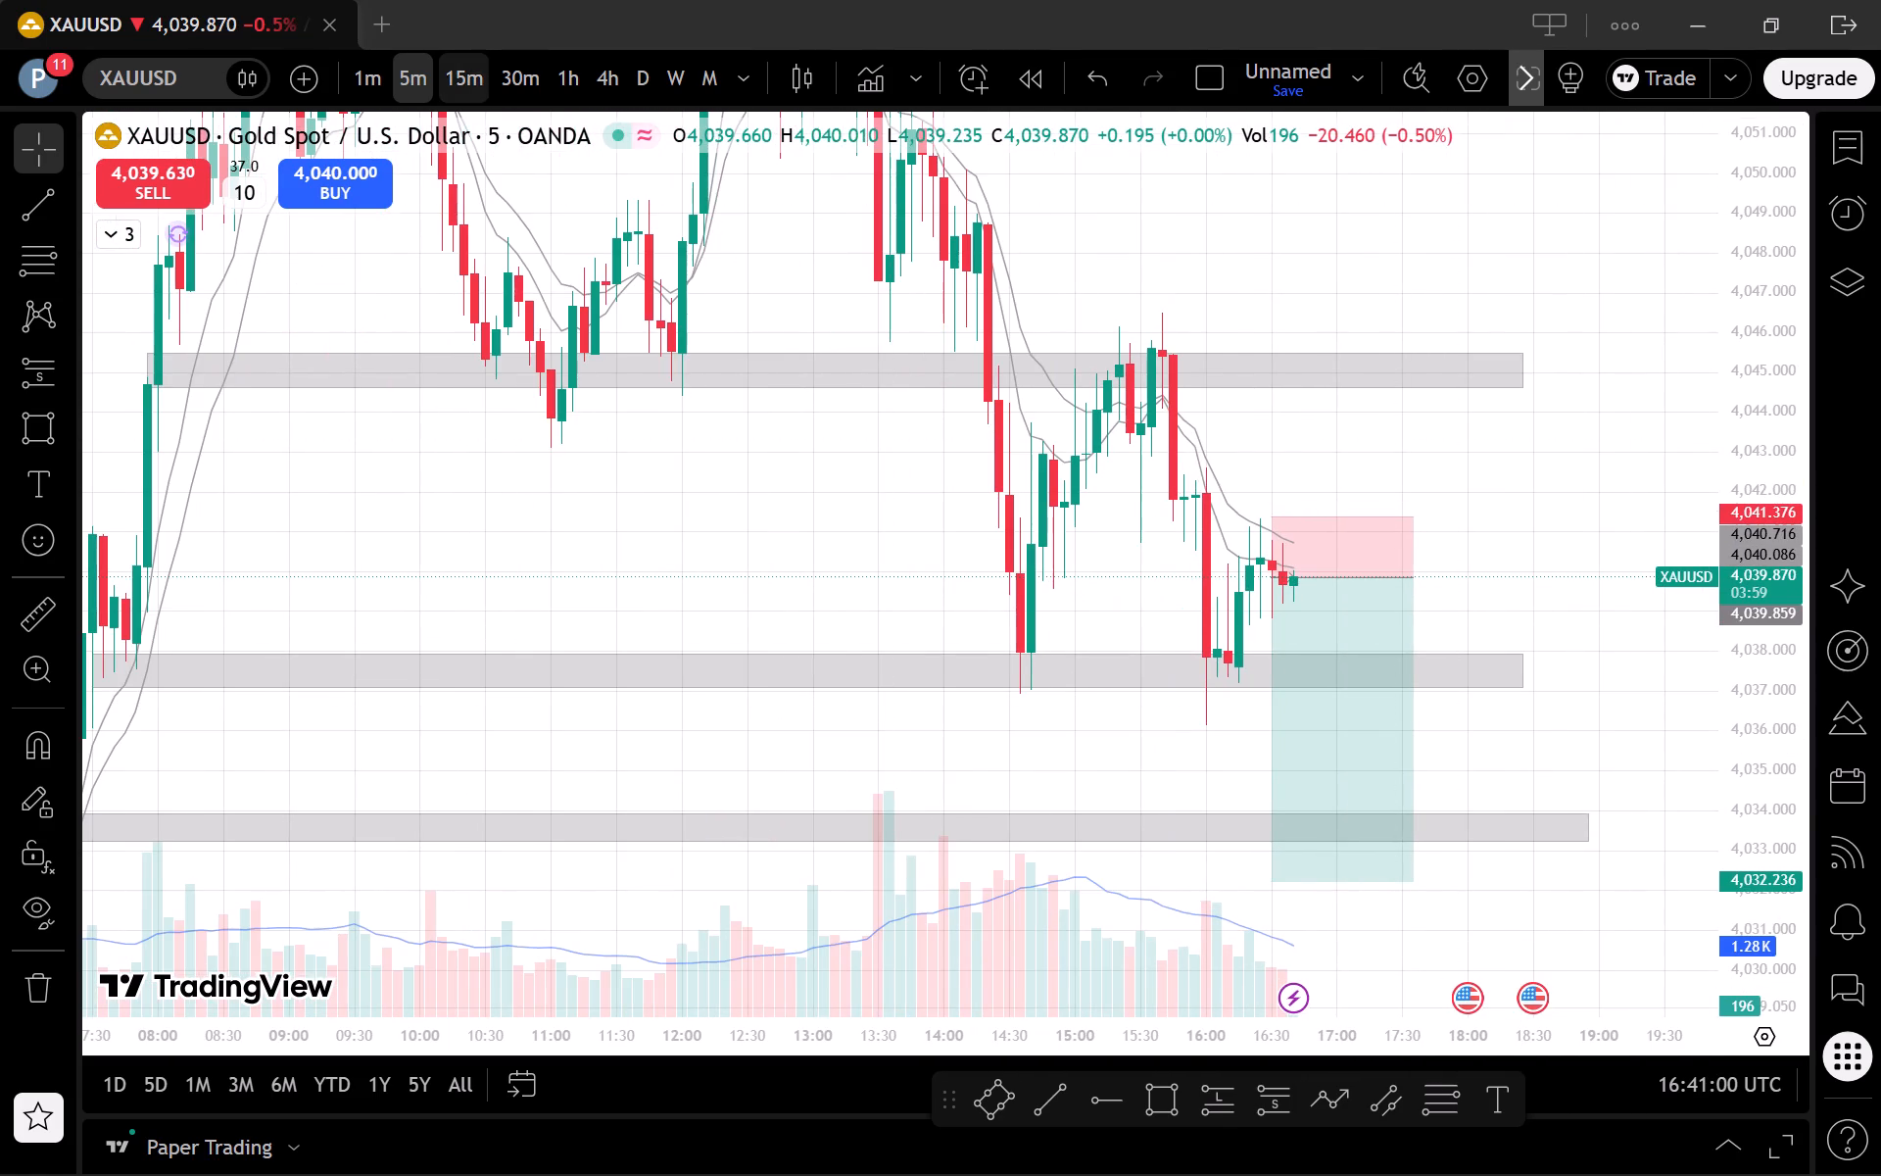
click(477, 59)
scroll(704, 336, up, 3)
Examine the 1-minute candles around the short projection's entry and stop levels, including the wider price structure.
click(388, 73)
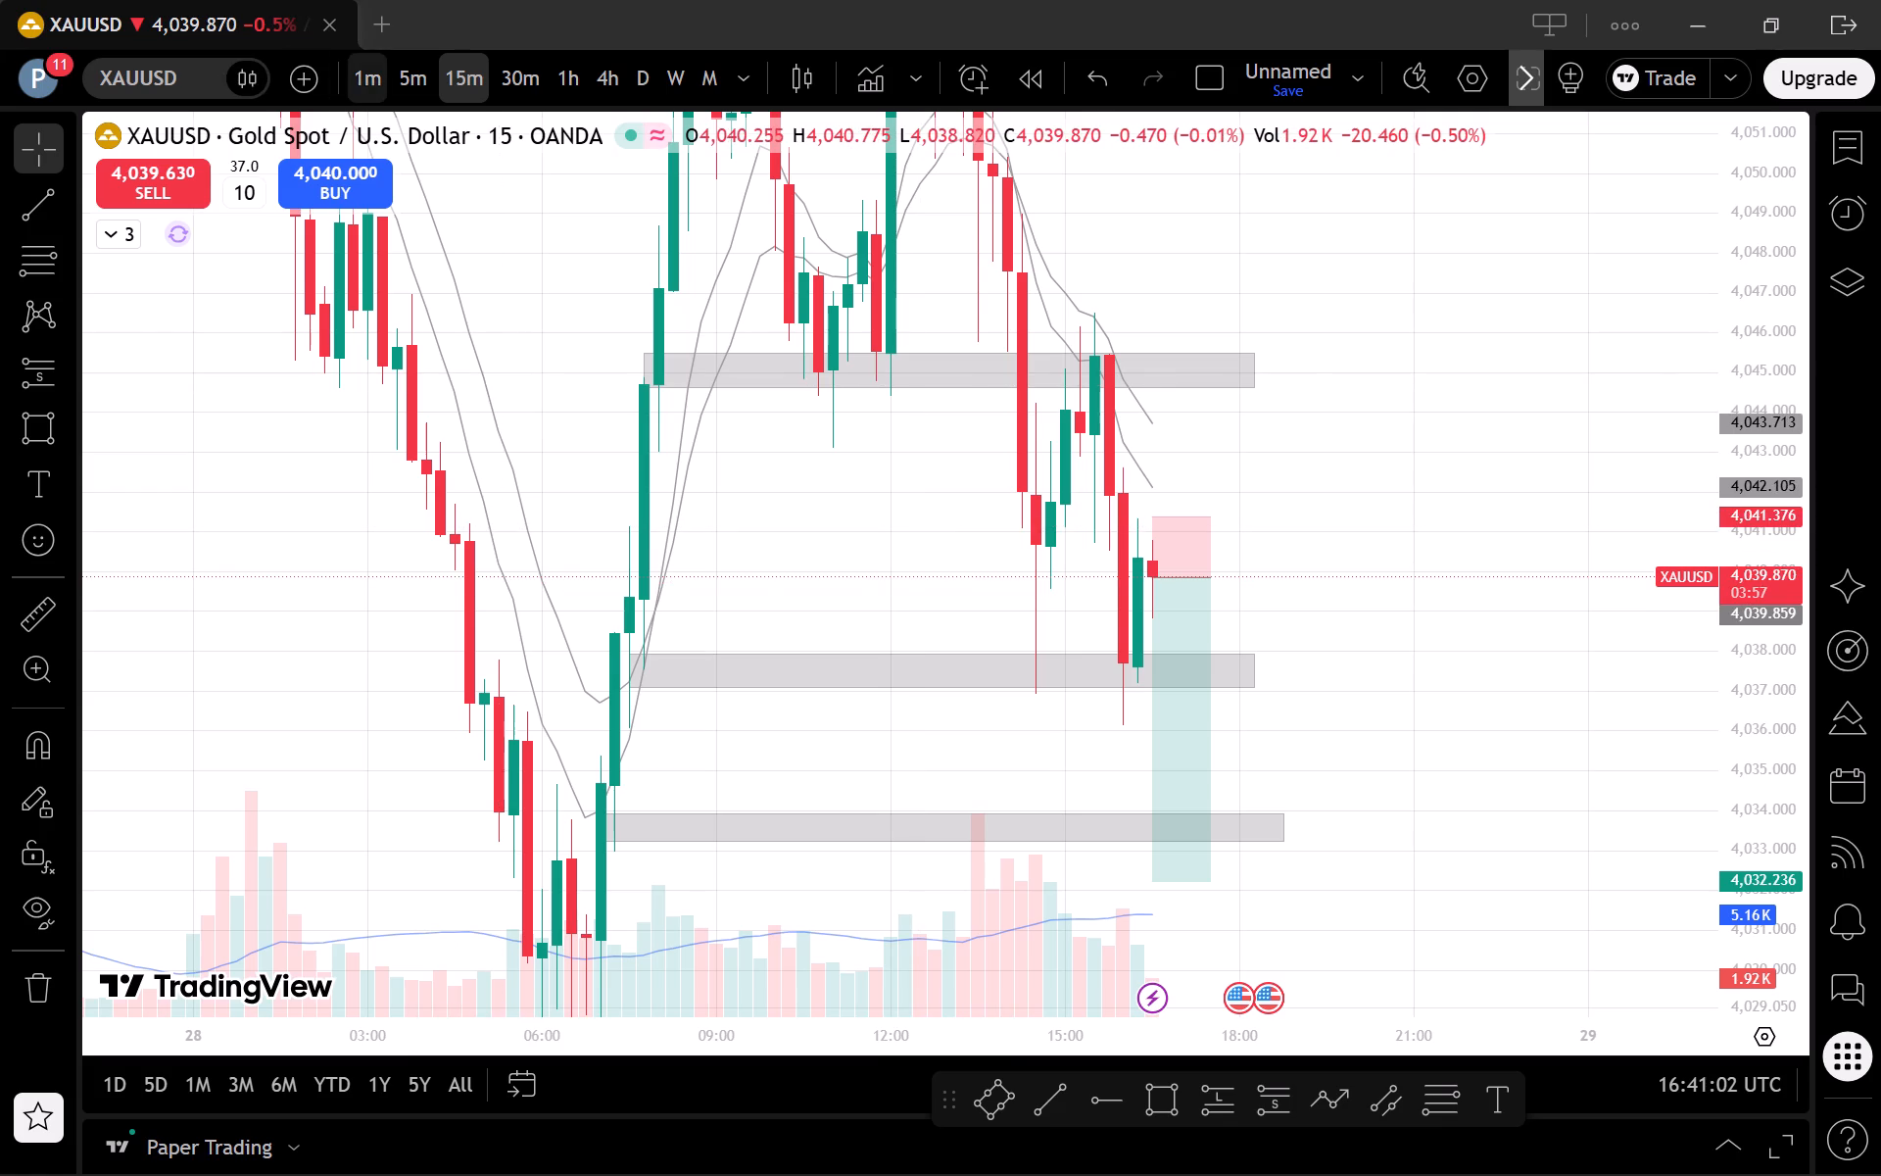
scroll(1322, 582, down, 3)
scroll(1363, 700, down, 3)
drag(1345, 724, 862, 750)
scroll(1272, 735, down, 2)
drag(1765, 866, 1705, 689)
click(1541, 592)
scroll(1561, 642, up, 1)
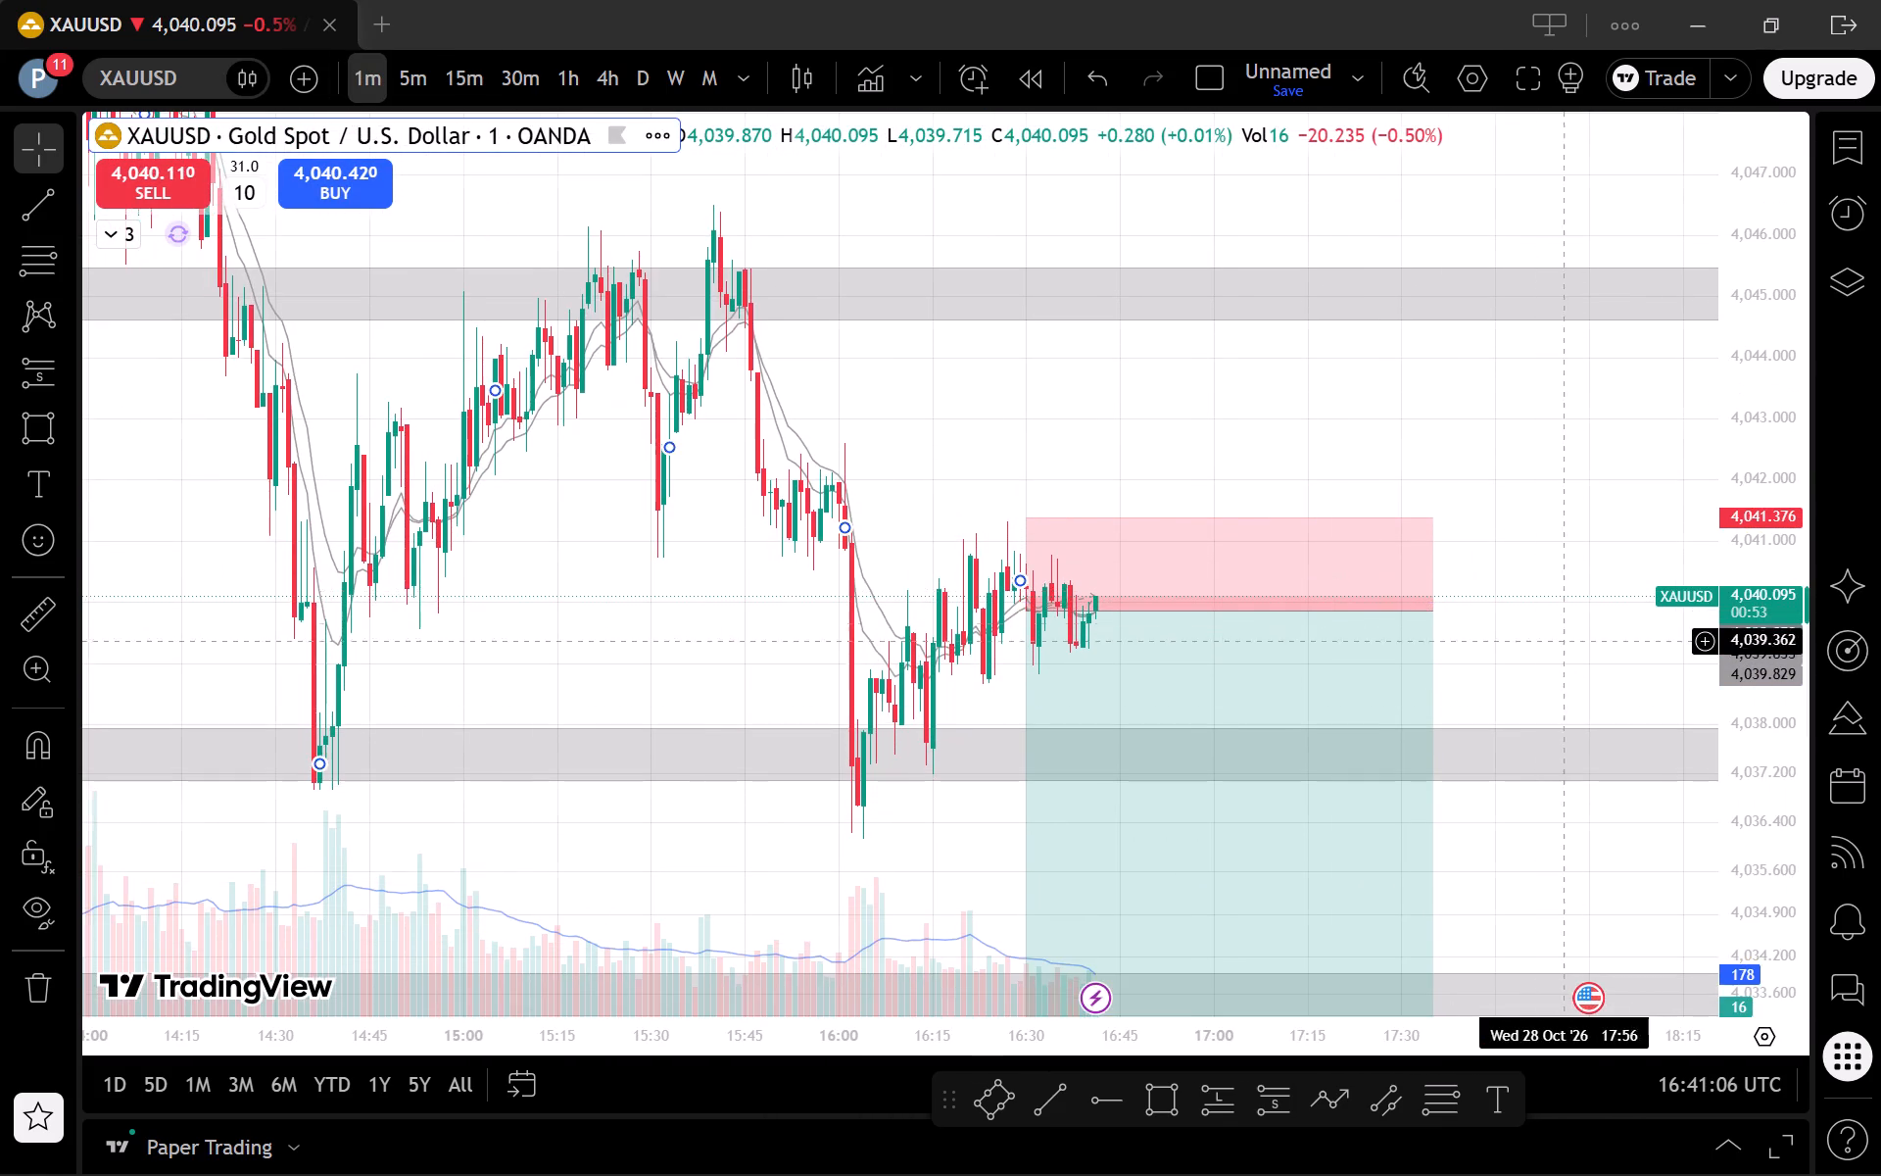
scroll(1561, 642, up, 1)
drag(1539, 671, 1620, 653)
drag(1480, 640, 1565, 653)
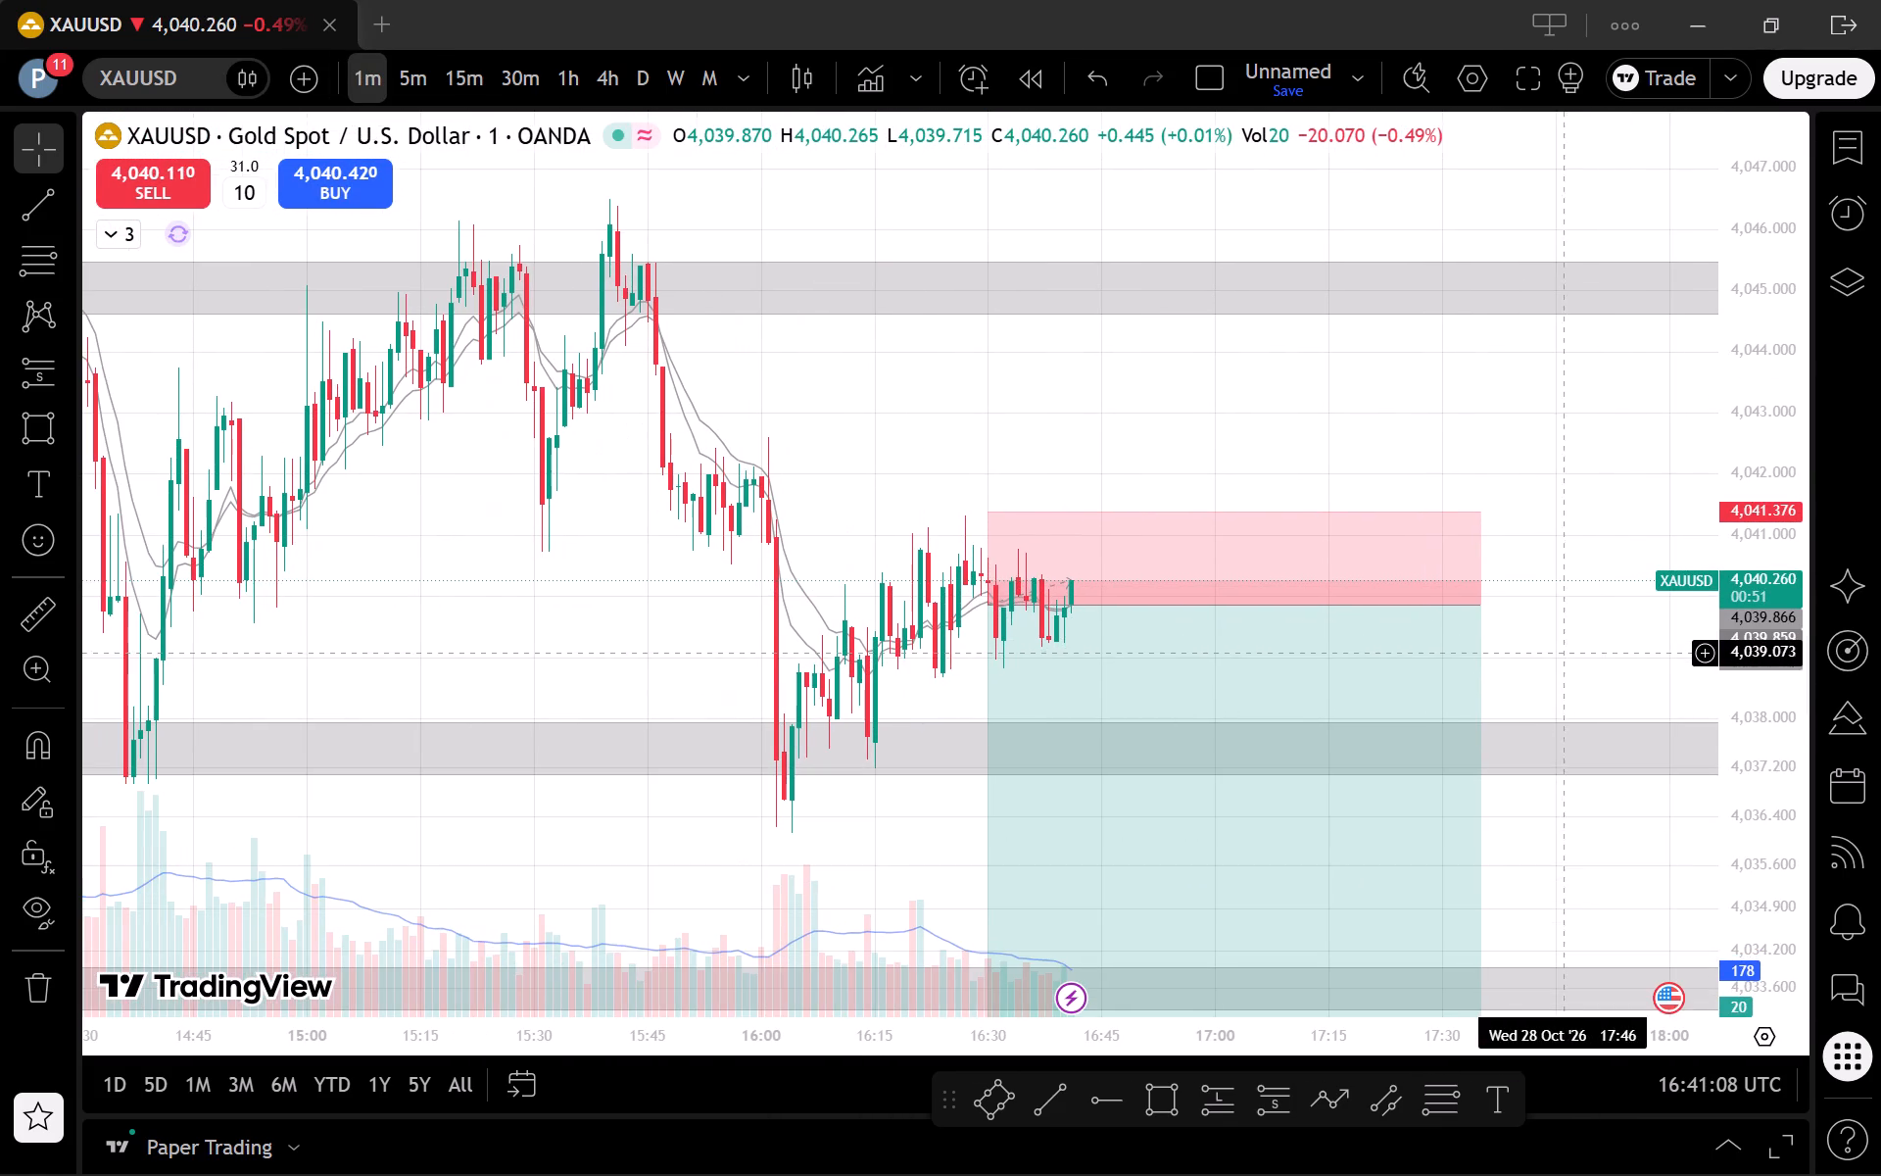
drag(1746, 817, 1720, 747)
drag(1600, 650, 1629, 638)
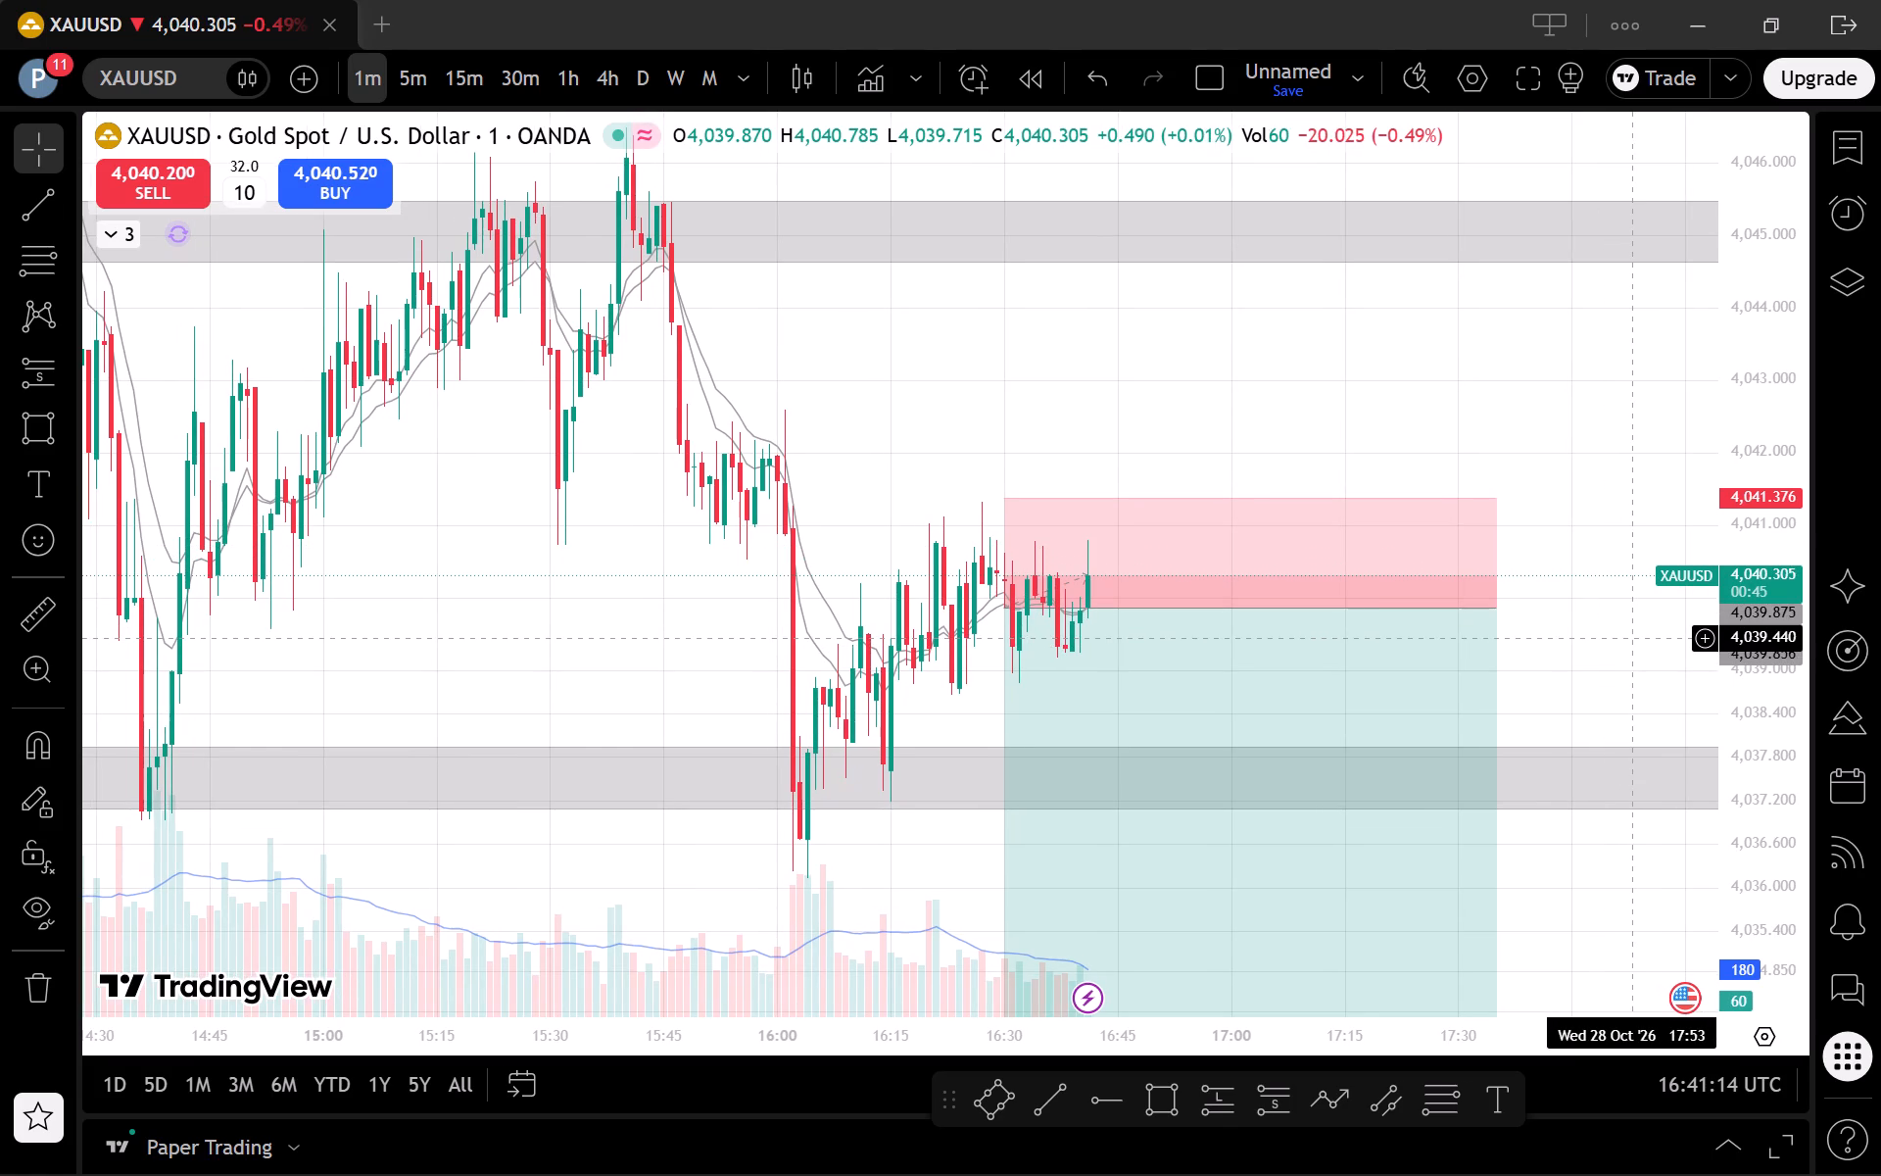
scroll(1723, 710, up, 2)
scroll(1579, 753, up, 2)
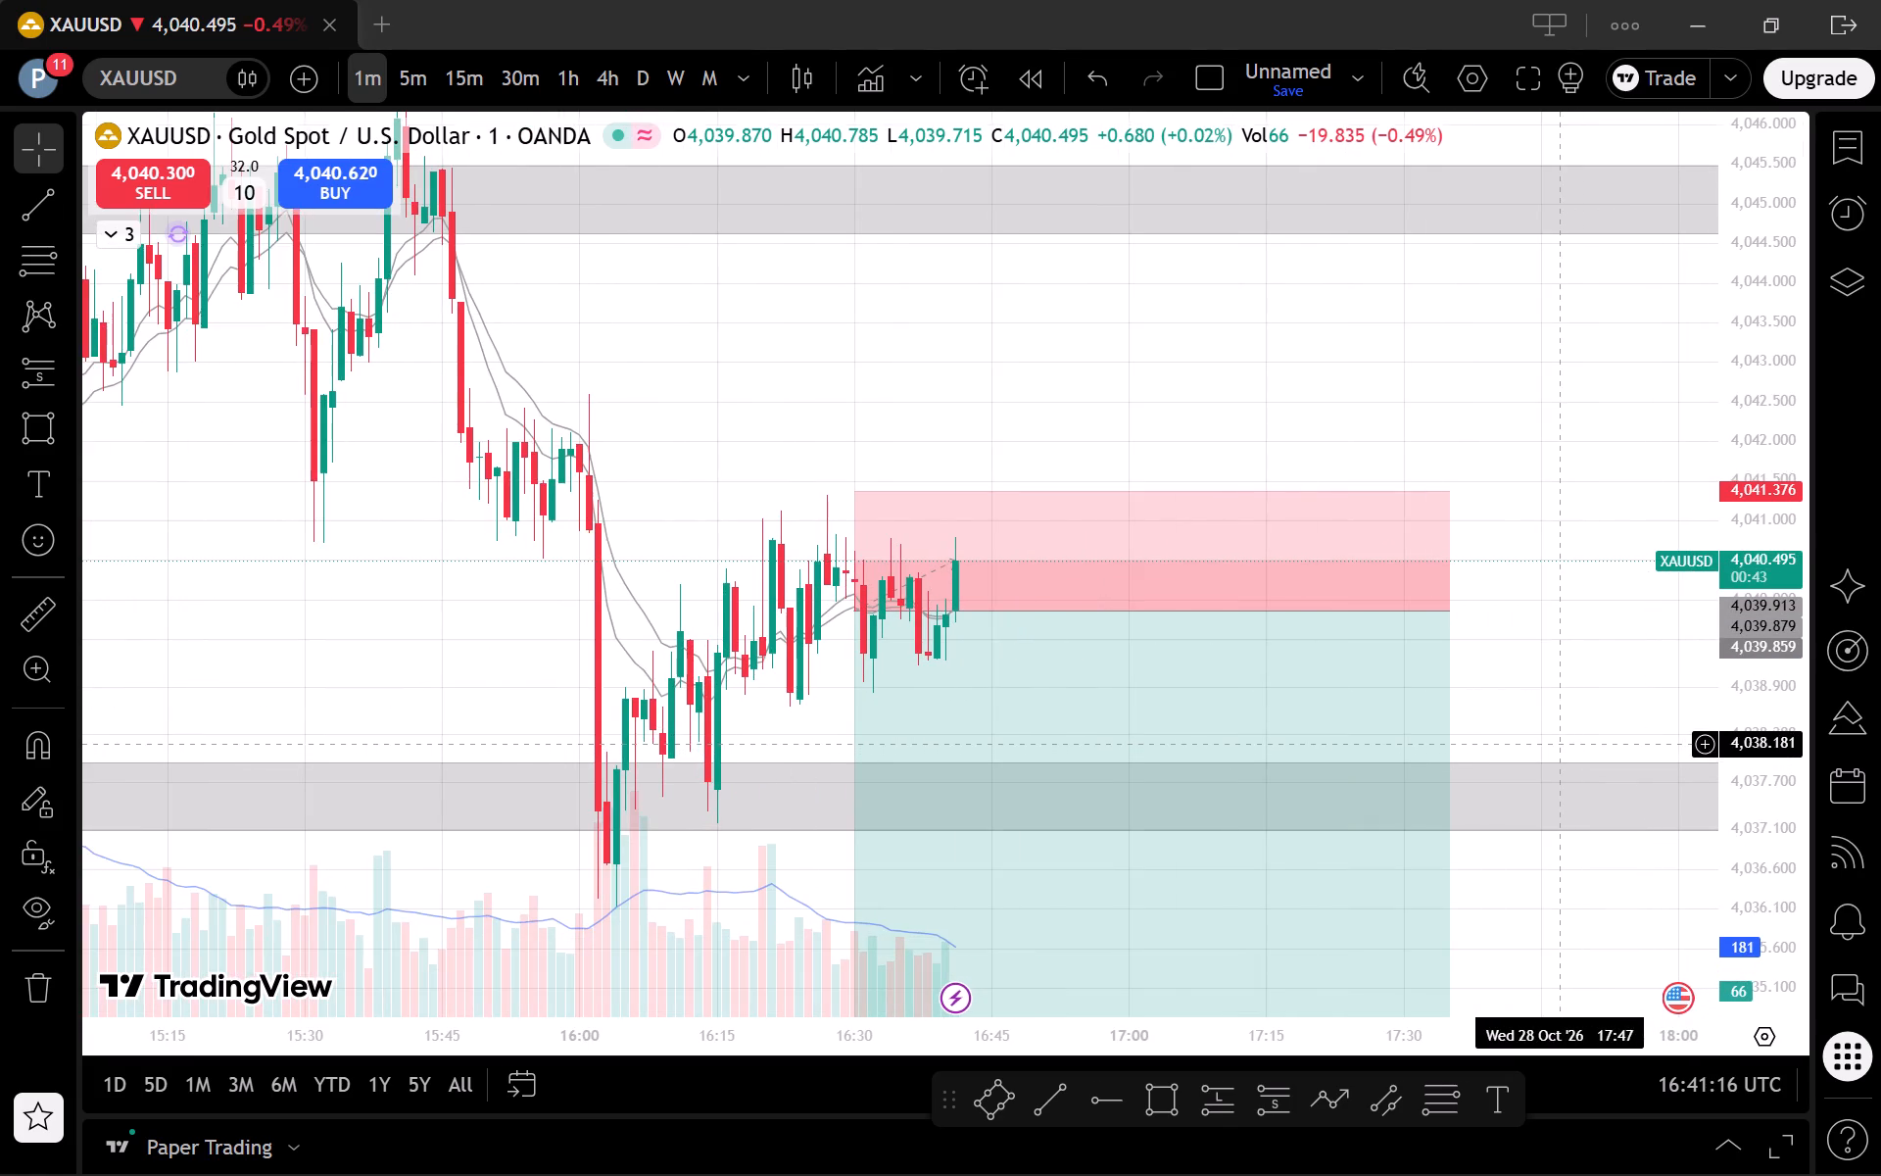
drag(1560, 744, 1640, 723)
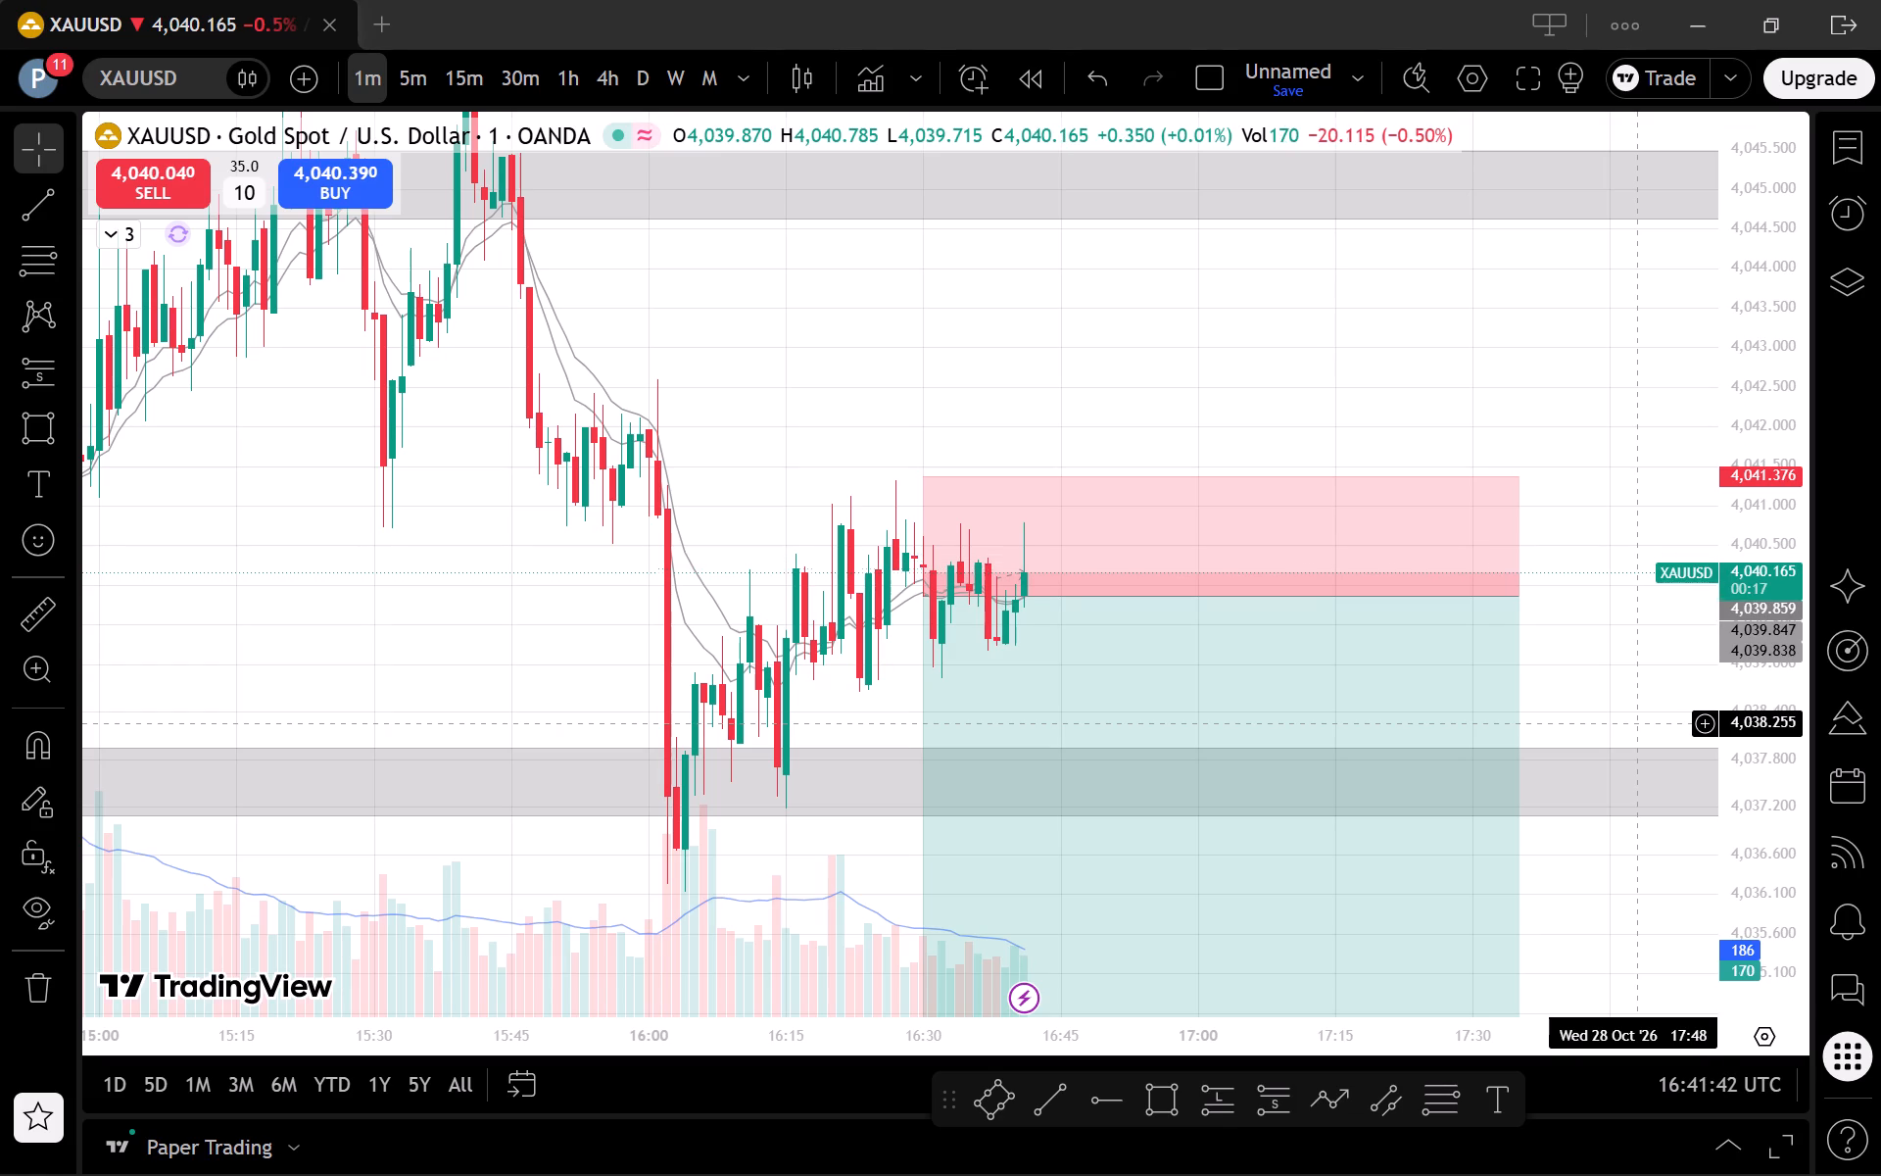
drag(1663, 656, 1610, 593)
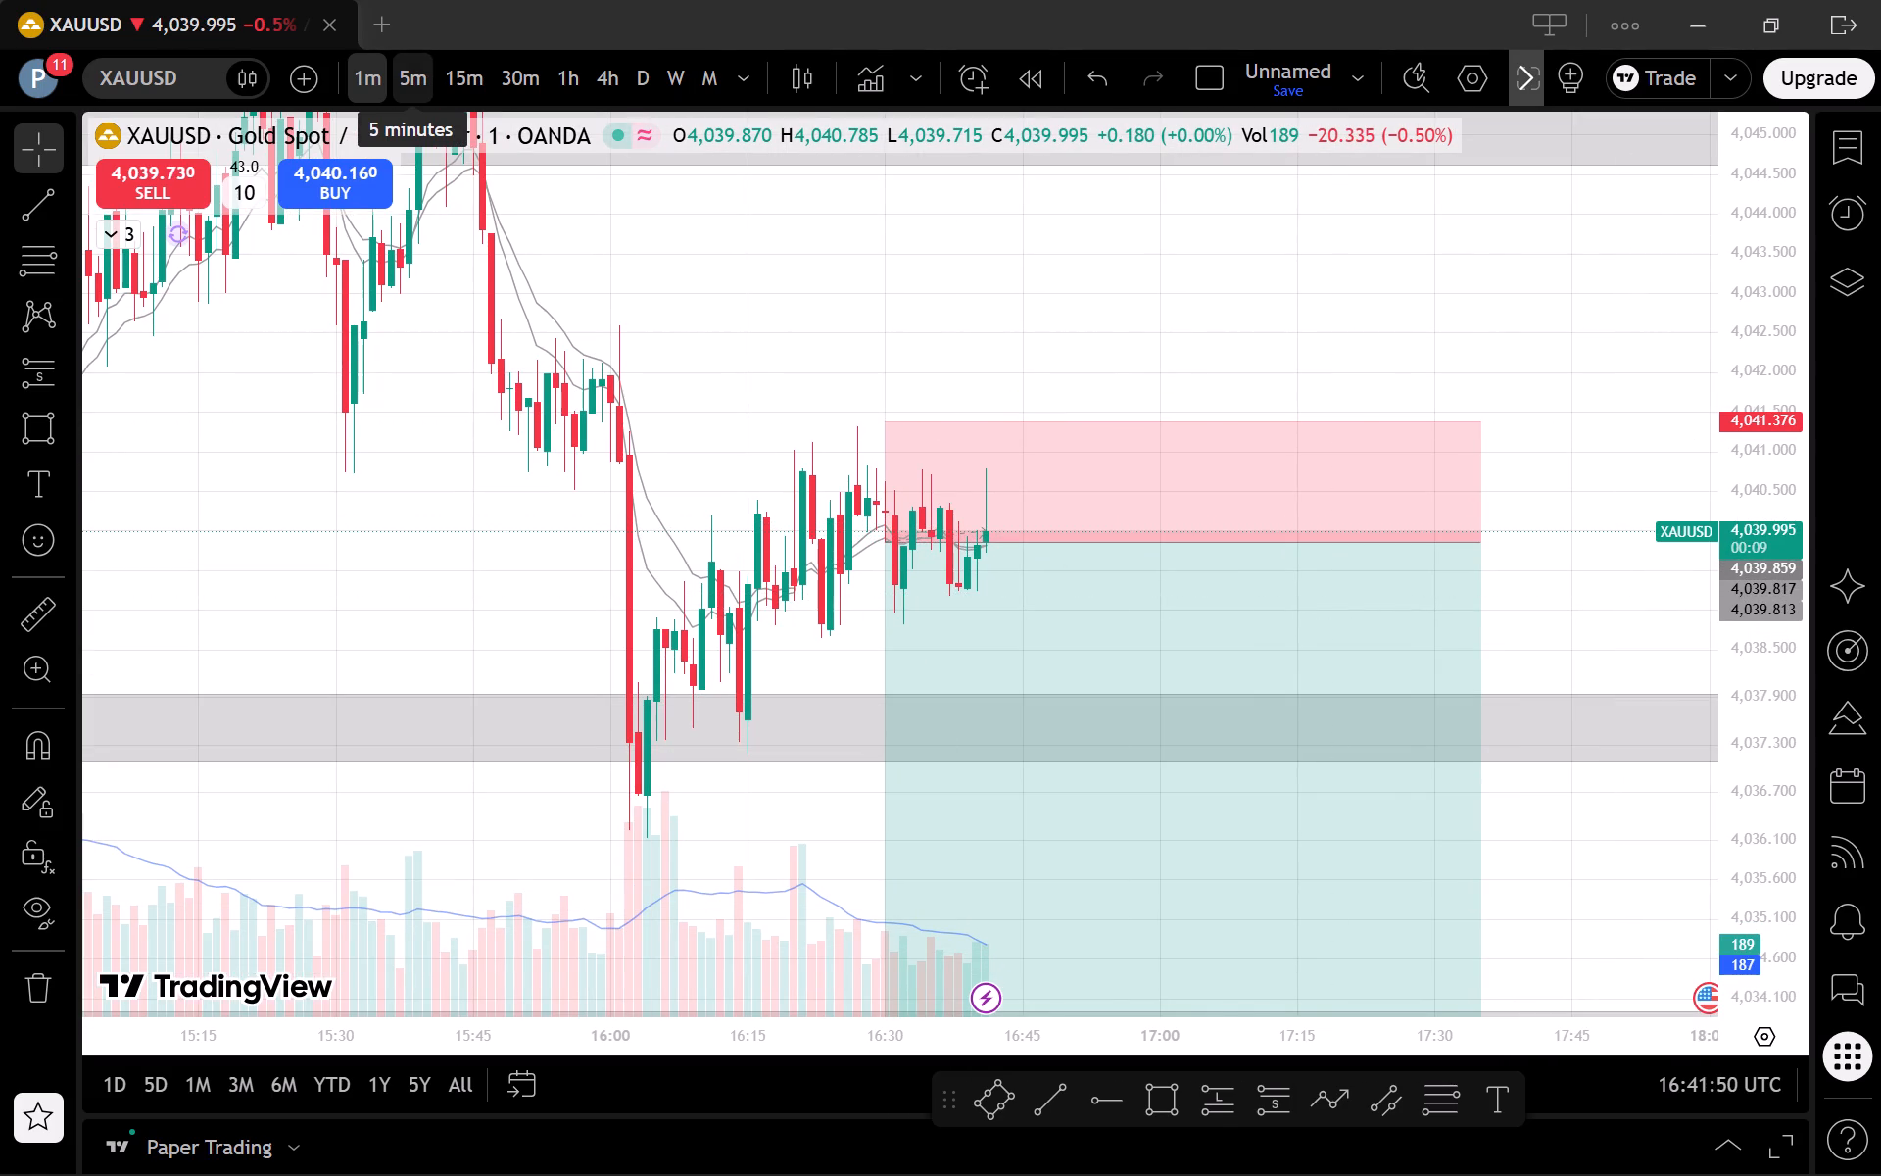
Examine the short projection against the price zones on the 5-minute chart, and switch back to the 1-minute timeframe.
click(422, 69)
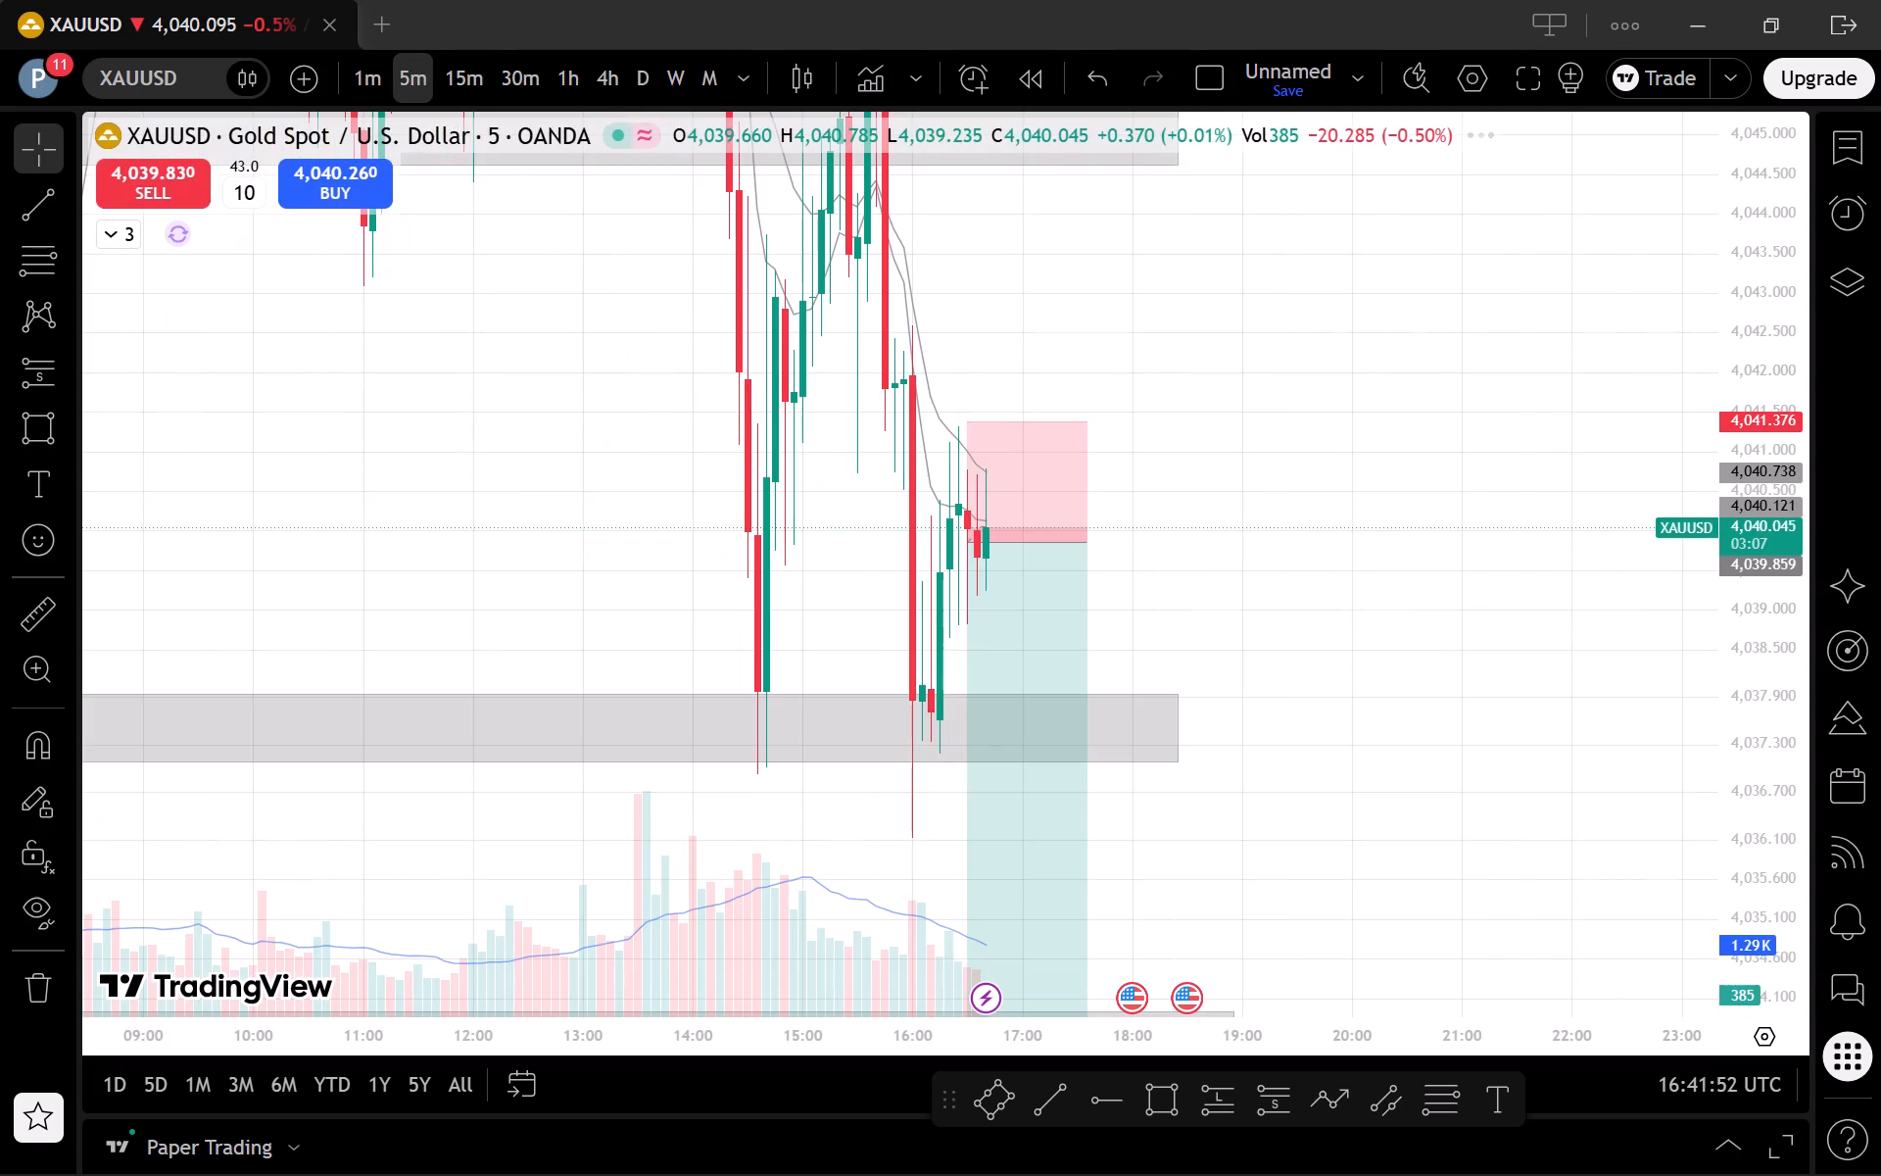
drag(1792, 442, 1761, 866)
scroll(1483, 738, up, 2)
drag(1375, 737, 1631, 758)
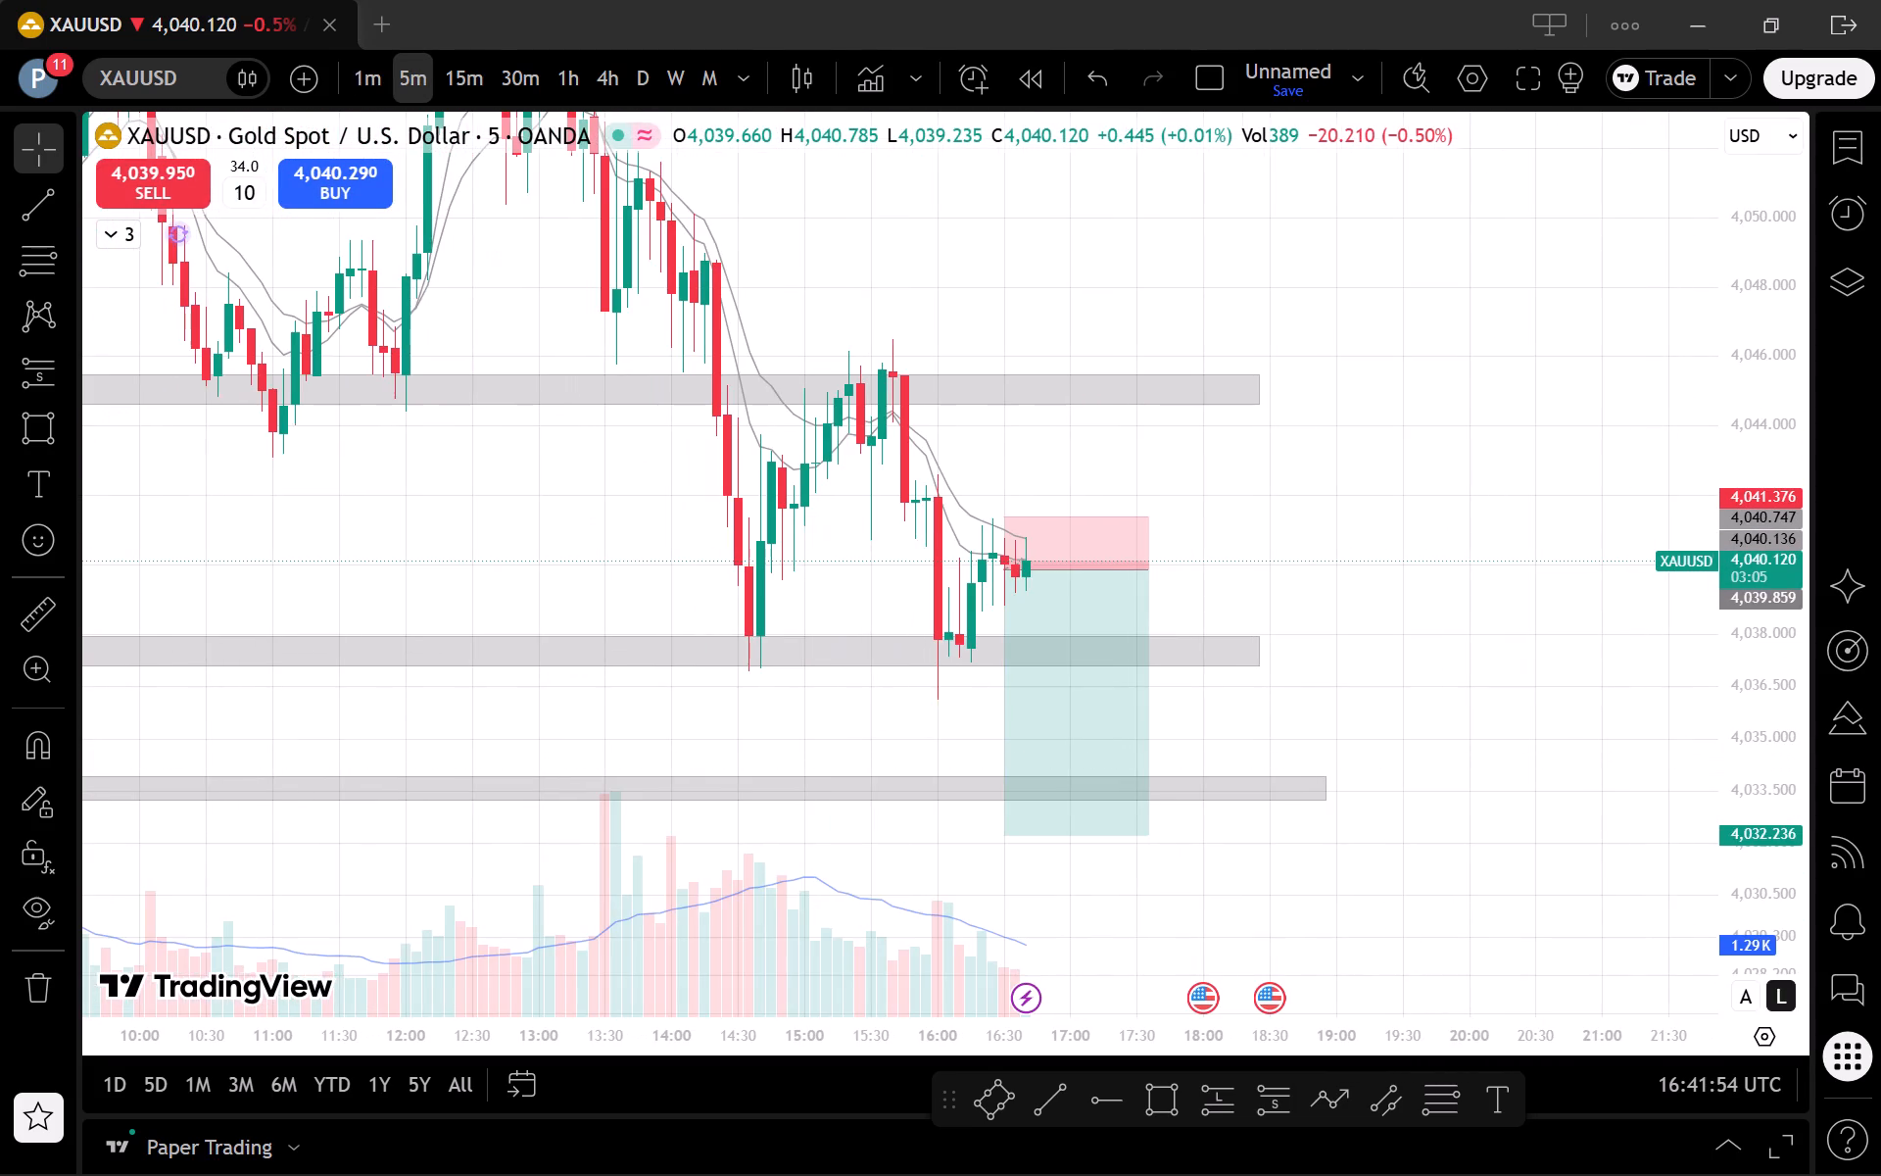
drag(1758, 835, 1740, 693)
drag(1497, 729, 1791, 684)
scroll(1692, 647, up, 2)
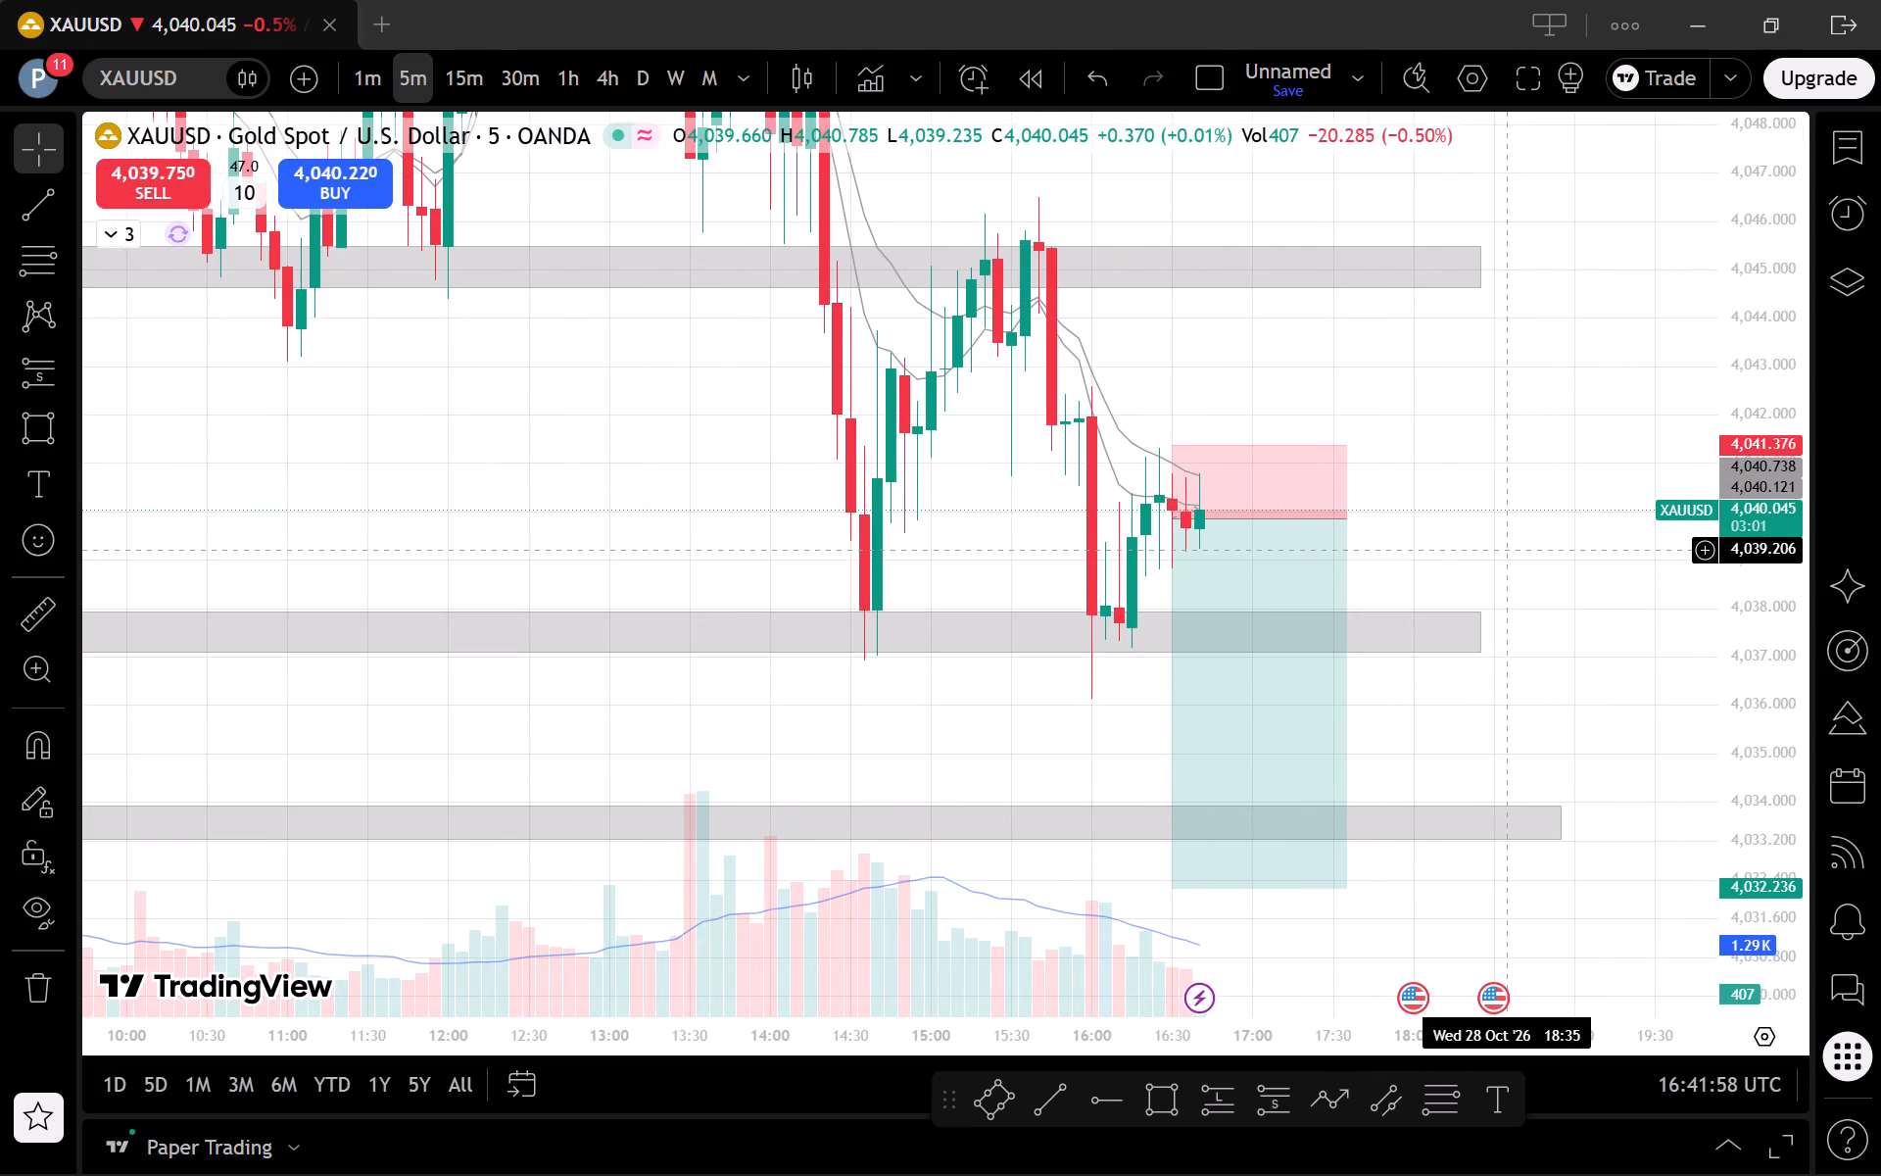
click(373, 71)
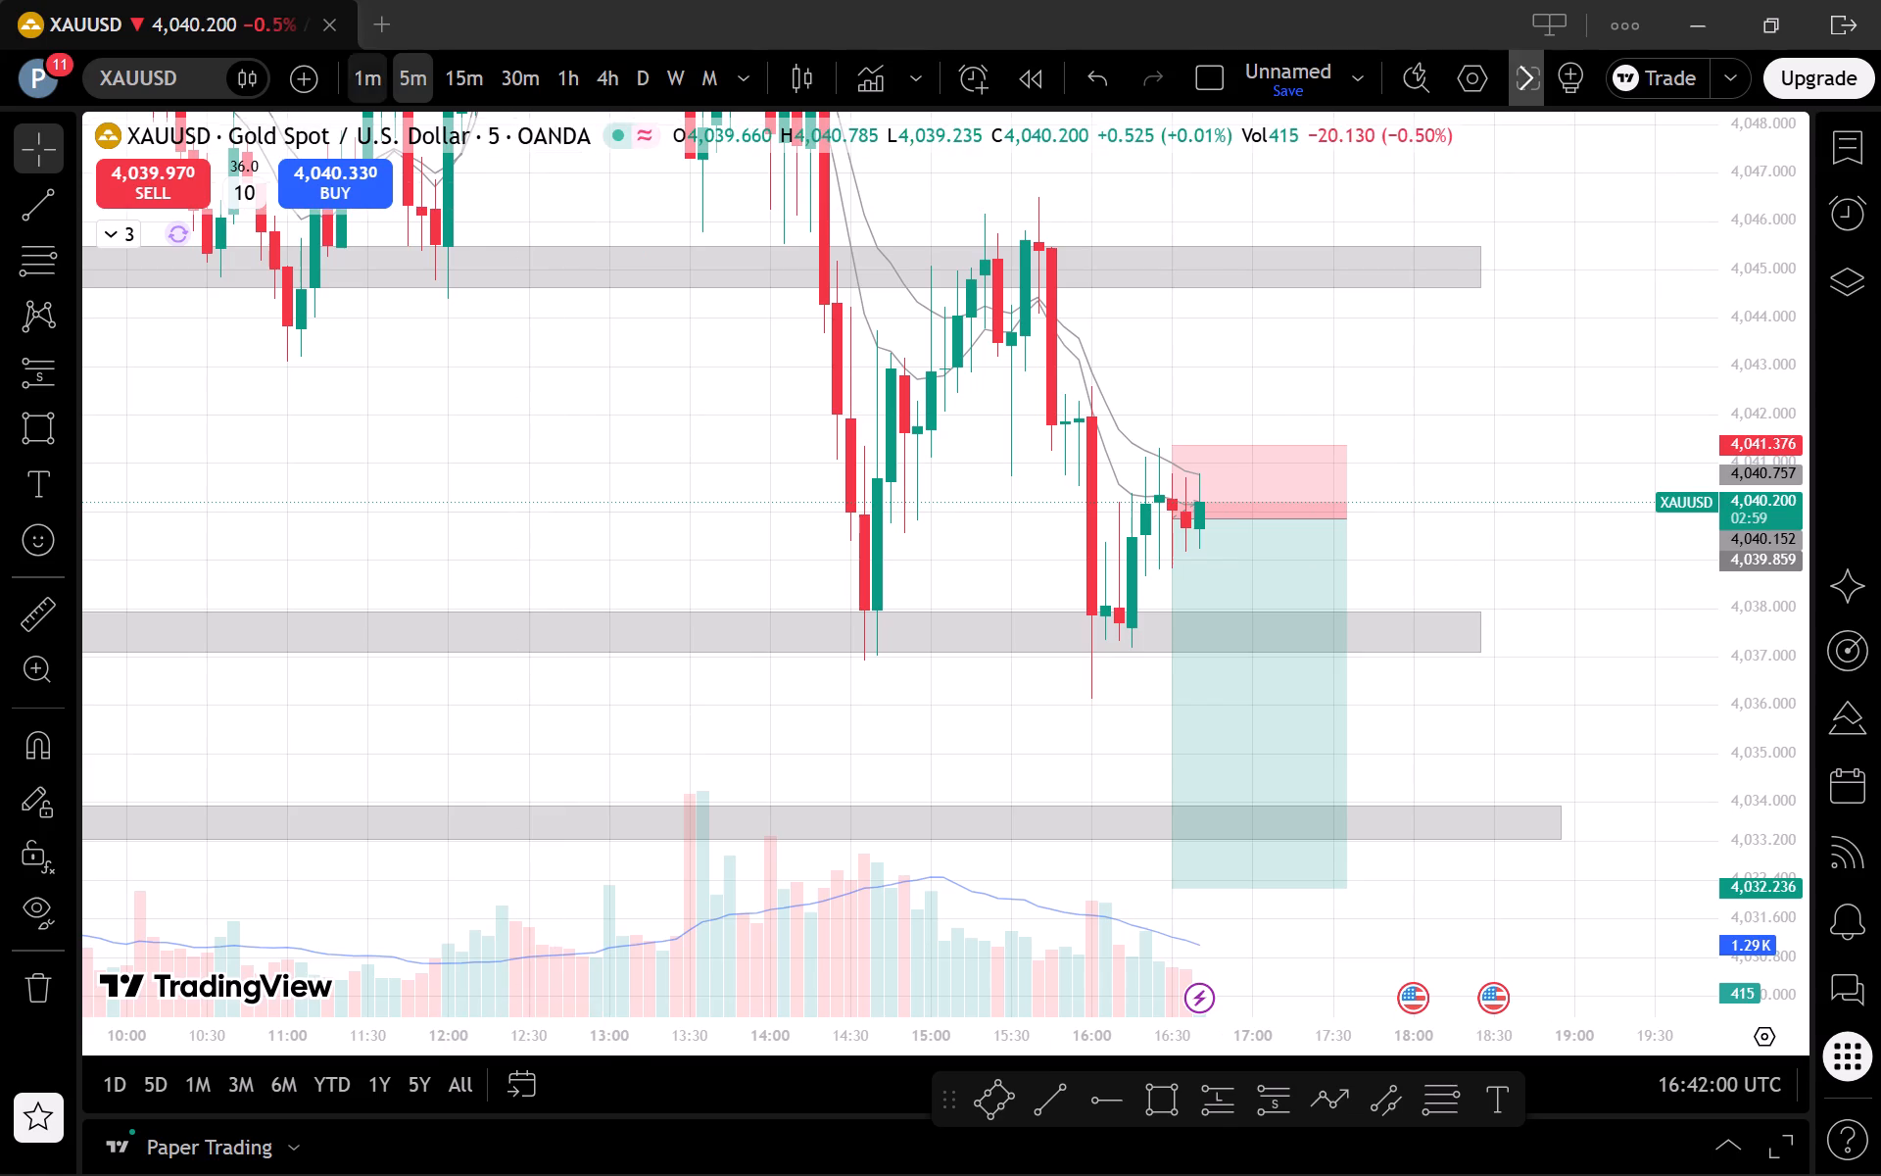
Examine the 1-minute candles around the short projection's entry and stop against the three price zones.
scroll(1364, 496, down, 4)
scroll(1429, 542, down, 2)
drag(1207, 563, 491, 575)
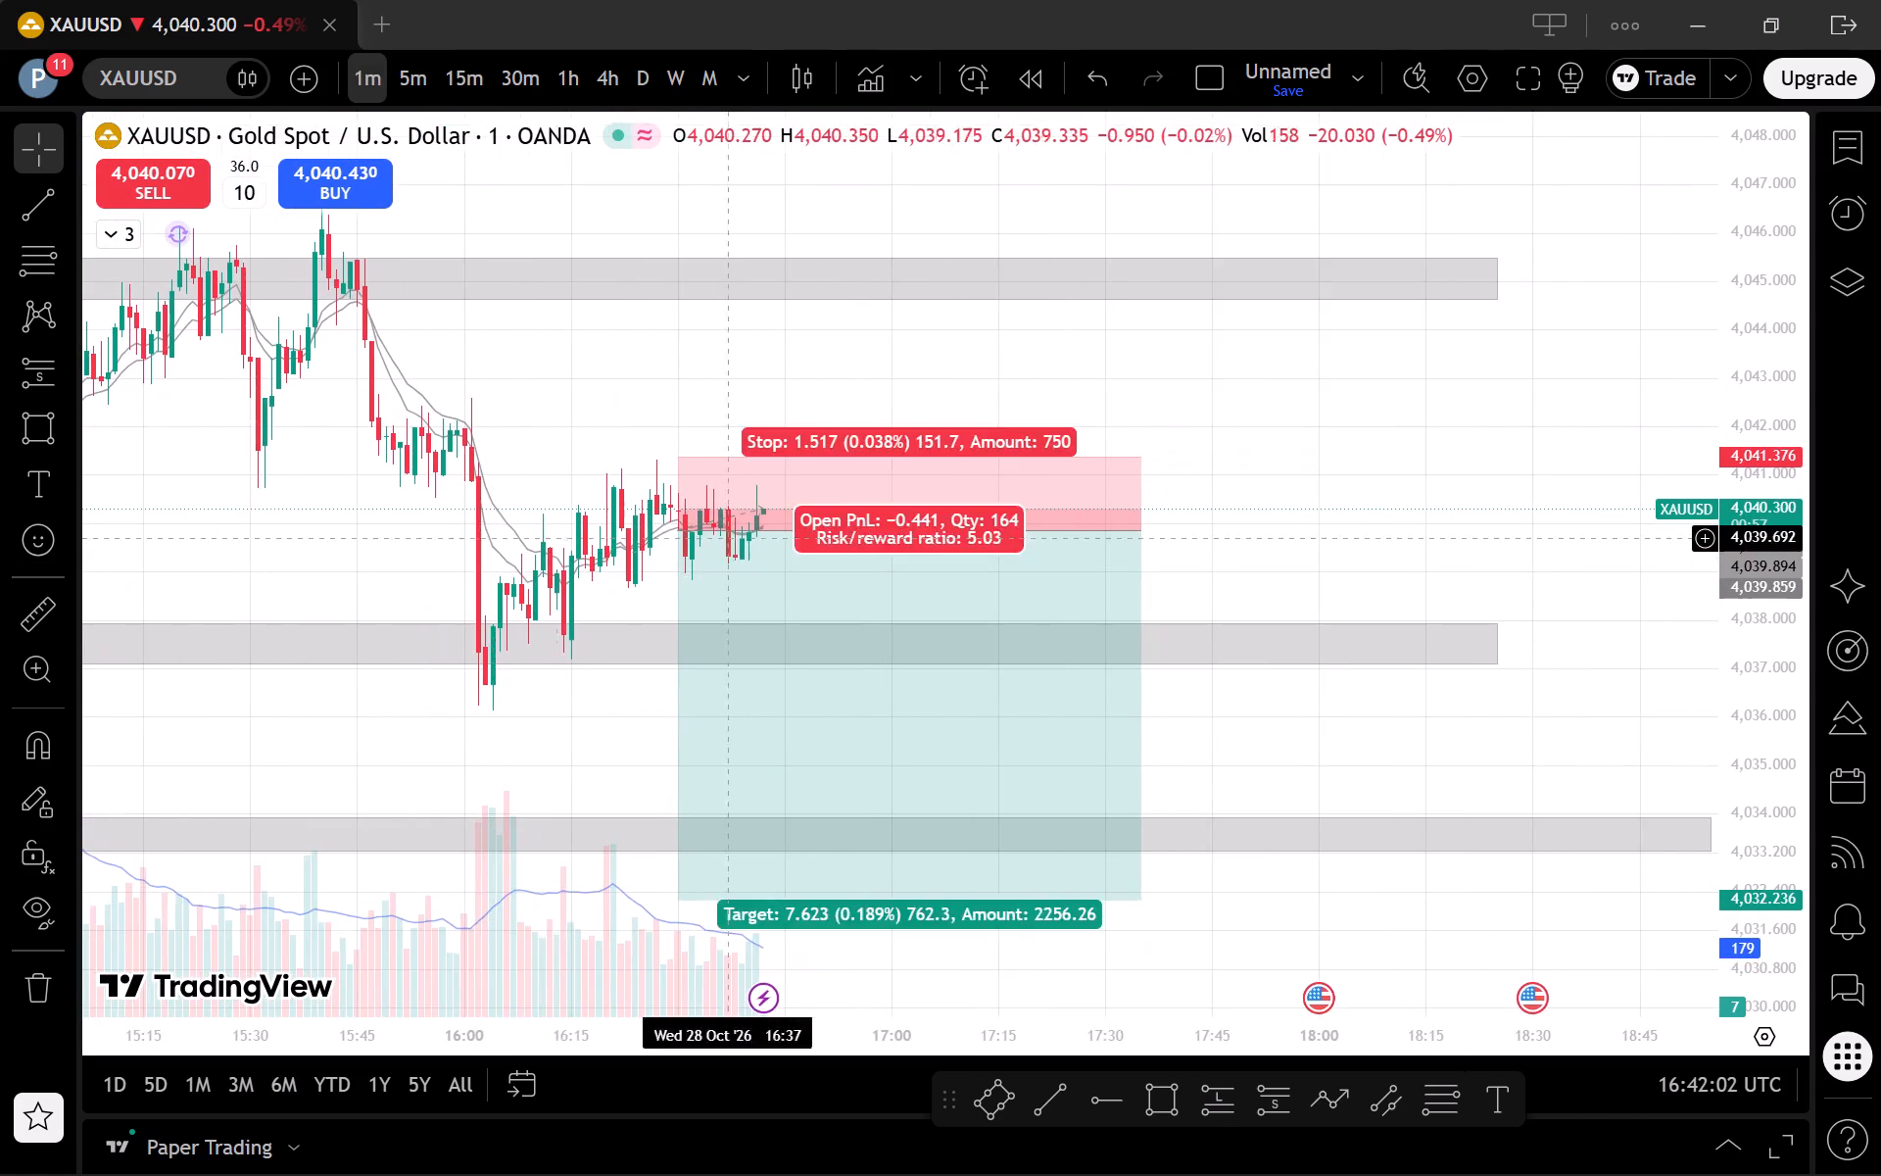
scroll(1169, 528, down, 3)
drag(1519, 537, 1574, 523)
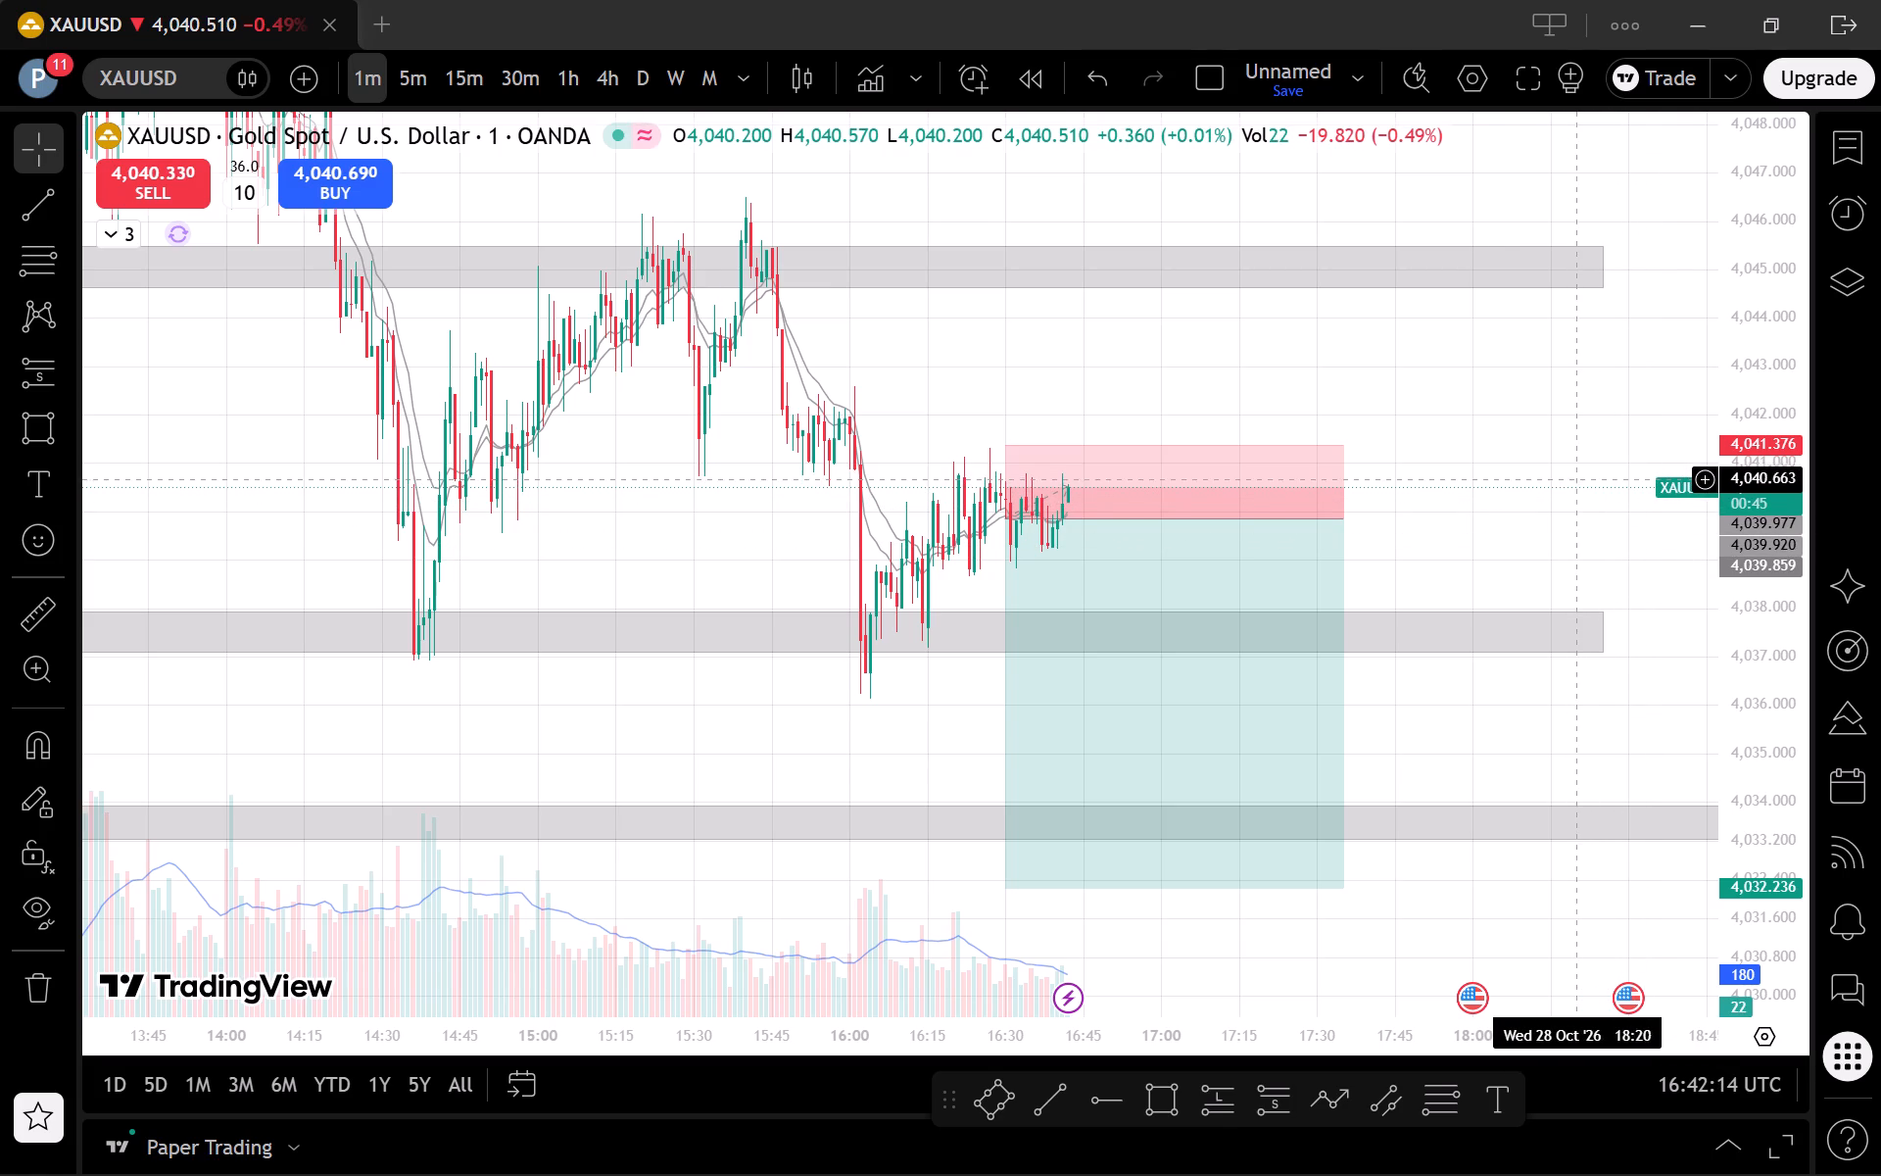
scroll(1535, 485, up, 2)
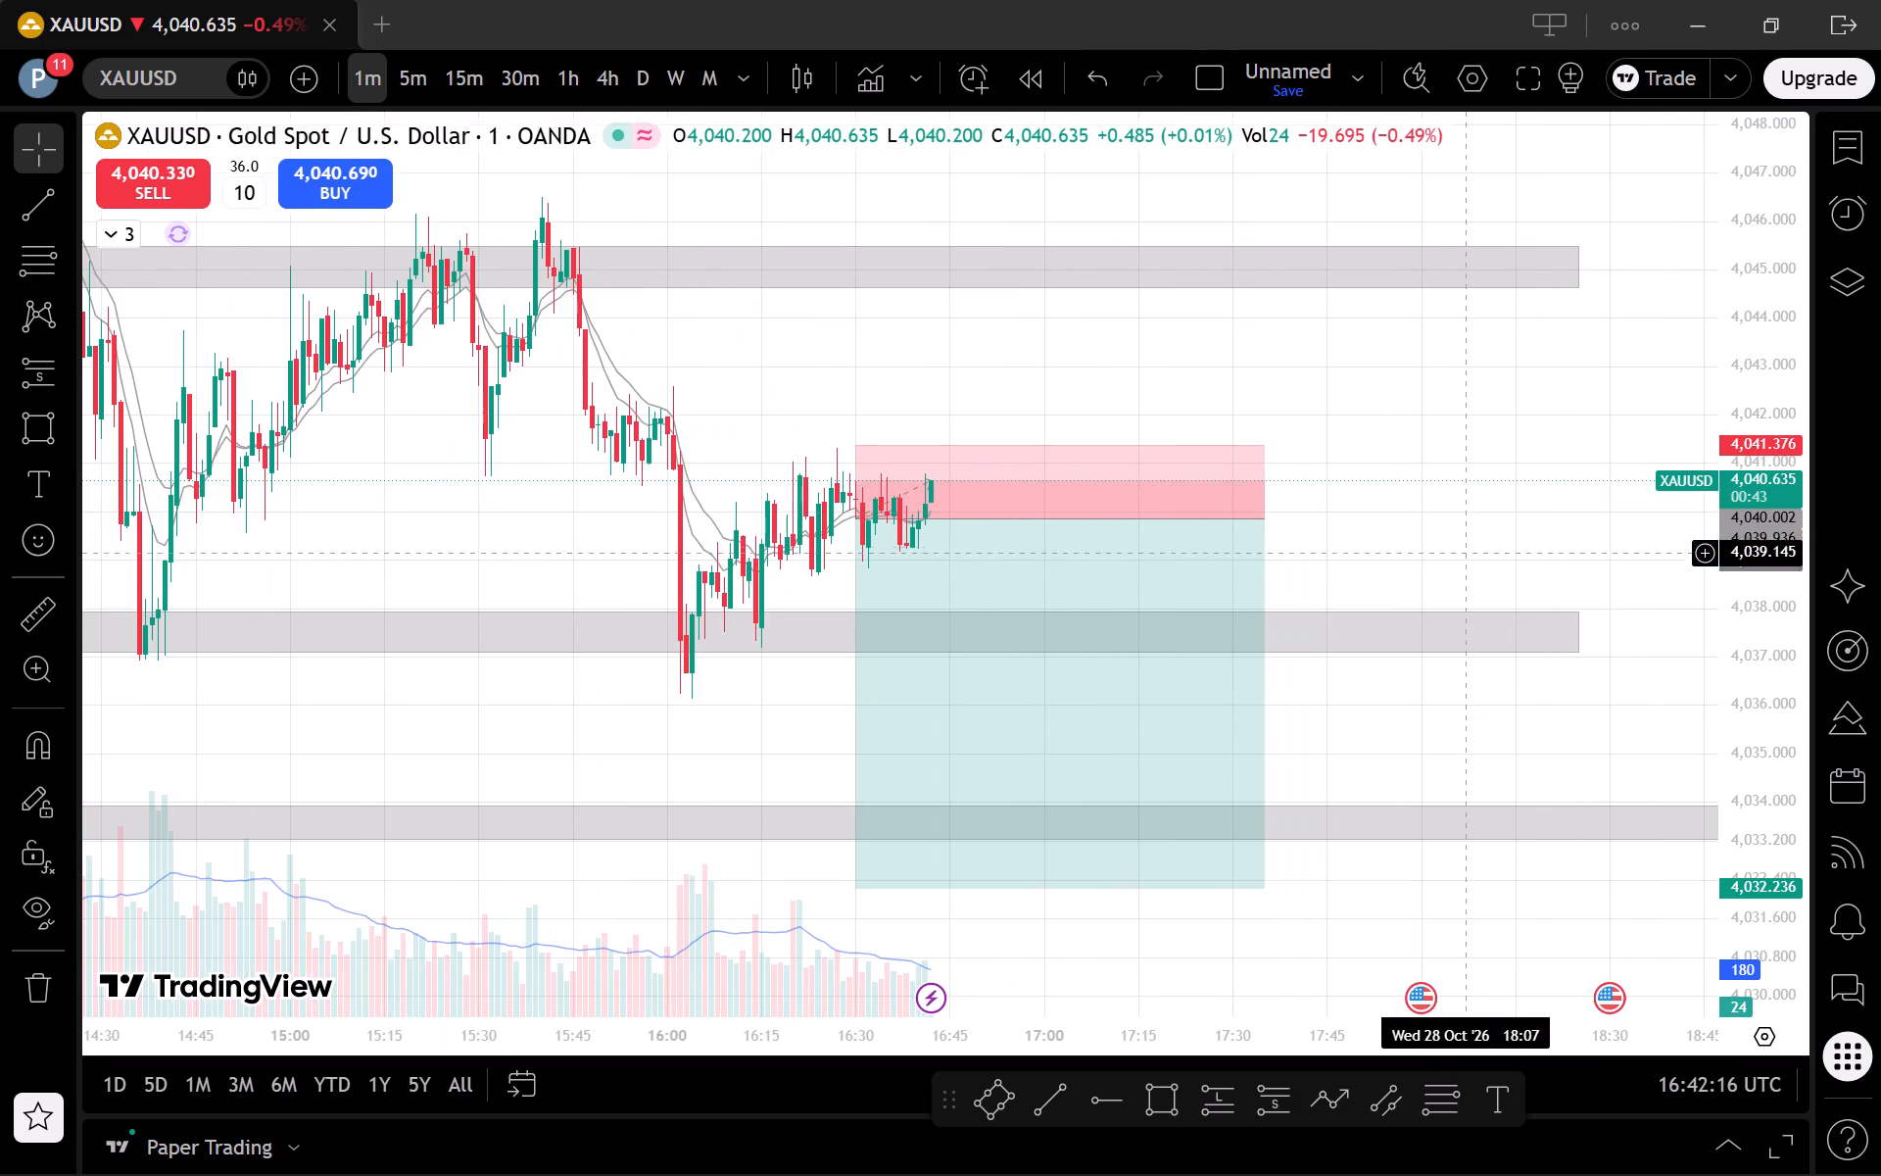
scroll(1527, 736, down, 1)
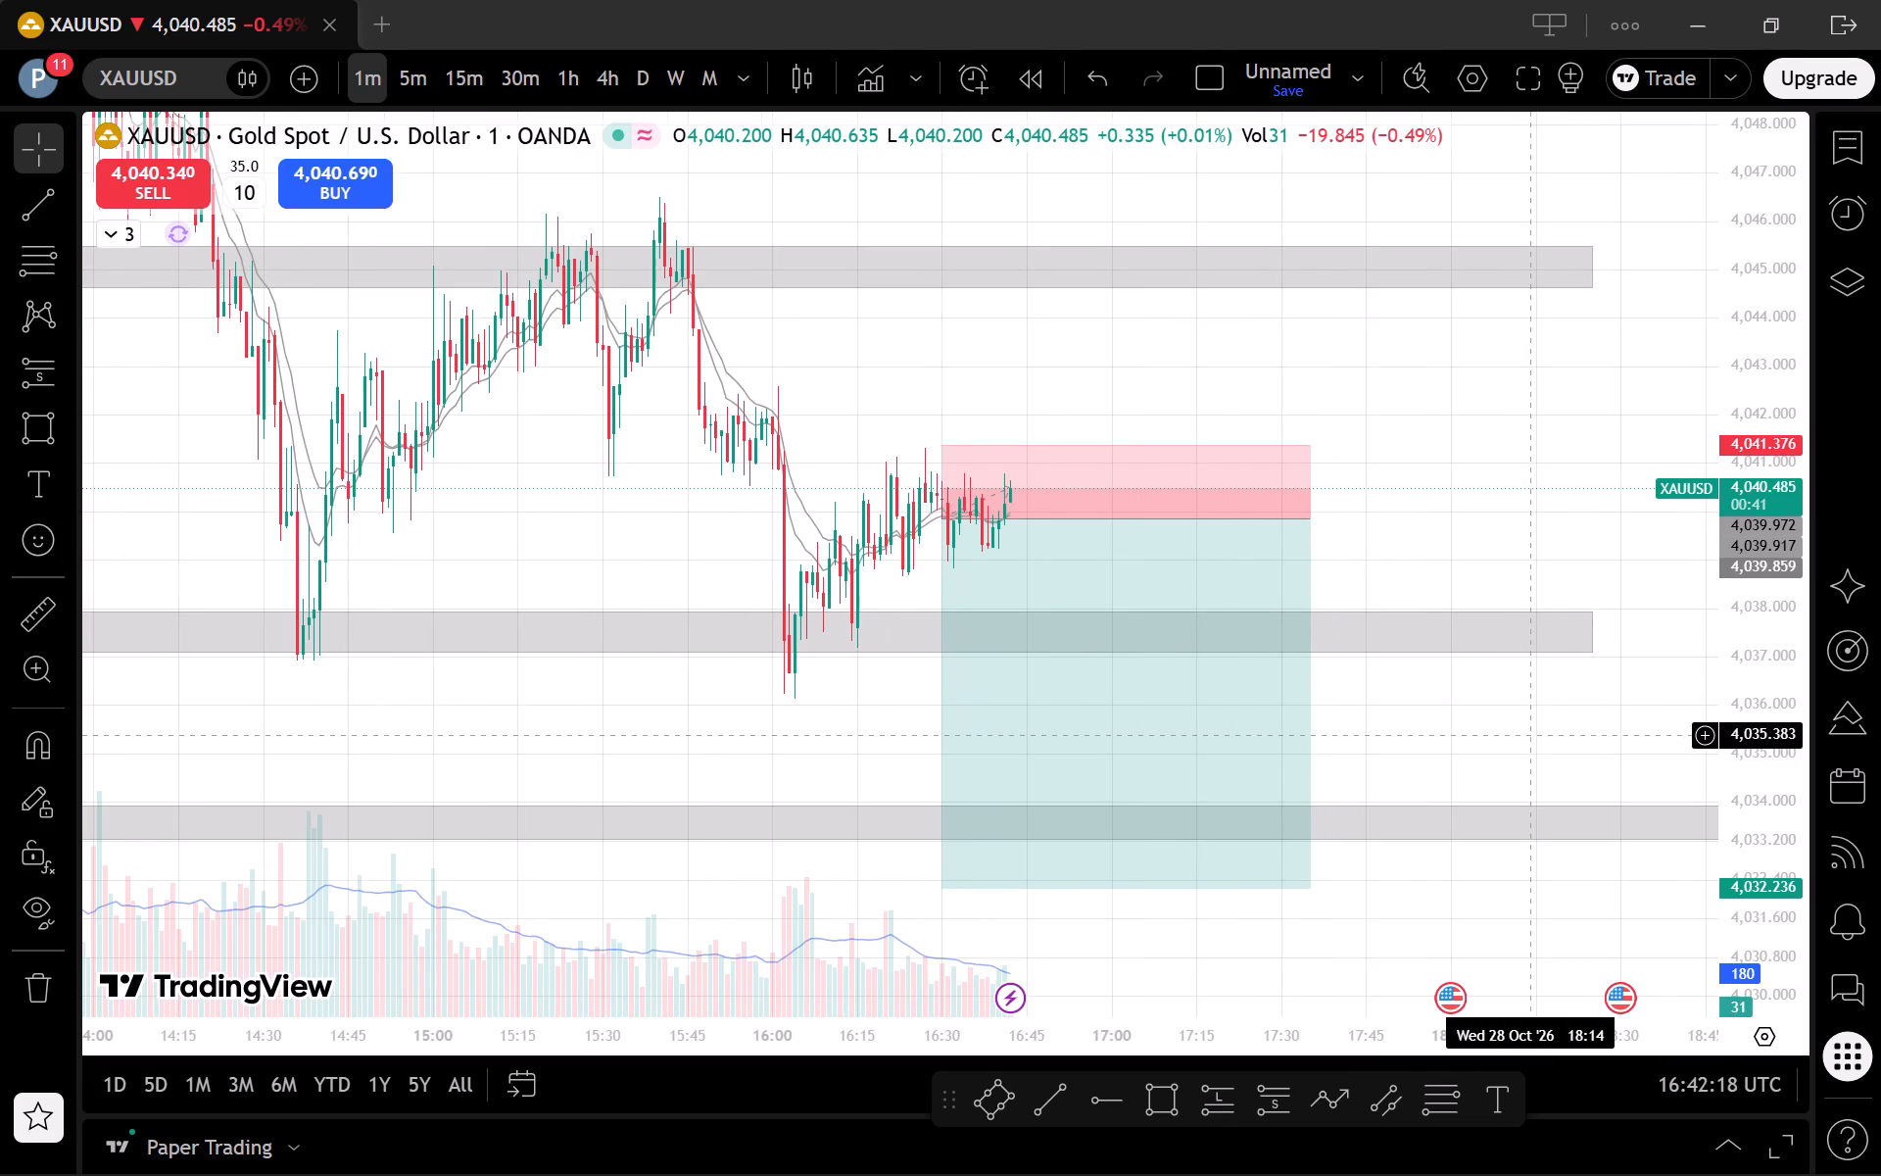
Compare the short projection and price zones on the 15-minute, 30-minute and 1-hour charts, returning to the 15-minute timeframe.
click(435, 82)
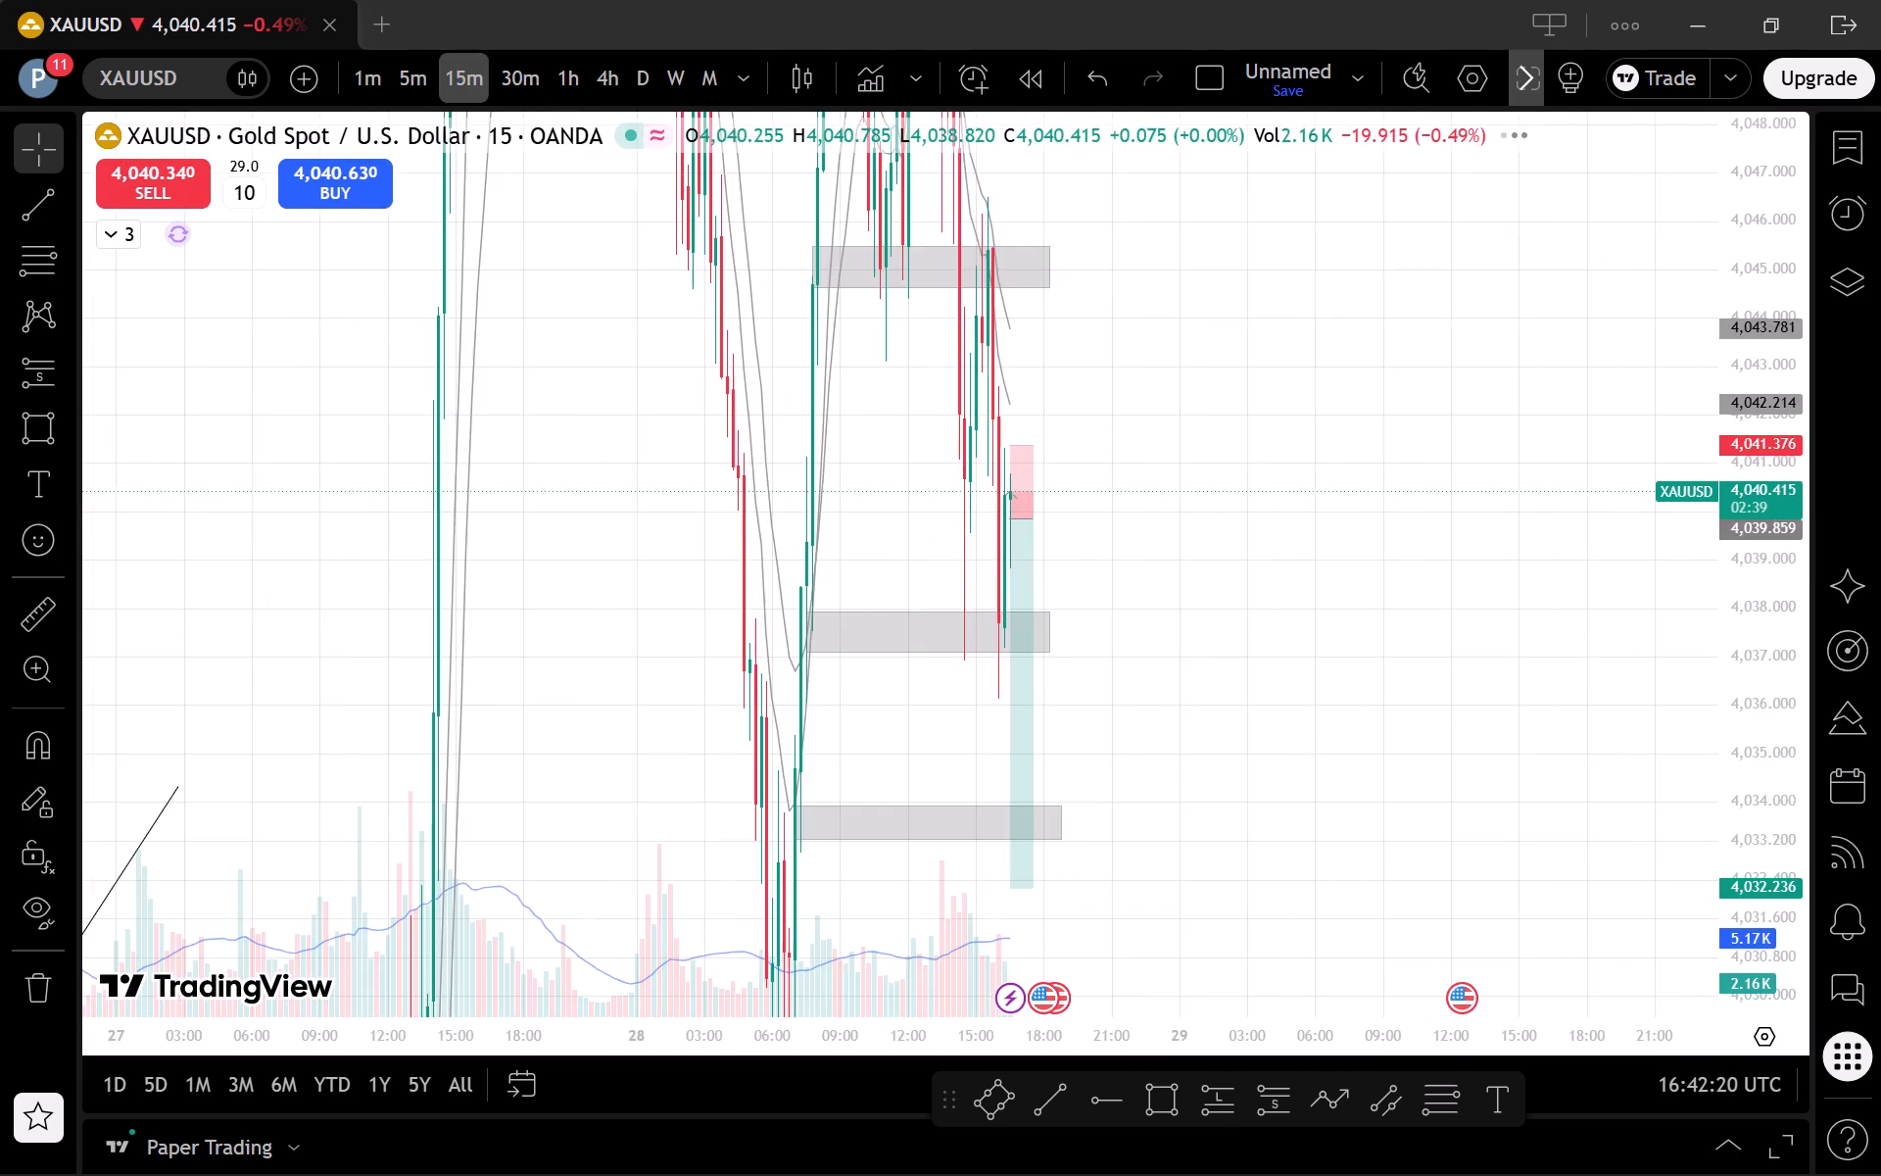
scroll(1082, 543, up, 2)
drag(1085, 622, 1420, 622)
drag(1748, 465, 1760, 881)
scroll(1512, 684, up, 3)
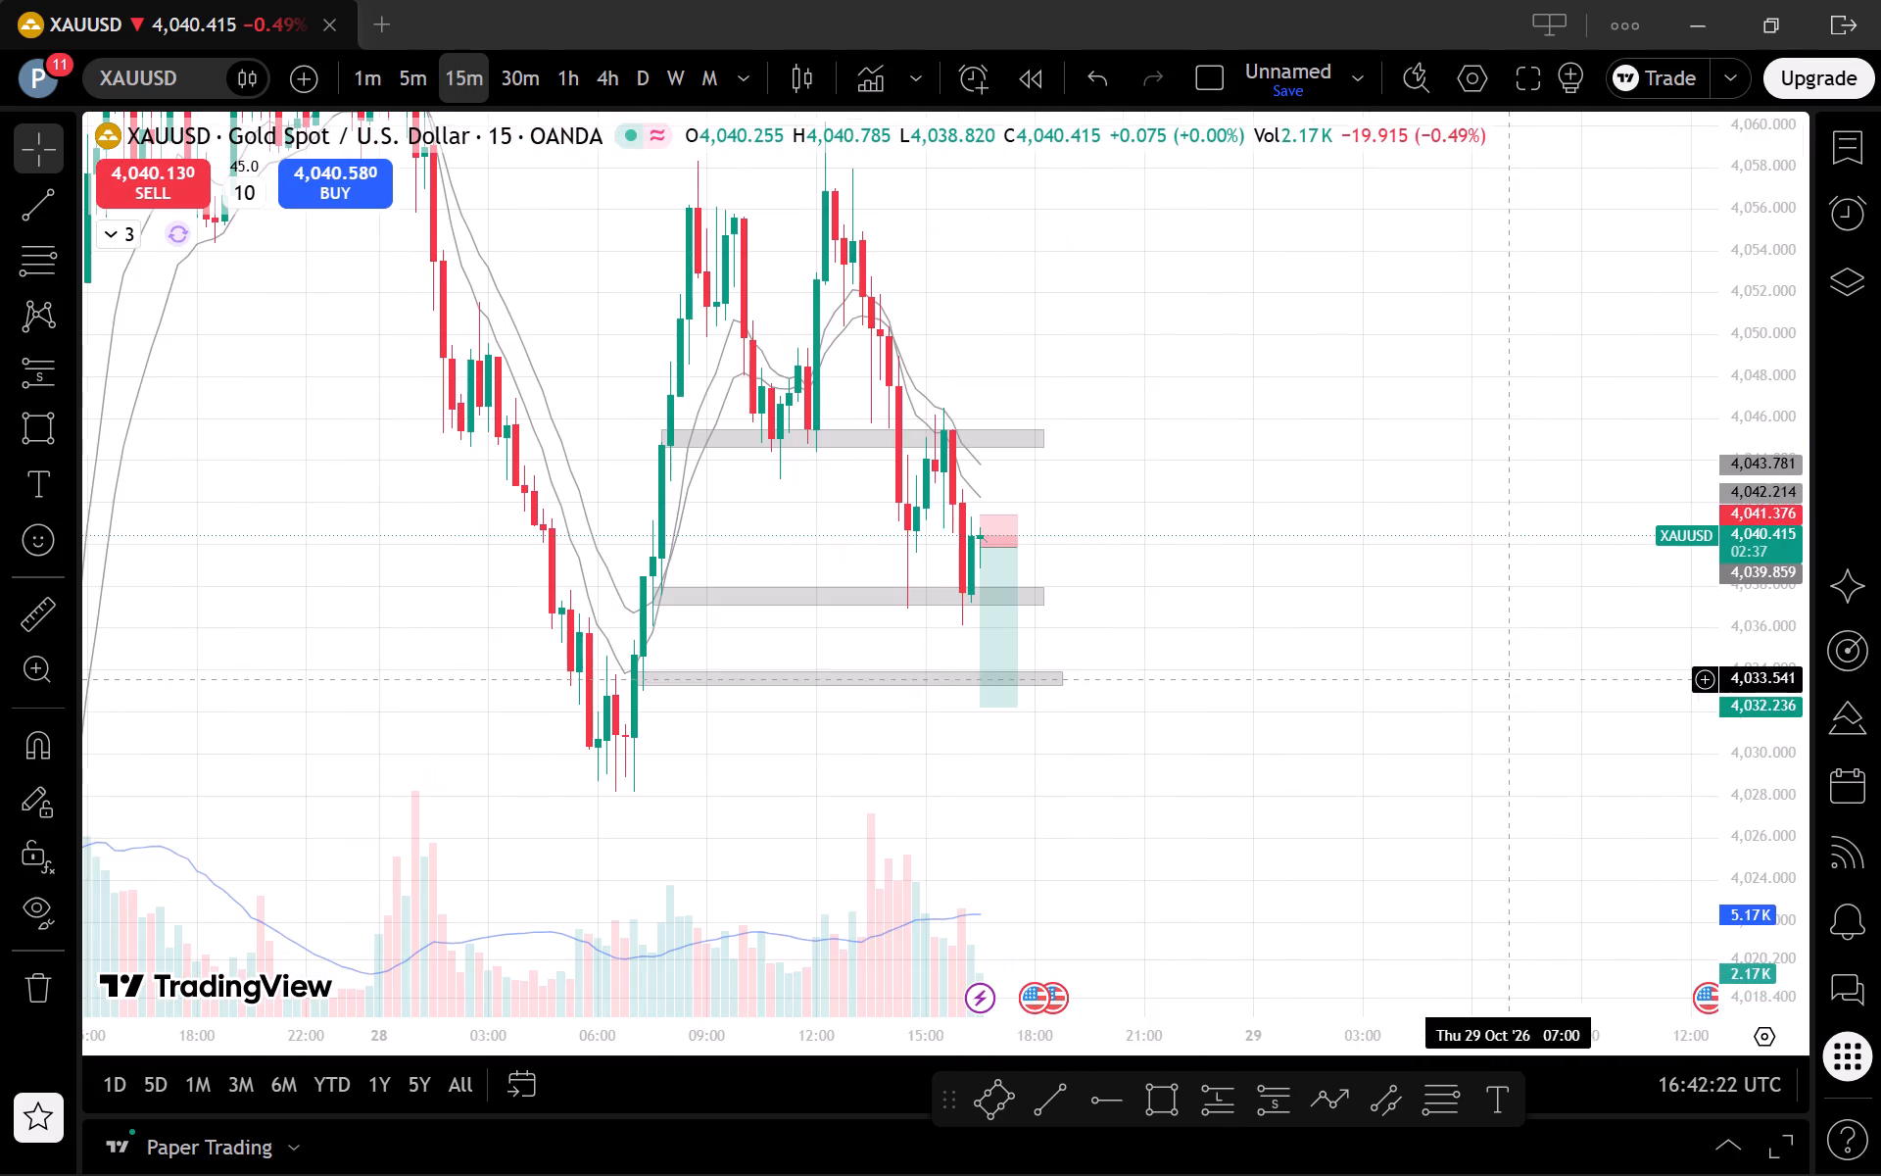
drag(1293, 687, 1457, 777)
scroll(1485, 791, up, 2)
drag(1390, 750, 1553, 727)
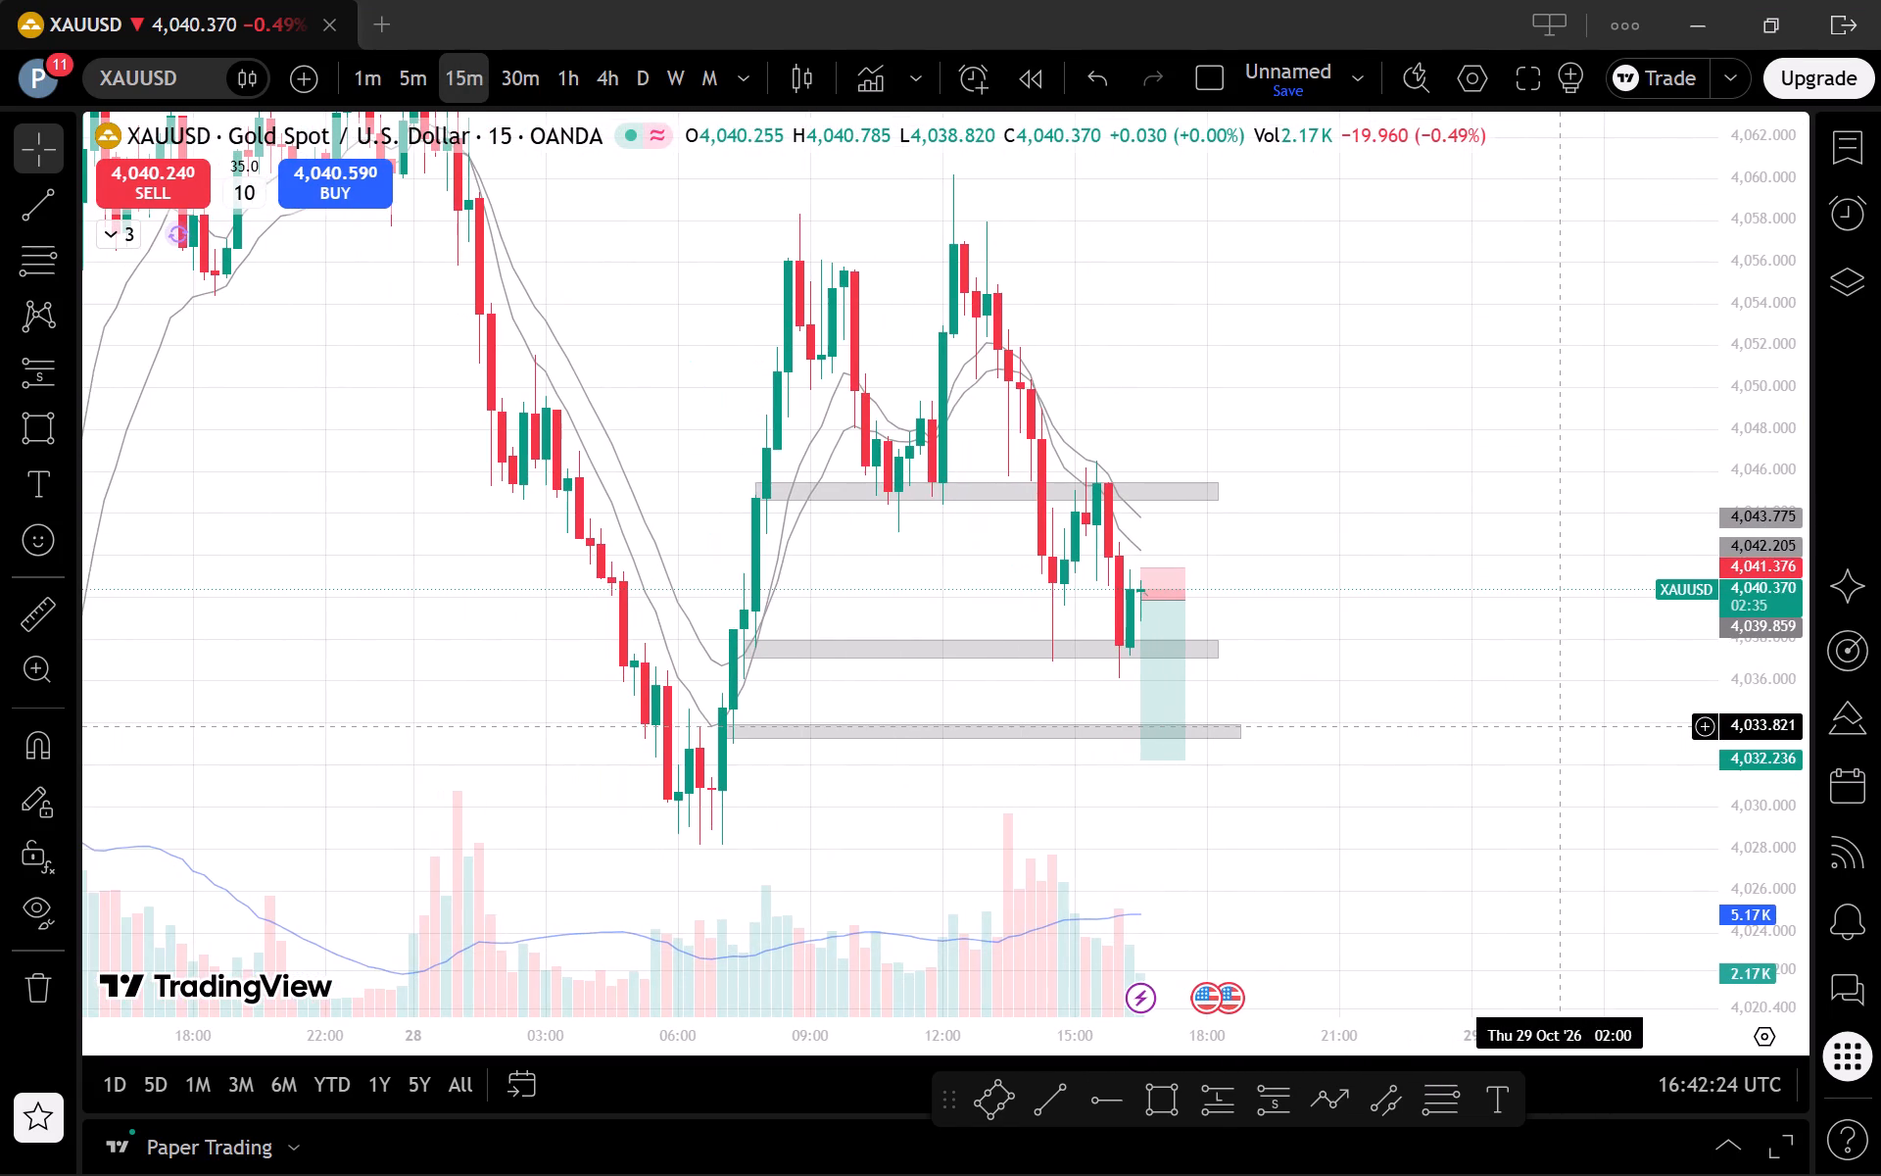
scroll(1555, 727, down, 1)
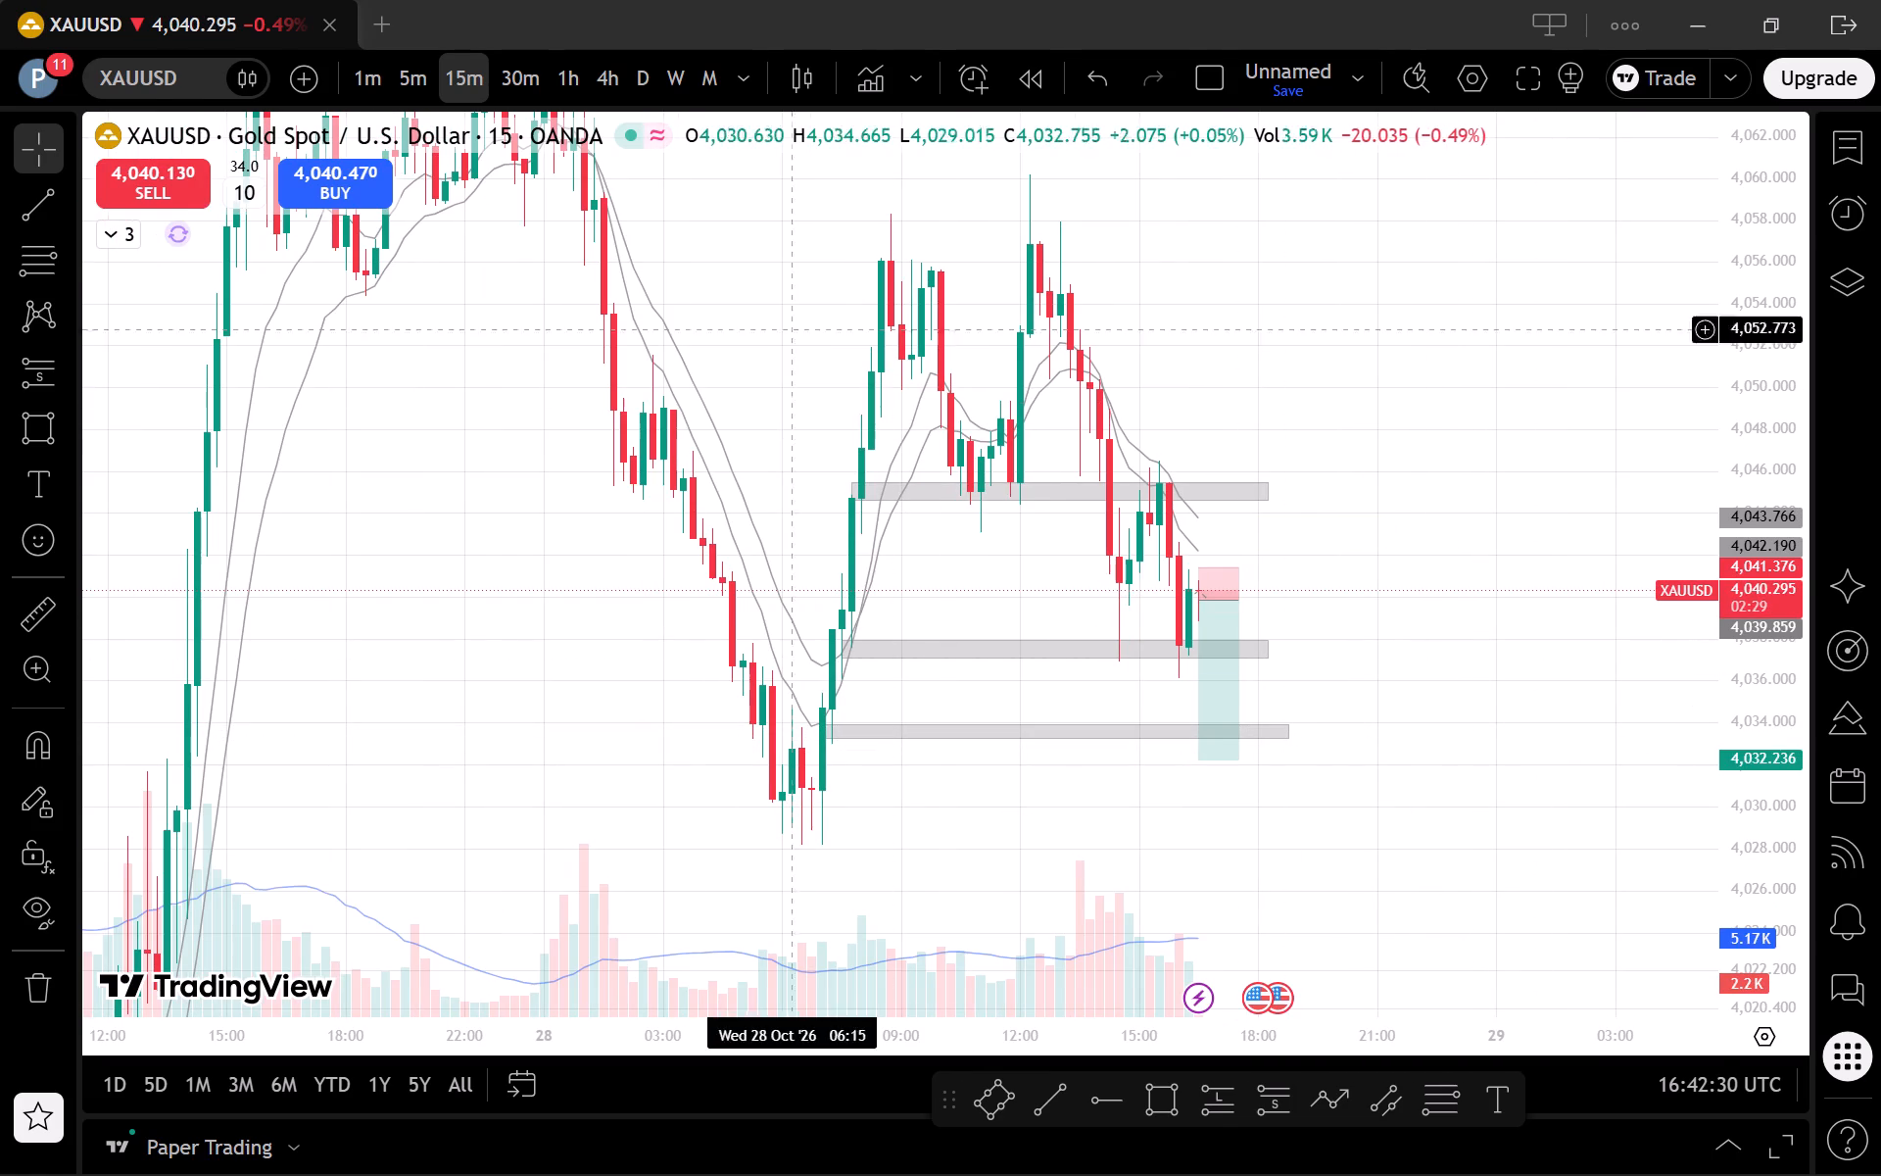
click(516, 101)
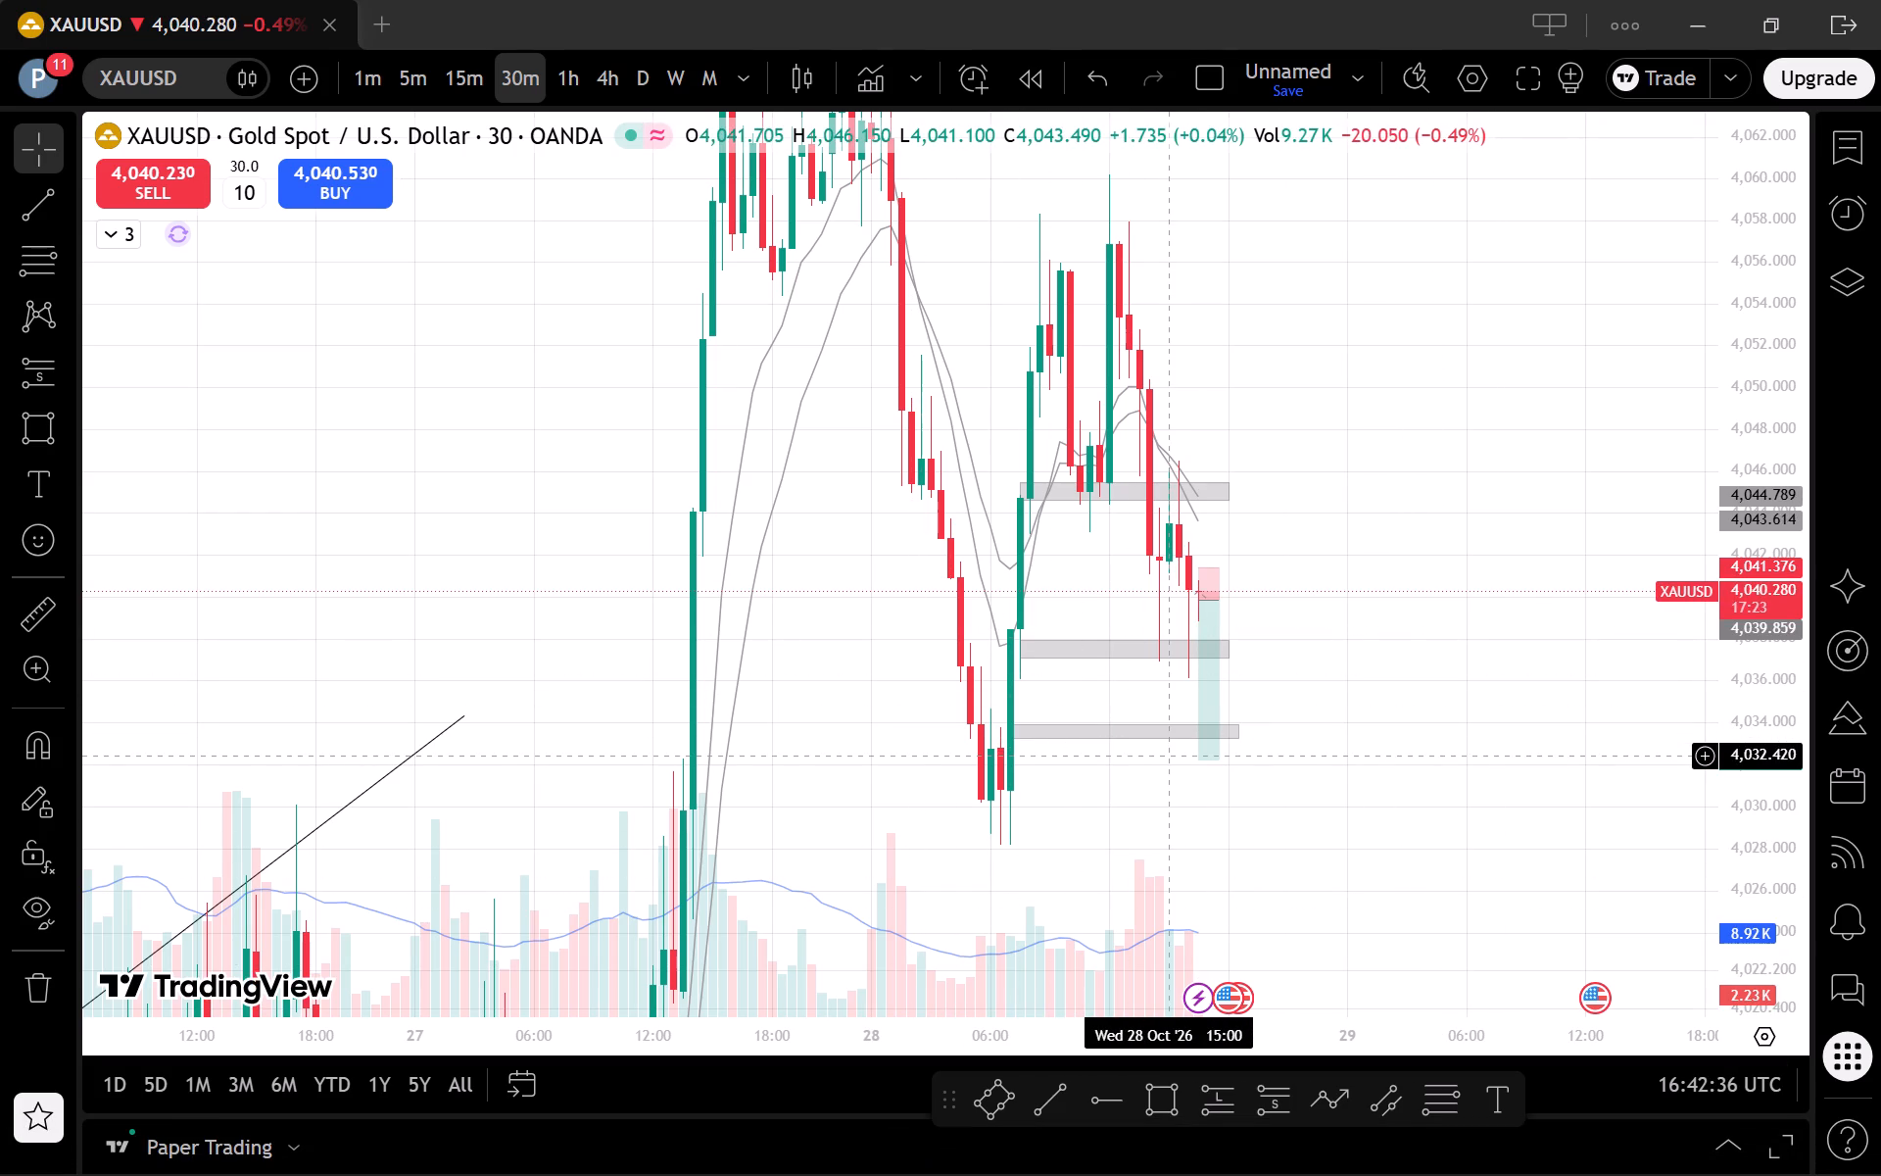
click(574, 91)
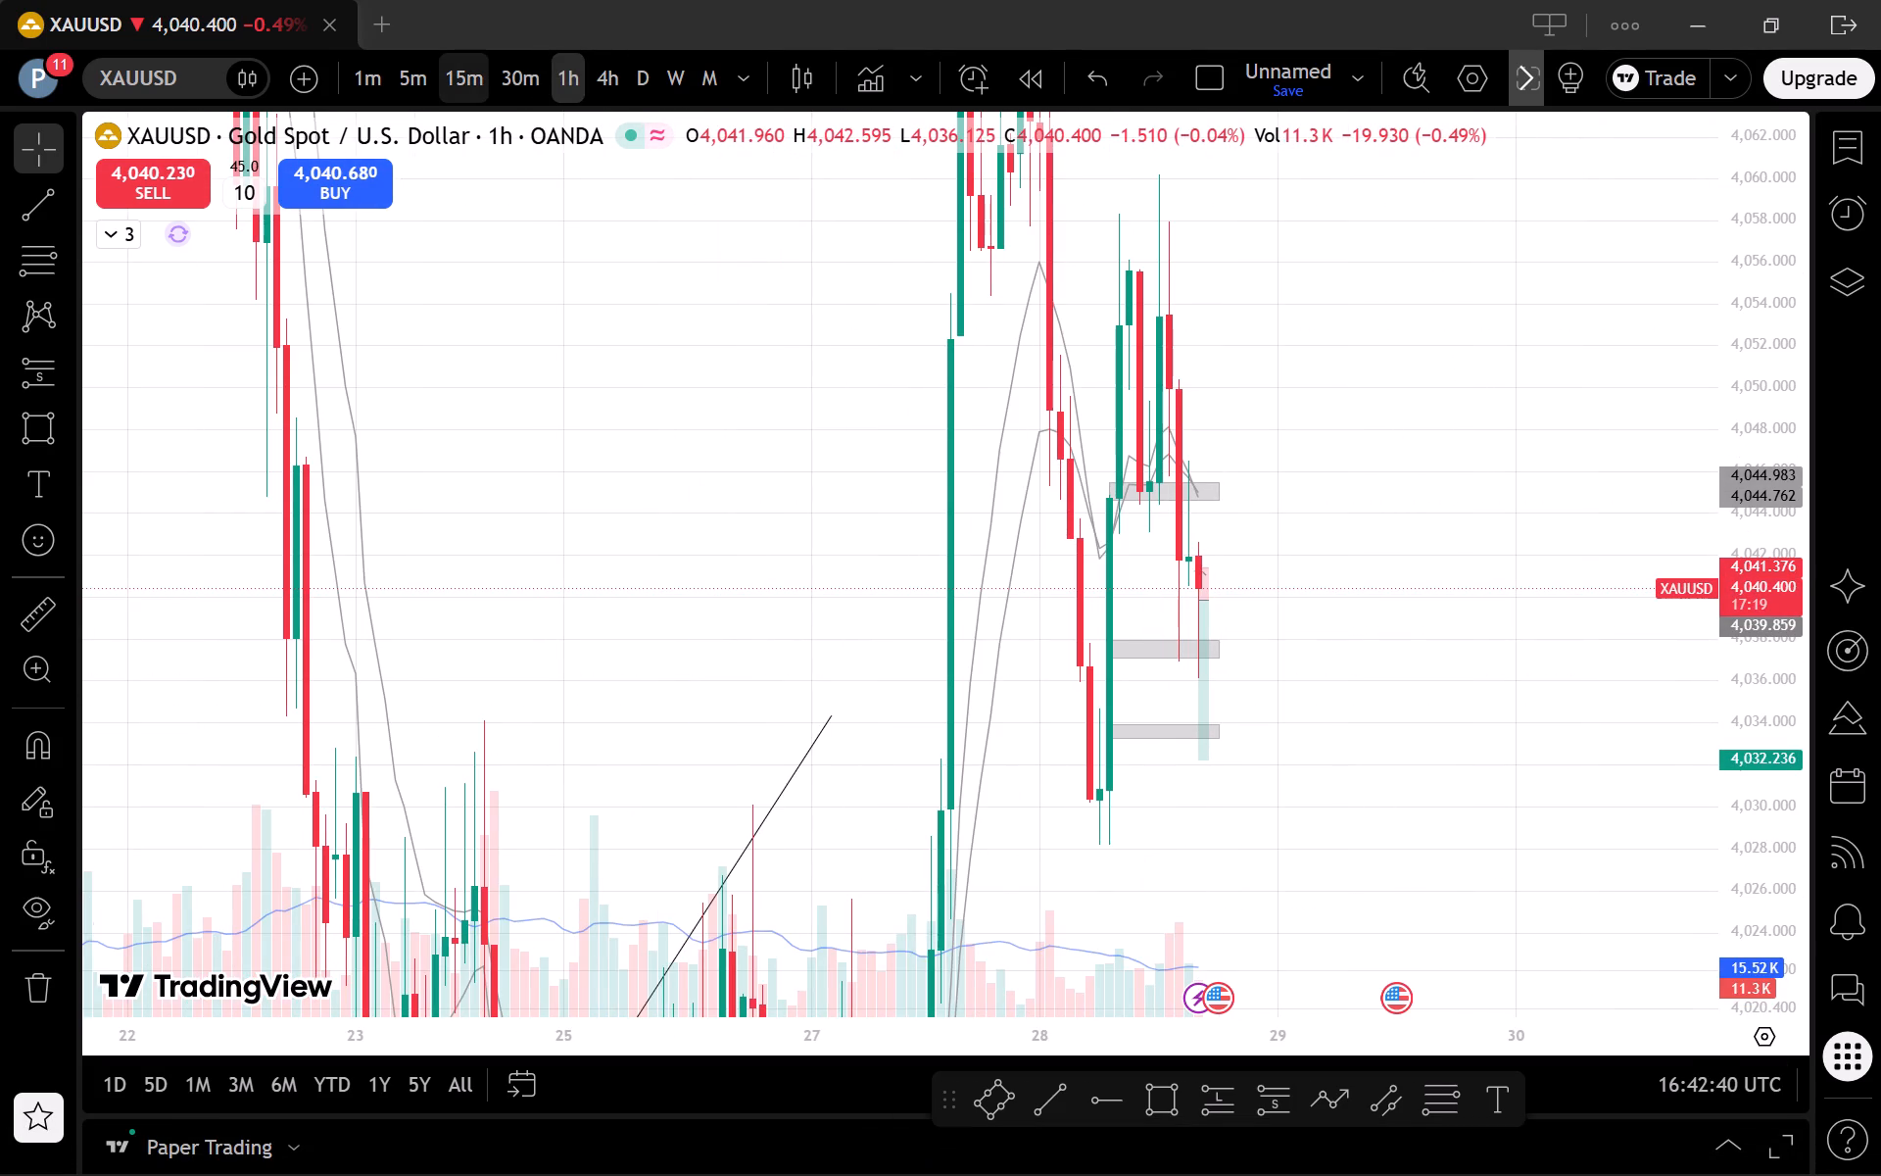
click(471, 75)
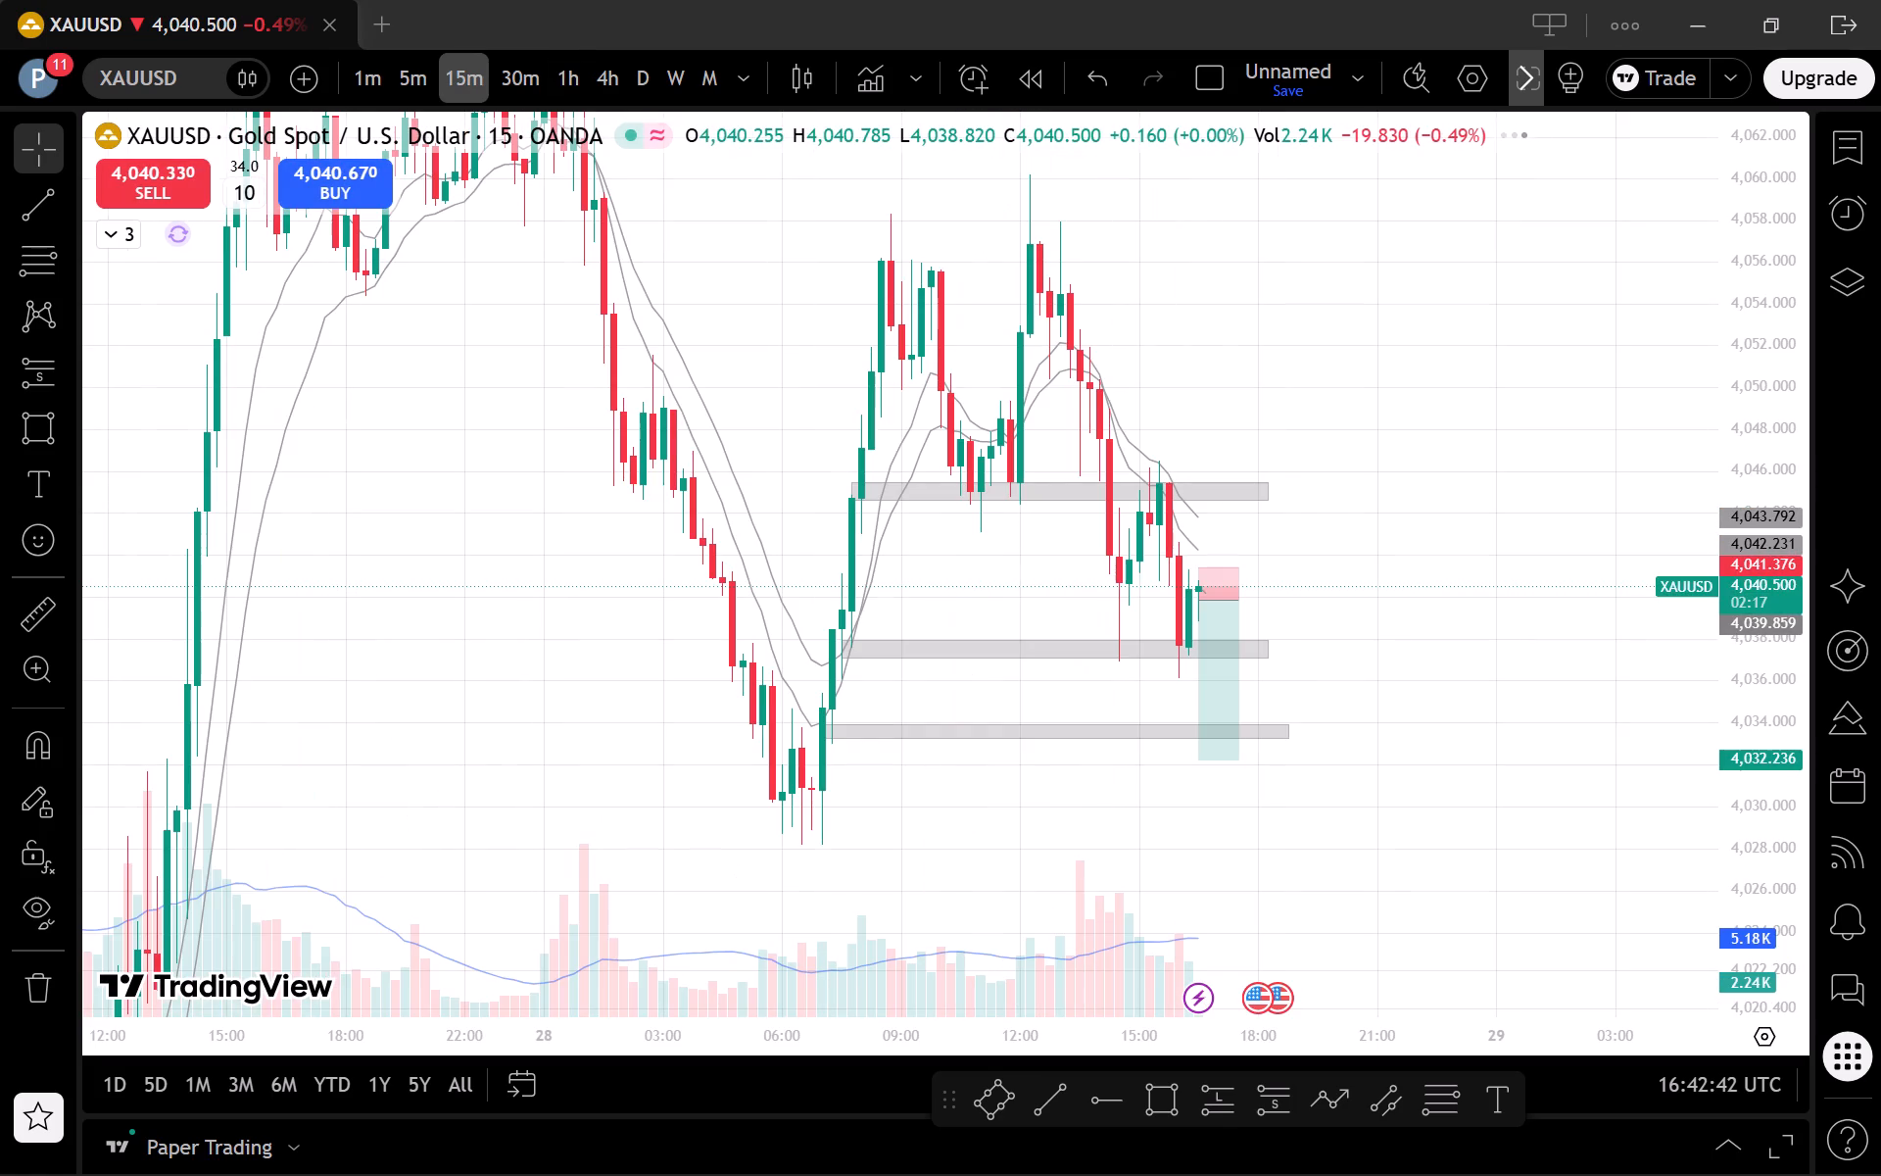
Examine price against the short projection's entry, stop and target on the 5-minute chart.
click(417, 85)
scroll(1377, 727, down, 2)
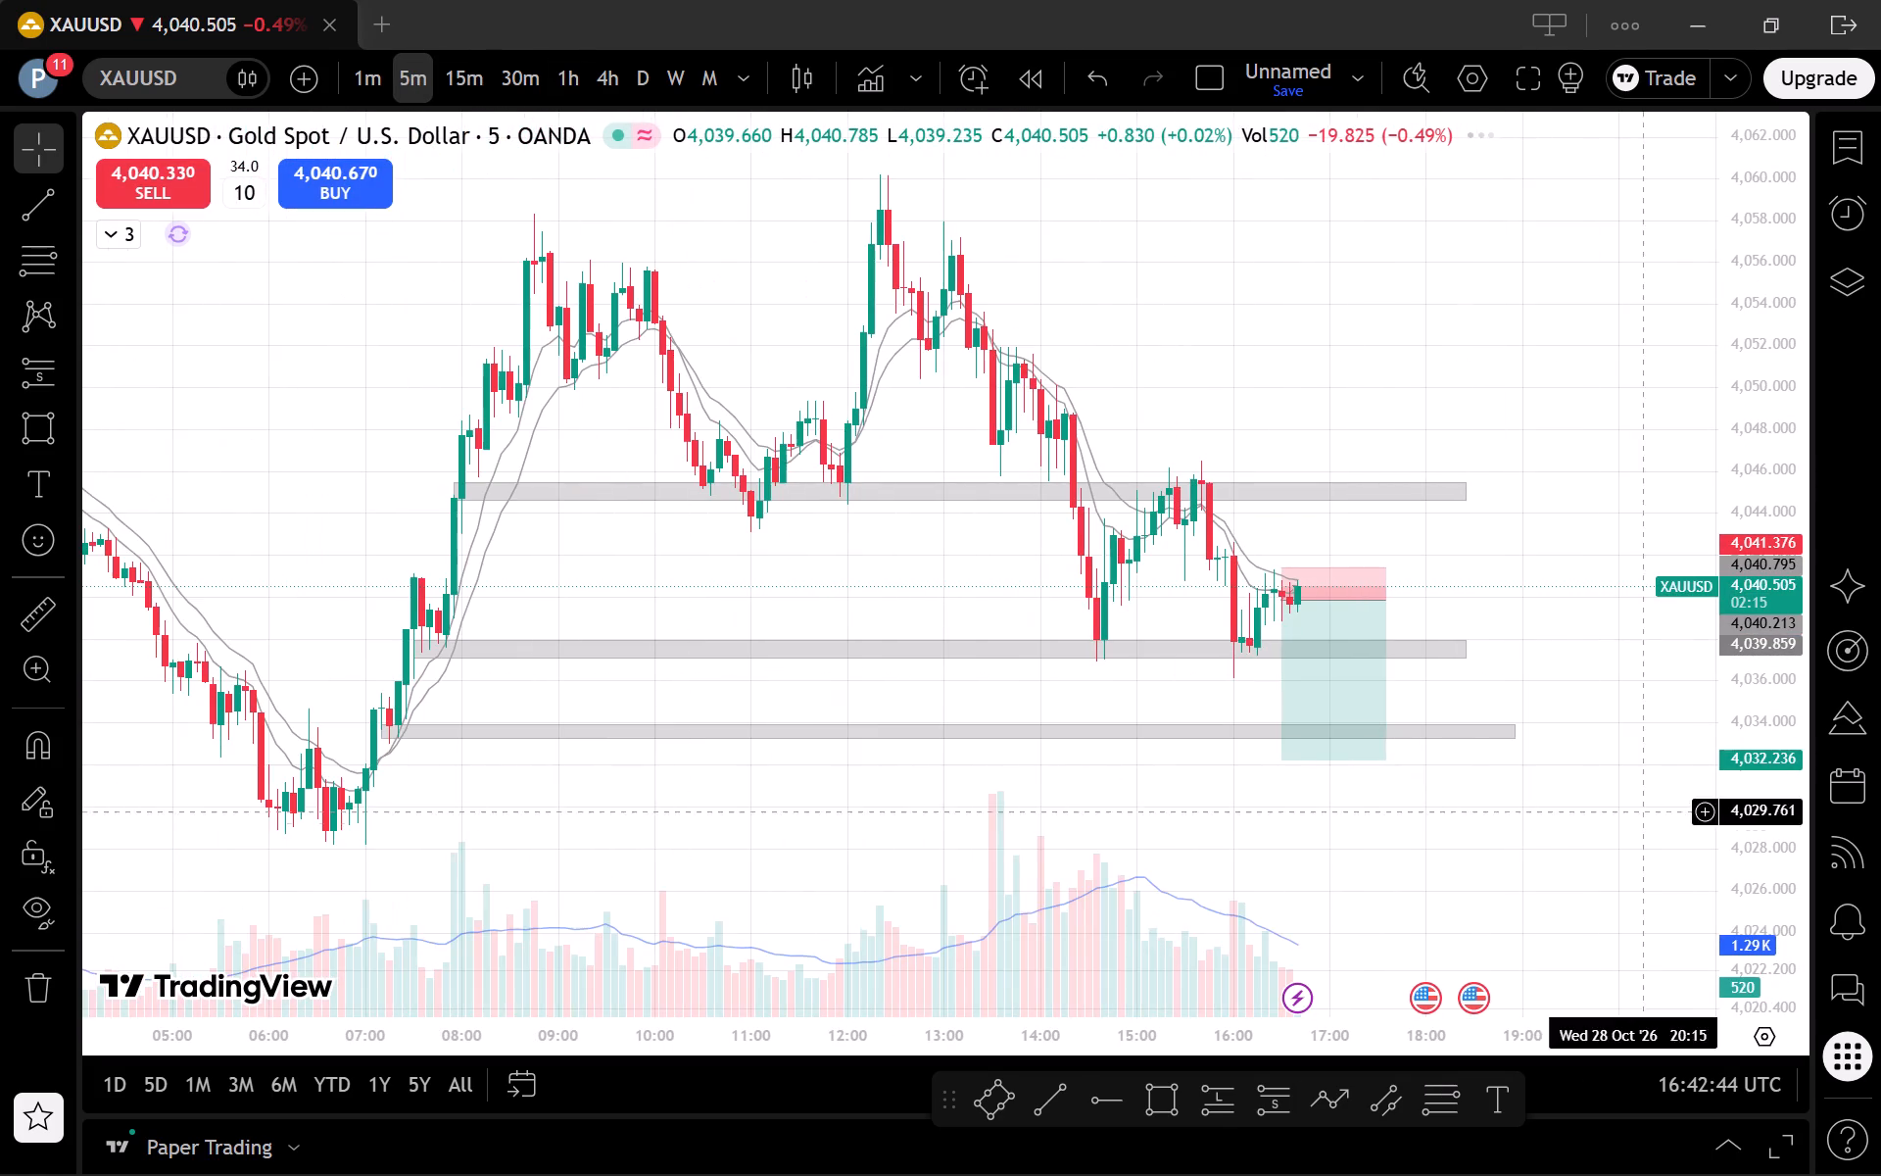
drag(1754, 966, 1683, 563)
scroll(1639, 611, up, 4)
drag(1500, 775, 1630, 696)
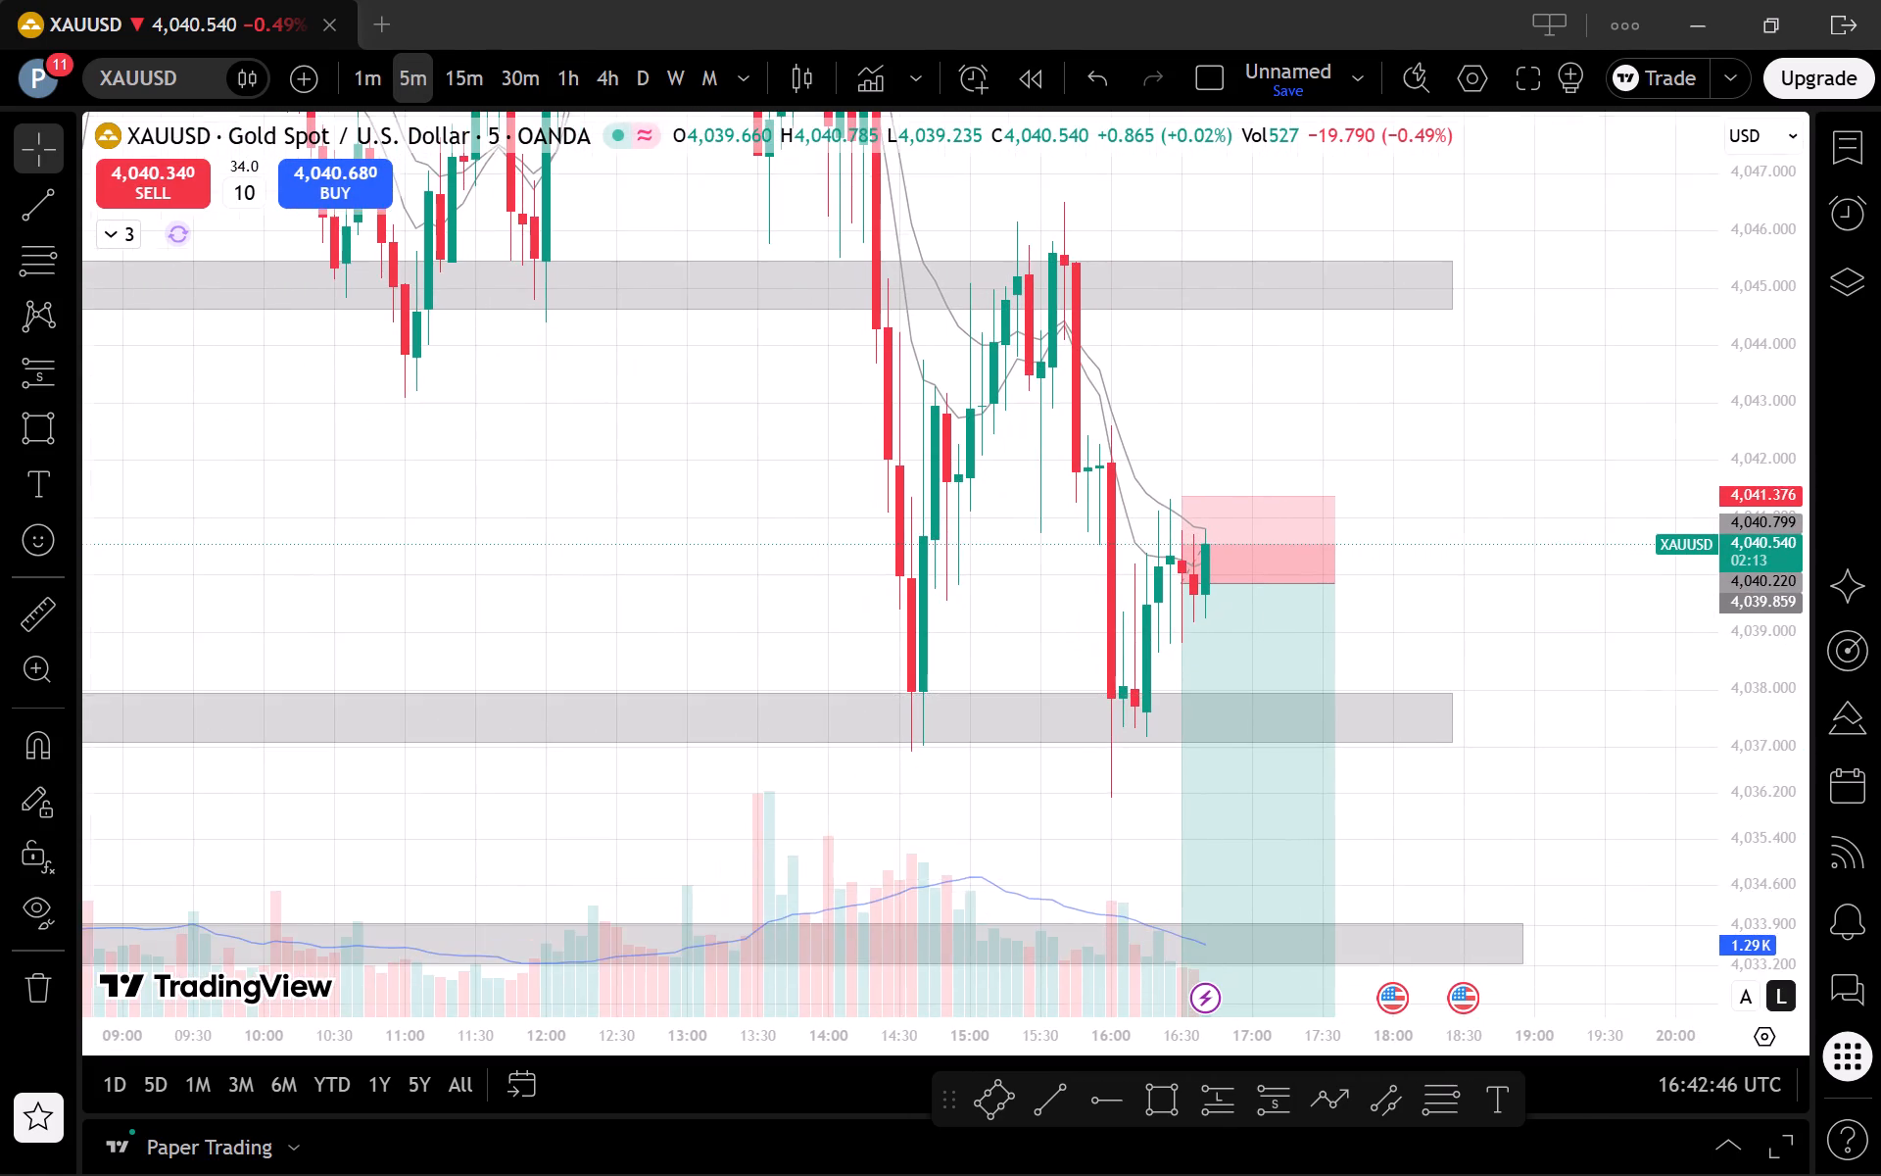
drag(1787, 605, 1800, 787)
scroll(1647, 715, up, 2)
drag(1534, 726, 1615, 742)
drag(1747, 860, 1747, 857)
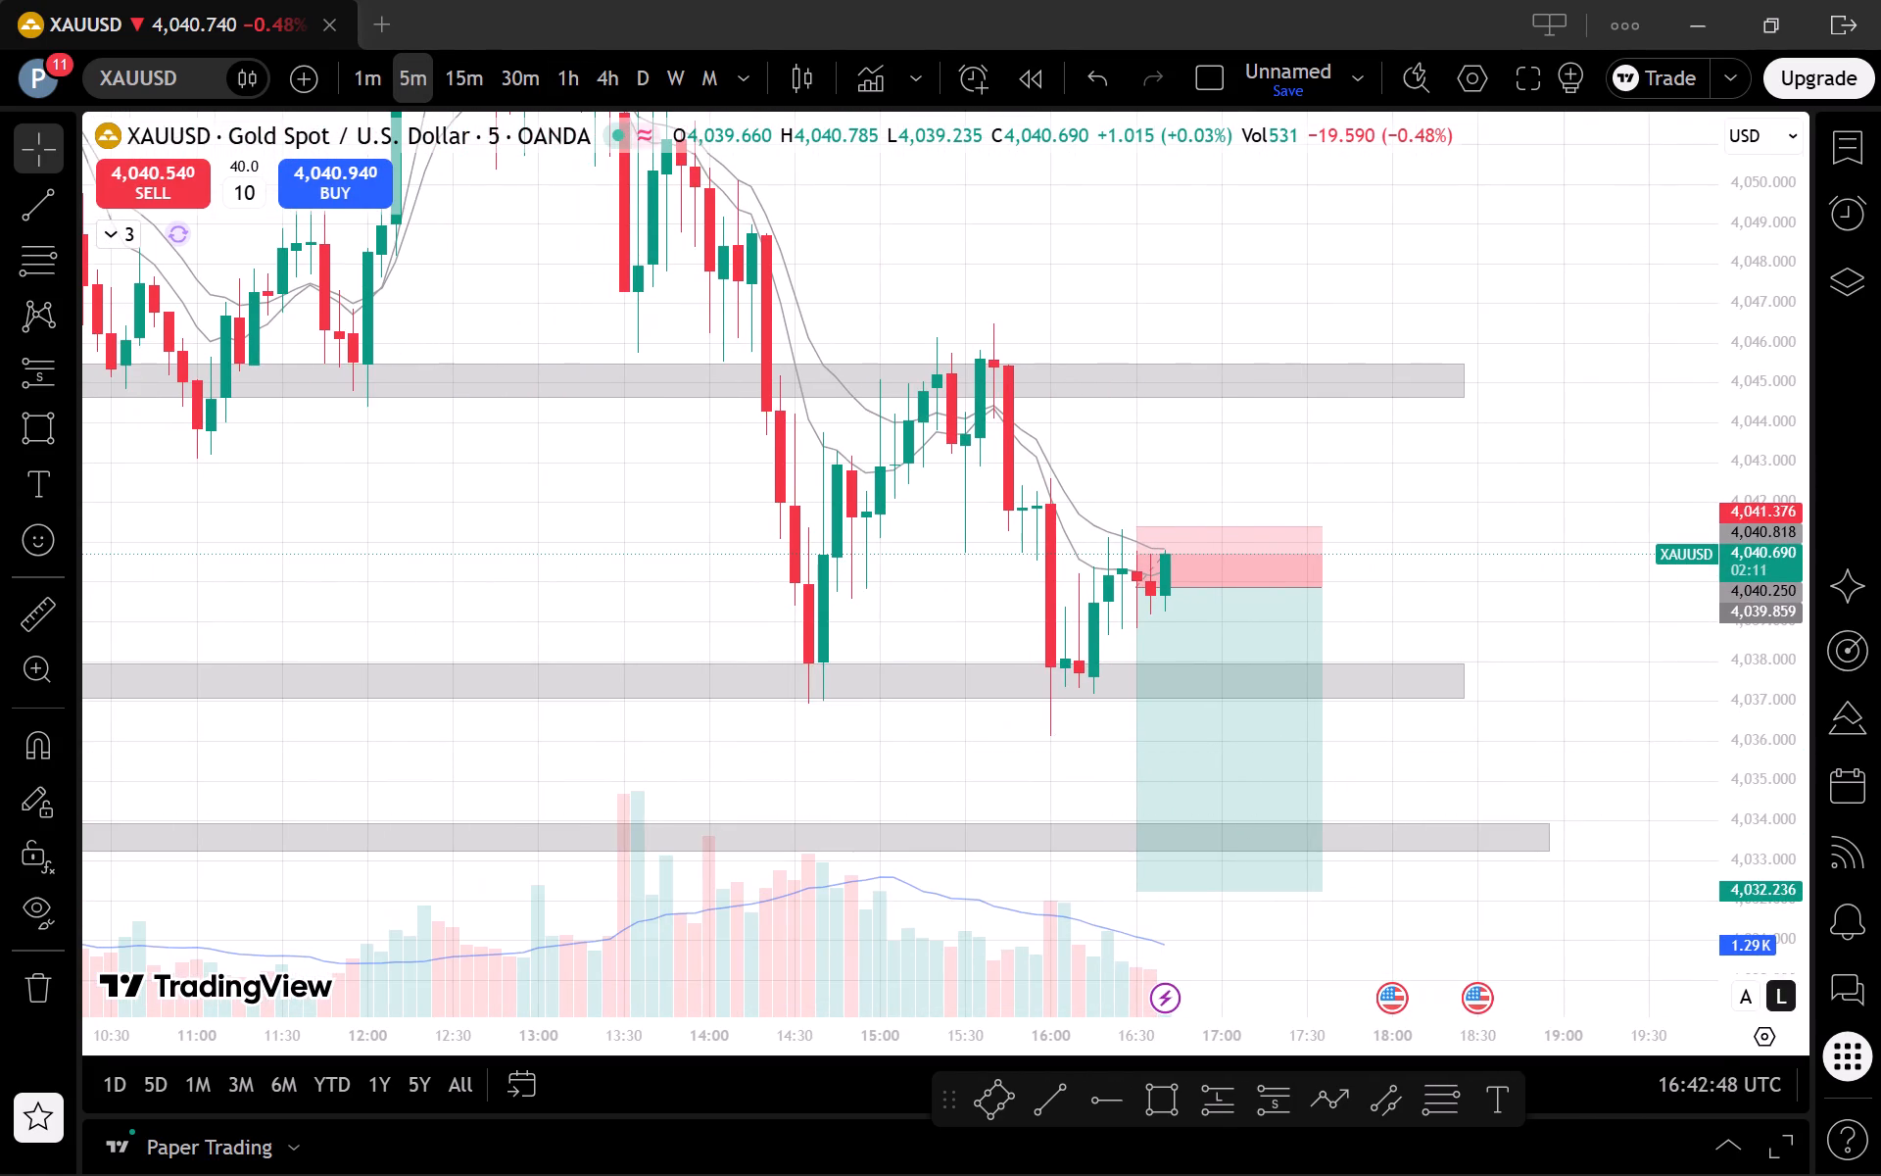
drag(1747, 857, 1743, 799)
Monitor the 1-minute candles against the short projection's stop level and the surrounding swings.
click(372, 72)
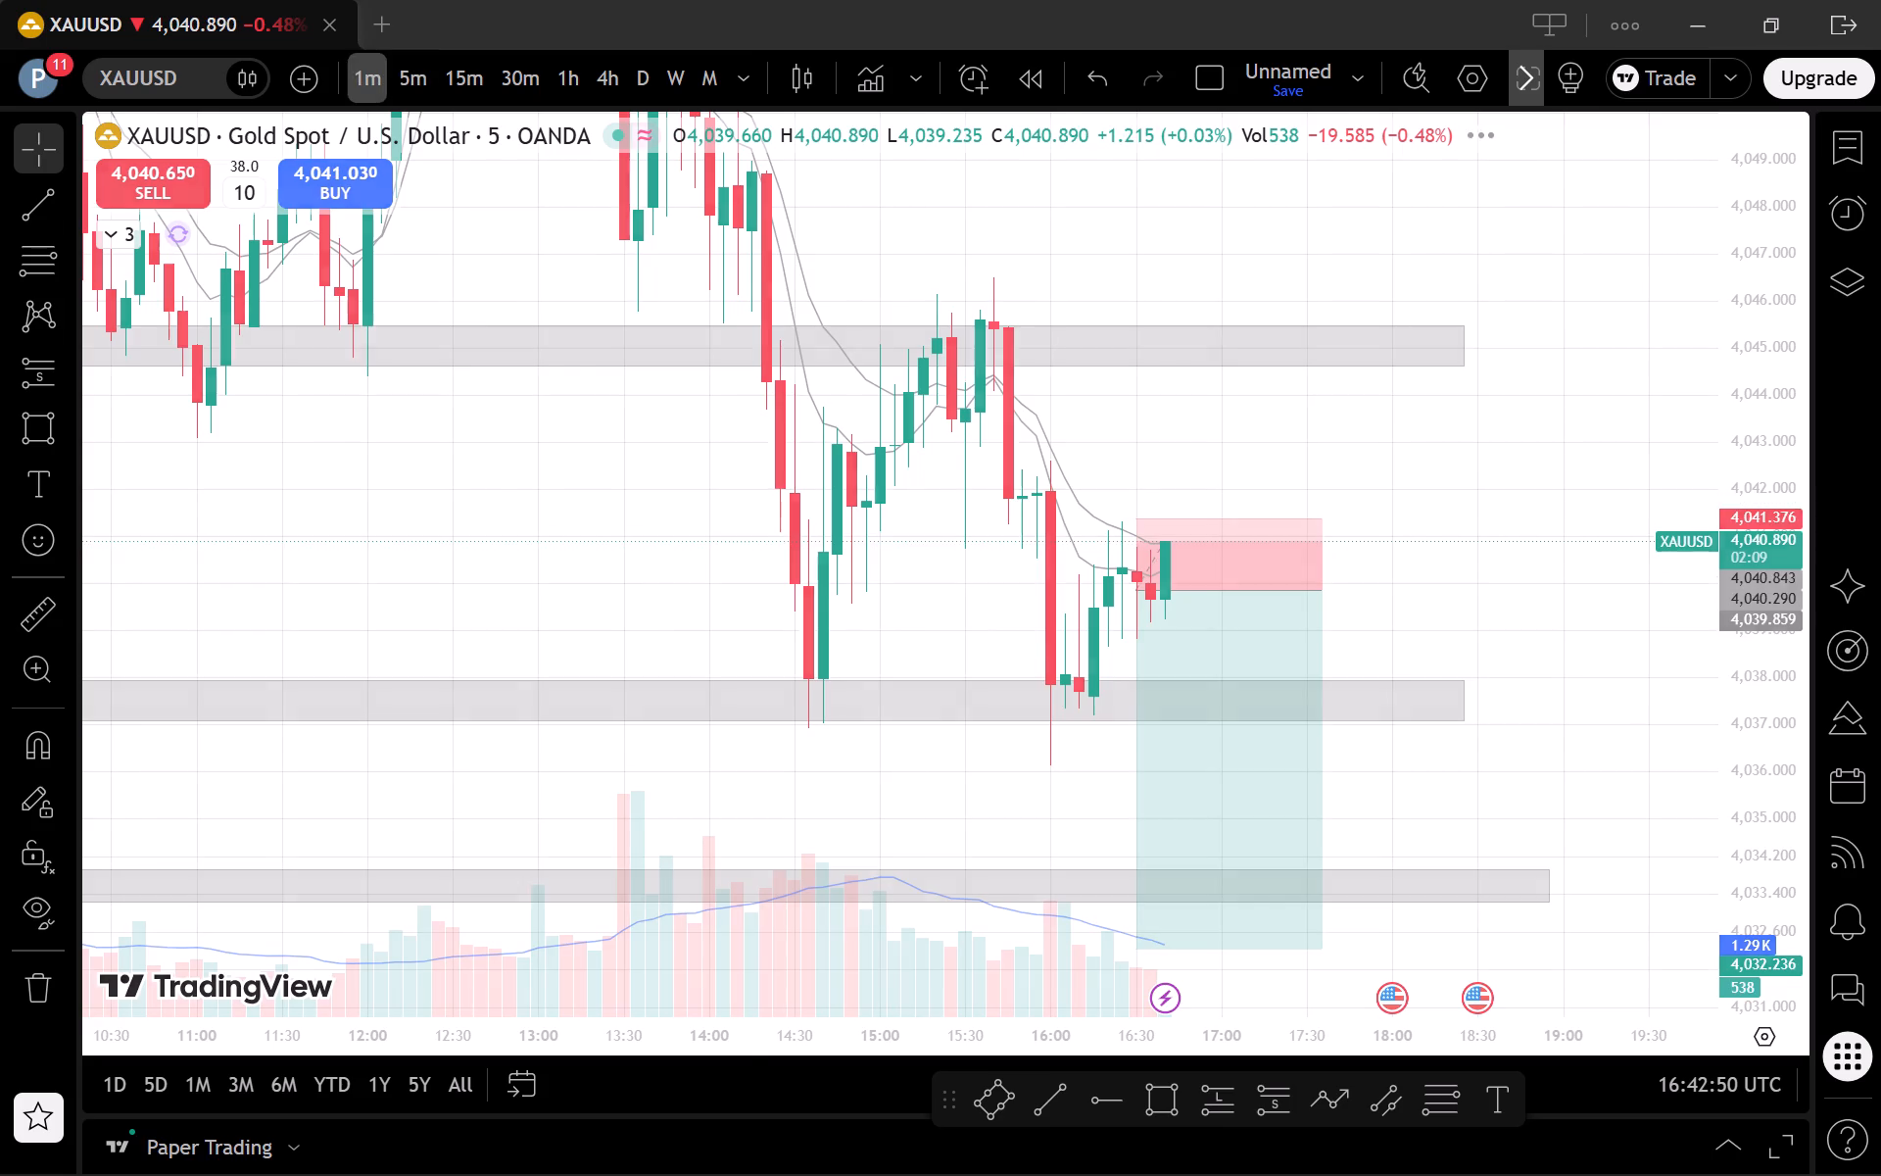
scroll(1688, 883, down, 3)
scroll(1017, 644, down, 2)
scroll(1104, 774, down, 4)
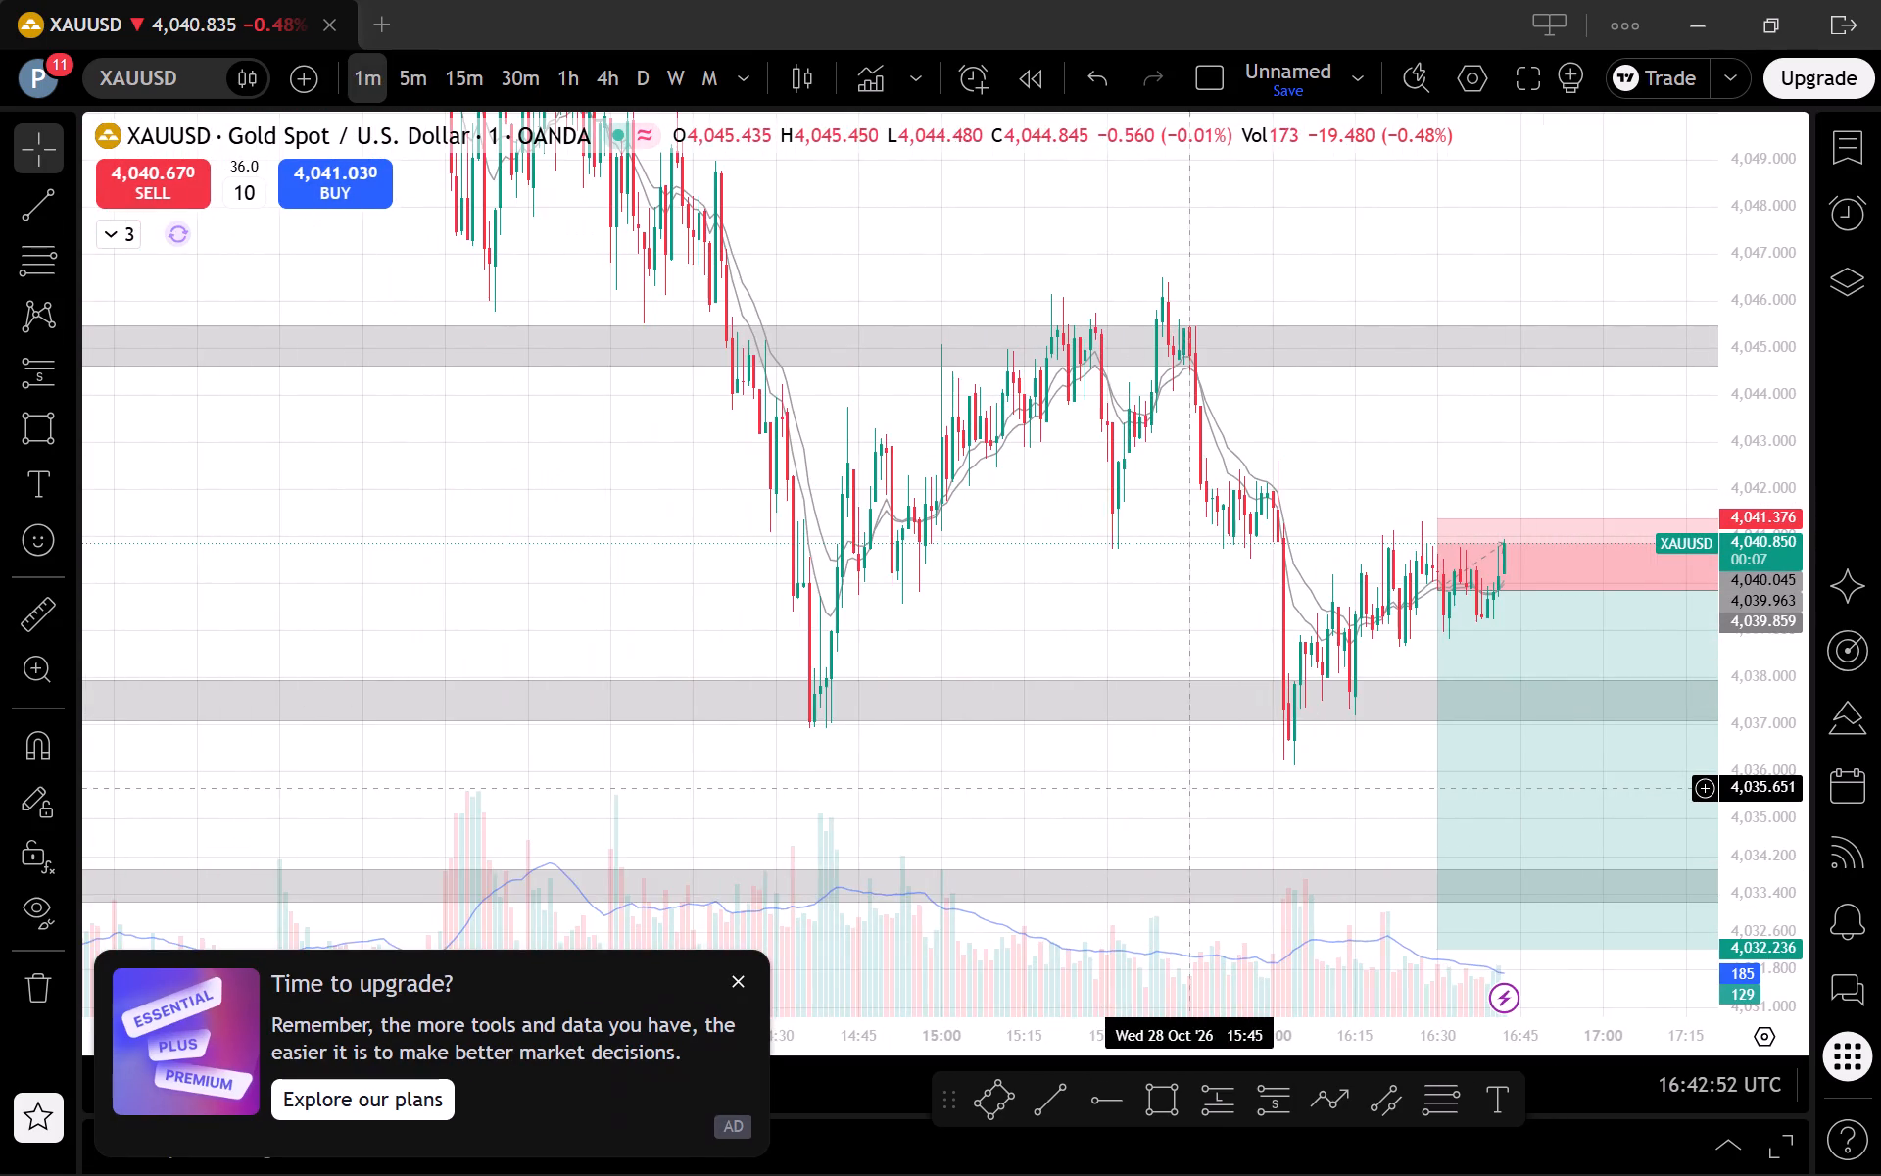
drag(1187, 789, 705, 708)
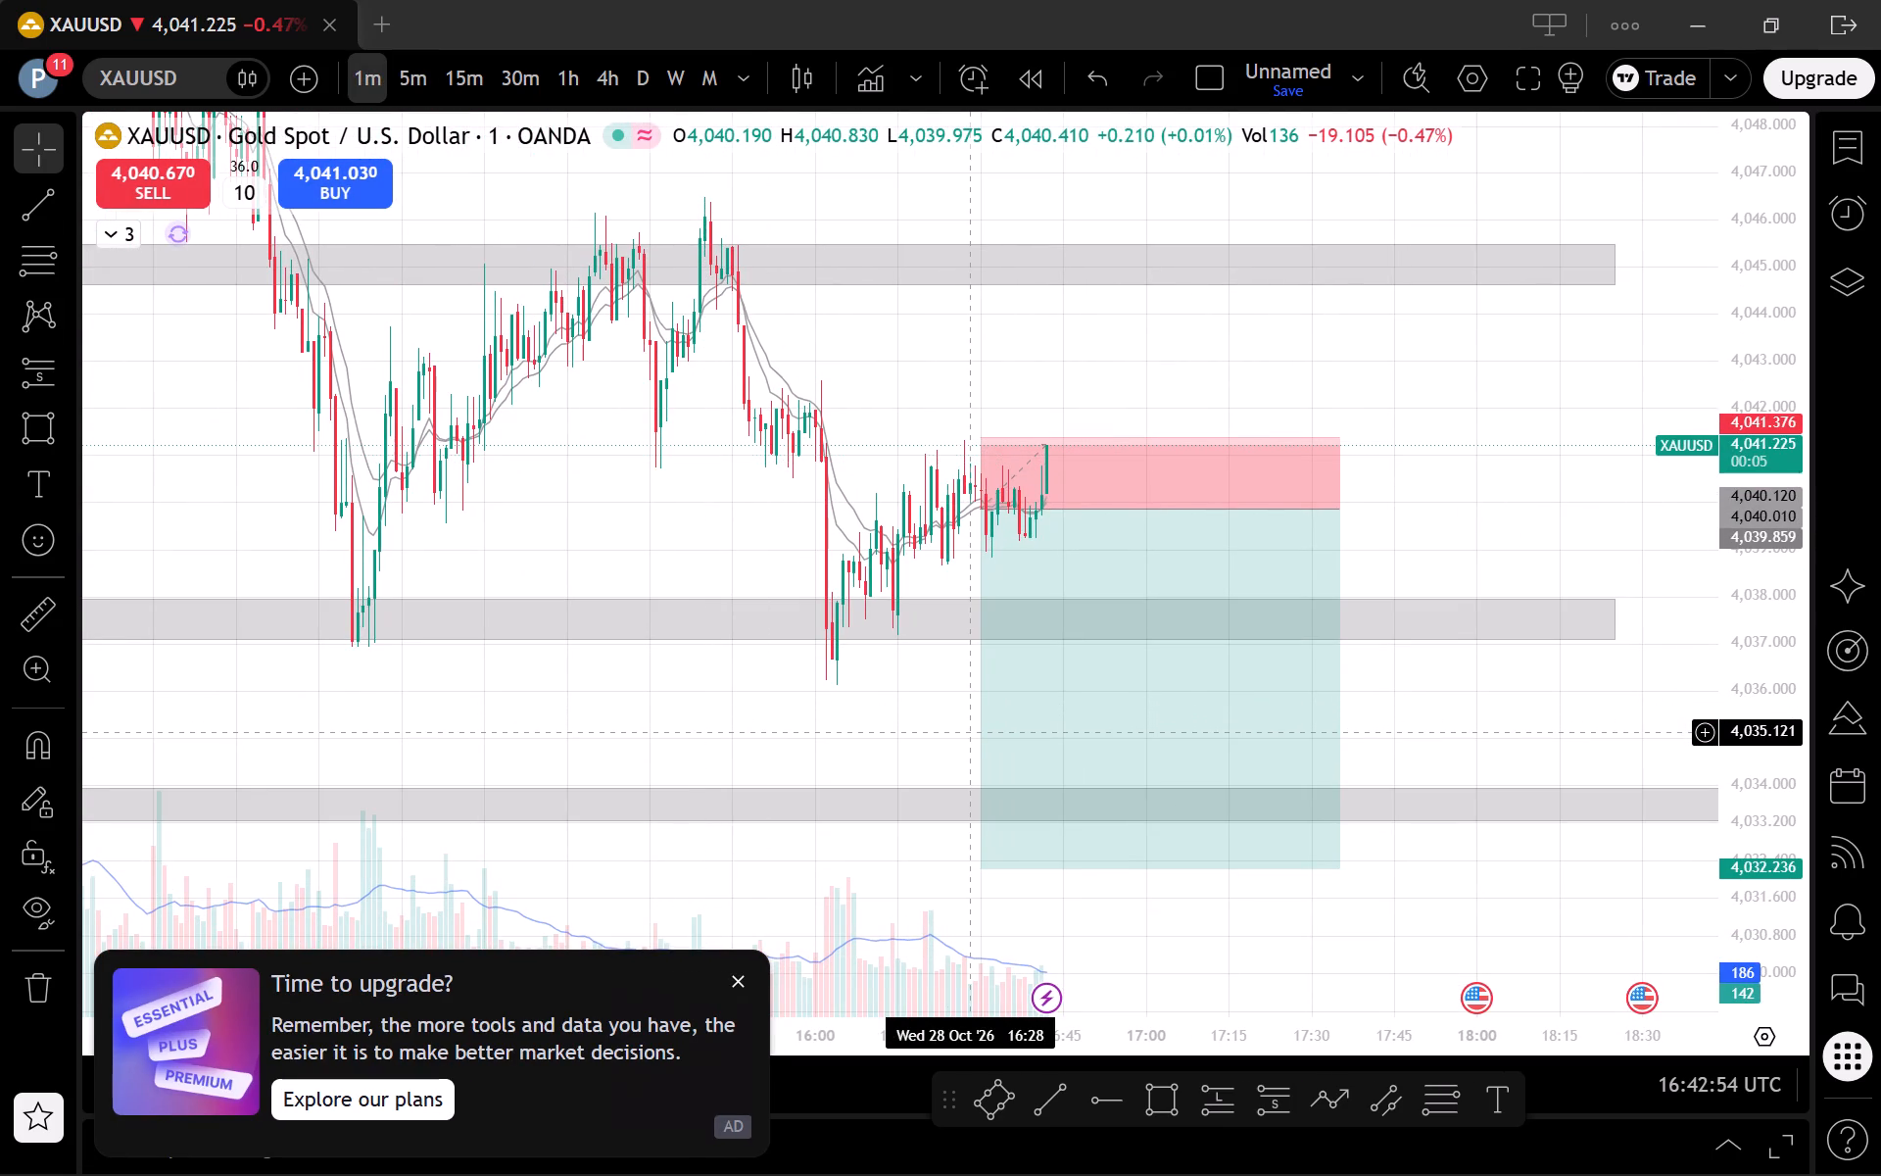
scroll(1551, 686, up, 1)
drag(1487, 726, 1736, 727)
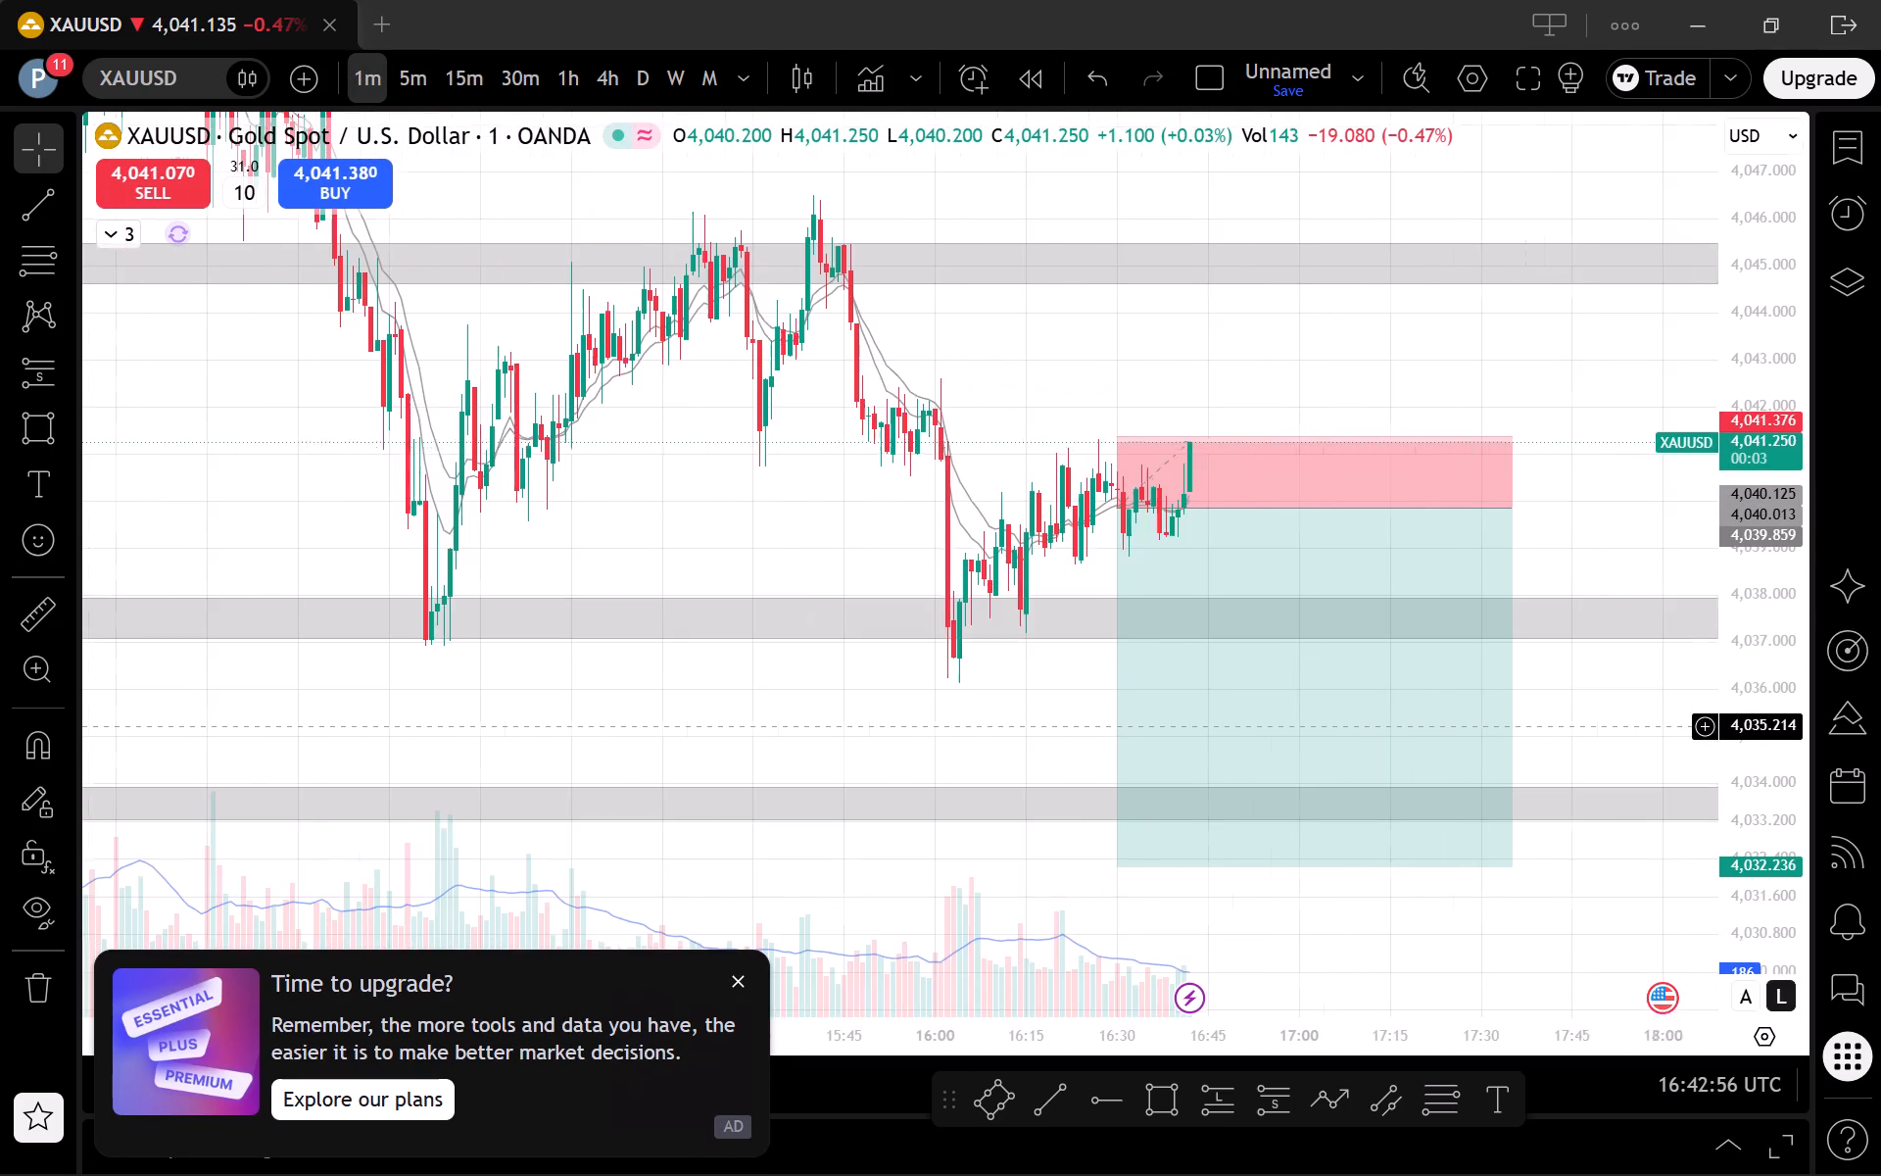
scroll(1691, 723, up, 2)
scroll(1570, 737, up, 2)
scroll(1570, 737, down, 1)
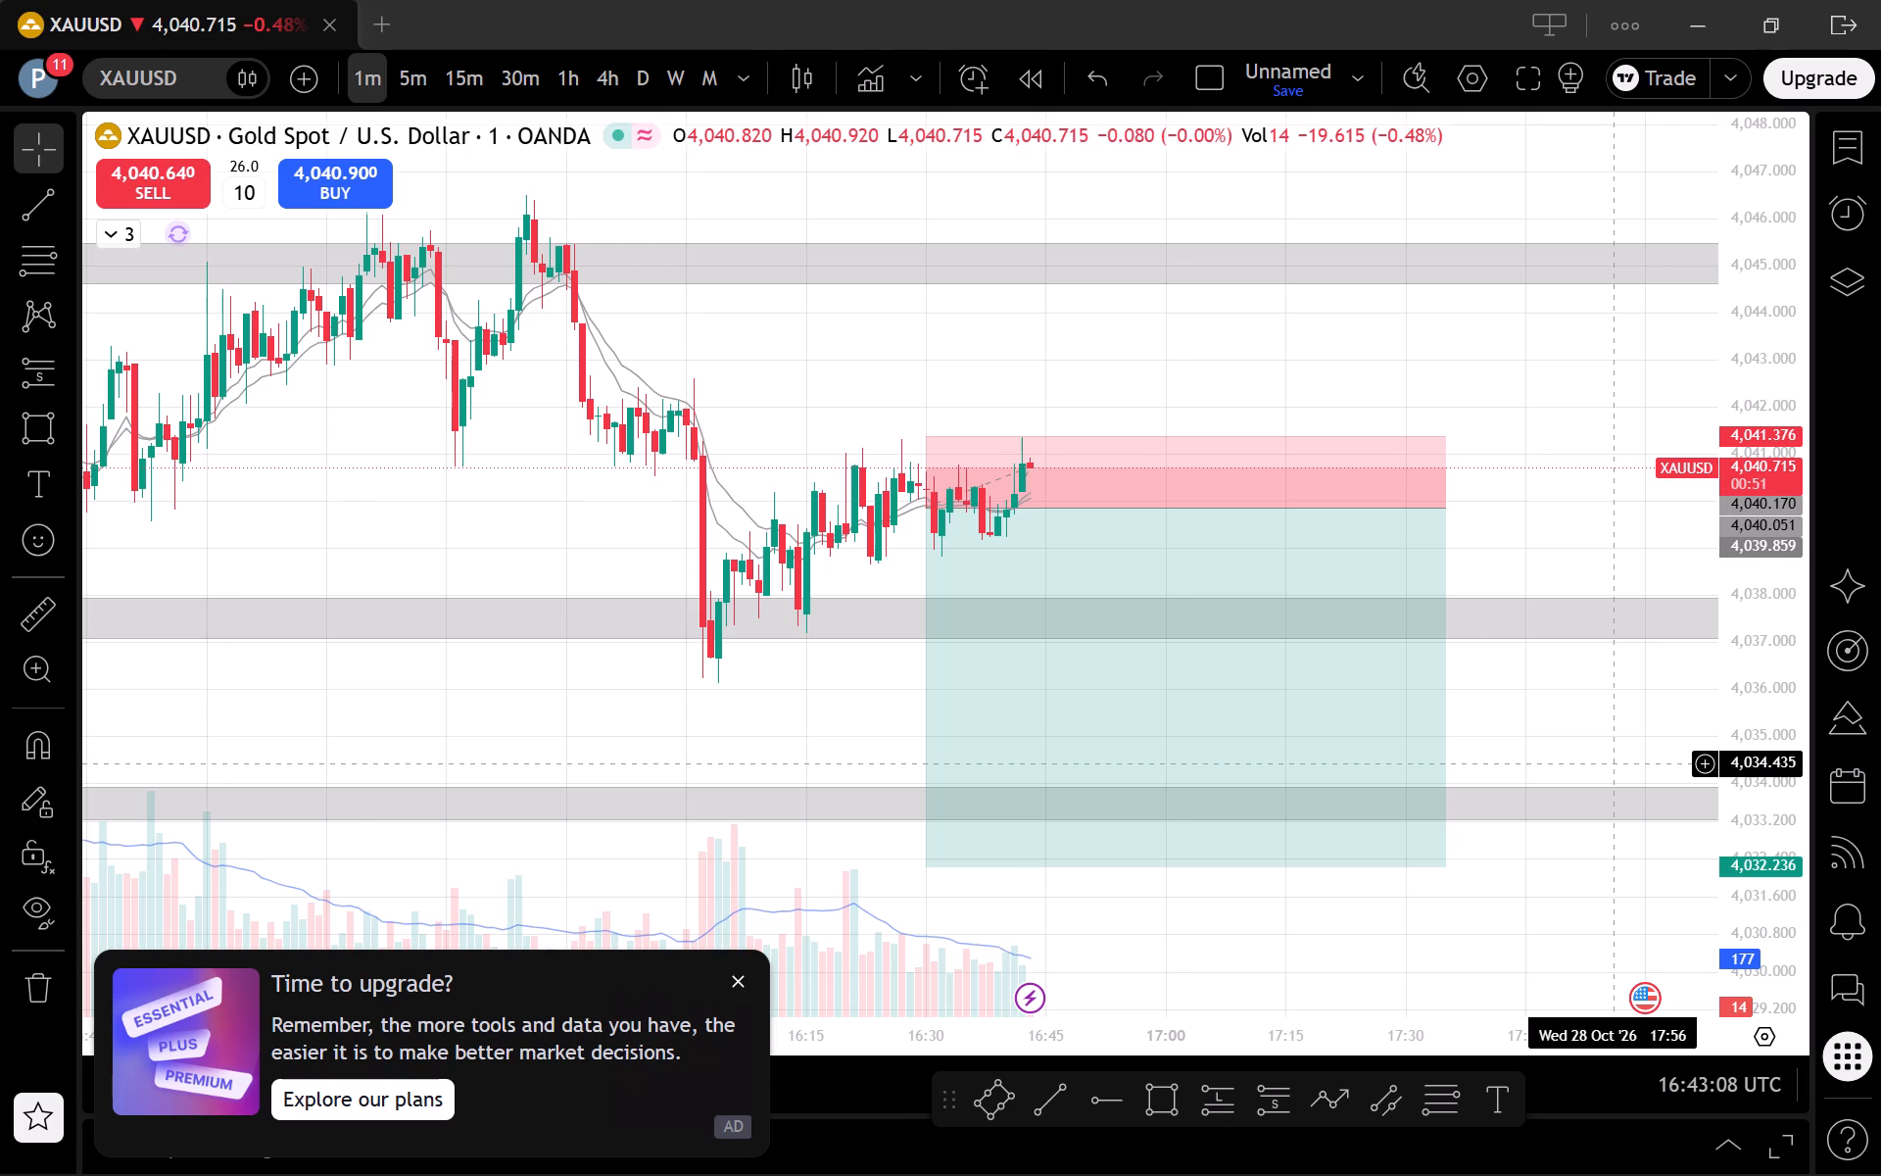
scroll(1616, 763, down, 2)
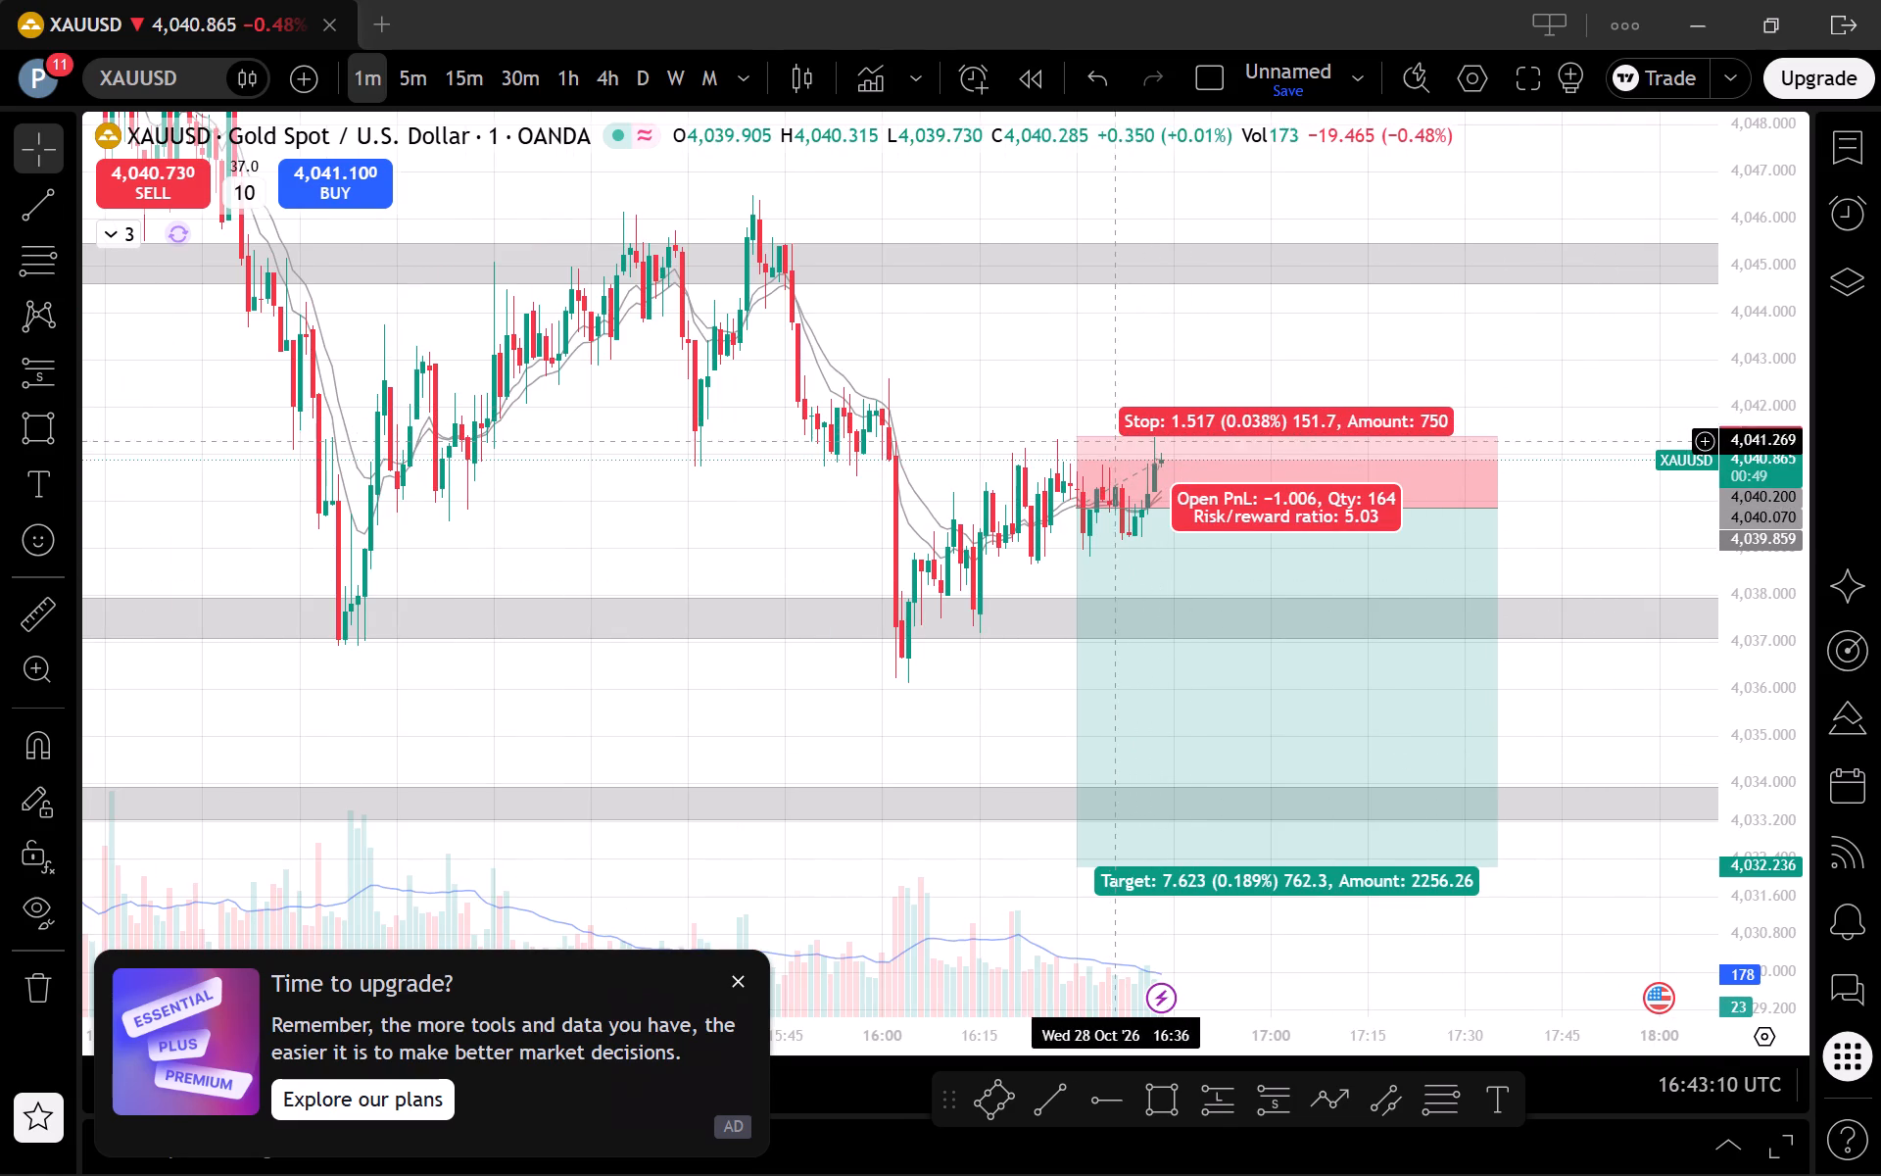
Check the short projection and all three price zones on the 5-minute chart over a wider price range.
click(403, 64)
scroll(1226, 486, up, 2)
drag(1780, 575, 1792, 828)
scroll(1491, 820, up, 1)
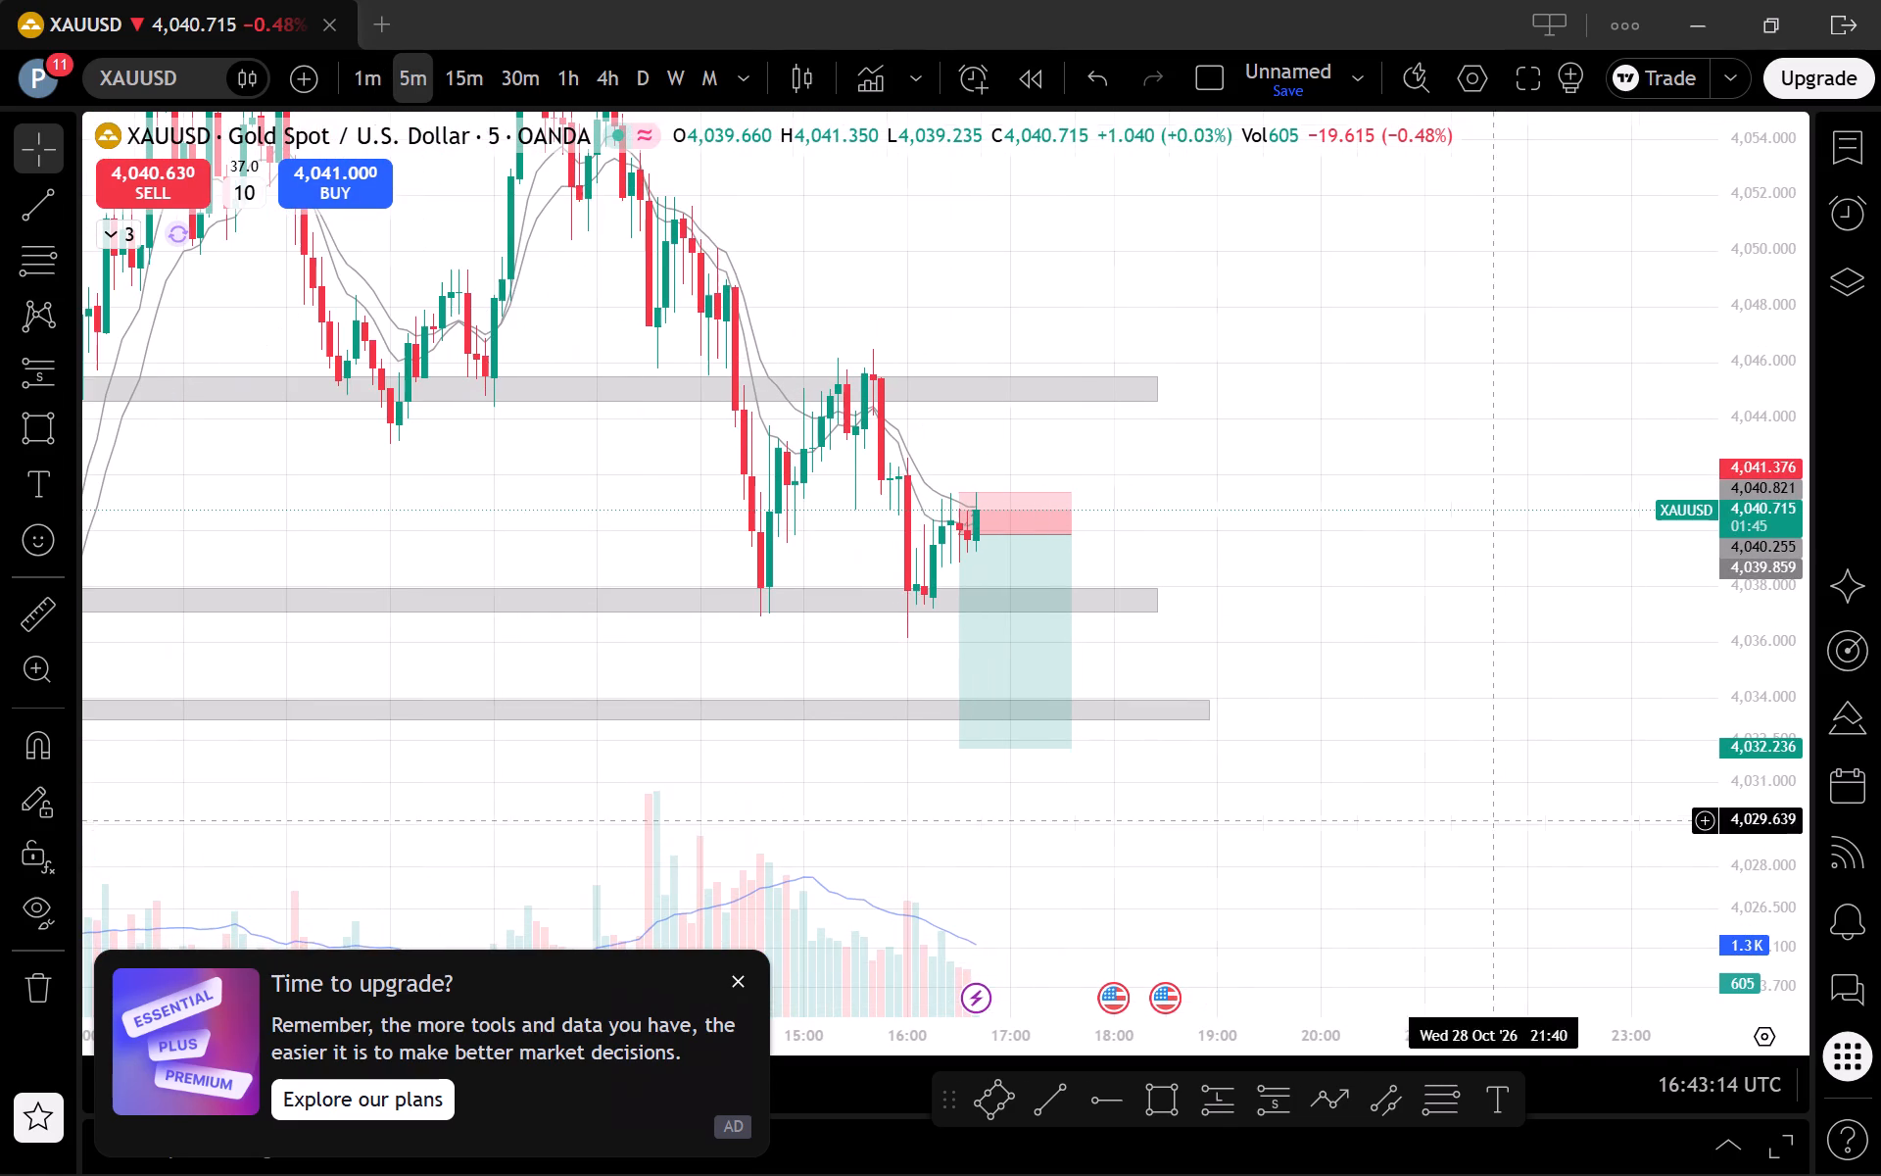
Dismiss the upgrade advertisement covering the chart.
click(735, 978)
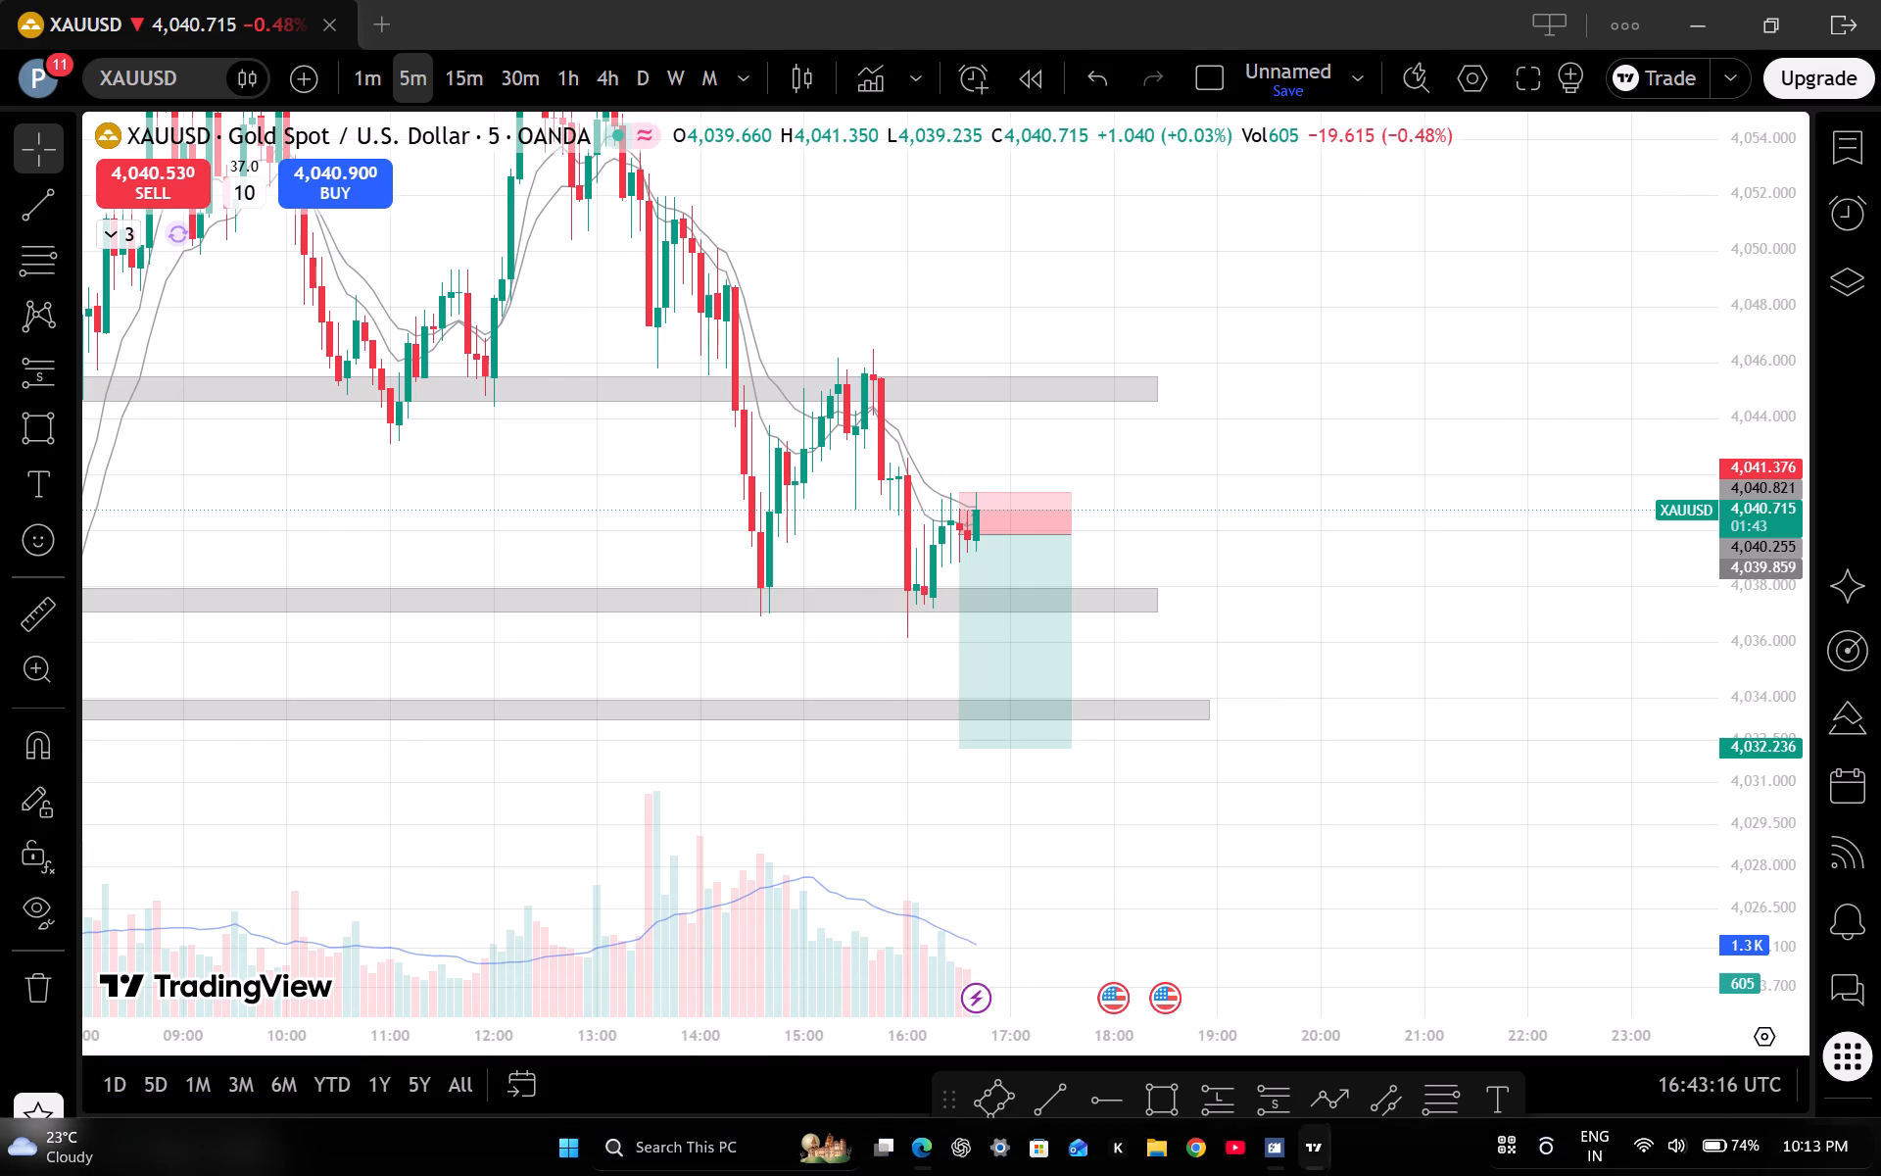
Examine the 5-minute price structure around the short projection, including the earlier swing highs and lows and the three zones.
drag(1313, 906, 1560, 894)
scroll(1420, 844, up, 1)
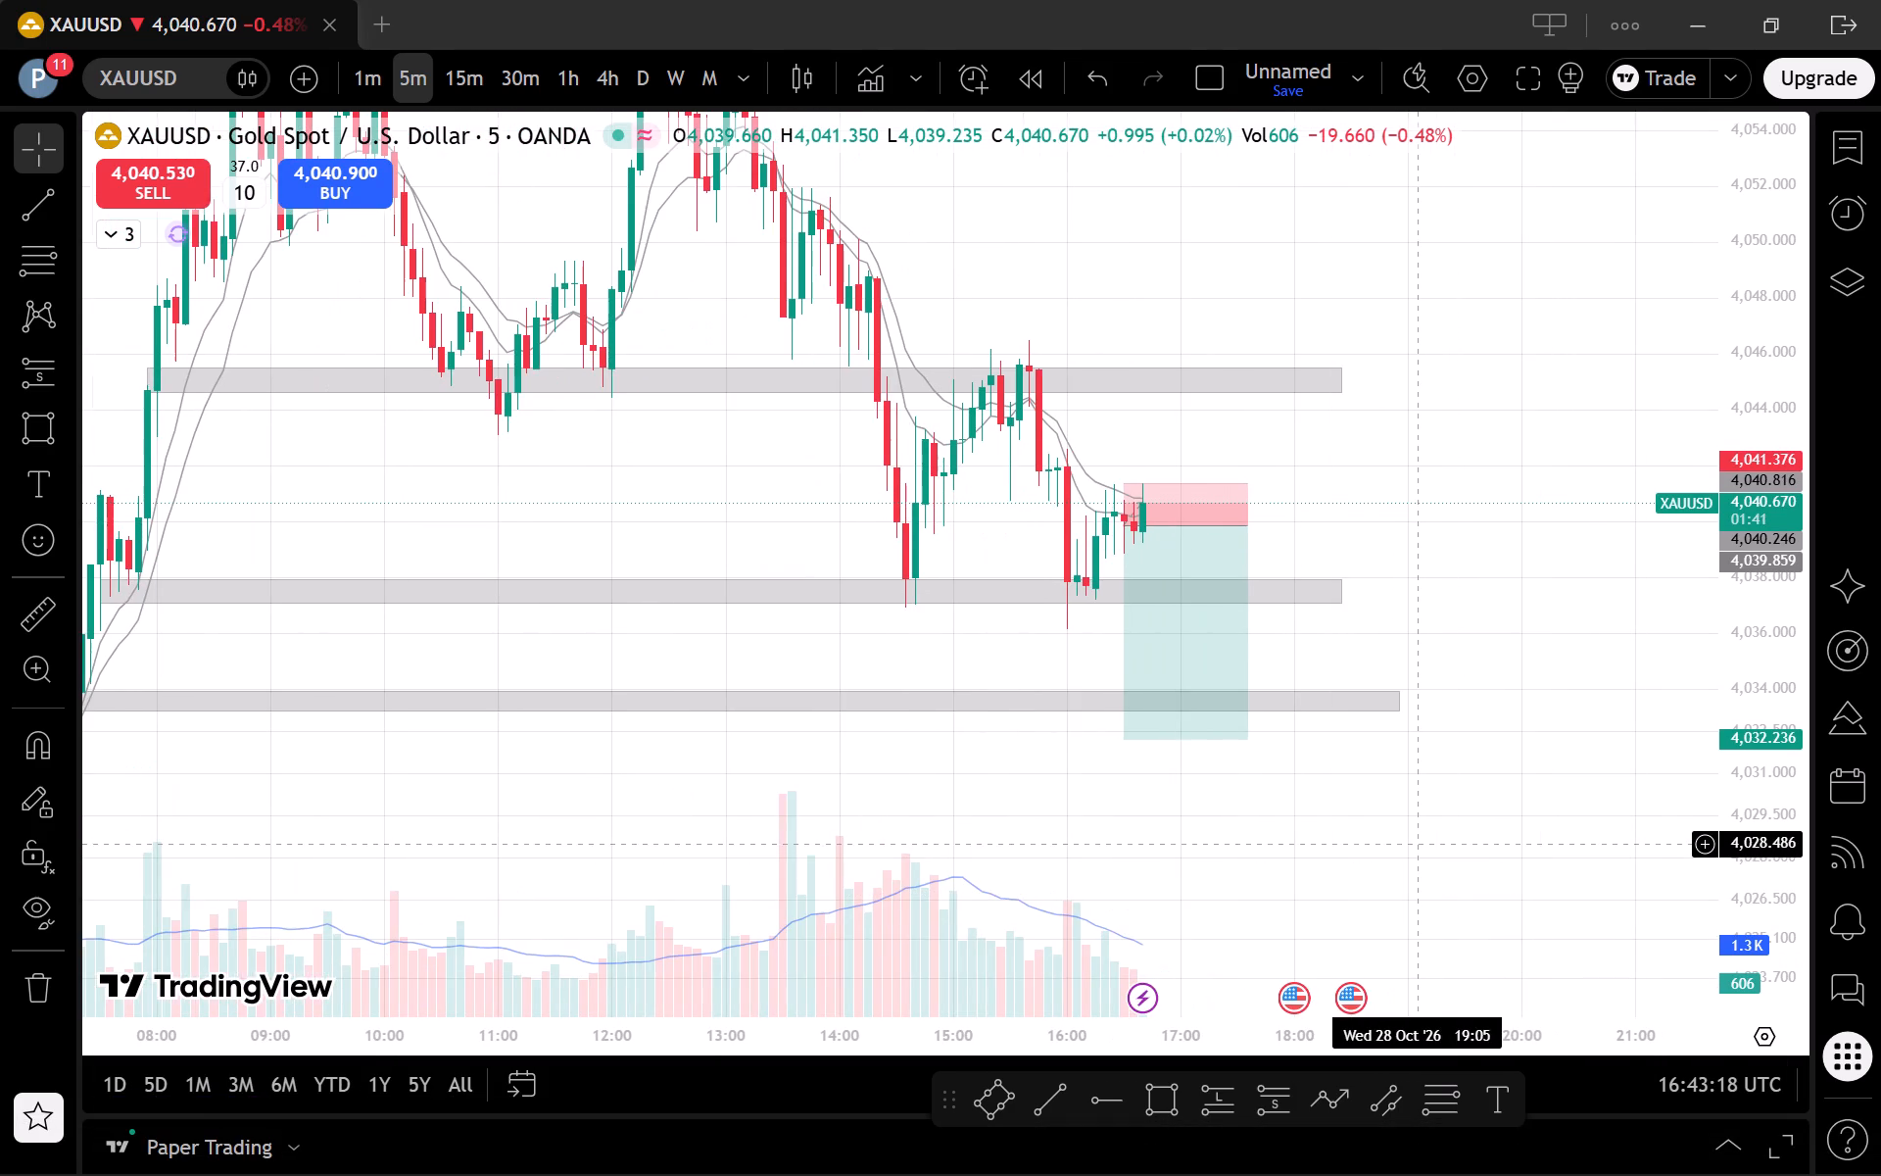
drag(1445, 868, 1472, 903)
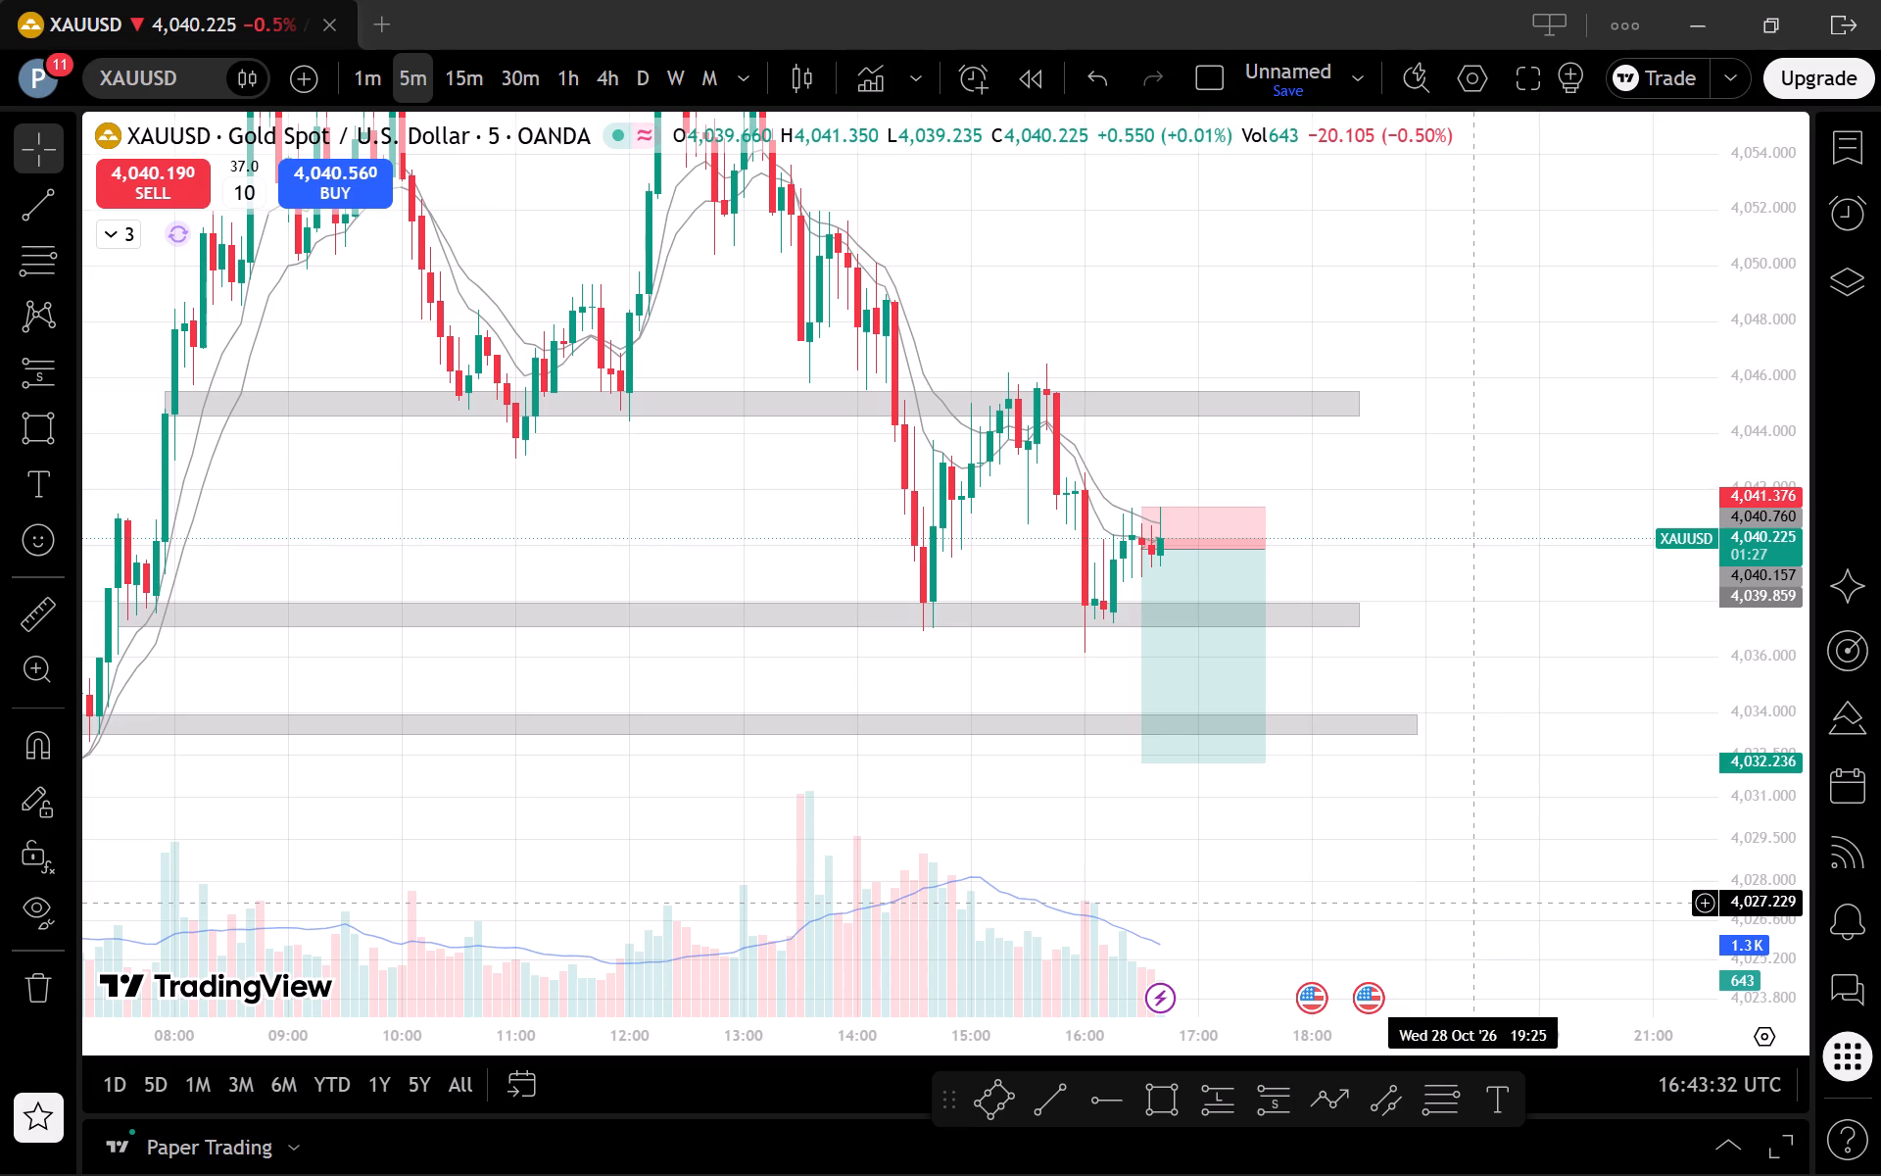
scroll(1471, 903, down, 2)
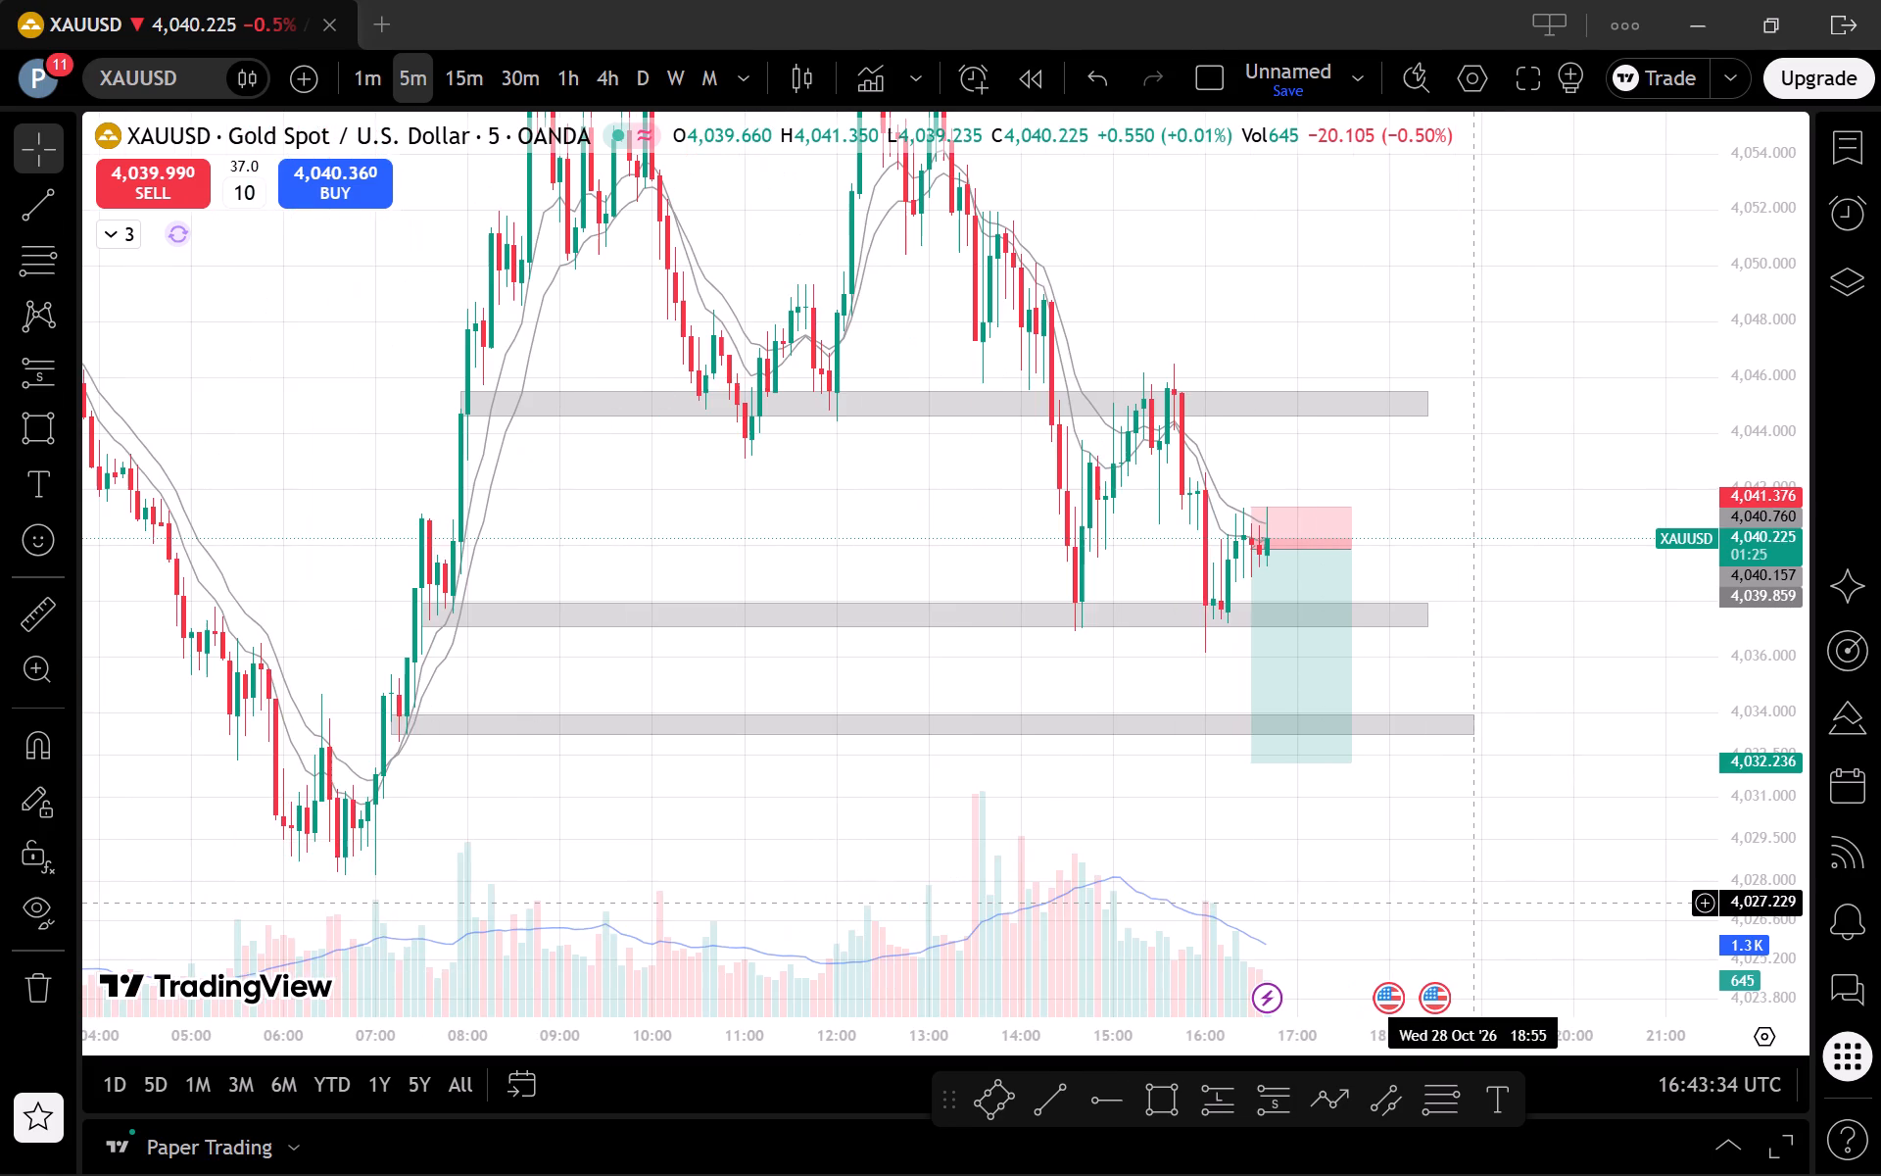
scroll(1471, 903, up, 3)
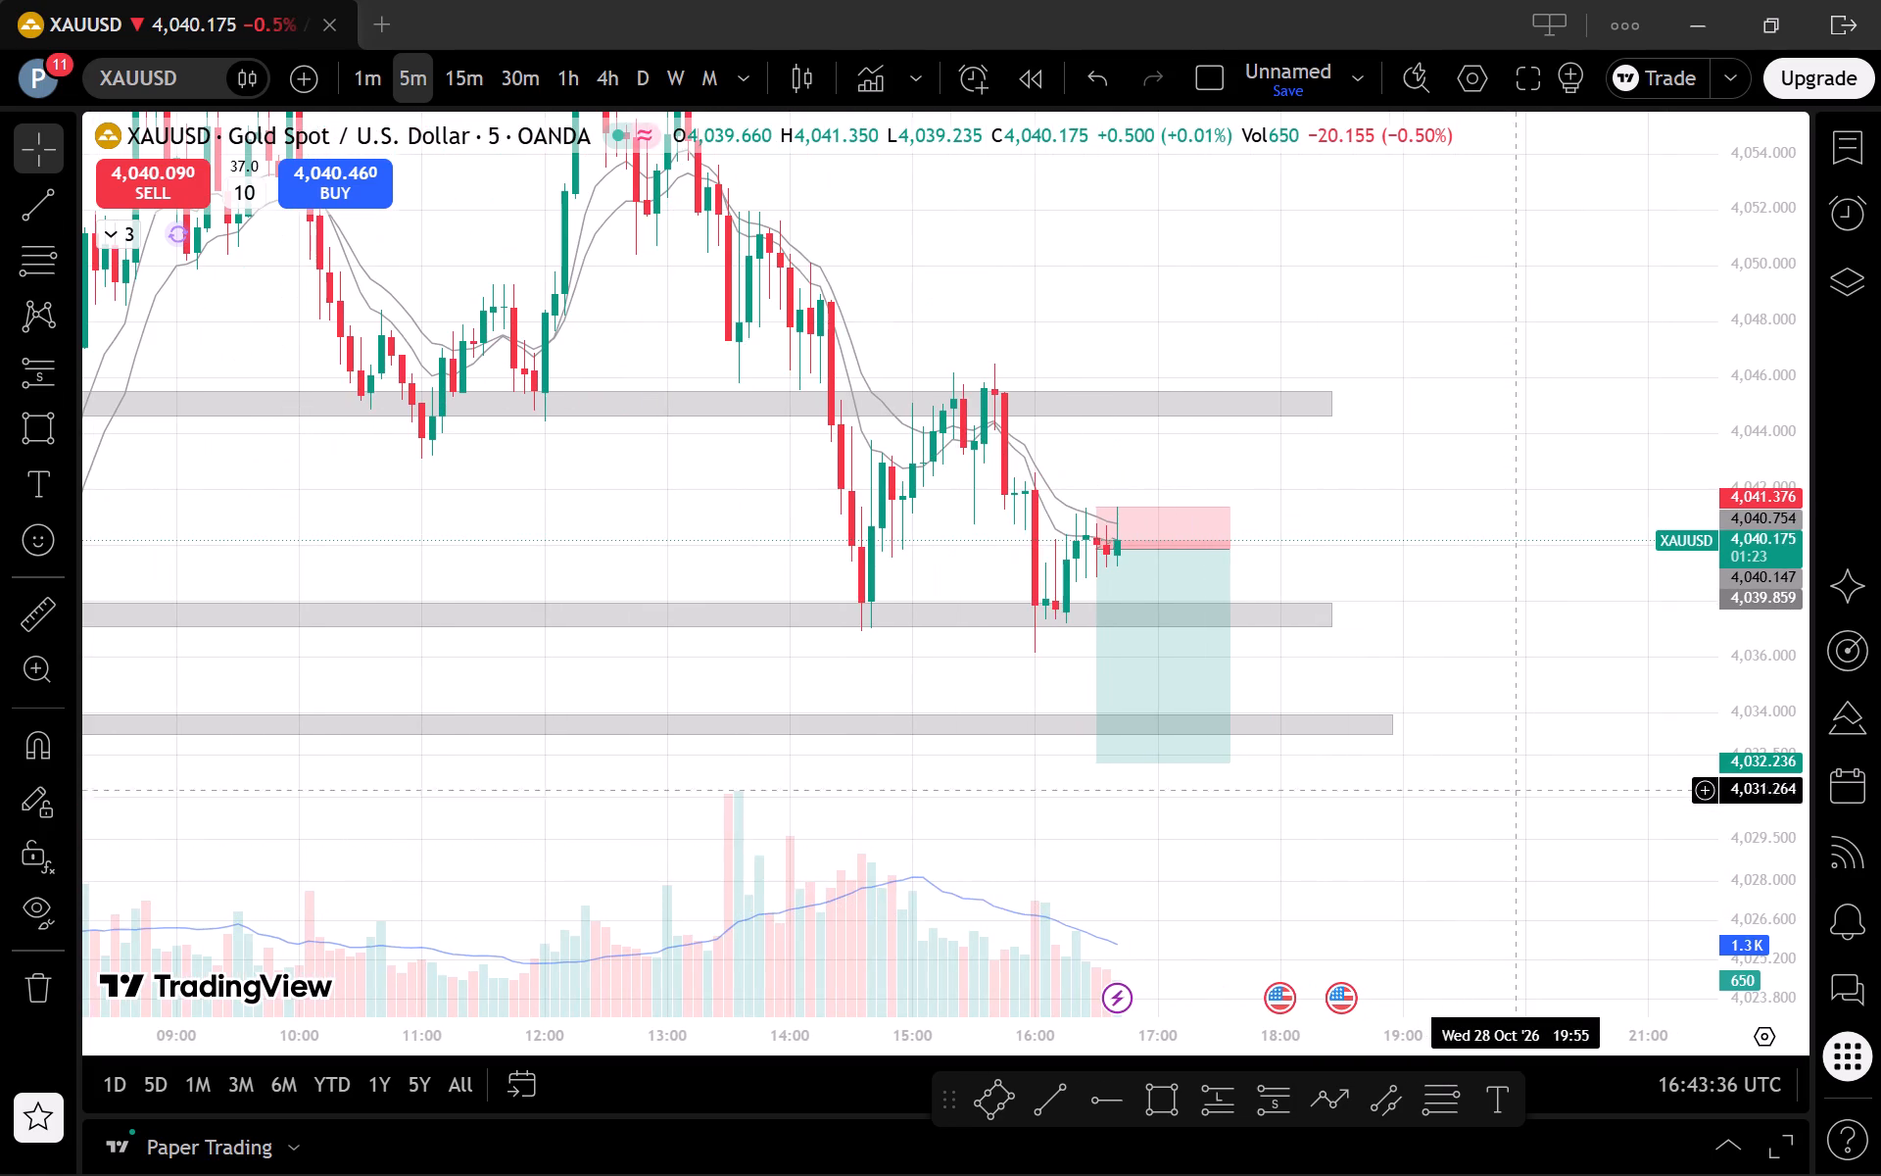
drag(1555, 721, 1560, 893)
scroll(1556, 808, down, 3)
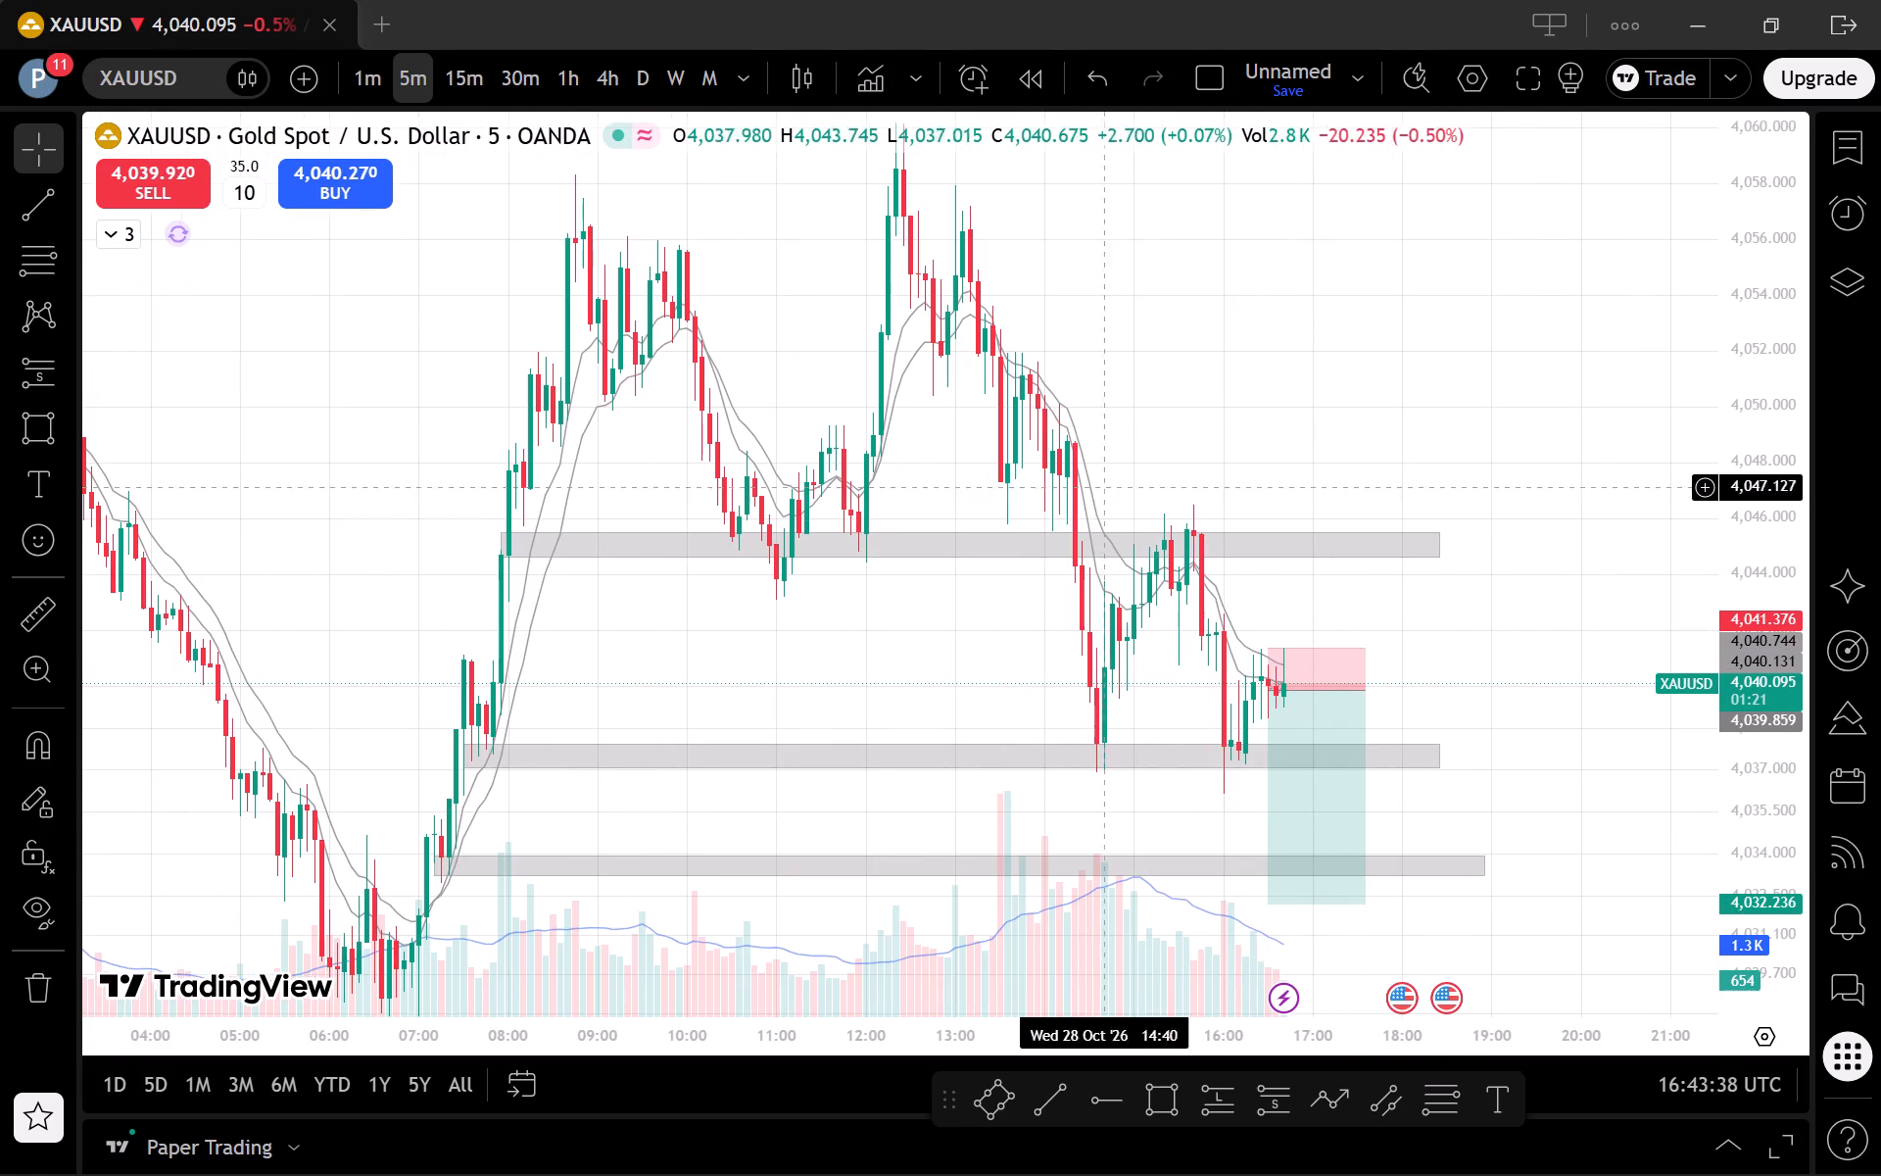
scroll(1485, 717, up, 1)
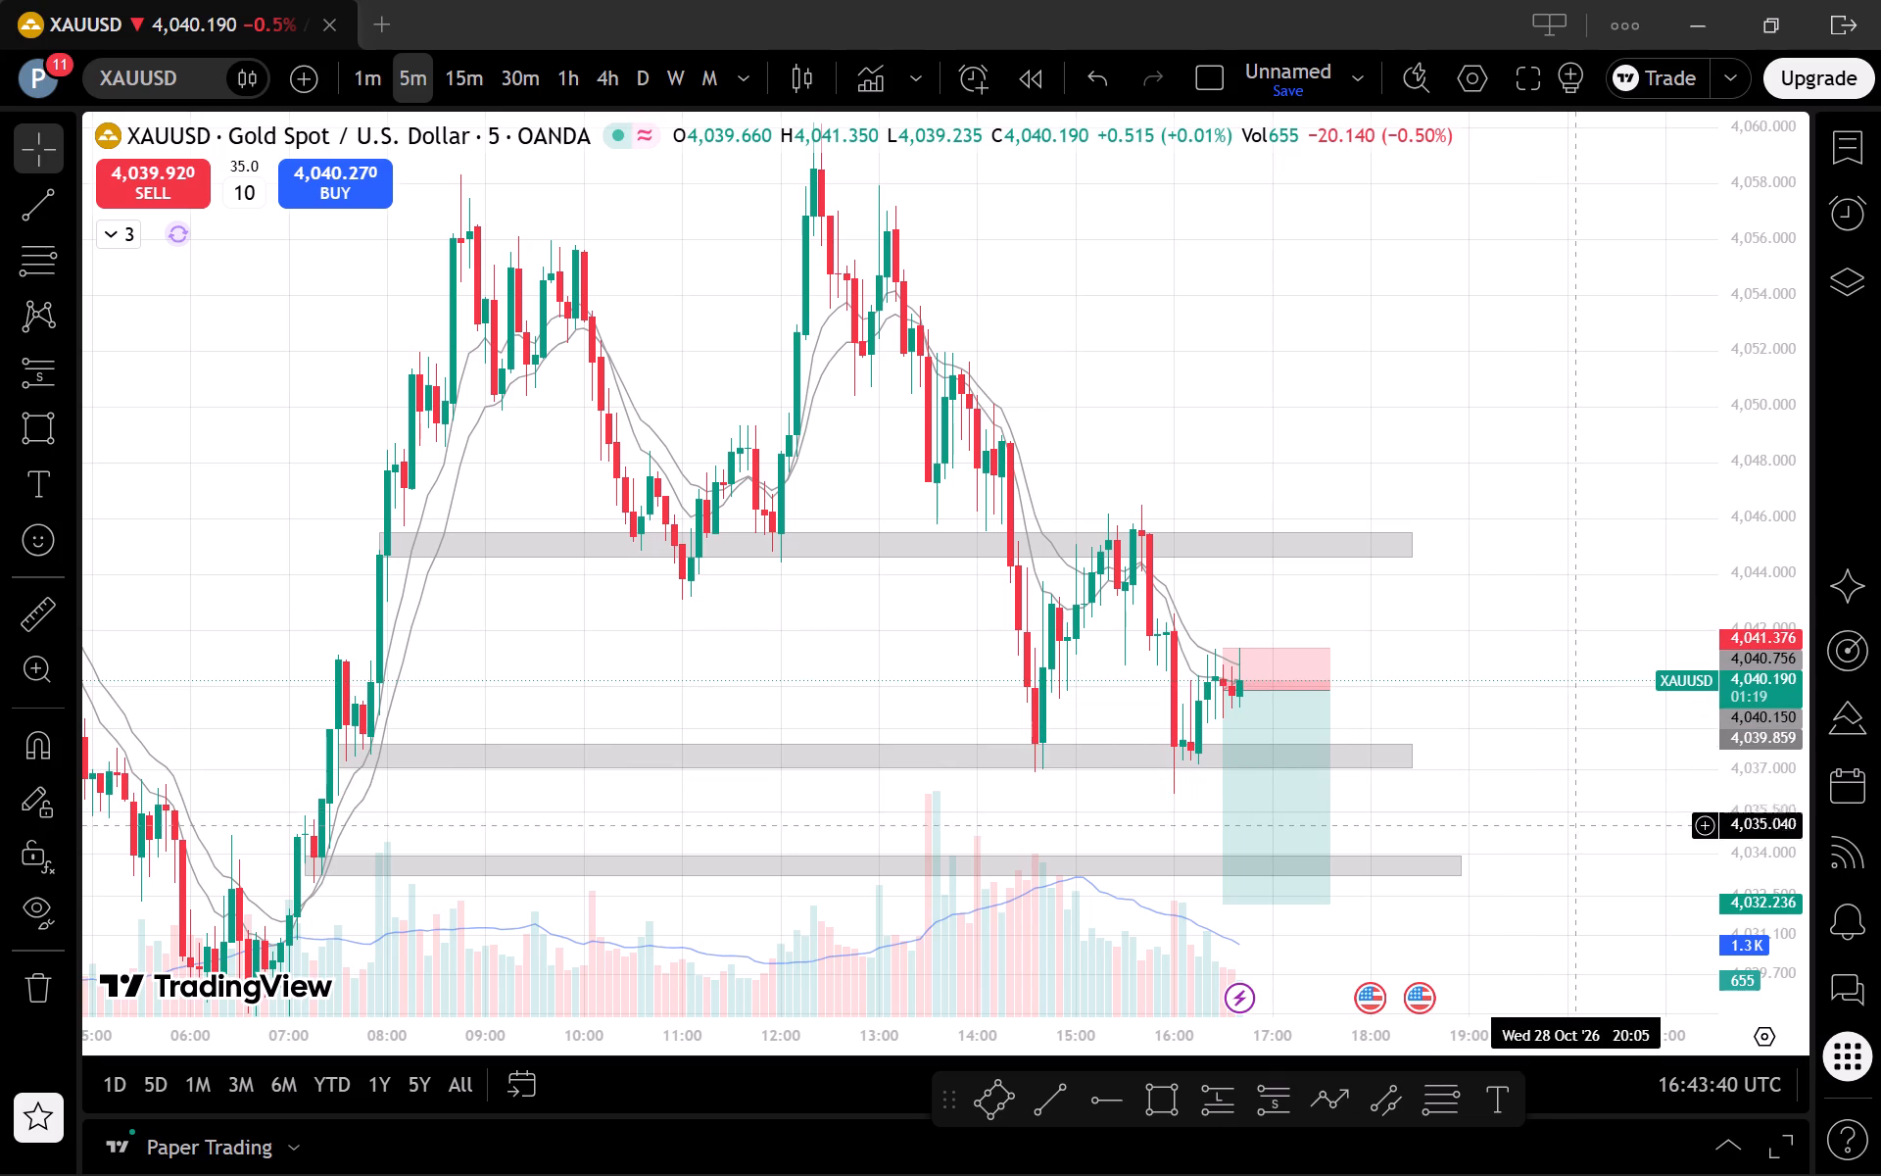
drag(1579, 843, 1613, 773)
scroll(1624, 766, up, 1)
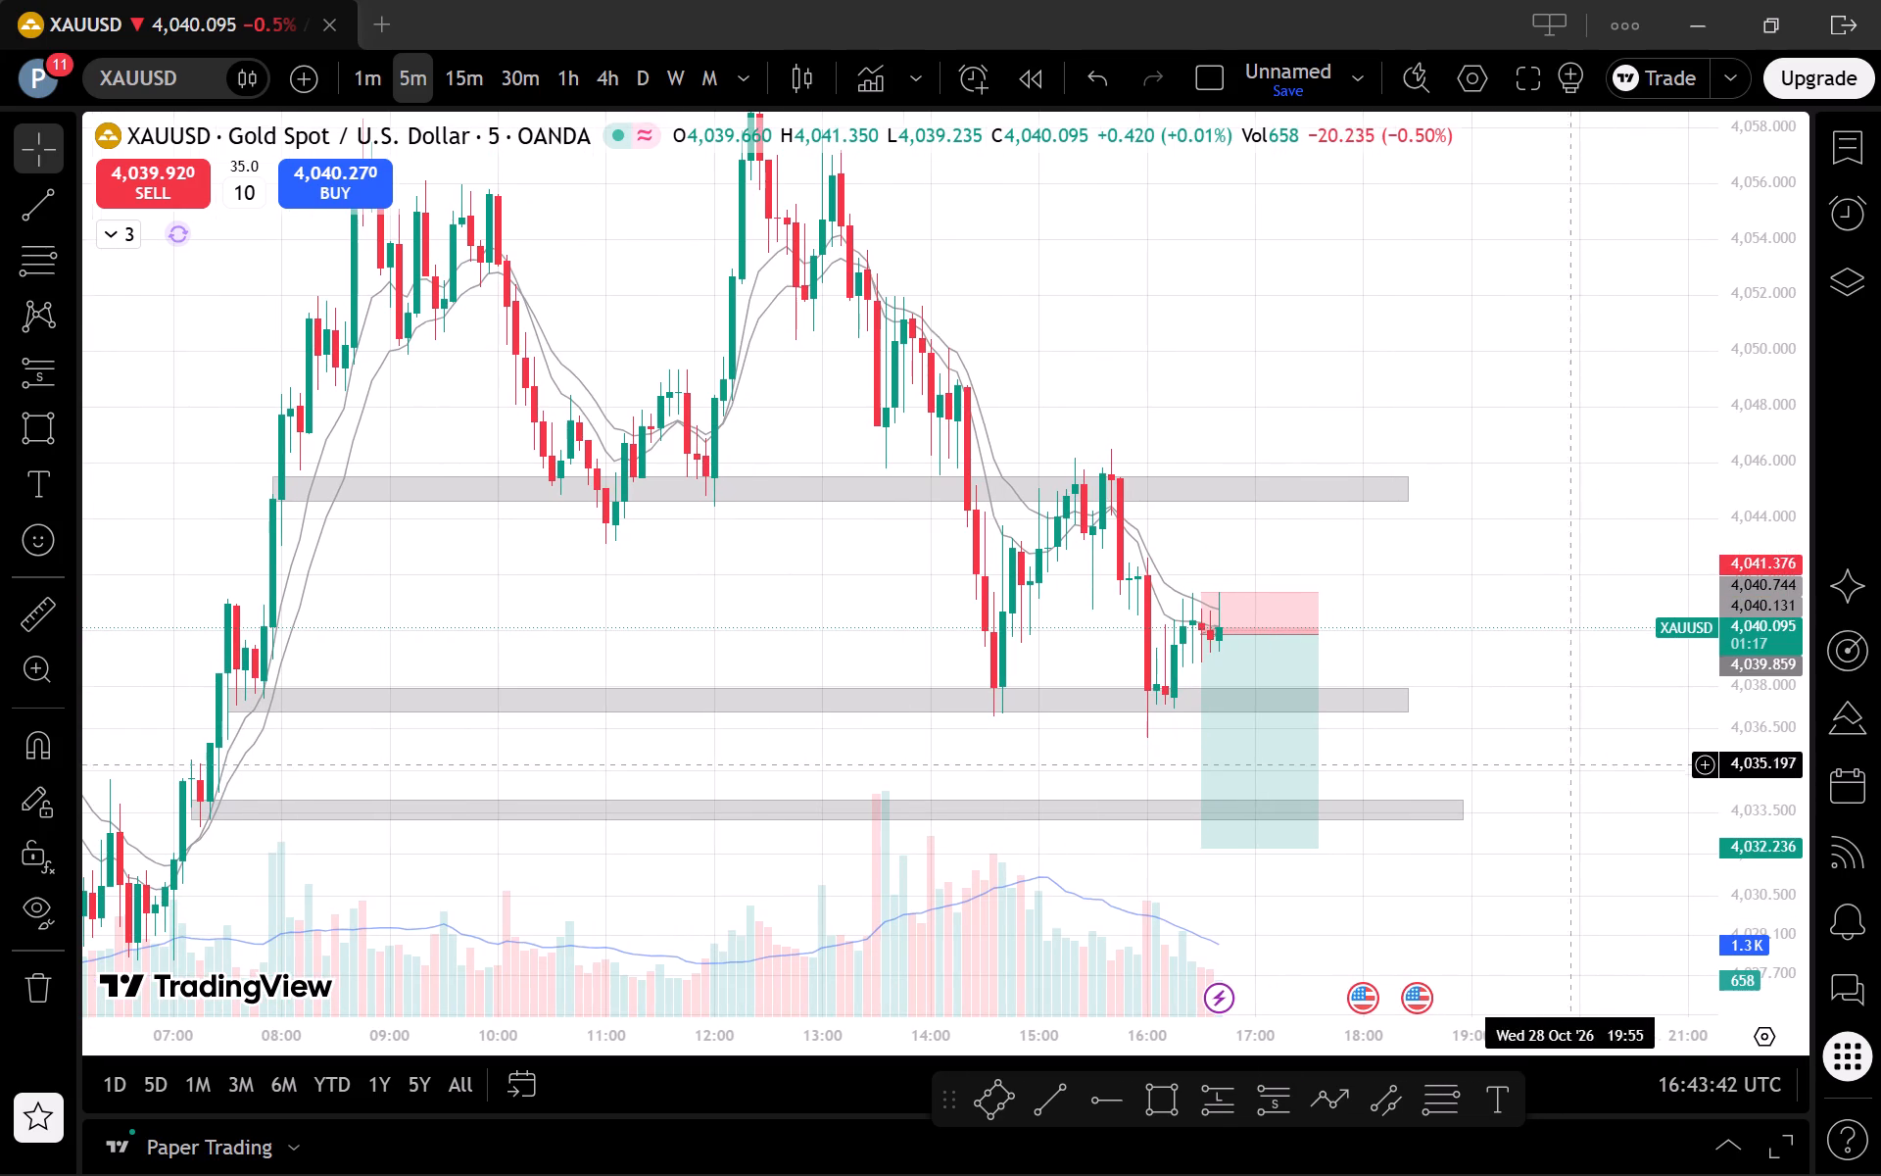
Examine the 1-minute candles near the short projection's entry and stop within the wider price structure.
click(378, 76)
scroll(1436, 656, down, 2)
scroll(1588, 813, down, 3)
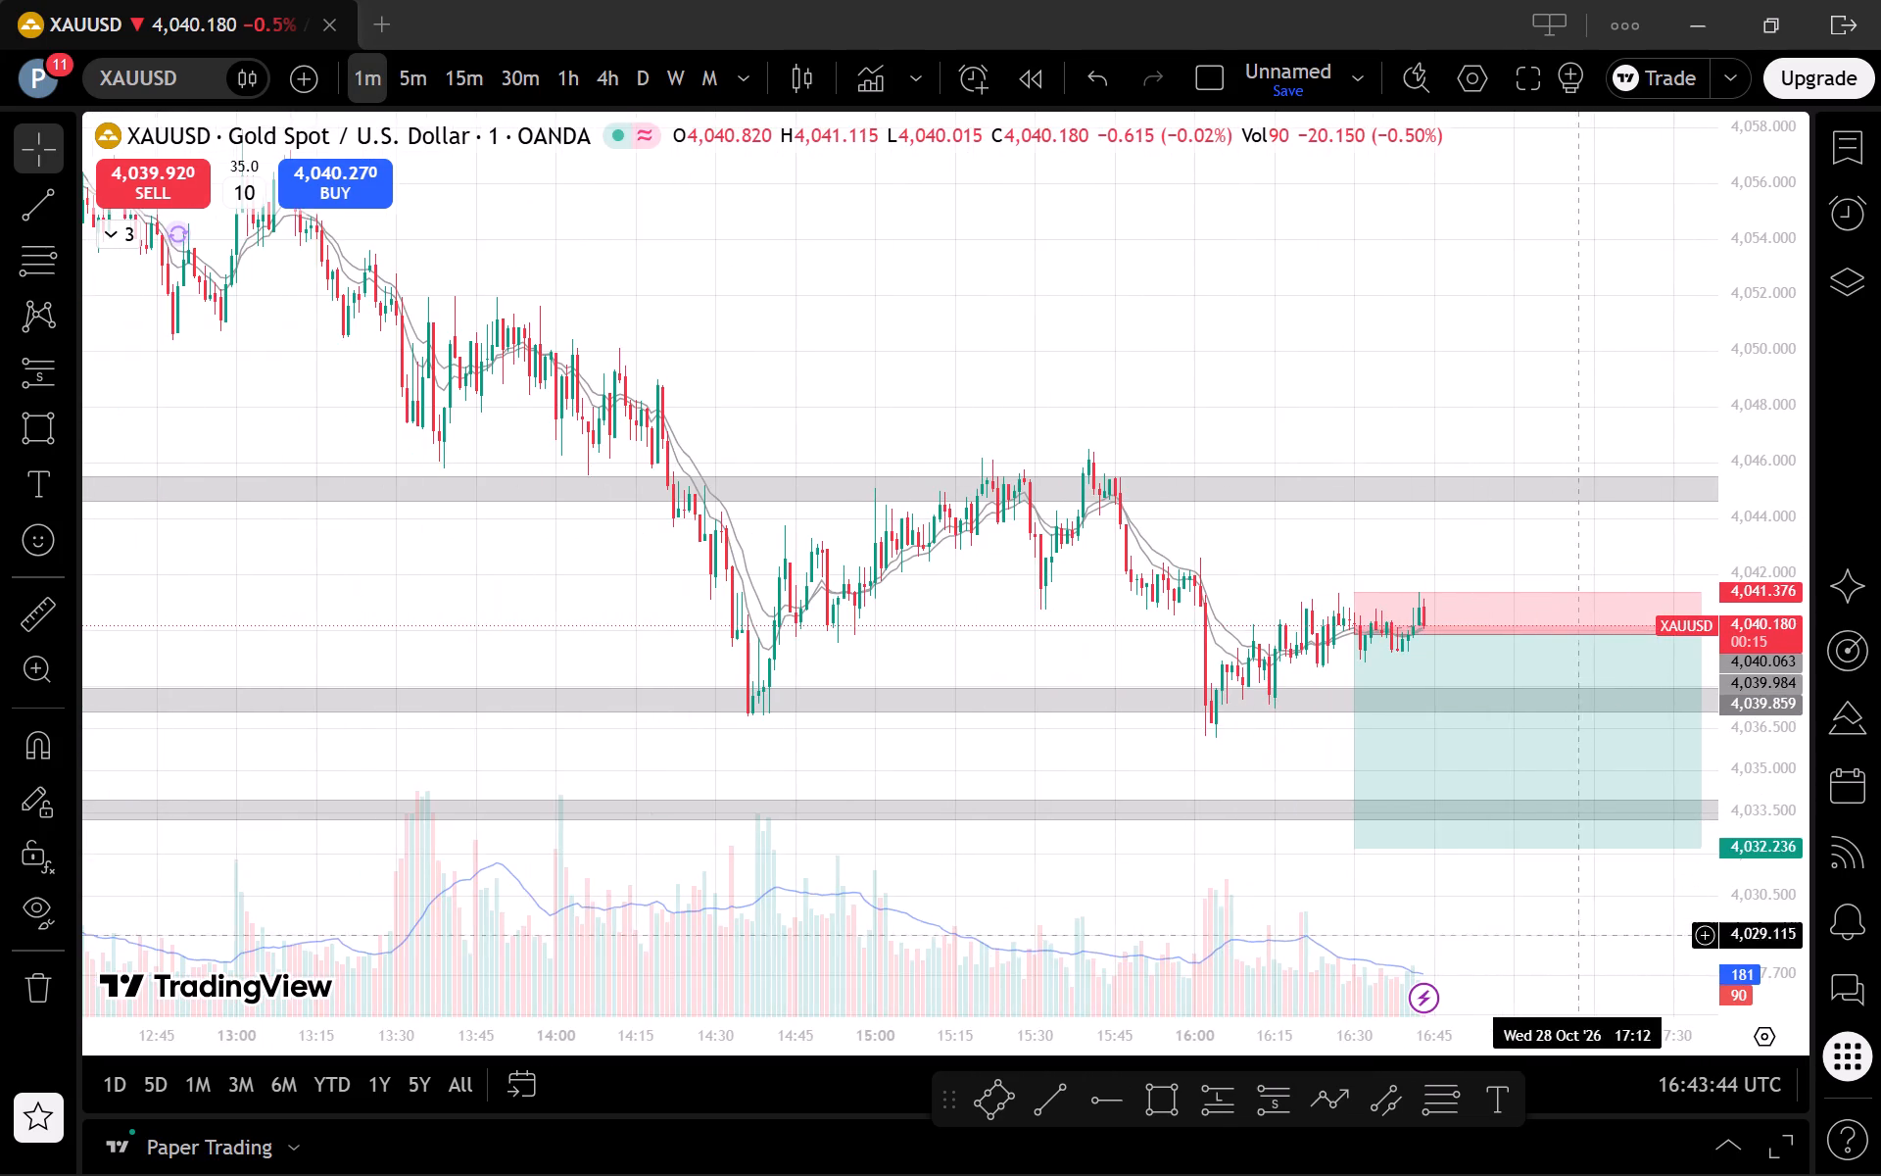
drag(1543, 937, 1324, 927)
drag(1752, 918, 1653, 650)
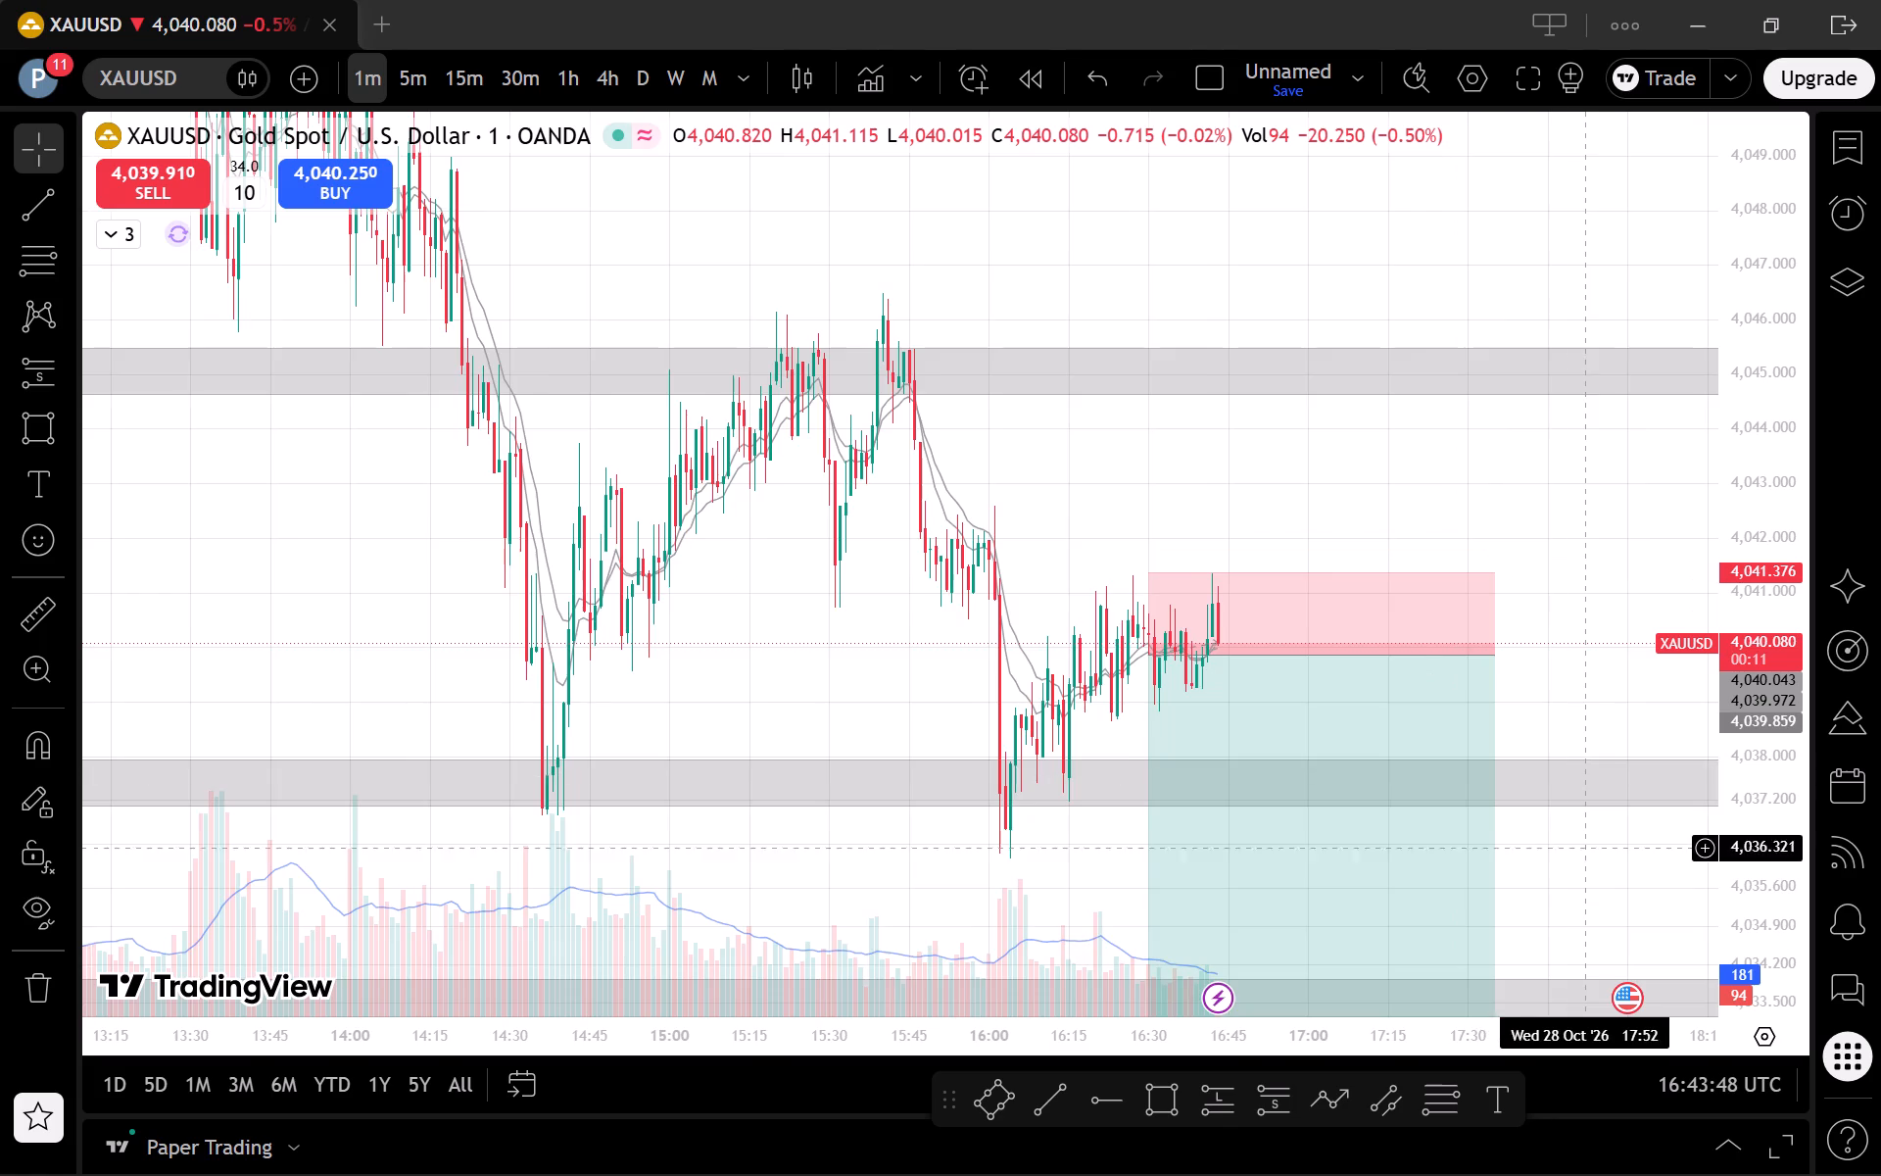
scroll(1589, 859, up, 2)
drag(1556, 936, 1596, 848)
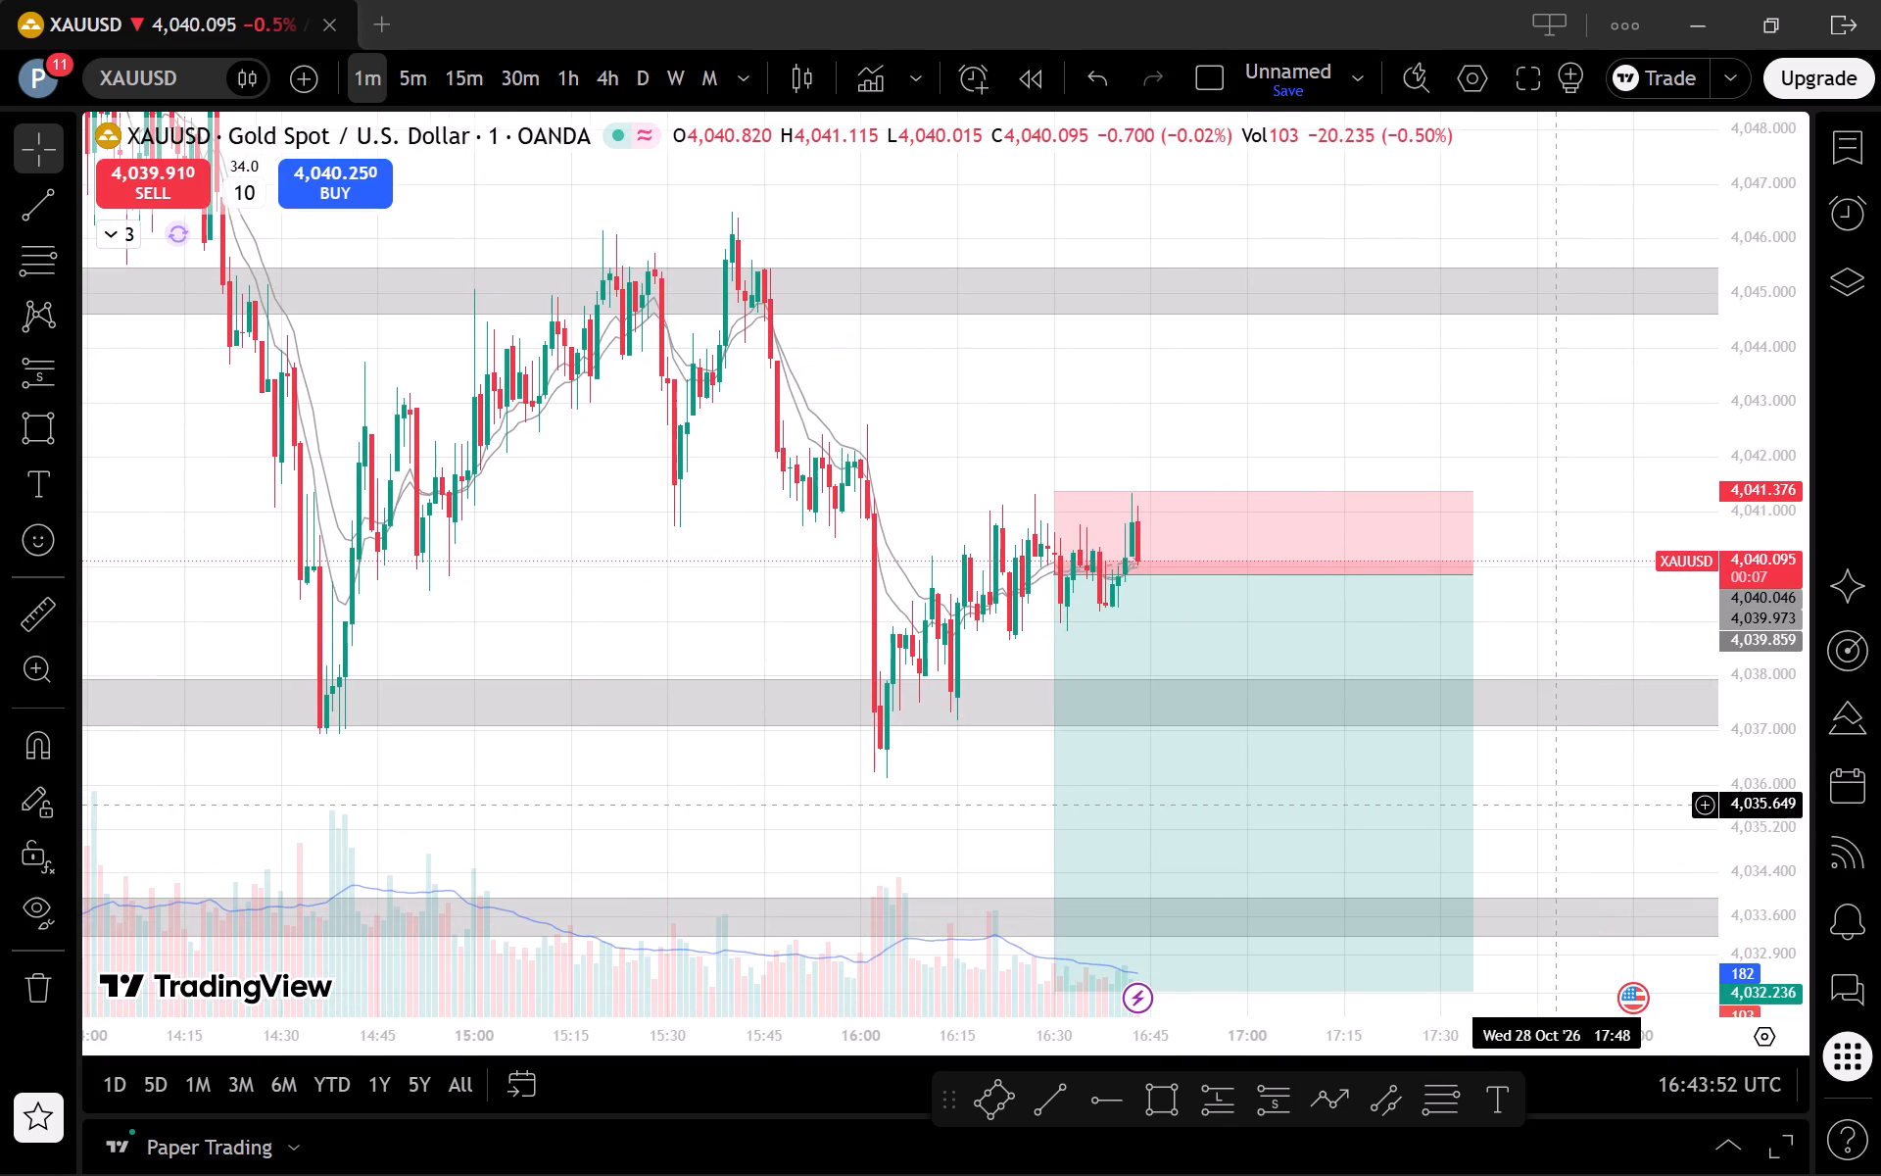
Review the short projection against the price zones on the 5-minute chart, briefly checking the 15-minute timeframe.
click(416, 69)
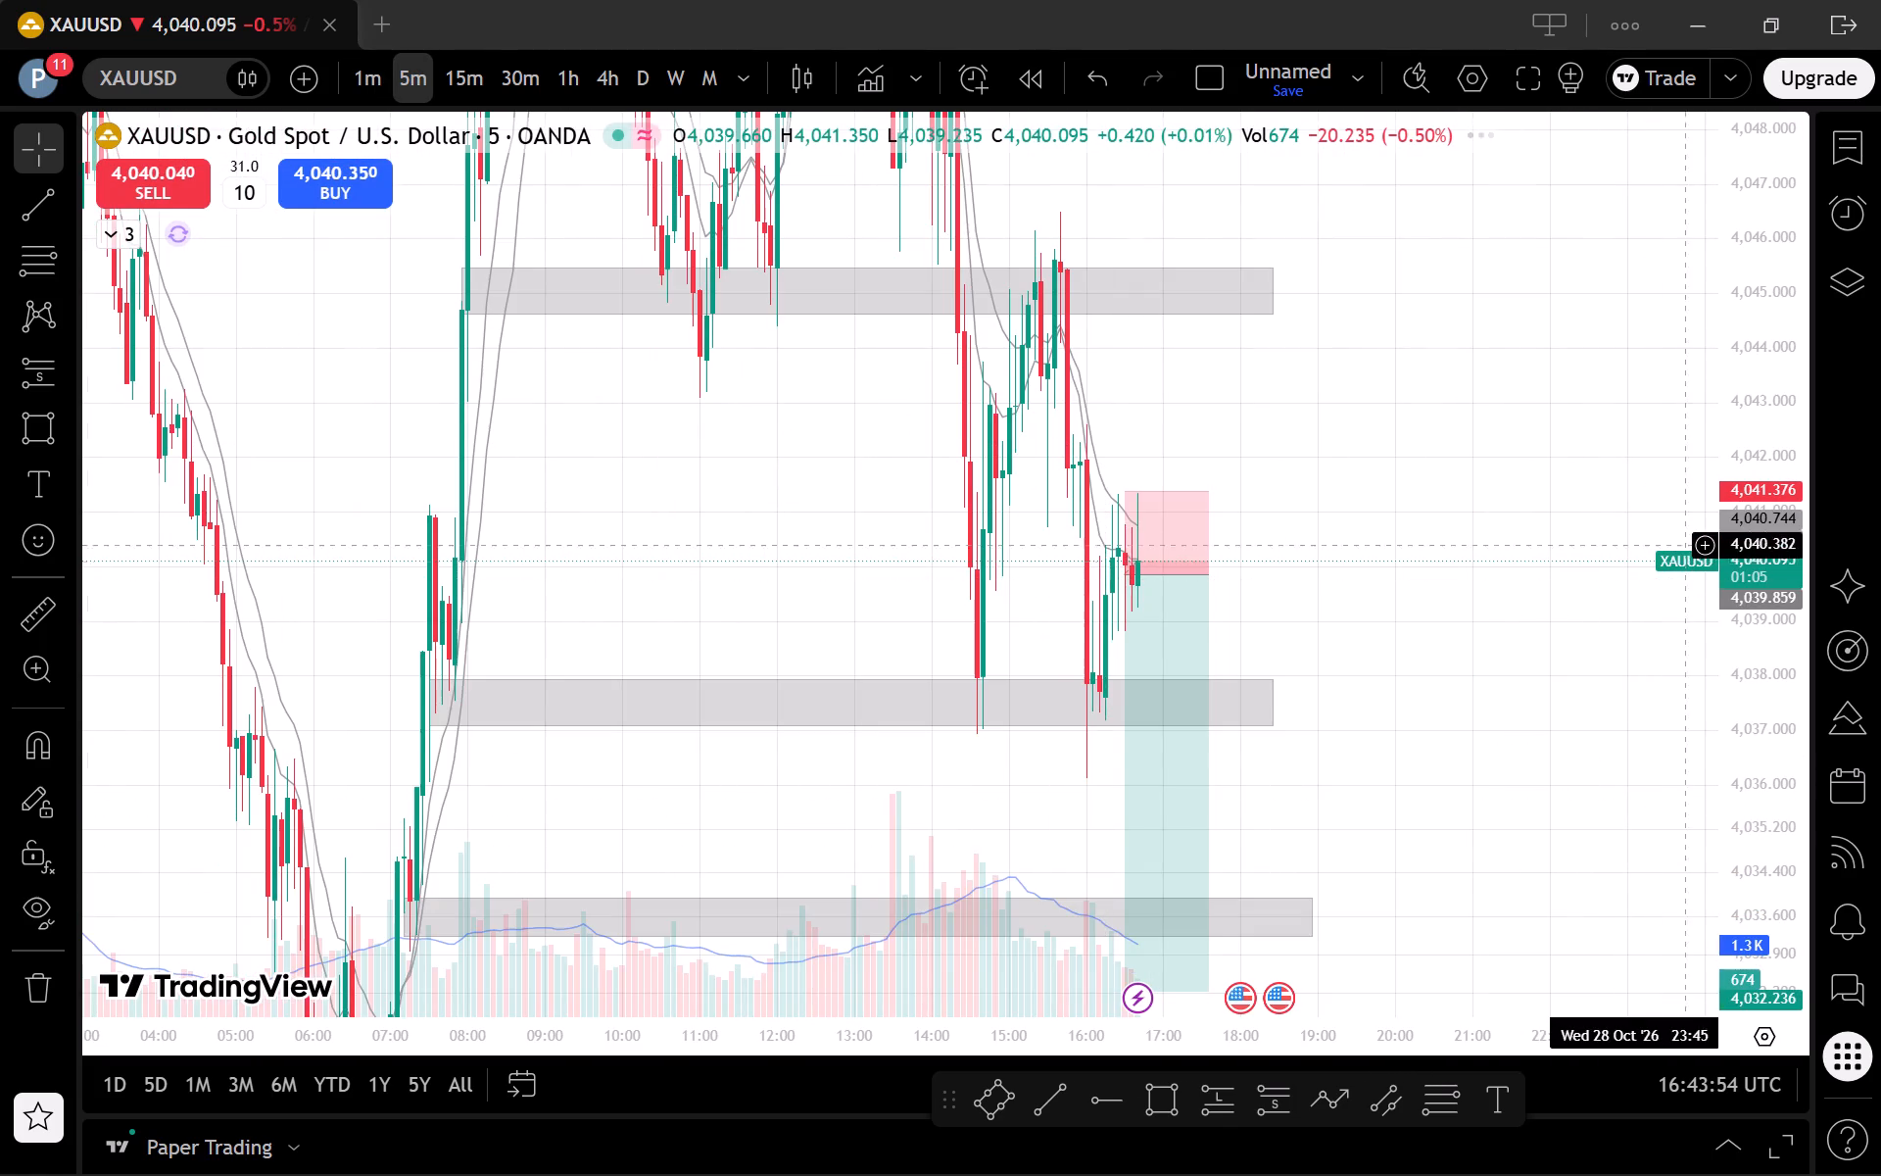
drag(1792, 528, 1806, 856)
scroll(1455, 861, up, 2)
drag(1318, 889, 1495, 874)
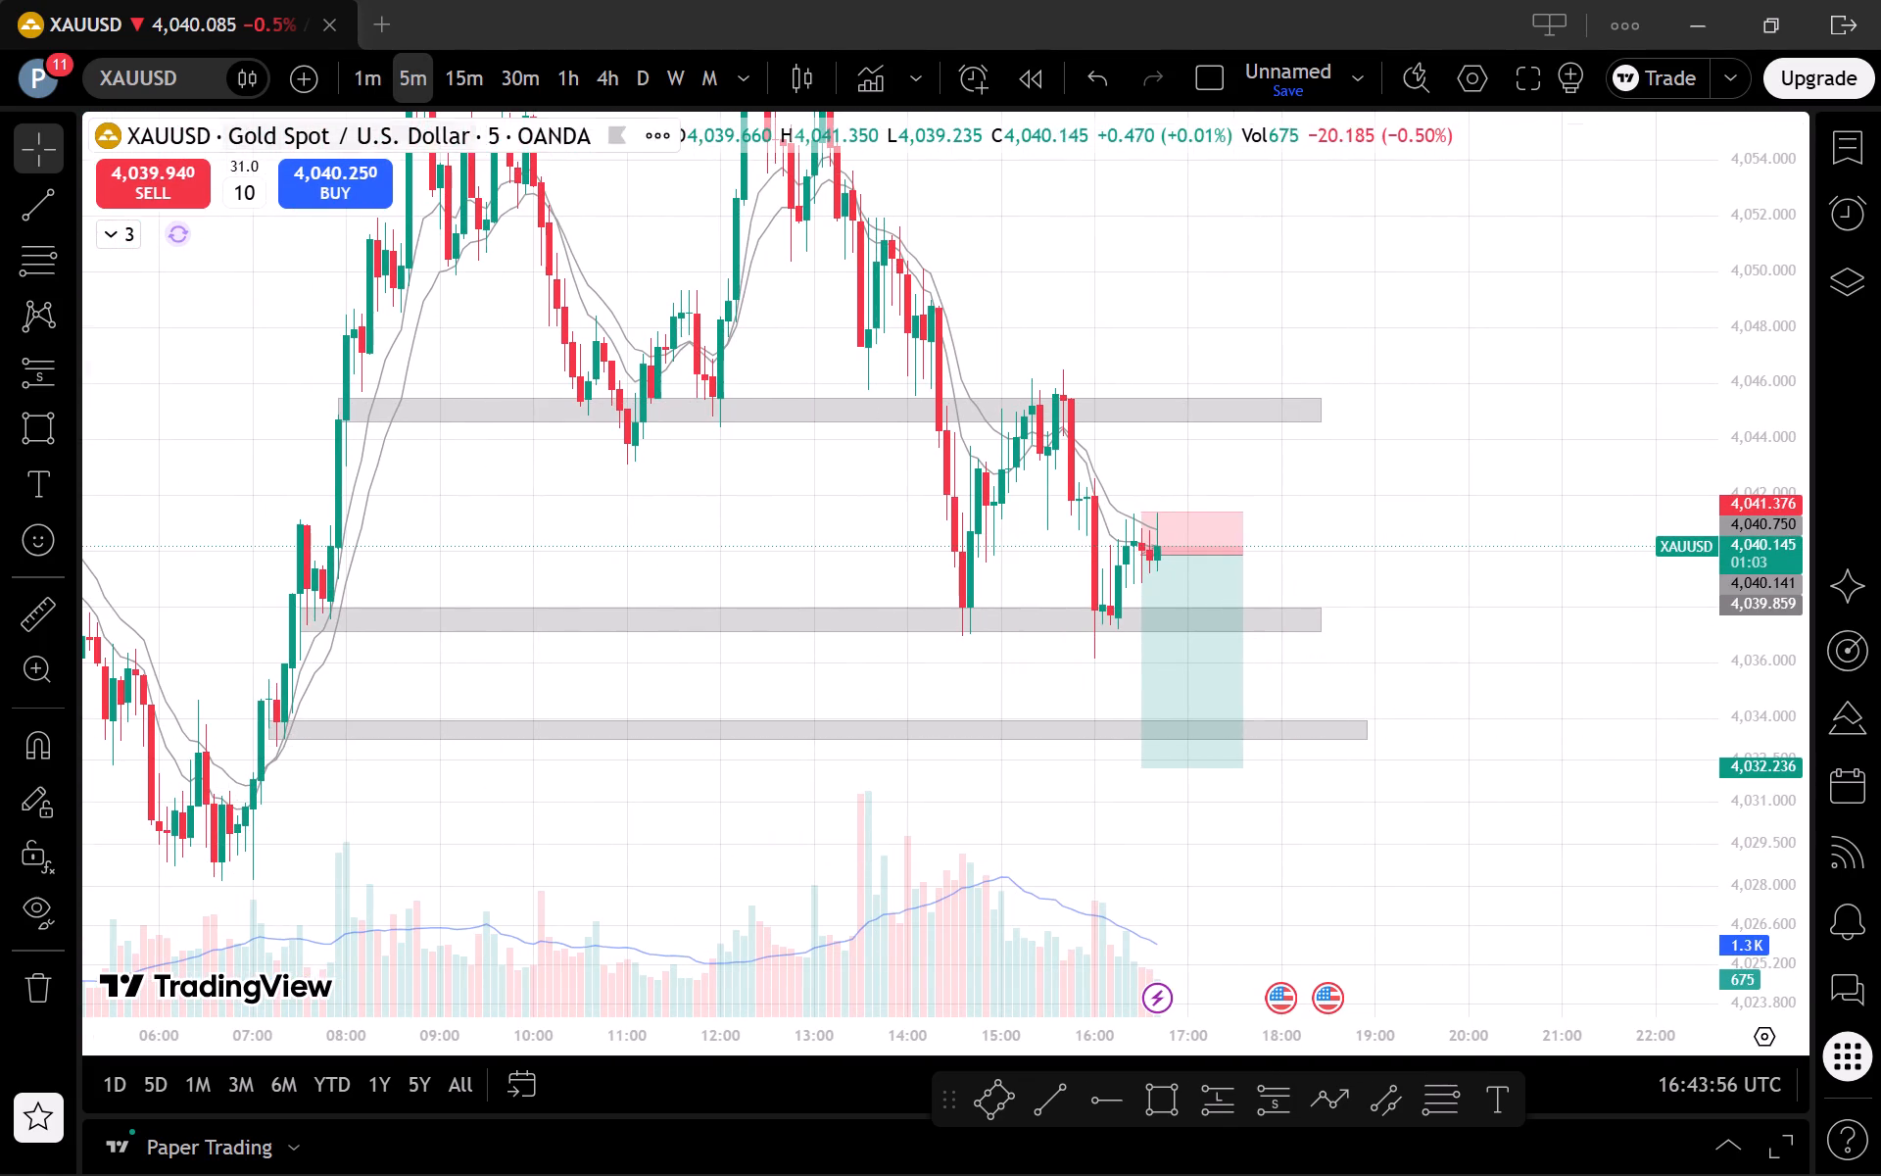
click(454, 87)
click(420, 65)
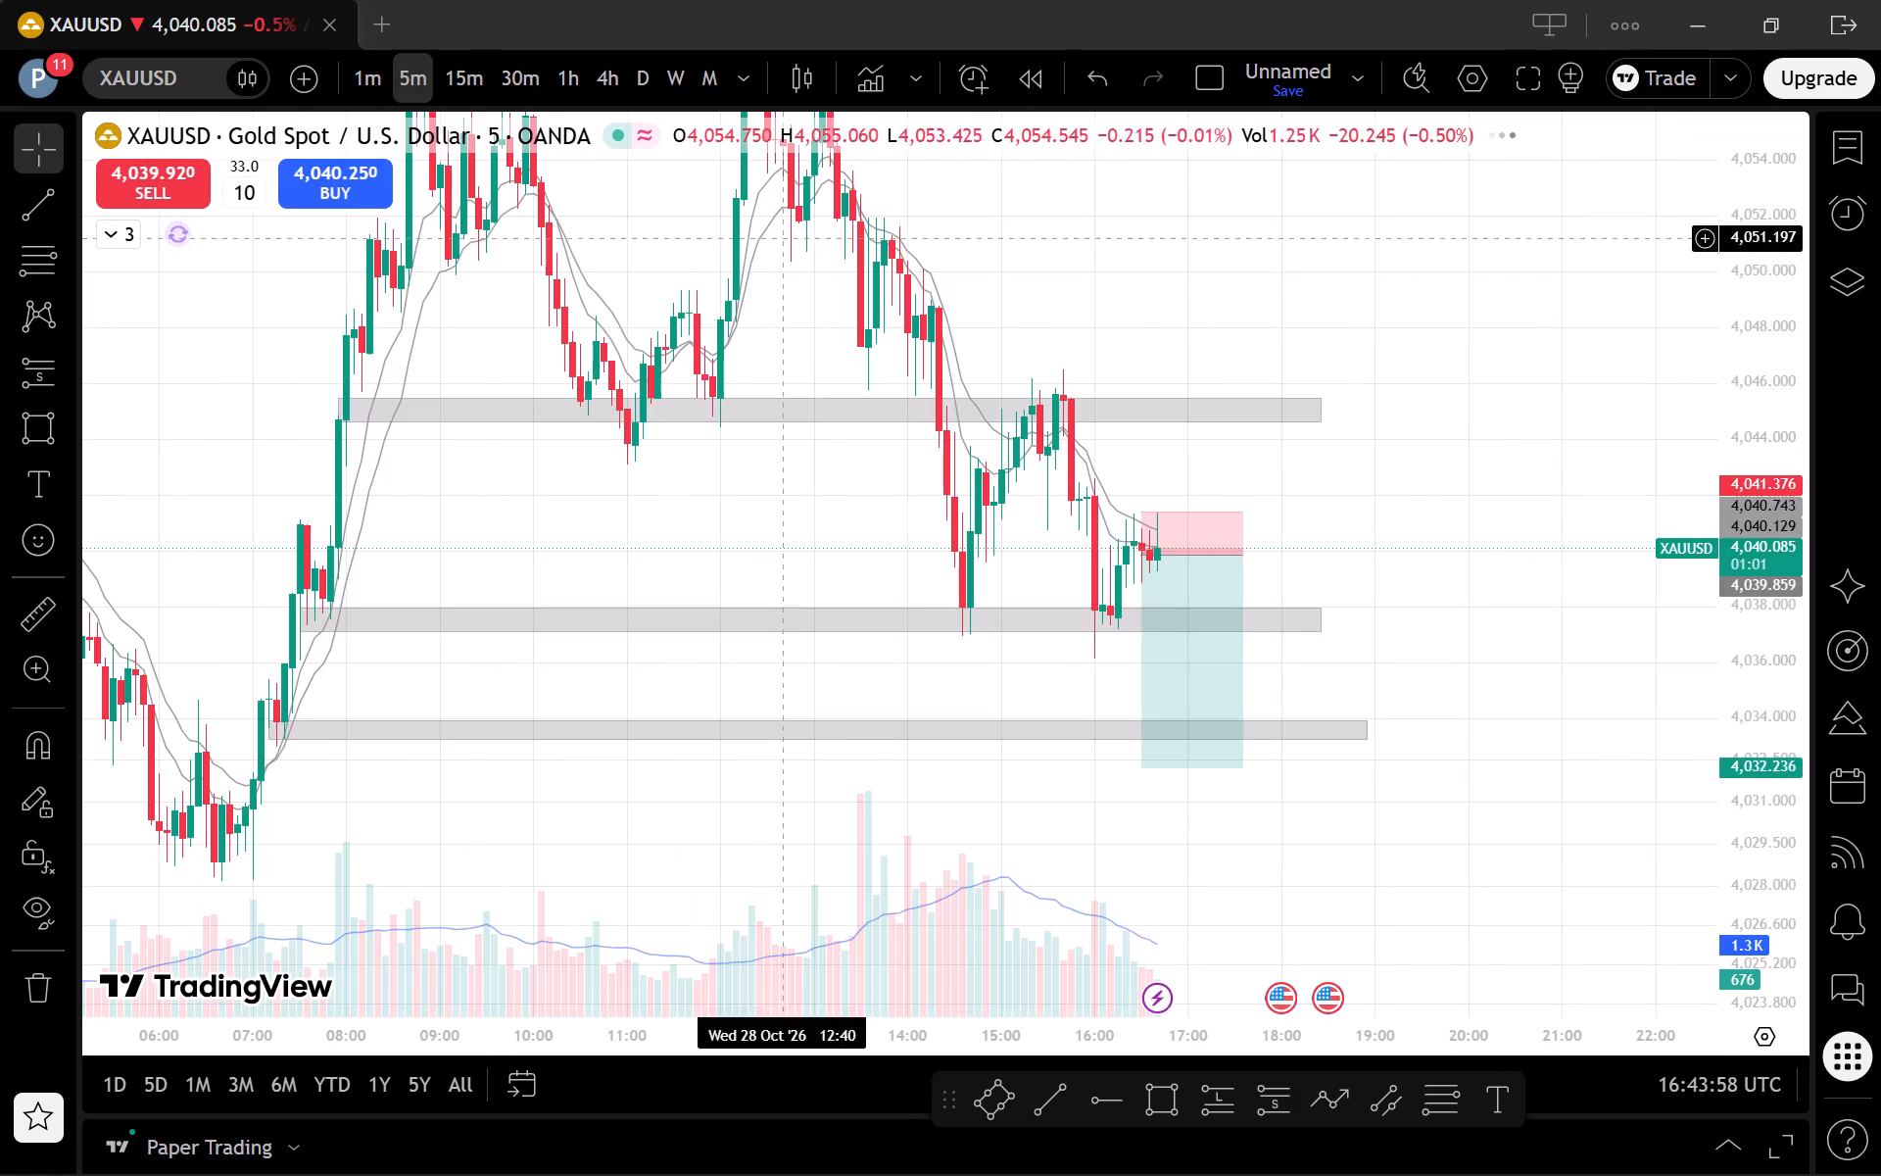
Compare the short projection and its price zones across the 5-minute, 15-minute, 4-hour and 1-hour timeframes, ending on the 5-minute chart.
scroll(1528, 857, down, 1)
drag(1758, 904, 1693, 715)
scroll(1529, 696, up, 1)
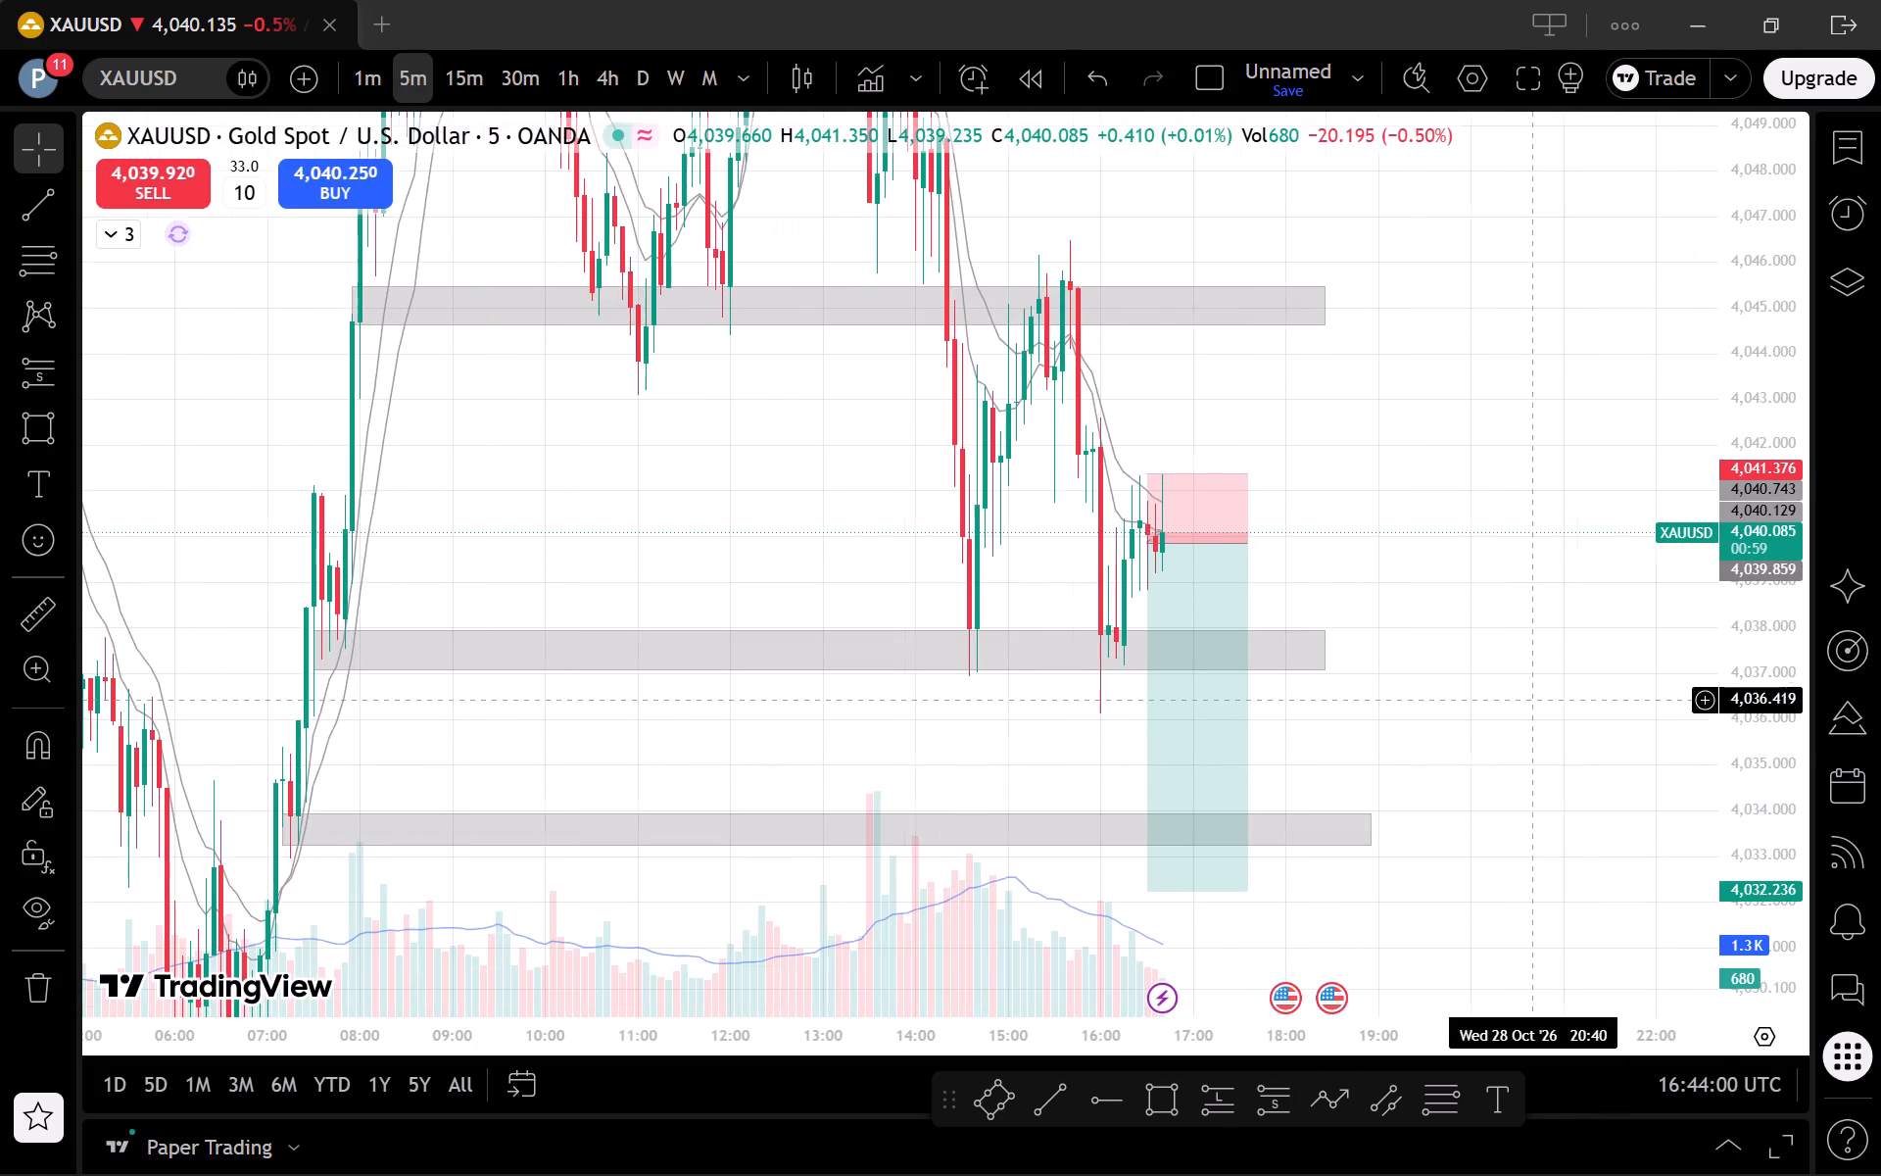
drag(1537, 731, 1760, 693)
scroll(1600, 673, up, 2)
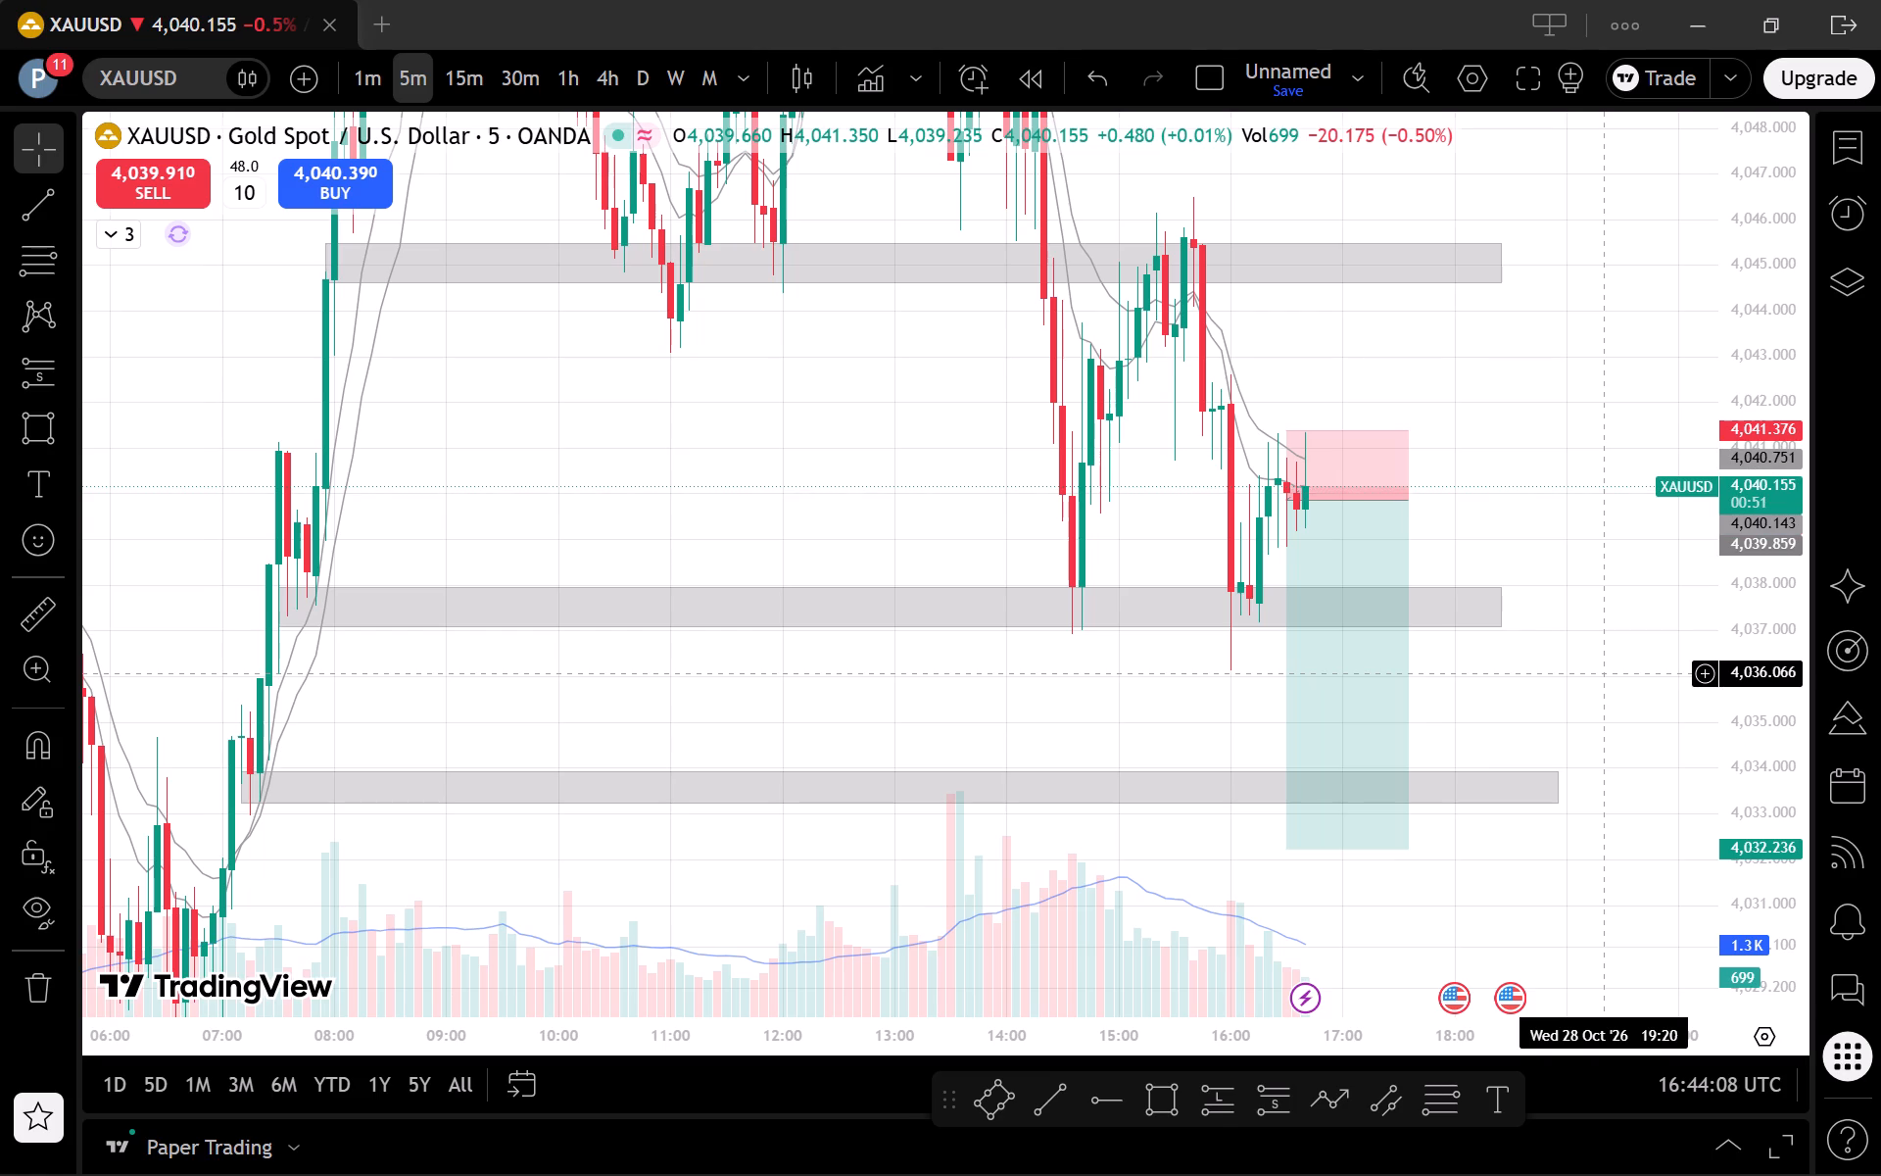
click(468, 55)
drag(1777, 439, 1833, 843)
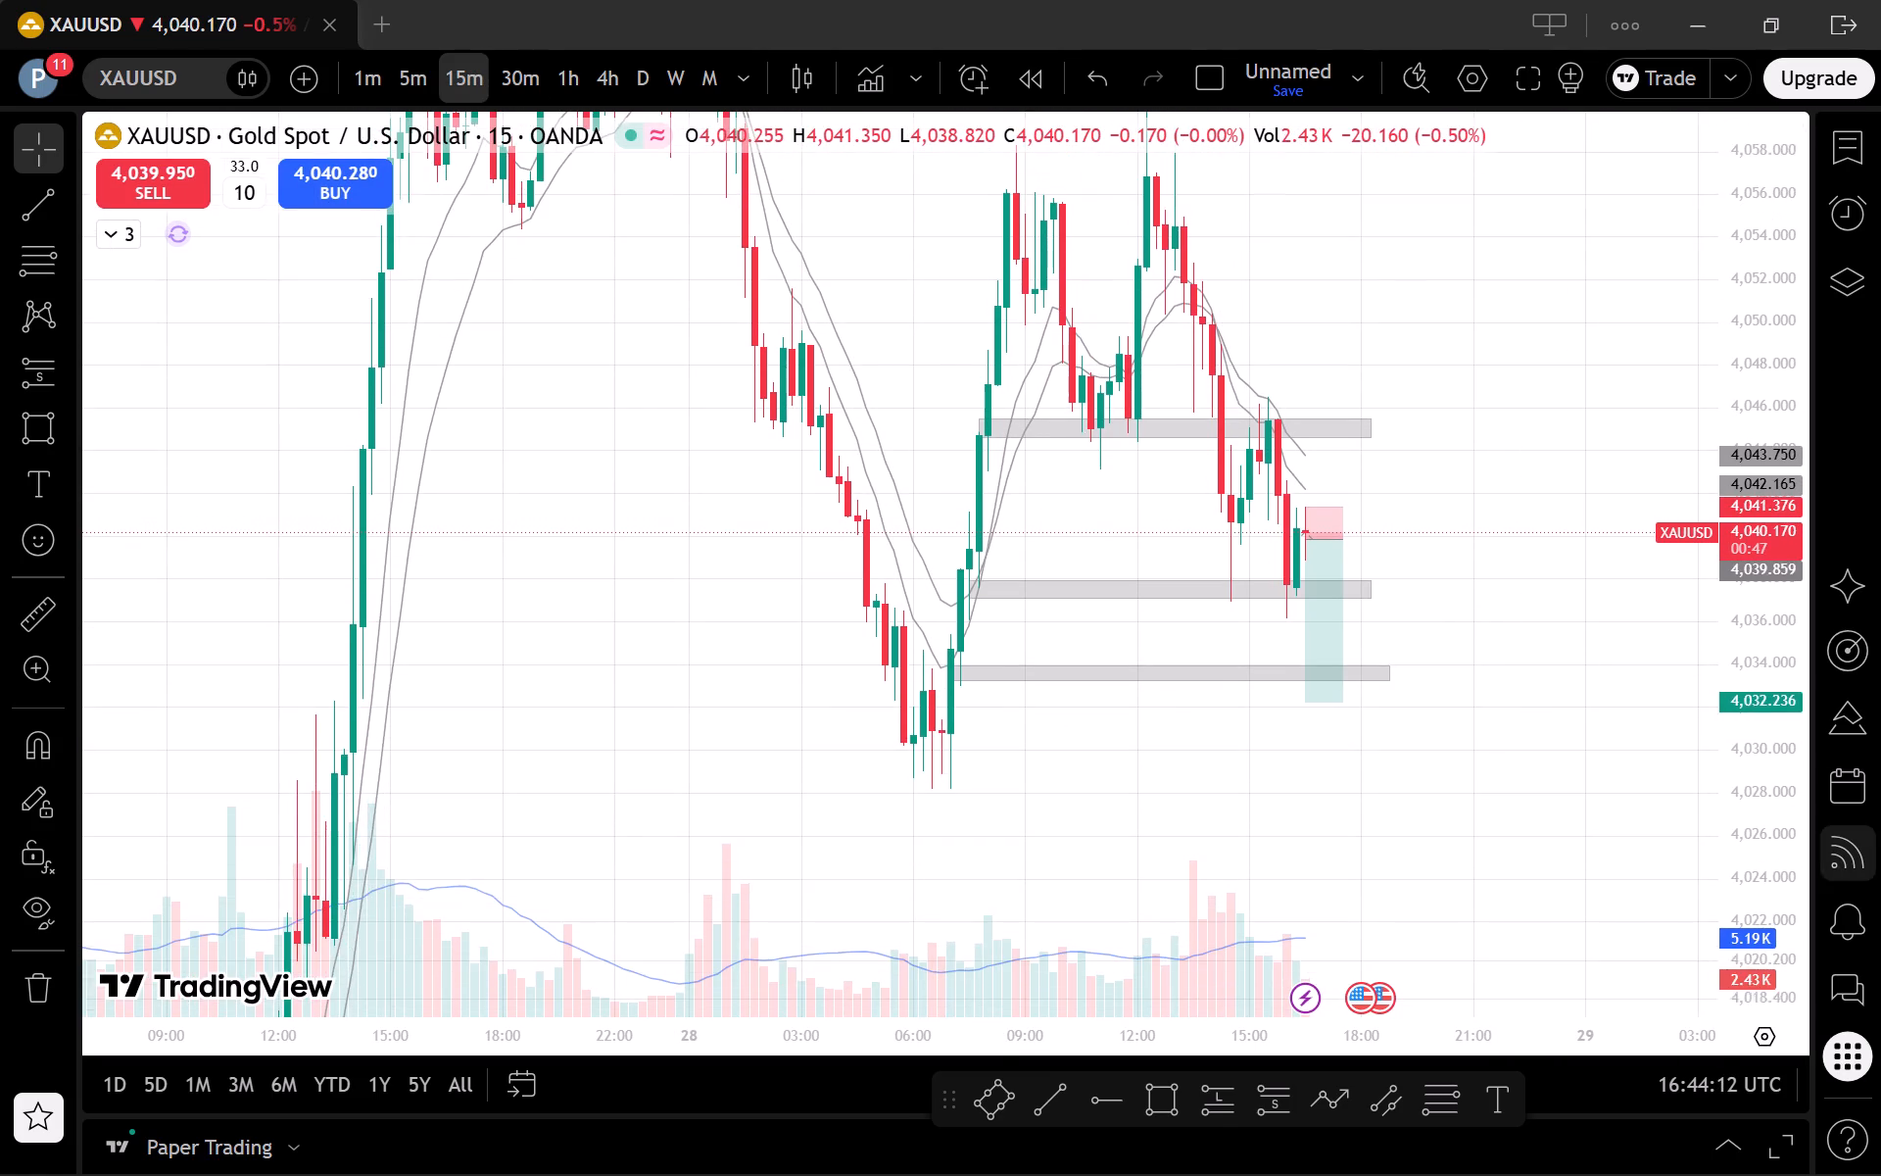
scroll(1578, 690, up, 2)
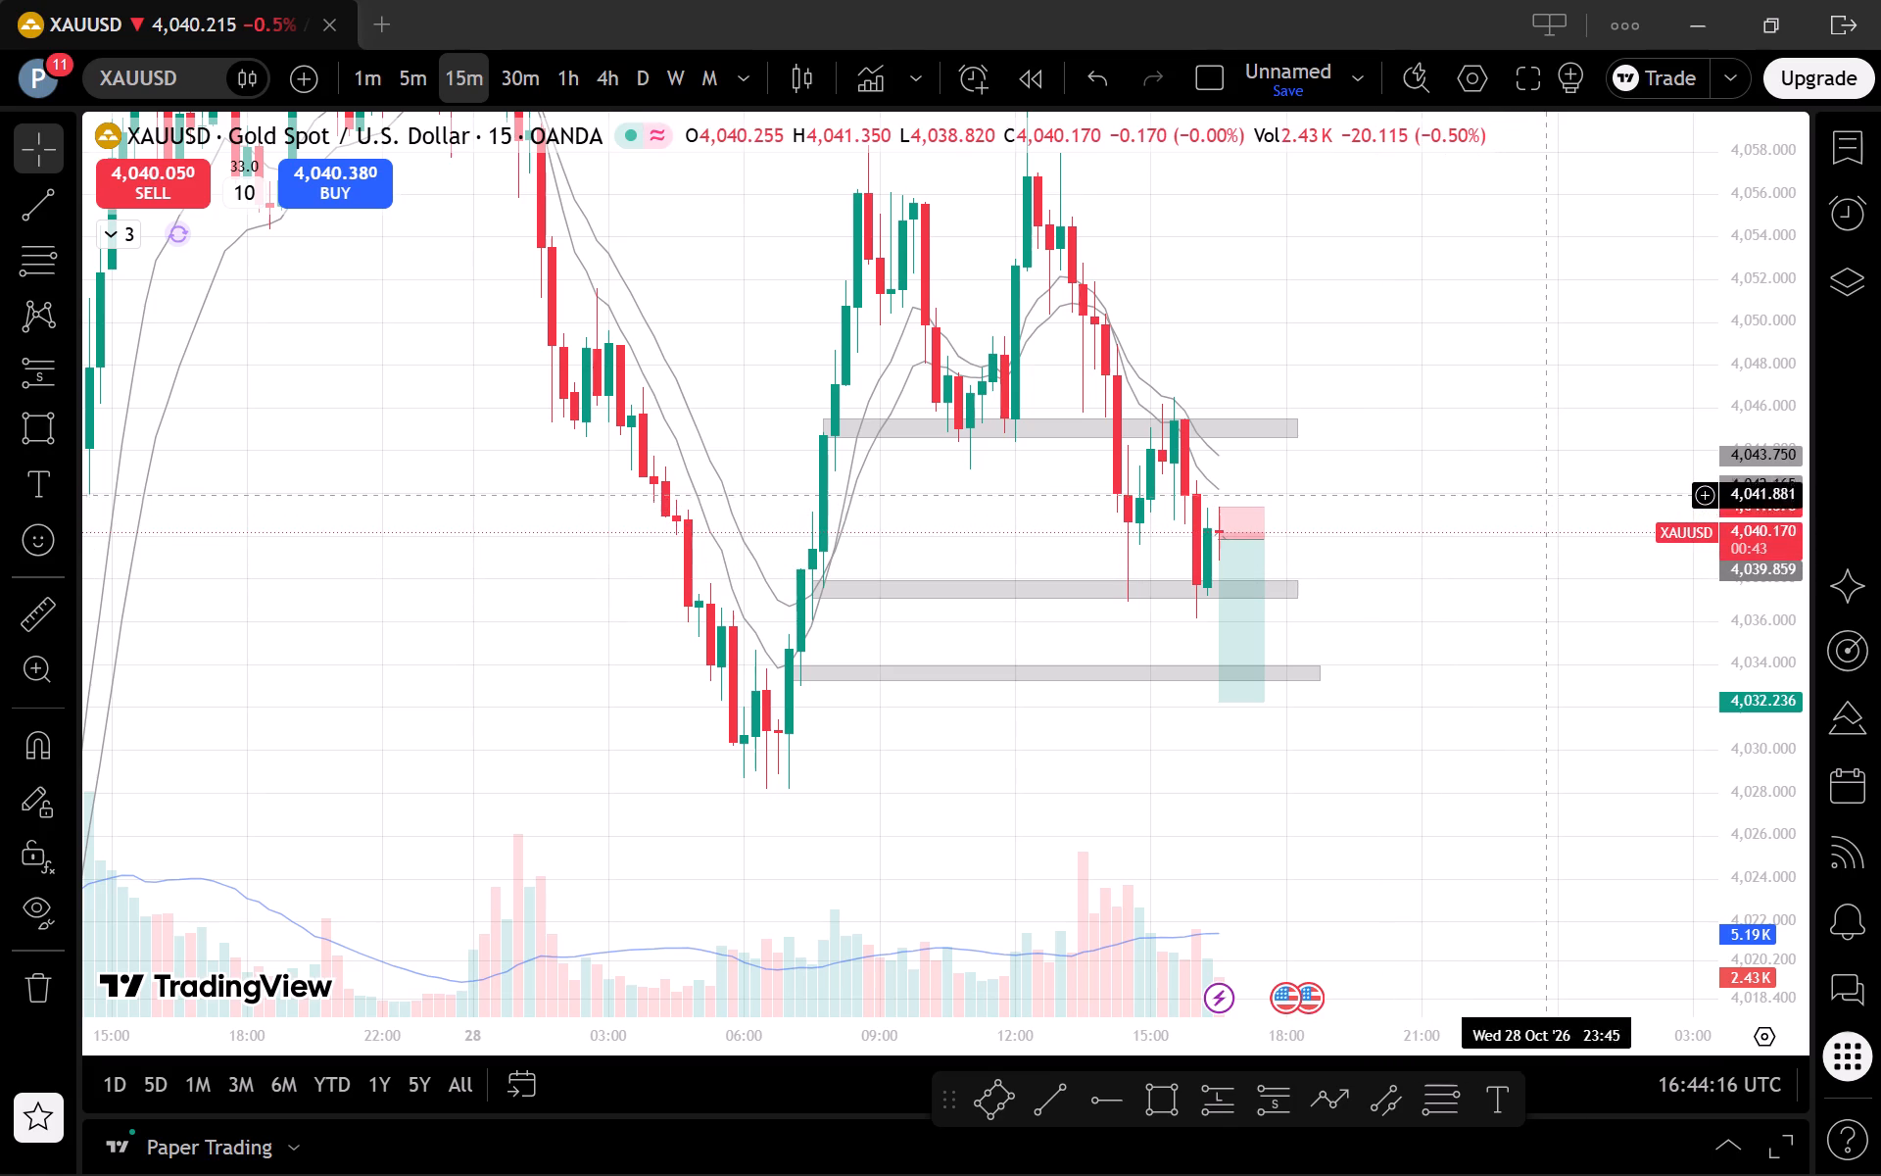
click(596, 89)
scroll(1317, 523, up, 2)
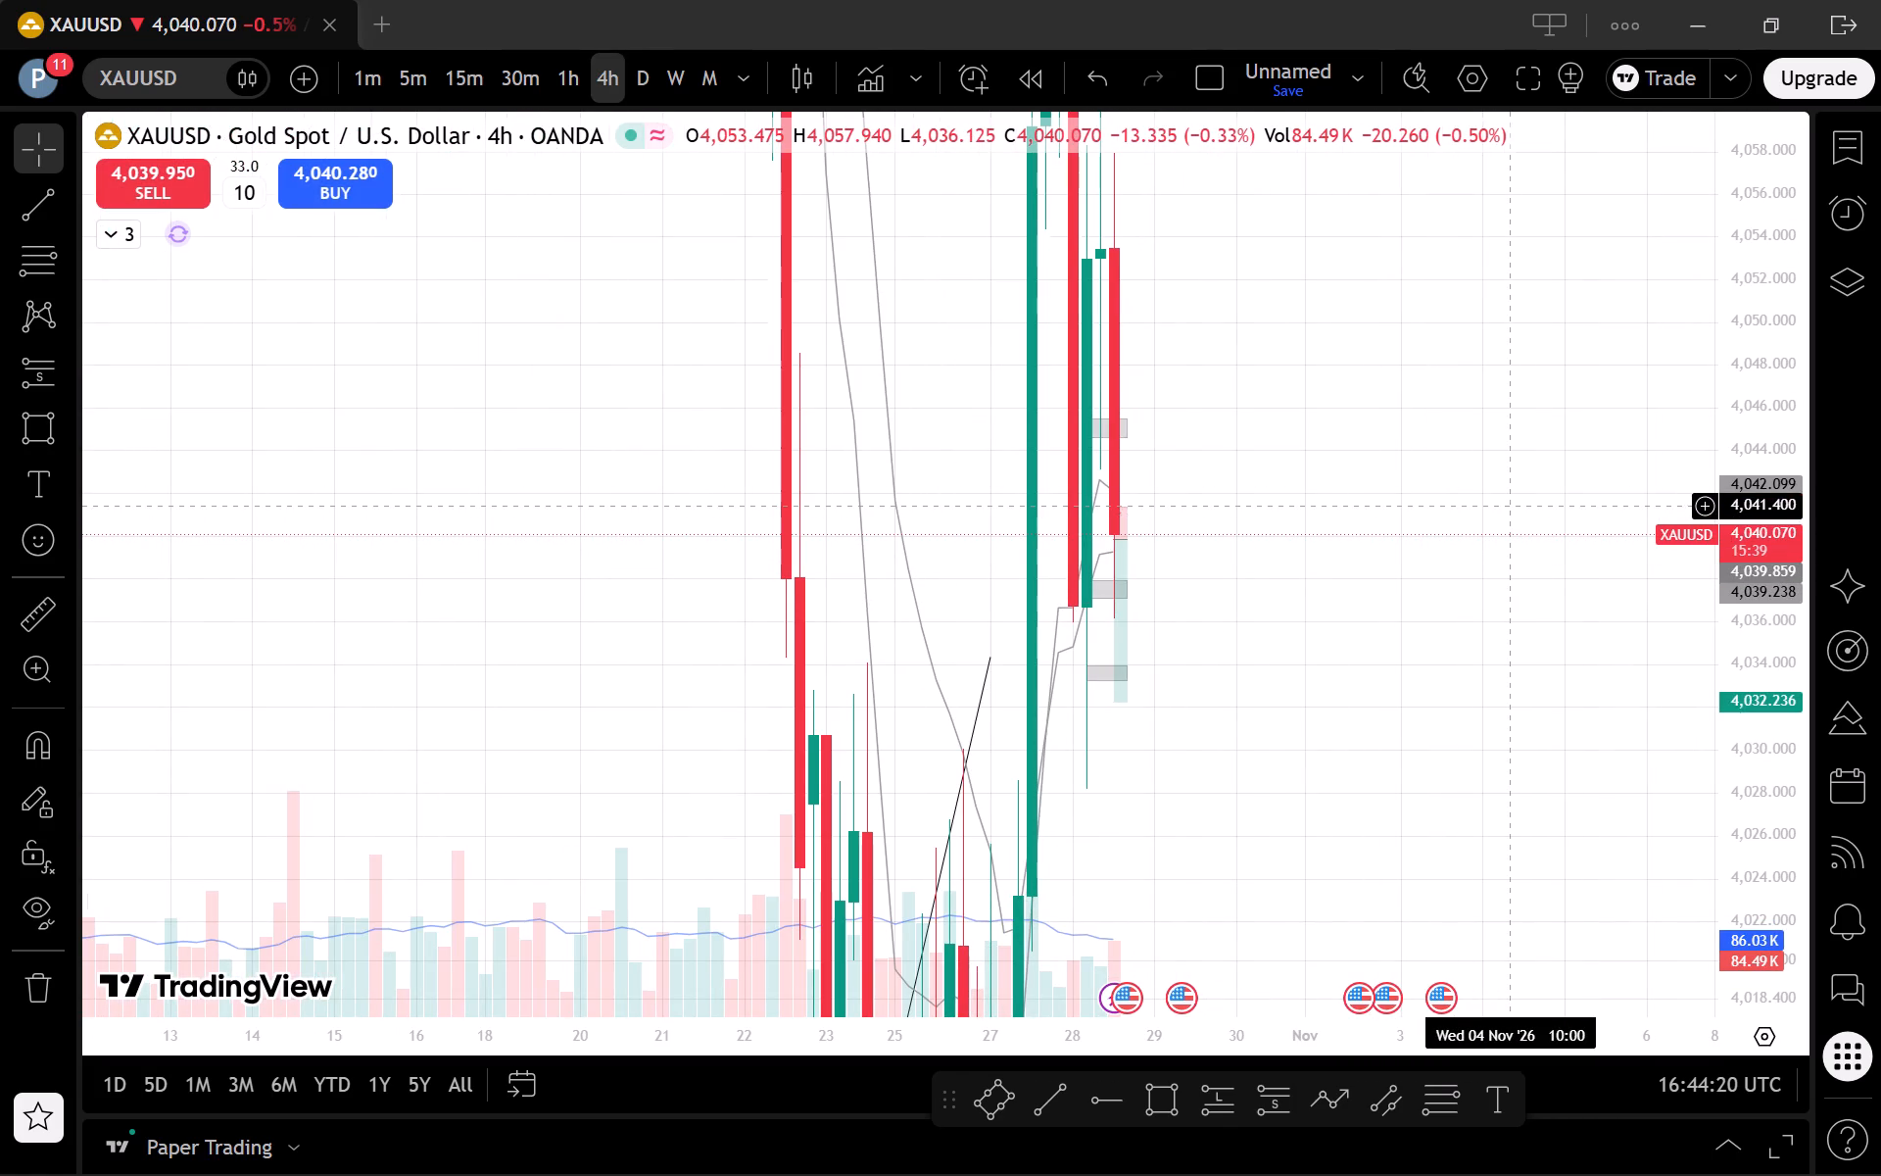
click(569, 72)
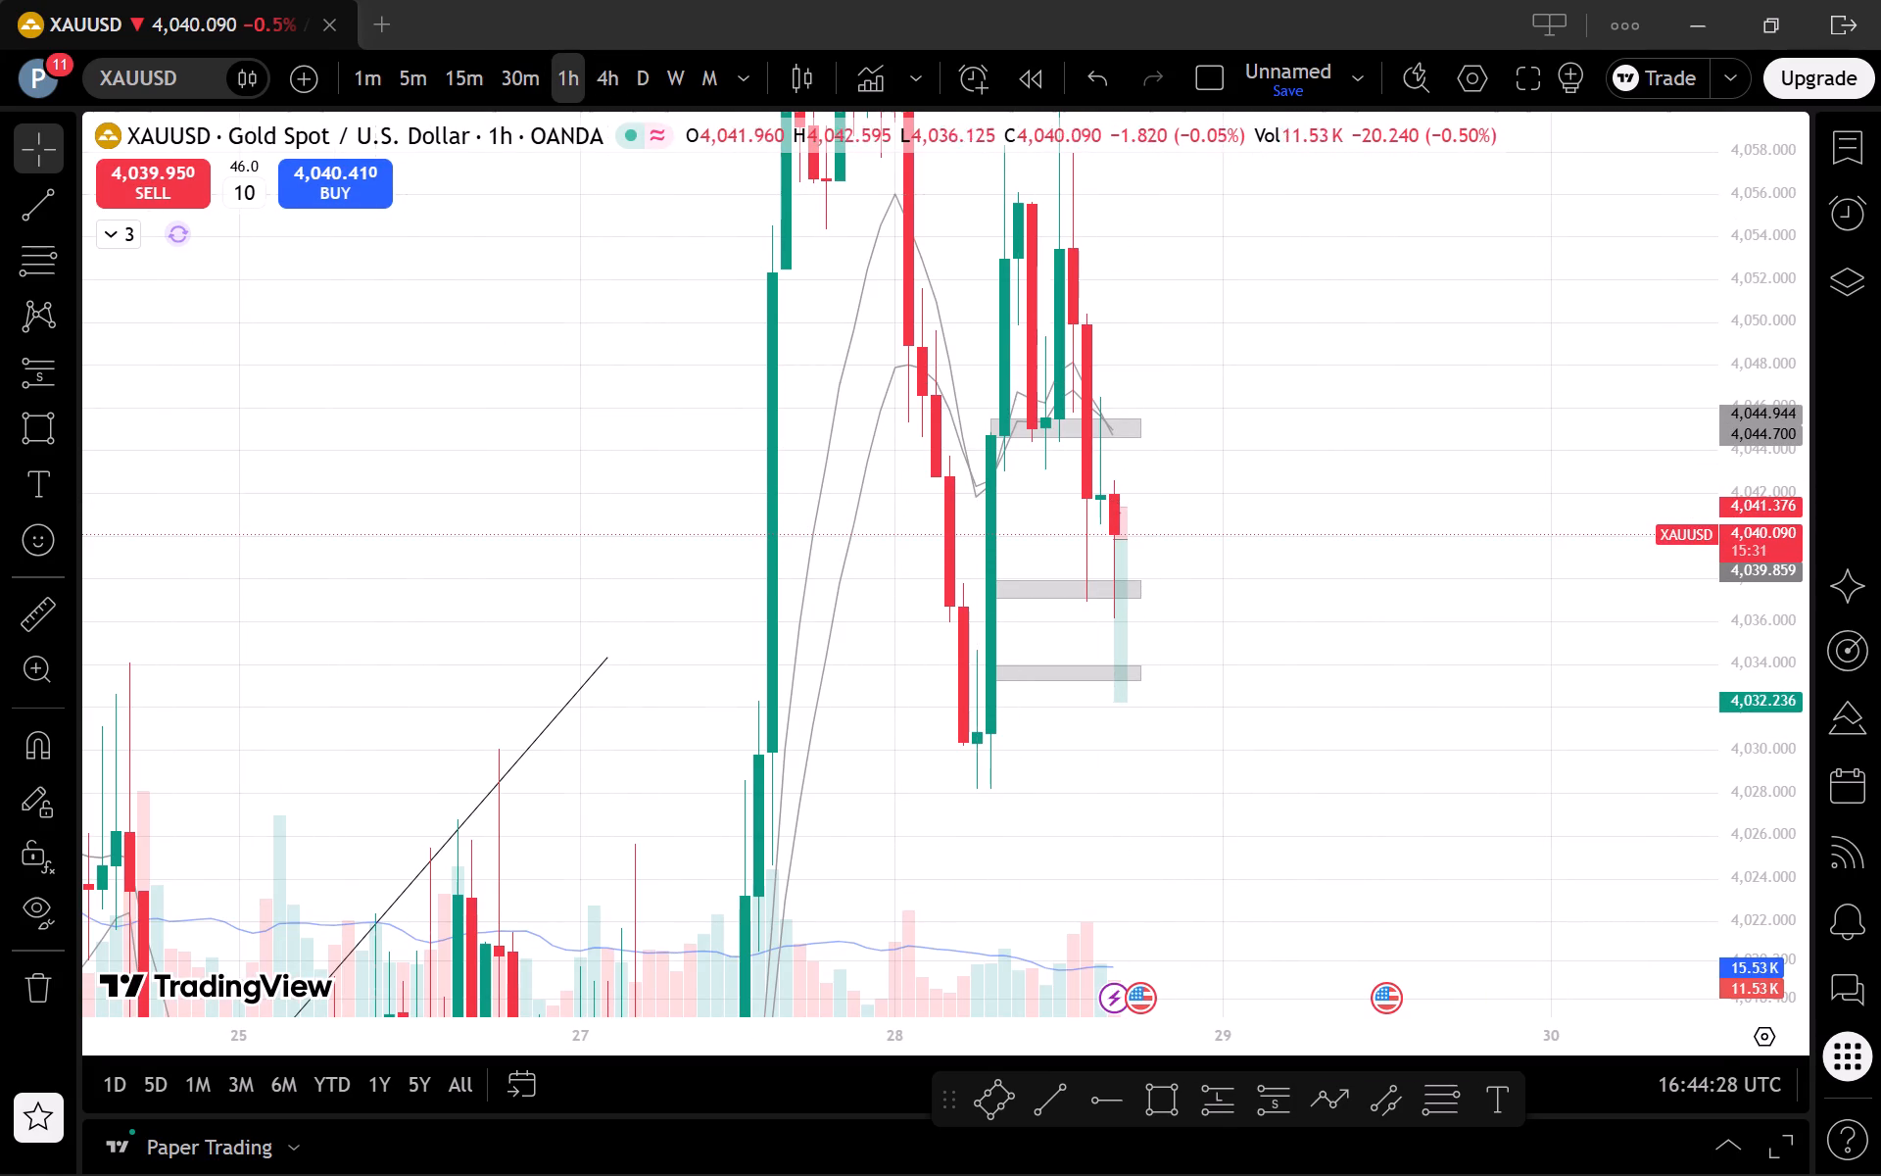
click(405, 68)
scroll(1355, 709, down, 2)
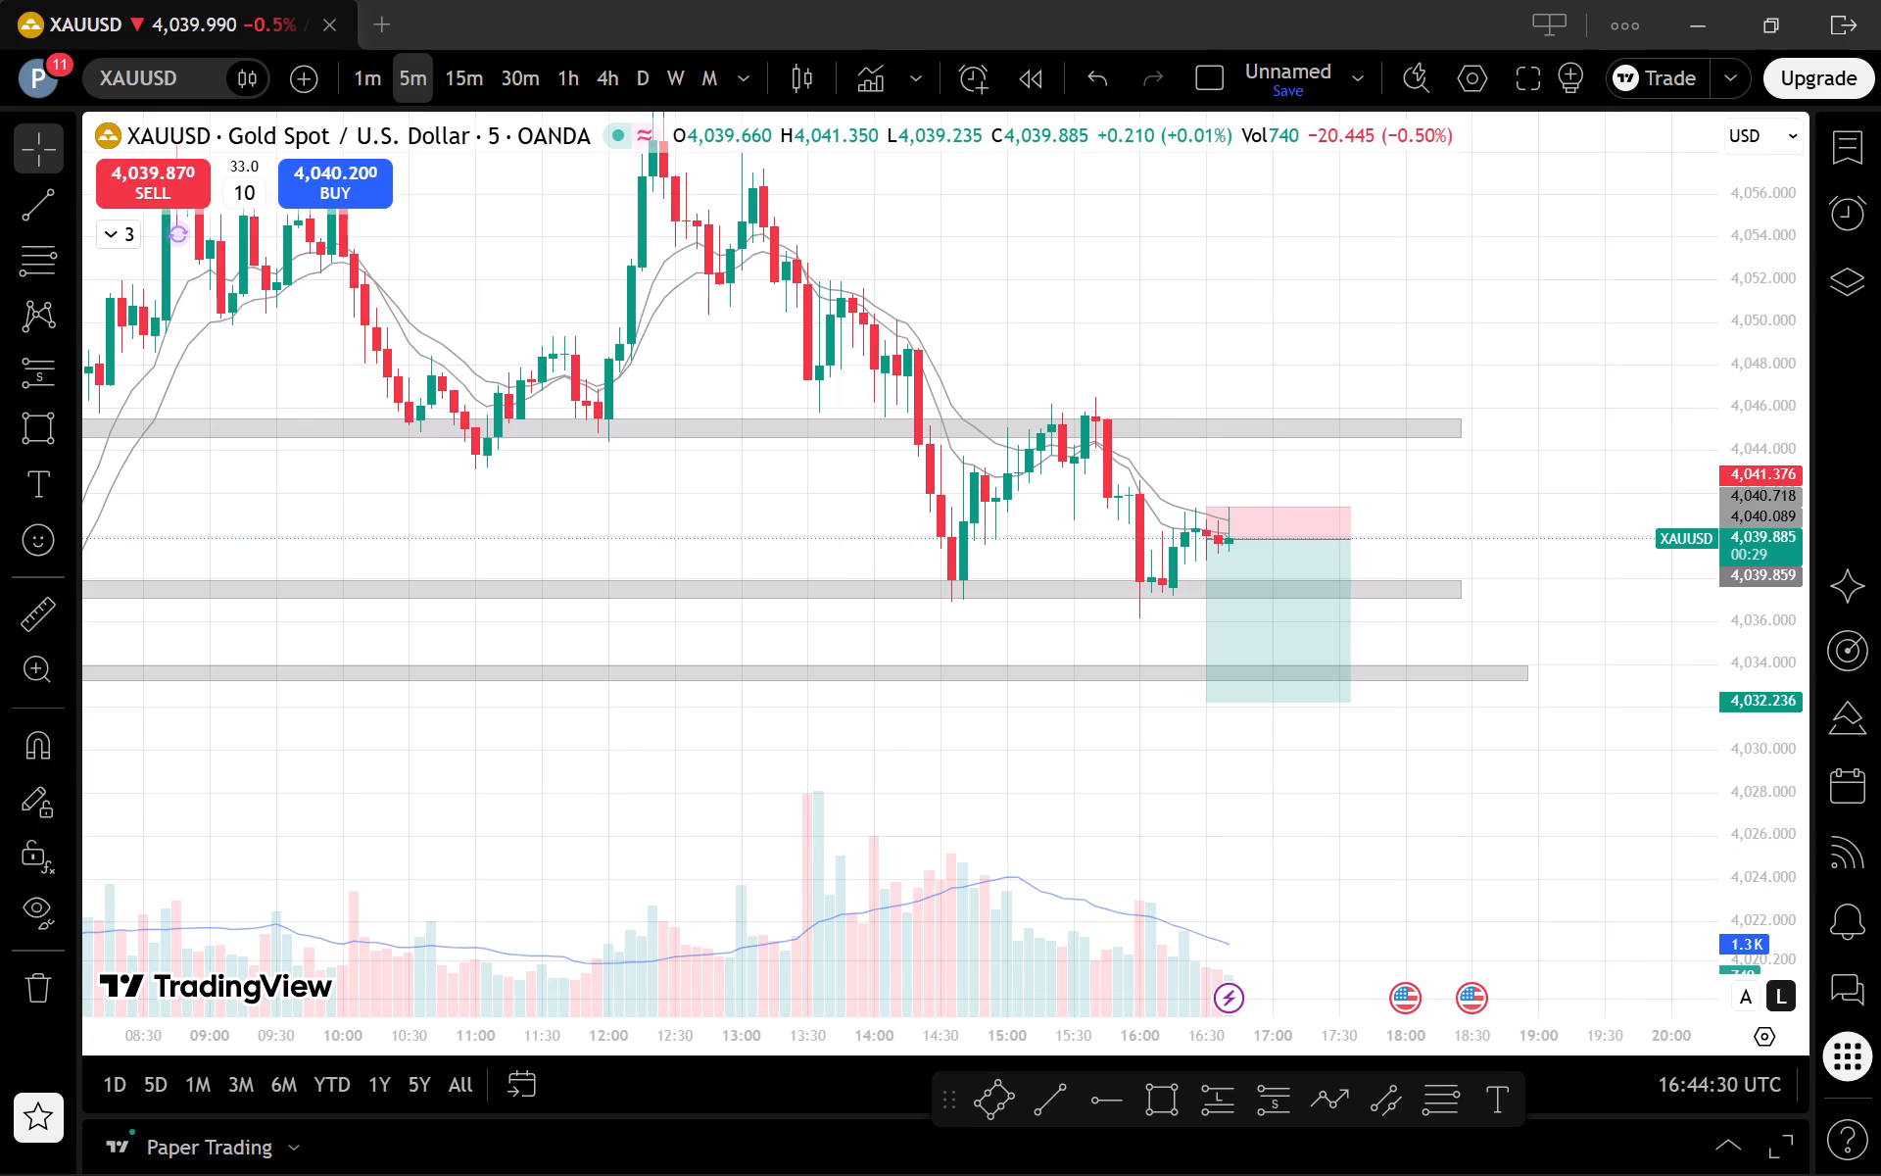
drag(1767, 907, 1695, 670)
scroll(1601, 621, up, 2)
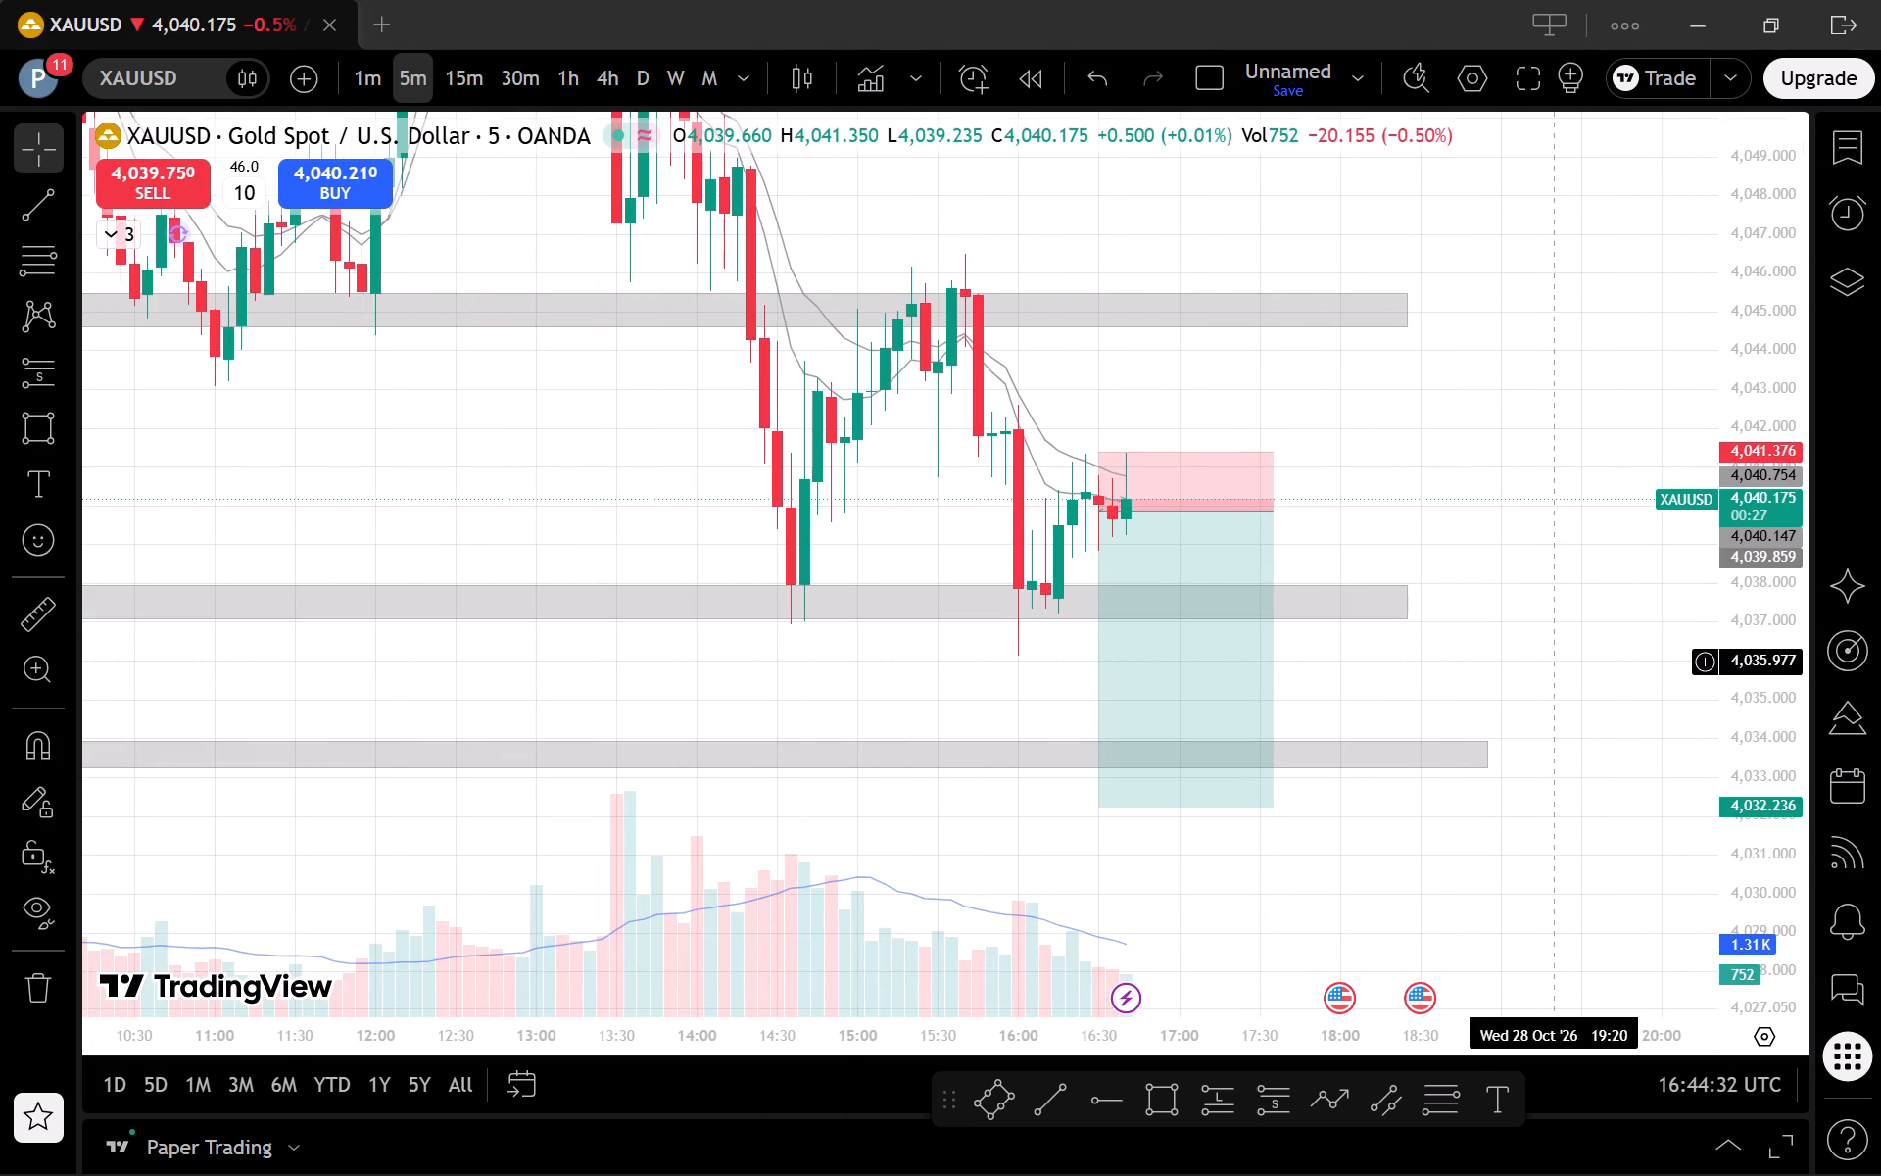
scroll(1552, 662, down, 2)
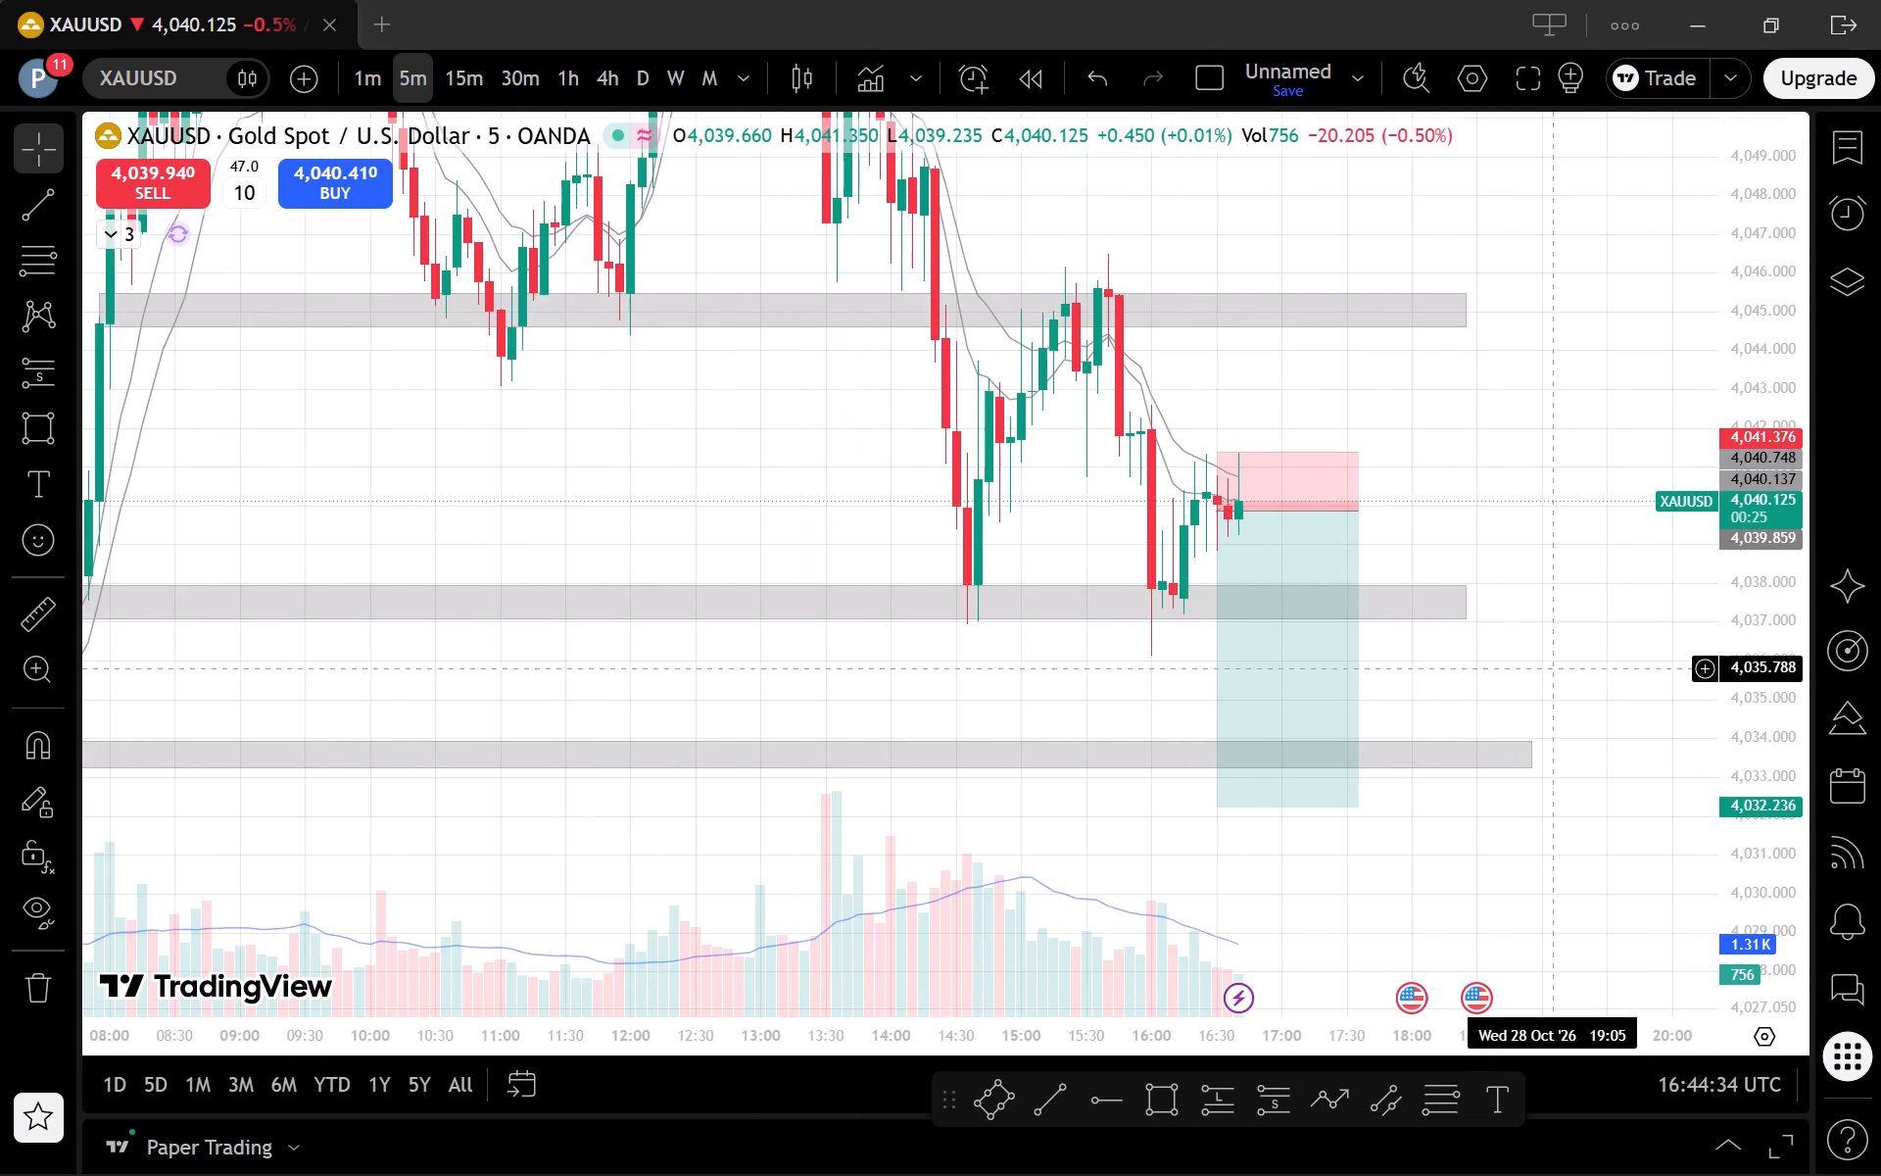
Examine the 1-minute candles around the short projection's entry and stop, in relation to the three price zones.
click(387, 82)
scroll(1303, 568, down, 3)
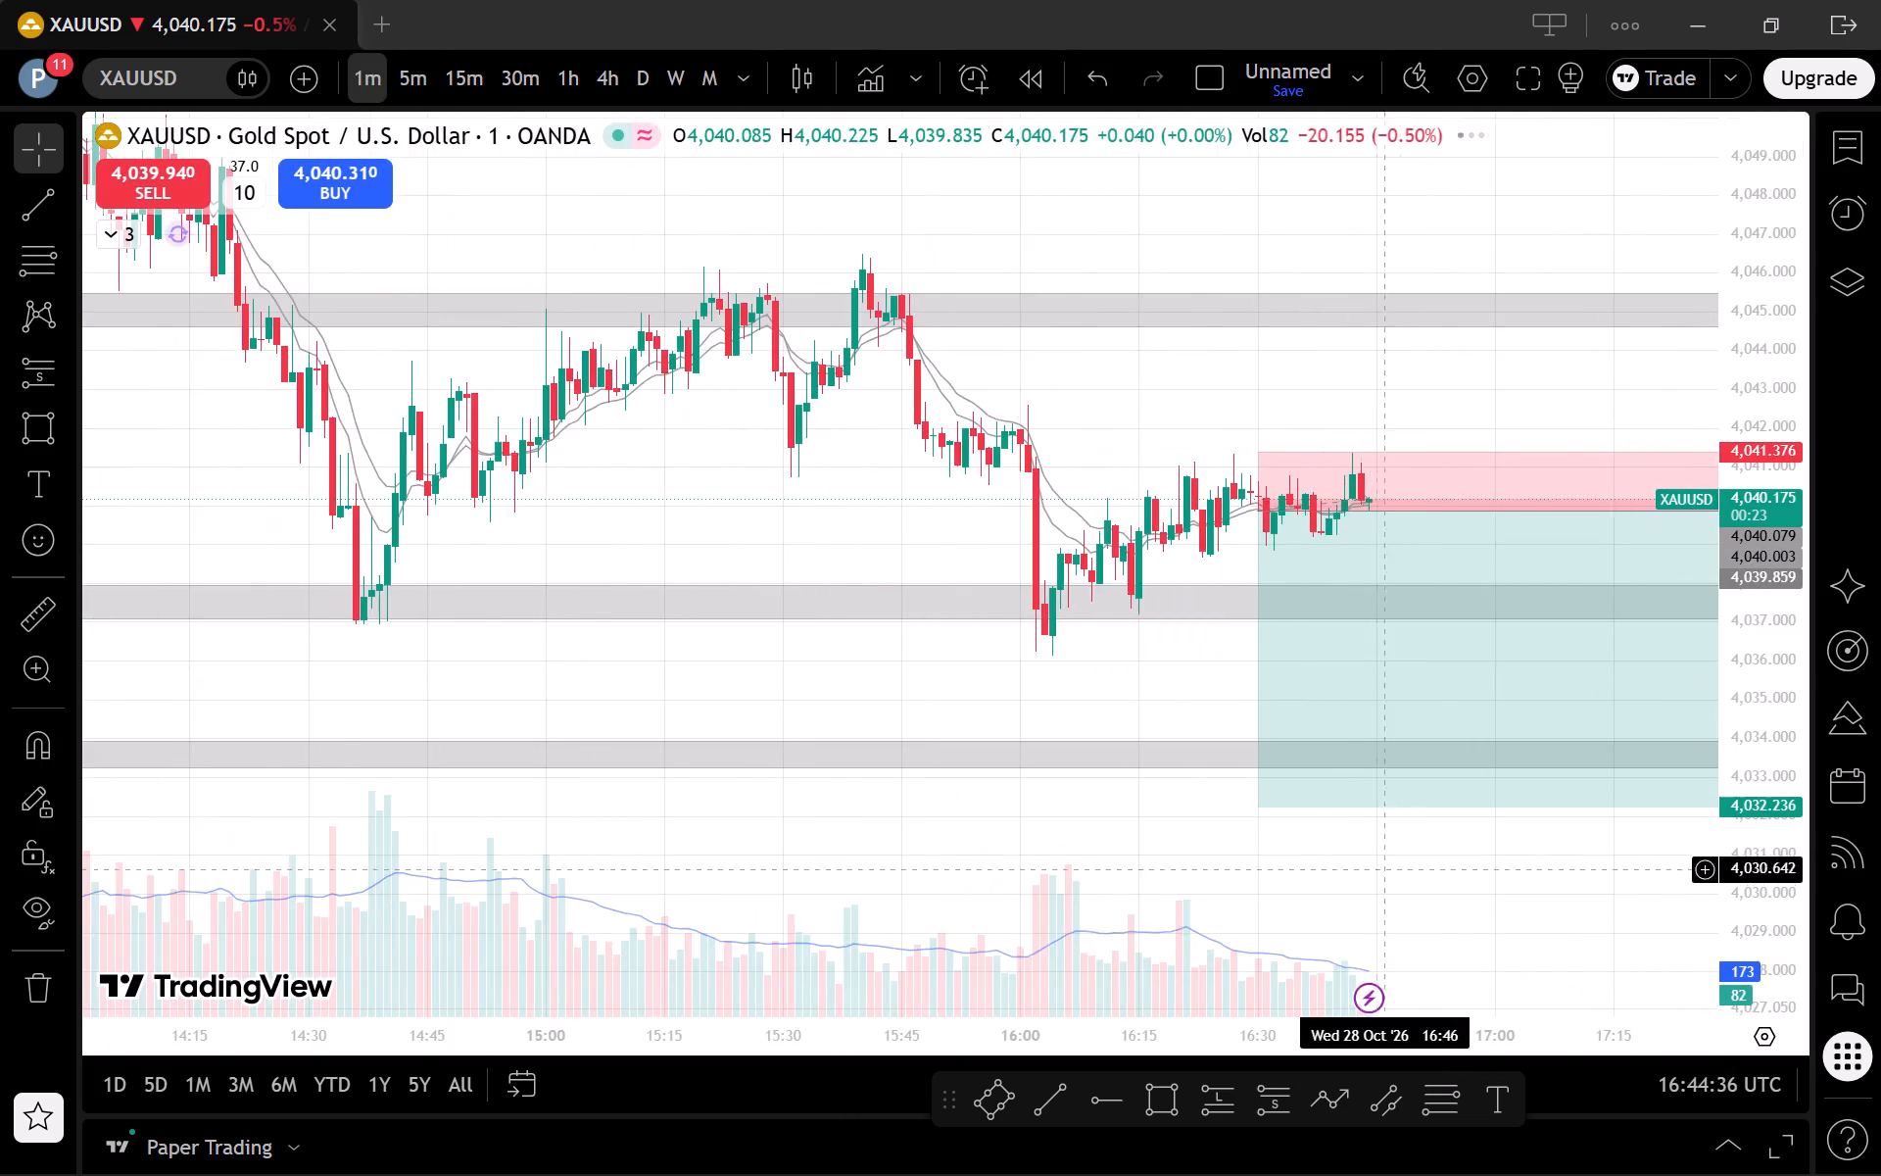
scroll(1423, 956, down, 3)
click(1512, 881)
drag(1508, 881, 1030, 864)
drag(1790, 911, 1705, 743)
scroll(1394, 593, up, 1)
drag(1363, 698, 1490, 719)
scroll(1505, 730, up, 2)
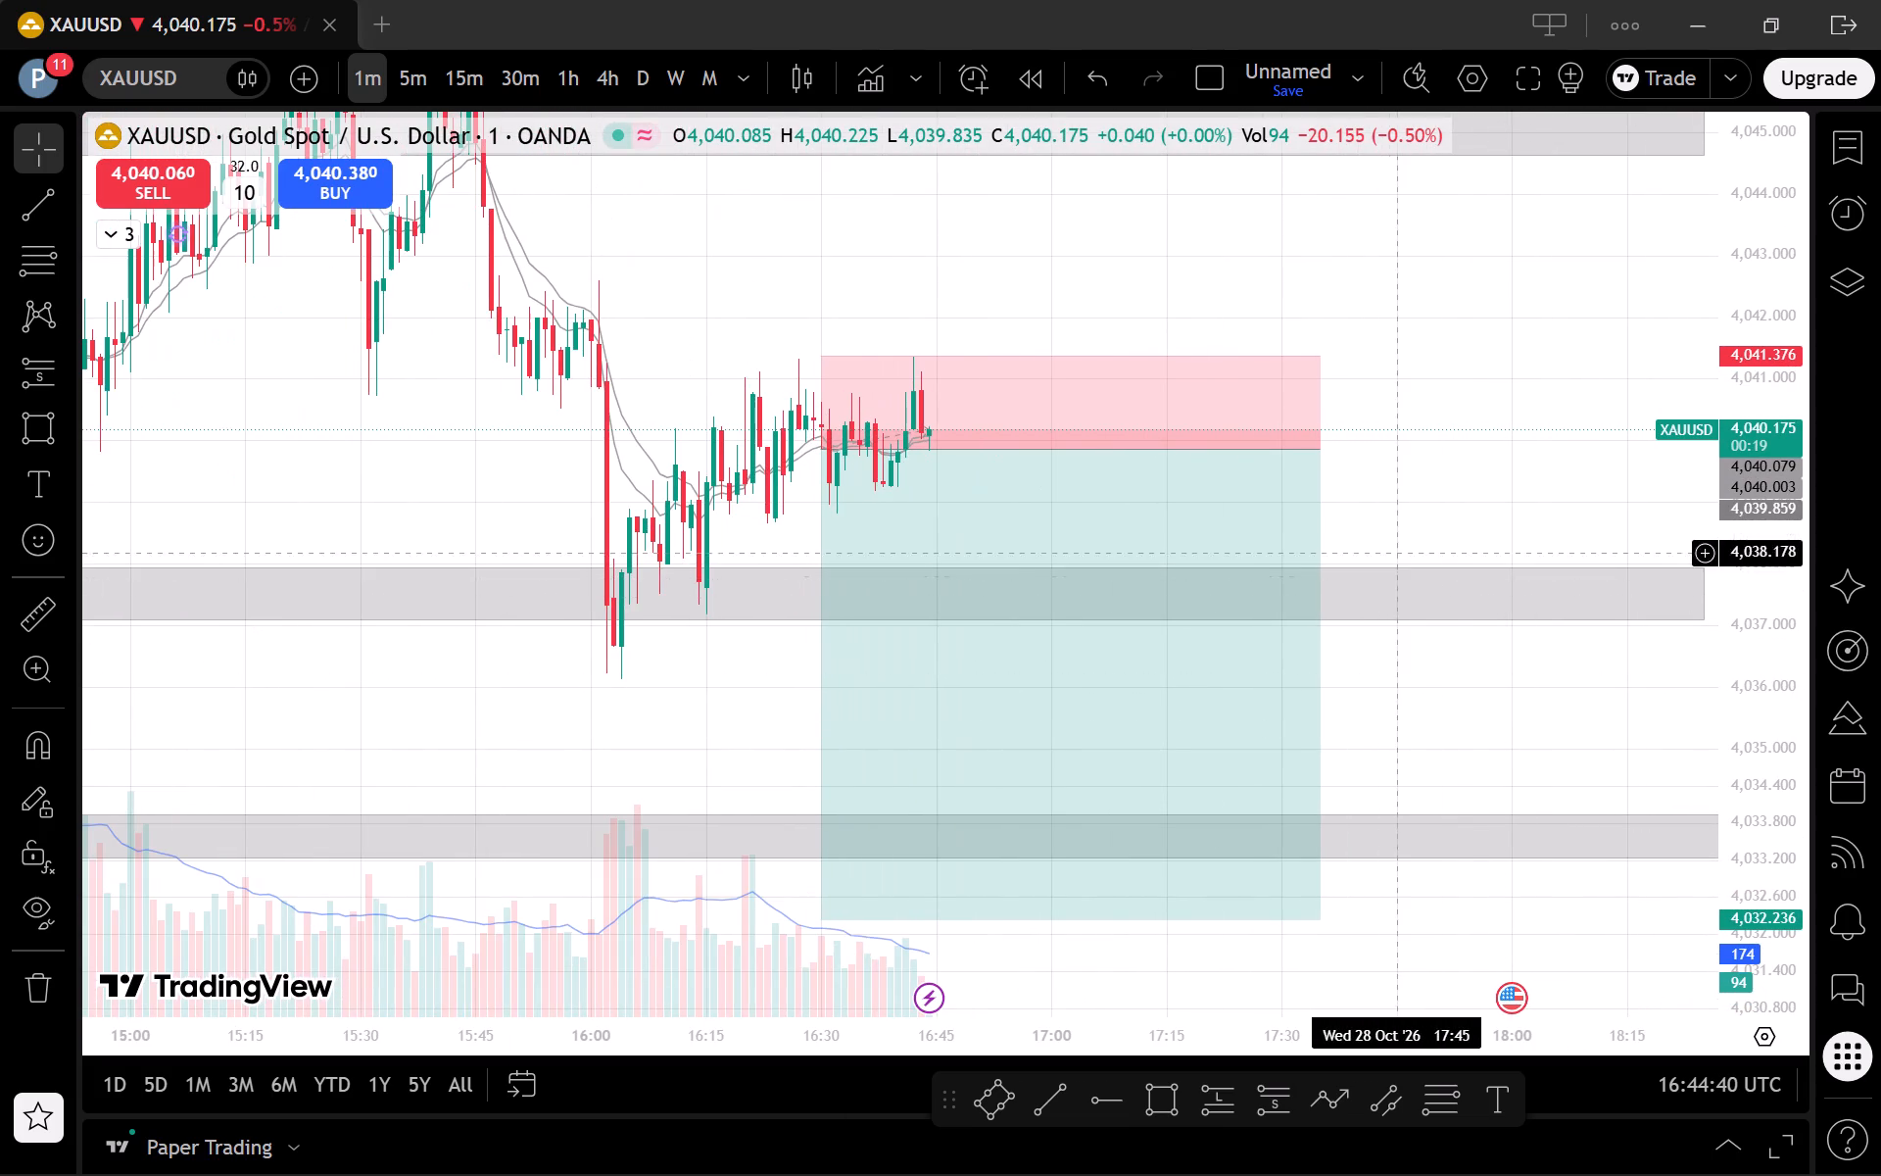
drag(1406, 515, 1528, 623)
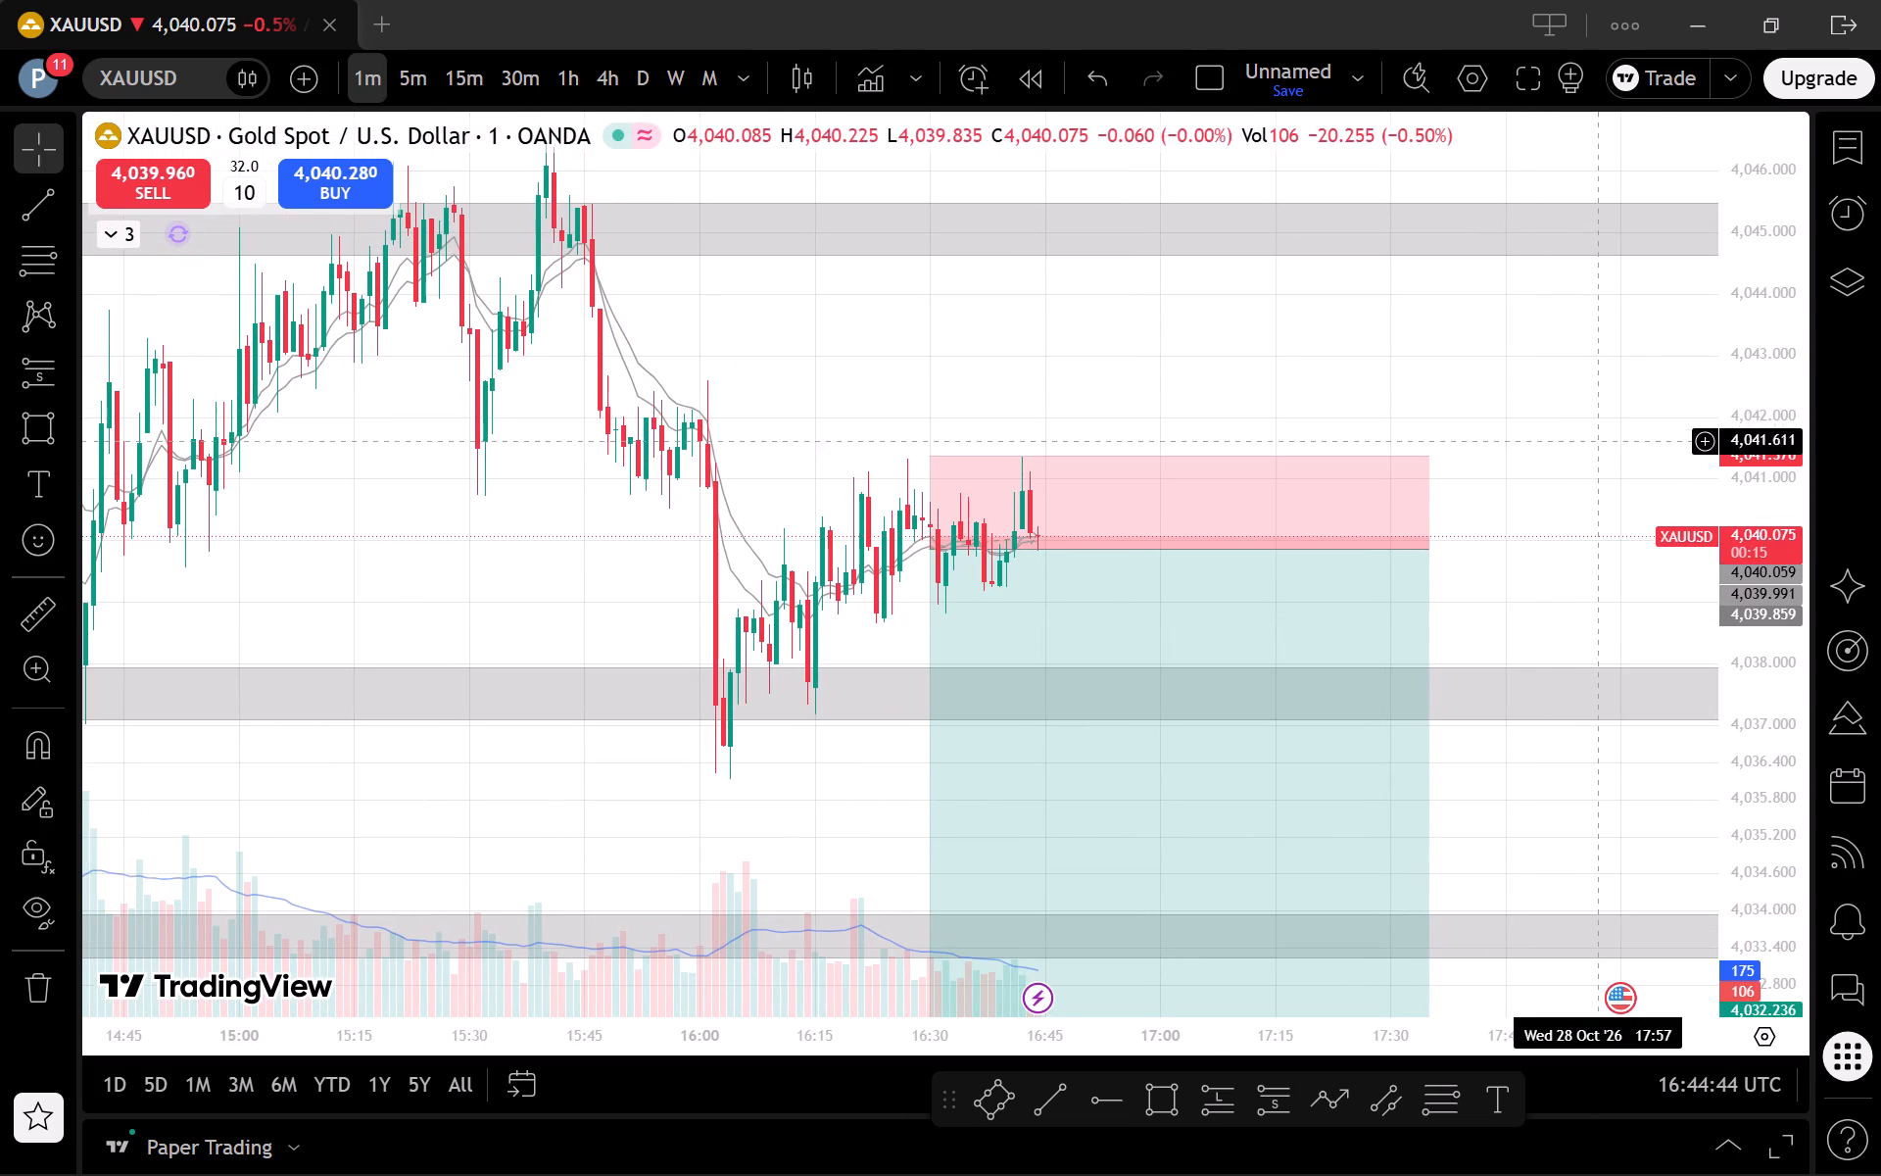
drag(1623, 596, 1647, 584)
drag(1597, 559, 1560, 480)
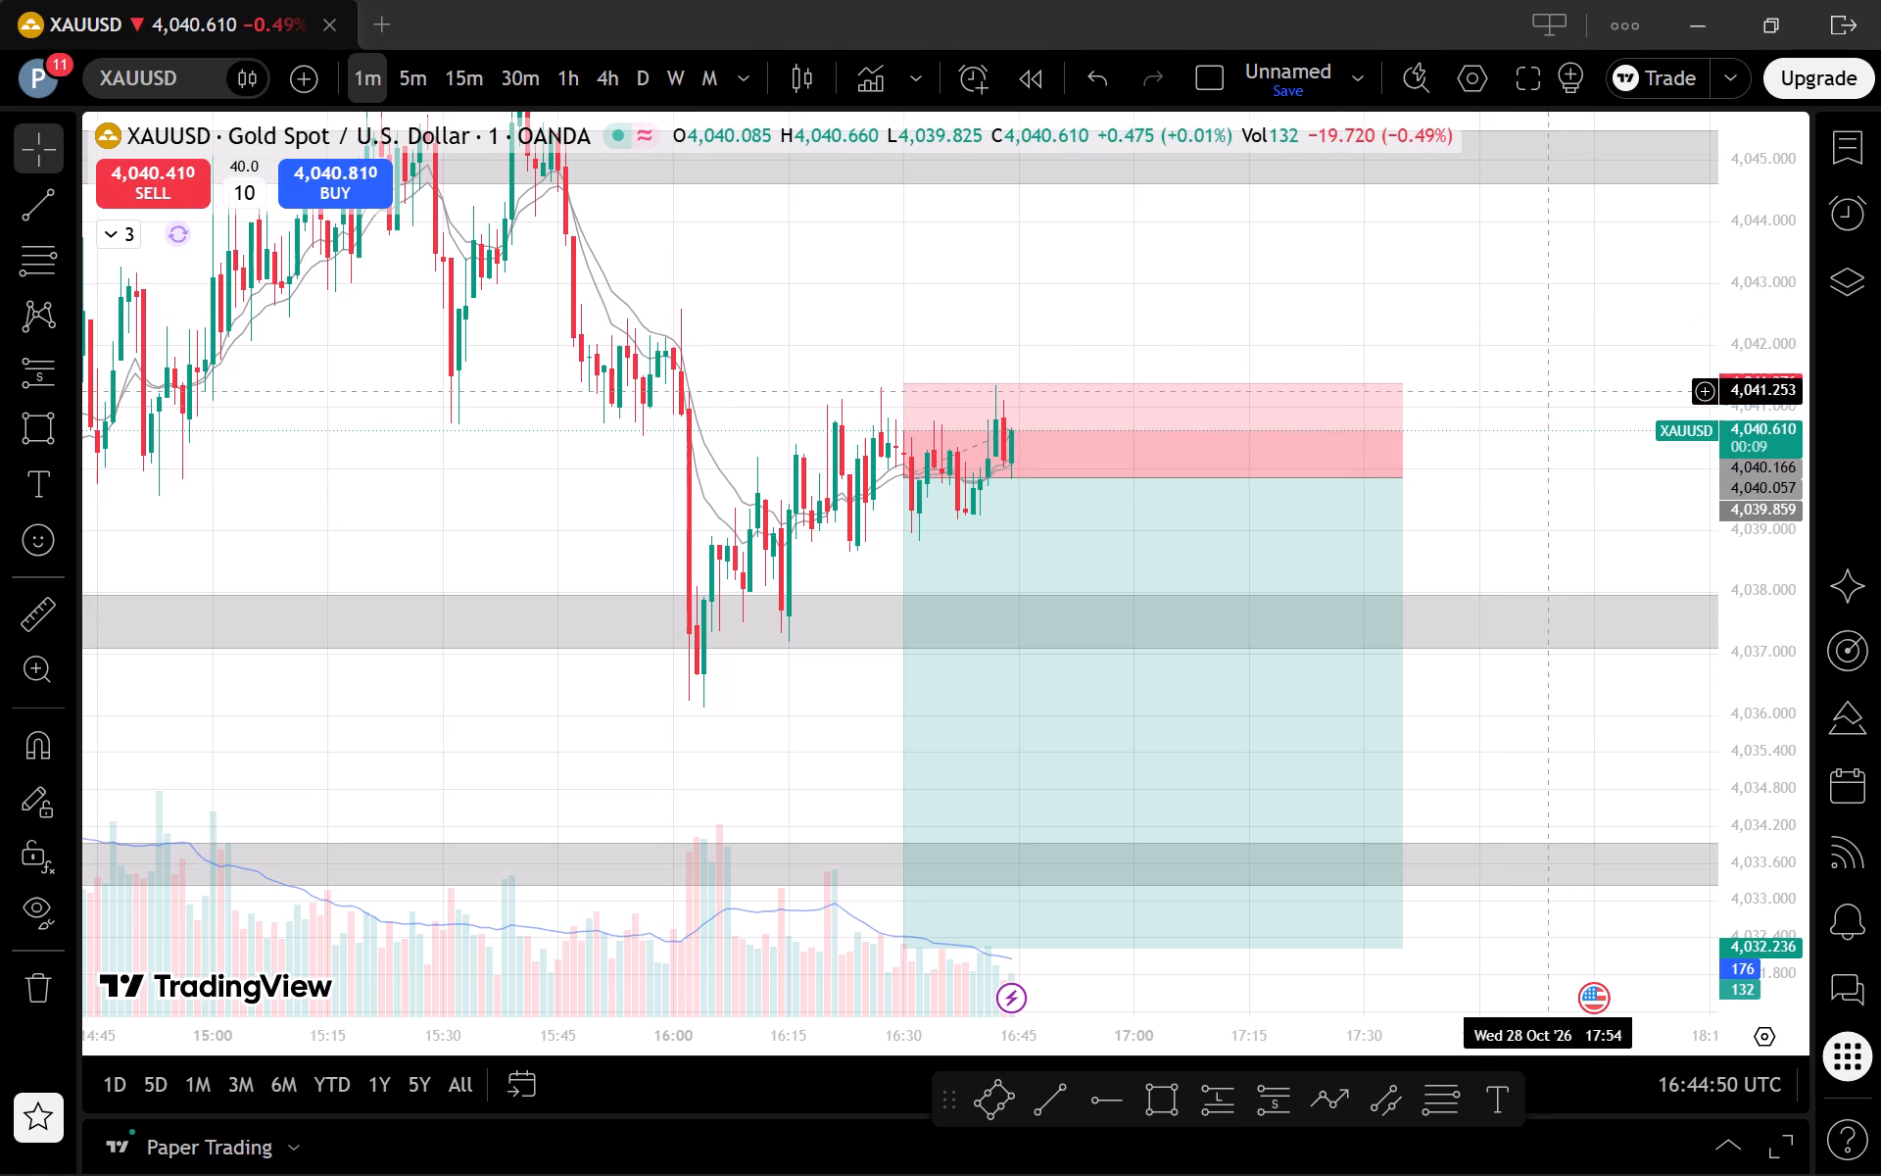
Review price against the short projection and zones on the 5-minute chart, with a brief check of the 15-minute timeframe.
click(409, 74)
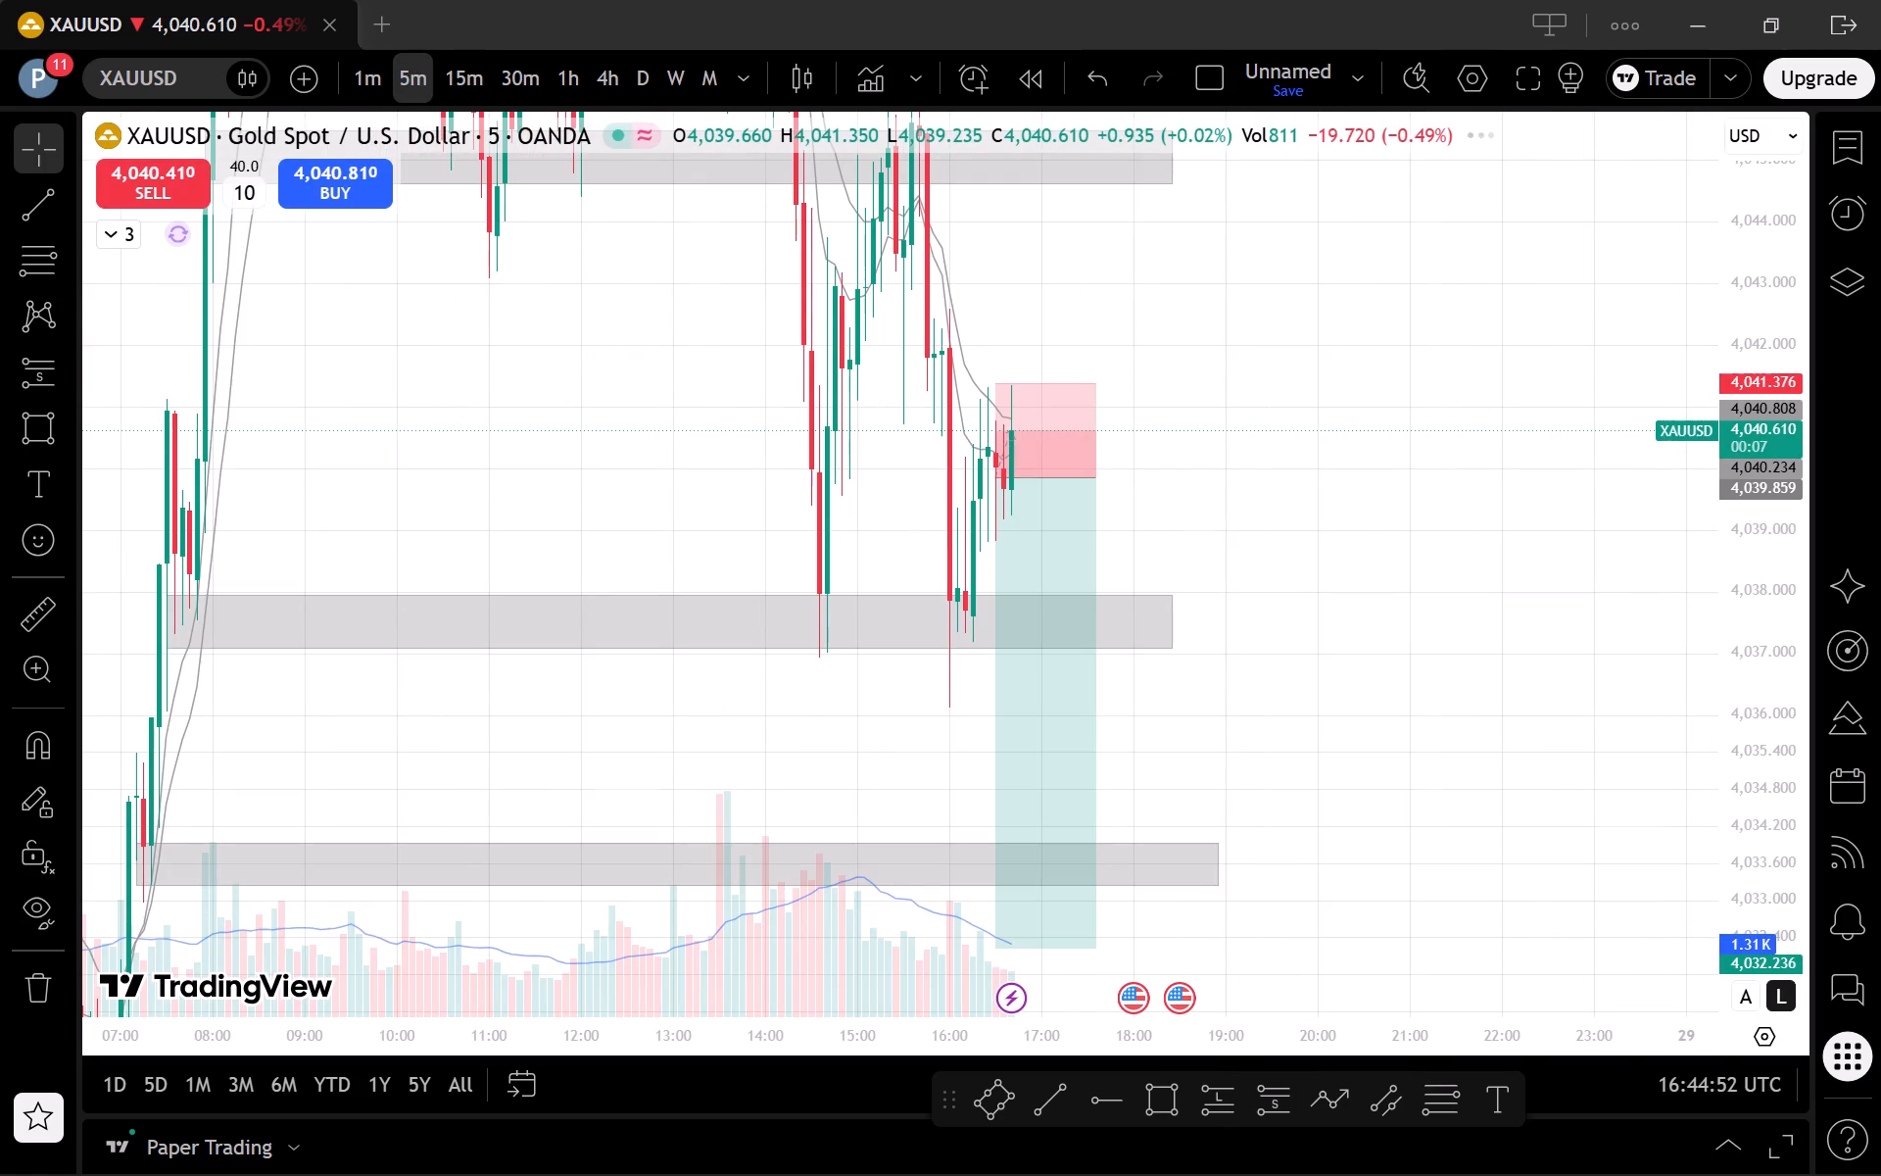
drag(1780, 509, 1806, 768)
scroll(1592, 751, up, 1)
drag(1324, 730, 1537, 730)
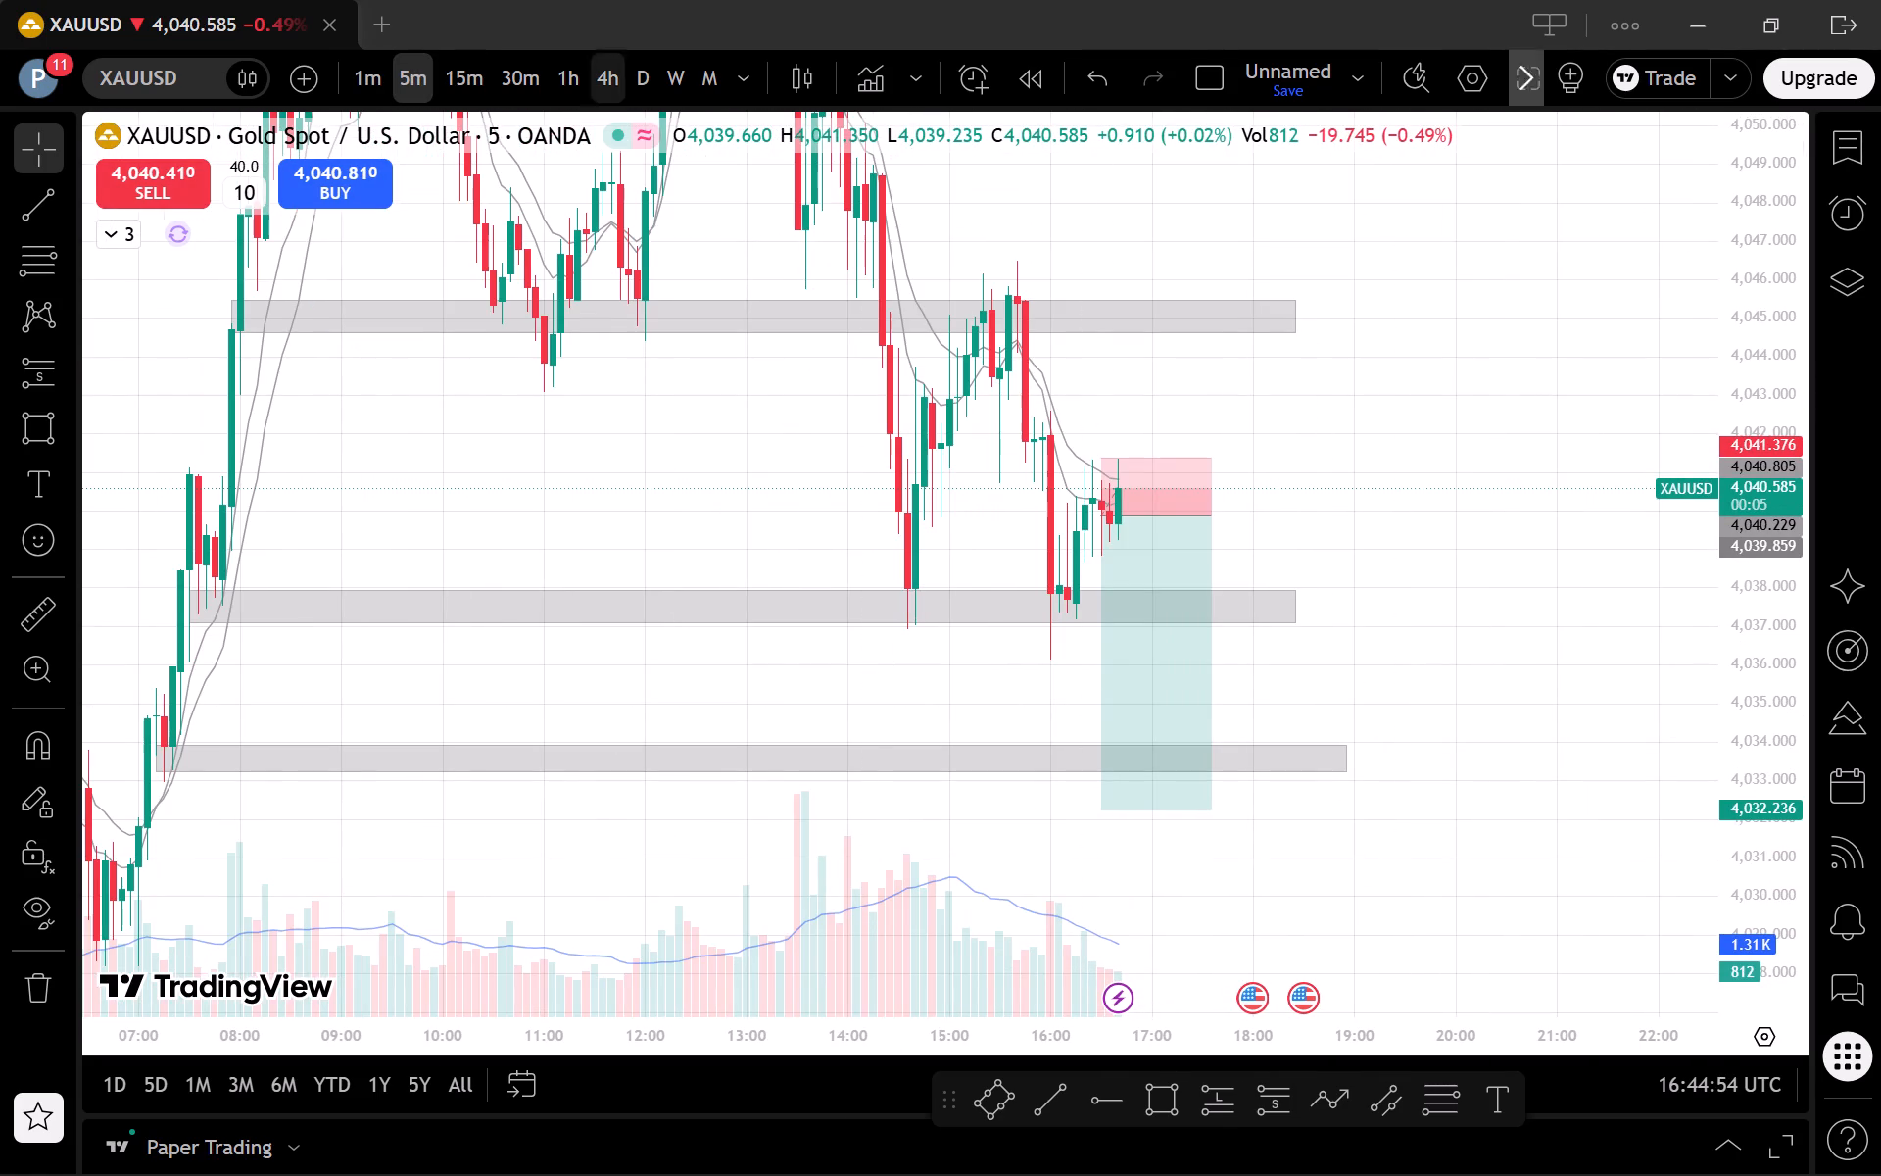
click(478, 73)
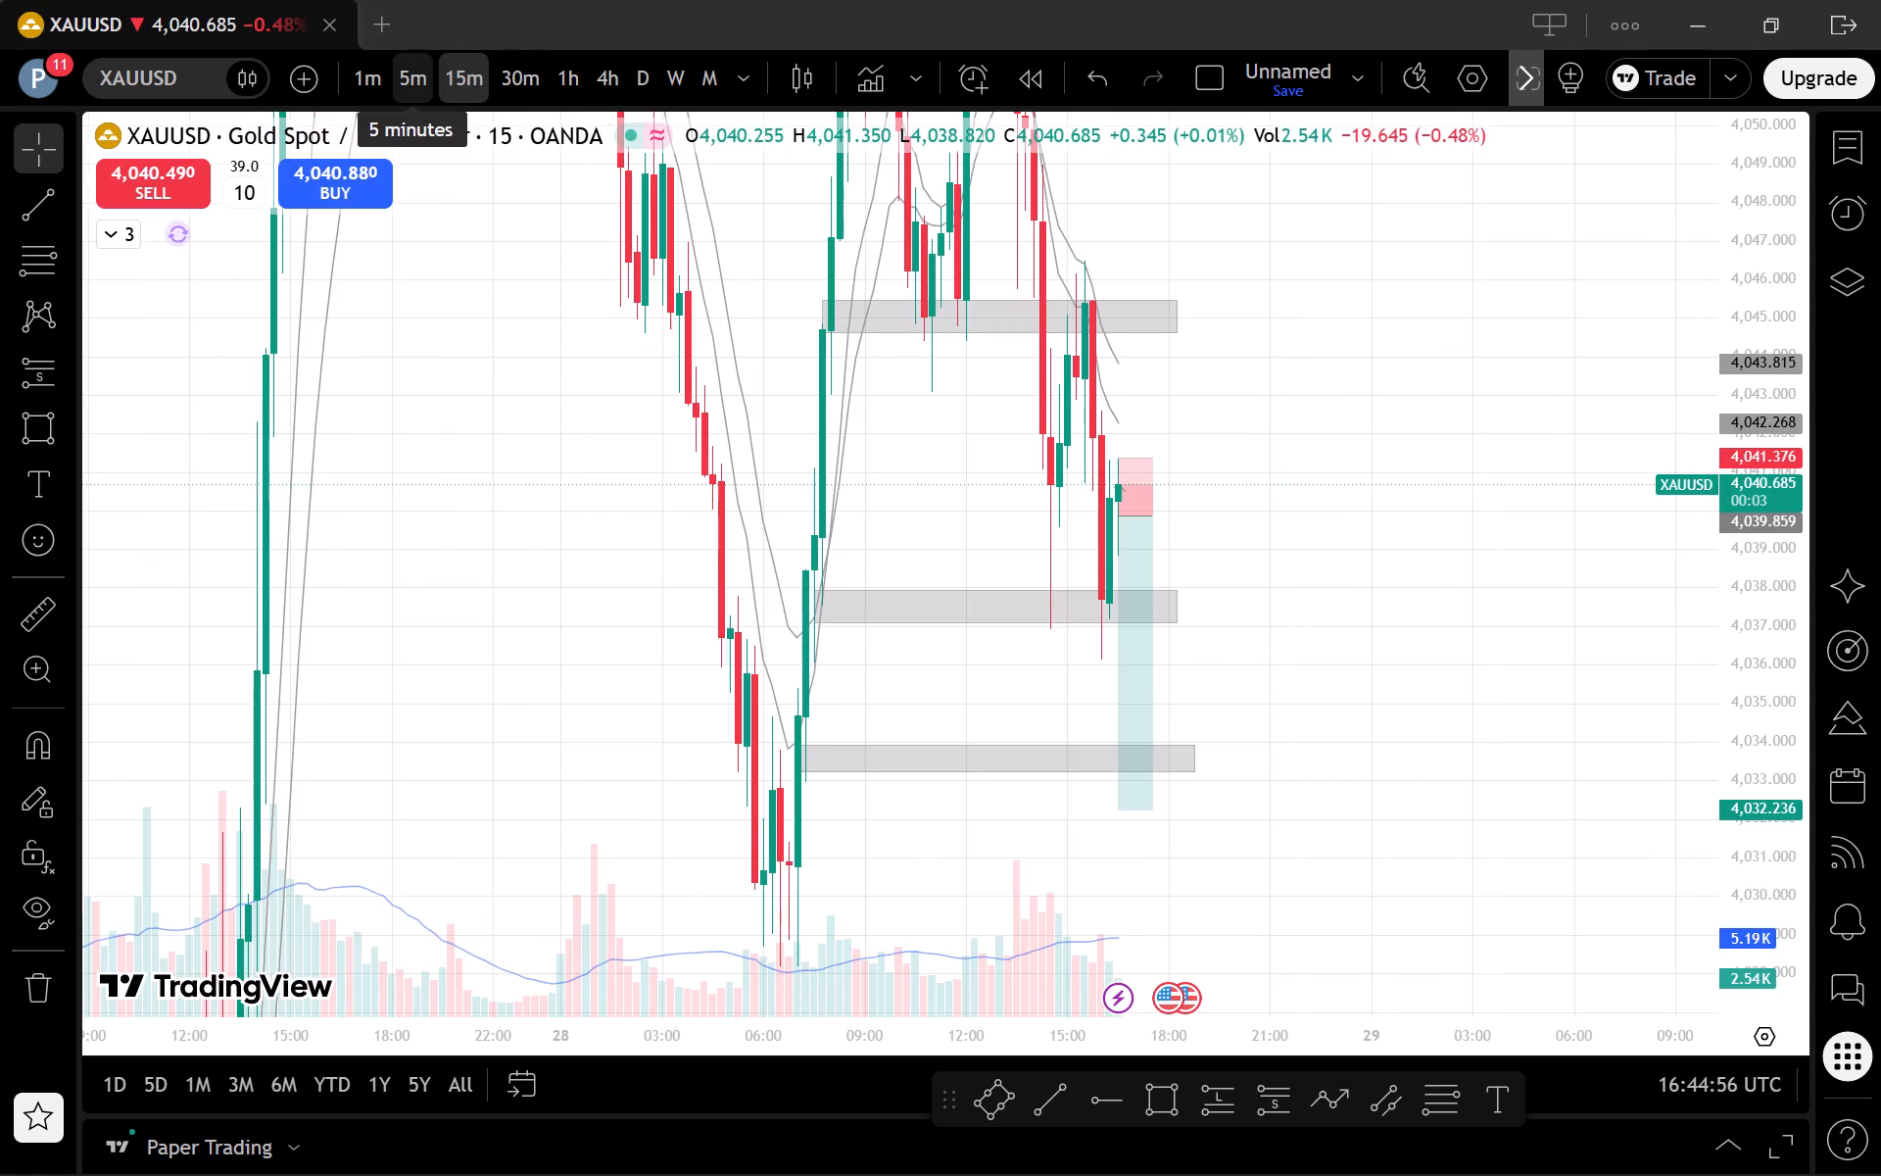
click(421, 77)
scroll(1561, 695, up, 2)
drag(1477, 751, 1551, 767)
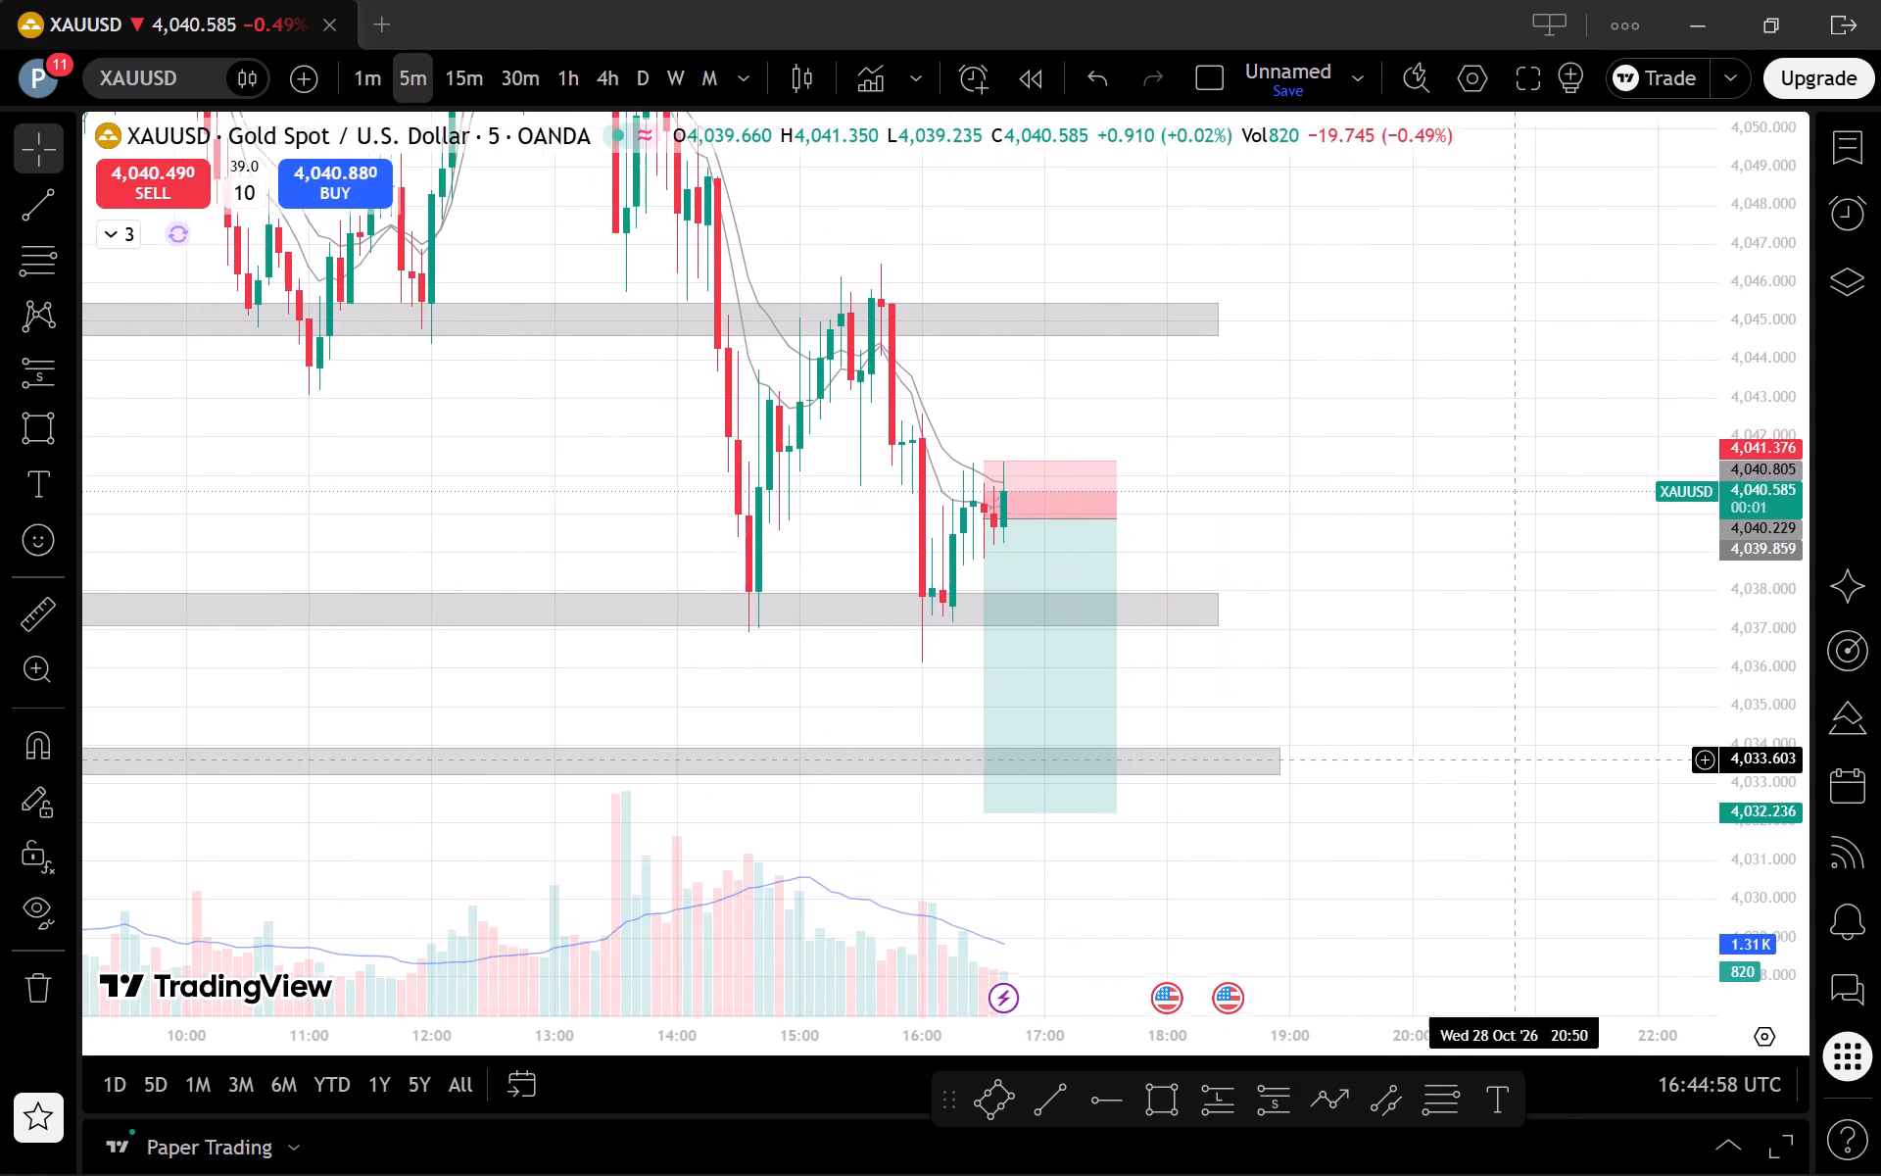
drag(1551, 767, 1634, 775)
scroll(1634, 775, up, 1)
drag(1574, 763, 1638, 762)
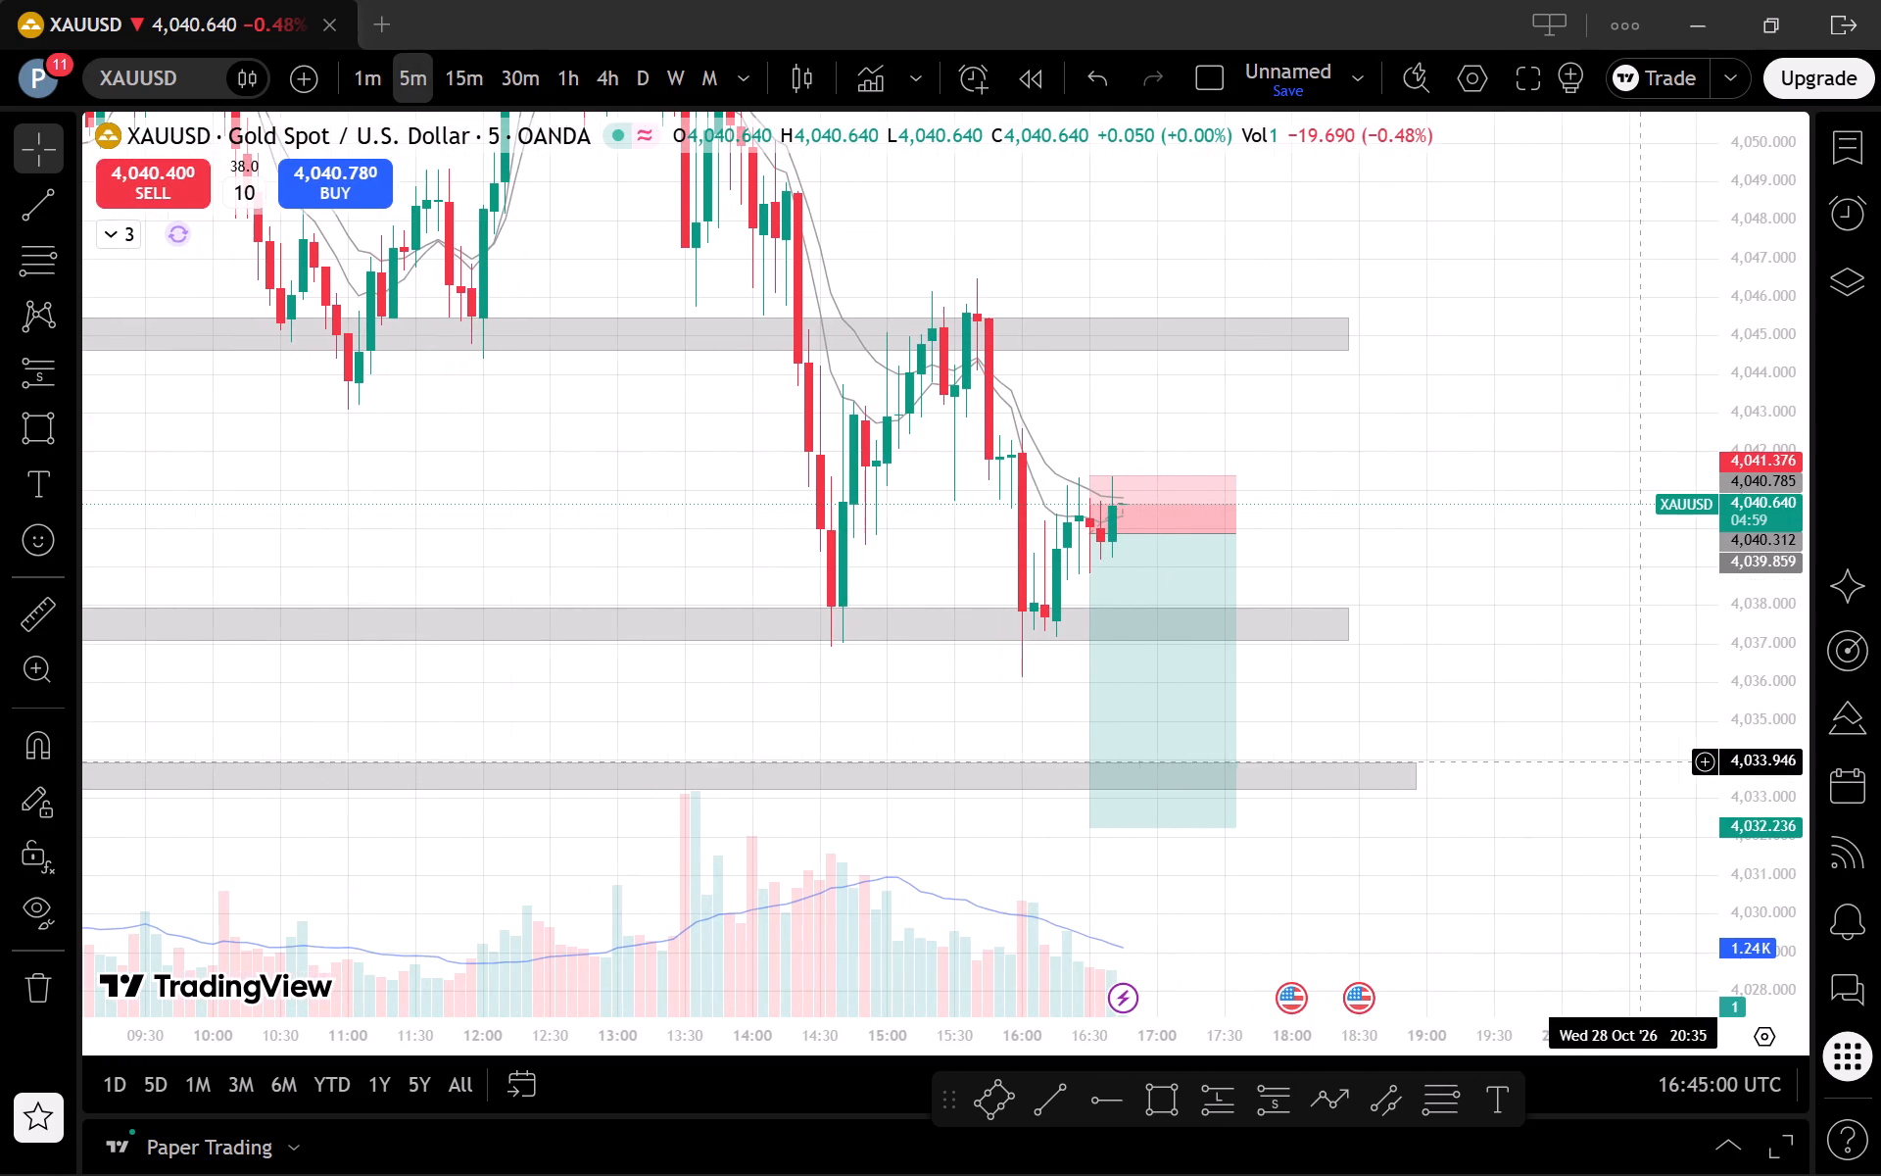
Recheck the short projection on the 15-minute and 1-minute timeframes, finishing with its entry, stop and target on the 5-minute chart.
click(467, 93)
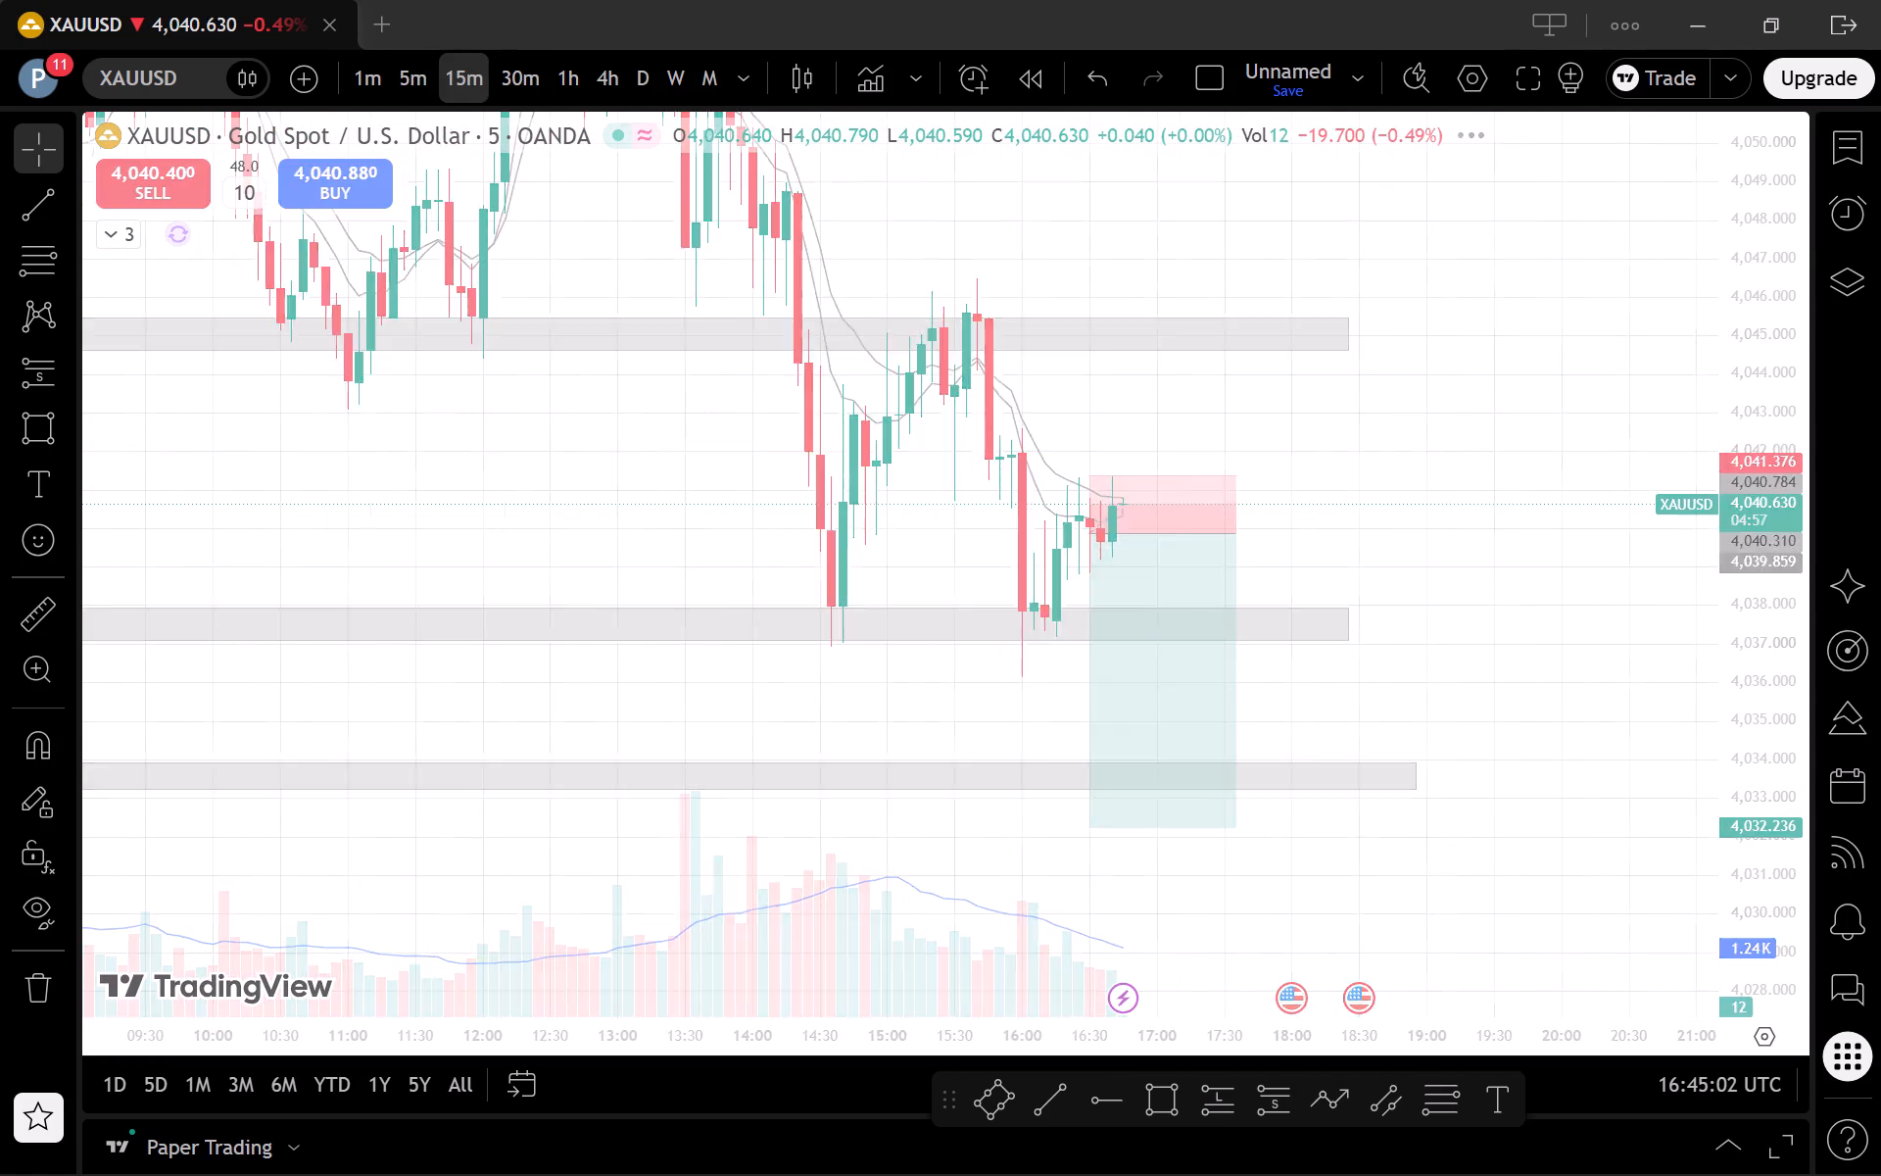
scroll(1407, 690, up, 1)
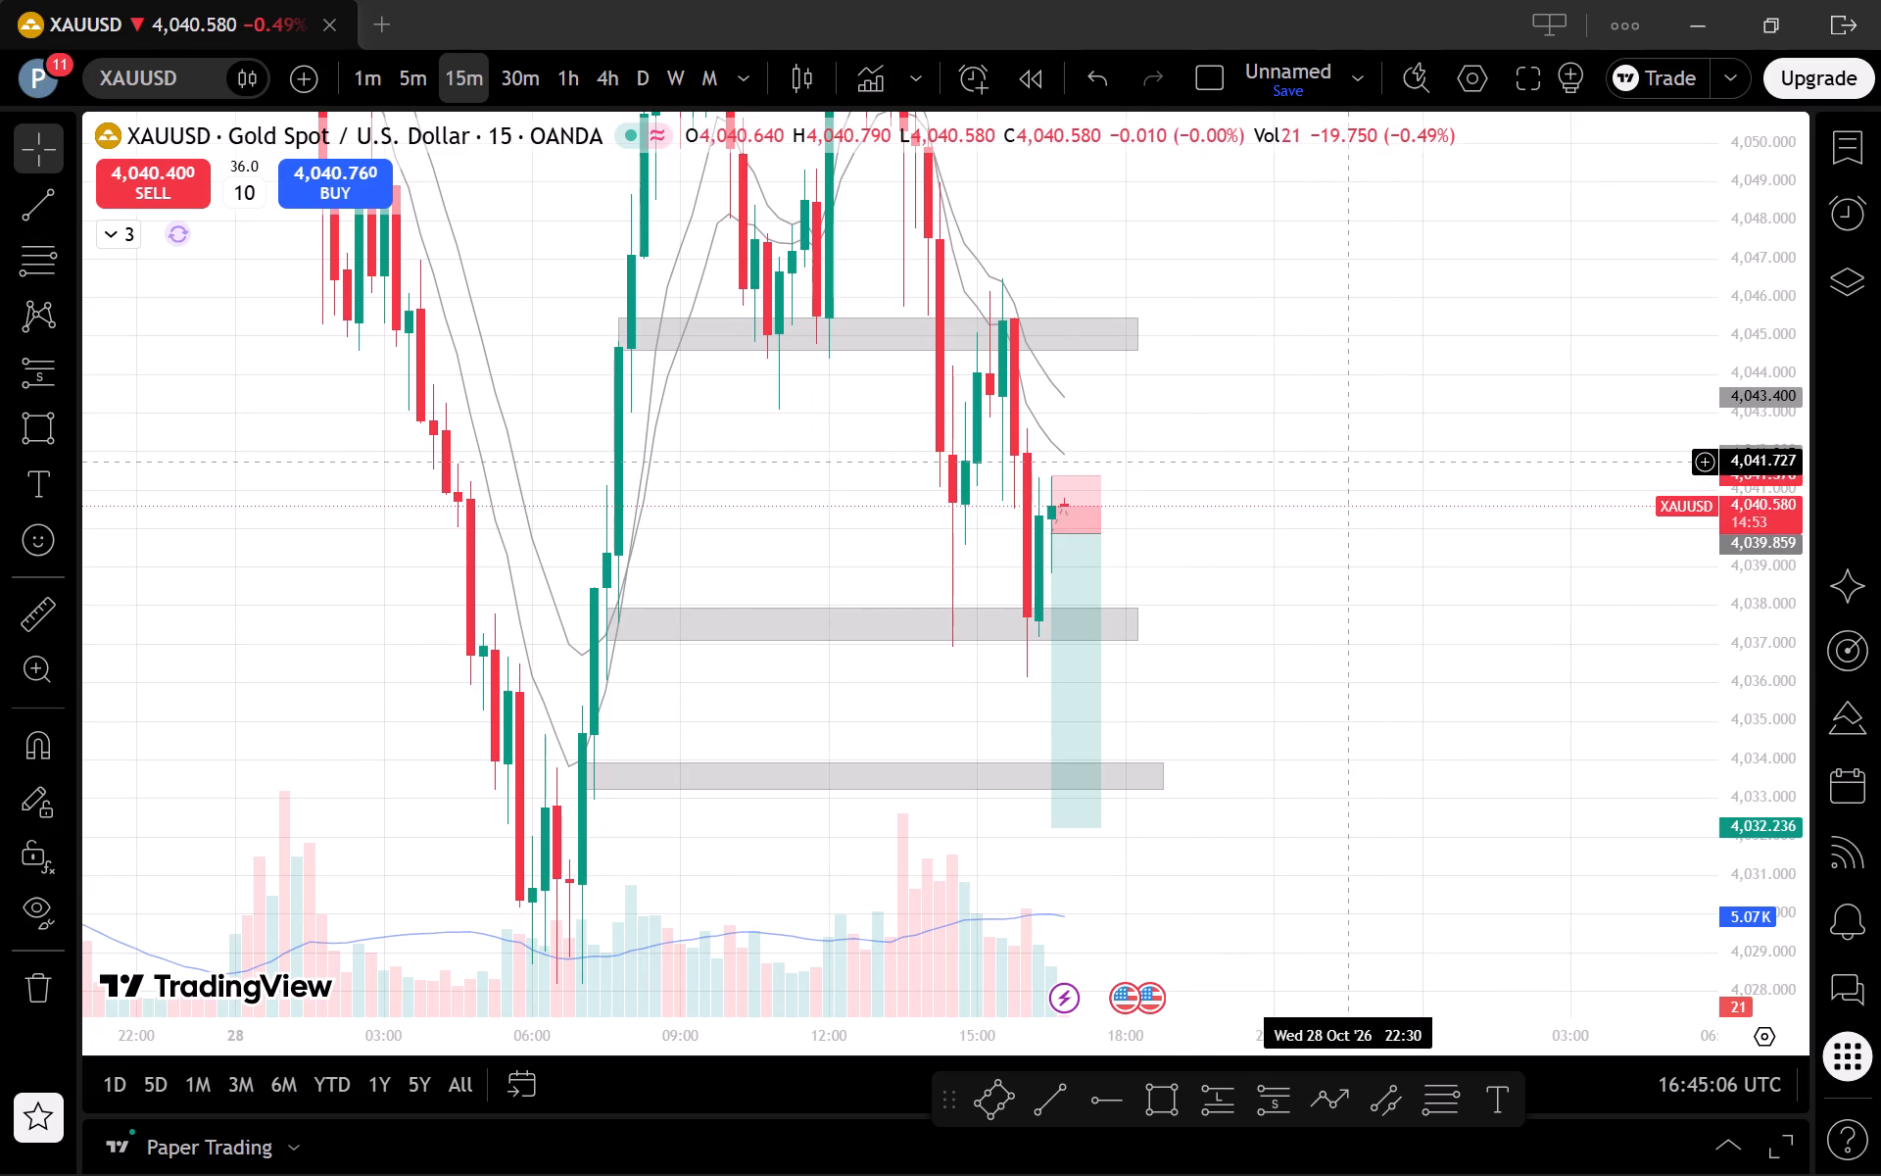
click(424, 73)
scroll(1695, 611, down, 4)
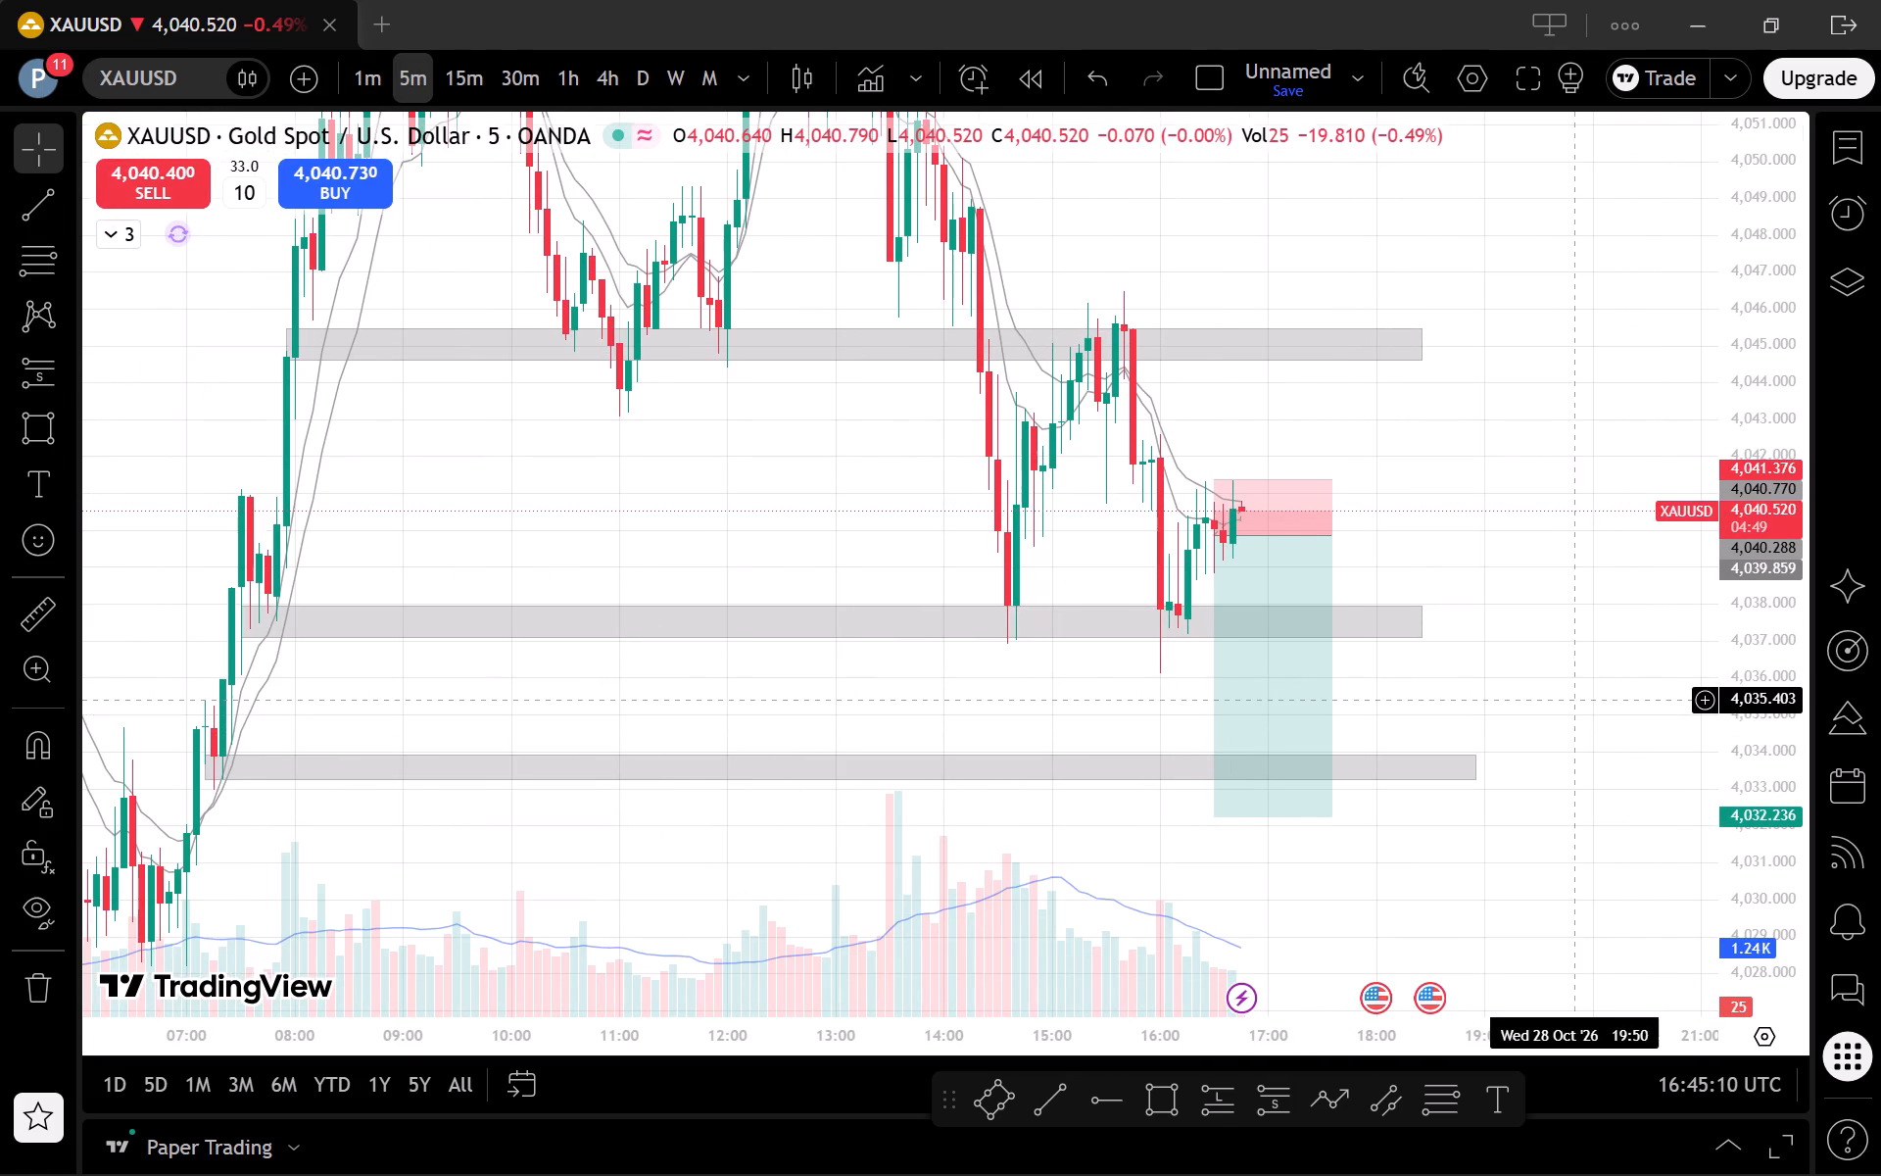
click(354, 90)
scroll(1234, 549, down, 3)
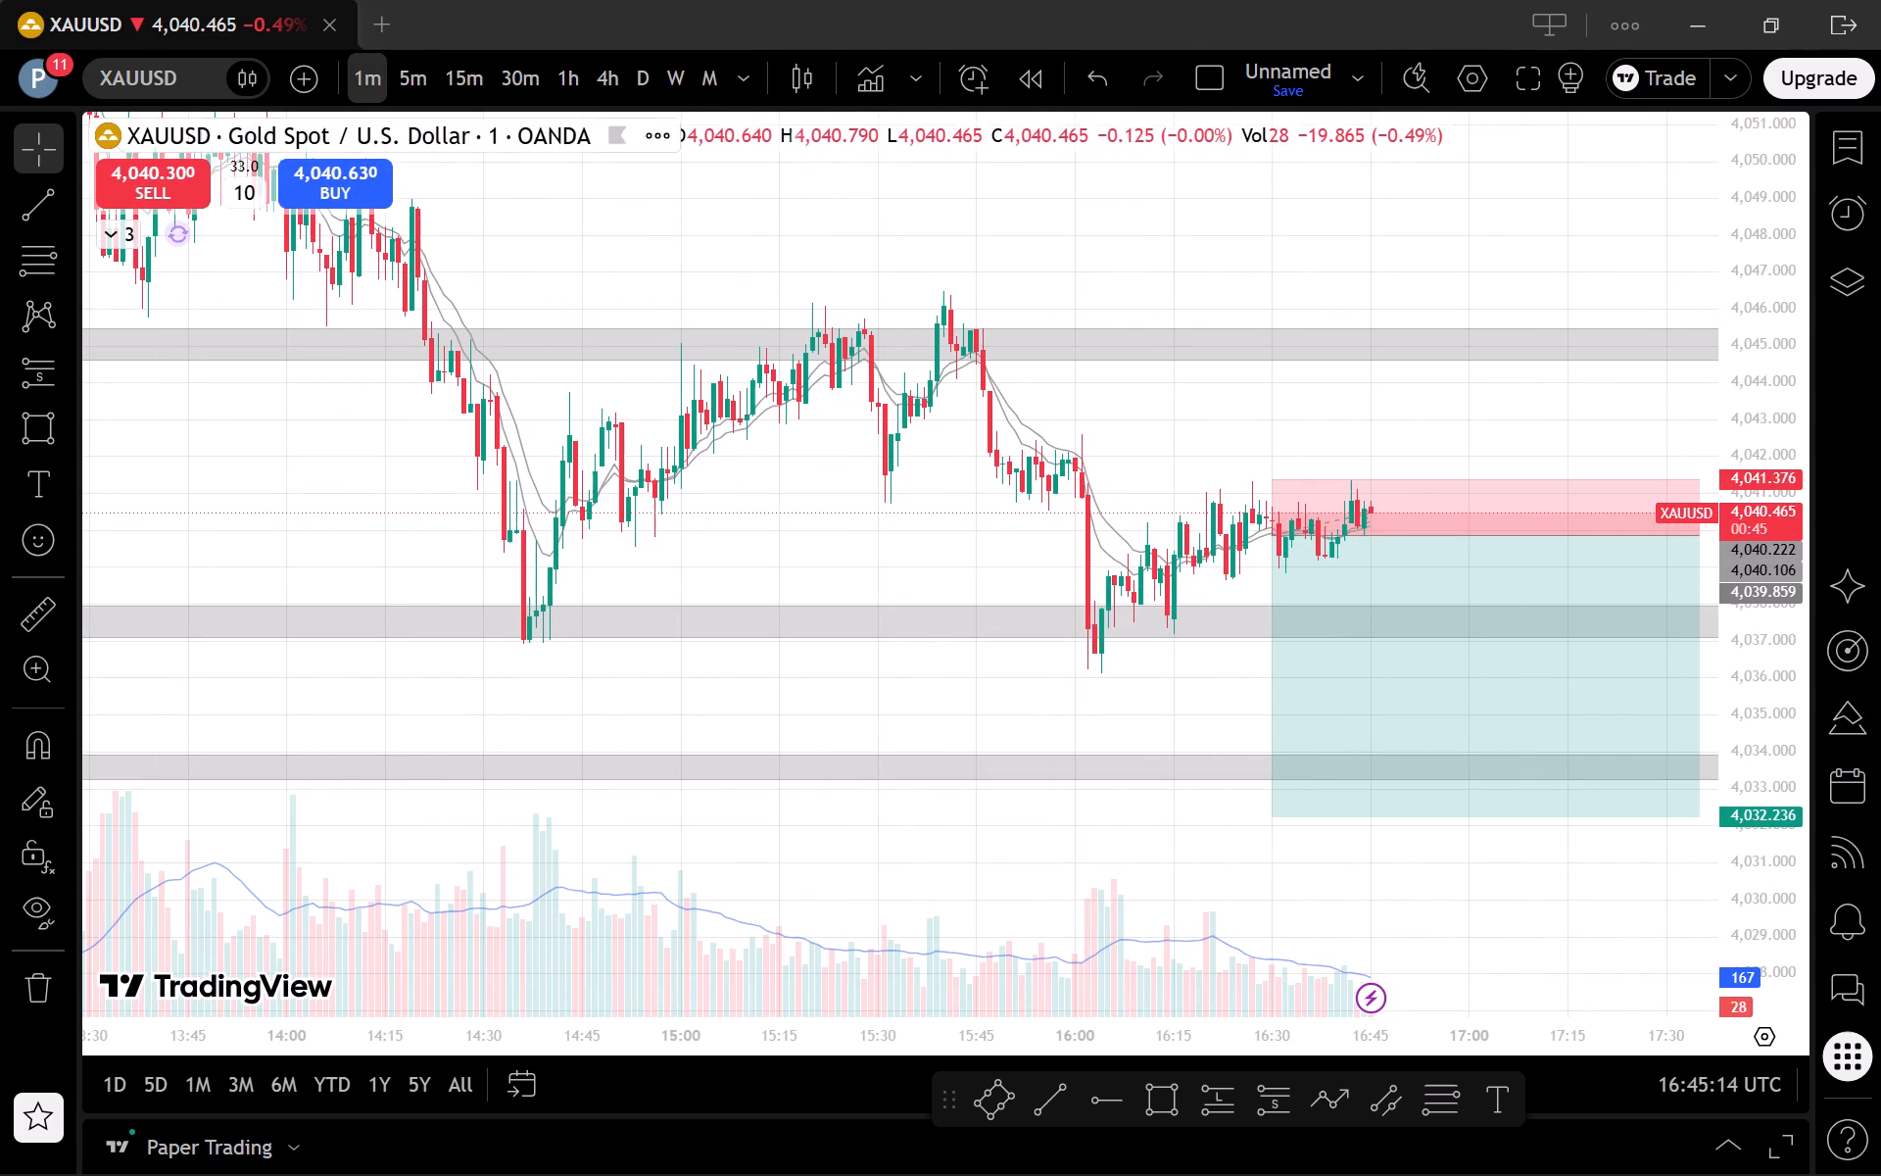
click(398, 81)
scroll(1293, 625, up, 4)
drag(1507, 695, 1510, 697)
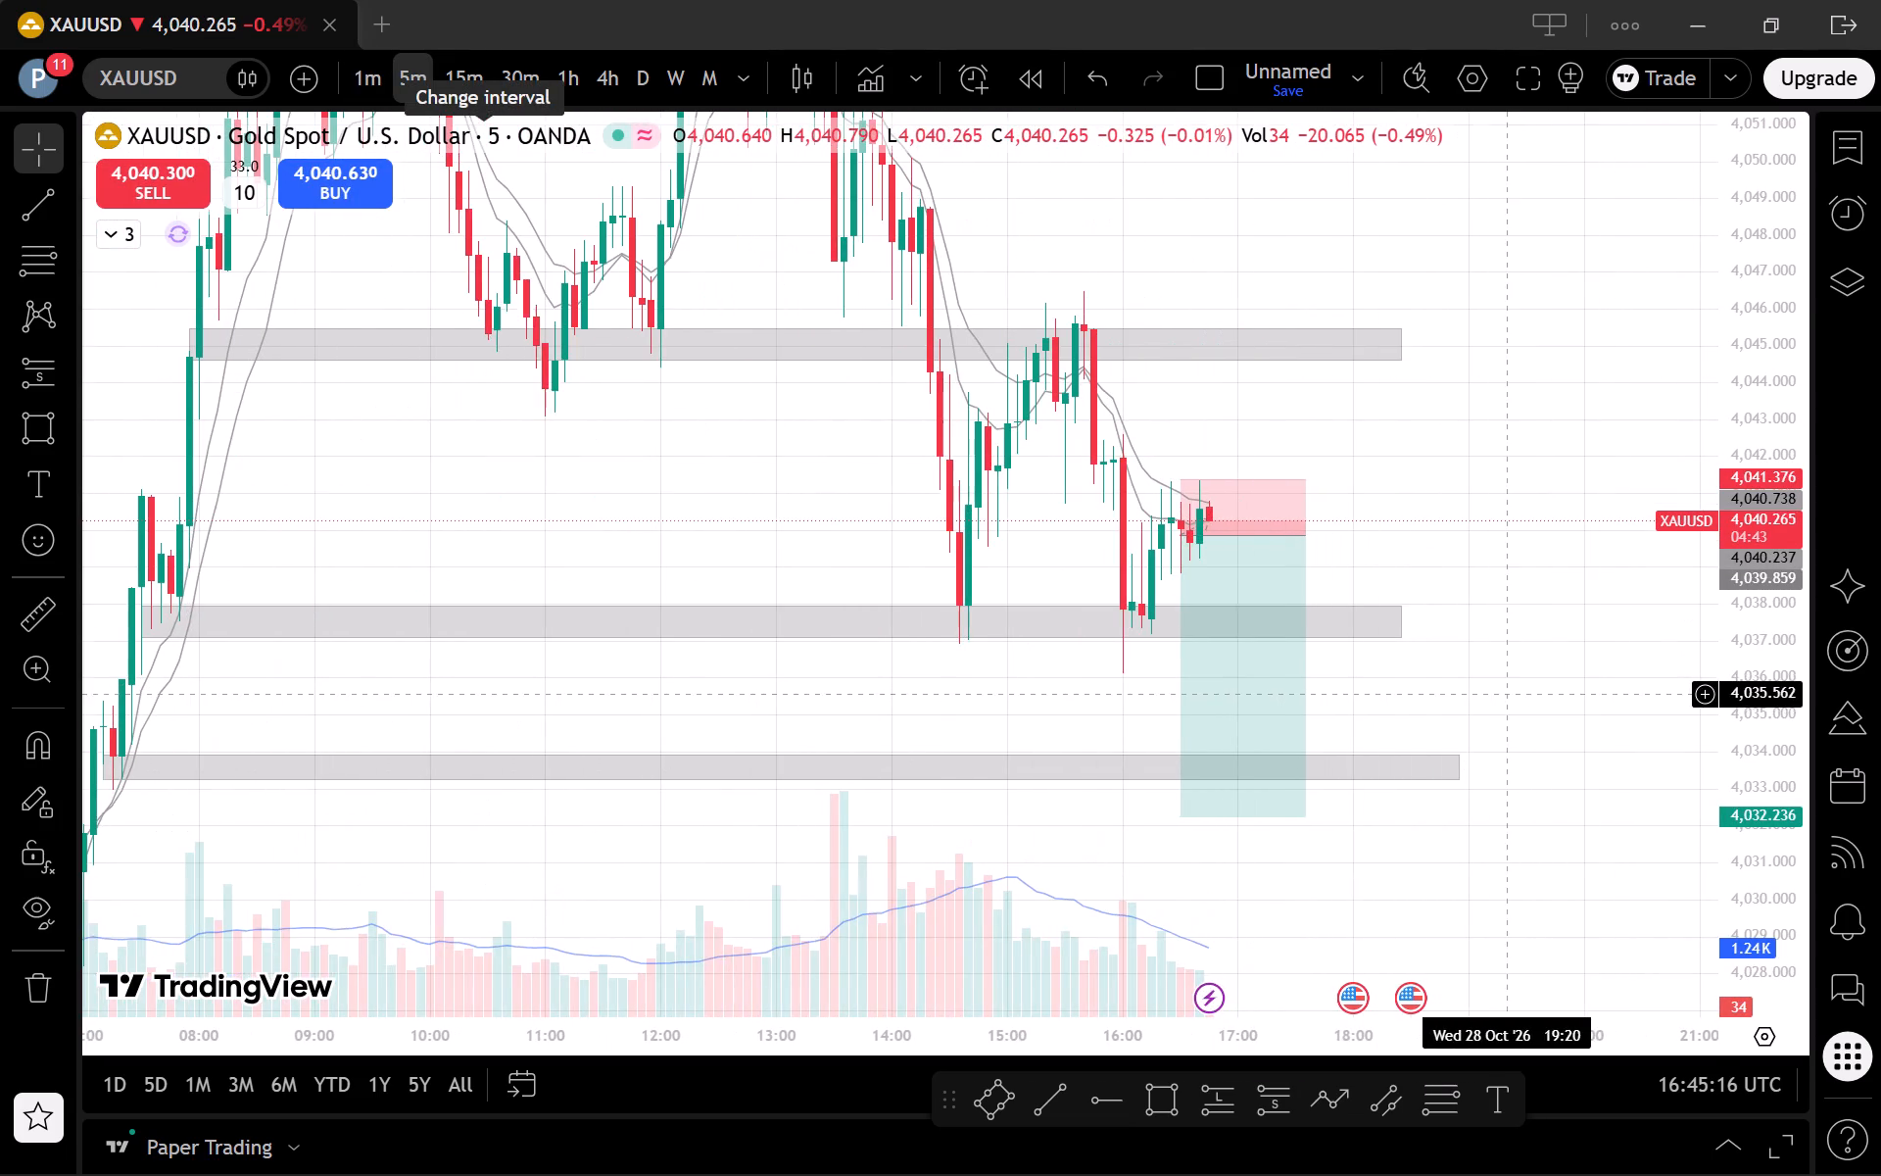
drag(1510, 697, 1598, 700)
scroll(1599, 700, up, 2)
drag(1532, 685, 1578, 691)
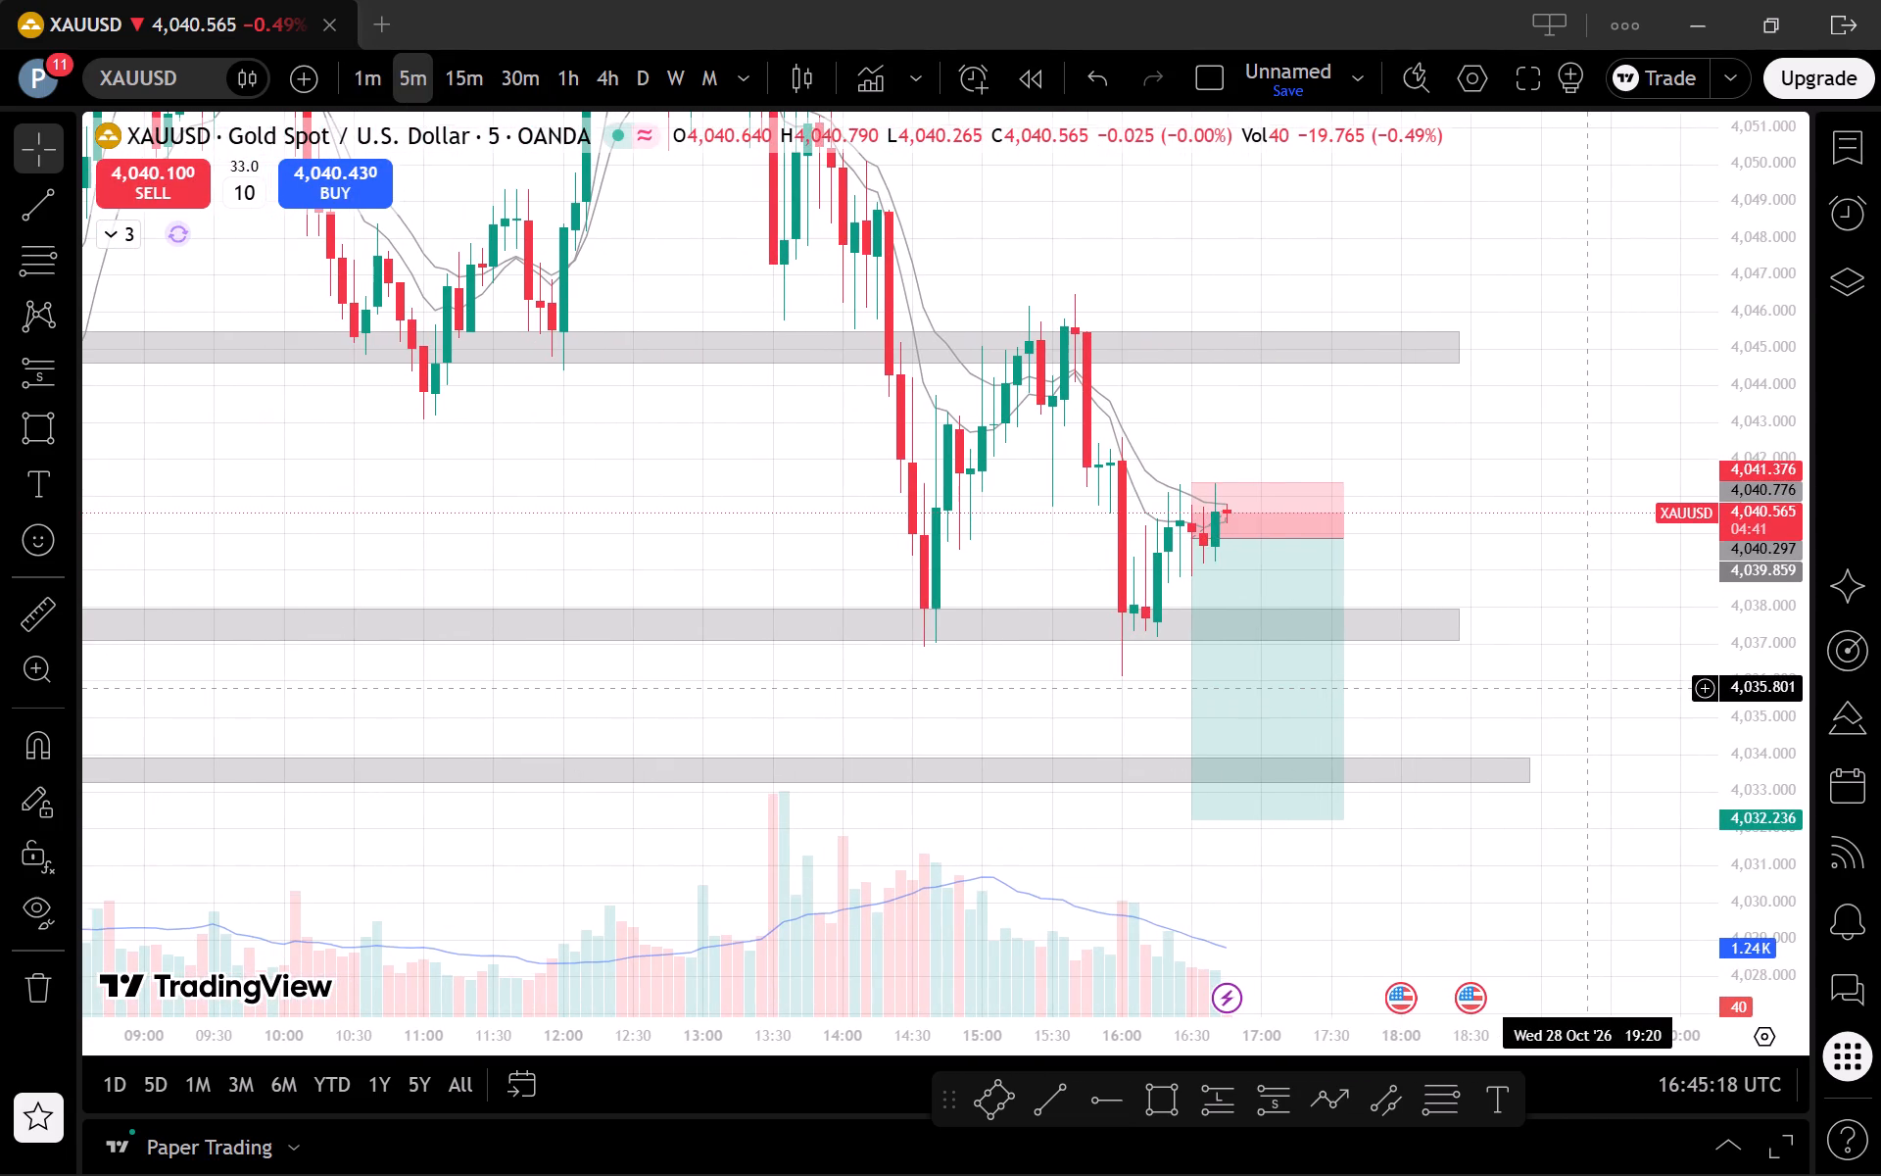
scroll(1582, 688, down, 1)
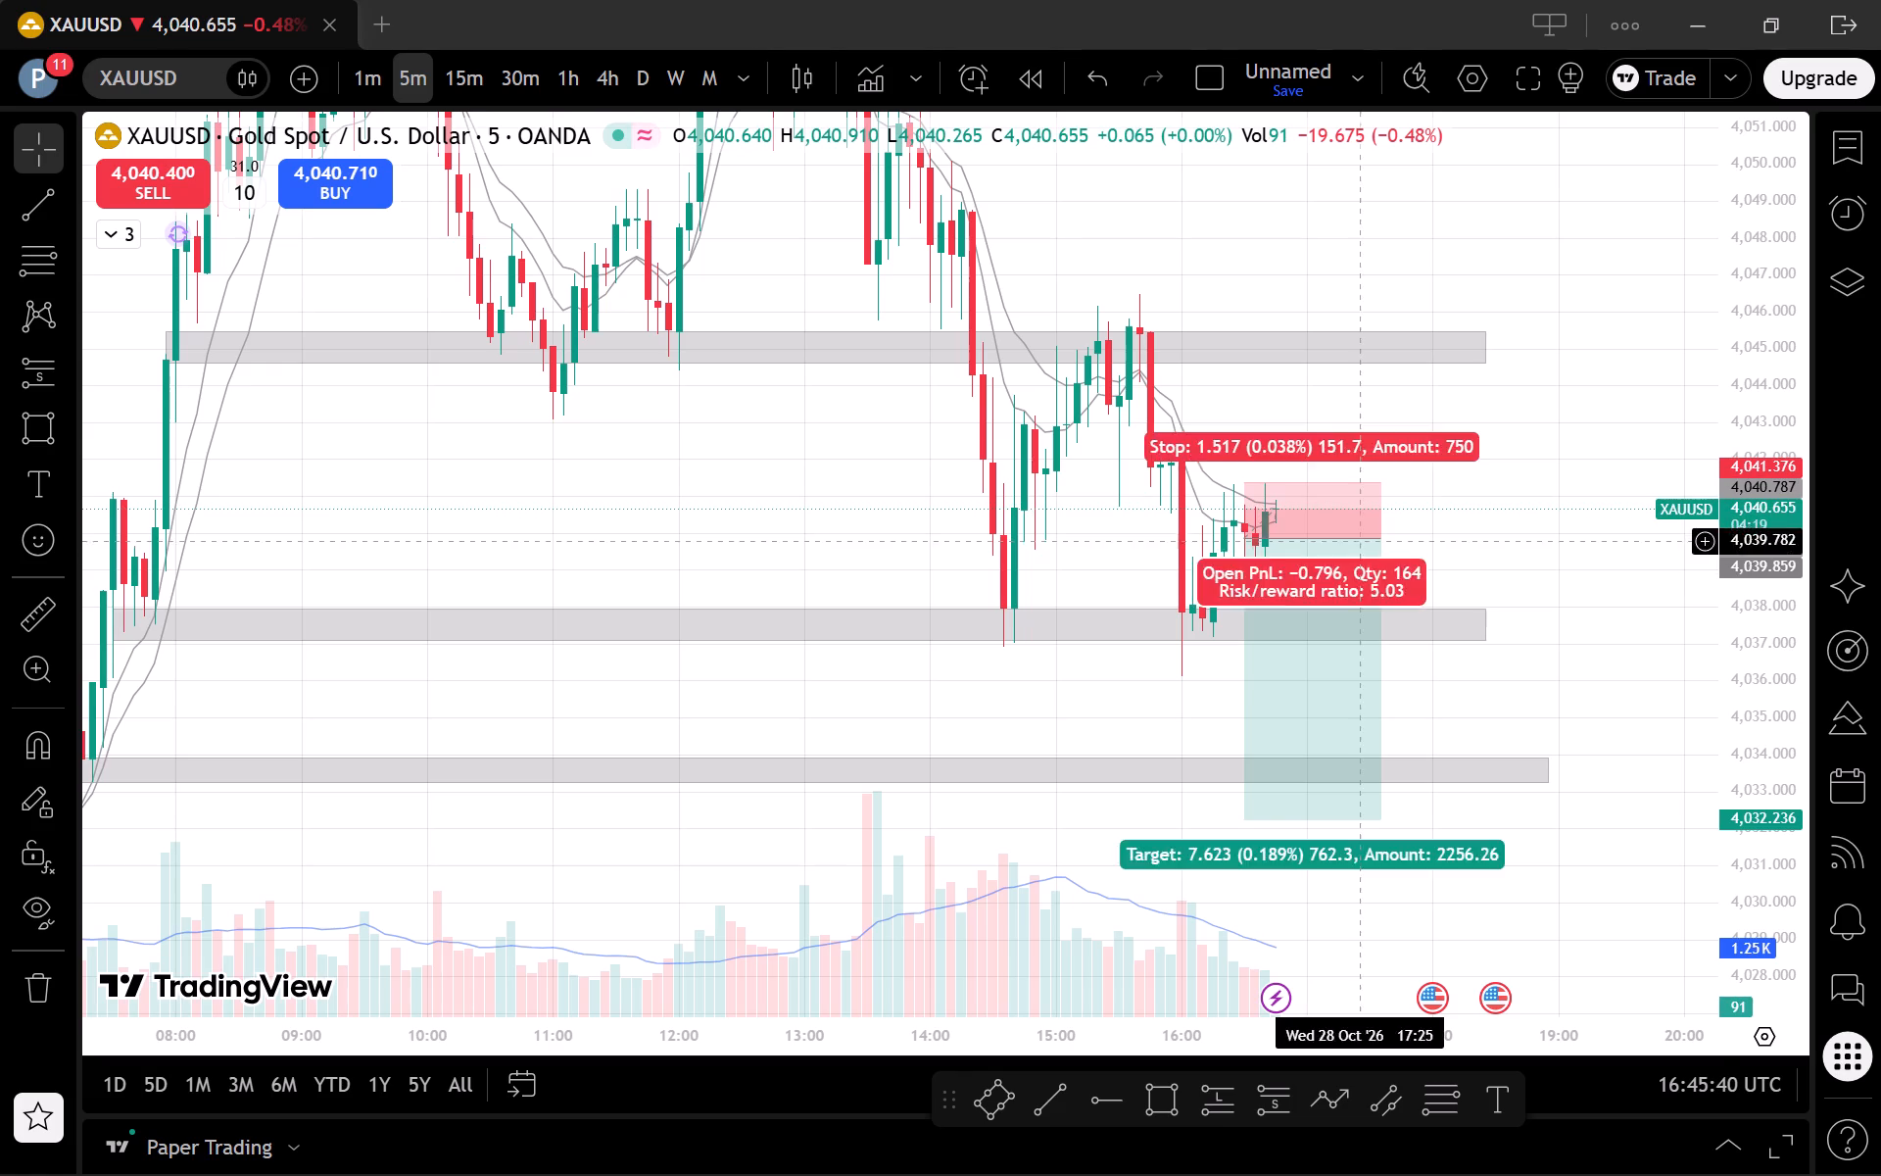
scroll(1533, 903, up, 3)
scroll(1533, 903, down, 2)
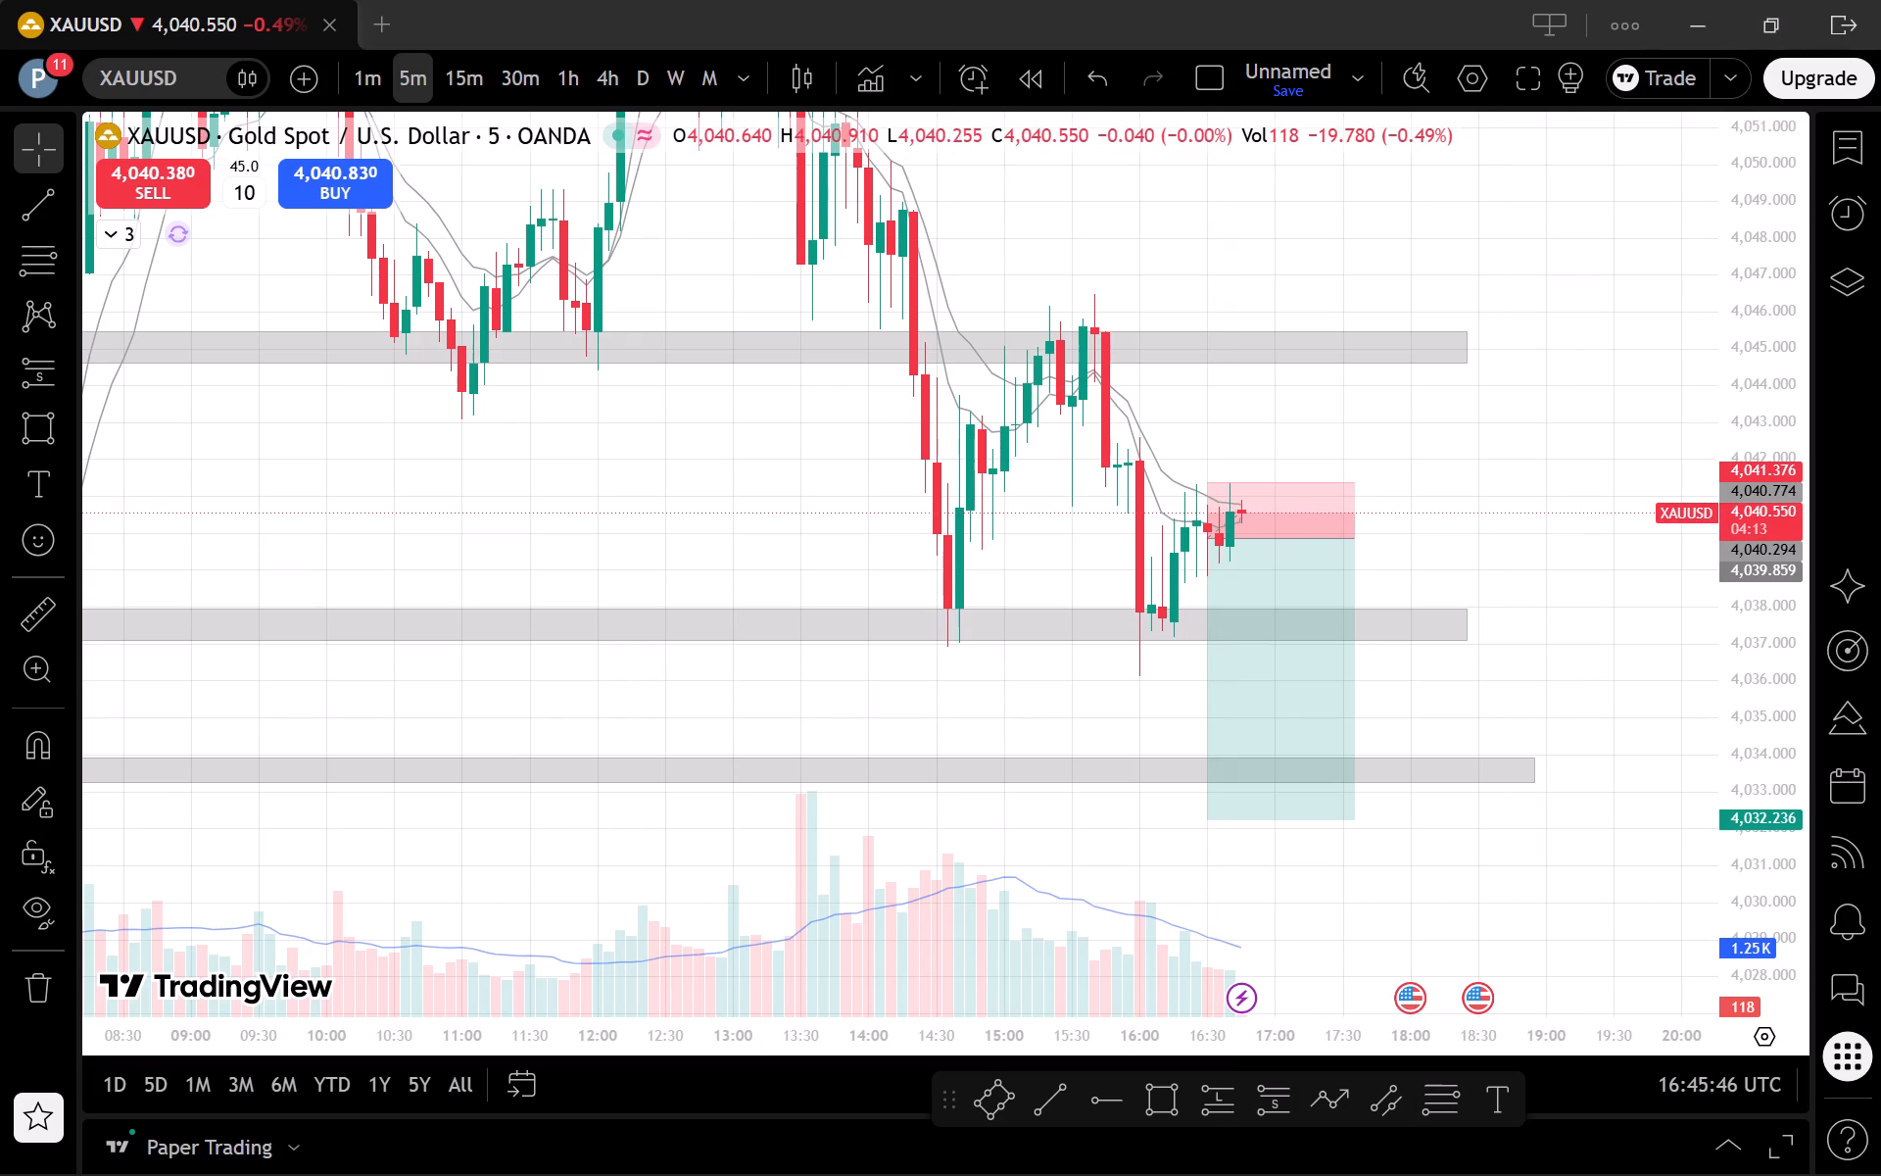
Switch to the Forex Factory calendar and capture a screenshot of the Federal Funds Rate, FOMC Statement and FOMC Press Conference rows.
click(1278, 1157)
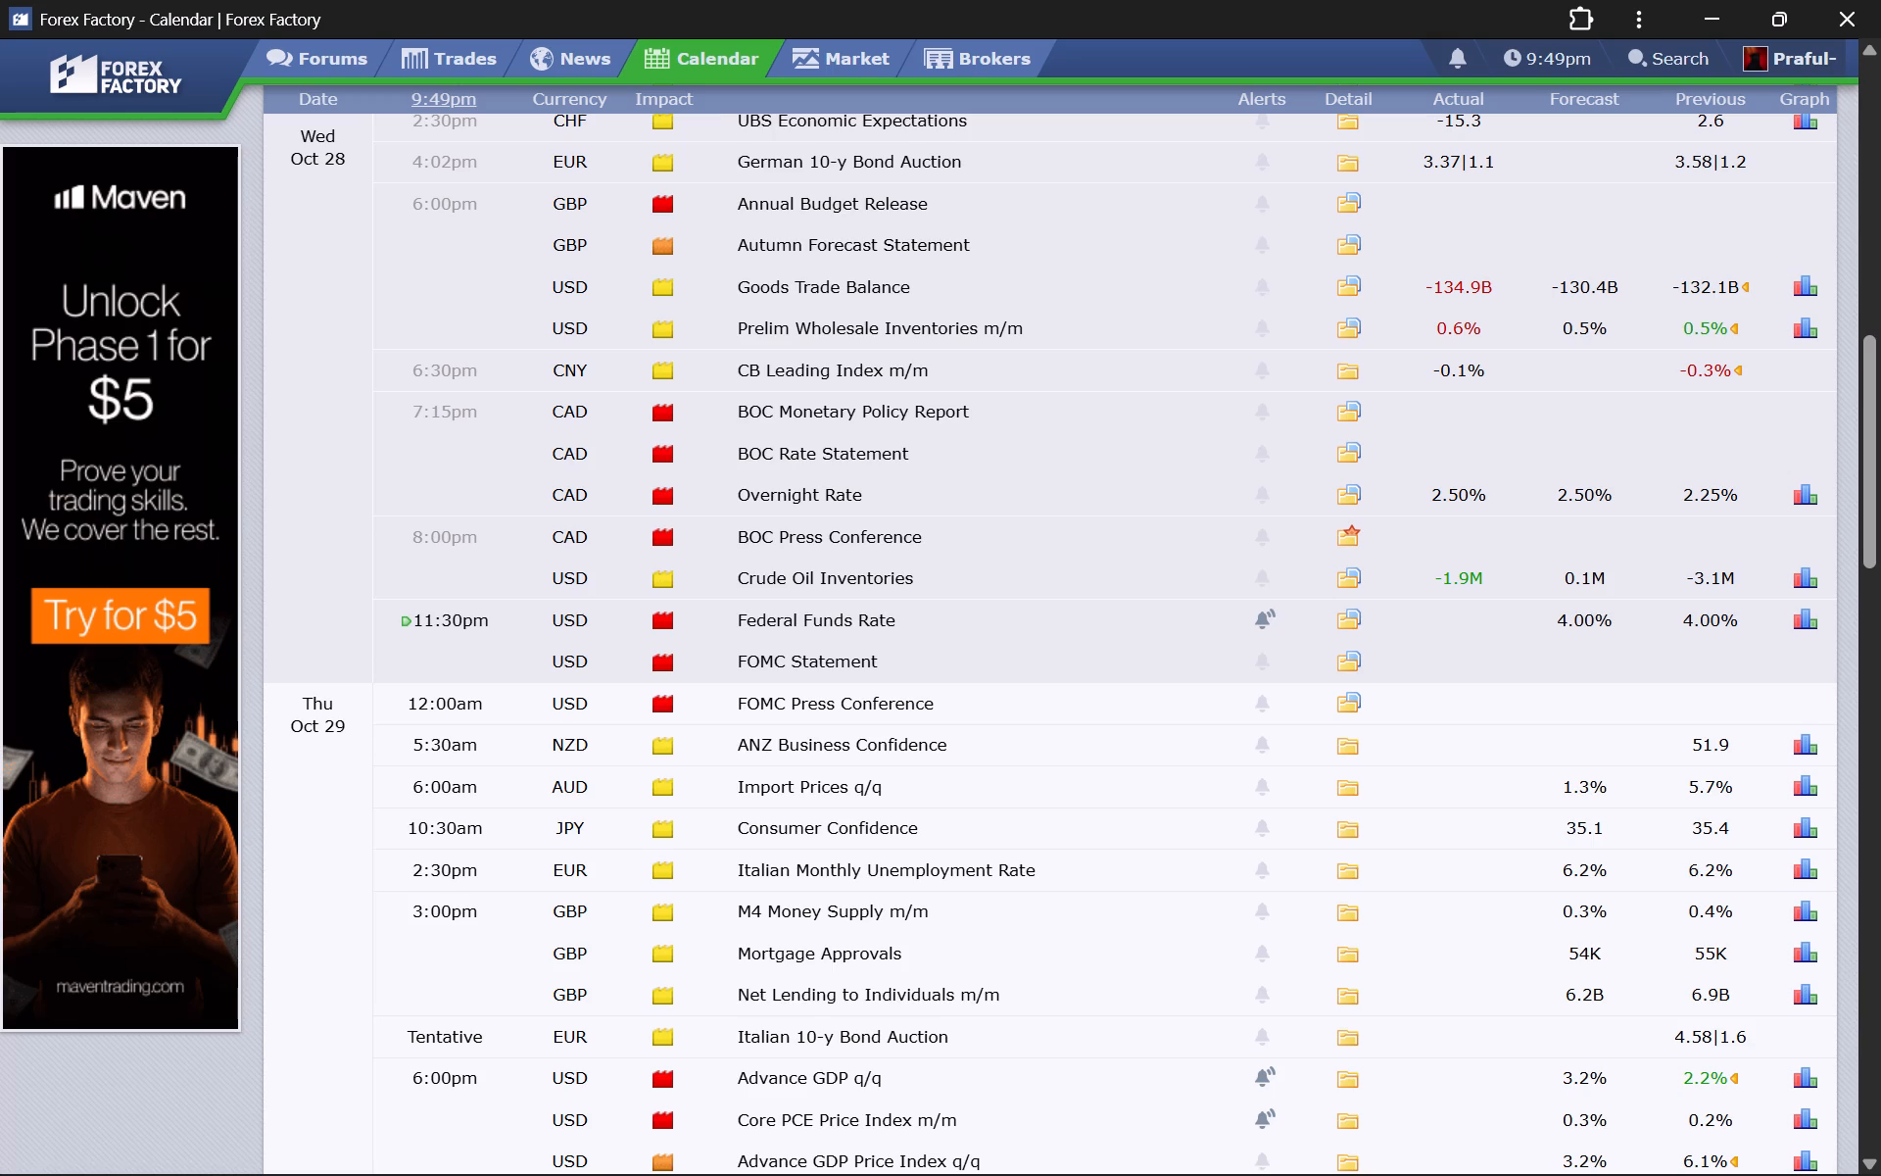
key(Print)
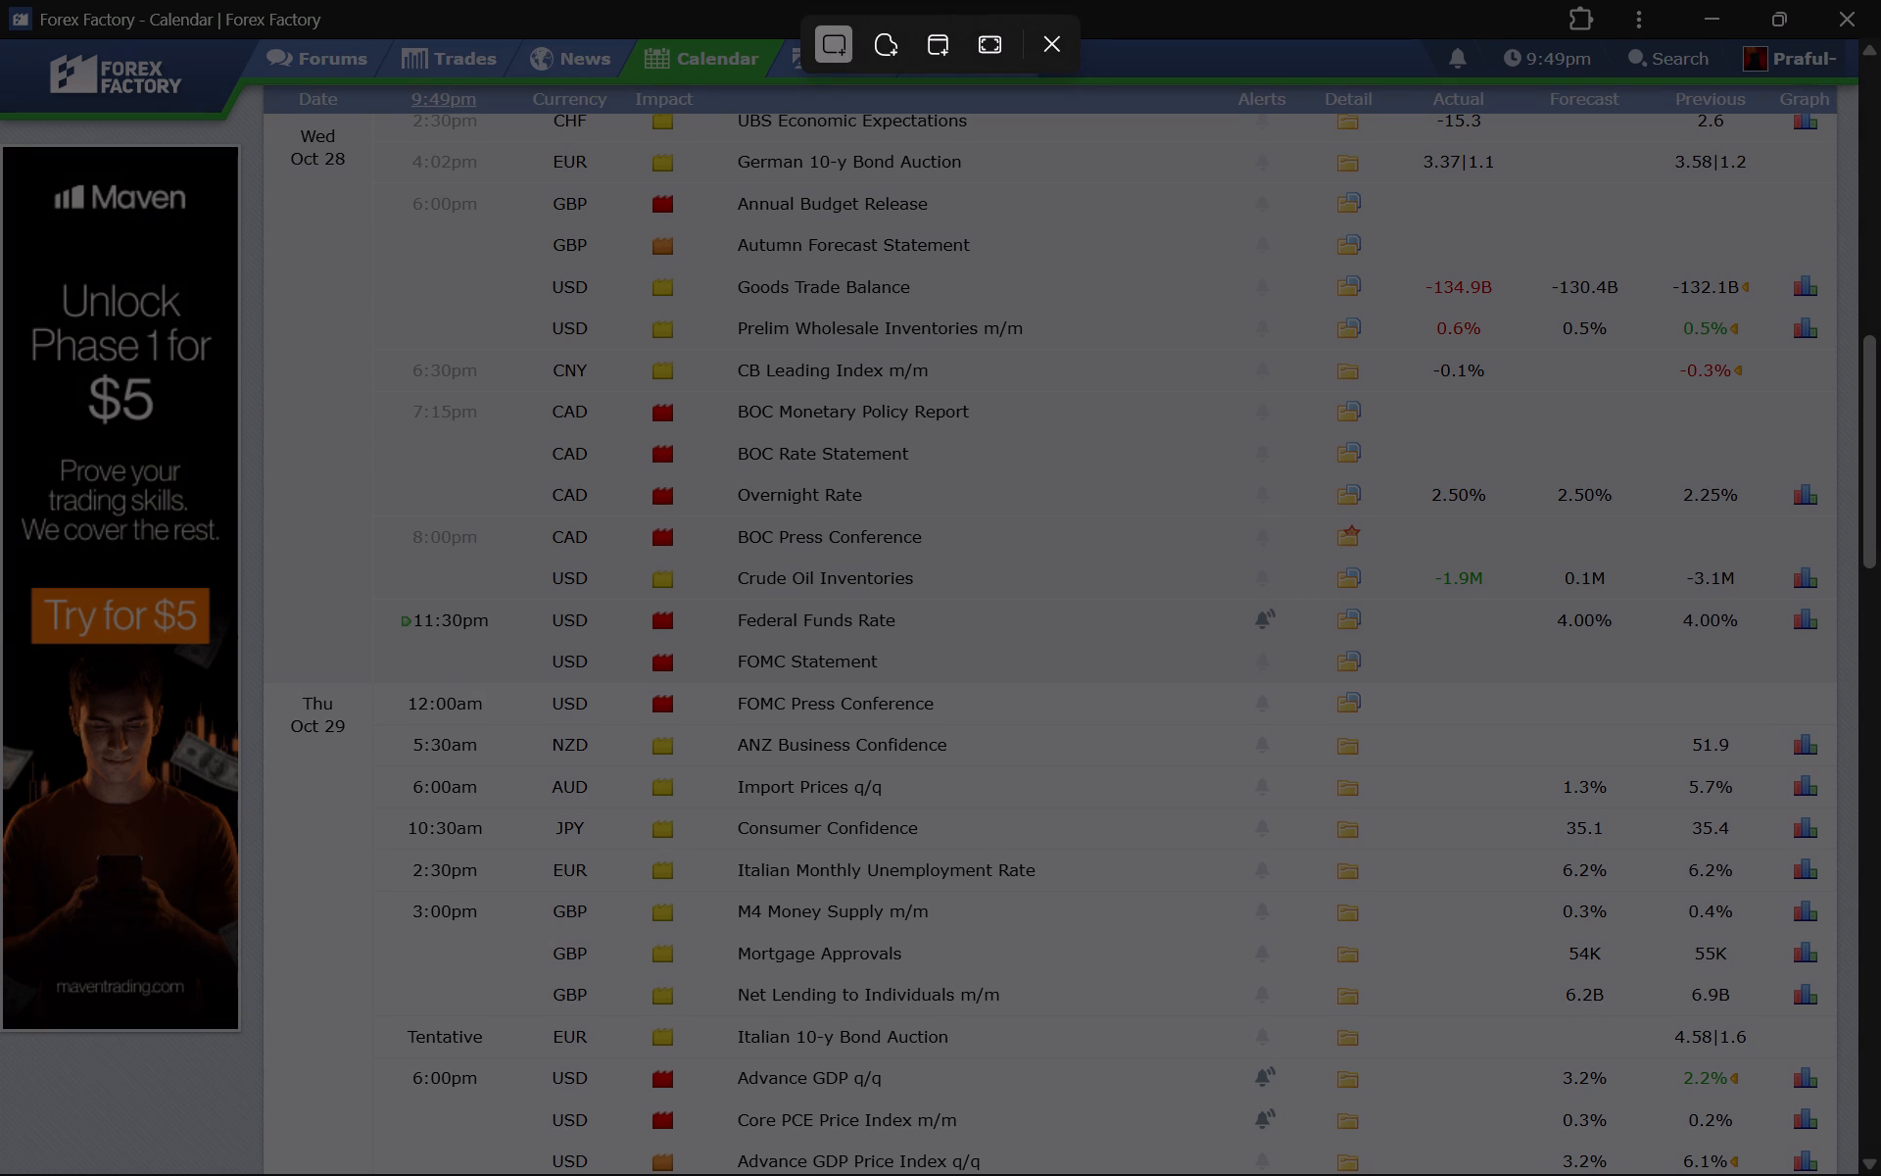
drag(362, 592, 1844, 732)
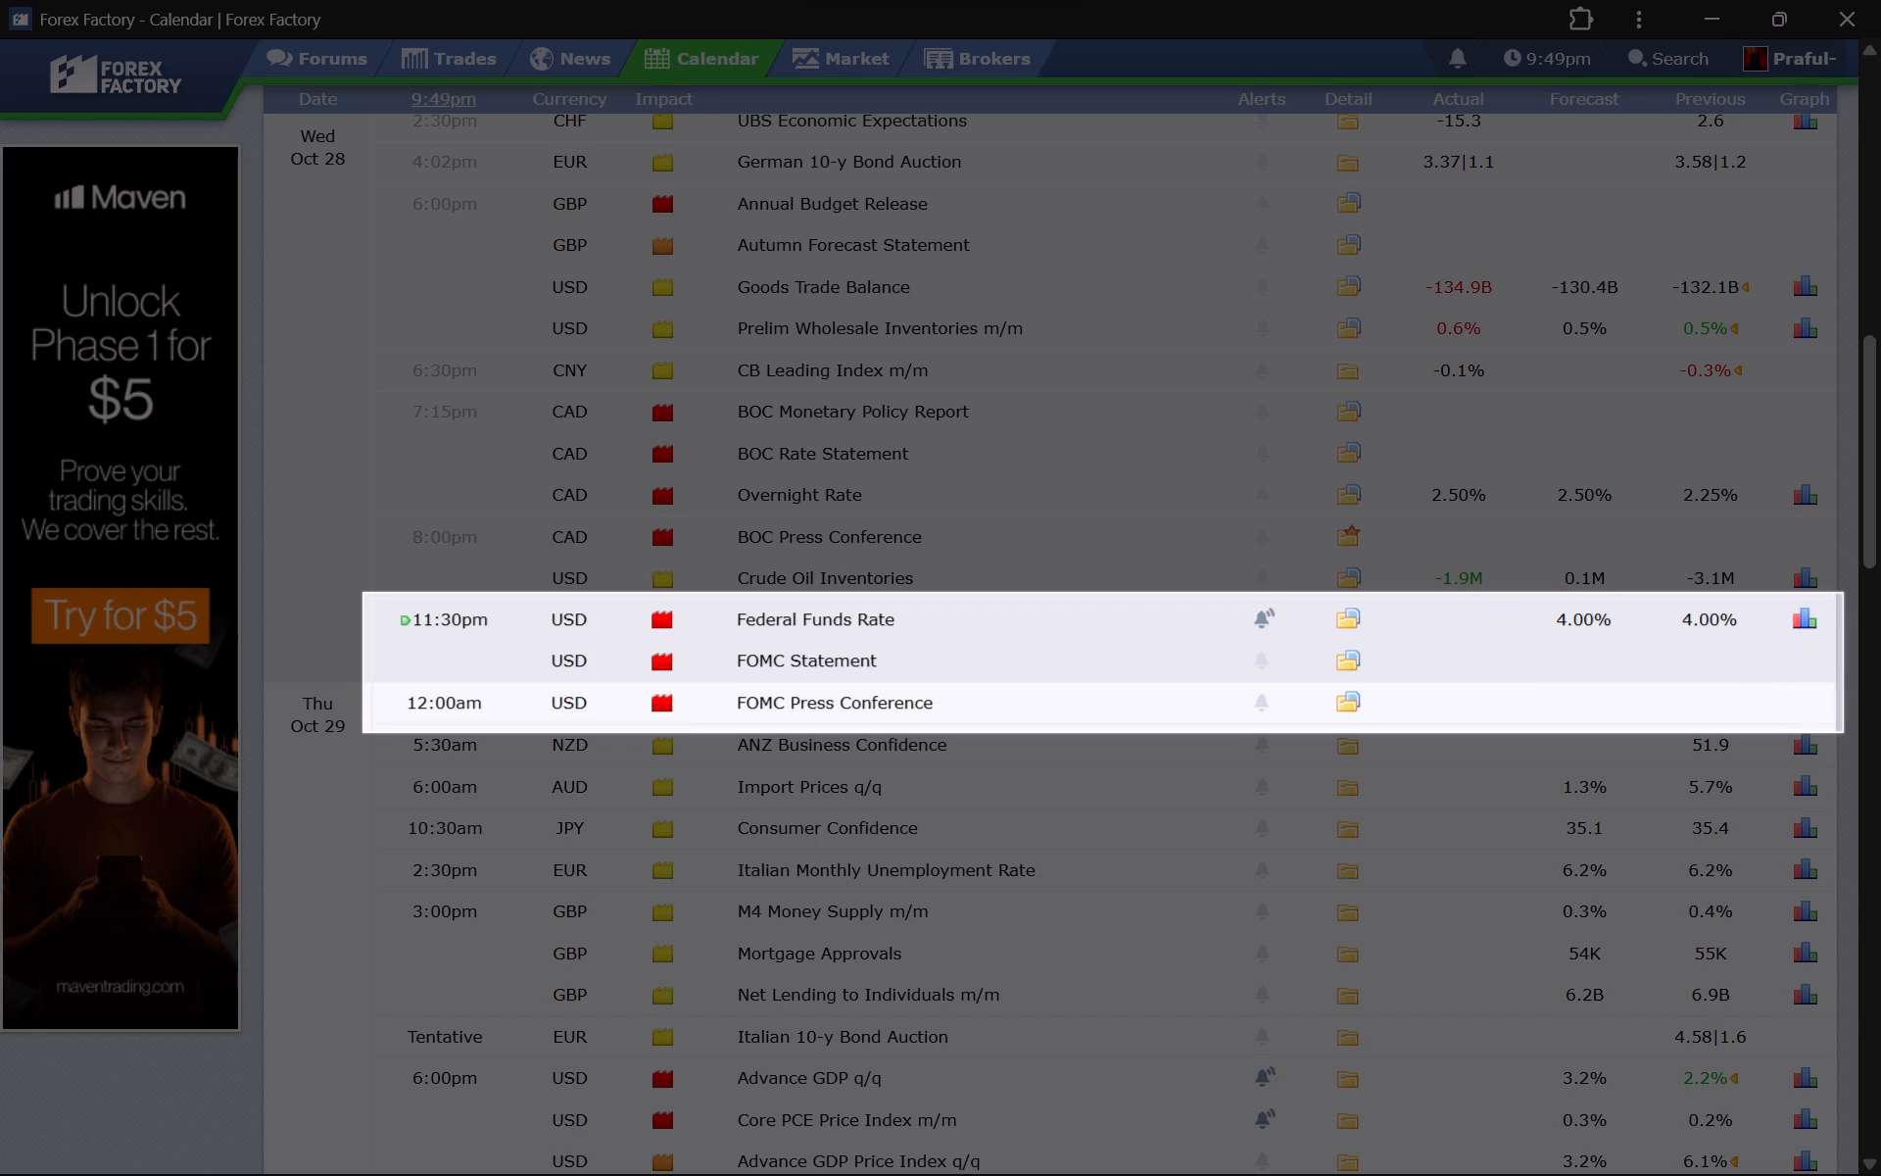
drag(1844, 732, 1866, 722)
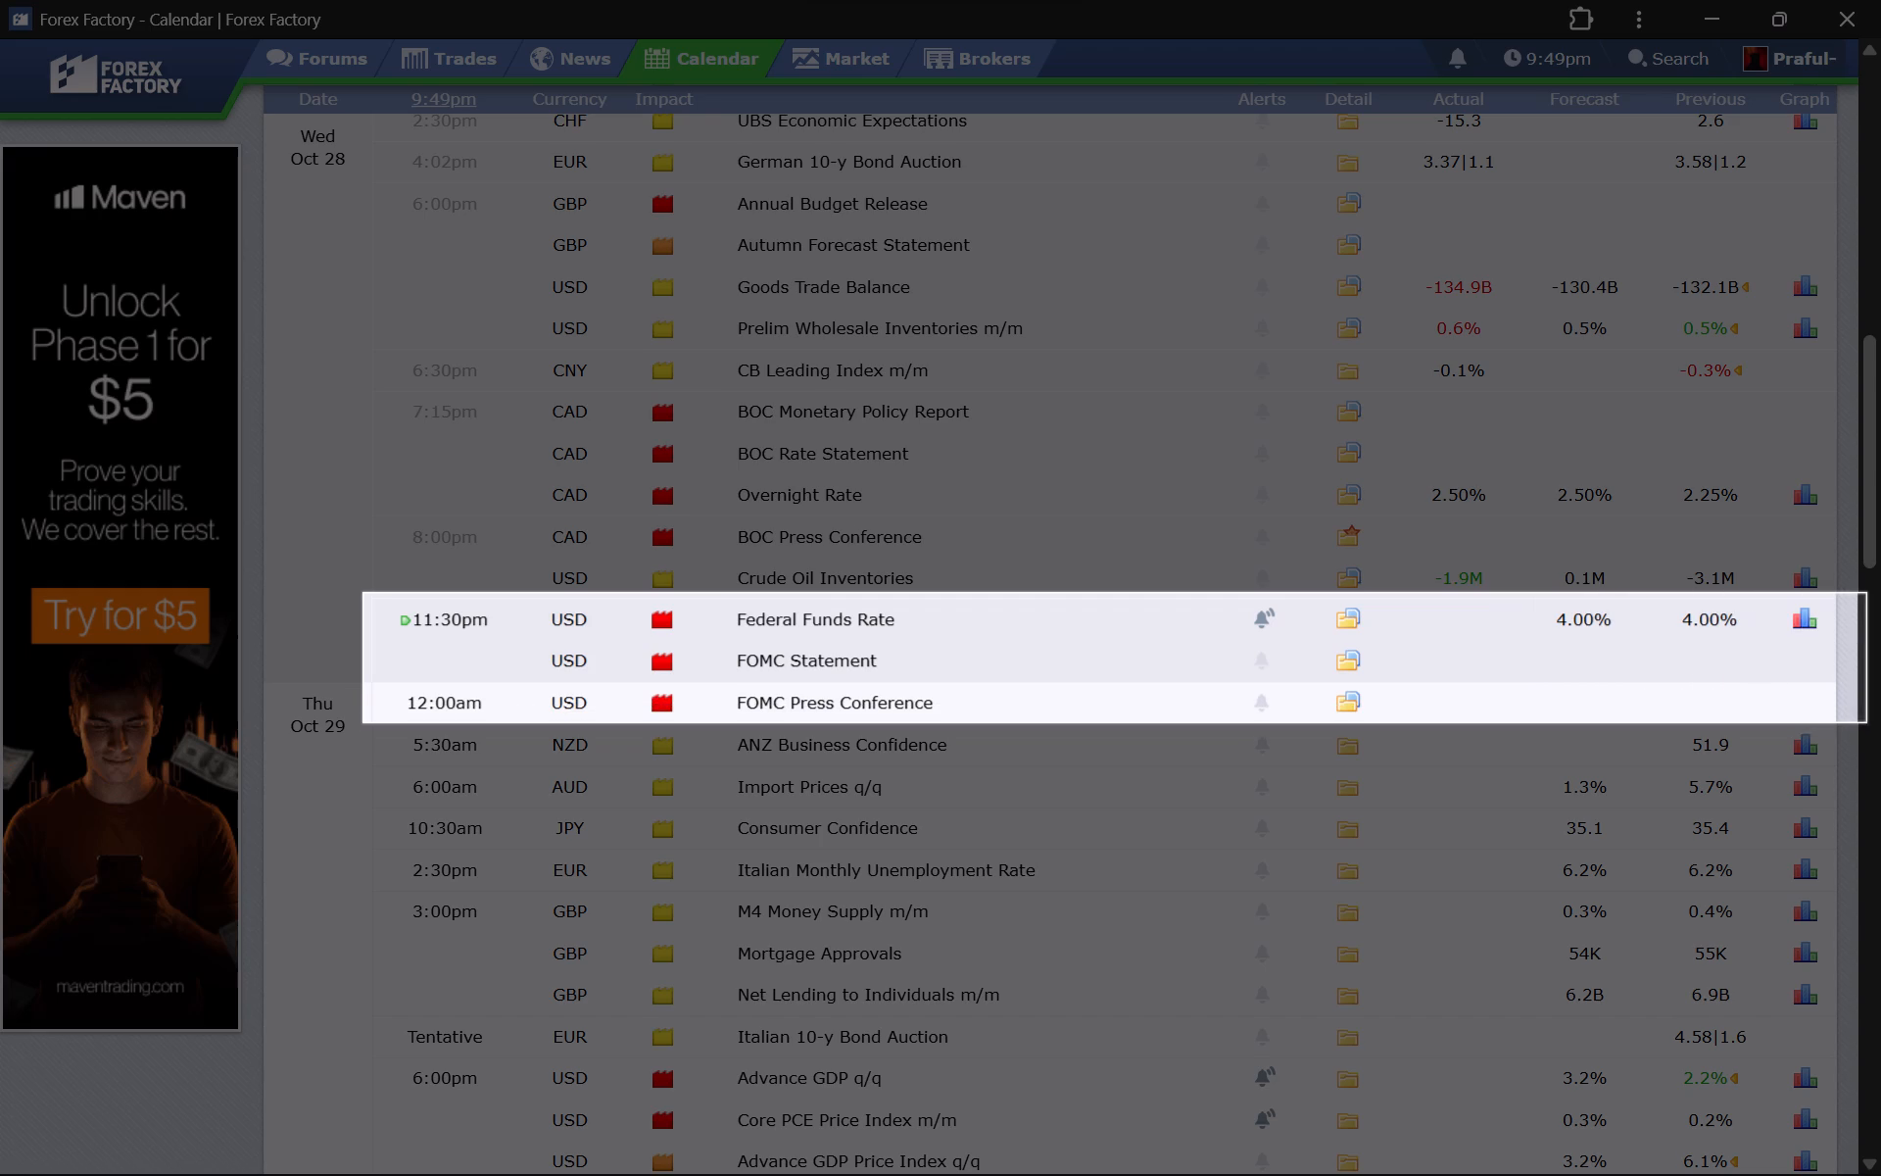
drag(1866, 722, 1856, 725)
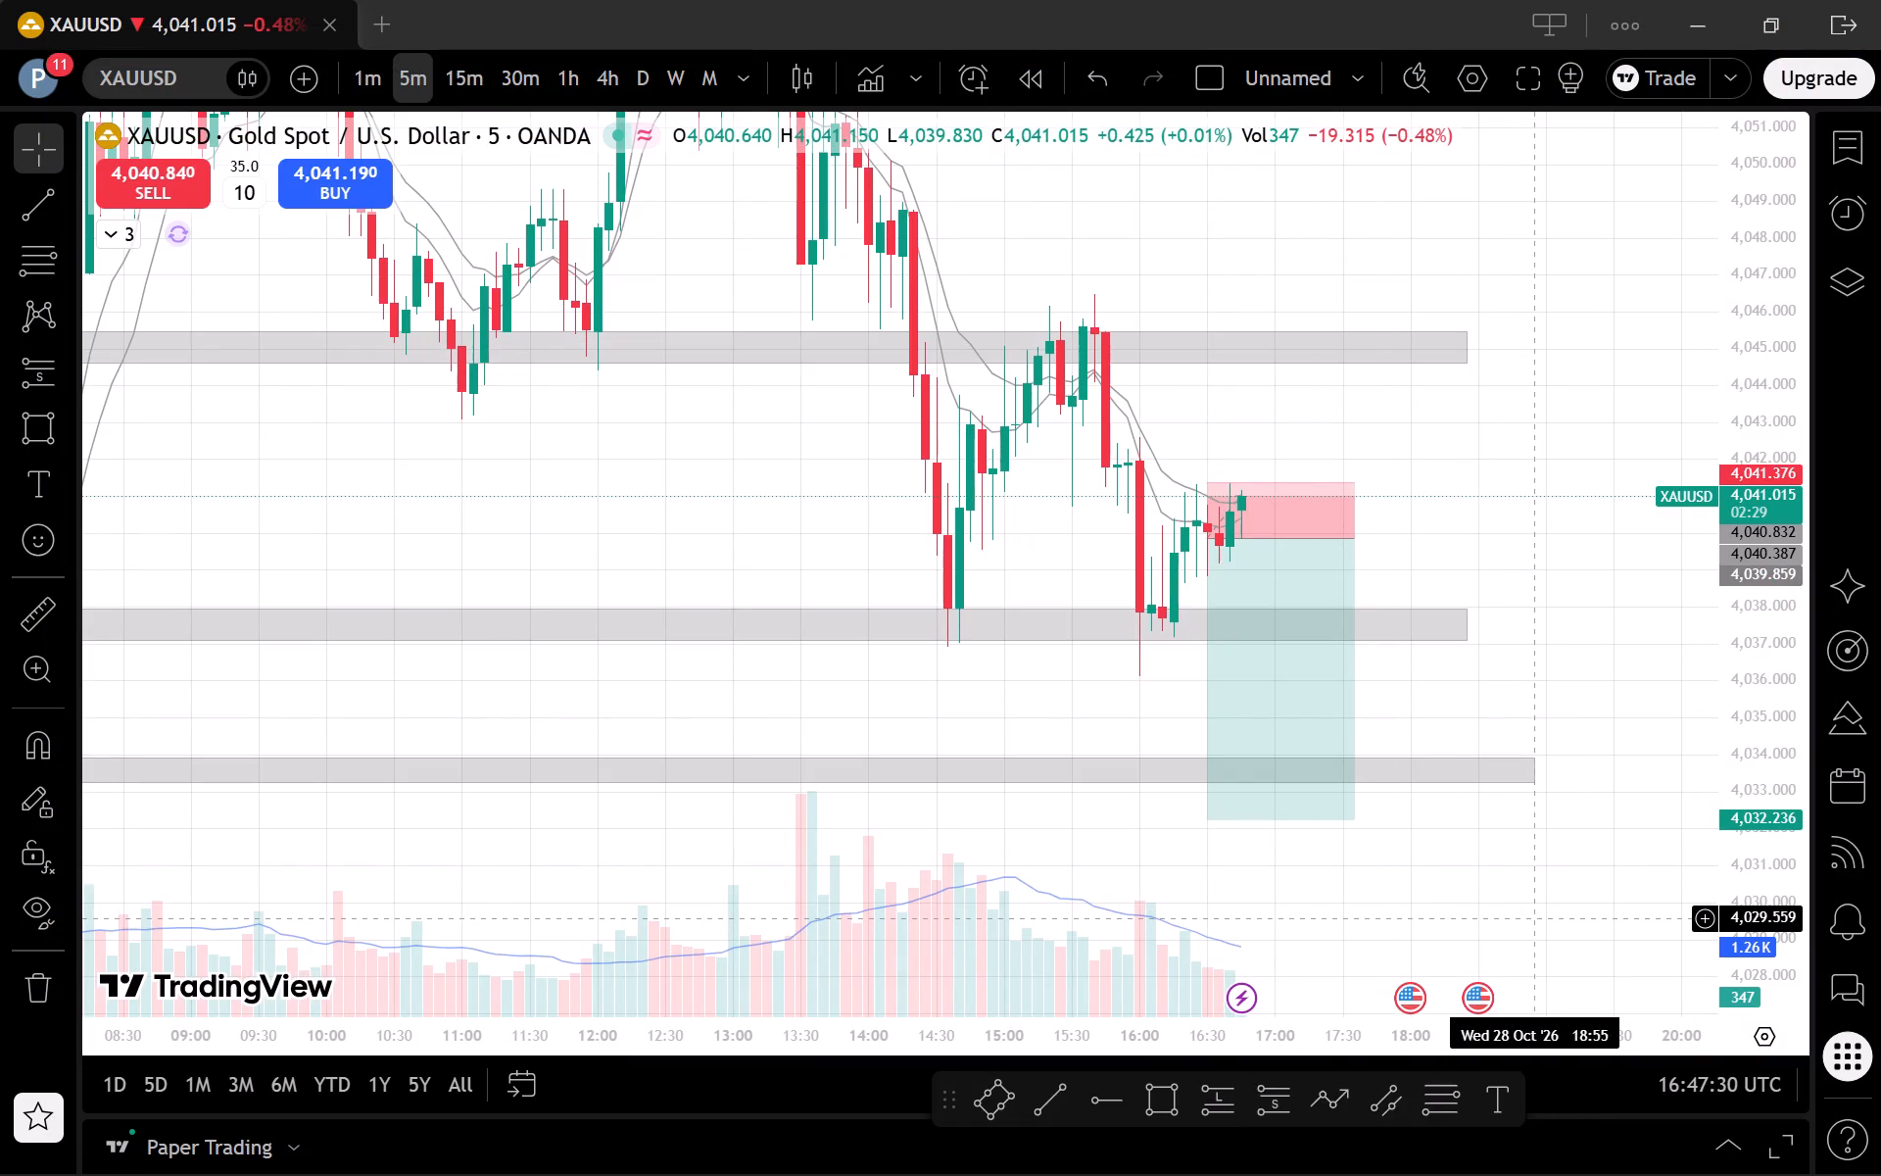
Examine the XAUUSD candles around the short projection's entry and stop on the 1-minute chart.
click(376, 71)
scroll(1520, 745, down, 3)
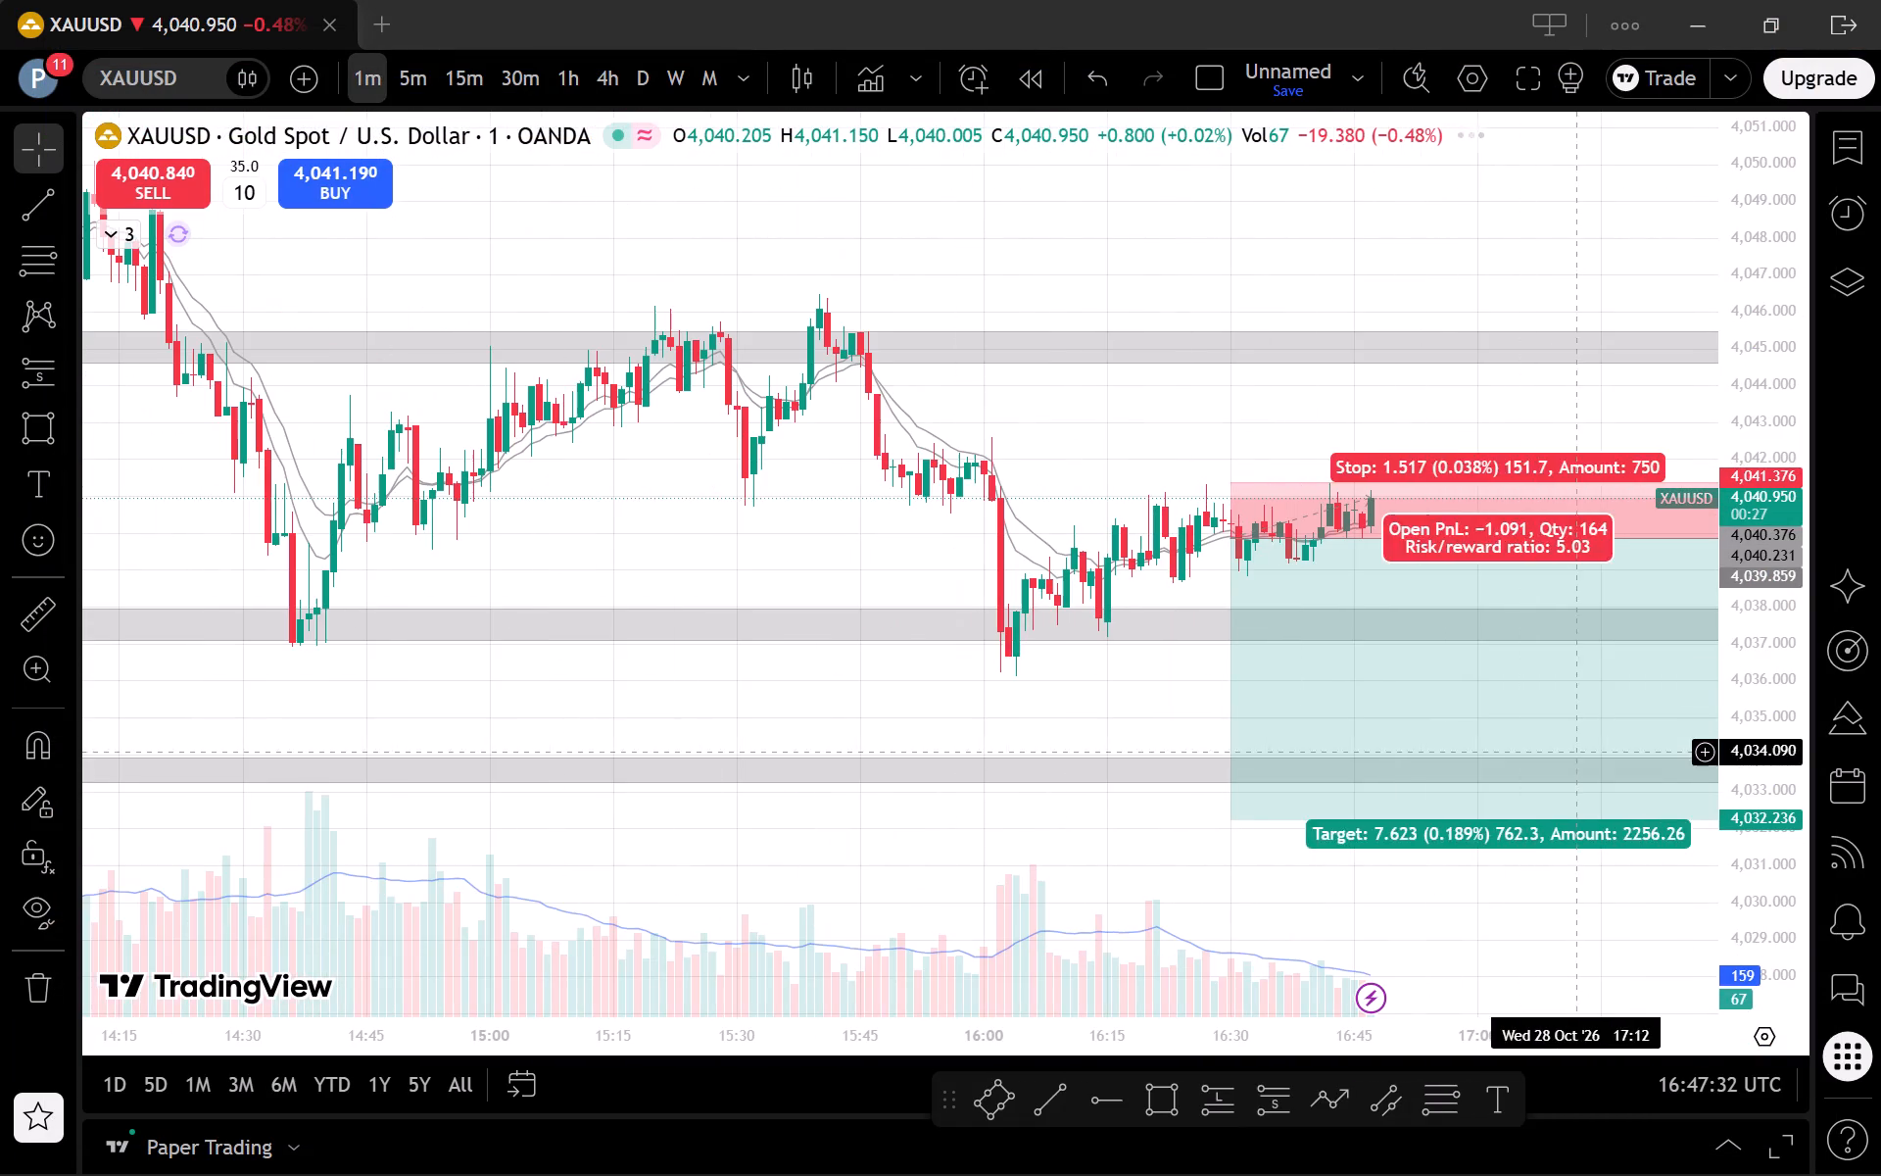
click(1545, 967)
drag(1528, 971, 1310, 988)
scroll(1671, 900, down, 3)
drag(1761, 904, 1765, 752)
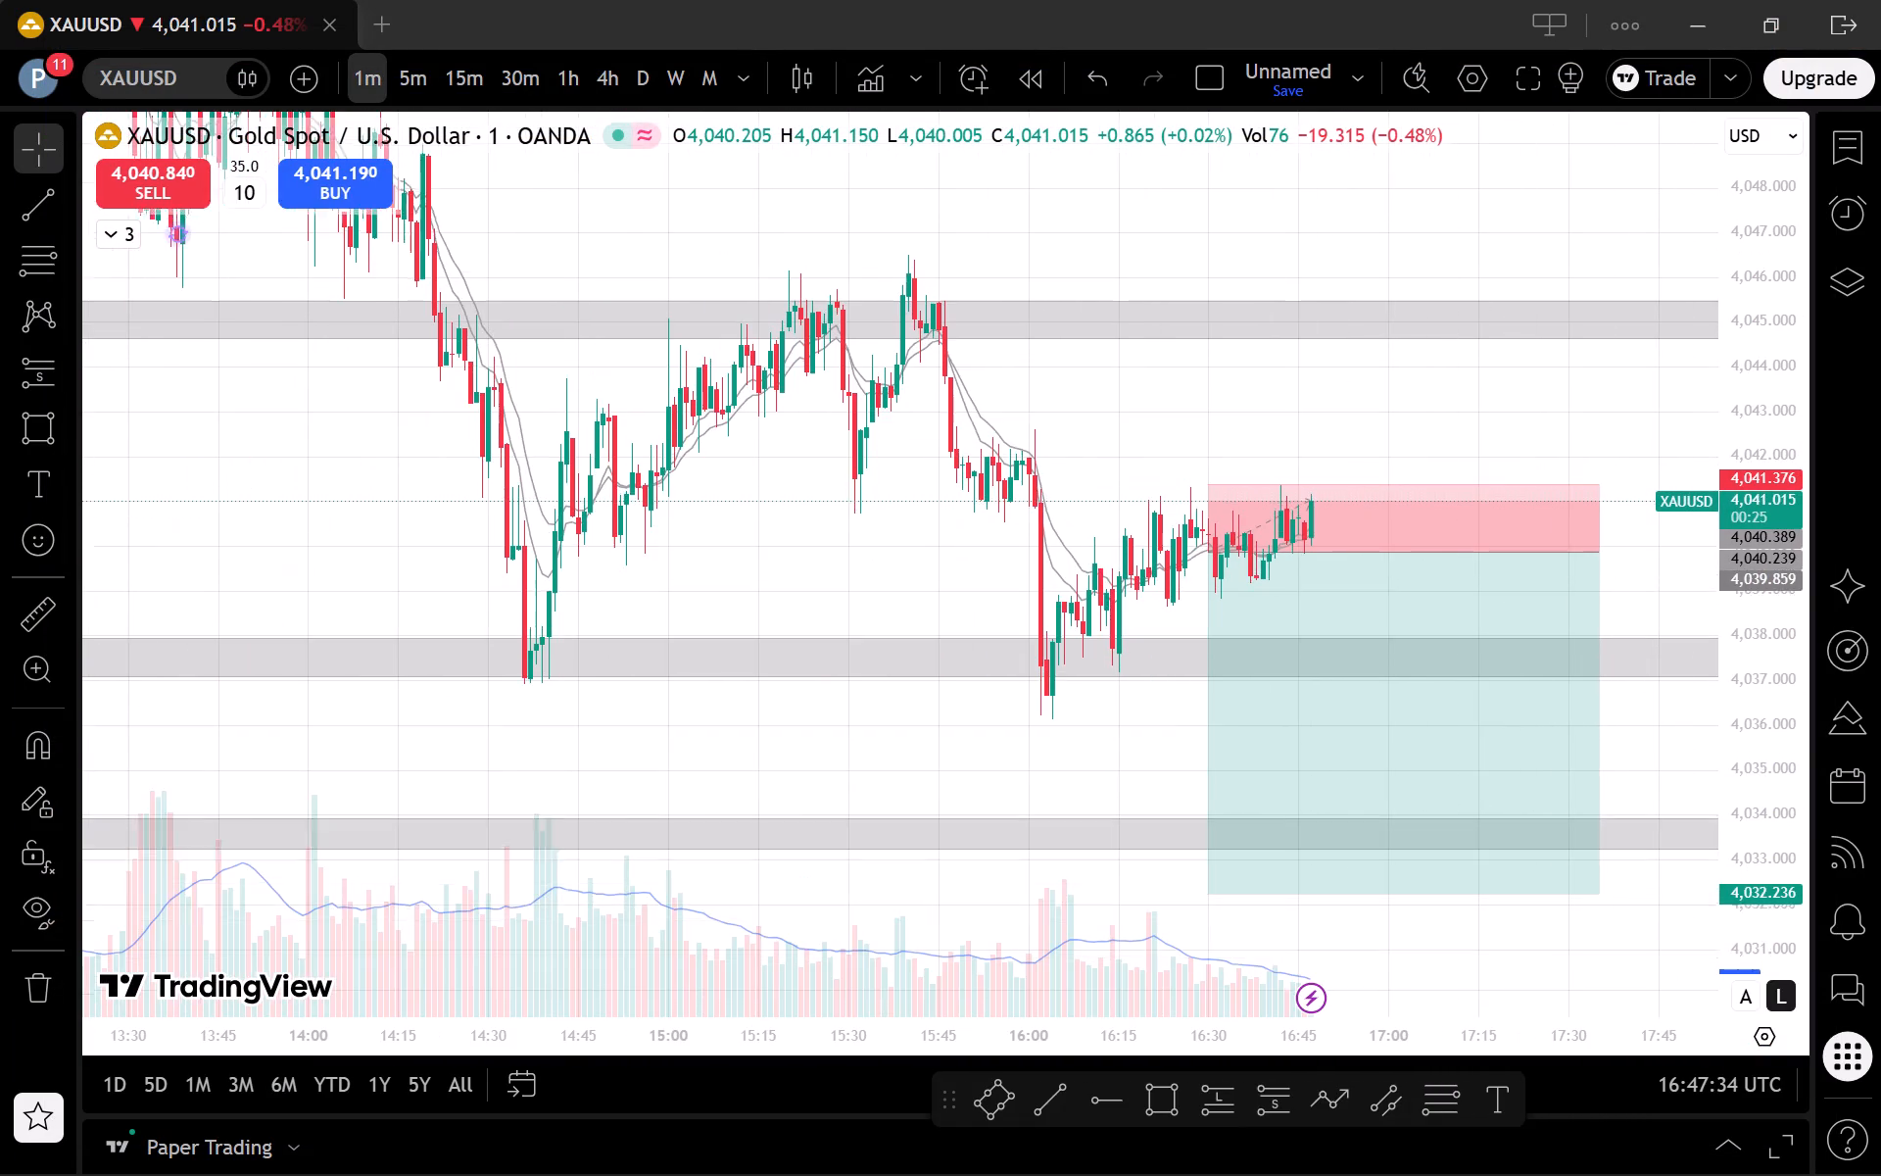
drag(1765, 752, 1744, 680)
scroll(1673, 721, up, 2)
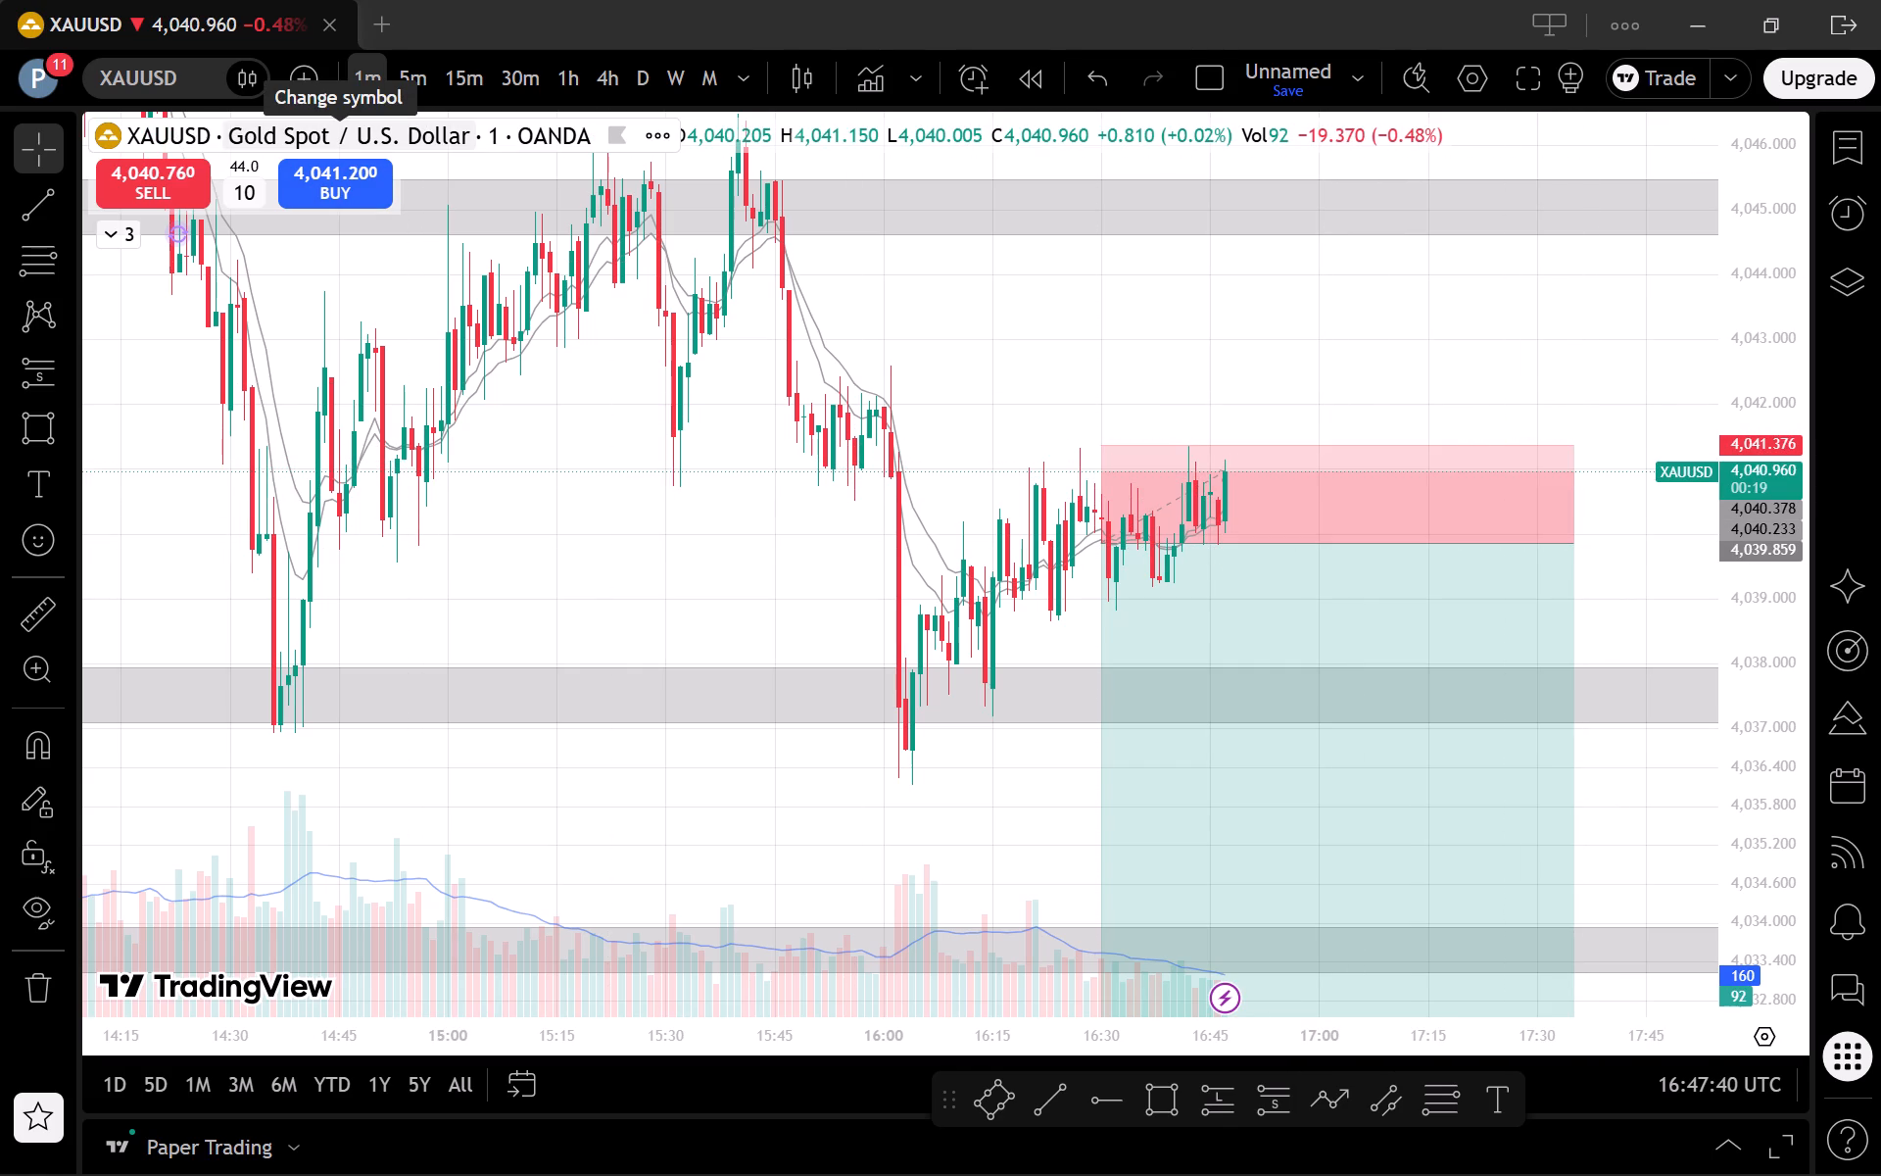
Compare the short projection and price zones on the 5-minute, 4-hour, 1-hour, 15-minute and 30-minute timeframes, finishing on the 5-minute chart.
click(410, 73)
drag(1745, 533, 1789, 786)
scroll(1588, 683, up, 2)
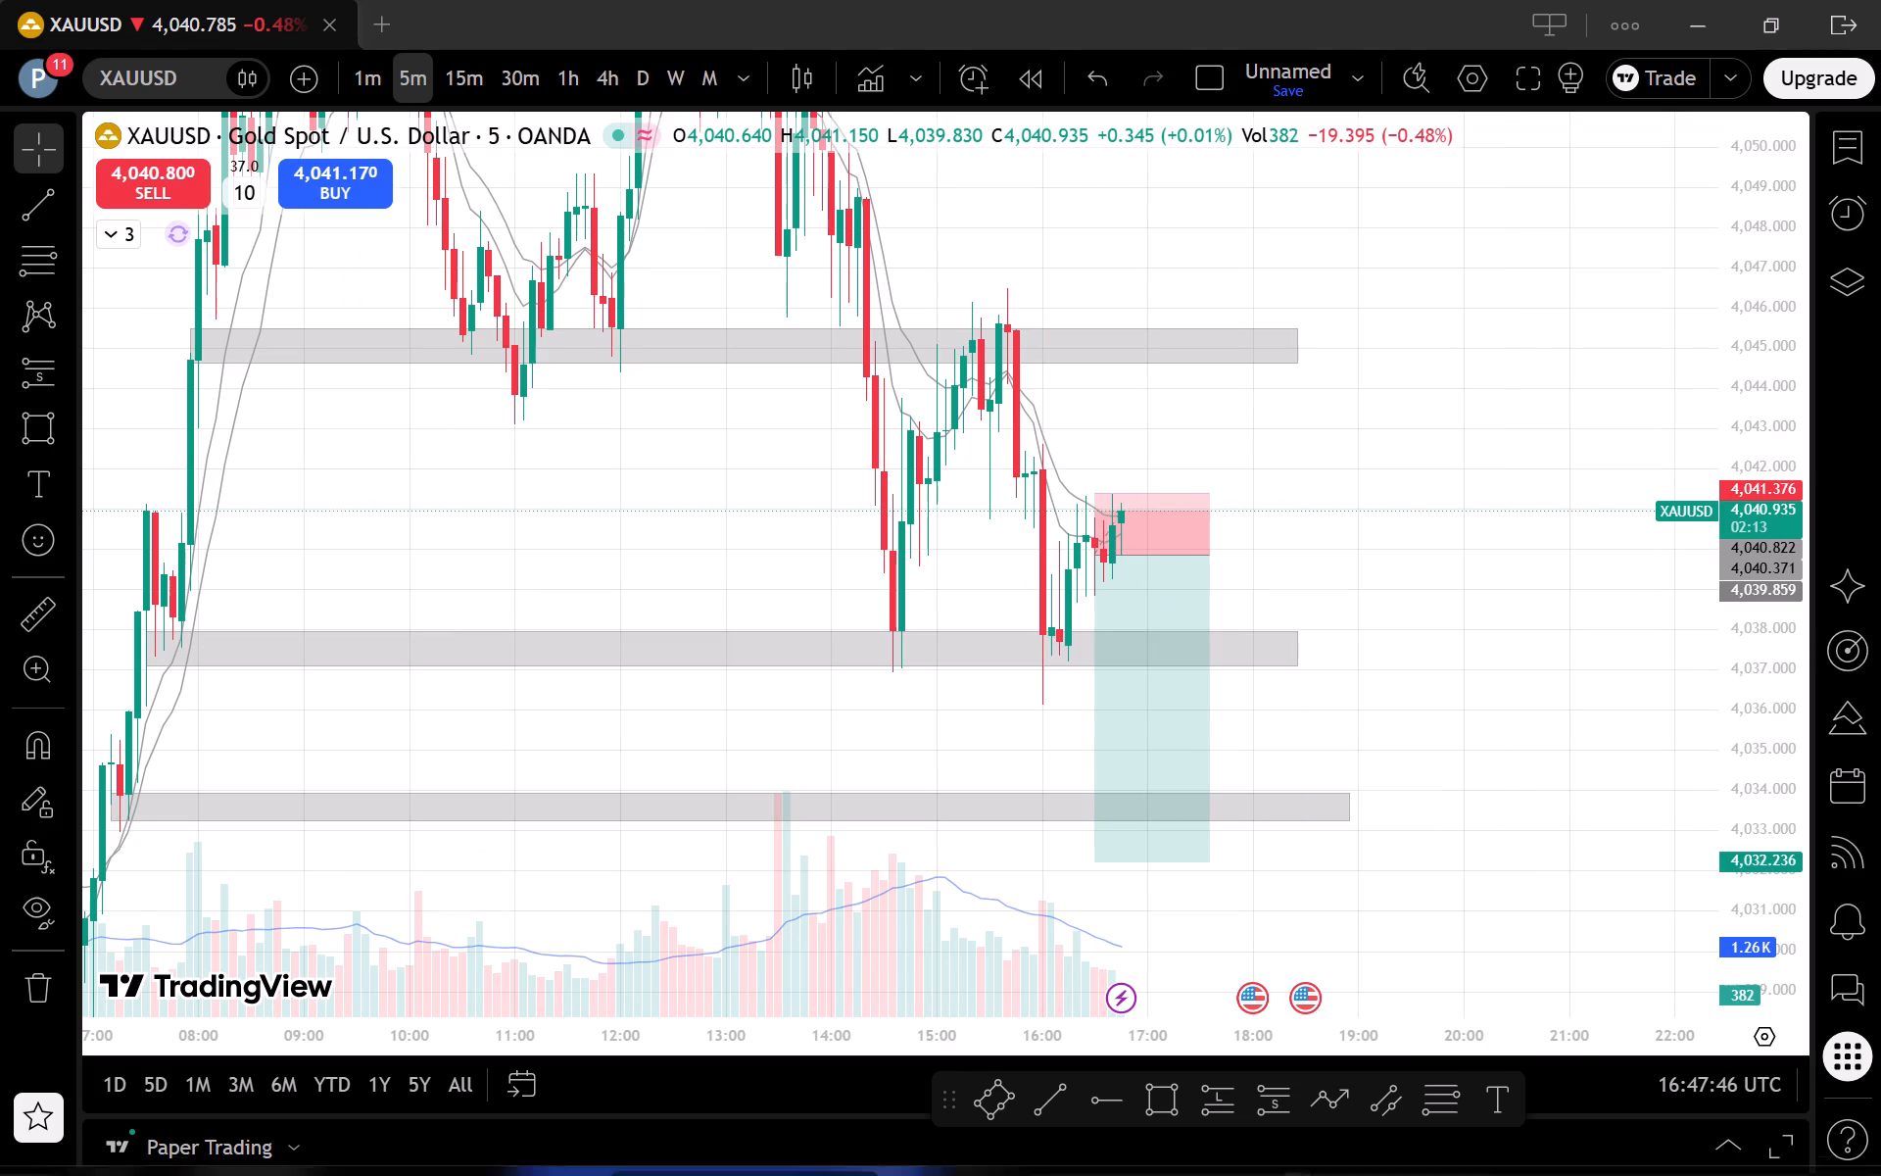
click(595, 79)
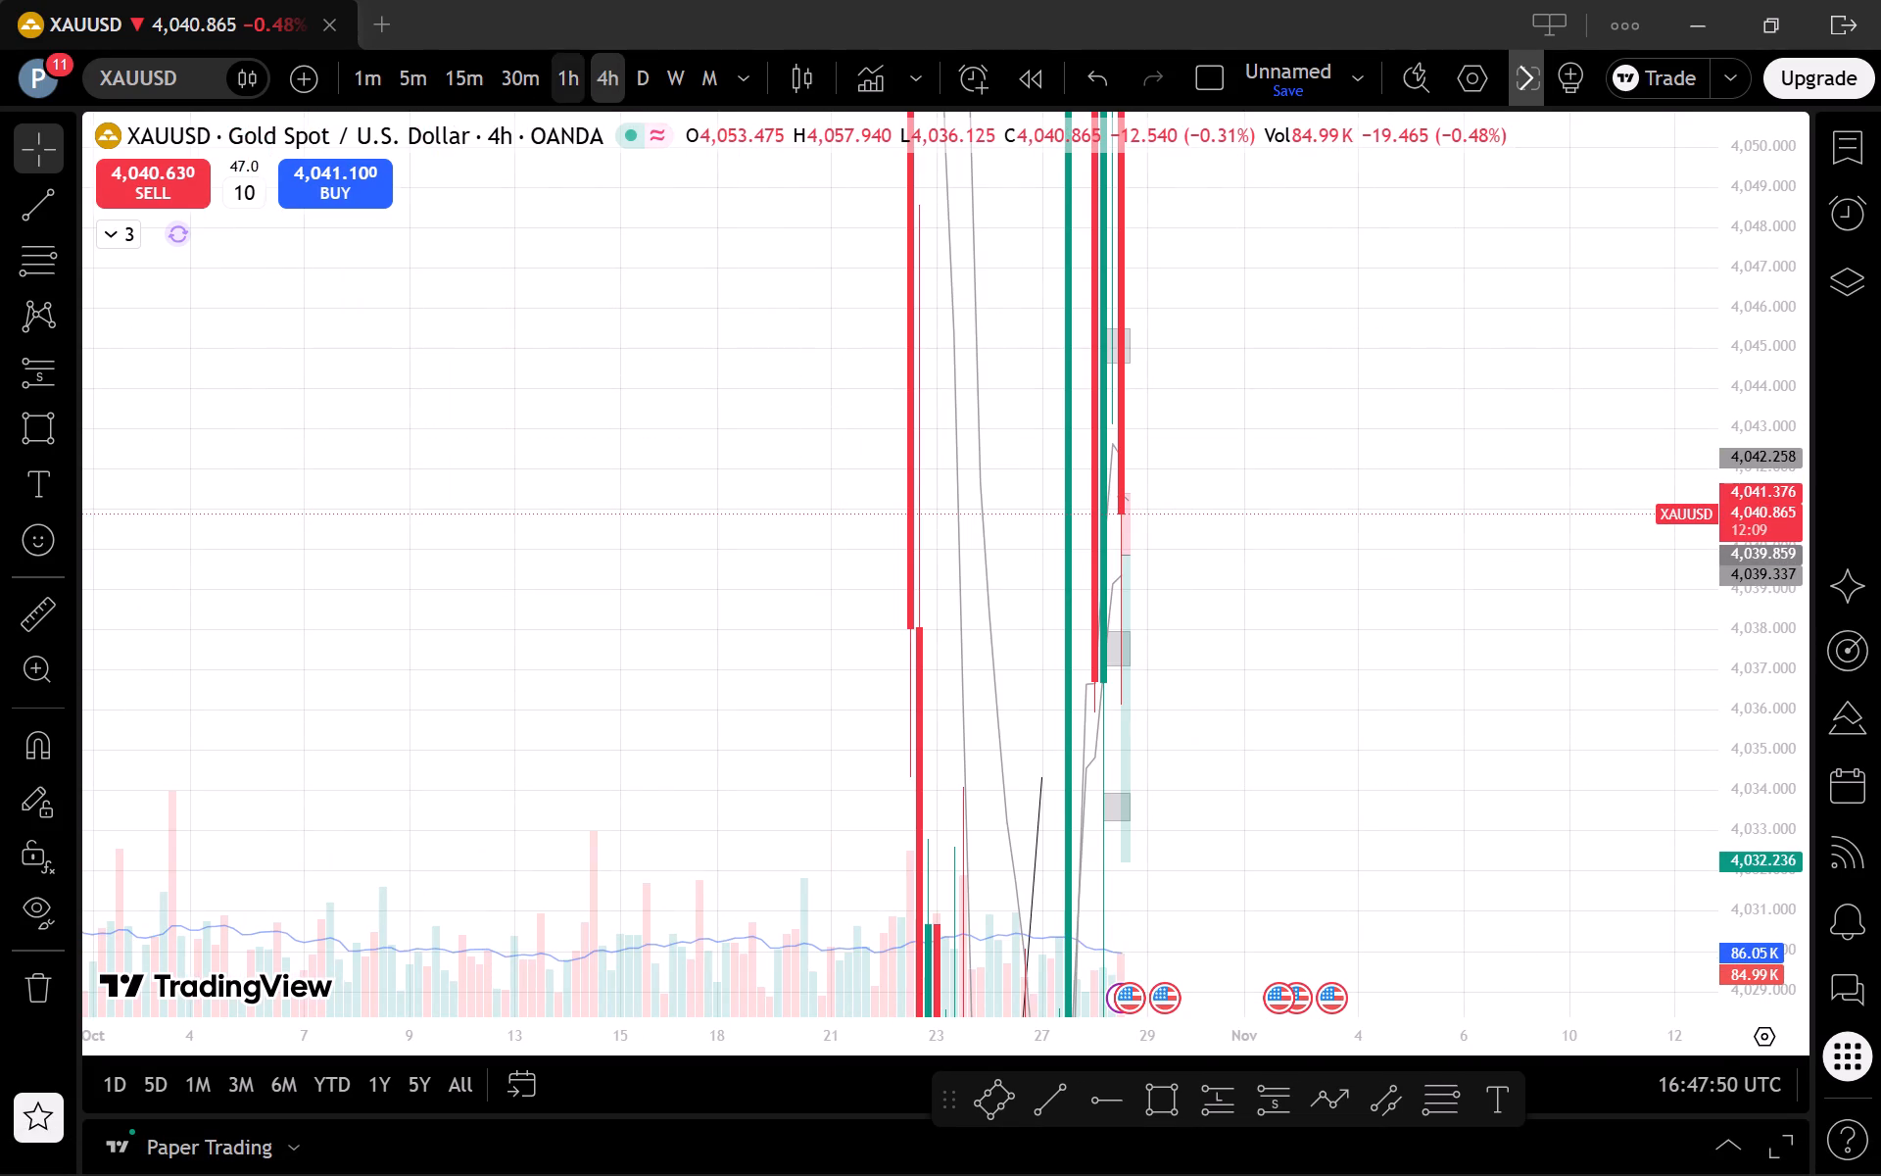
click(560, 73)
click(466, 79)
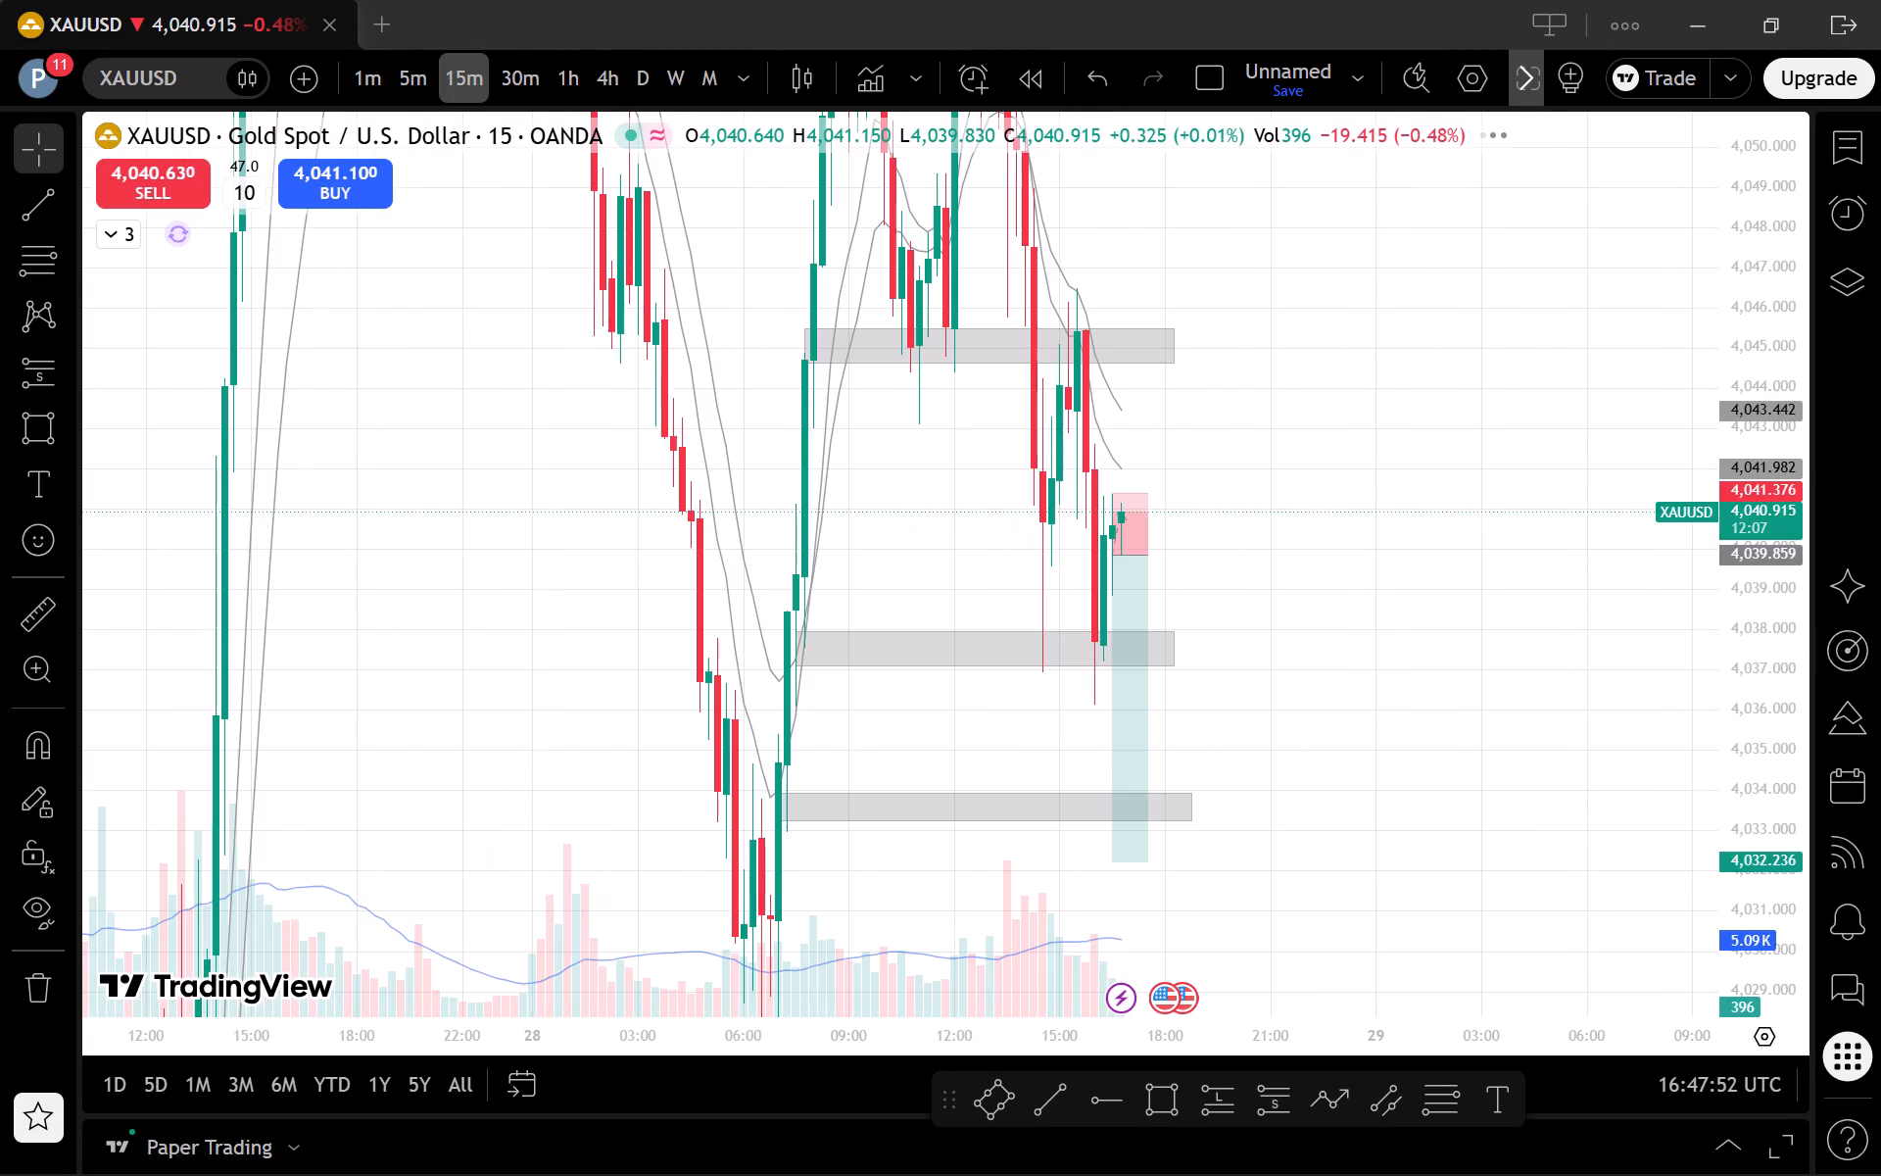
click(513, 86)
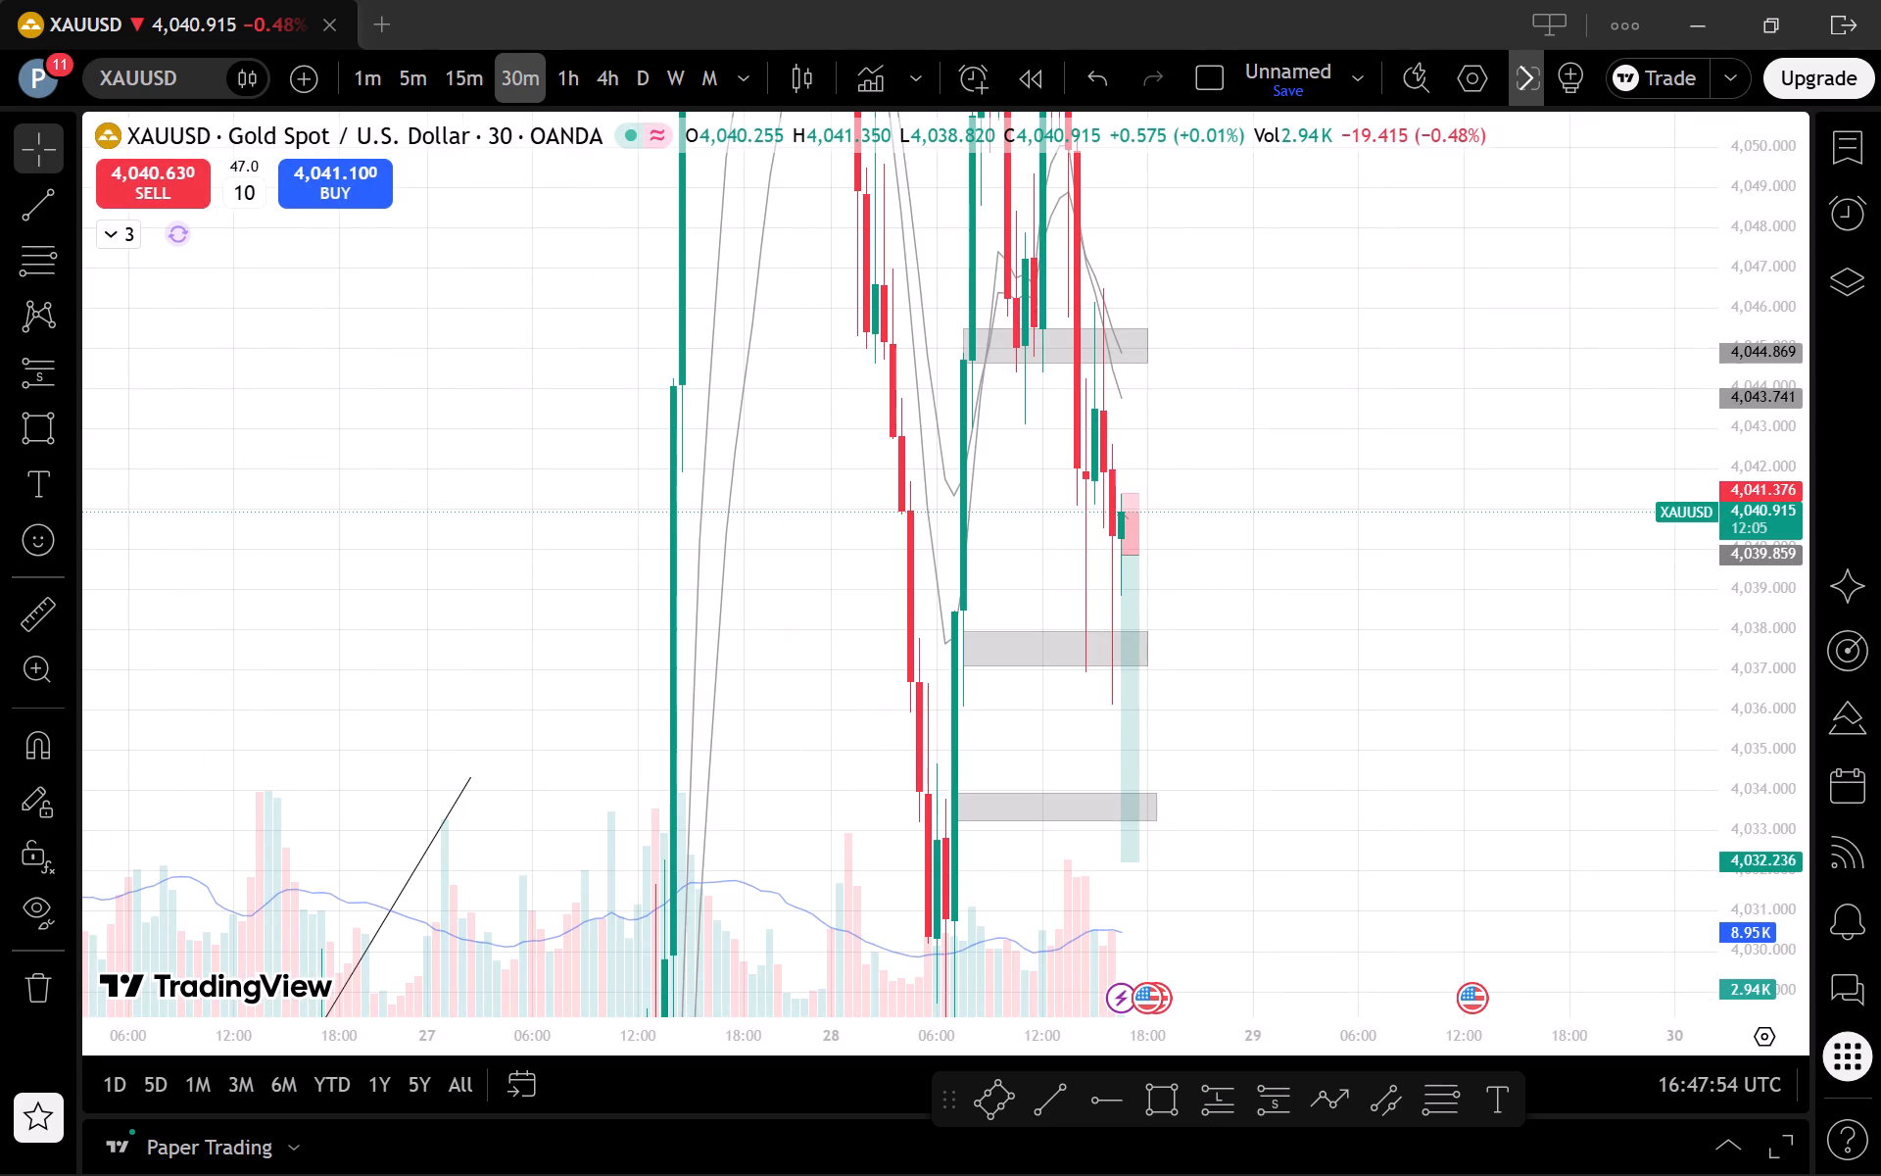
click(486, 83)
click(481, 90)
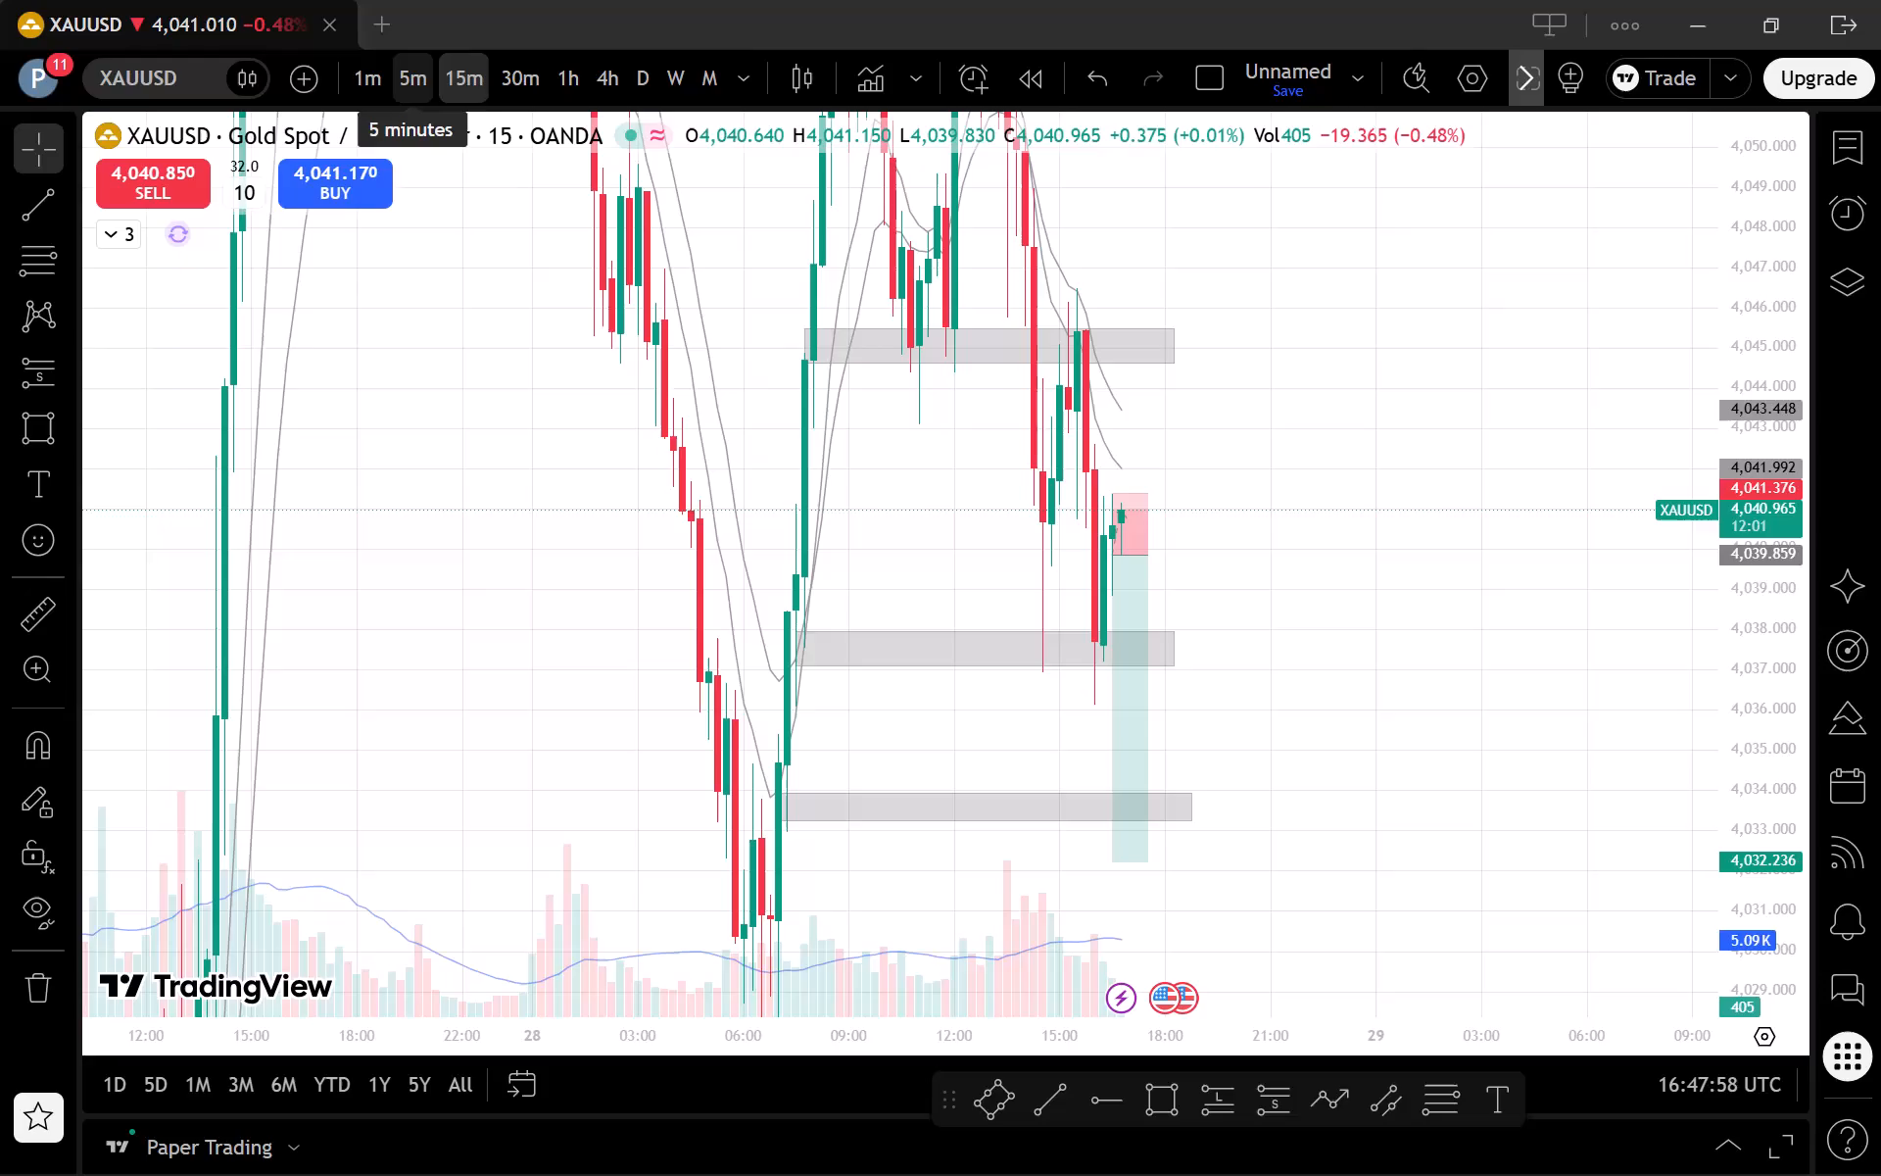
click(399, 83)
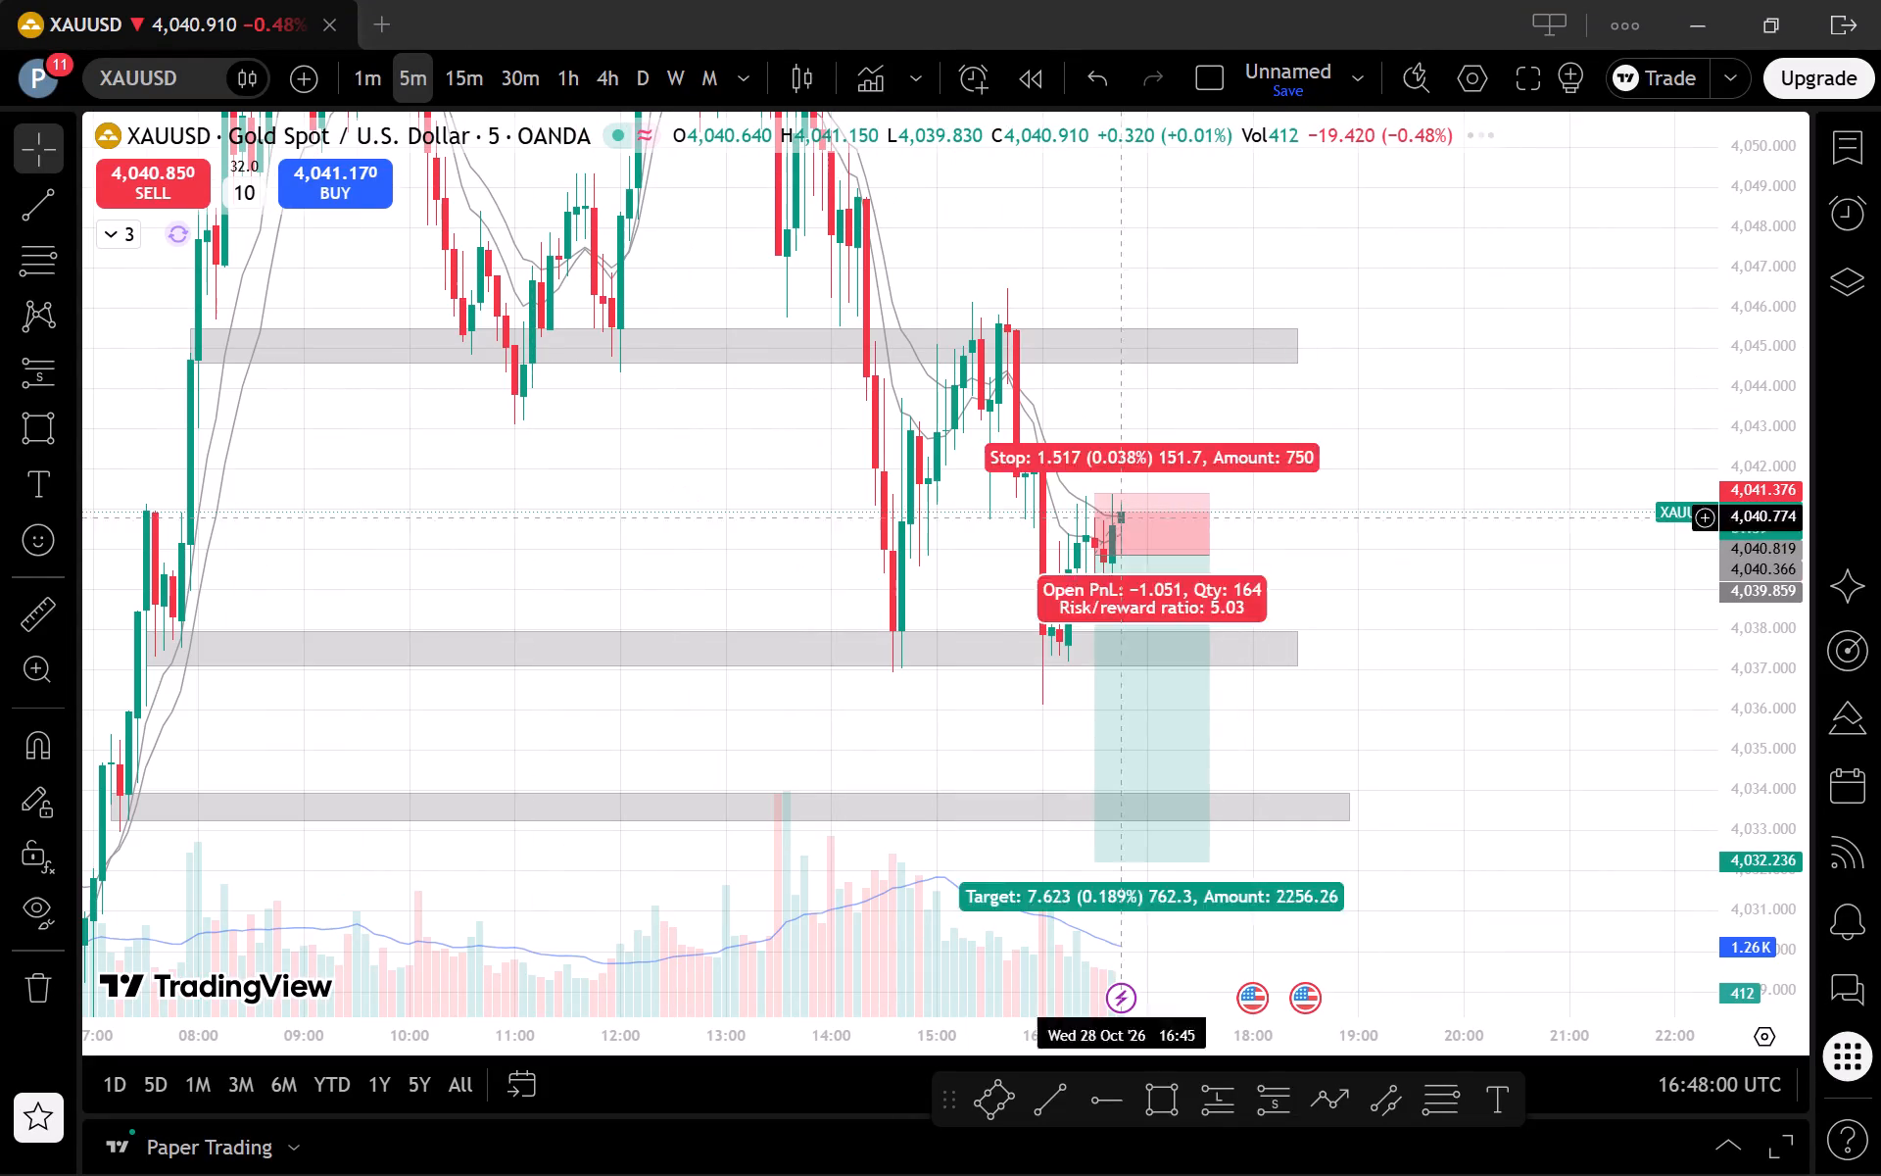
scroll(1569, 710, up, 1)
drag(1427, 642, 1533, 640)
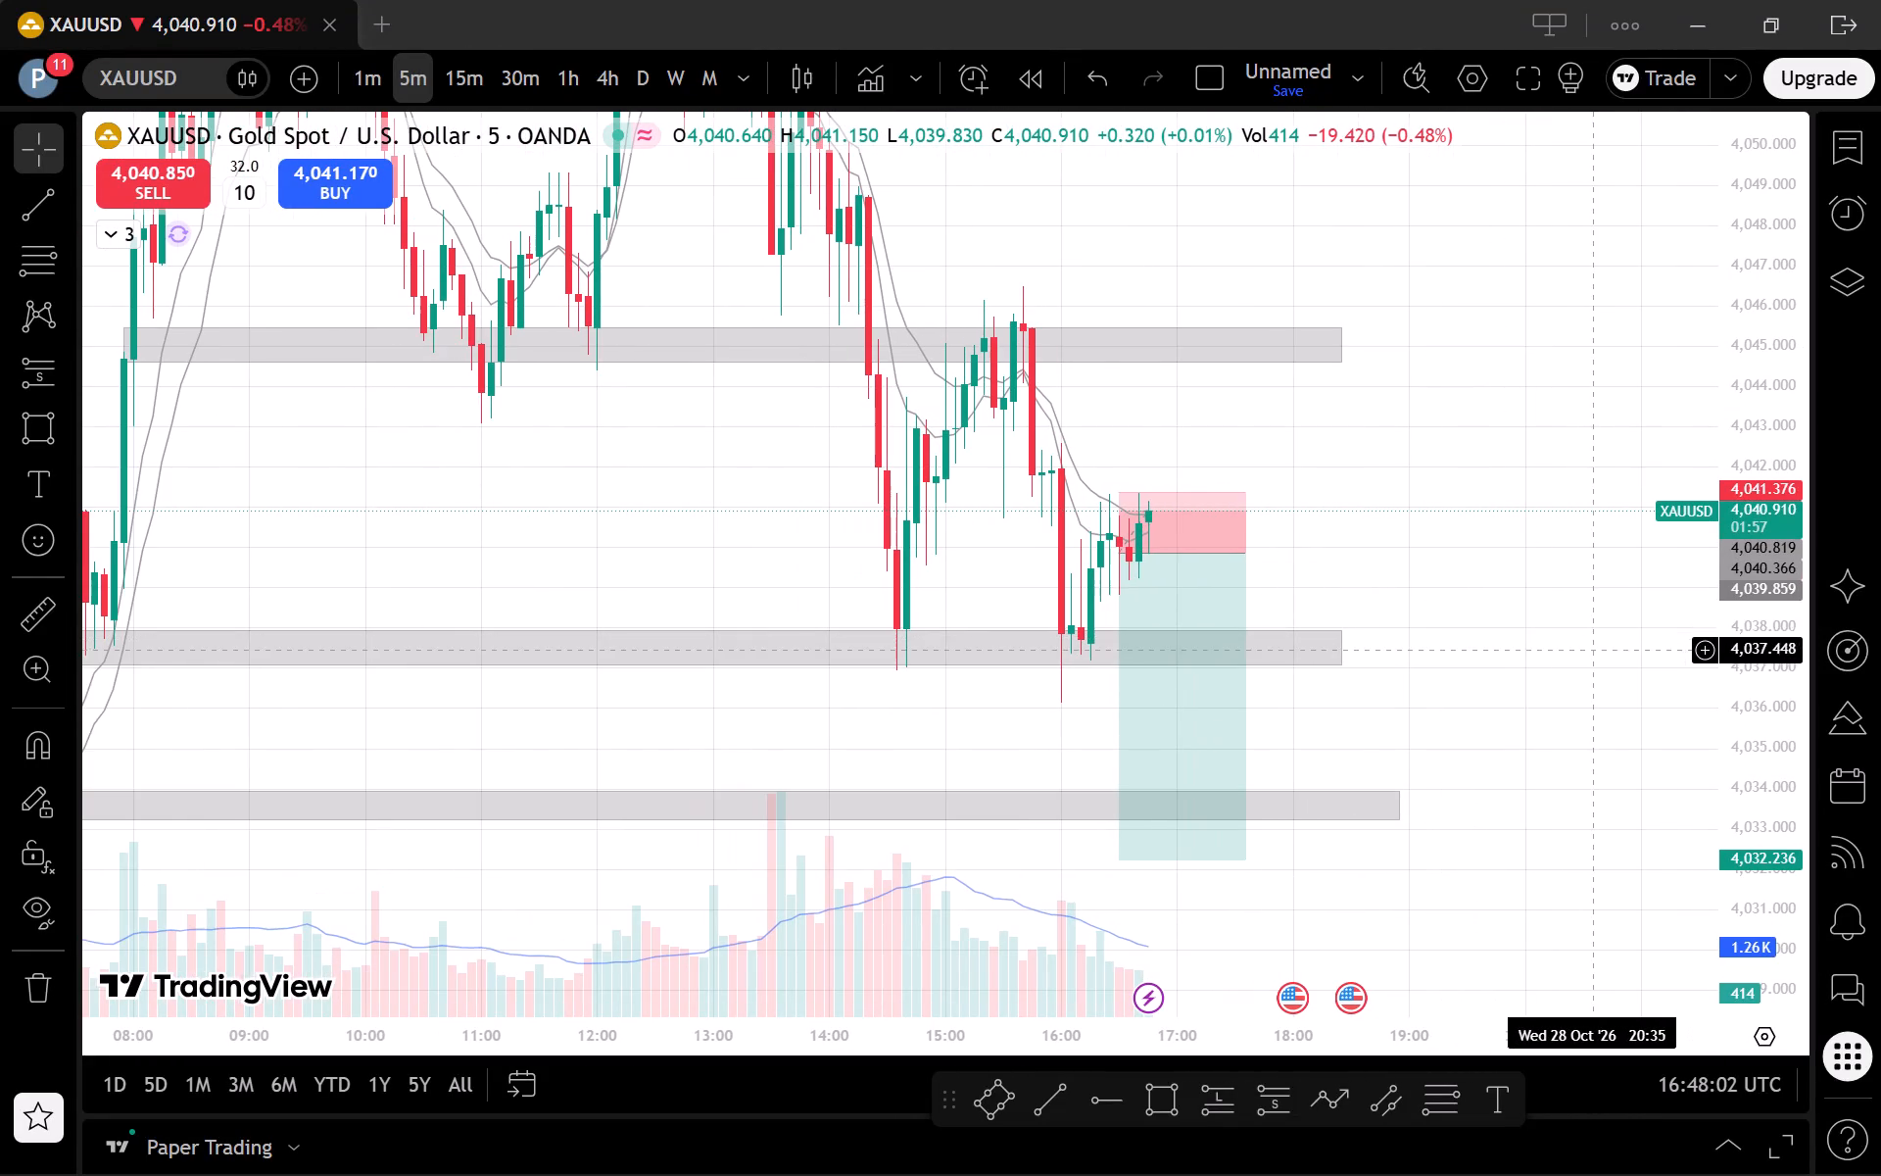
On the 1-minute chart, draw a rectangle zone above the short projection from 16:00 to about 17:45, spanning about 4,042.59 to 4,041.6.
click(381, 77)
scroll(1225, 445, down, 3)
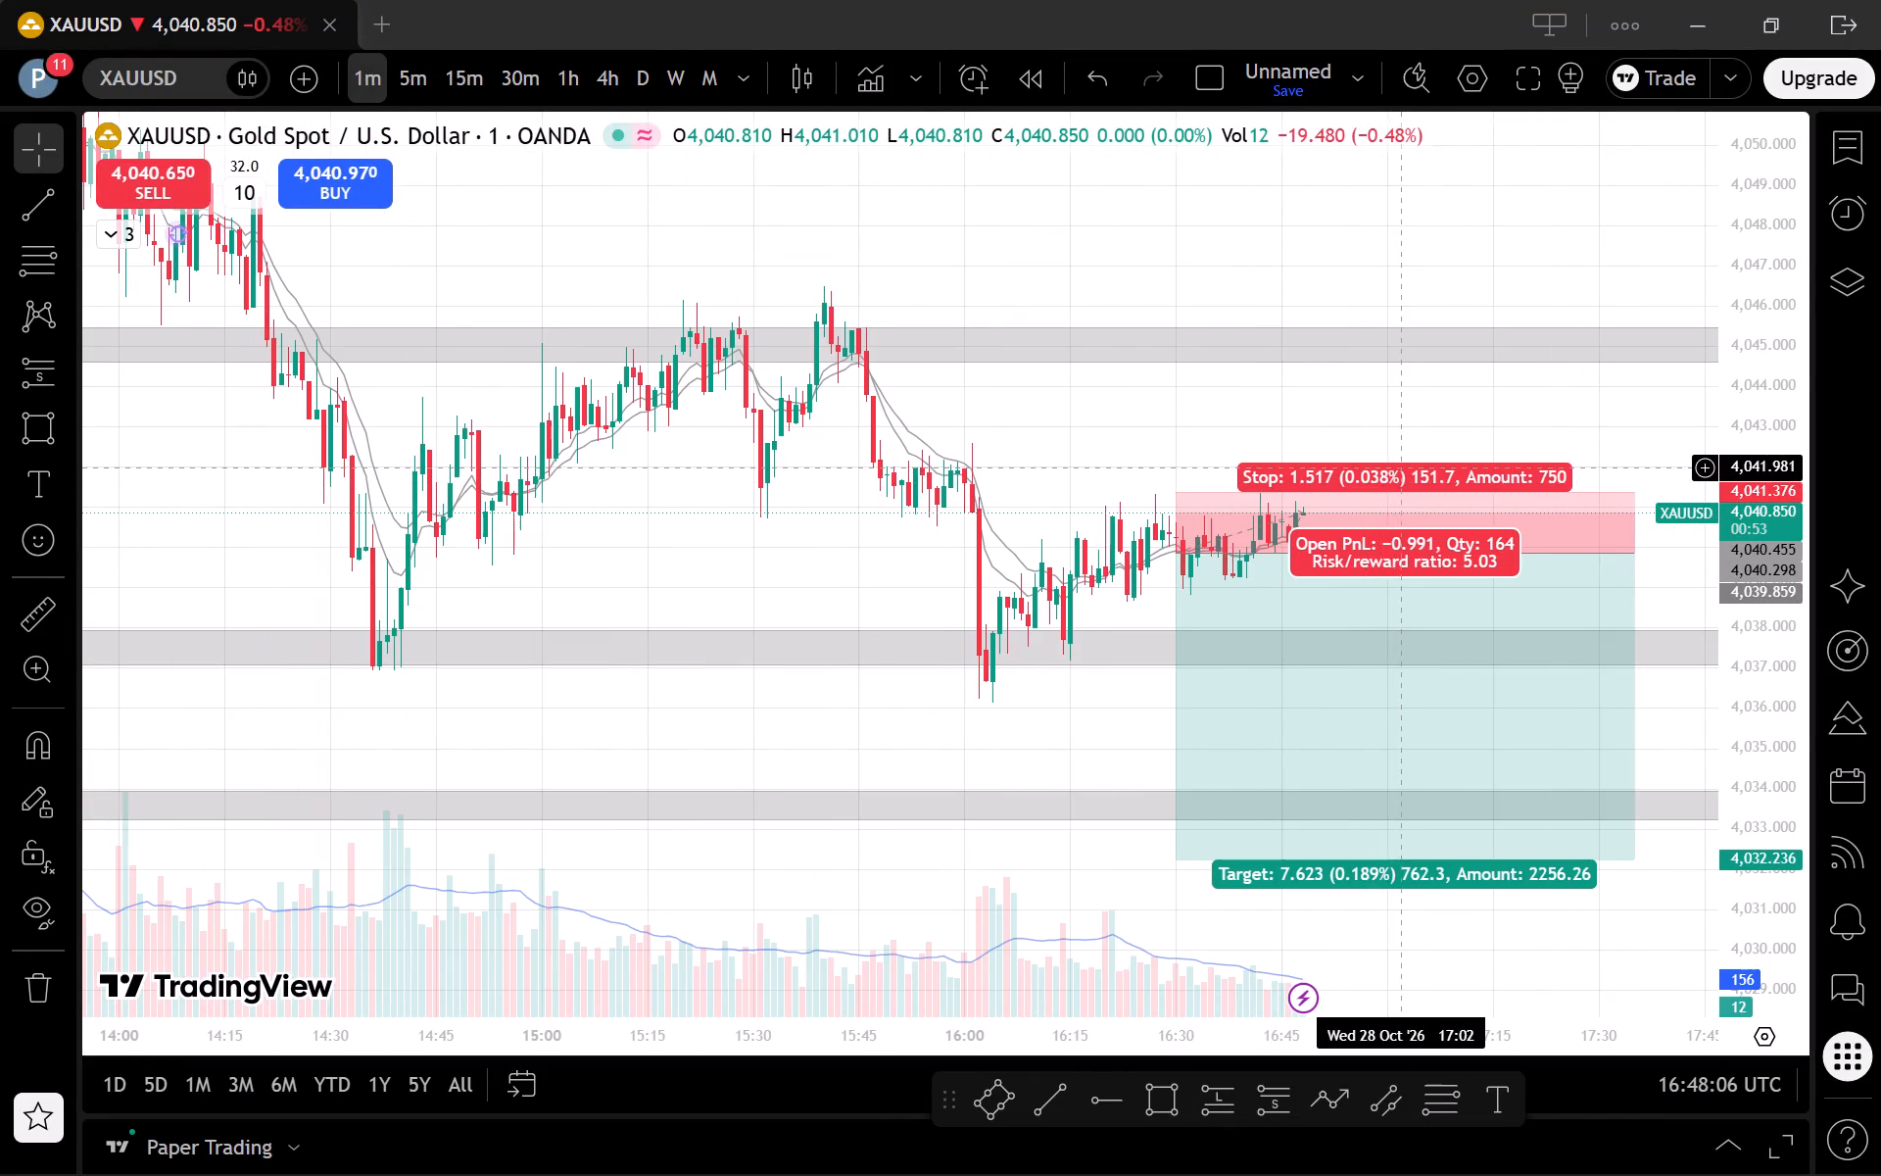
drag(1388, 443, 1143, 422)
scroll(1438, 488, down, 1)
drag(1746, 811, 1725, 447)
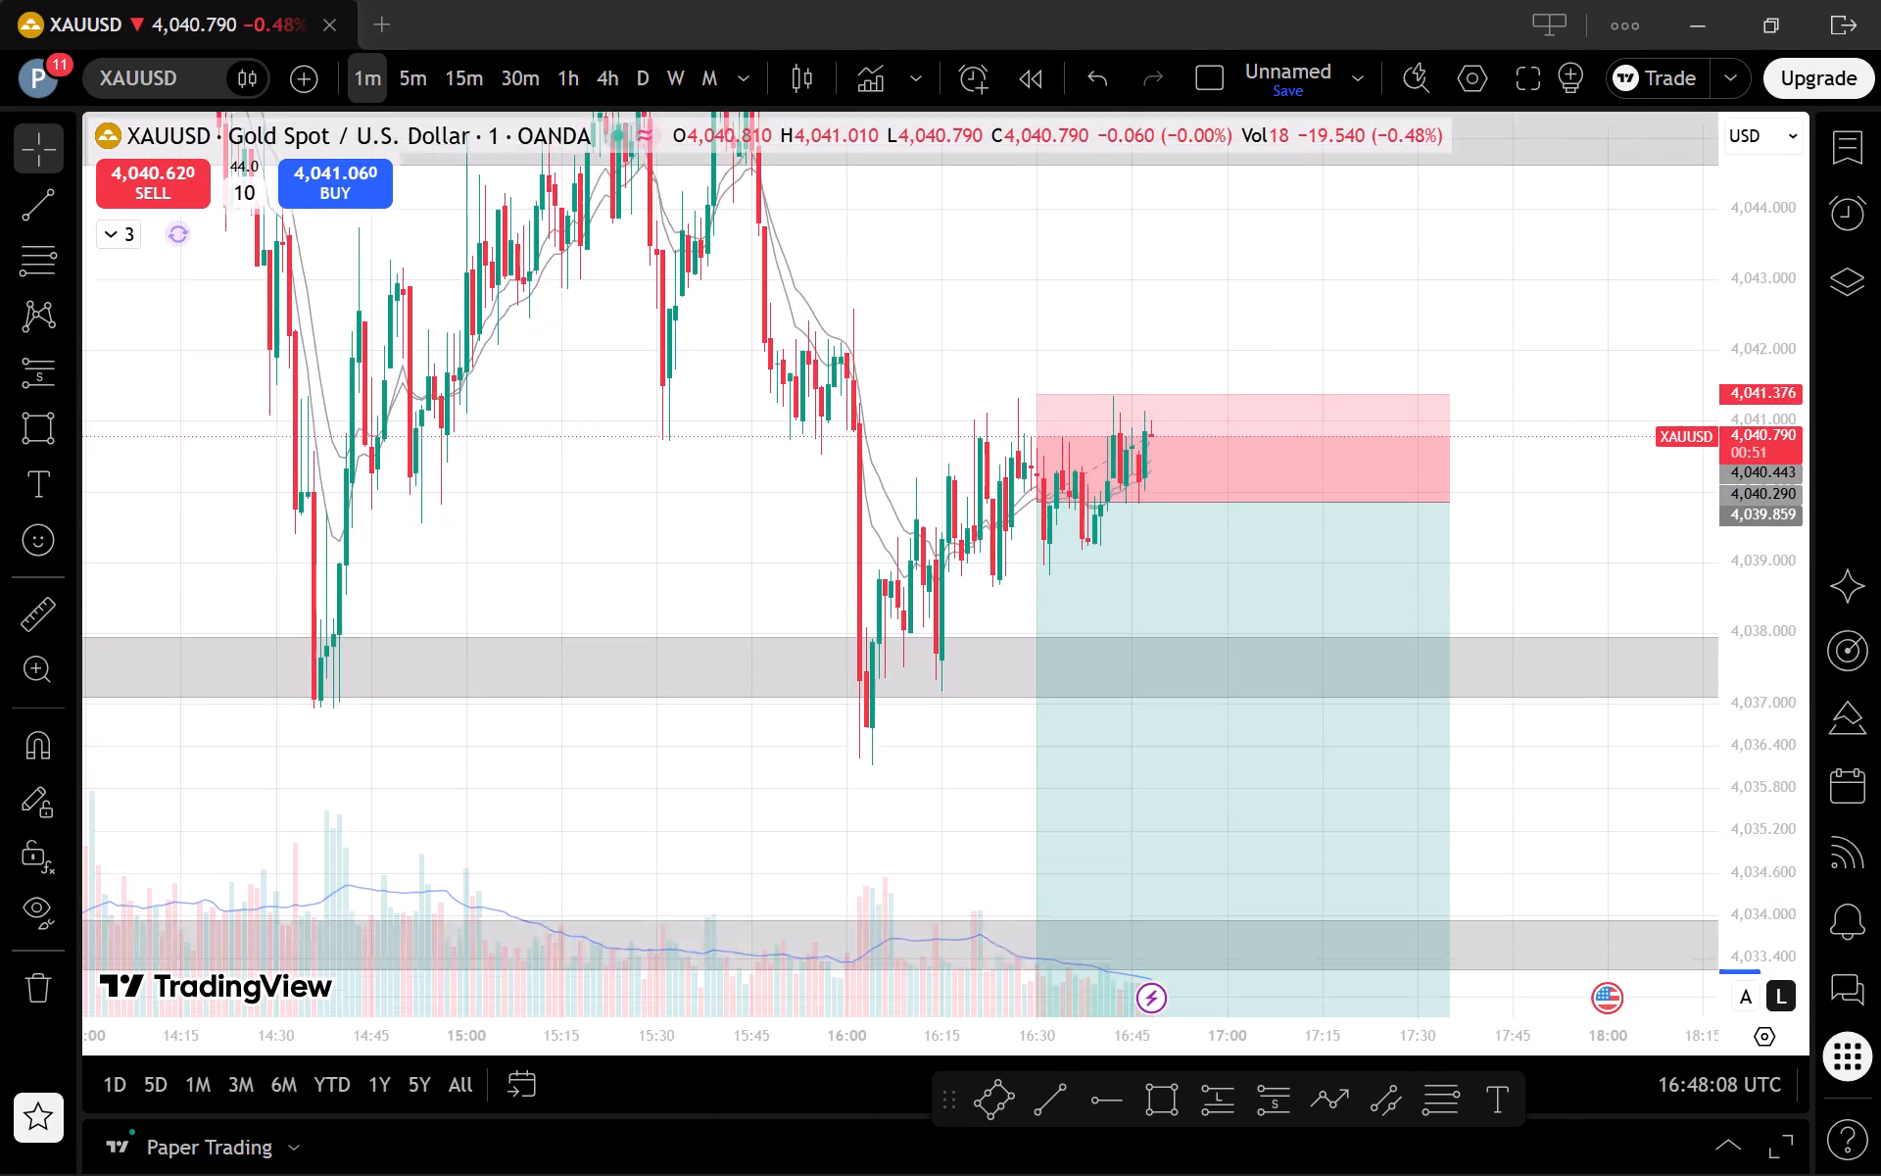
drag(1725, 447, 1706, 420)
scroll(1531, 321, up, 3)
drag(1562, 355, 1577, 355)
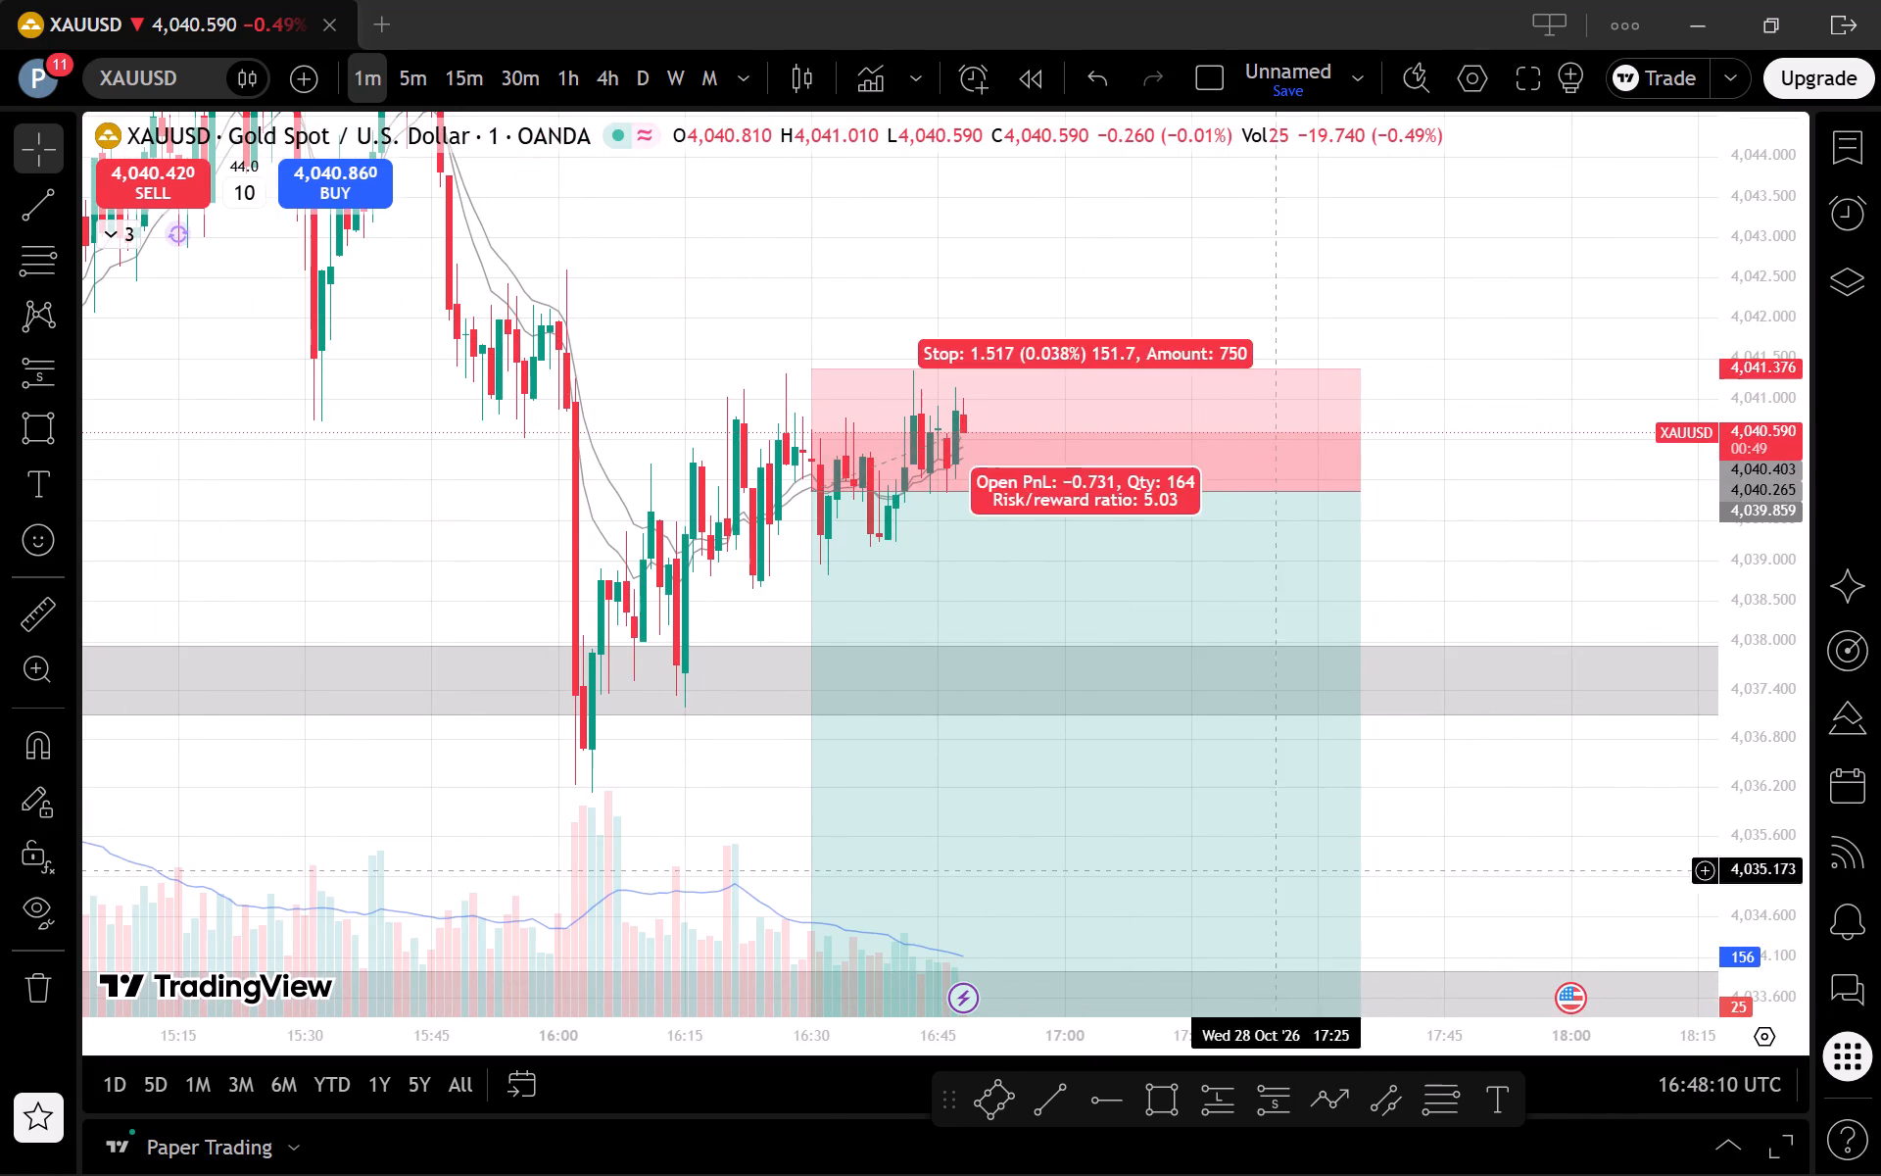
click(1169, 1099)
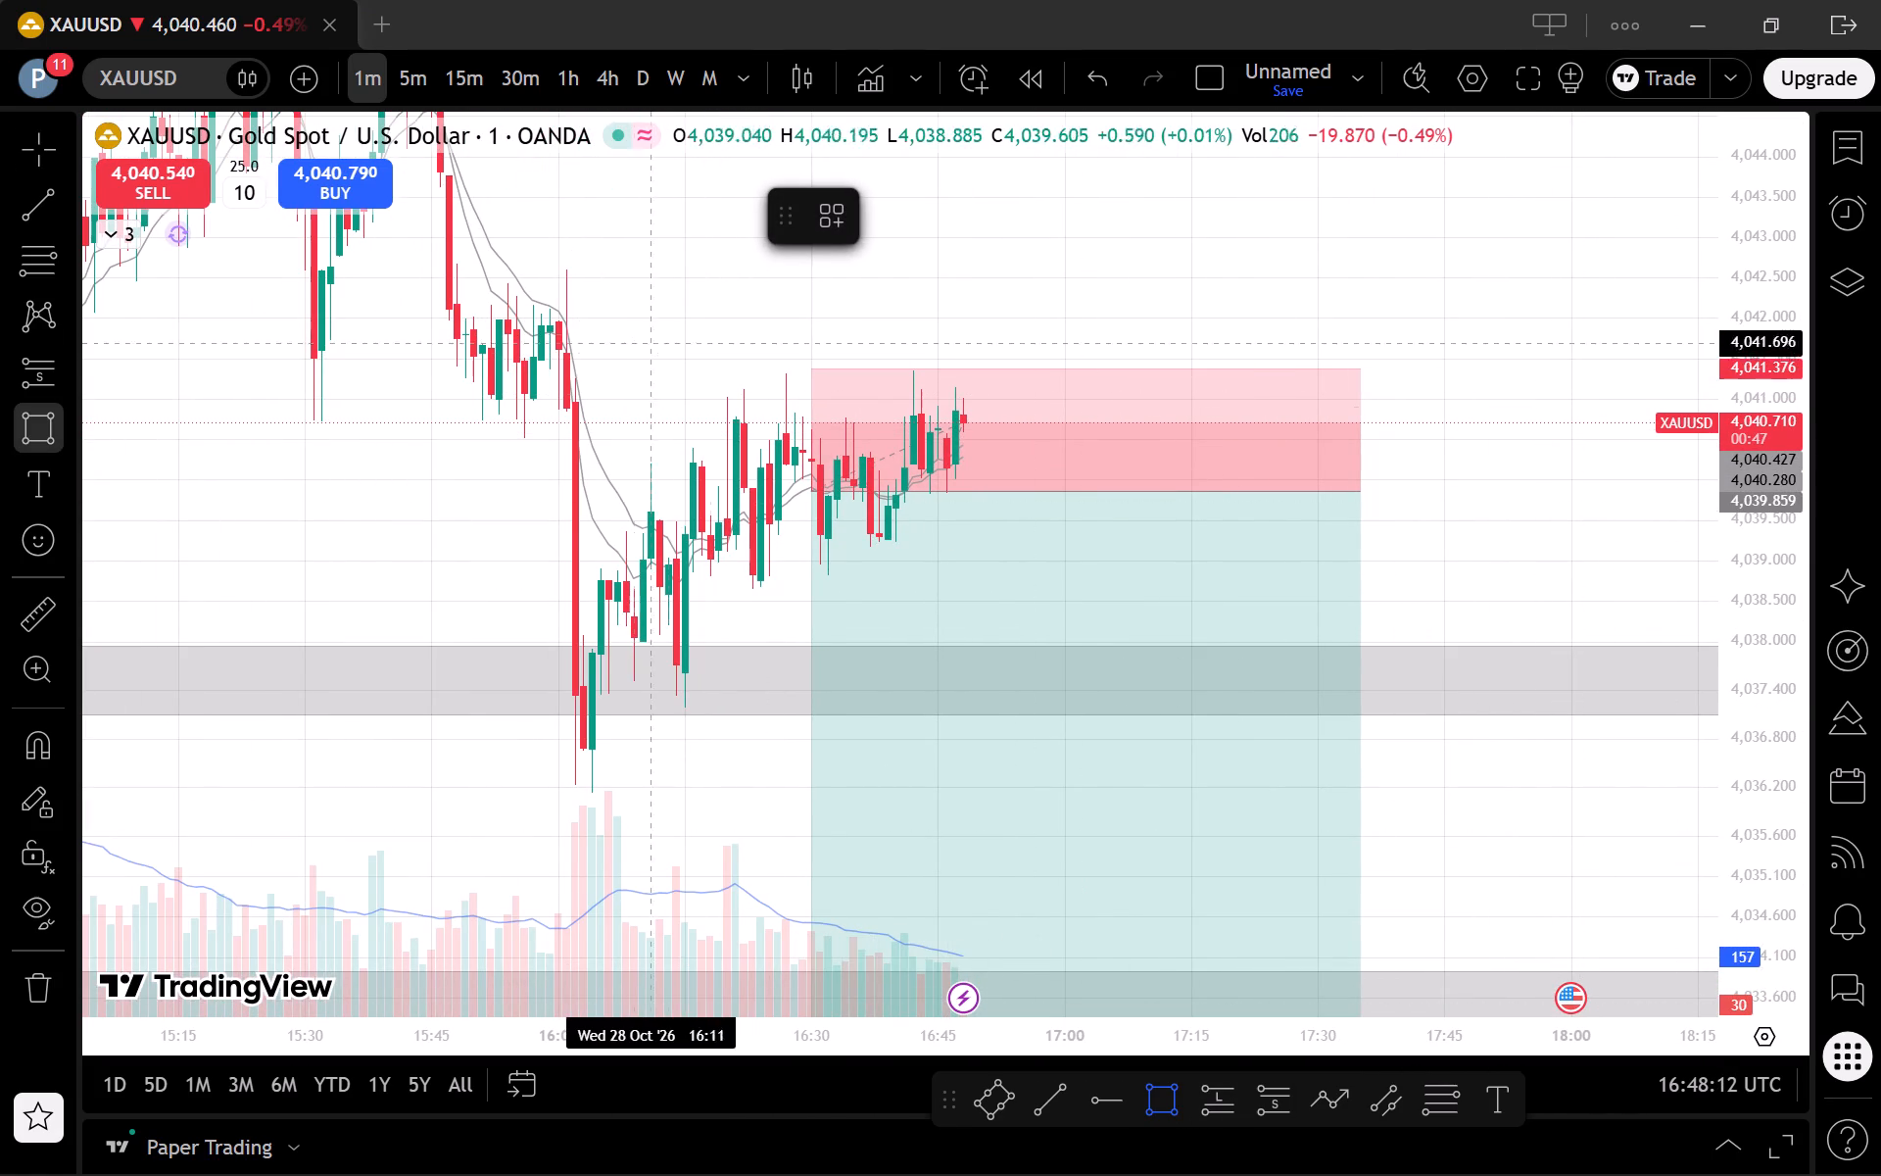
click(561, 270)
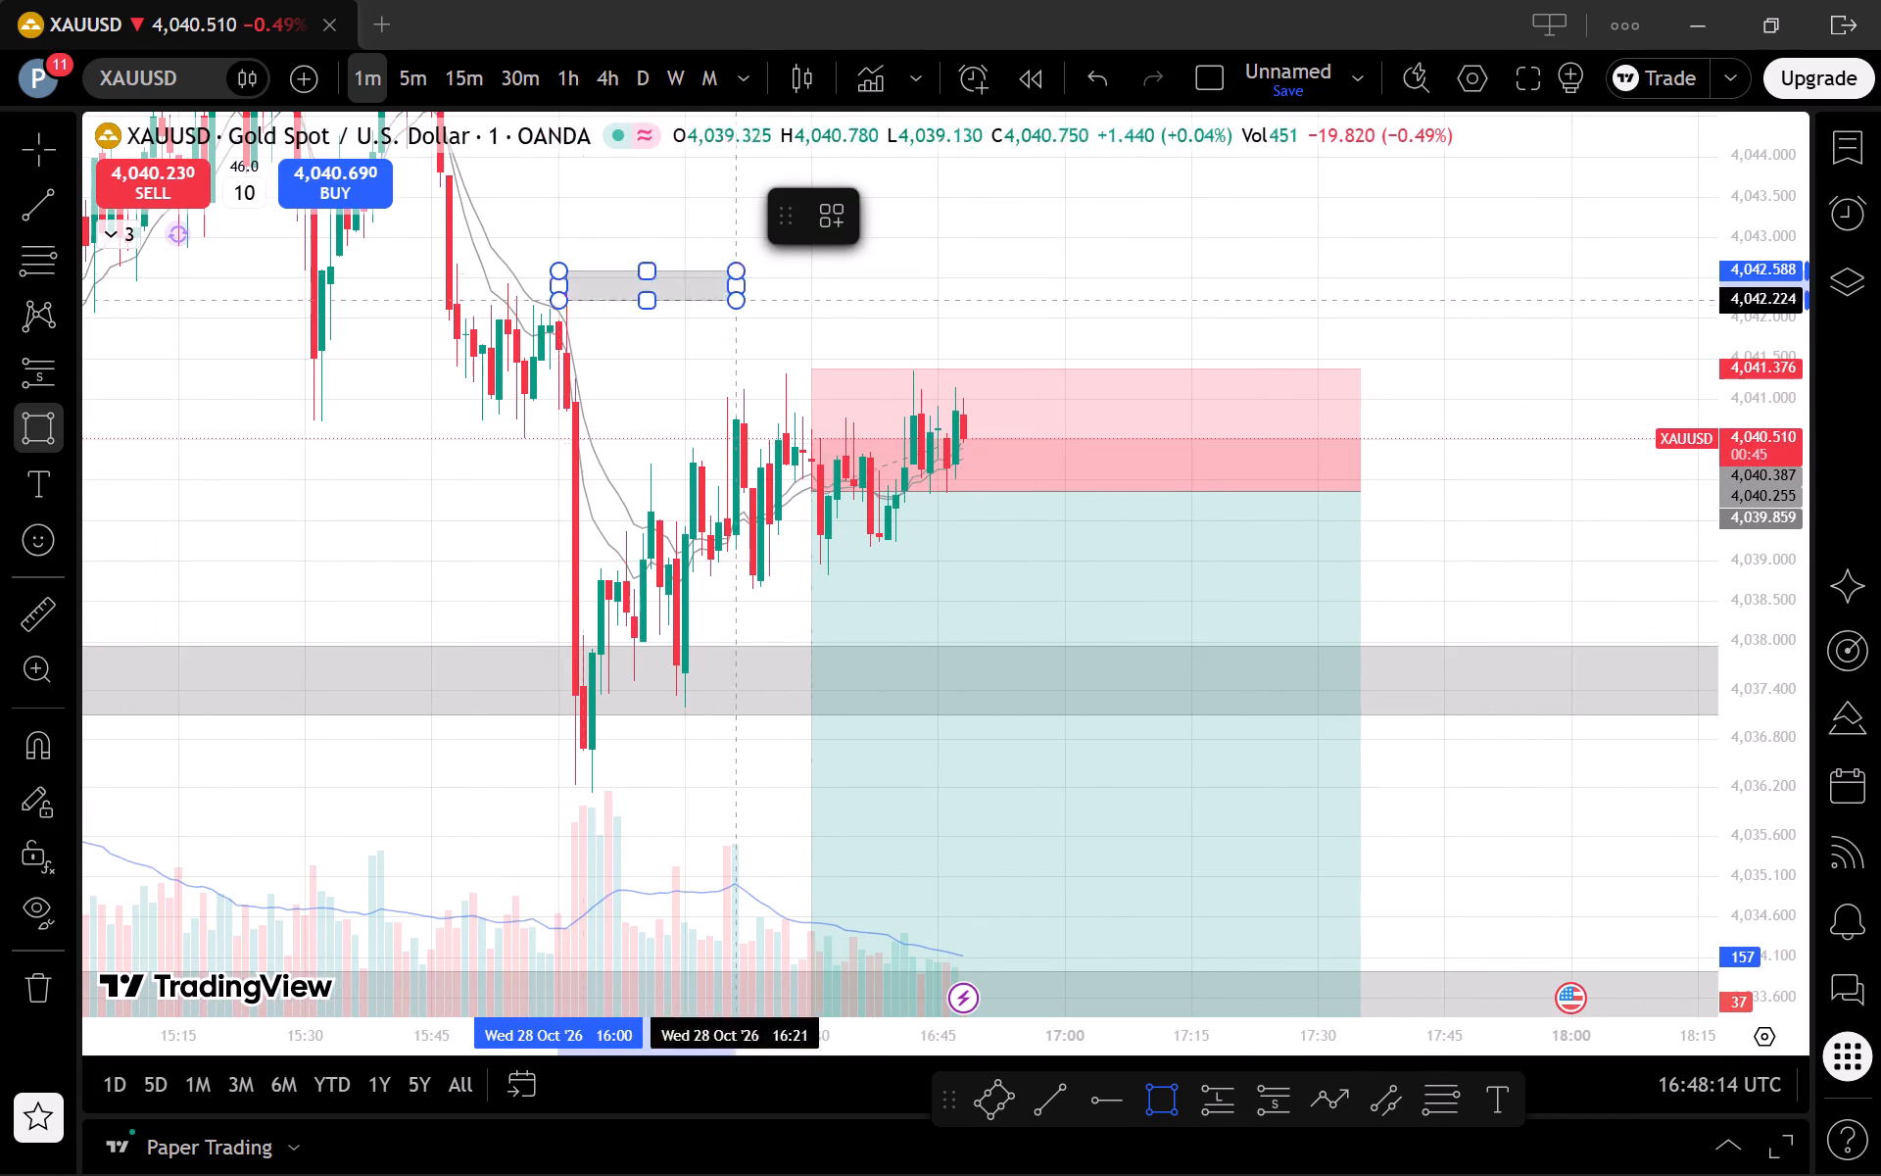
click(1440, 349)
click(1517, 411)
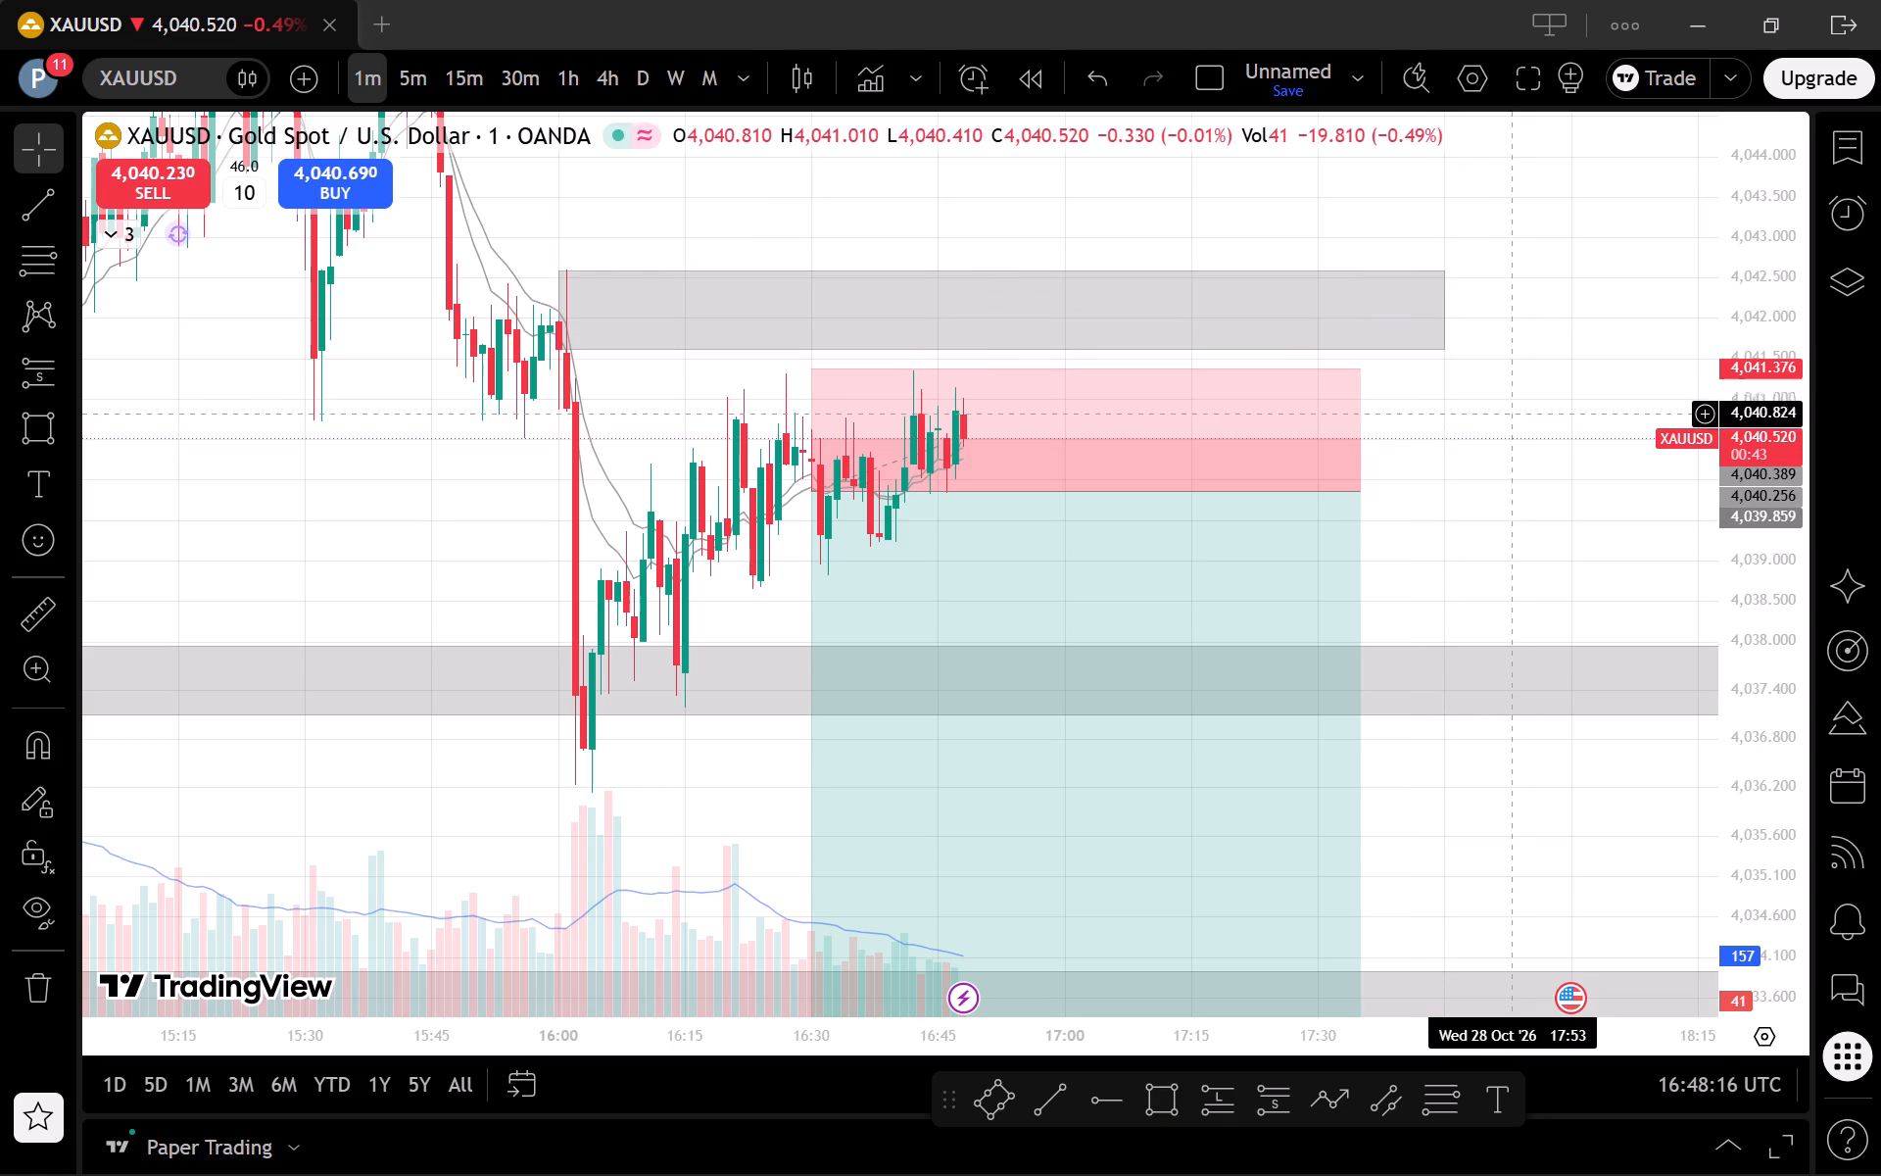
Review the new zone together with the short projection and the other price zones on the 5-minute chart.
click(420, 64)
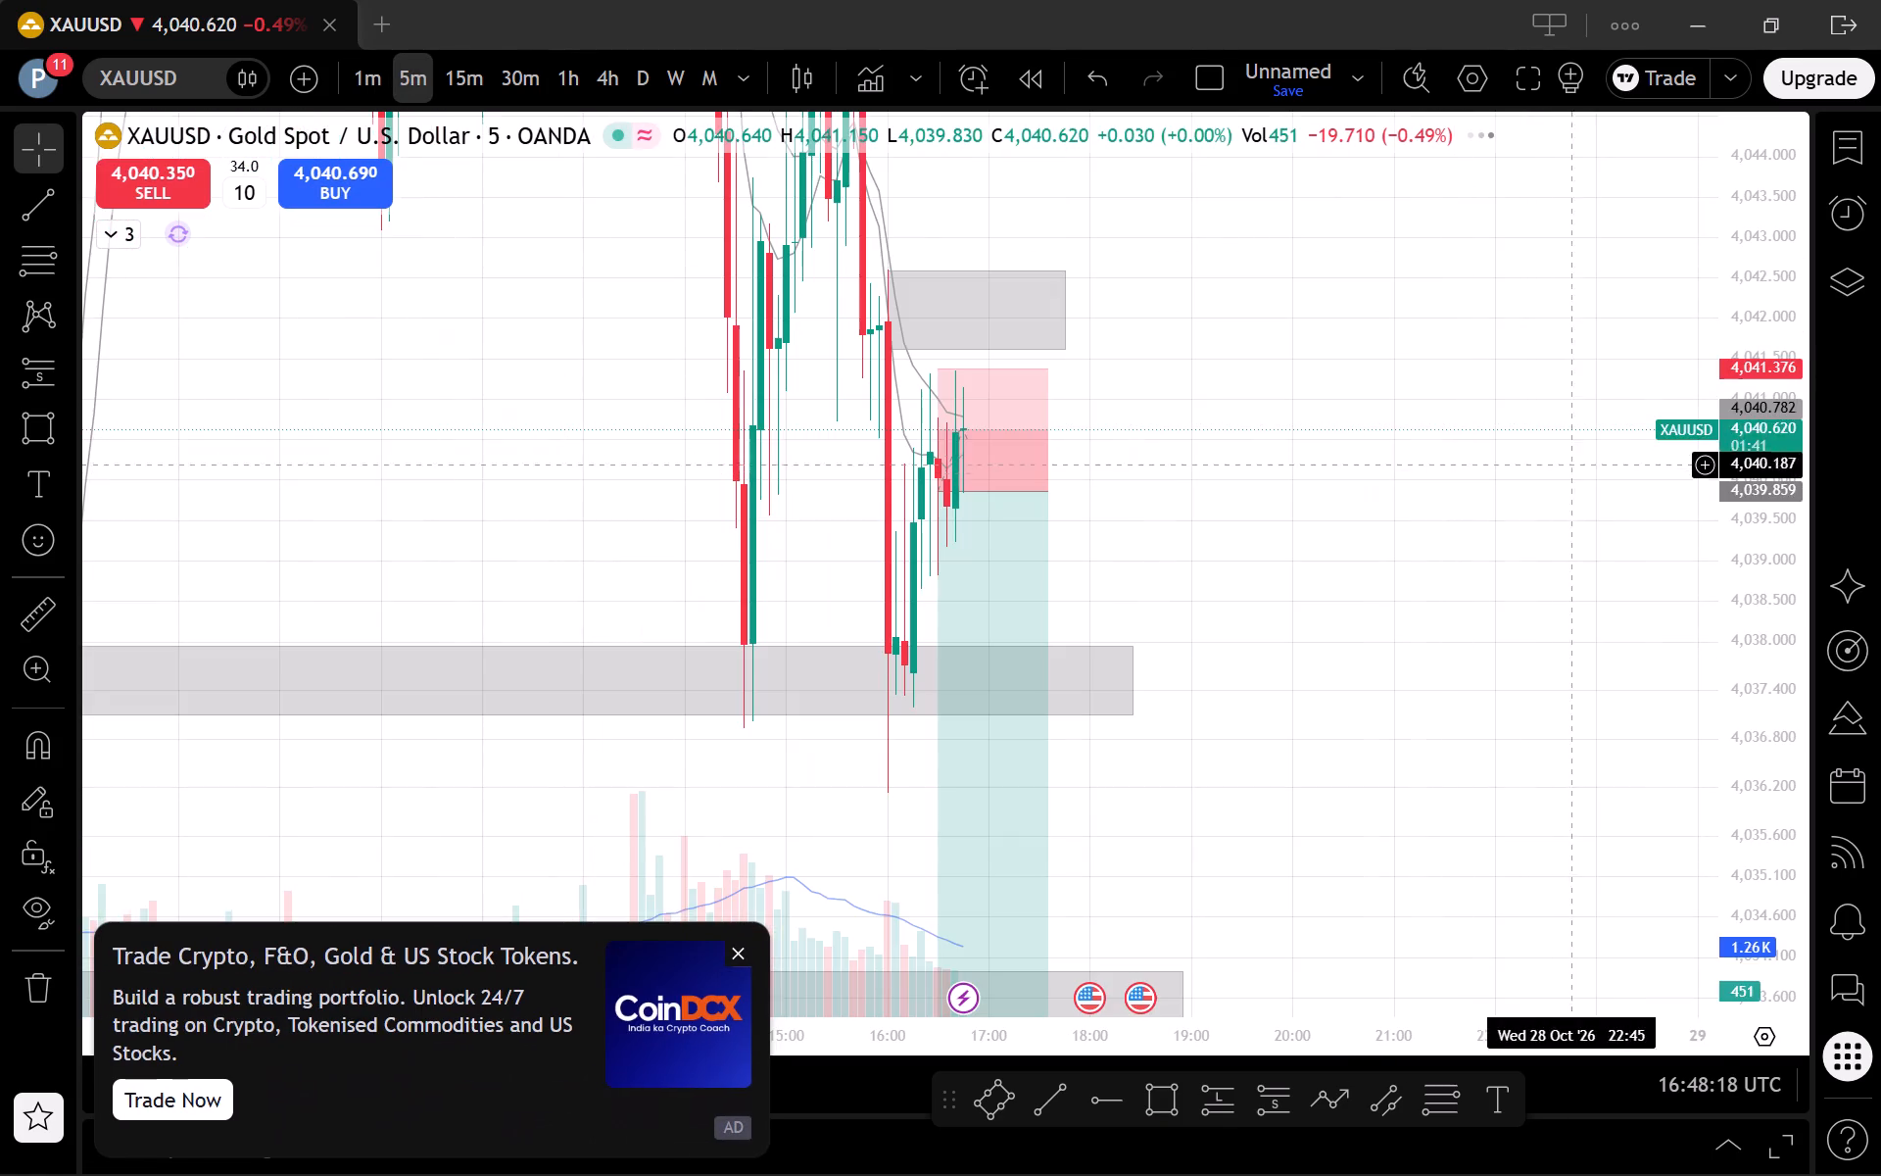
drag(1735, 446, 1769, 777)
scroll(1404, 721, up, 1)
drag(1267, 719, 1508, 752)
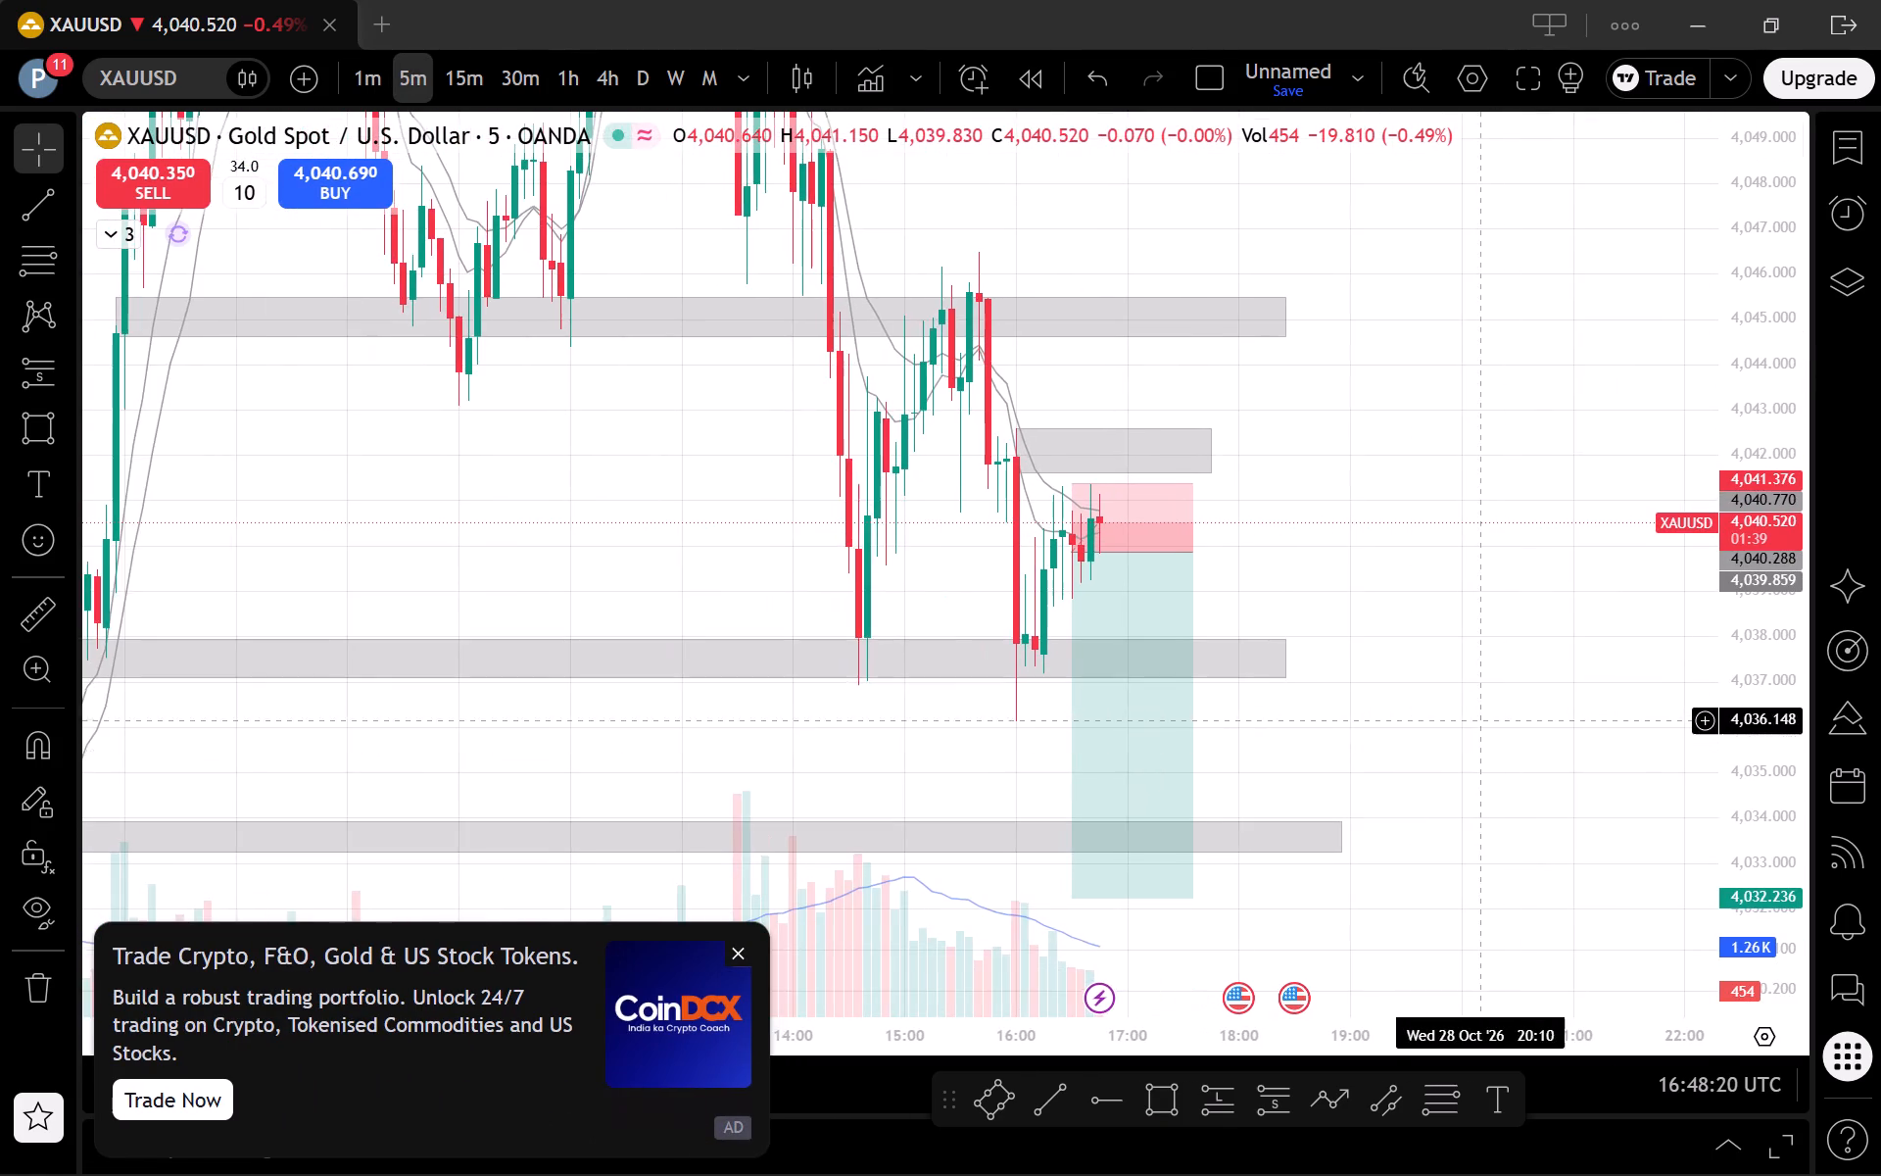
Examine the short projection and surrounding price zones on the 5-minute XAUUSD chart, dismissing the CoinDCX advert.
scroll(1473, 710, up, 1)
drag(1471, 703, 1579, 697)
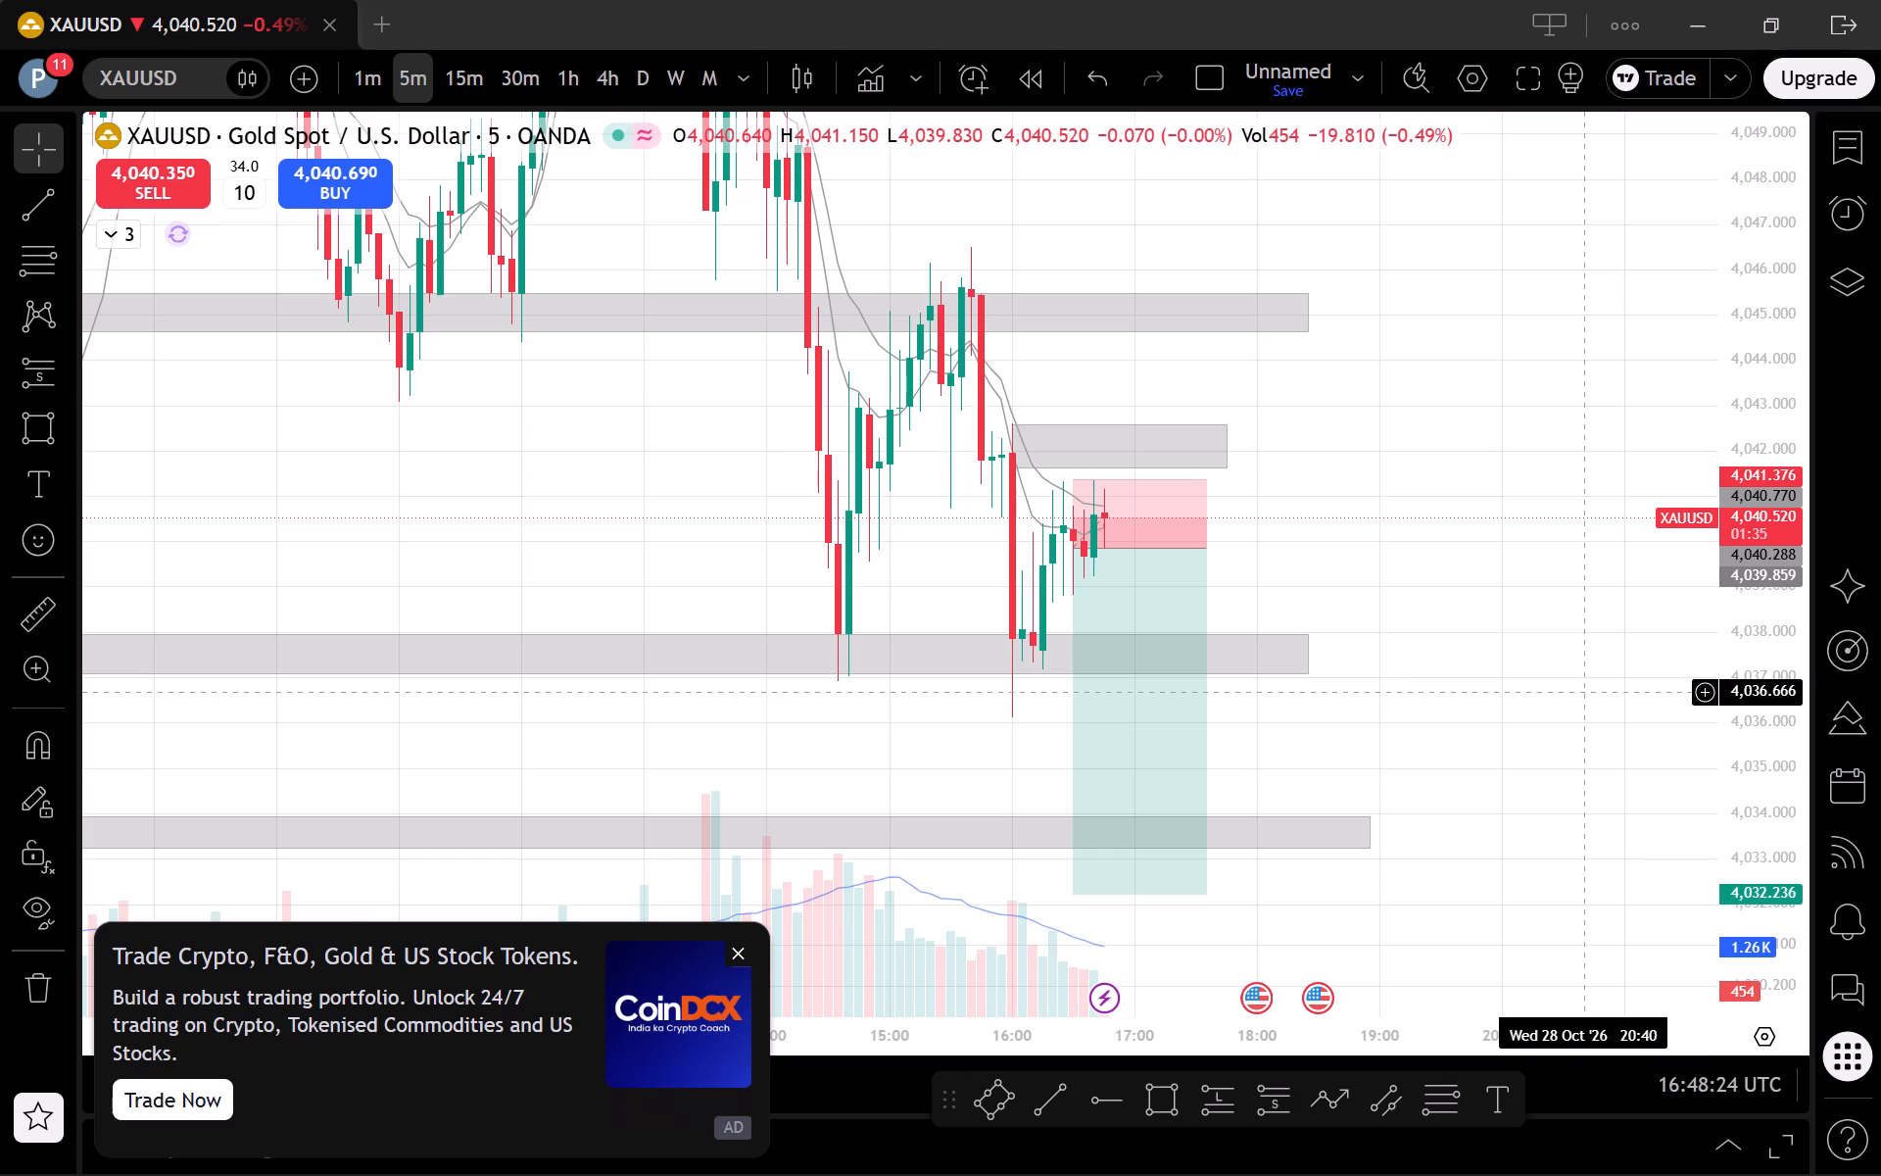
click(734, 949)
scroll(1262, 837, up, 2)
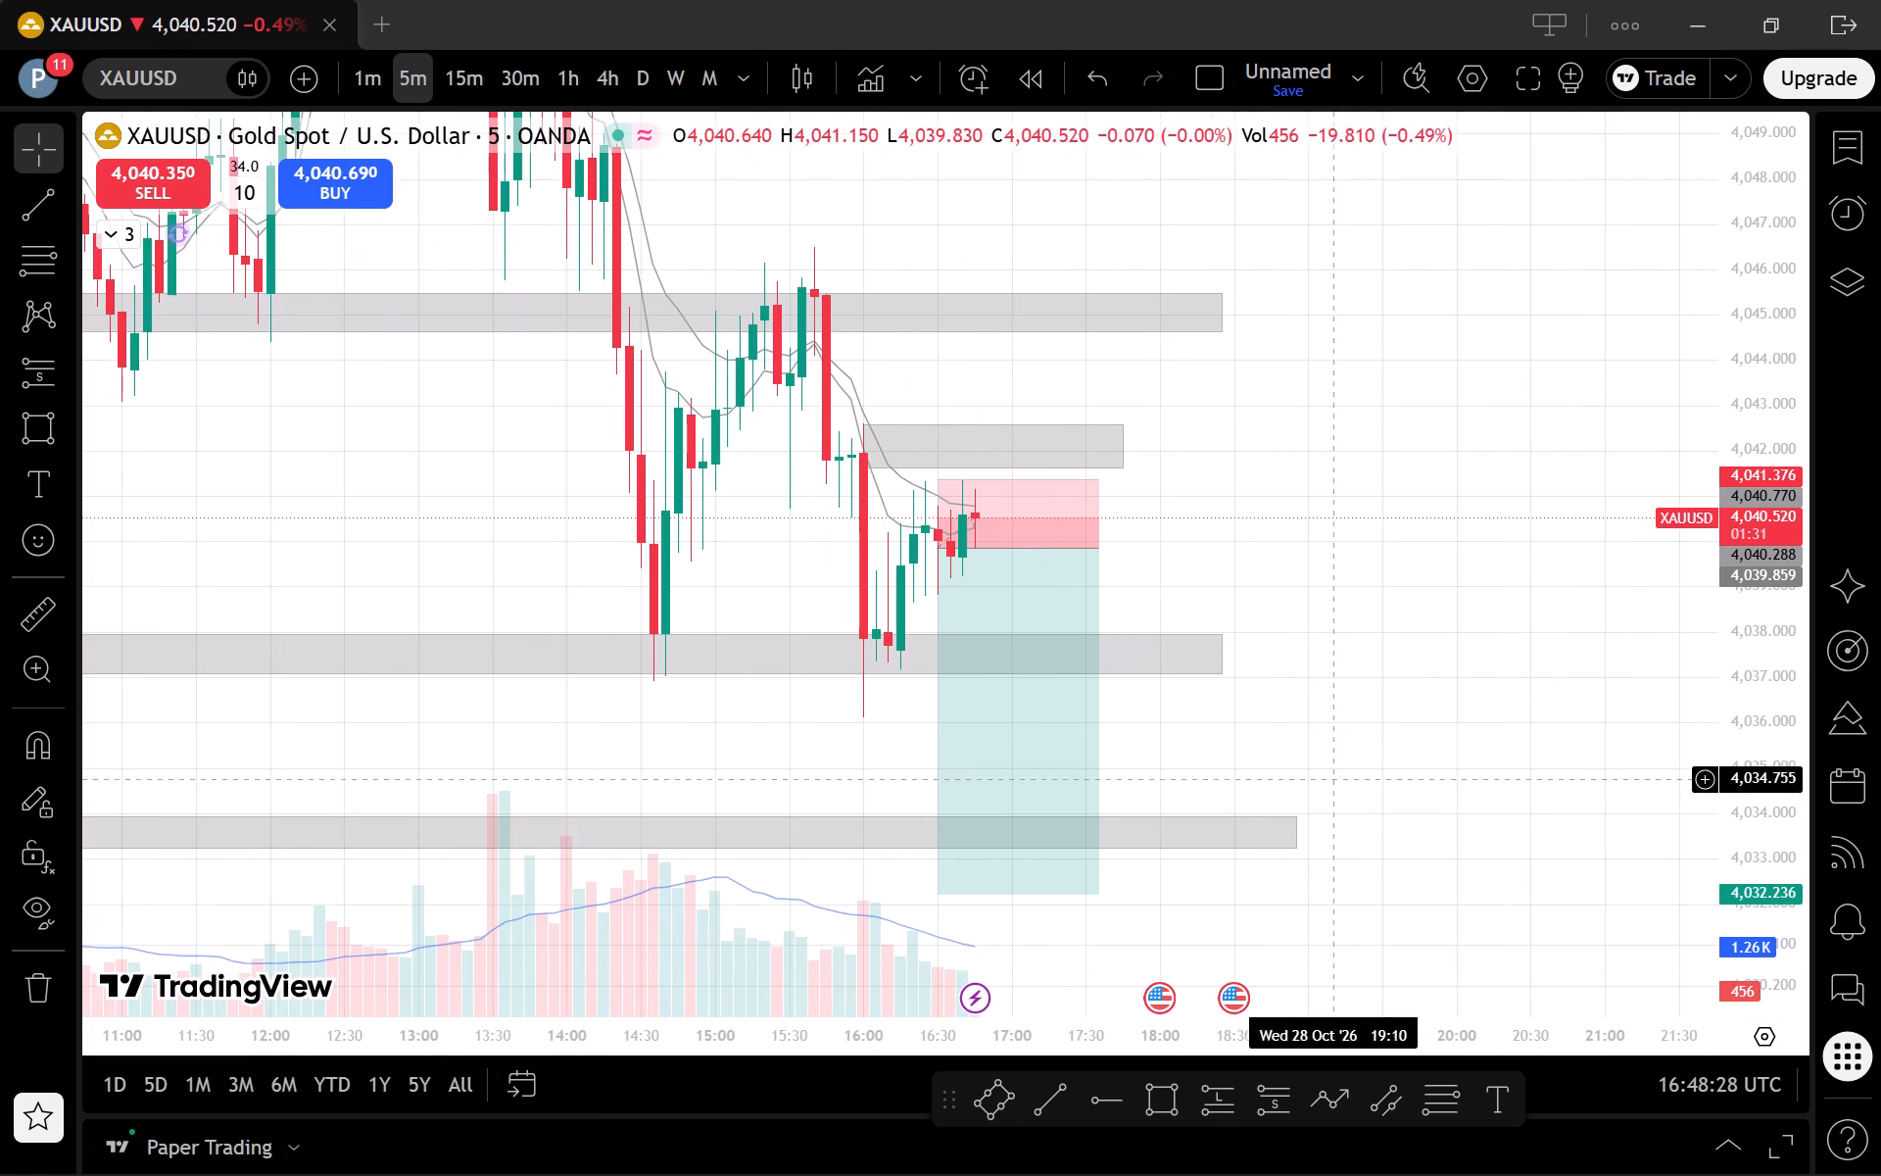
drag(1404, 762, 1593, 719)
drag(1564, 684, 1632, 746)
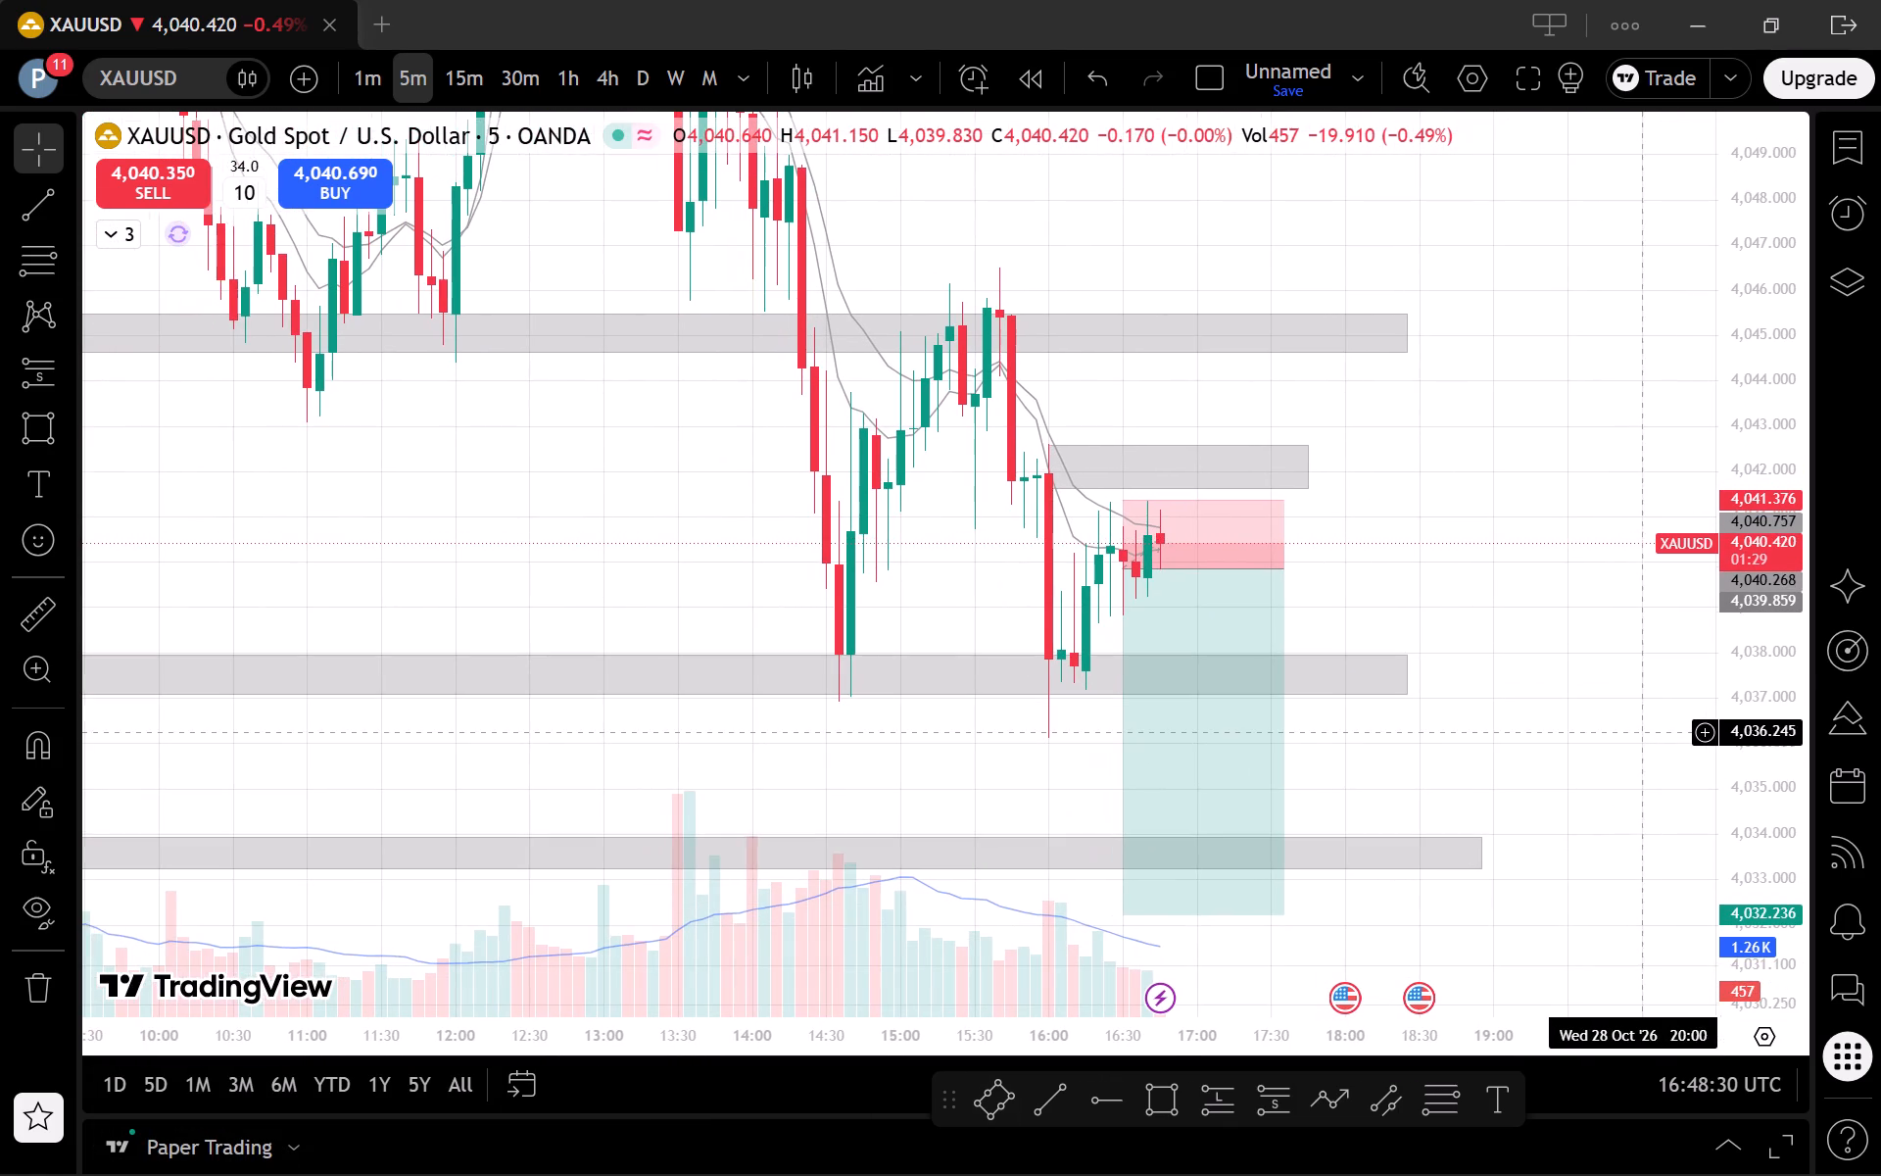
drag(1563, 717, 1581, 698)
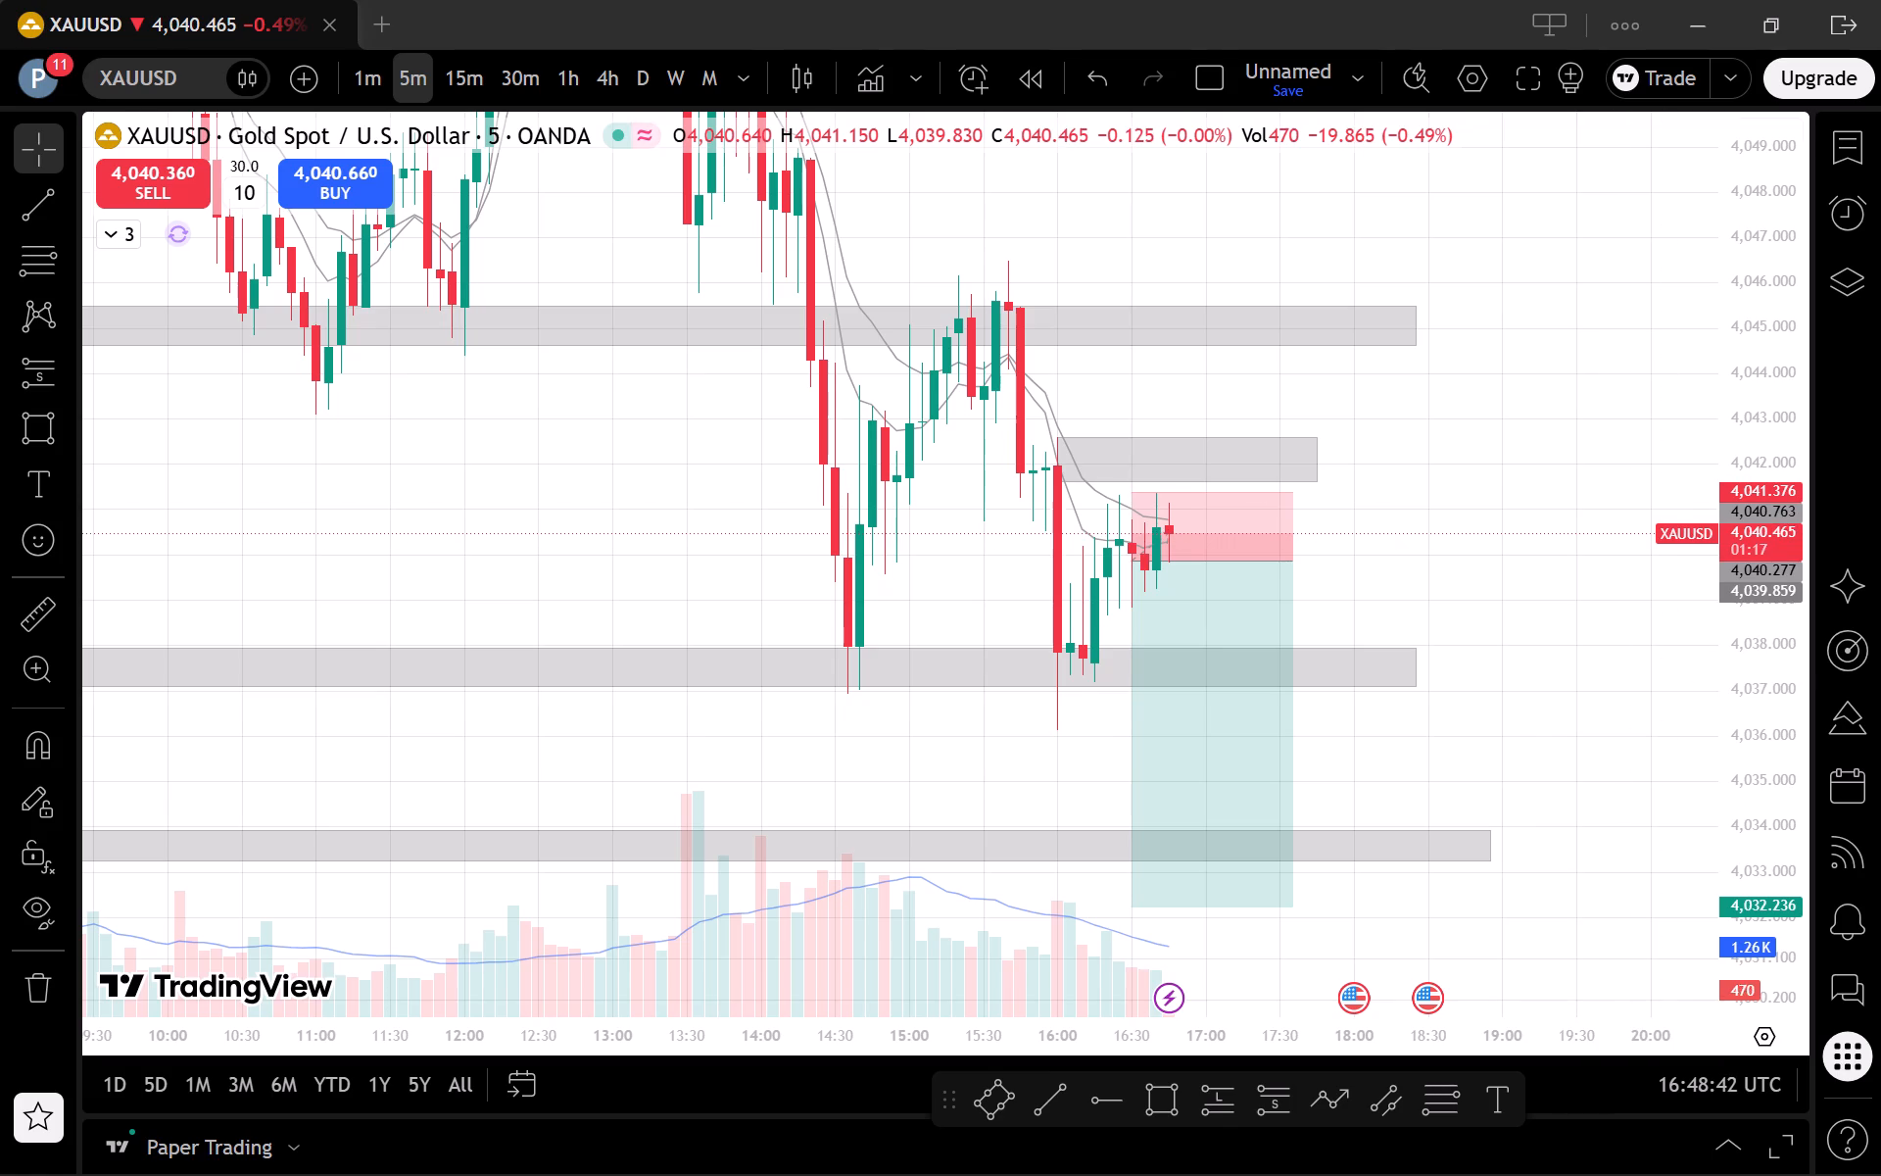
drag(1791, 351, 1765, 605)
scroll(1516, 564, down, 1)
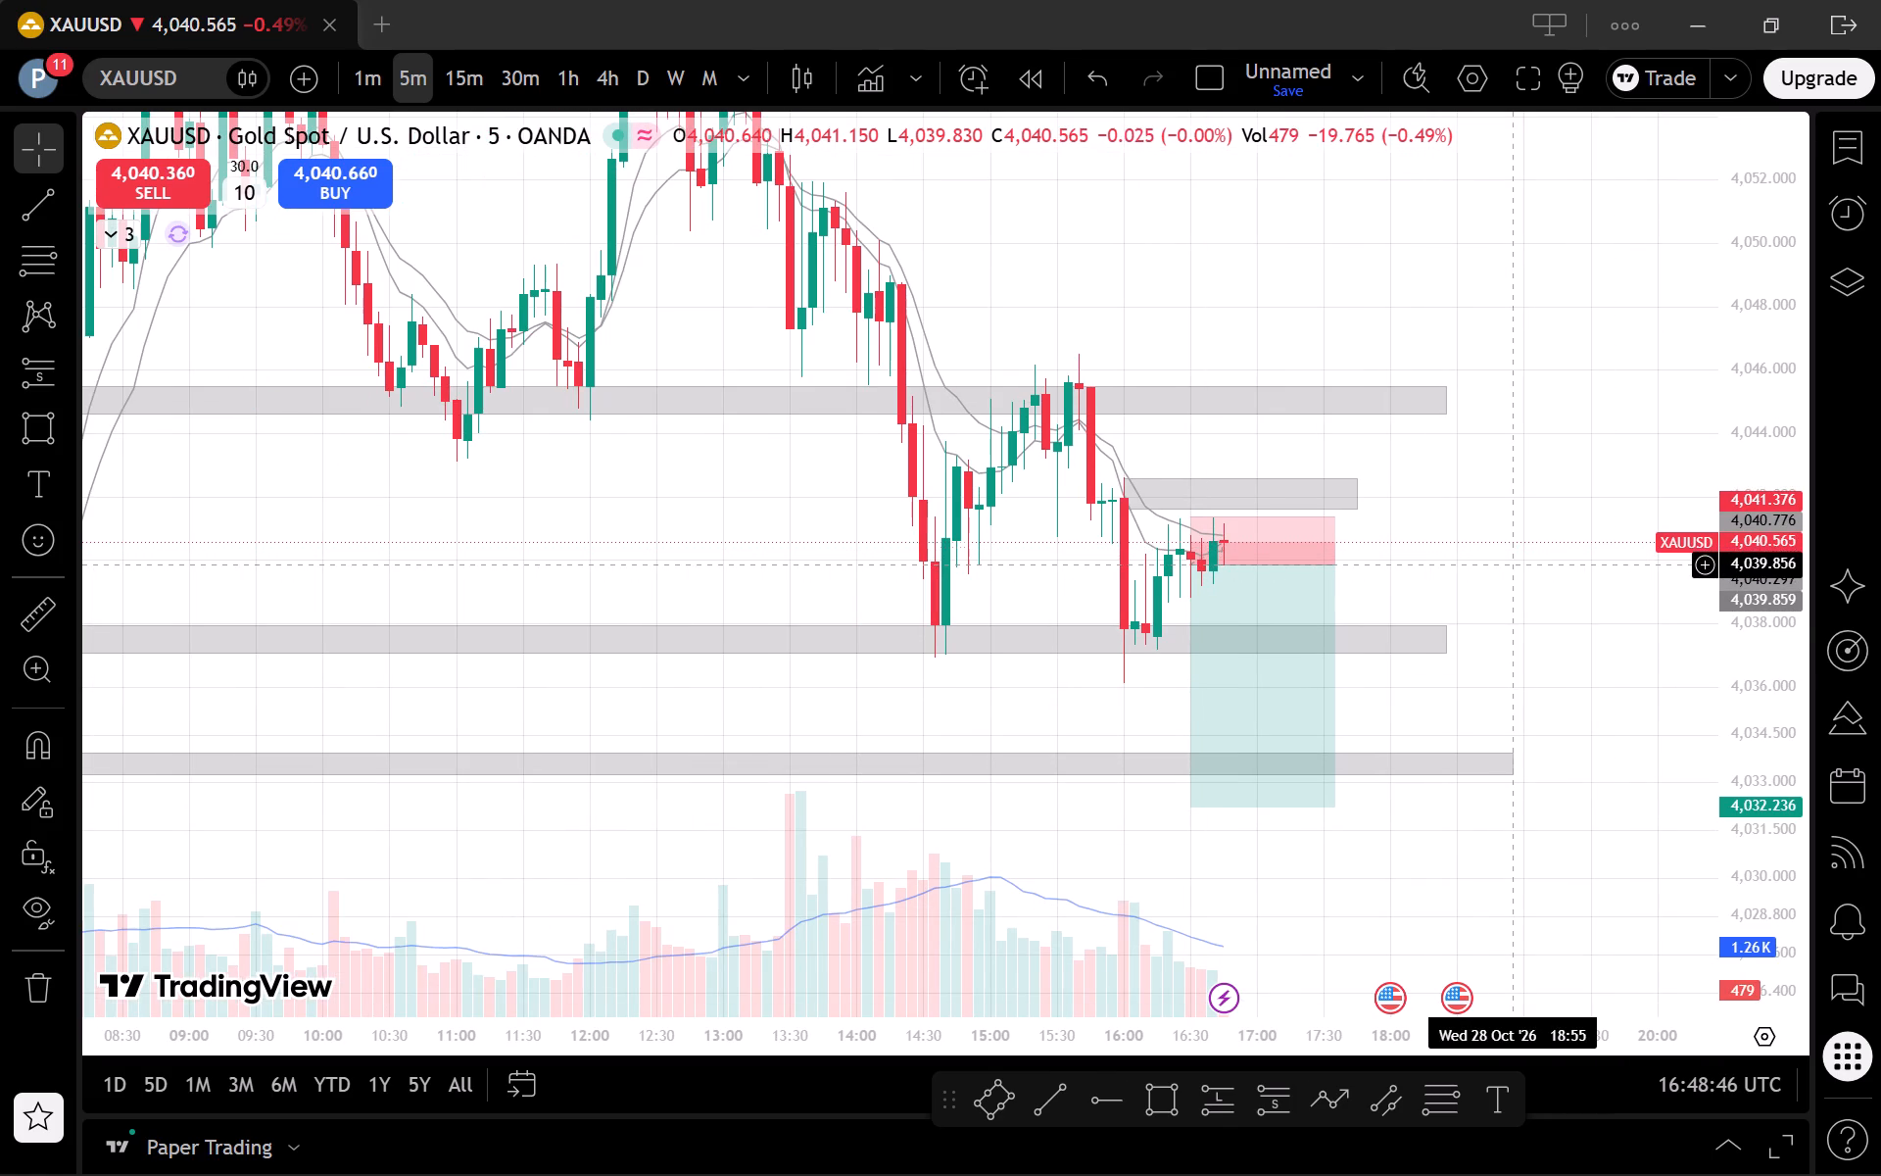
drag(1769, 897, 1766, 889)
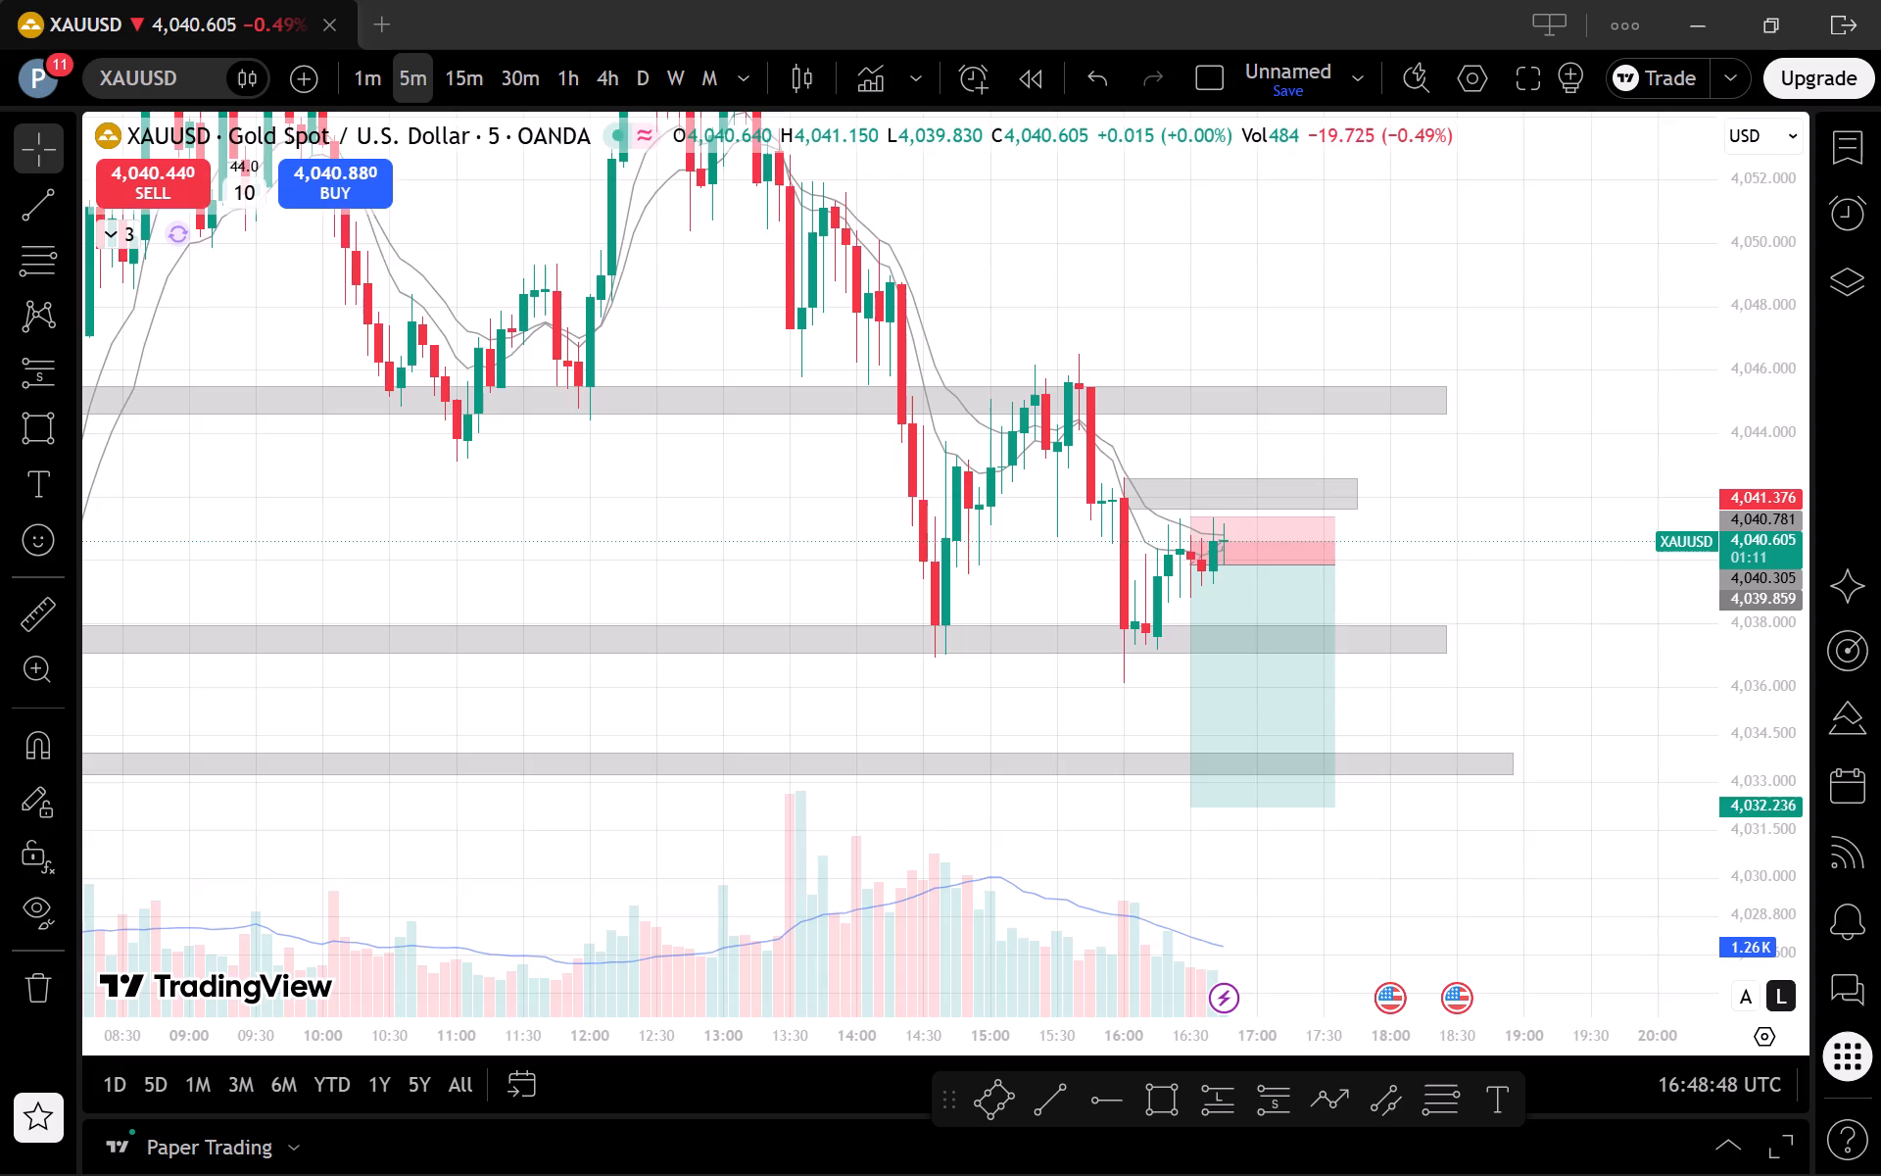
drag(1766, 889, 1690, 747)
scroll(1500, 687, up, 2)
Review the candles since about 13:00 against the short projection and price zones on the 1-minute chart.
click(358, 65)
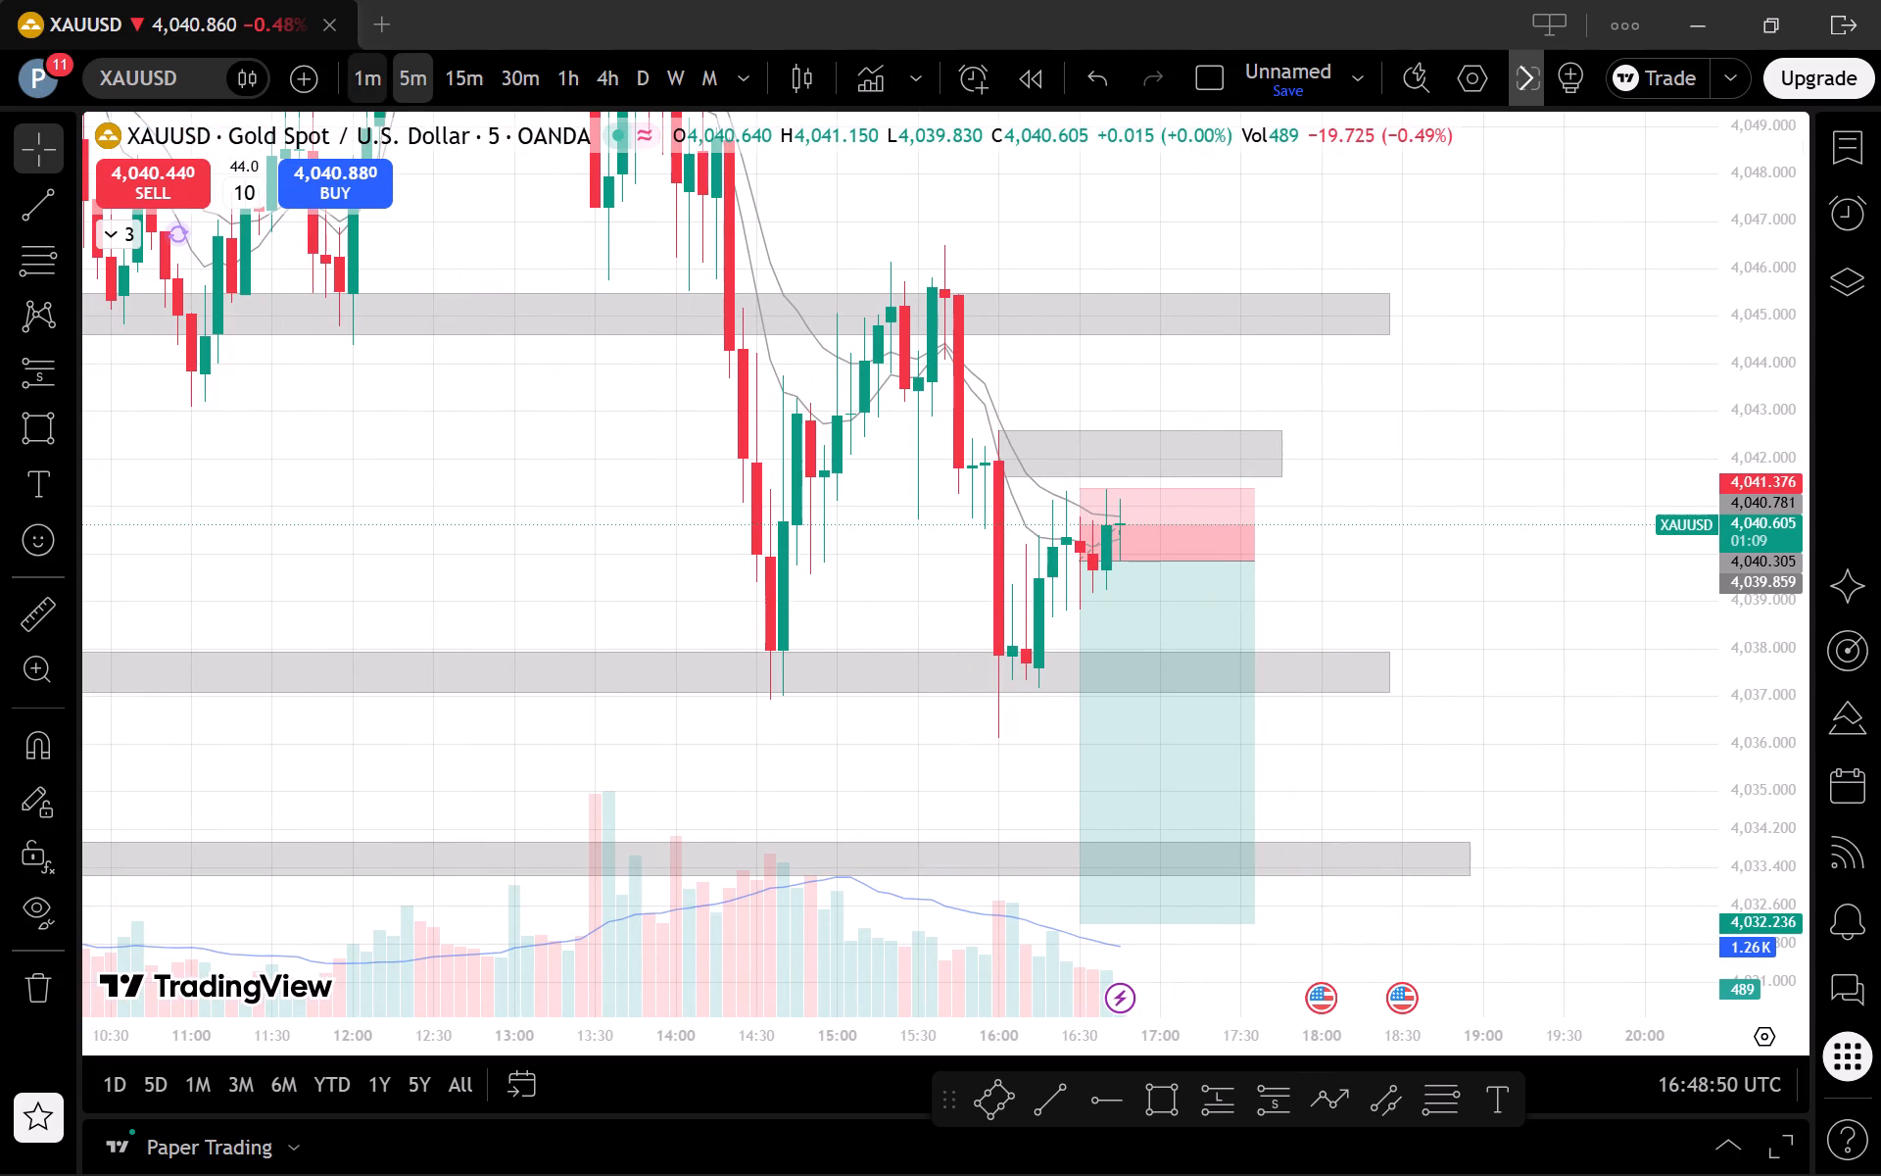
scroll(1145, 551, down, 2)
scroll(1225, 622, down, 3)
drag(1106, 713, 818, 661)
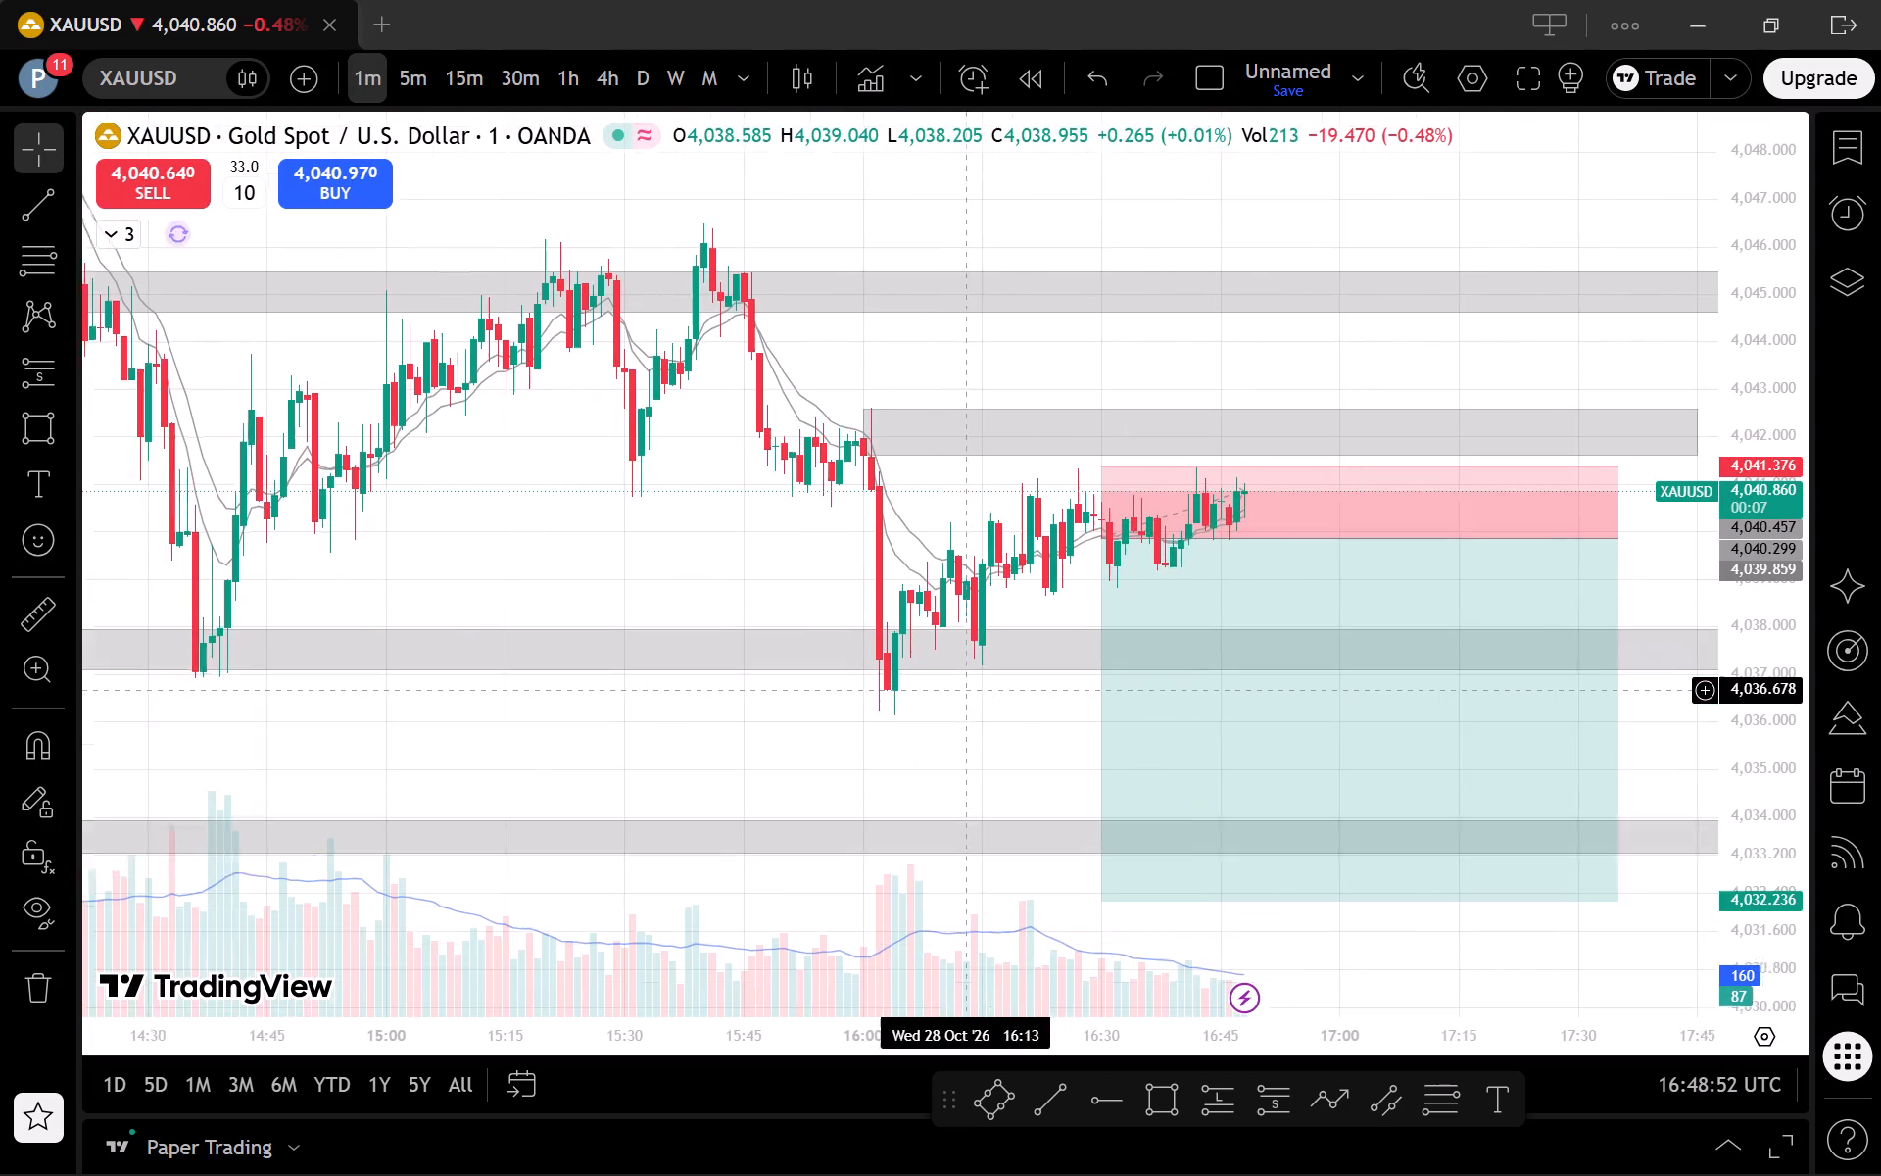
drag(818, 661, 618, 626)
scroll(709, 601, down, 4)
scroll(1583, 656, down, 1)
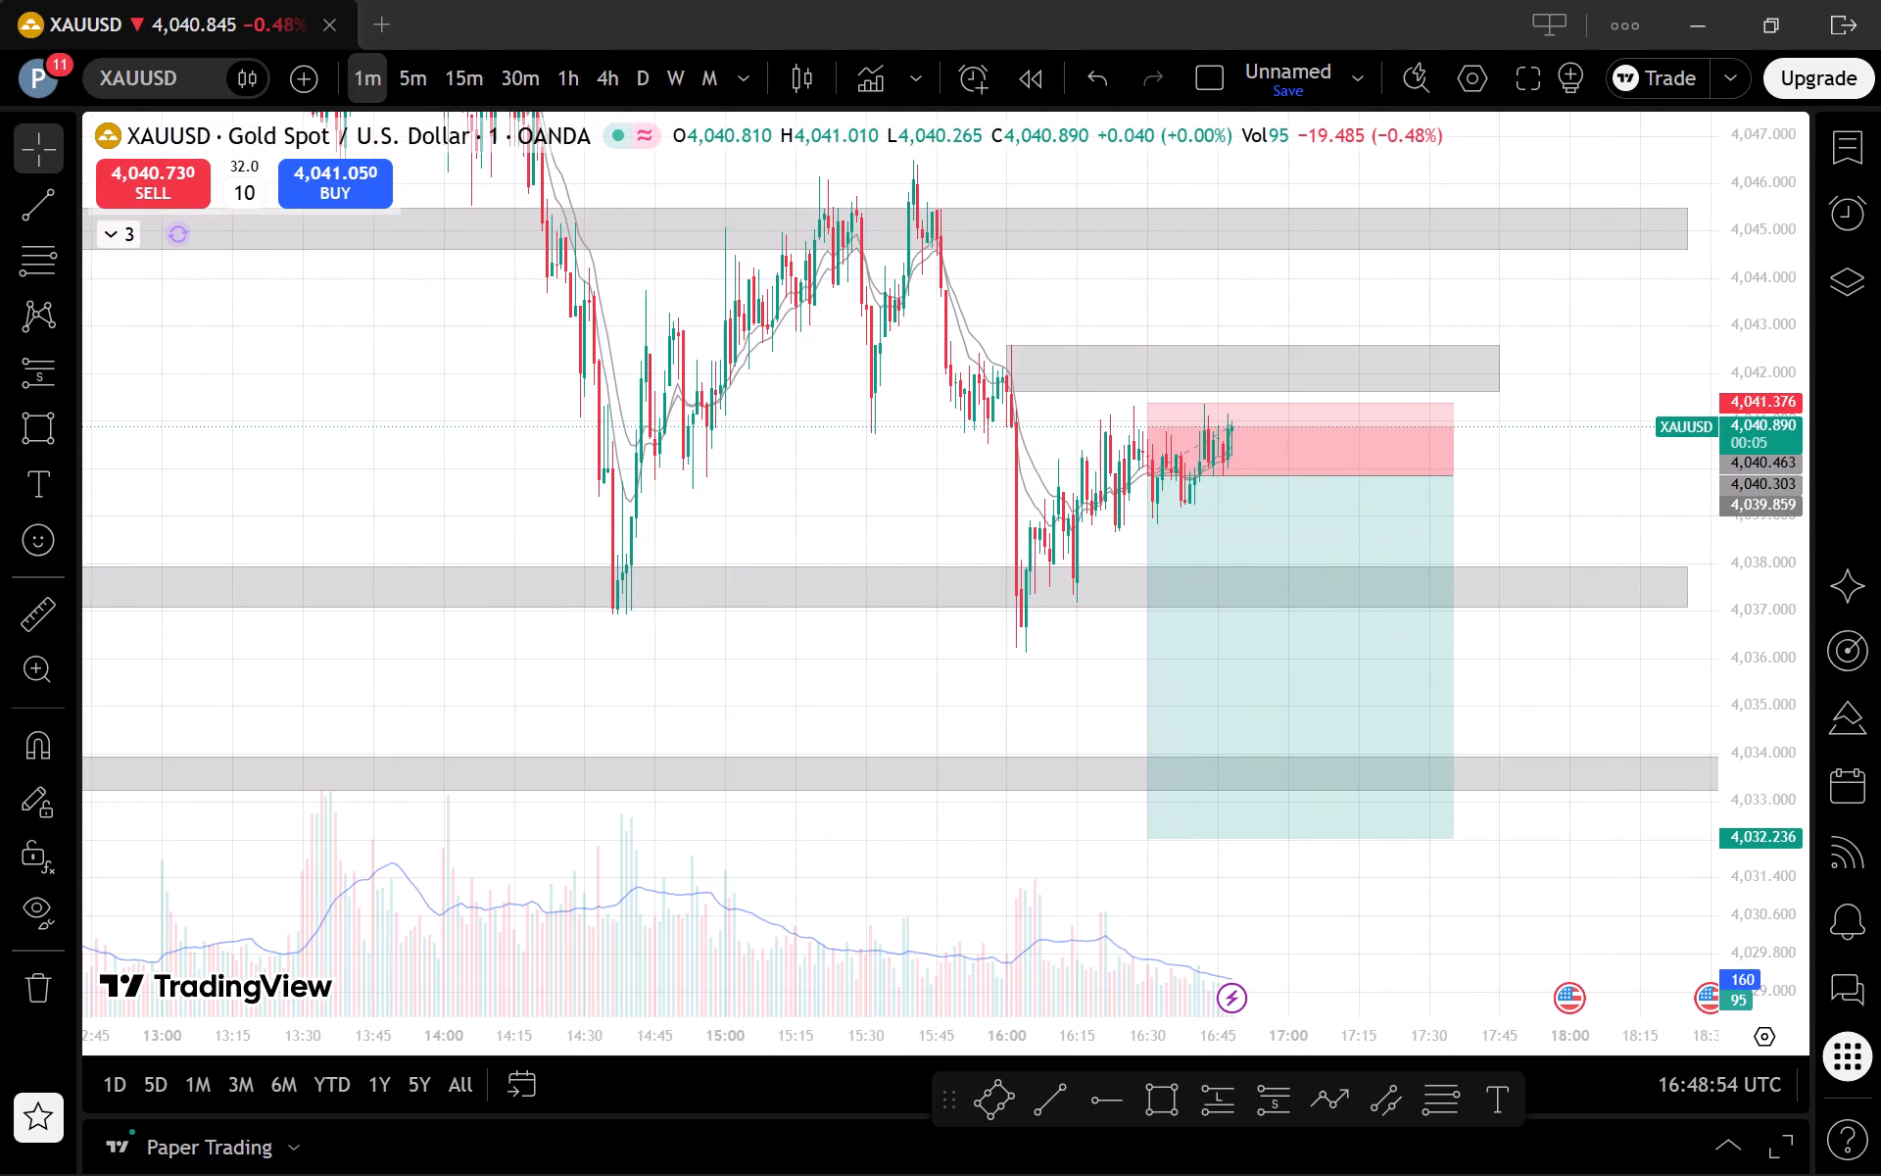
Follow price inside the short projection on the 5-minute chart, with a brief check of the 1-minute chart.
click(407, 60)
scroll(1241, 427, up, 2)
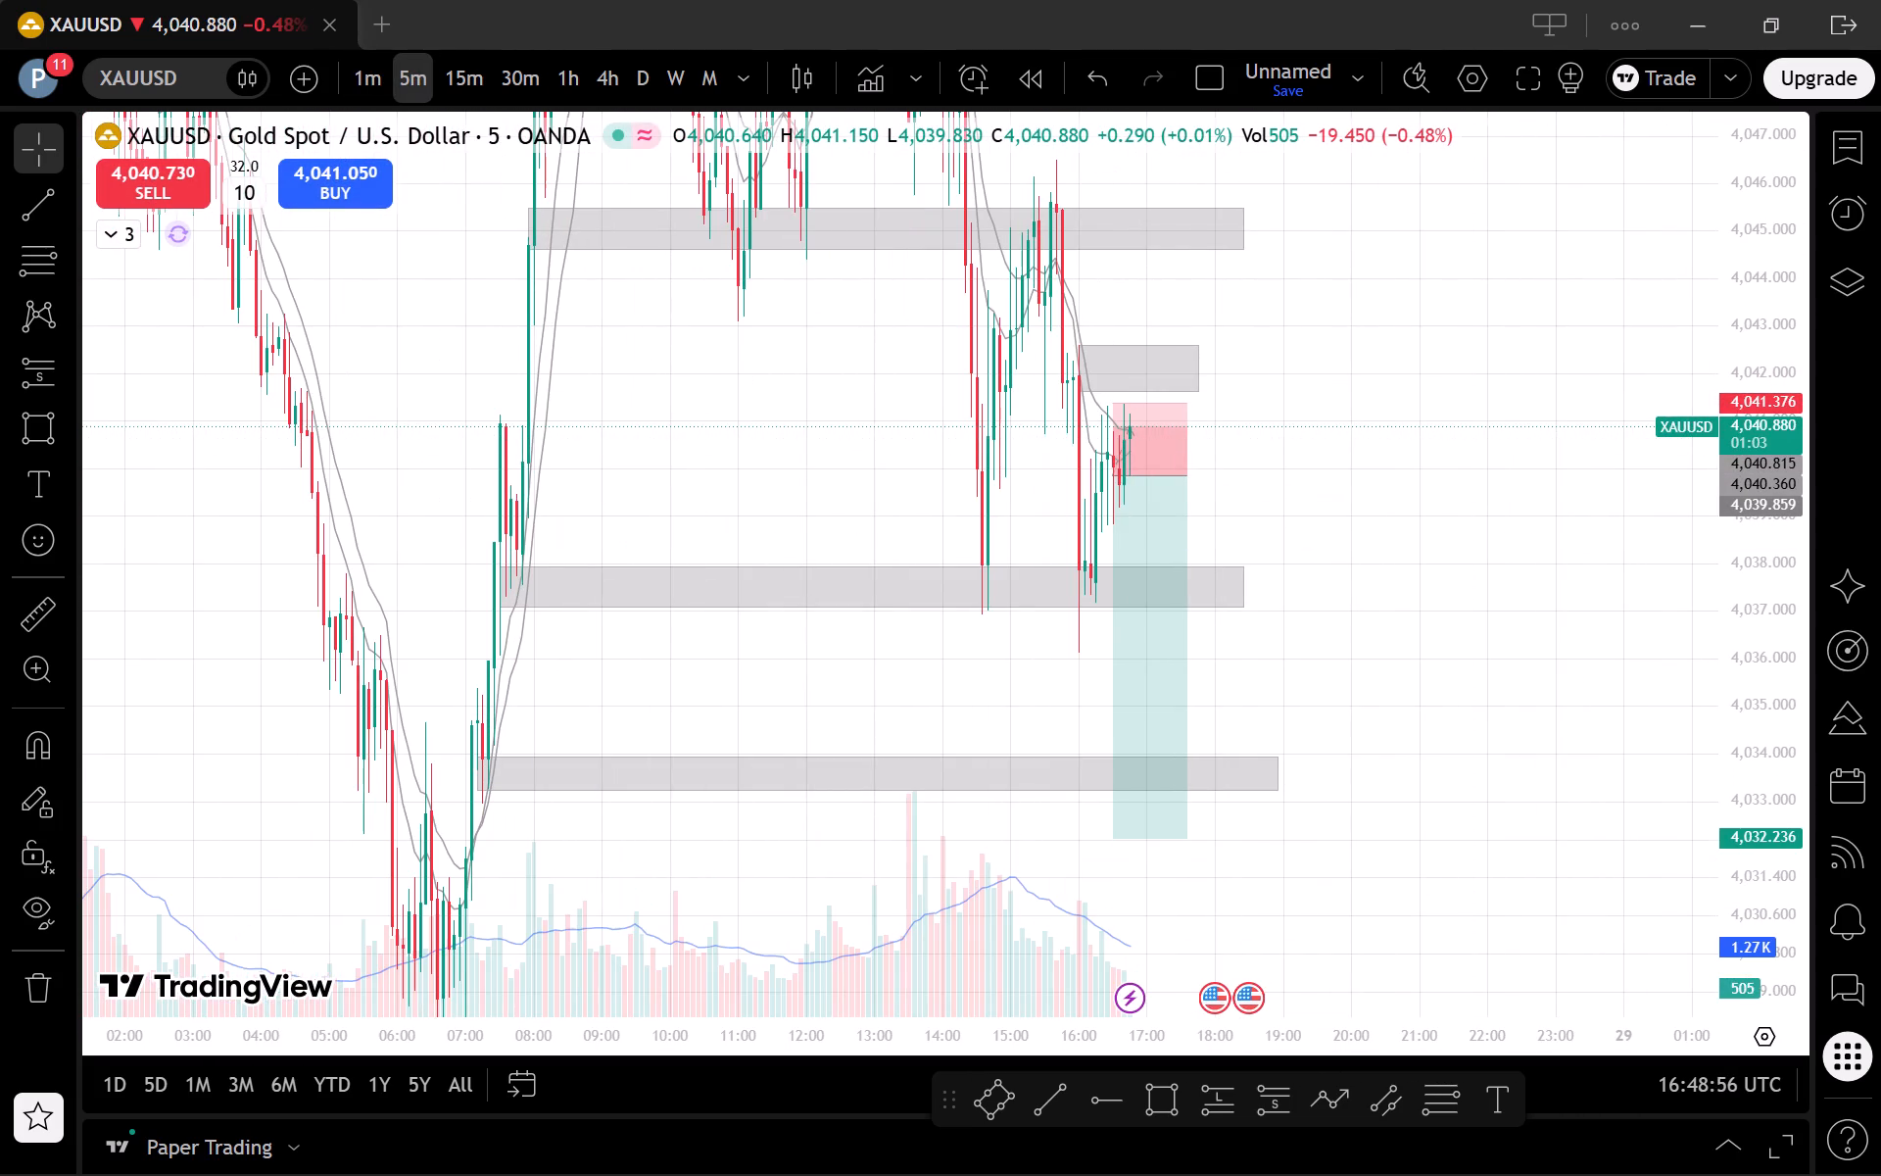
drag(1773, 473, 1760, 659)
scroll(1501, 650, up, 2)
drag(1290, 650, 1507, 705)
scroll(1498, 699, up, 2)
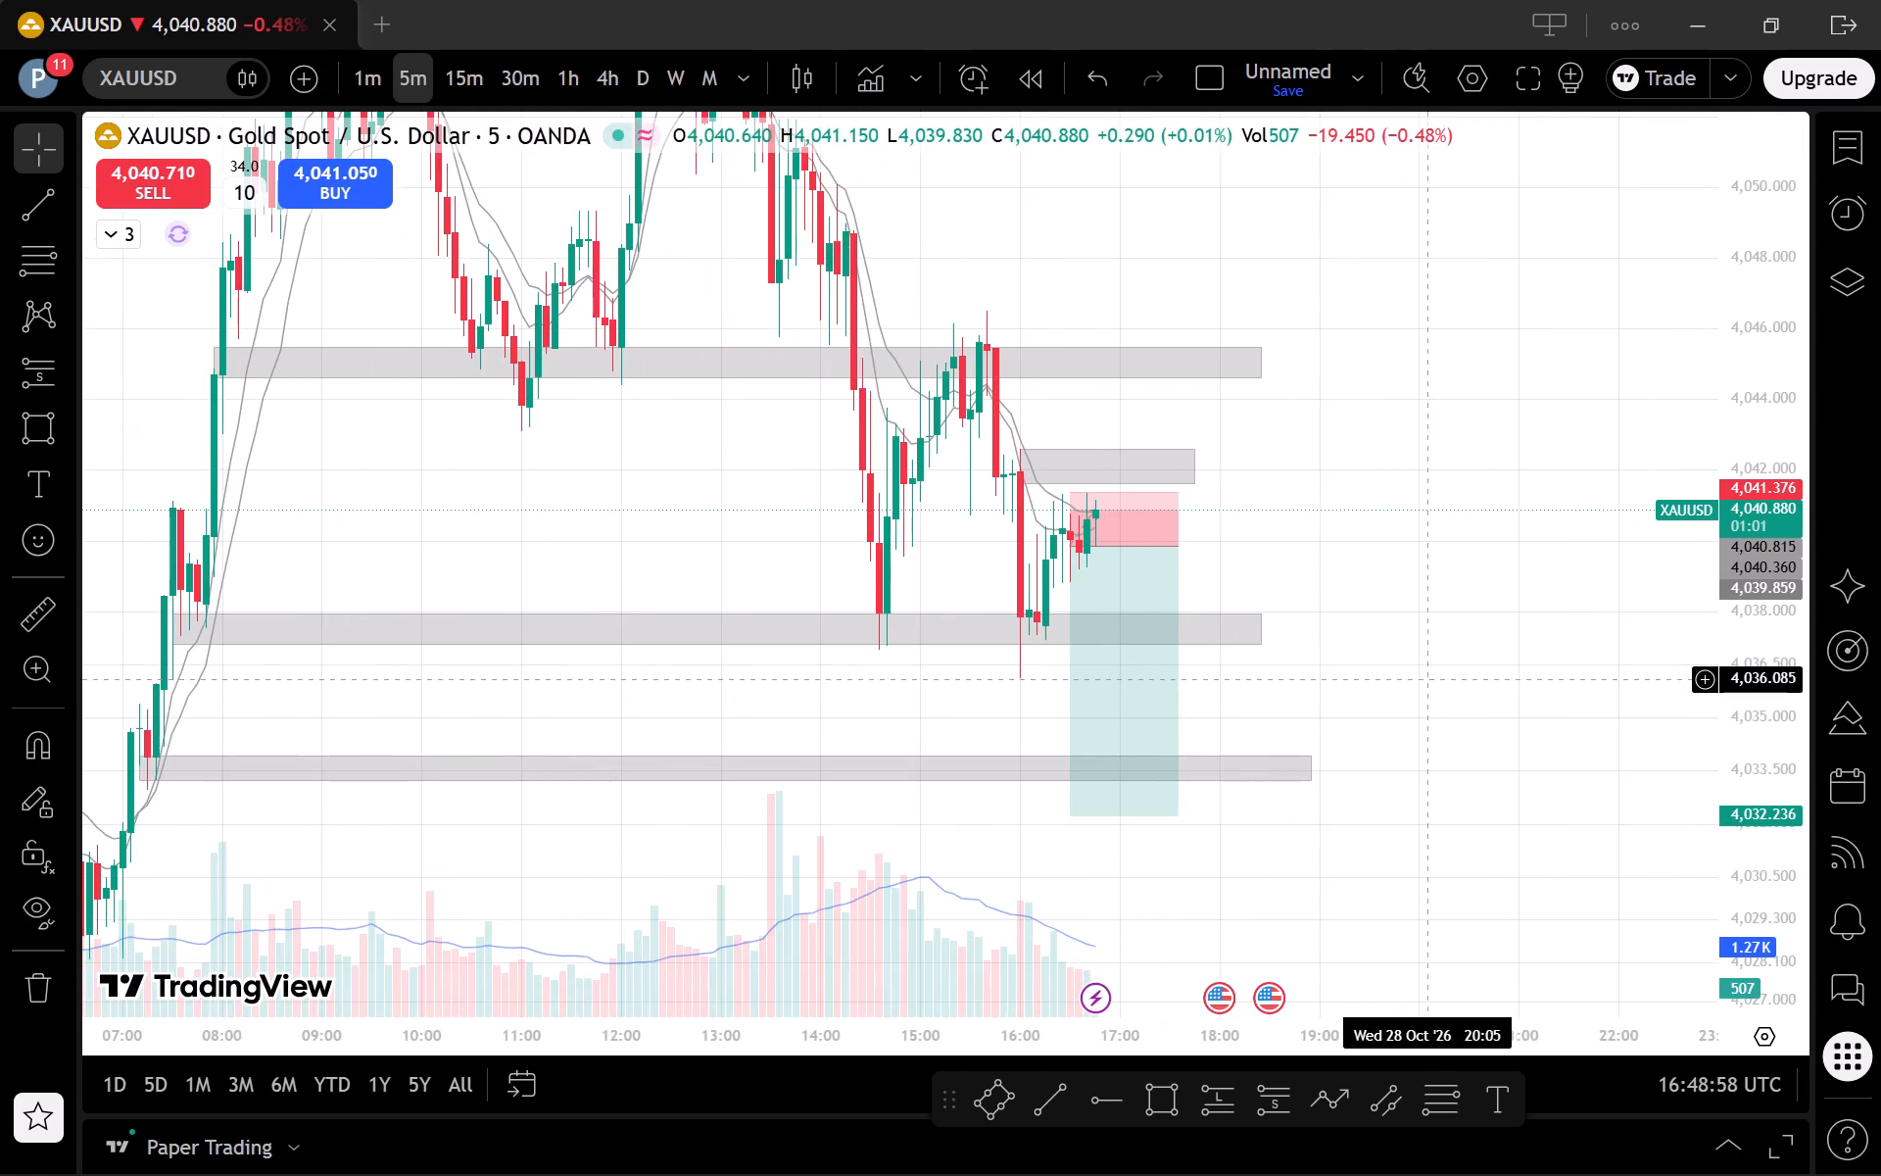
drag(1430, 679, 1509, 691)
scroll(1509, 691, up, 1)
drag(1467, 688, 1535, 691)
drag(1546, 695, 1609, 713)
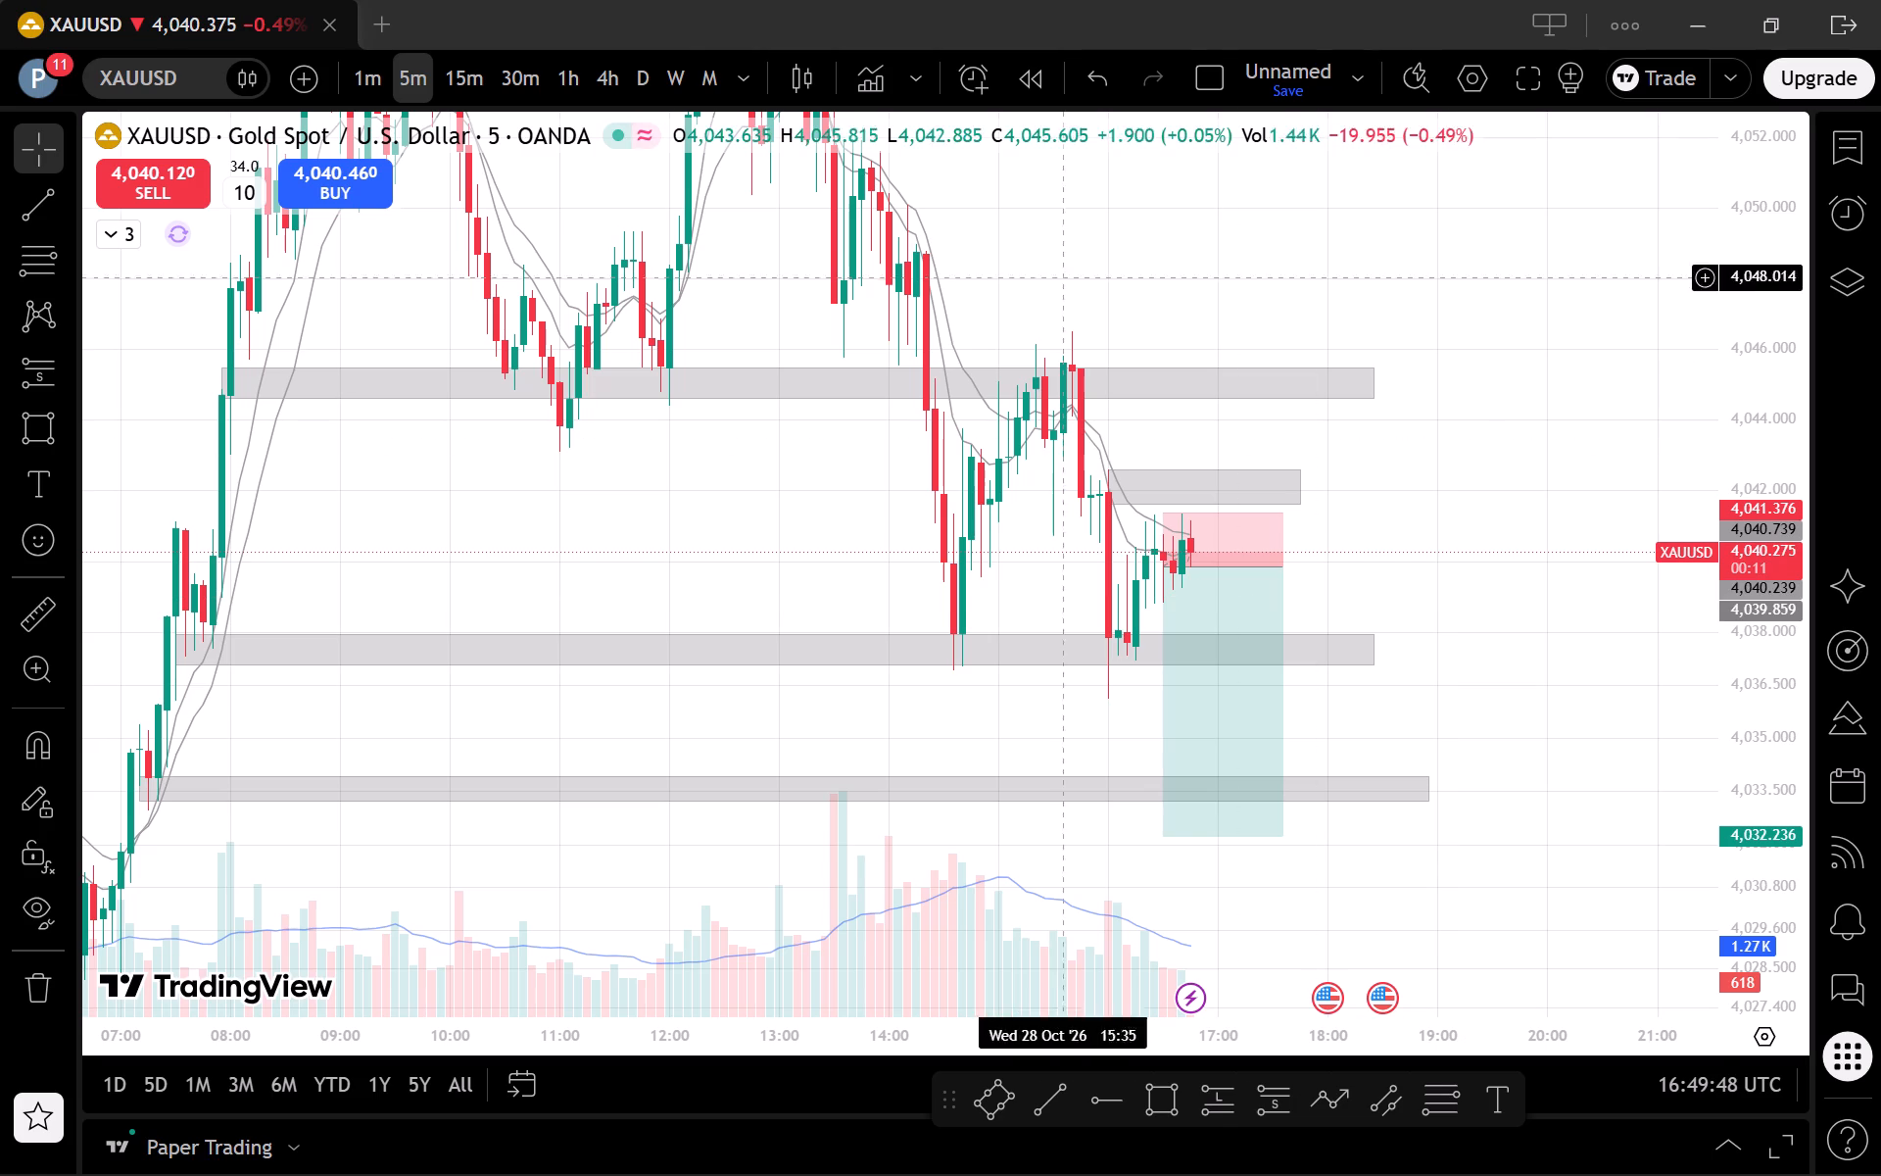
click(354, 63)
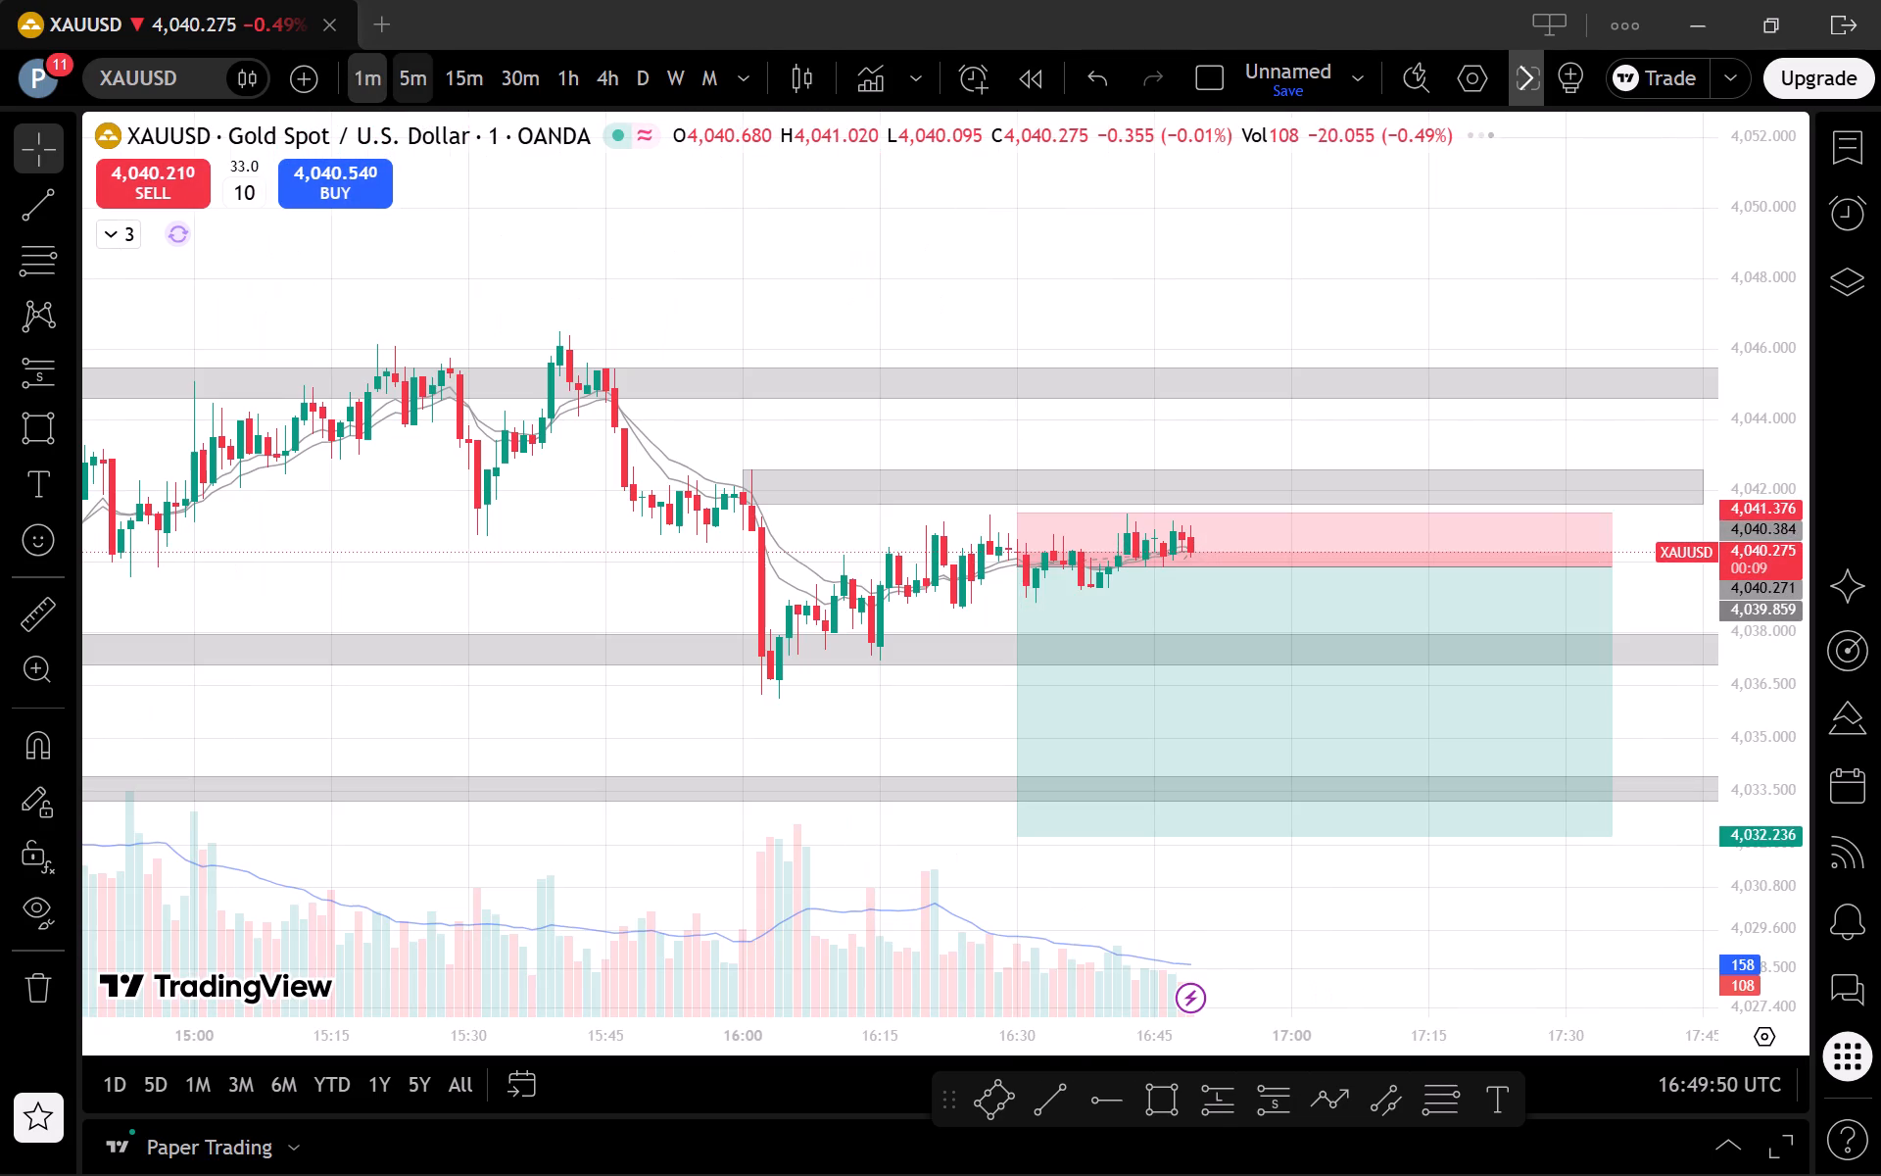
click(406, 75)
scroll(1466, 834, up, 1)
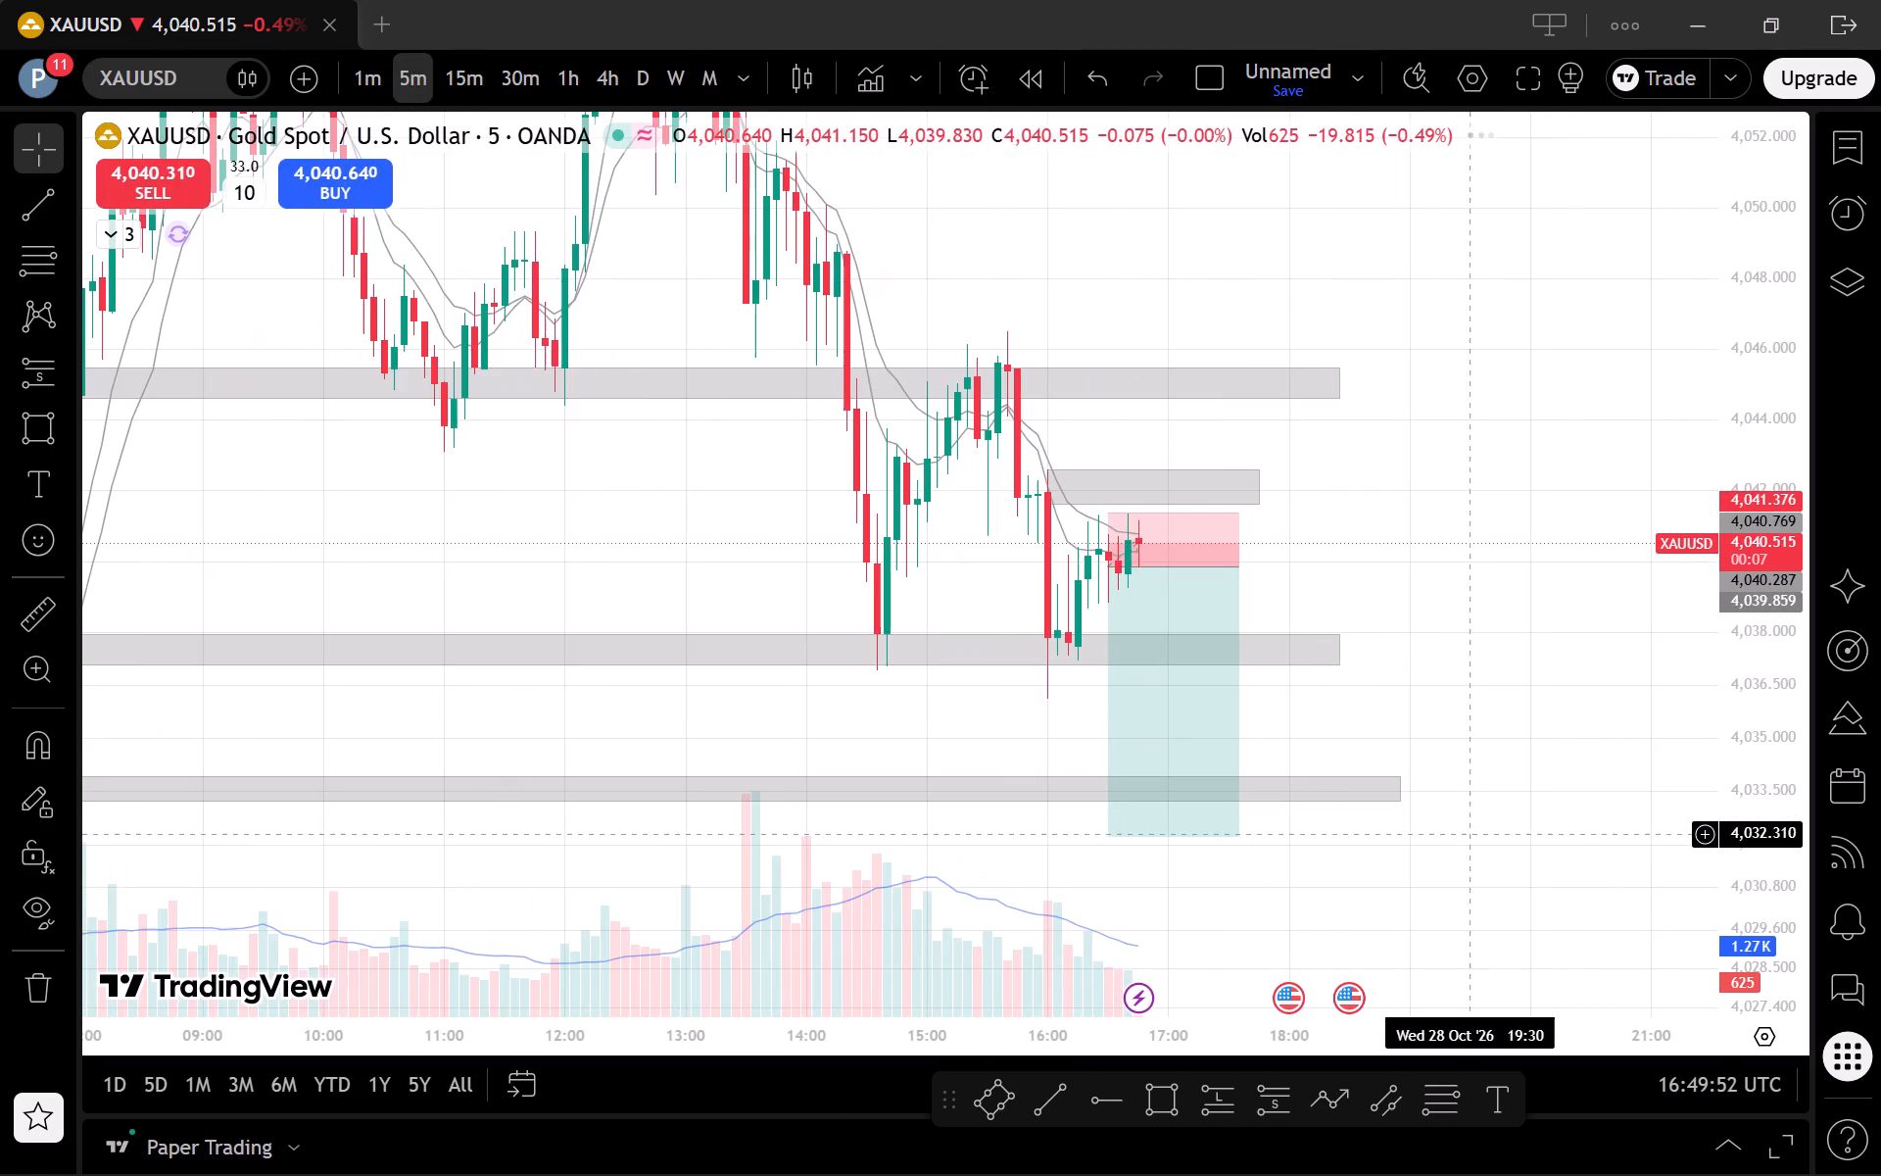
scroll(1475, 848, up, 1)
drag(1467, 853, 1578, 843)
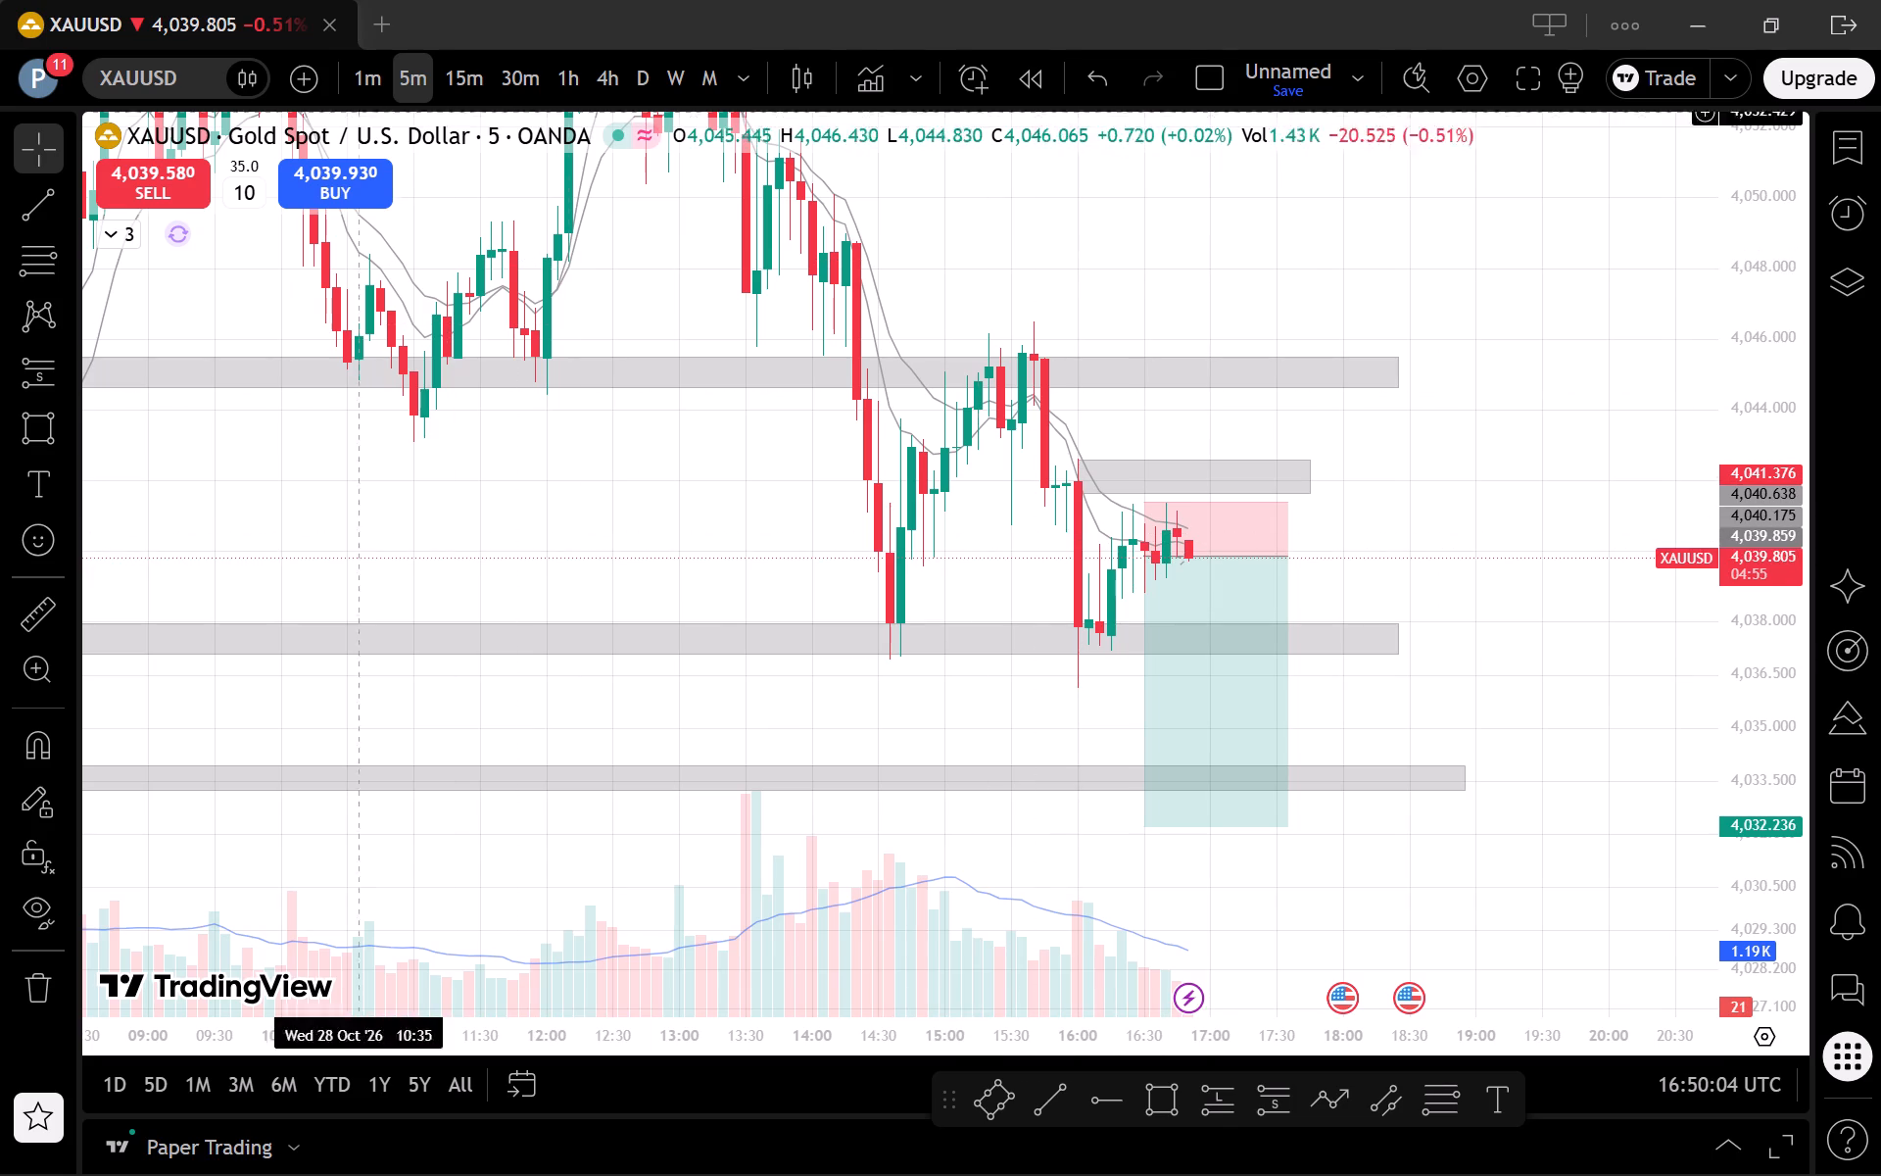
Examine the newest candles around the short projection's entry level on the 1-minute chart.
click(373, 68)
scroll(1406, 789, down, 2)
drag(1547, 953, 1255, 951)
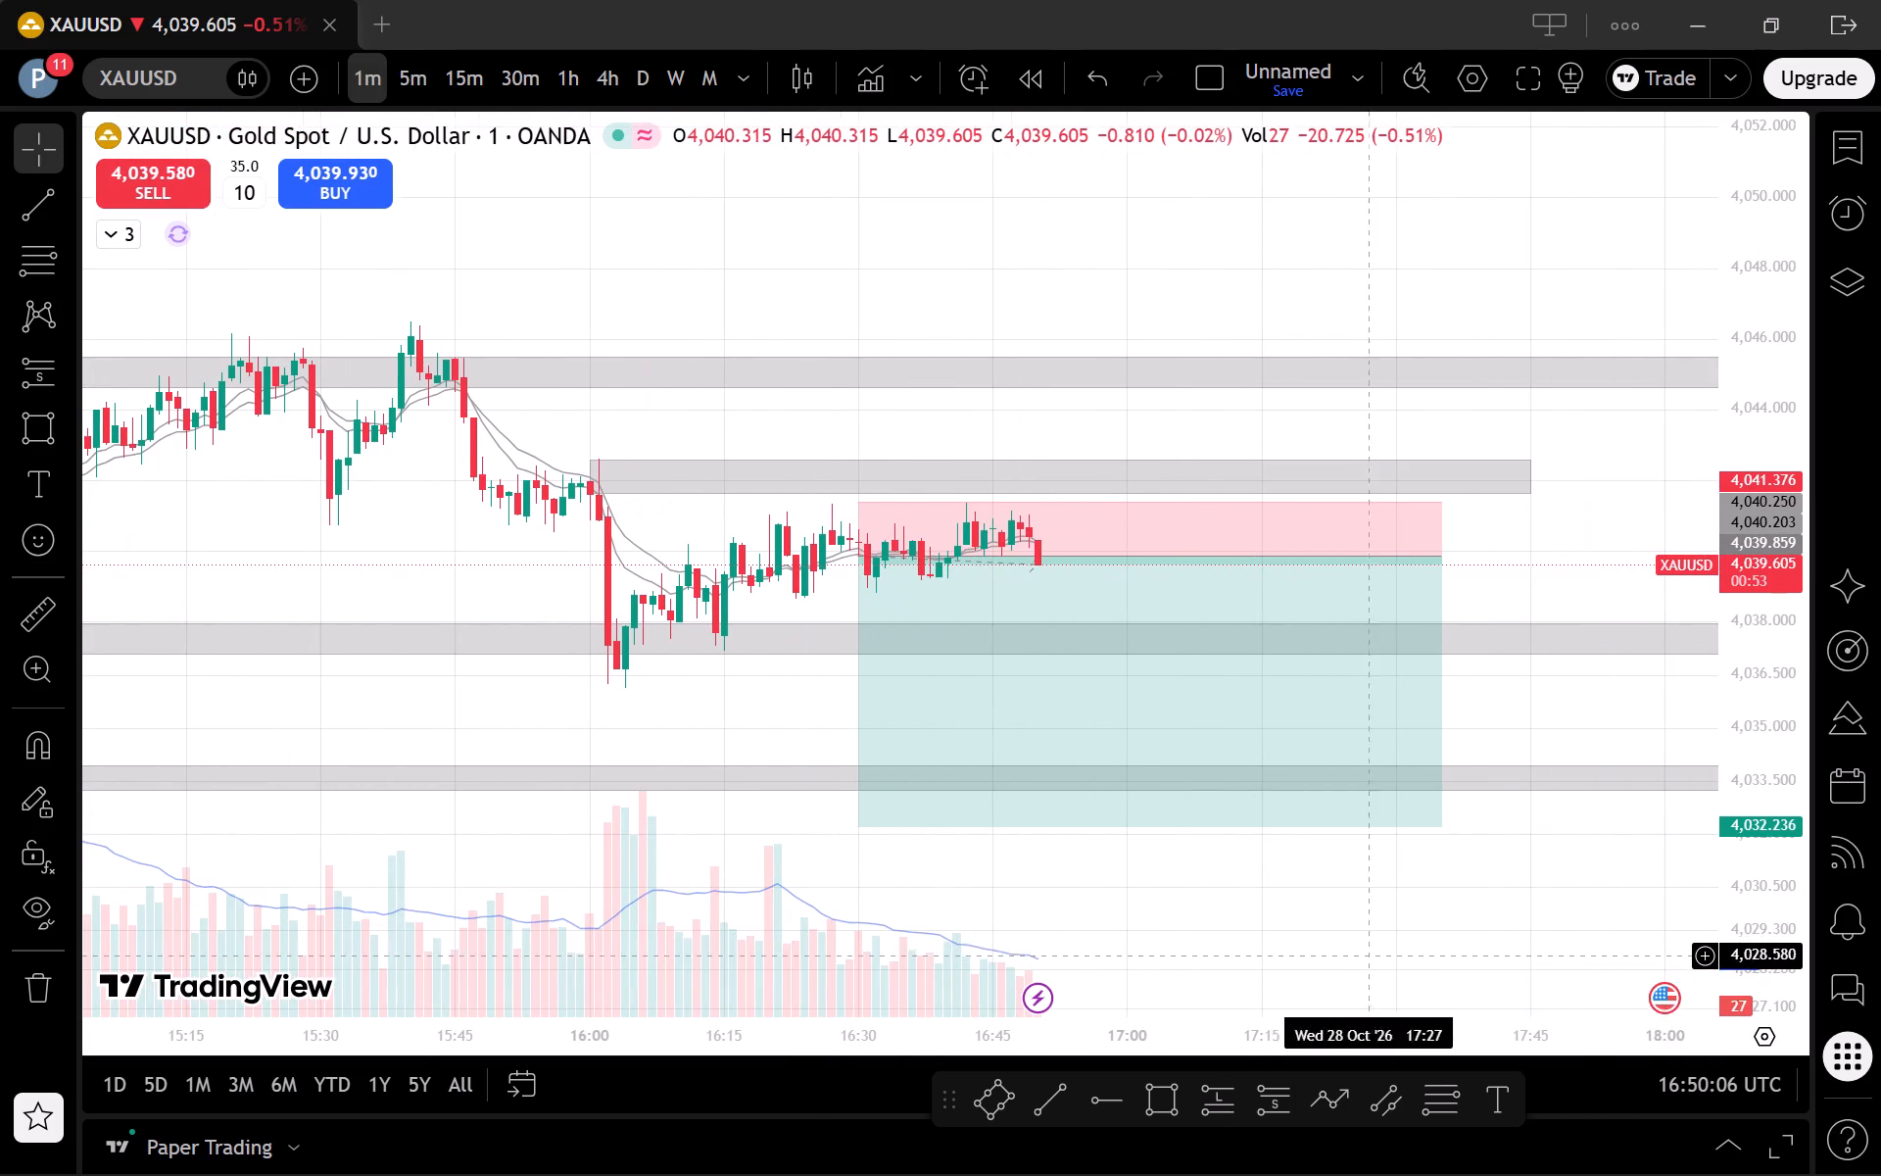
drag(1752, 922, 1697, 620)
scroll(1612, 606, down, 3)
drag(1615, 624, 1632, 571)
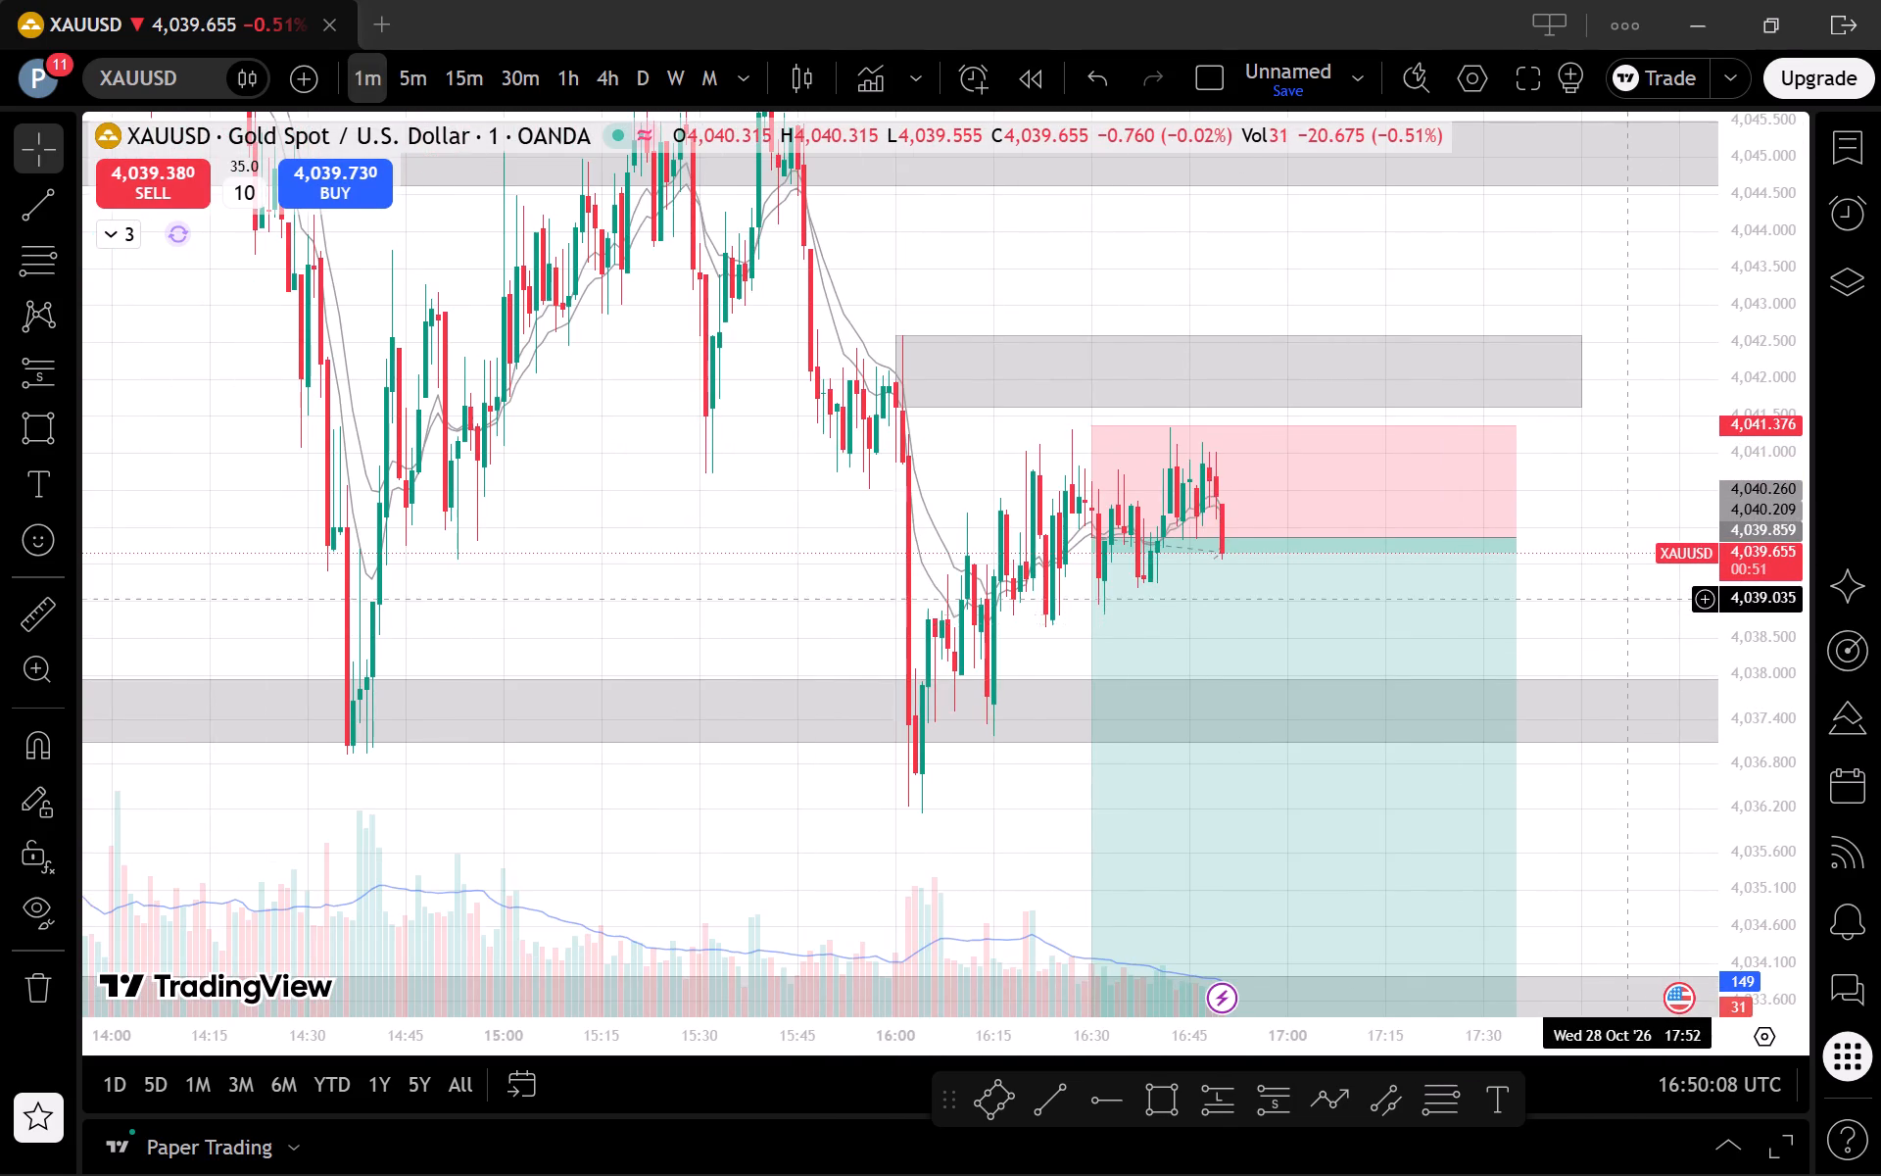
drag(1632, 571, 1619, 554)
scroll(1545, 518, up, 2)
drag(1559, 571, 1616, 558)
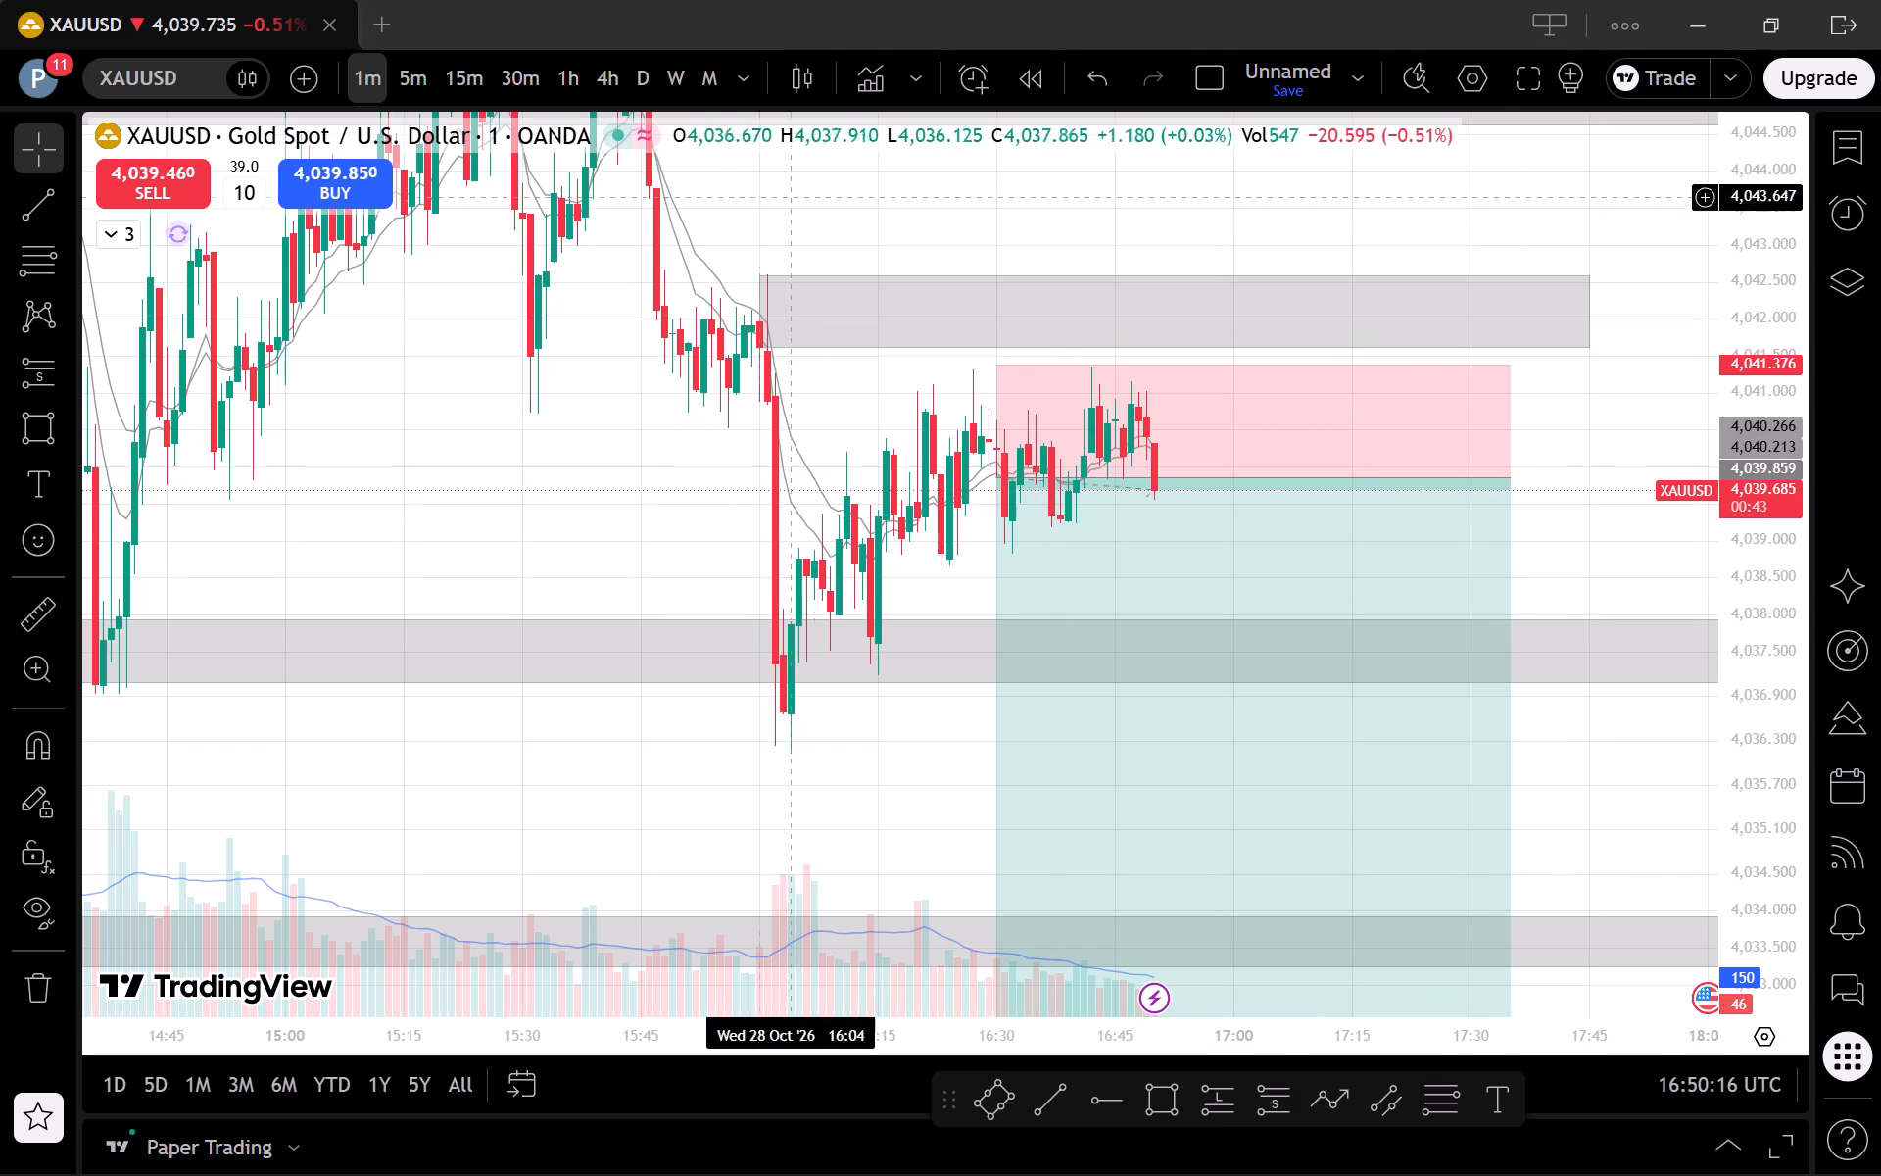
Compare the short projection and price zones on the 15-minute, 5-minute and 30-minute timeframes, finishing on the 5-minute chart.
click(446, 82)
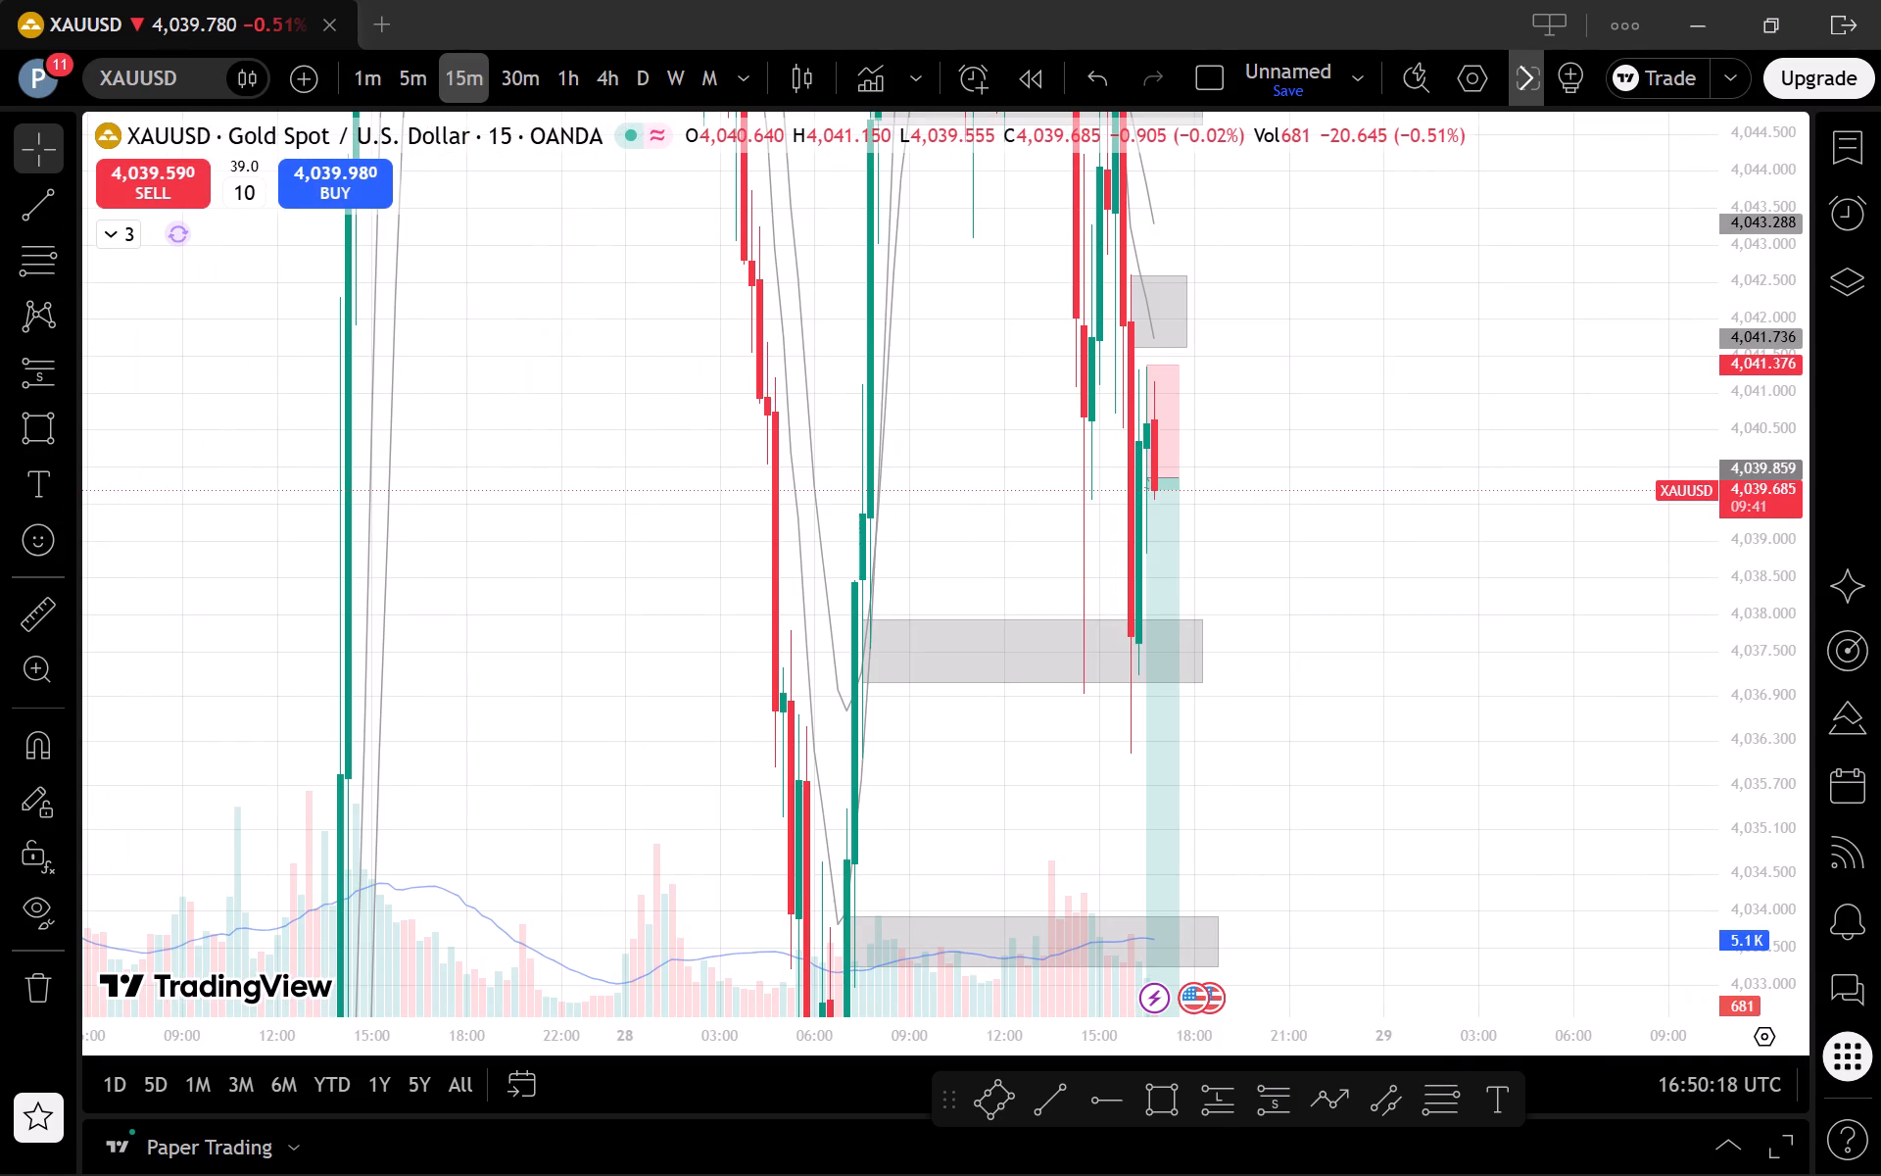
click(421, 72)
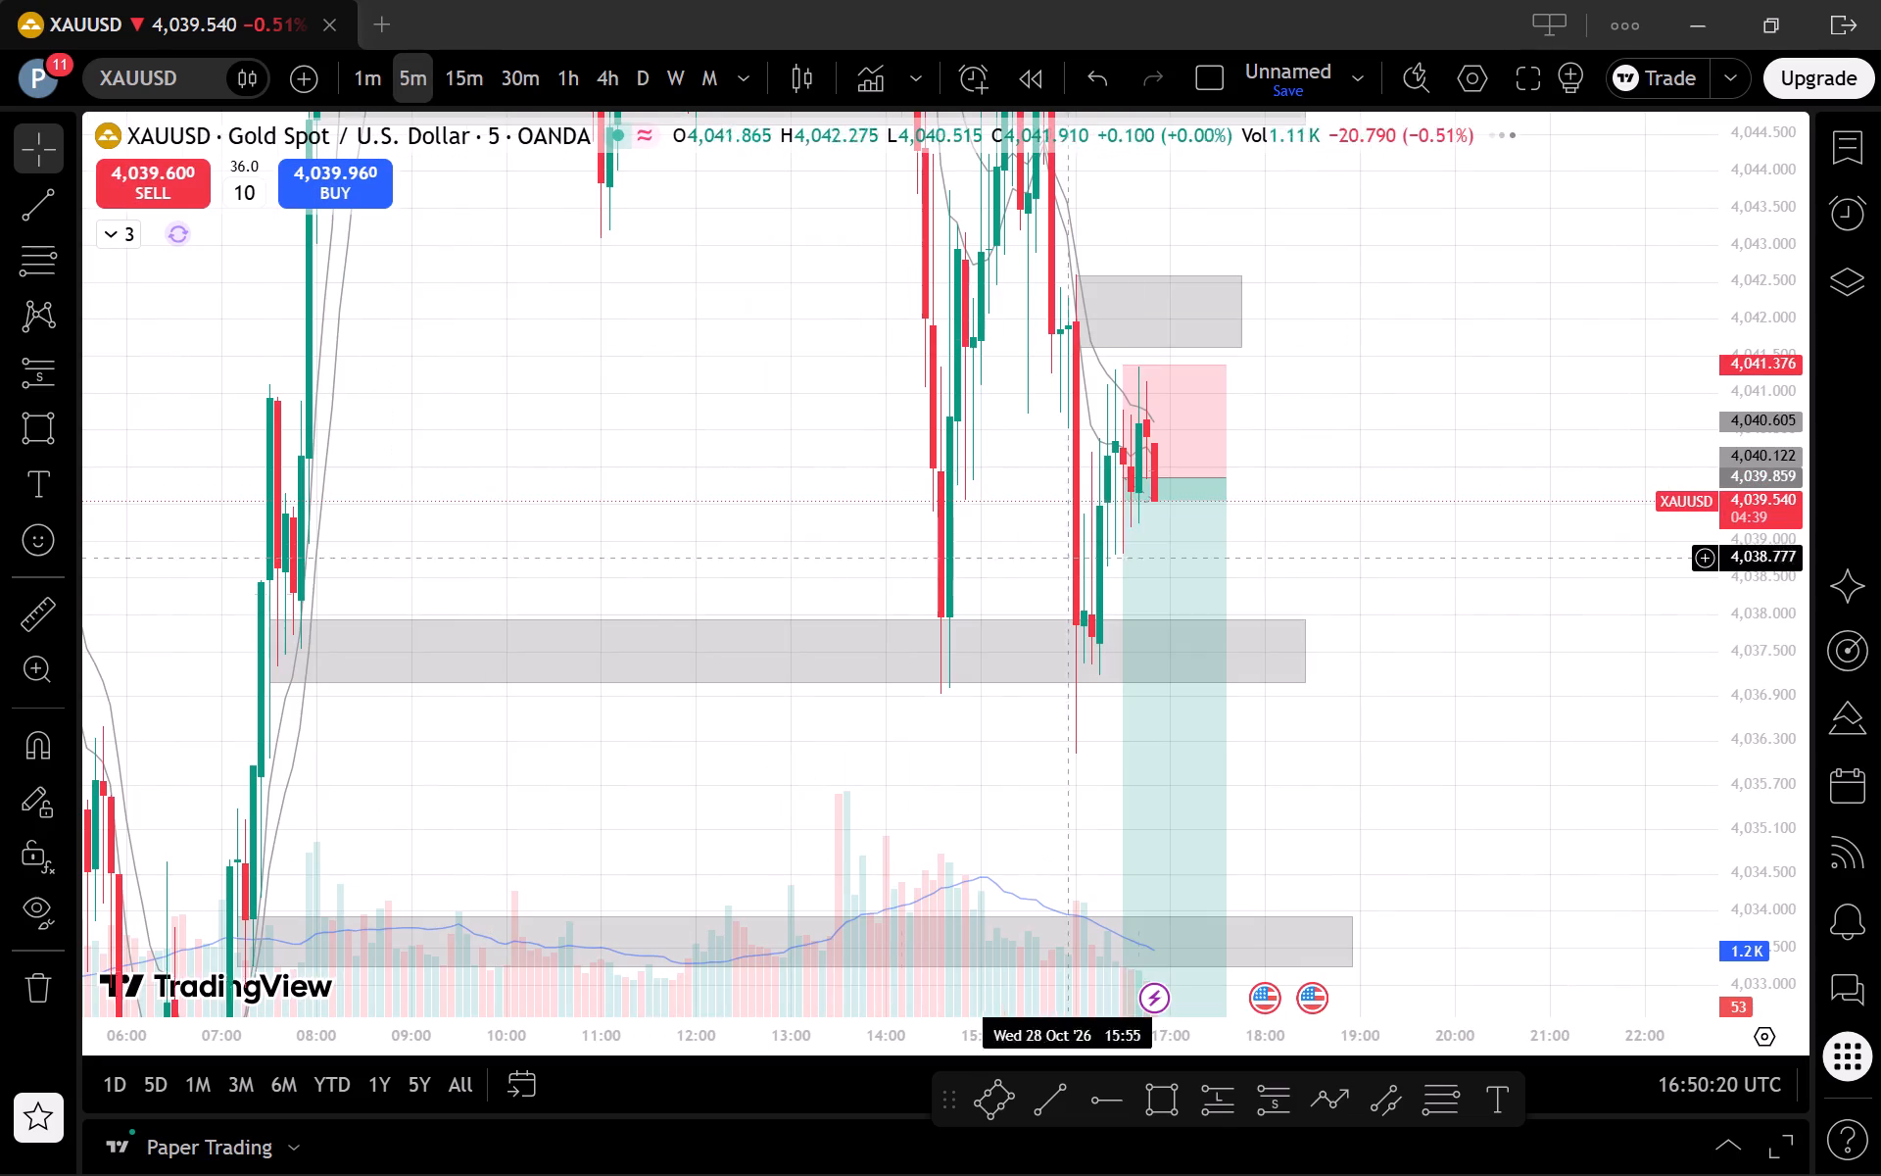
scroll(1508, 643, up, 2)
drag(1797, 538, 1810, 830)
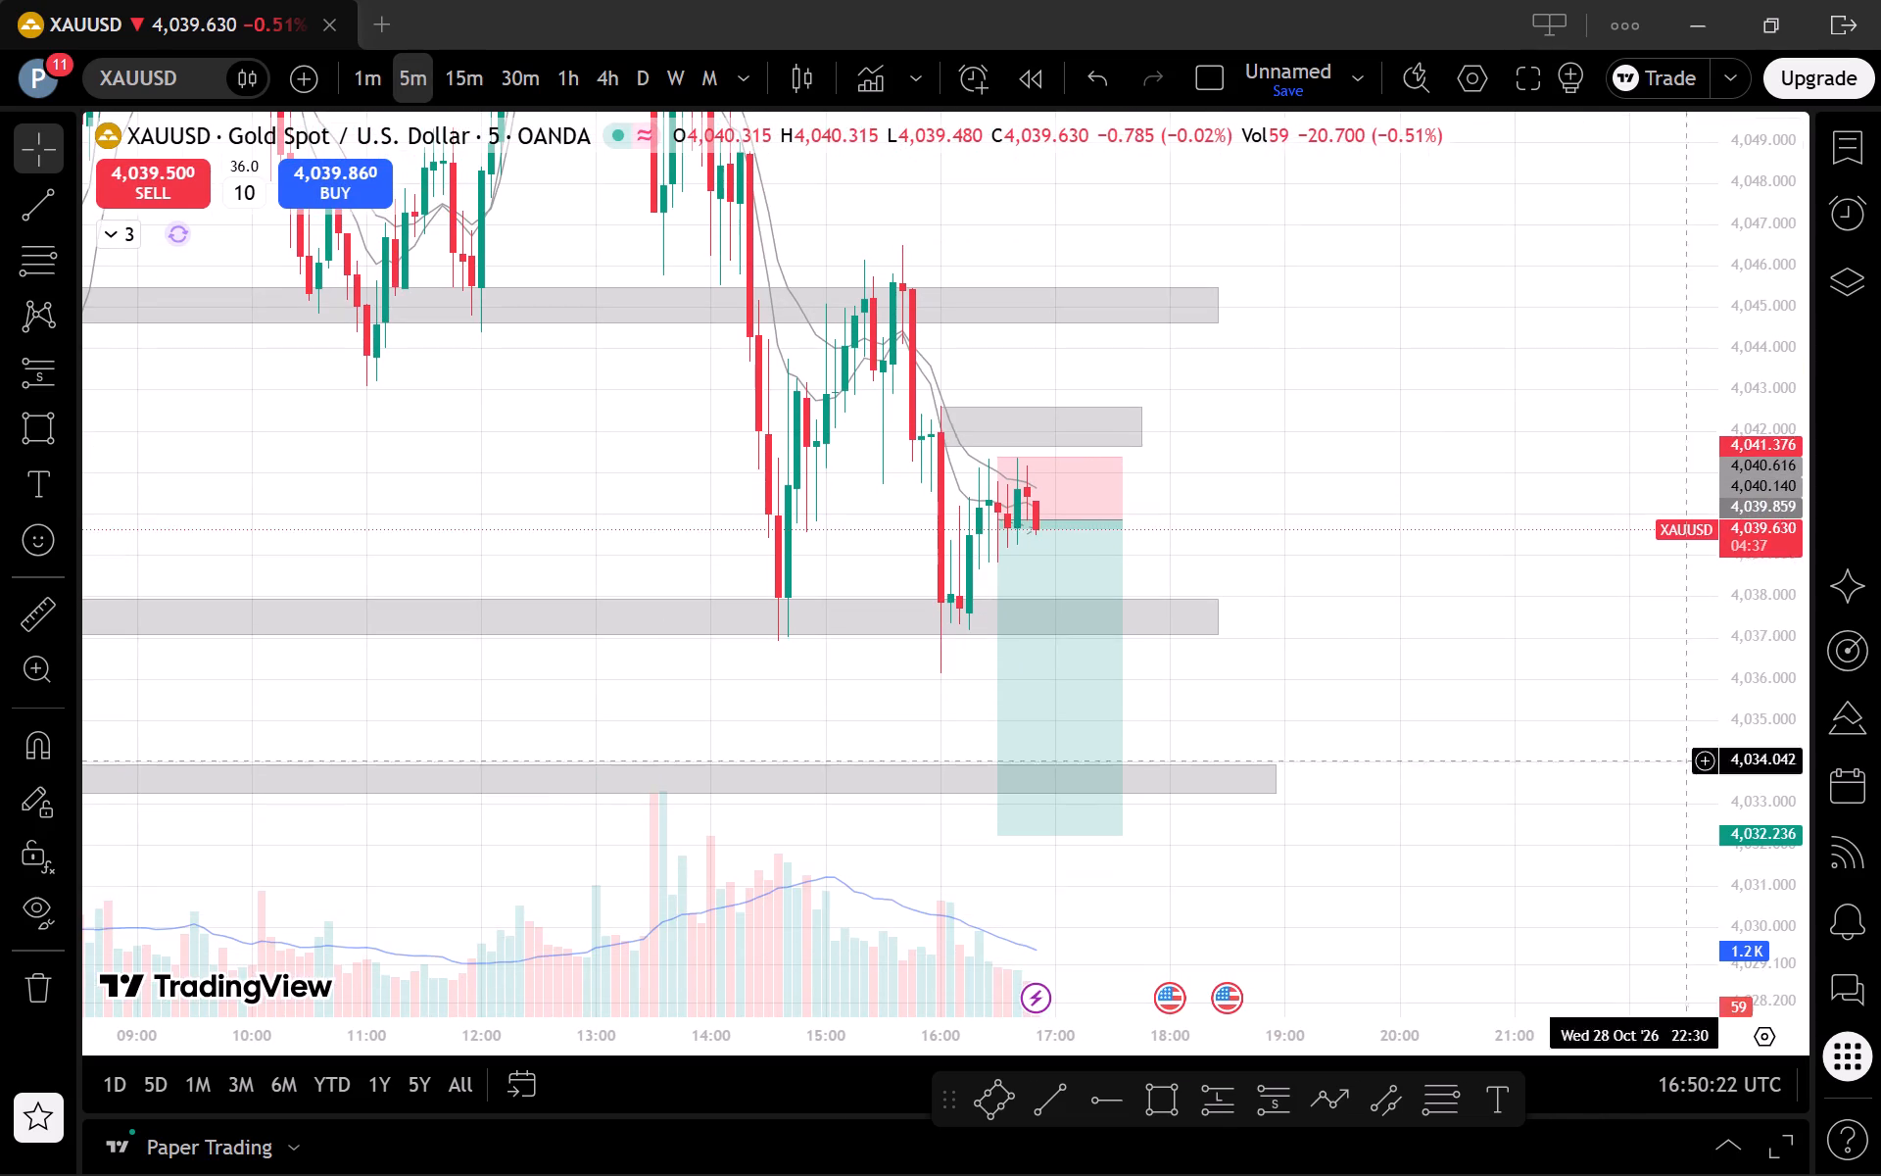
click(451, 63)
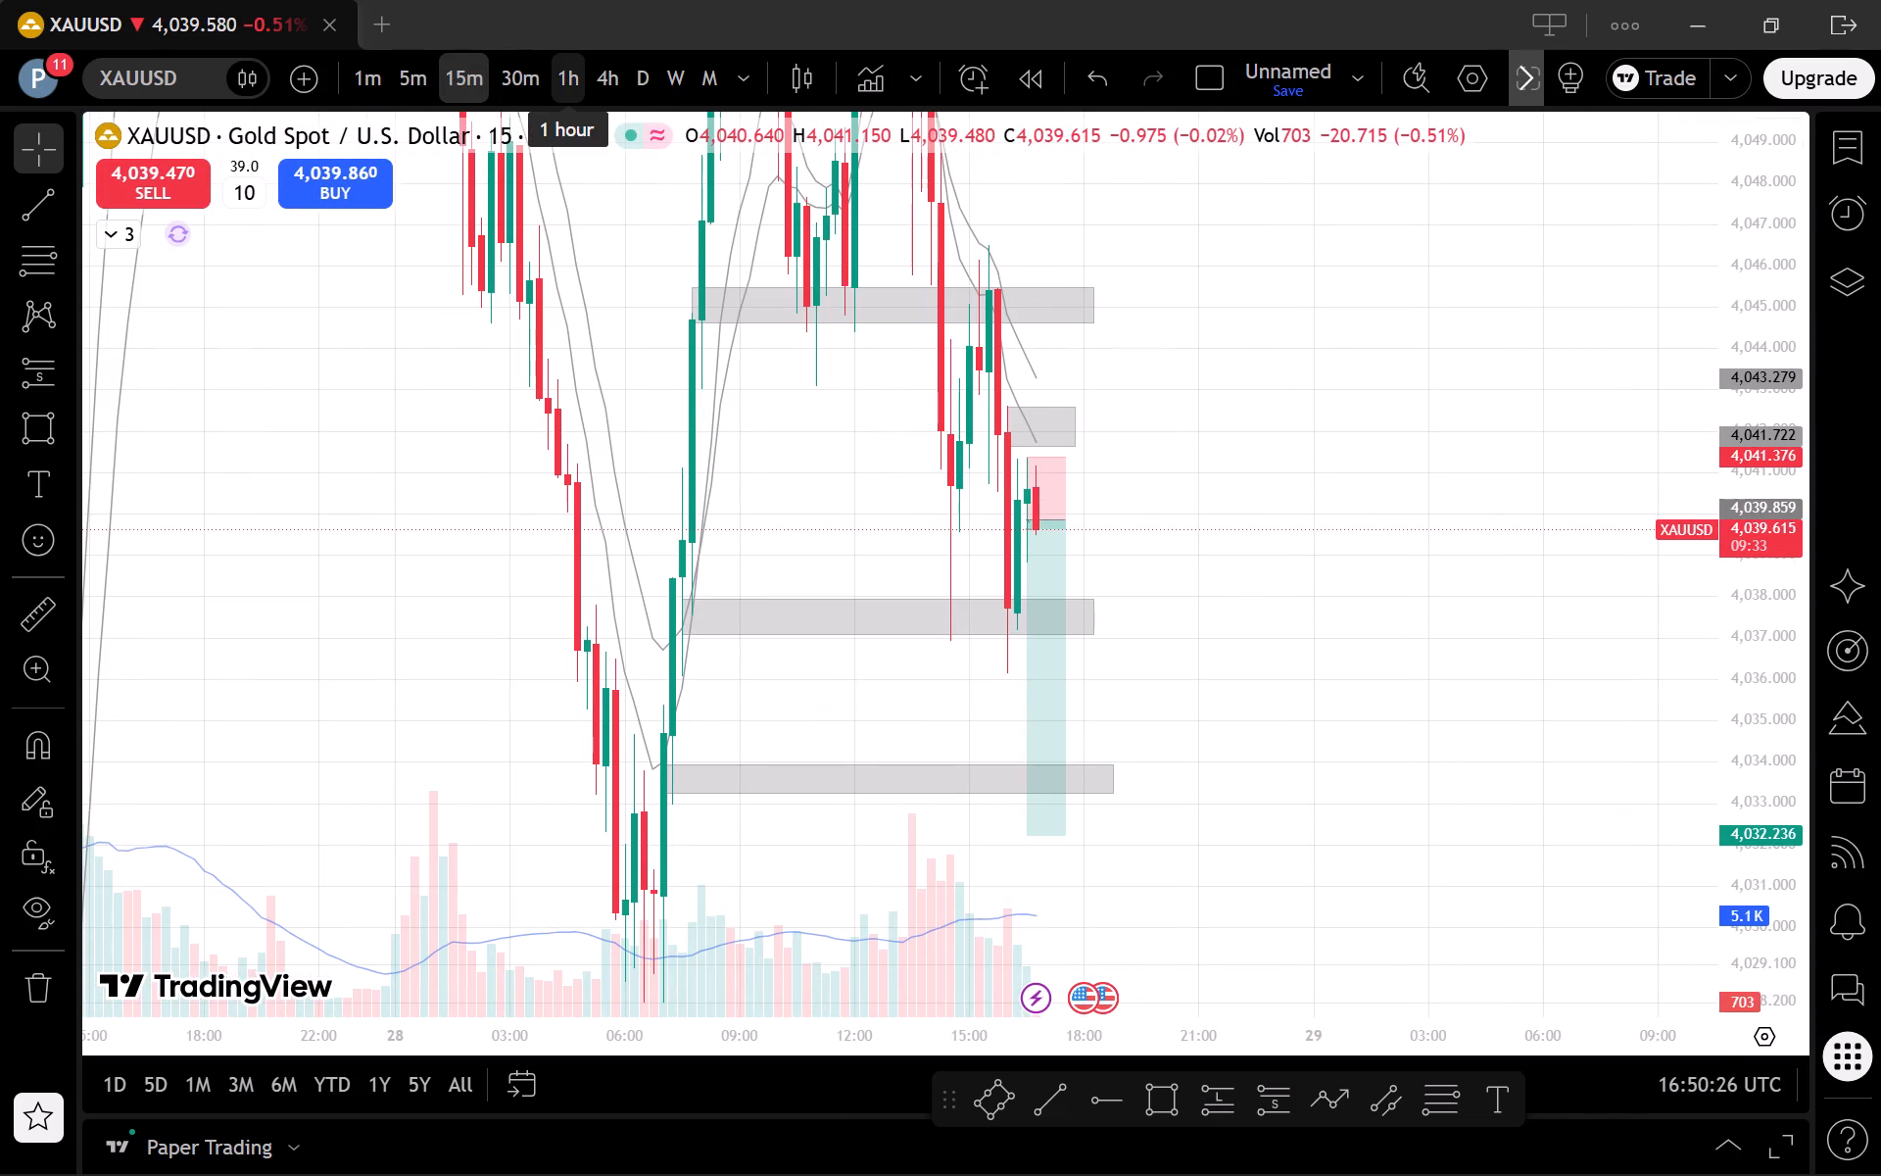
click(533, 81)
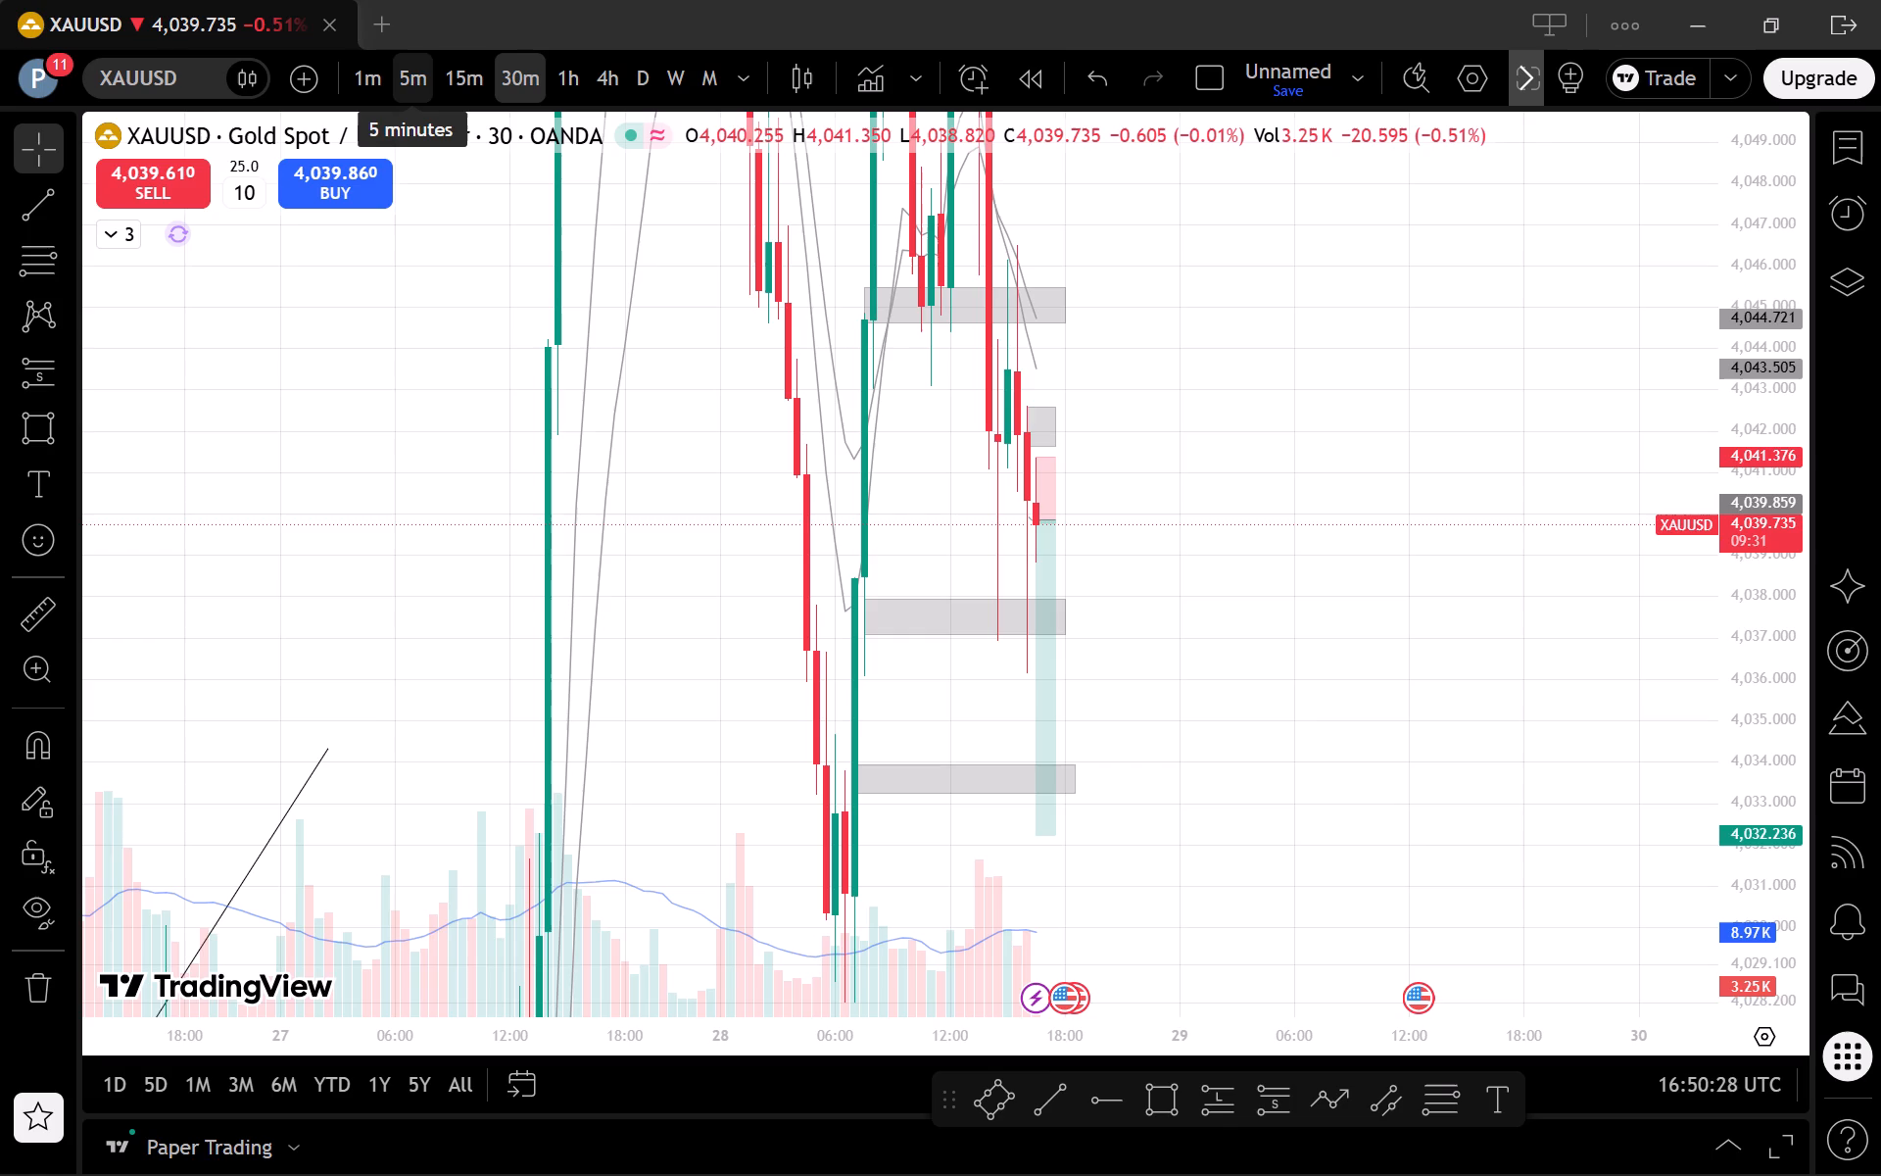
click(410, 84)
Inspect price action between the short projection's entry and stop up close on the 1-minute chart.
click(364, 78)
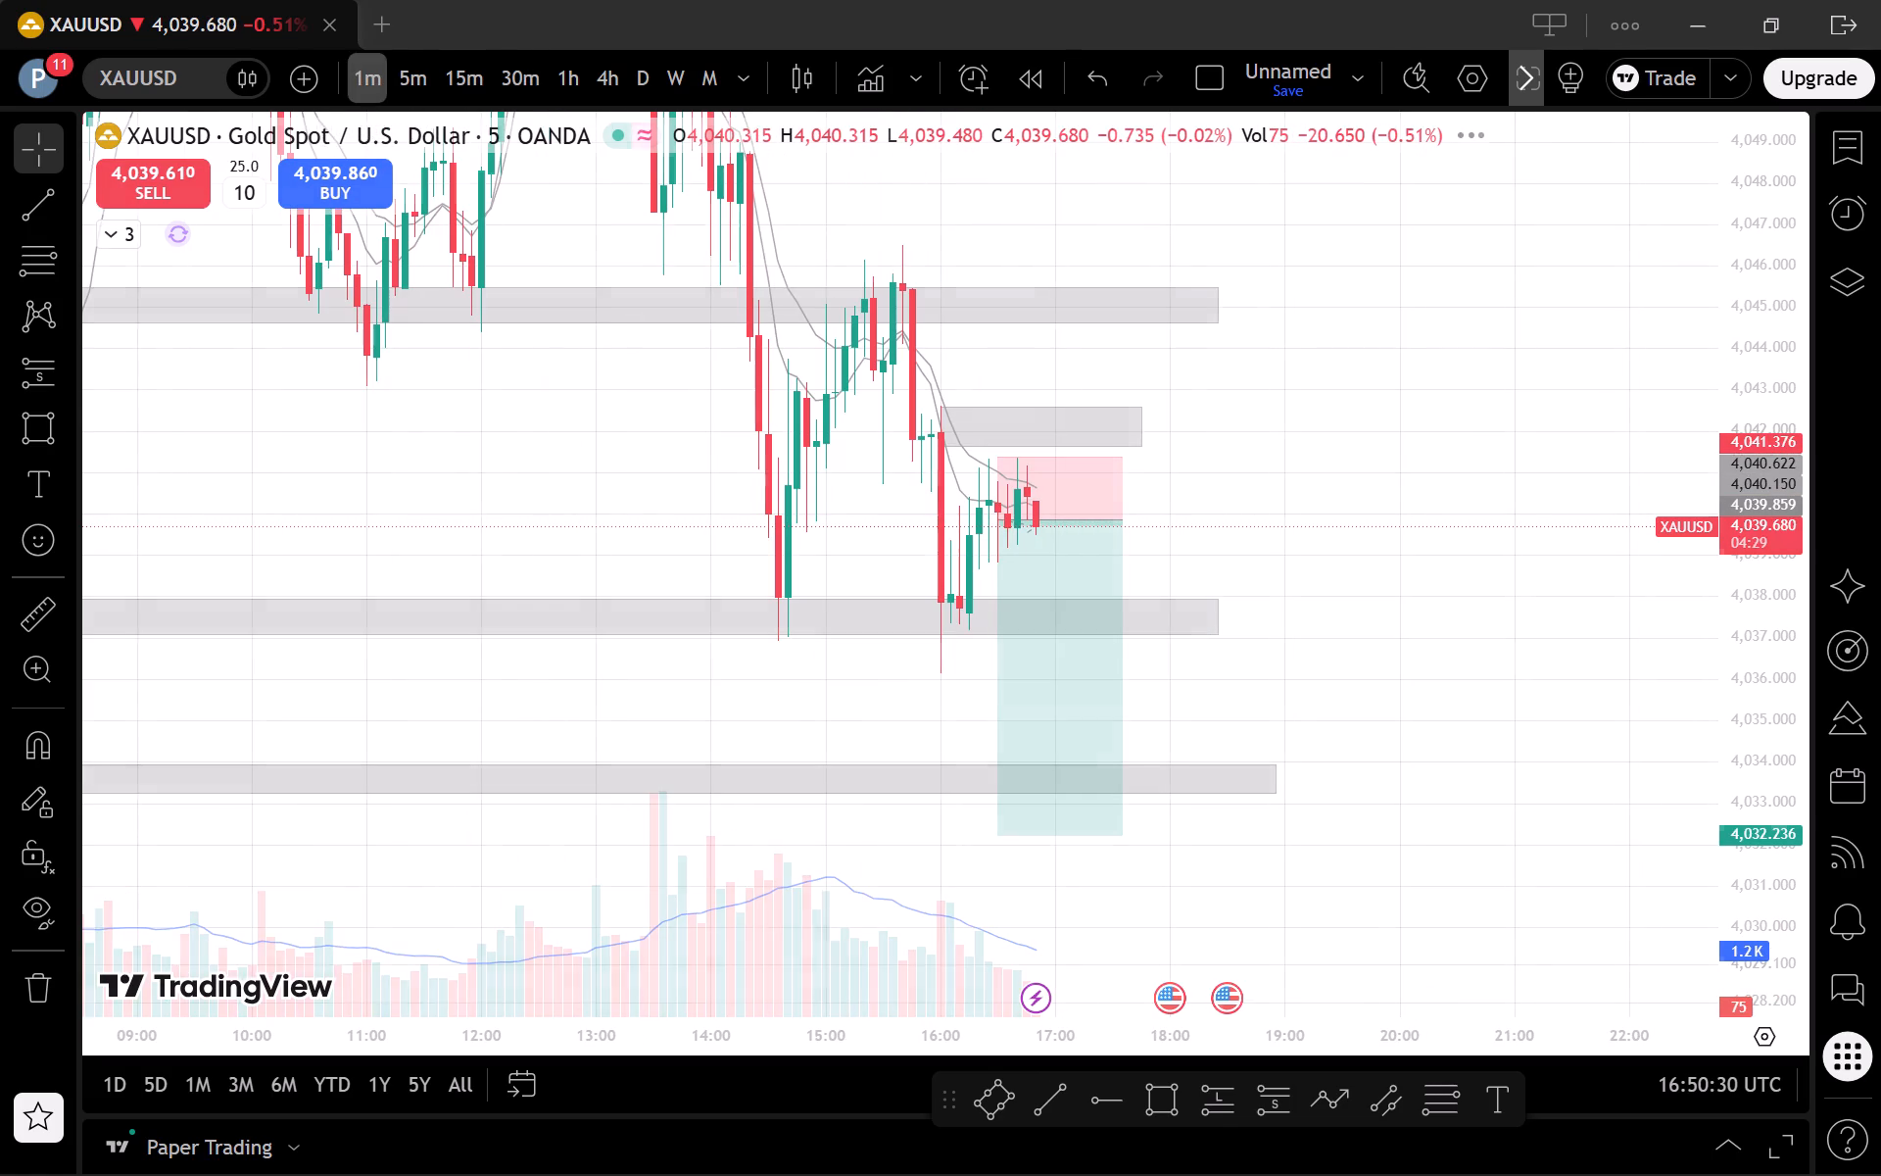
scroll(1418, 745, down, 2)
drag(1739, 918, 1723, 724)
scroll(1568, 579, up, 2)
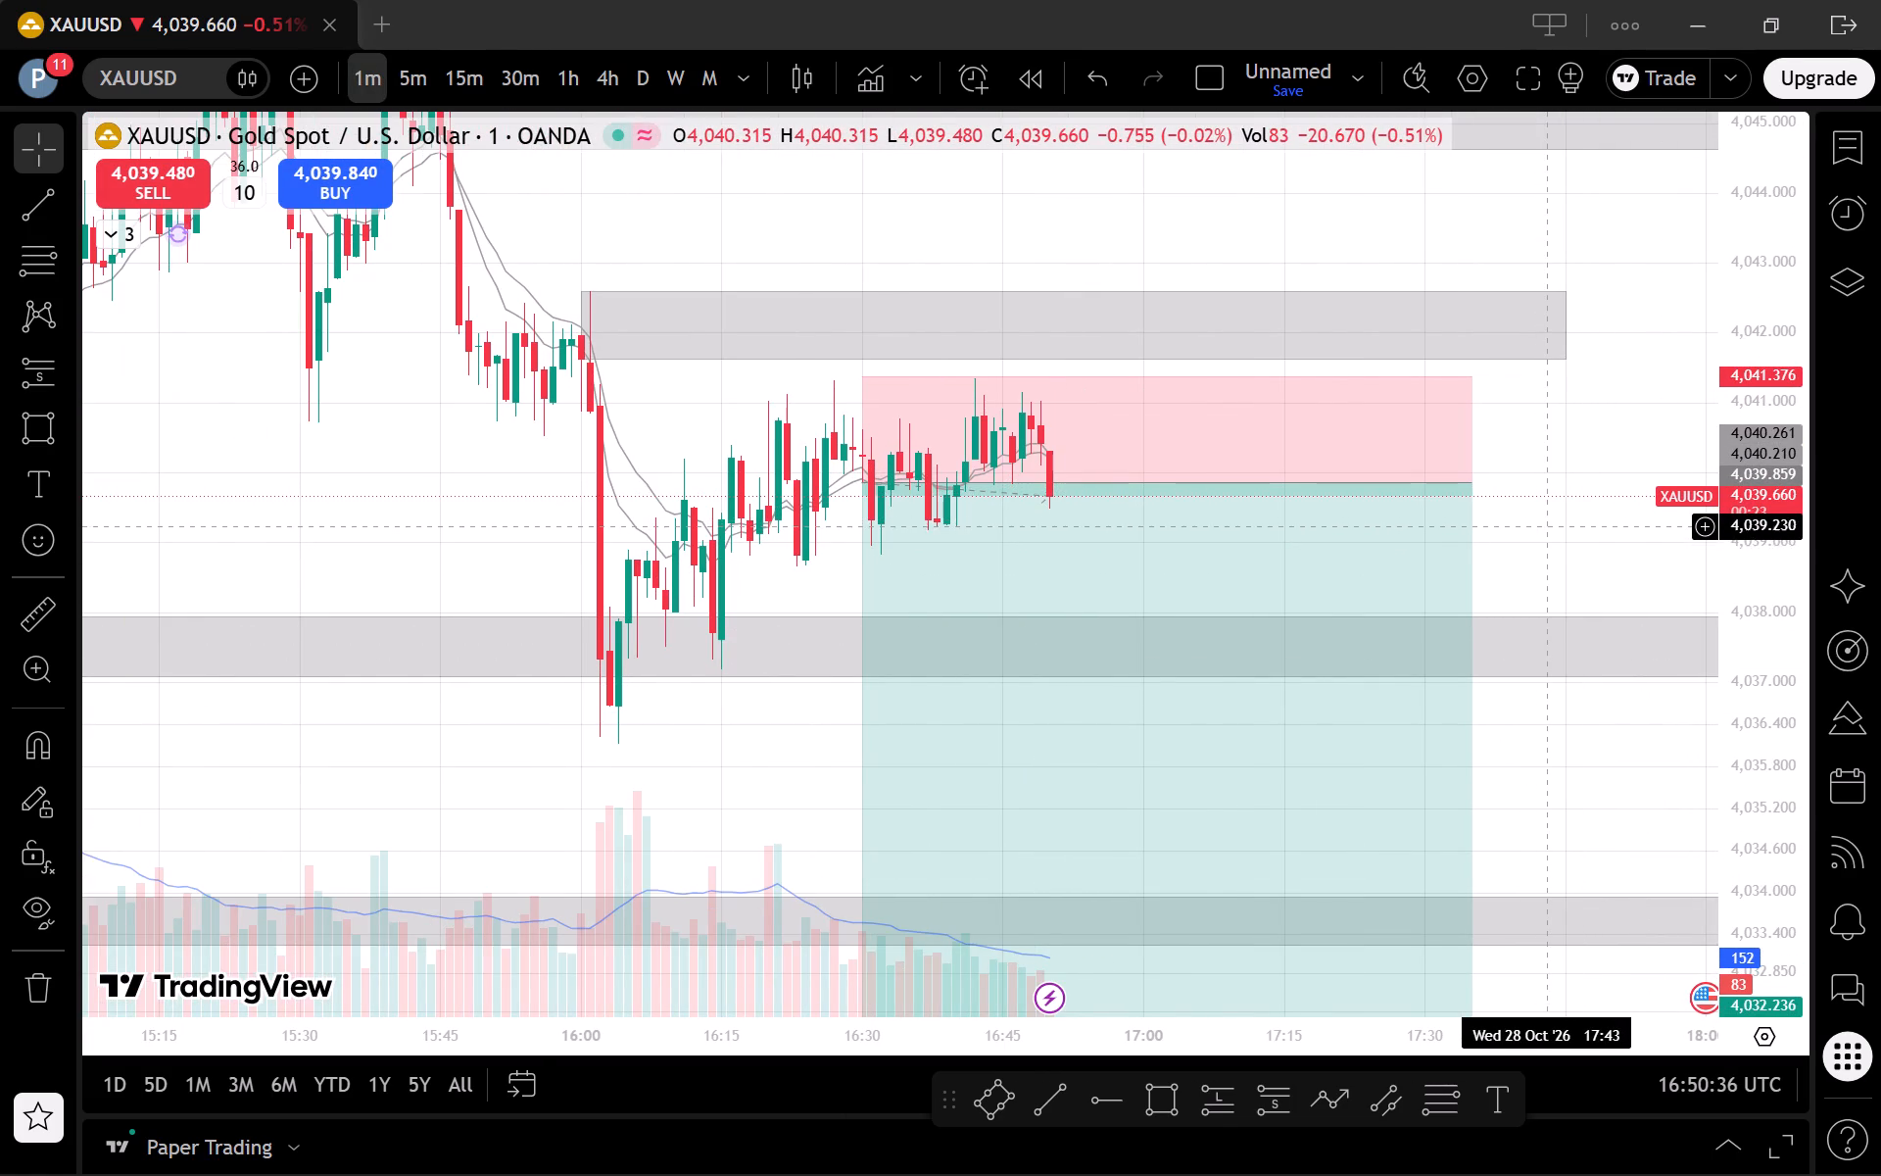
drag(1808, 793, 1770, 720)
drag(1614, 563, 1622, 498)
drag(1604, 498, 1616, 464)
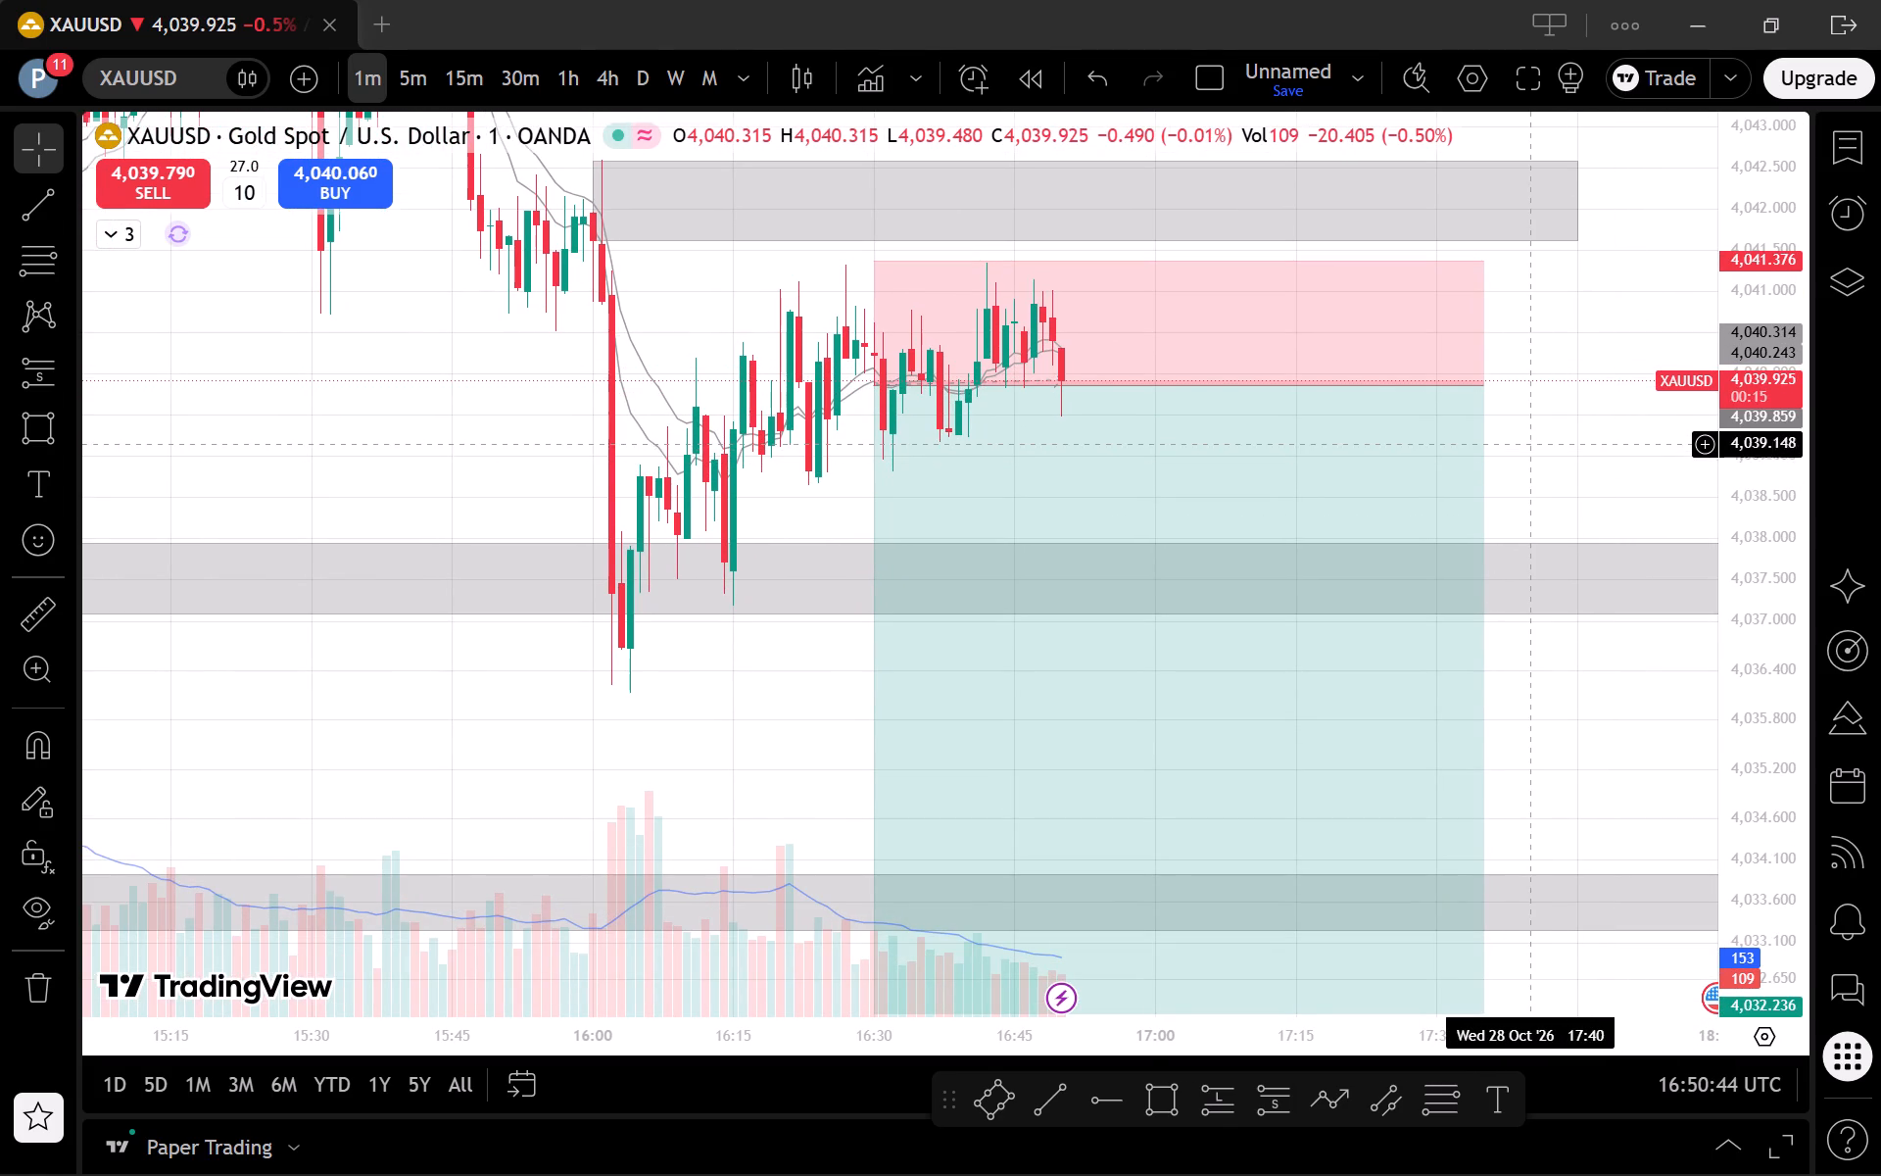
Check the short projection on the 5-minute and 15-minute timeframes and return to the 1-minute chart to watch the current candle.
click(395, 71)
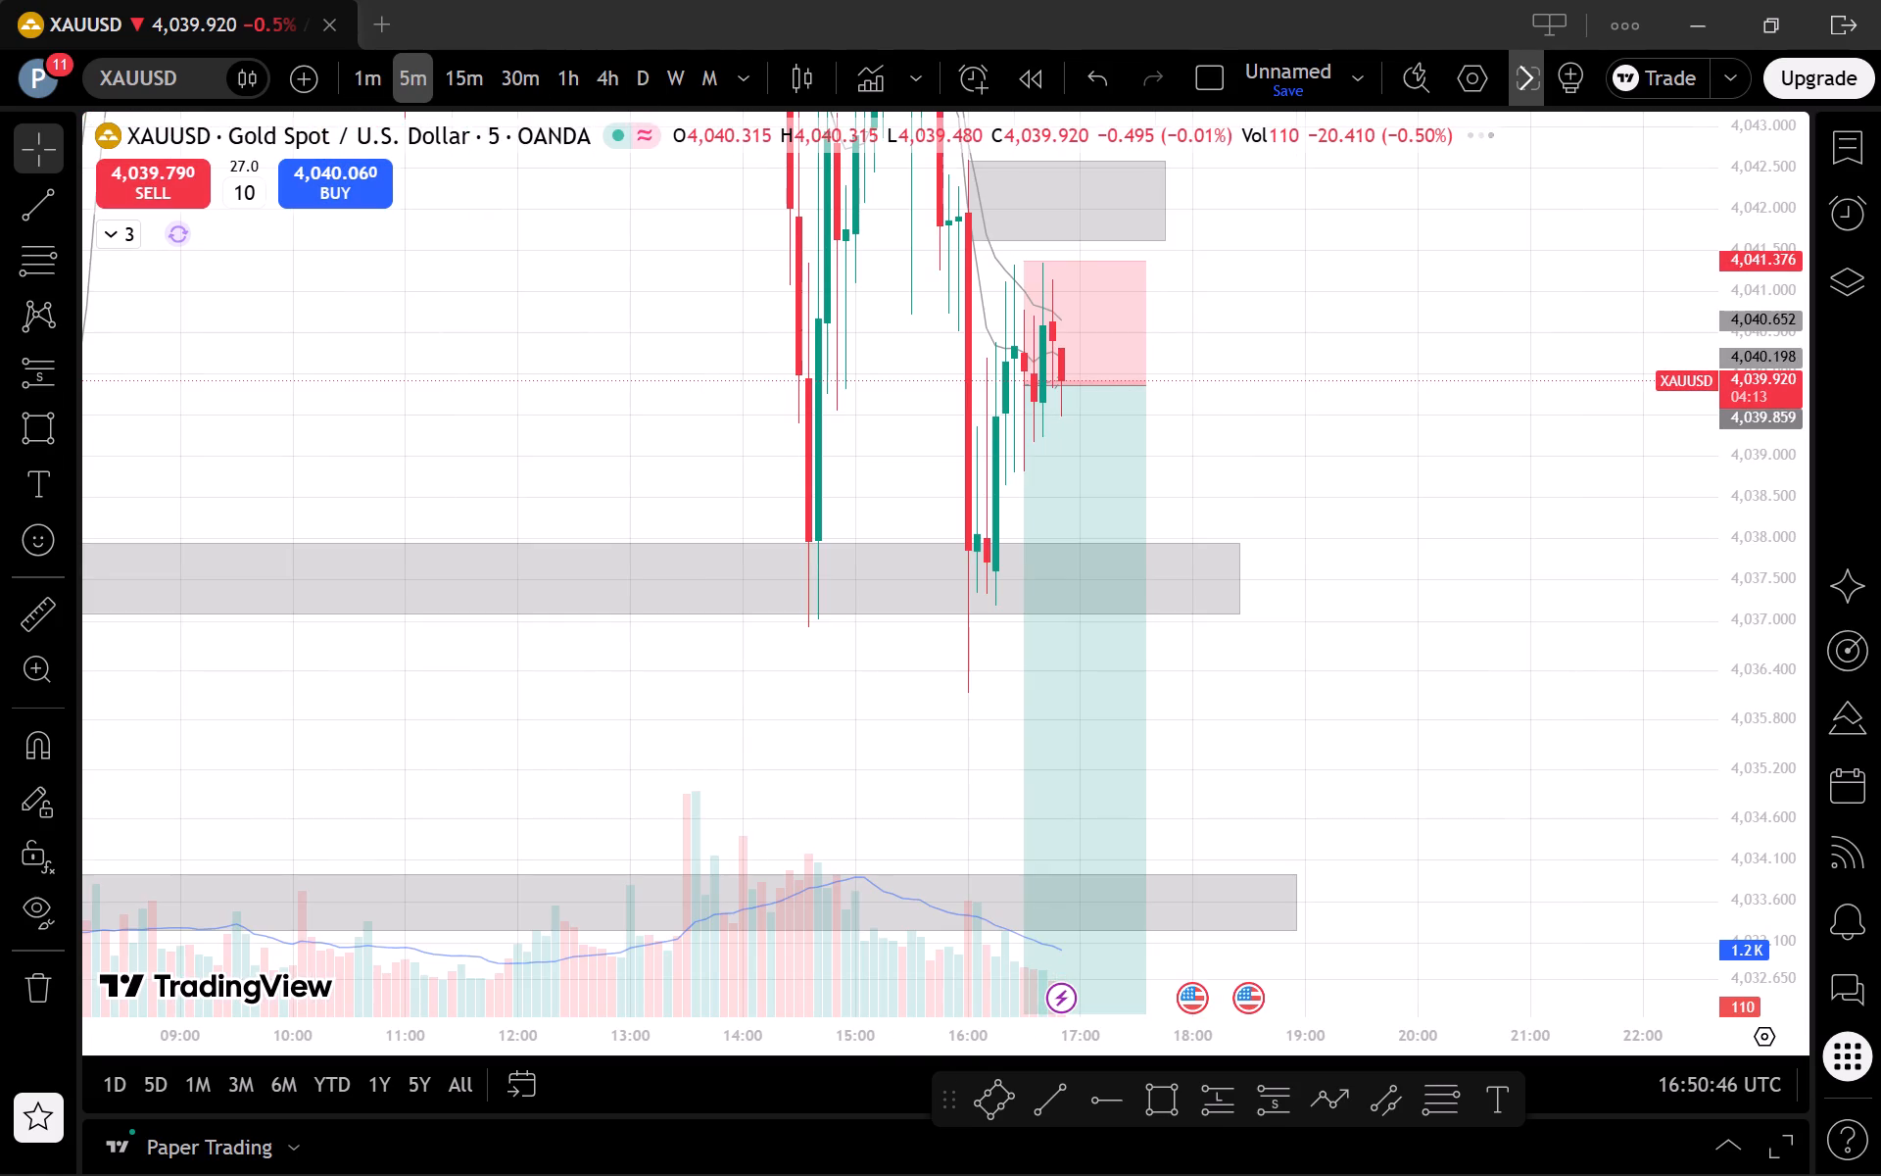
click(462, 62)
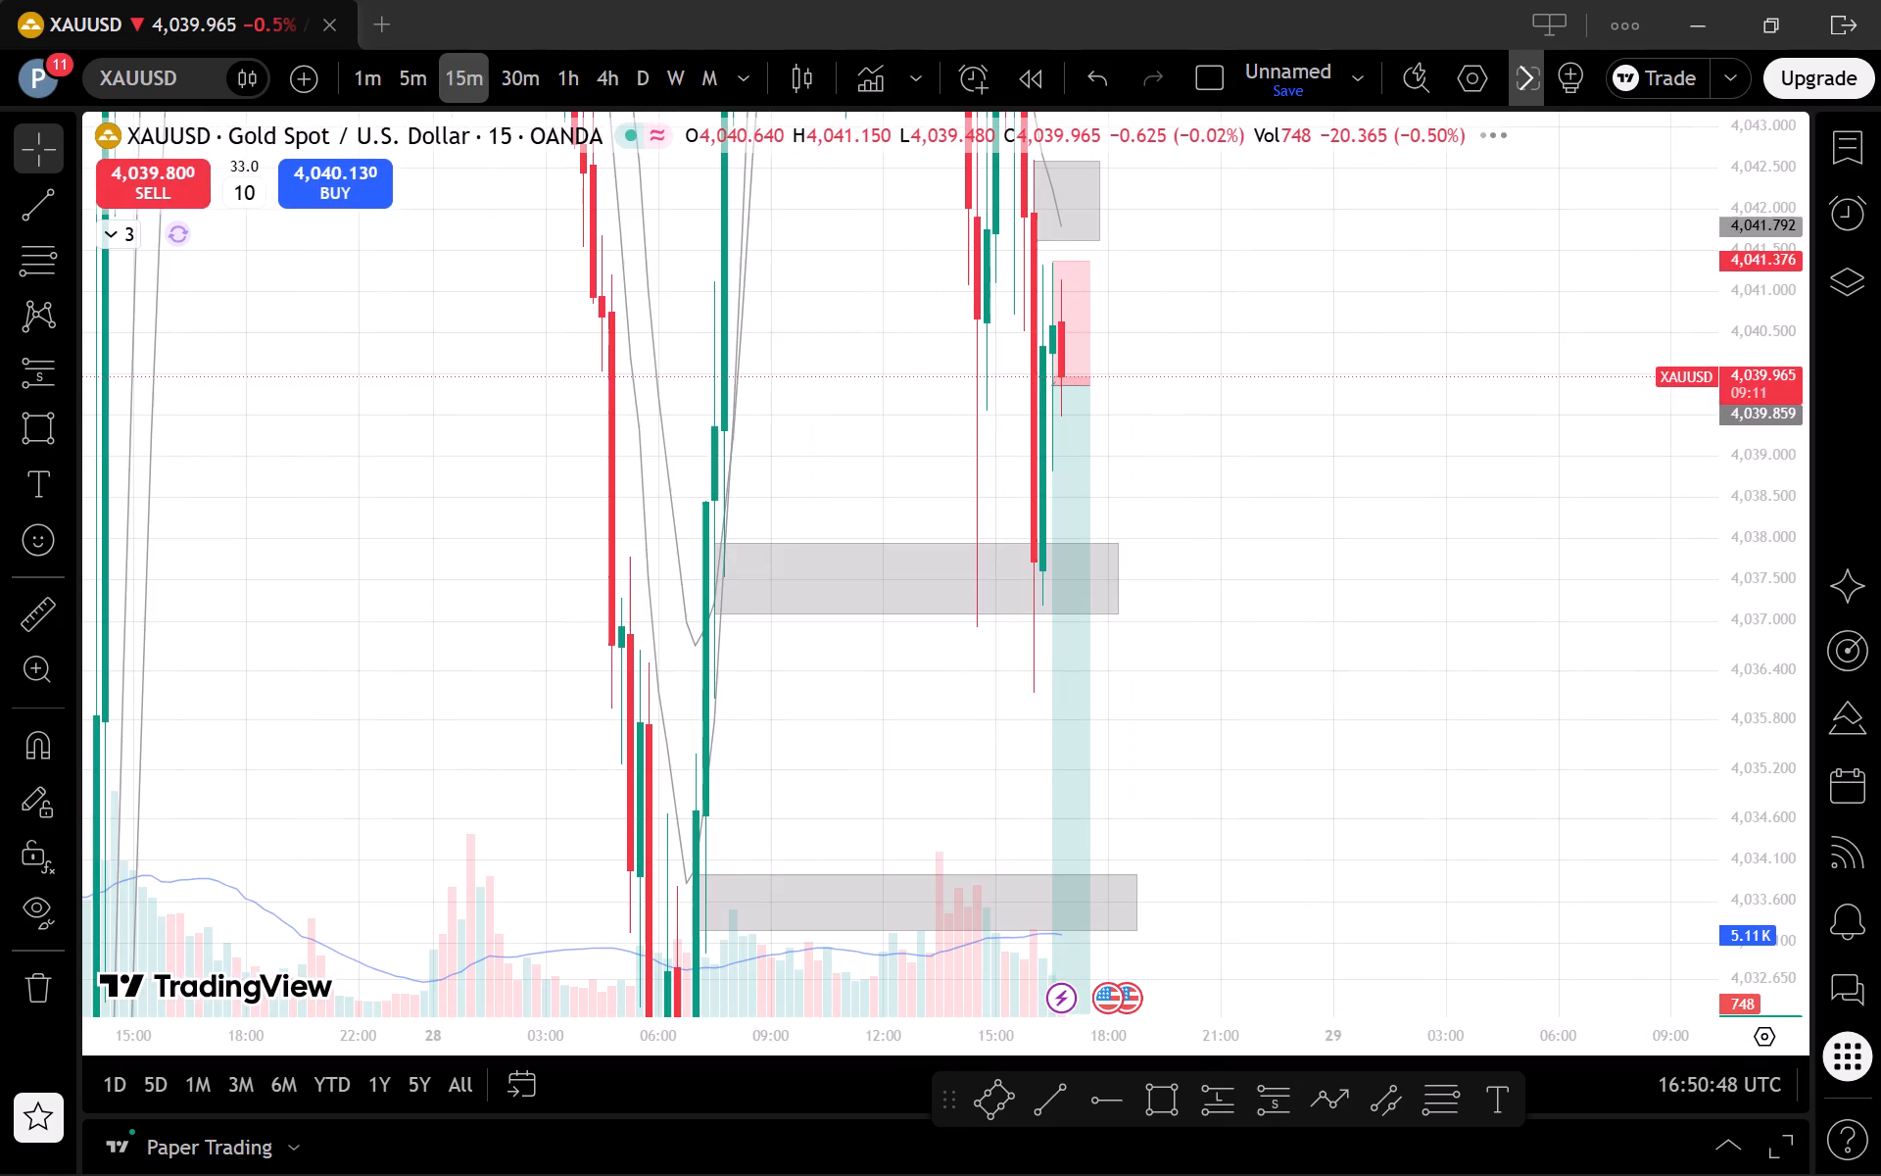
click(405, 69)
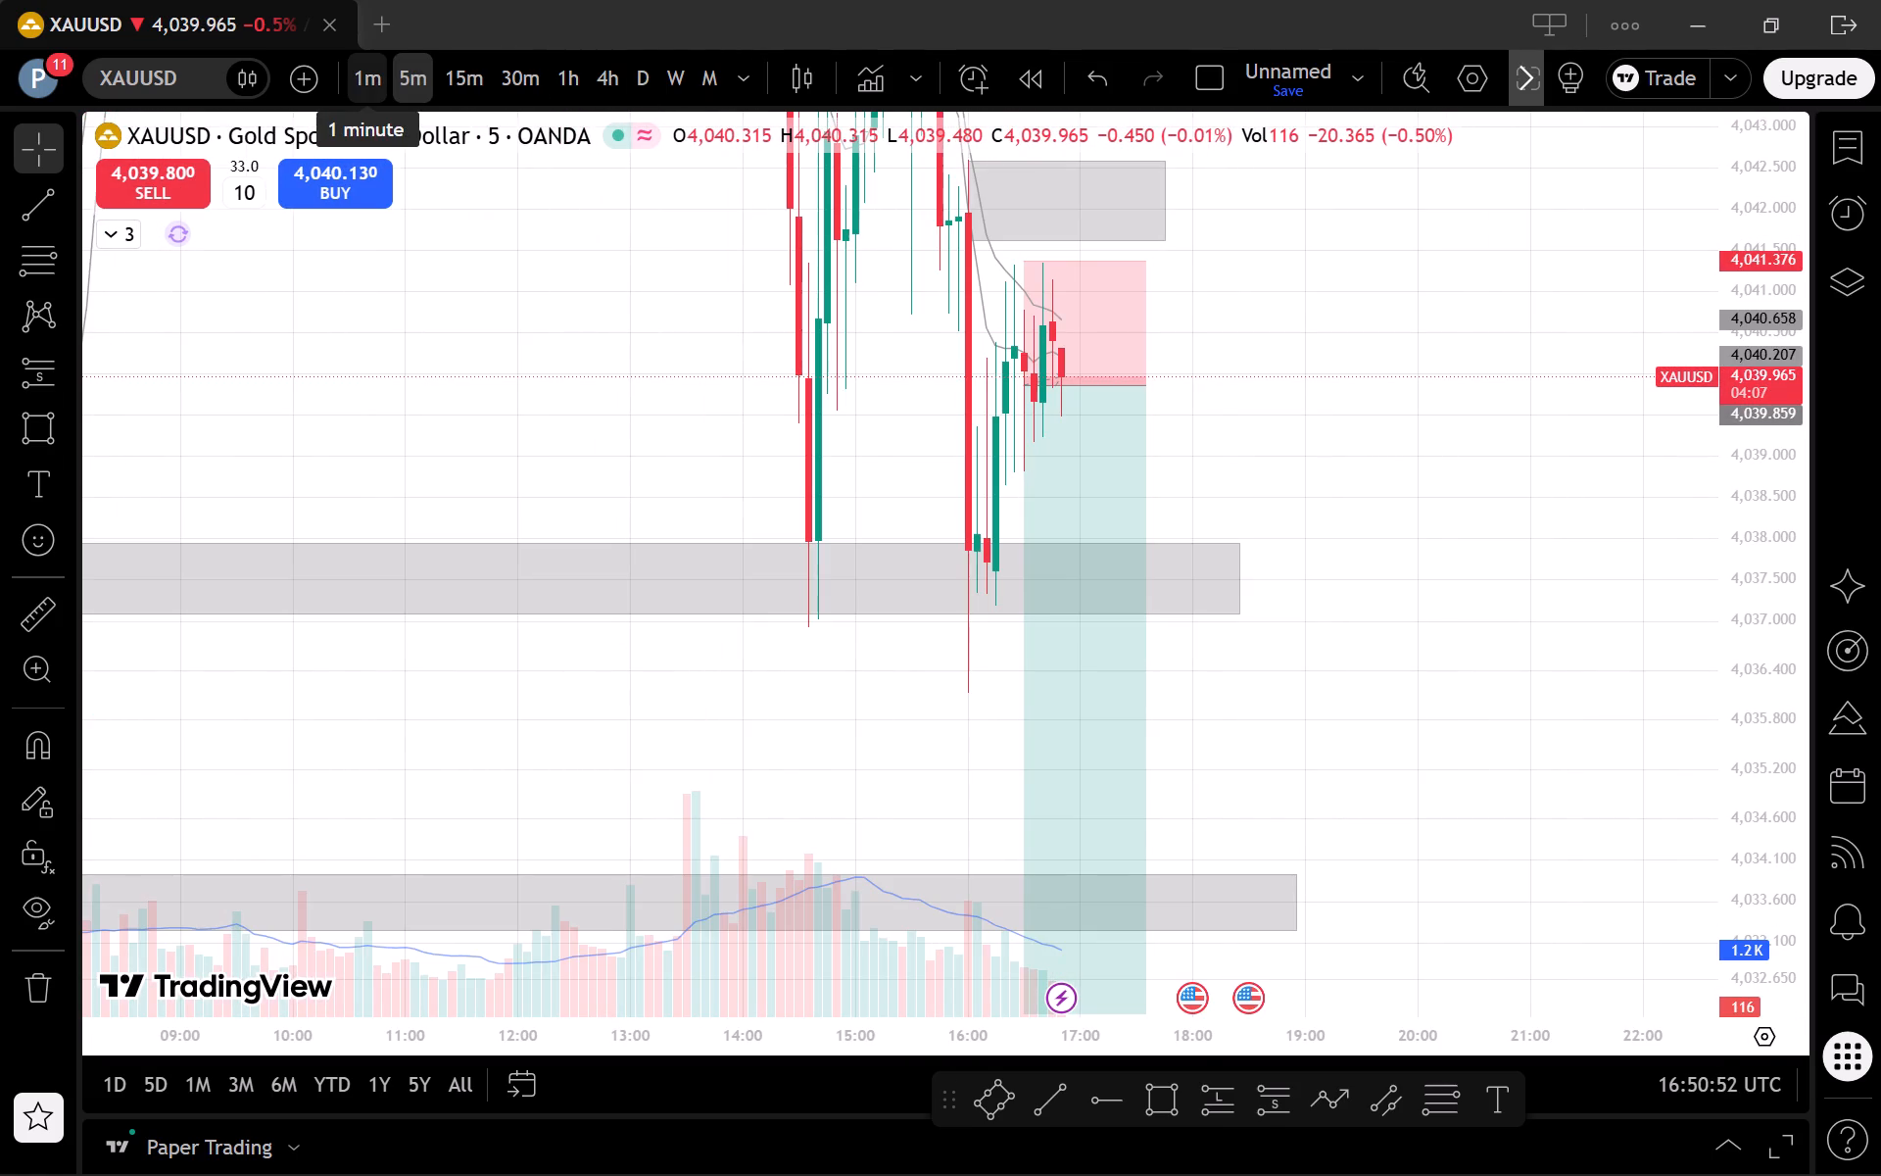
click(361, 72)
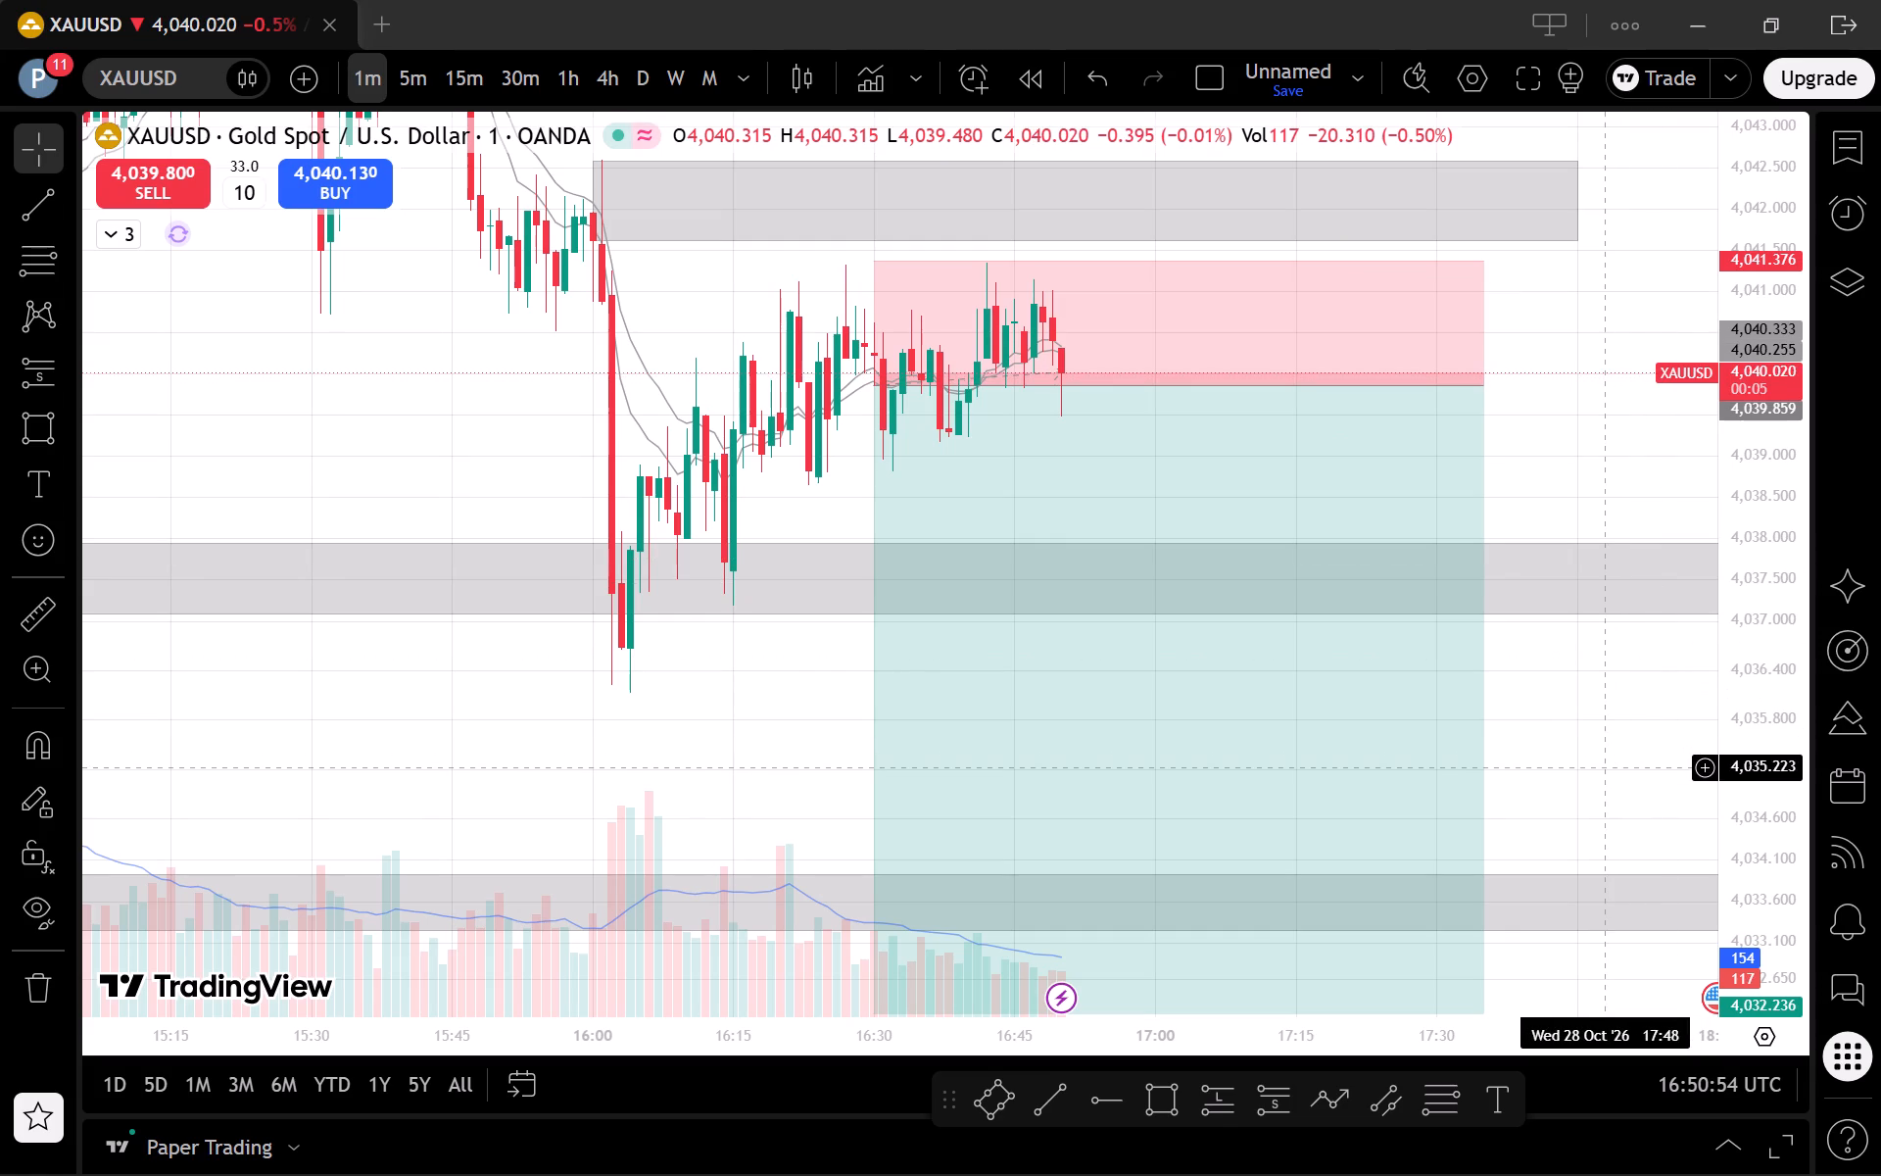
drag(1602, 763, 1636, 735)
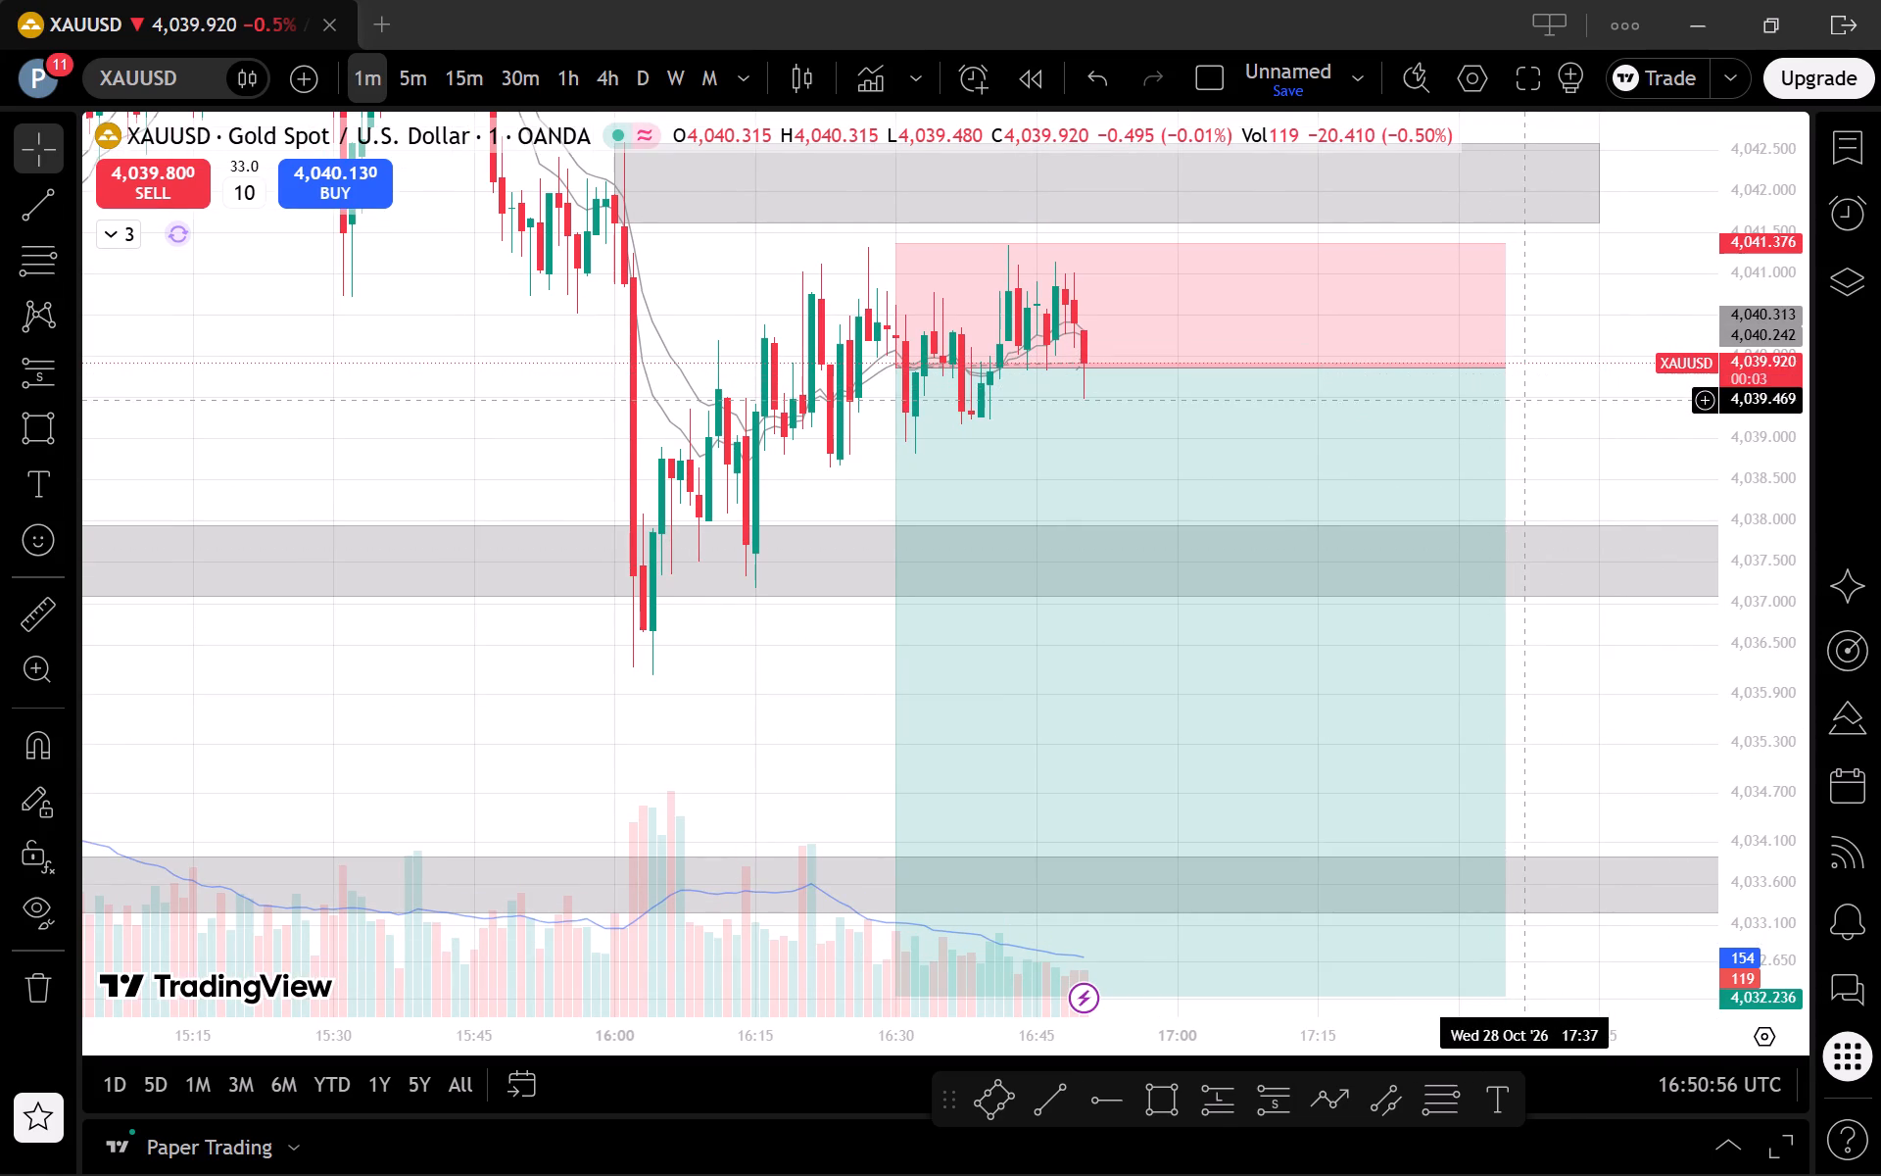
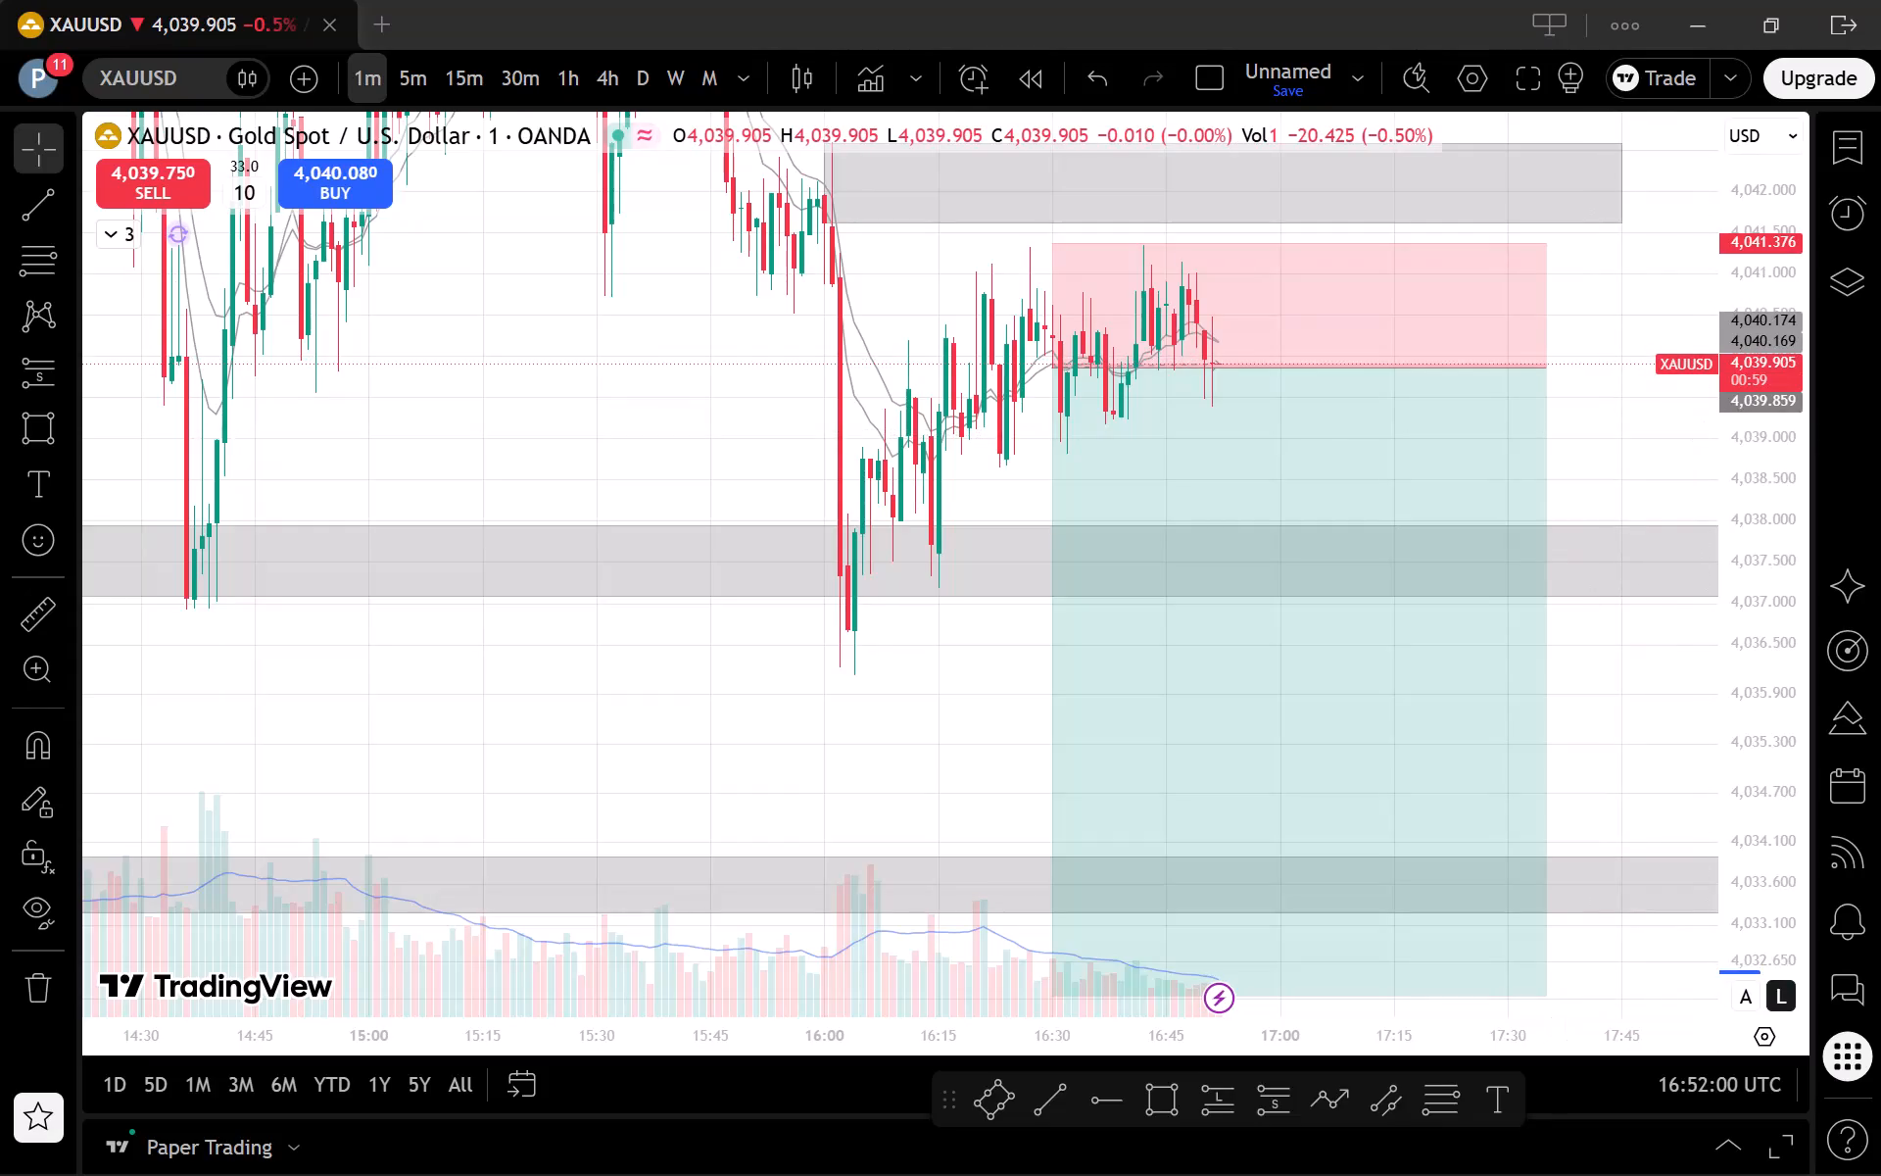
View the whole short projection on the 1-minute chart and examine it with the price zones on the 15-minute chart.
drag(1752, 419, 1778, 769)
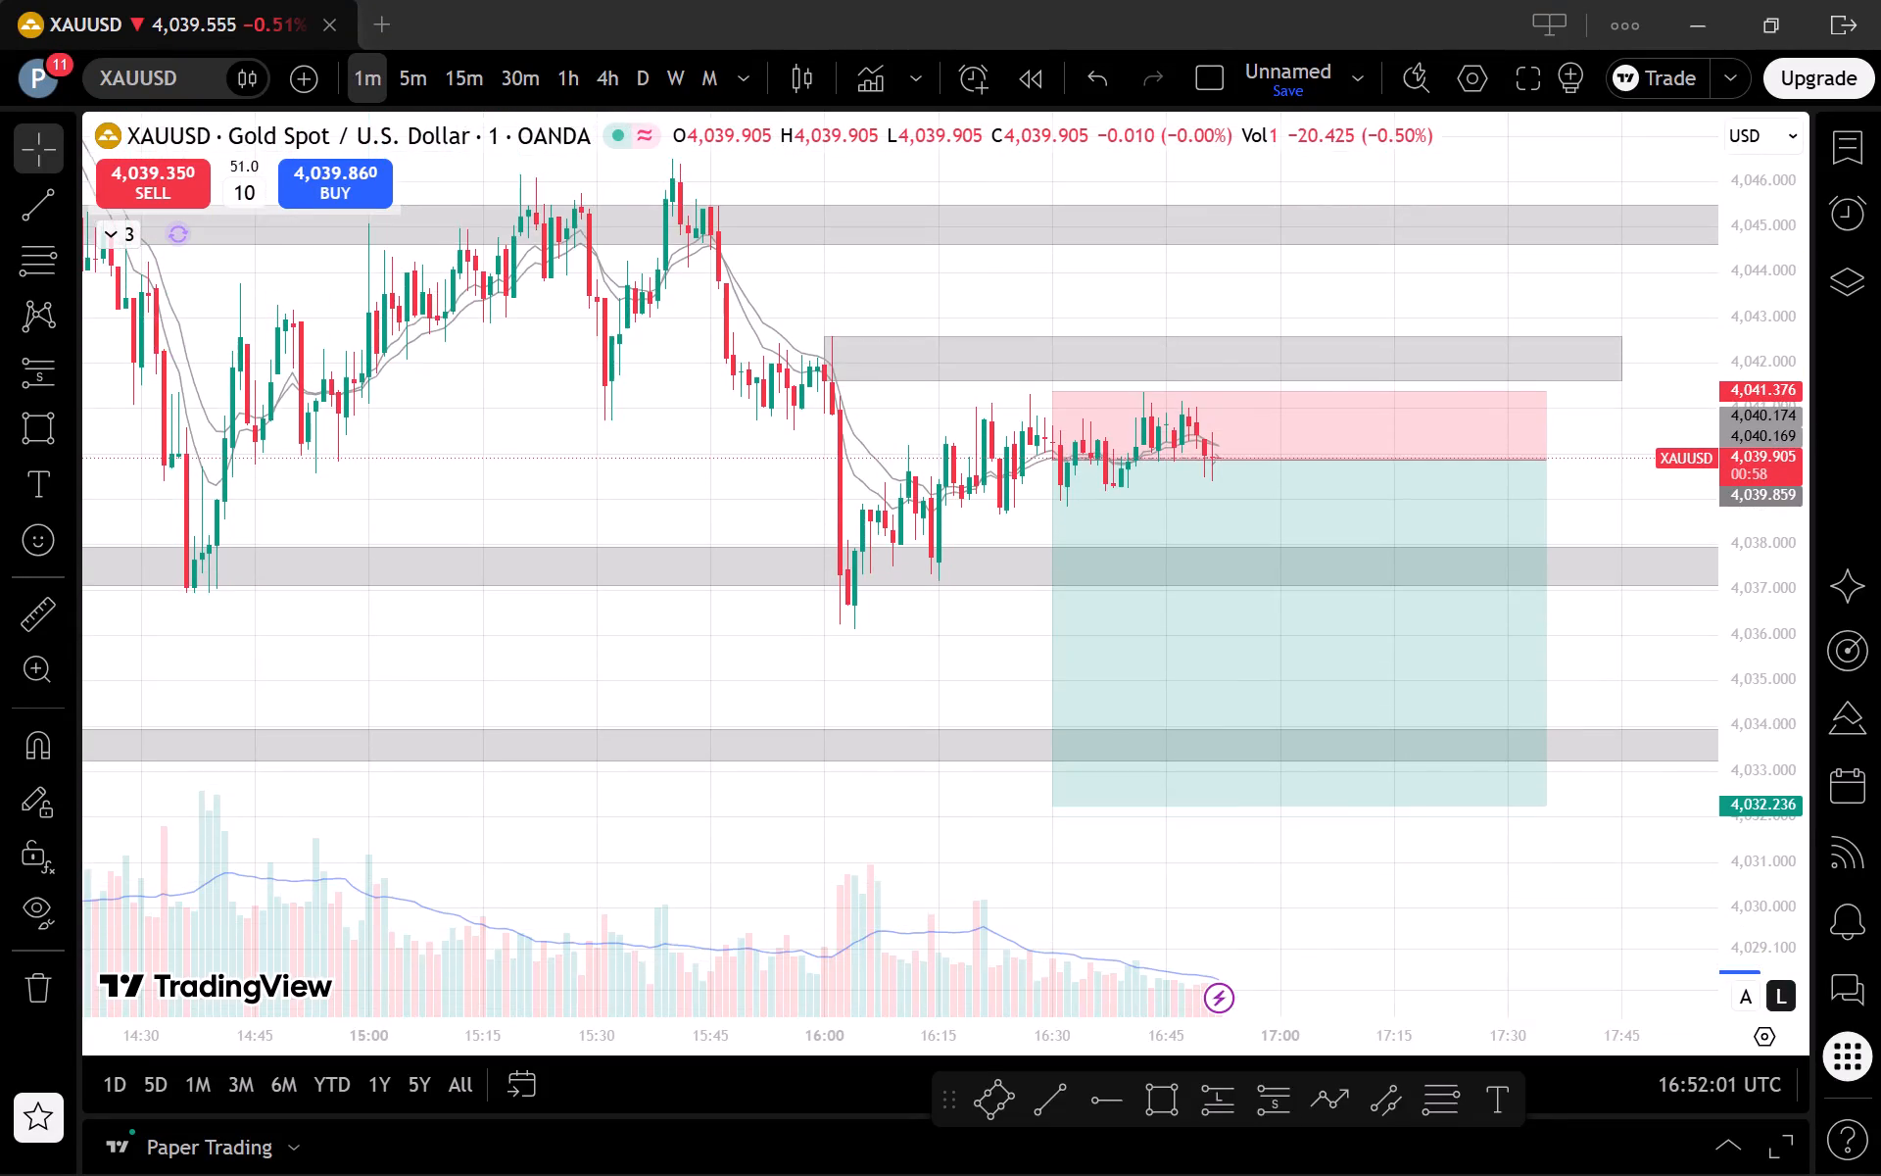
scroll(1711, 714, down, 5)
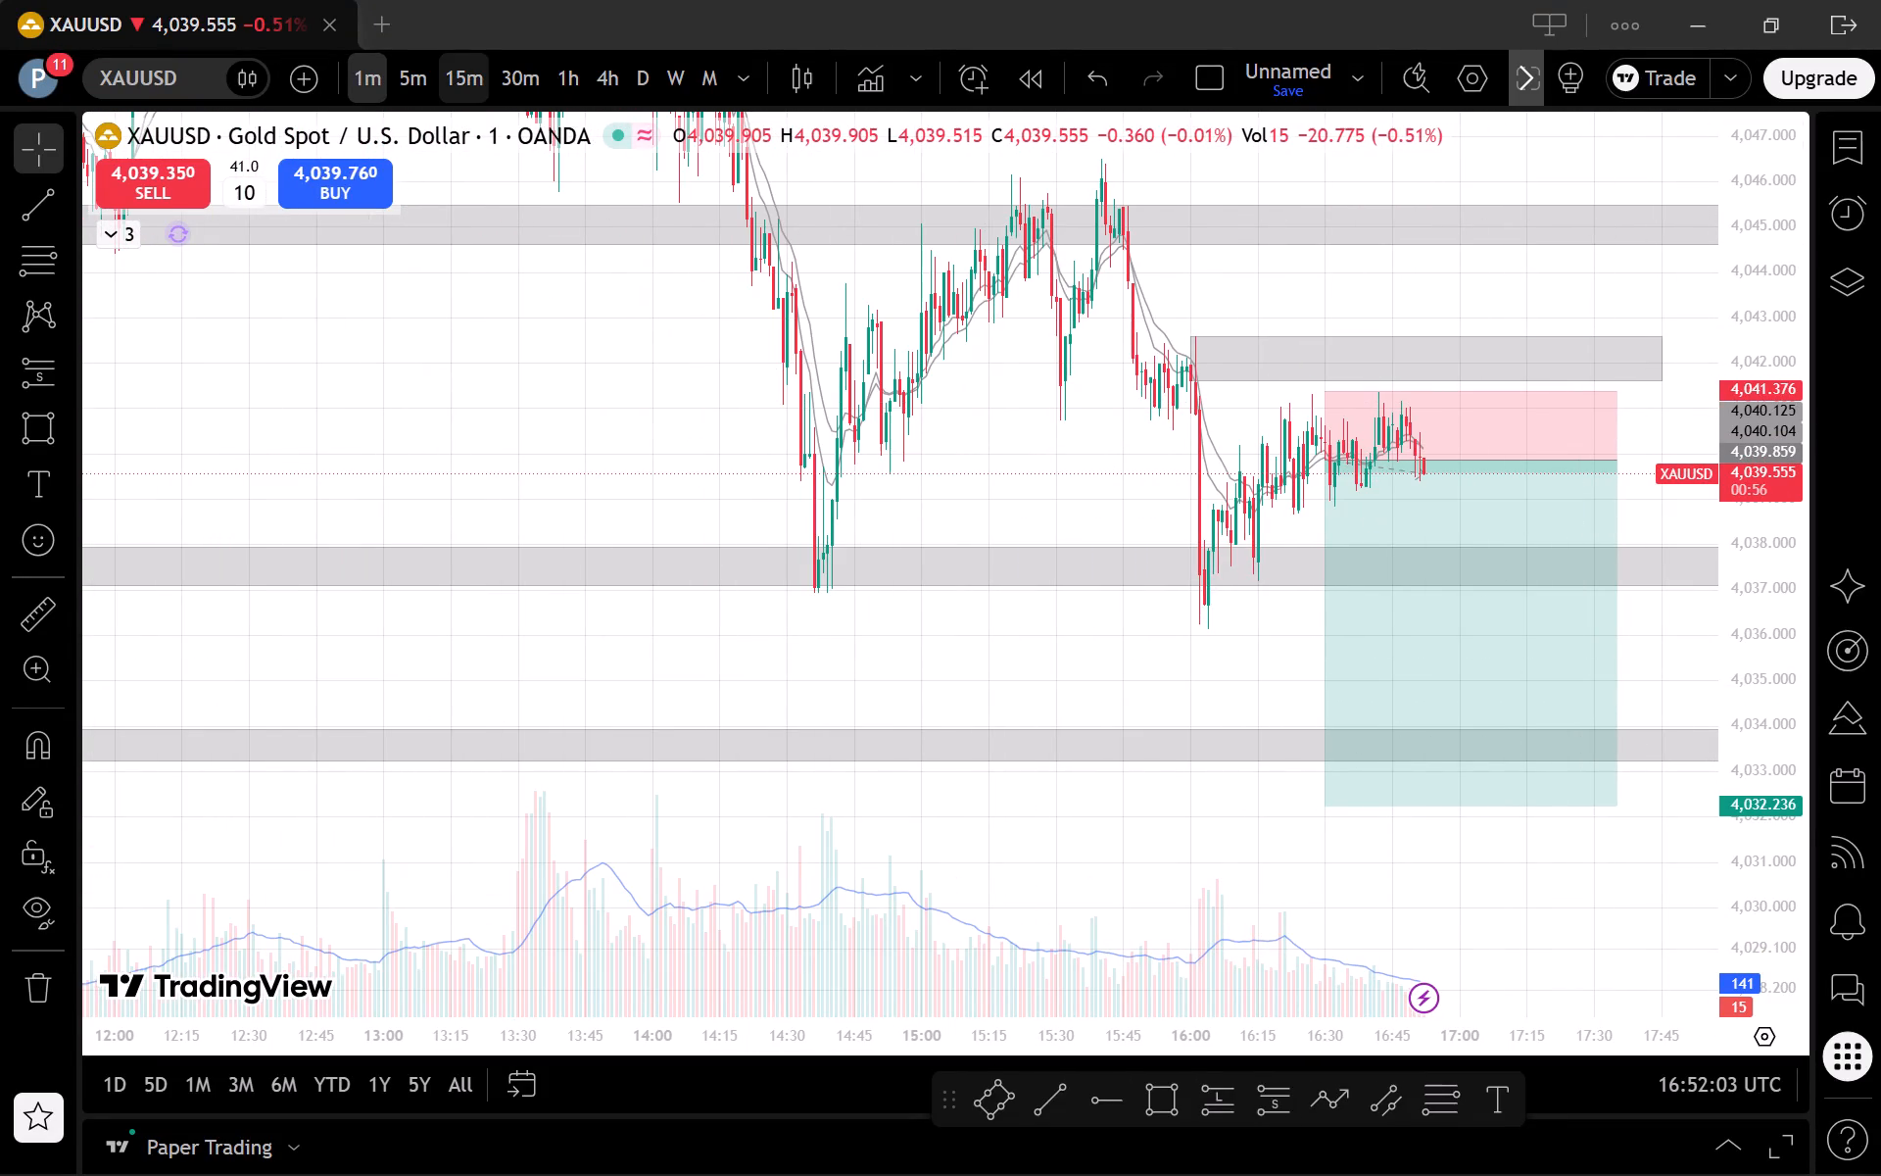
click(458, 80)
scroll(908, 748, up, 4)
click(1024, 954)
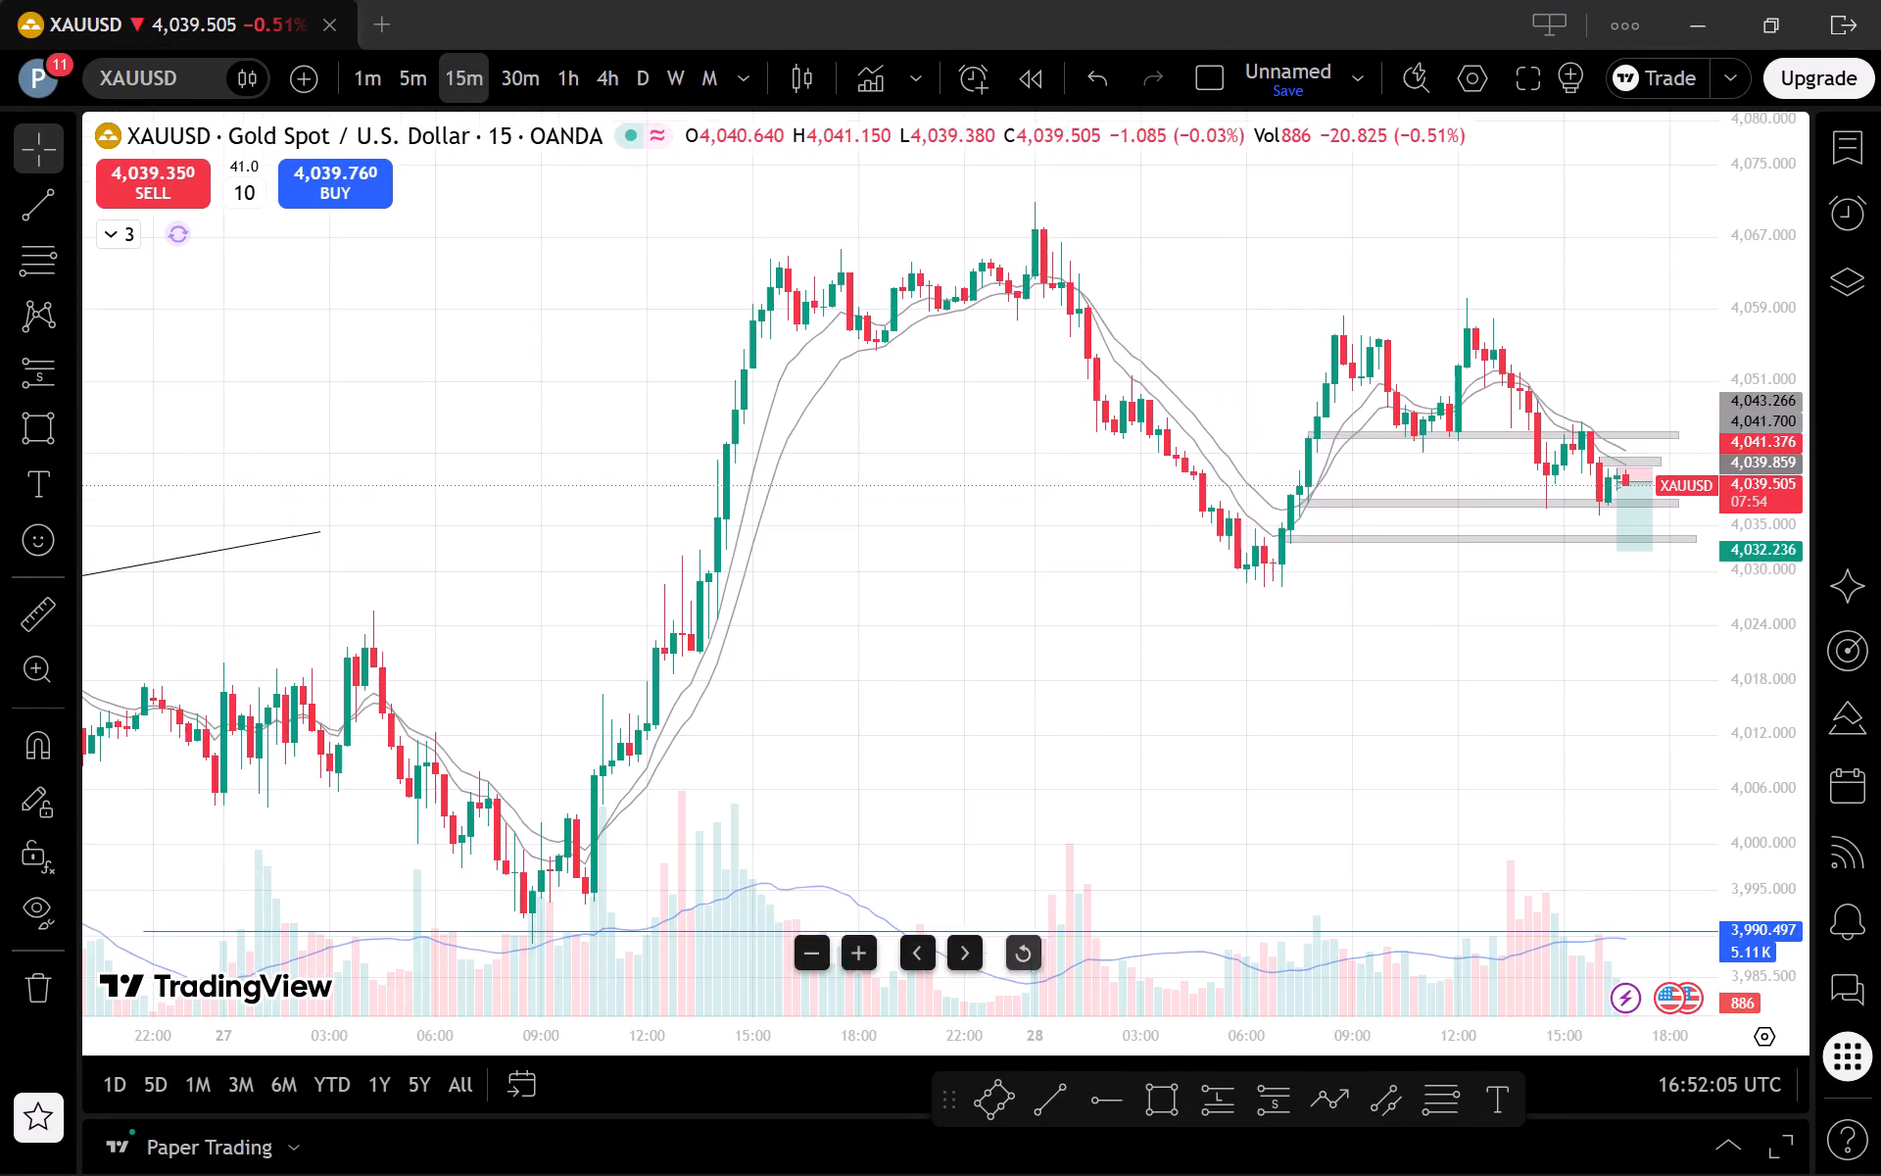
scroll(1360, 842, up, 4)
scroll(1435, 798, up, 4)
drag(1770, 921, 1750, 879)
scroll(1690, 804, down, 3)
drag(1658, 778, 1304, 594)
scroll(1364, 649, down, 3)
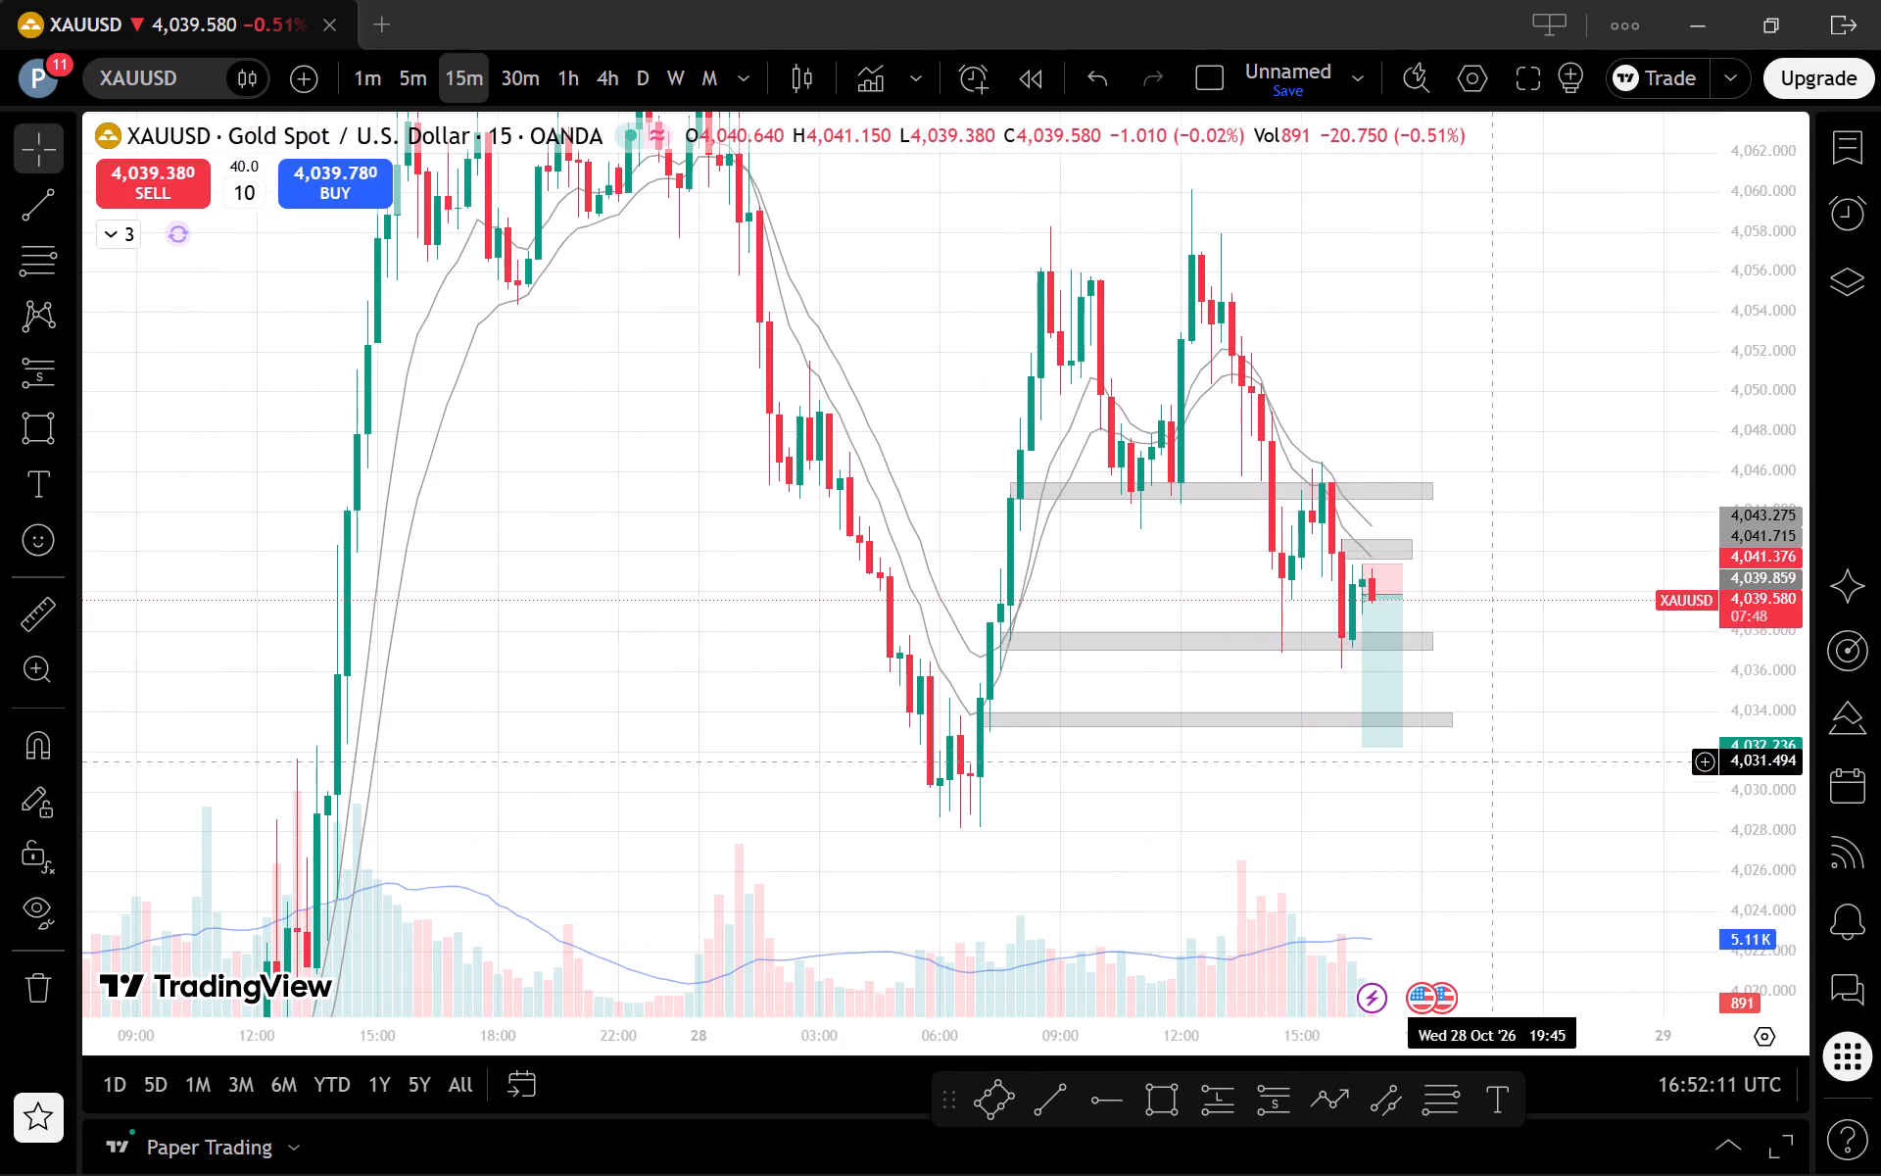
Compare the short projection on the 5-minute and 1-minute timeframes, finishing on the 1-minute chart to watch the current candle.
click(408, 89)
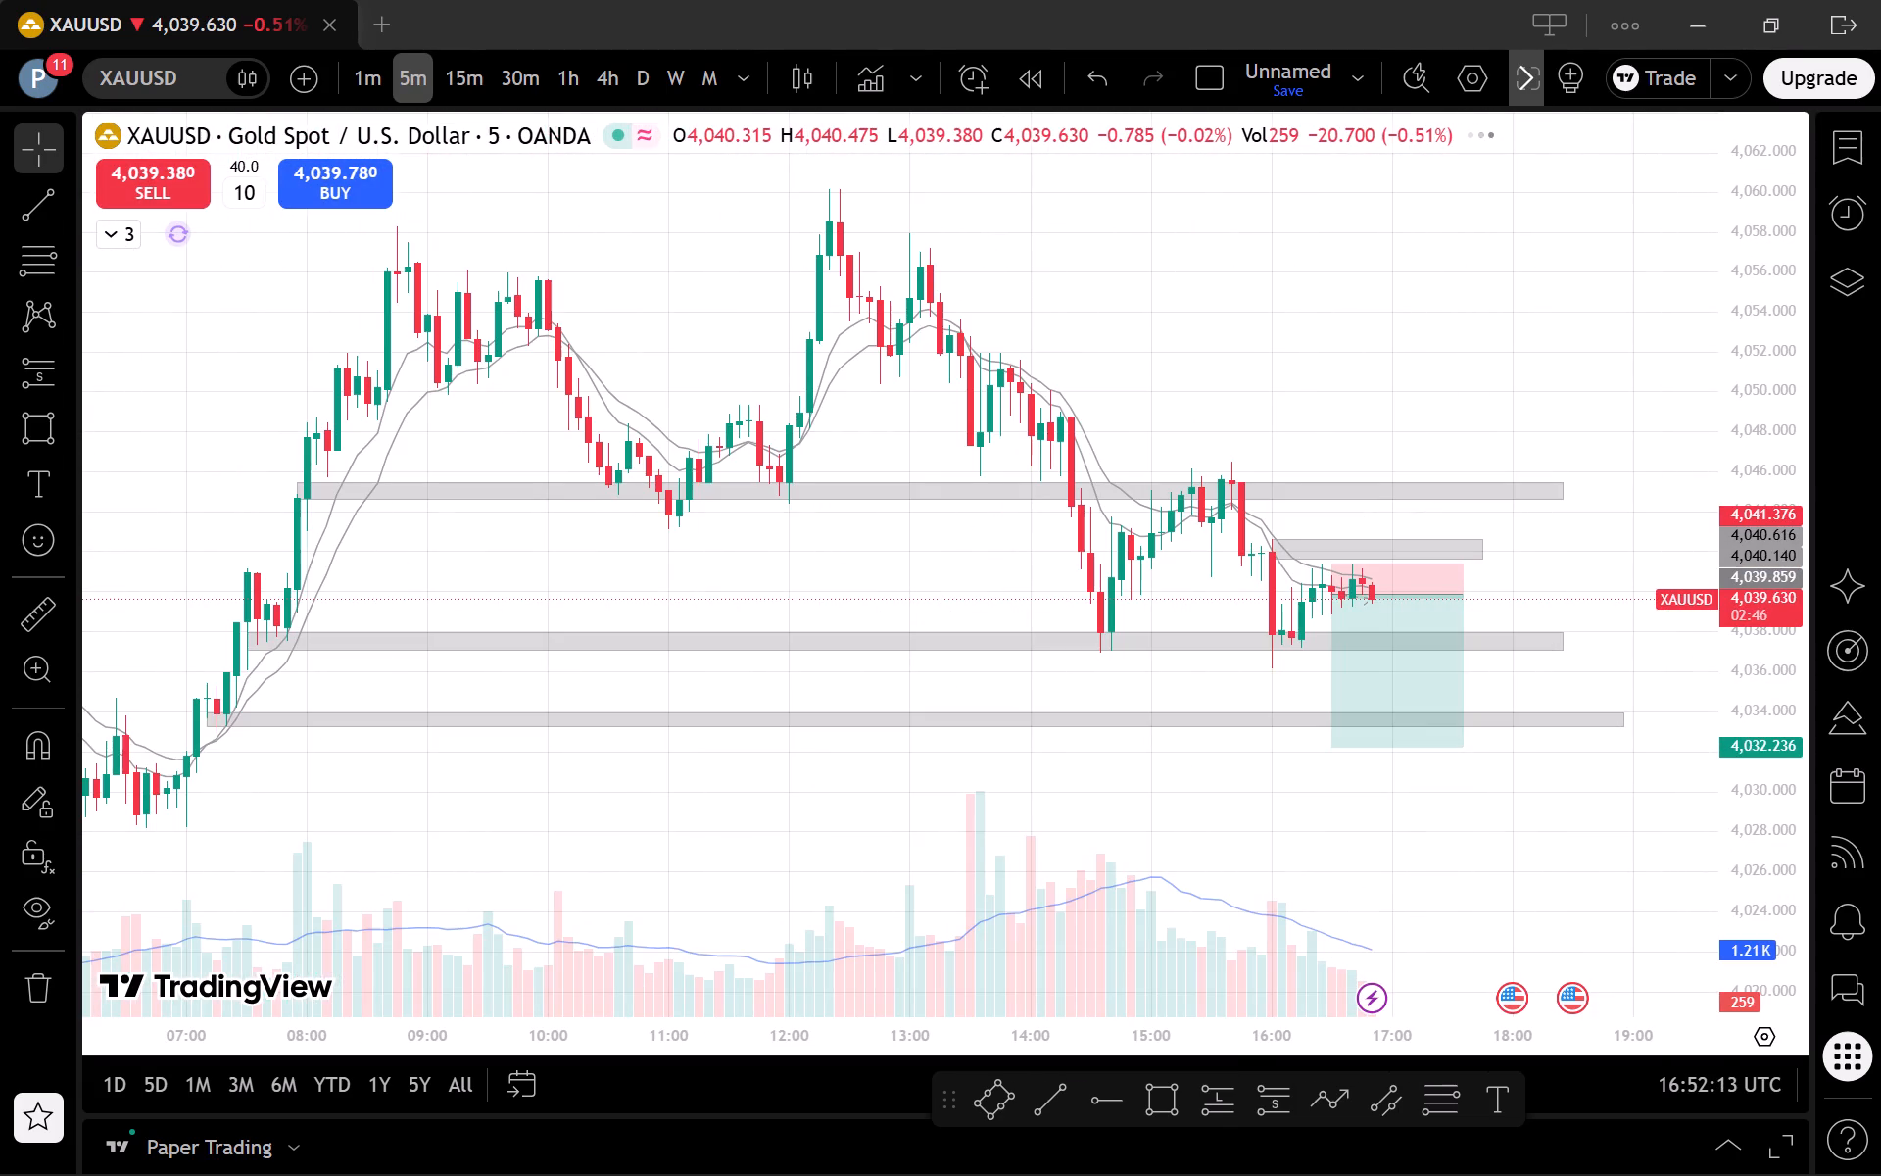
click(376, 83)
scroll(939, 556, down, 3)
drag(1519, 866, 1319, 849)
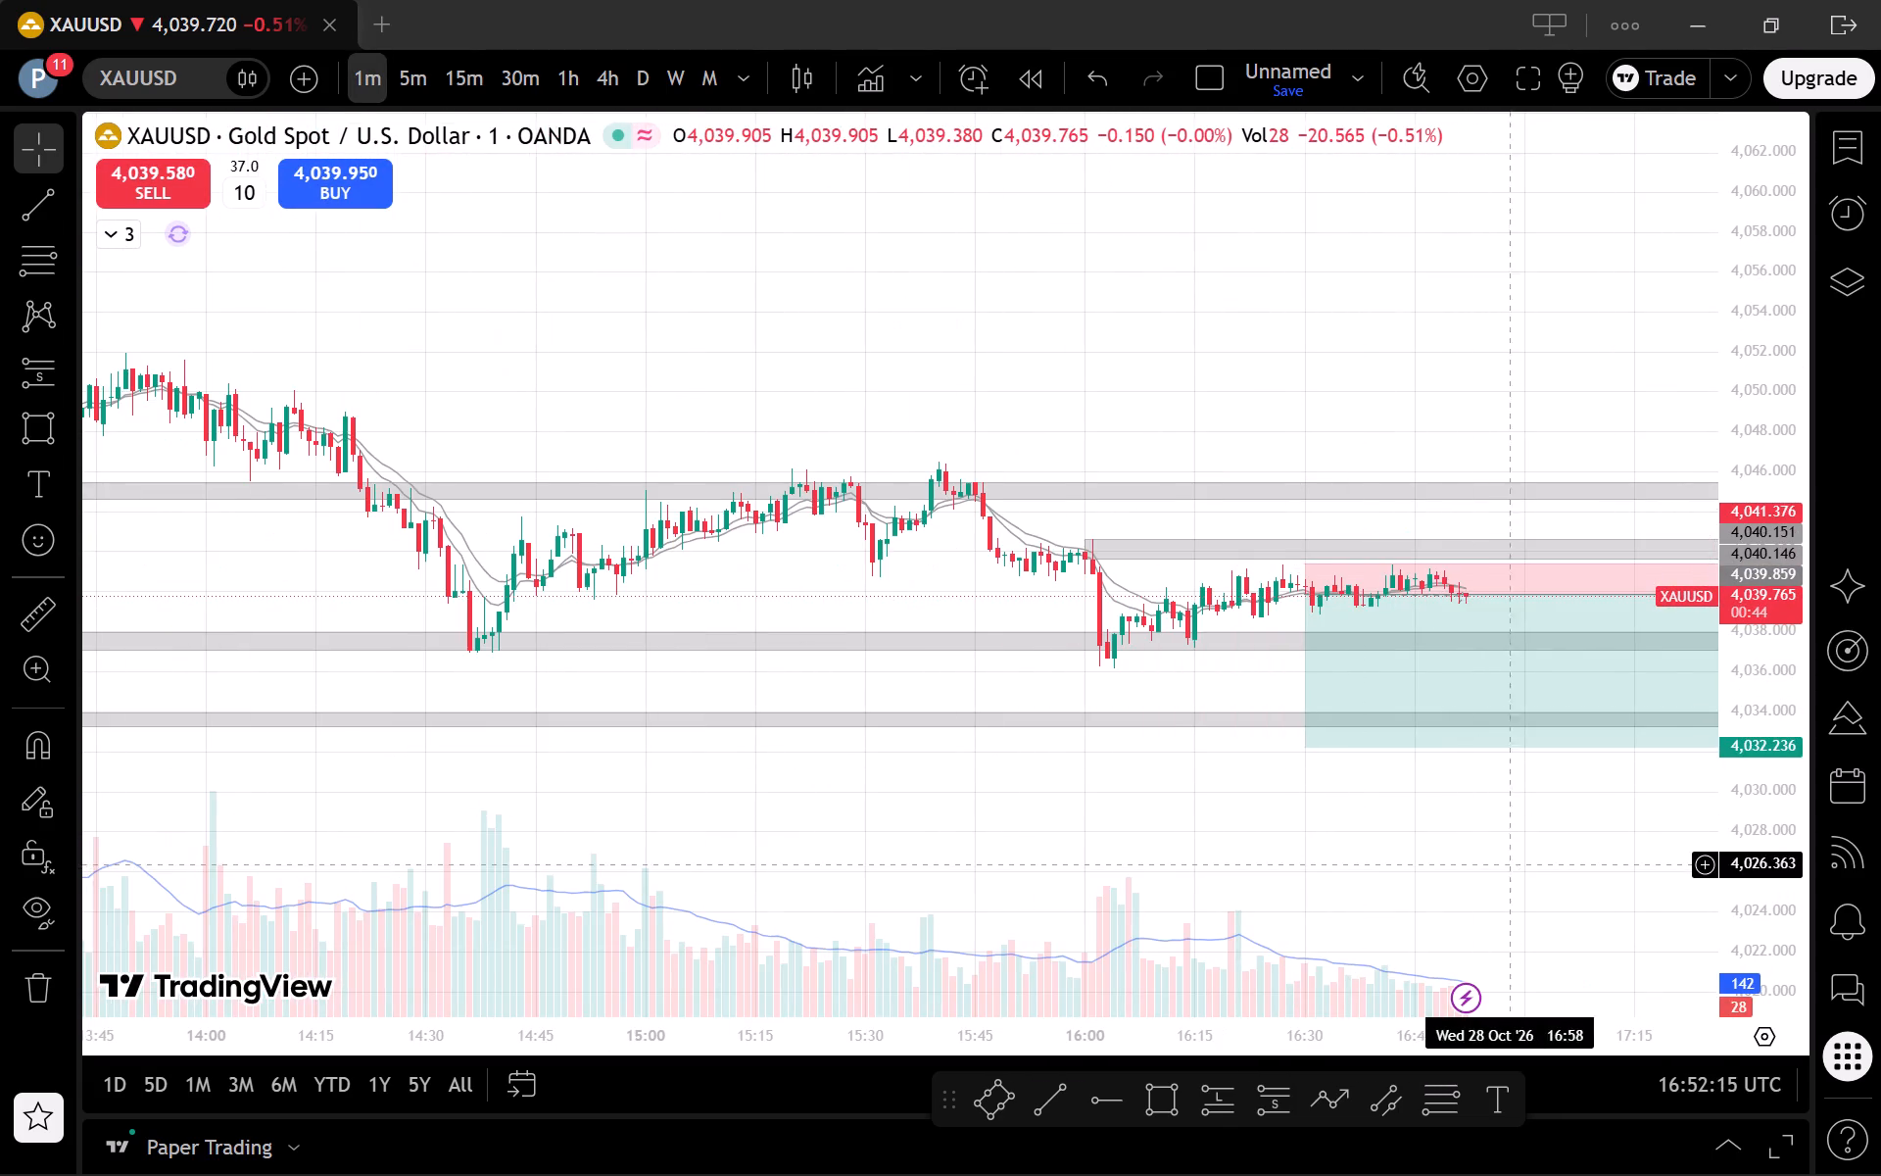
drag(1319, 849, 1278, 848)
drag(1754, 946, 1673, 520)
scroll(1625, 506, down, 3)
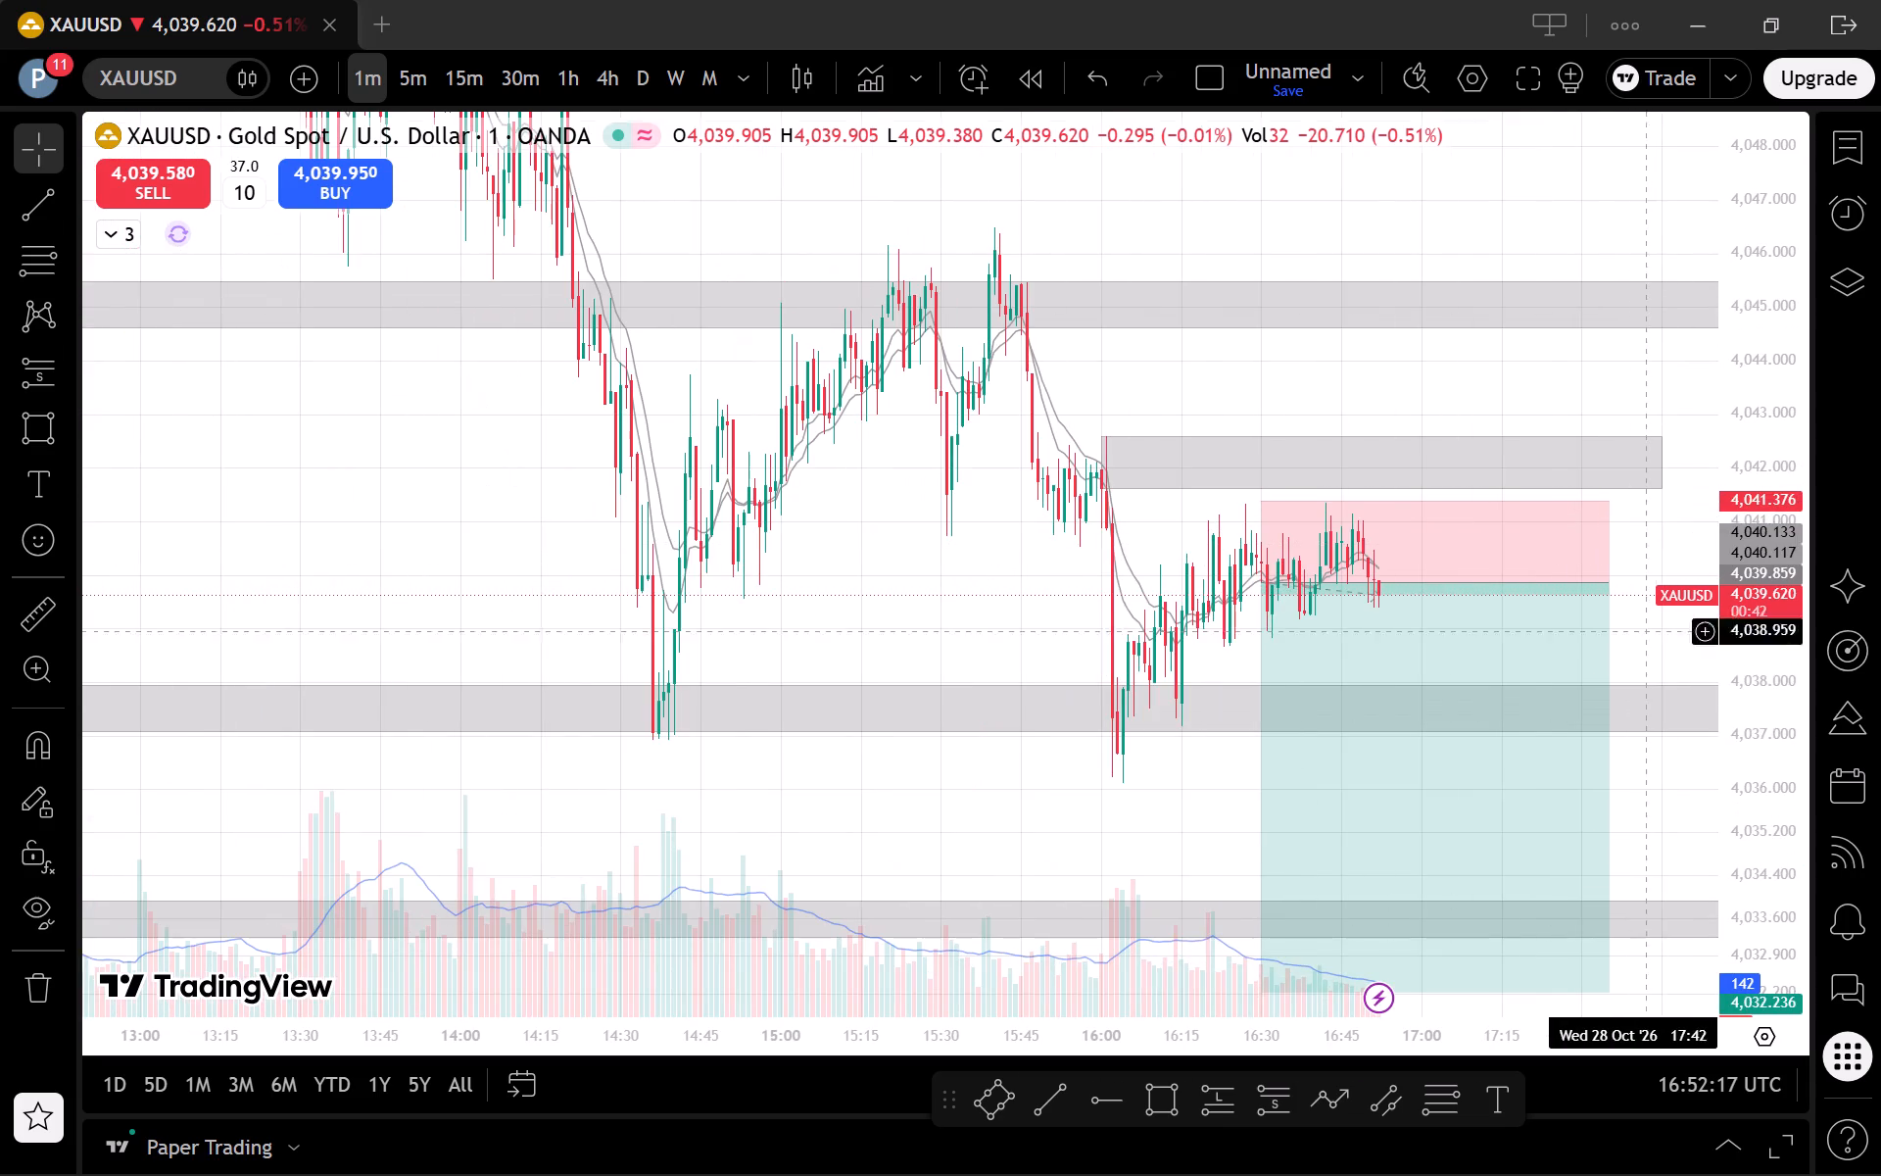
drag(1660, 816, 1520, 709)
scroll(1523, 681, up, 2)
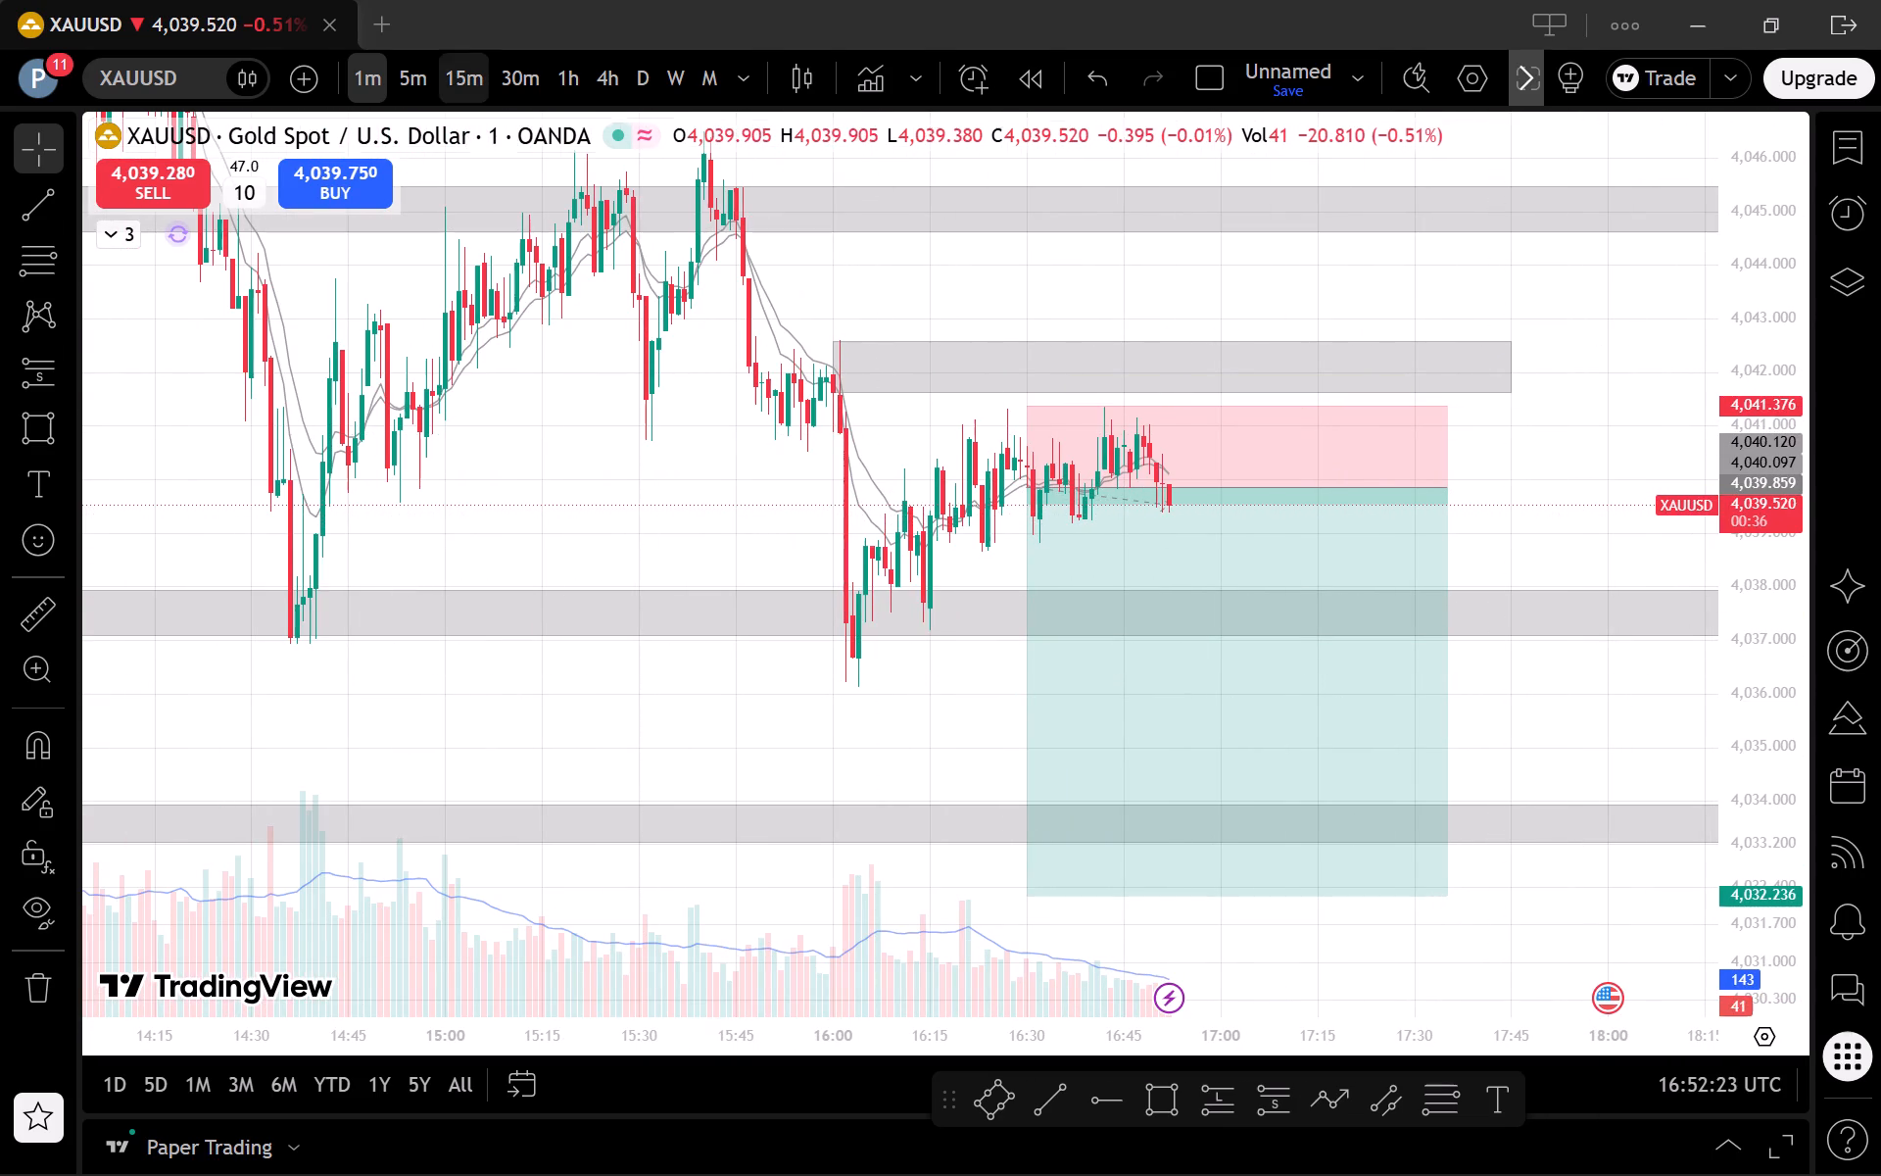
click(402, 78)
click(368, 78)
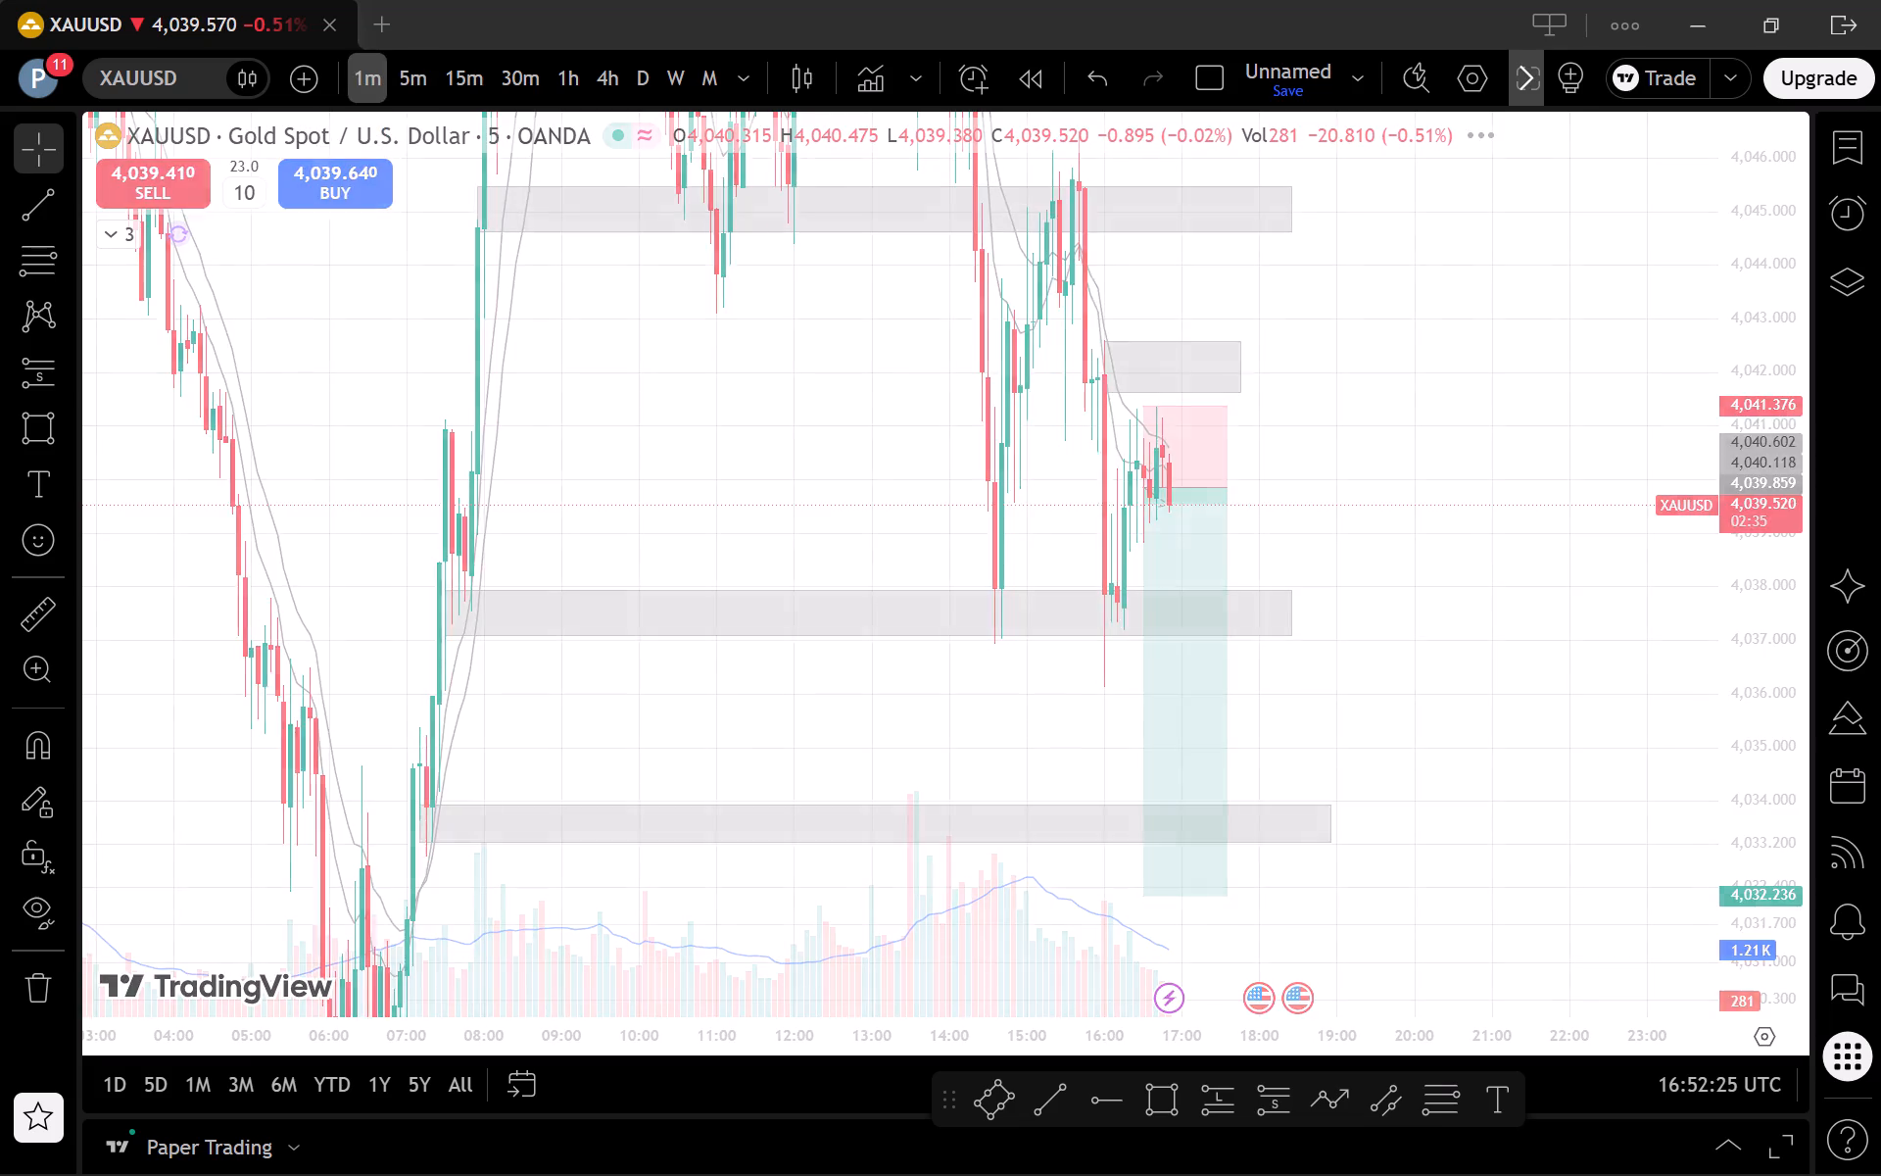
scroll(1375, 545, up, 1)
click(1499, 527)
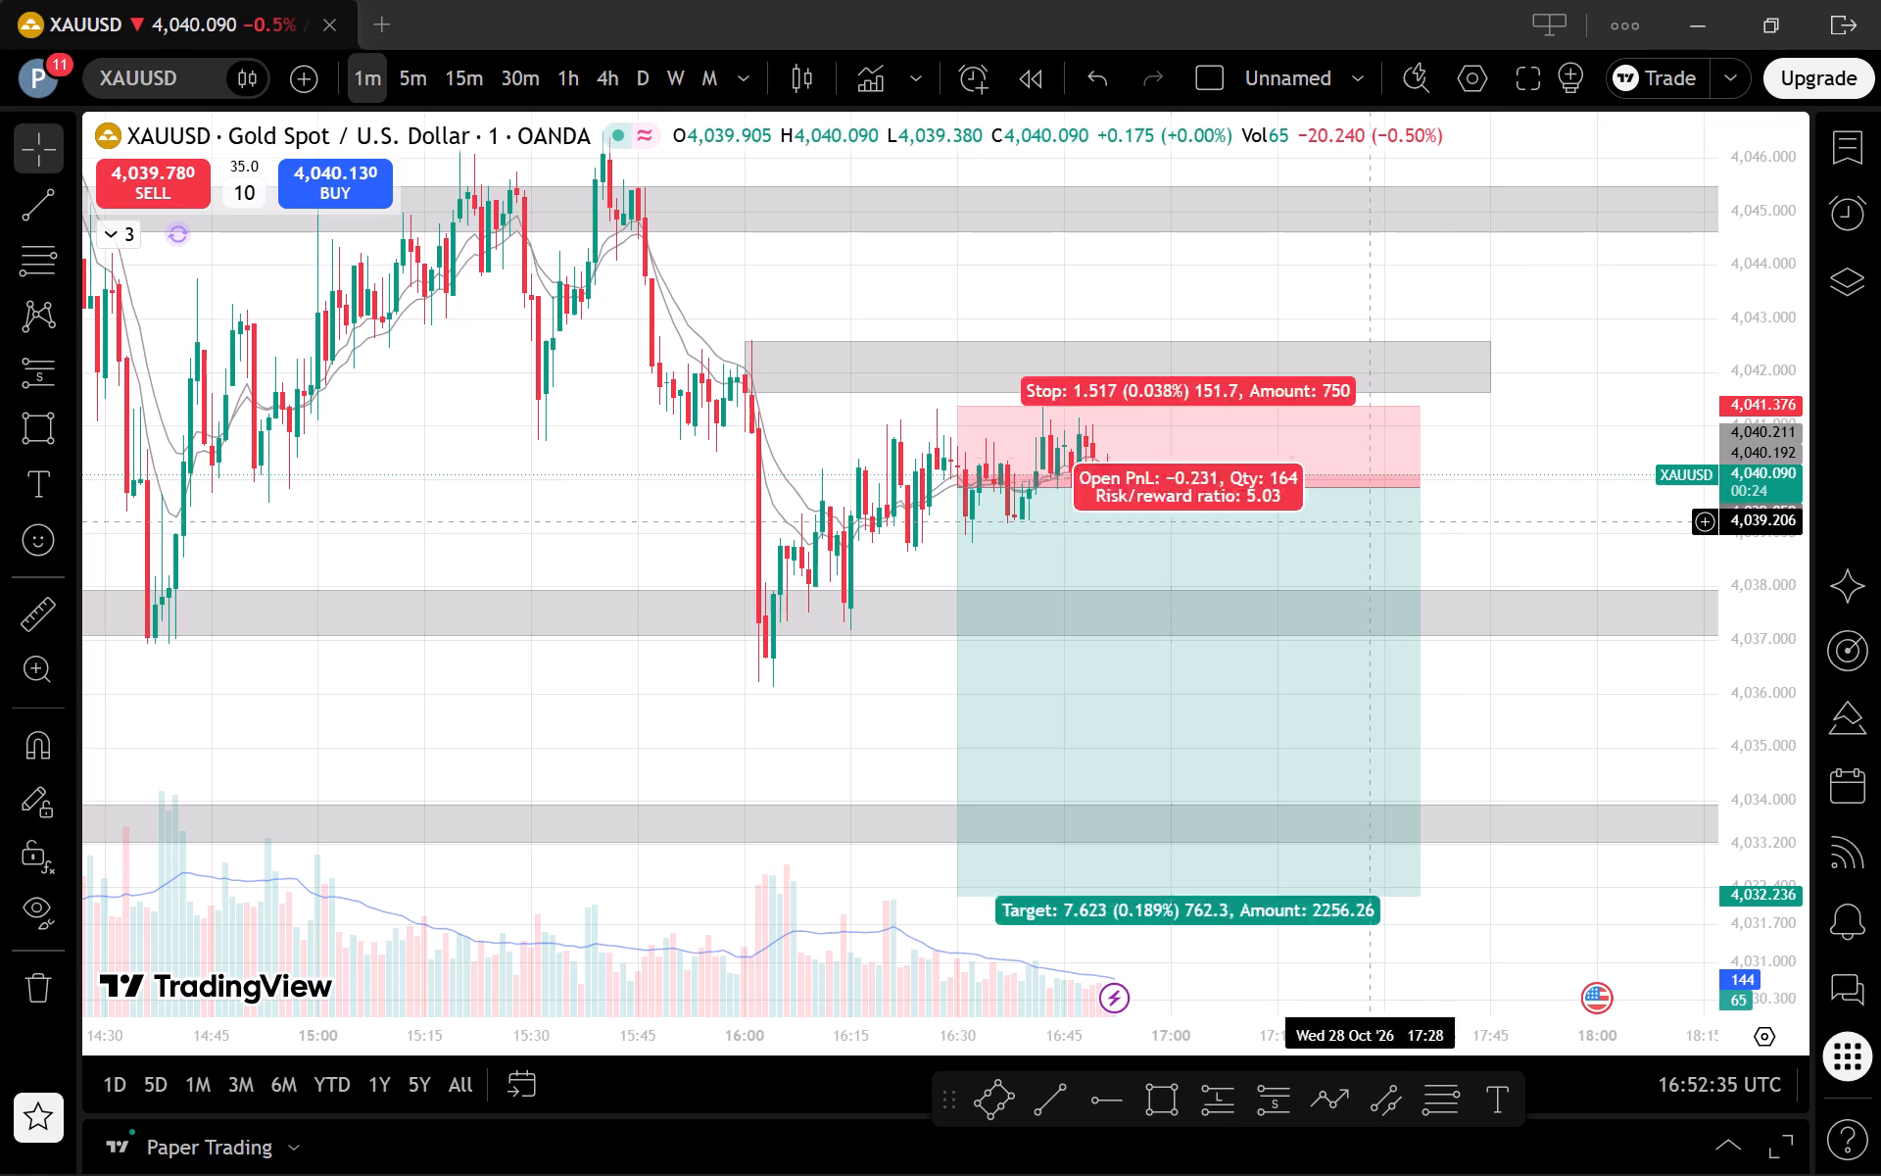
Compare the short projection and price zones on the 5-minute, 15-minute and 30-minute timeframes, then return to the 1-minute chart.
click(406, 82)
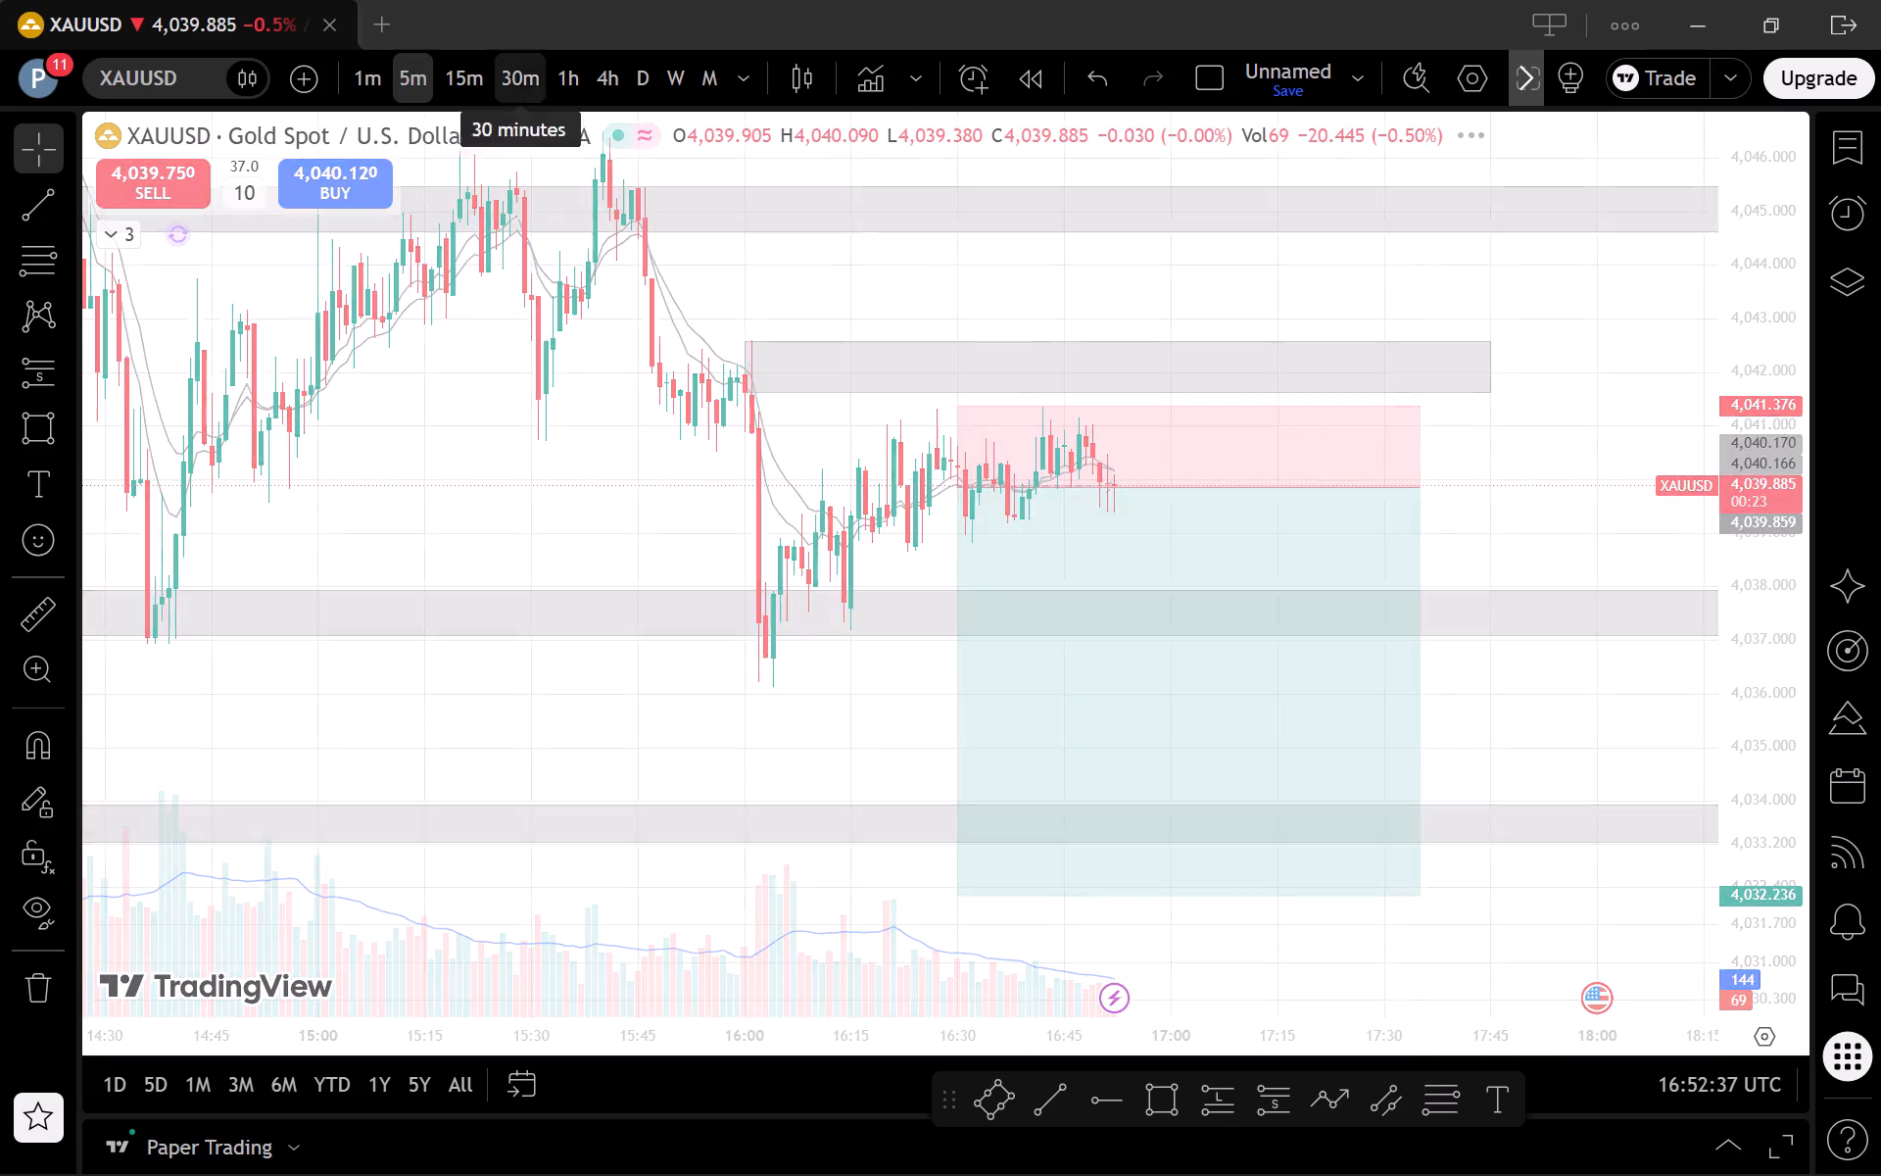
drag(1773, 523, 1773, 712)
scroll(1559, 727, down, 1)
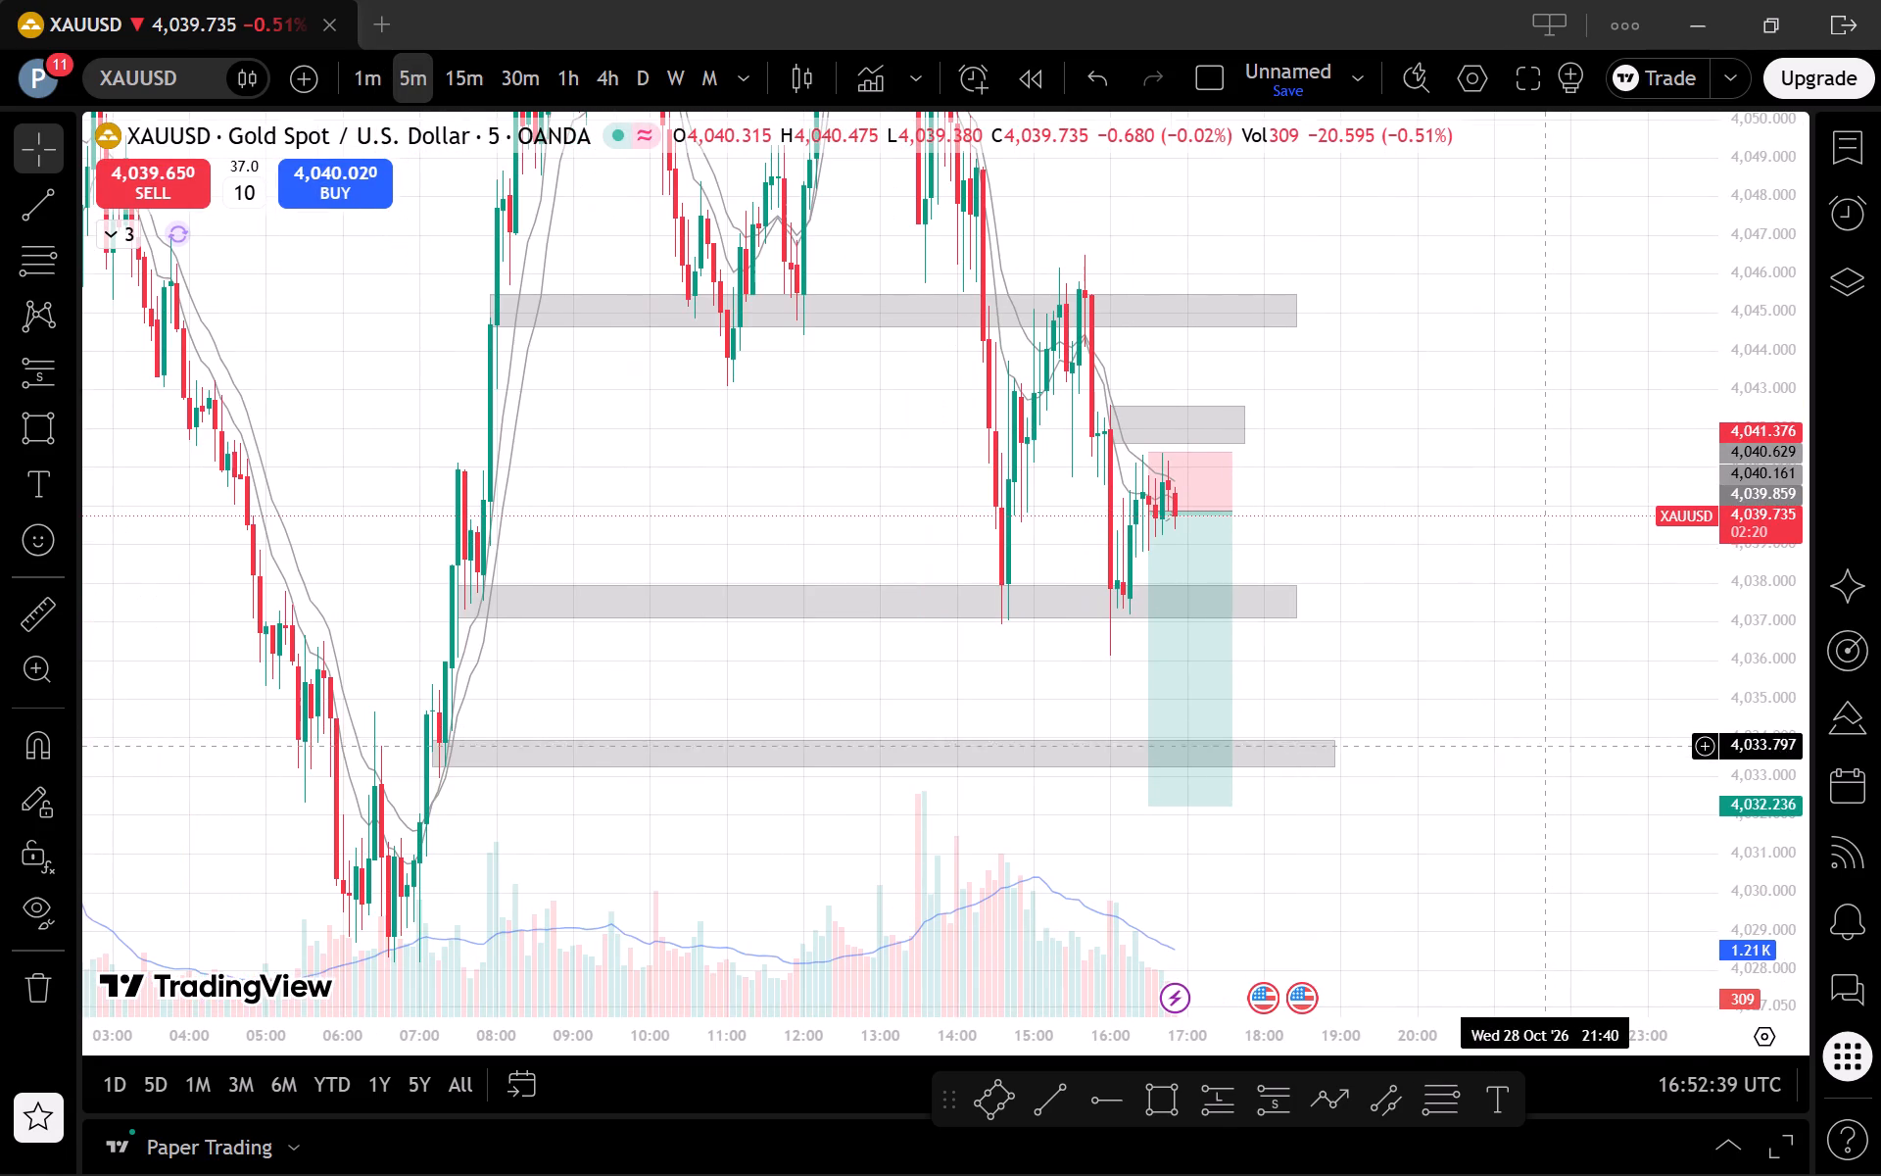
drag(1539, 754, 1571, 662)
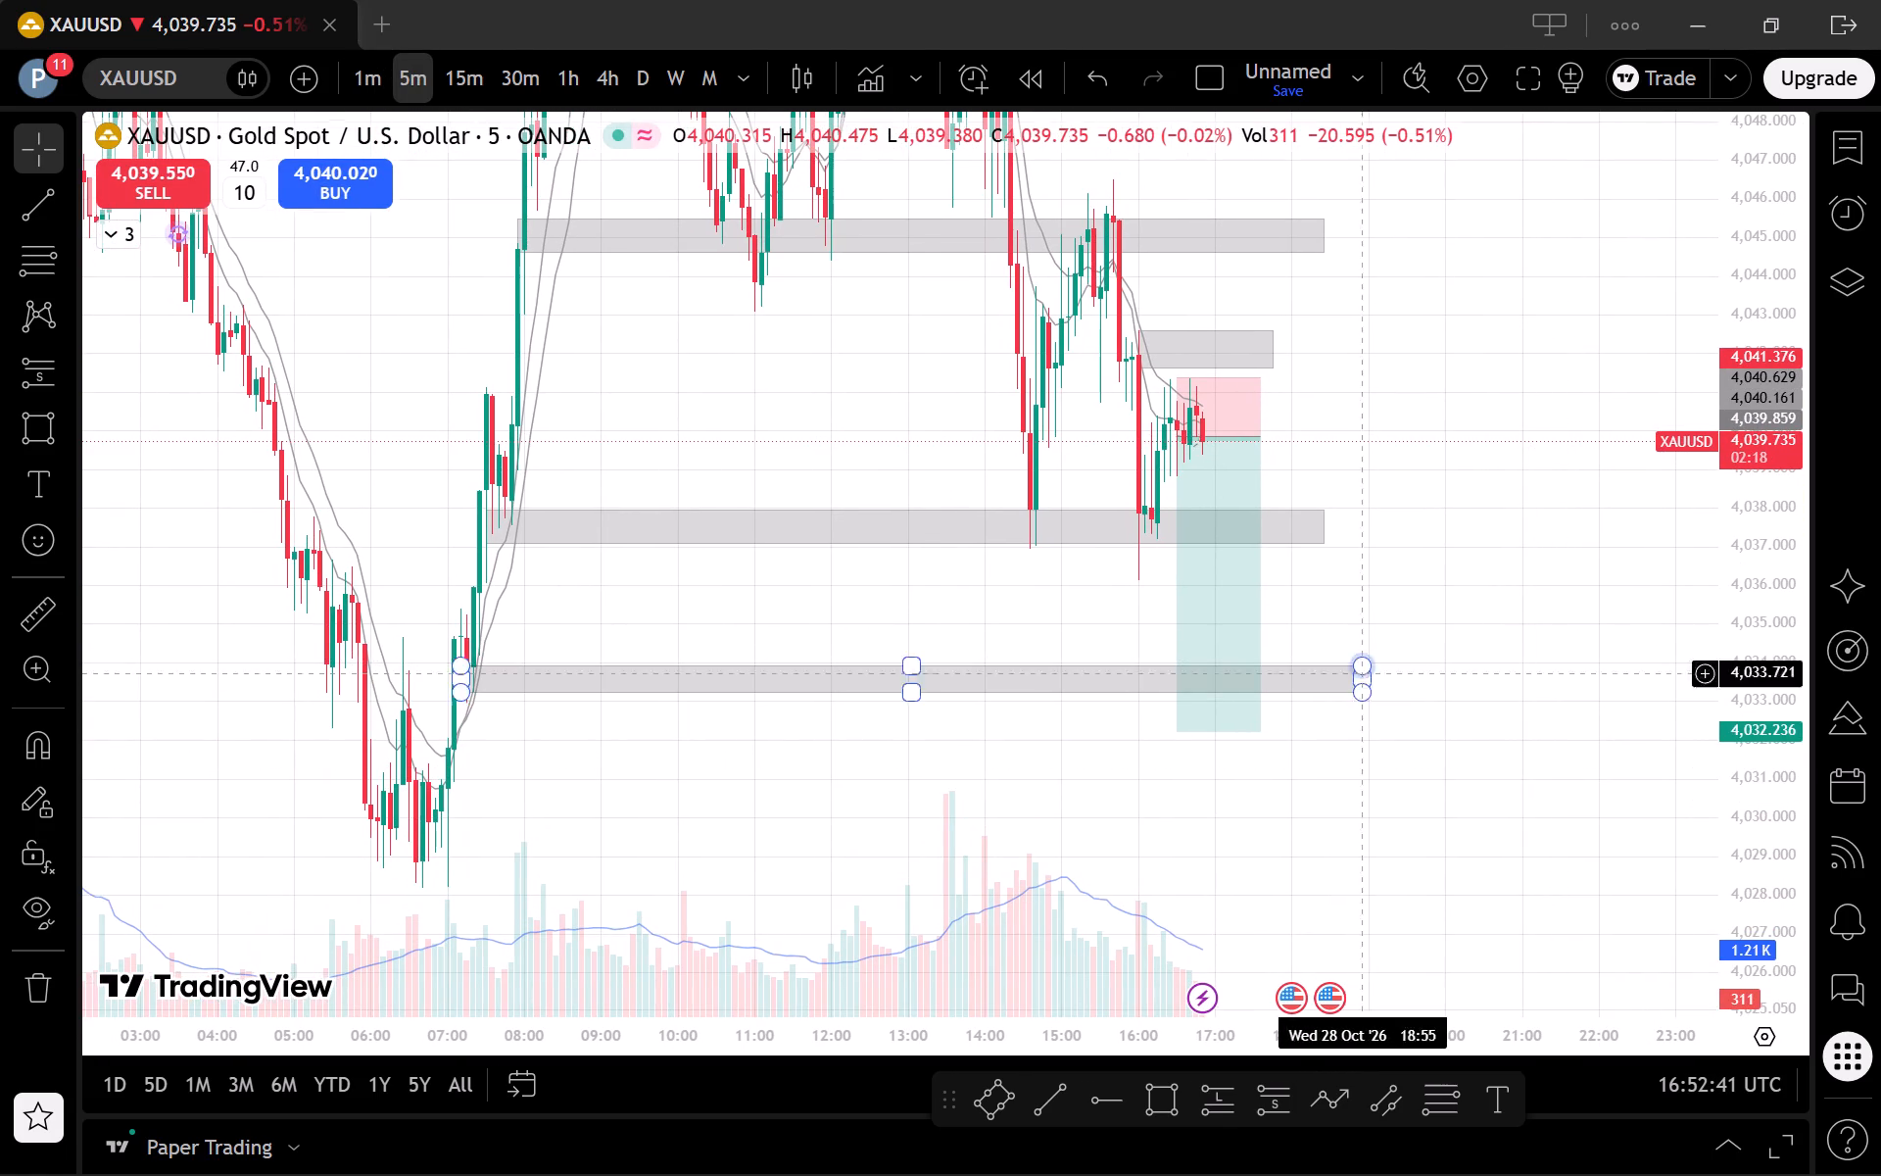
click(454, 68)
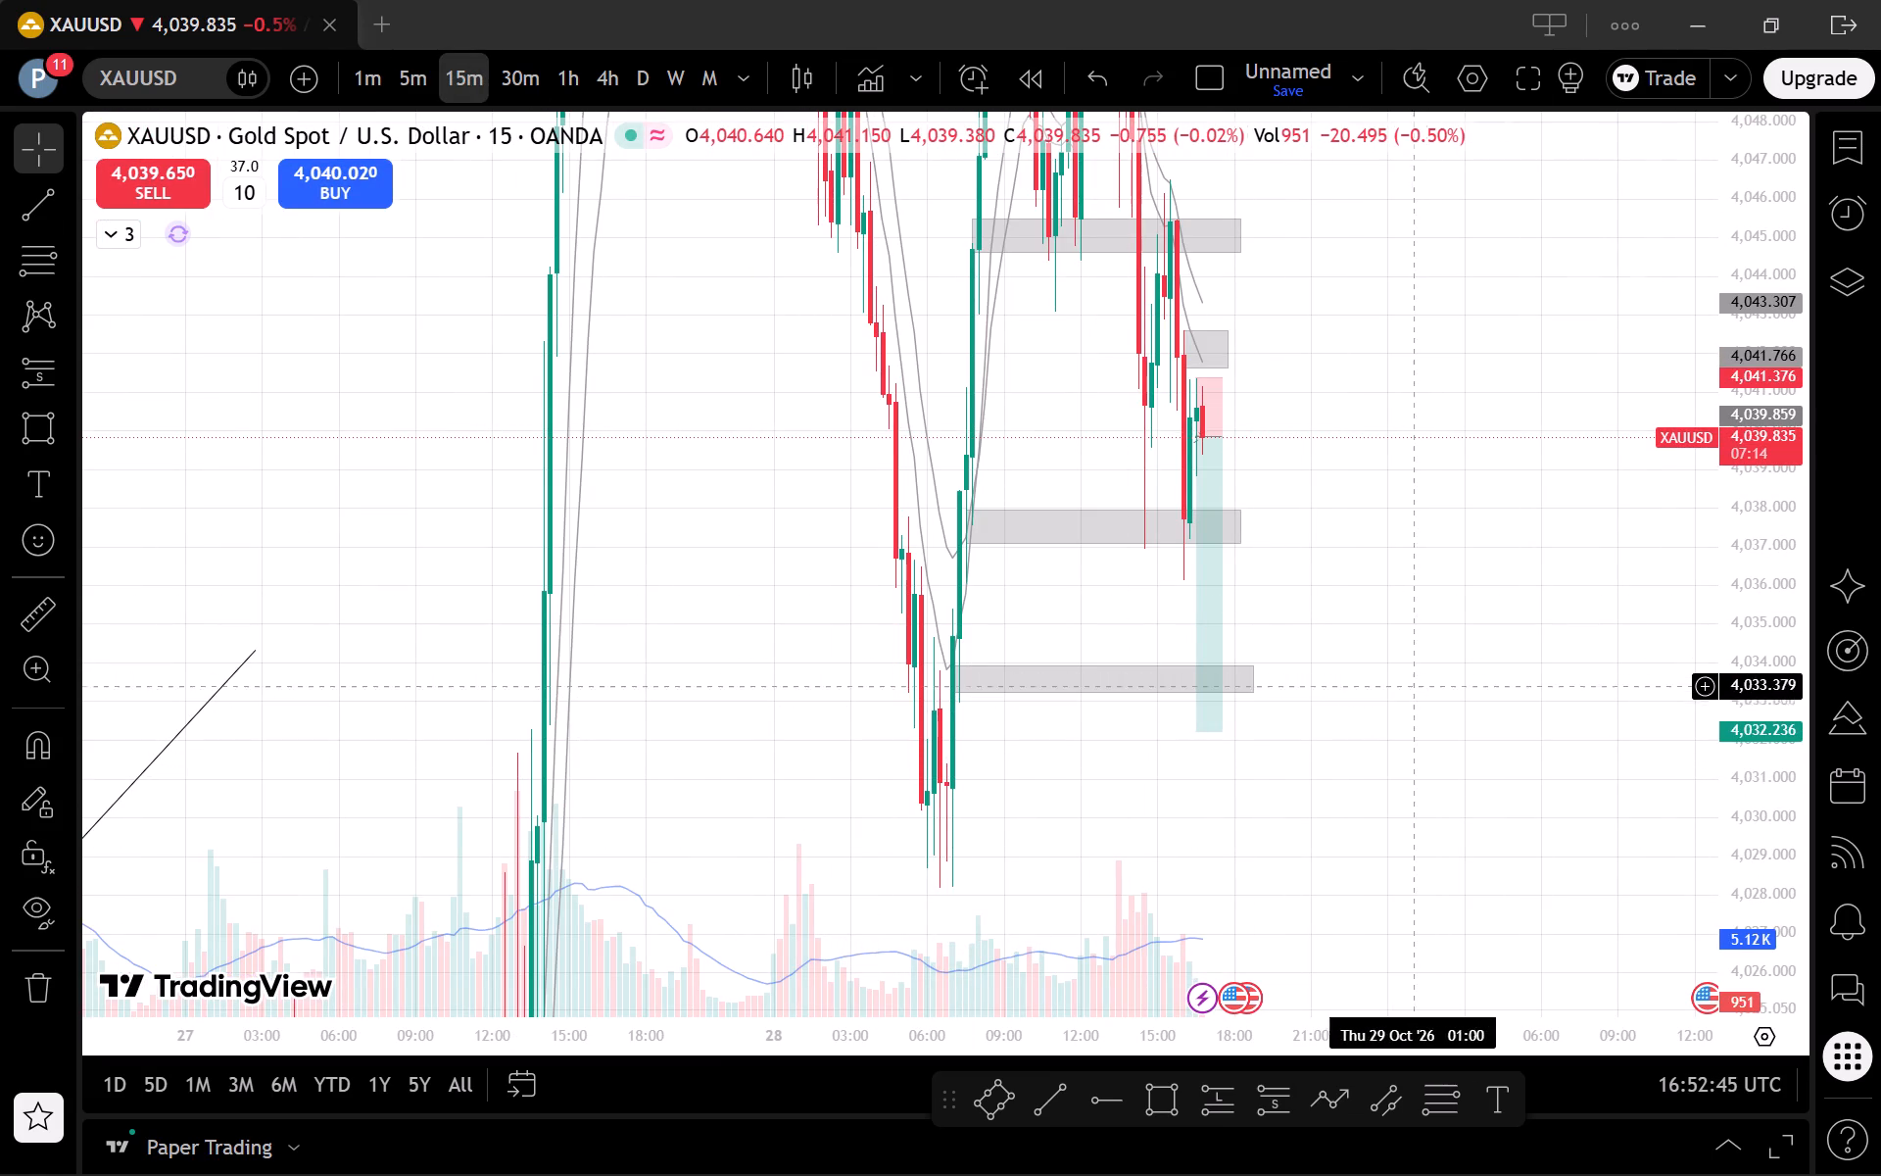
click(505, 75)
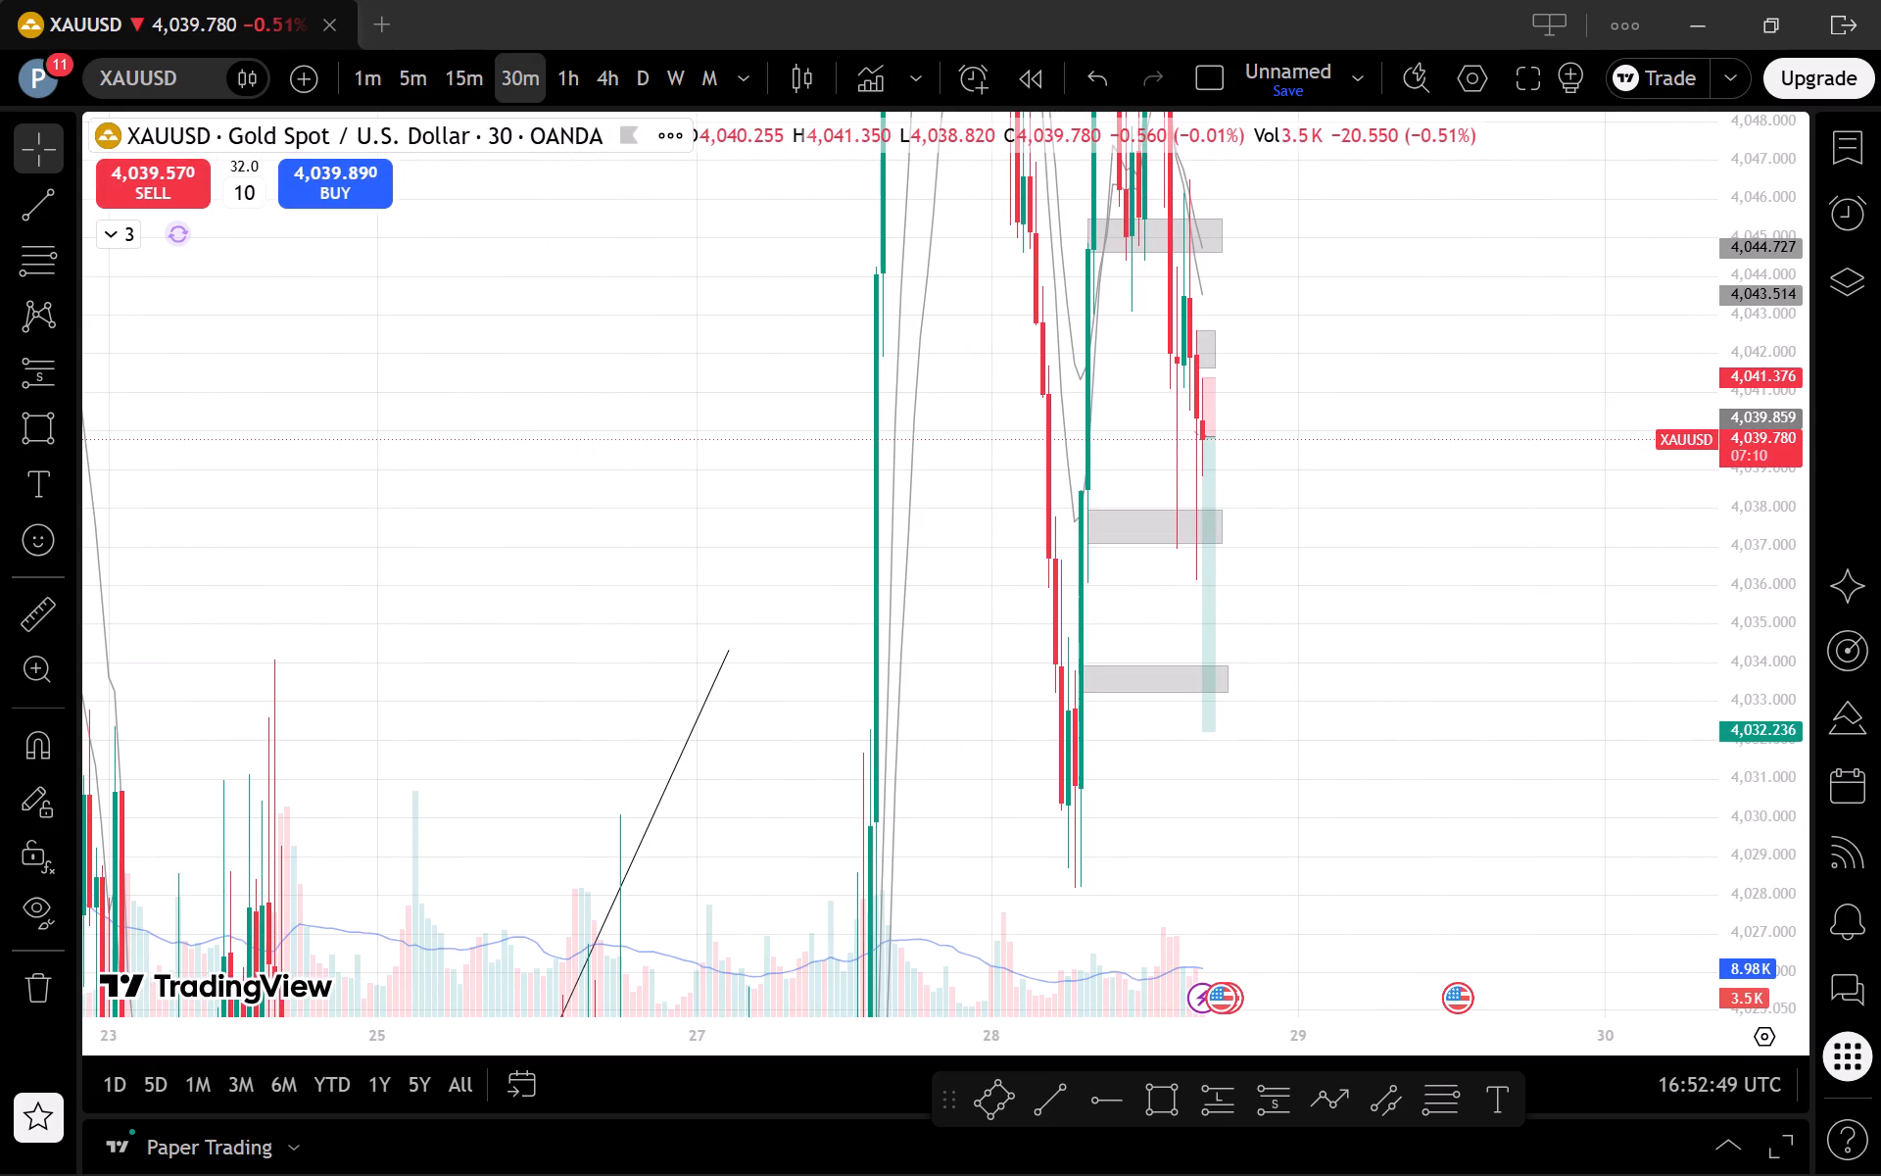
click(393, 65)
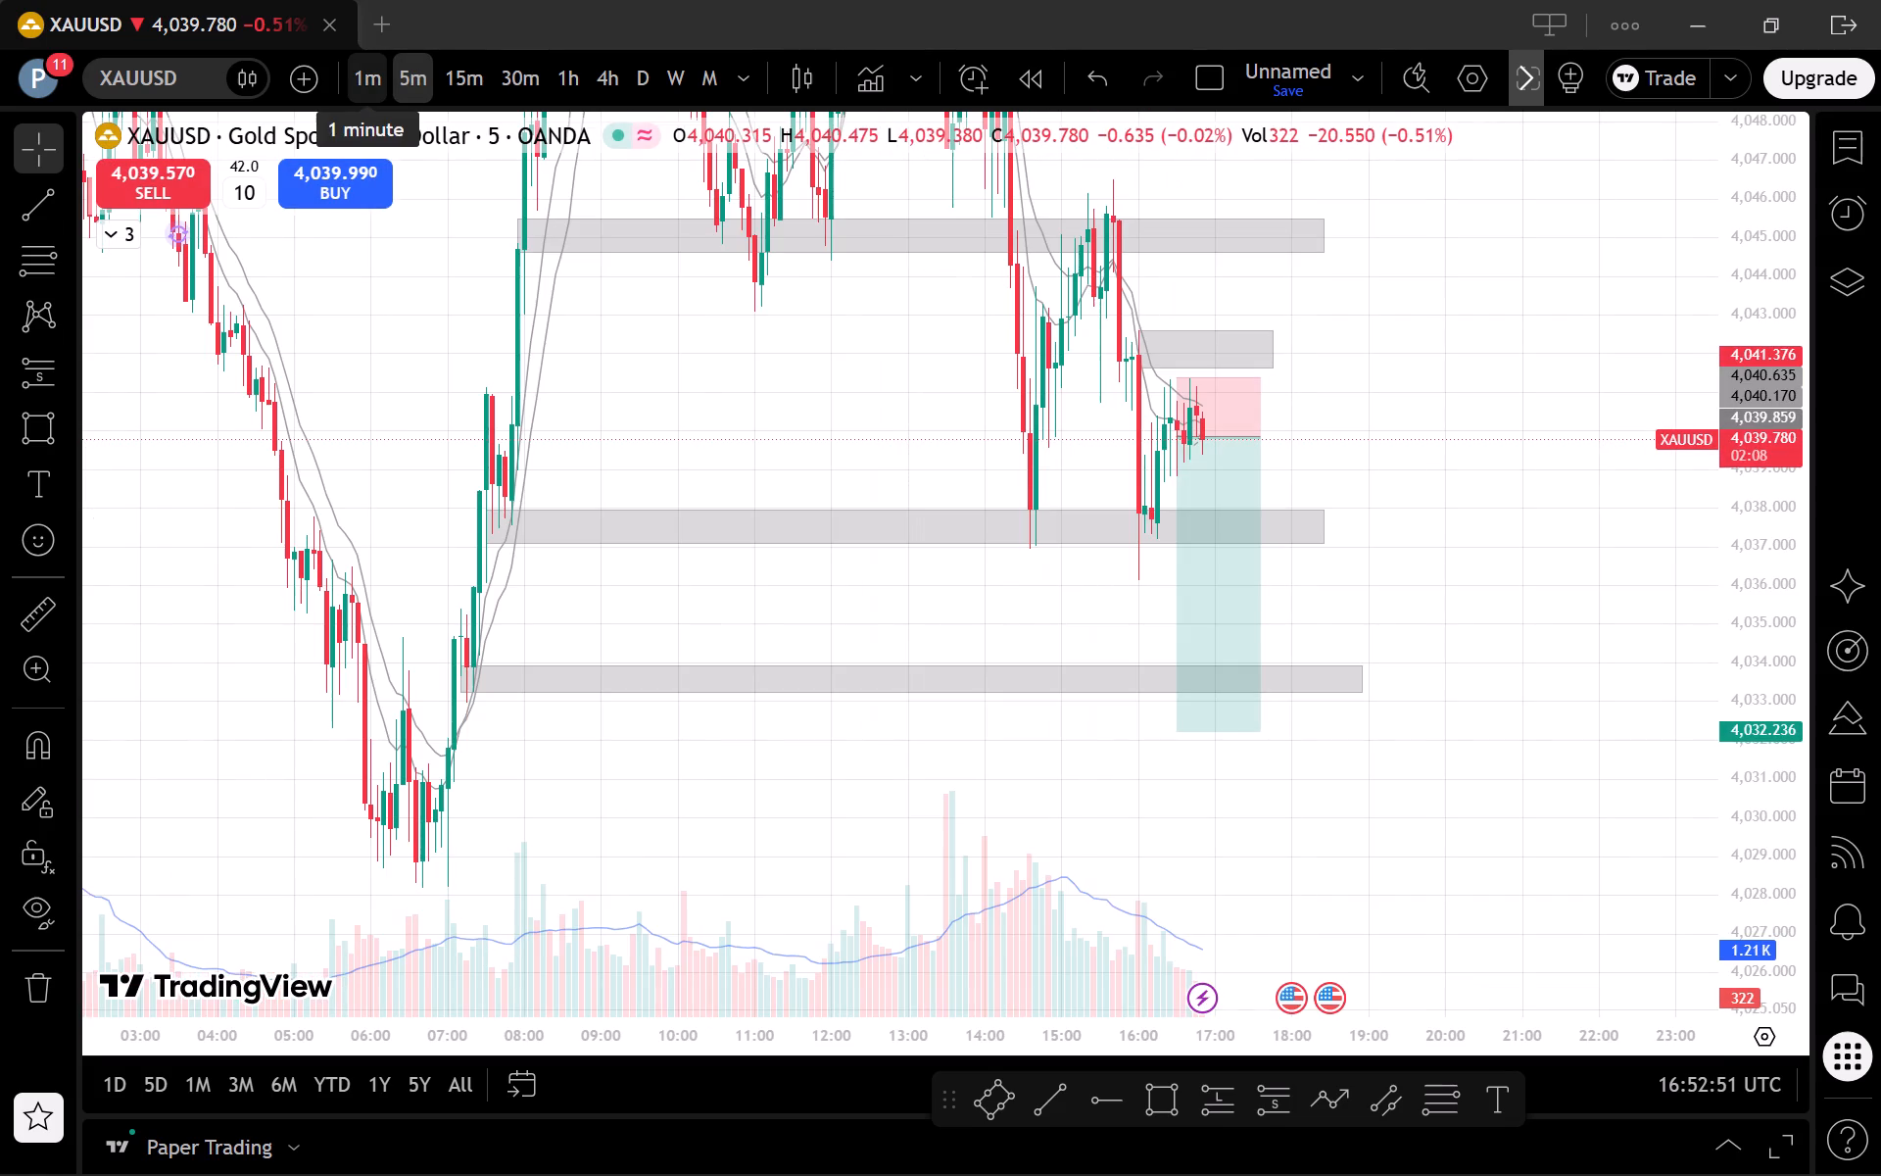
click(368, 73)
drag(1776, 917, 1712, 739)
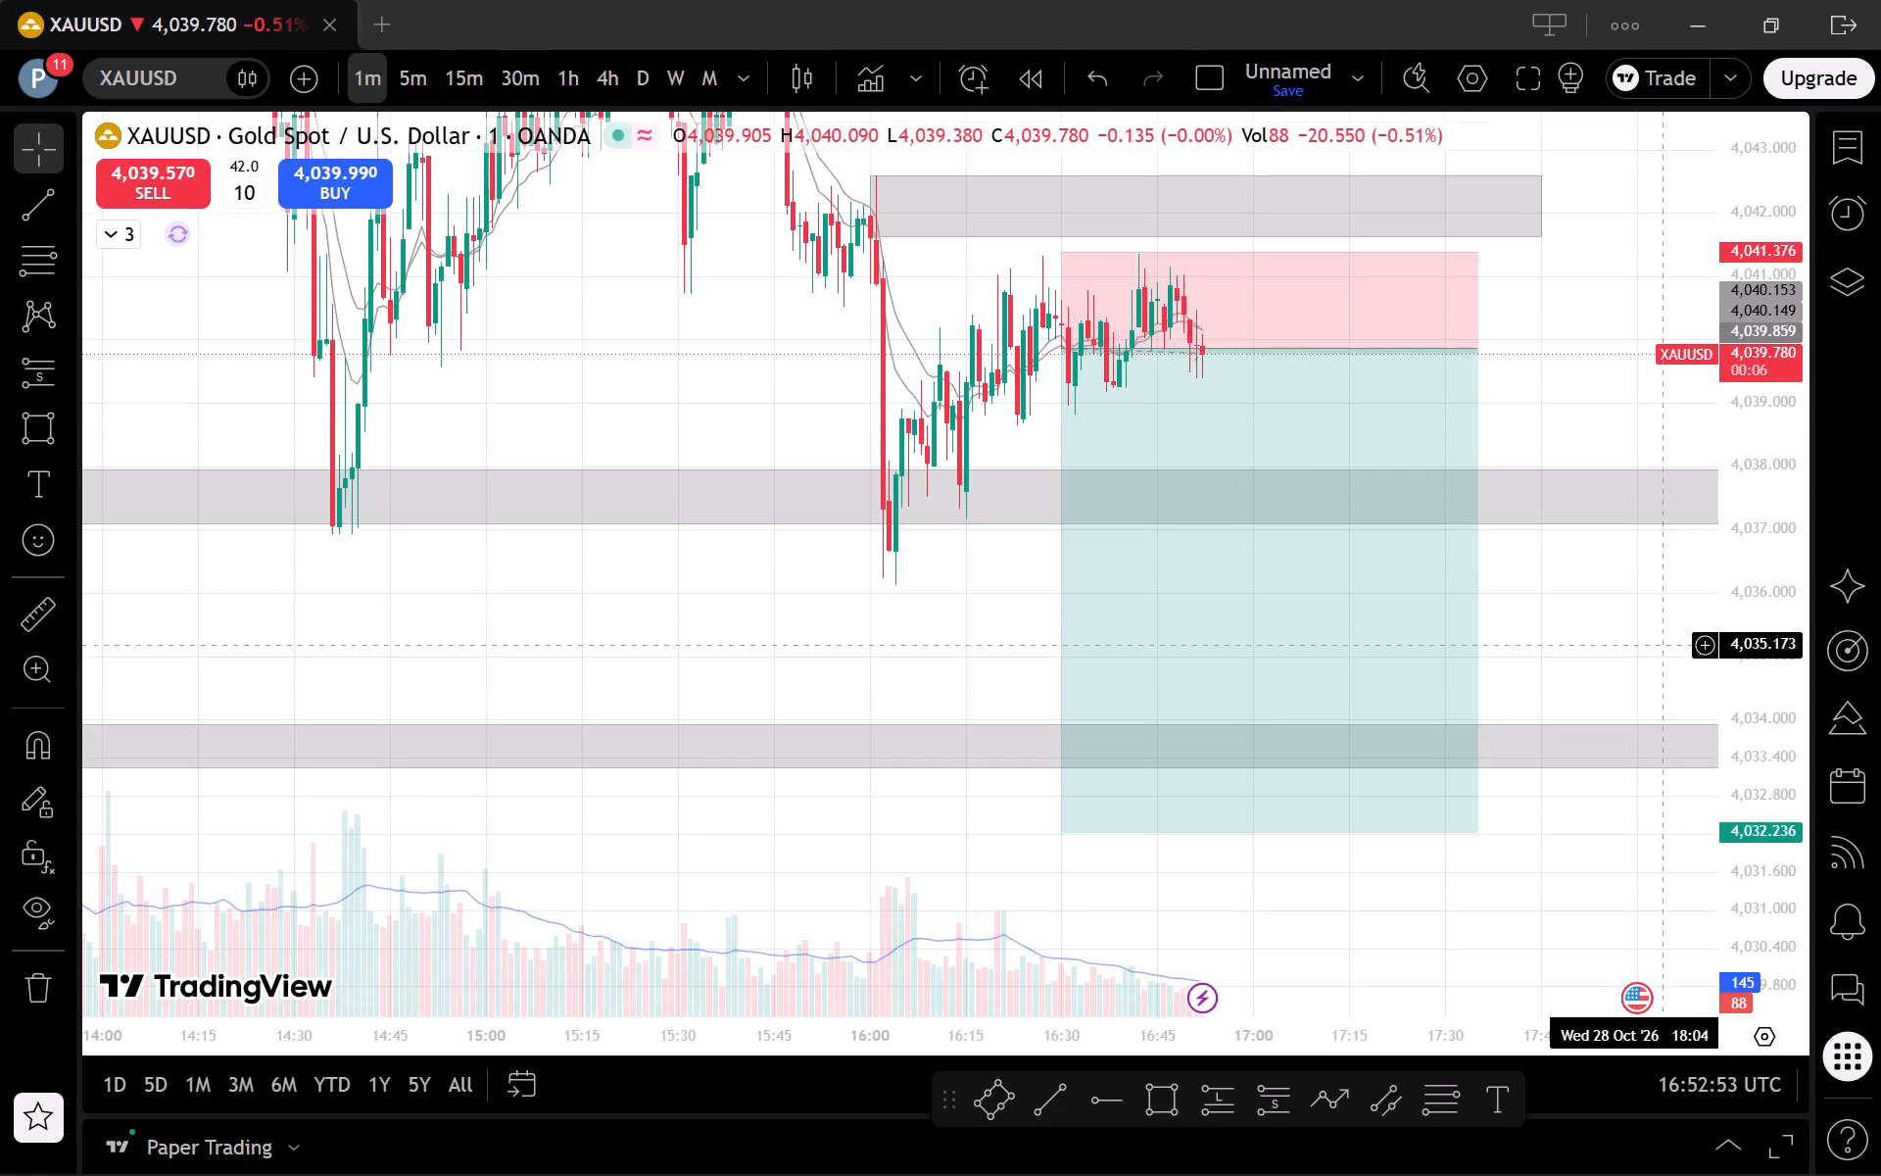
drag(1627, 635, 1532, 704)
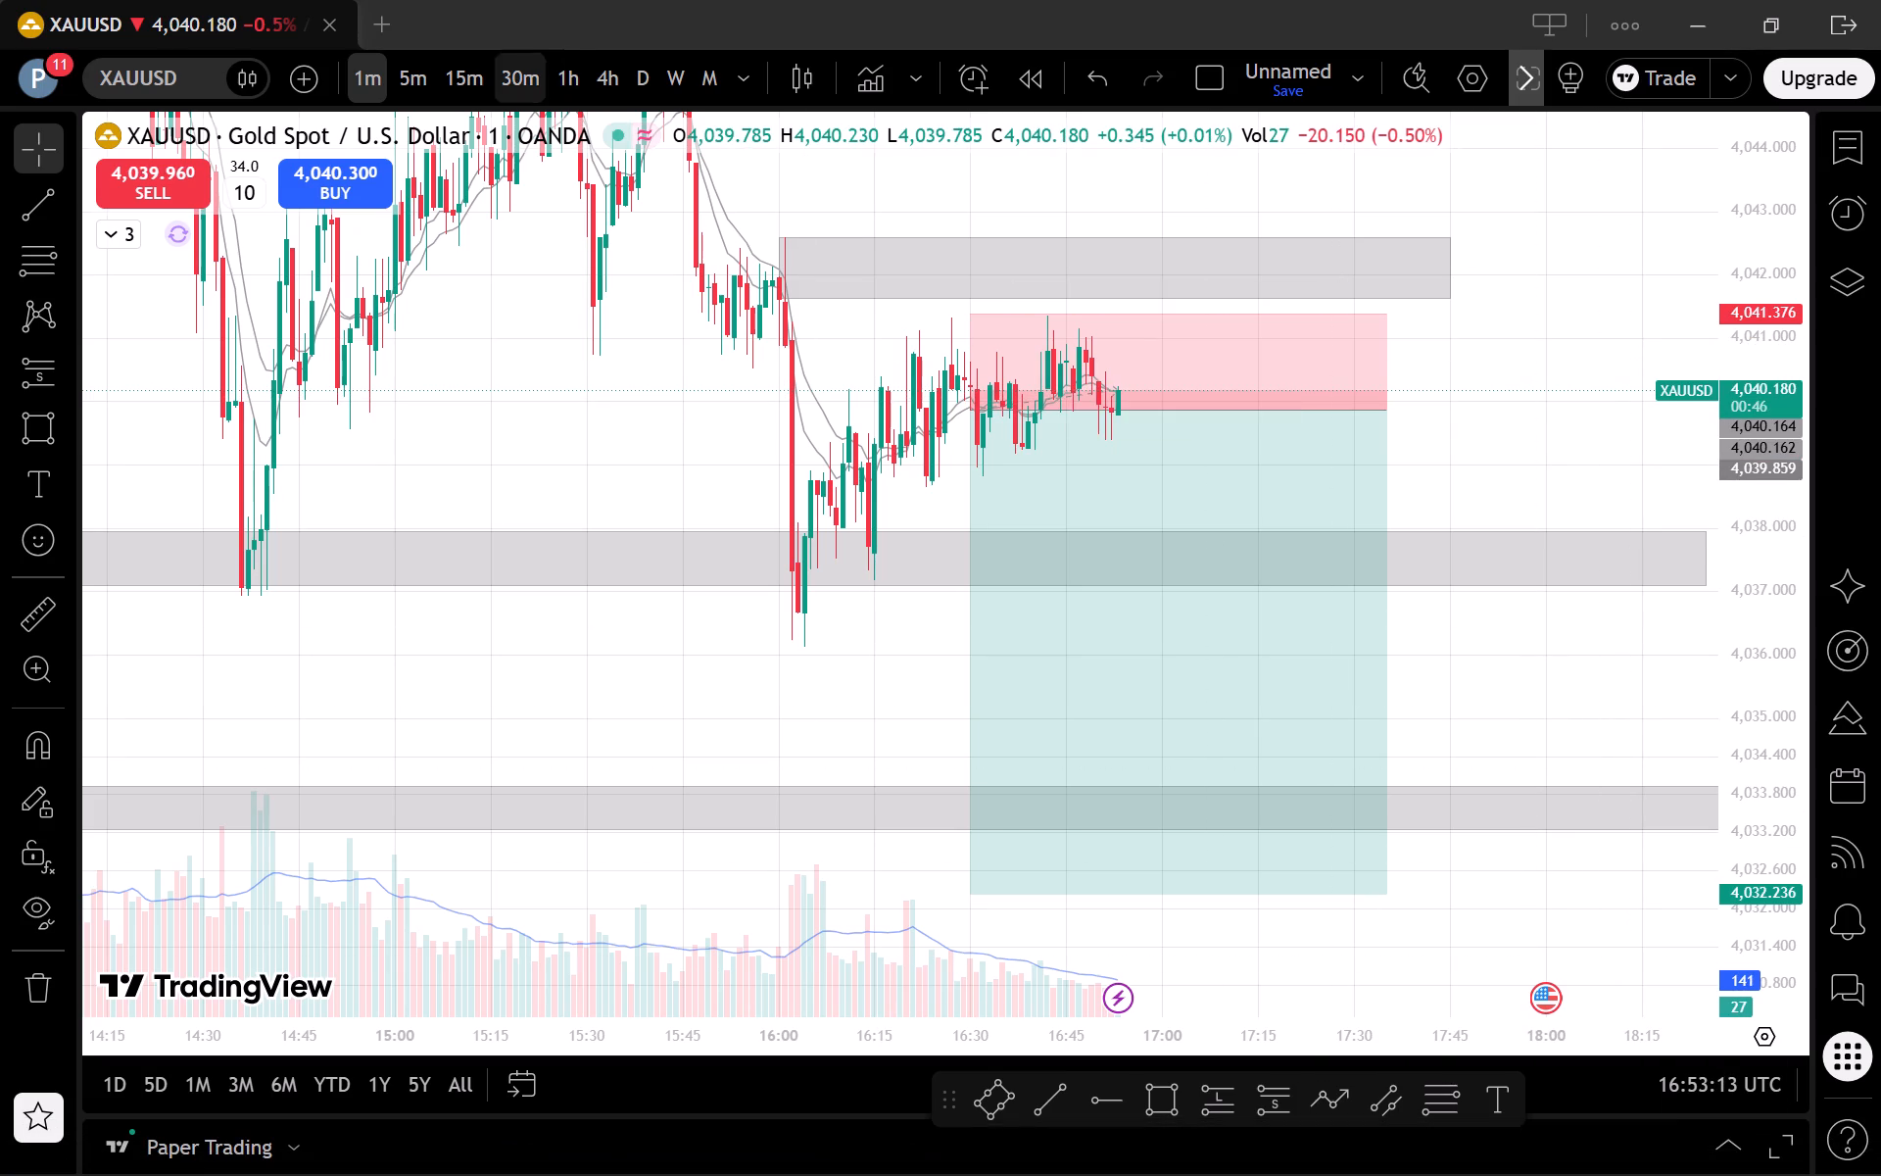
Examine the price zones and short projection against the broader price swings on the 1-hour chart.
click(577, 89)
click(1033, 960)
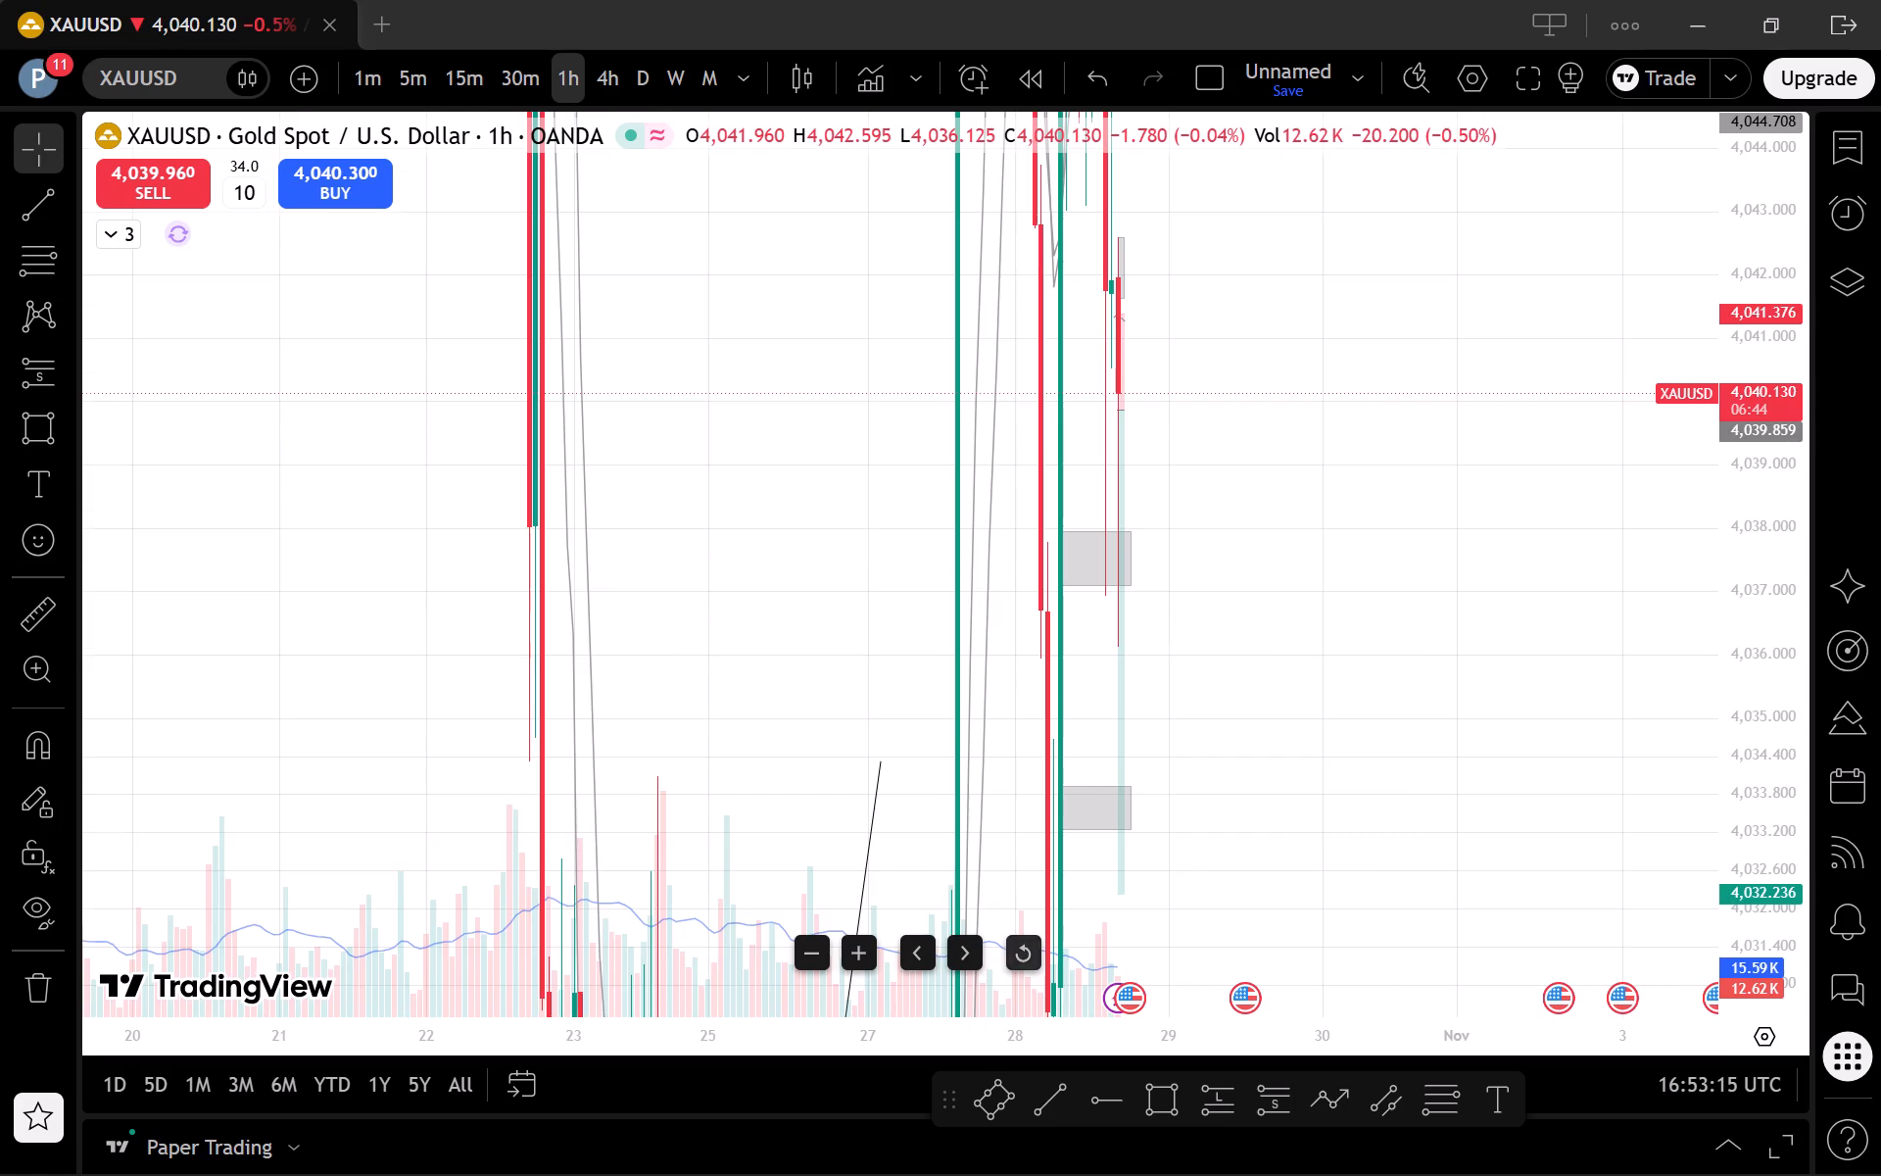
scroll(1409, 824, up, 16)
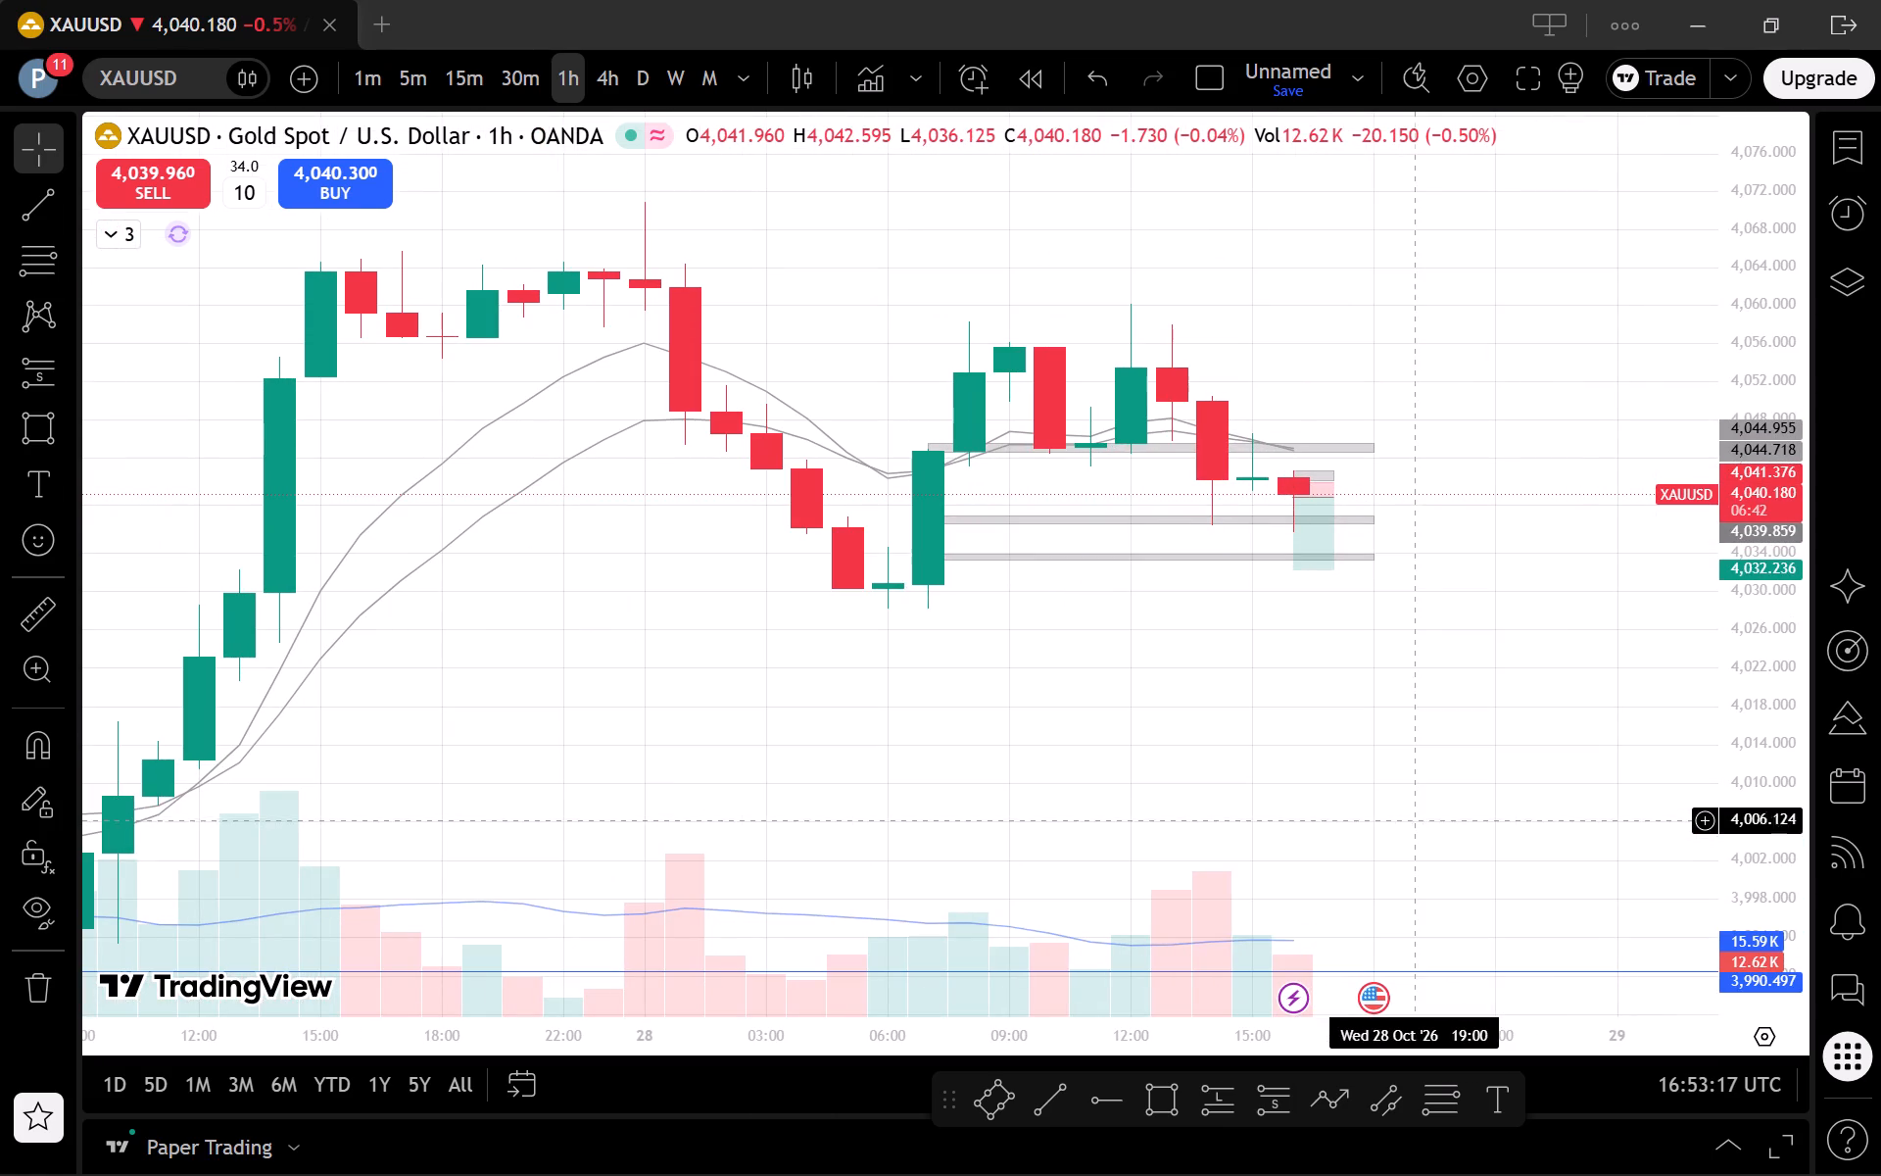
drag(1750, 888, 1703, 800)
scroll(1585, 615, down, 8)
drag(1586, 712, 1569, 719)
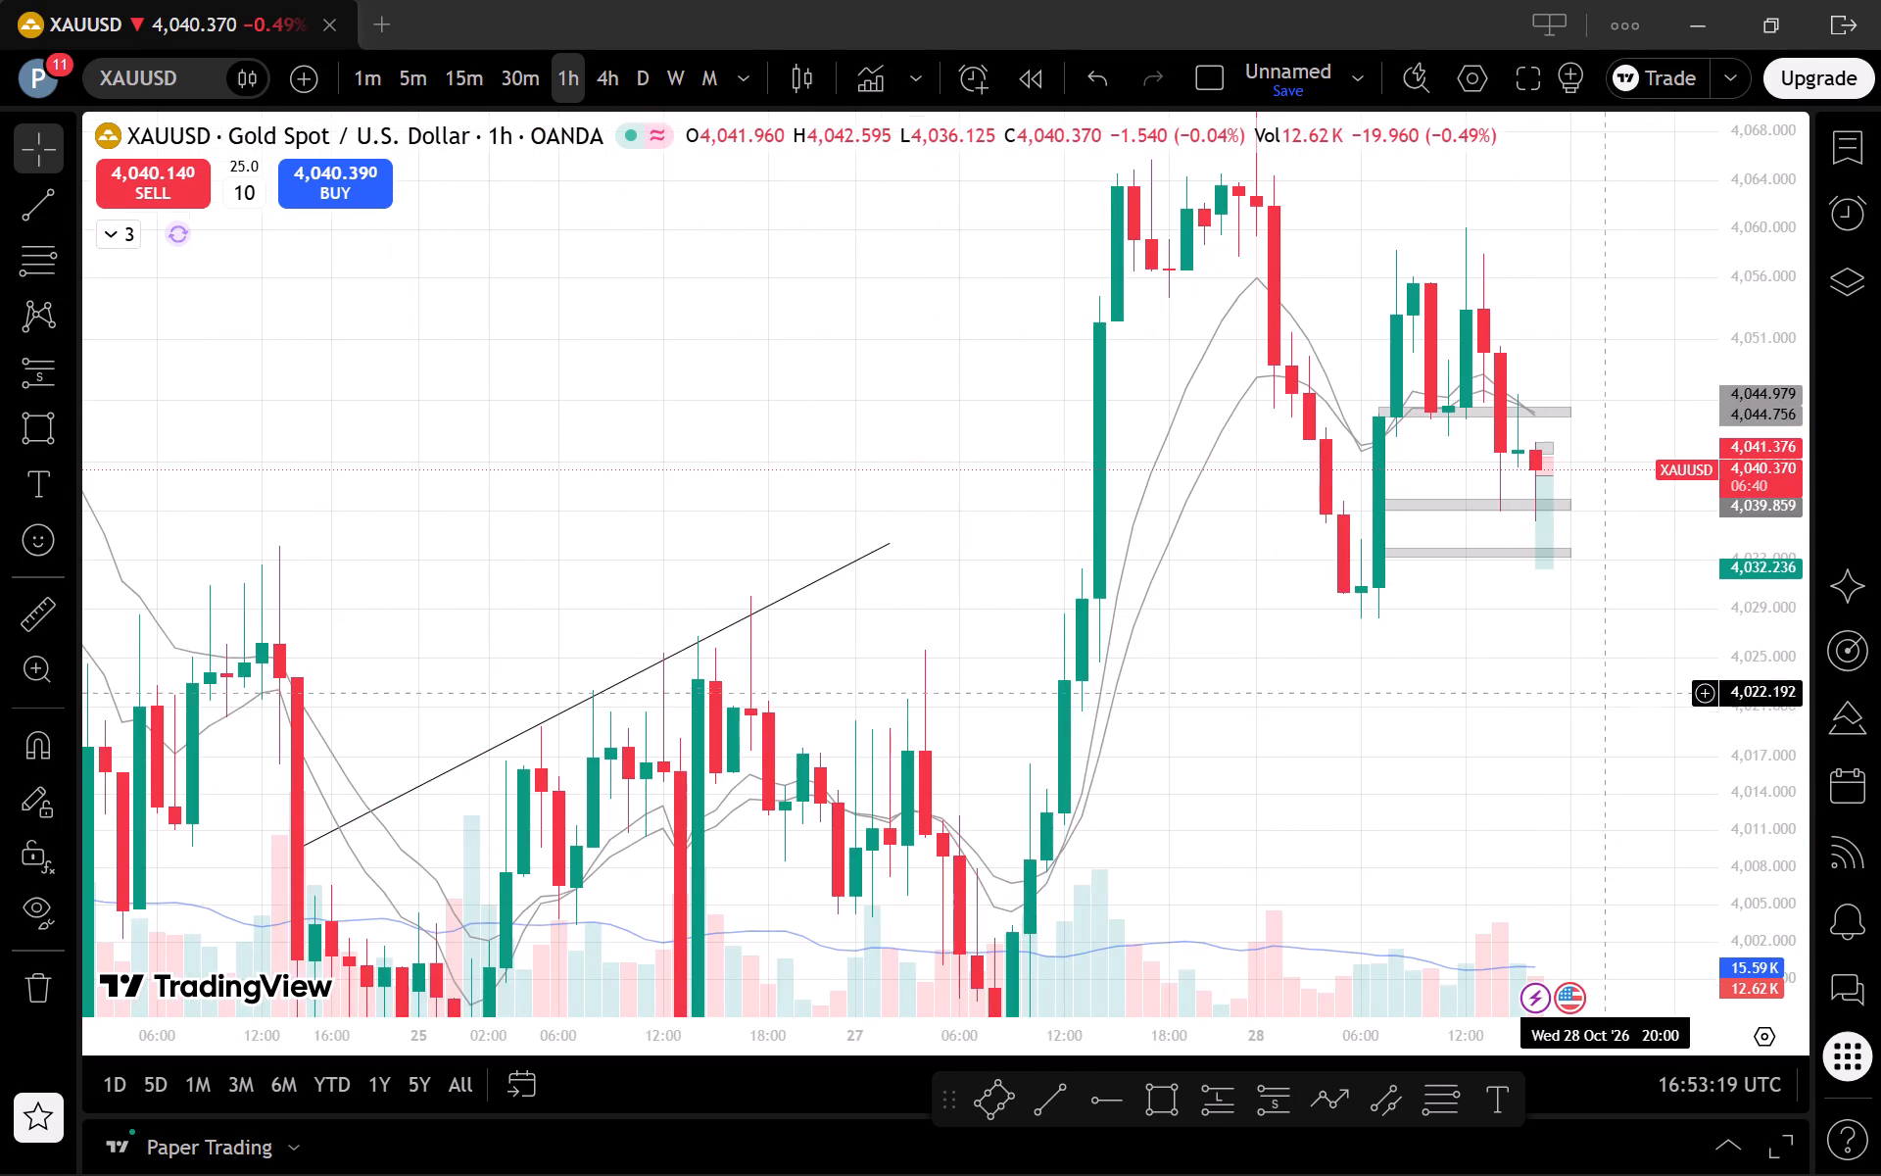
drag(1569, 719, 1285, 813)
scroll(1364, 791, down, 1)
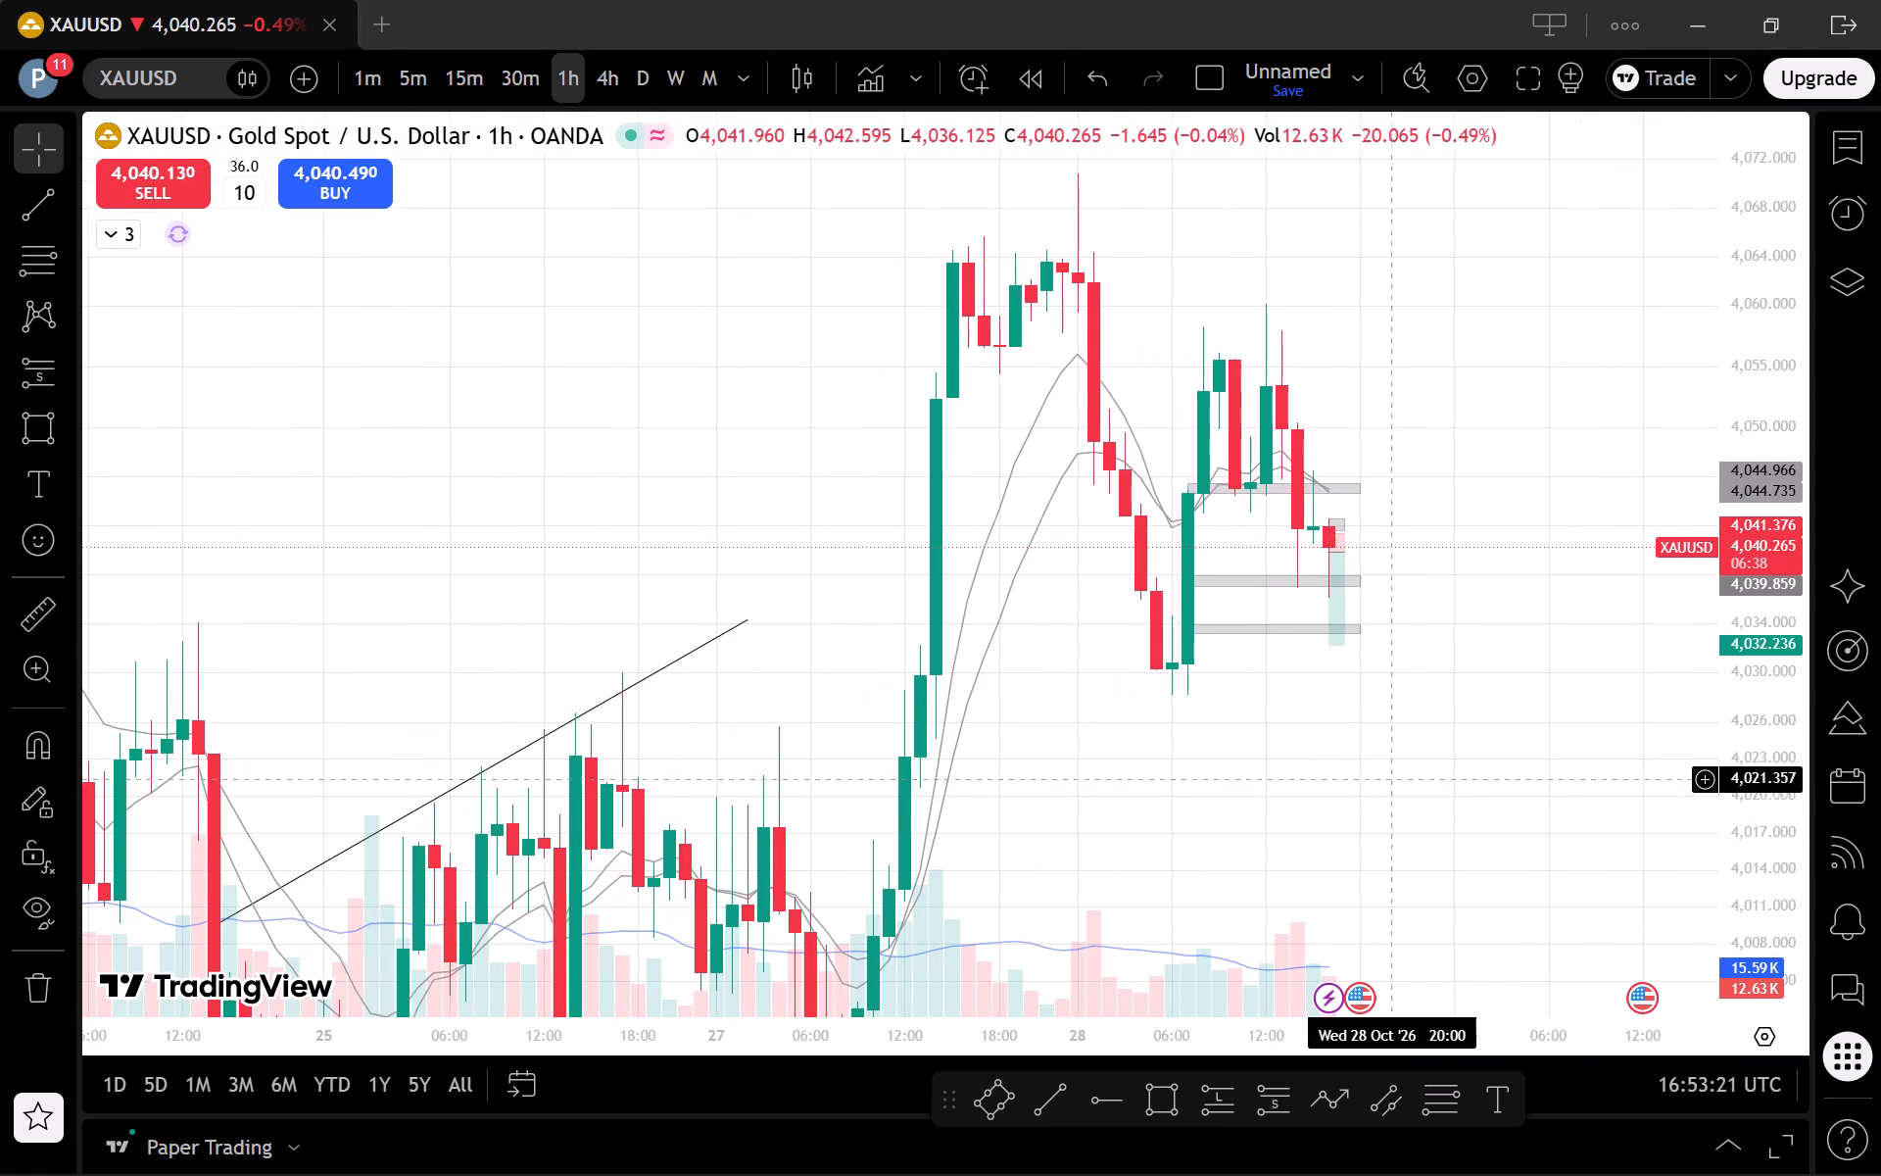
drag(1760, 675, 1796, 767)
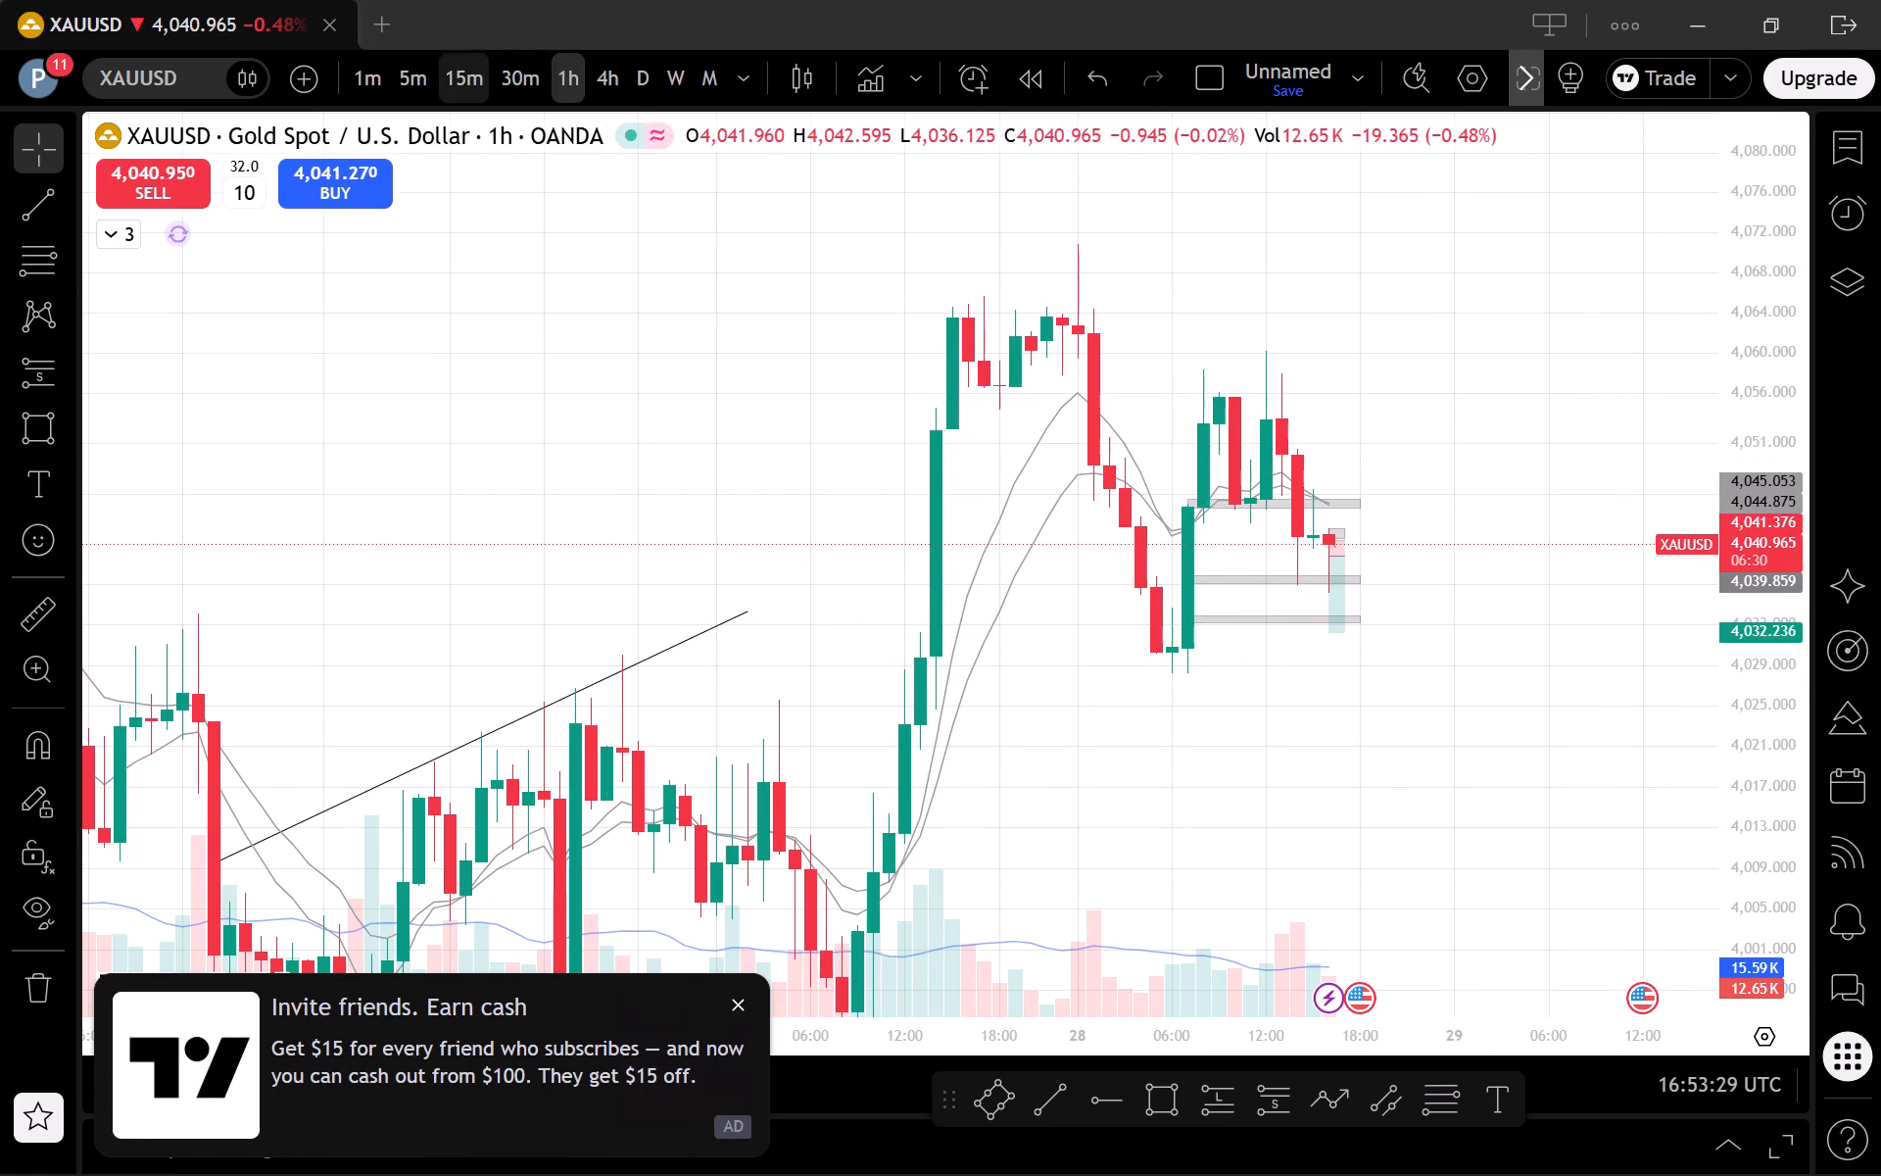
Examine the short projection between the marked price zones on the 5-minute chart, including its full target area.
click(384, 58)
click(404, 66)
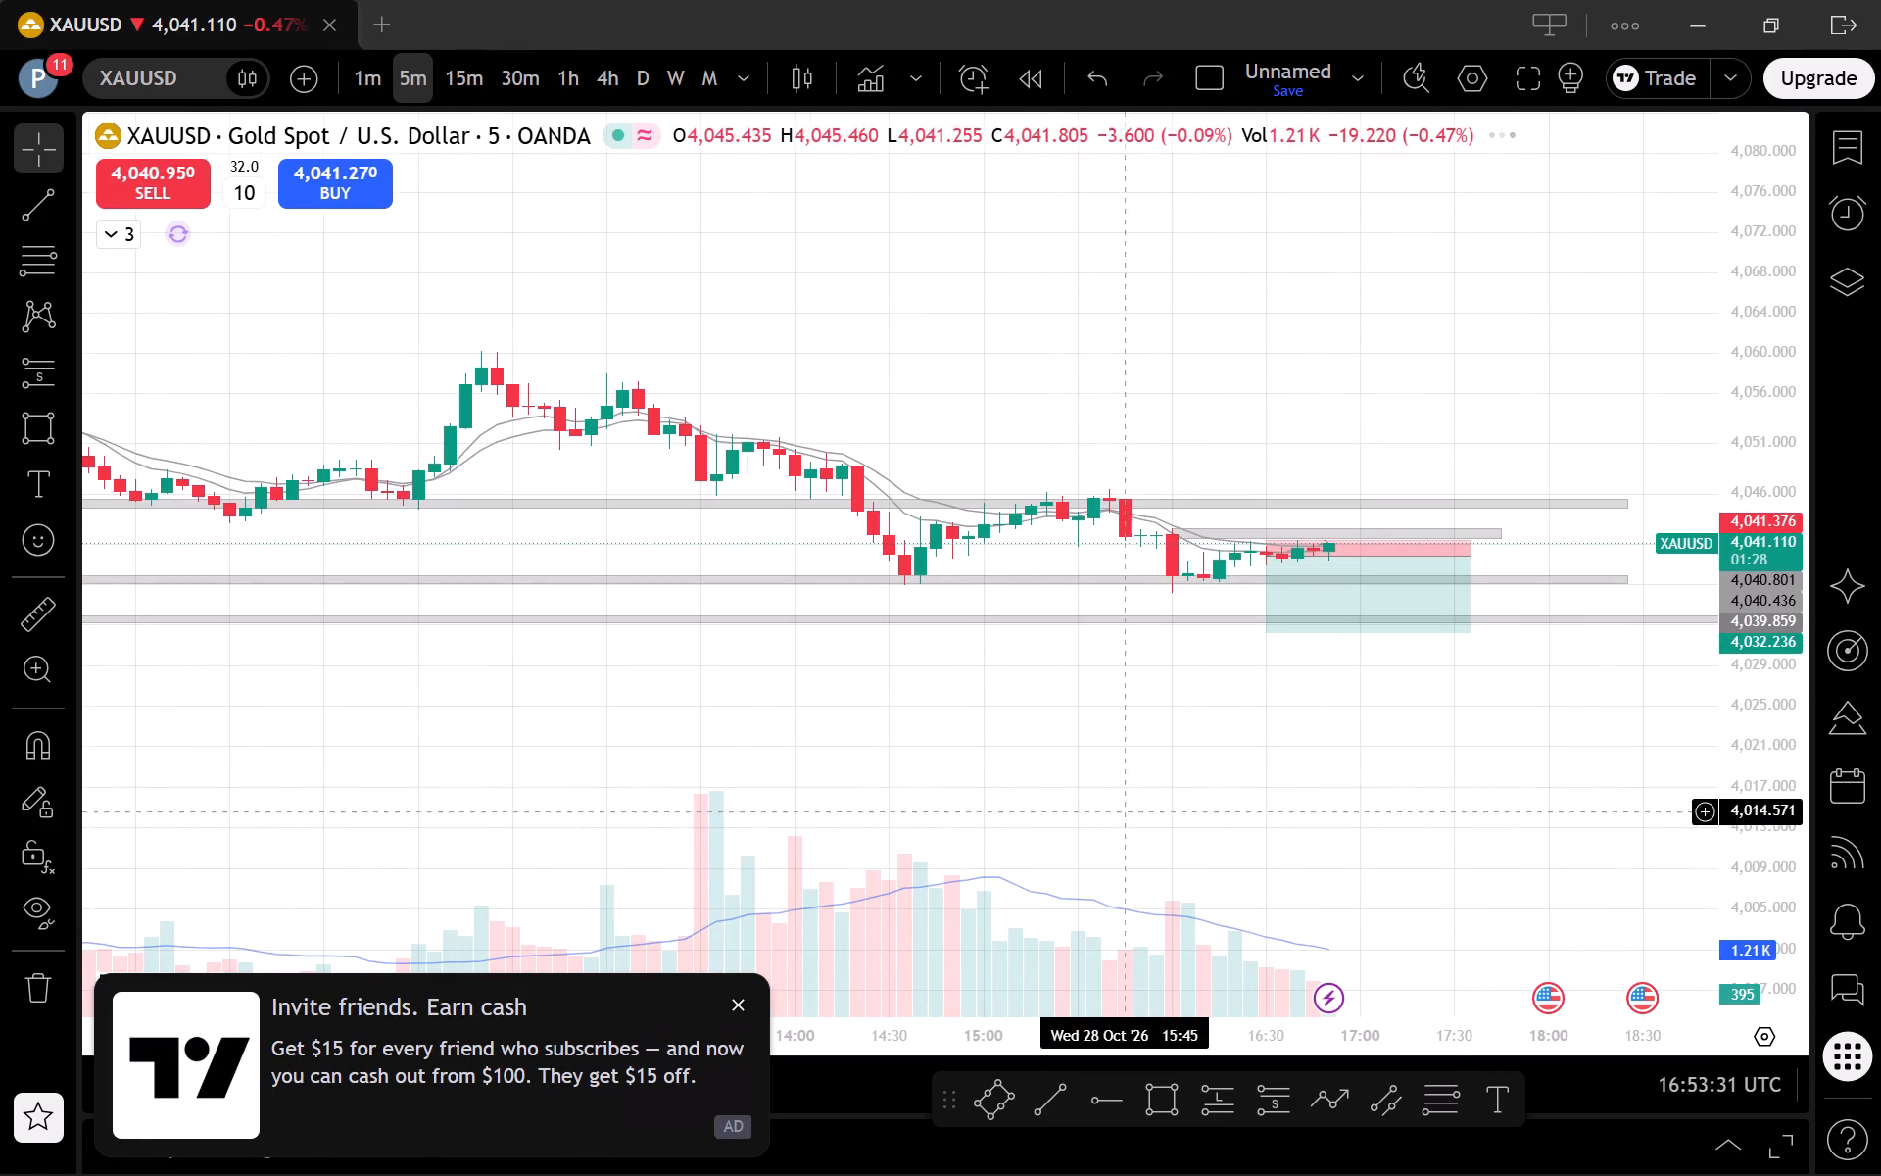
click(1037, 958)
scroll(1232, 846, up, 6)
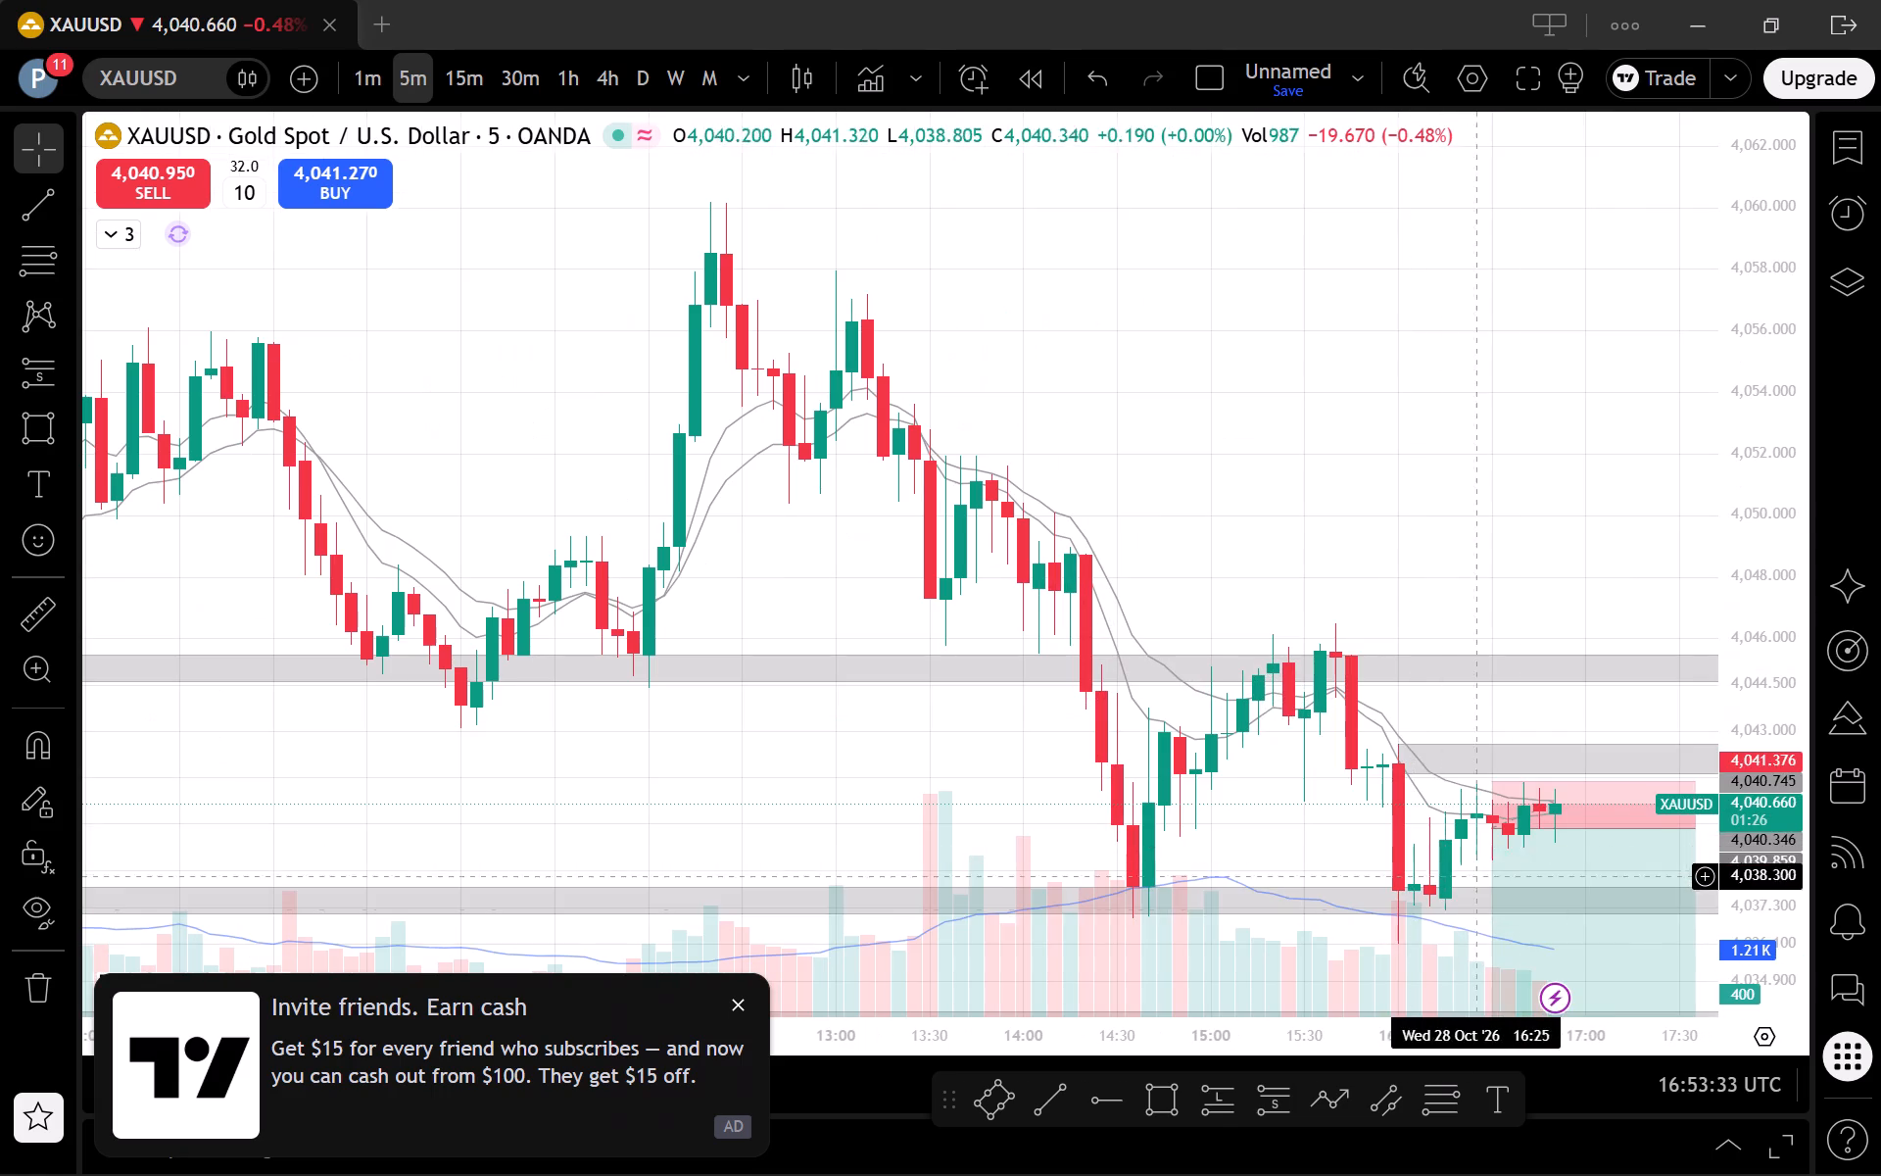
drag(1609, 717, 1133, 681)
drag(1762, 710, 1760, 738)
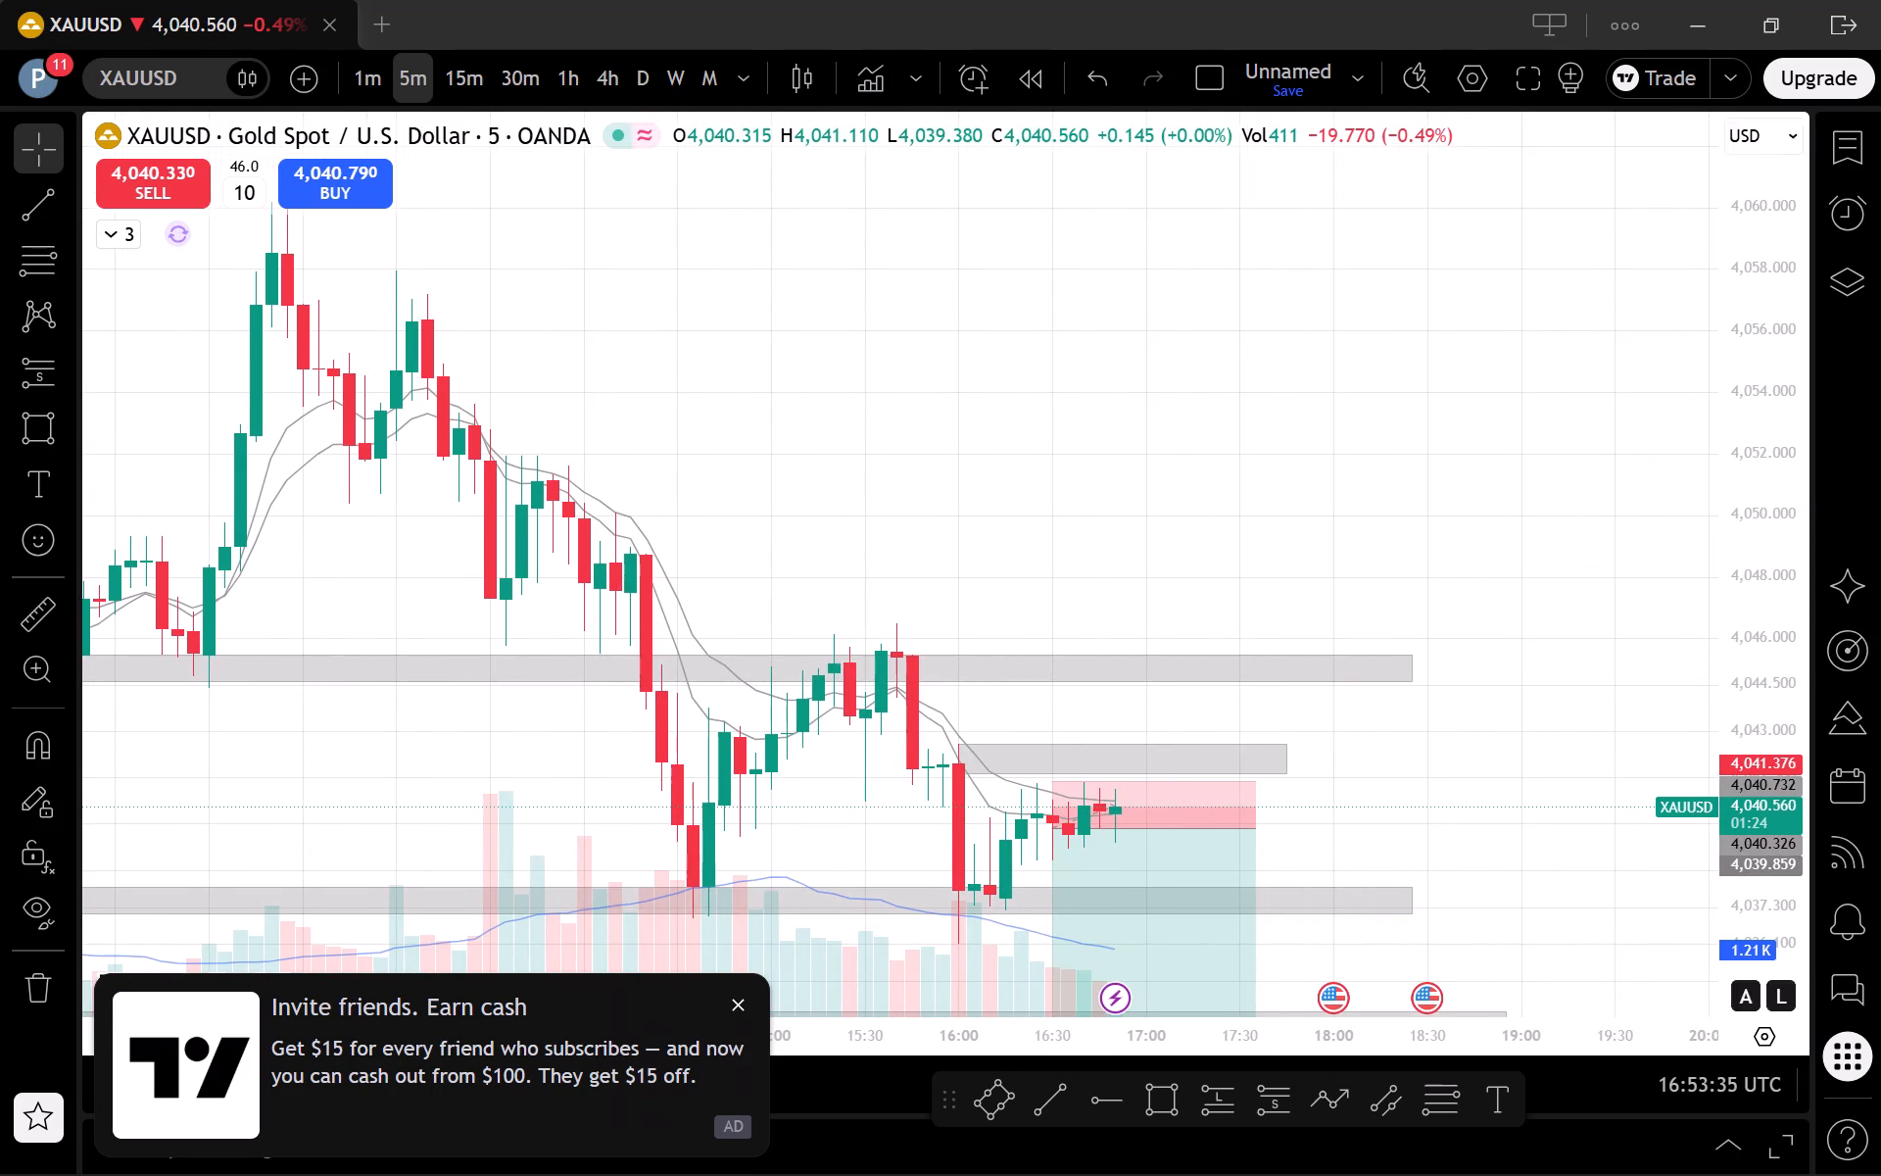
drag(1760, 738, 1743, 770)
scroll(1619, 788, down, 3)
drag(1576, 813, 1504, 684)
scroll(1559, 736, down, 2)
drag(1759, 891, 1742, 853)
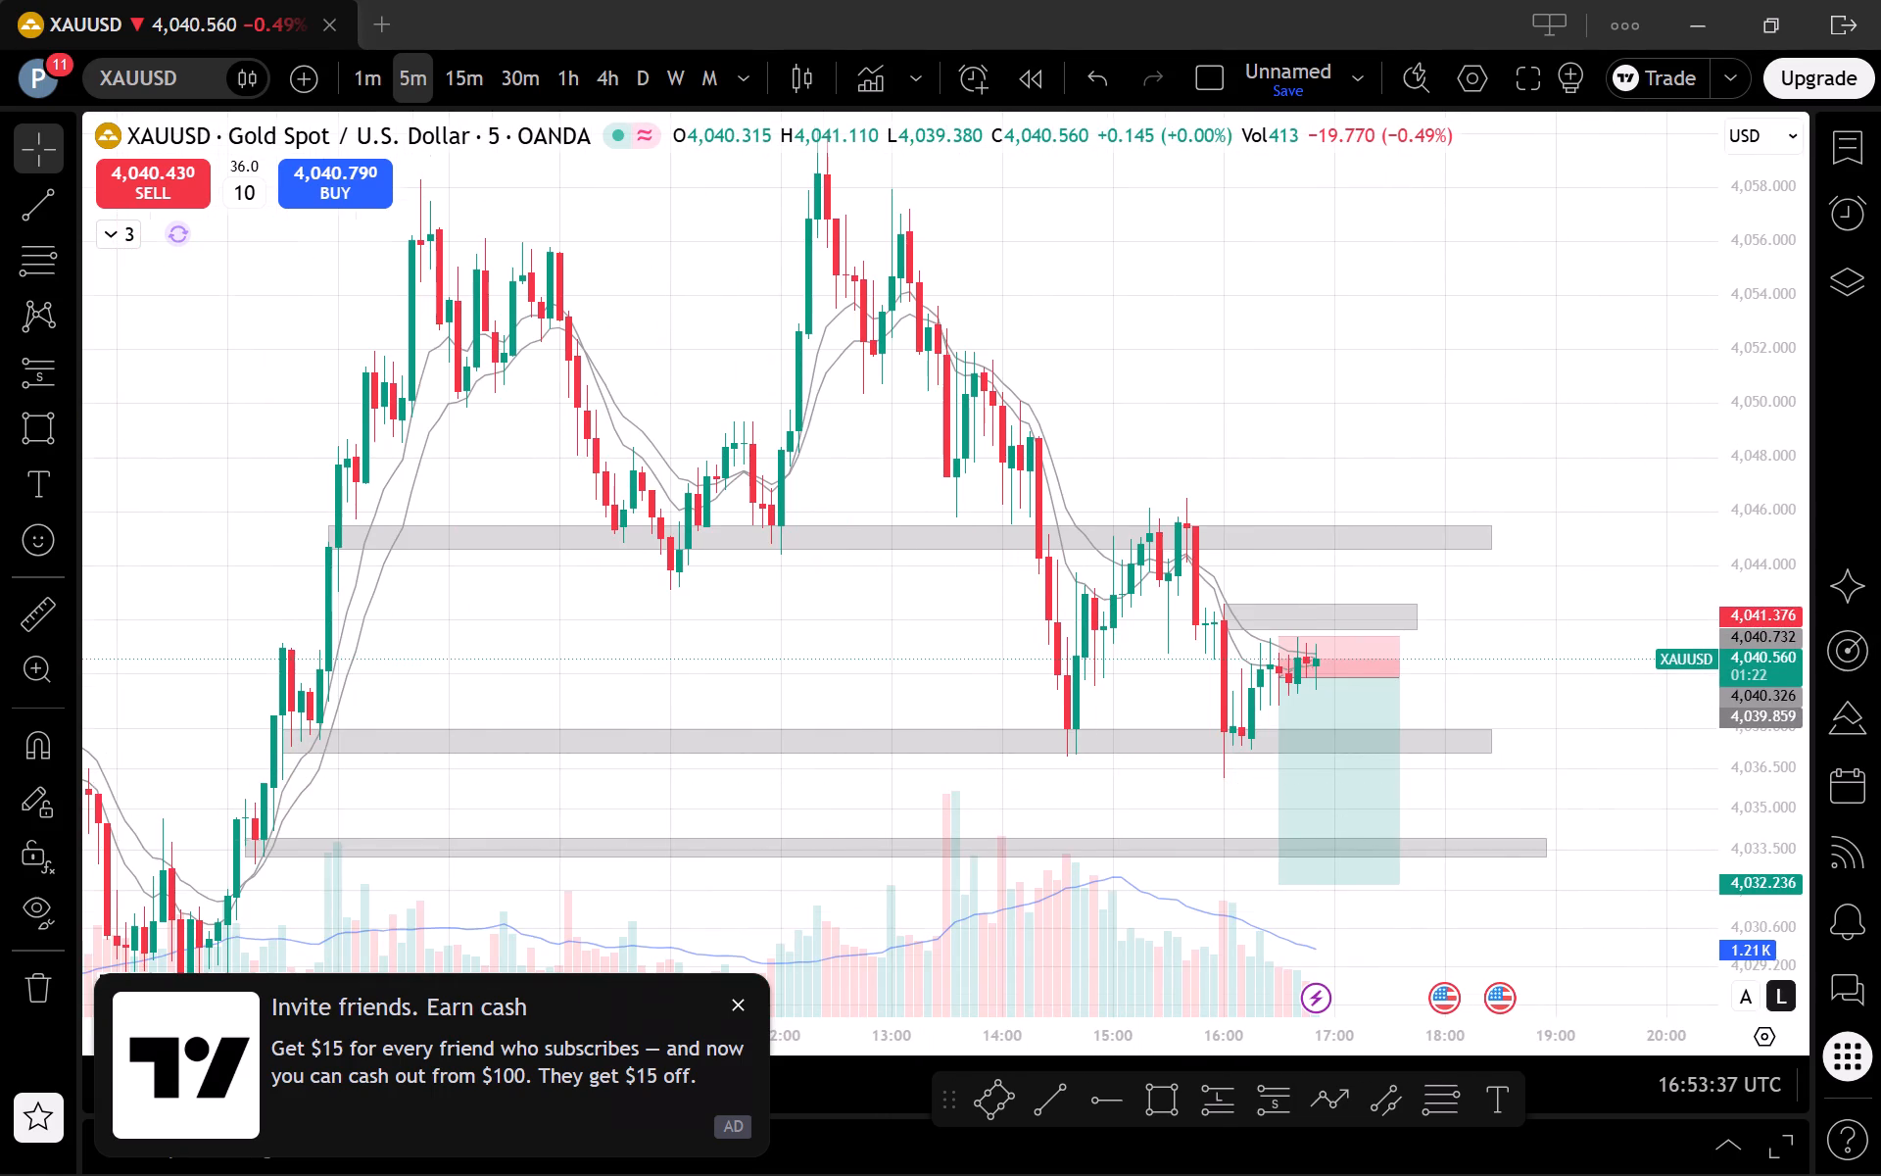
drag(1742, 853, 1706, 803)
scroll(1561, 785, up, 1)
drag(1587, 807, 1511, 592)
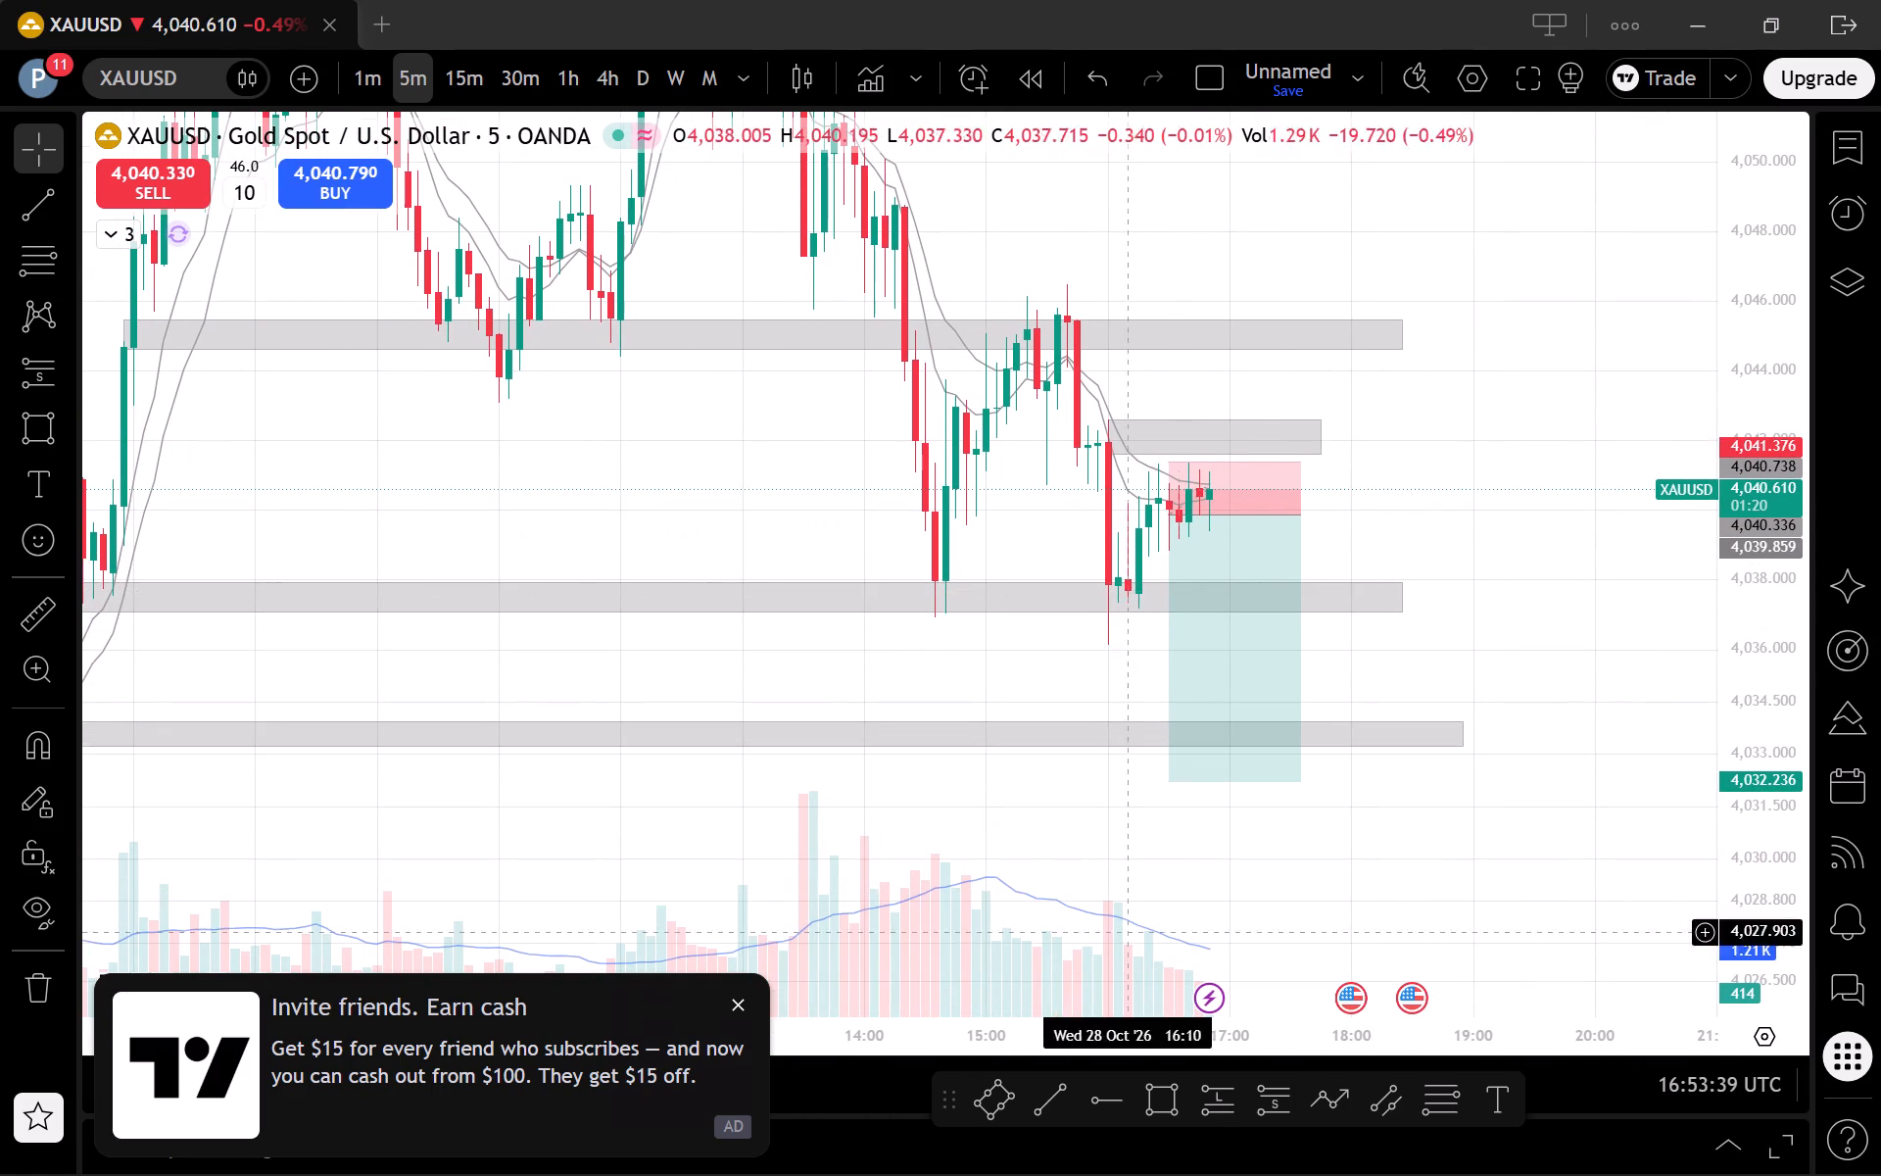
Dismiss the invite-friends advertisement covering the chart.
click(736, 1006)
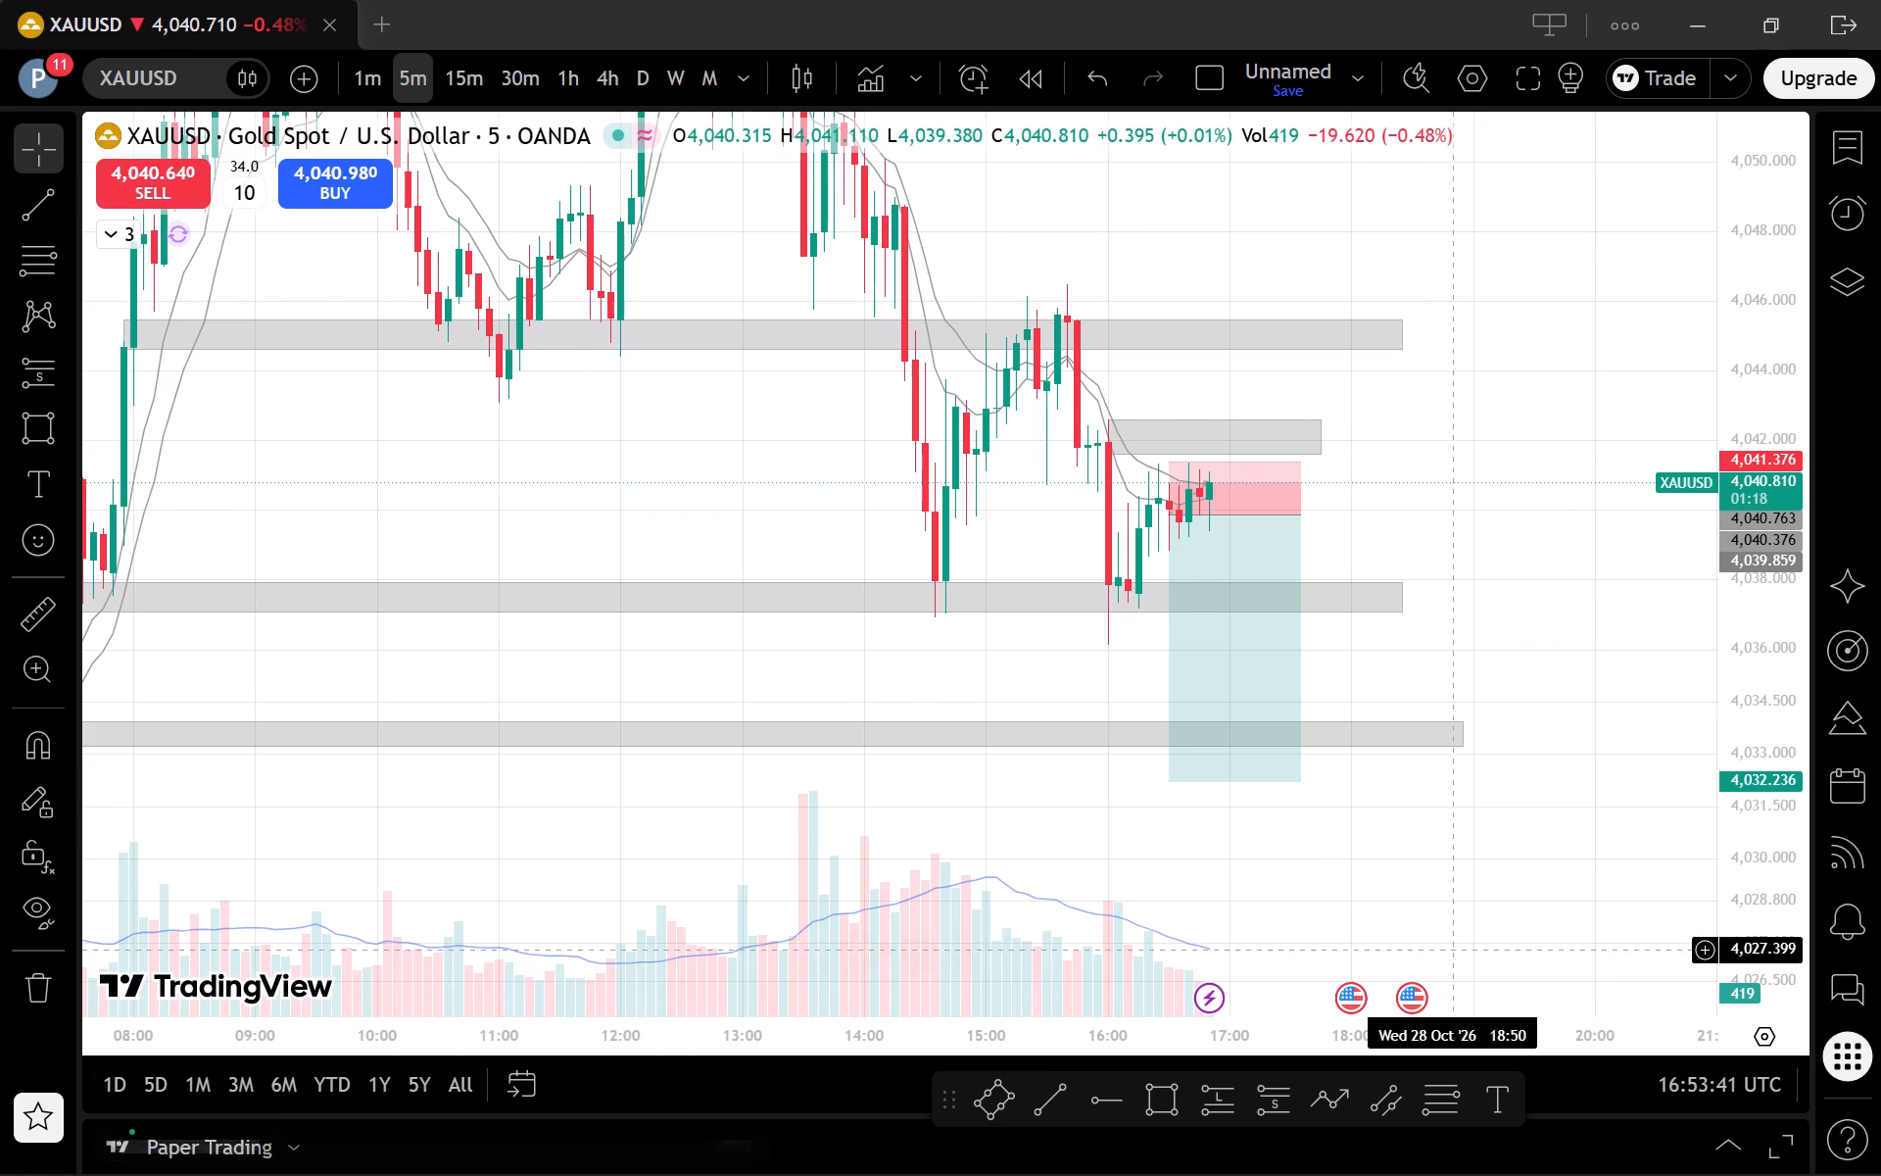
Check the short projection on the 5-minute chart and inspect the newest candles near its stop level on the 1-minute chart.
scroll(1452, 896, up, 1)
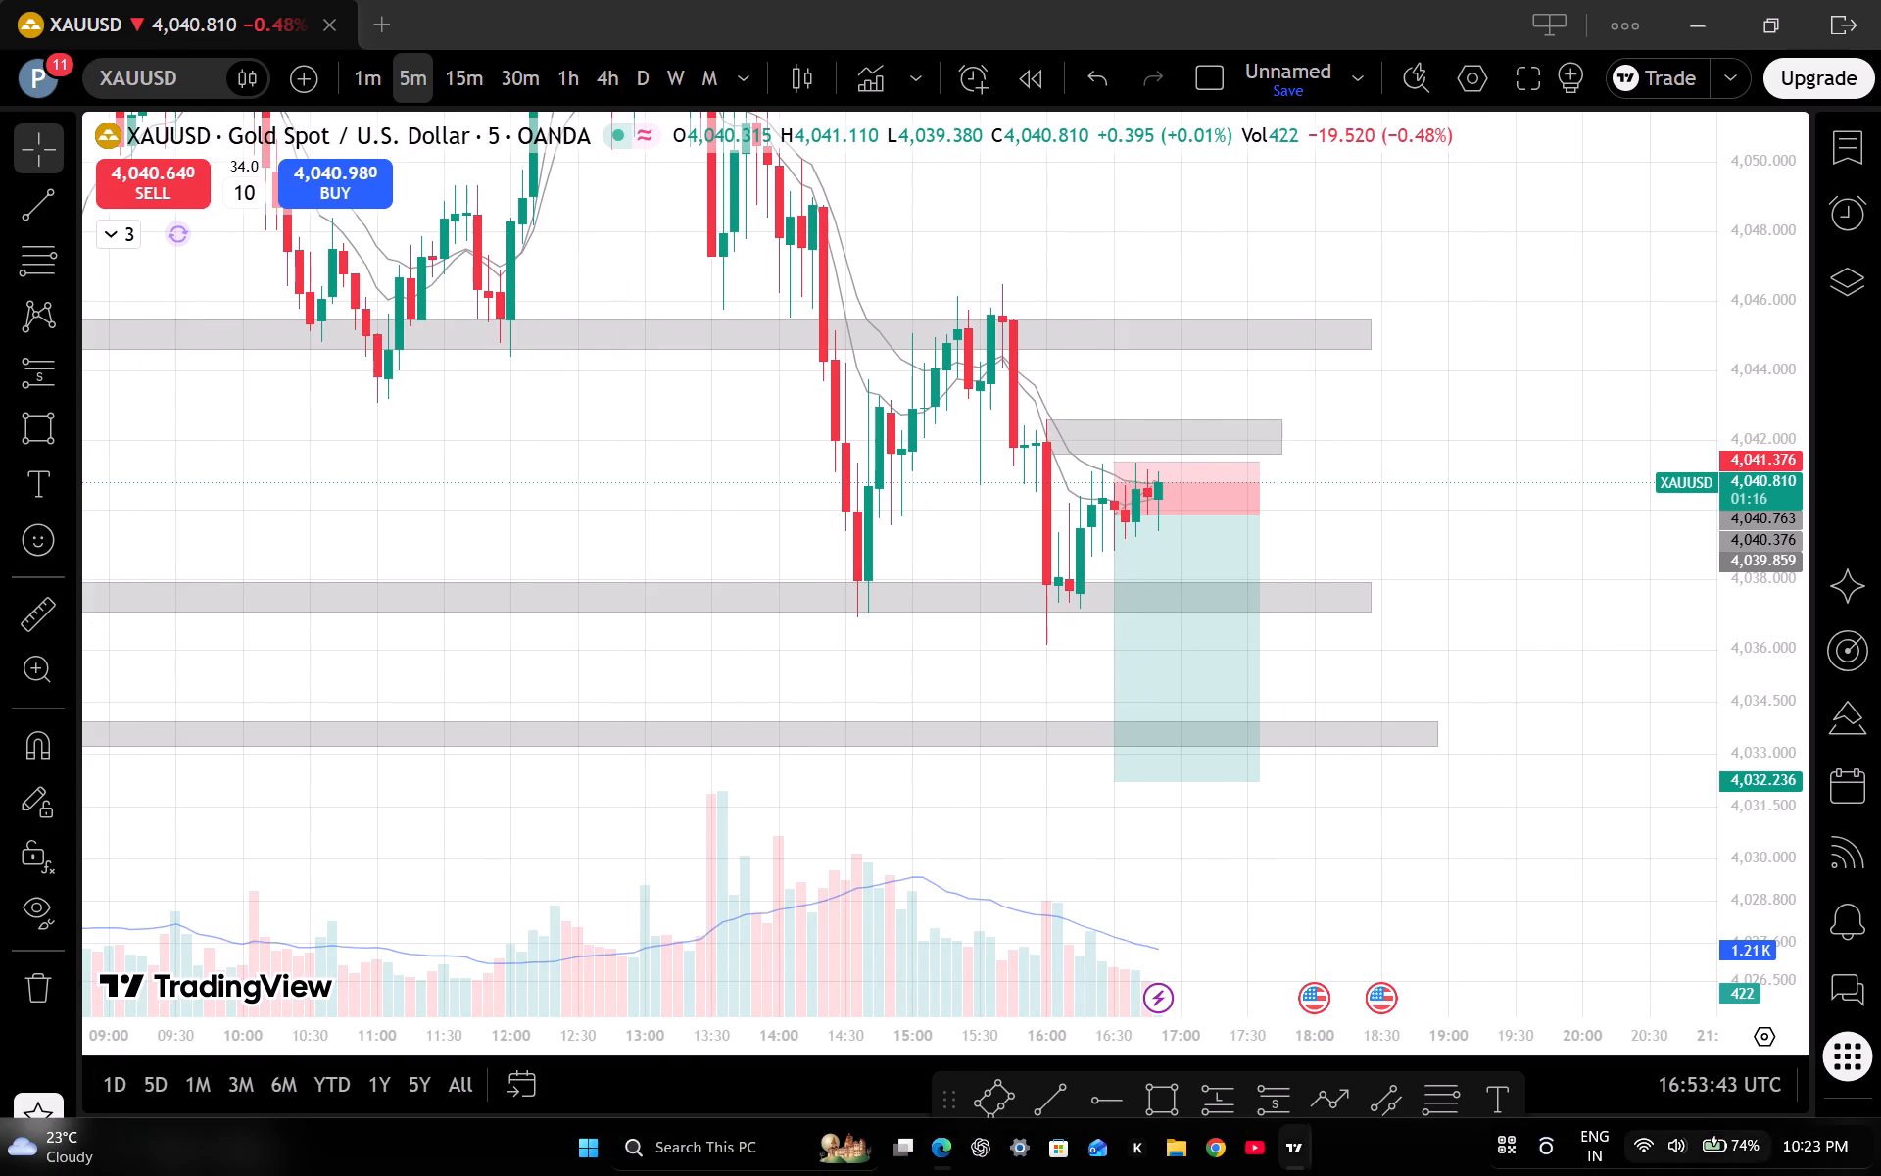
drag(1374, 920, 1435, 895)
drag(1426, 892, 1448, 906)
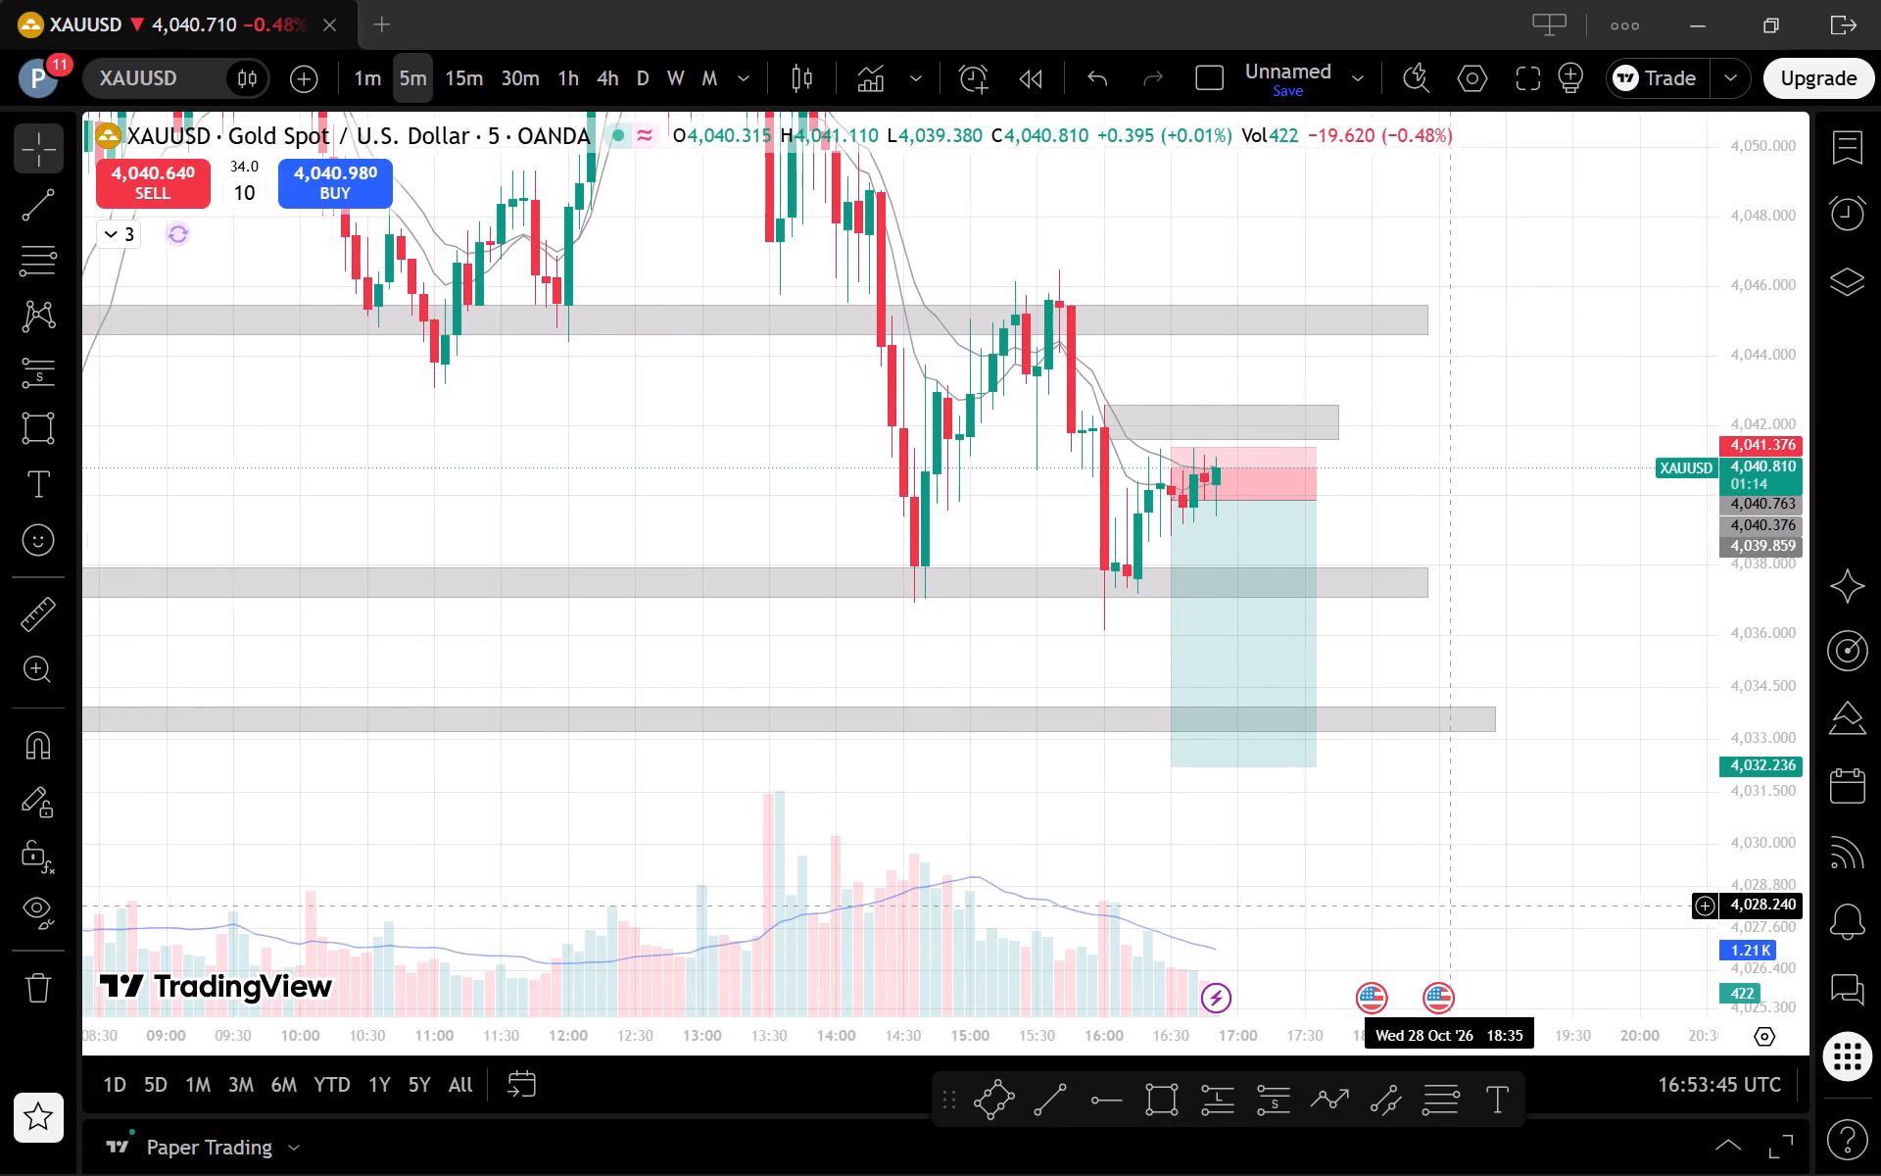
drag(1448, 906, 1455, 907)
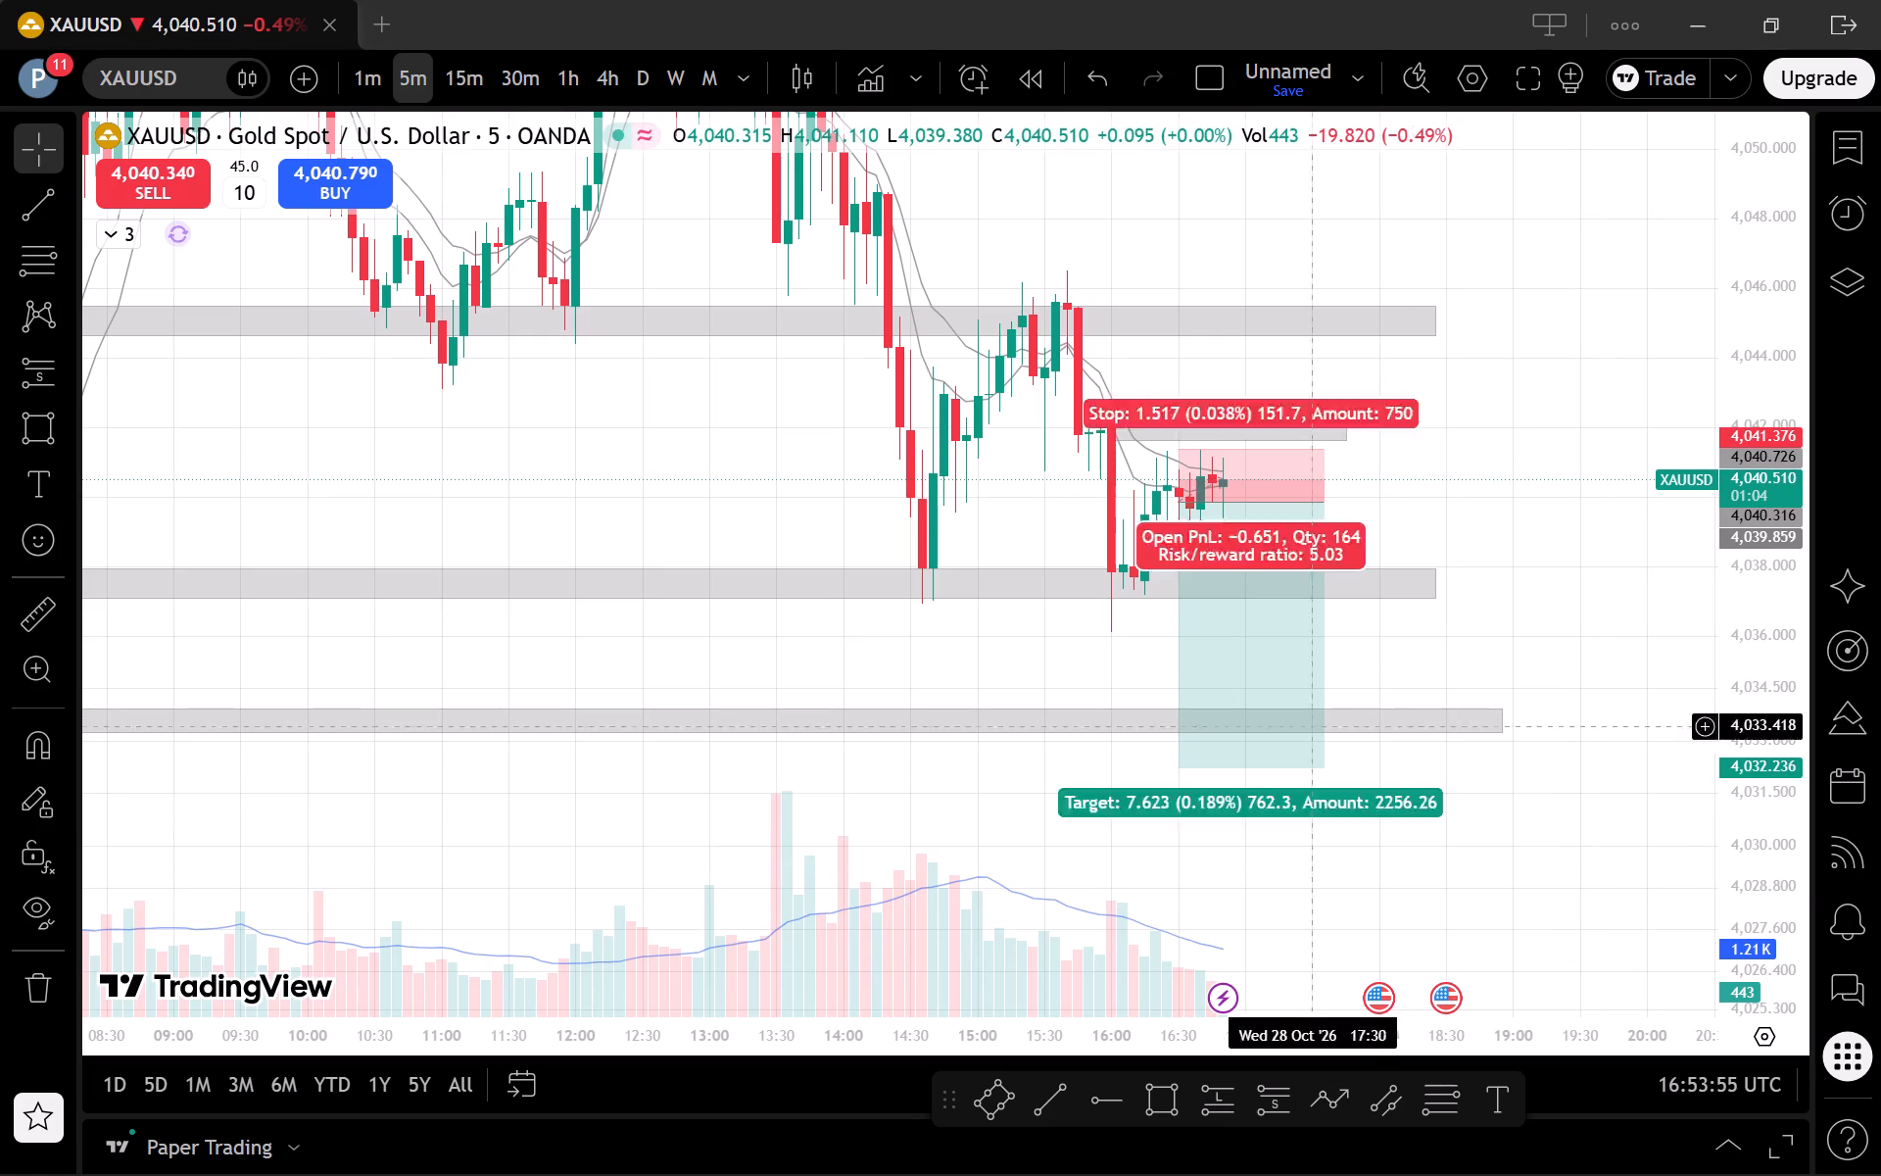
click(389, 84)
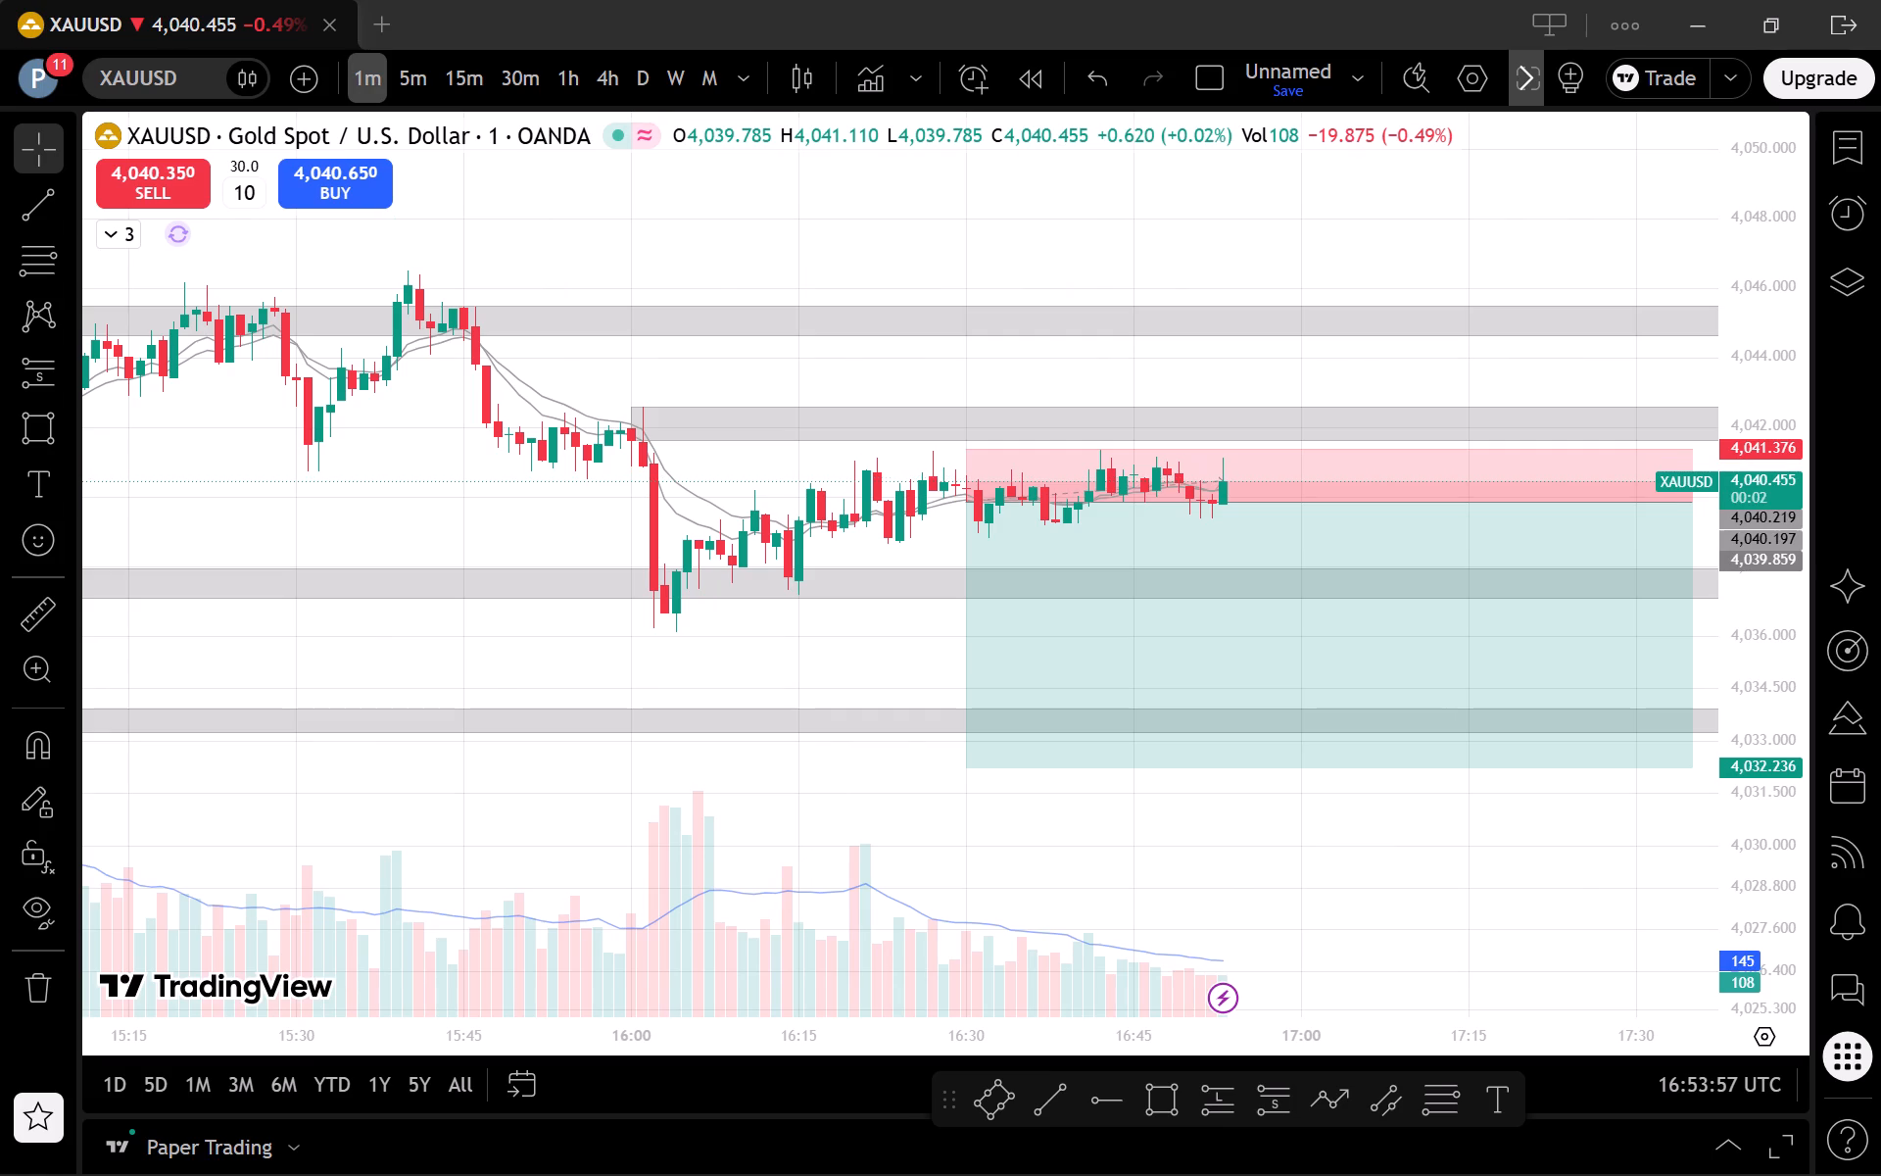
drag(1771, 960, 1733, 517)
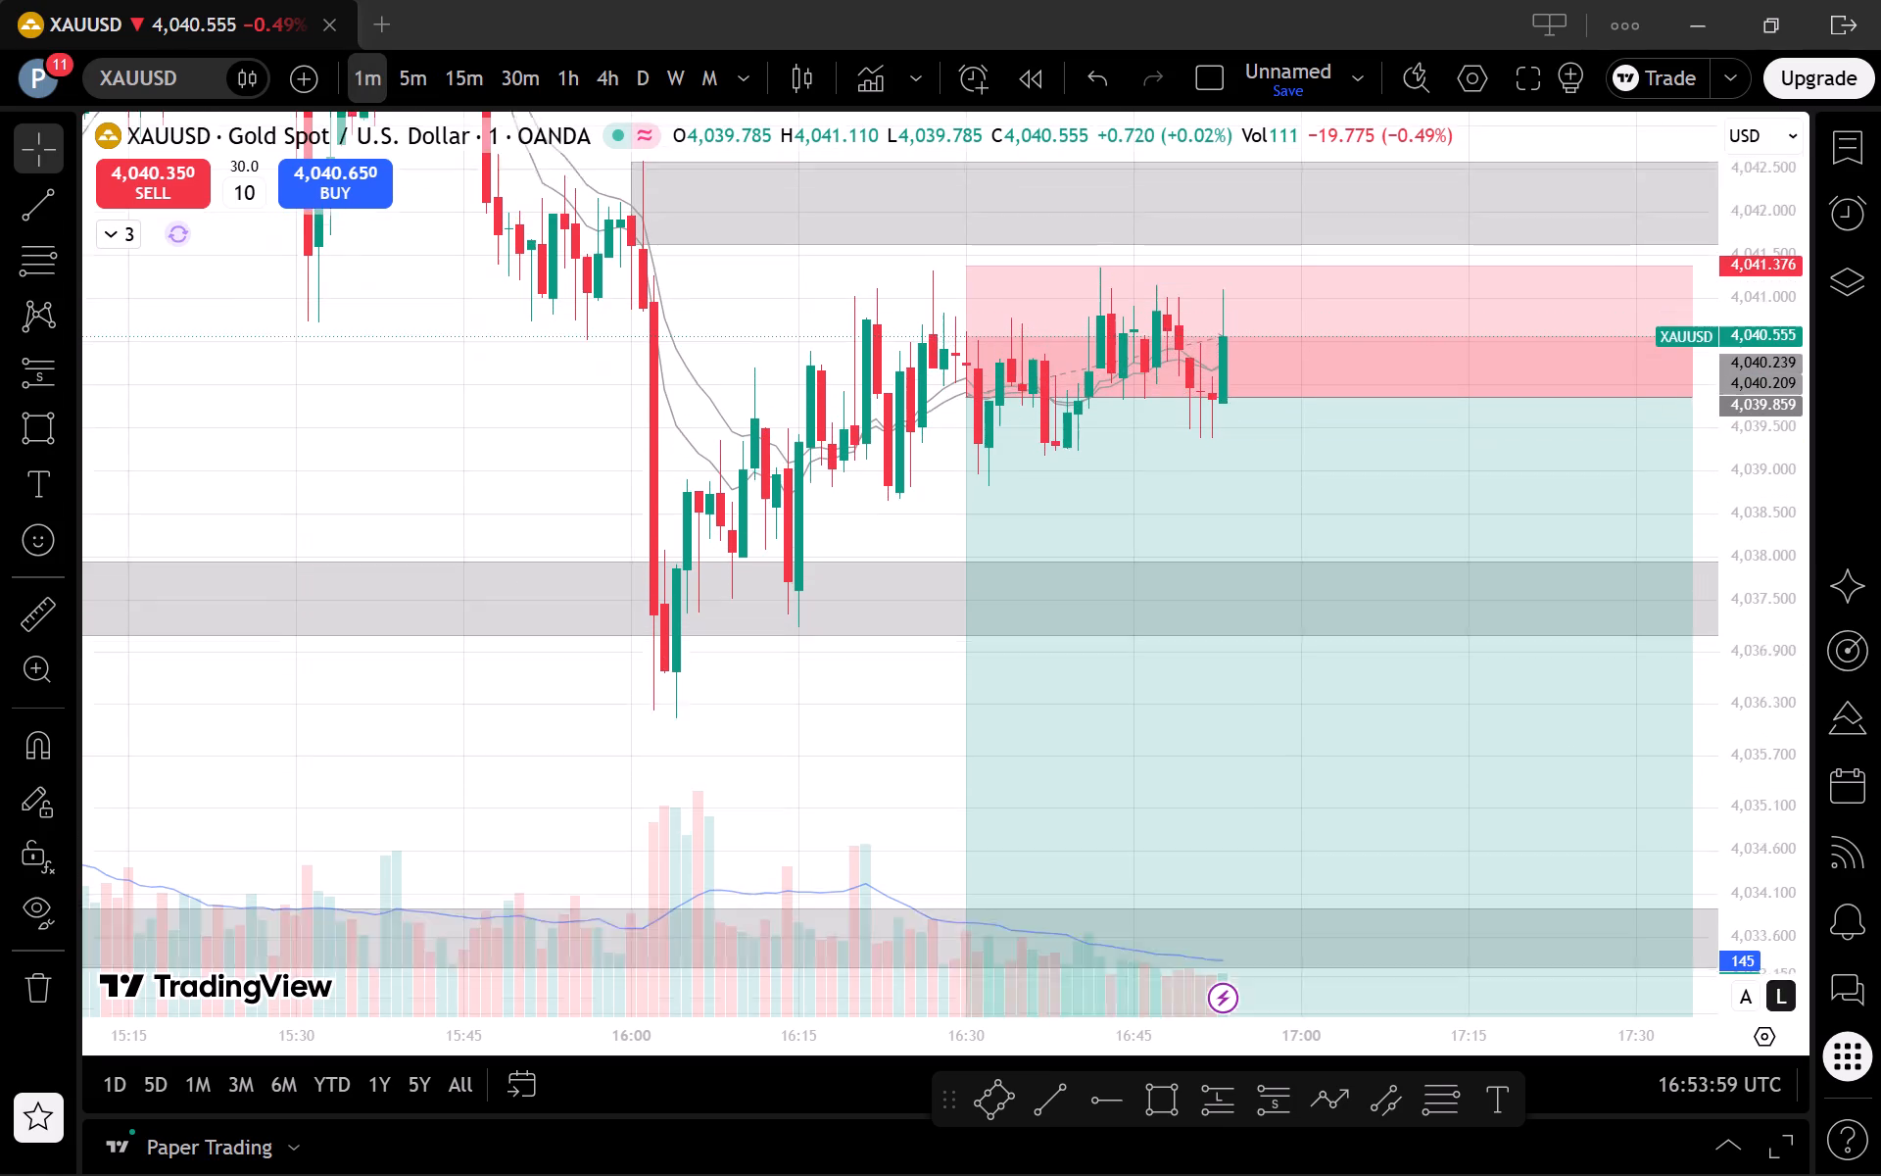
drag(1733, 517, 1736, 521)
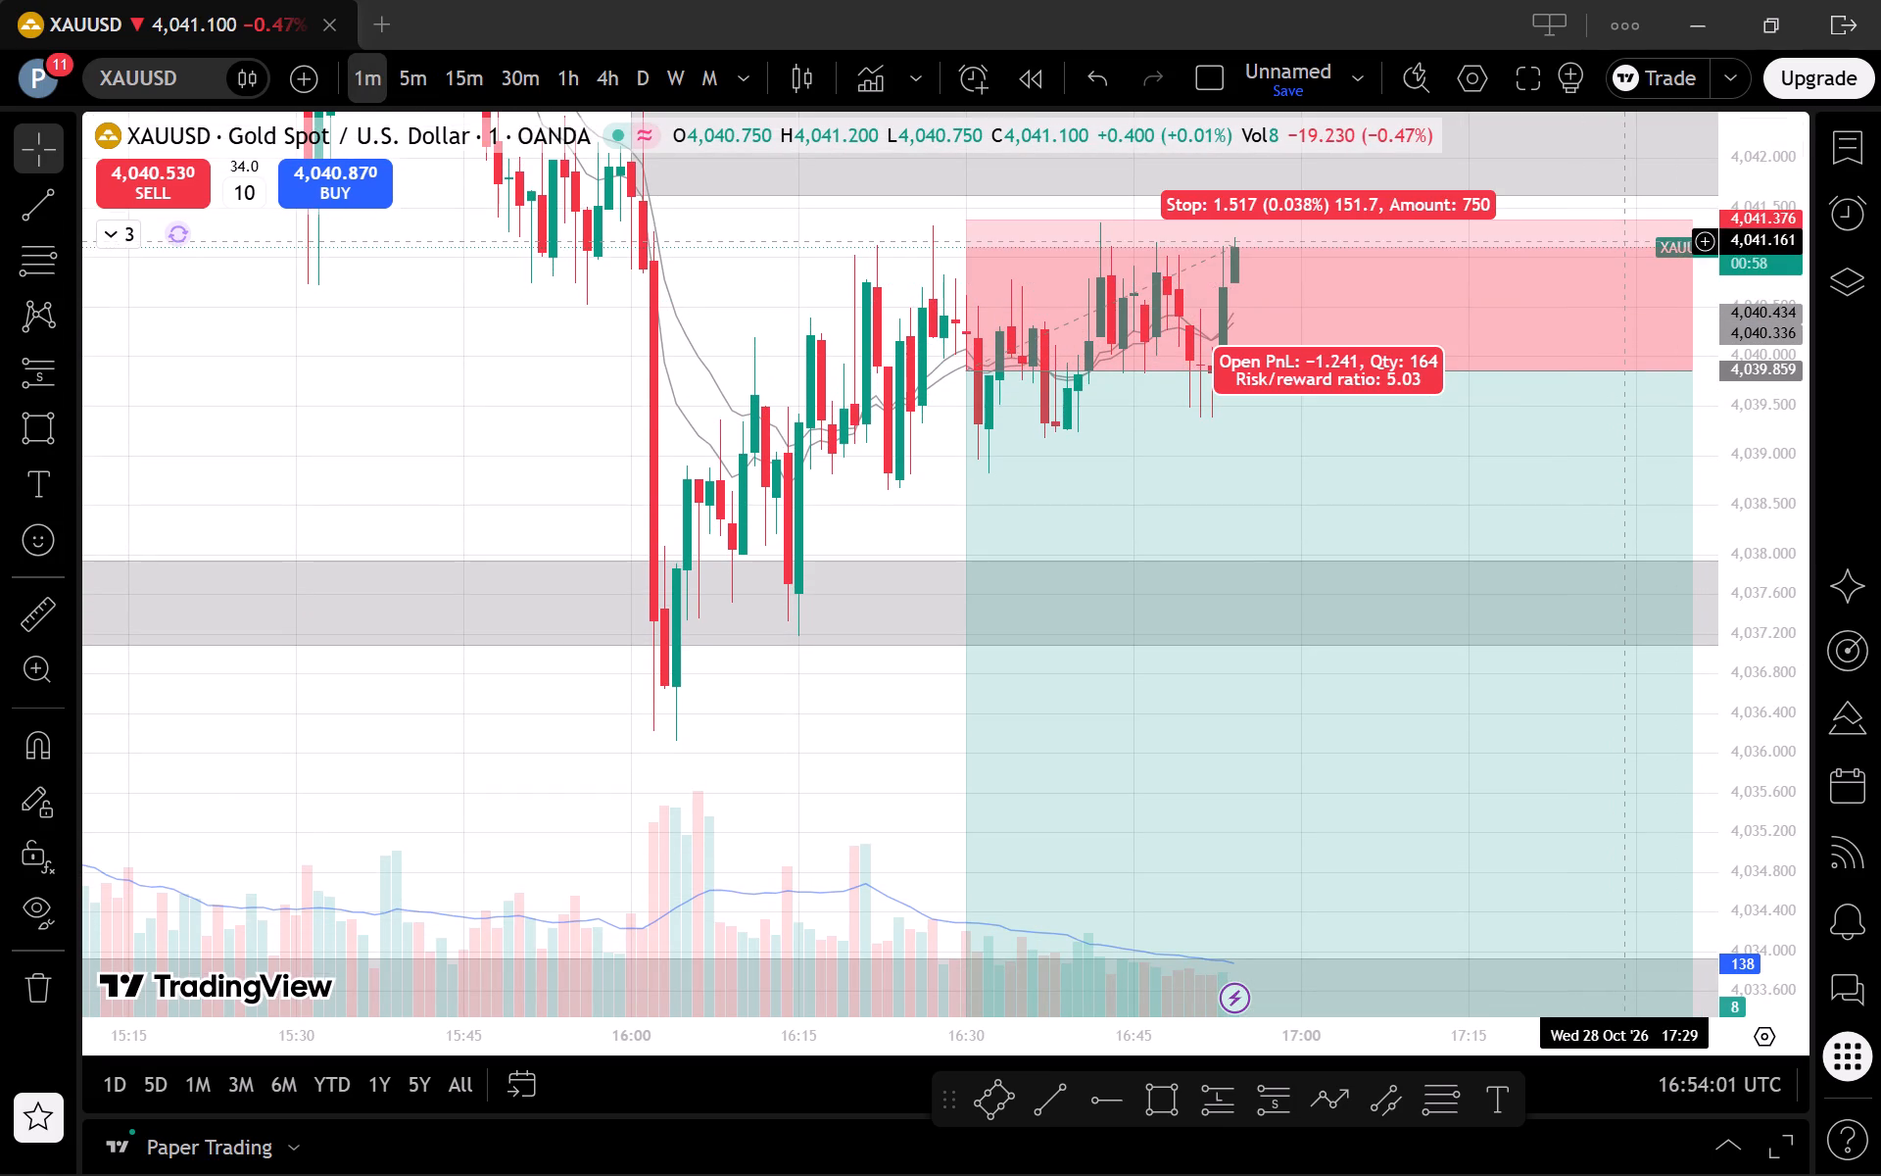
Examine the short projection, its full target area and the surrounding price zones on the 5-minute chart.
click(425, 76)
drag(1771, 396, 1788, 991)
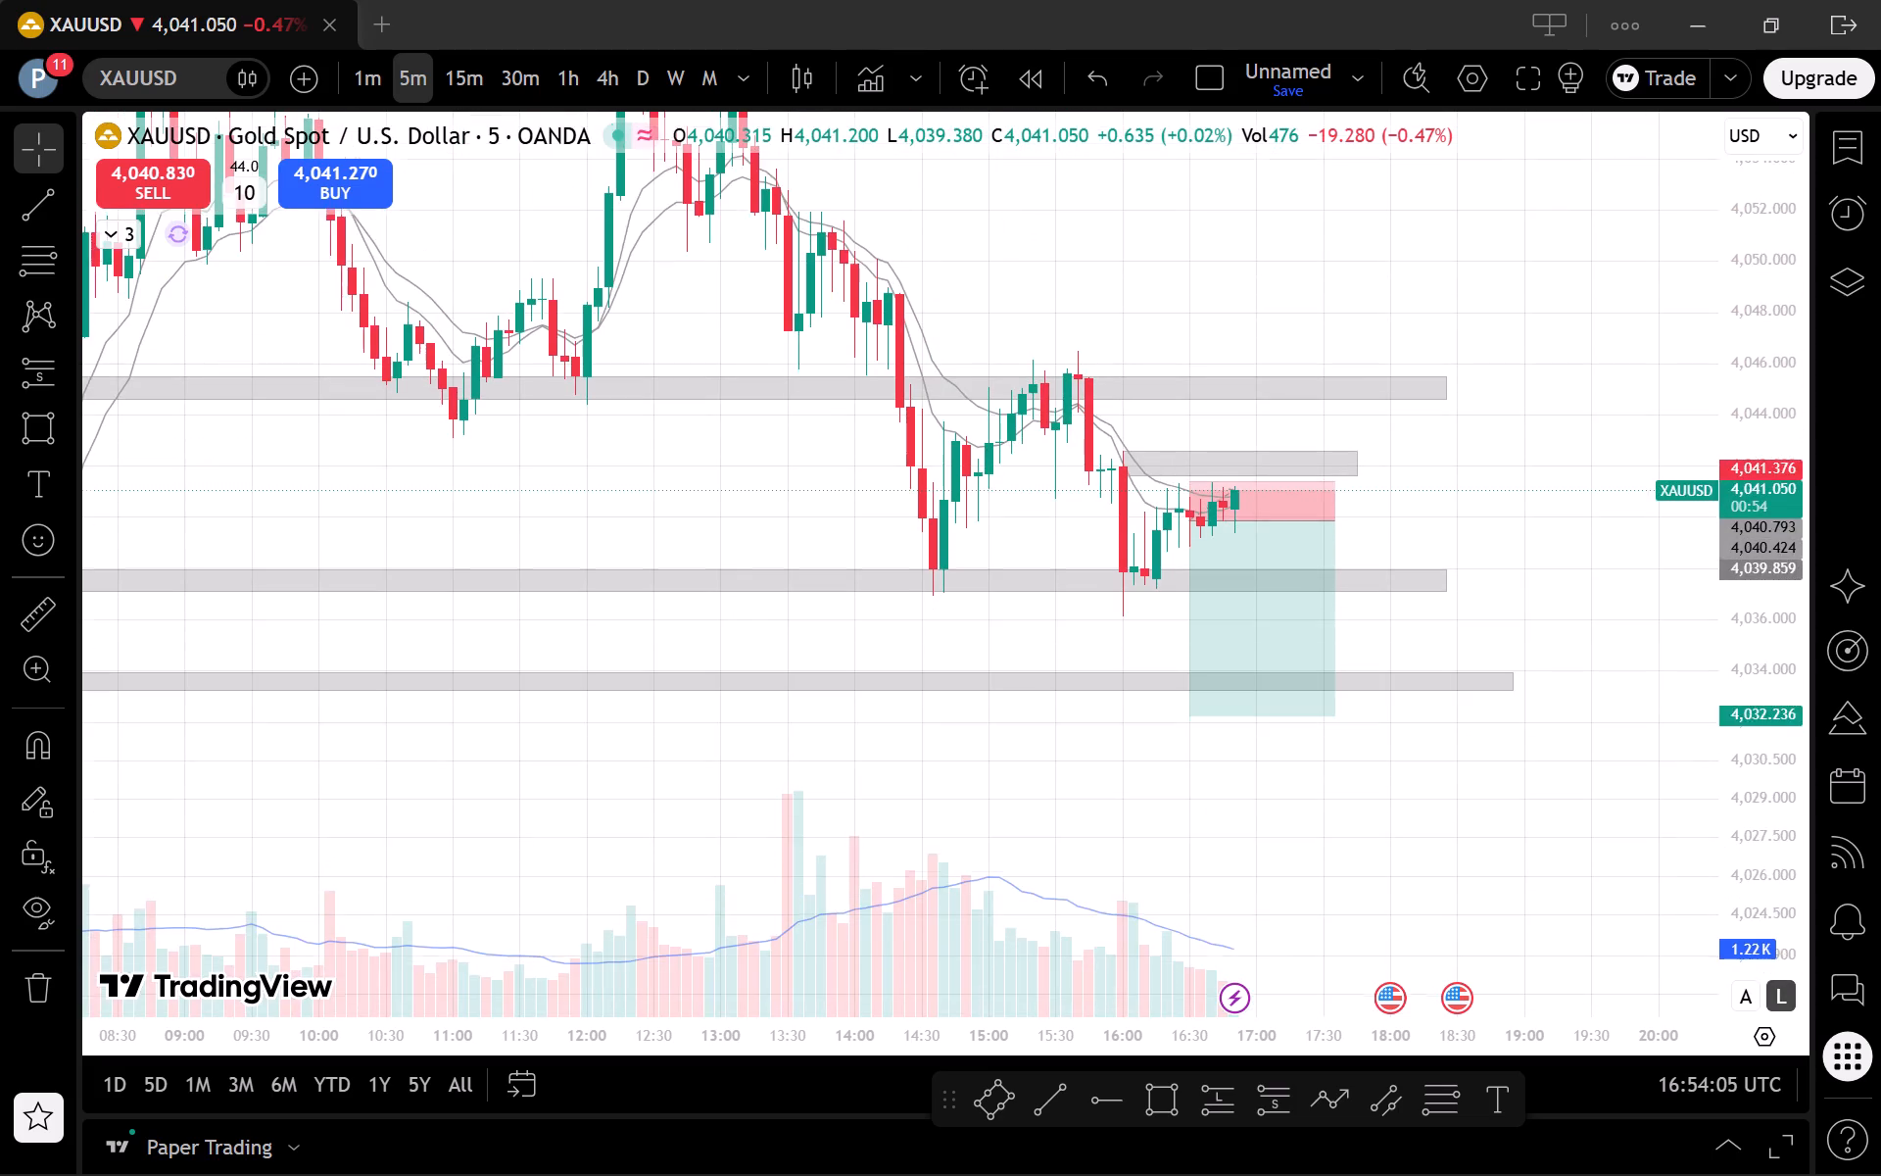
drag(1788, 991, 1743, 865)
drag(1568, 832, 1522, 833)
drag(1541, 835, 1511, 851)
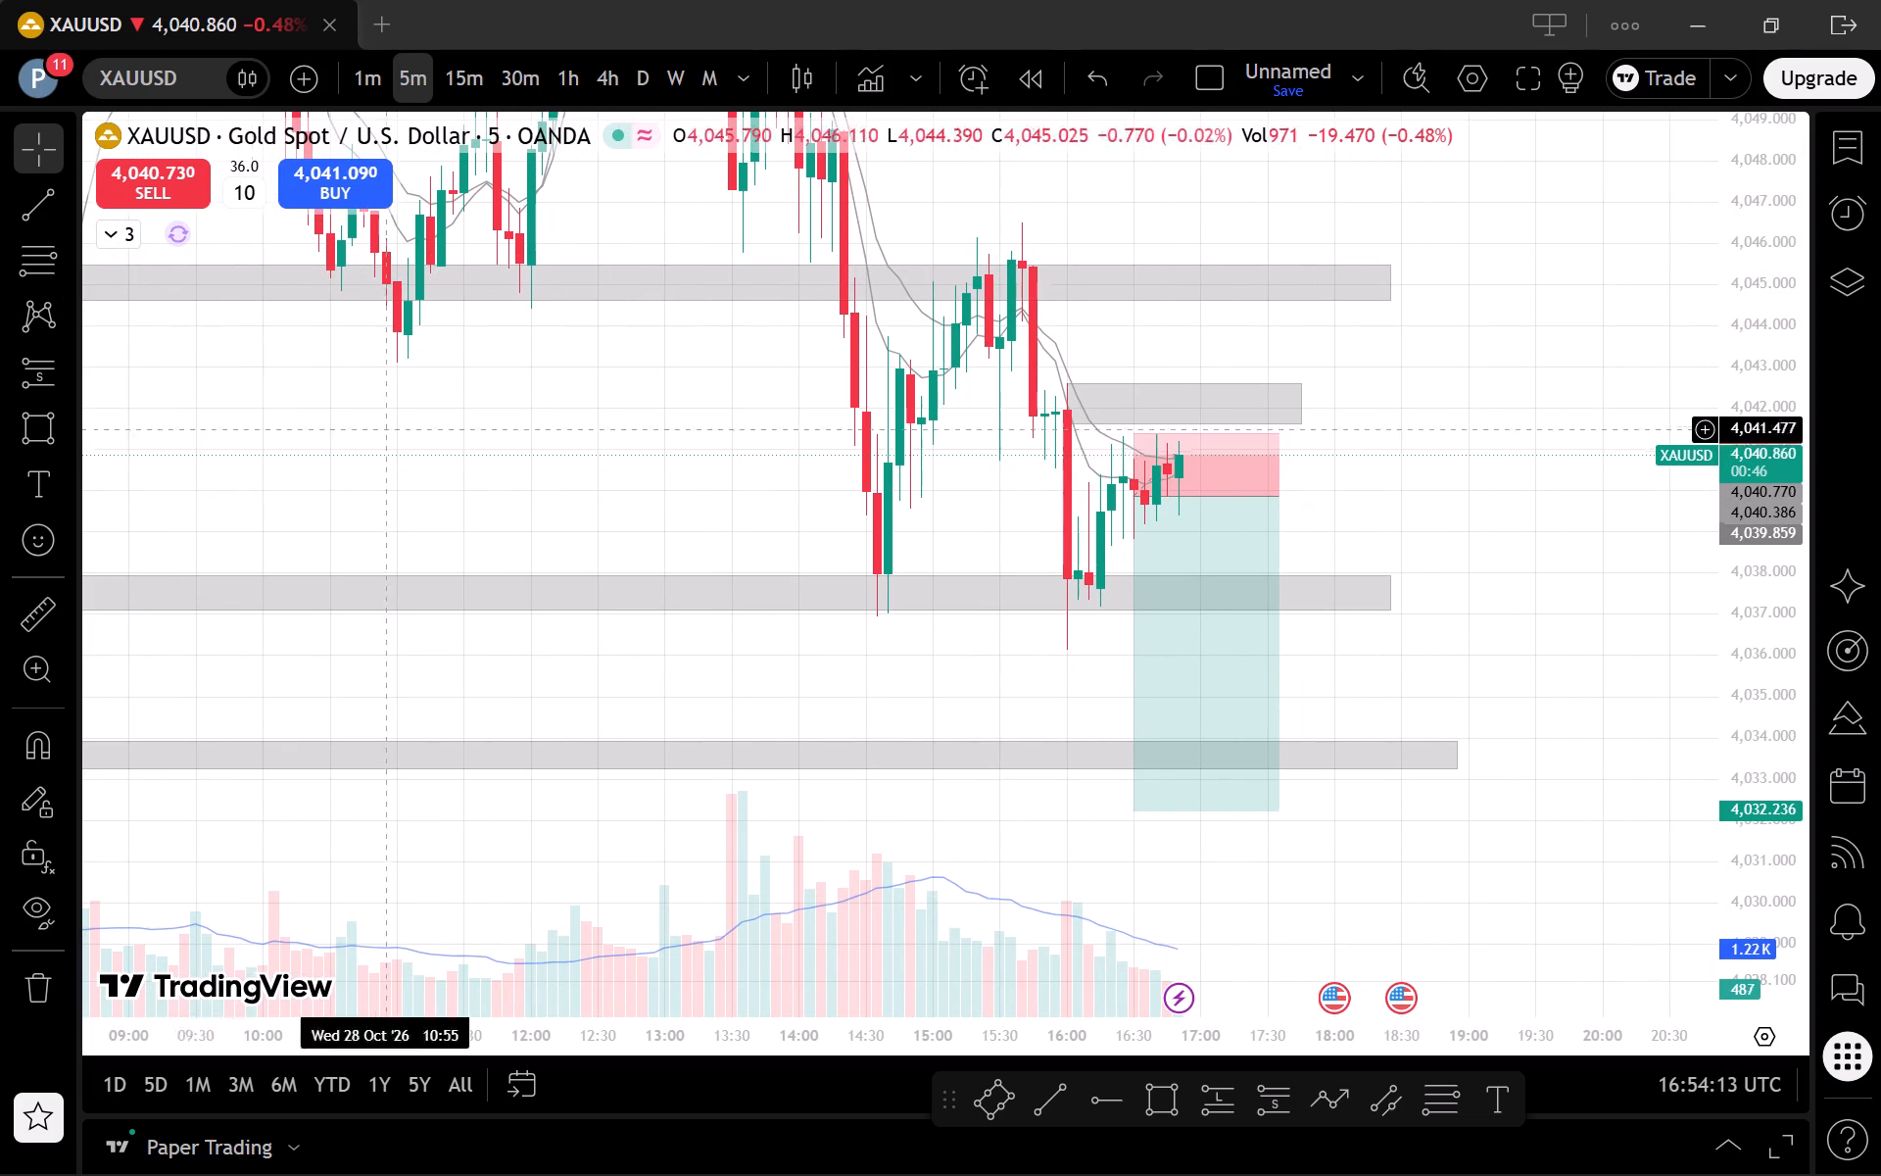
drag(575, 619, 672, 740)
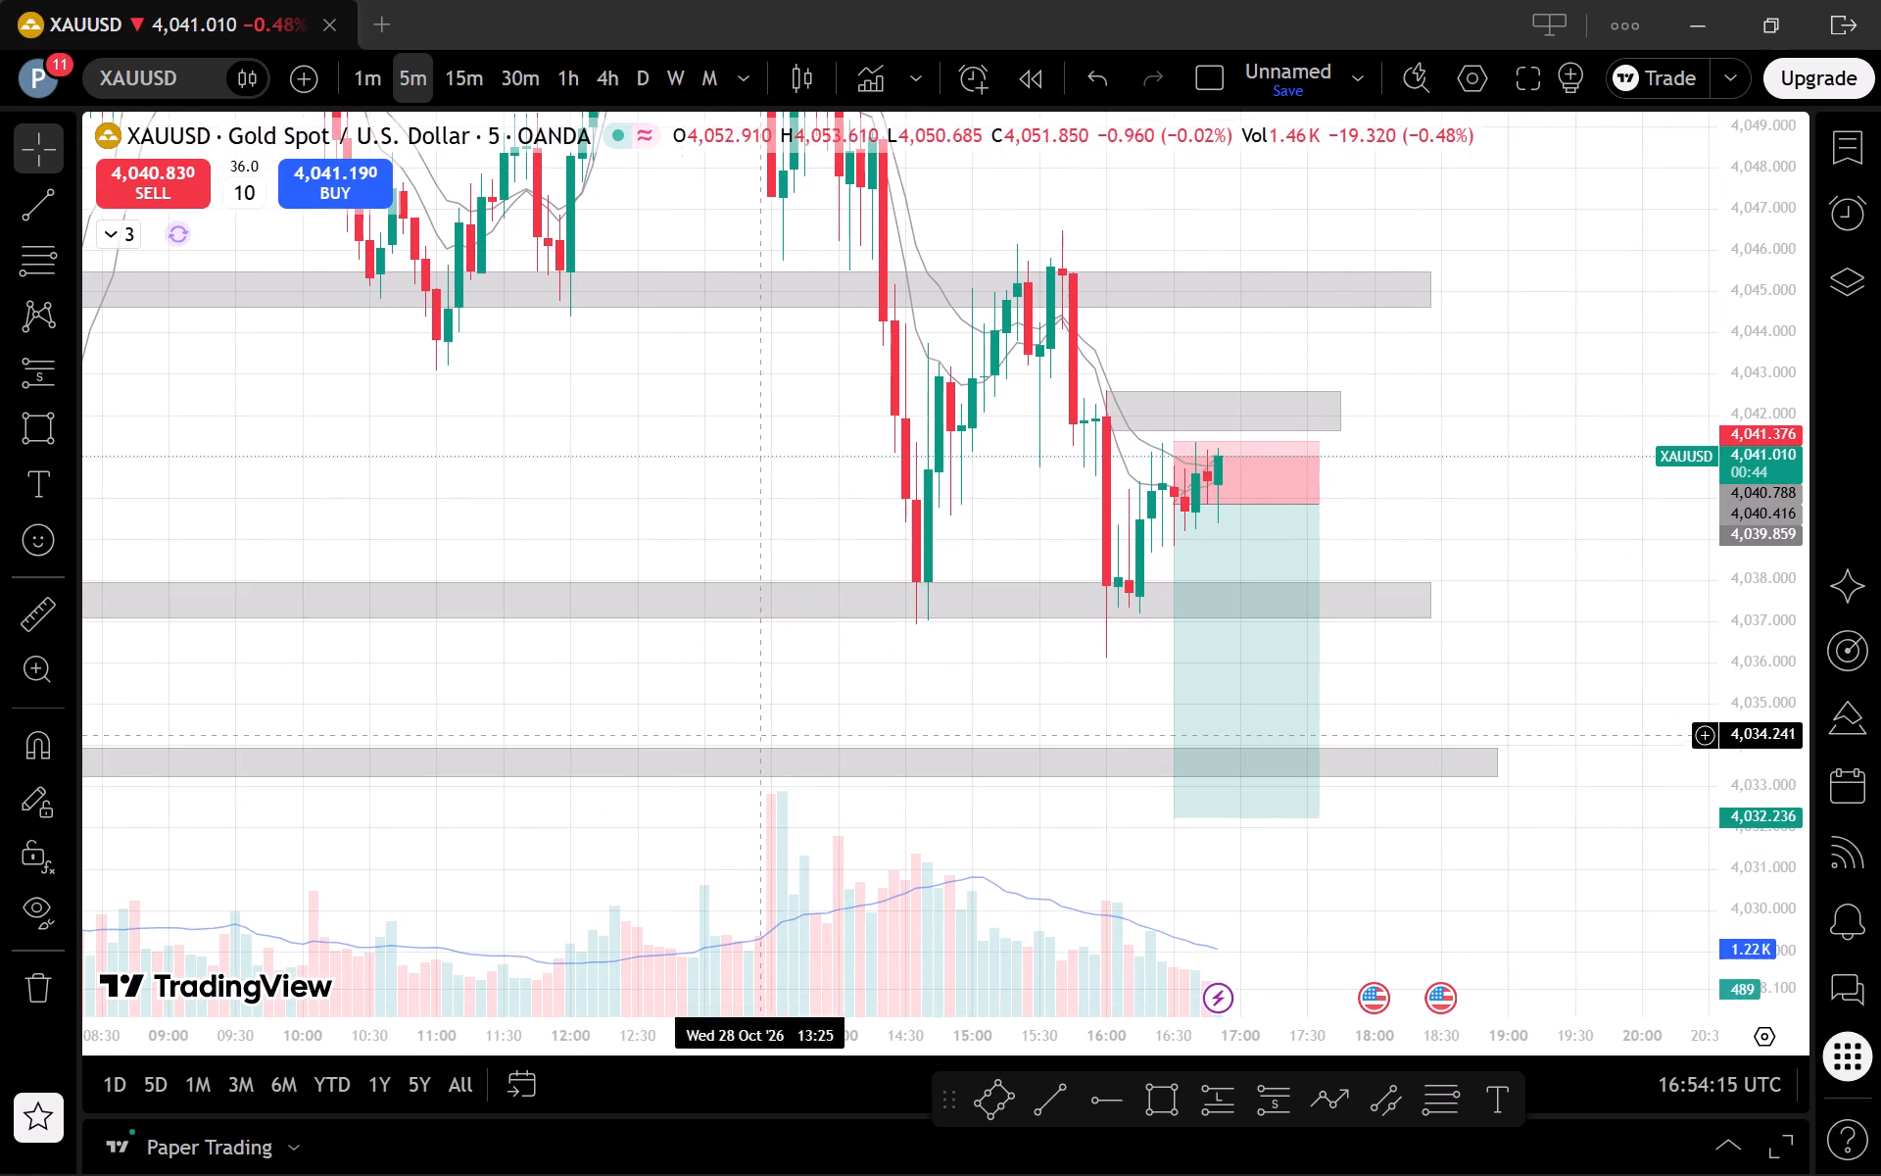
scroll(1445, 854, up, 1)
Compare the short projection and price zones with the broader swings on the 15-minute, 1-hour and 4-hour charts.
click(490, 76)
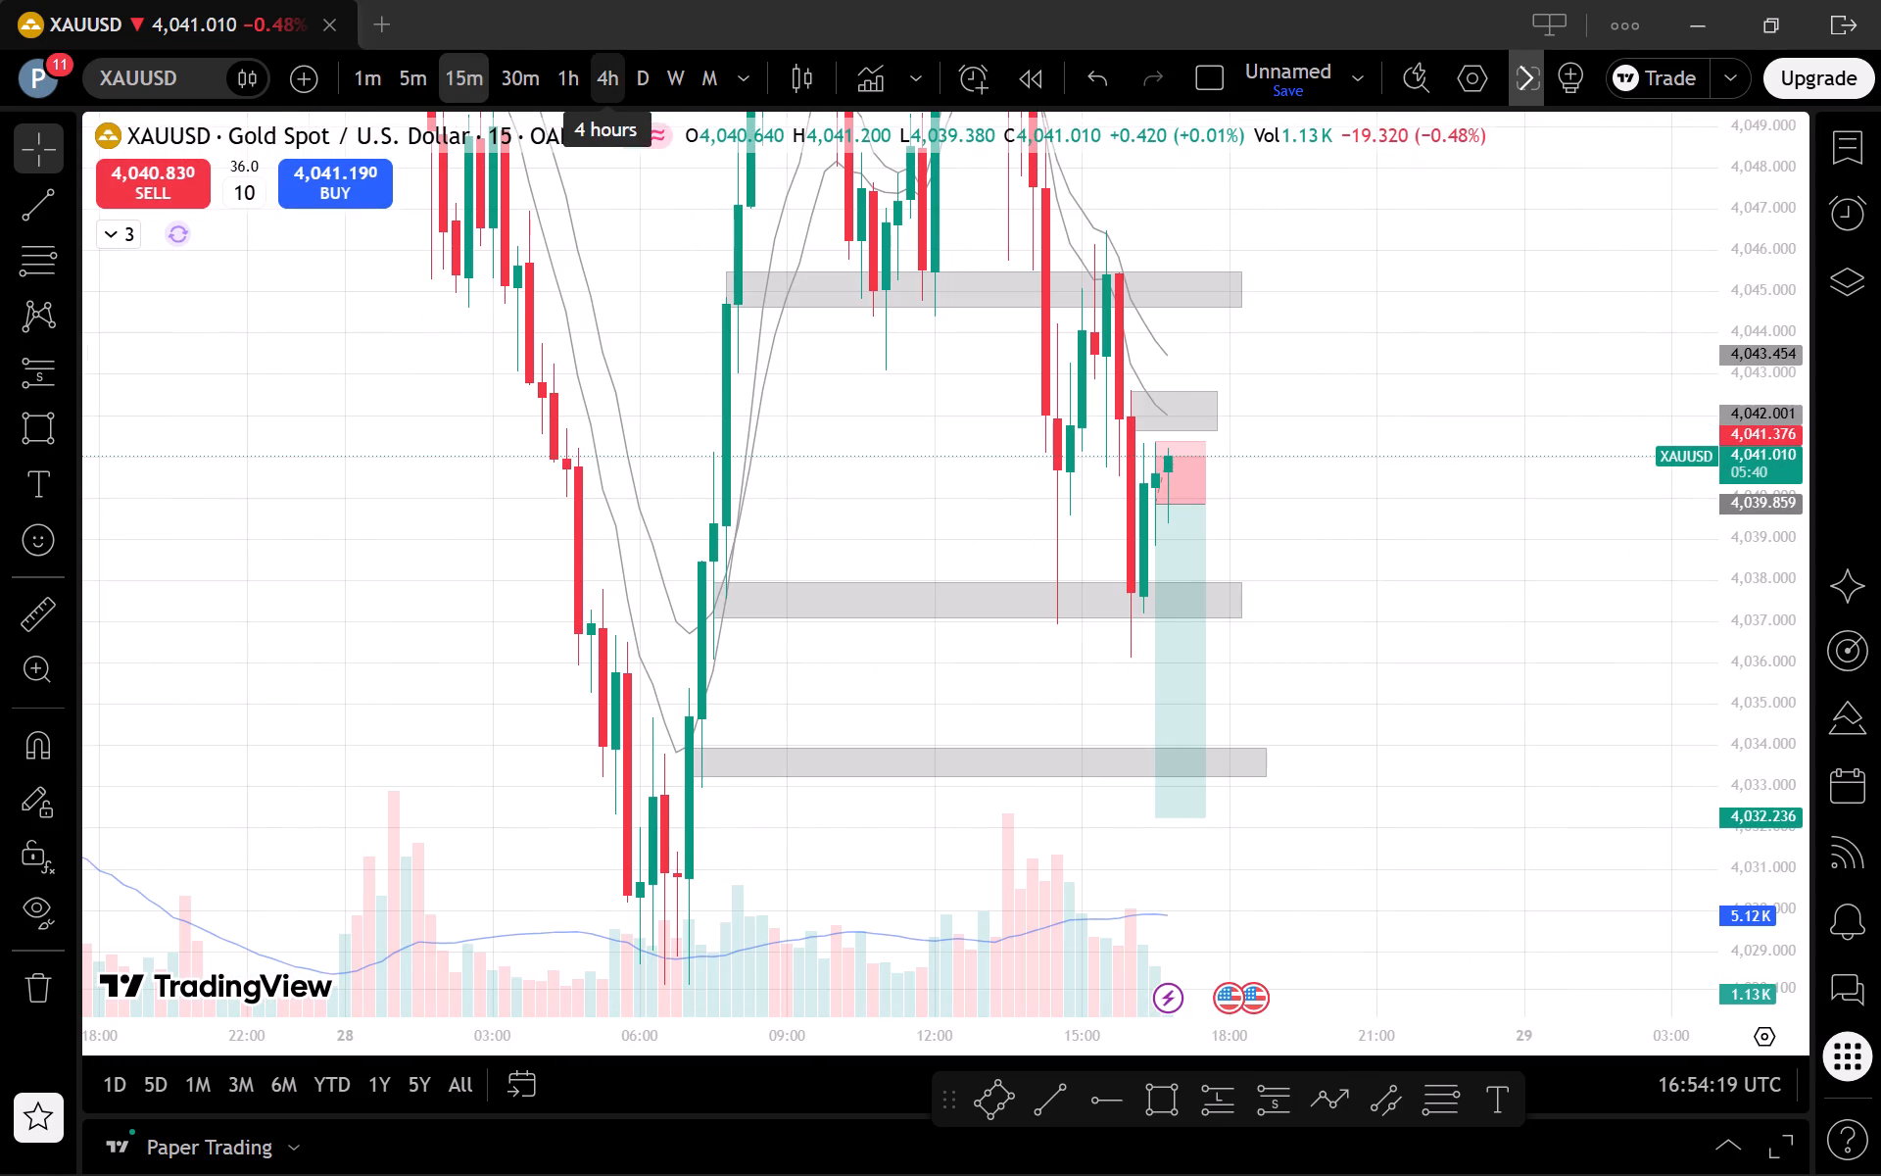
click(554, 73)
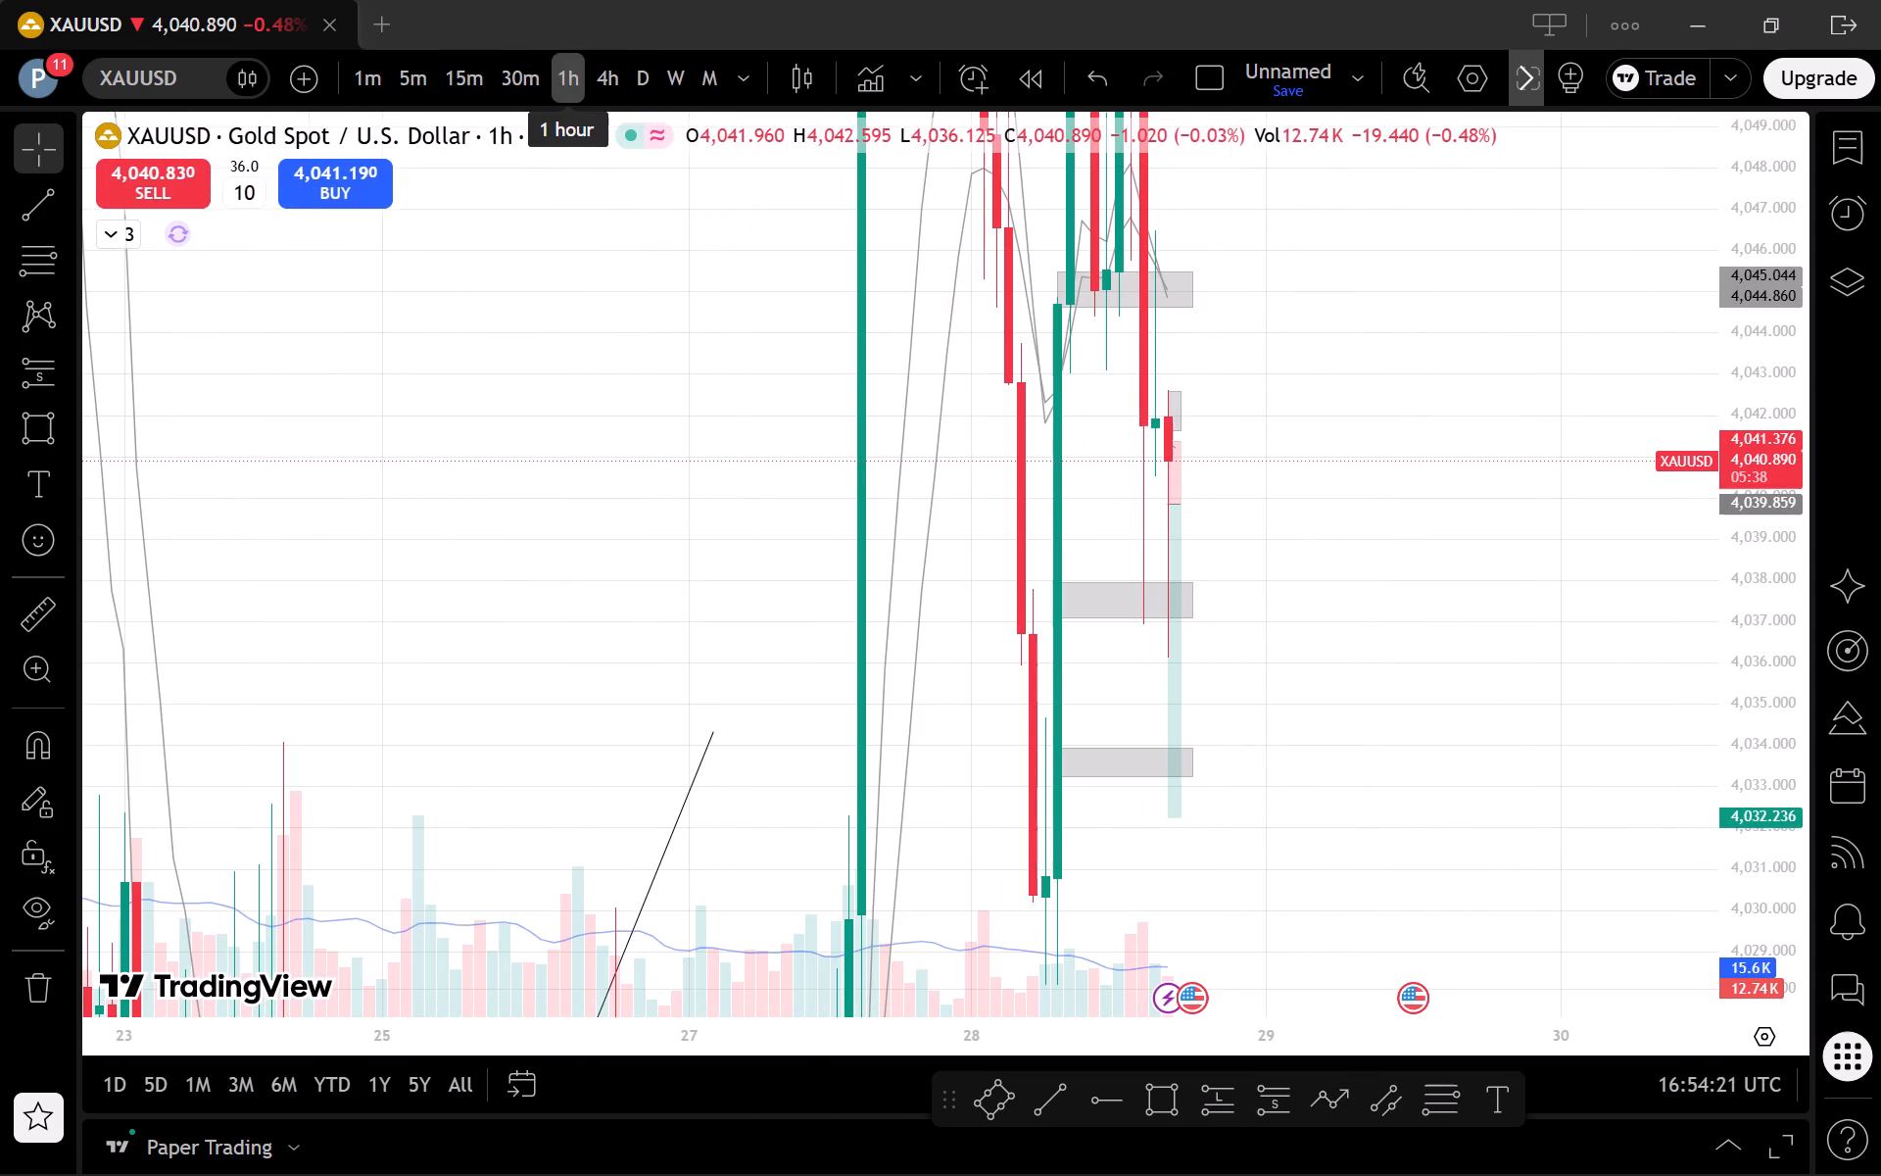
click(601, 81)
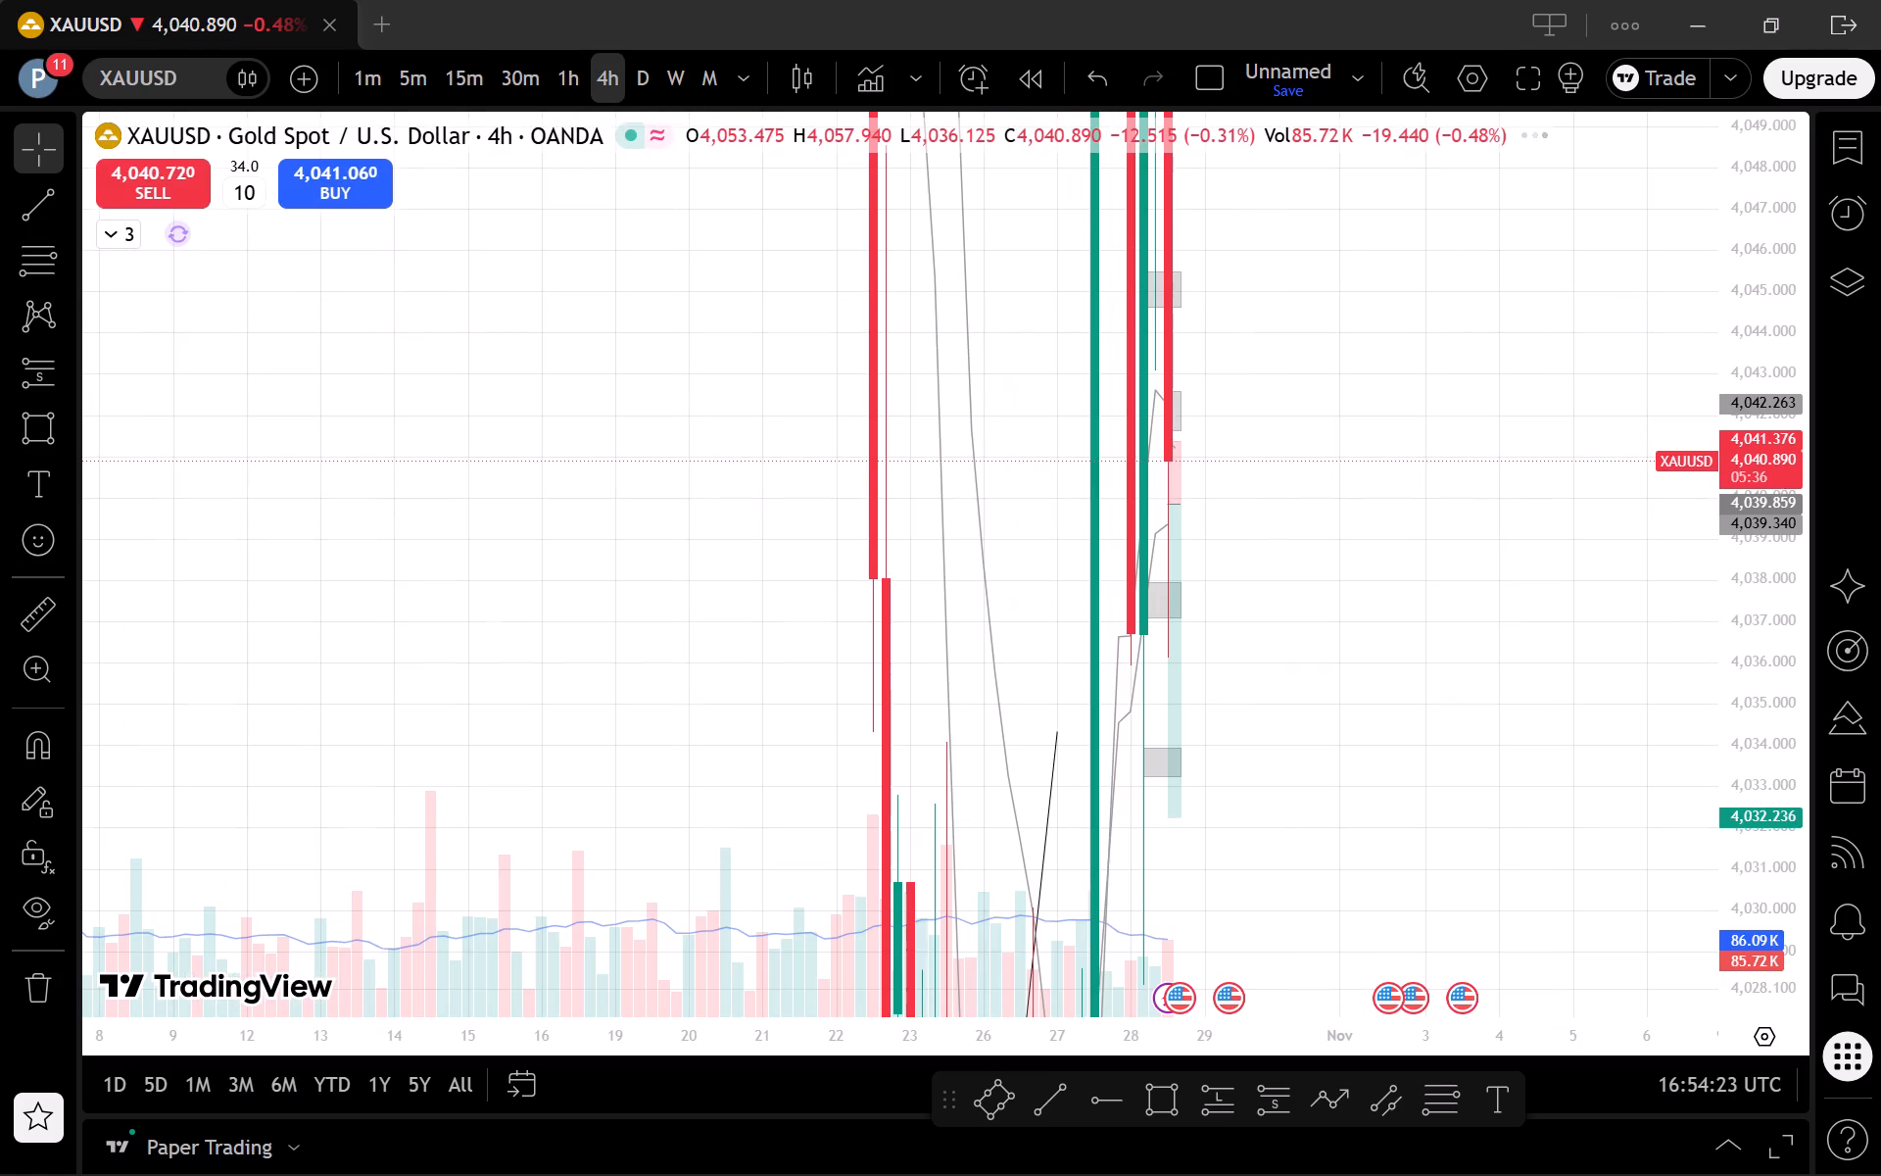
drag(1772, 240, 1668, 1037)
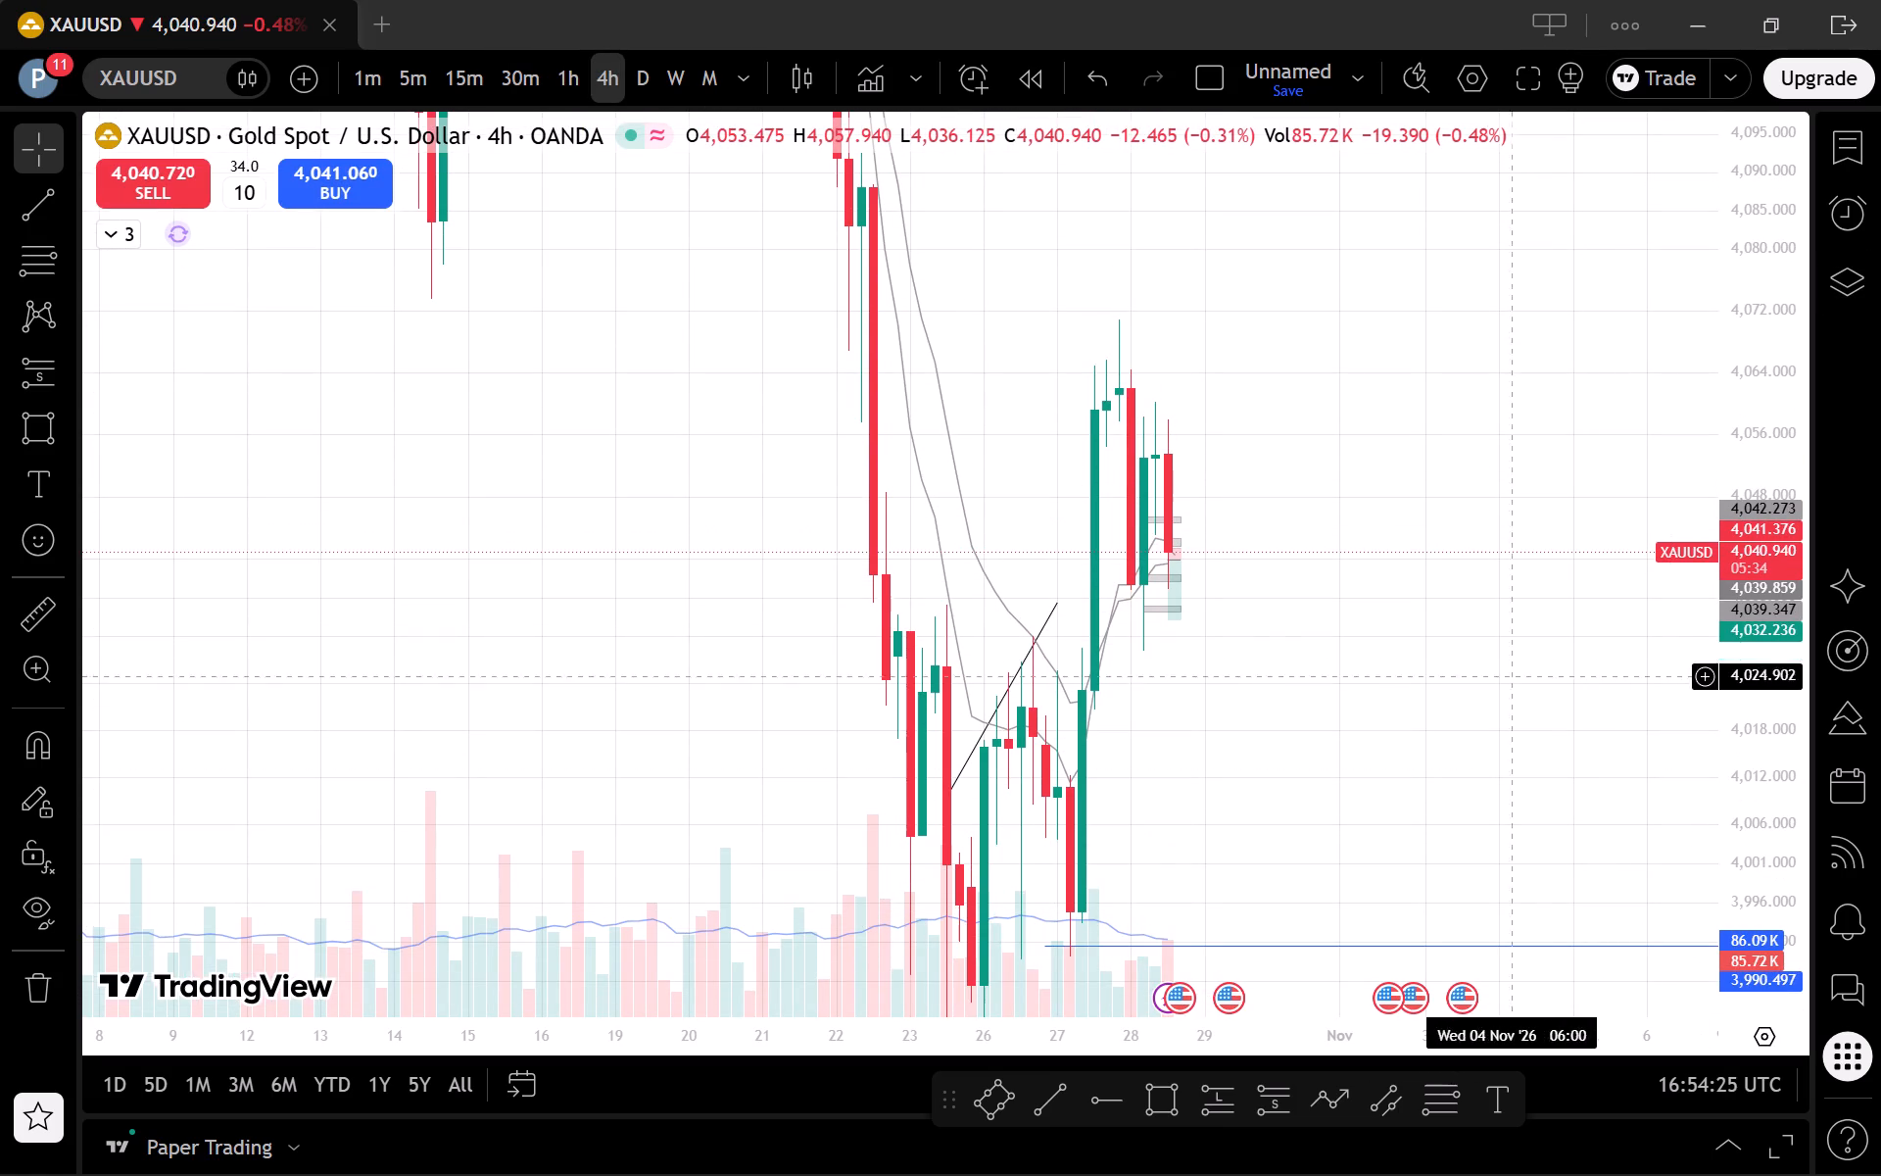
click(576, 70)
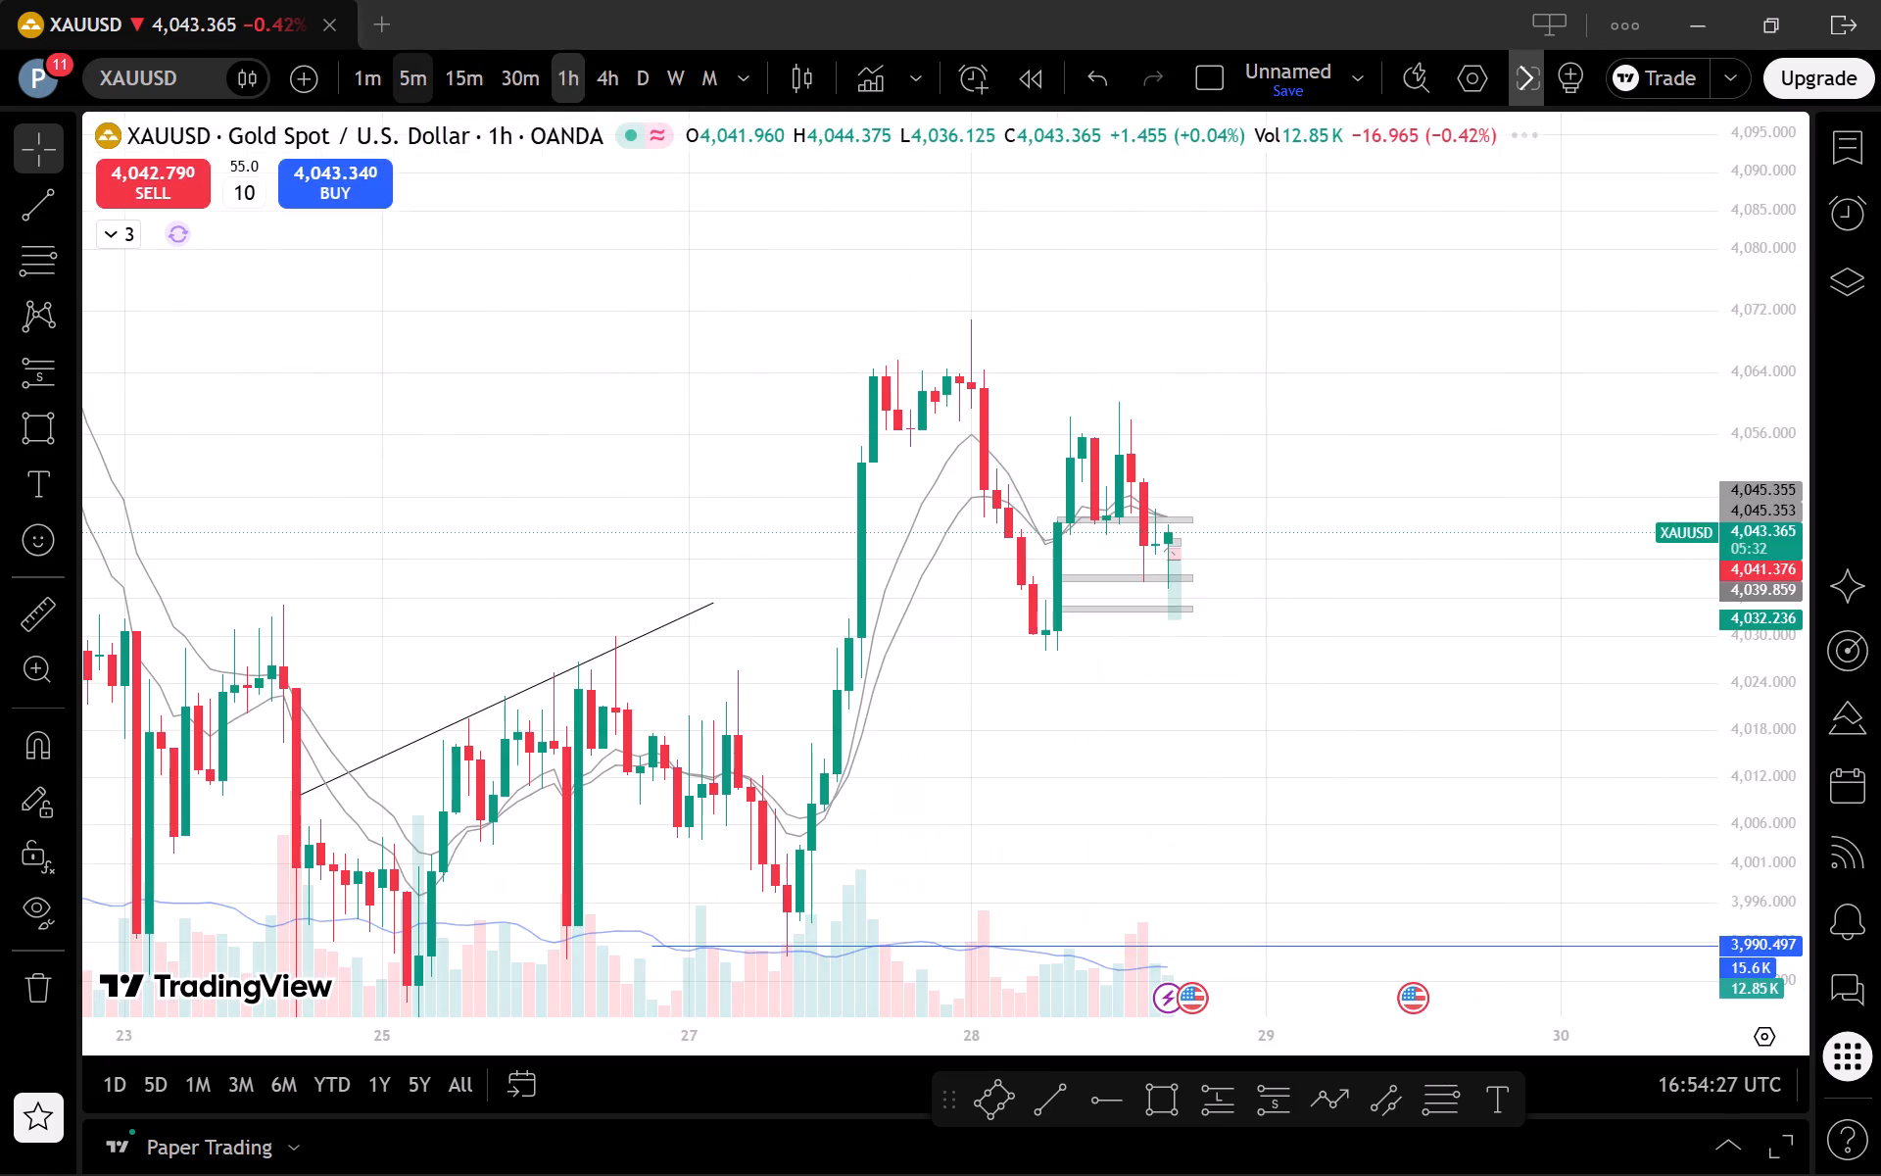
Inspect the newest candle against the projection's stop level and the upper price zones on the 5-minute and 1-minute charts.
click(404, 76)
drag(1739, 890, 1687, 437)
scroll(1607, 420, down, 2)
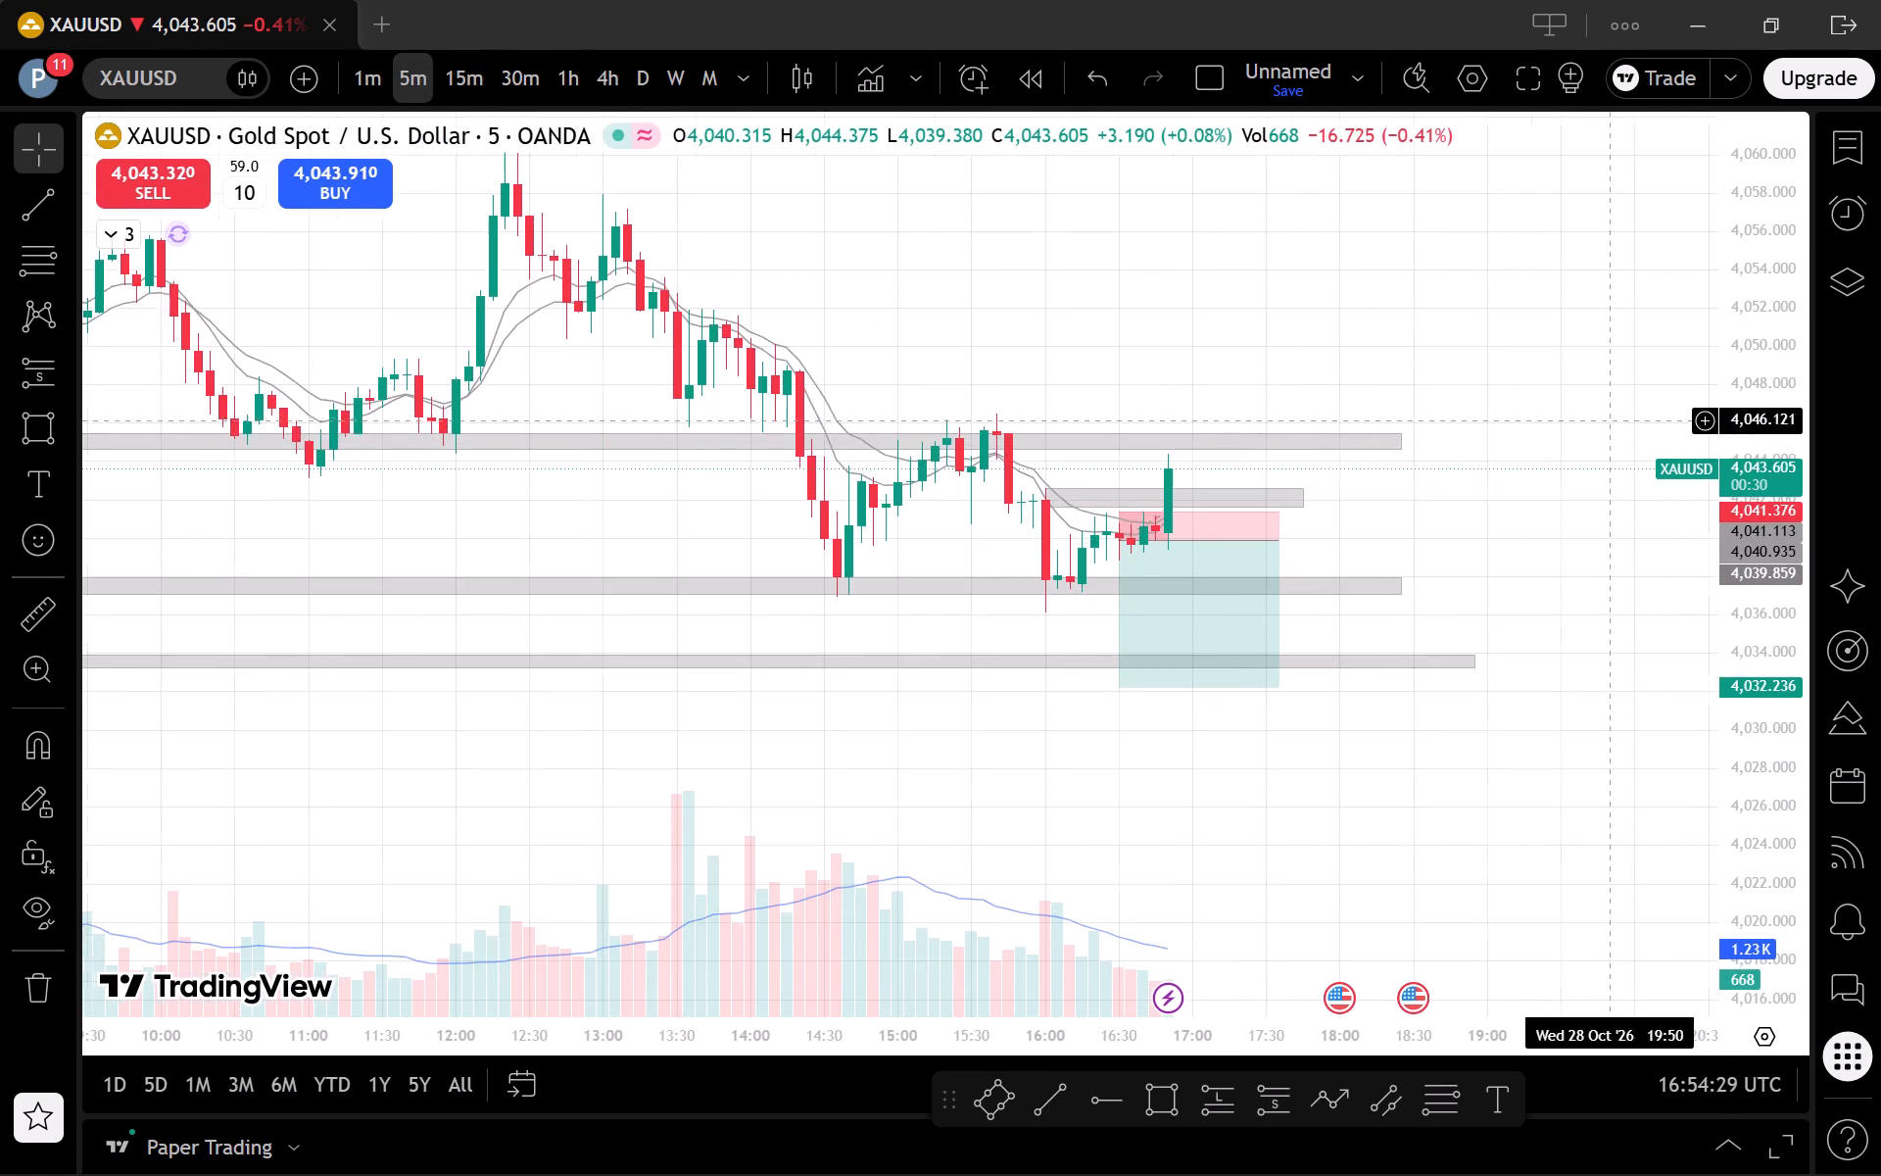
click(374, 77)
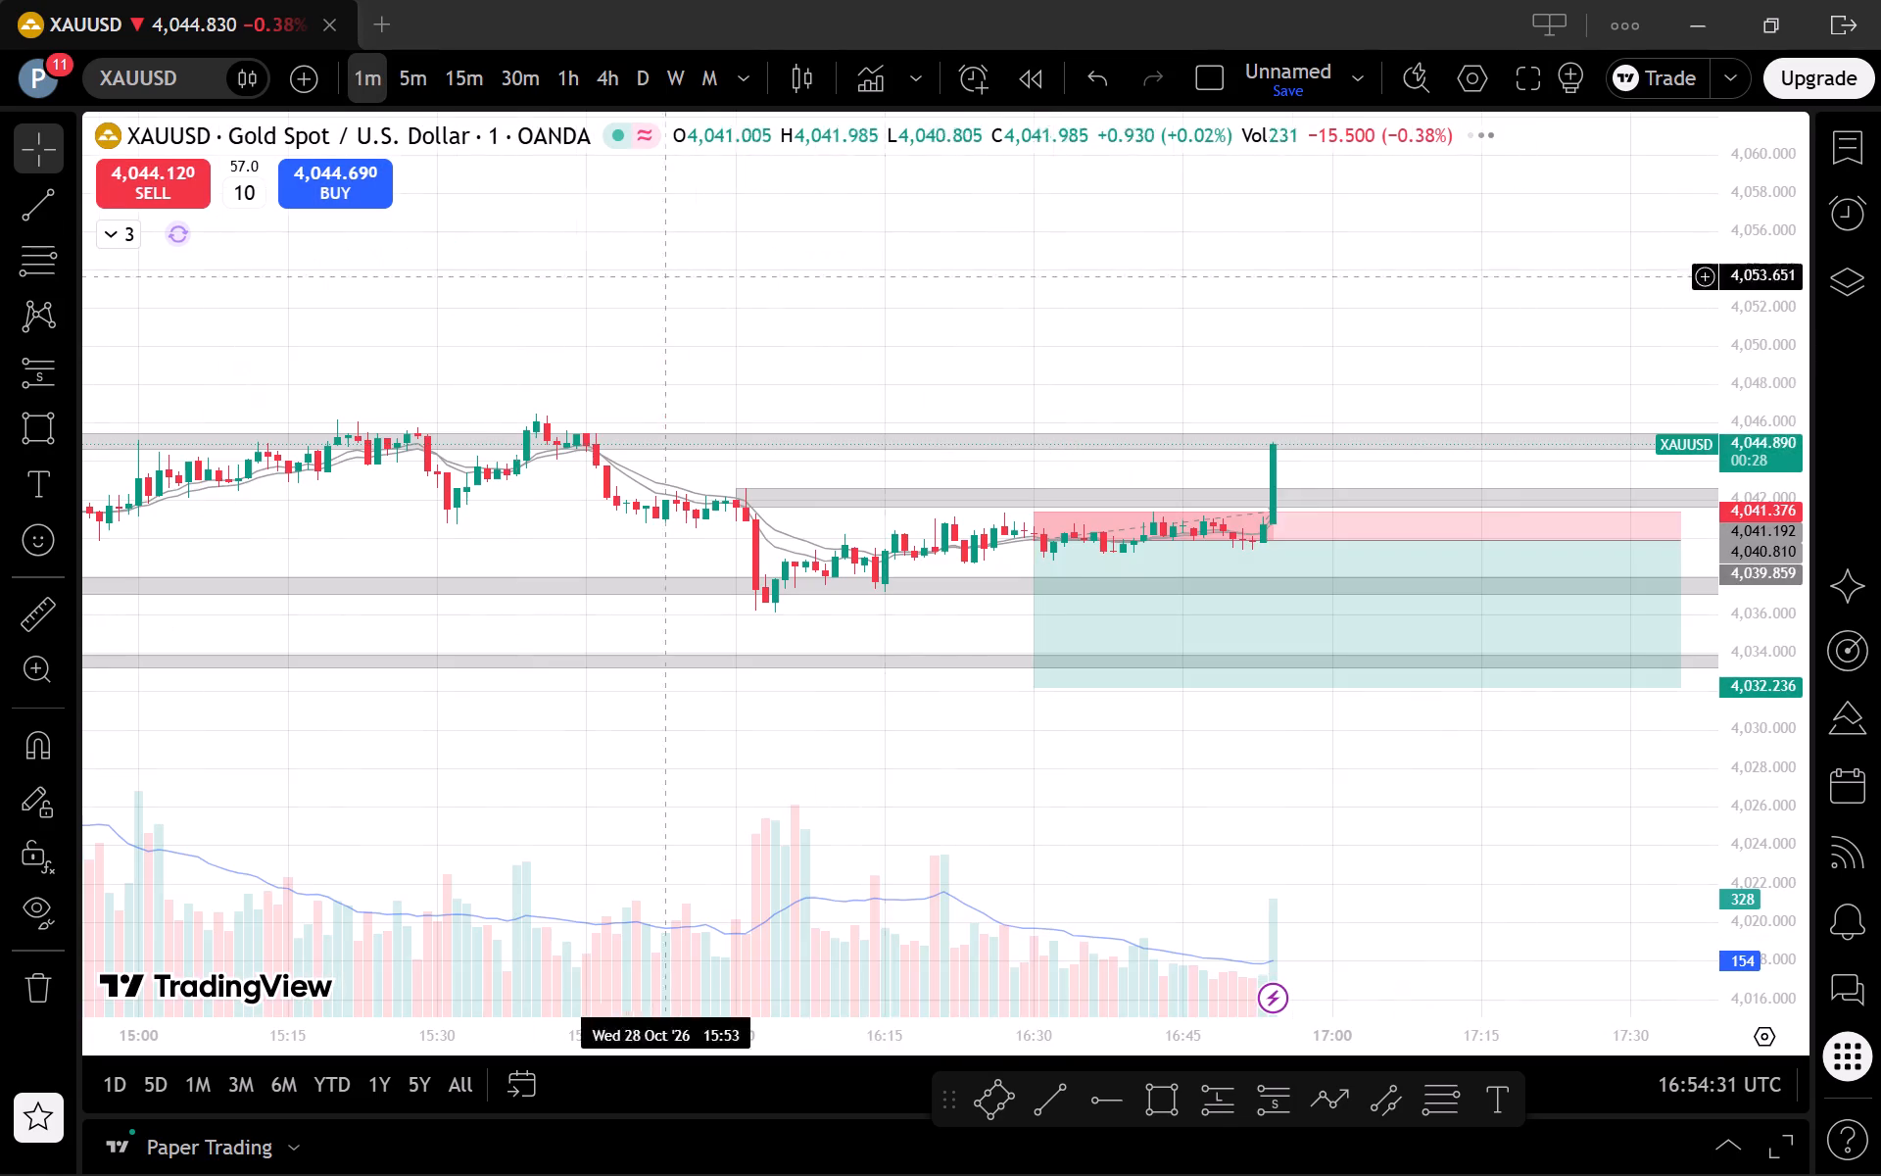
drag(1746, 953, 1742, 586)
scroll(1681, 508, down, 8)
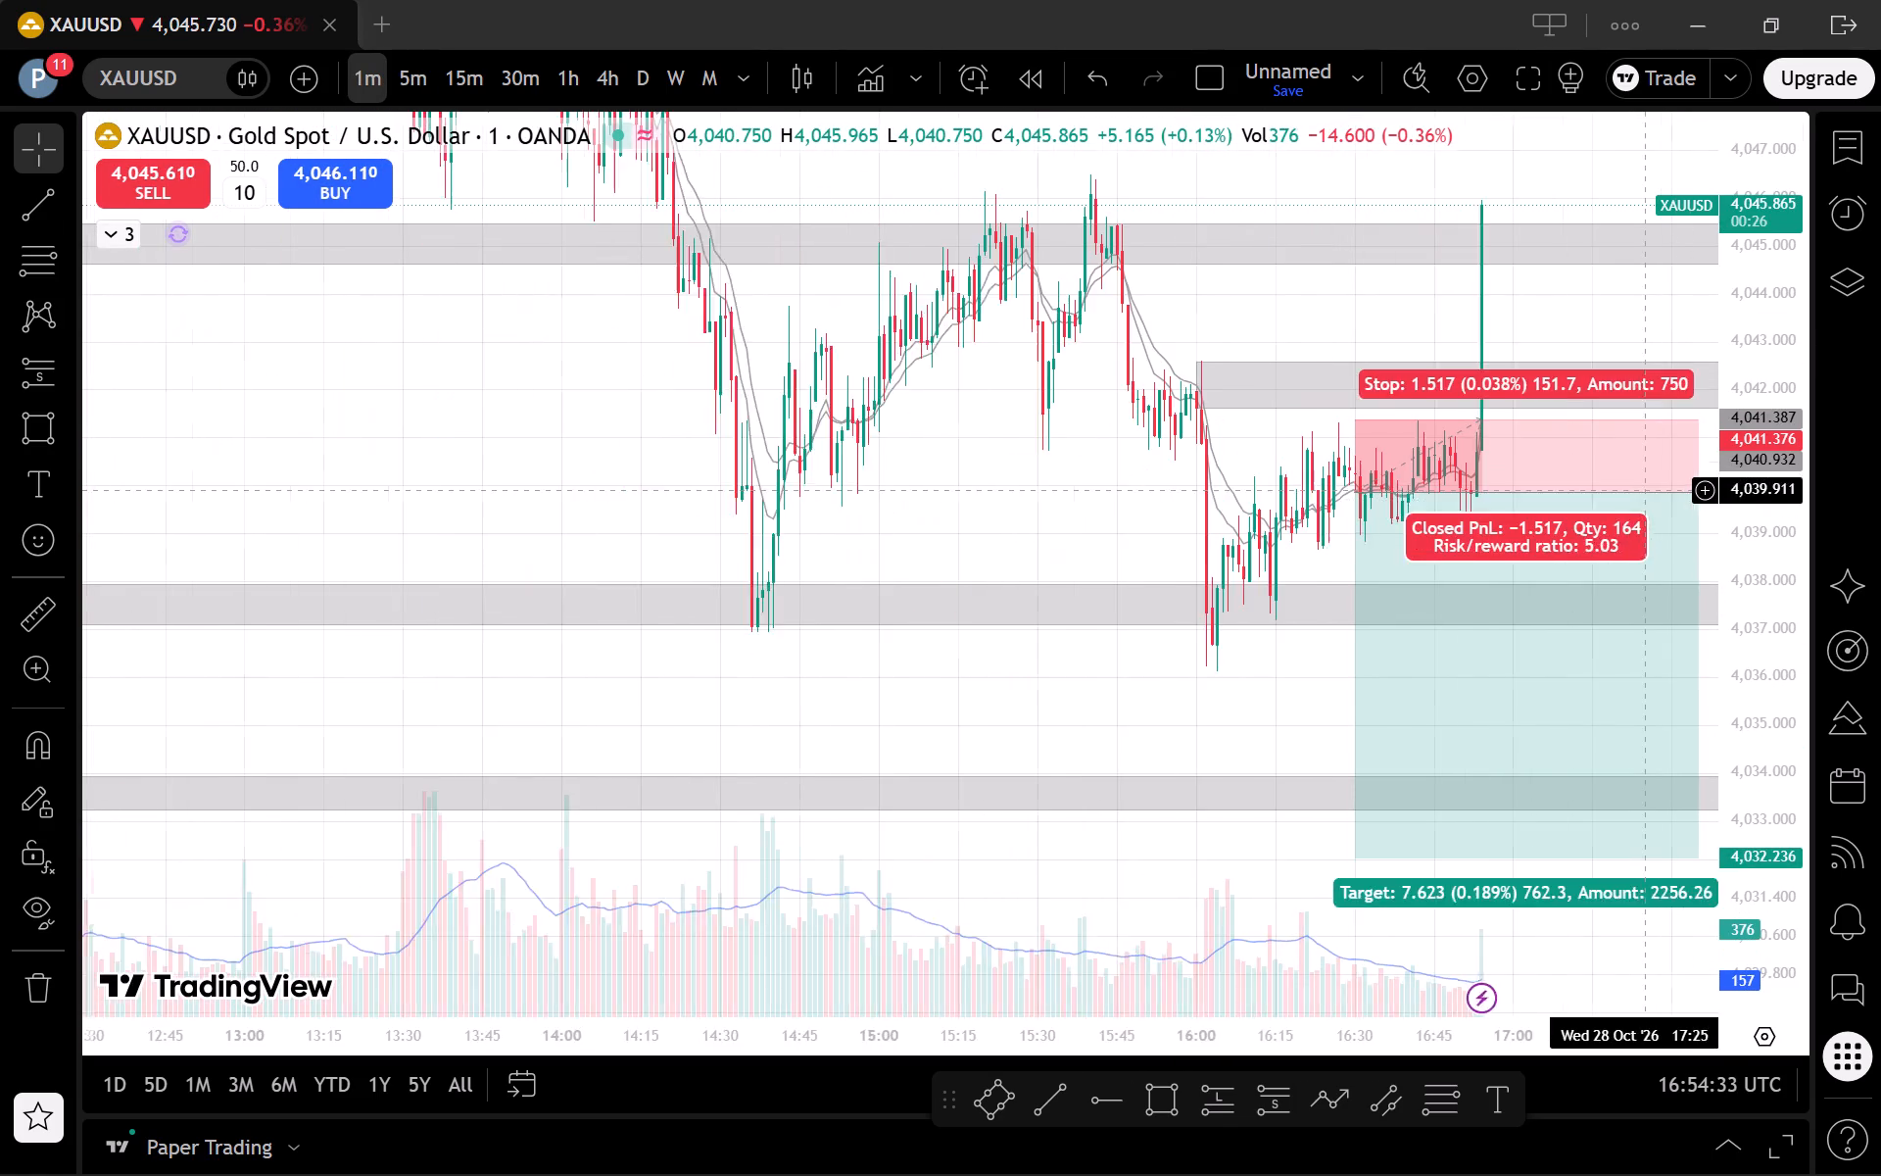
drag(1238, 744, 878, 850)
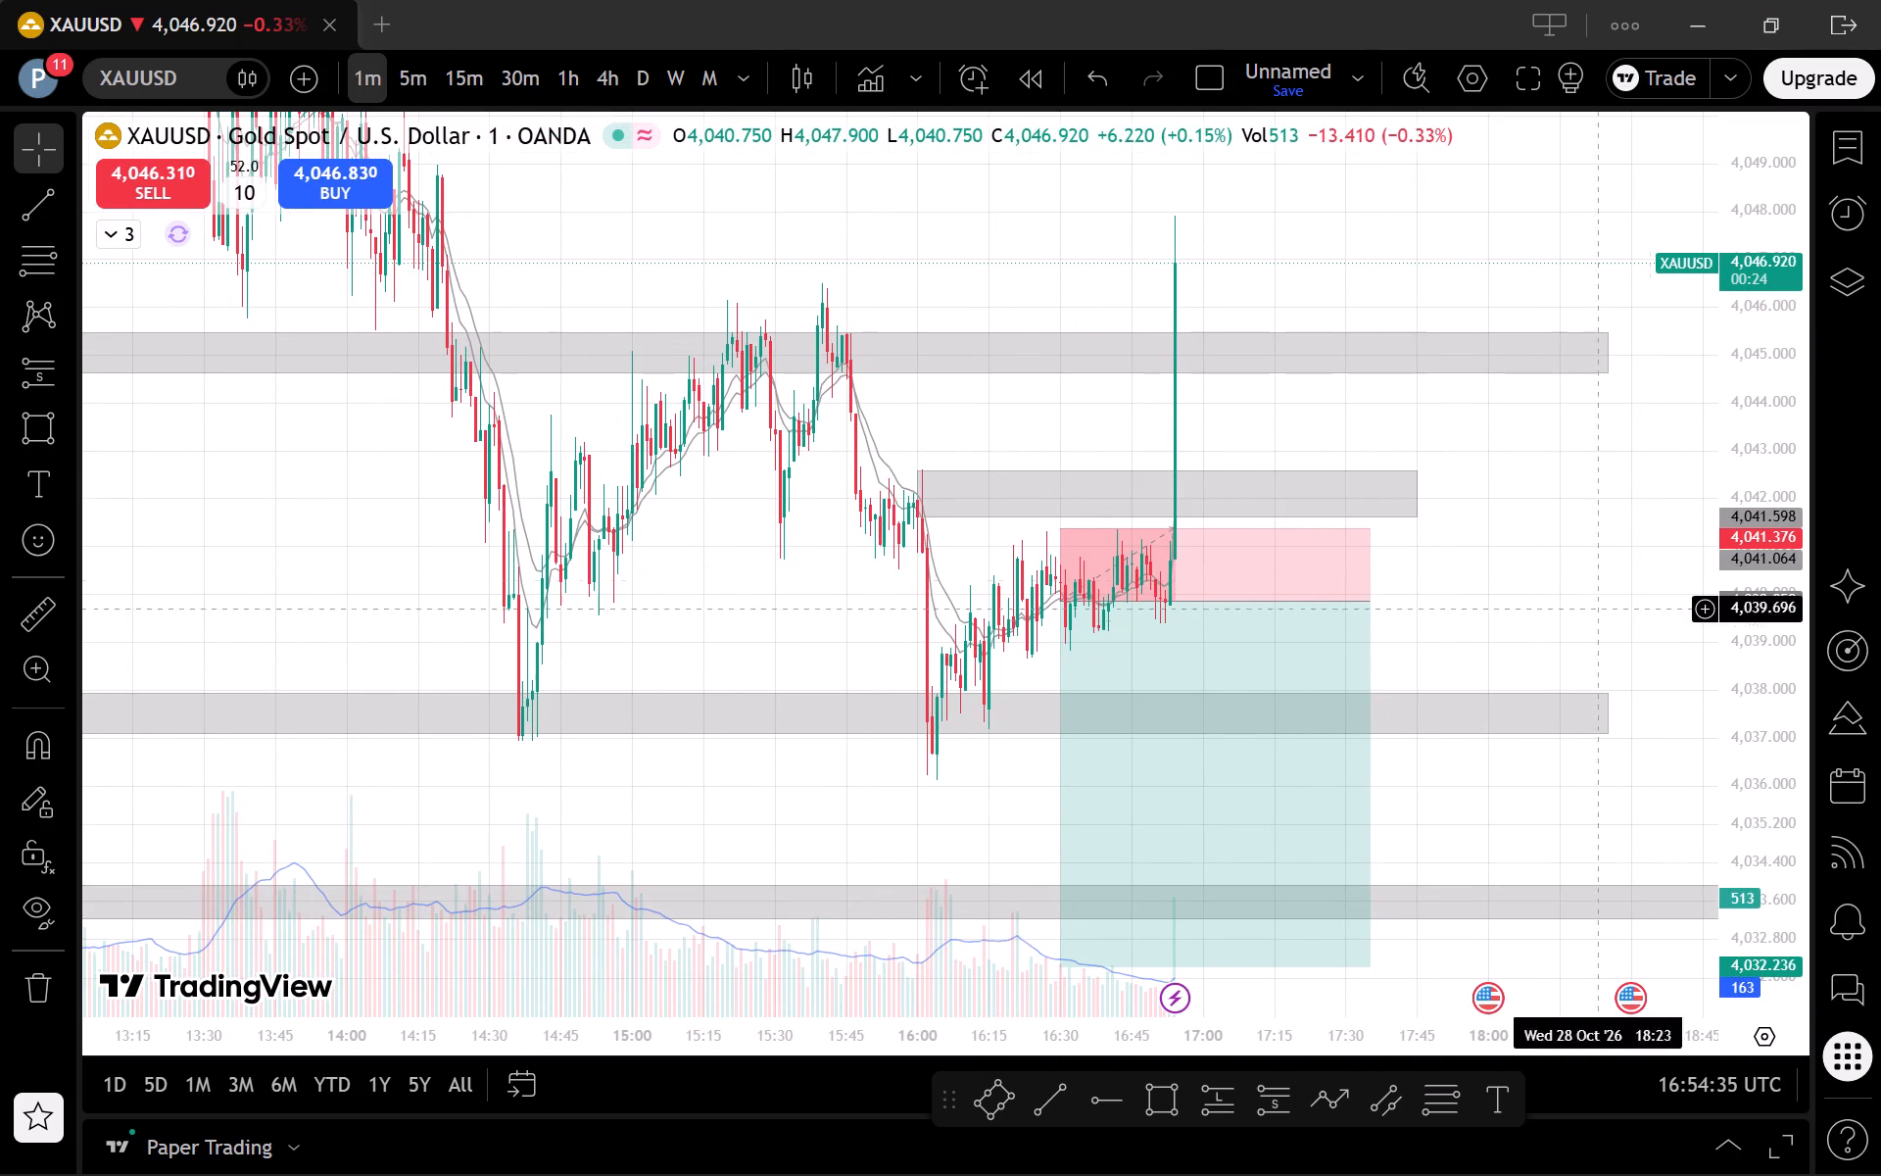
drag(1763, 545, 1695, 801)
scroll(1556, 577, down, 3)
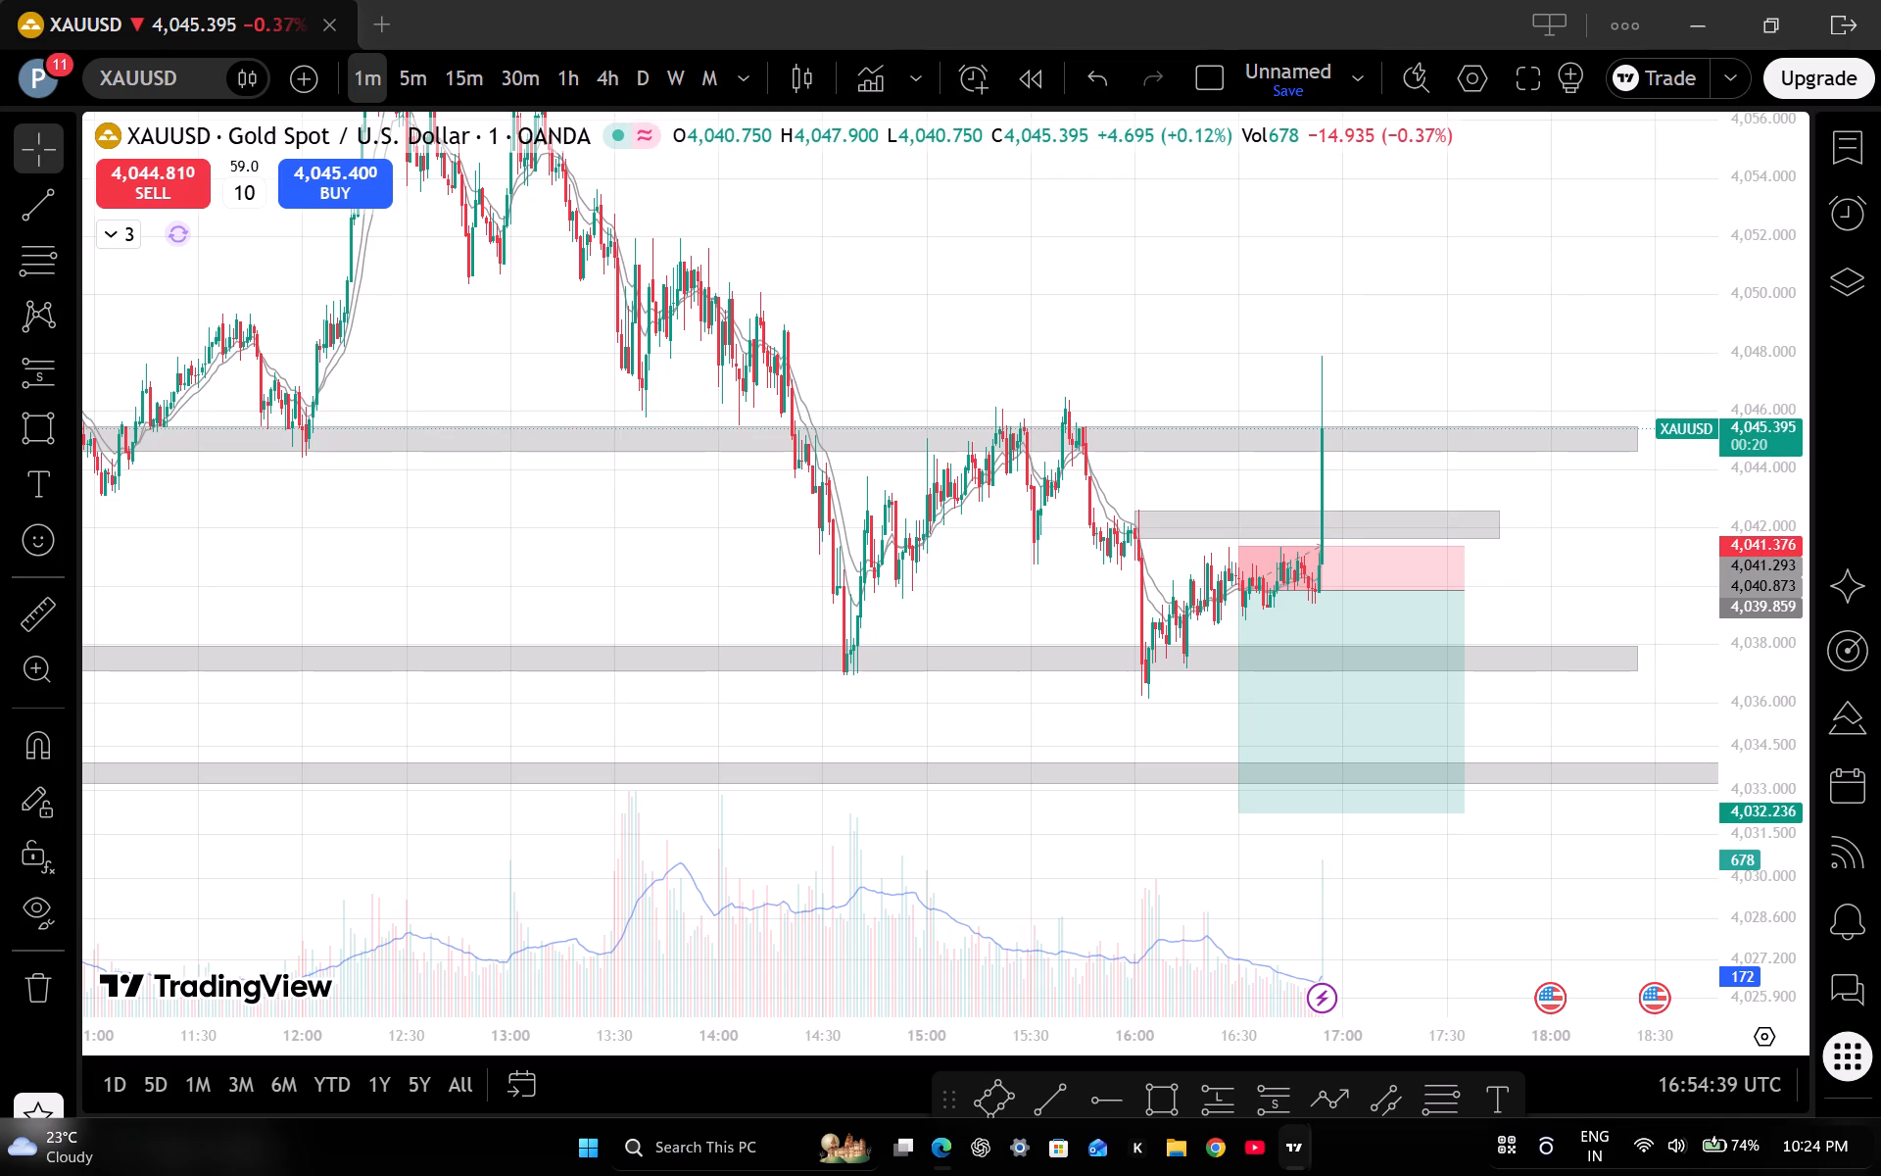
Examine the latest price move against the marked zones and the day's earlier swings on the 5-minute chart.
click(406, 71)
scroll(1477, 765, up, 3)
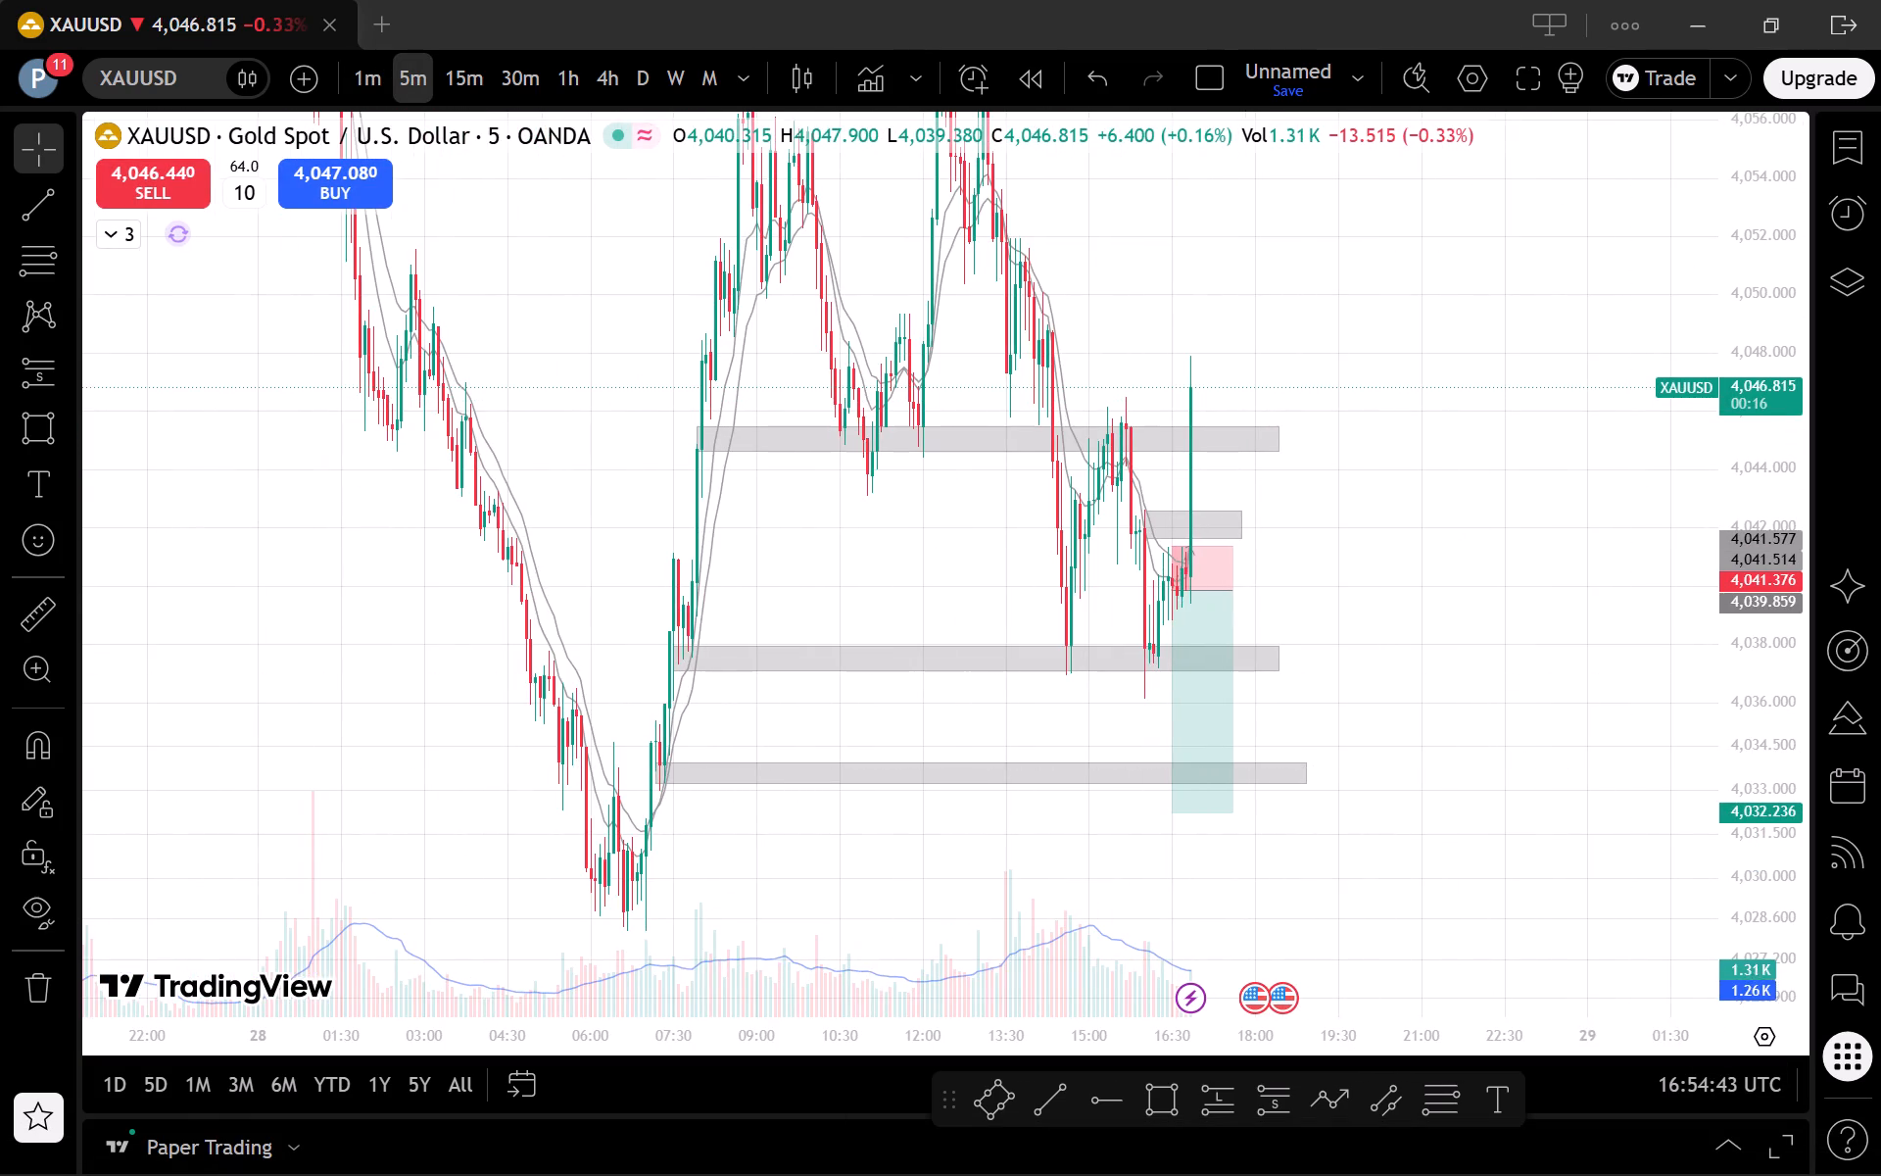
drag(1789, 469, 1713, 767)
scroll(1373, 600, up, 4)
drag(1374, 610, 1629, 784)
drag(1765, 862, 1765, 858)
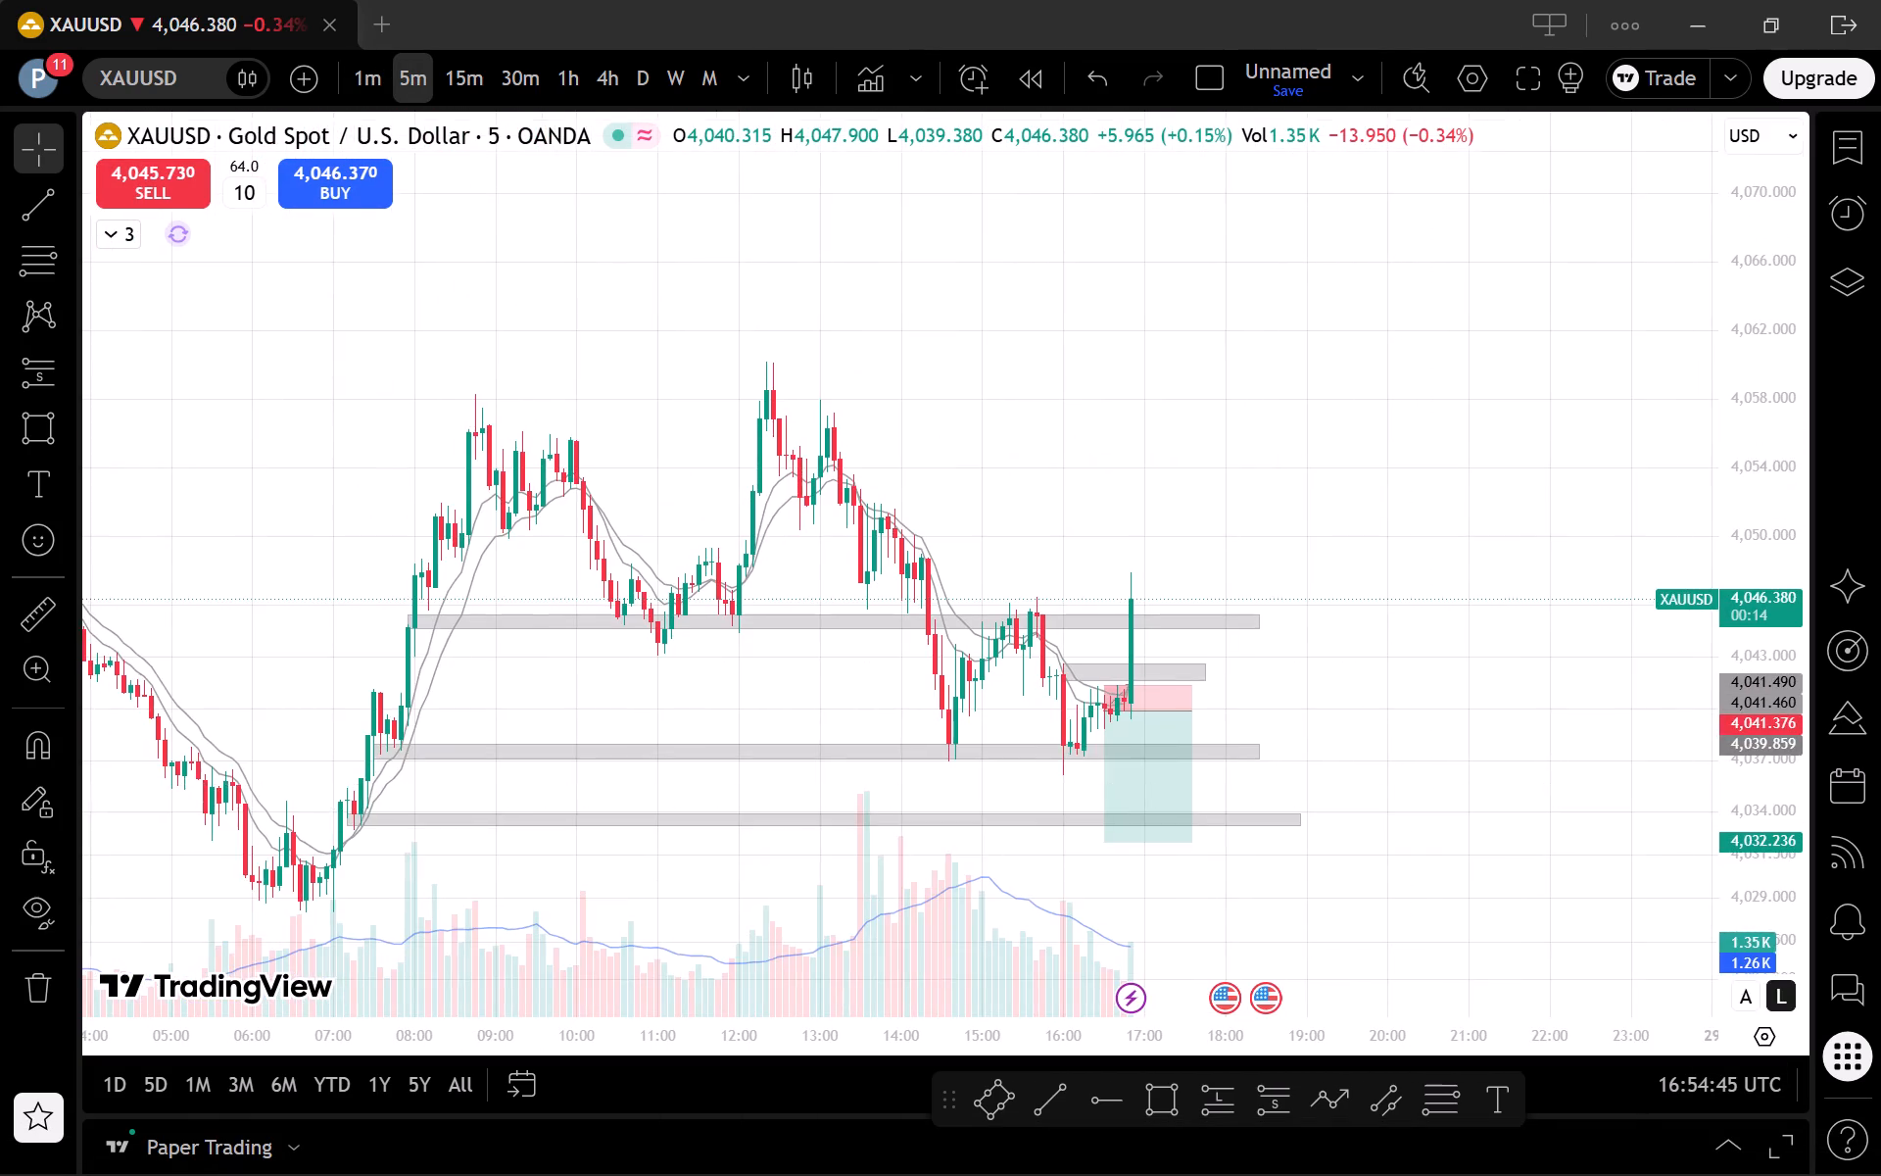
drag(1765, 858, 1688, 605)
scroll(1278, 797, up, 2)
drag(1325, 882, 1605, 716)
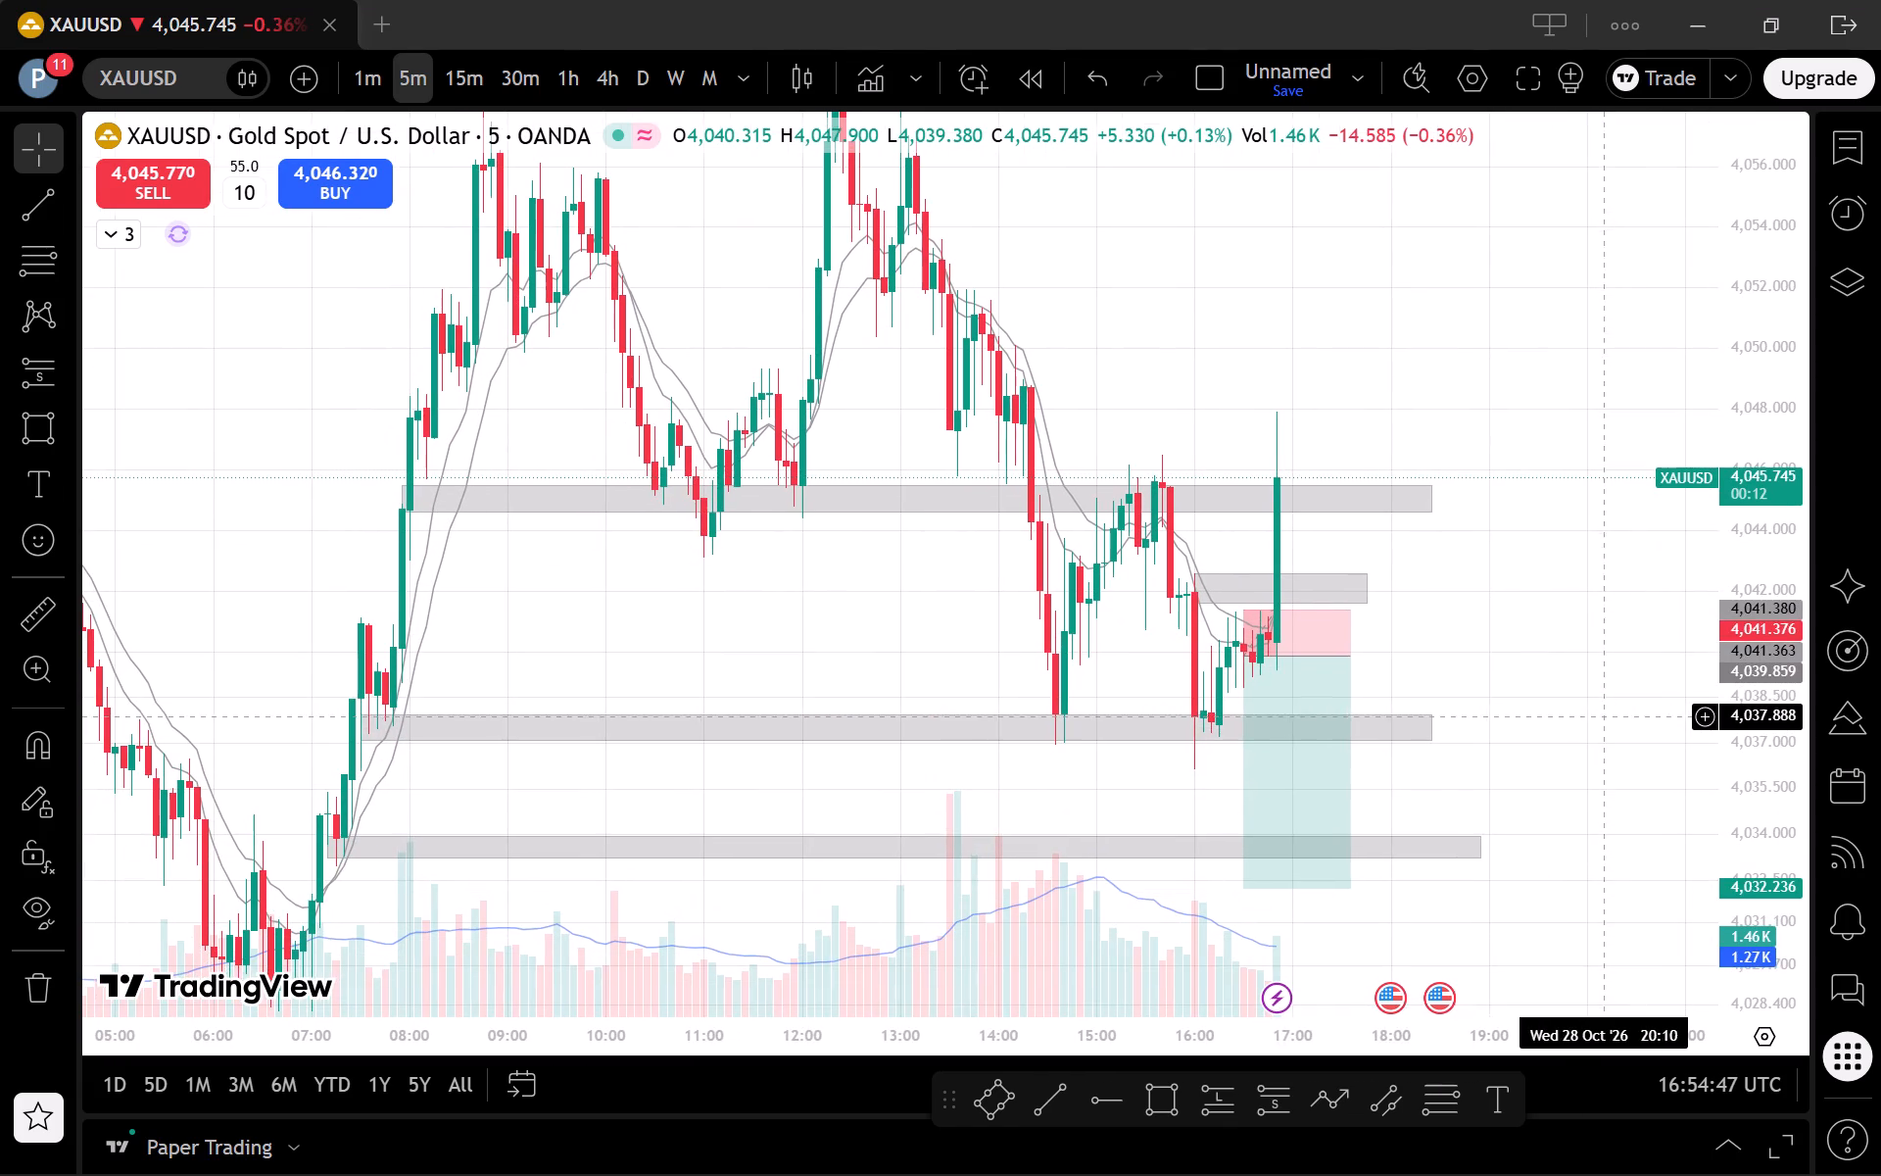
Check the current candle on the 15-minute chart, and examine how price sits against the uppermost zone on the 5-minute chart.
click(473, 83)
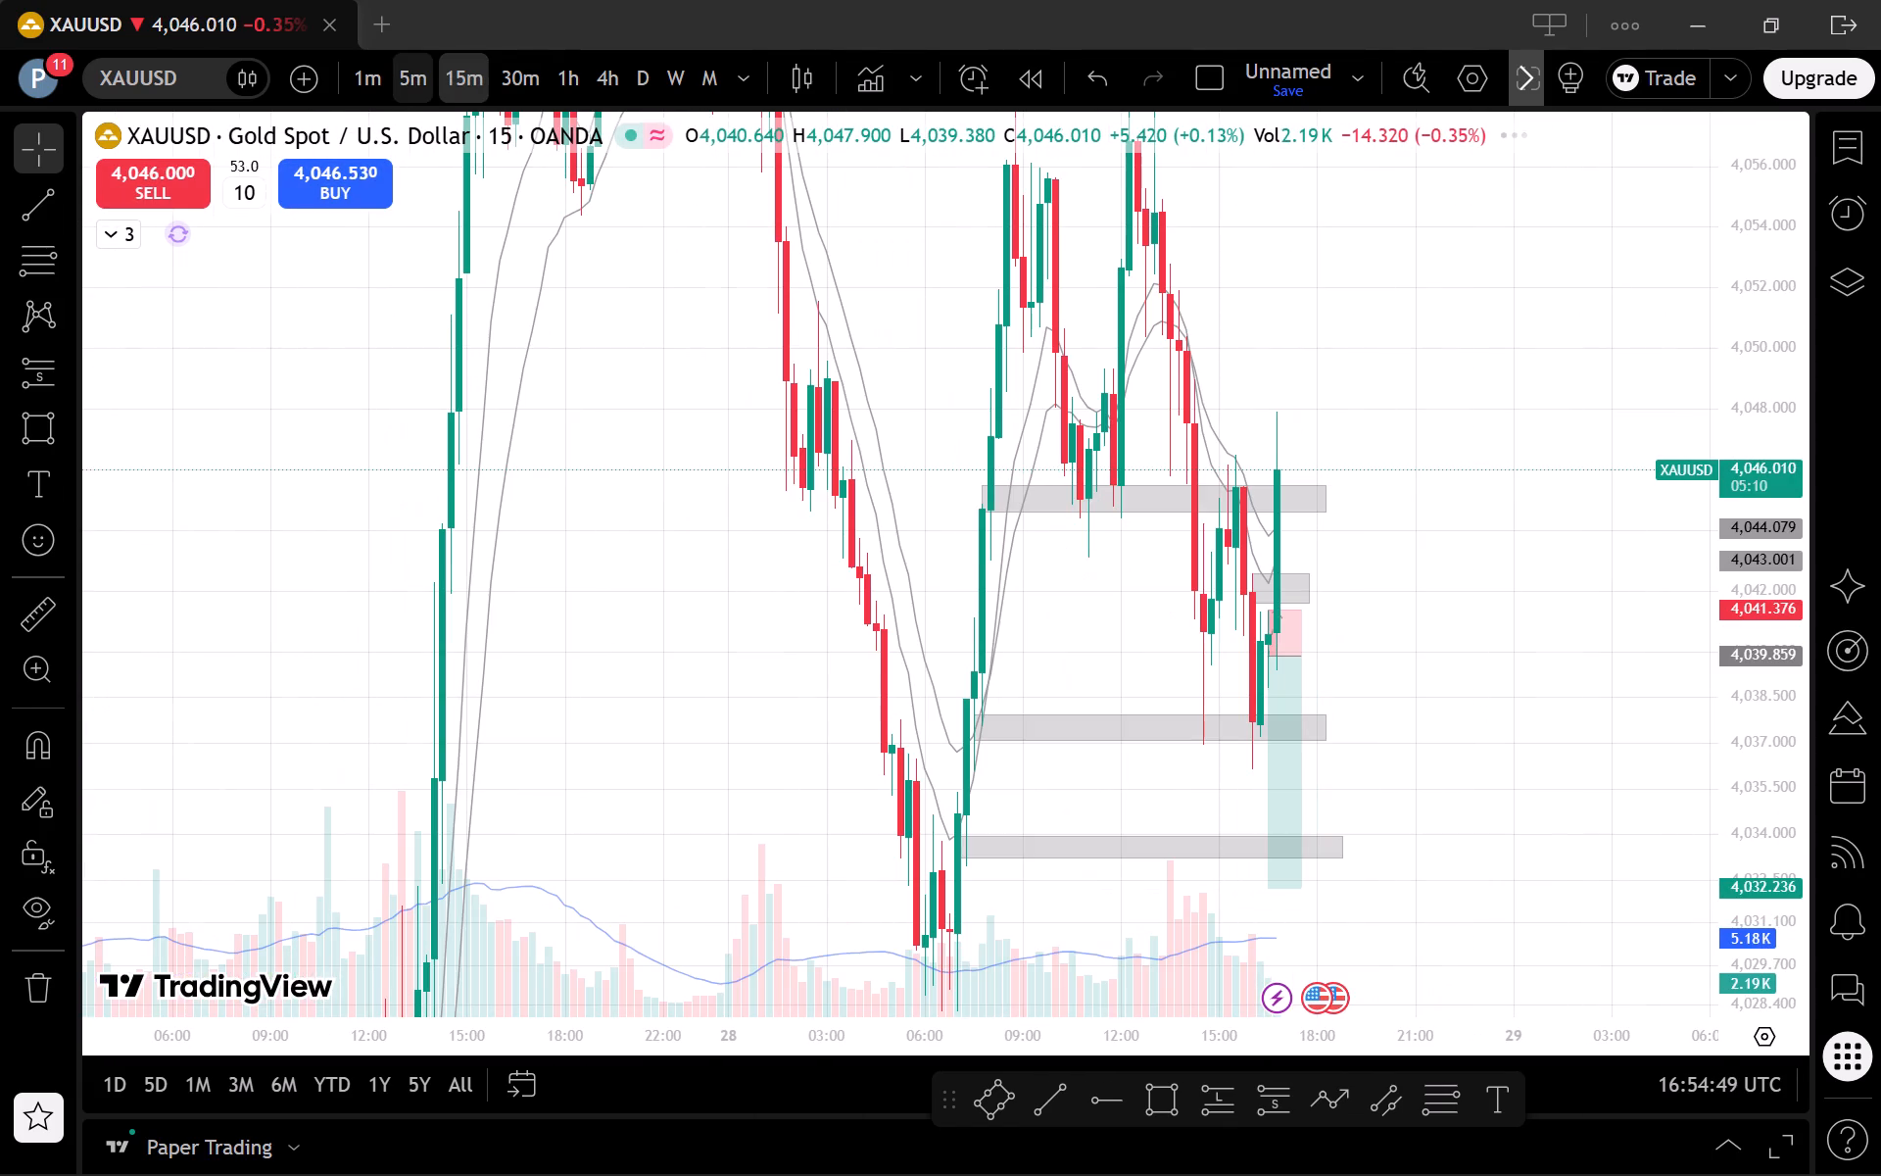
click(404, 70)
scroll(1532, 688, up, 1)
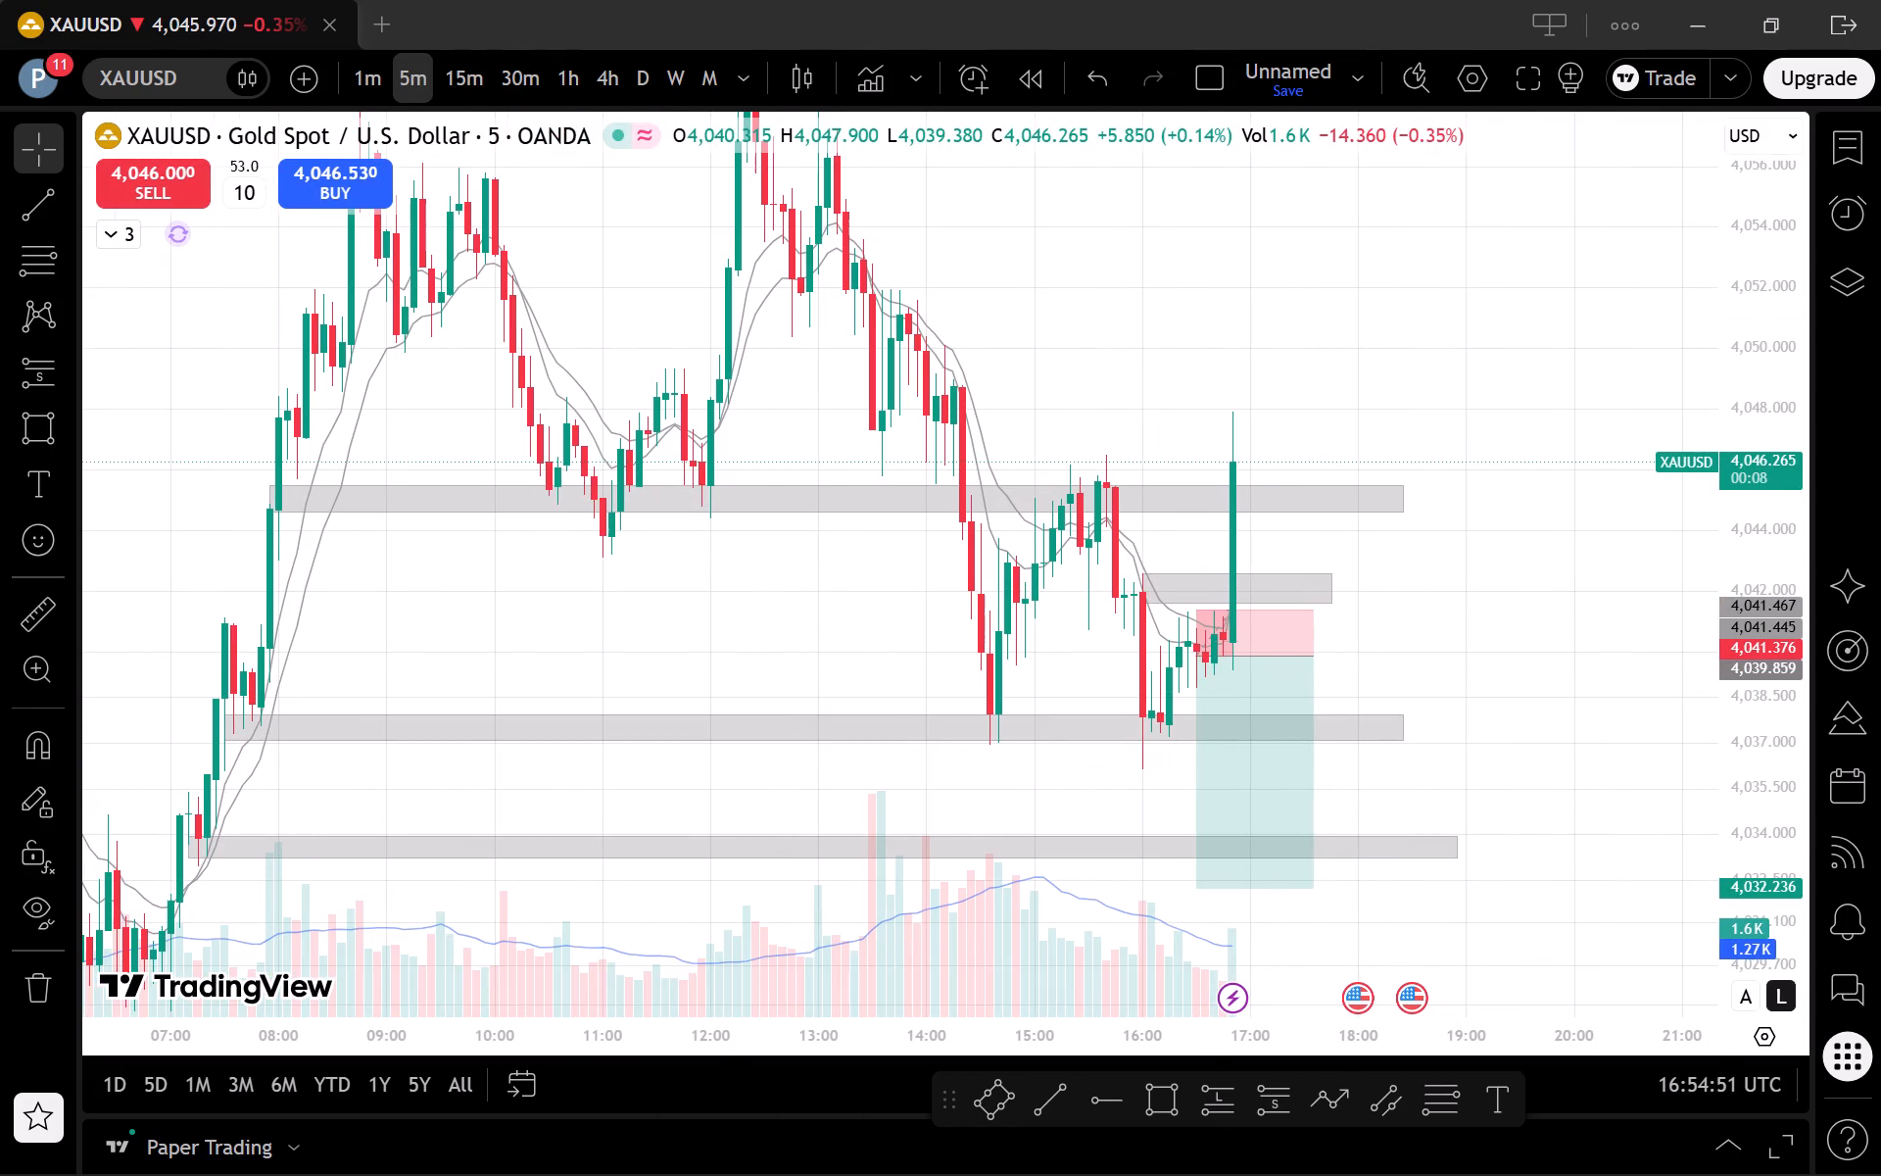
drag(1814, 596, 1763, 754)
drag(1773, 677, 1760, 819)
scroll(1613, 704, down, 1)
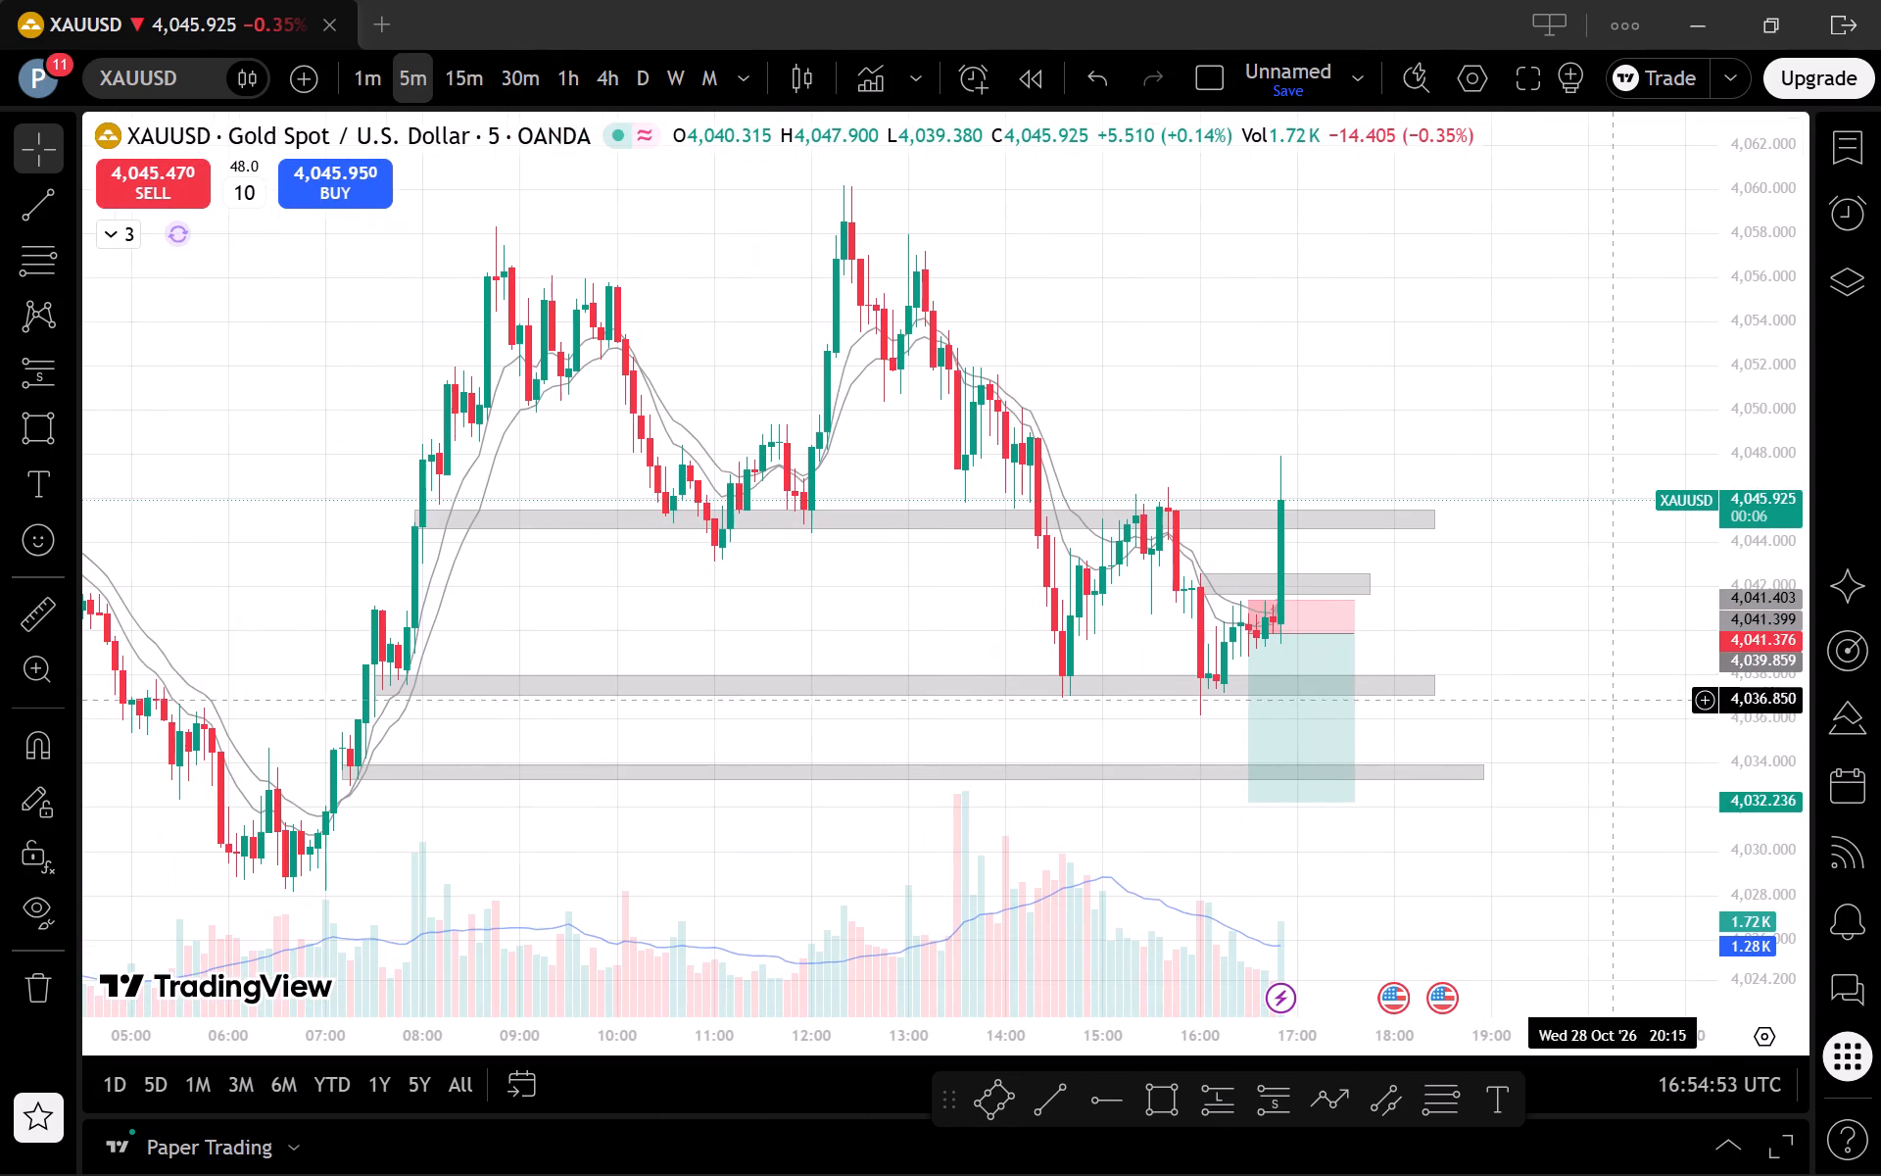
drag(1596, 665, 1616, 716)
drag(1590, 703, 1552, 672)
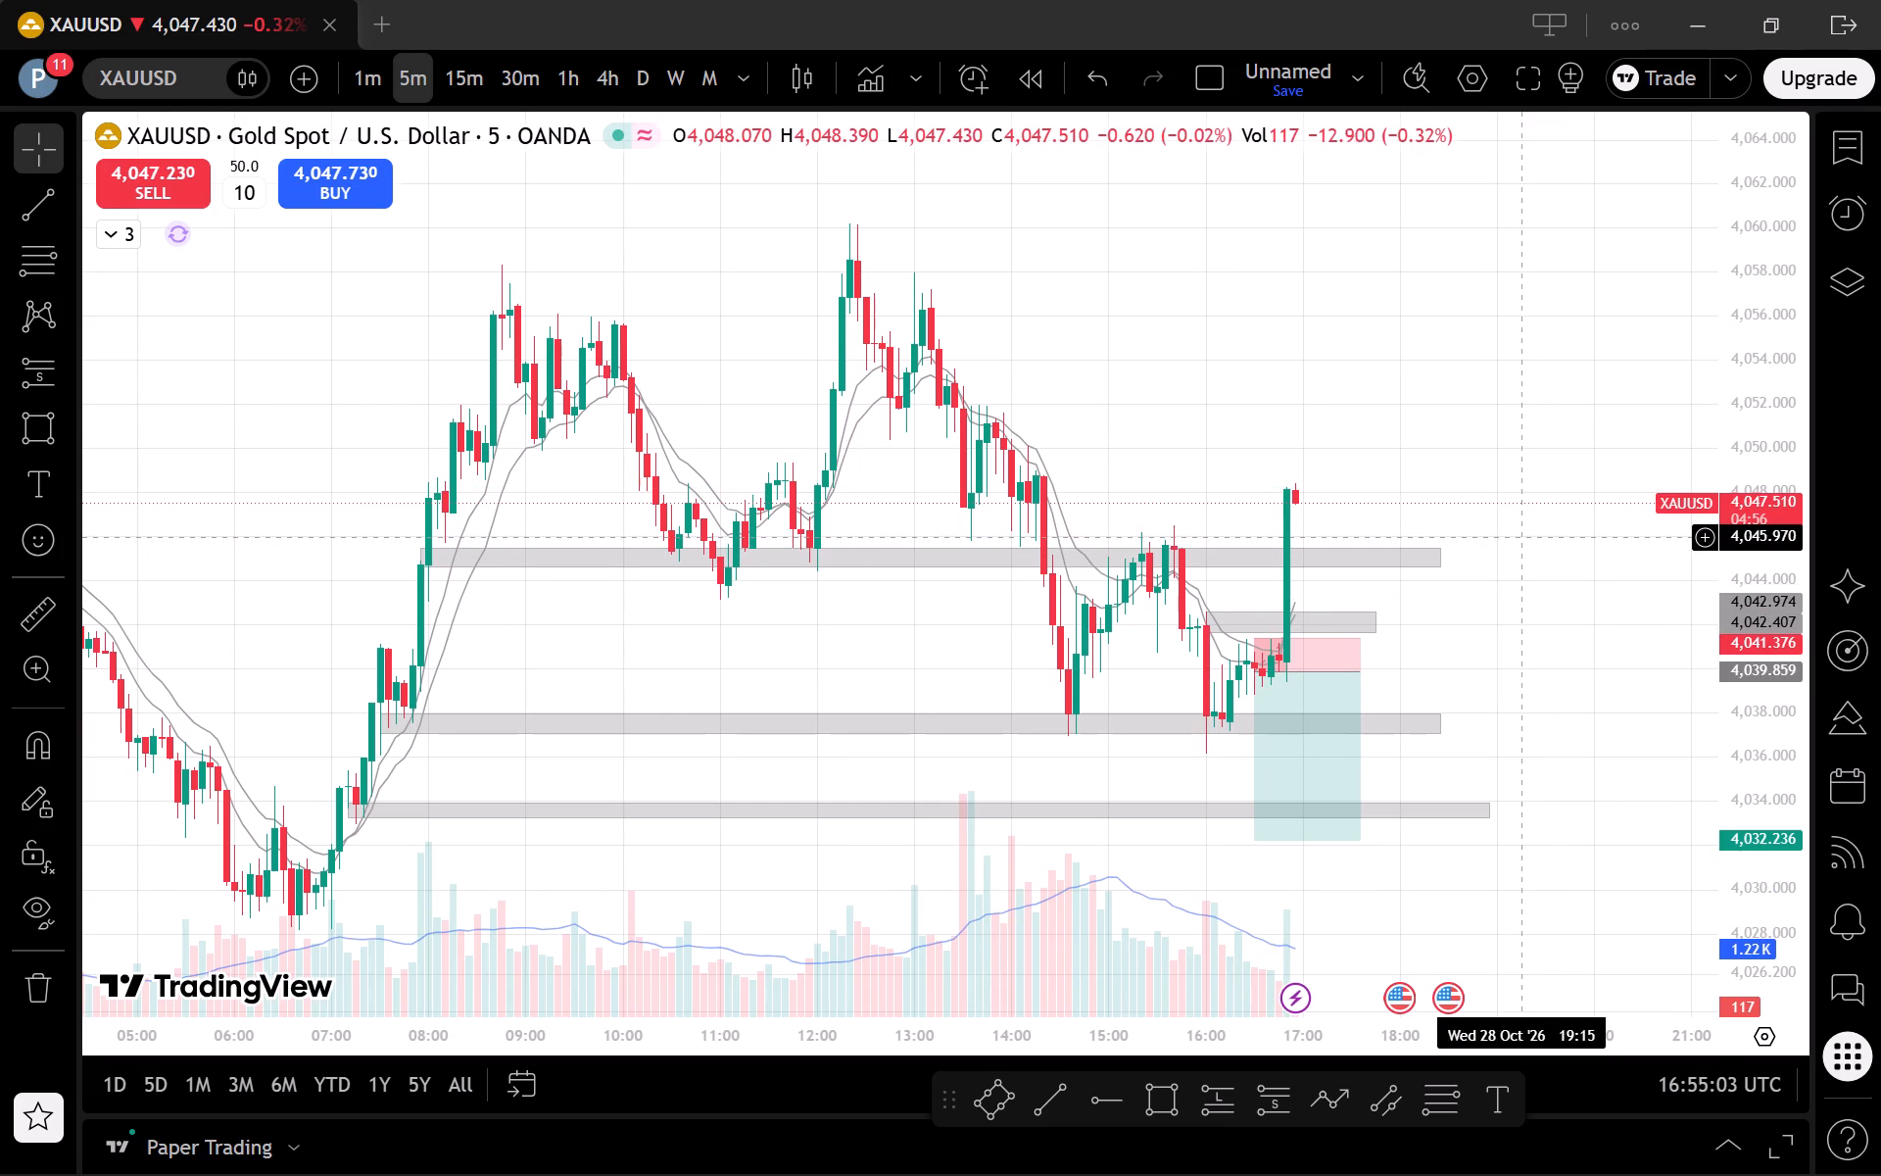
Review the latest move within the wider price structure on the 15-minute, 1-hour and 4-hour charts.
click(458, 73)
drag(1782, 574, 1737, 841)
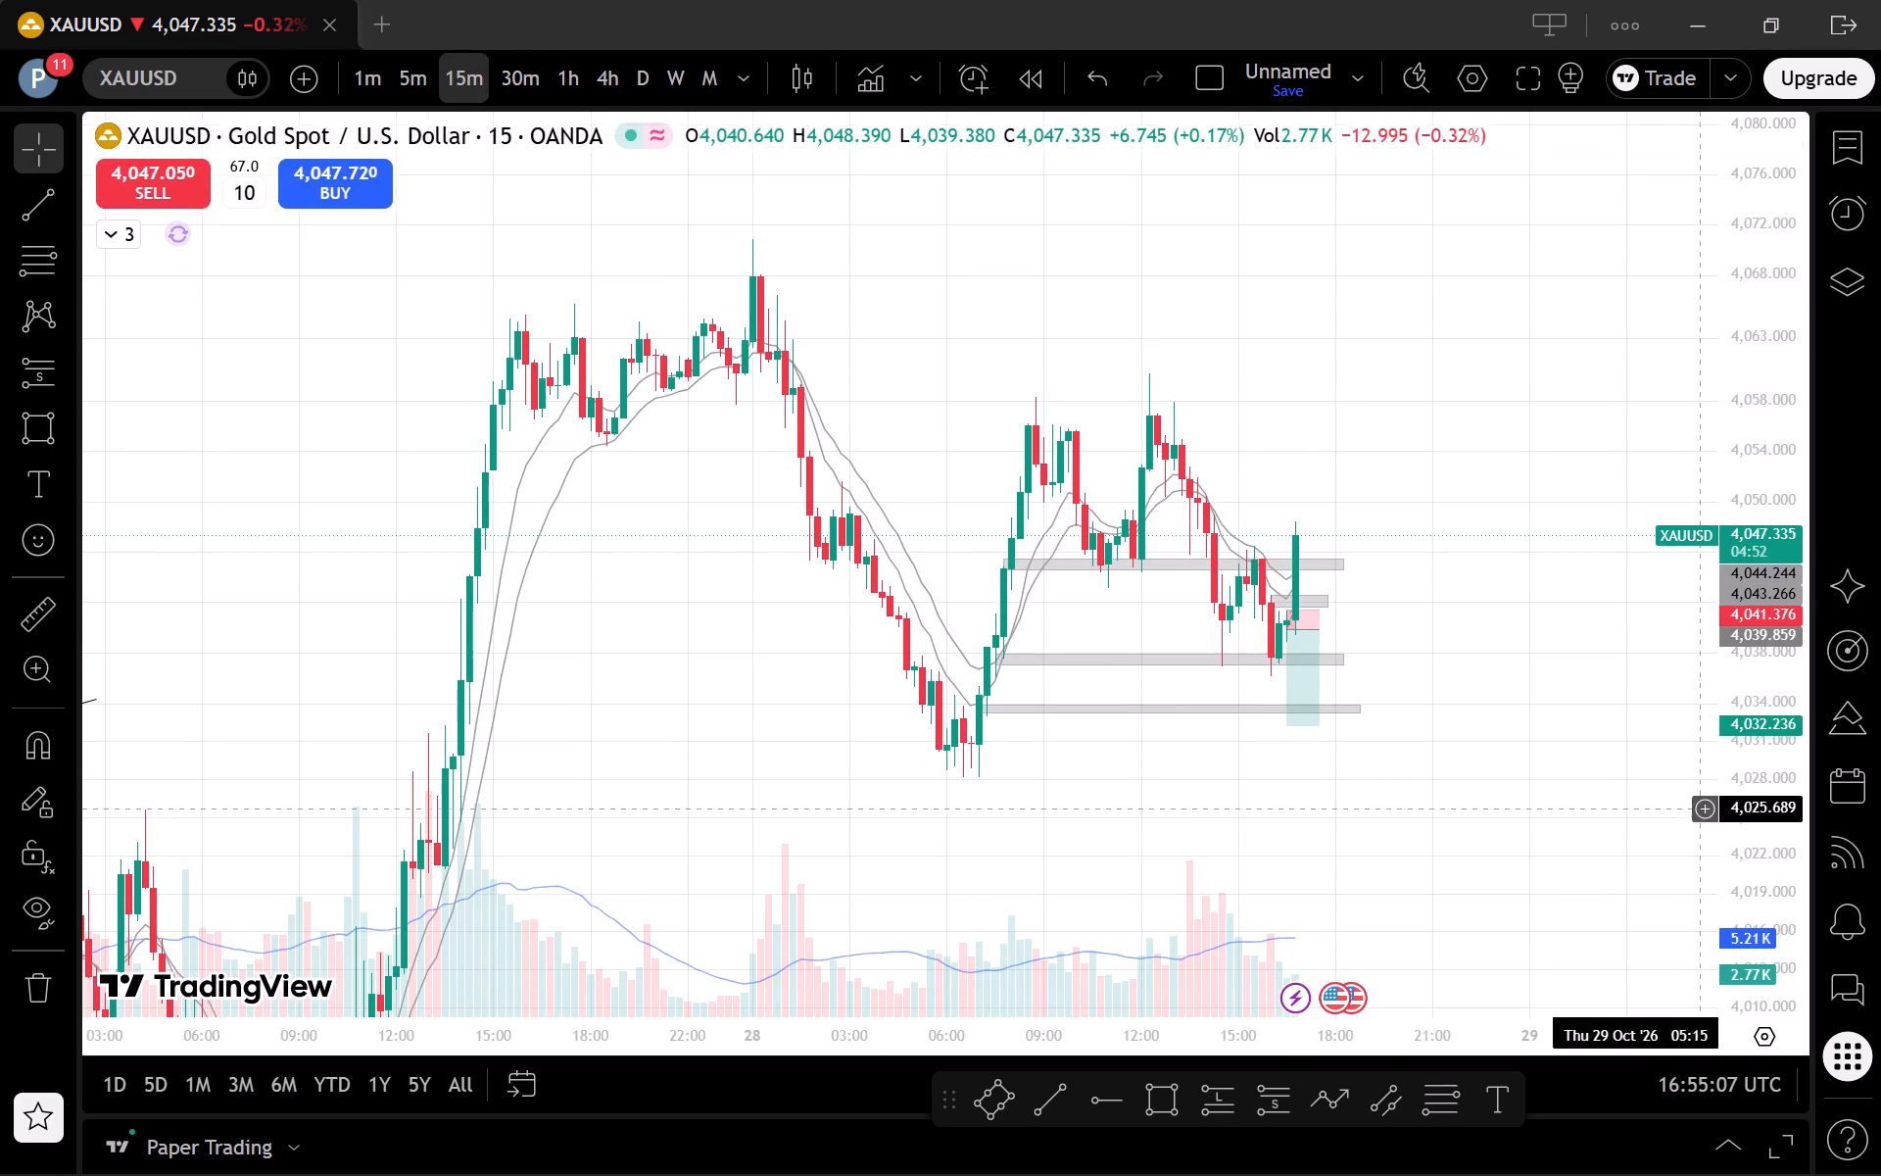
click(556, 71)
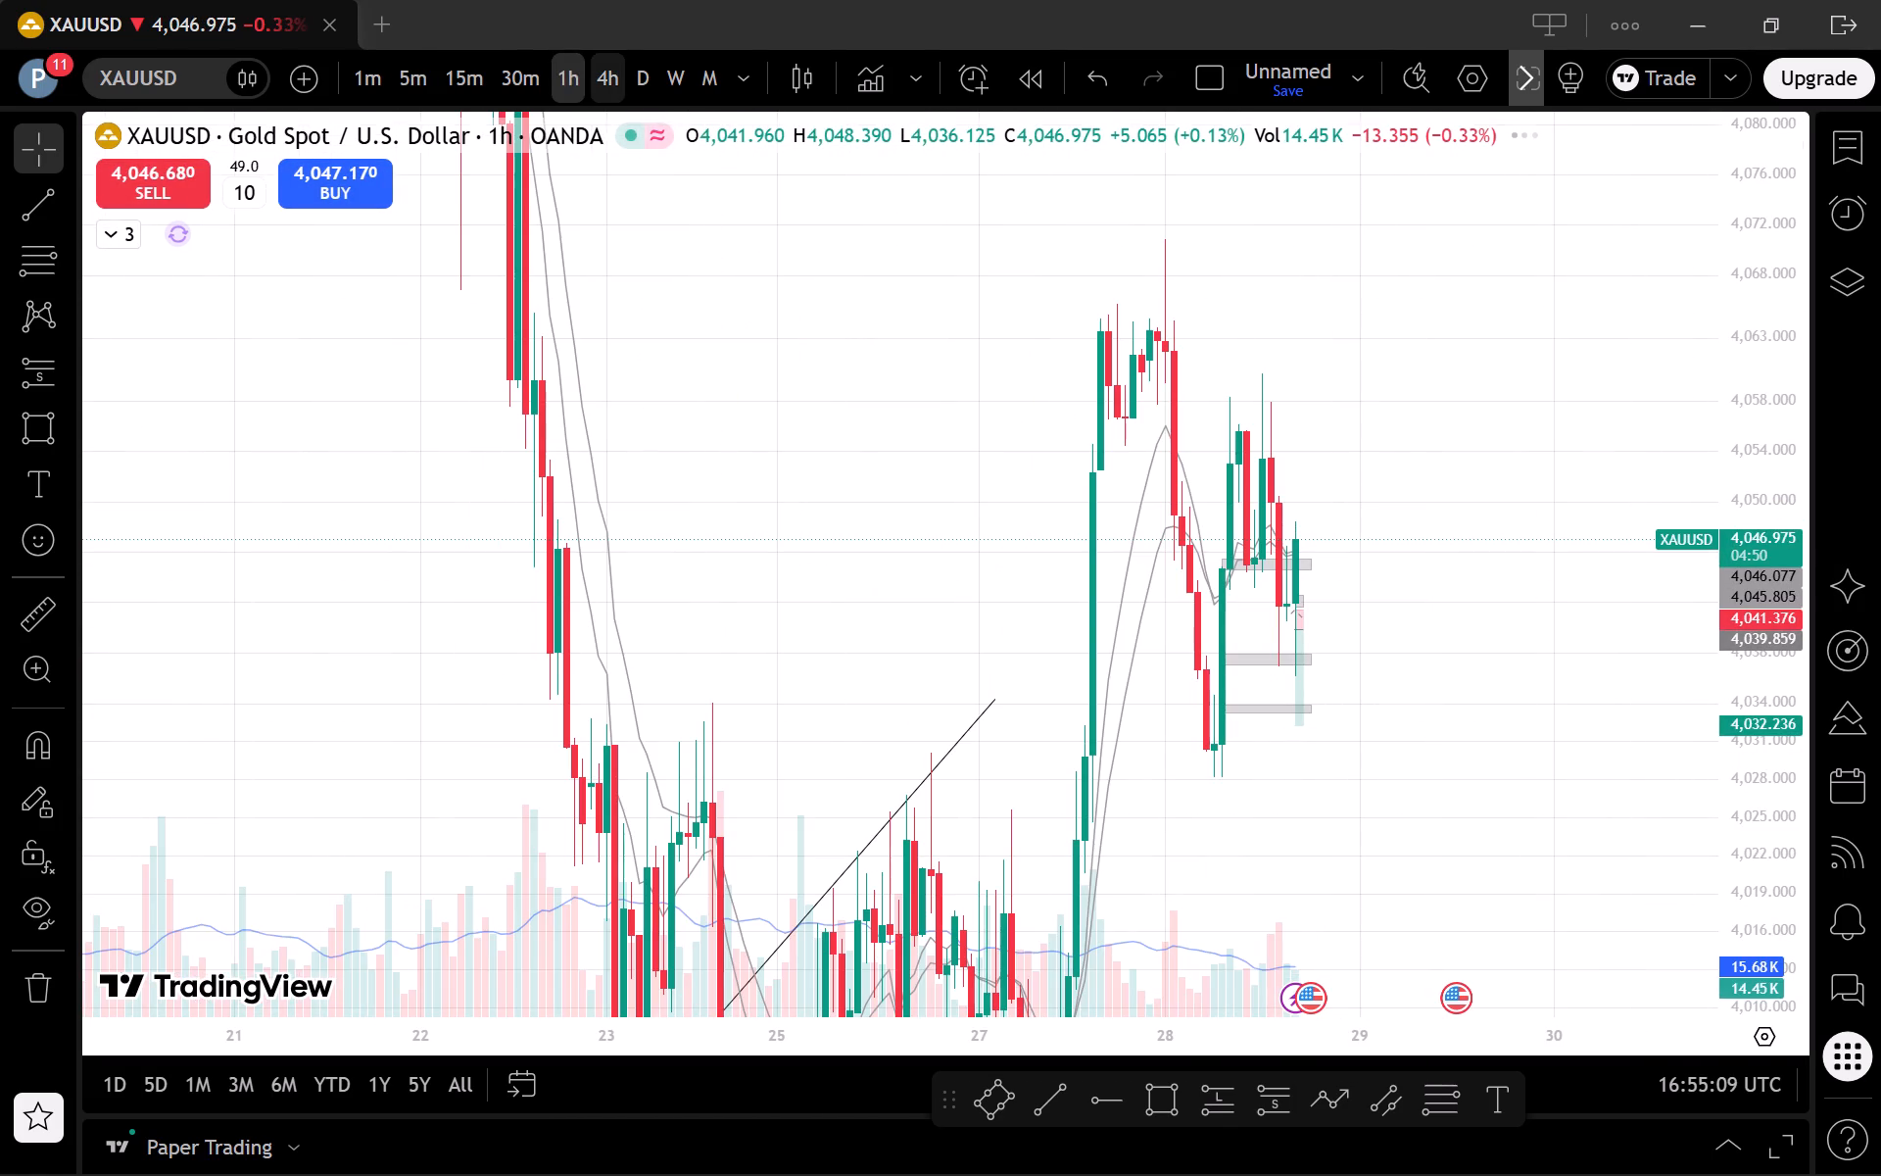
click(614, 88)
drag(1774, 608, 1826, 950)
Examine the newest candles around the uppermost price zone on the 5-minute chart and on the 1-minute chart.
click(404, 66)
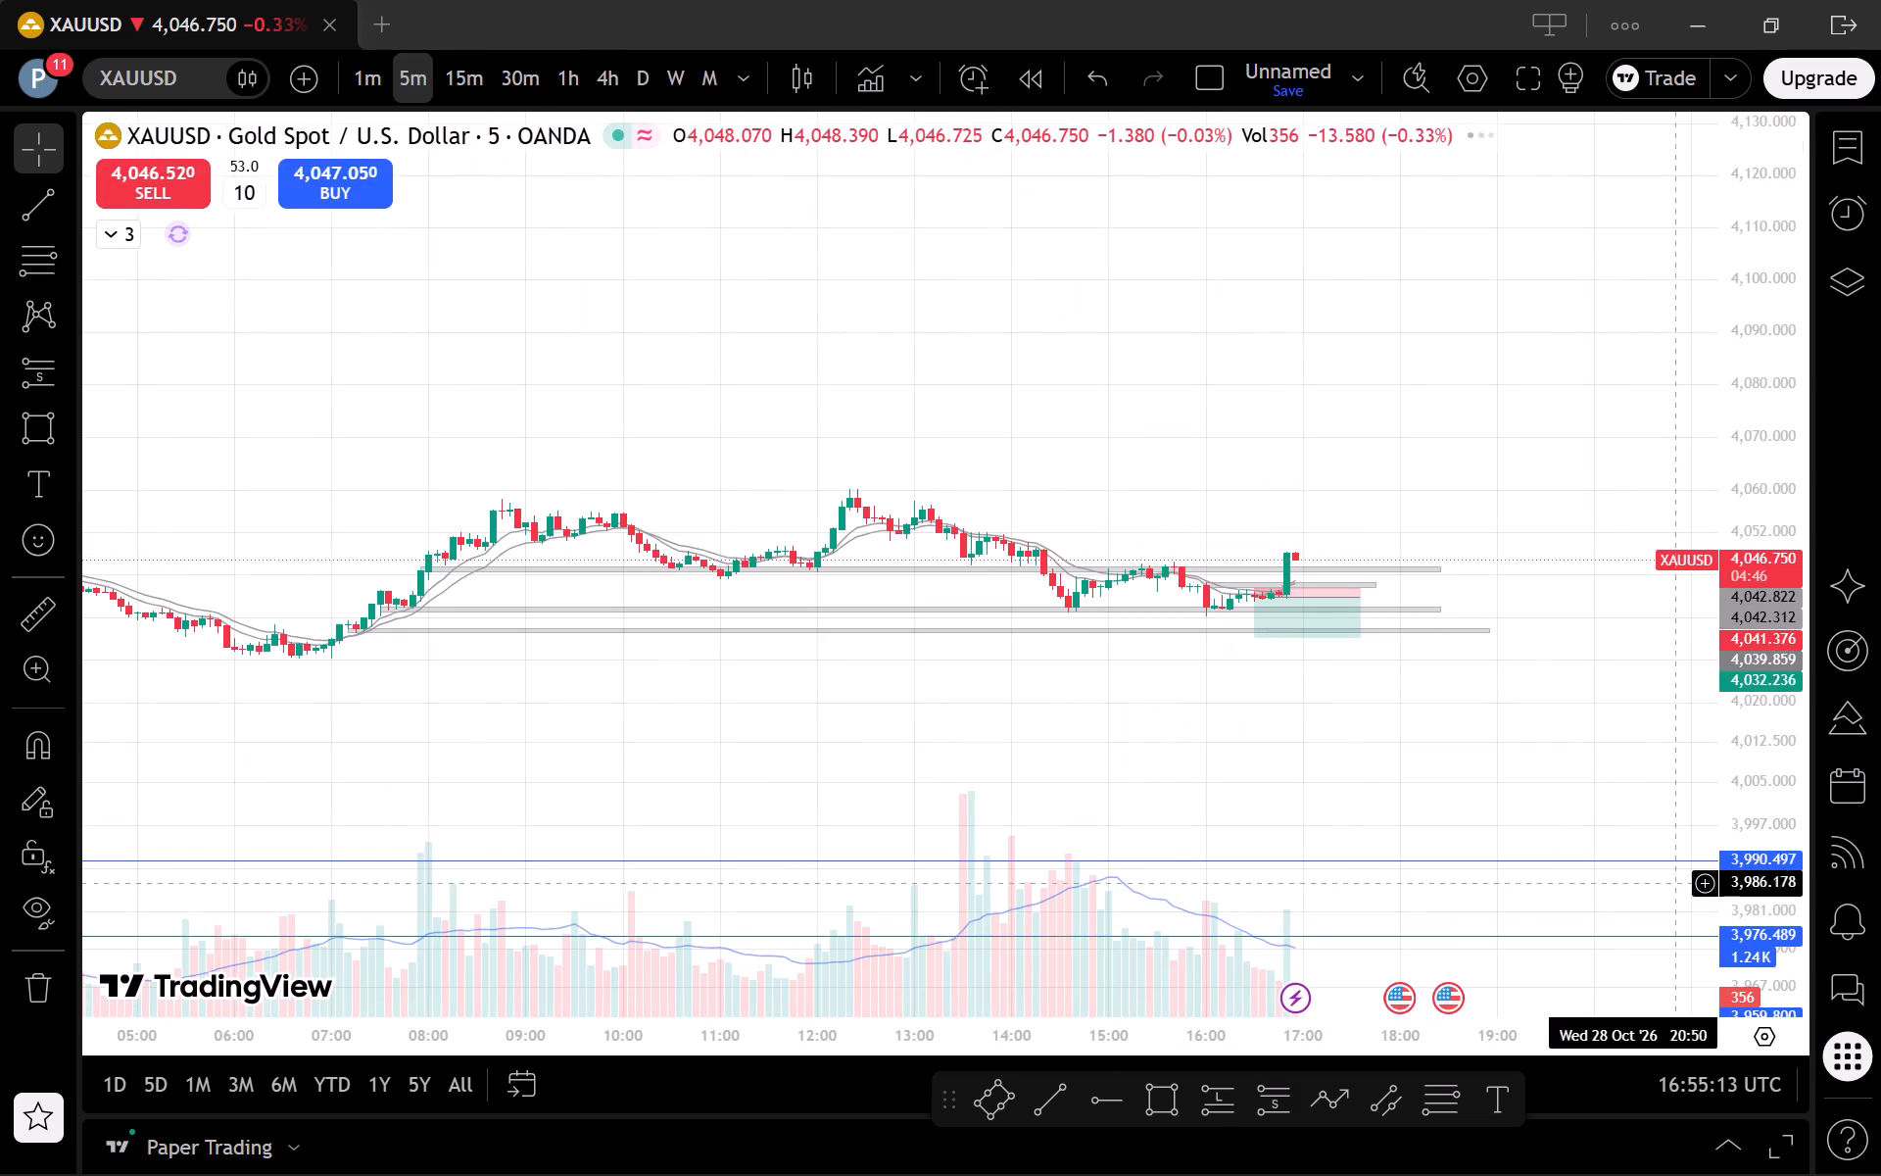
drag(1737, 933, 1644, 196)
scroll(1526, 607, down, 4)
scroll(1639, 830, up, 2)
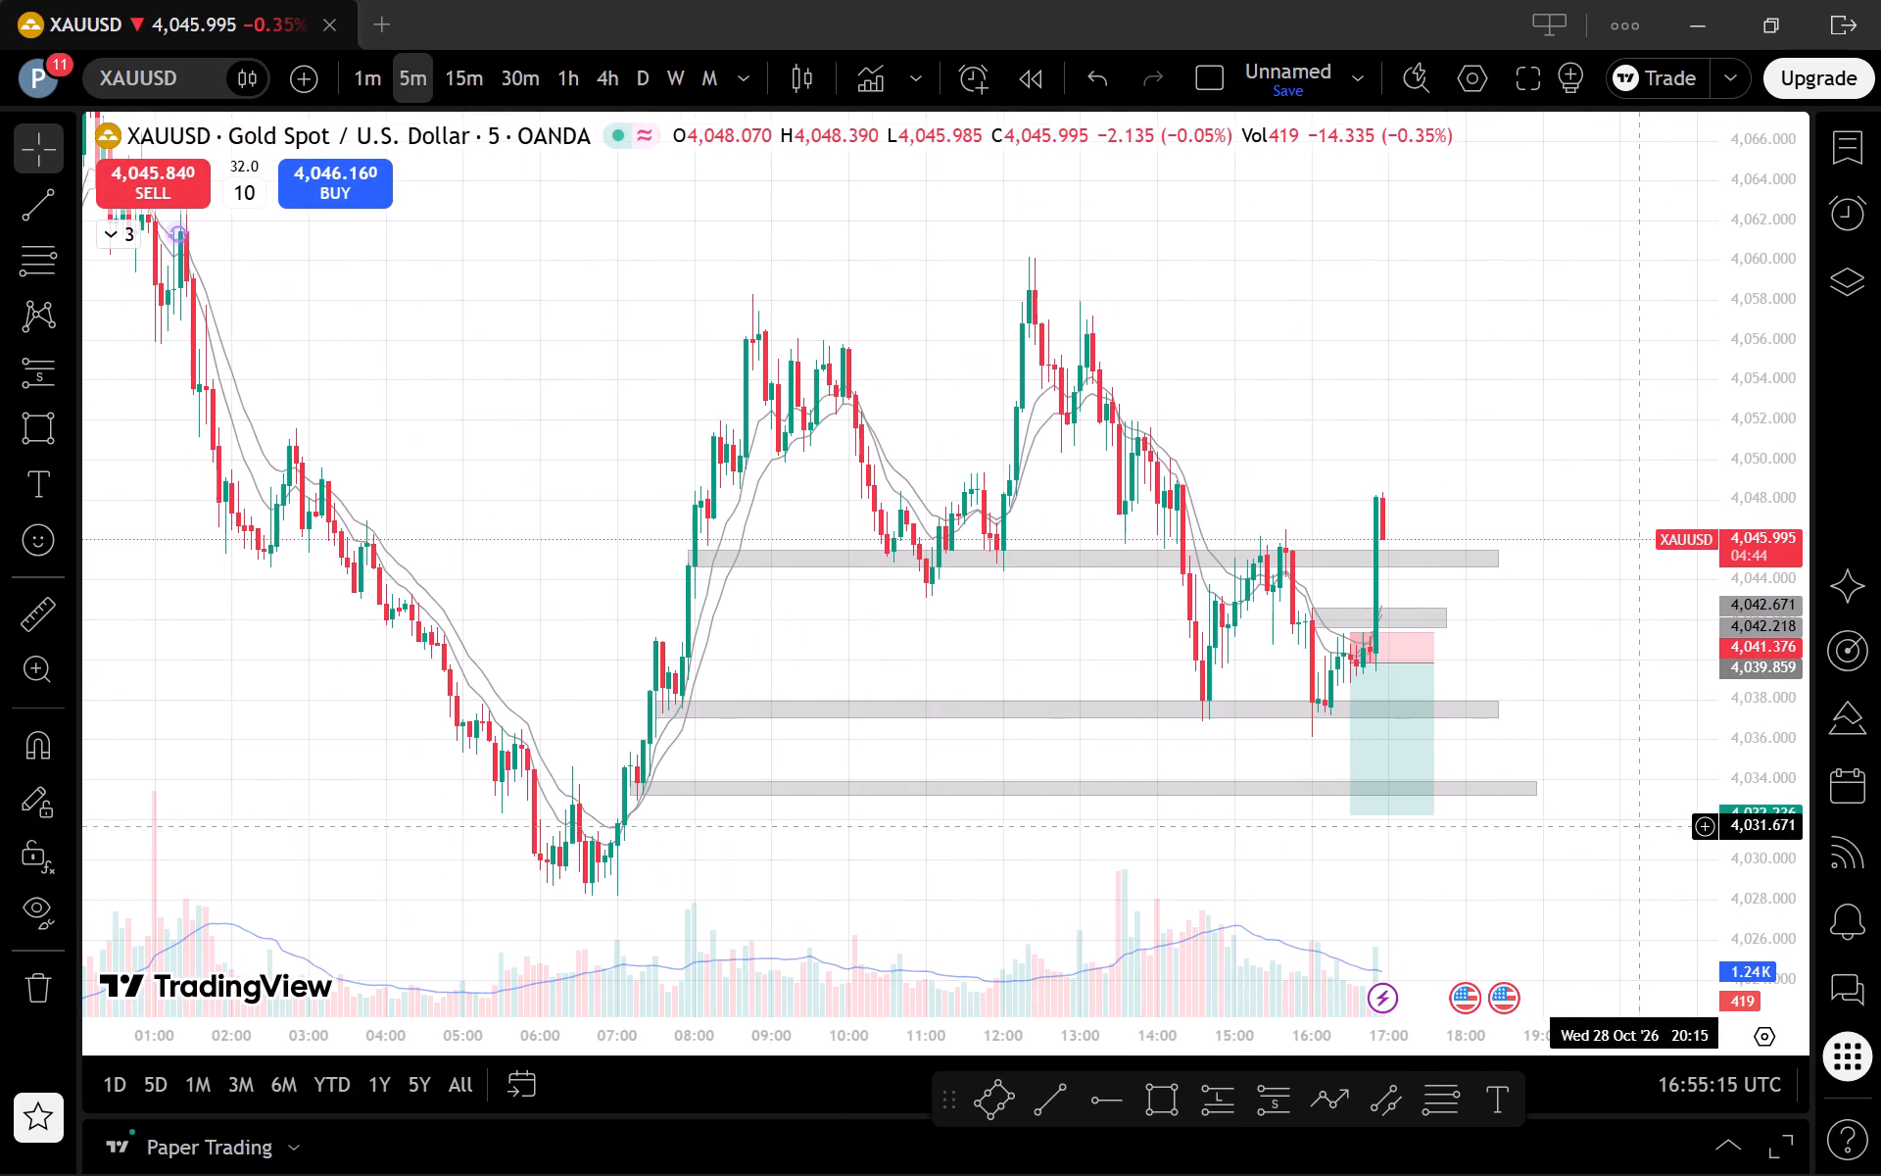
scroll(1609, 798, up, 2)
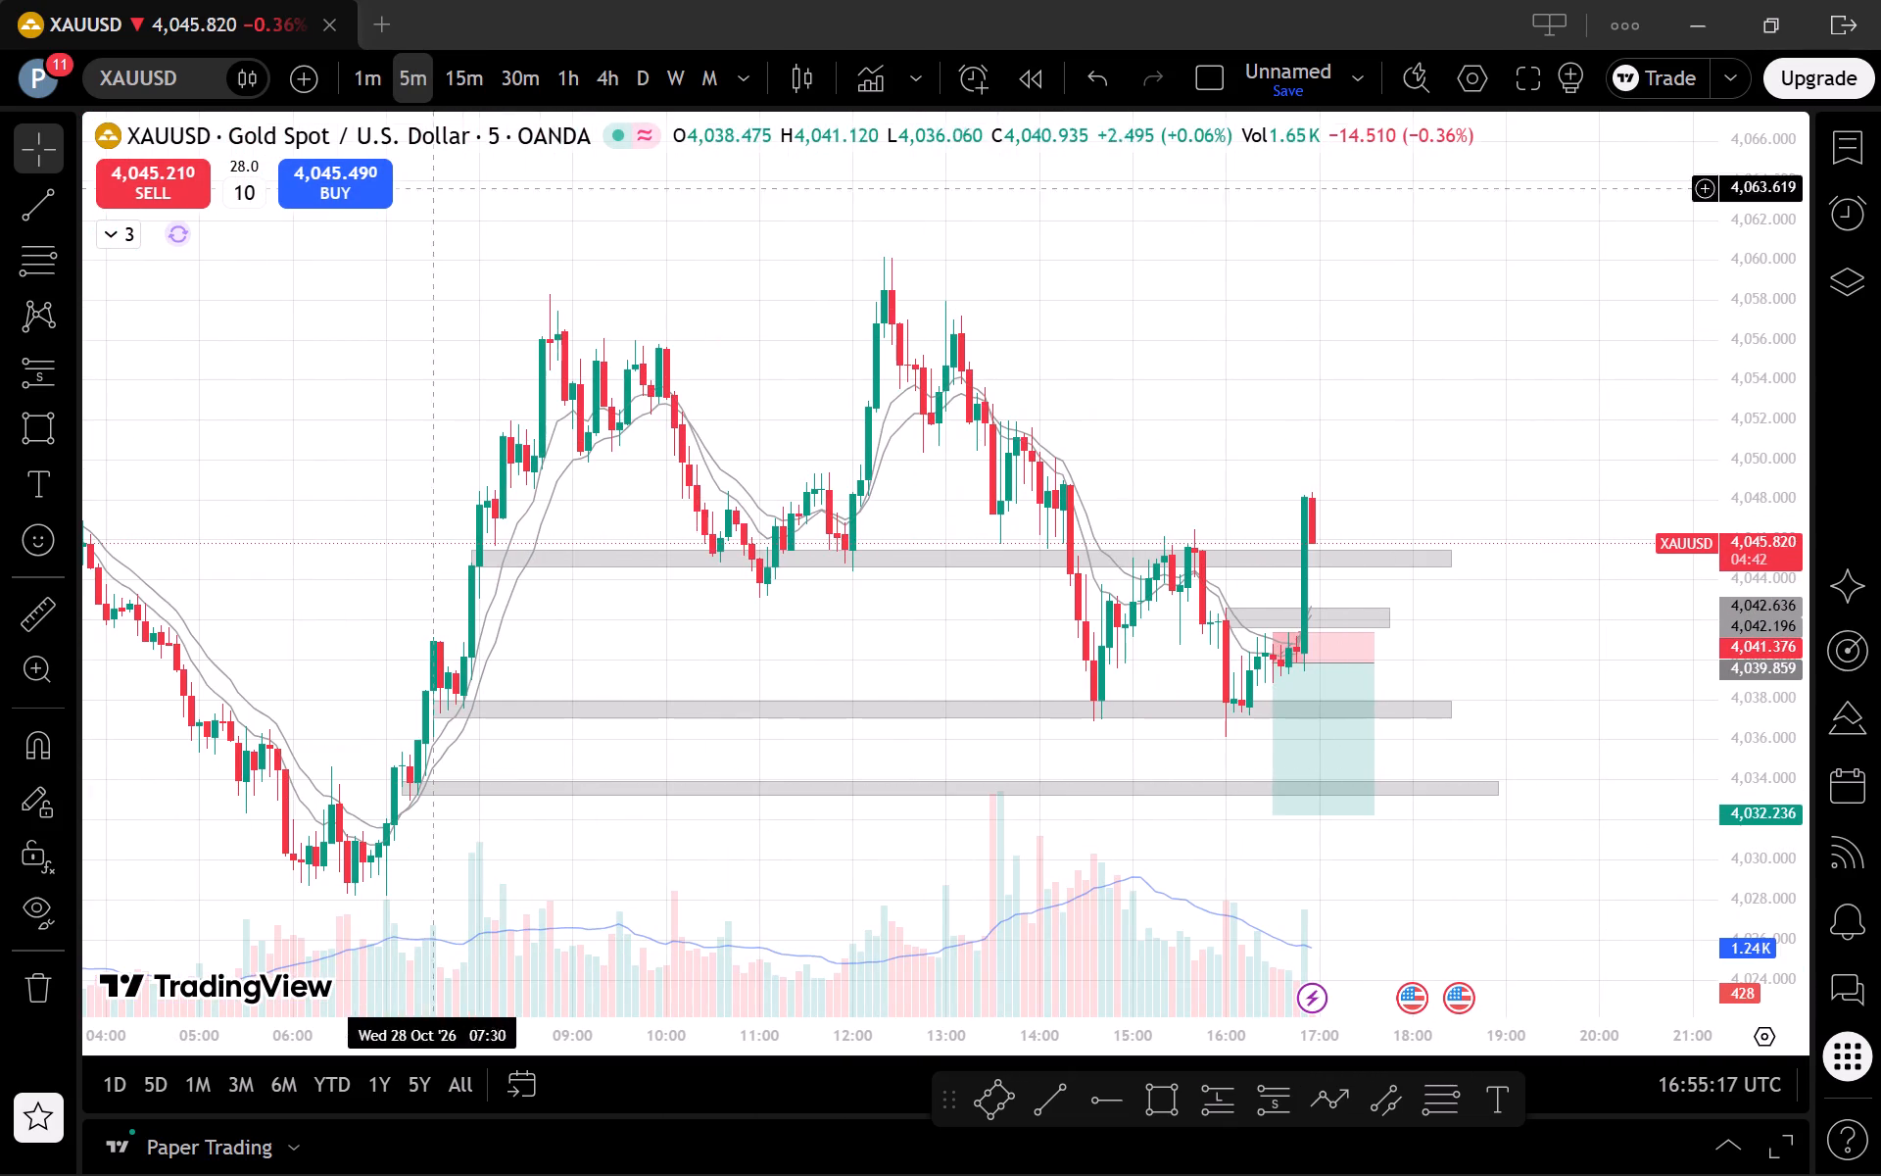
click(372, 74)
scroll(1616, 840, down, 3)
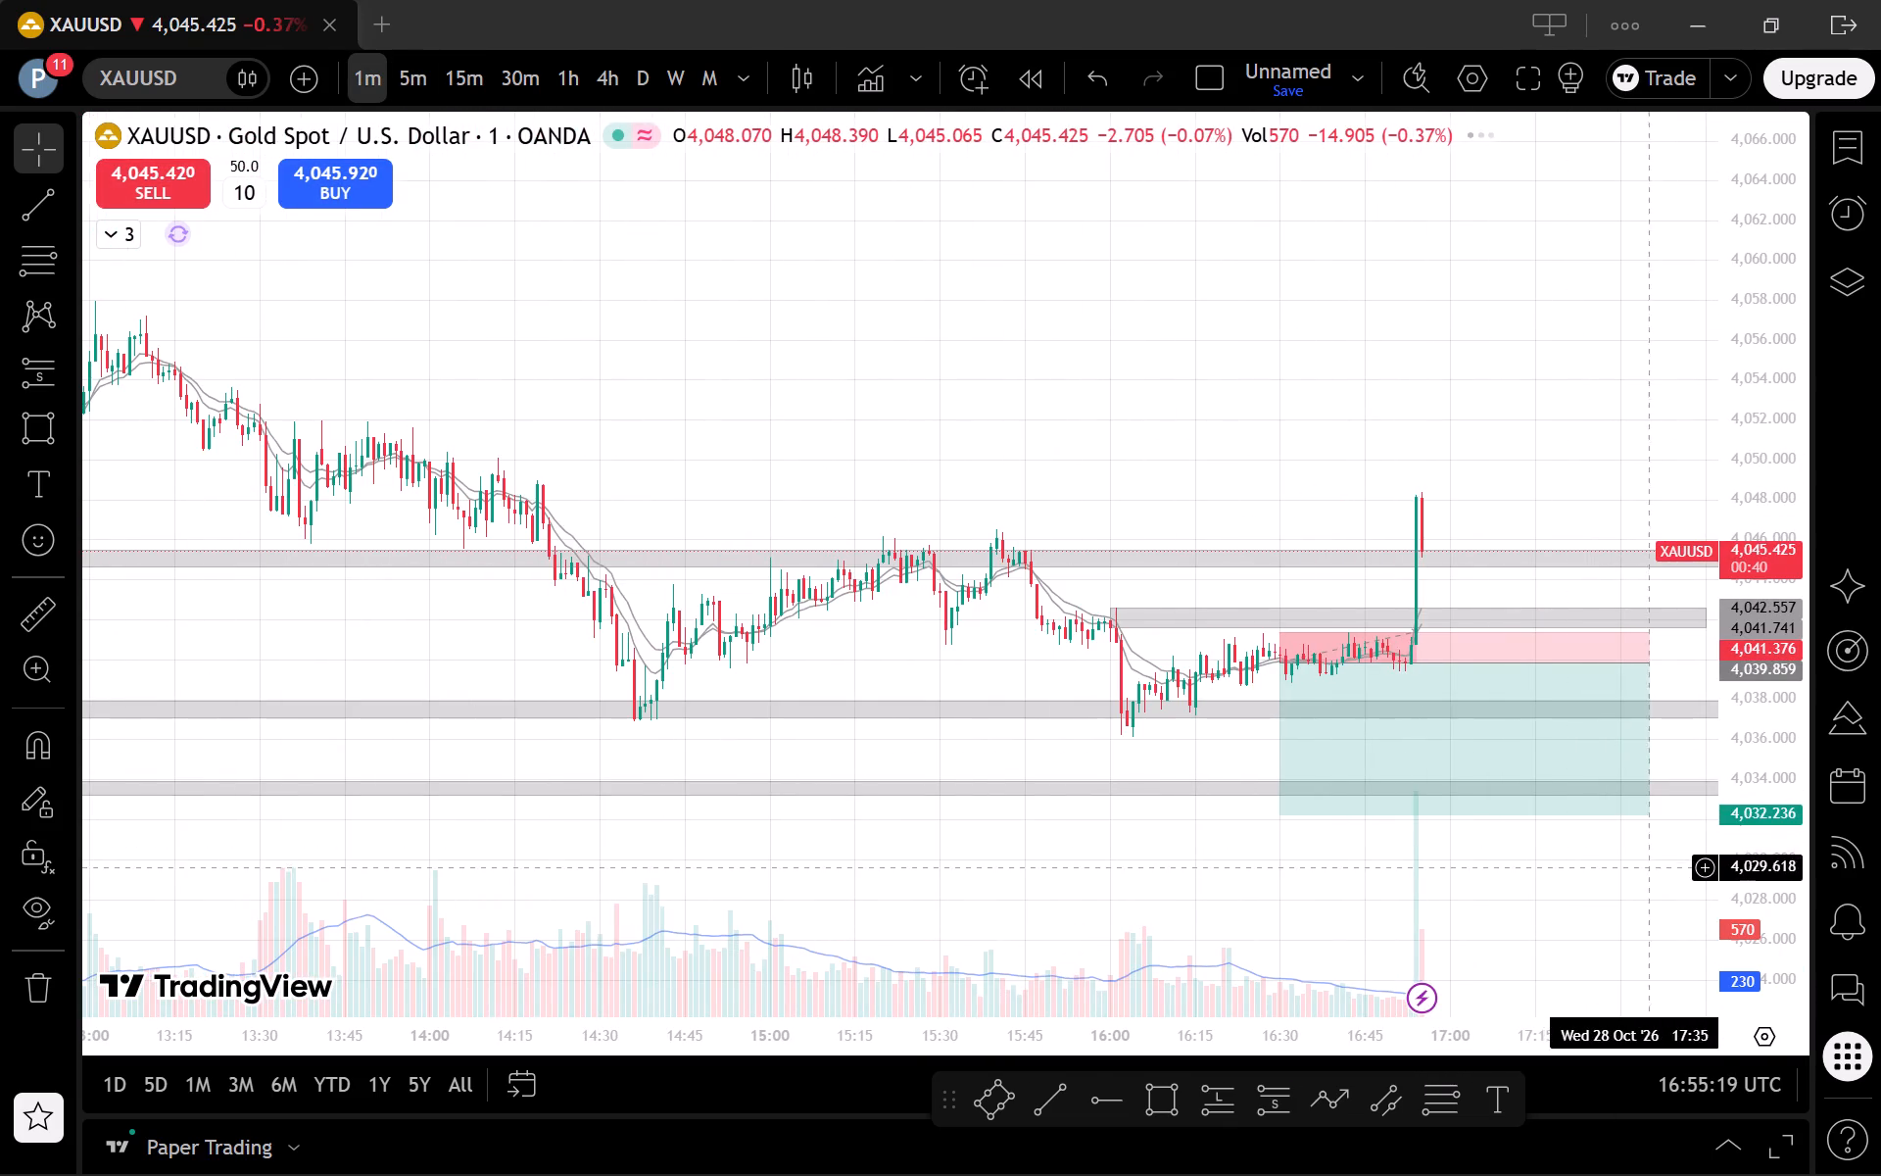
Examine the current 5-minute candle against the uppermost zone, the short projection and the session's earlier highs and lows.
click(422, 59)
scroll(1367, 698, up, 3)
scroll(1509, 781, up, 1)
drag(1776, 889, 1761, 755)
scroll(1688, 762, up, 2)
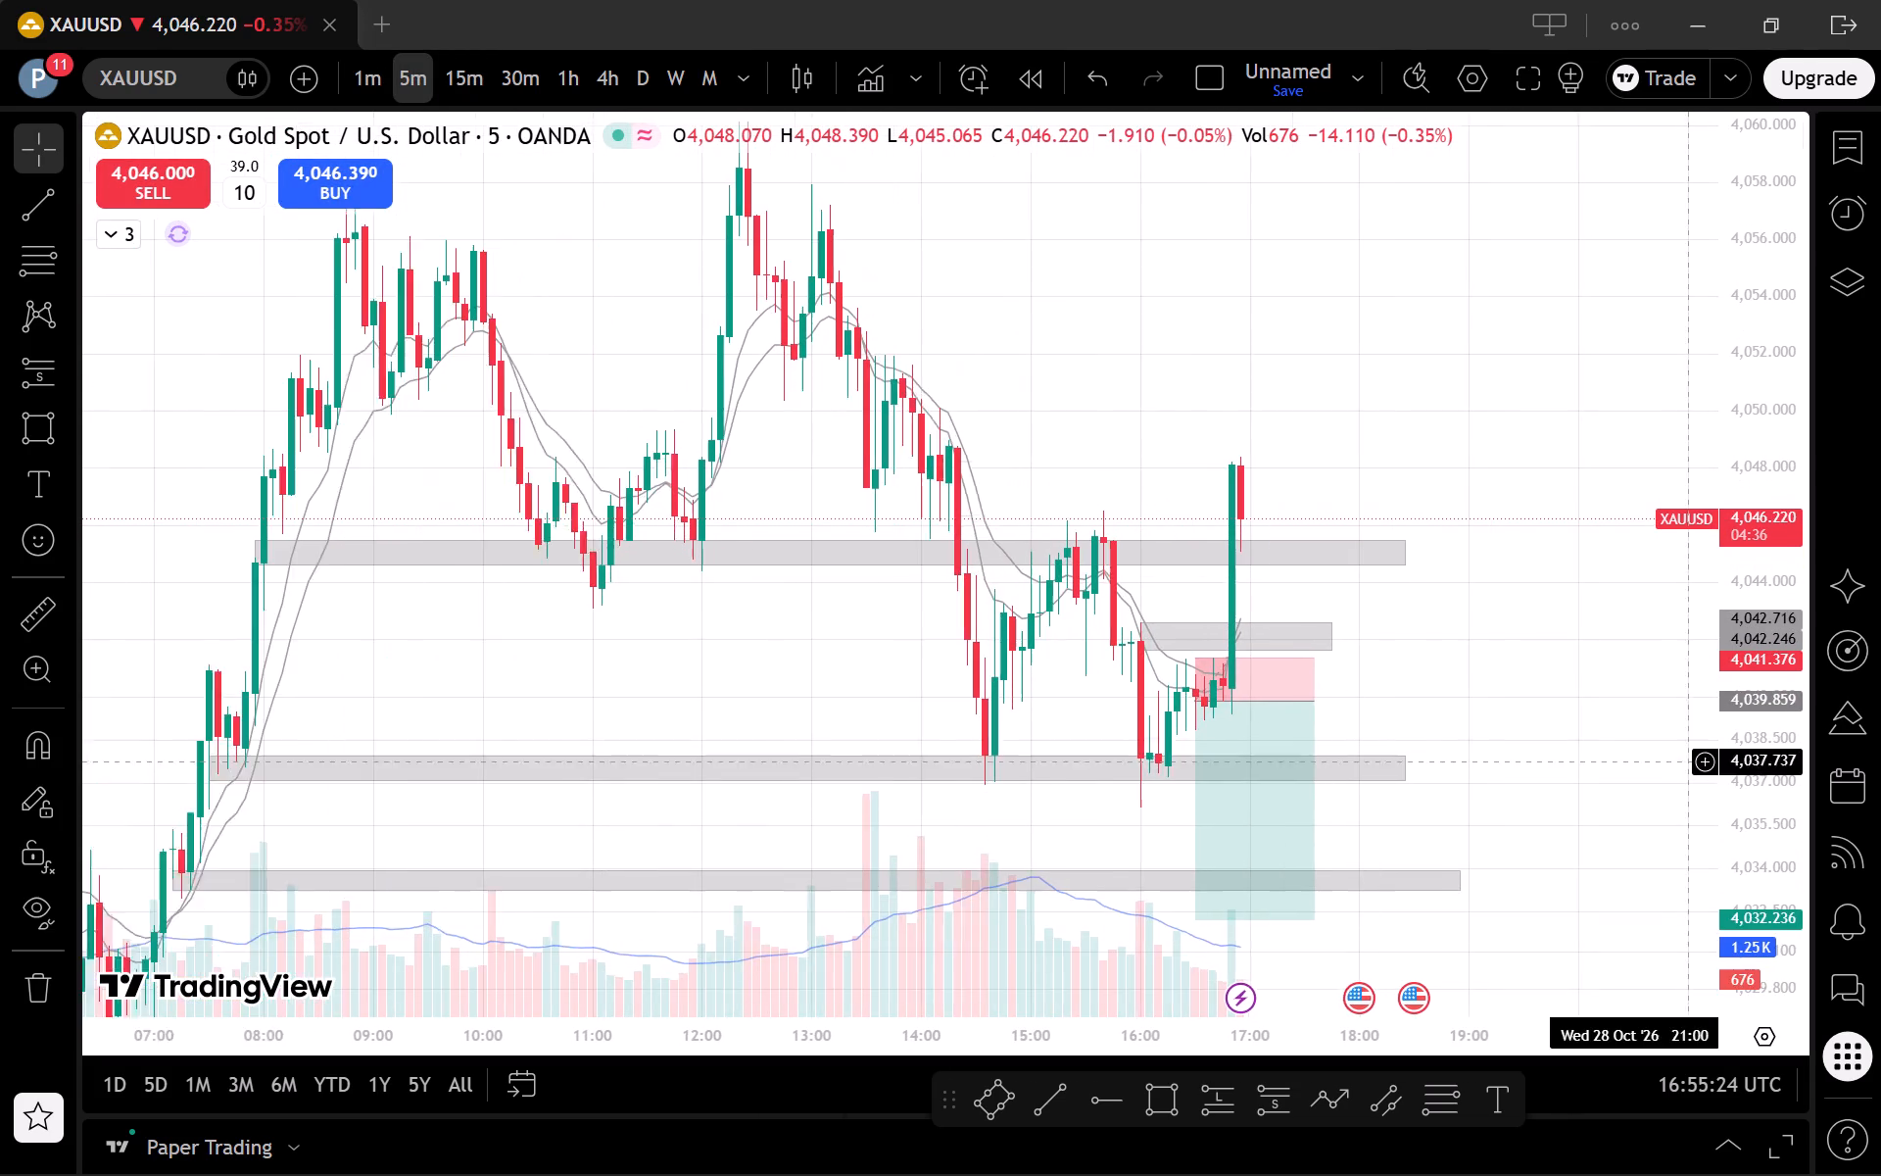
drag(1614, 726, 1705, 772)
drag(1781, 699, 1780, 847)
scroll(1586, 707, down, 2)
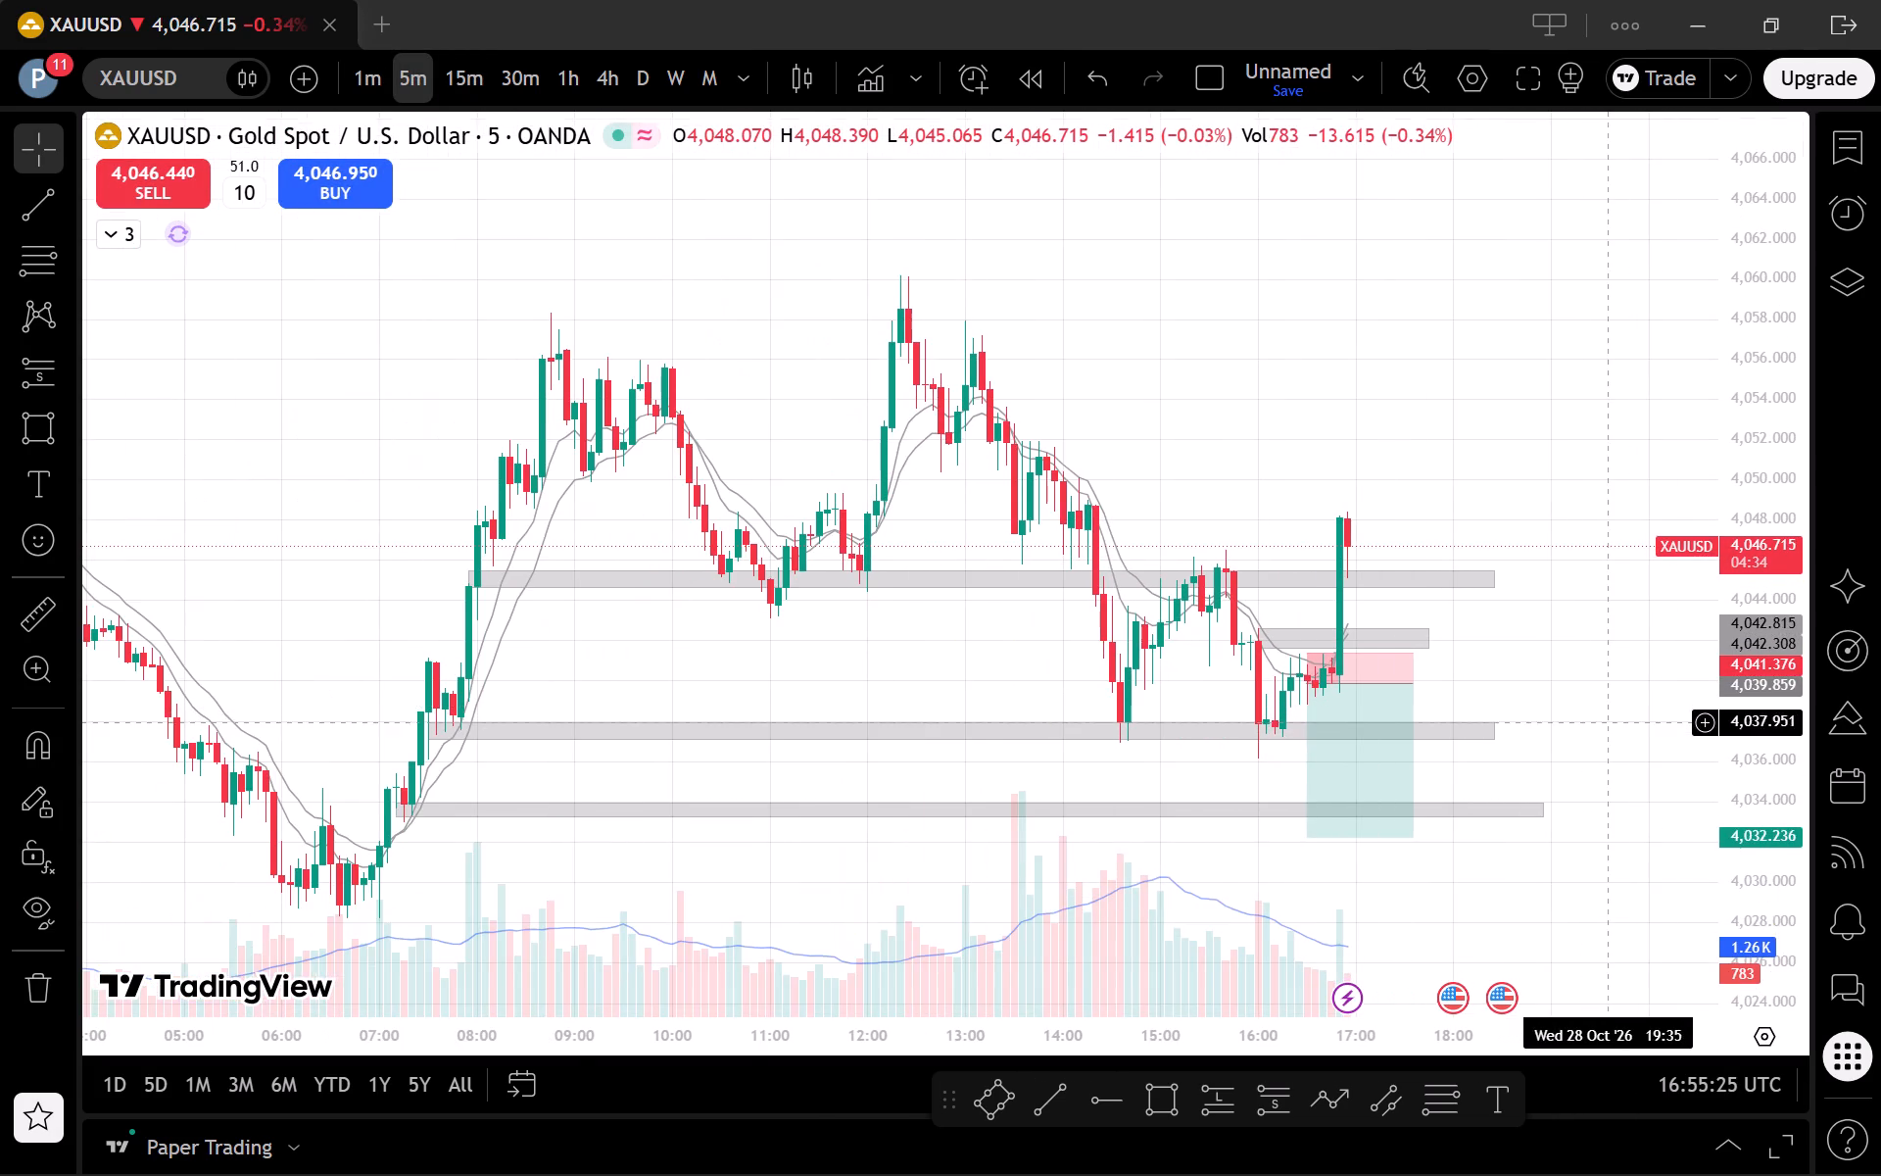
drag(1612, 723, 1633, 806)
drag(1769, 835, 1763, 798)
drag(1655, 798, 1638, 758)
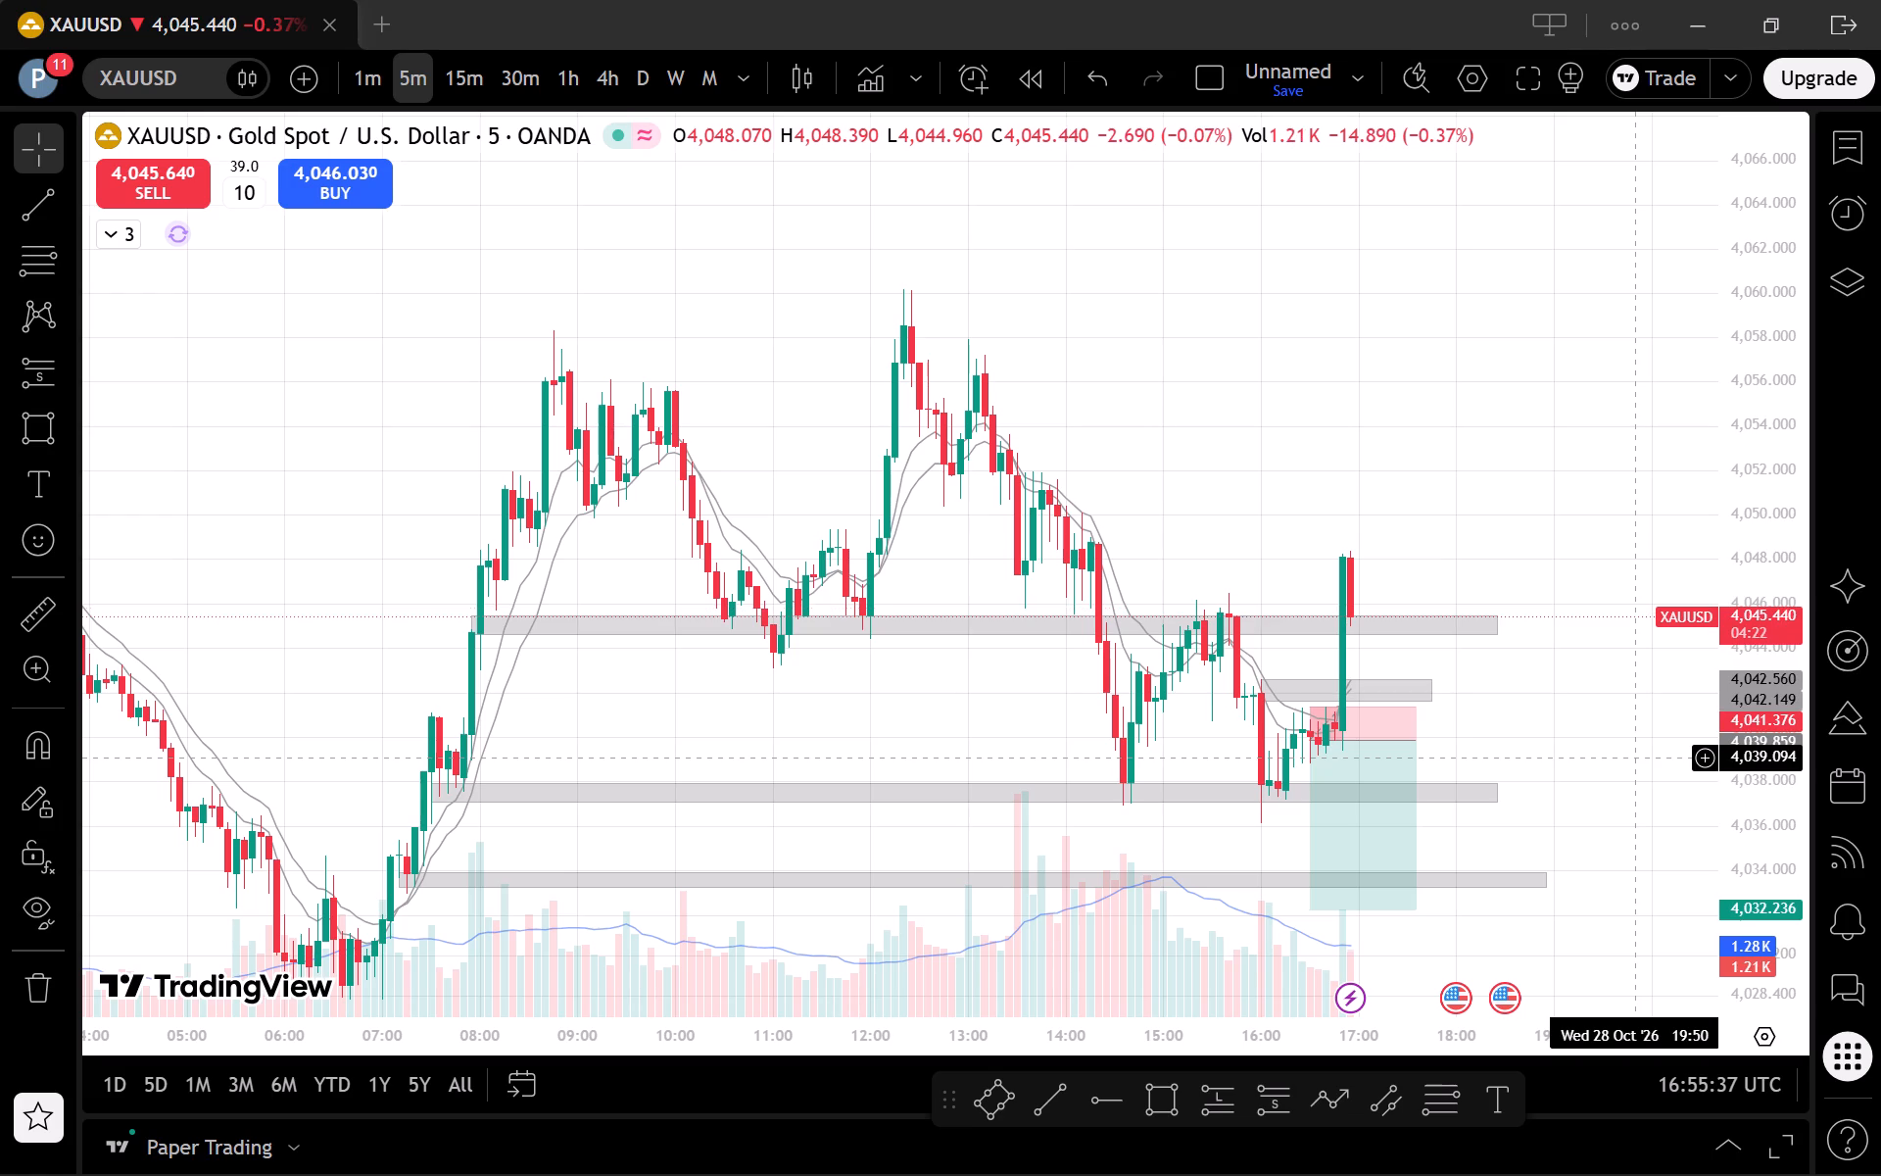
Check the newest 5-minute candle's position relative to the uppermost zone, with the full session's swings in view.
drag(1603, 759, 1388, 576)
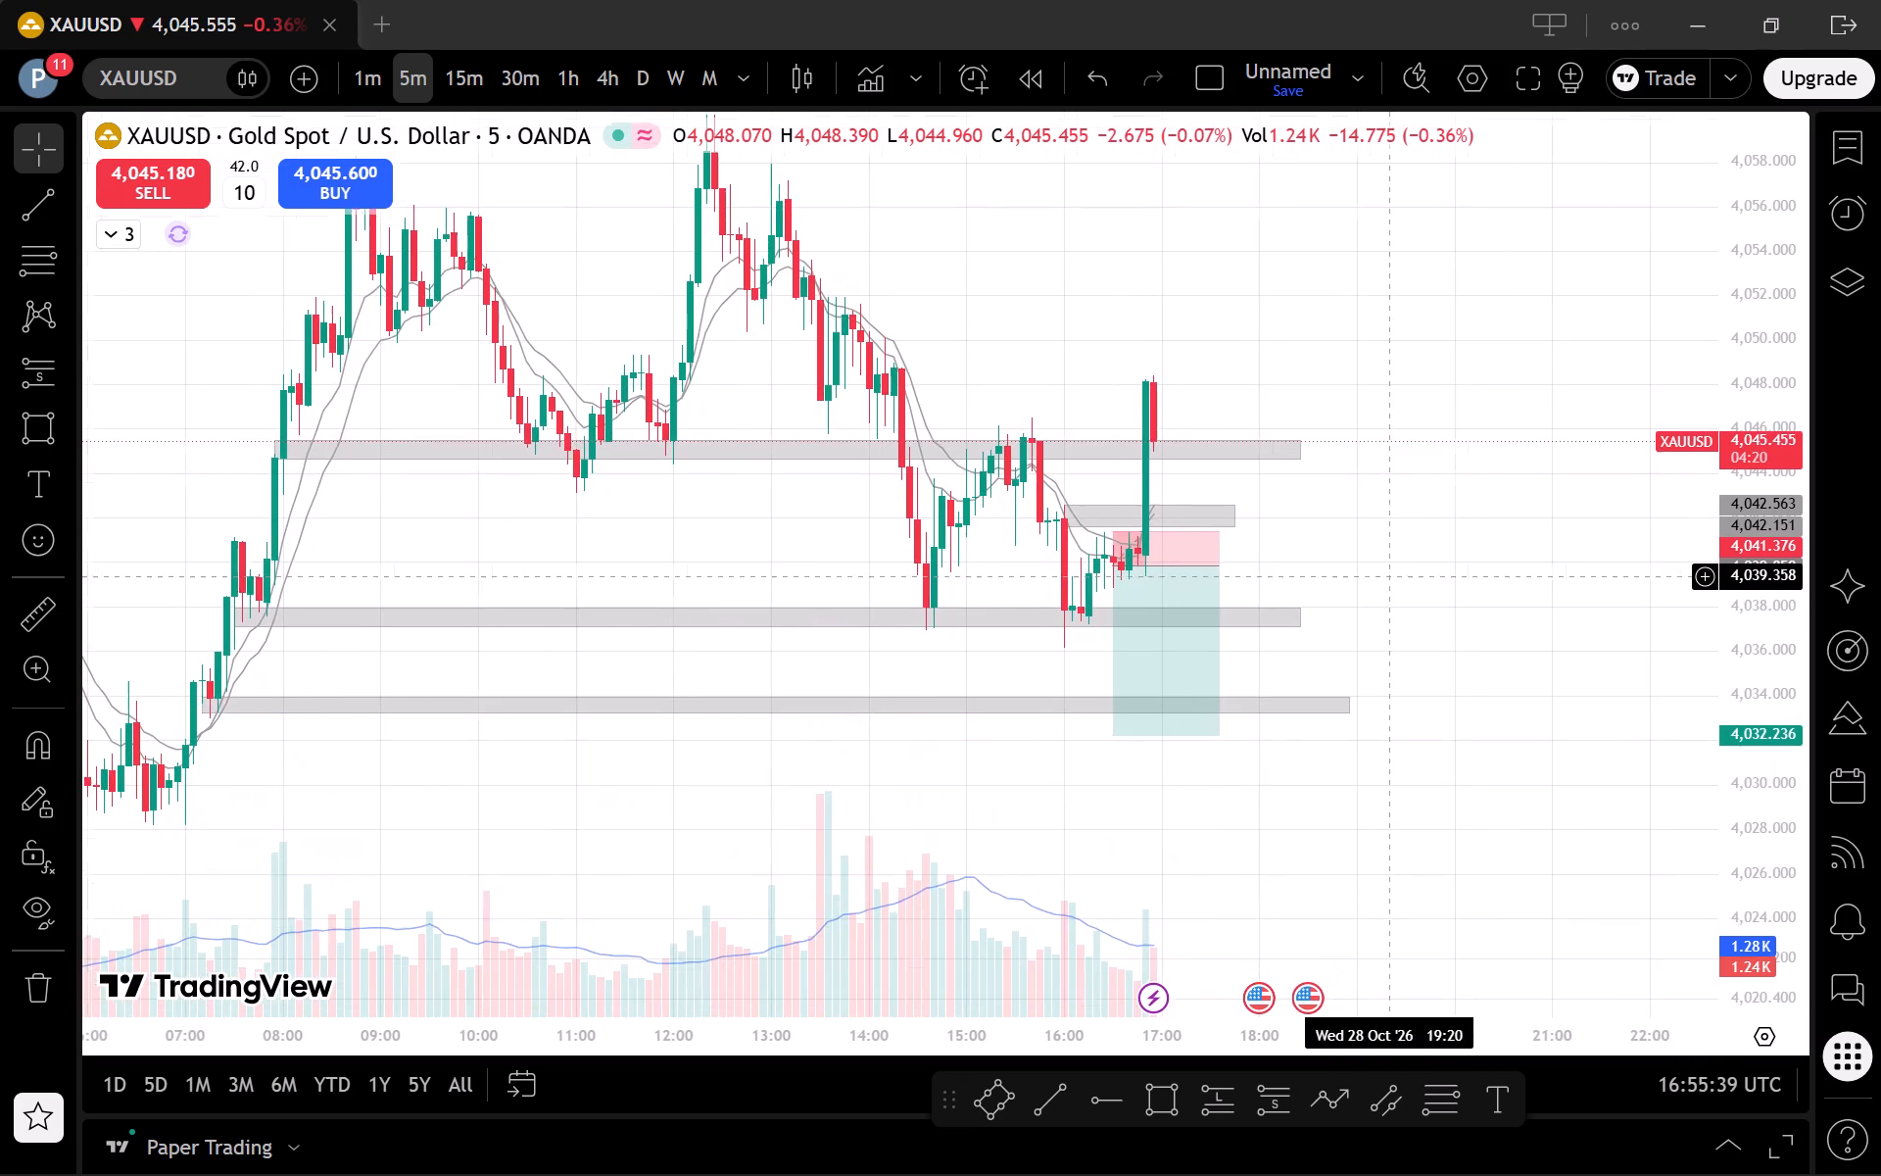
scroll(1435, 601, down, 2)
drag(1747, 493, 1751, 586)
drag(1618, 605, 1614, 674)
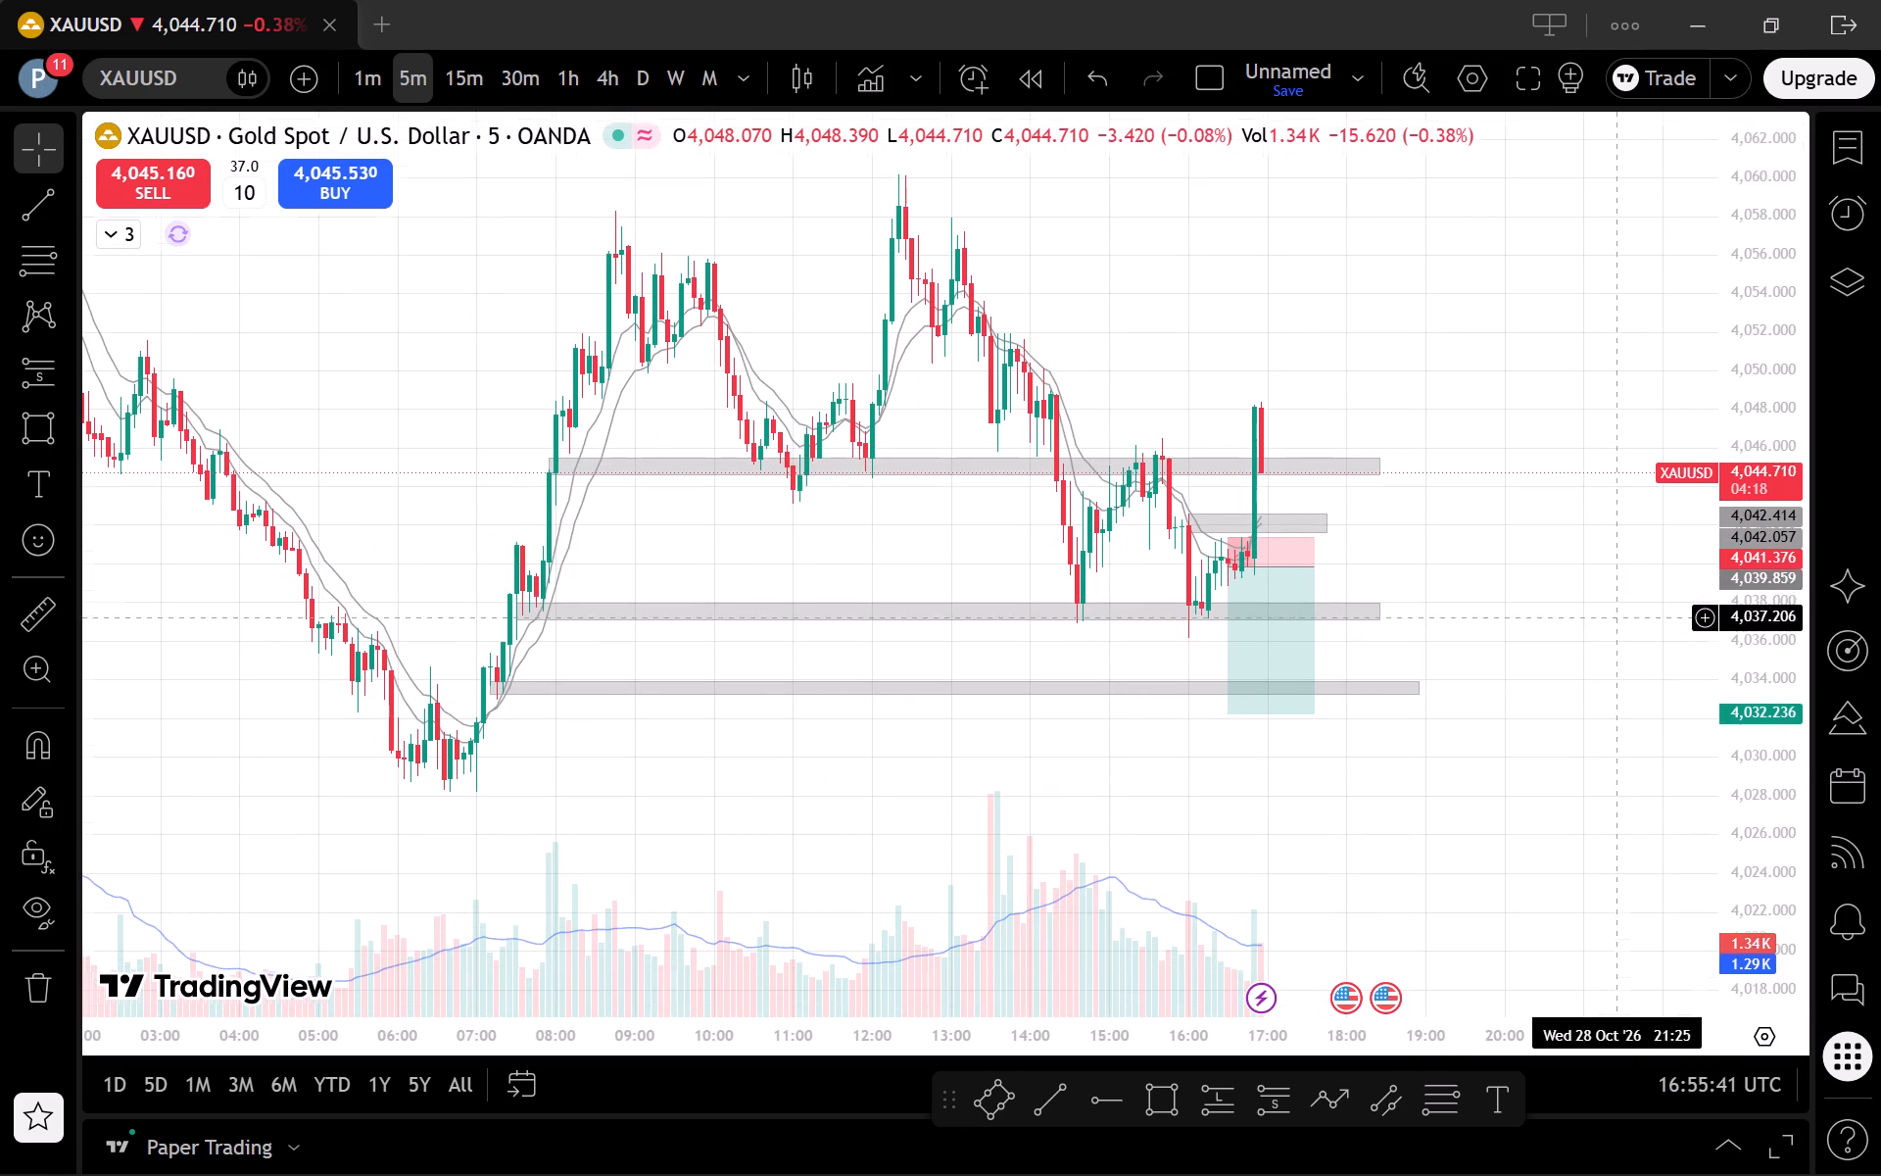
drag(1614, 674, 1614, 712)
click(1614, 712)
Inspect the newest 1-minute candles against the upper price zones and the short projection's stop level.
click(368, 67)
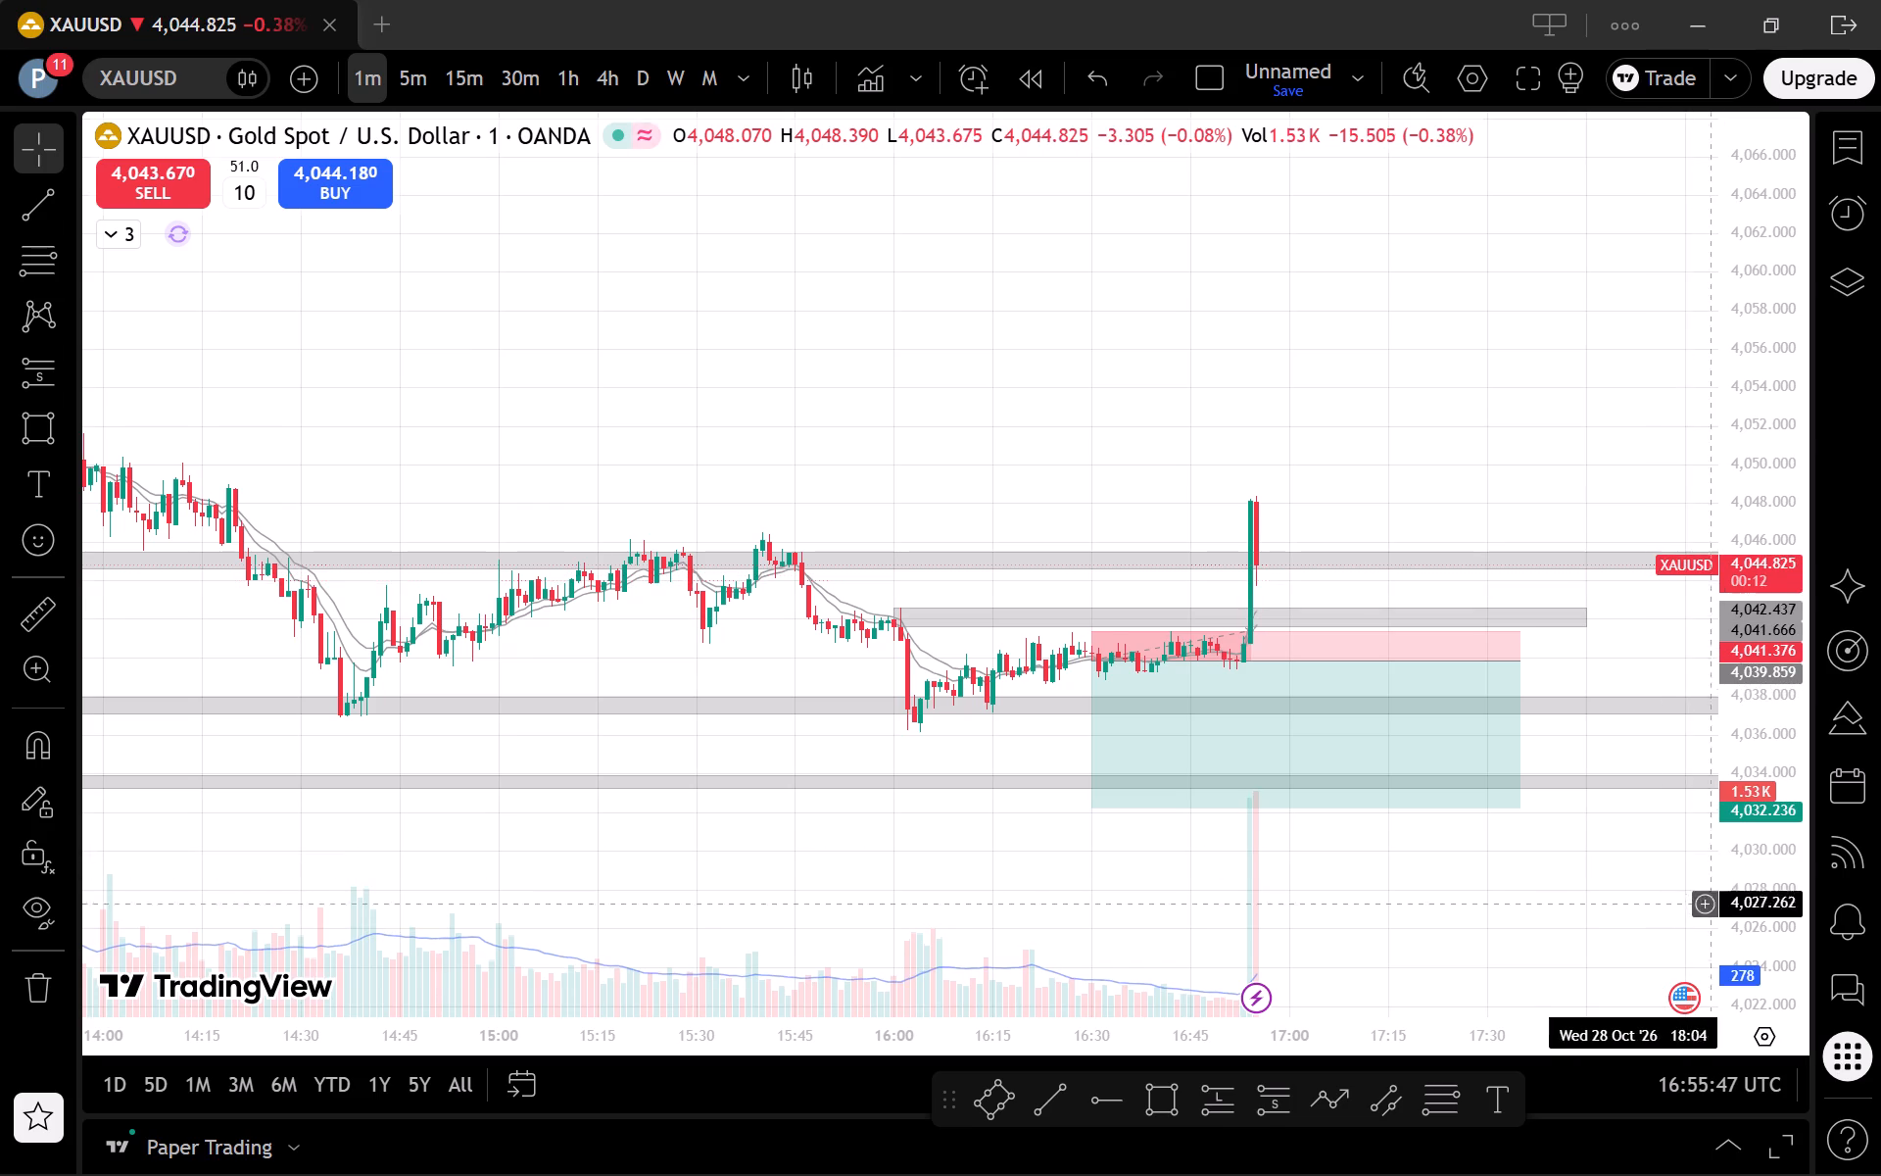
drag(1749, 915, 1567, 519)
scroll(1594, 566, down, 3)
drag(1760, 623, 1763, 897)
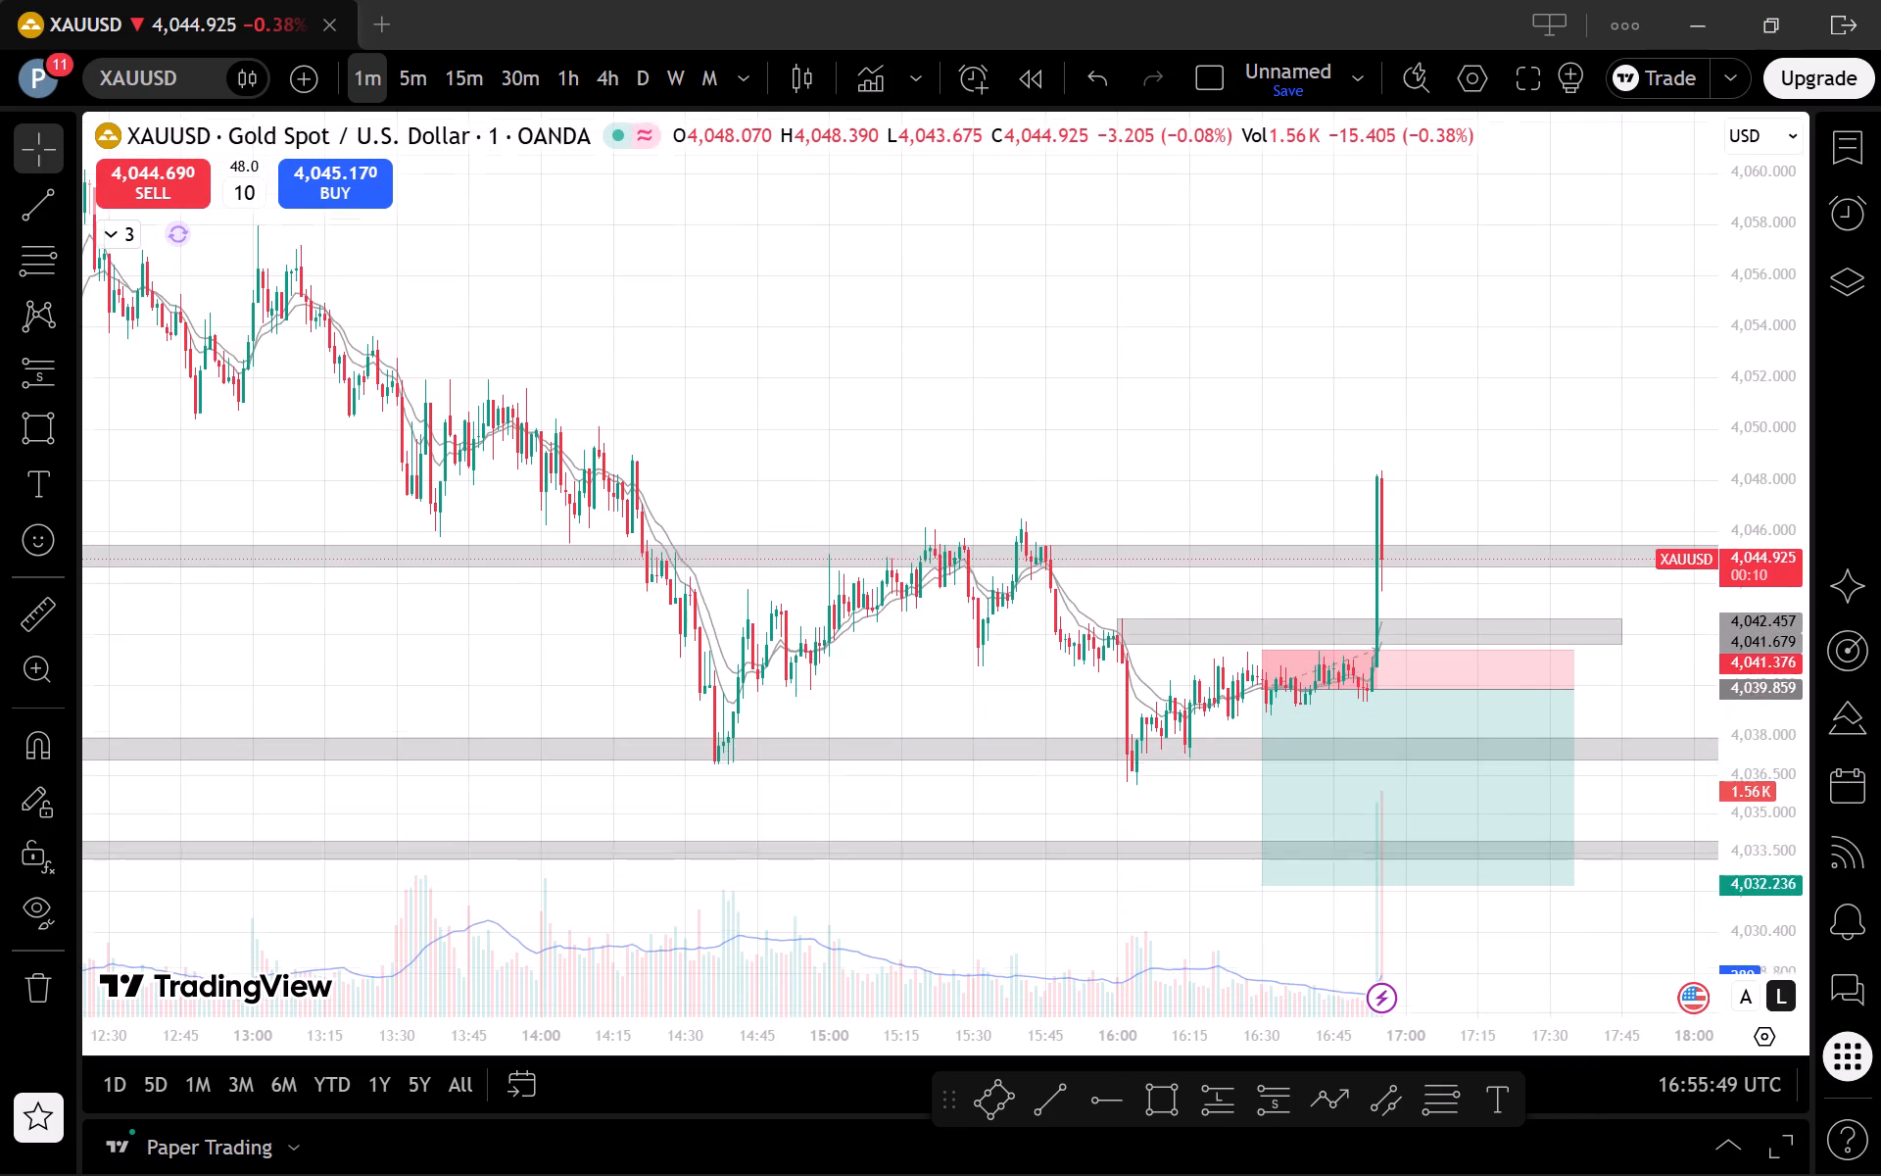
drag(1763, 897, 1760, 897)
scroll(1660, 885, up, 5)
drag(1749, 903, 1662, 673)
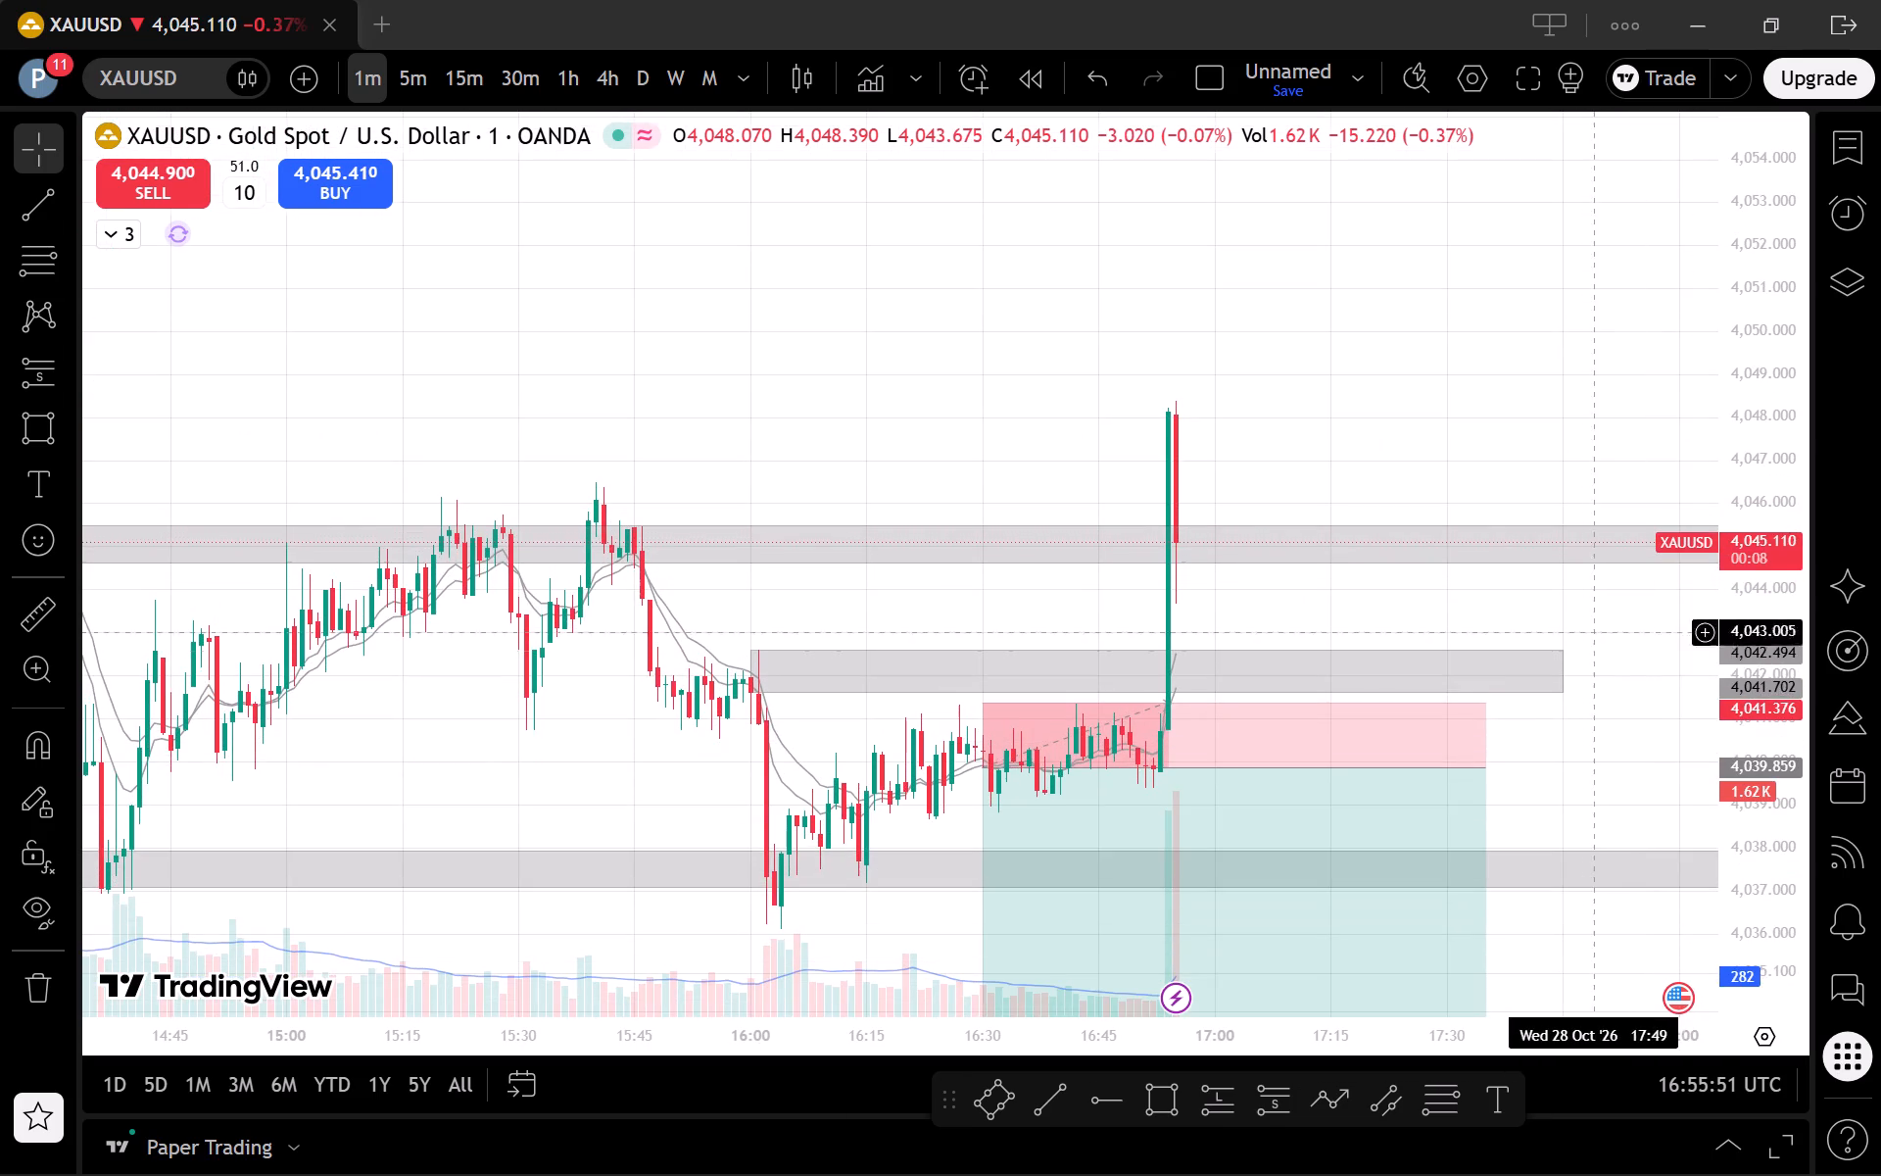
drag(1626, 756, 1570, 598)
drag(1739, 735, 1699, 534)
scroll(1647, 581, down, 4)
drag(1616, 654, 1507, 488)
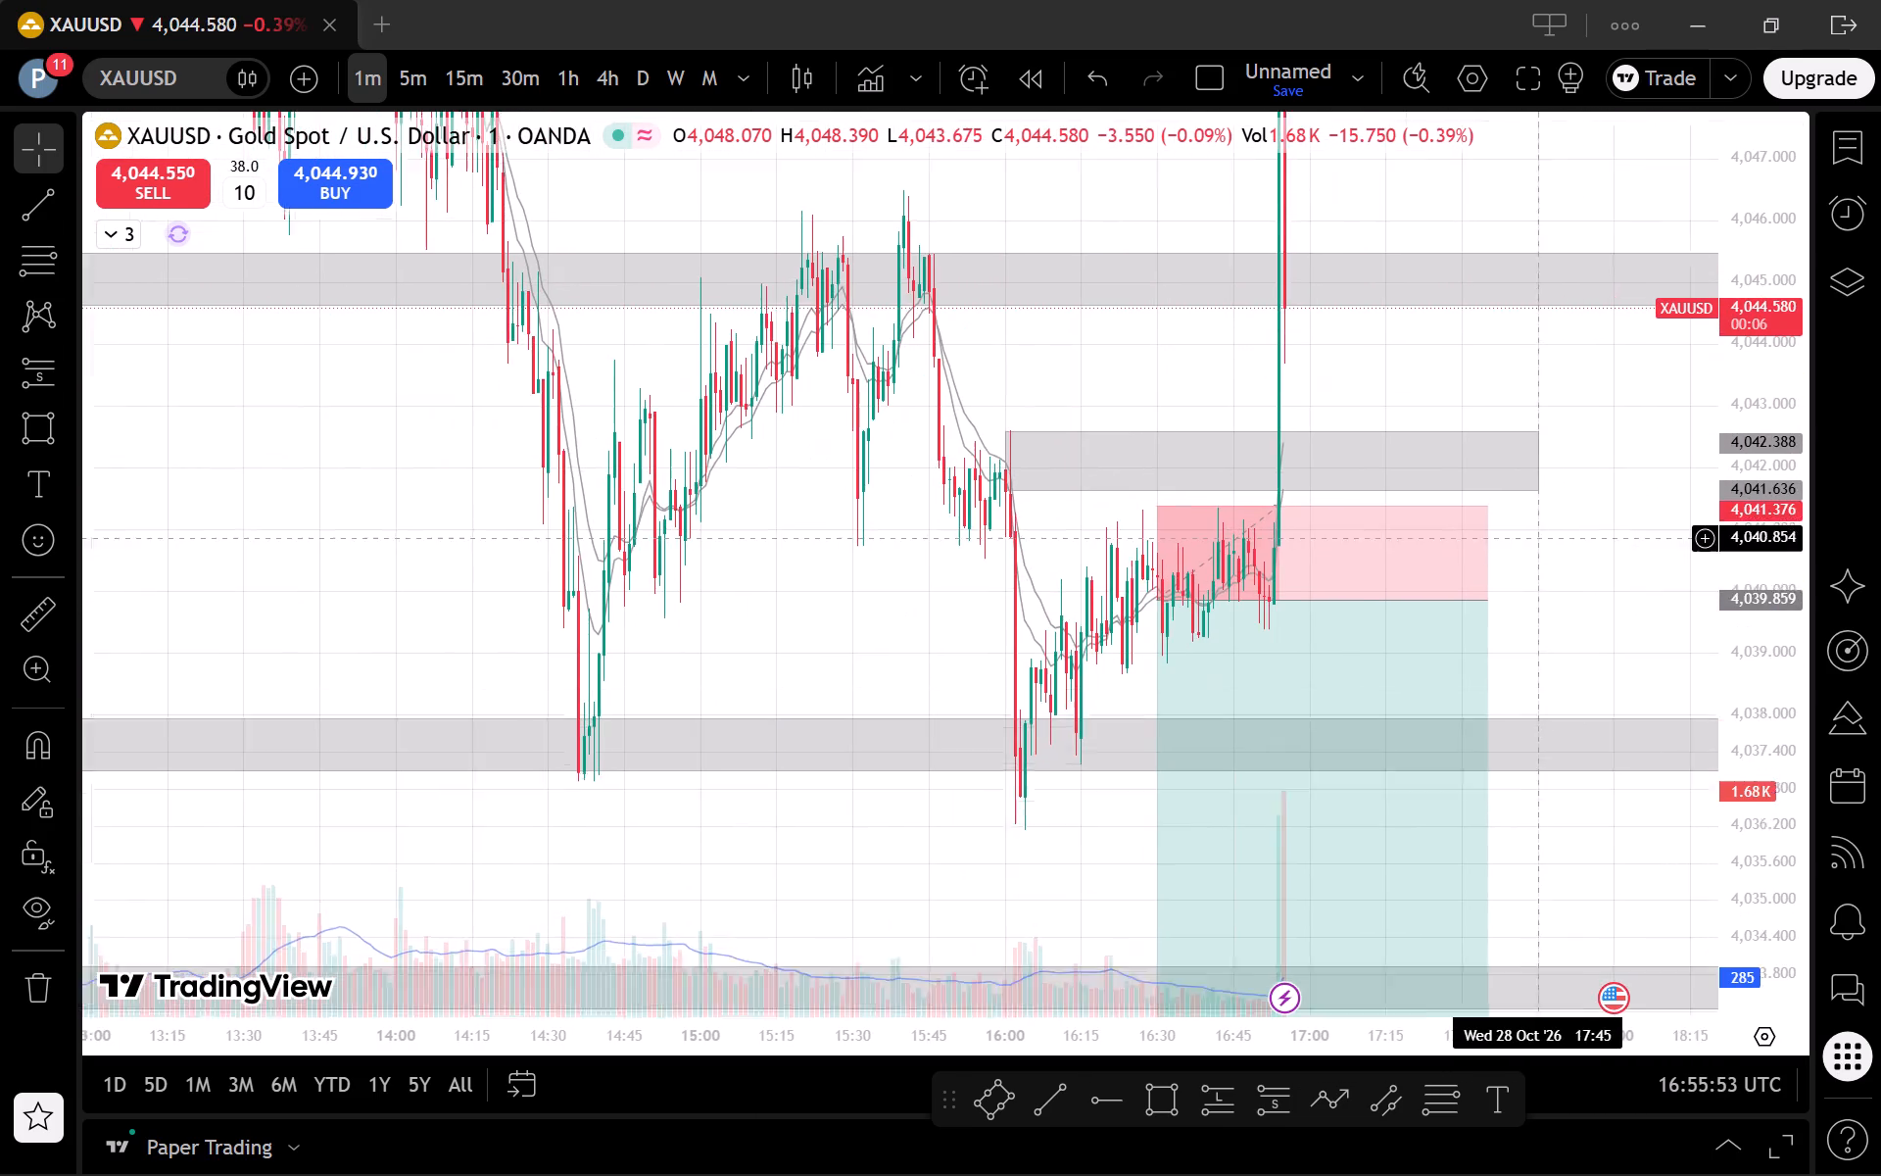
Unlock the short projection on the 1-minute chart, shorten its time span so it ends at 16:55, and lock it again.
drag(1507, 488, 1501, 485)
click(1422, 560)
click(1216, 208)
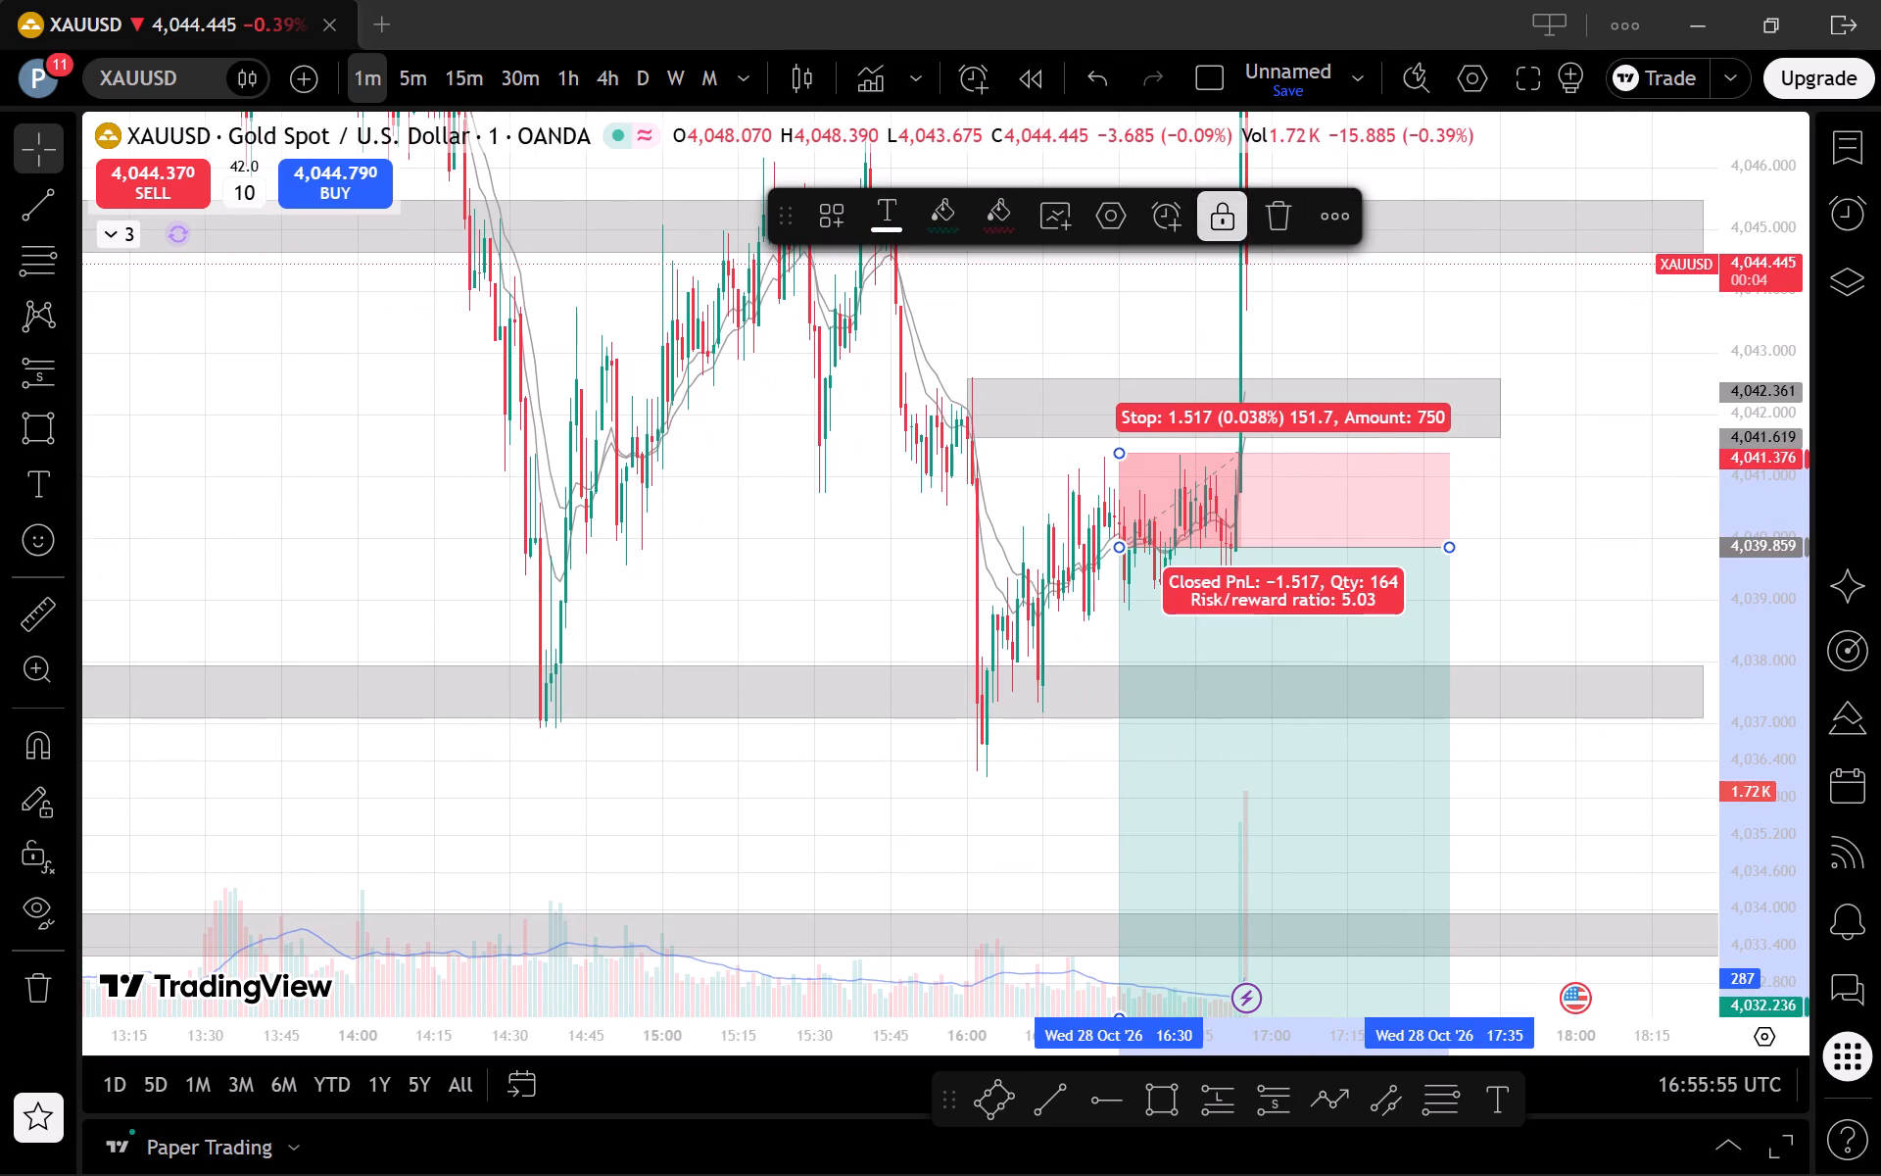
drag(1445, 553, 1234, 547)
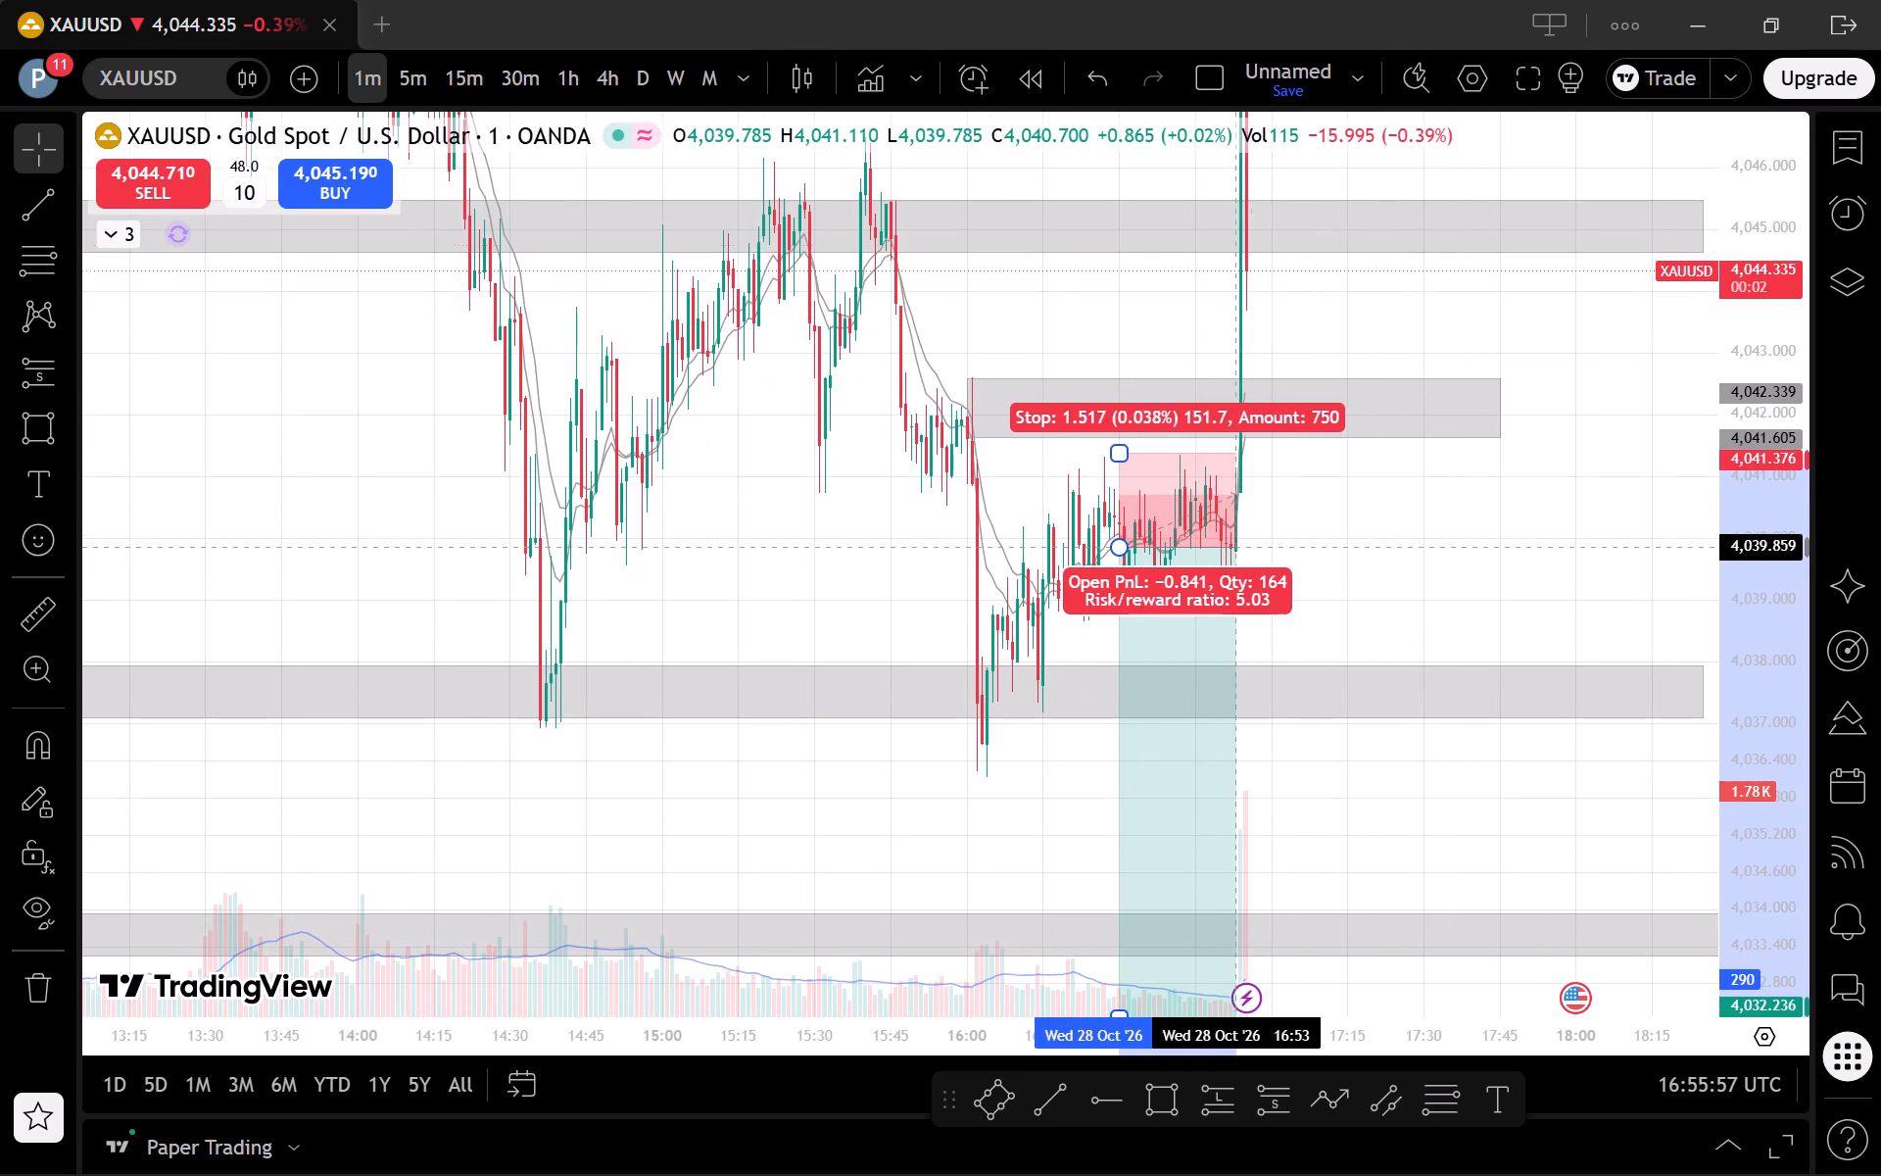
drag(1234, 547, 1248, 554)
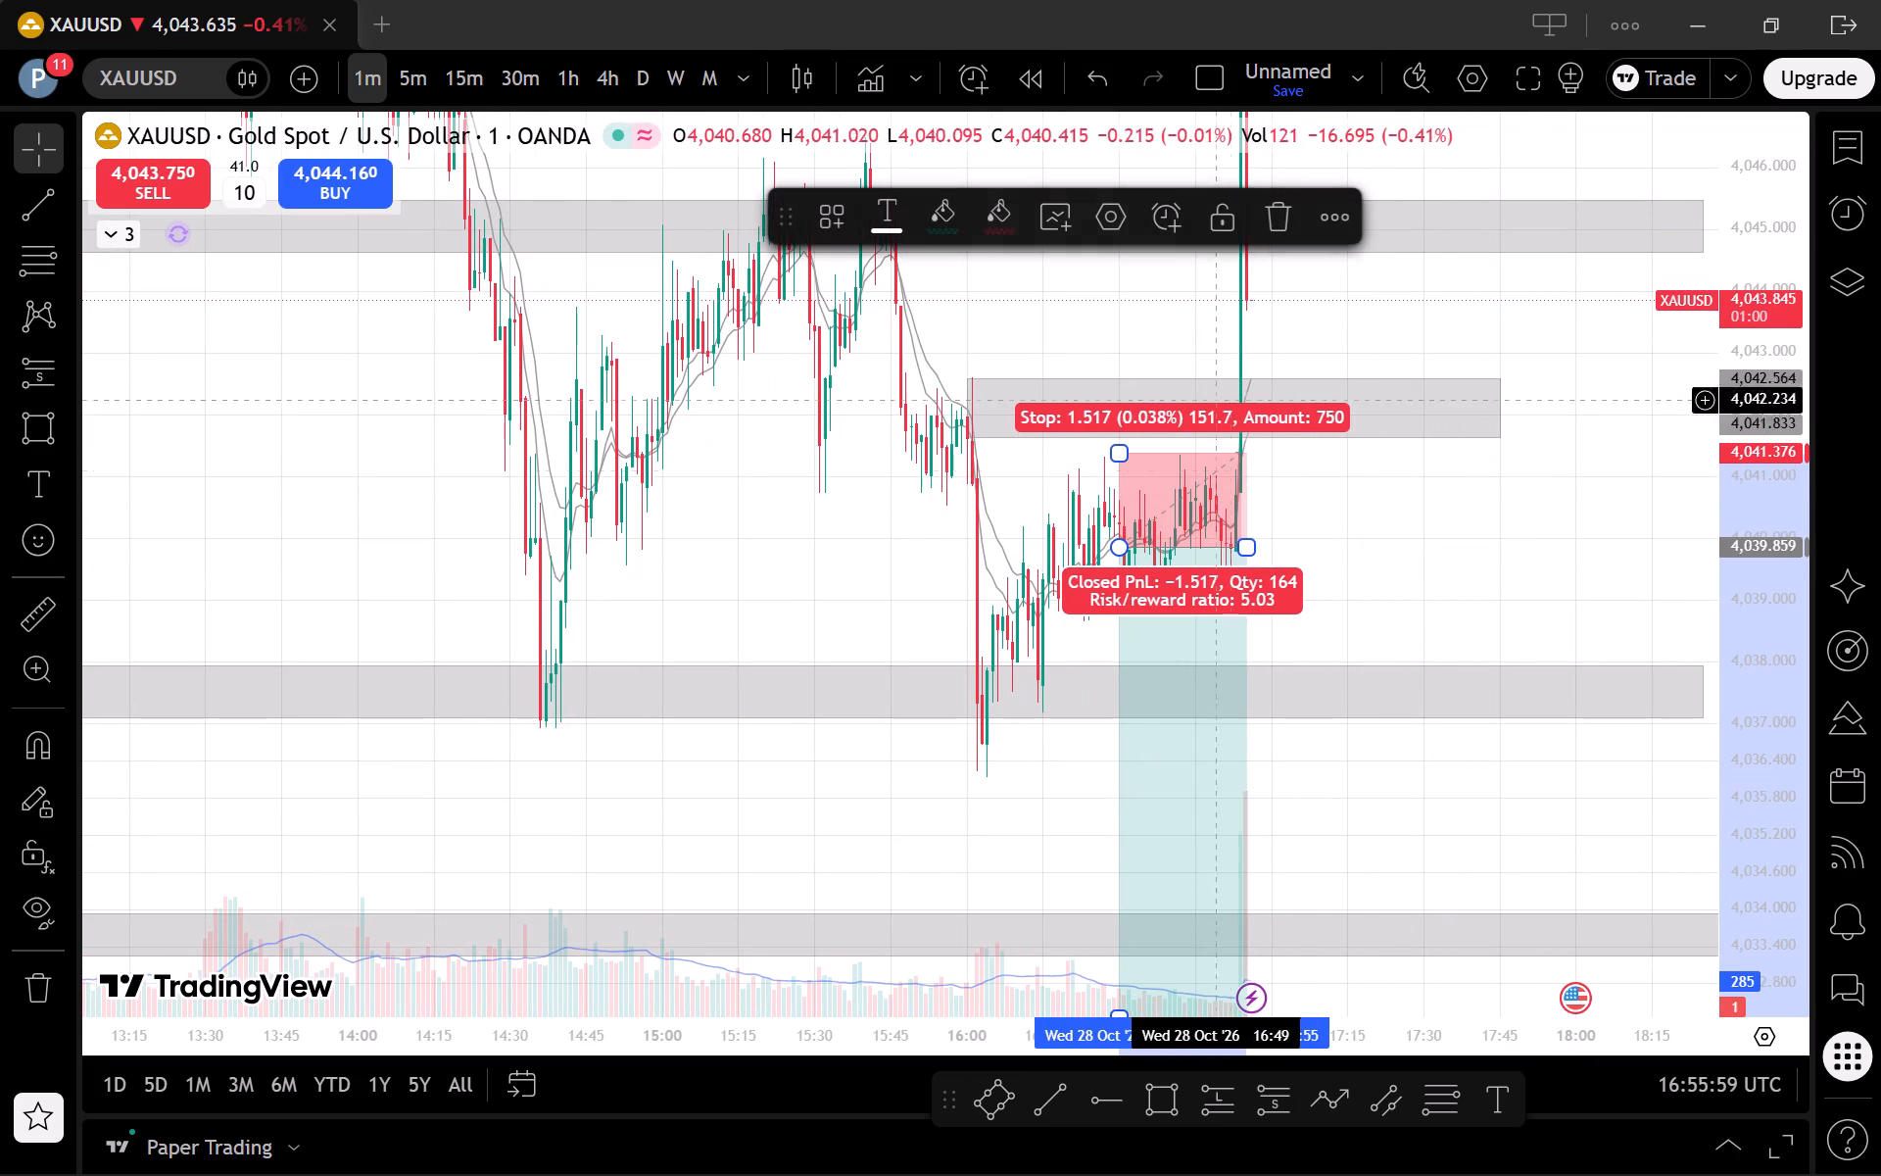
click(1217, 223)
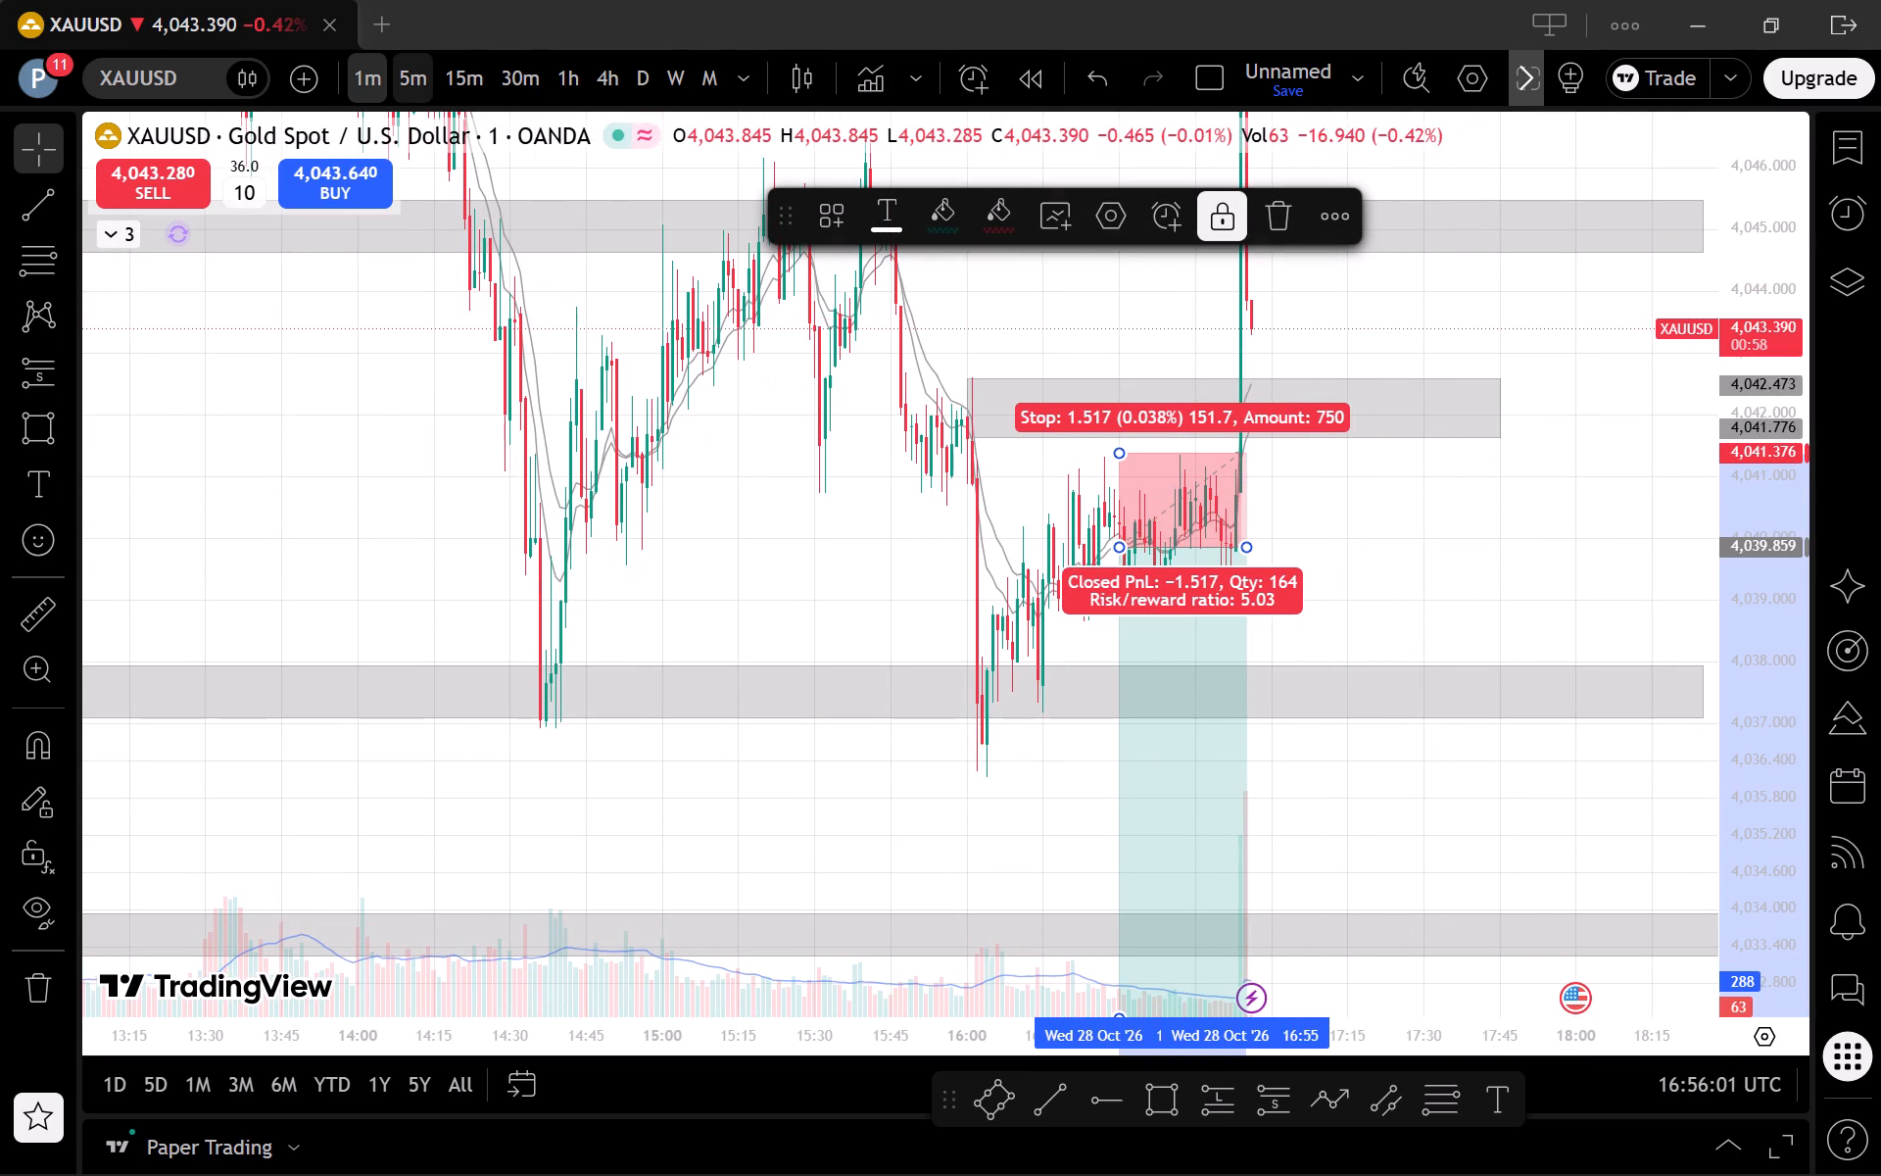
Compare the latest spike and pullback with the price zones and earlier session swings on the 5-minute and 1-minute charts.
click(428, 59)
scroll(1354, 612, up, 3)
click(1481, 620)
drag(1748, 407, 1802, 910)
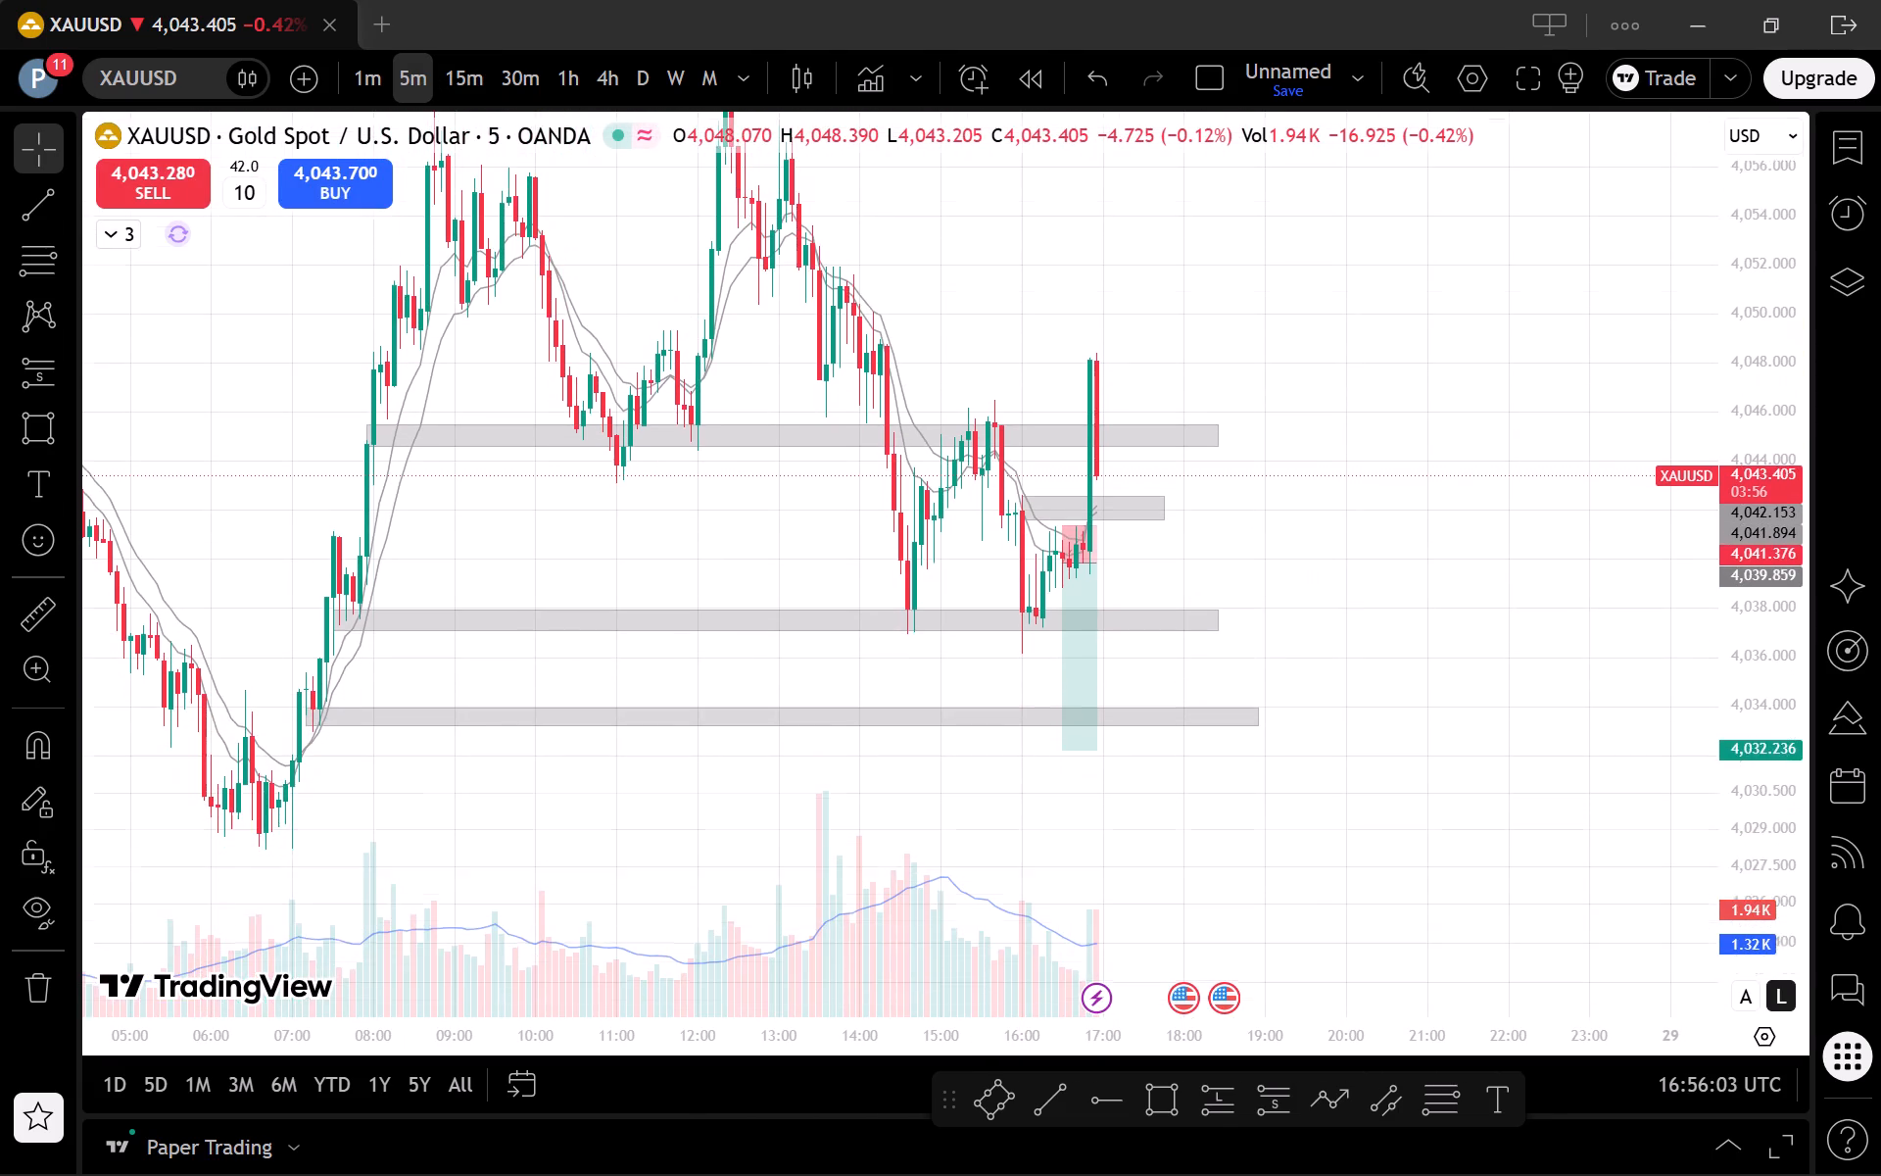
drag(1802, 910, 1803, 913)
click(351, 79)
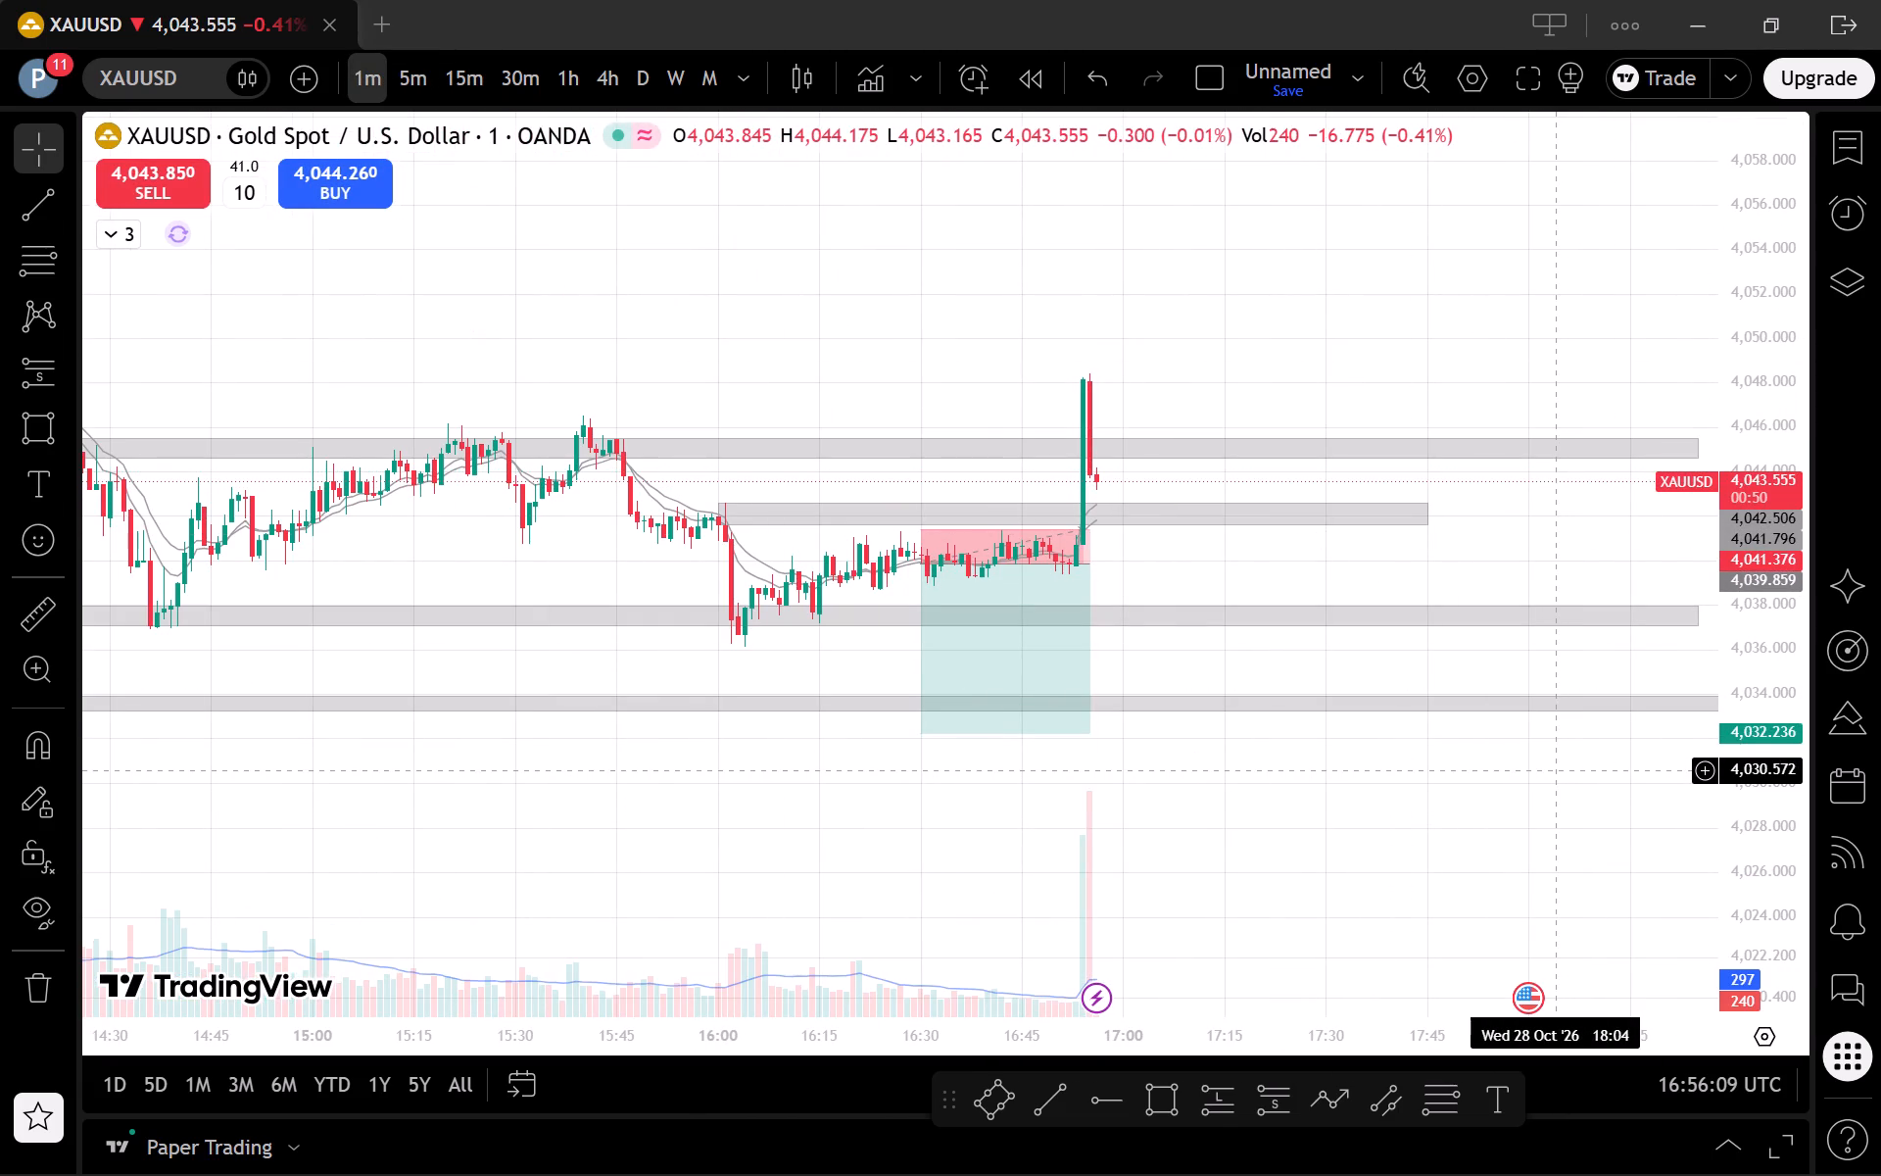
click(400, 73)
drag(1800, 365, 1751, 709)
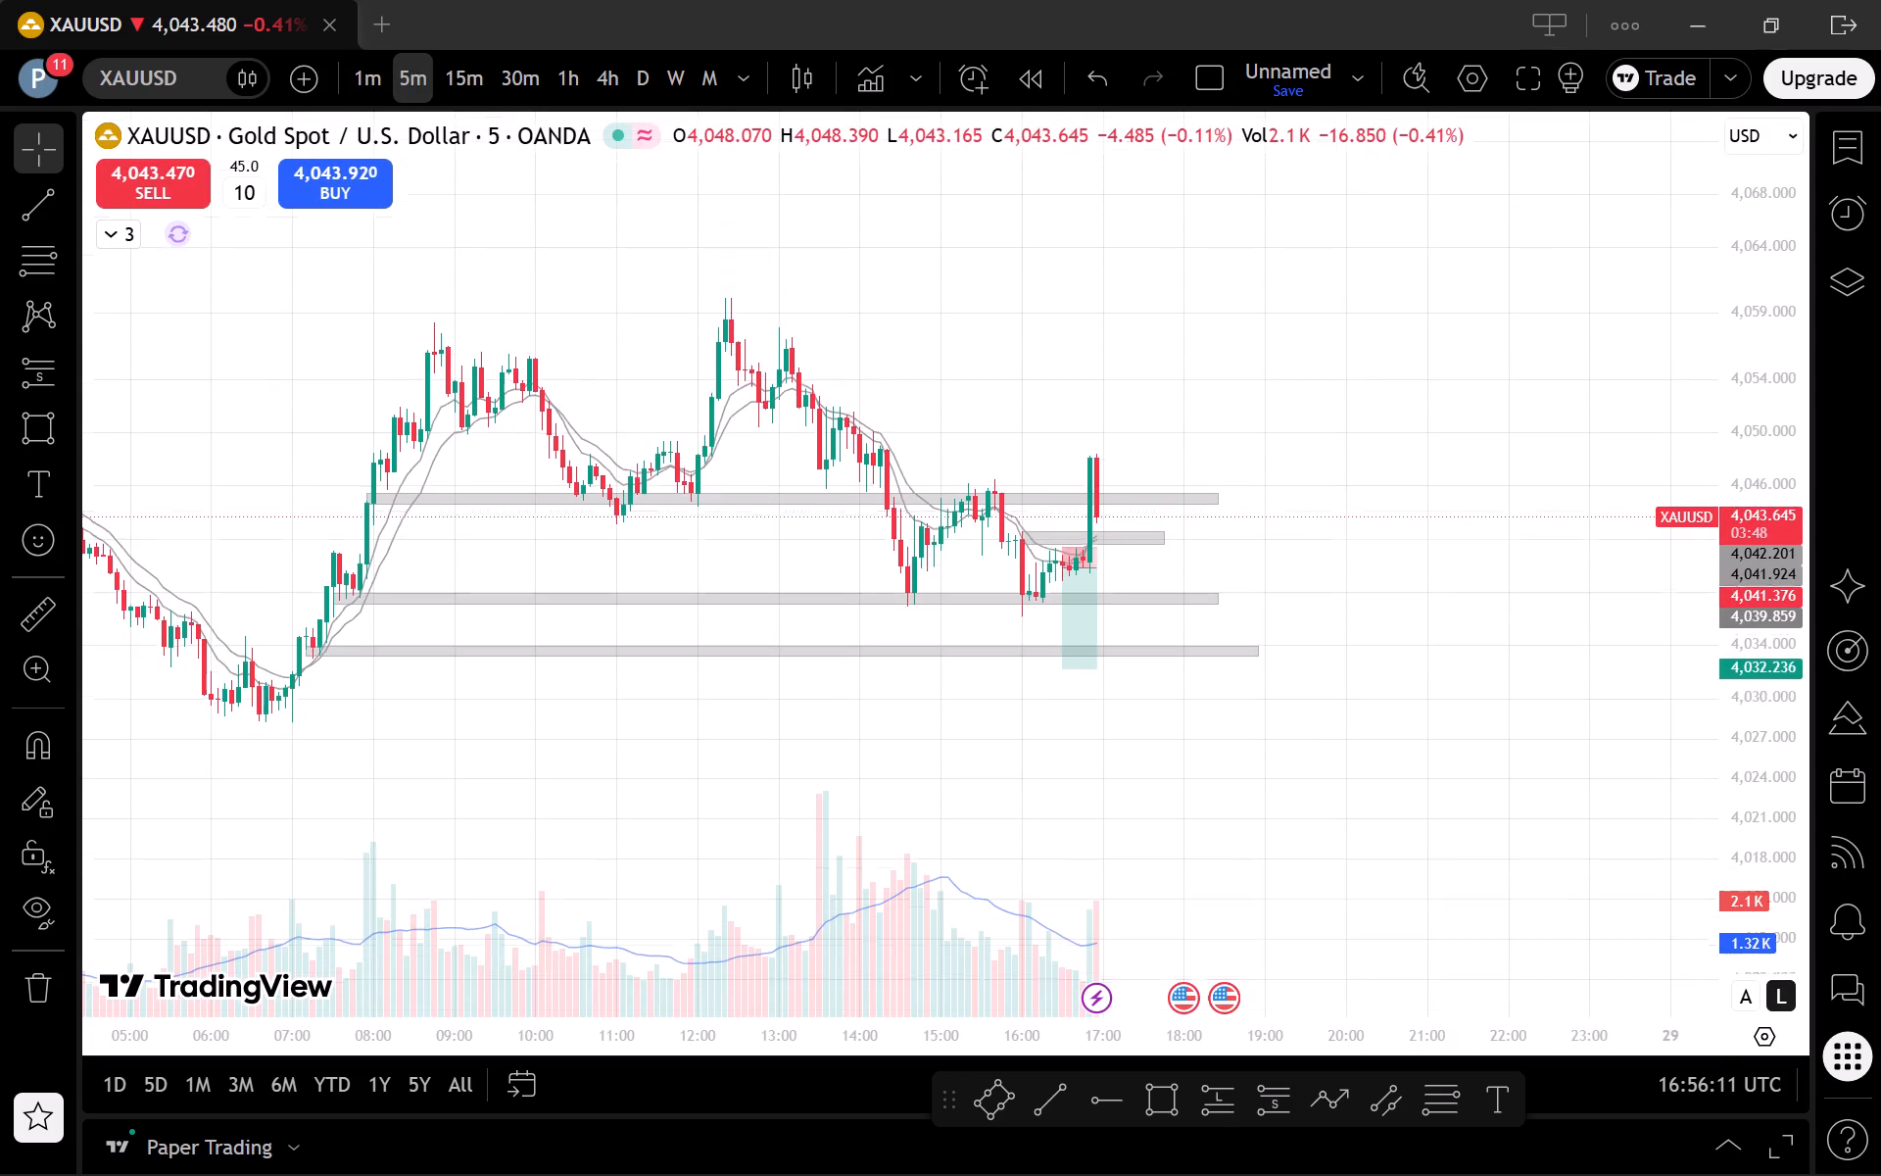
scroll(1635, 678, down, 3)
drag(1720, 797, 1743, 545)
scroll(1536, 505, up, 8)
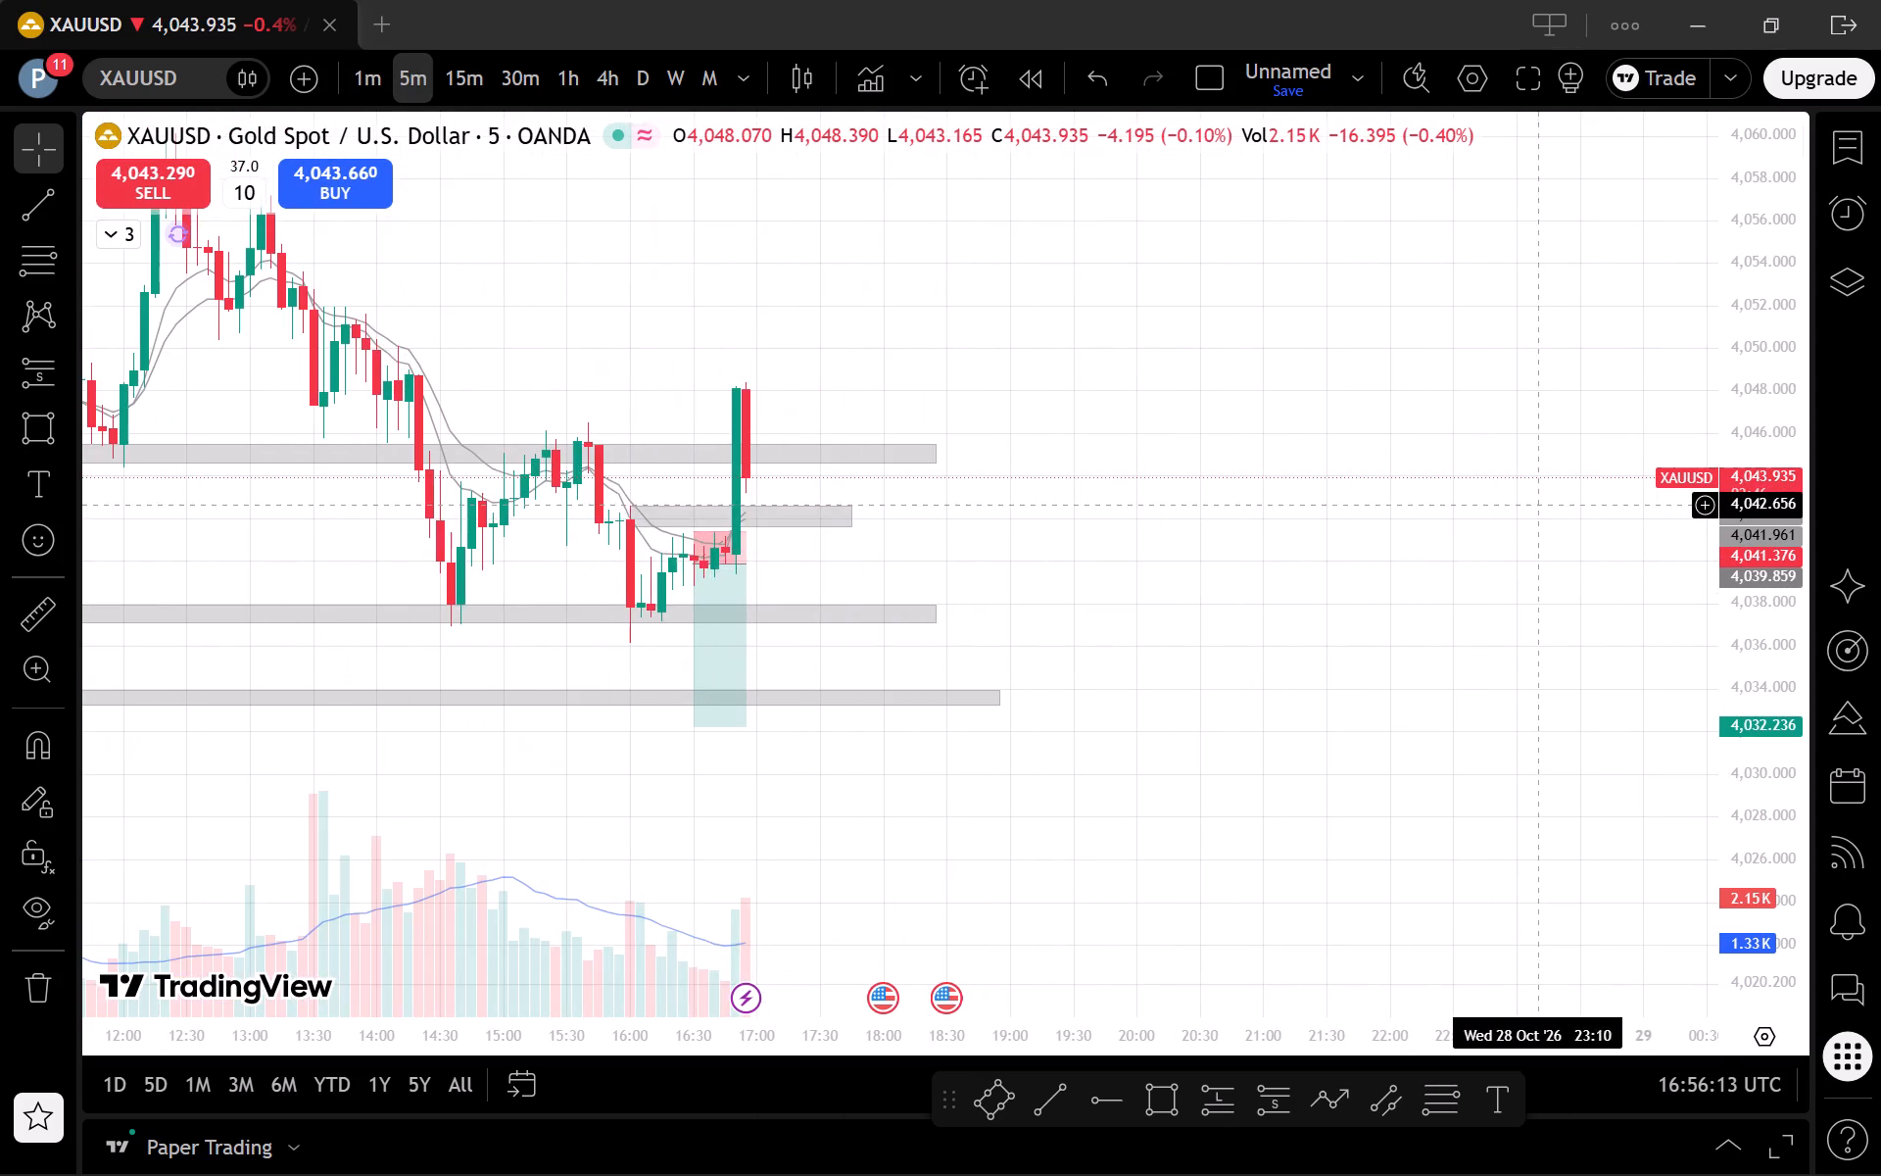
drag(1321, 500, 1627, 569)
Buy 10 XAUUSD at market from the 1-minute chart.
click(367, 73)
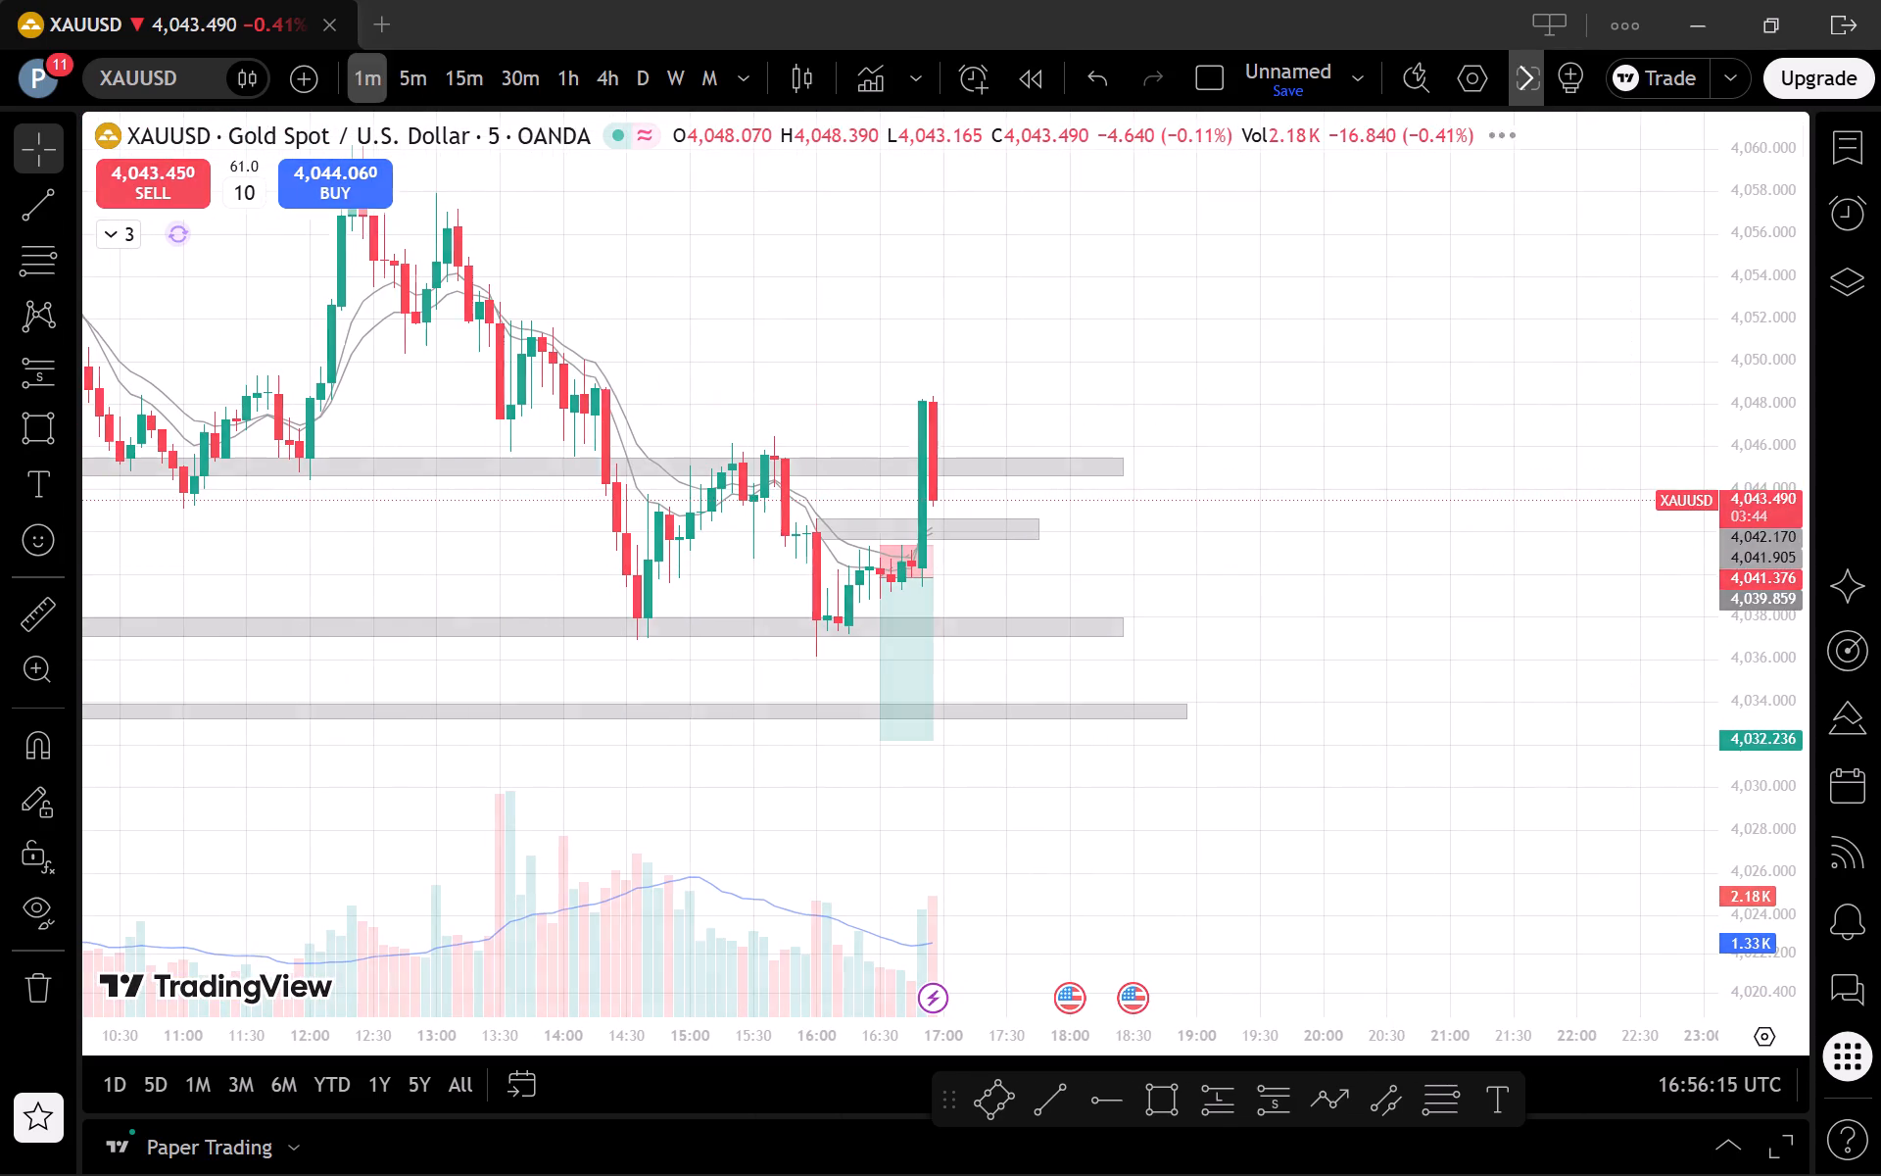
scroll(1010, 282, down, 4)
click(337, 202)
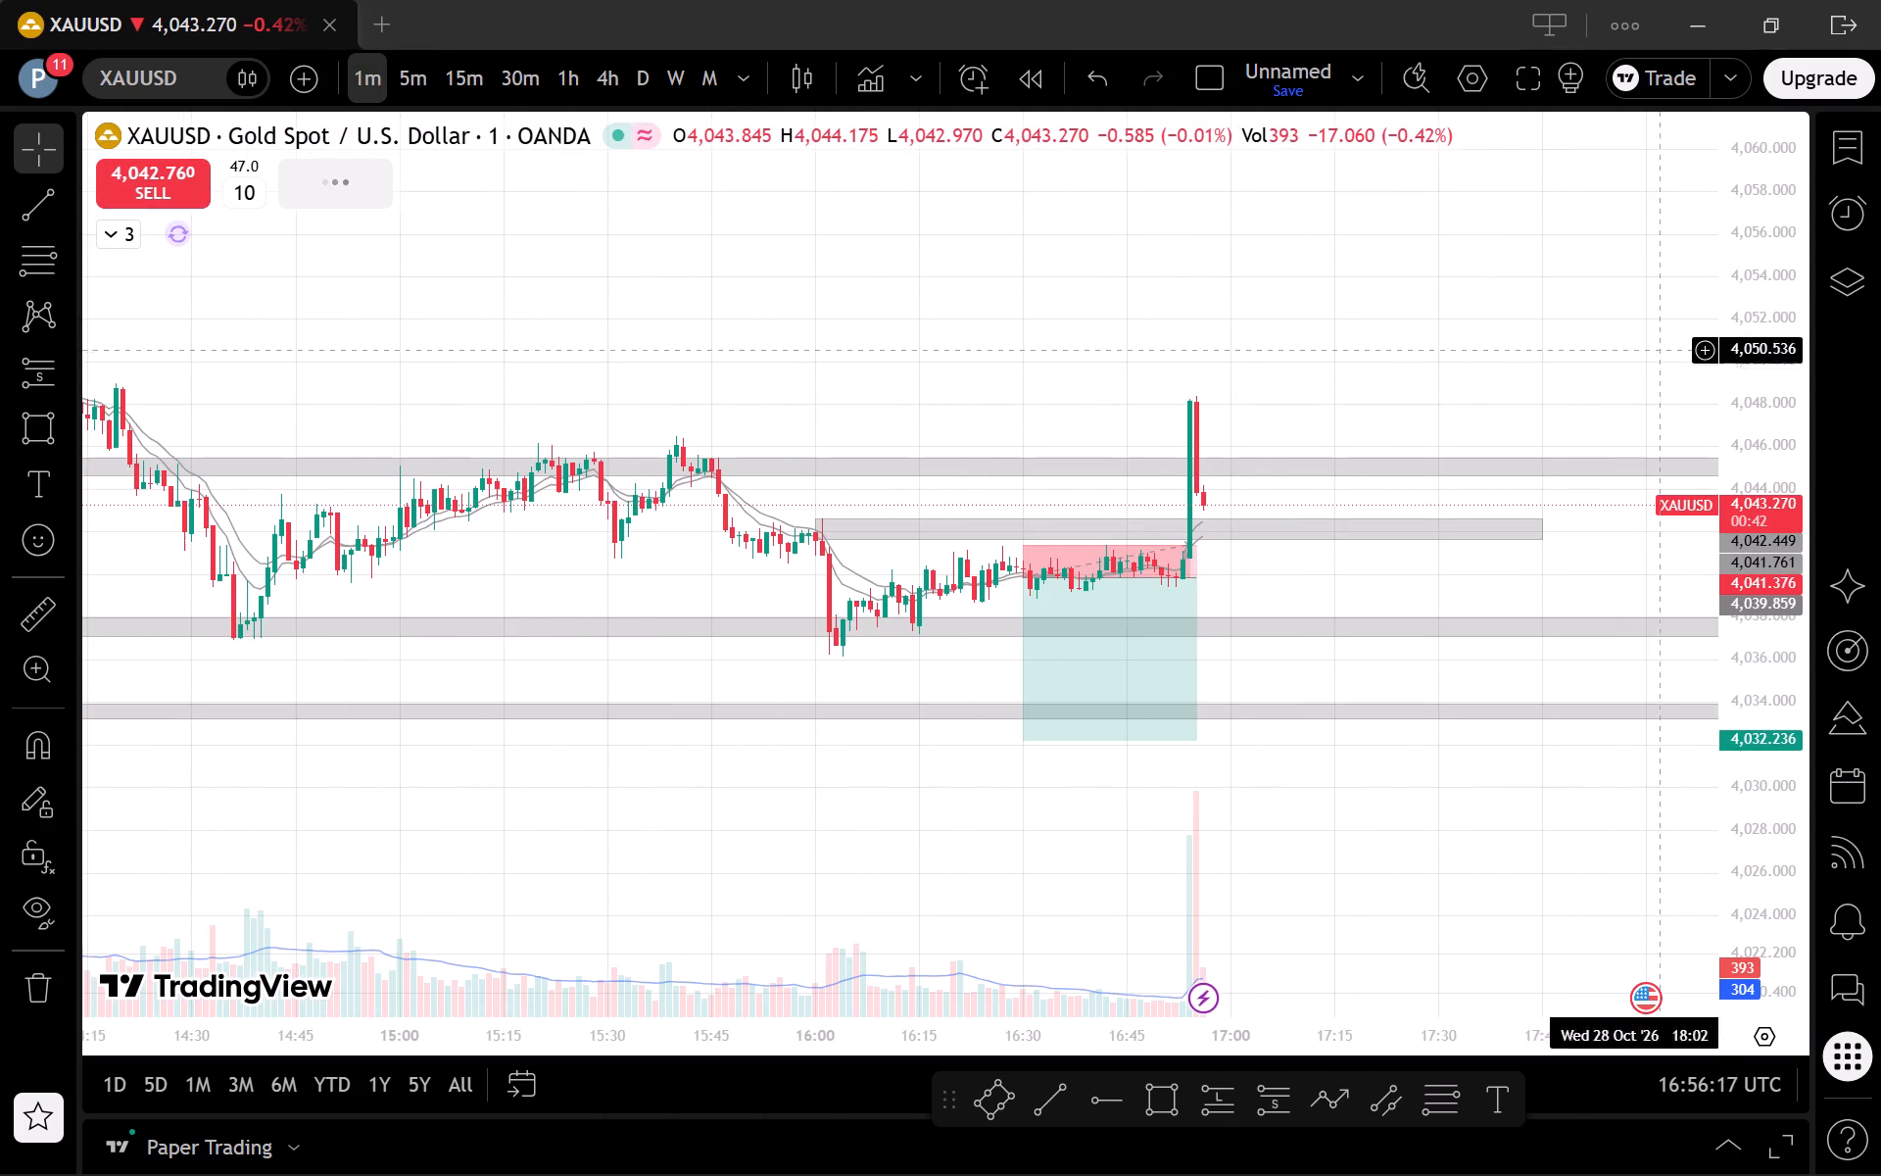
Add a stop loss at 4,040.719 and a take profit at 4,052.612 to the new long position.
drag(1756, 488, 1725, 702)
scroll(1664, 779, down, 3)
drag(1578, 795, 1459, 745)
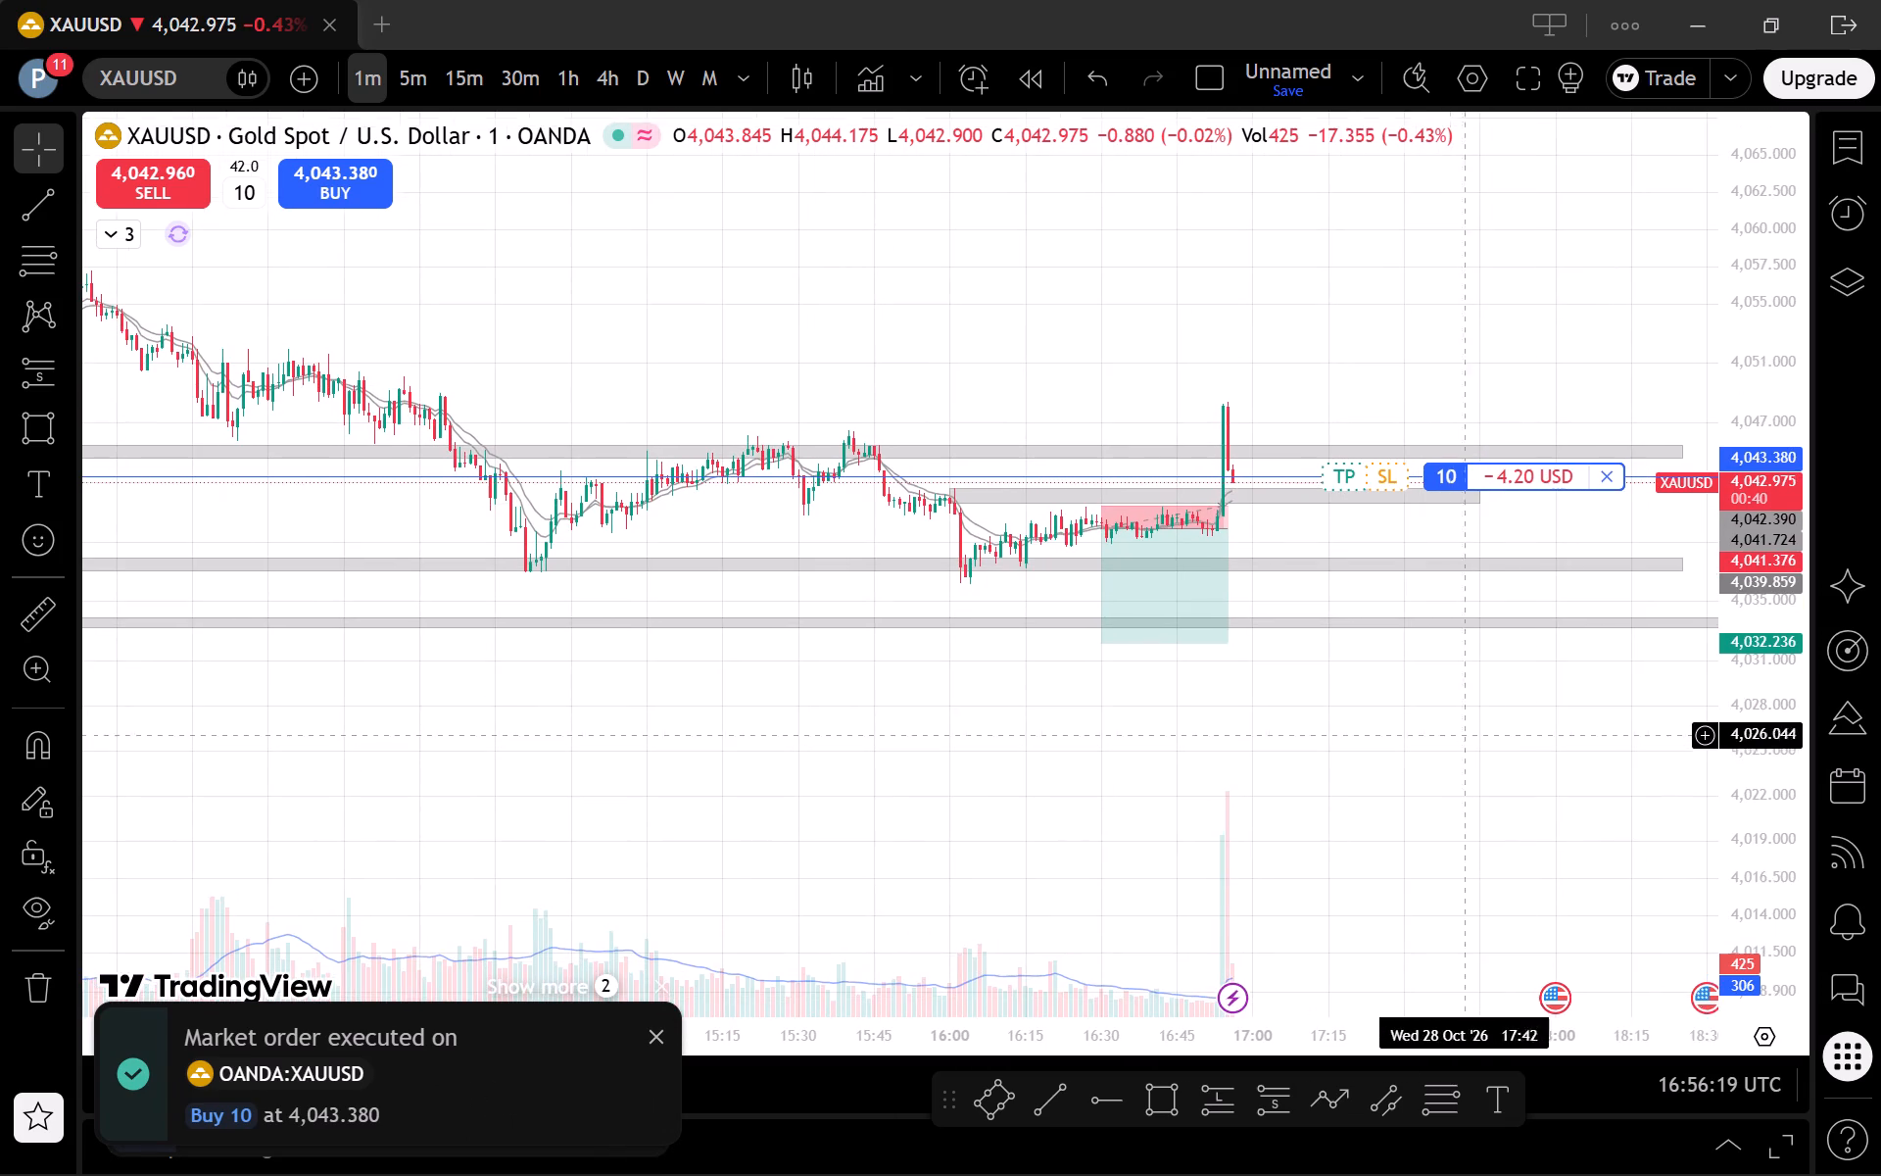
drag(1786, 848, 1666, 621)
scroll(1456, 490, up, 4)
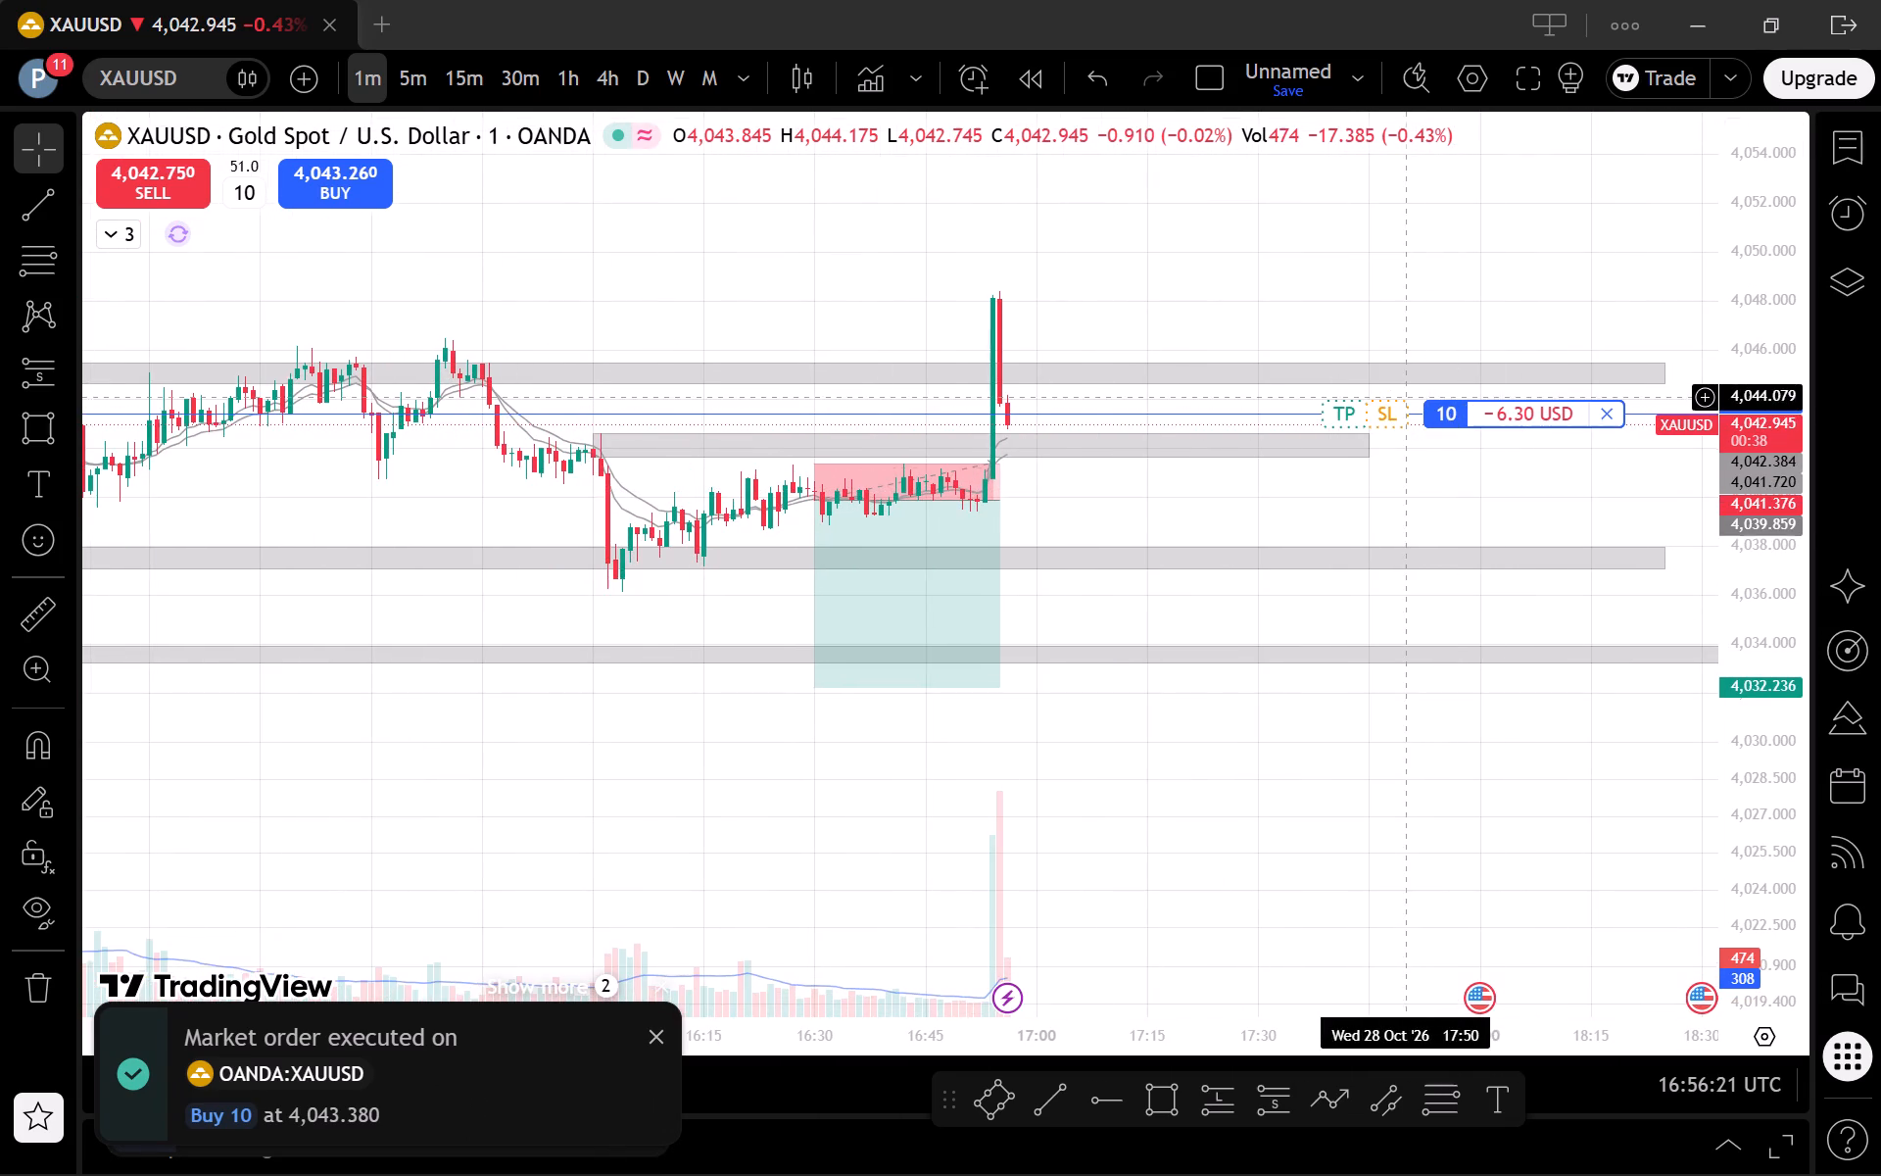
drag(1387, 413, 1465, 480)
drag(1392, 406, 1634, 189)
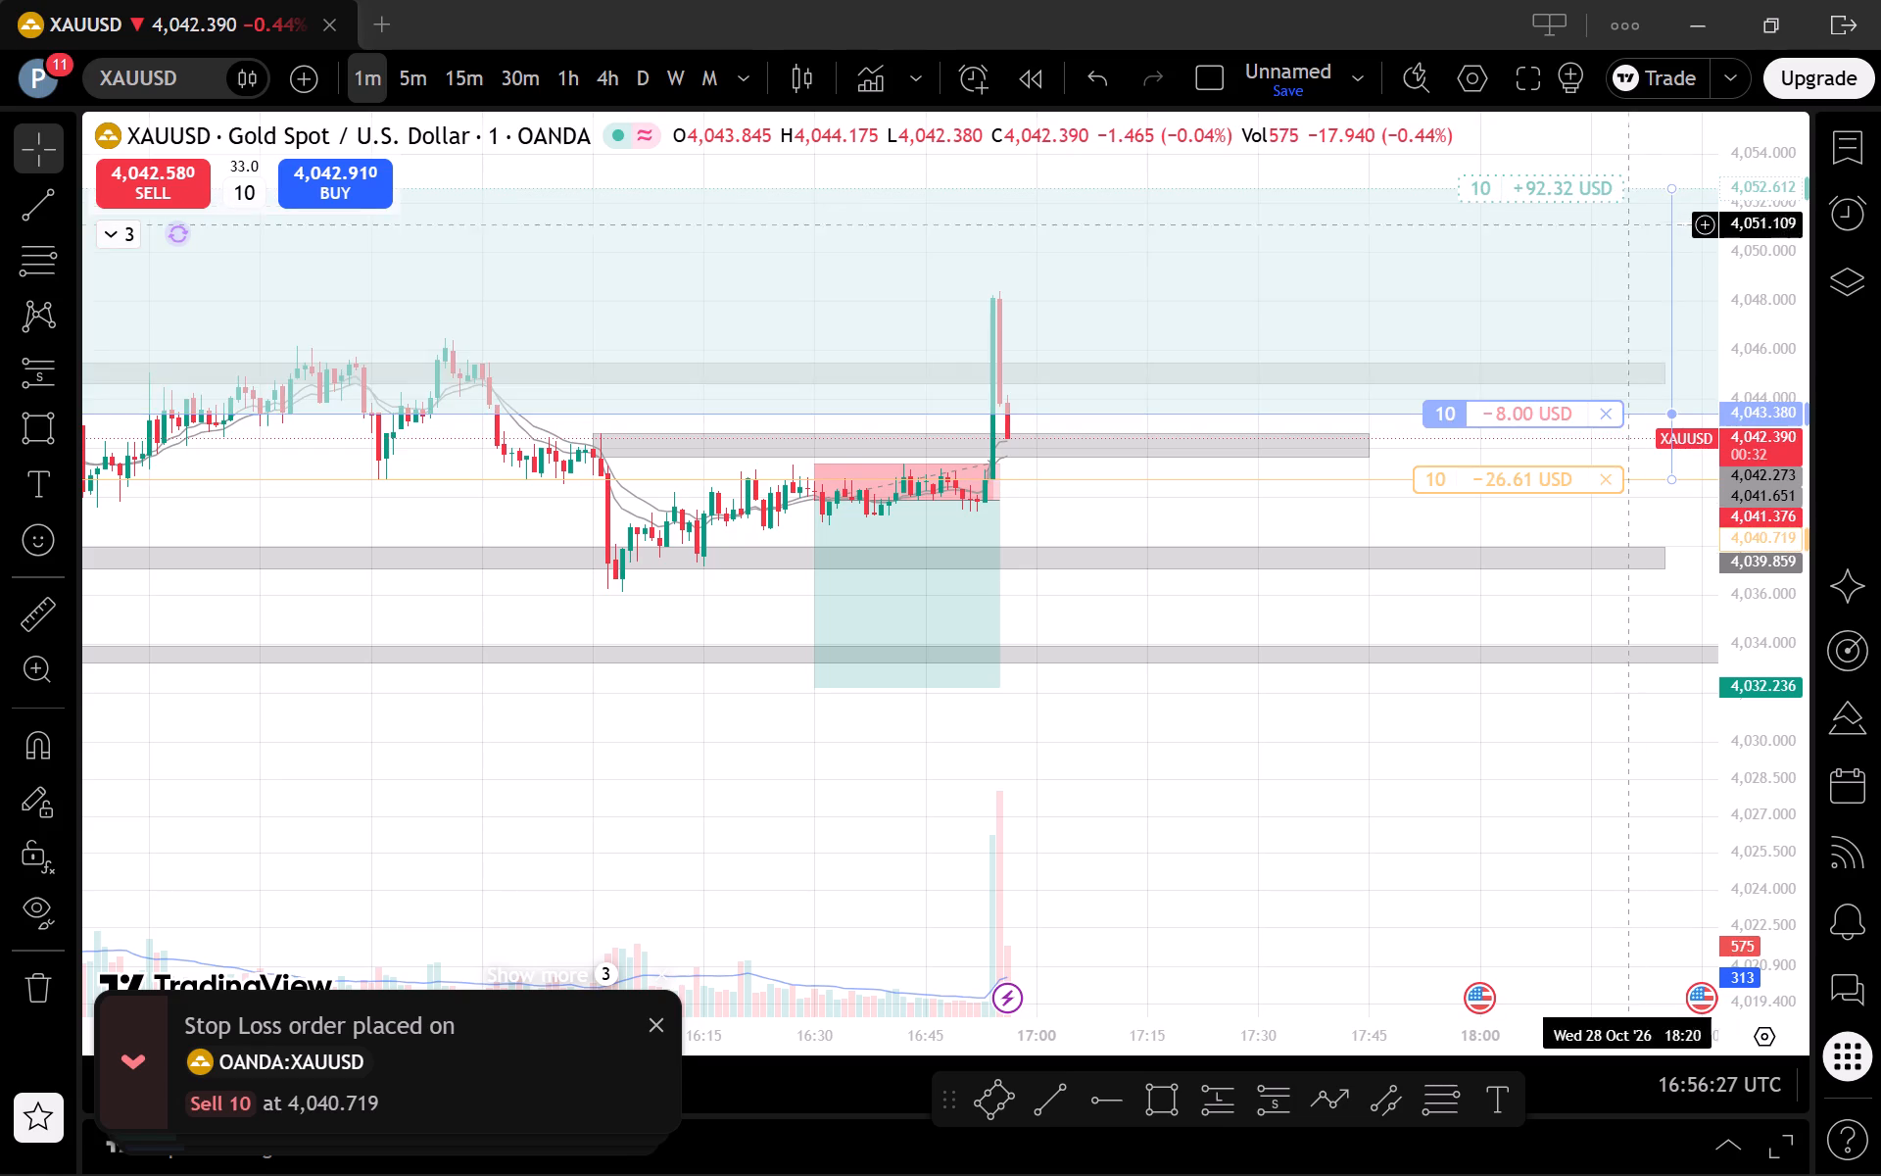
Examine the long position's entry, stop loss and take profit against the 5-minute swings and marked zones.
click(415, 78)
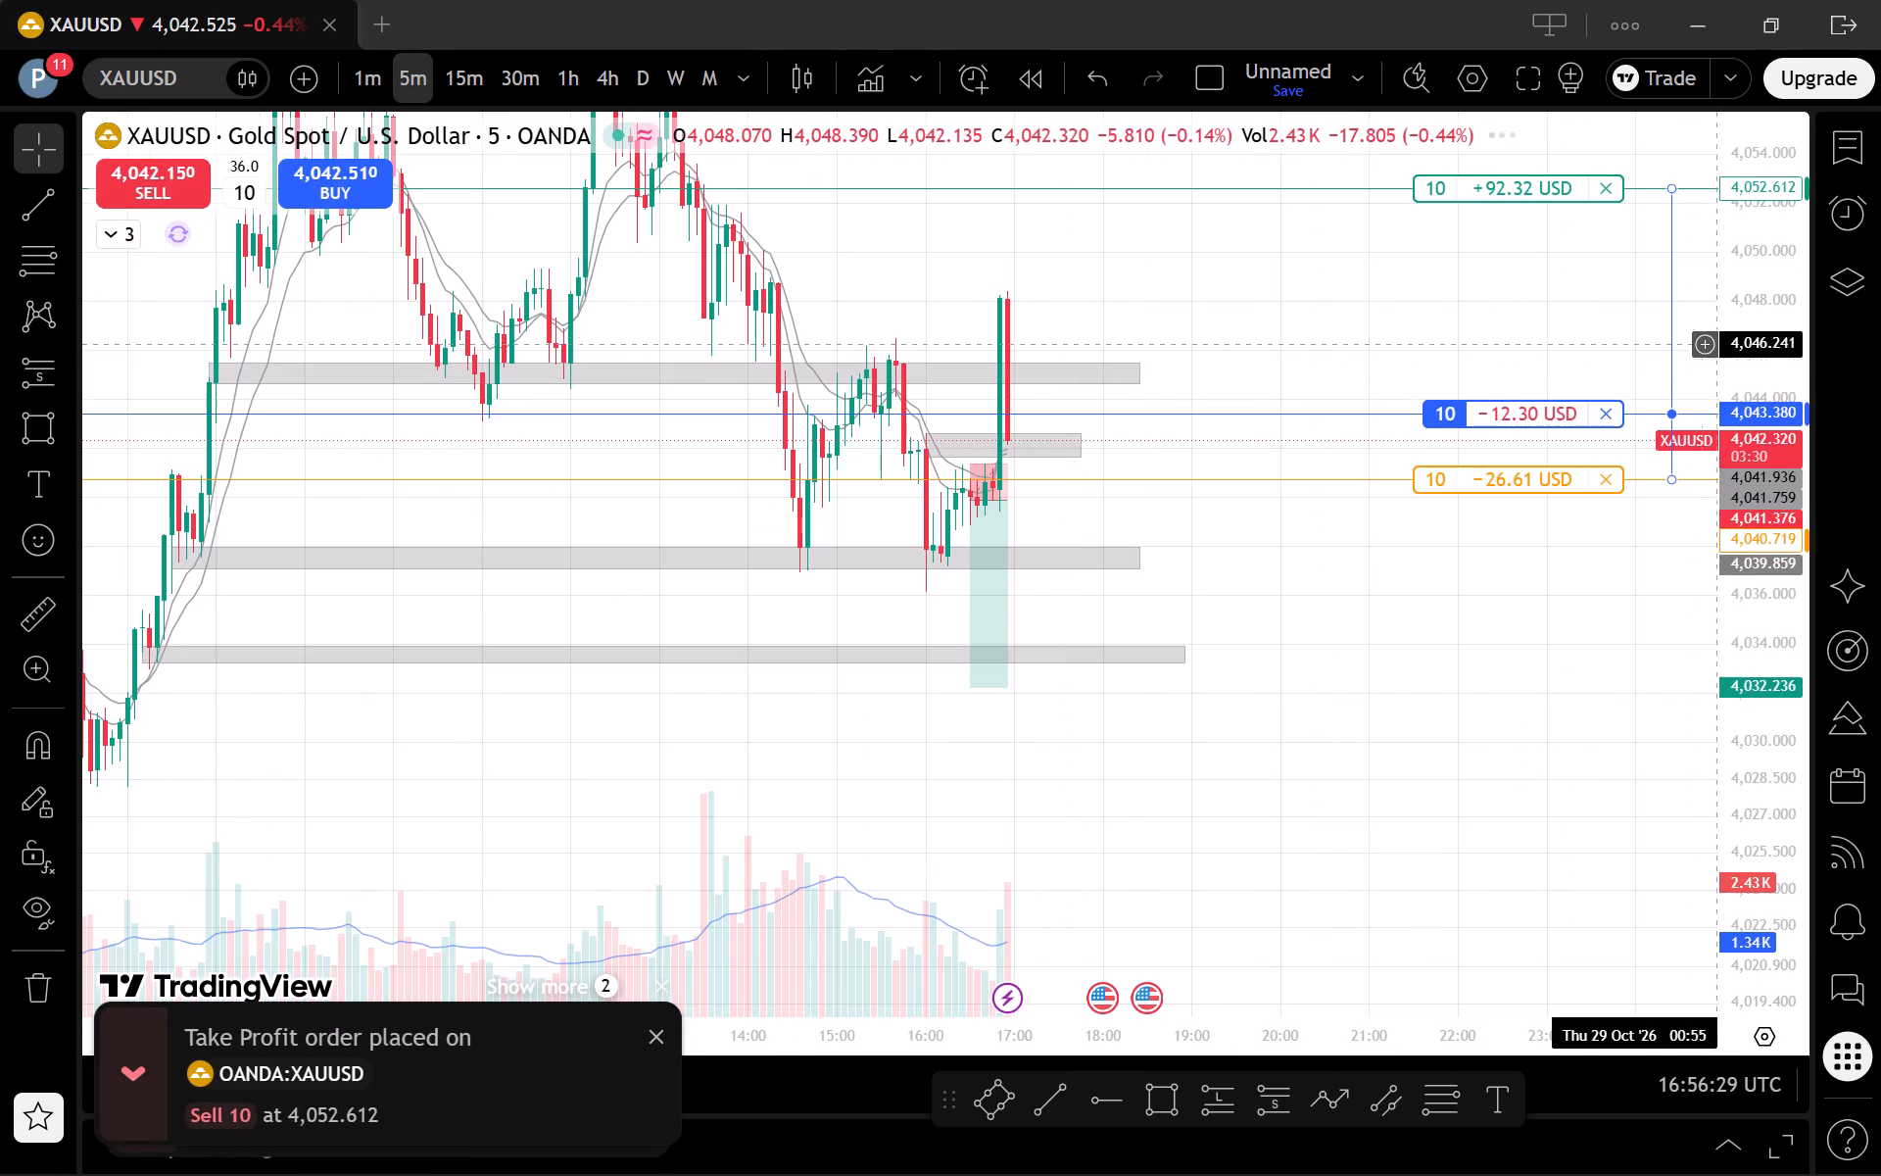
drag(1779, 406, 1702, 719)
drag(1520, 766, 1505, 809)
drag(1760, 864, 1764, 814)
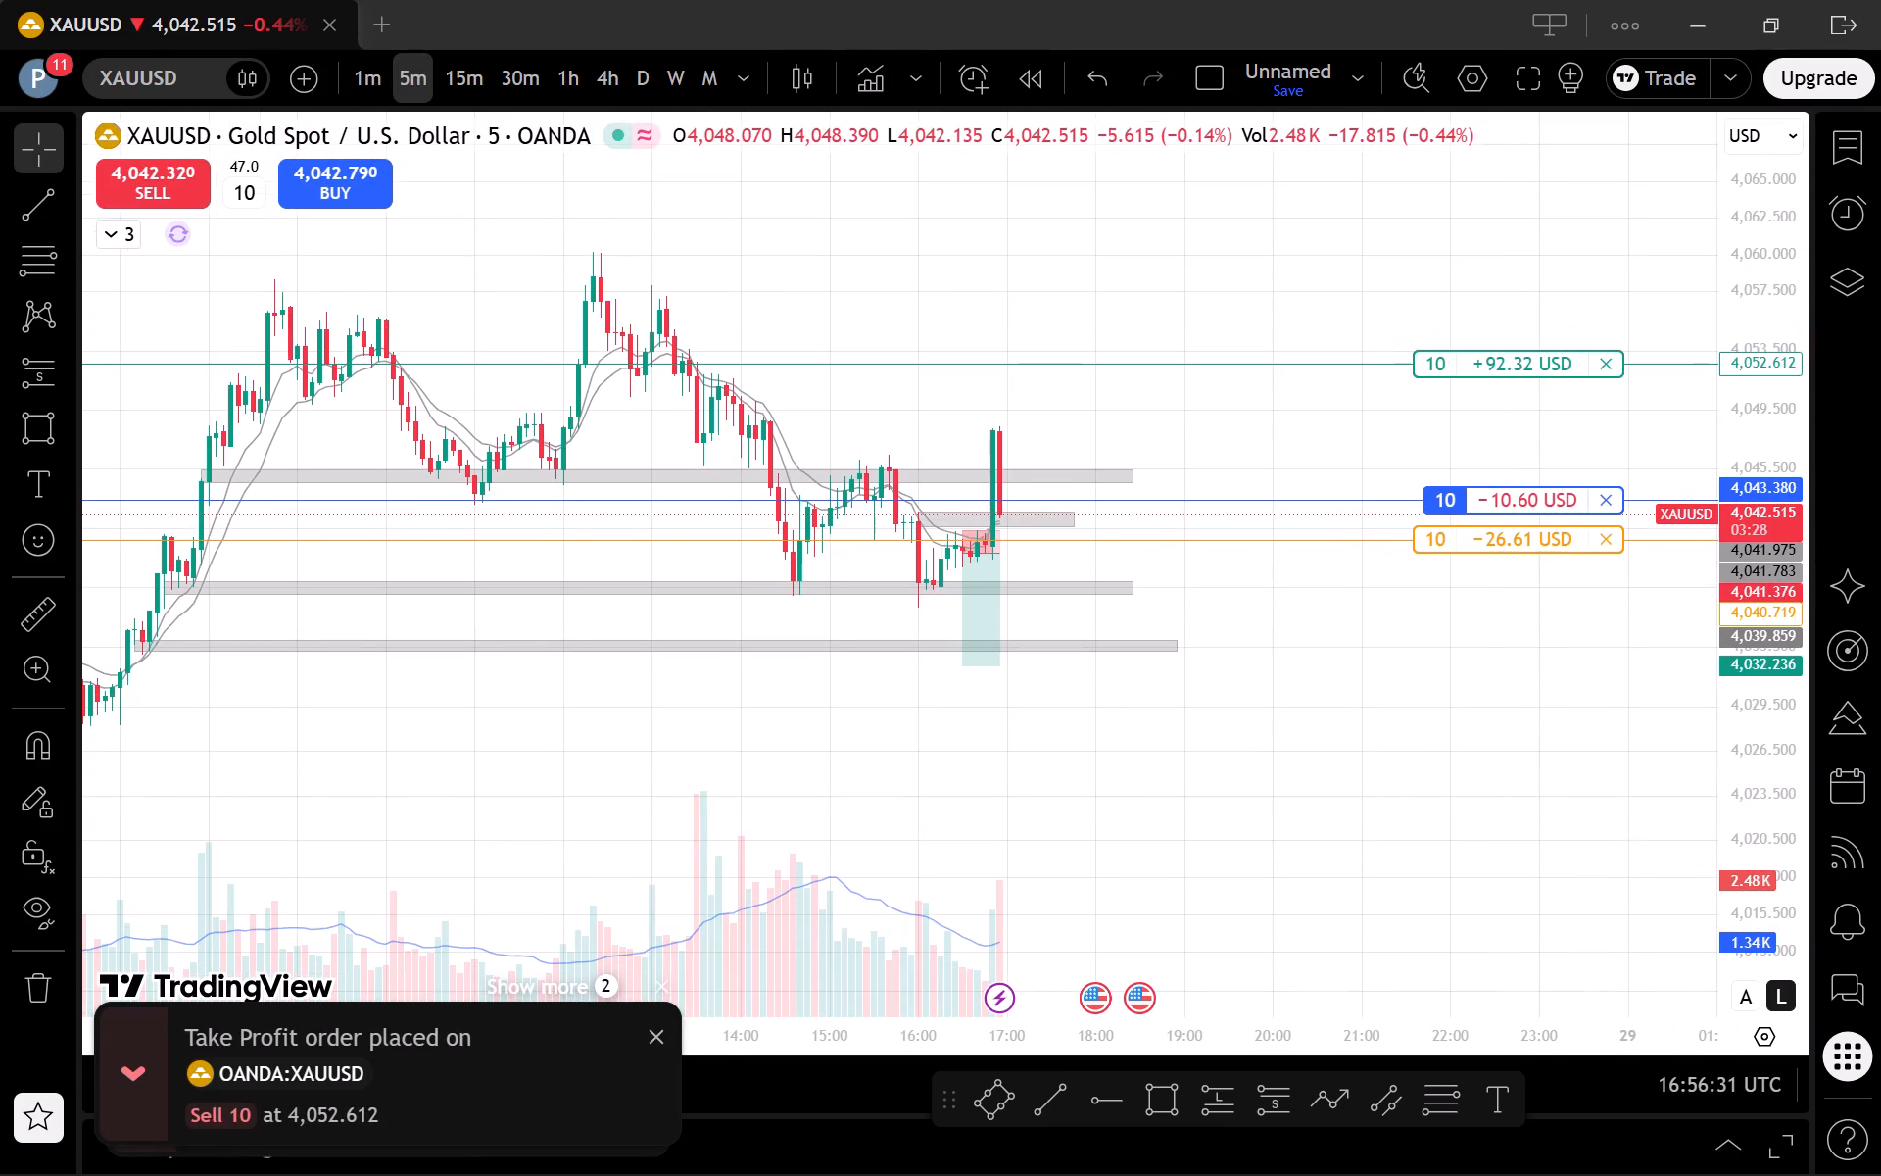
drag(1764, 814, 1718, 670)
scroll(1708, 658, up, 3)
scroll(1346, 646, down, 3)
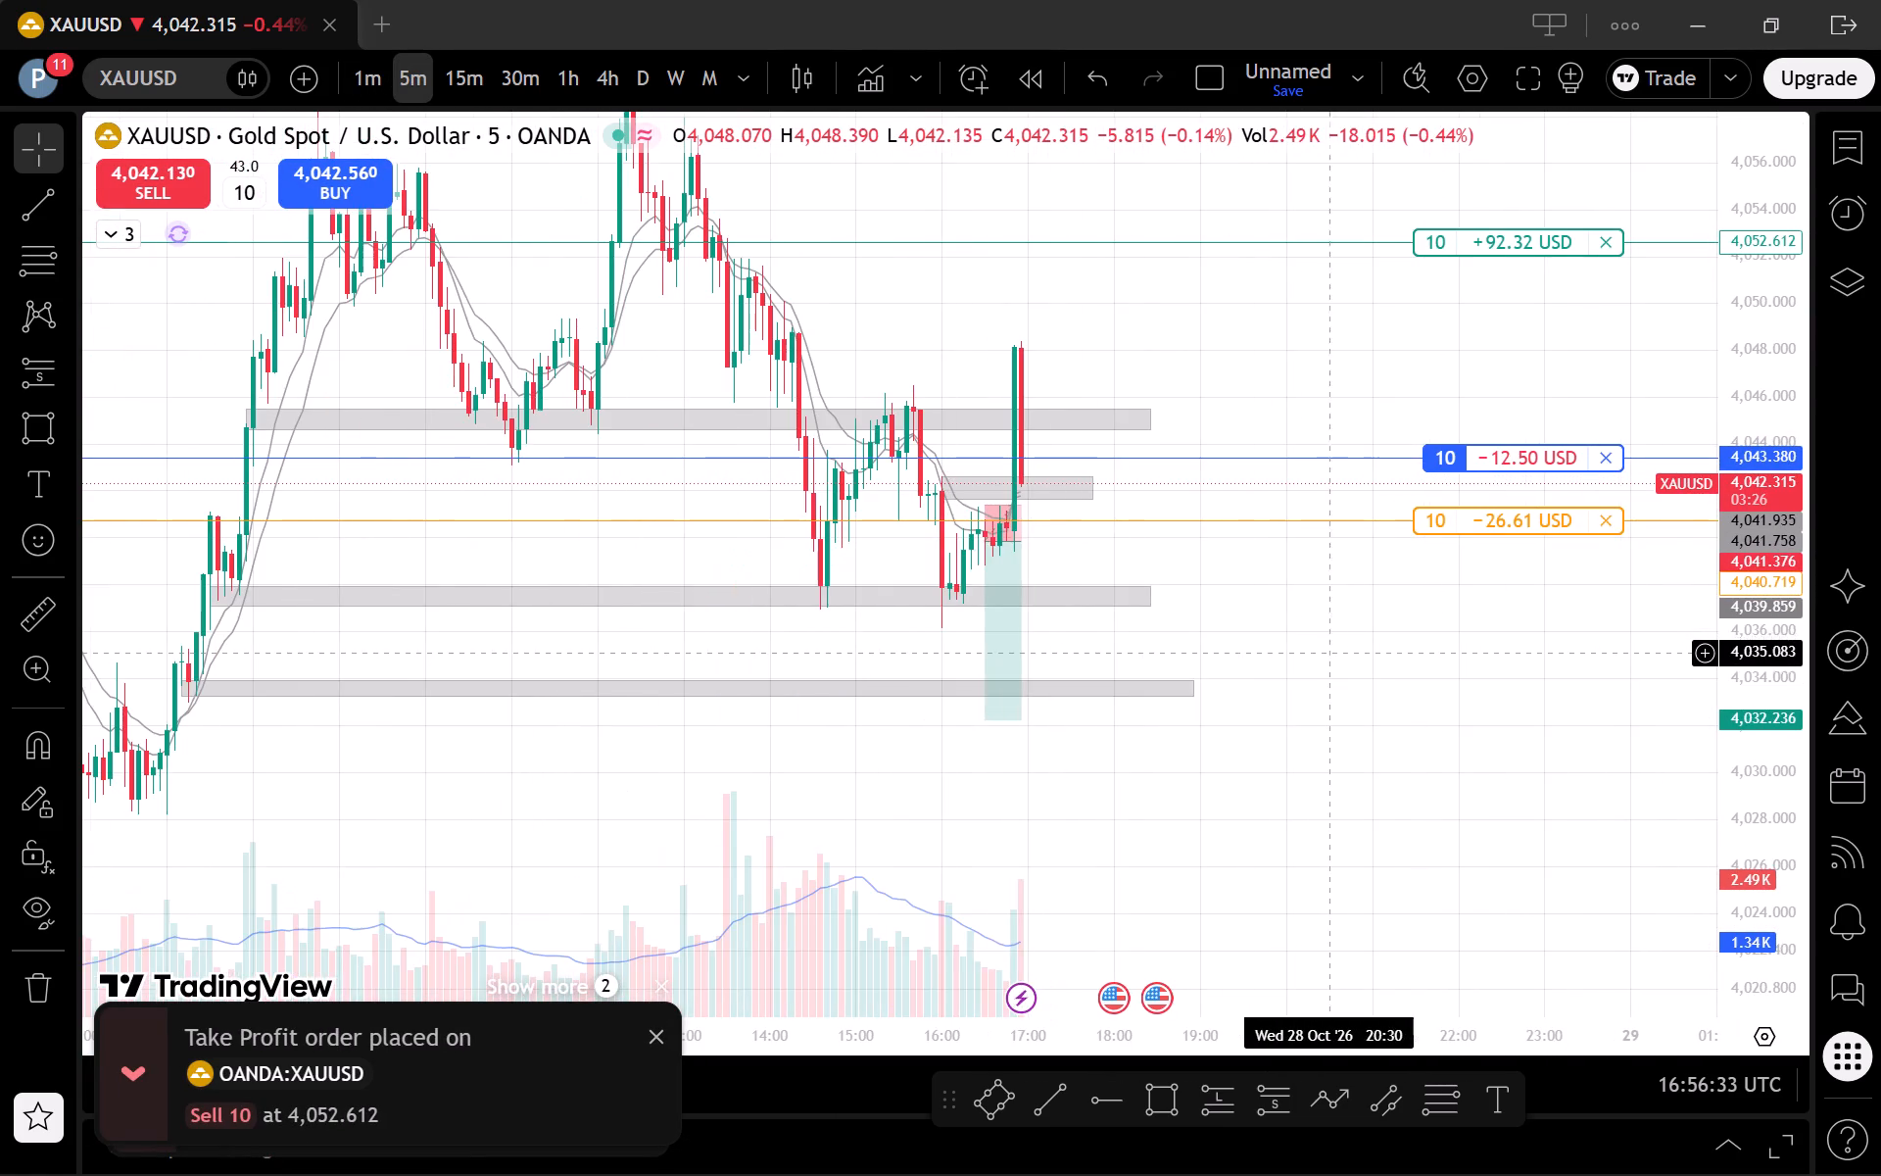
drag(1295, 650, 1416, 653)
click(470, 57)
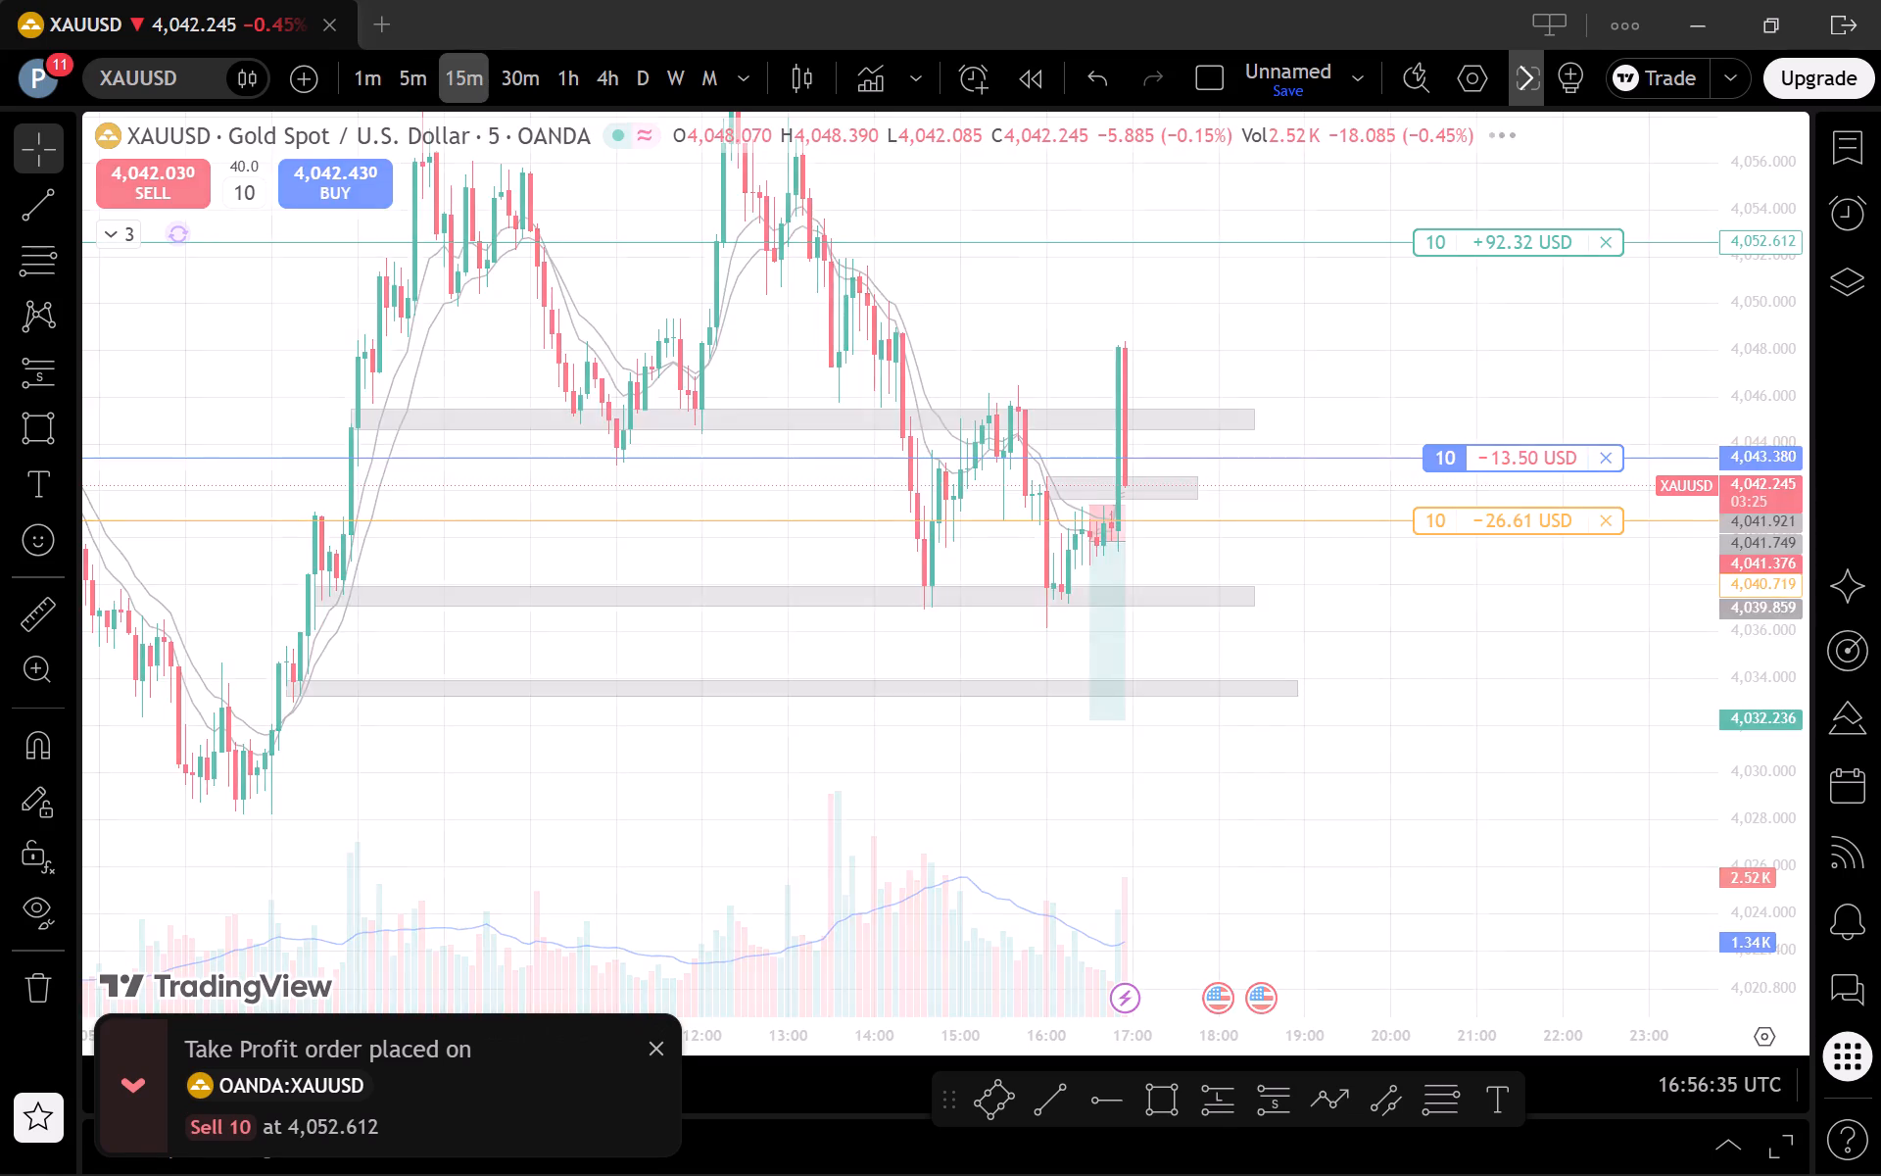
click(409, 75)
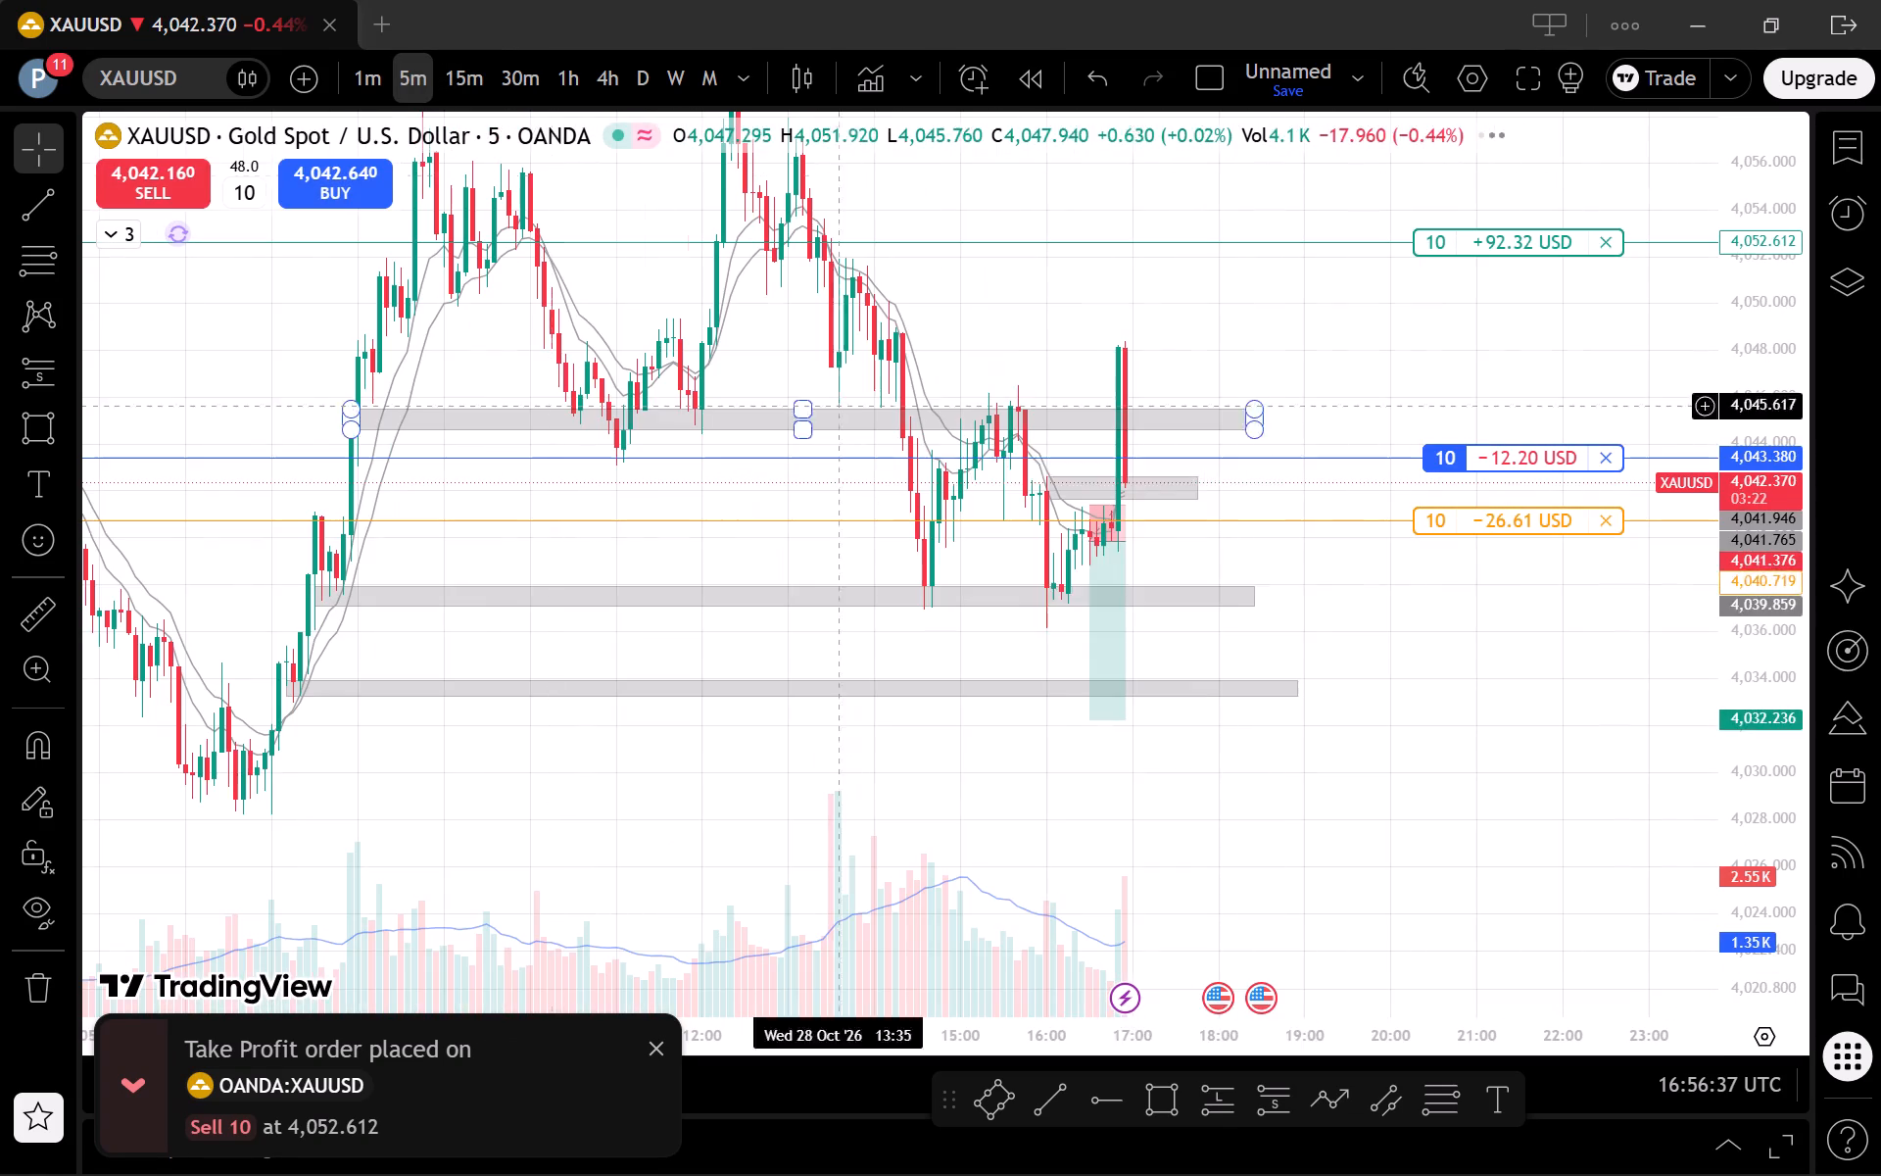
scroll(1697, 824, up, 1)
drag(1708, 635, 1655, 774)
drag(1736, 730, 1703, 837)
scroll(1515, 735, down, 1)
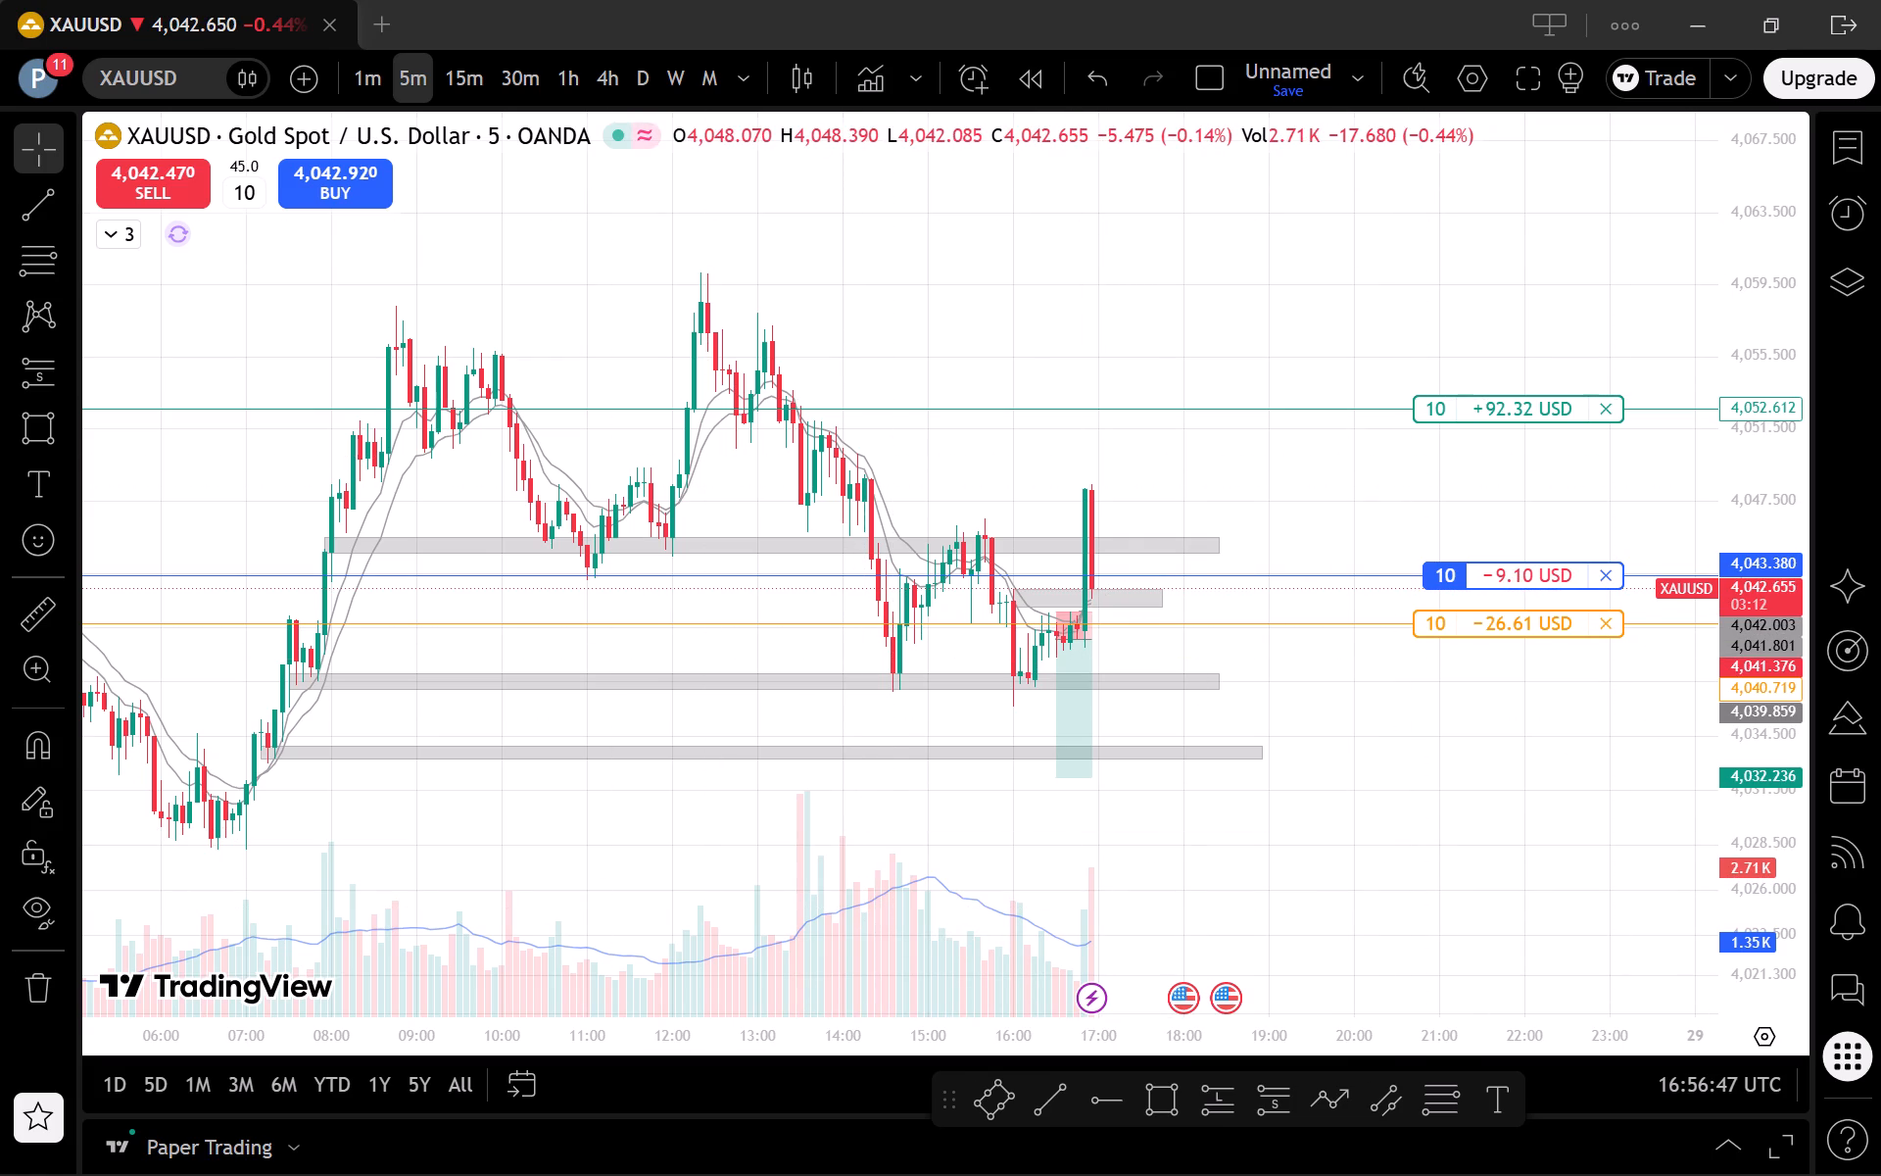
Move the long position's take profit to 4,052.523 on the 1-minute chart.
click(363, 93)
scroll(1116, 654, down, 2)
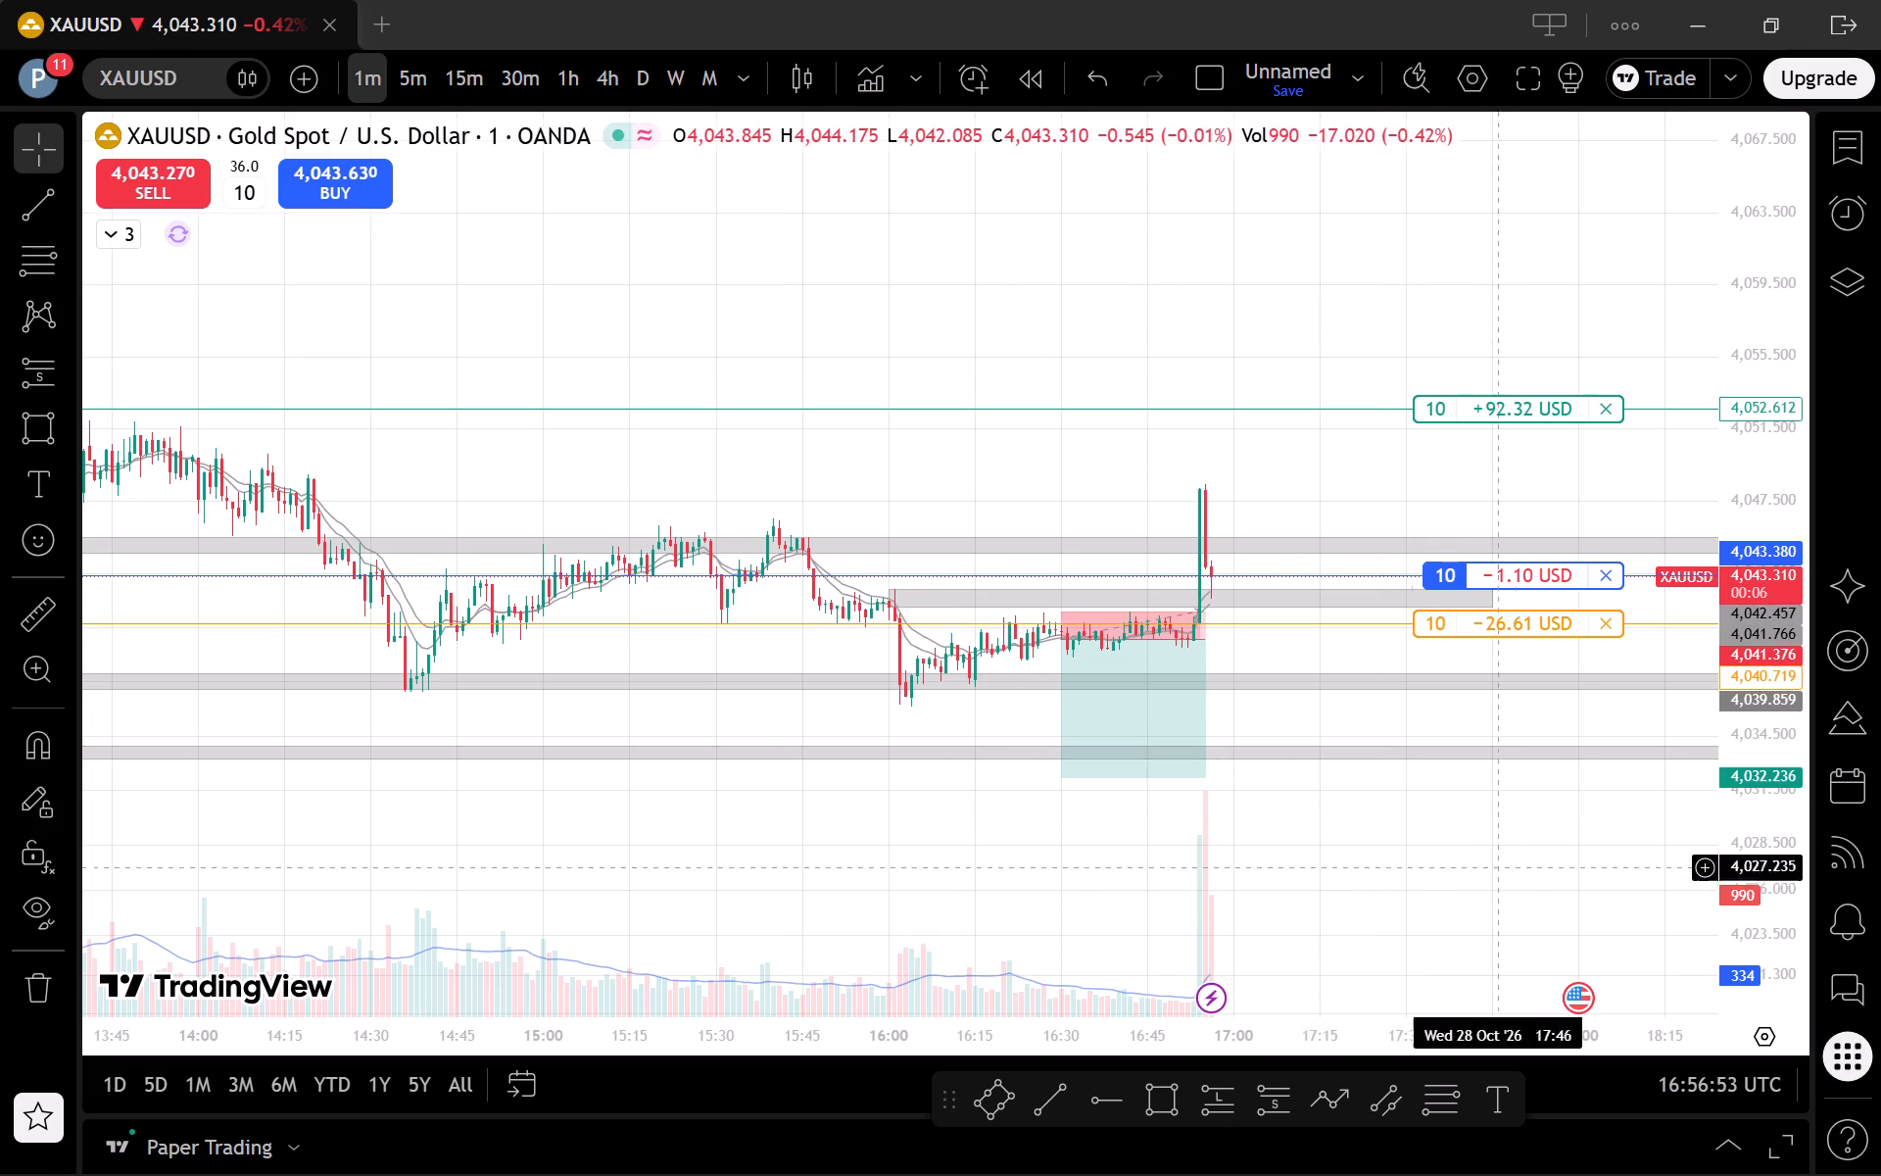
drag(1725, 882, 1703, 788)
scroll(1396, 656, up, 3)
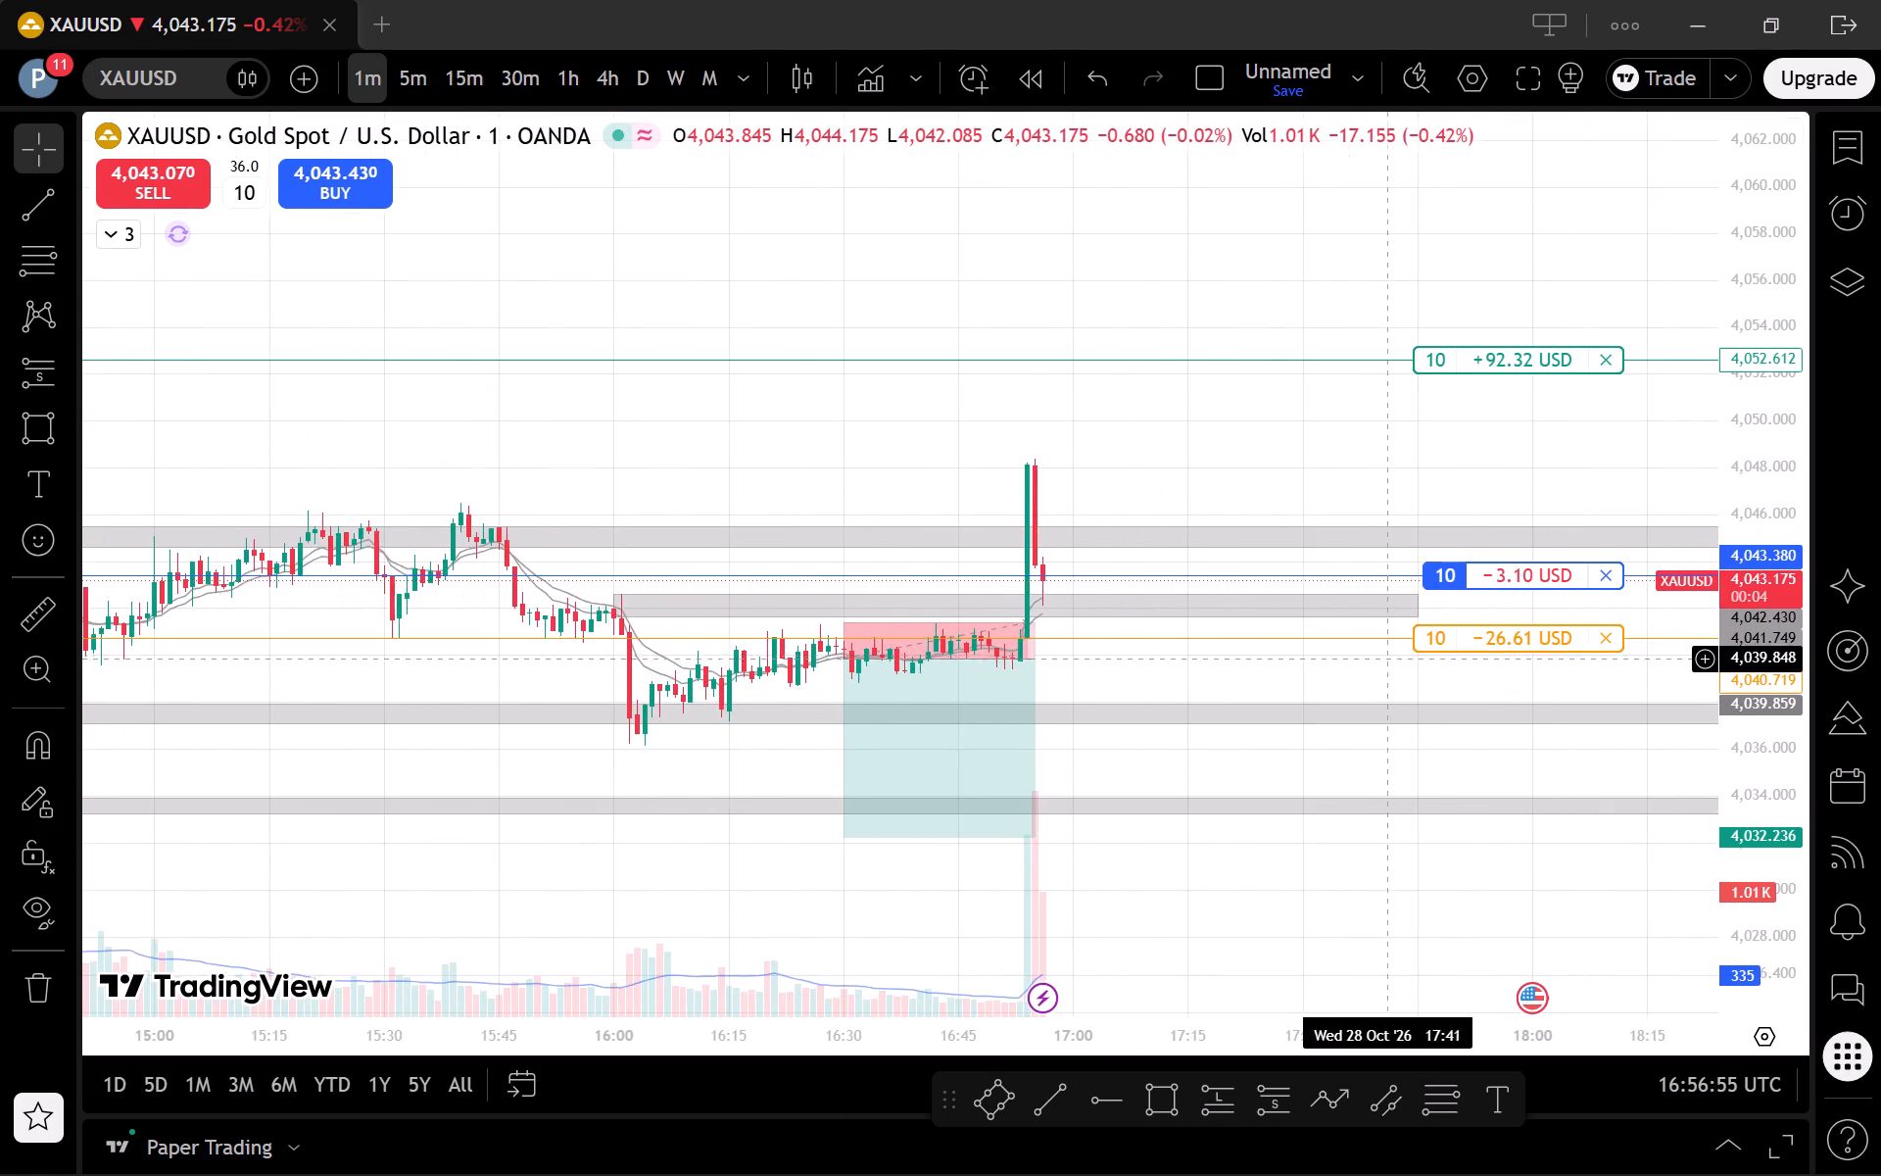
scroll(1255, 620, up, 2)
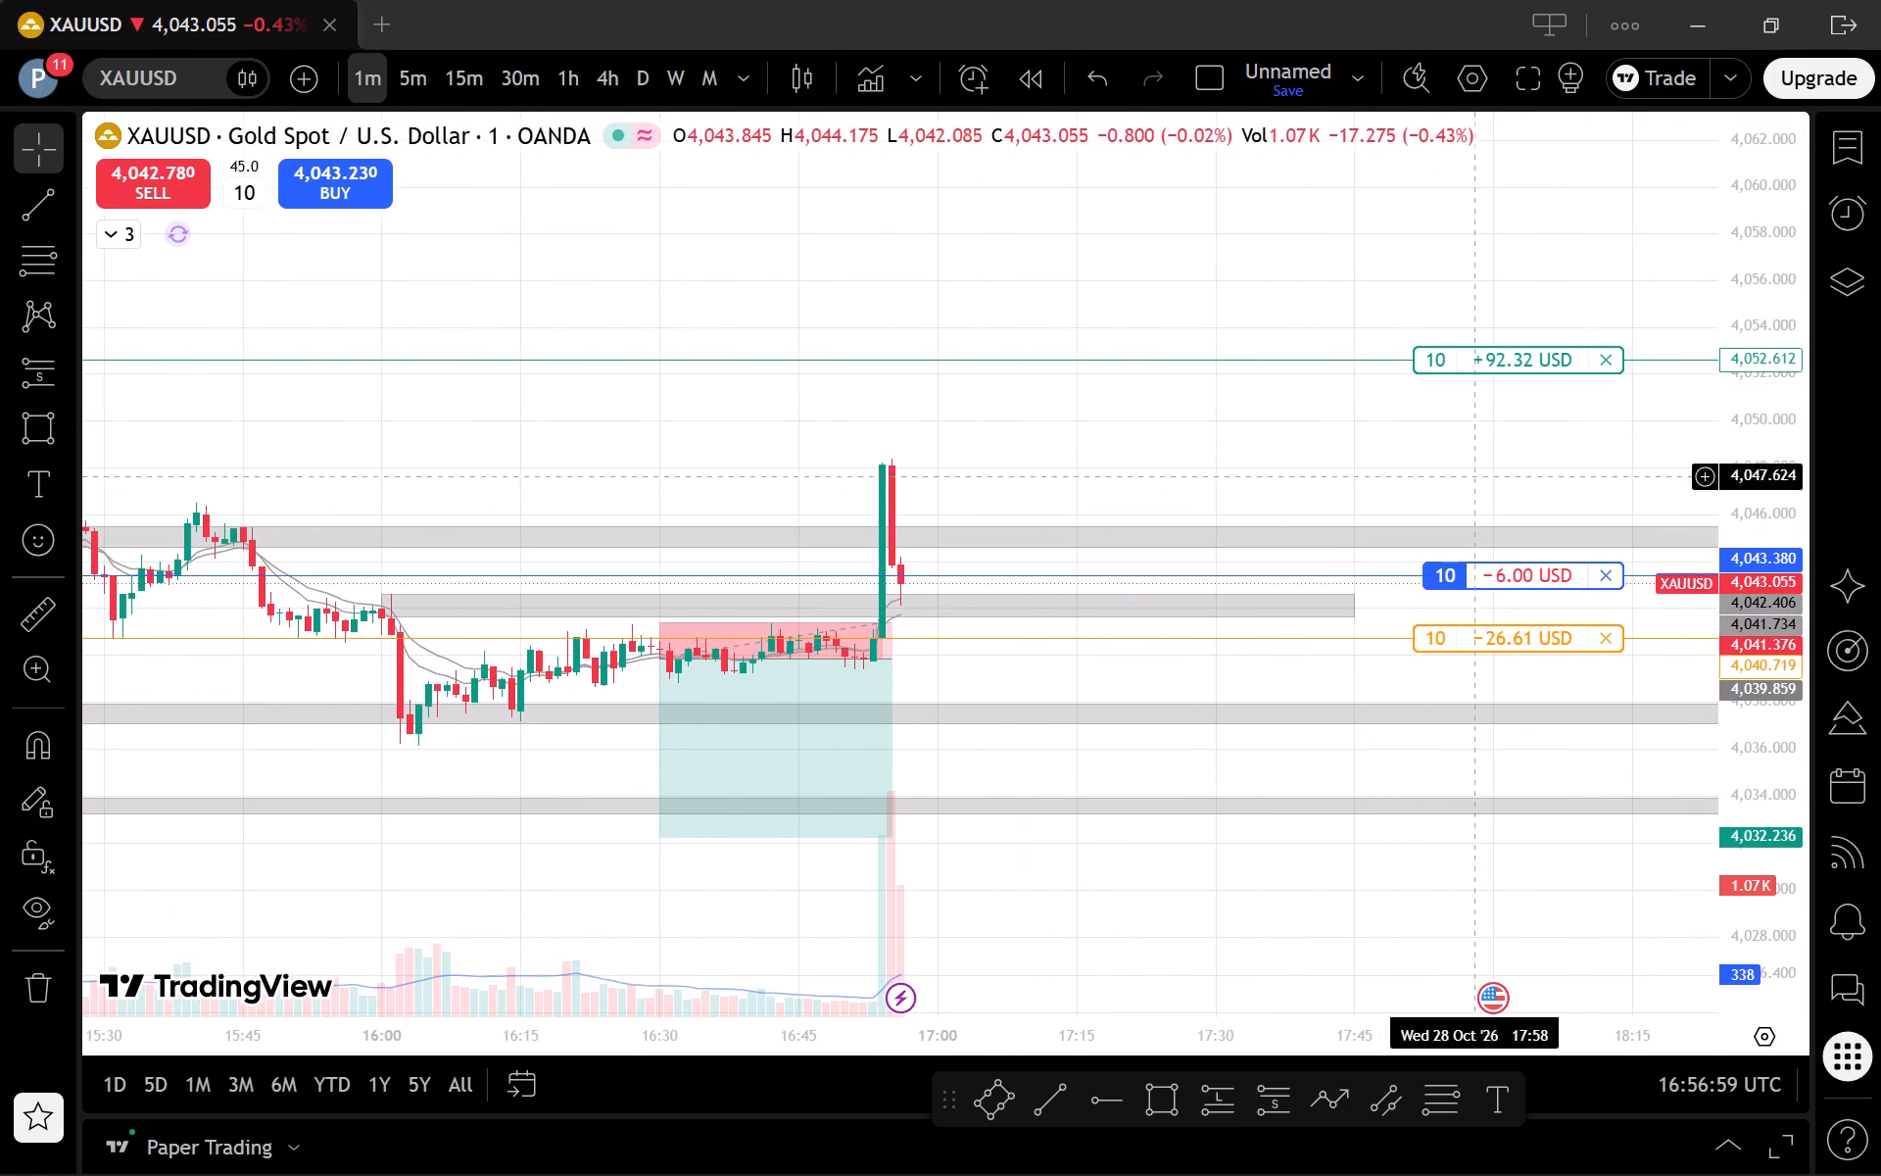
drag(1497, 355, 1547, 363)
Examine the pullback into the small zone below the long entry on the 5-minute and 1-minute charts.
click(404, 85)
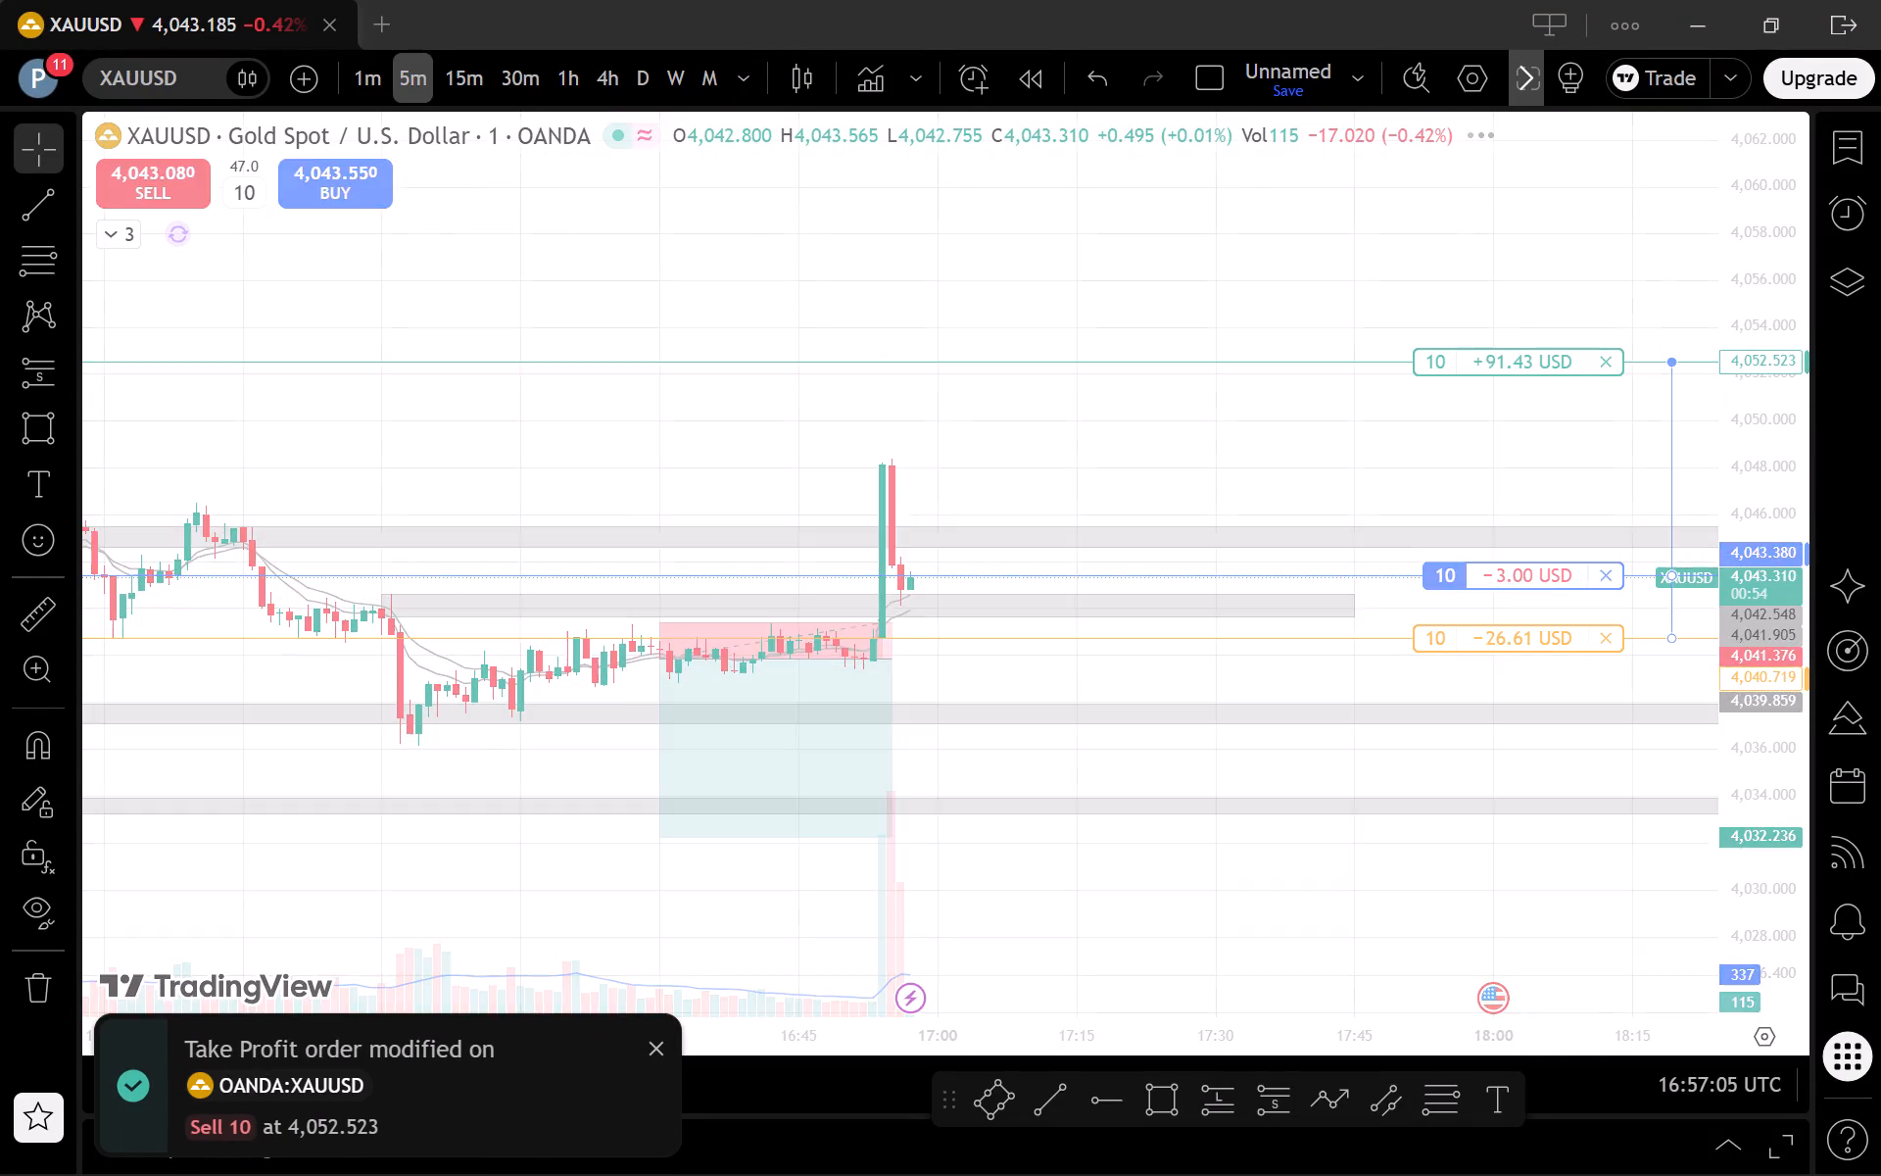
click(1508, 877)
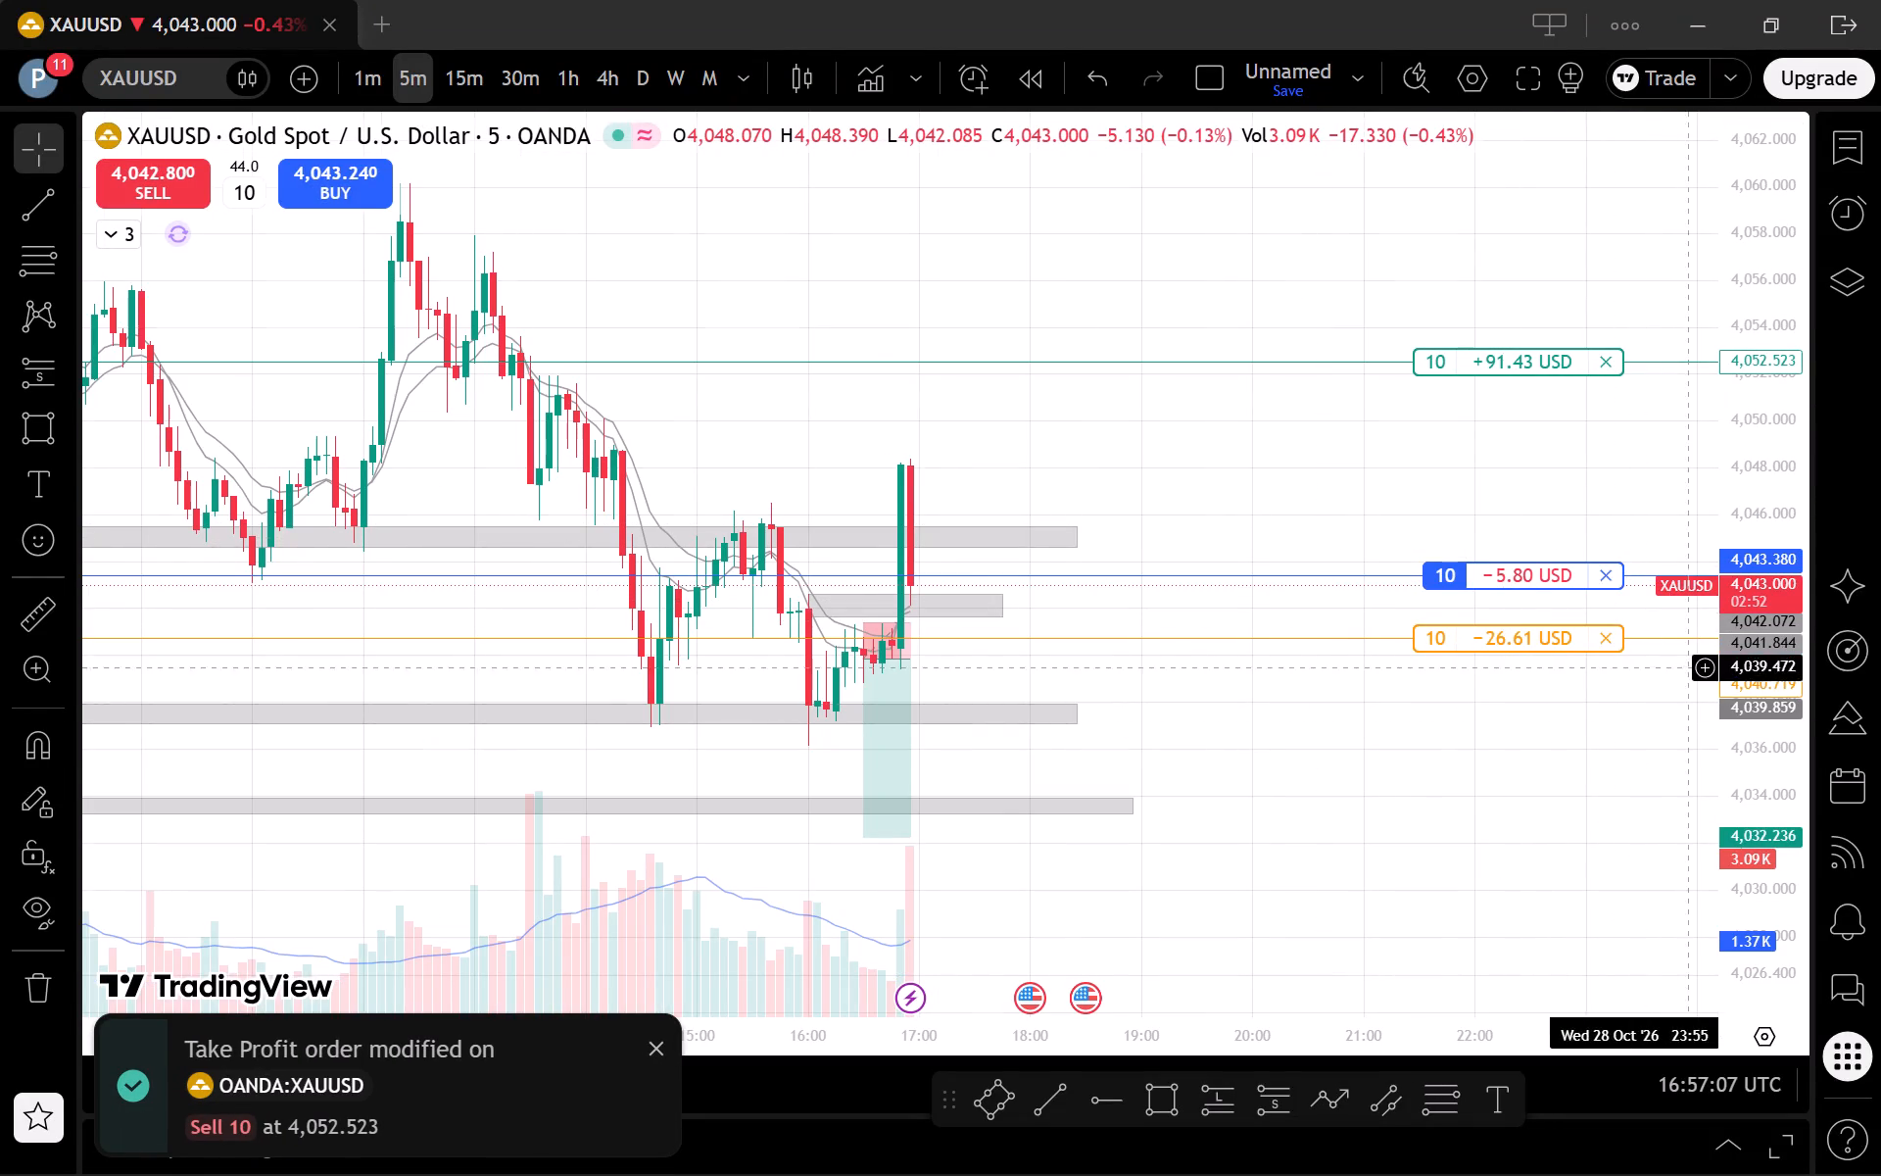
drag(1739, 623, 1712, 821)
scroll(1438, 846, down, 1)
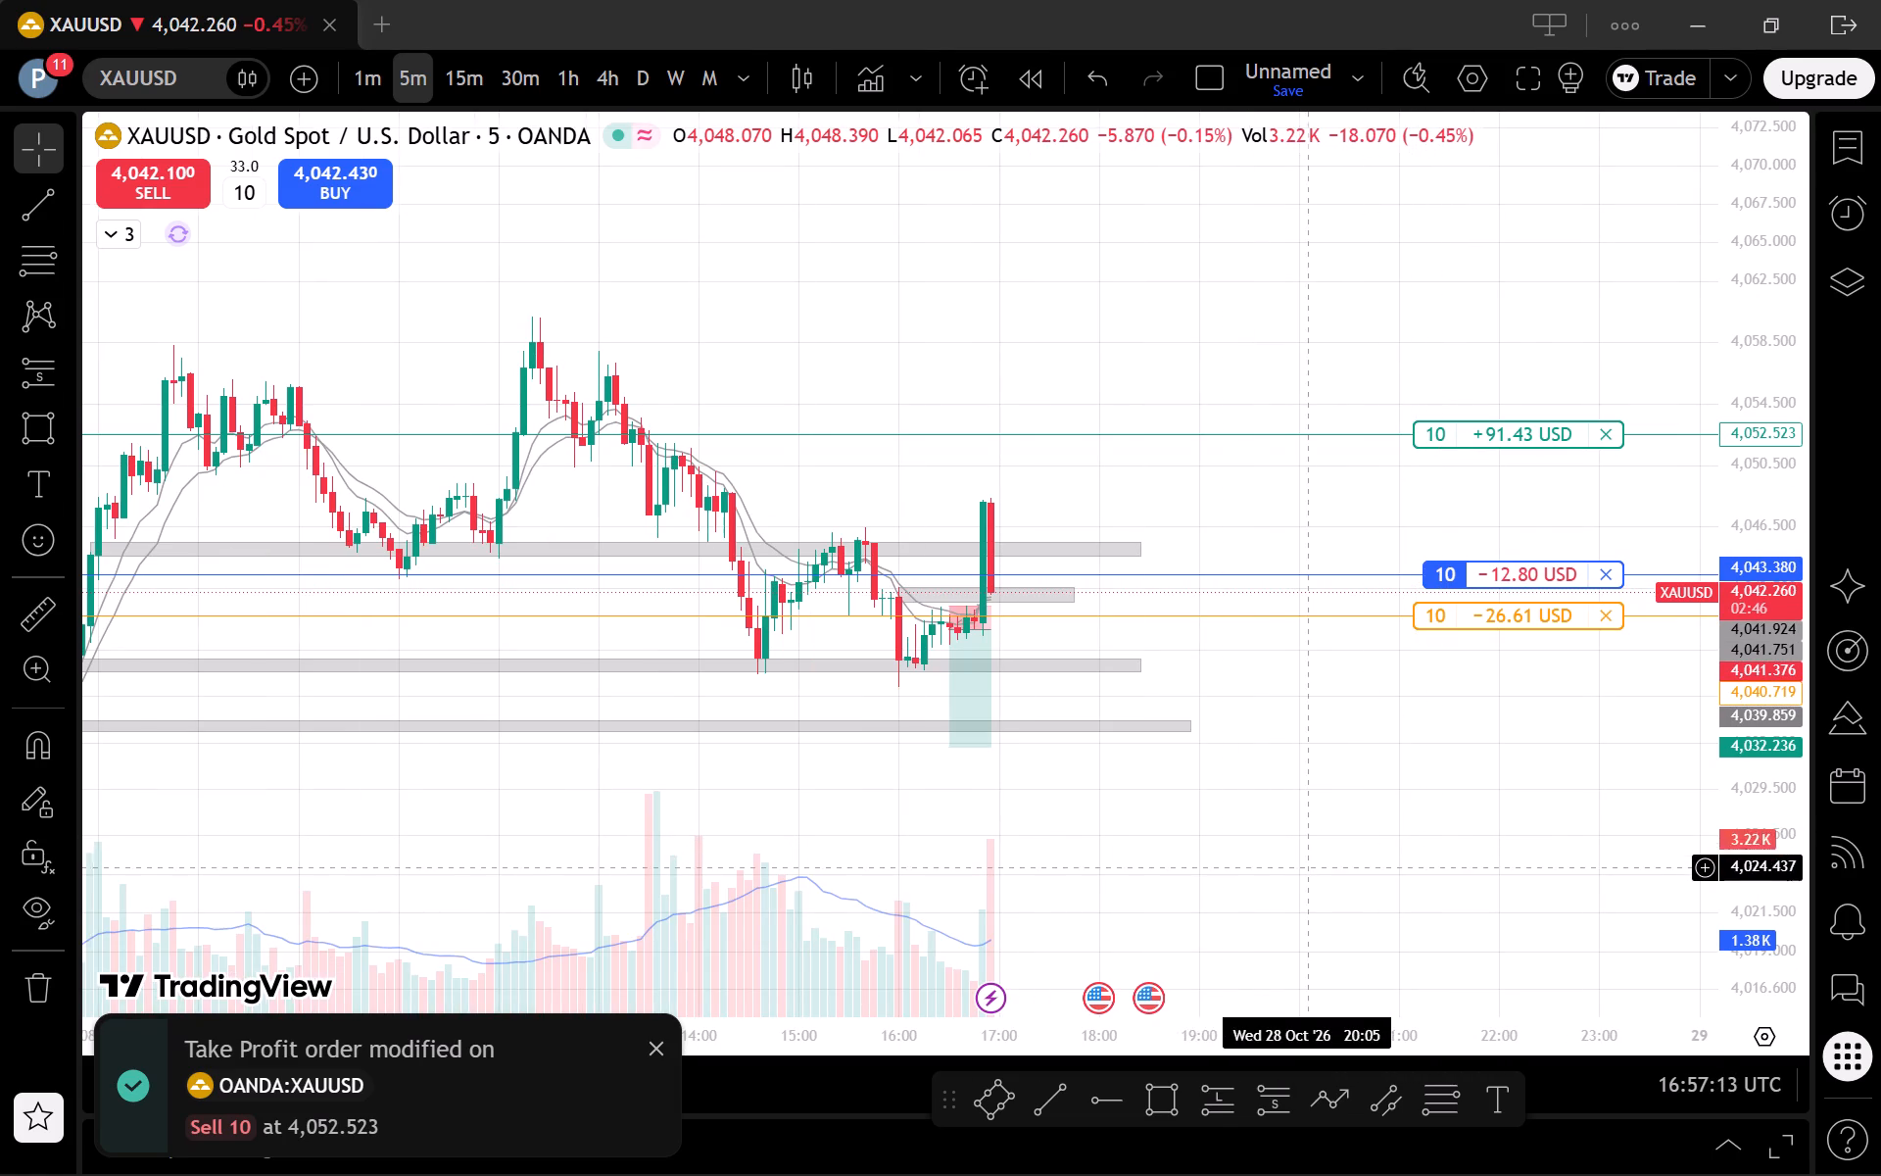
click(366, 77)
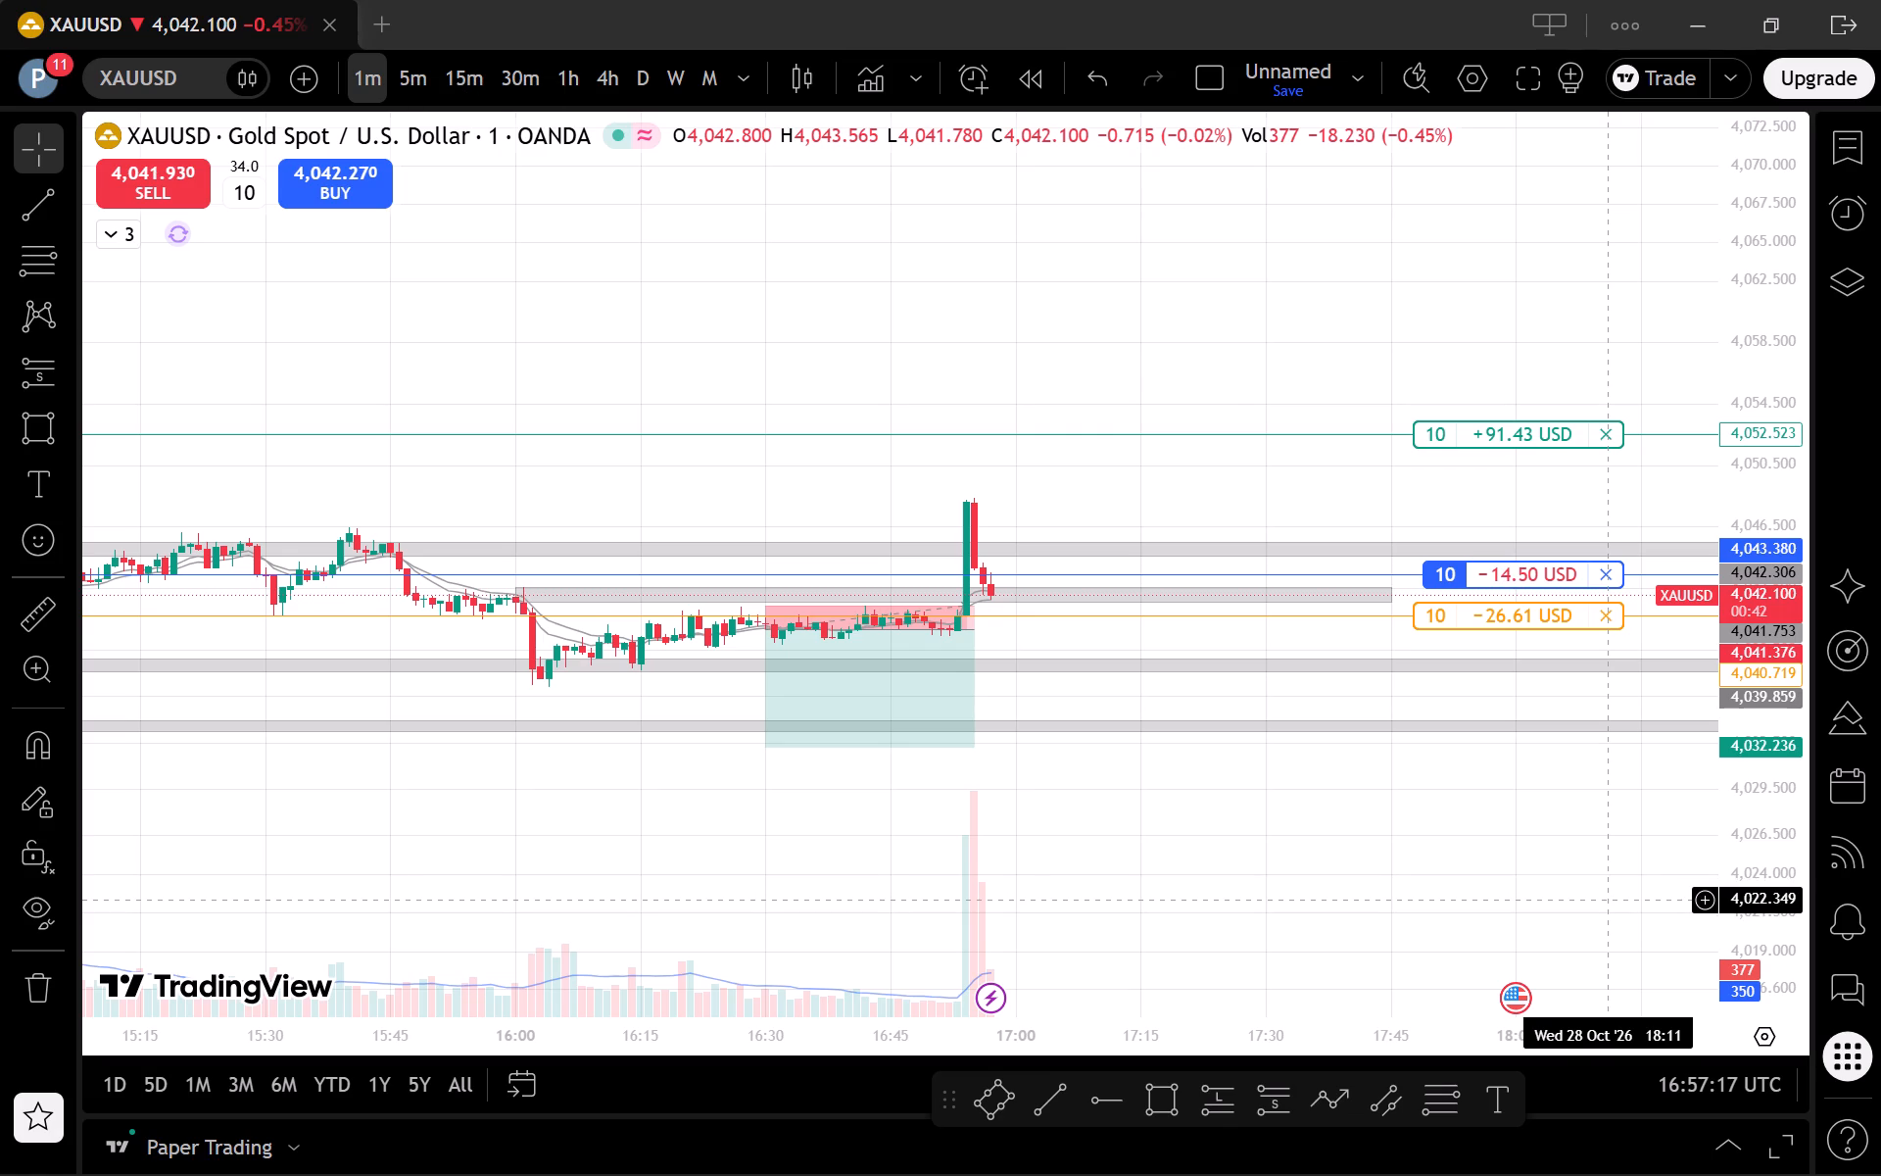
drag(1762, 906, 1702, 712)
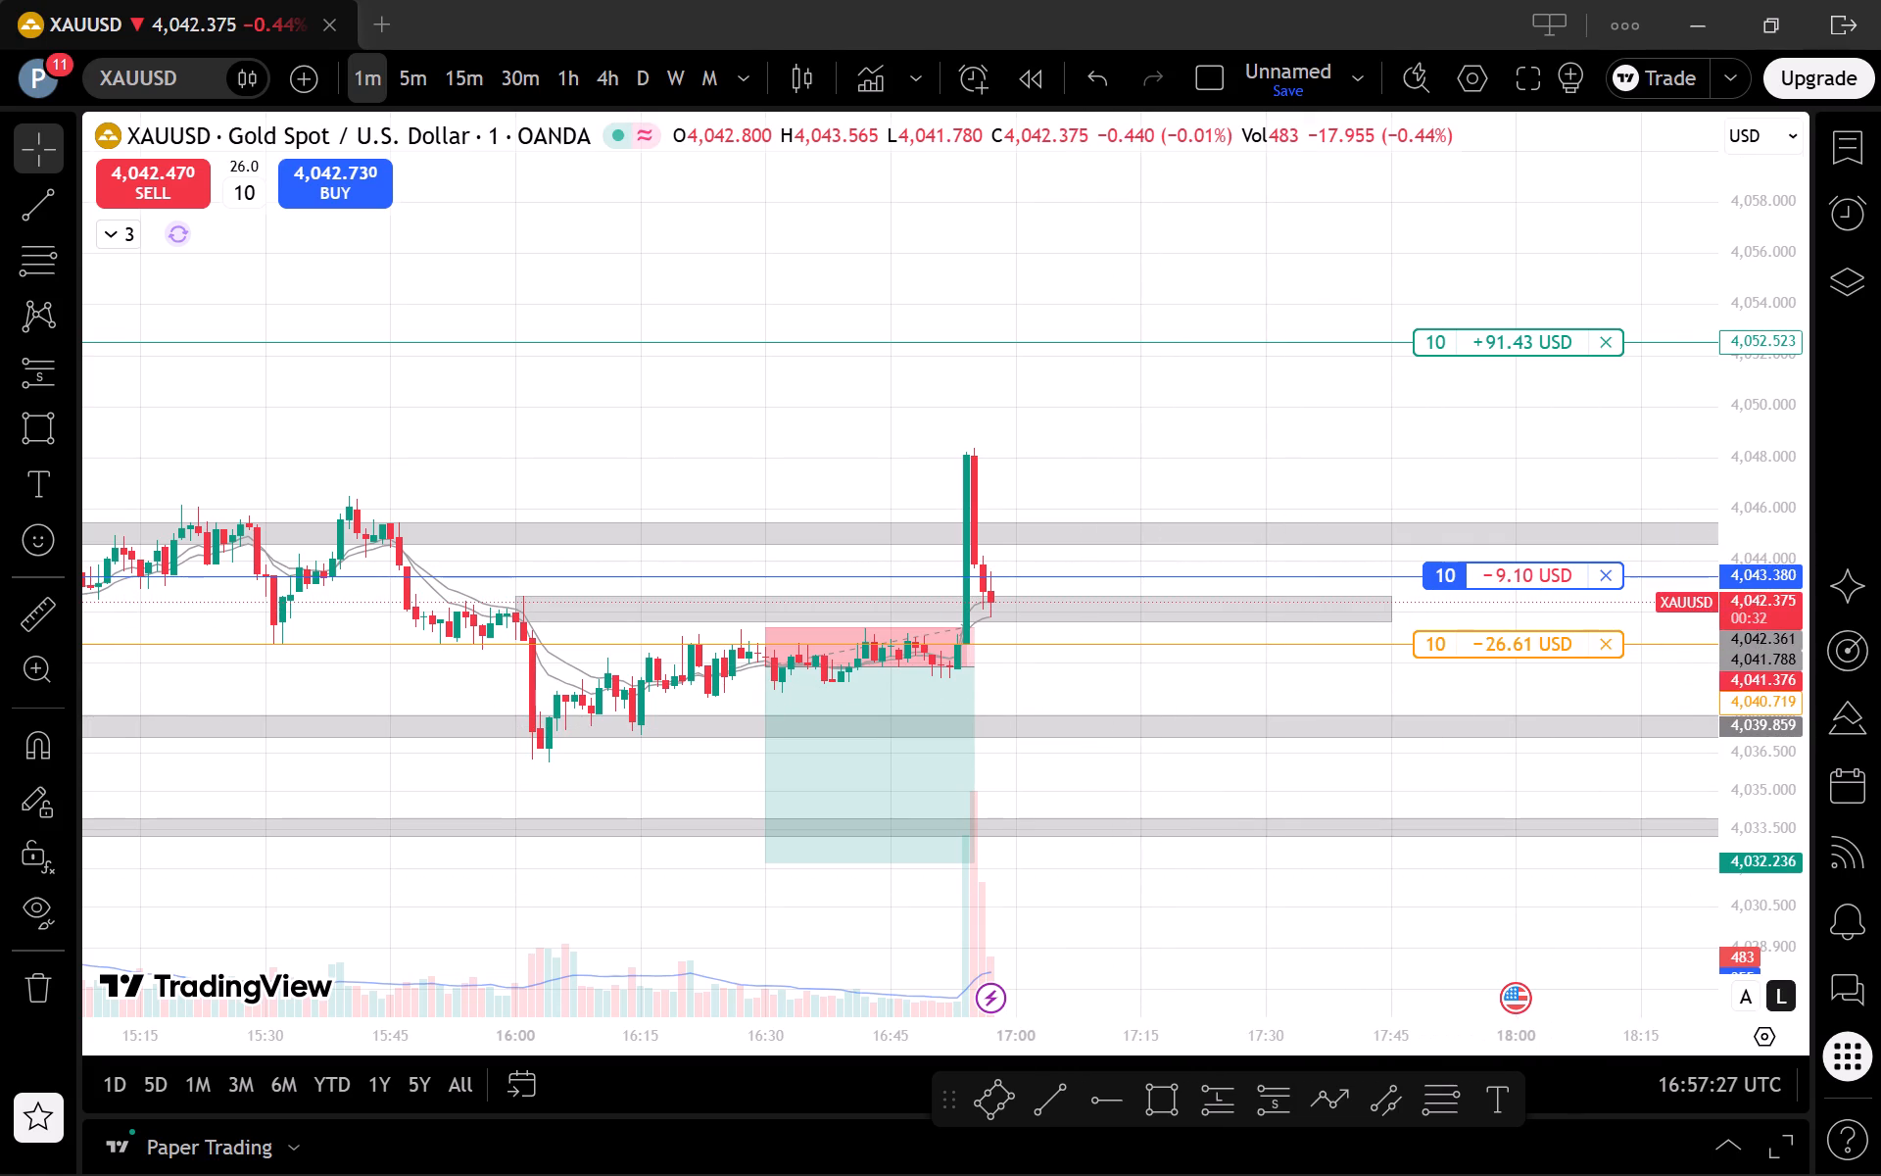
drag(1175, 756, 1310, 664)
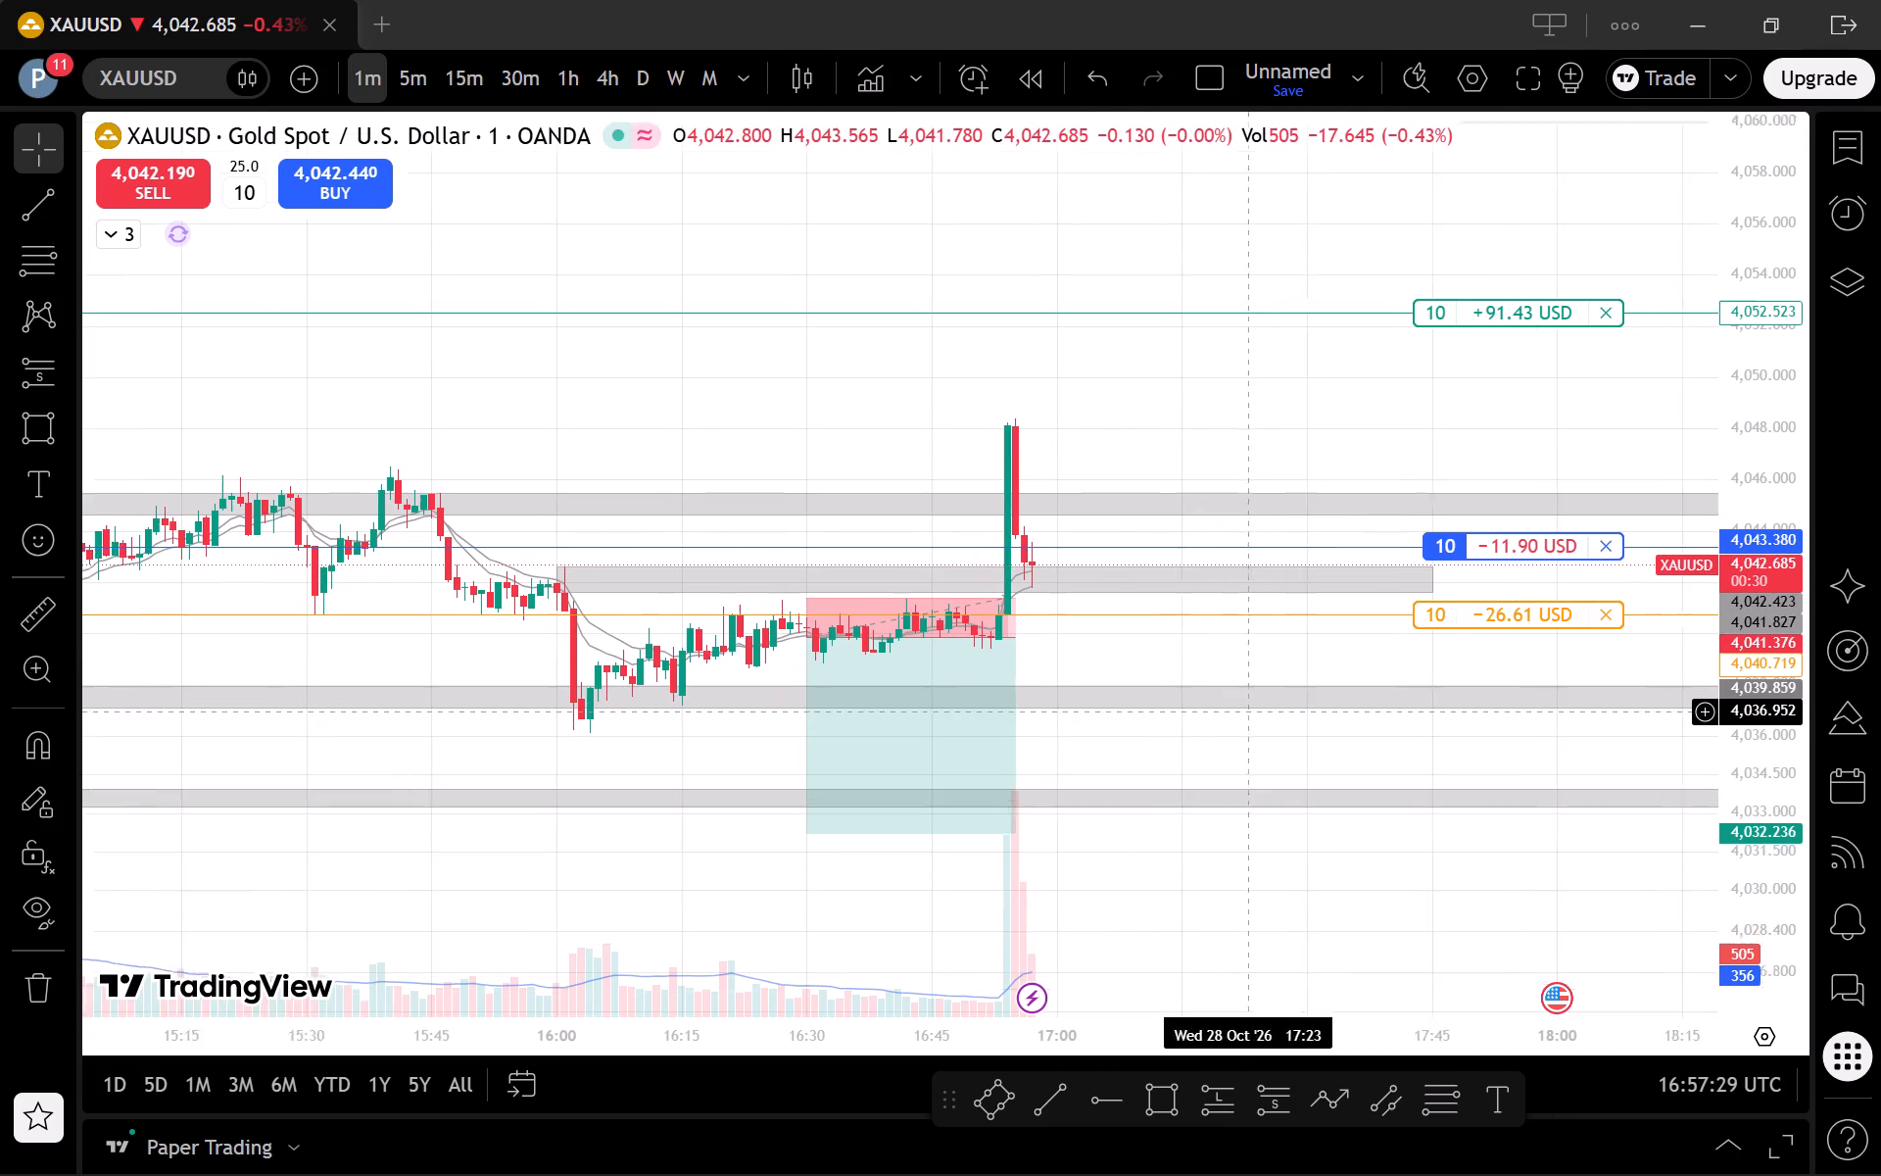
drag(1310, 664, 1363, 612)
drag(1793, 866, 1753, 701)
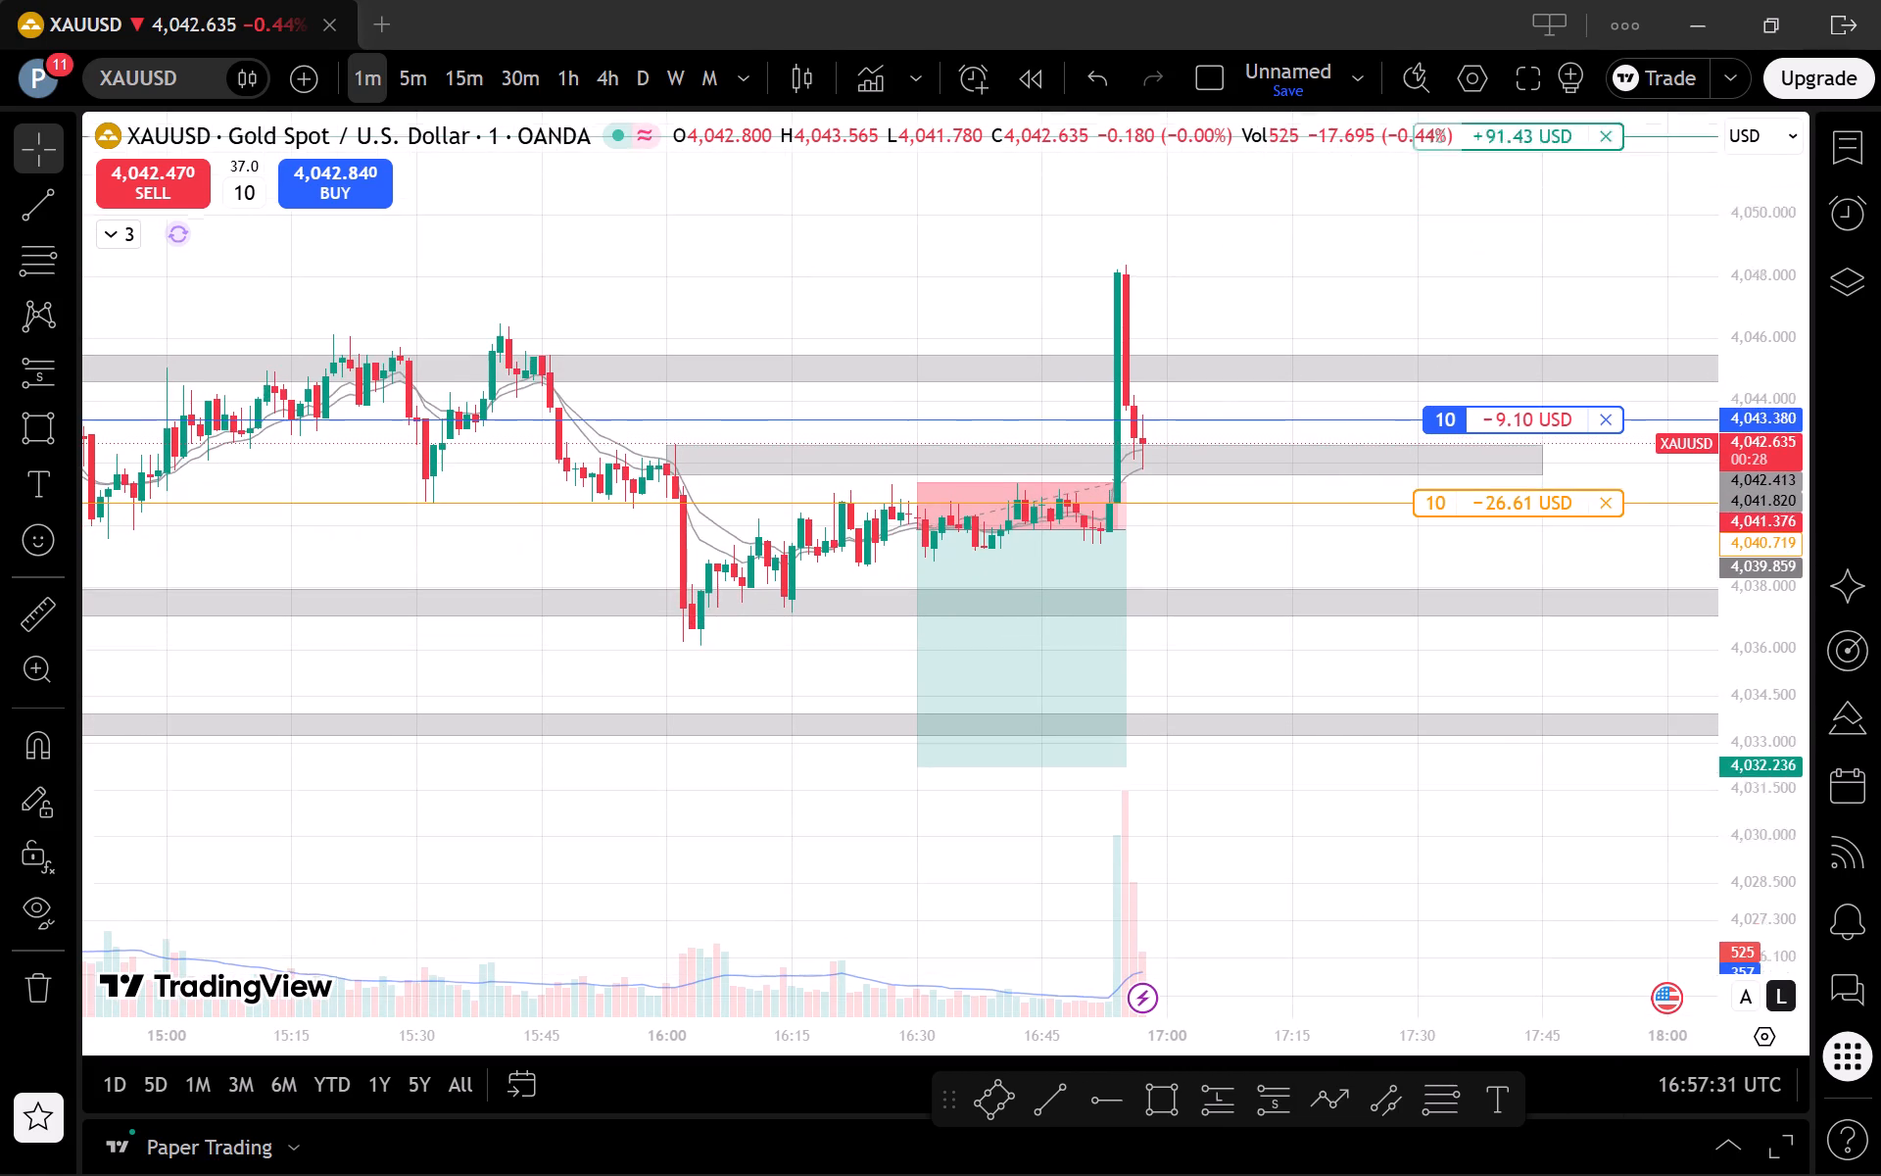
drag(1753, 701, 1721, 623)
drag(1526, 560, 1587, 713)
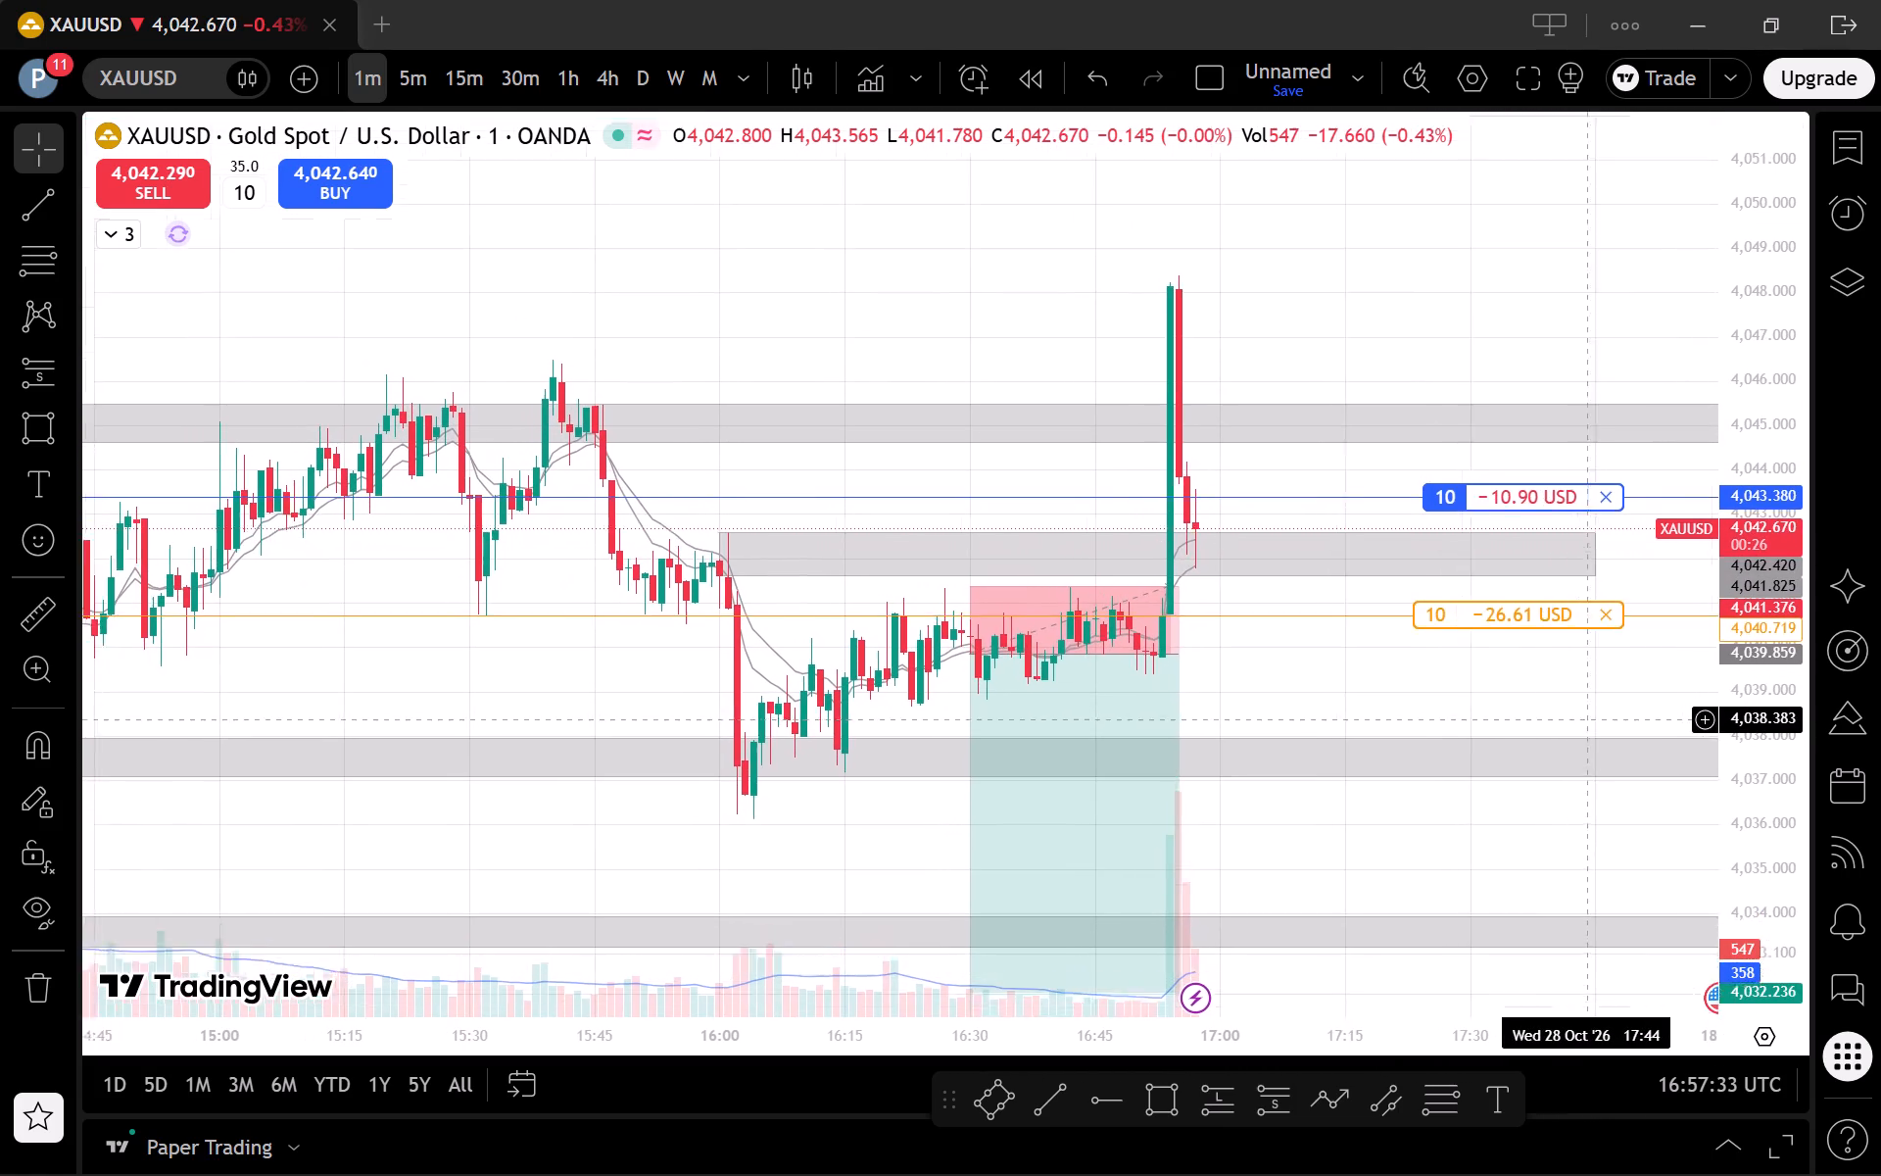
drag(1587, 713, 1587, 704)
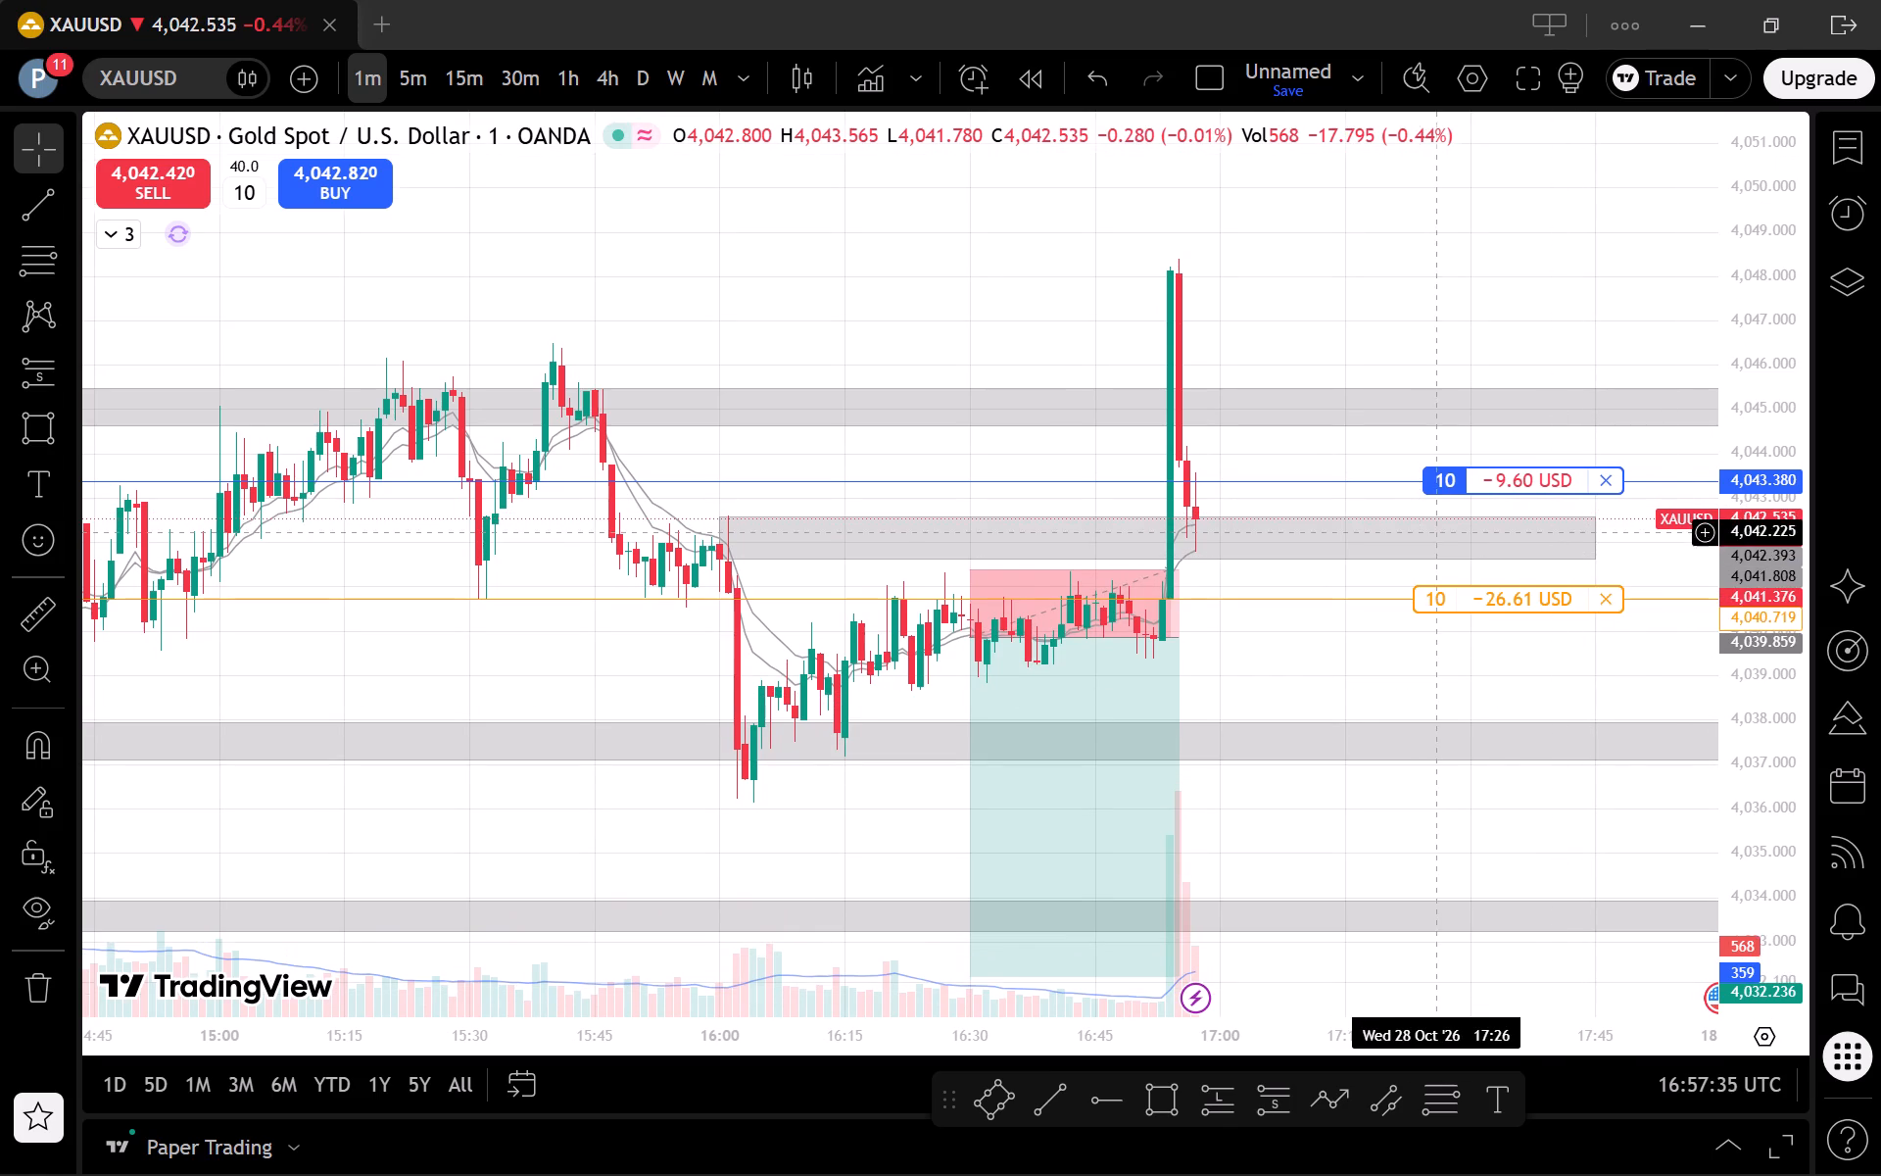
Delete the small price zone that starts at 16:00, between the long position's entry and stop loss.
click(1451, 550)
click(1448, 554)
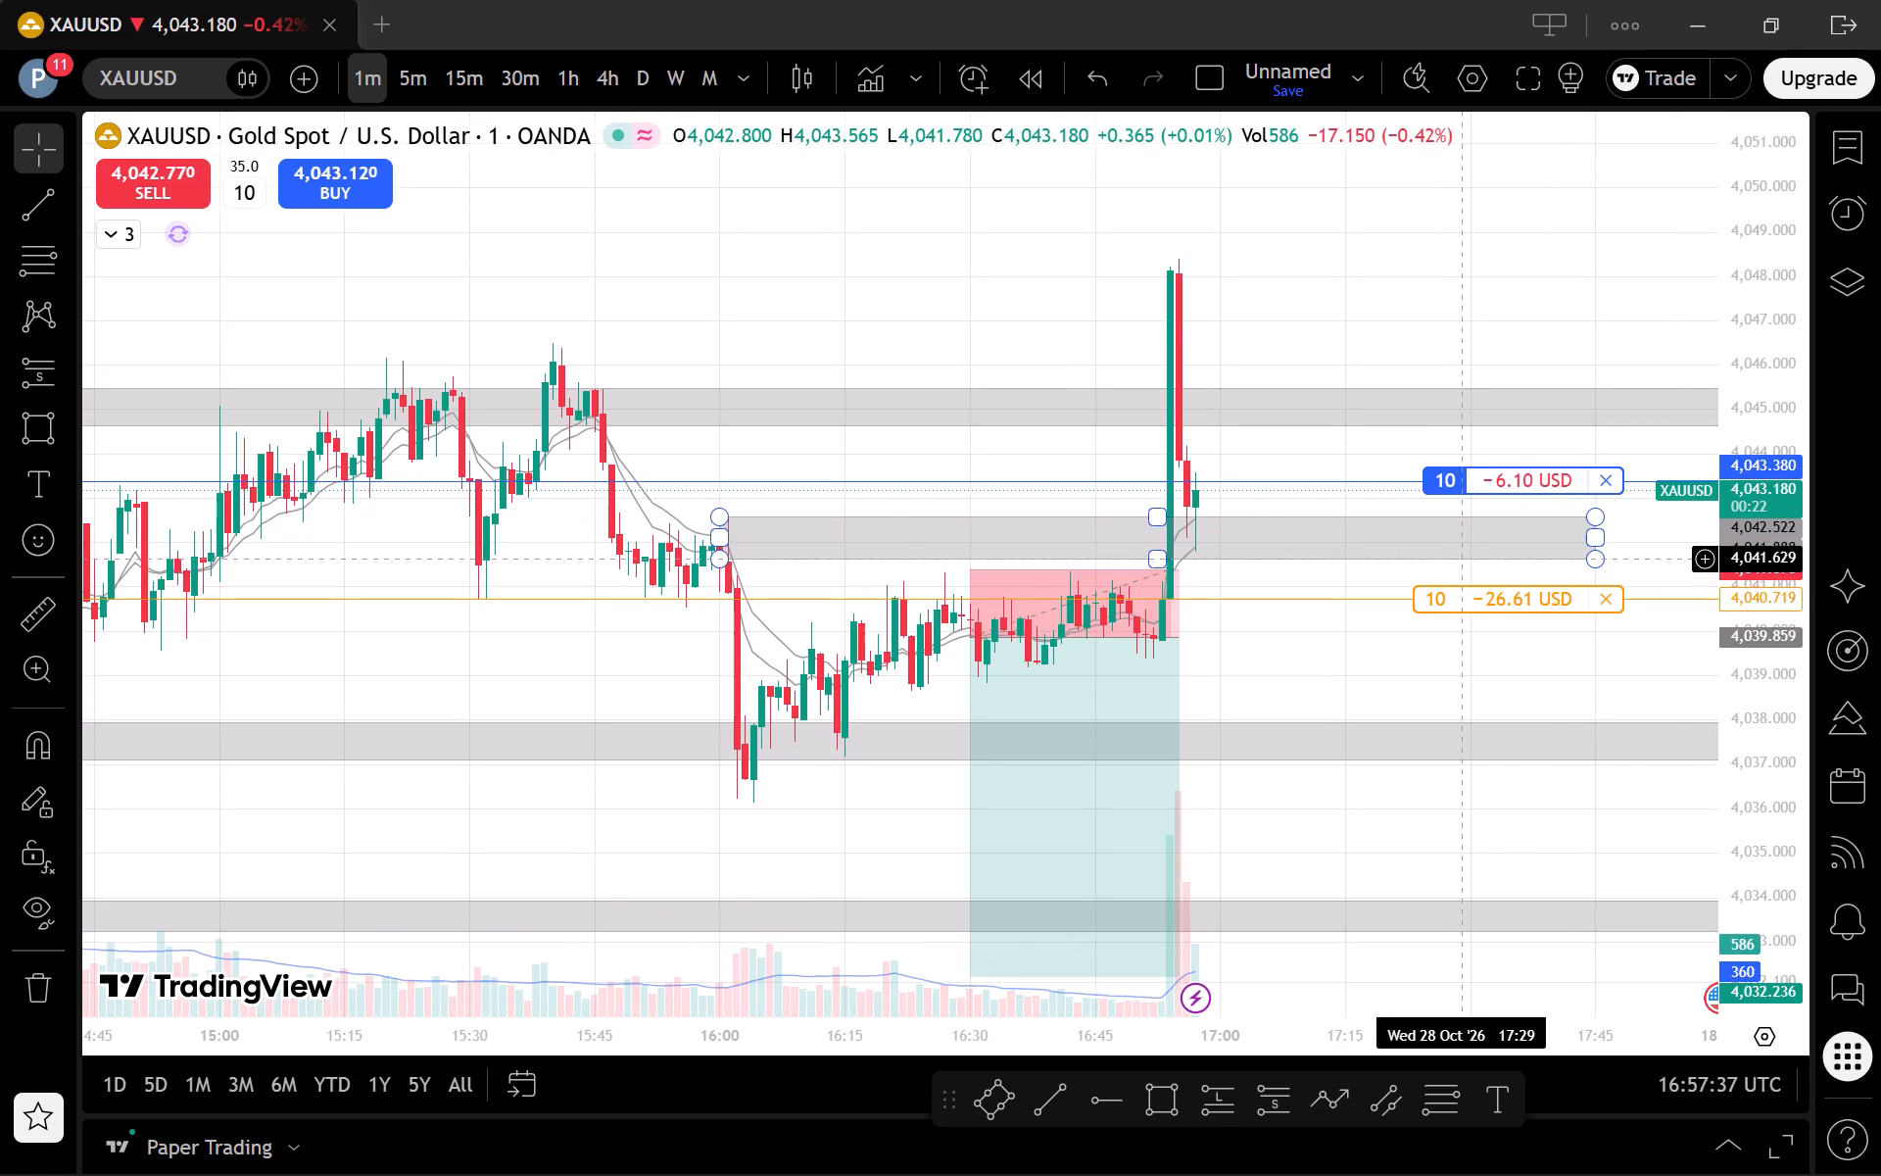
click(1458, 559)
click(1369, 206)
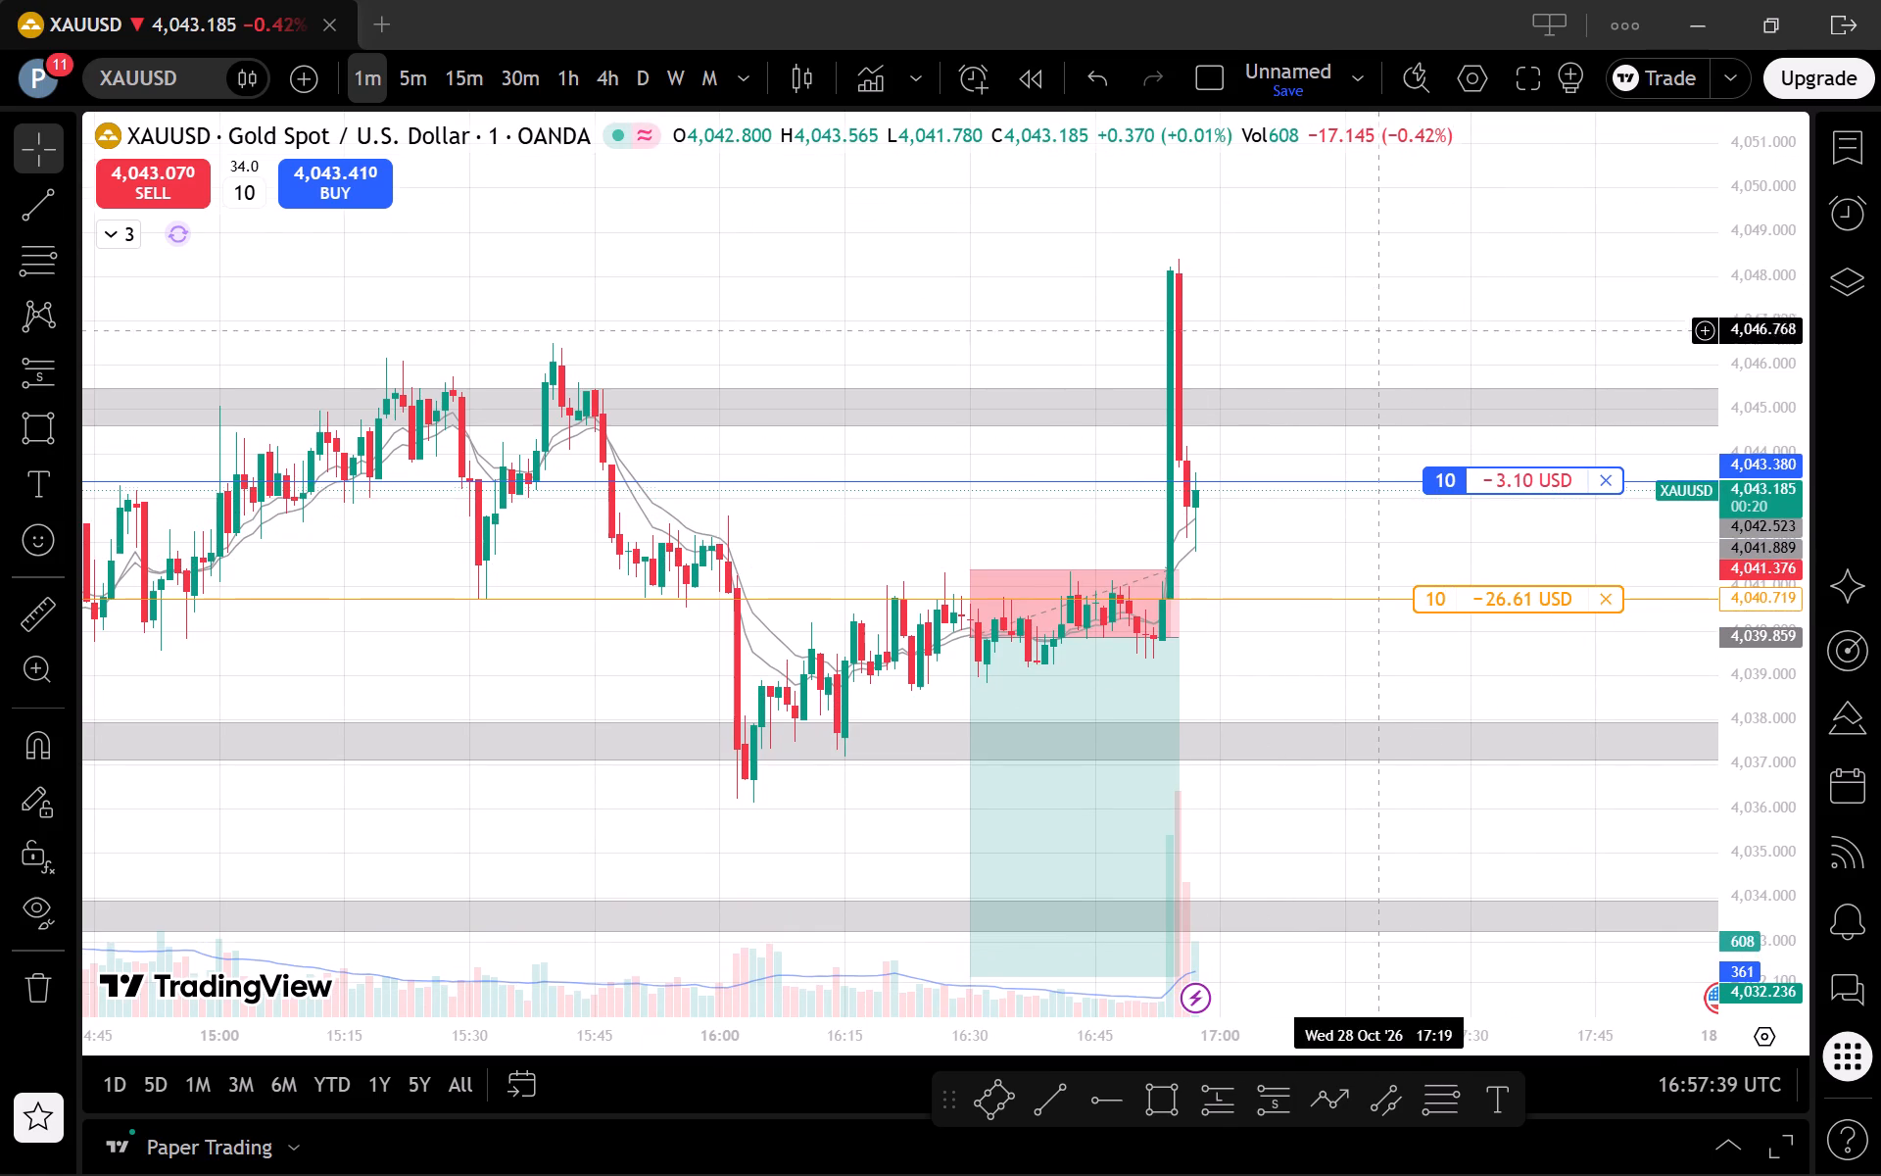
Examine the long position's entry, stop loss and take profit against the swings and marked zones on the 1-minute, 15-minute and 5-minute charts.
scroll(1390, 396, down, 4)
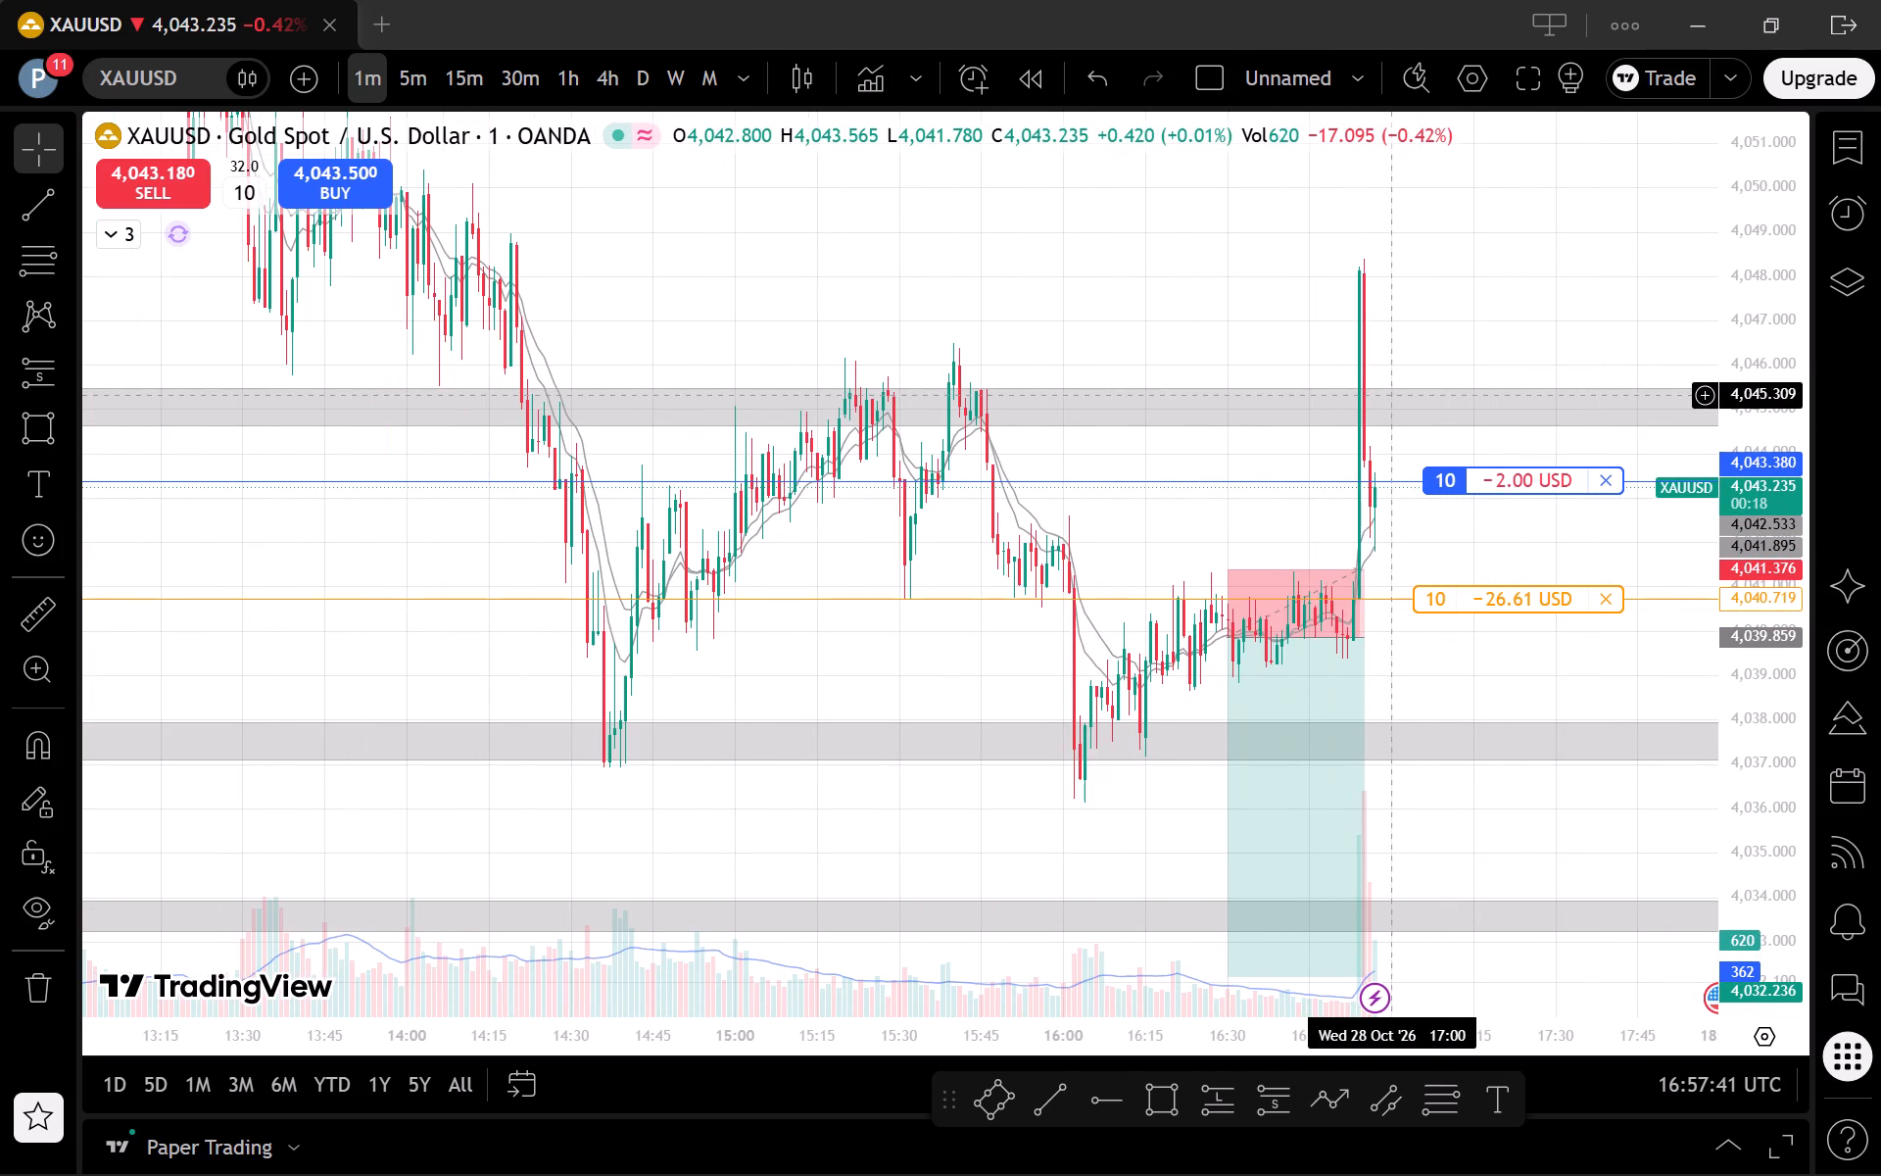
click(439, 81)
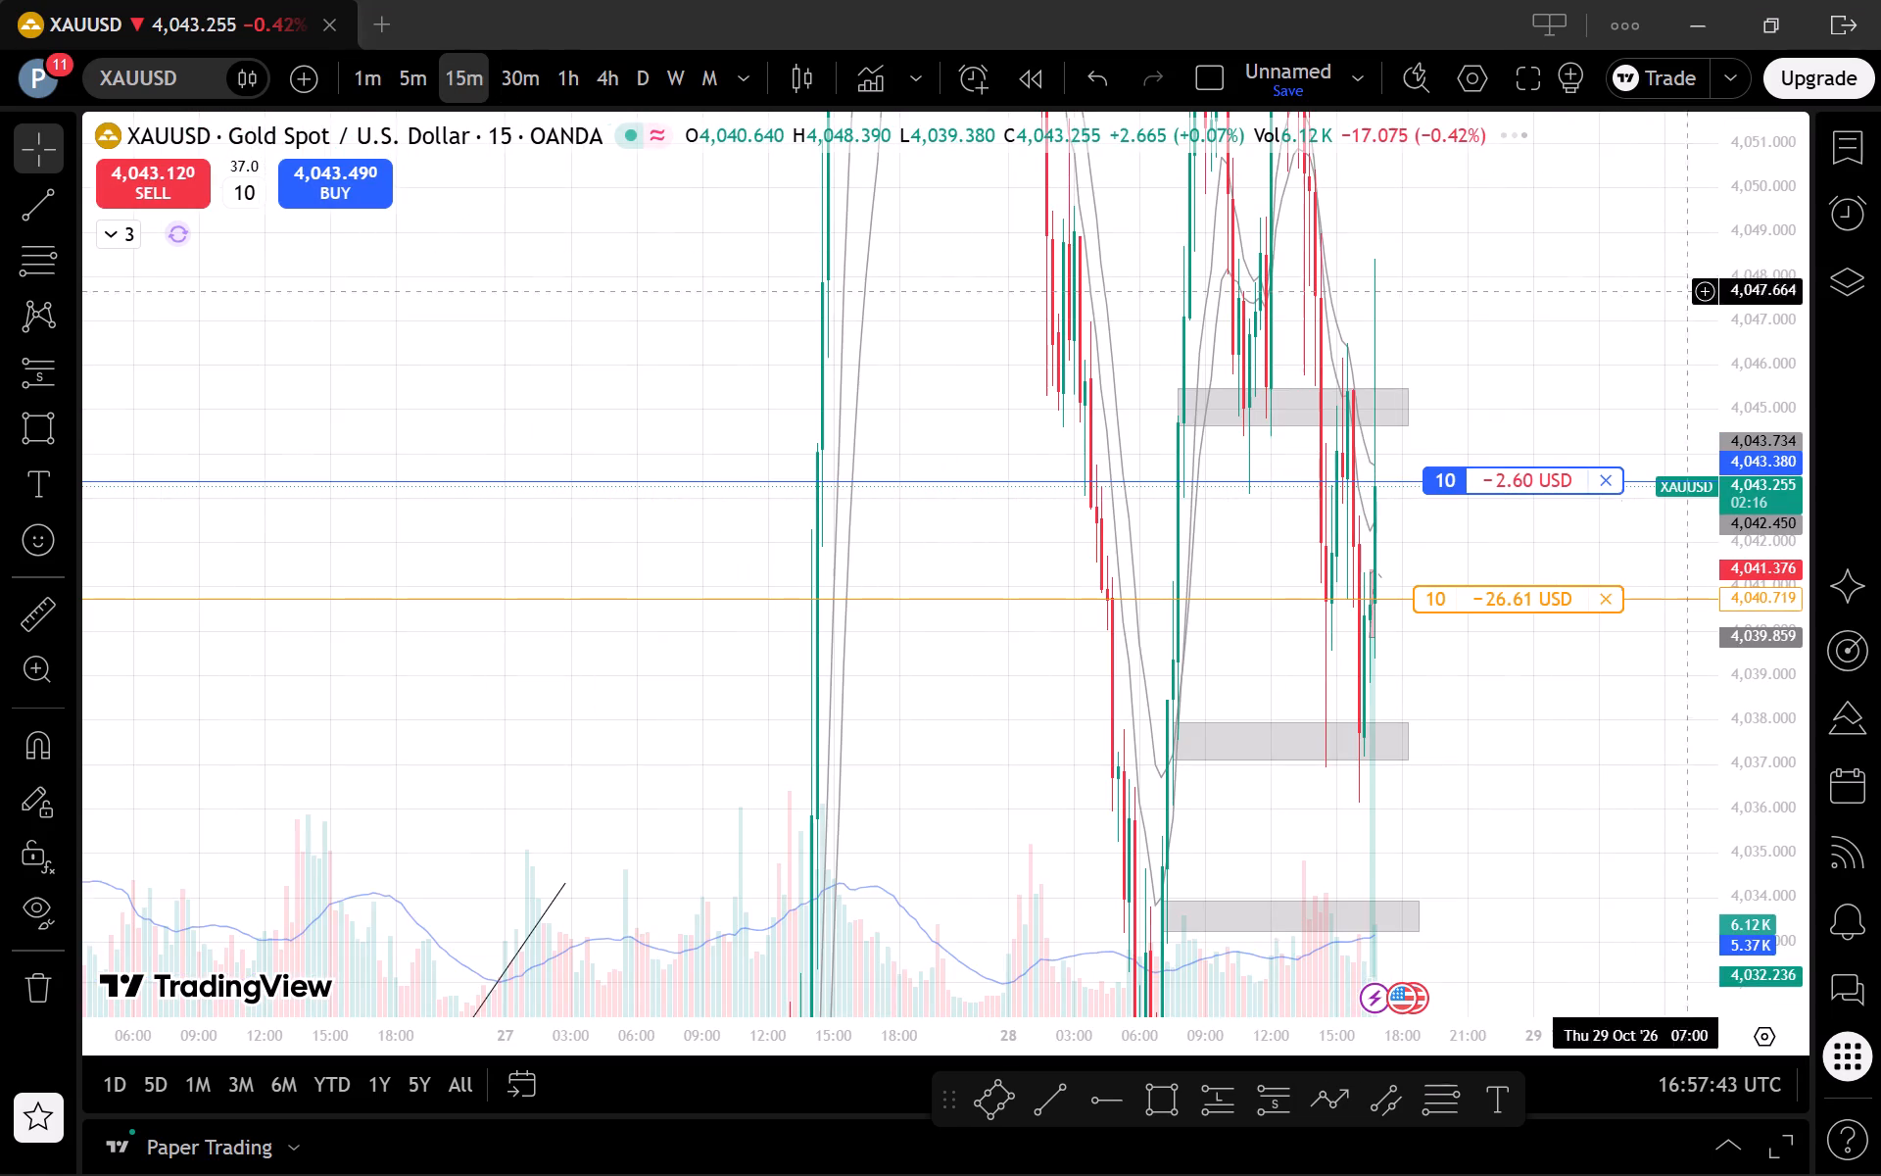
drag(1785, 316, 1673, 773)
scroll(1618, 742, up, 6)
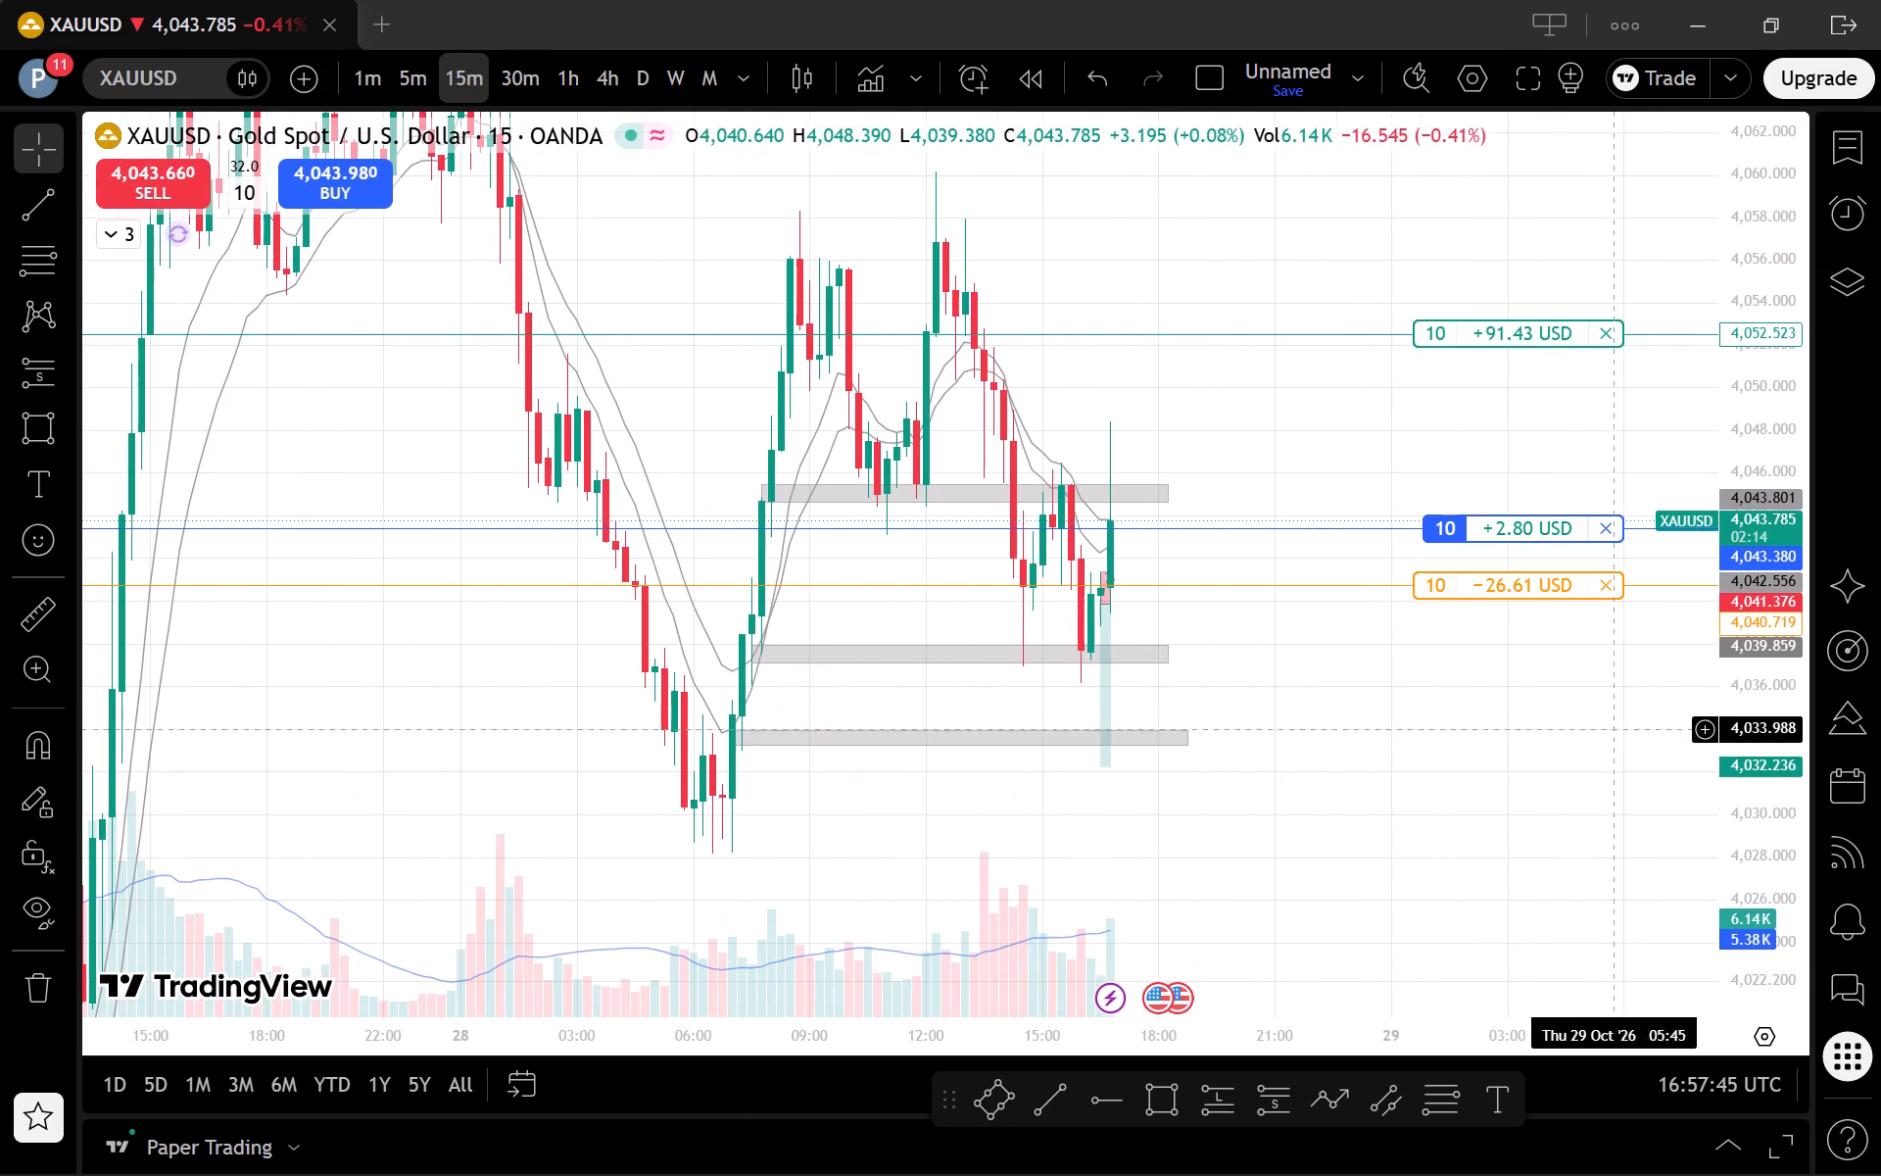
click(412, 73)
scroll(1494, 732, down, 3)
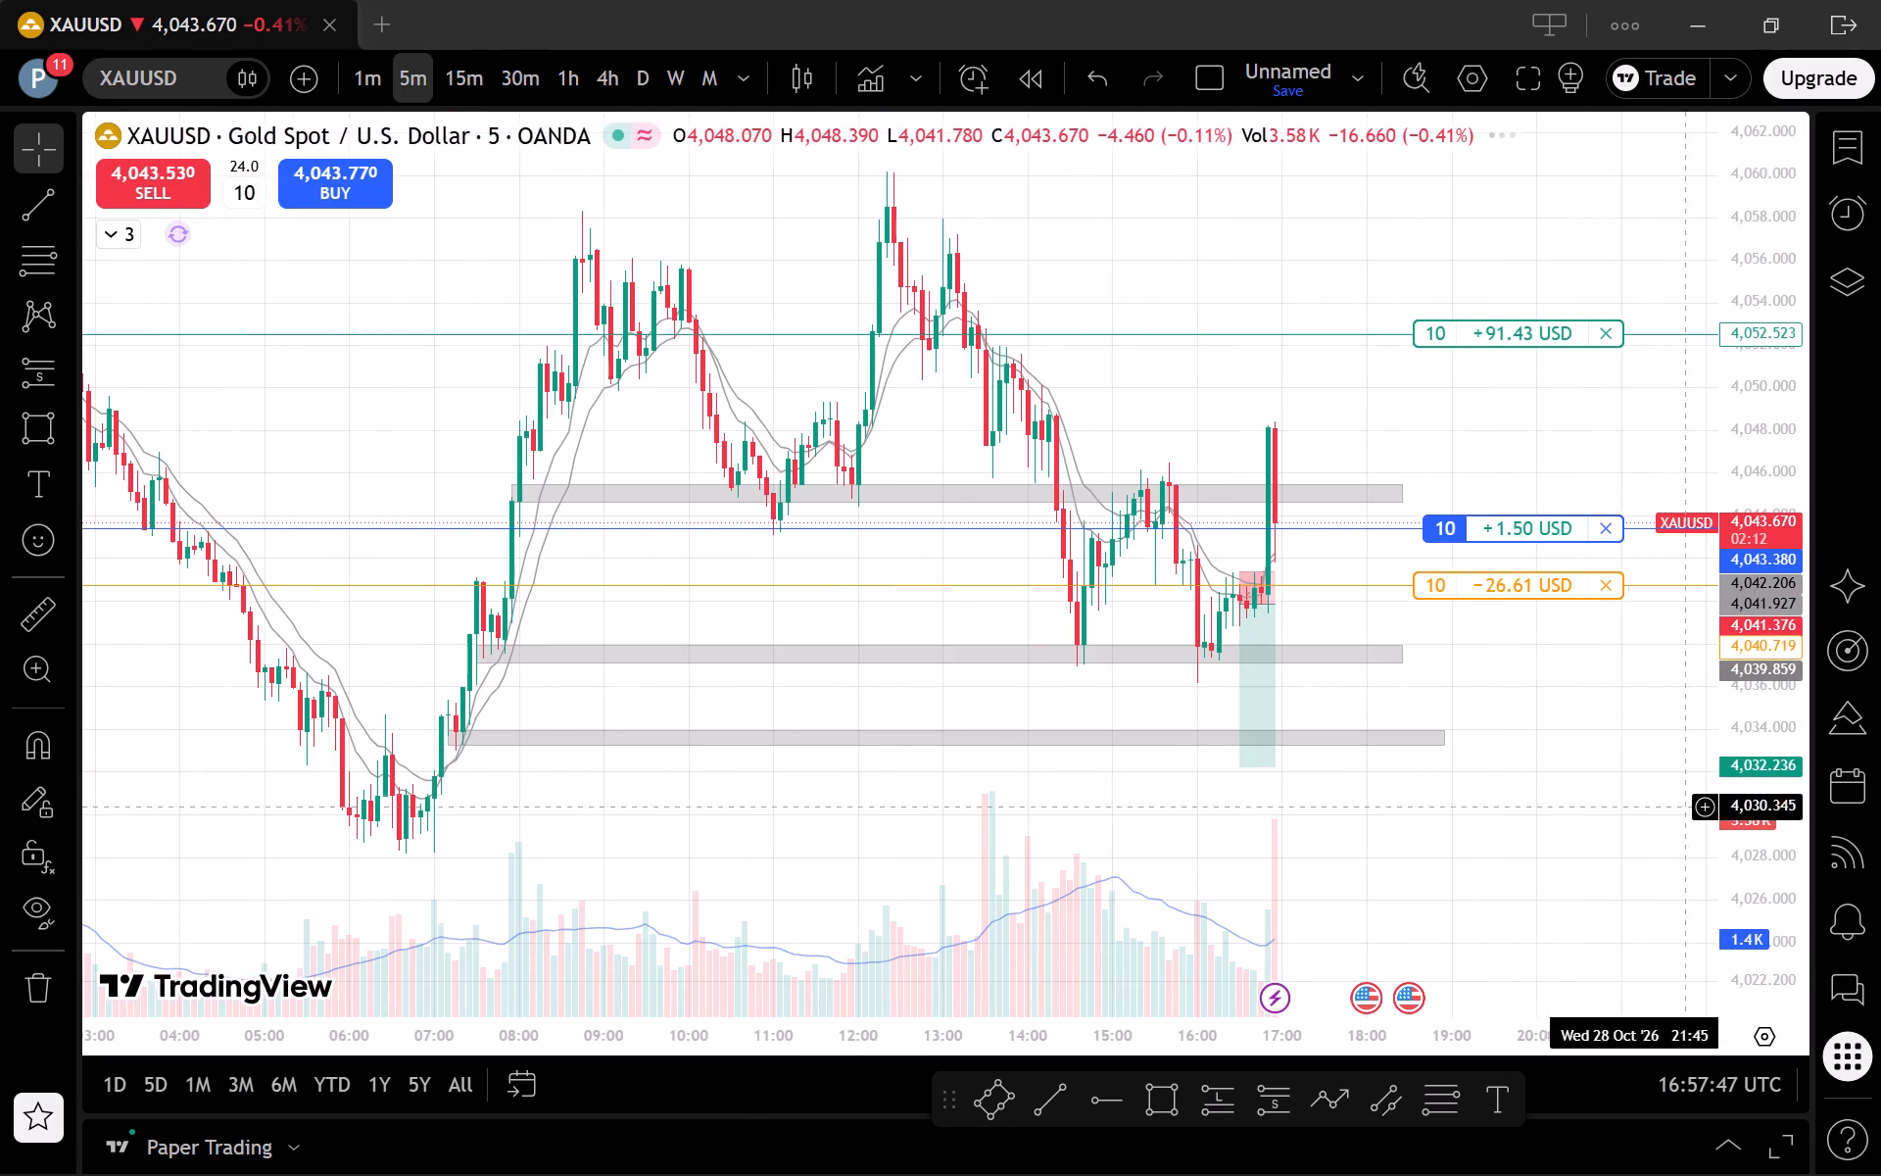
scroll(1614, 745, down, 2)
drag(1607, 747, 1539, 757)
drag(1809, 859, 1790, 796)
scroll(1611, 785, up, 4)
drag(1488, 742, 1550, 793)
drag(1768, 660, 1793, 797)
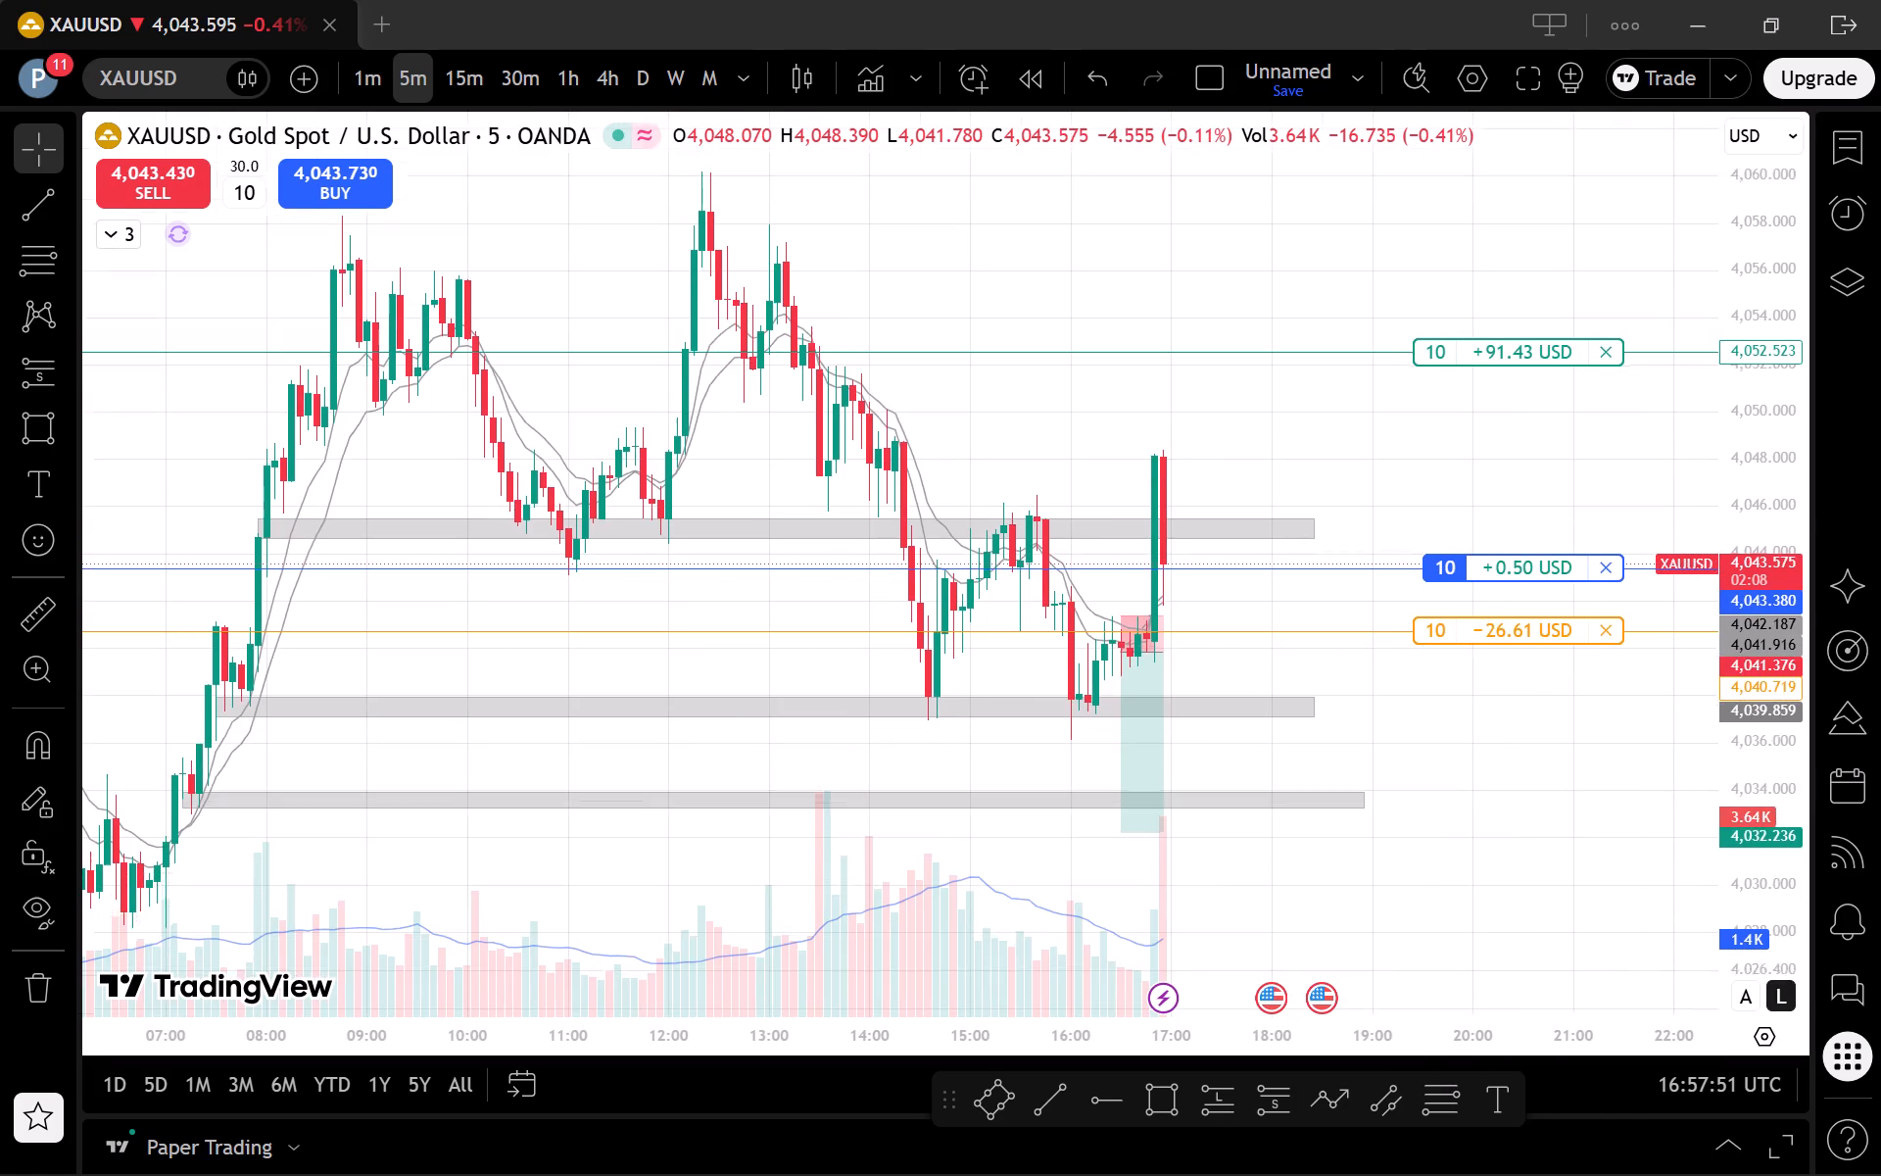
drag(1793, 797, 1794, 903)
Check the daily chart, then inspect the marked price zones around the long position on the 5-minute chart.
click(627, 63)
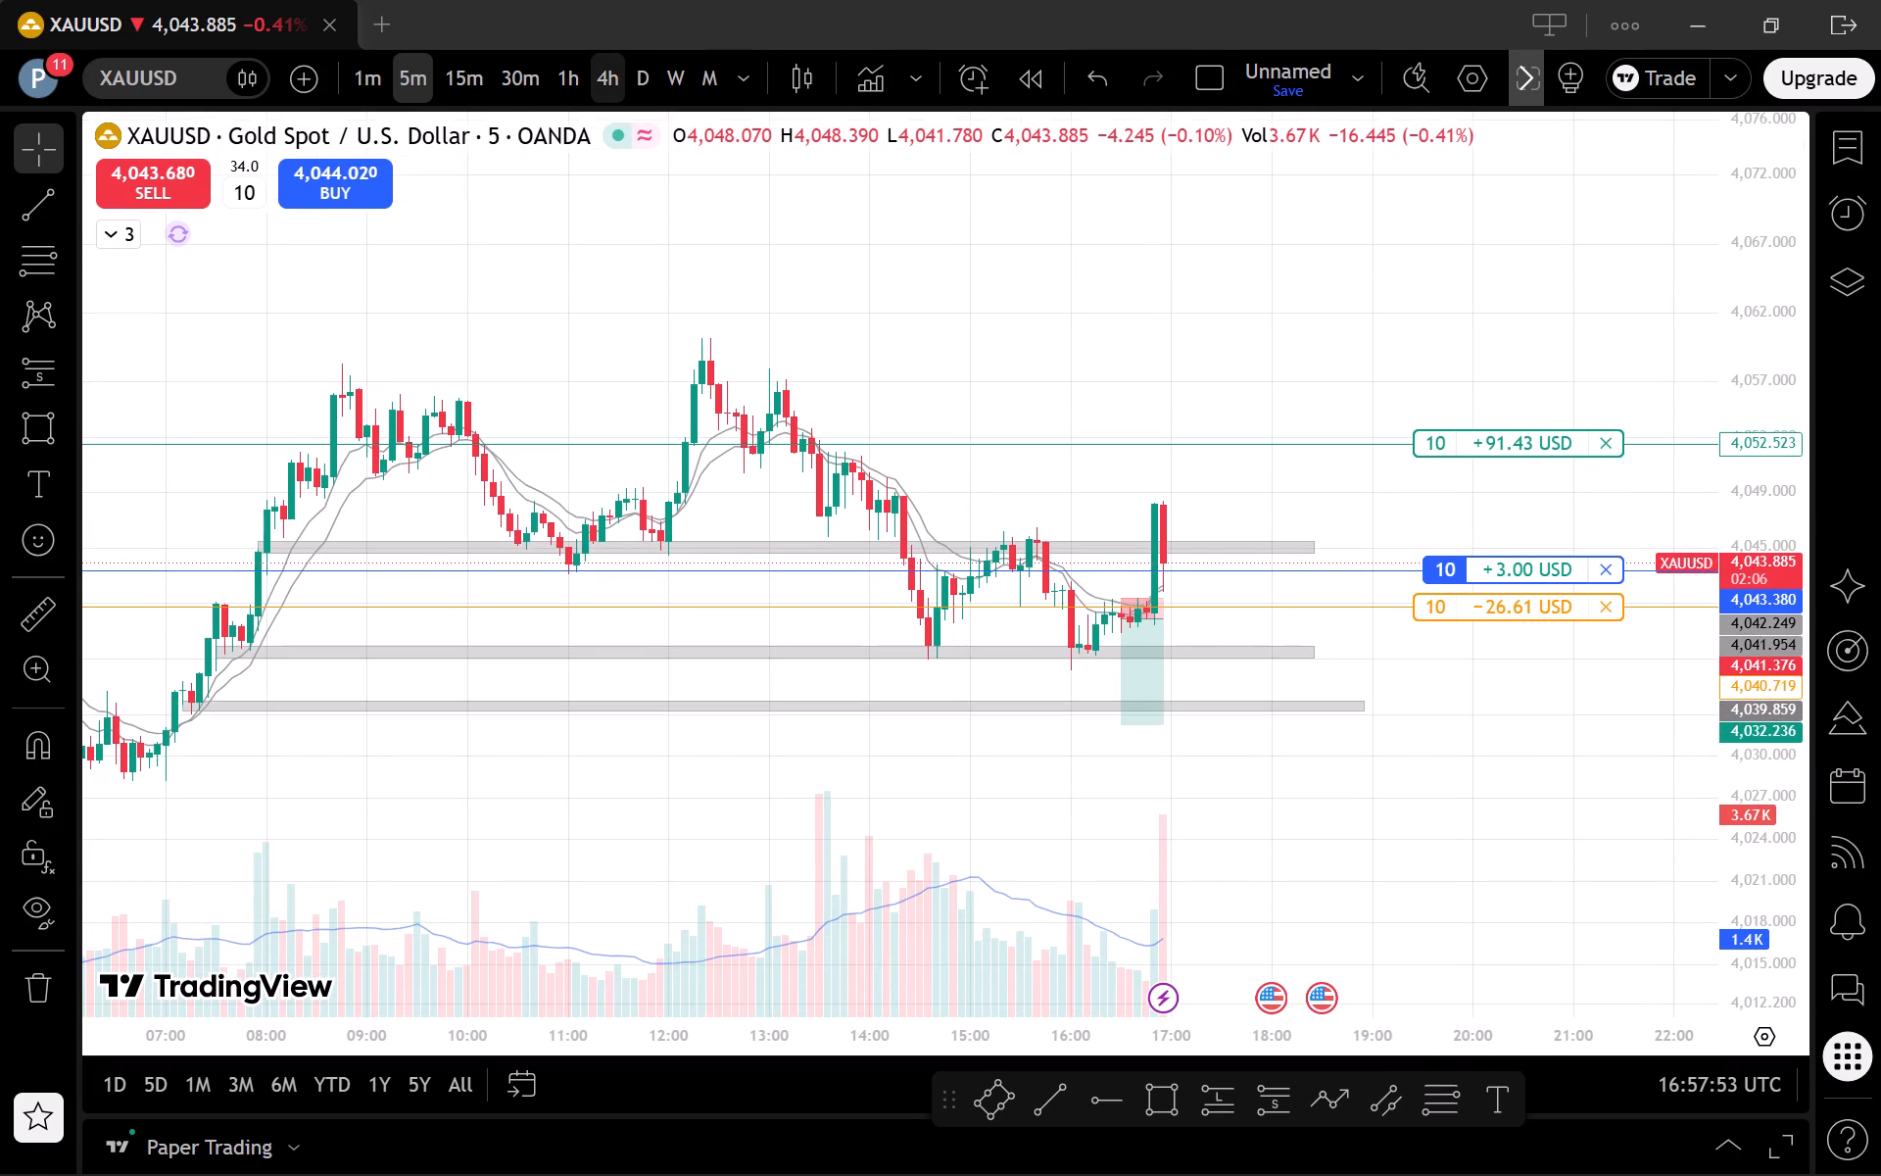
click(643, 80)
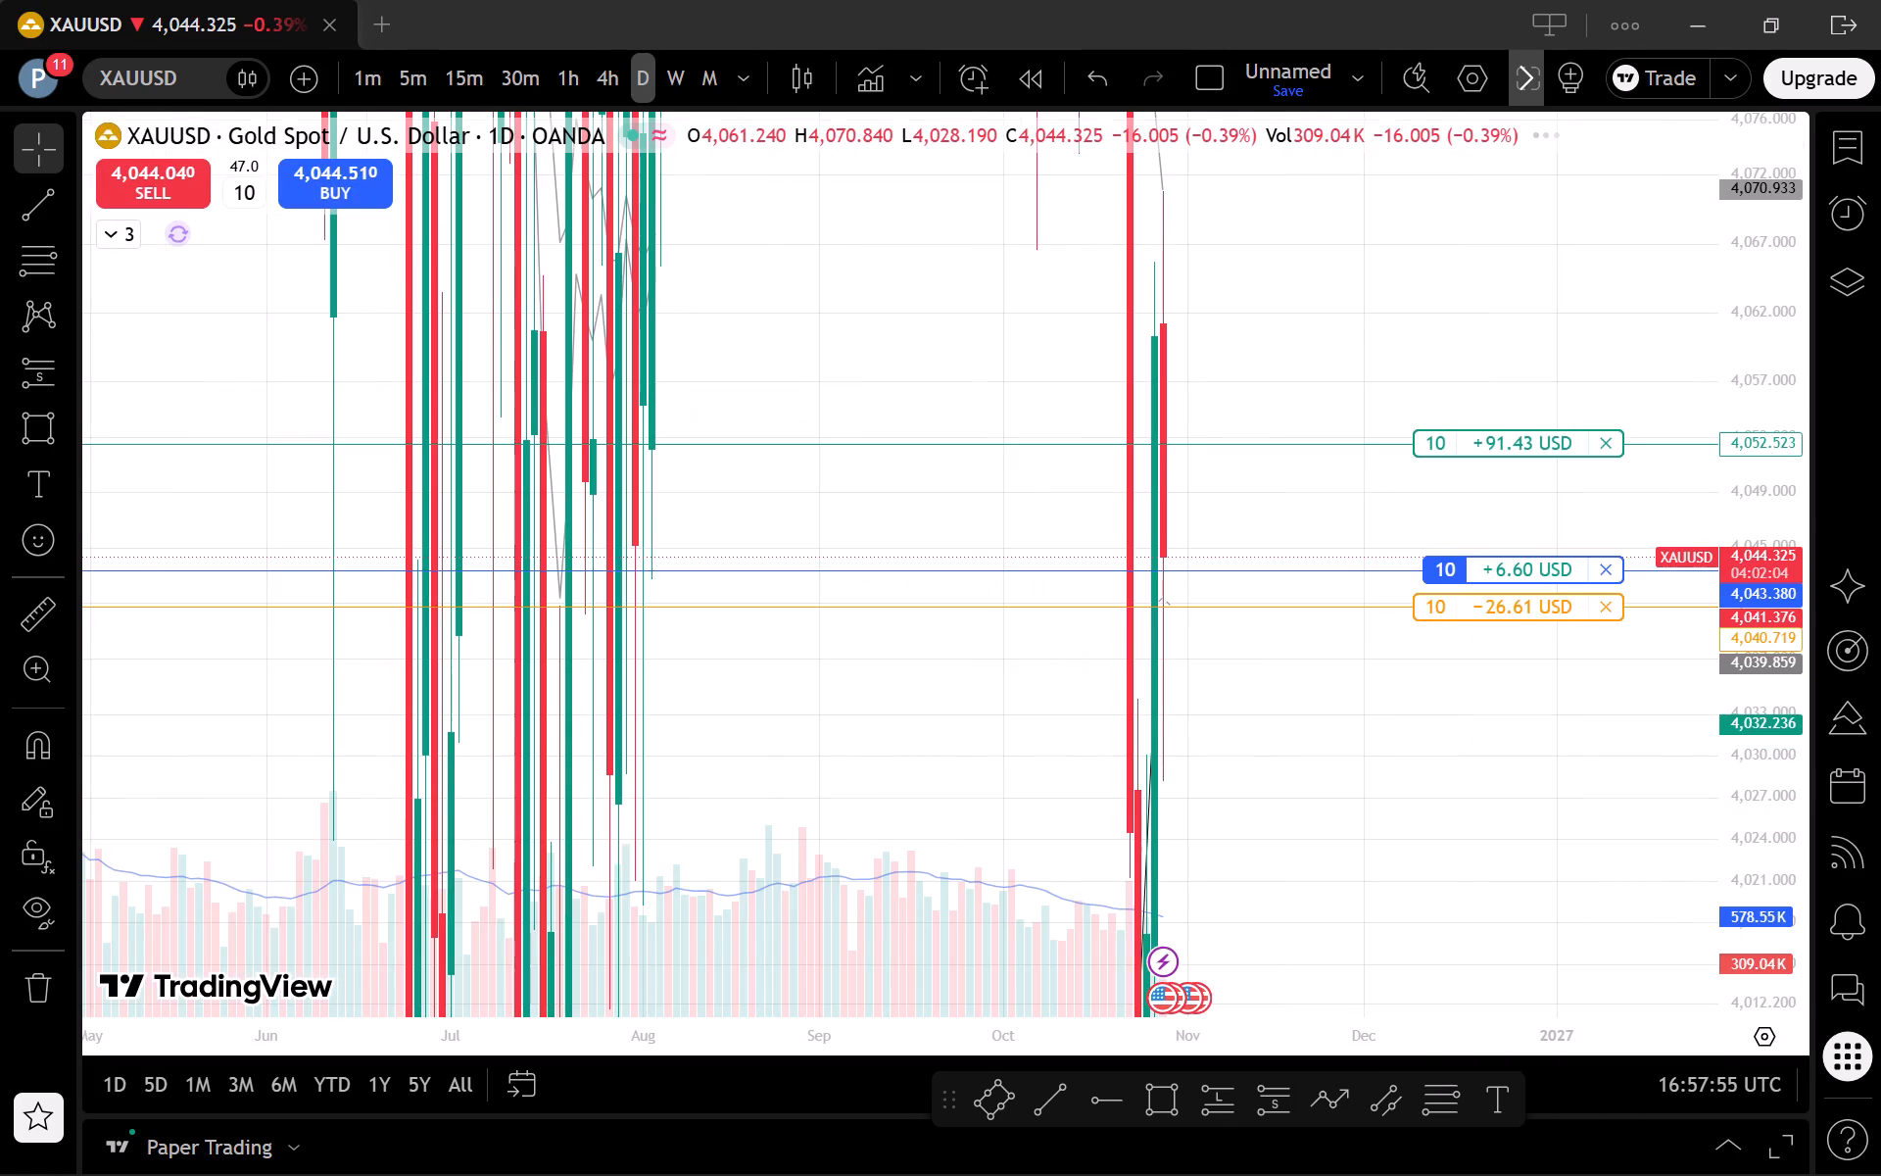
click(416, 75)
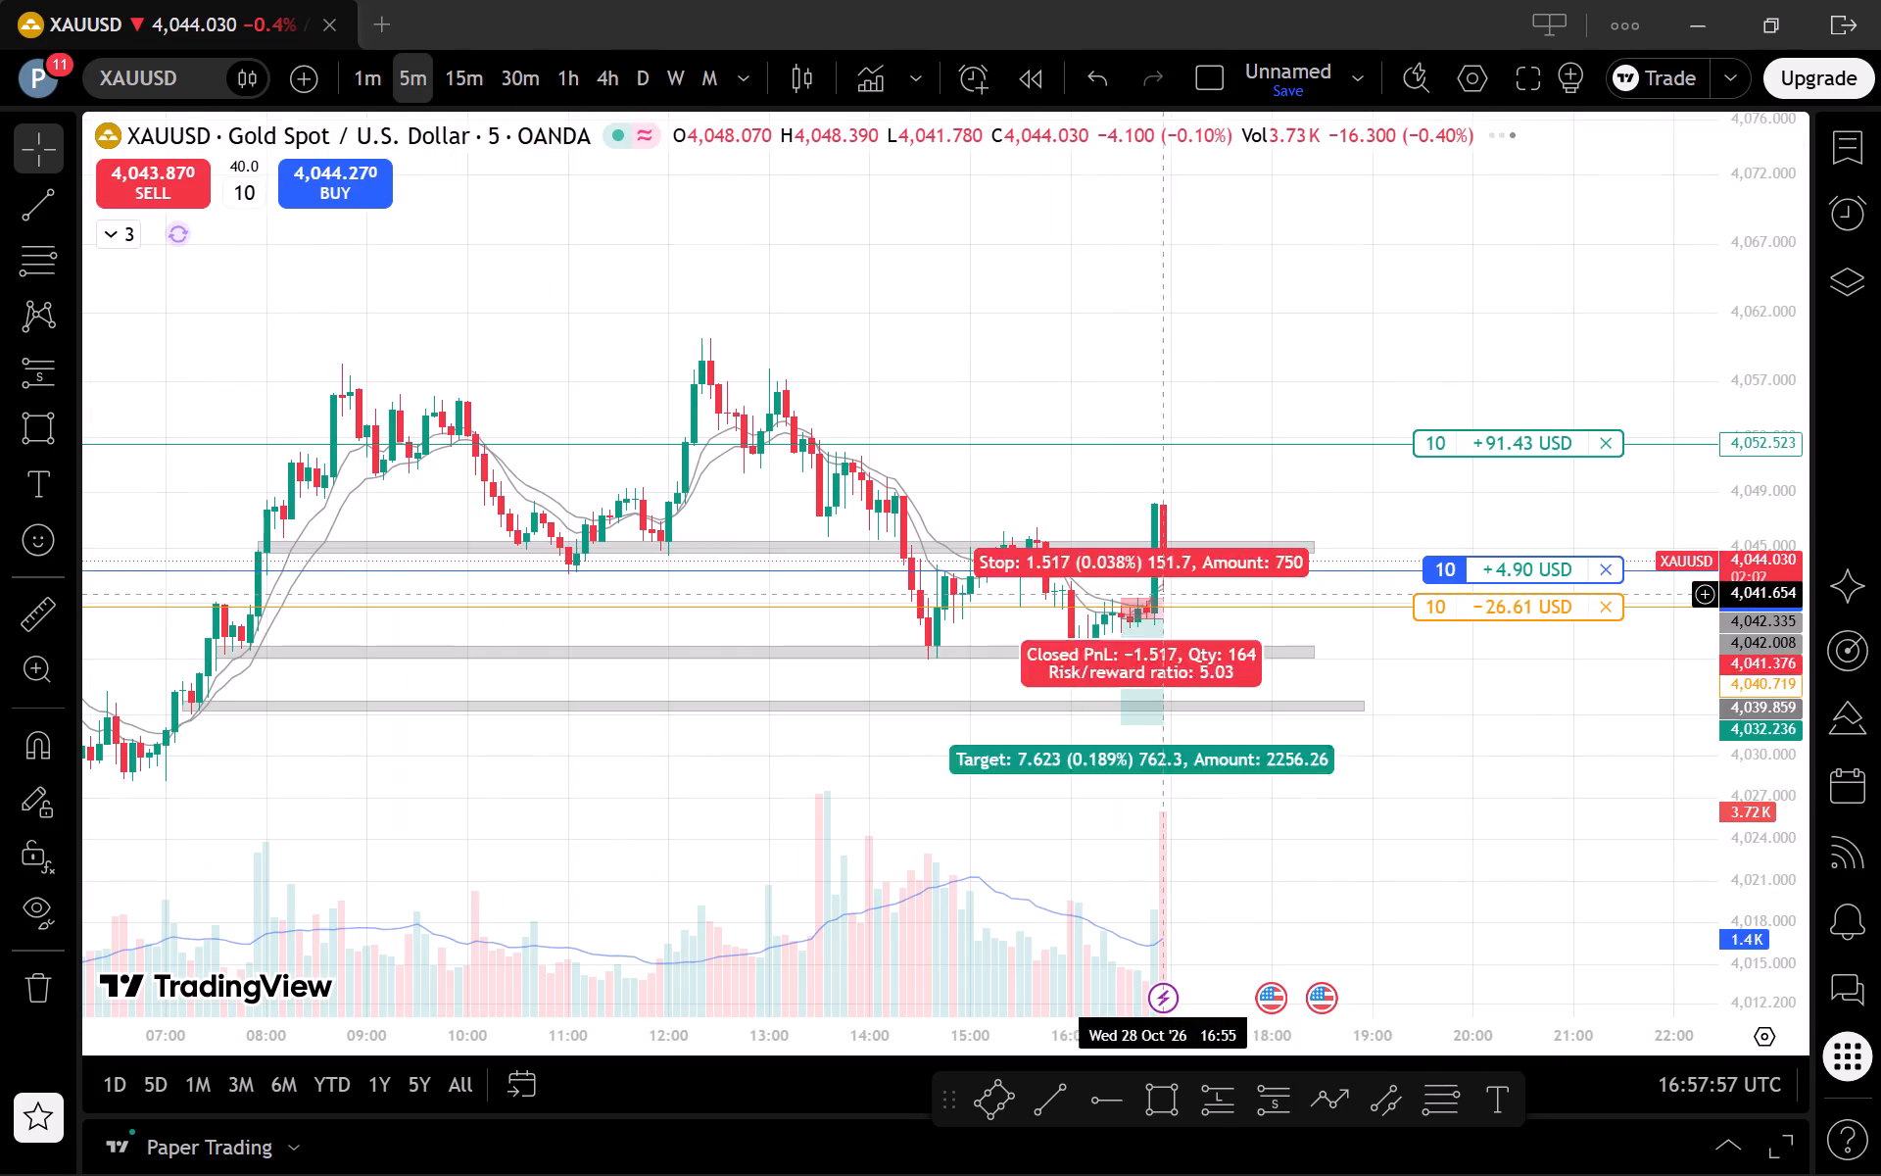
scroll(1502, 829, down, 1)
drag(1758, 906, 1752, 790)
scroll(1574, 691, up, 2)
drag(1441, 717, 1483, 739)
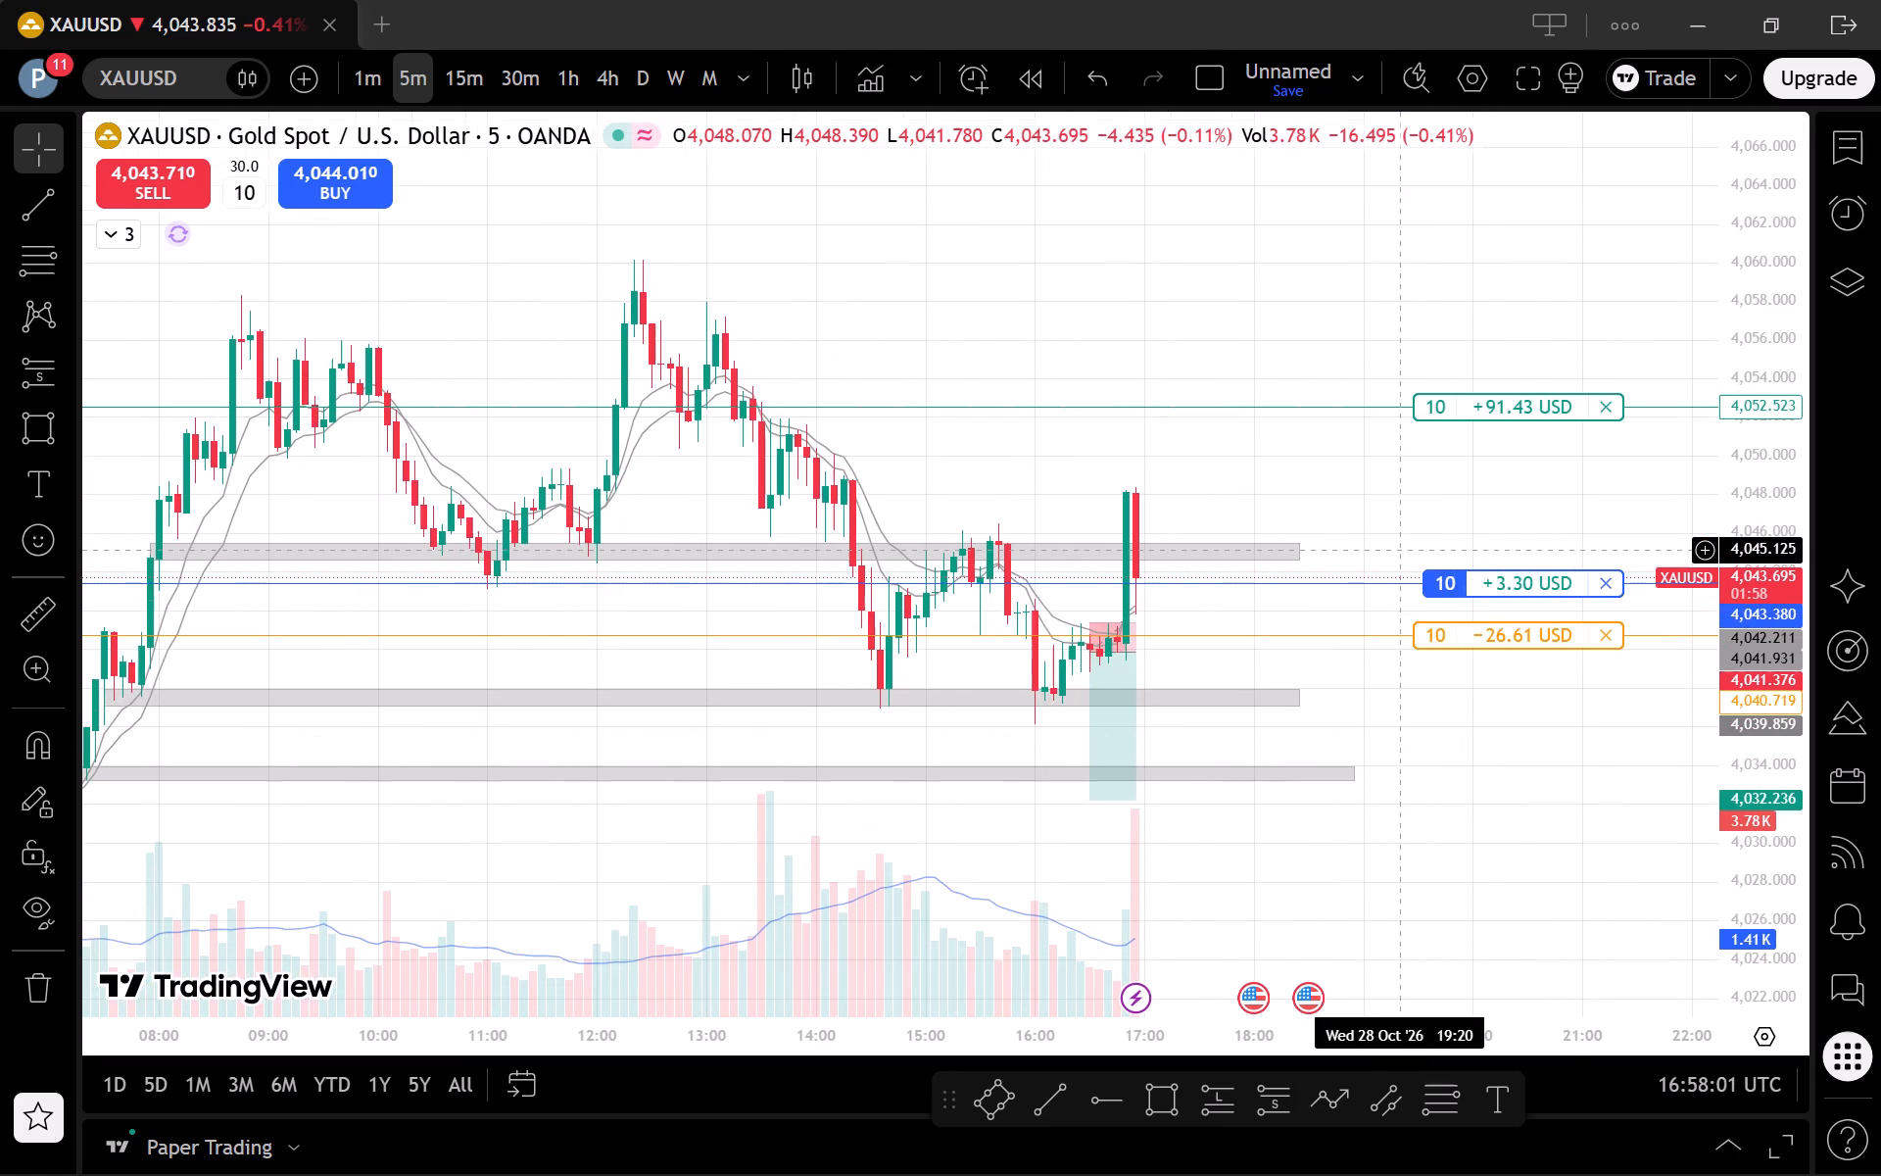
click(1287, 545)
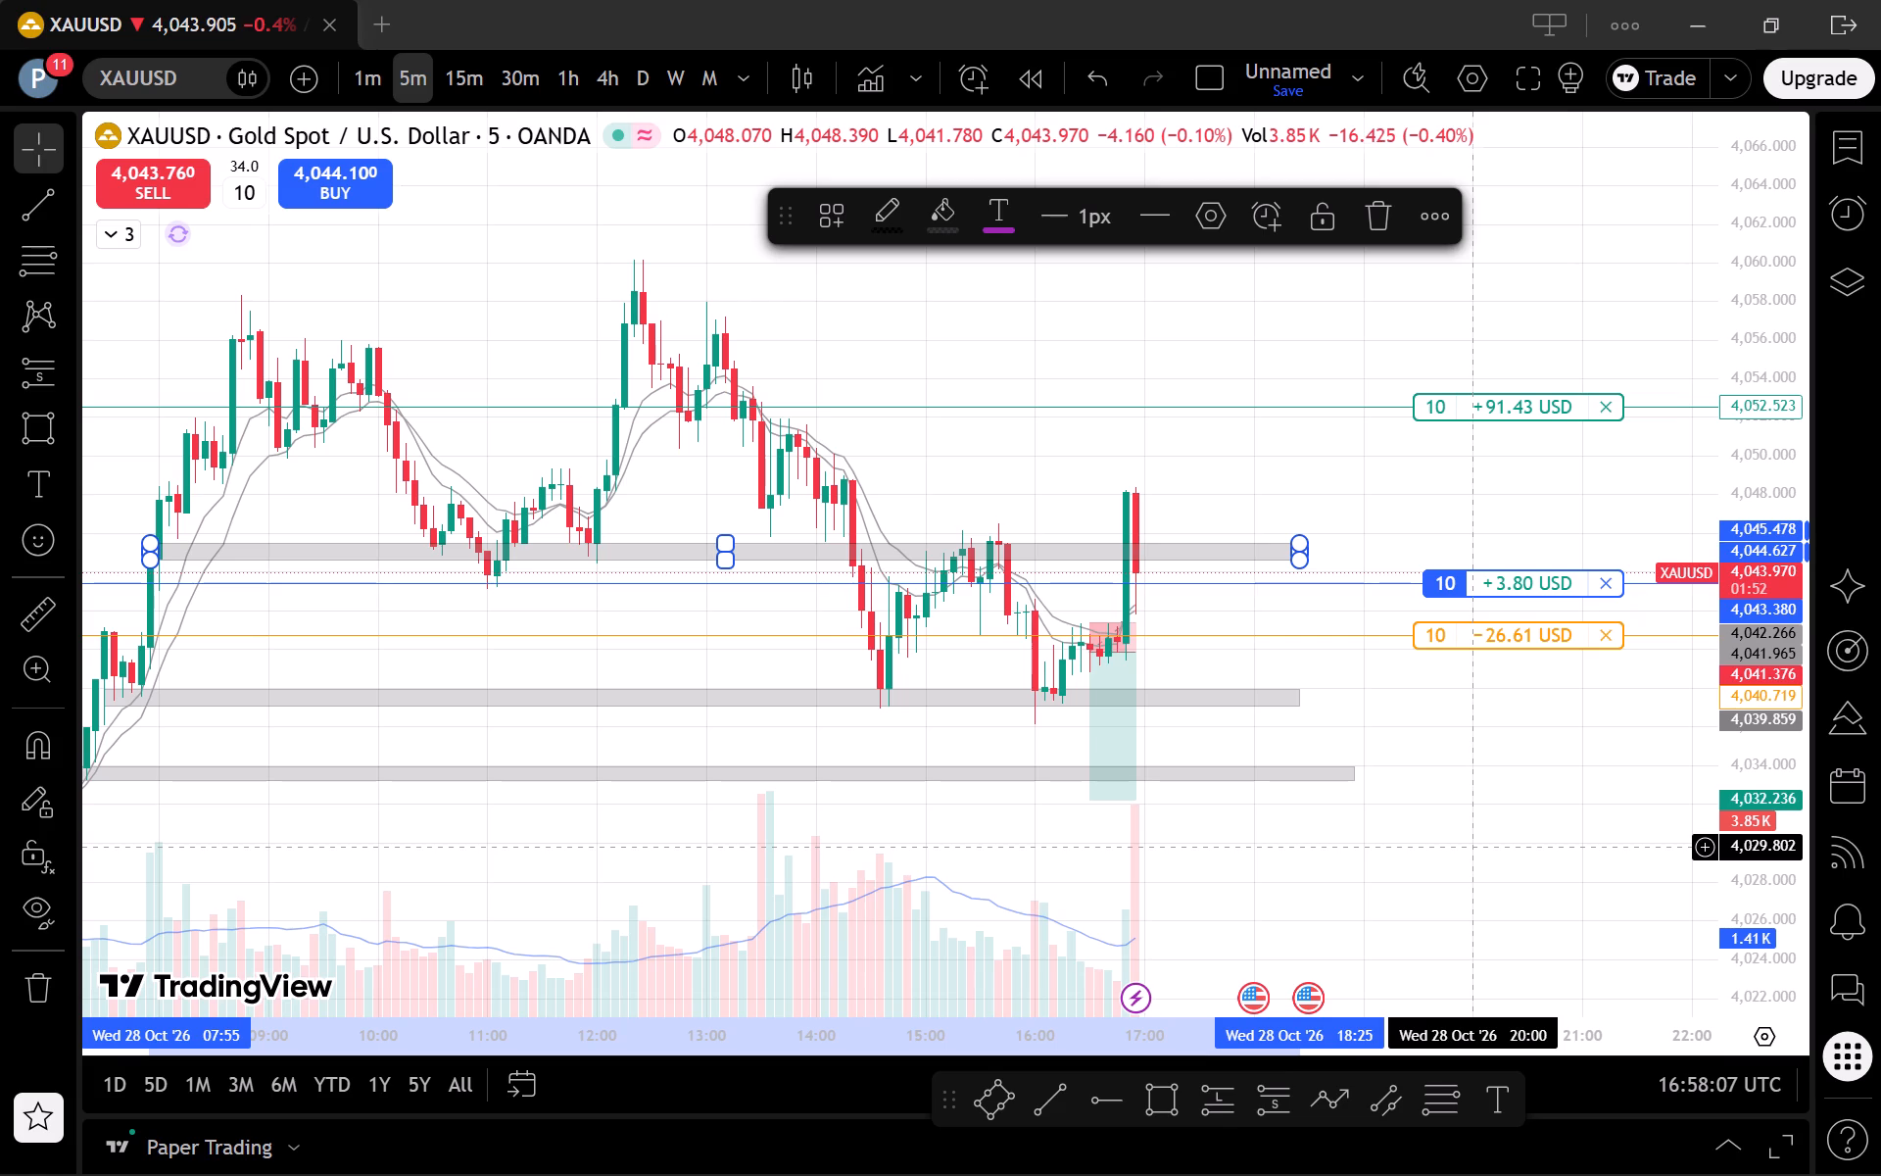
click(1474, 848)
scroll(1474, 848, down, 2)
click(1426, 767)
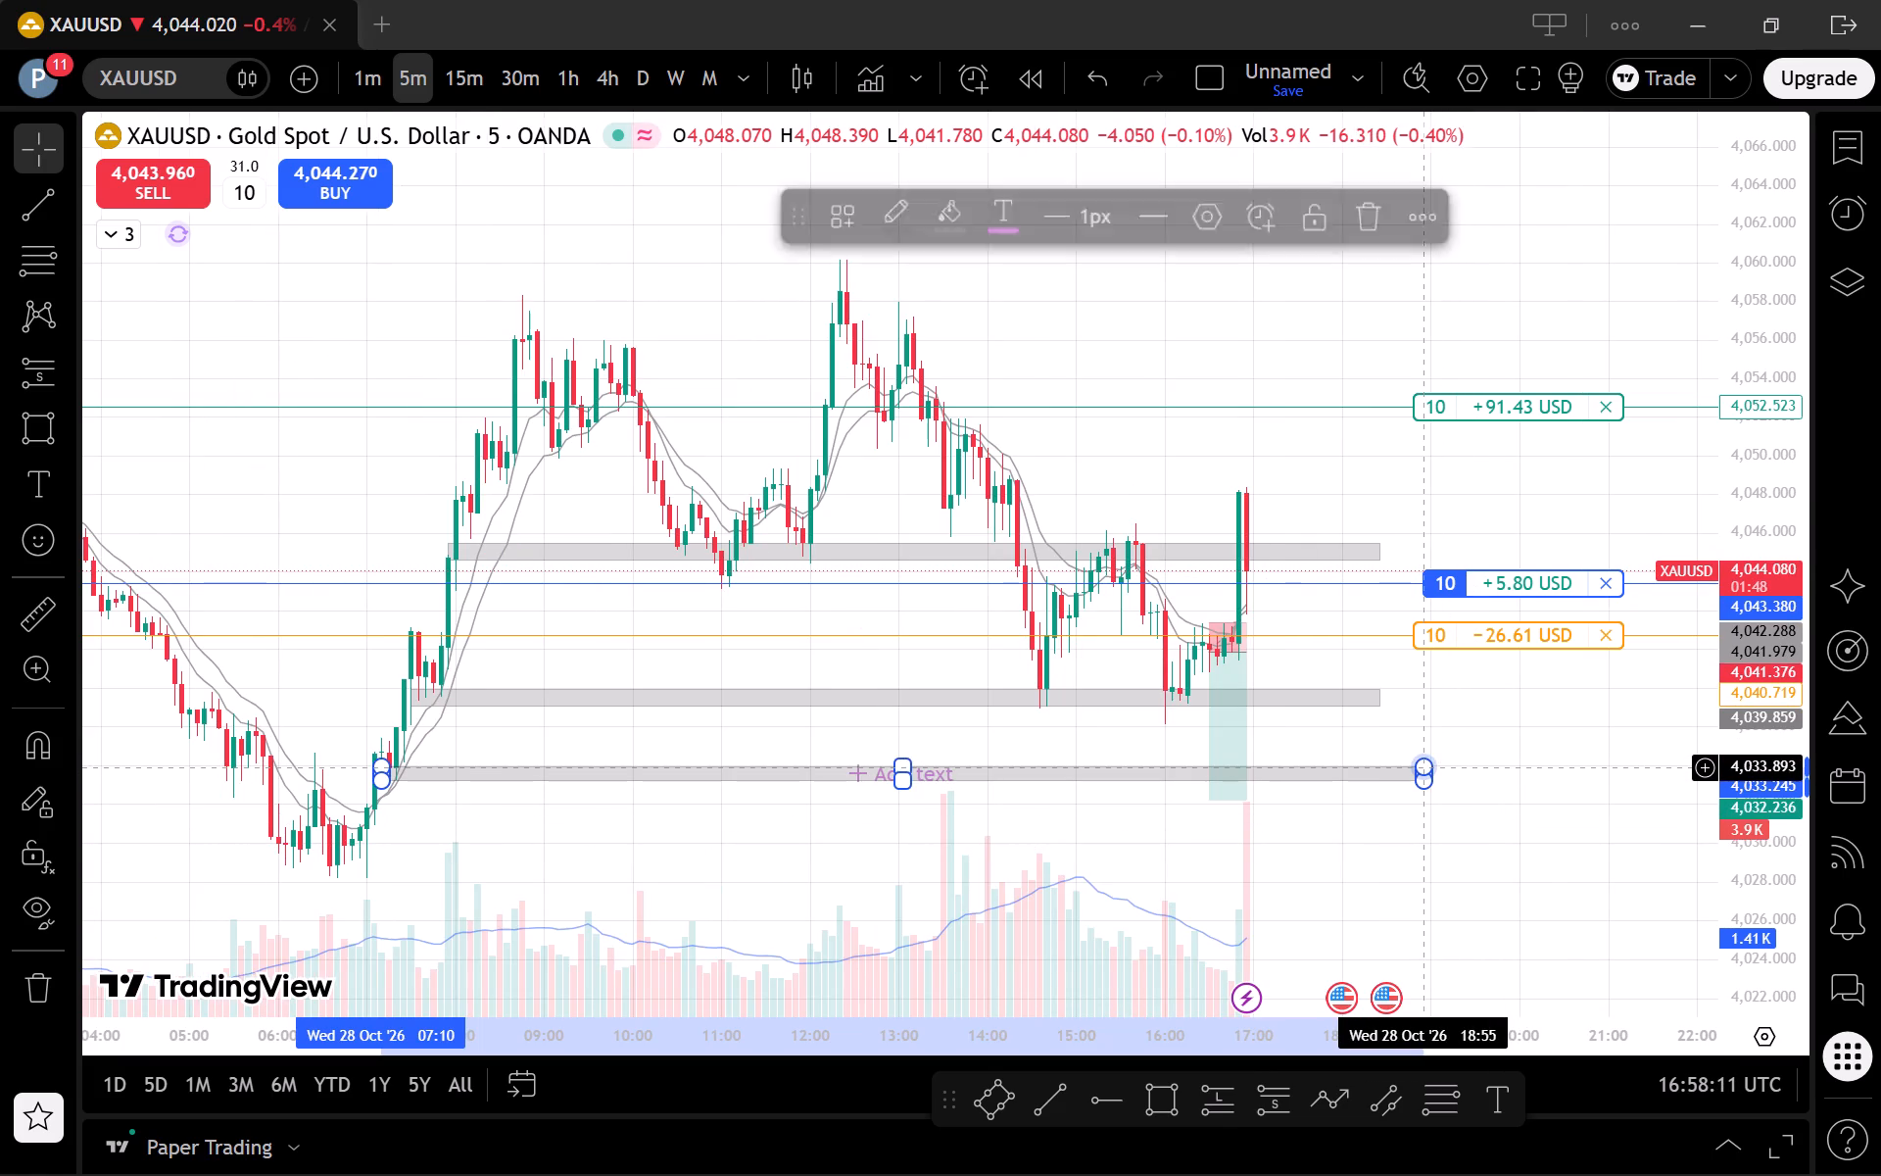
click(1515, 848)
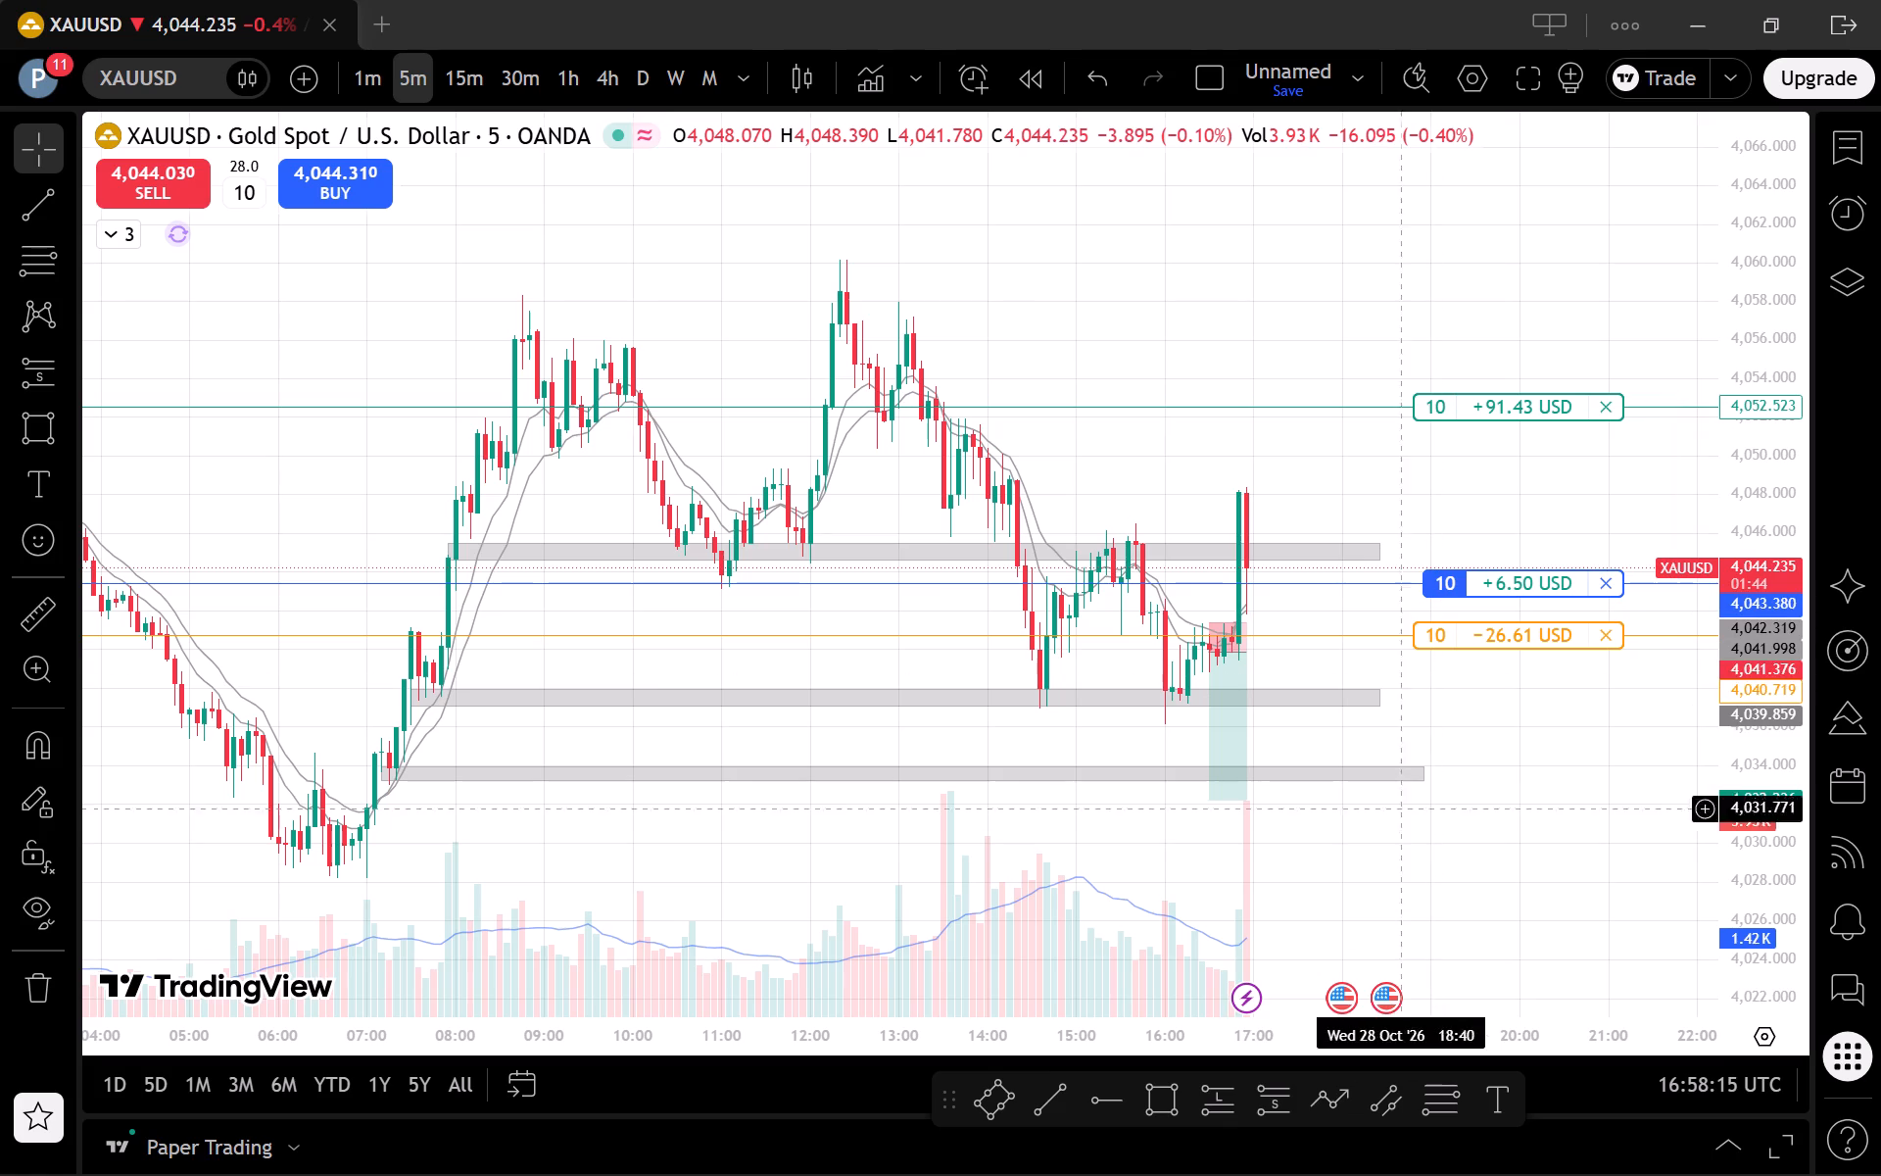
Draw a rectangle zone above the take profit from the 13:05 candle to about 18:50, spanning about 4,056.5 to 4,054.
click(1158, 1113)
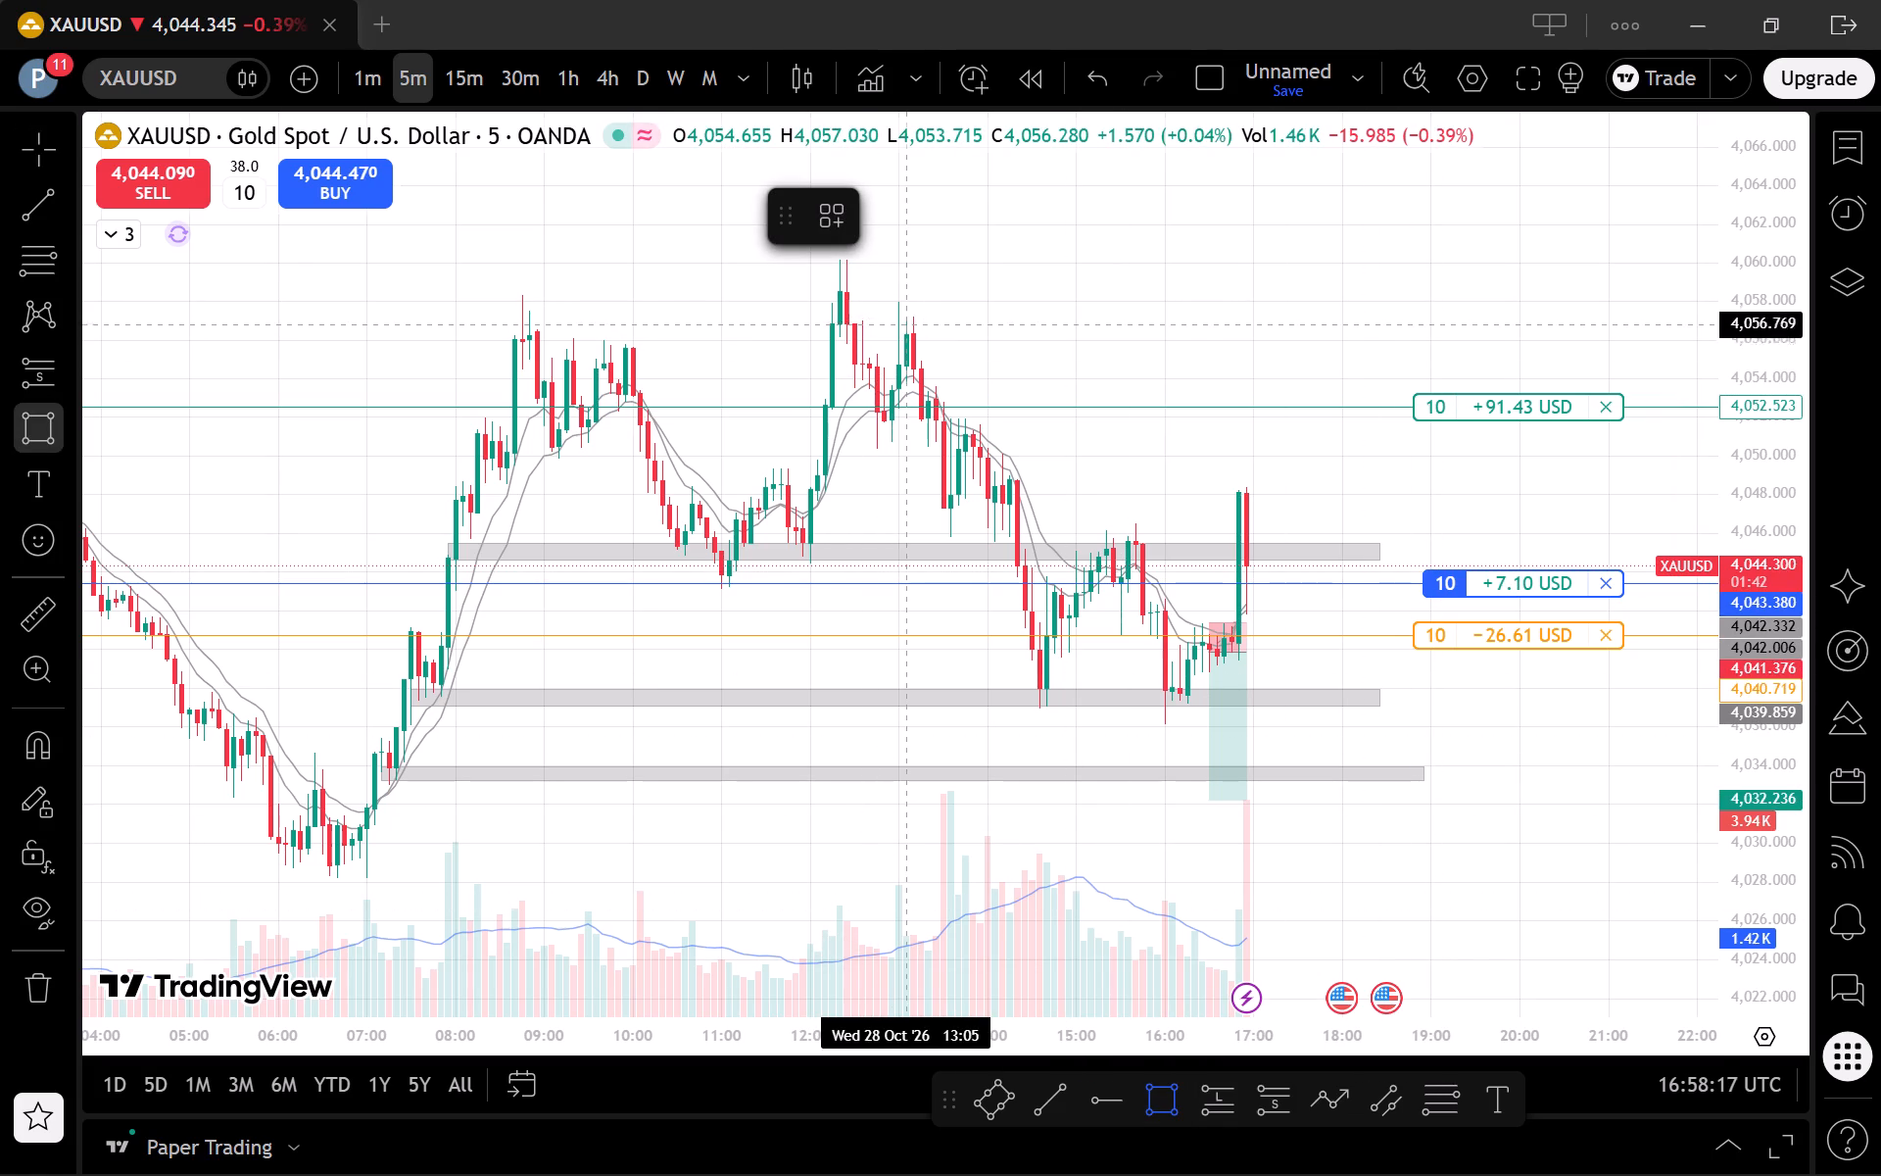
click(905, 329)
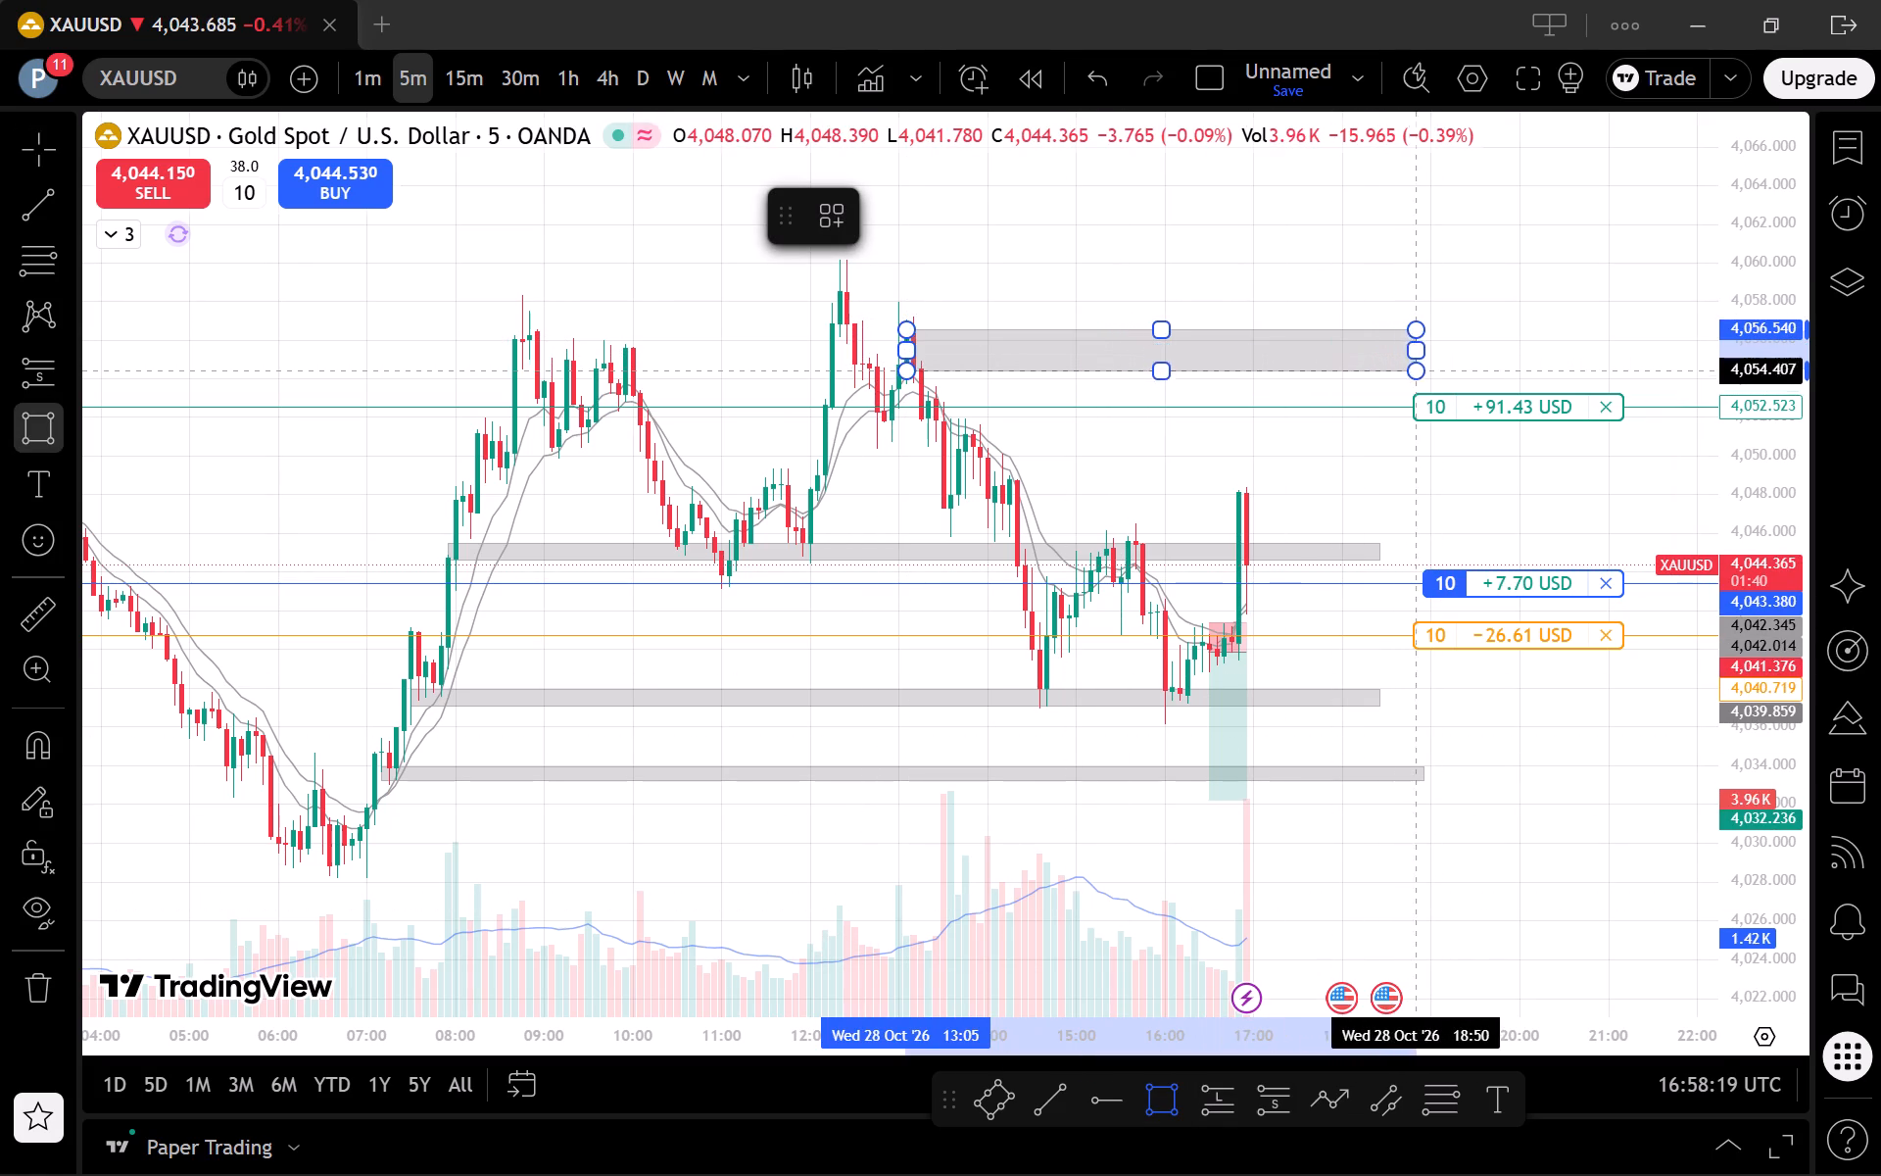
click(1420, 375)
click(1367, 485)
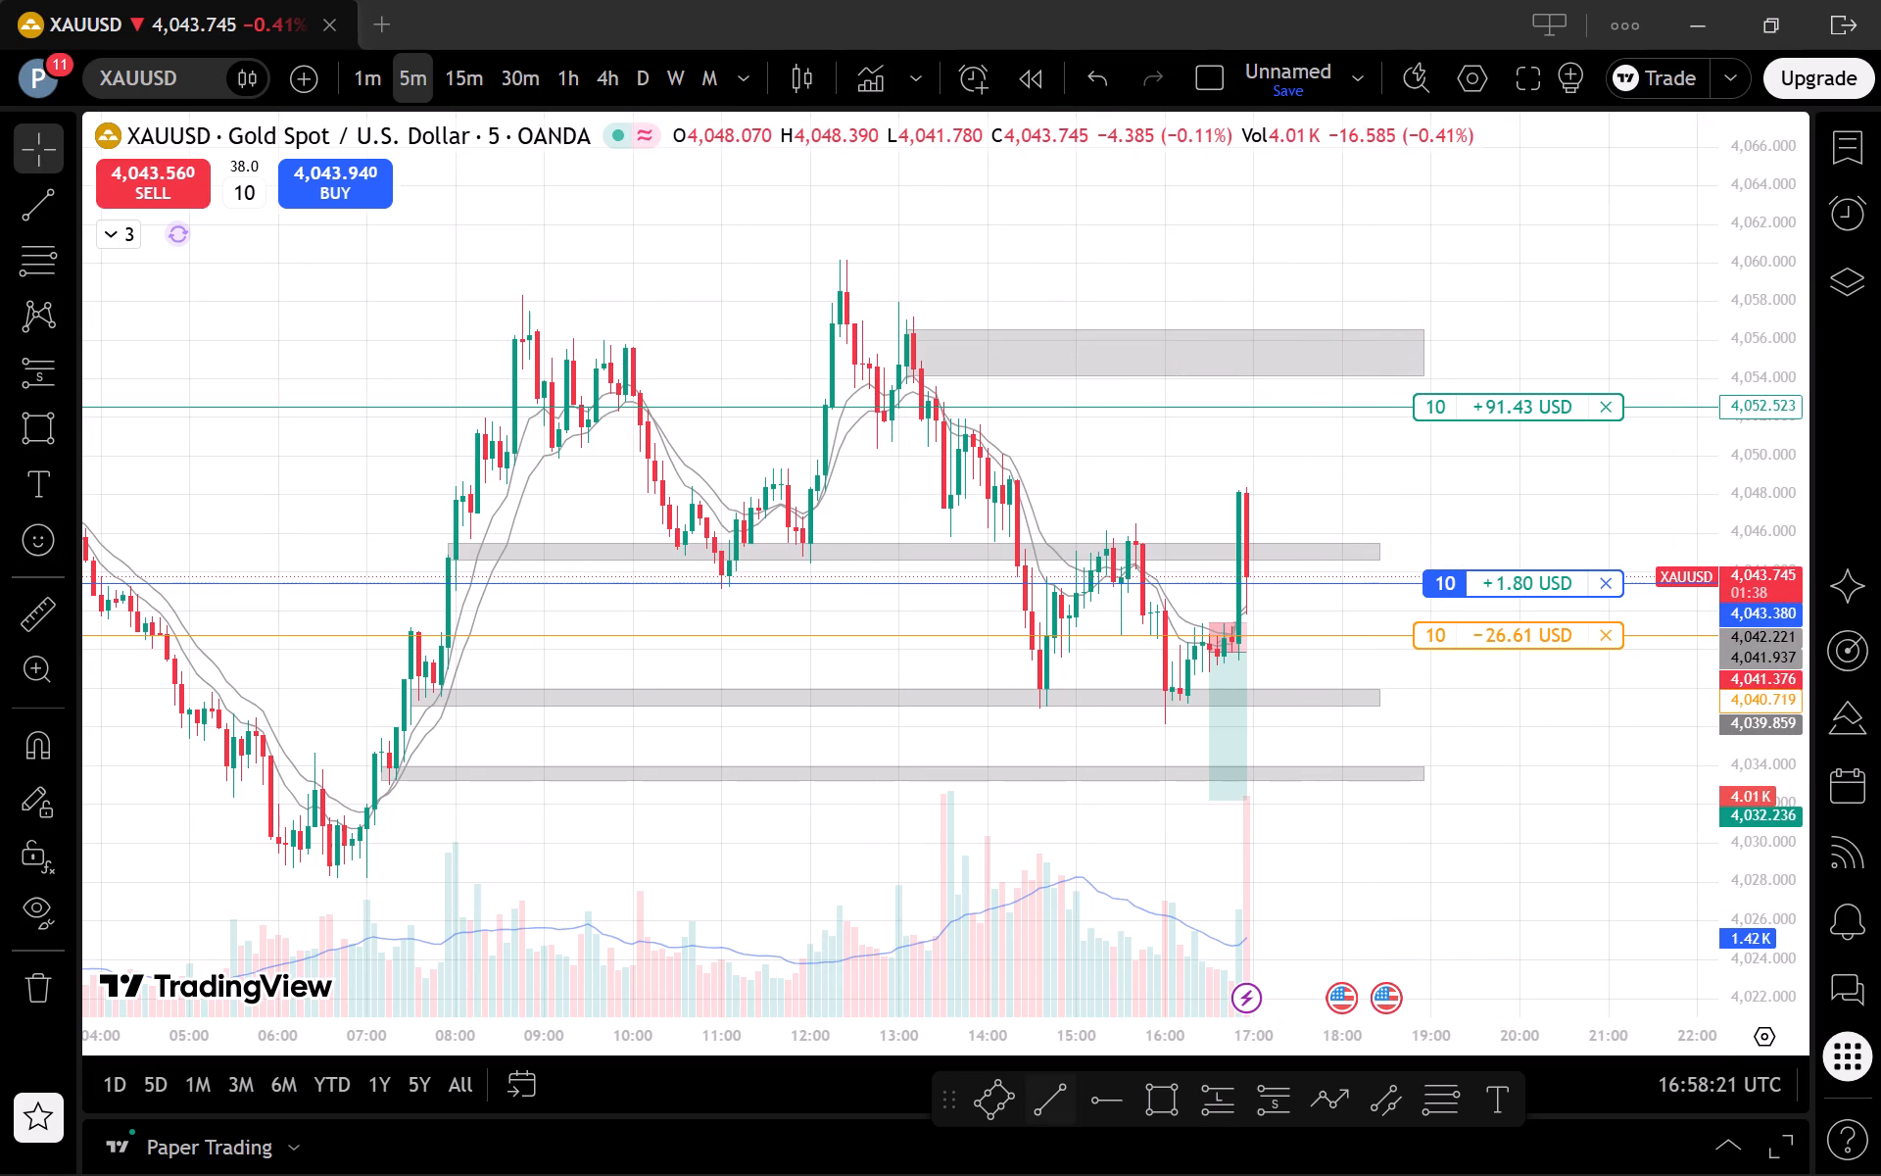
Draw a descending trend line from the 12:25 high at about 4,060.35 to about 4,039.5 at 17:20.
click(1045, 1076)
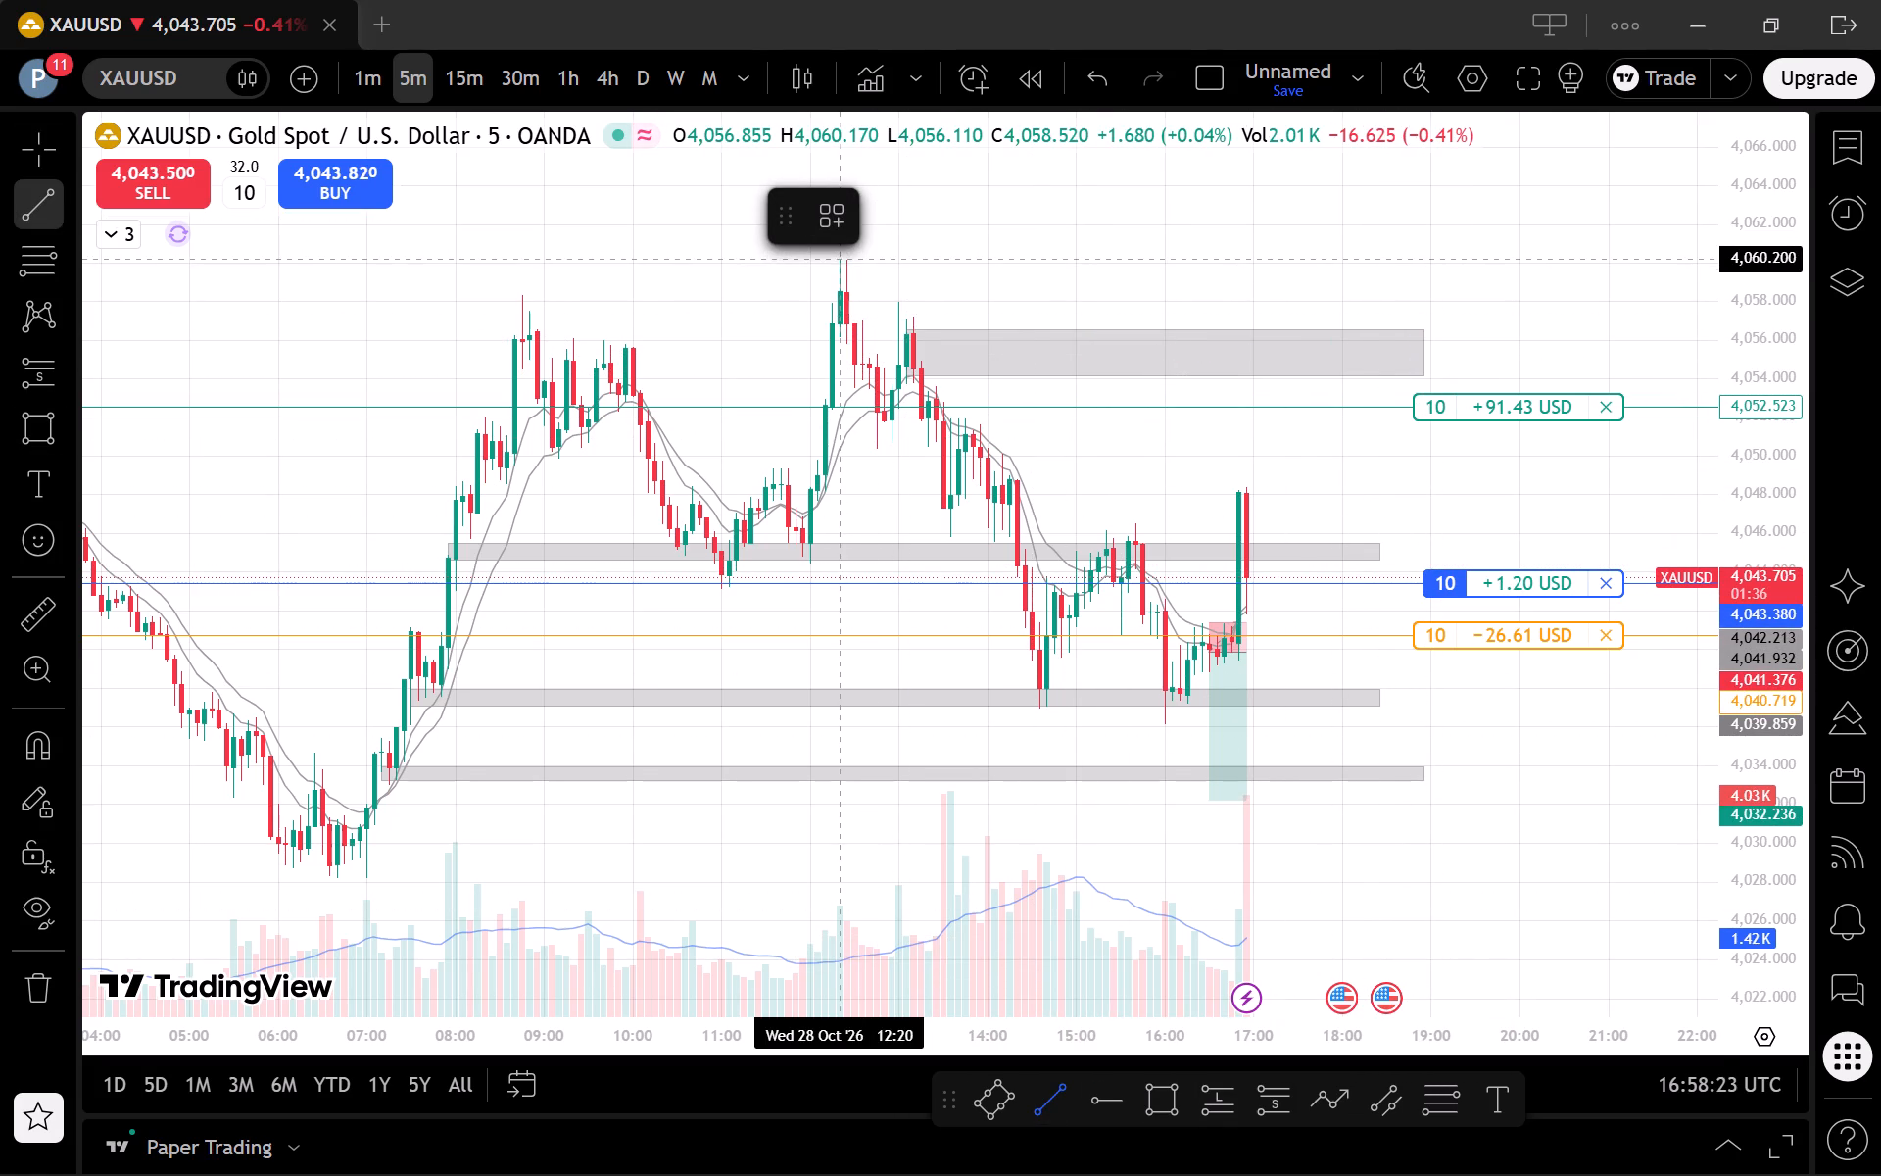
click(844, 256)
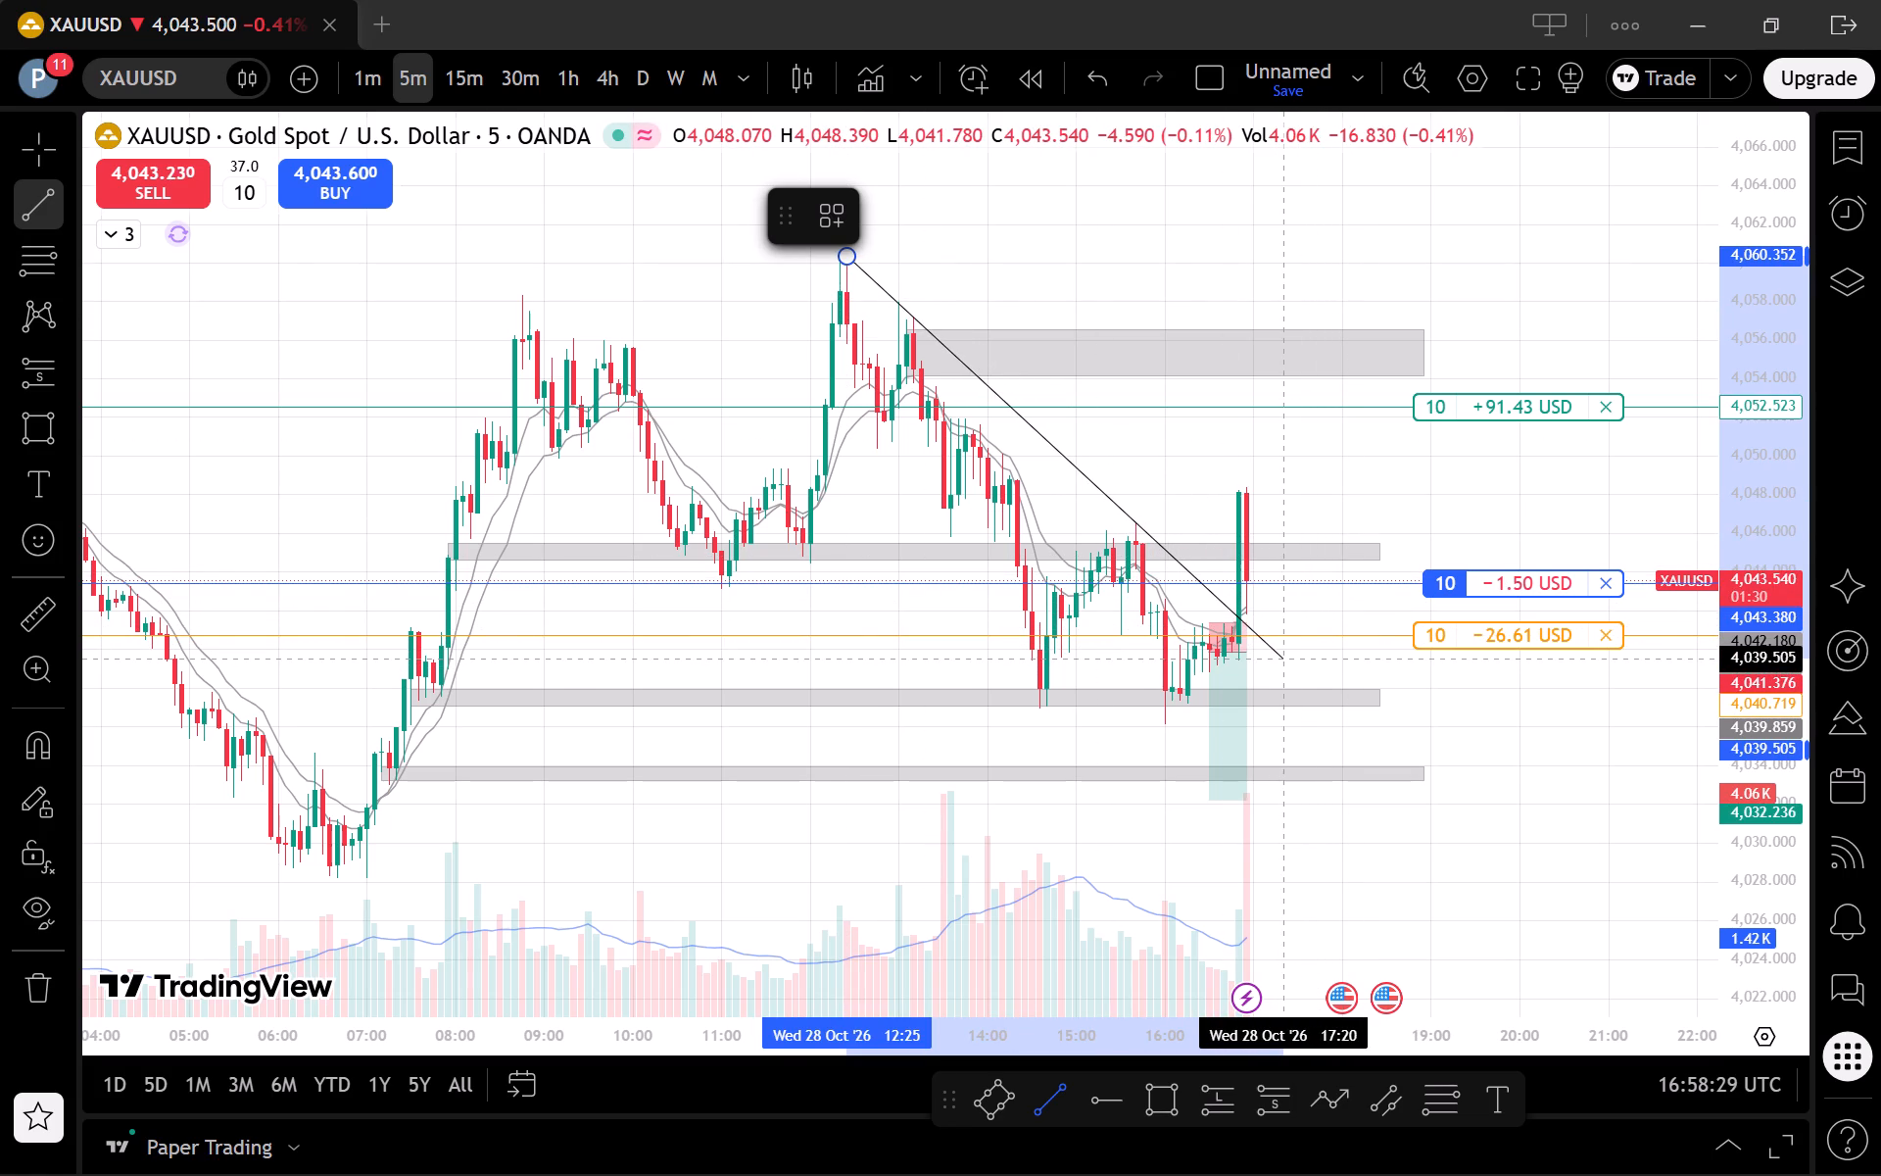
click(1284, 660)
click(1386, 805)
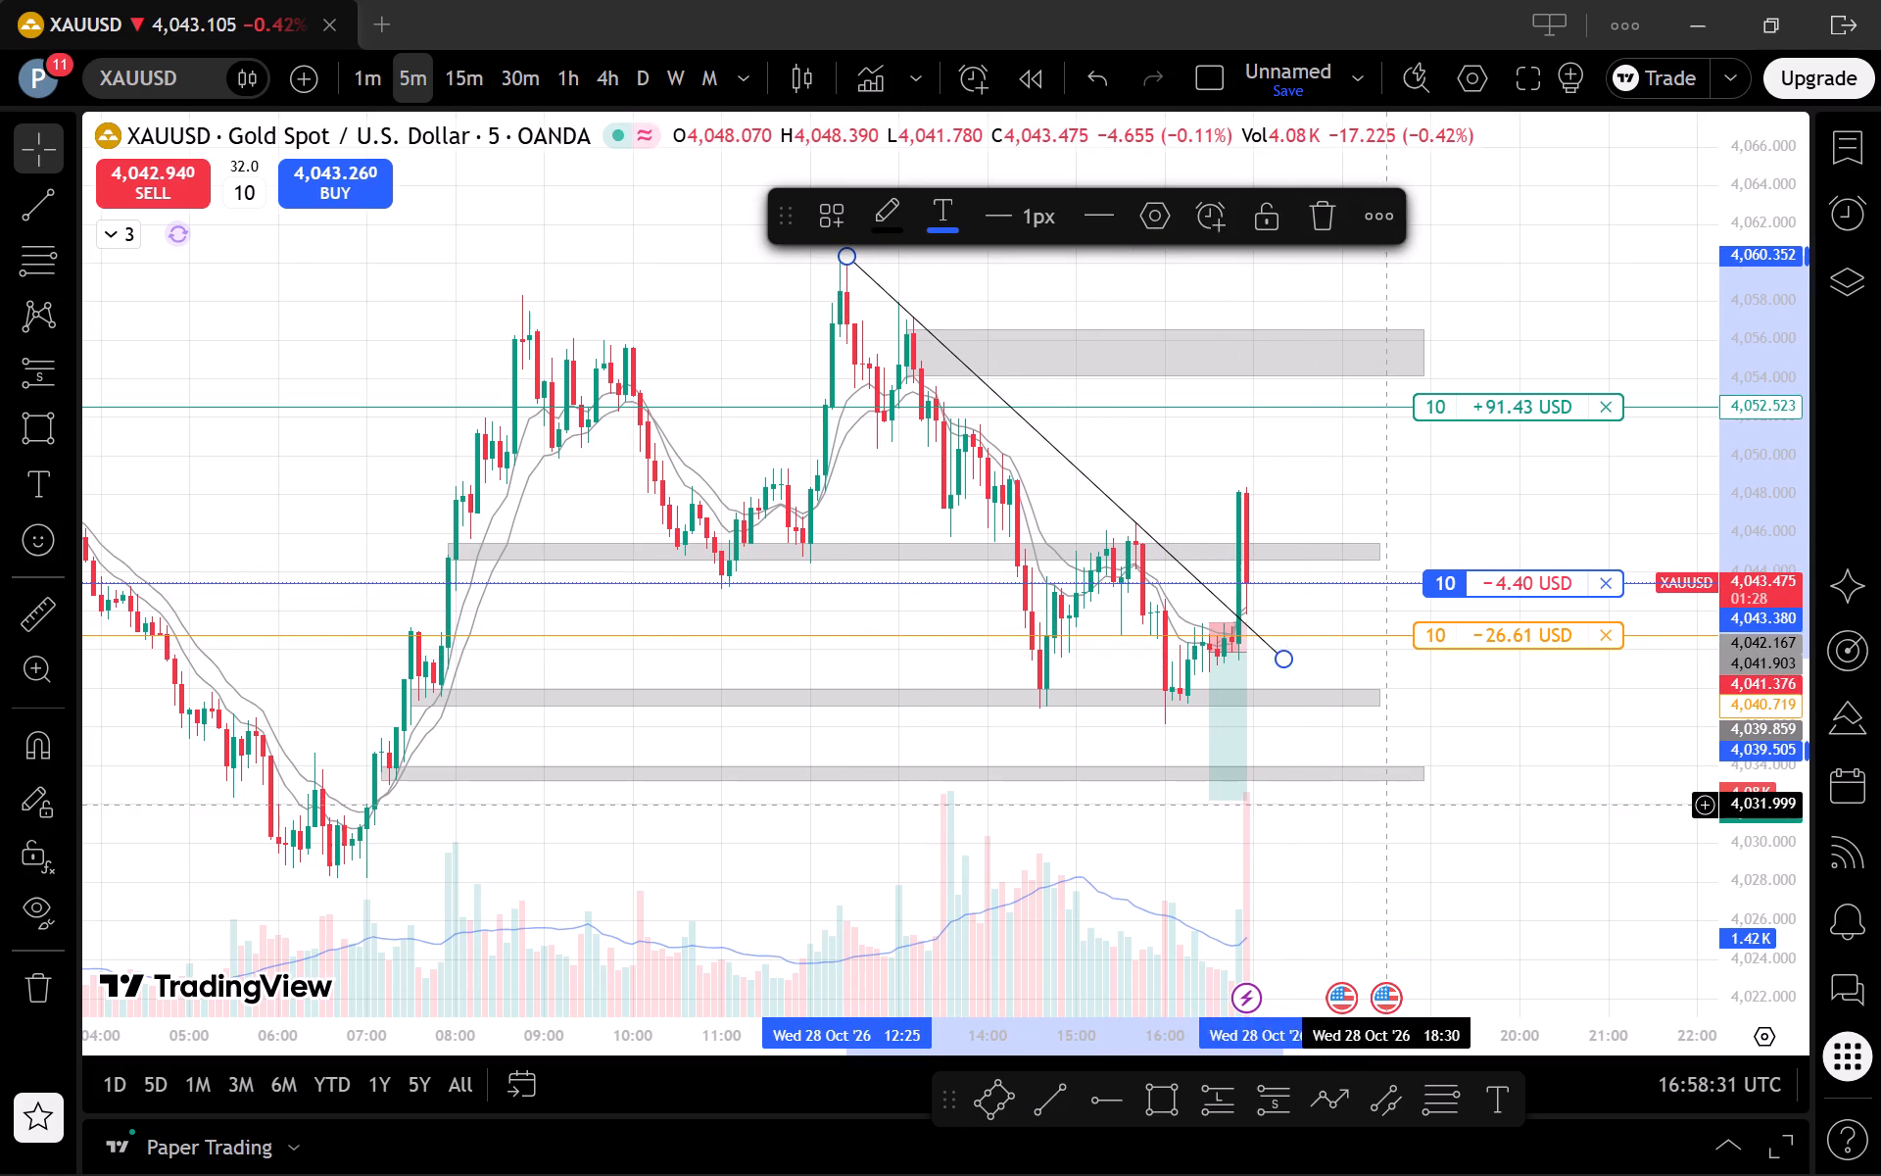
Move the long position's stop loss to 4,041.782 on the 1-minute chart.
scroll(1454, 774, up, 1)
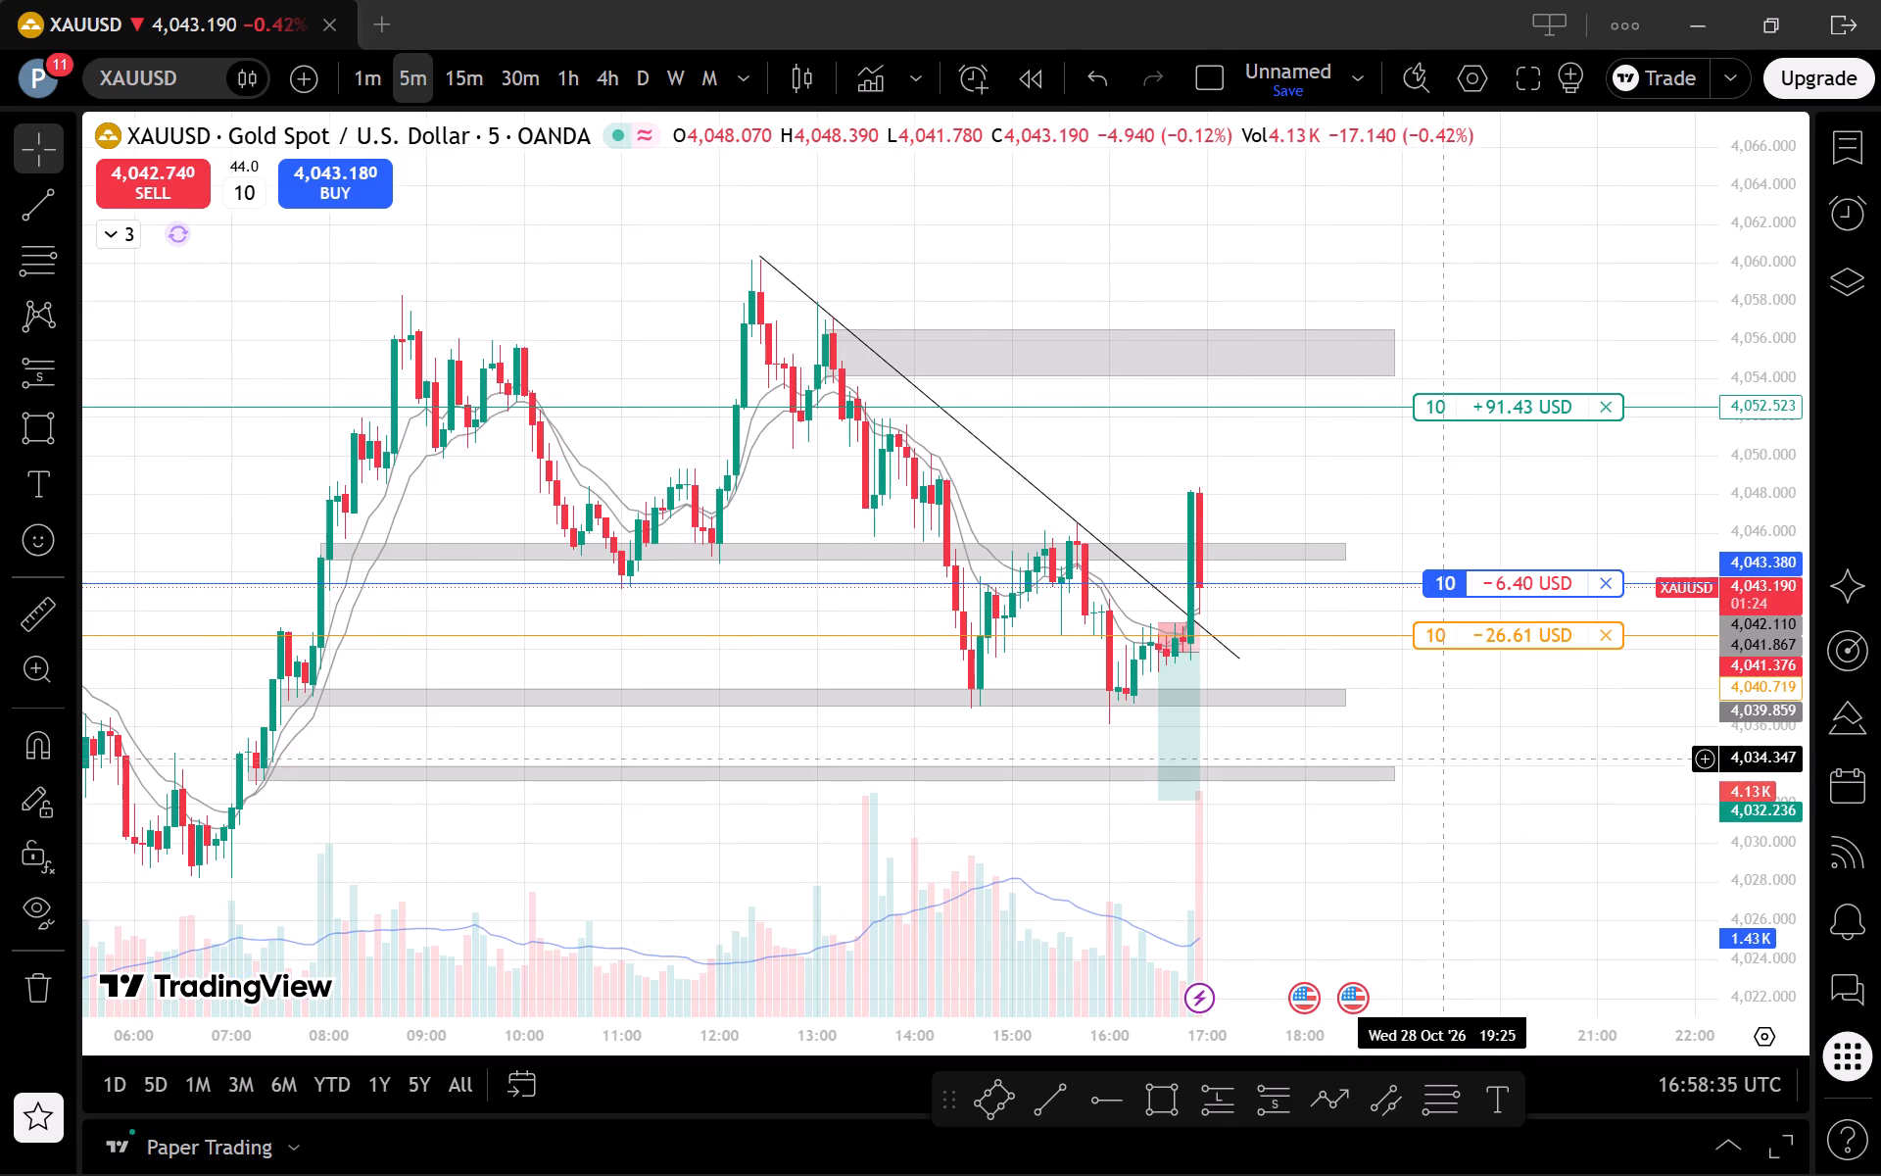
click(368, 73)
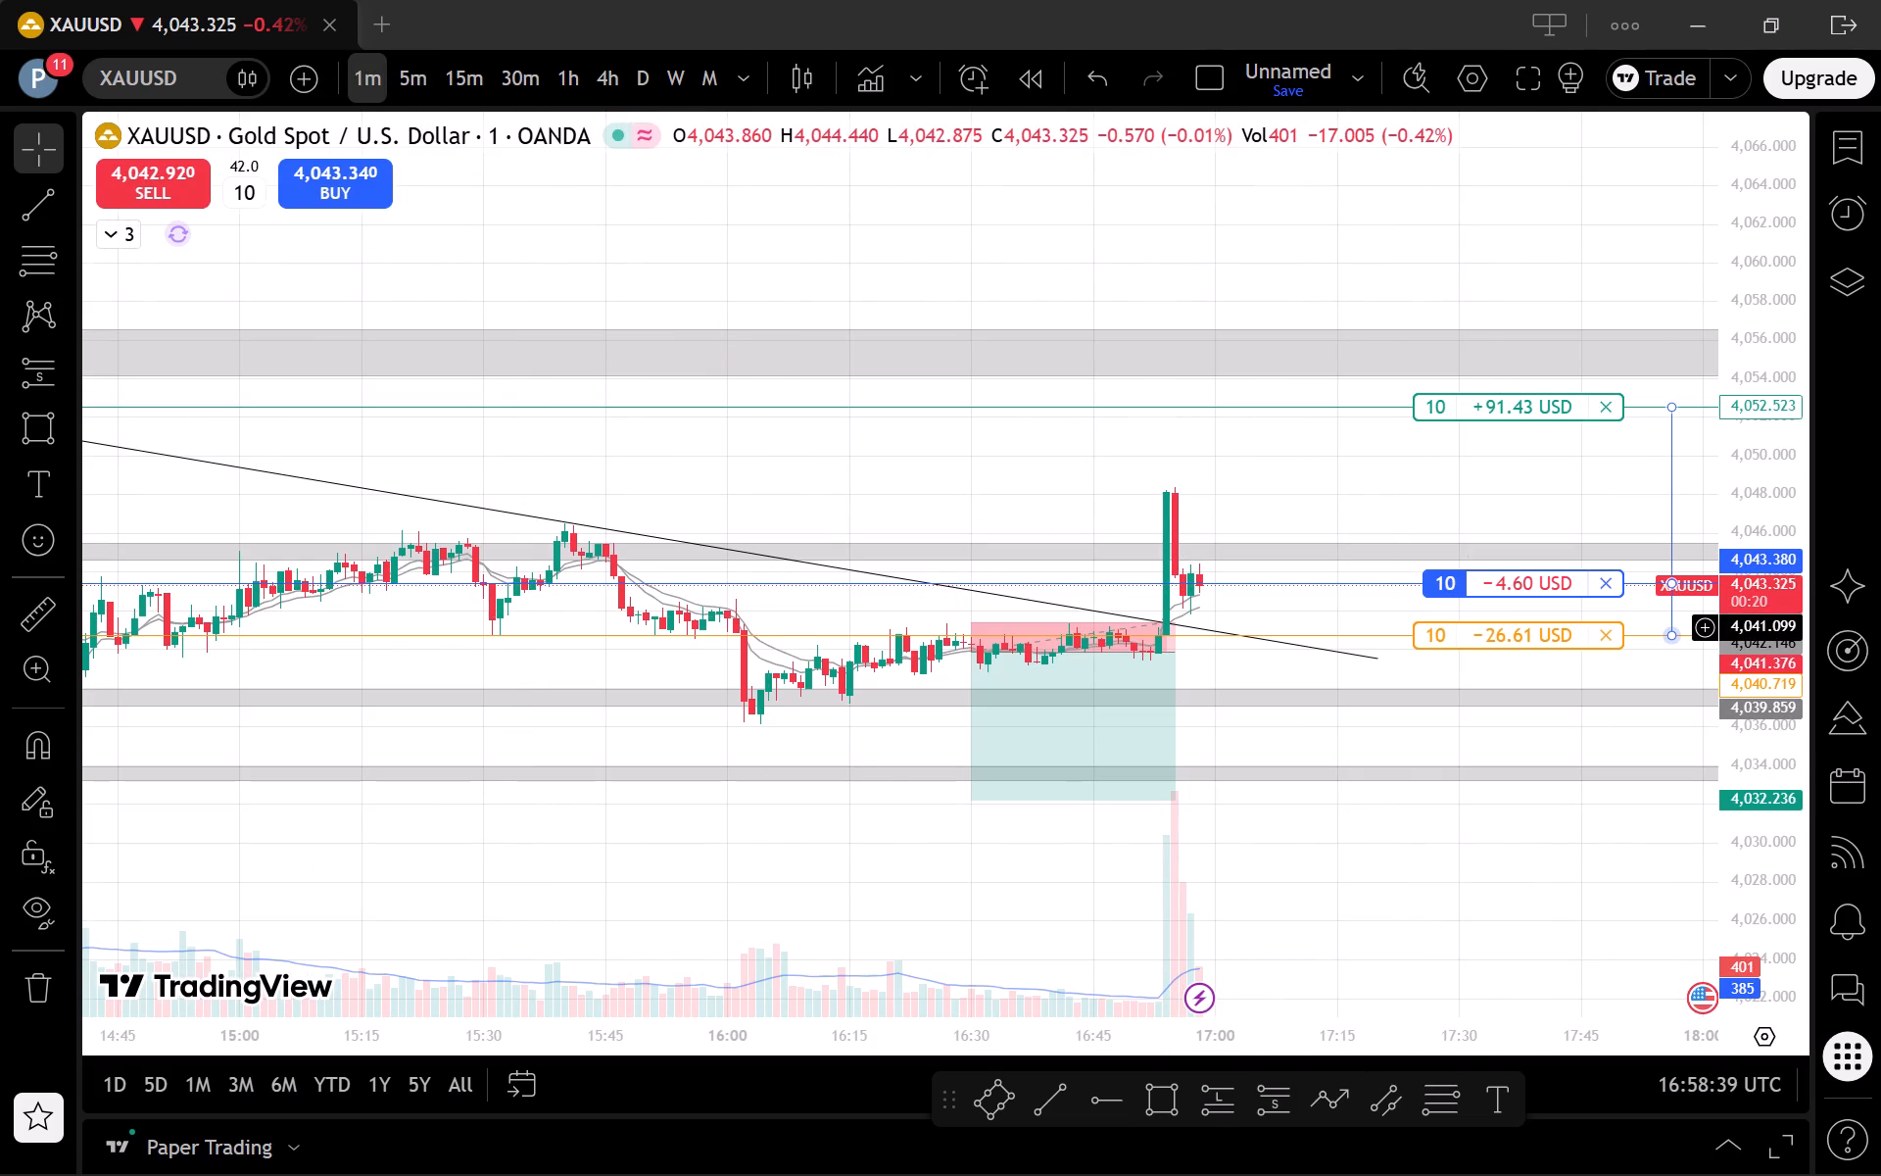
drag(1490, 632, 1551, 618)
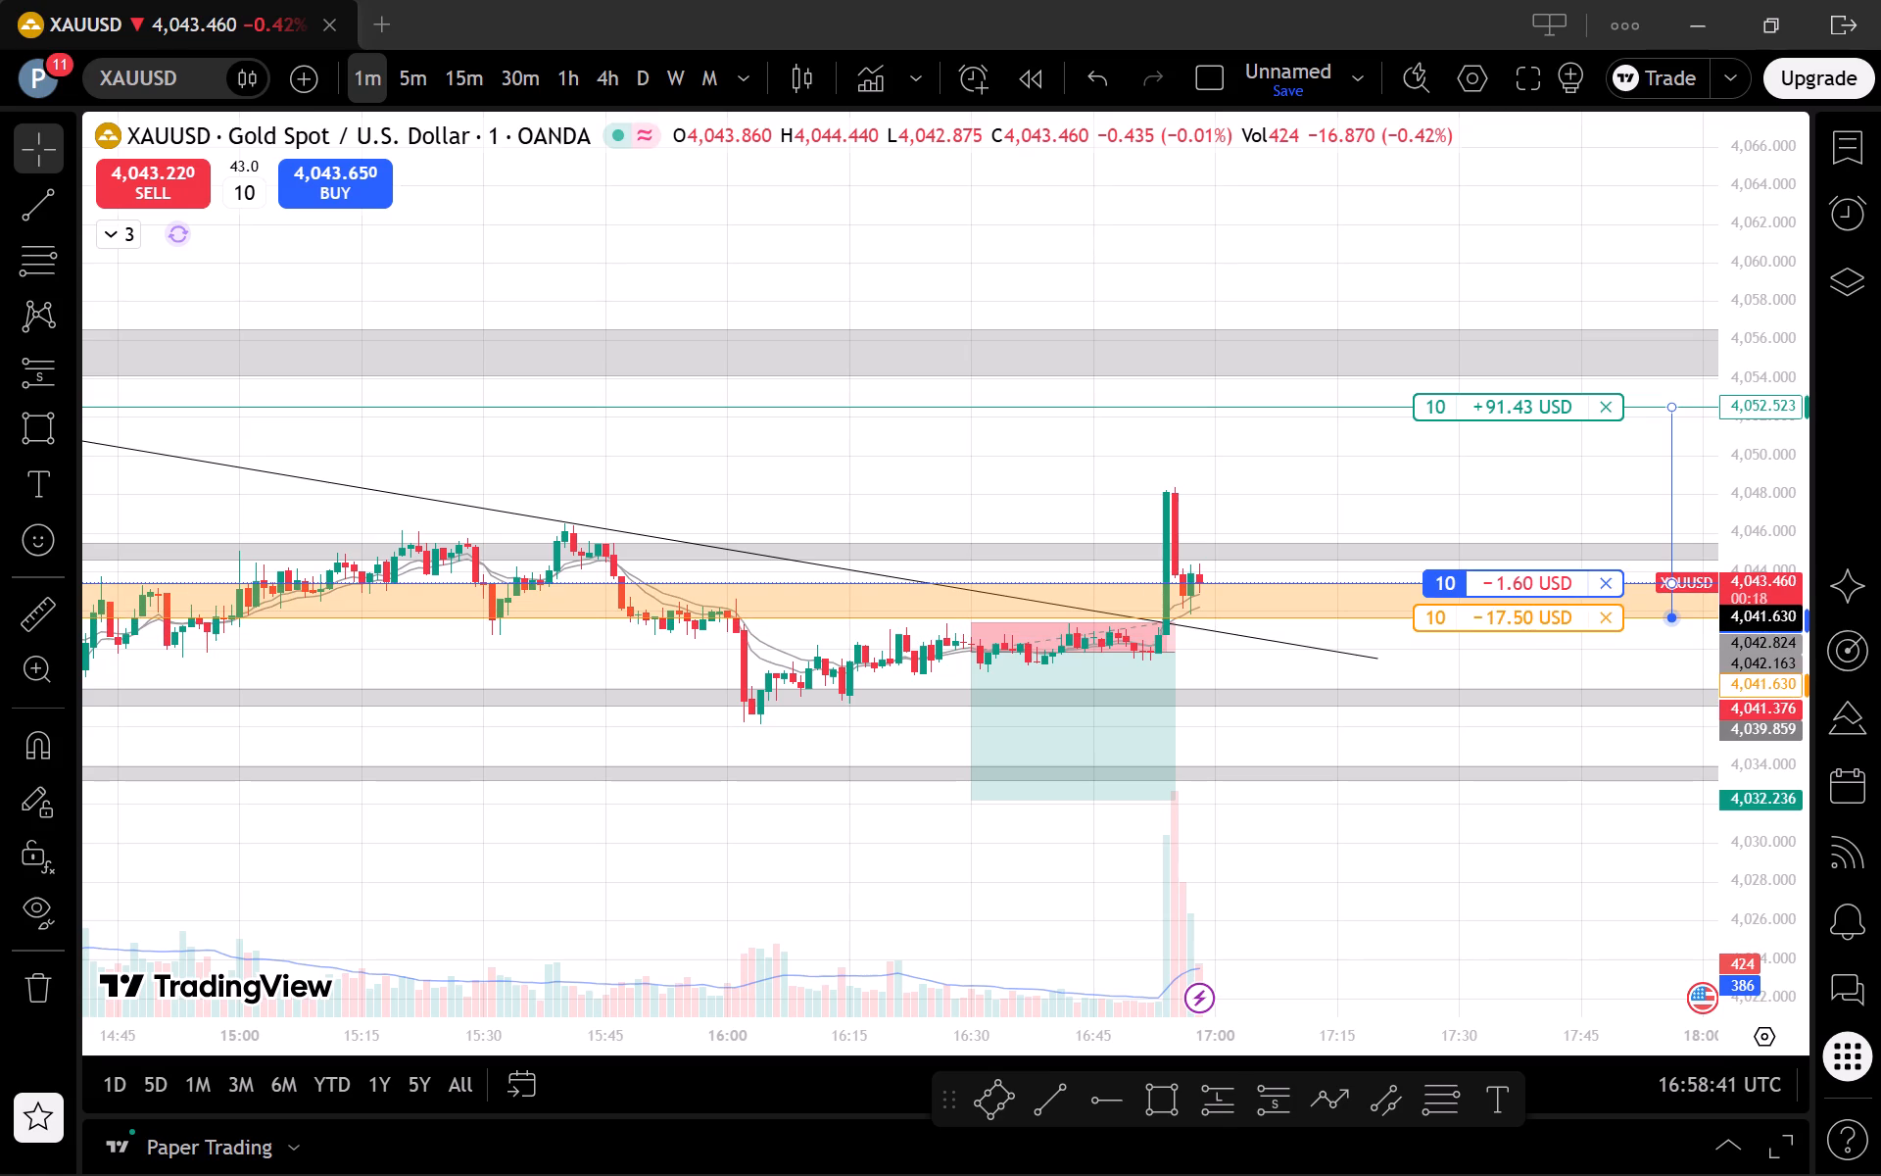
drag(1551, 618, 1597, 612)
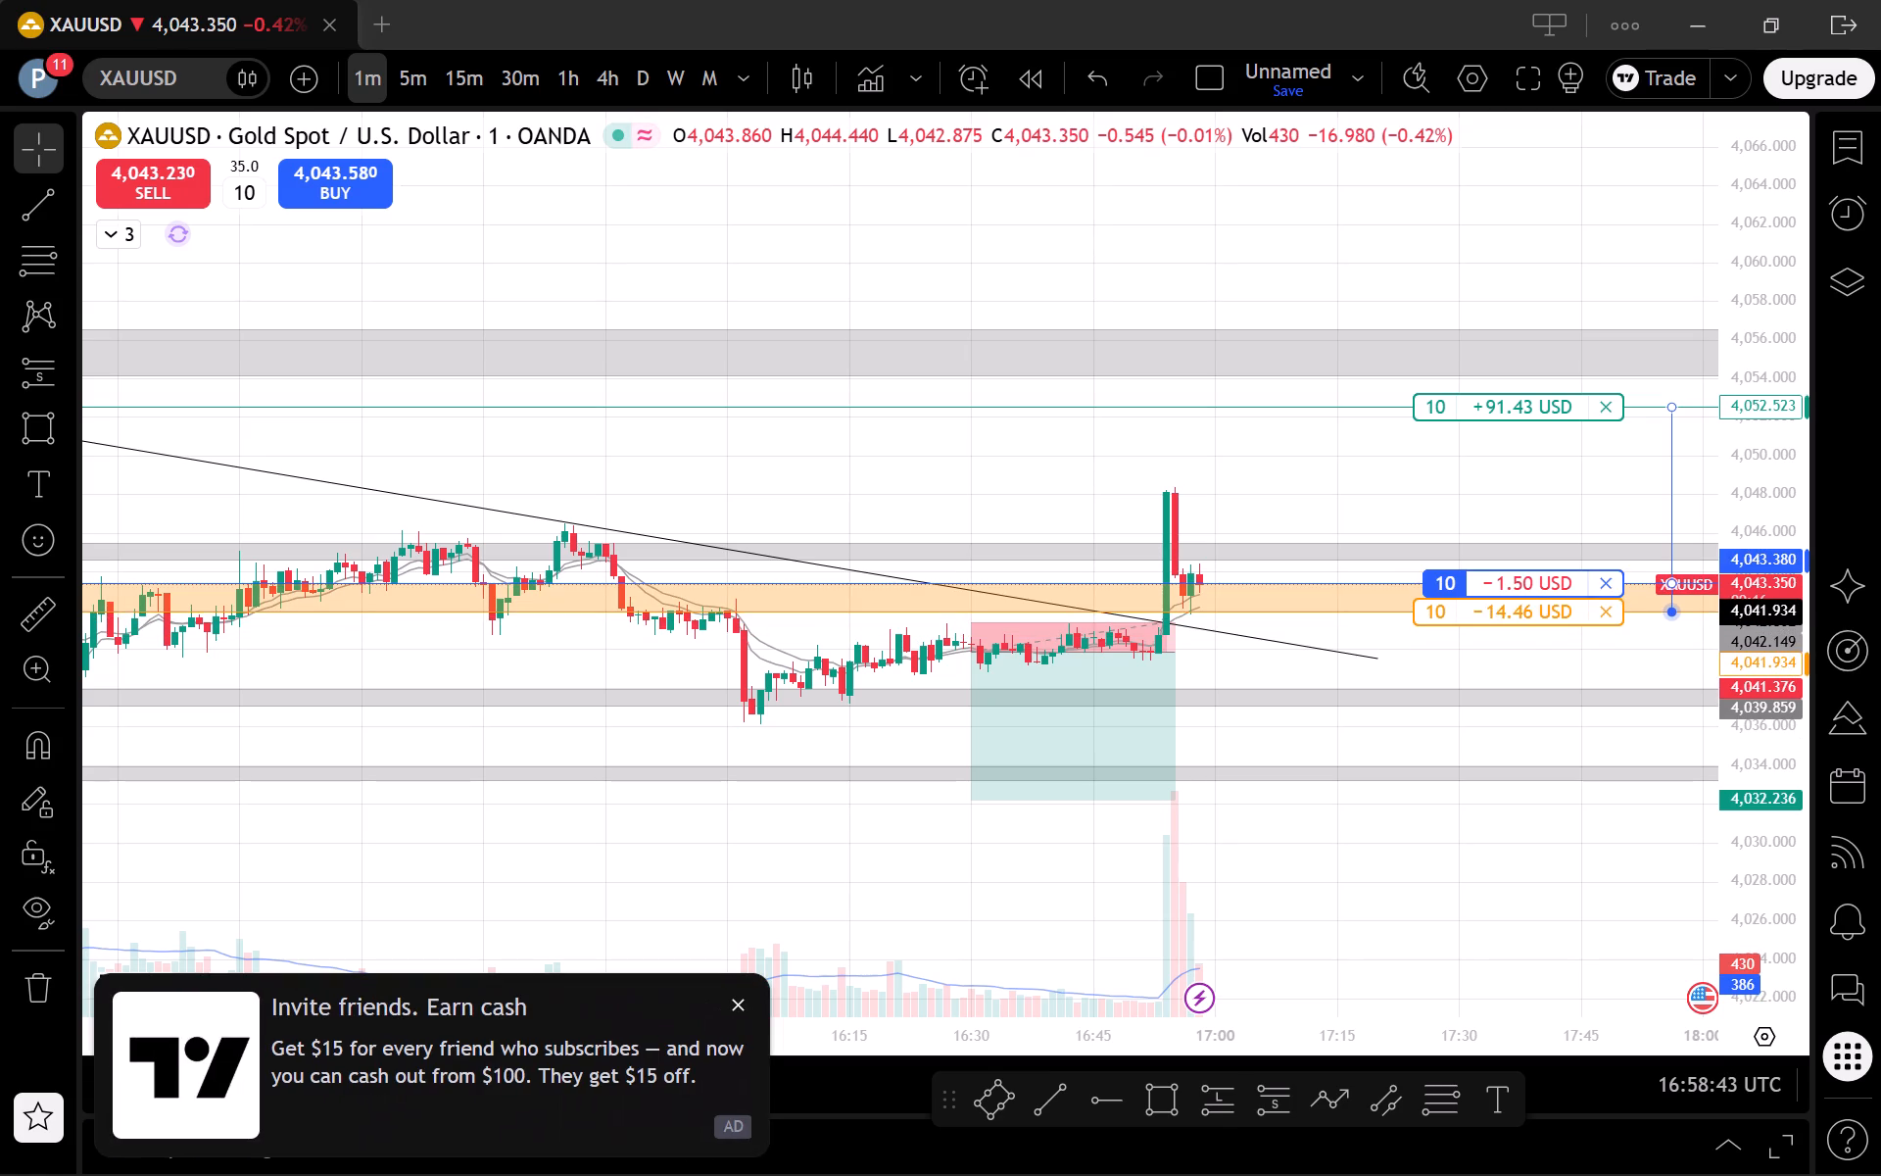
drag(1597, 612, 1602, 615)
Examine the pullback toward the stop loss and descending trend line on the 5-minute and 1-minute charts.
click(410, 73)
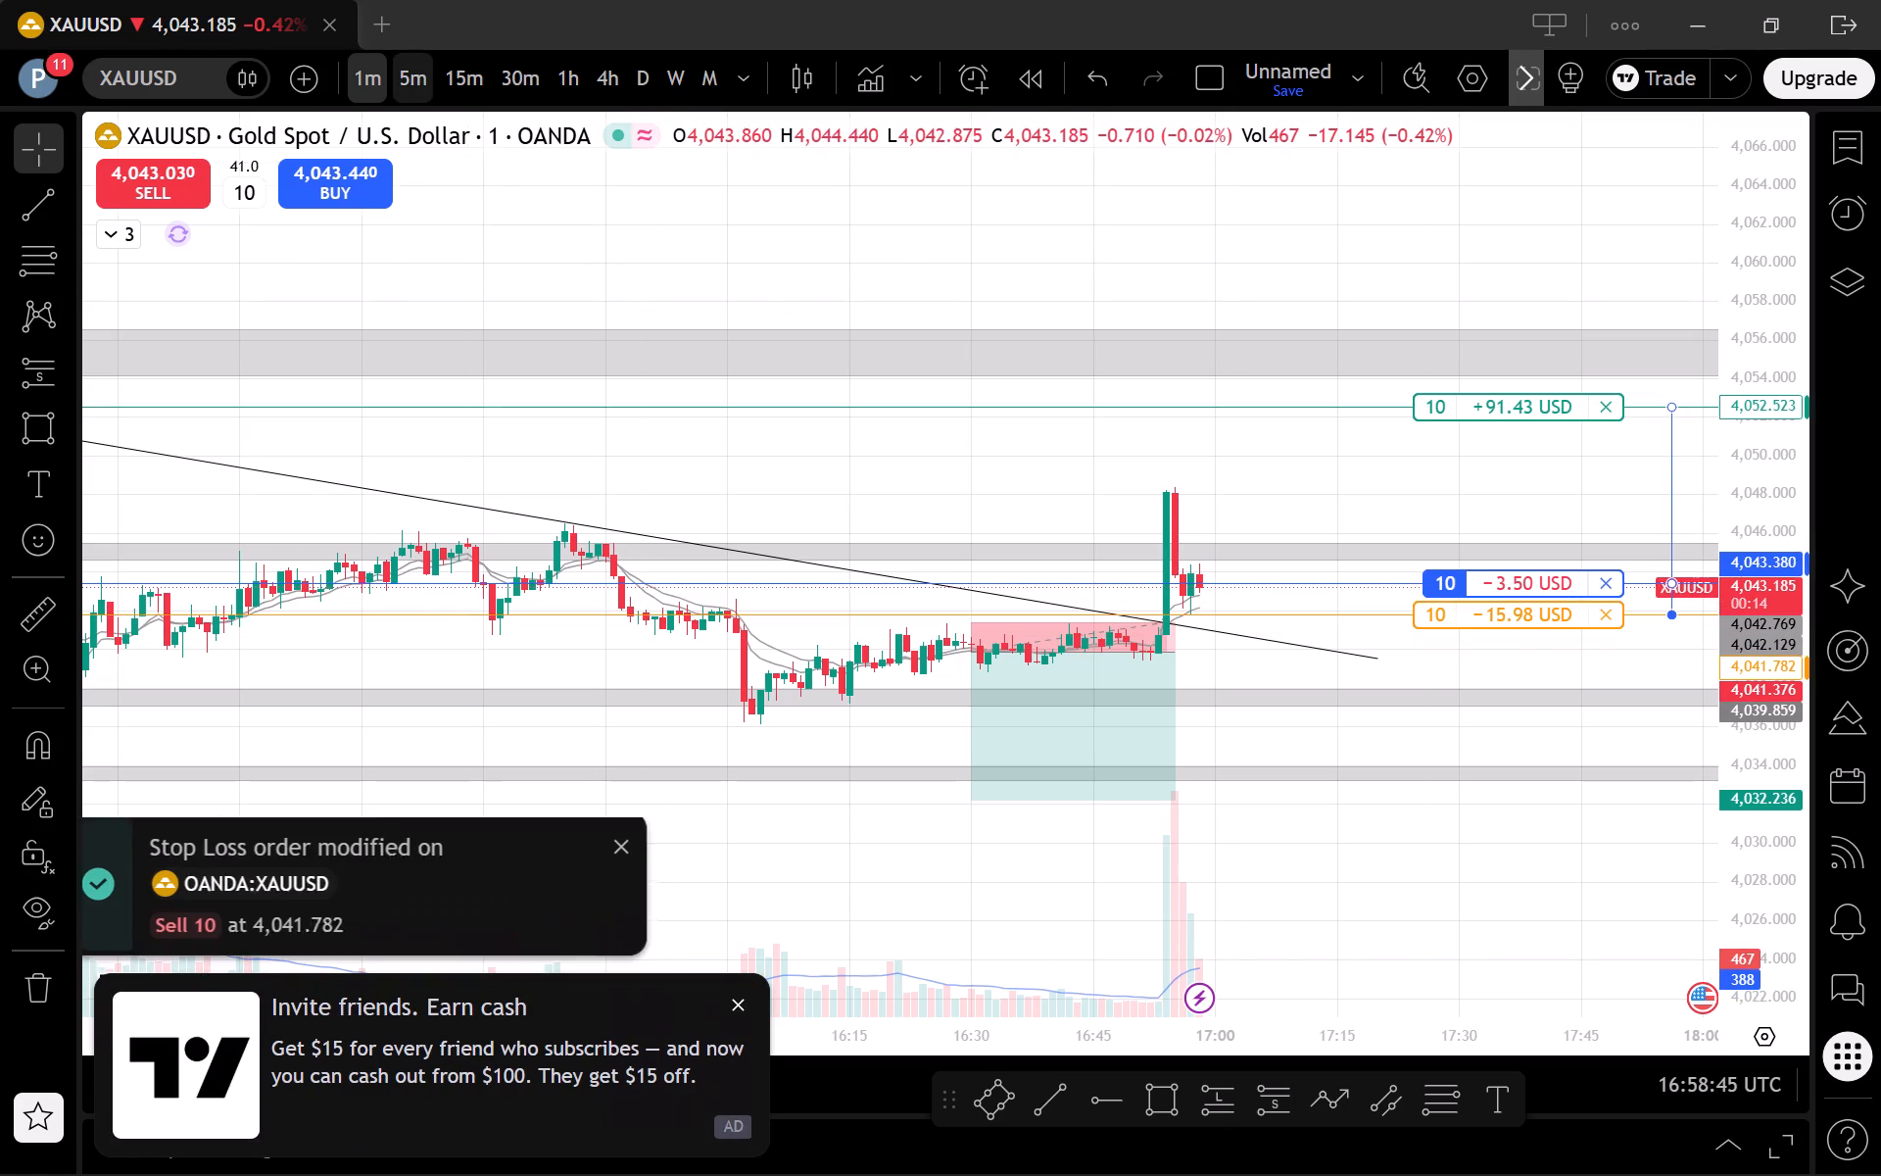
scroll(1339, 798, up, 1)
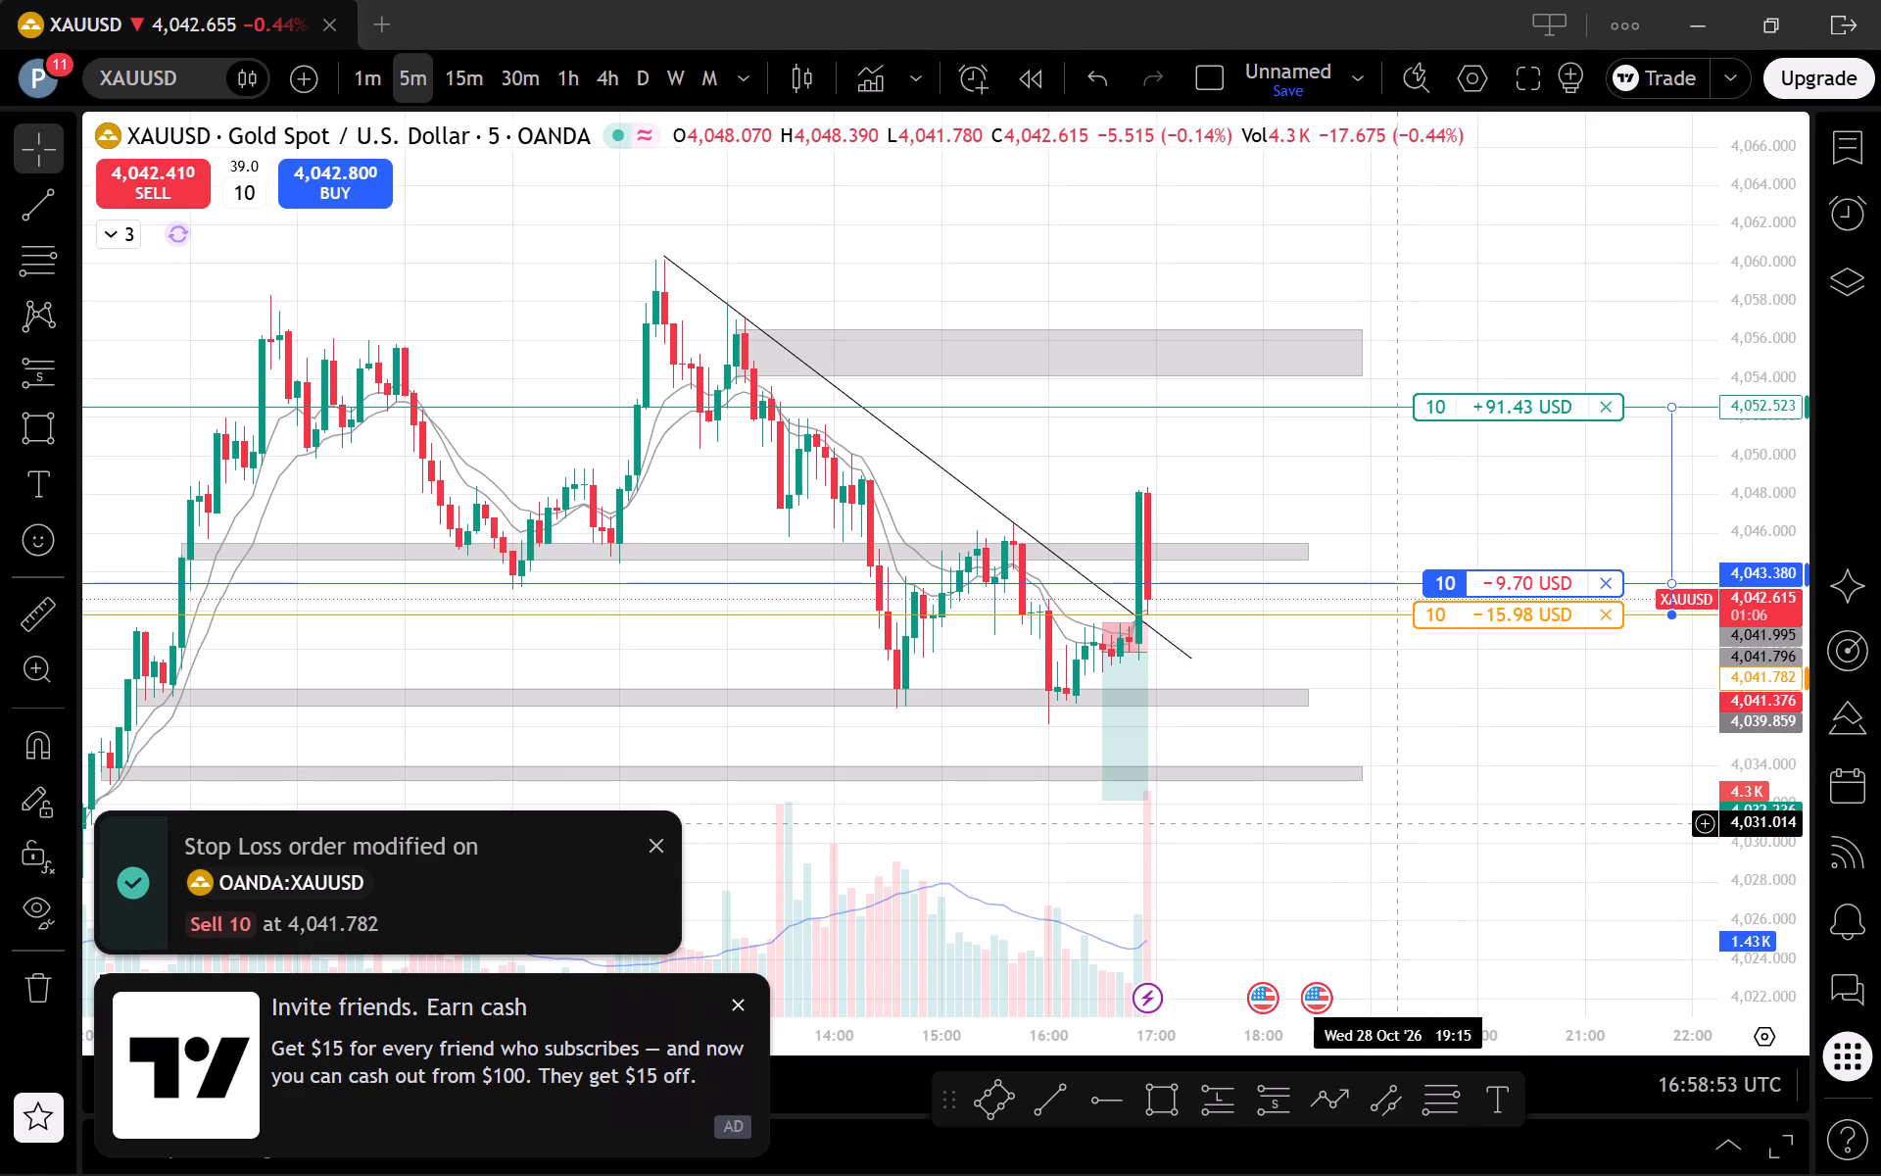
click(1604, 798)
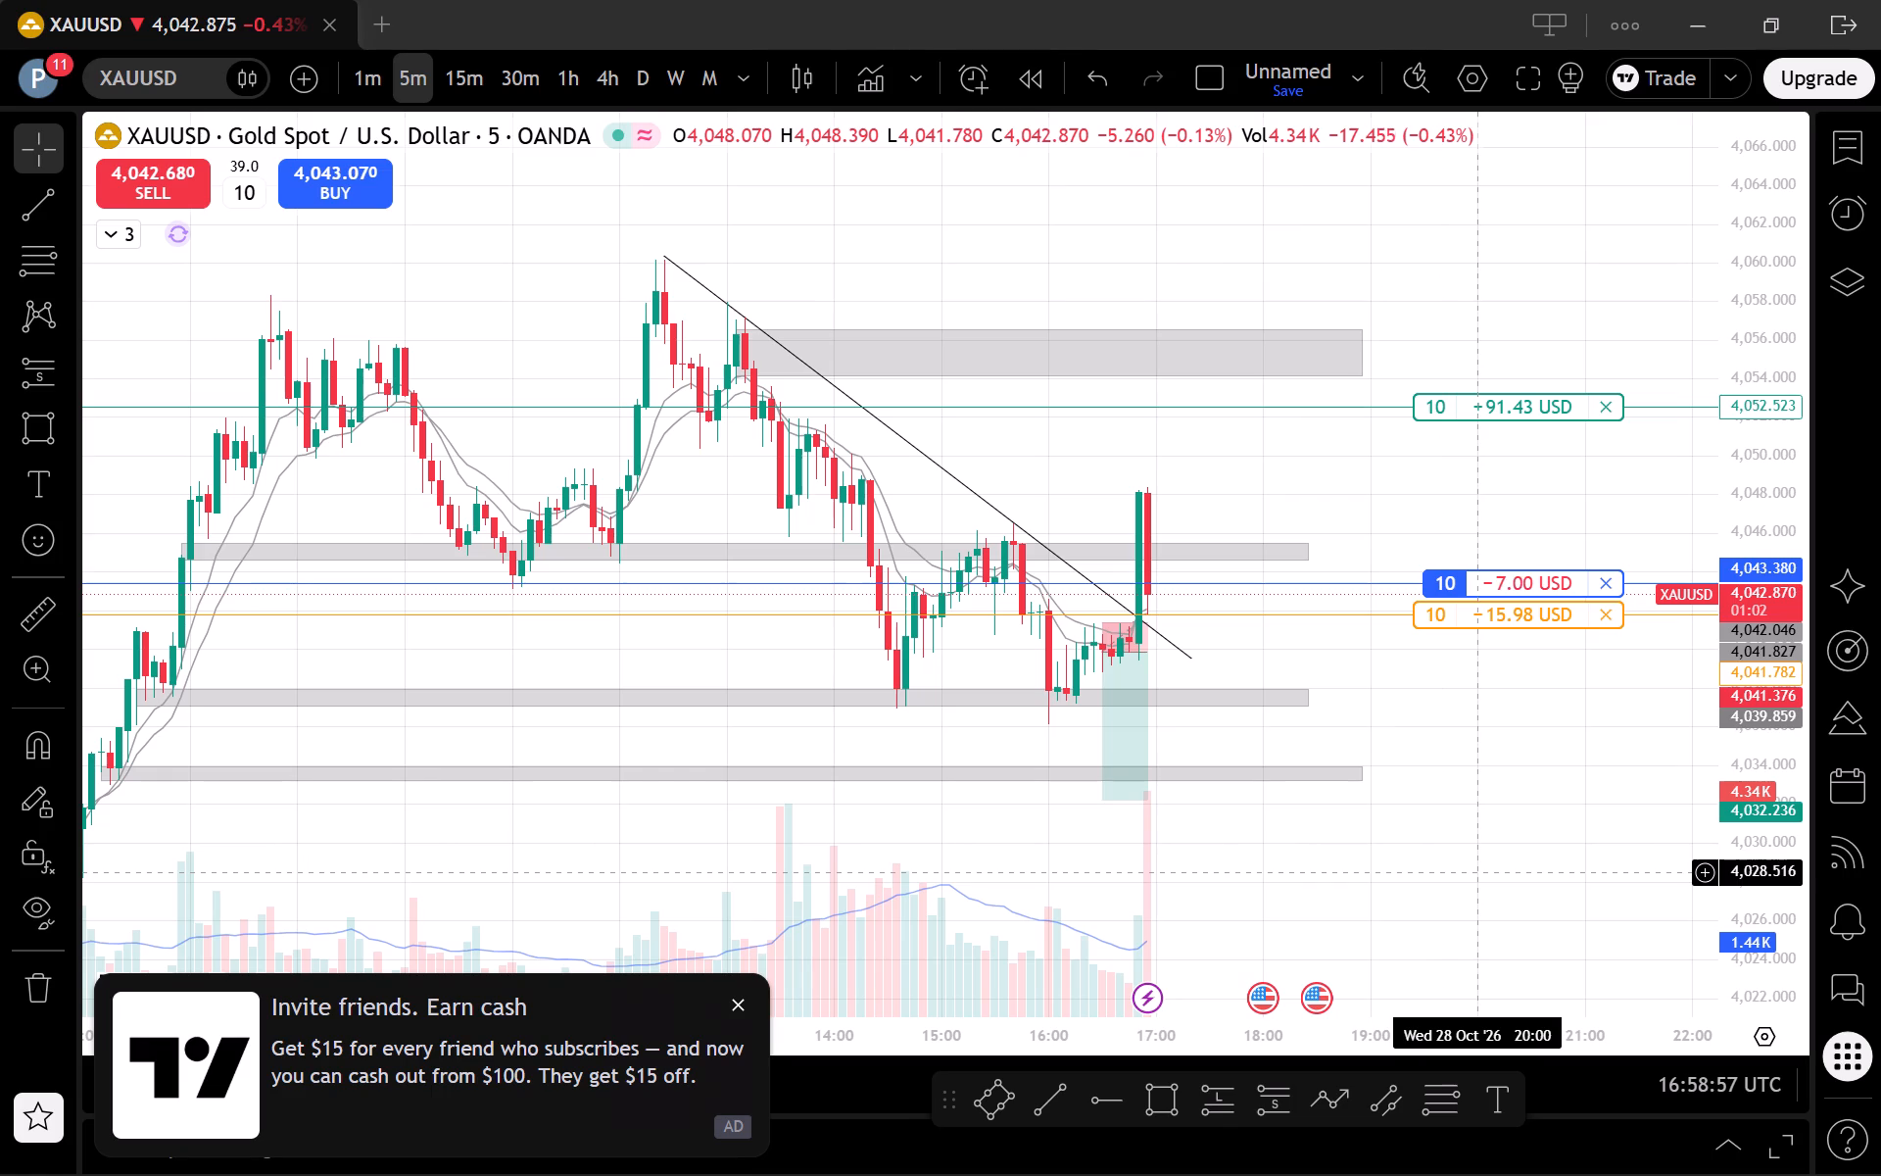
click(361, 78)
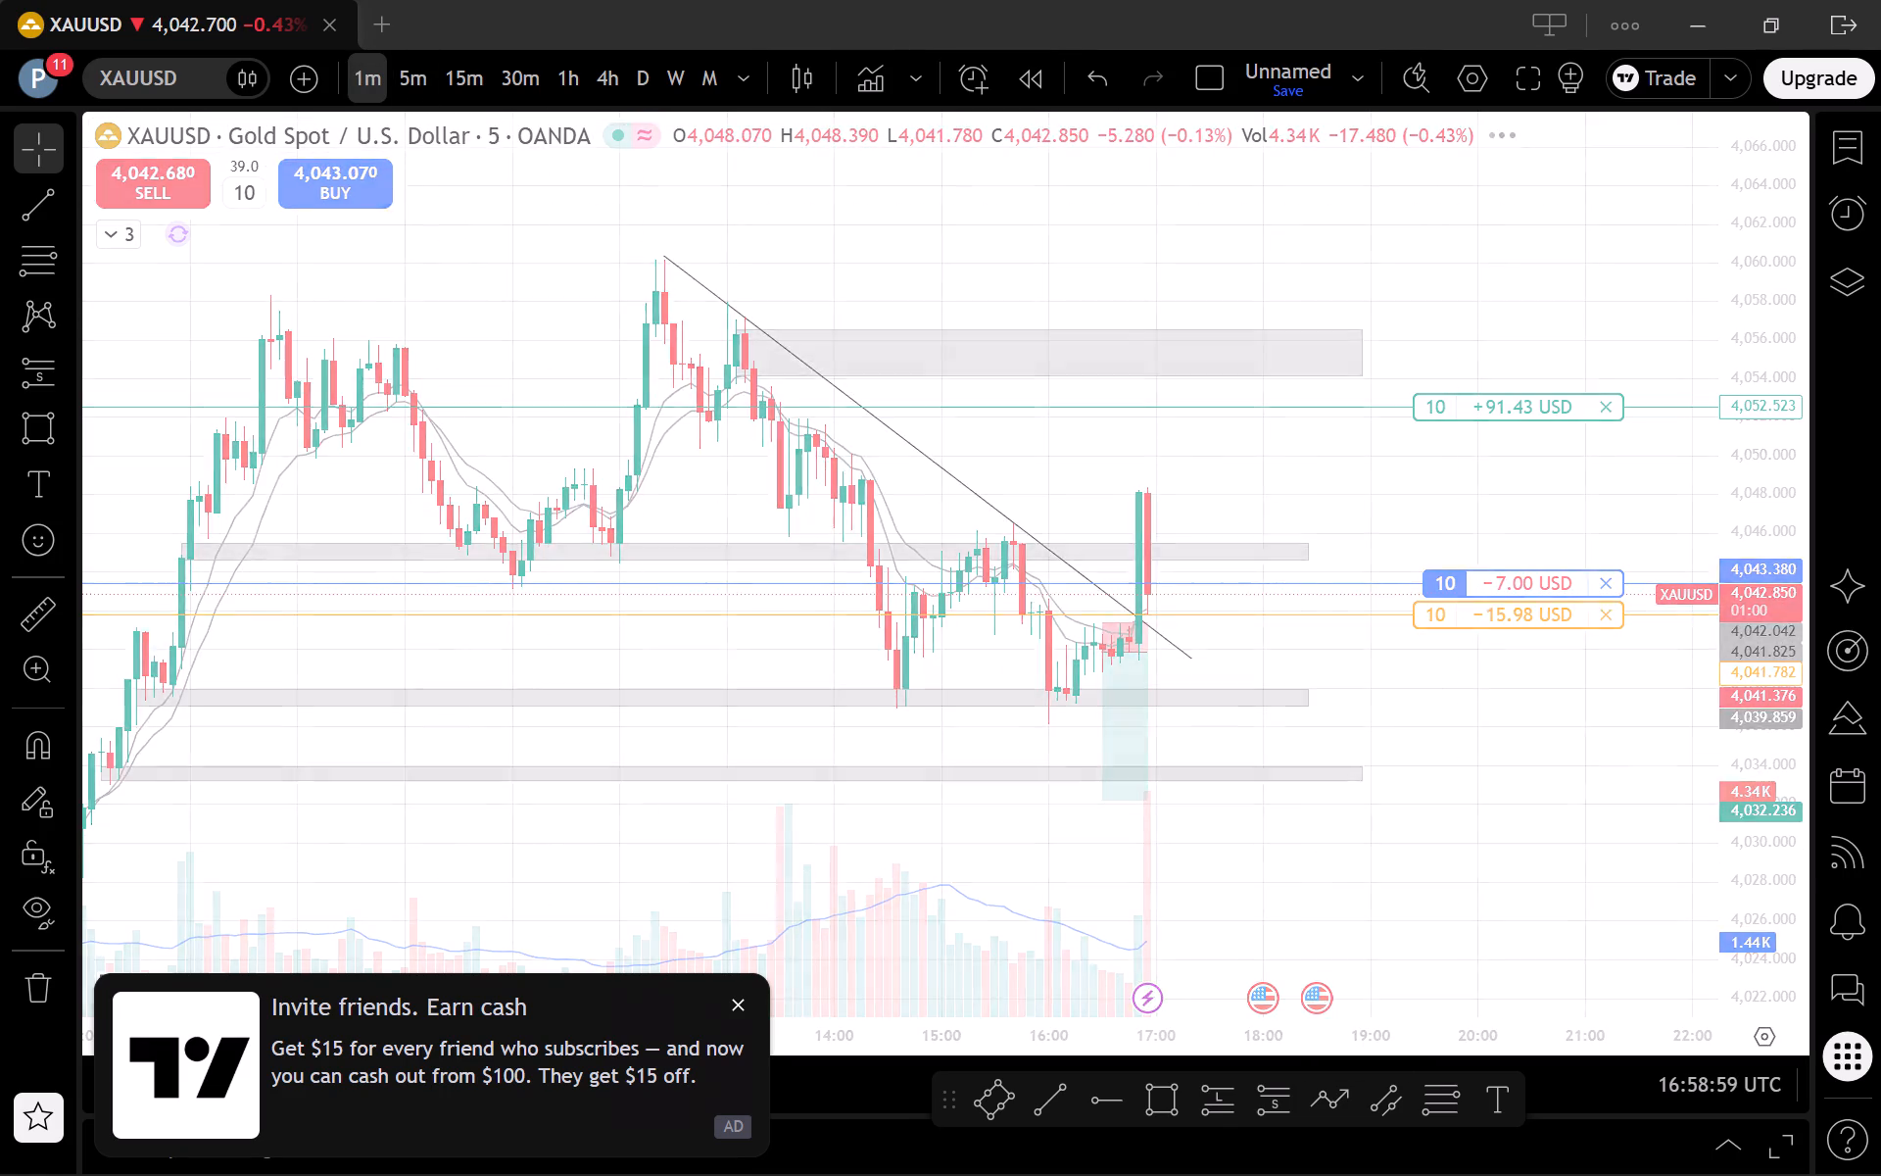
scroll(1436, 834, down, 1)
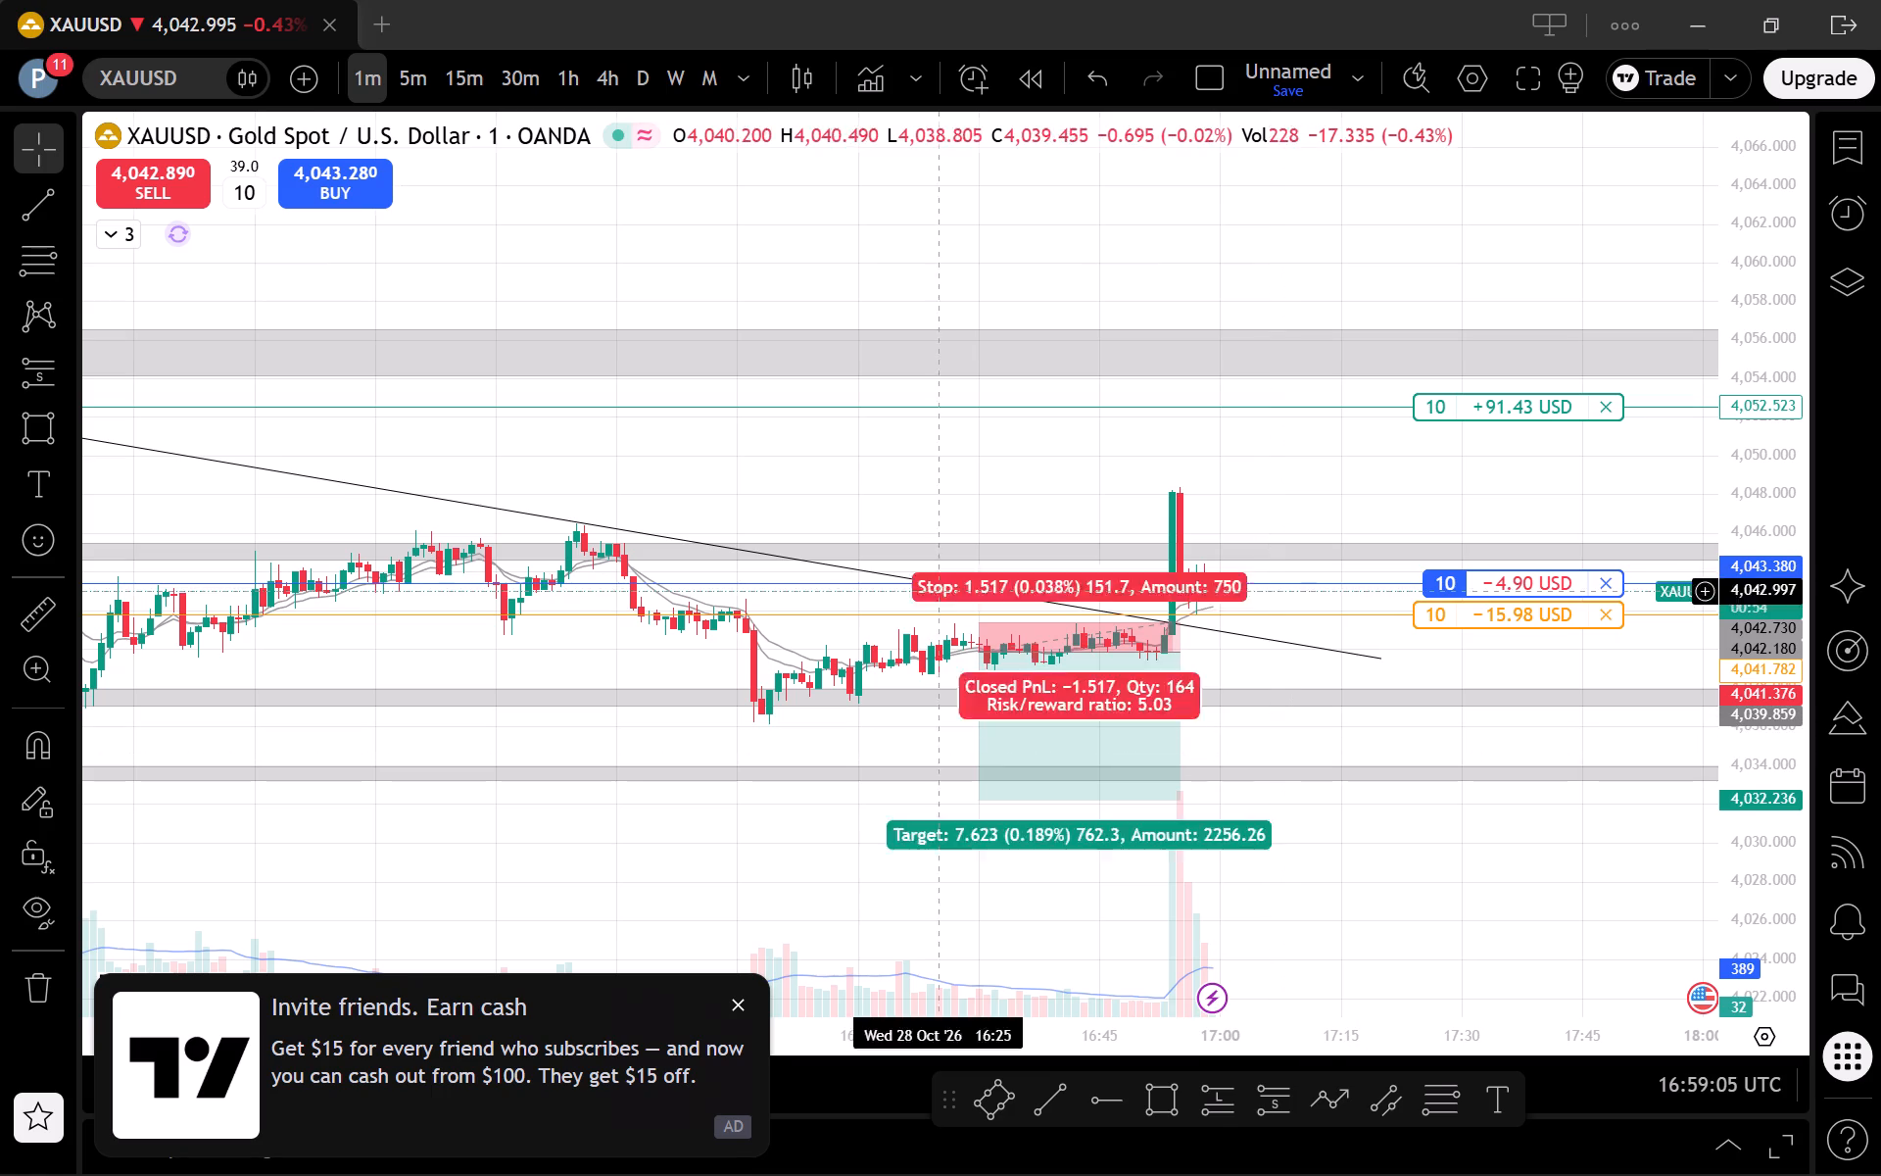
click(409, 78)
drag(1763, 604, 1688, 923)
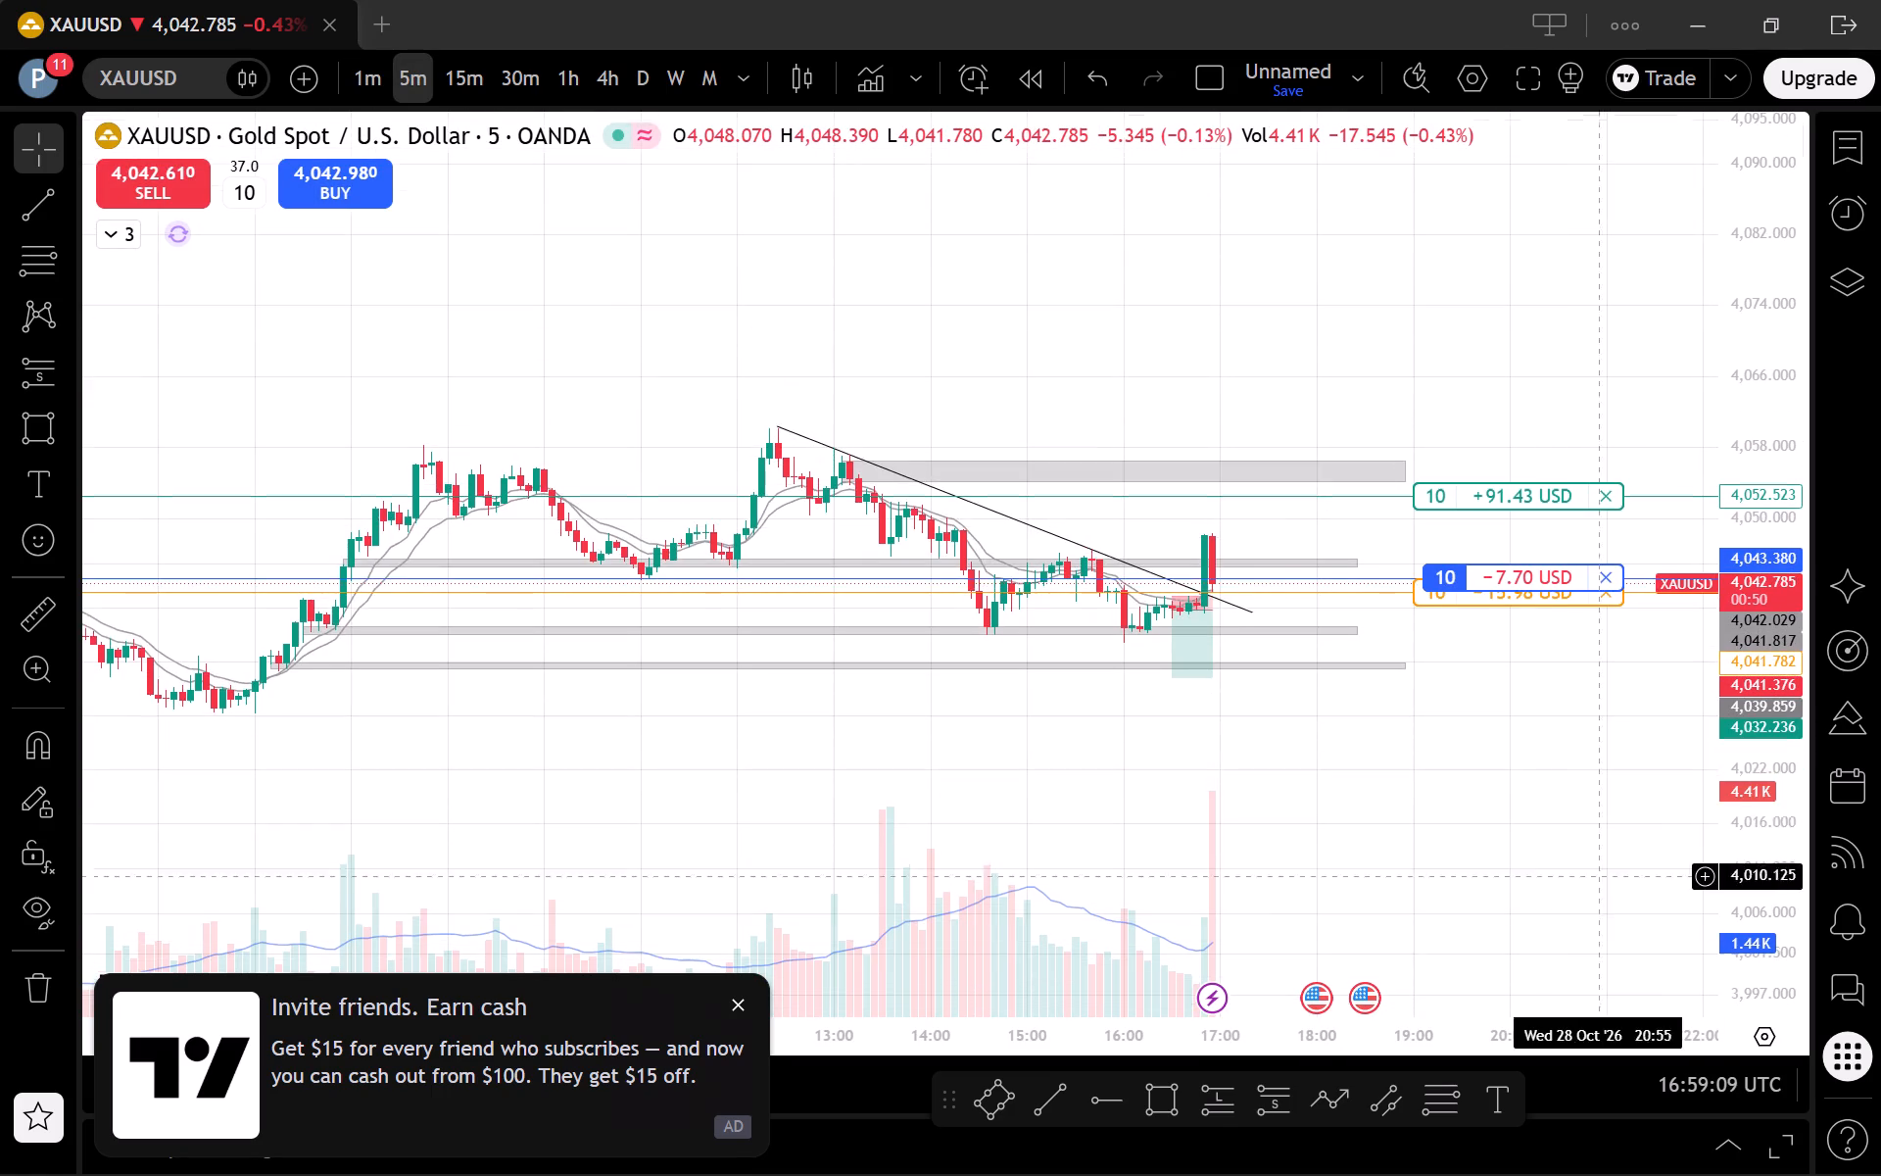
scroll(1519, 796, down, 3)
drag(1764, 897, 1673, 681)
scroll(1535, 745, up, 3)
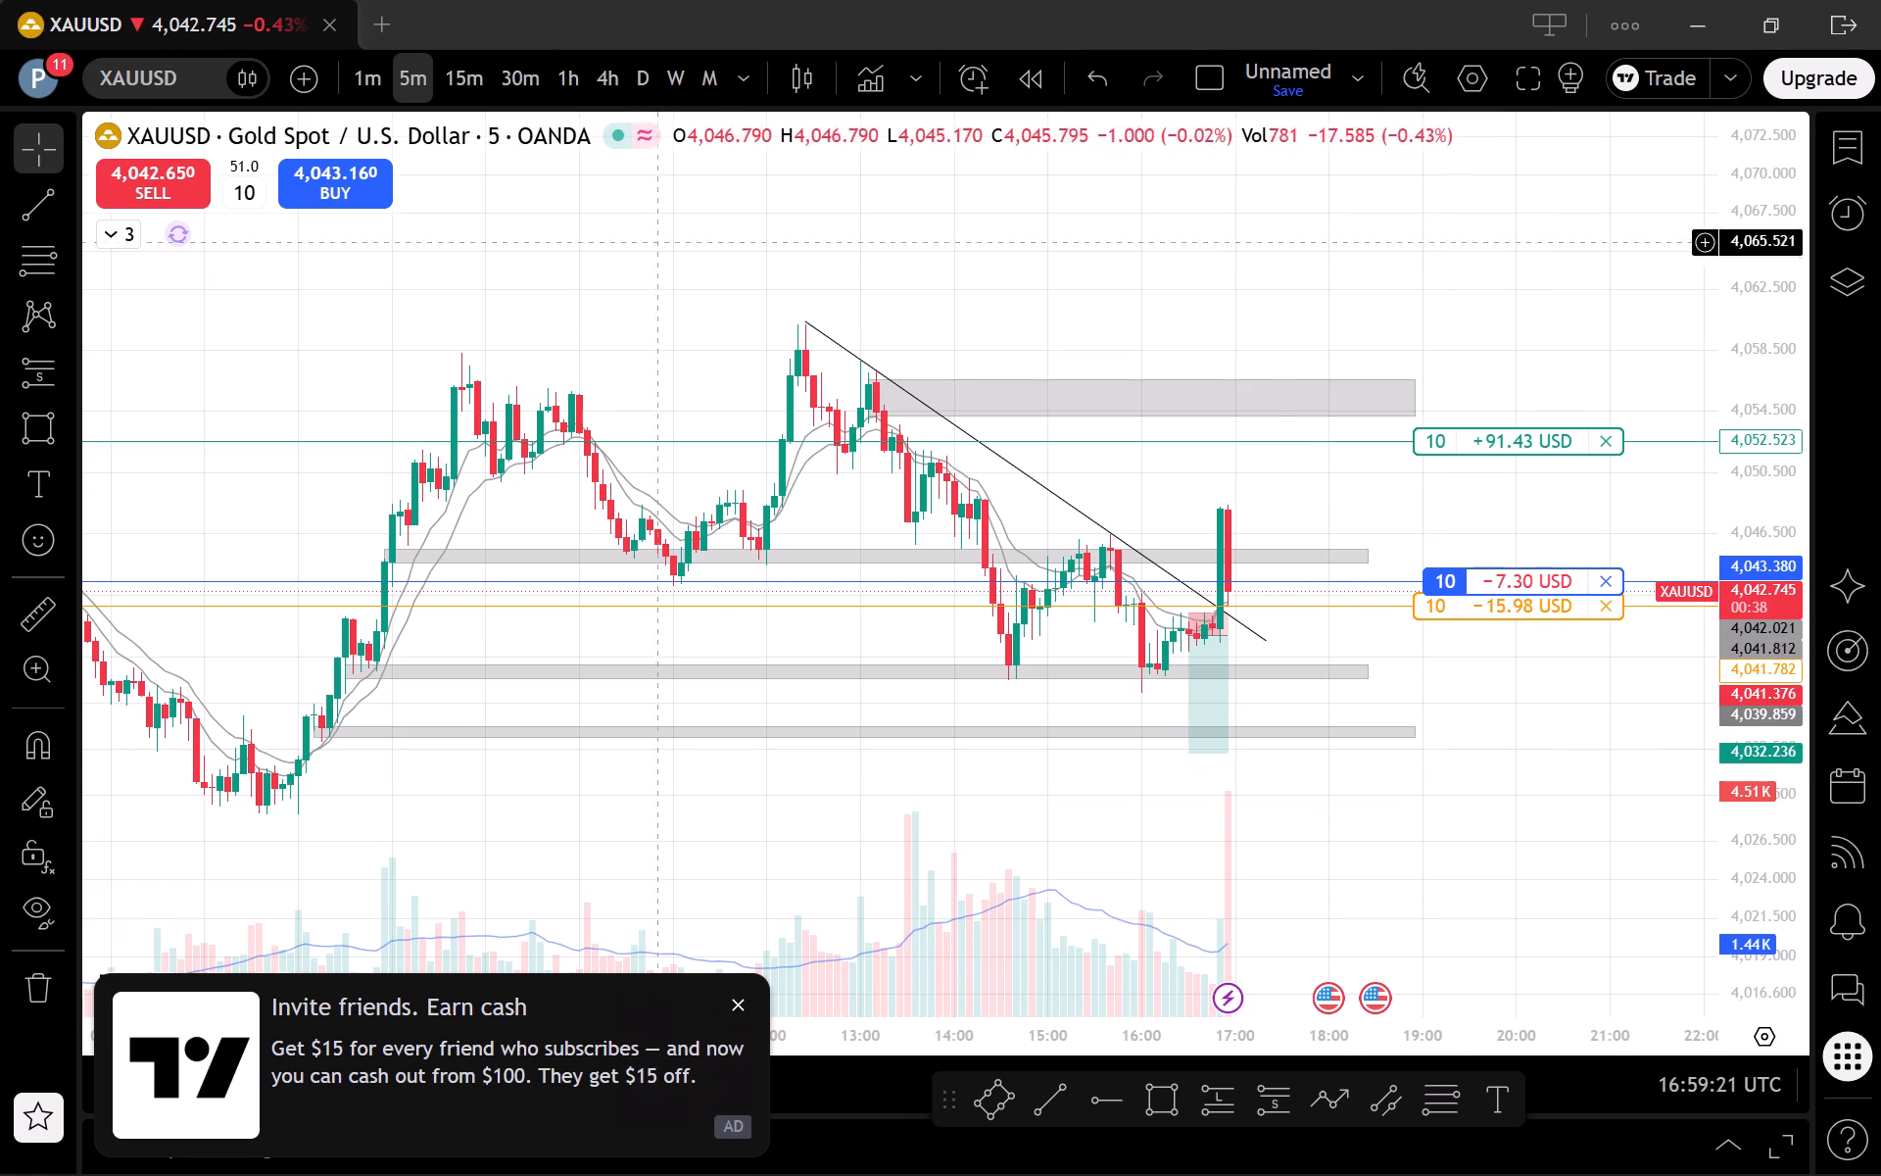
Examine the long position and marked zones on the 15-minute, 30-minute, 1-hour and 4-hour charts, then return to 5-minute.
click(454, 77)
drag(1777, 509, 1759, 746)
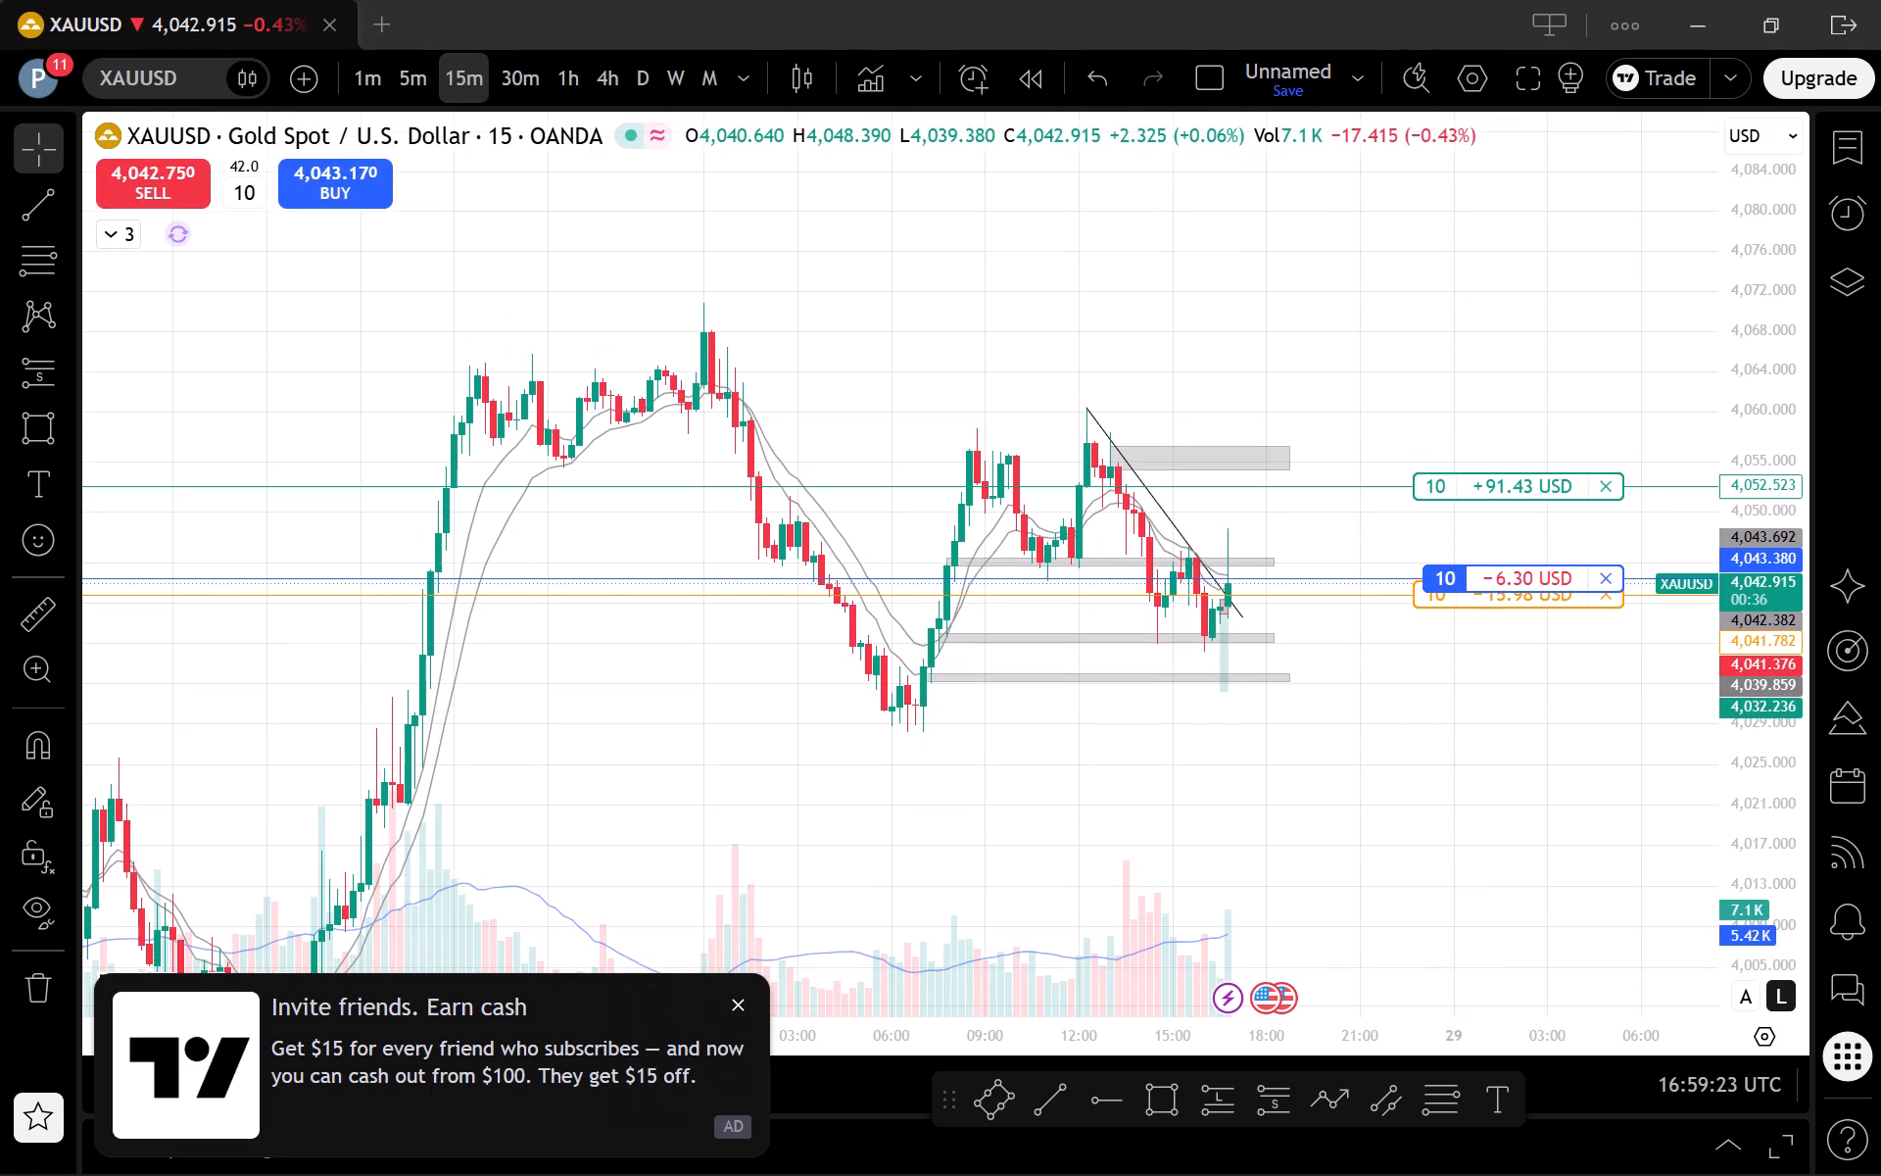
drag(506, 57, 520, 66)
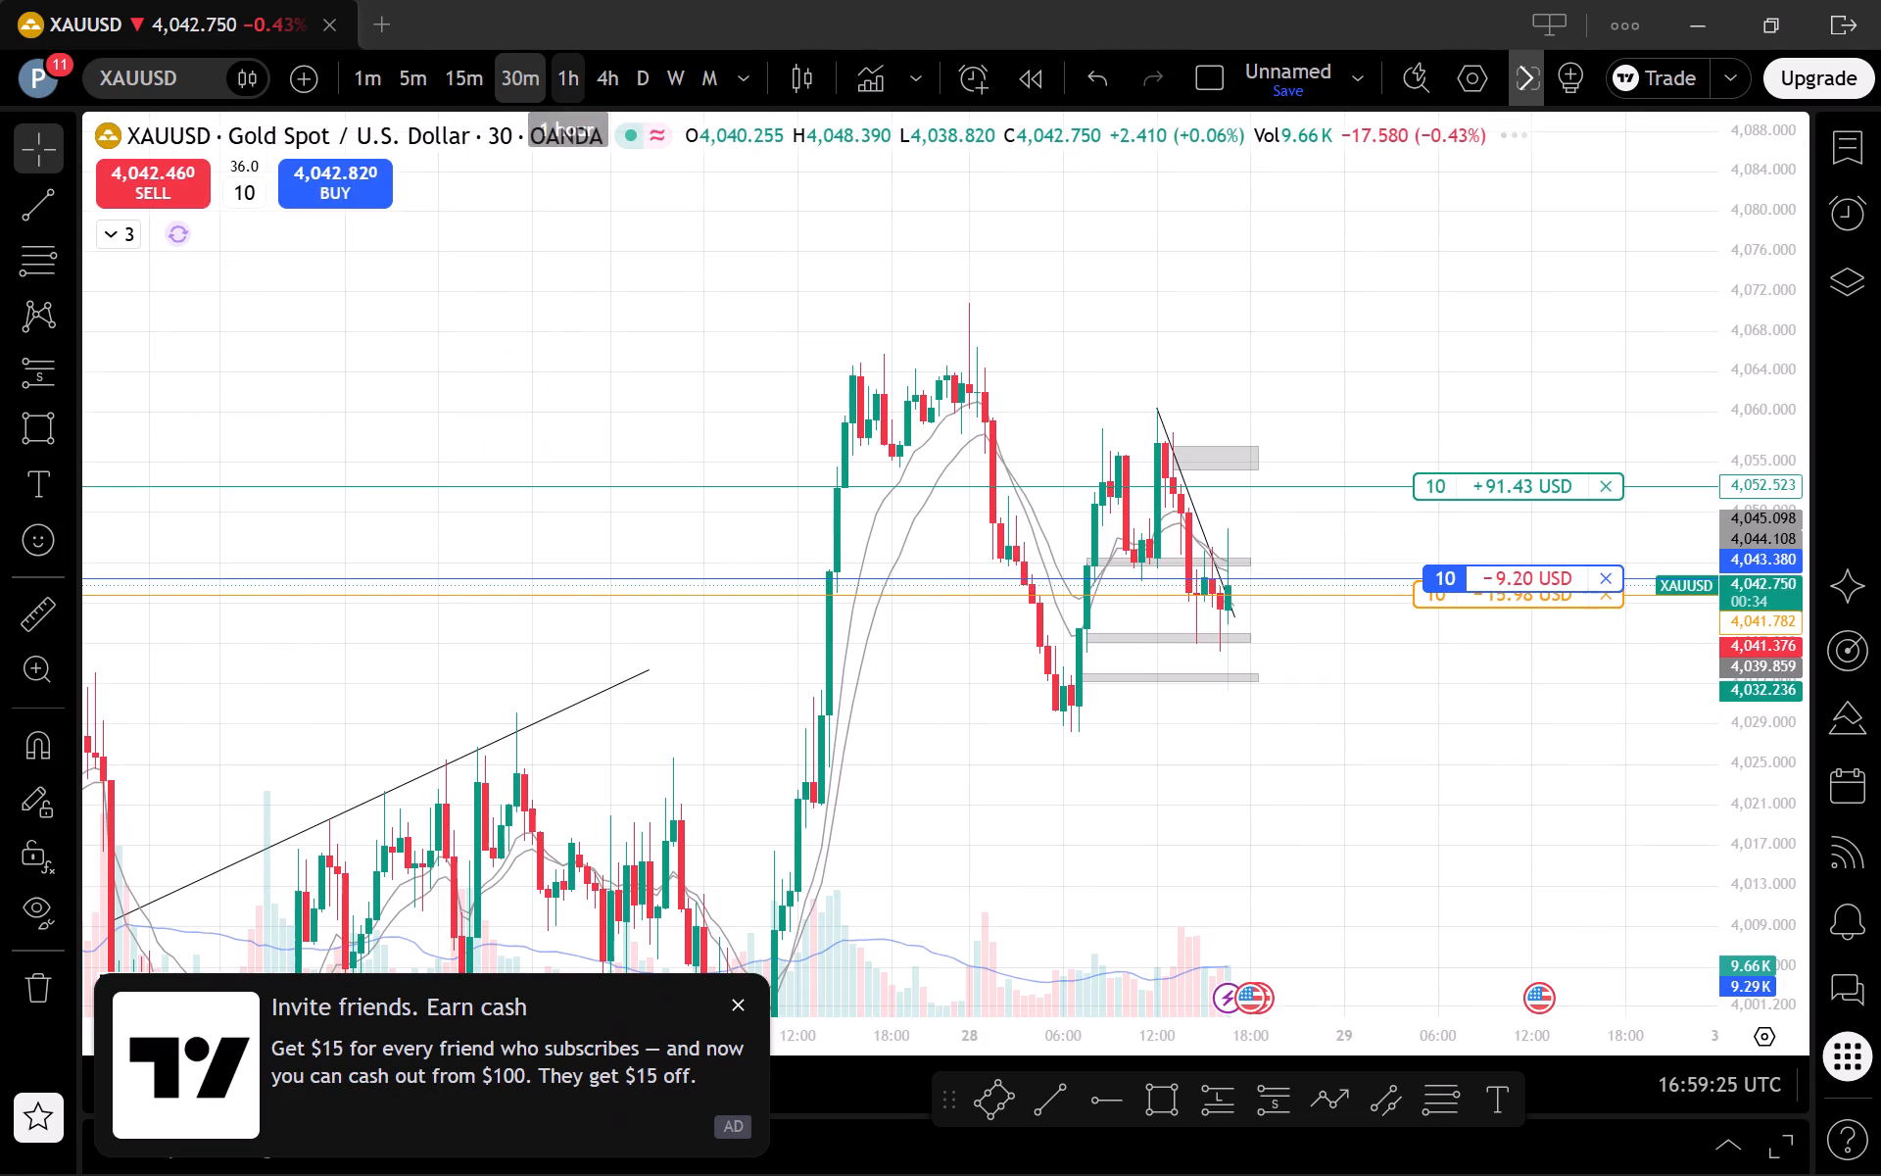
click(566, 82)
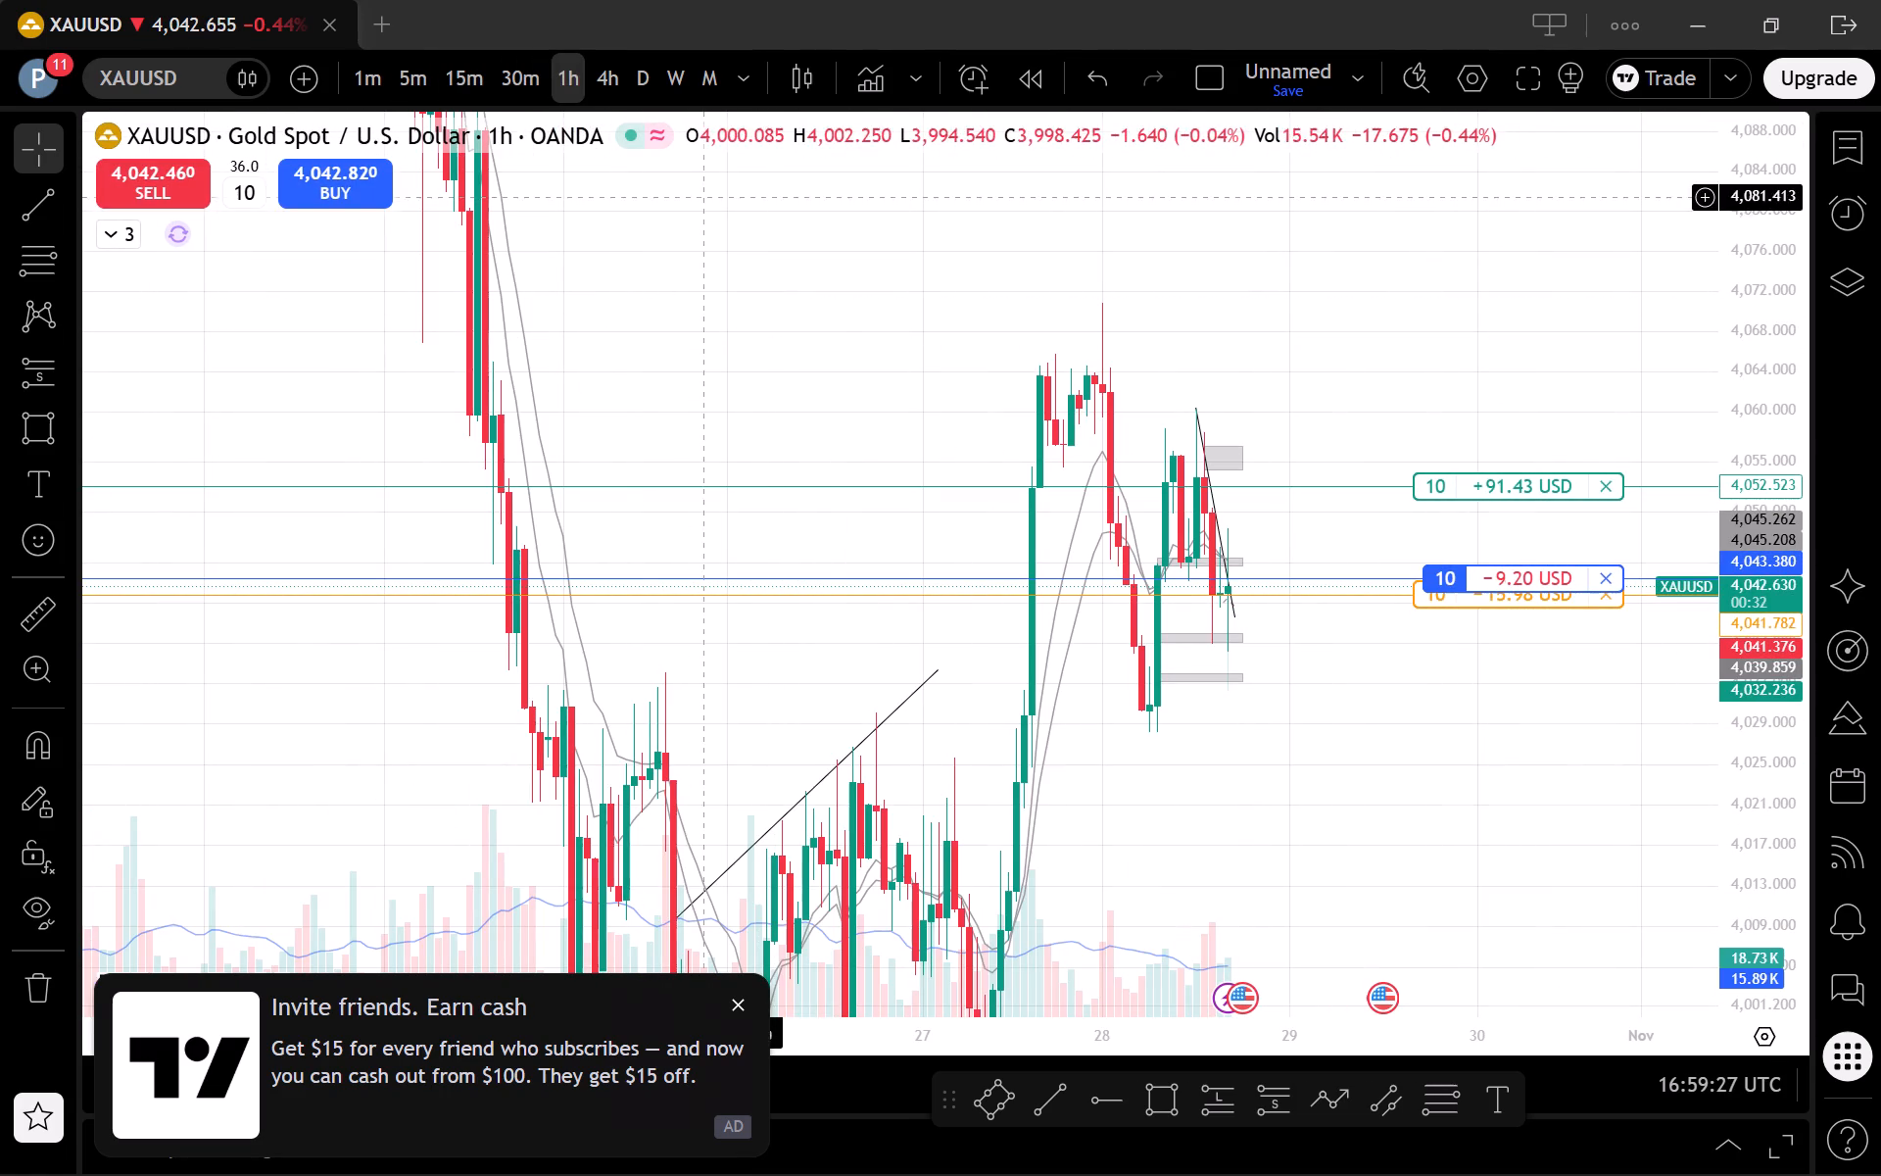
scroll(1385, 747, up, 3)
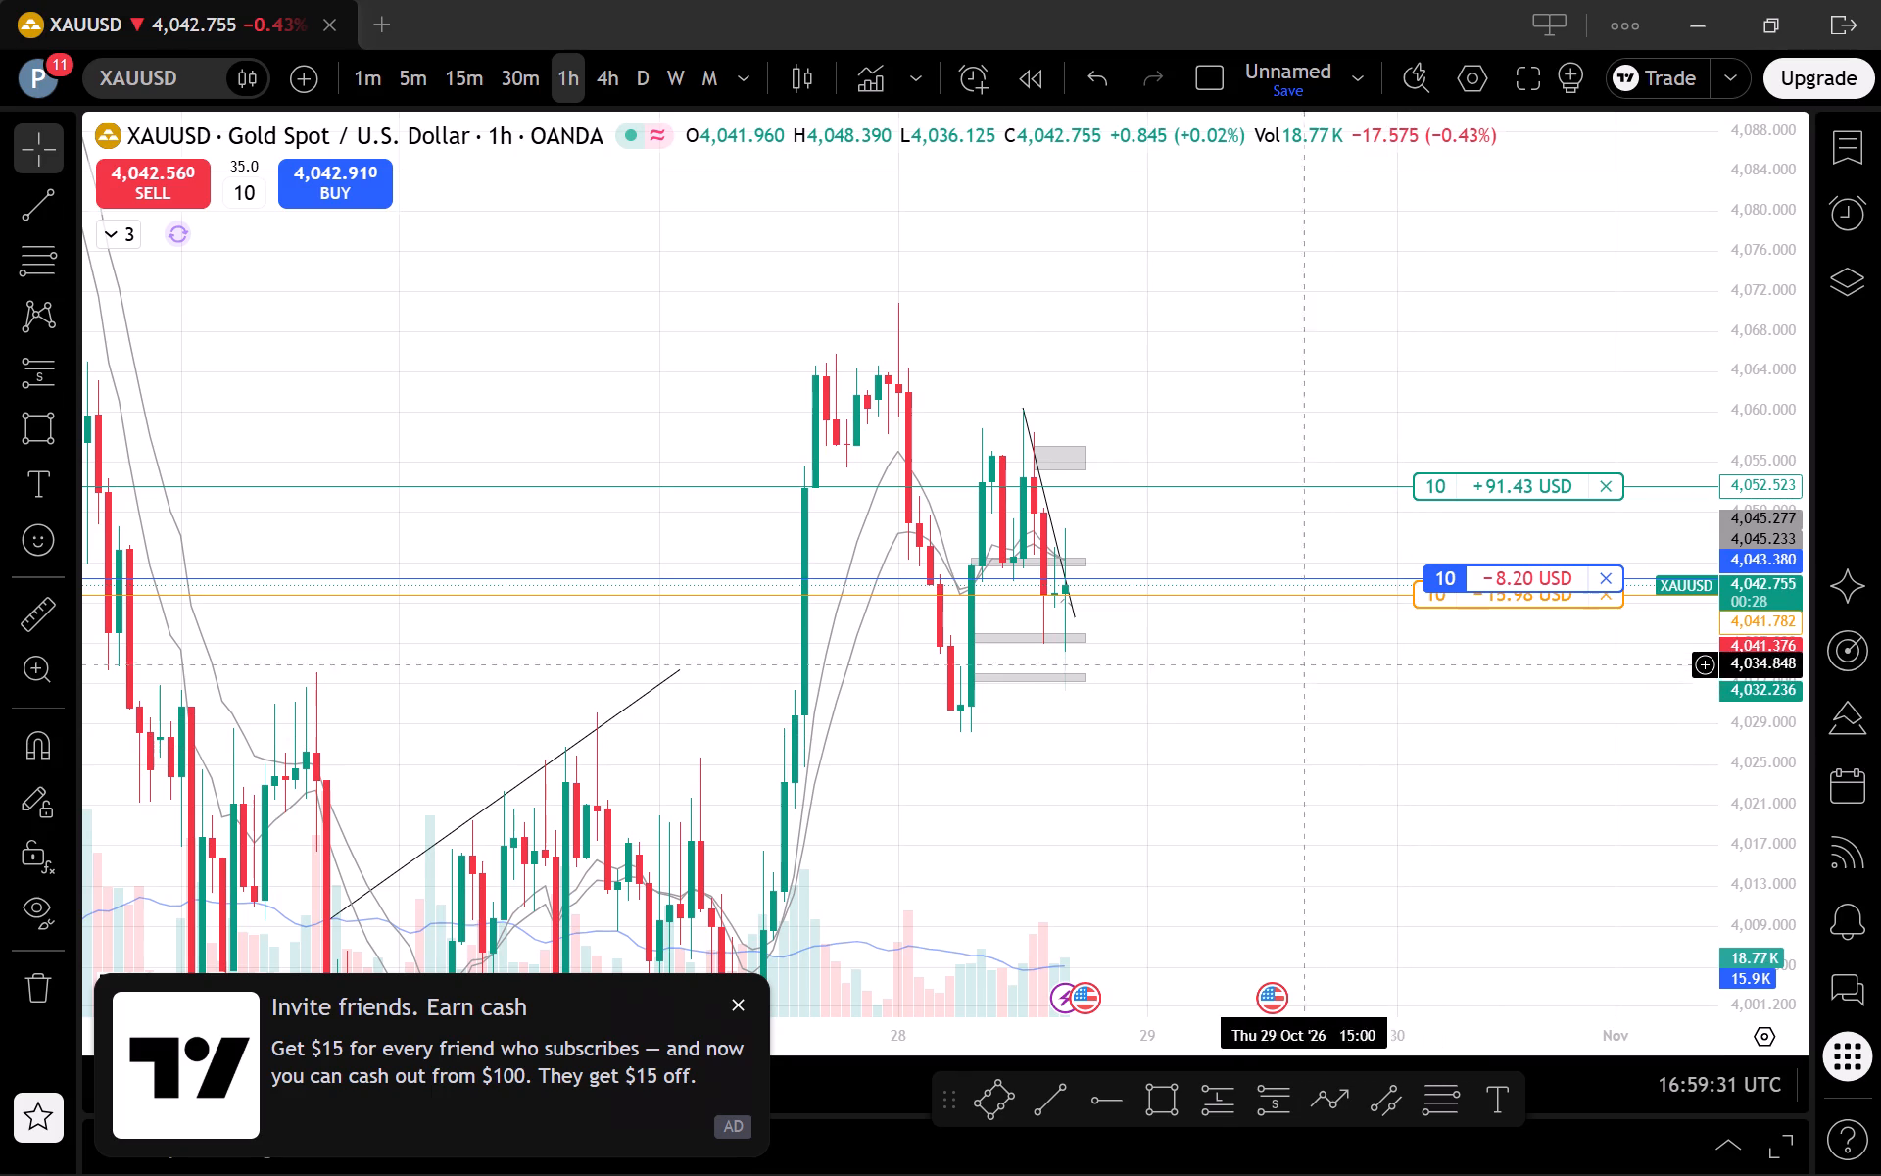
click(585, 61)
click(624, 78)
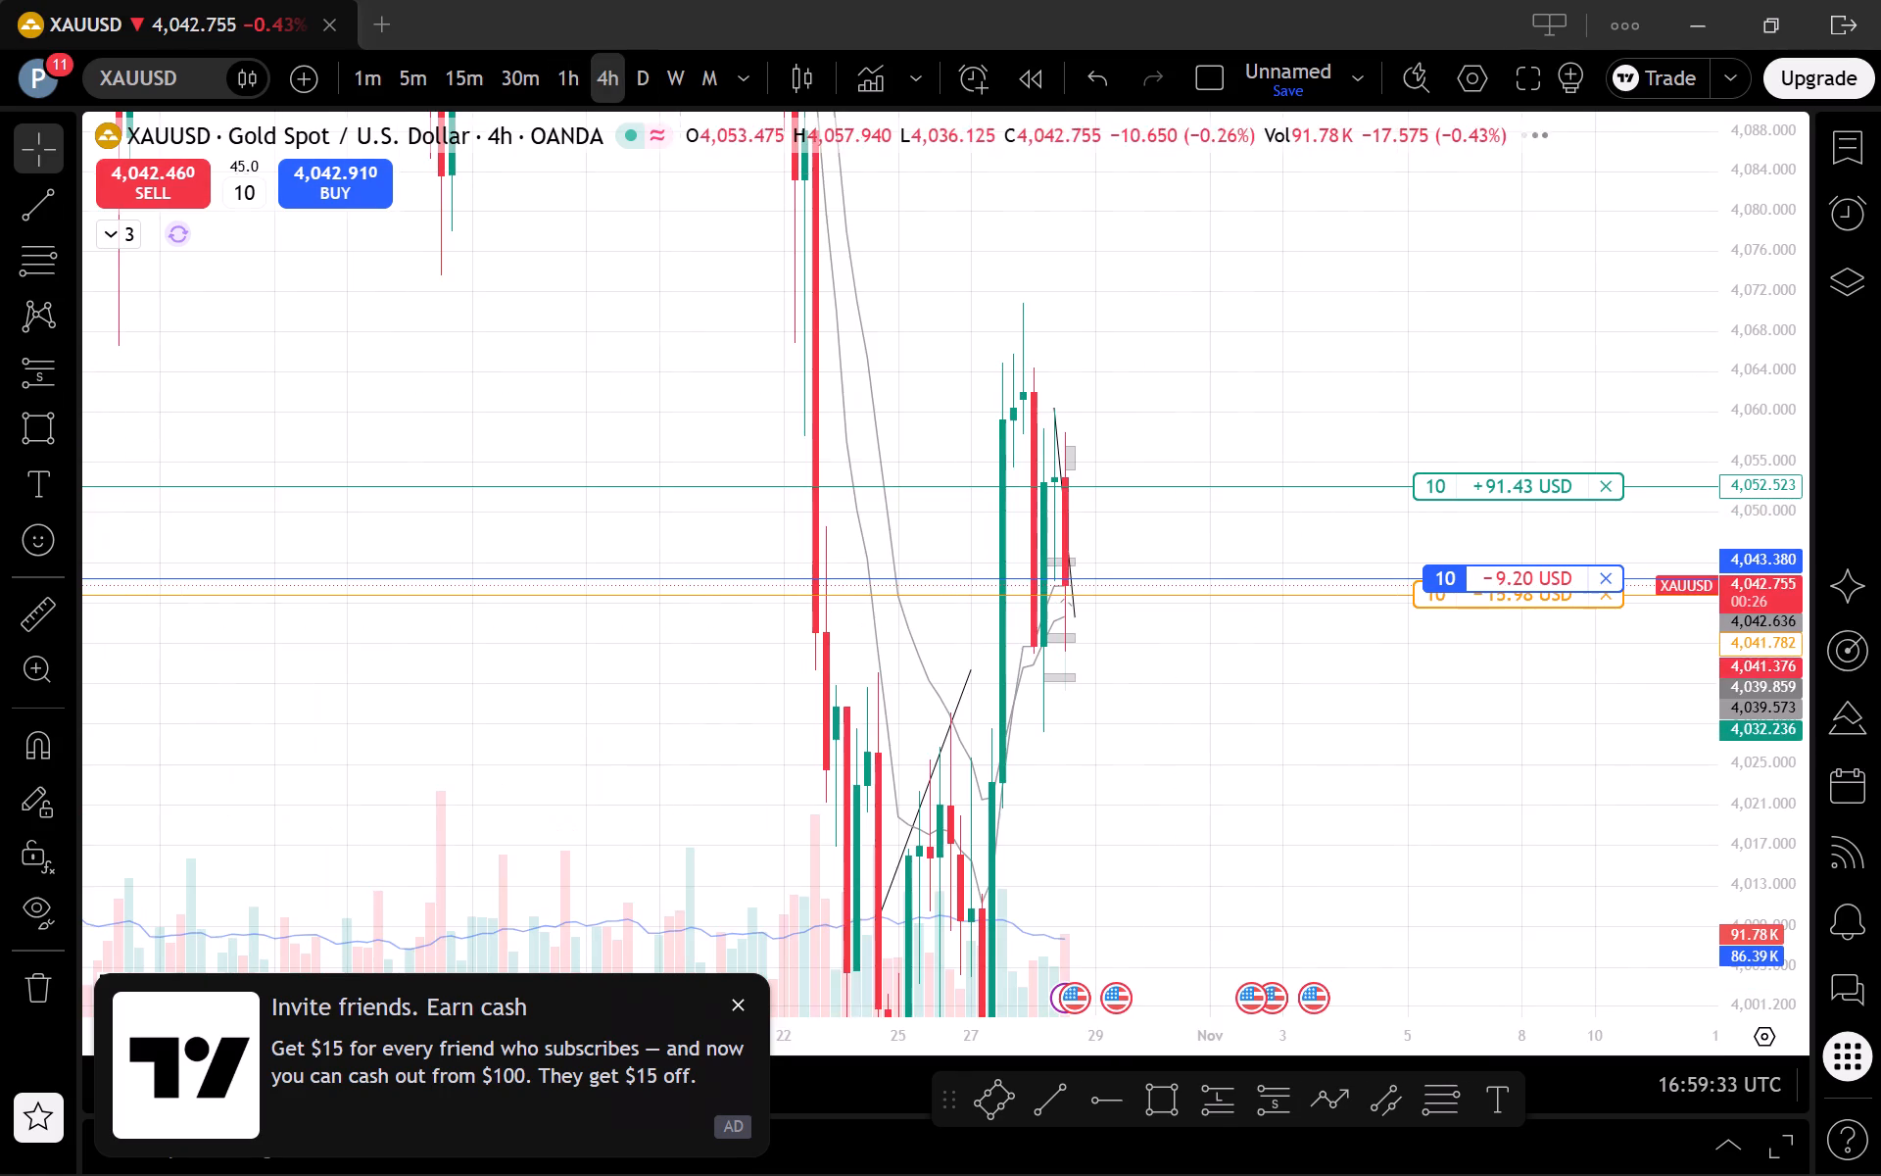
scroll(1392, 761, up, 1)
click(400, 94)
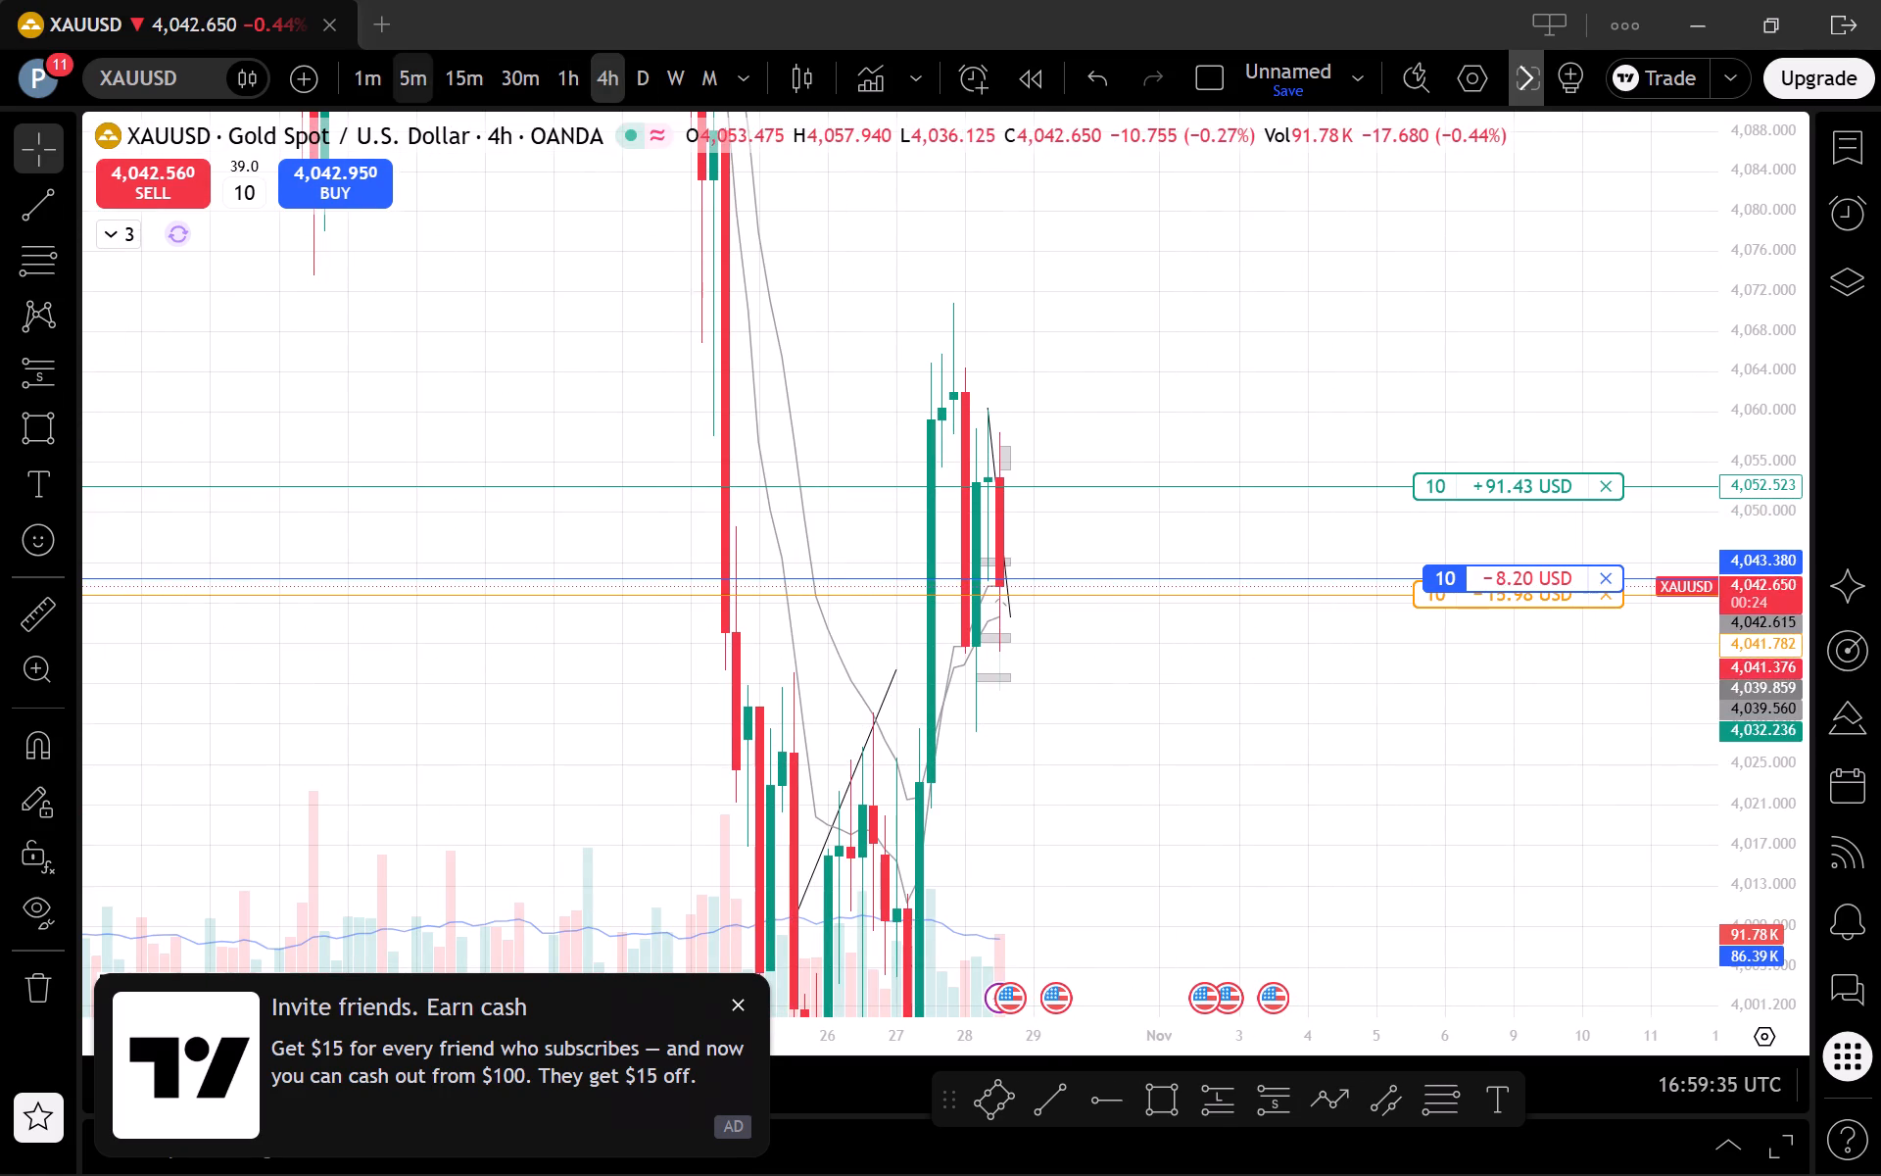
Delete the grey rectangle zone around 4,045 from the 5-minute chart, just above the long position's entry line.
scroll(1501, 956, down, 2)
drag(1756, 880, 1694, 490)
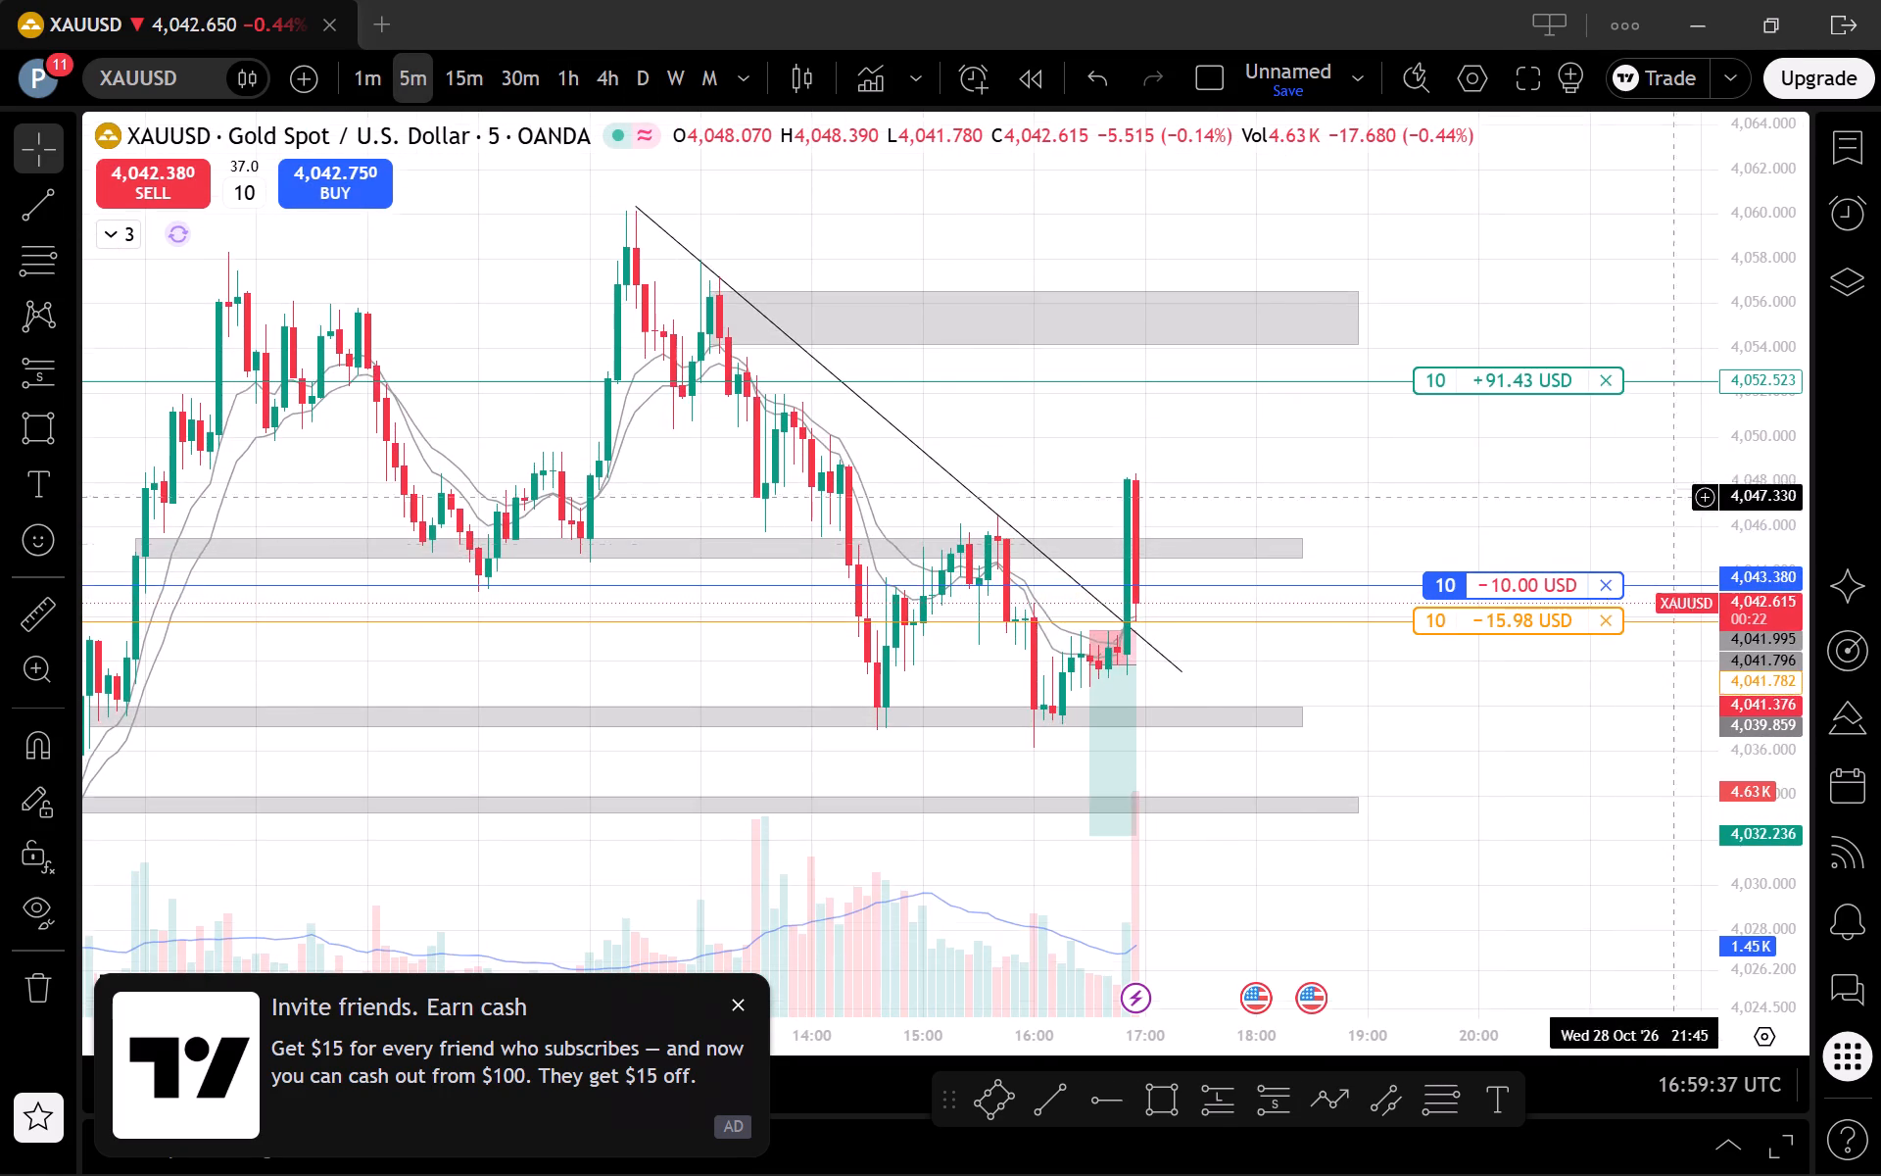
scroll(1493, 748, down, 3)
click(1326, 547)
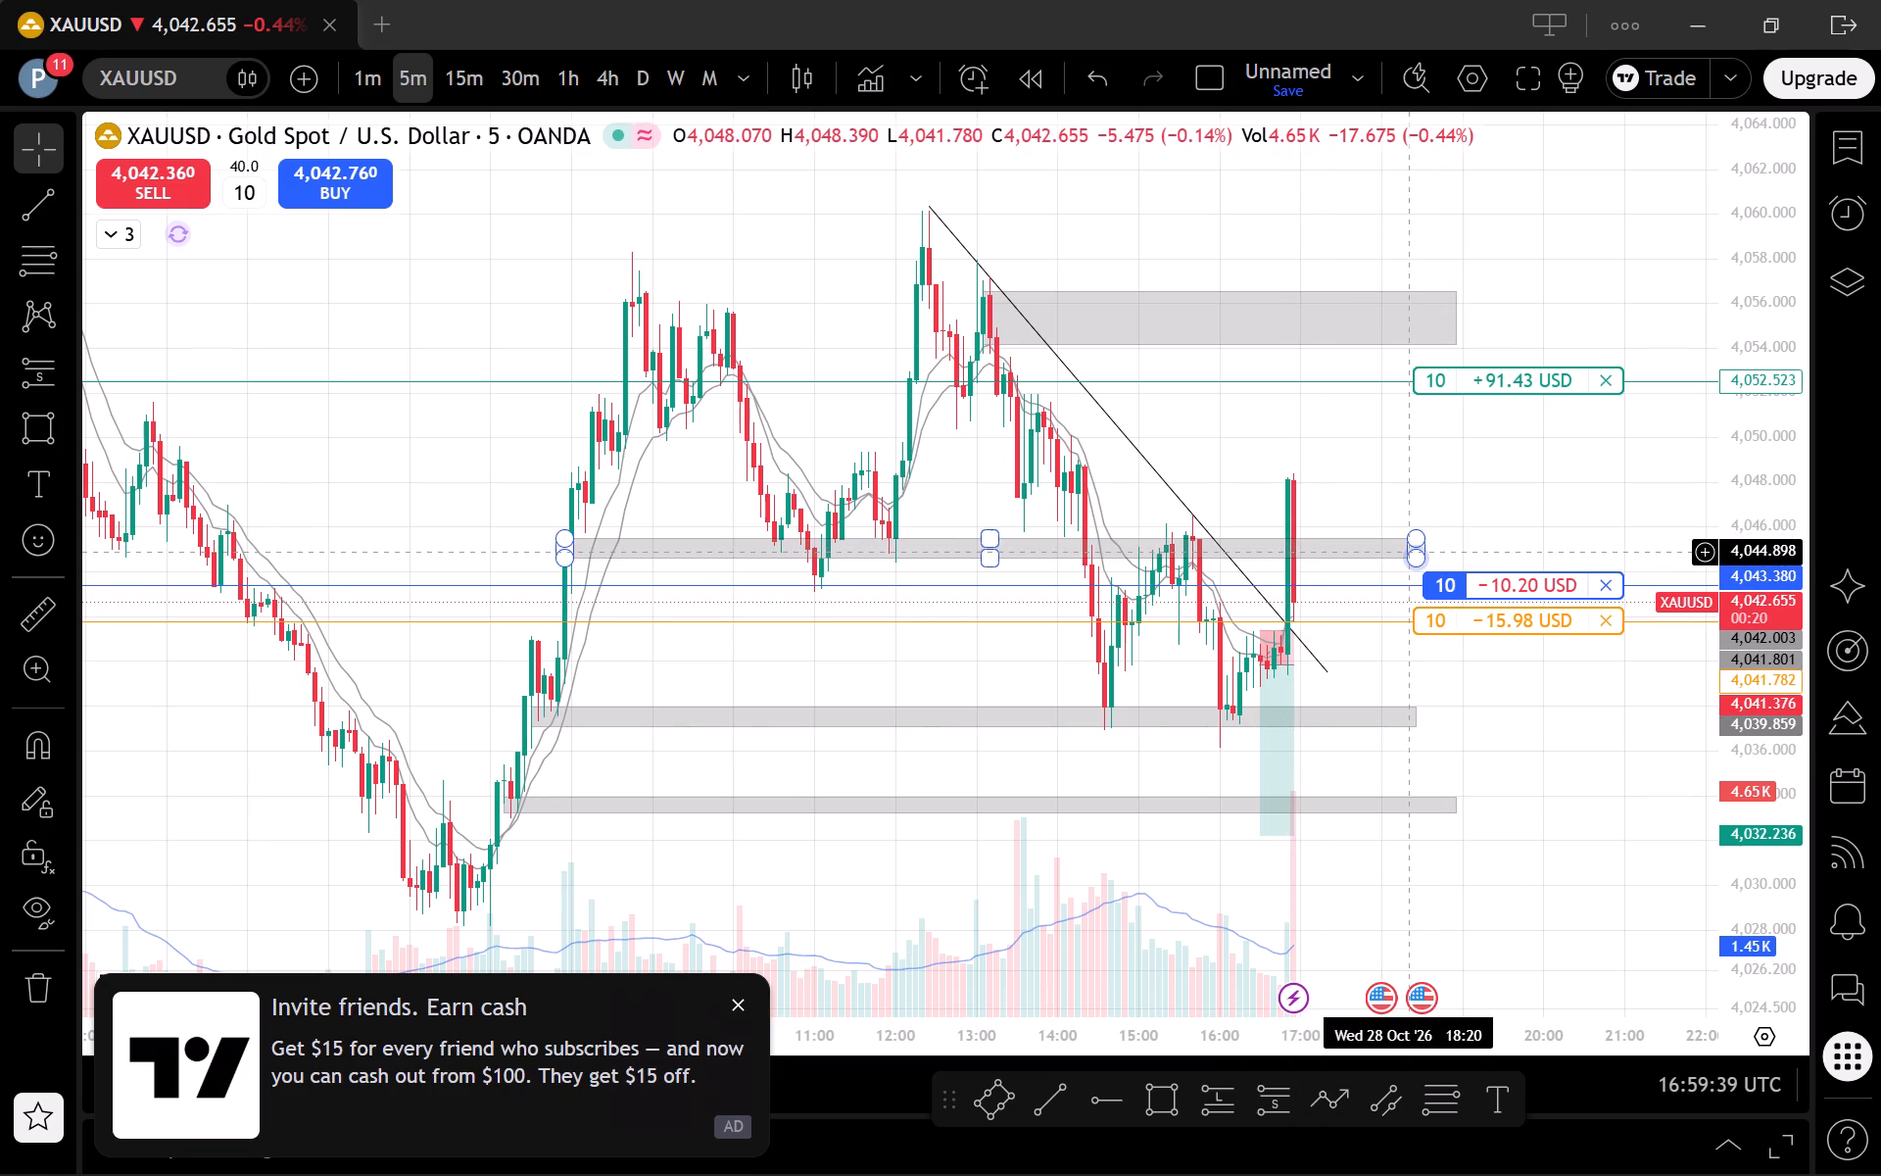
click(1411, 552)
click(1384, 232)
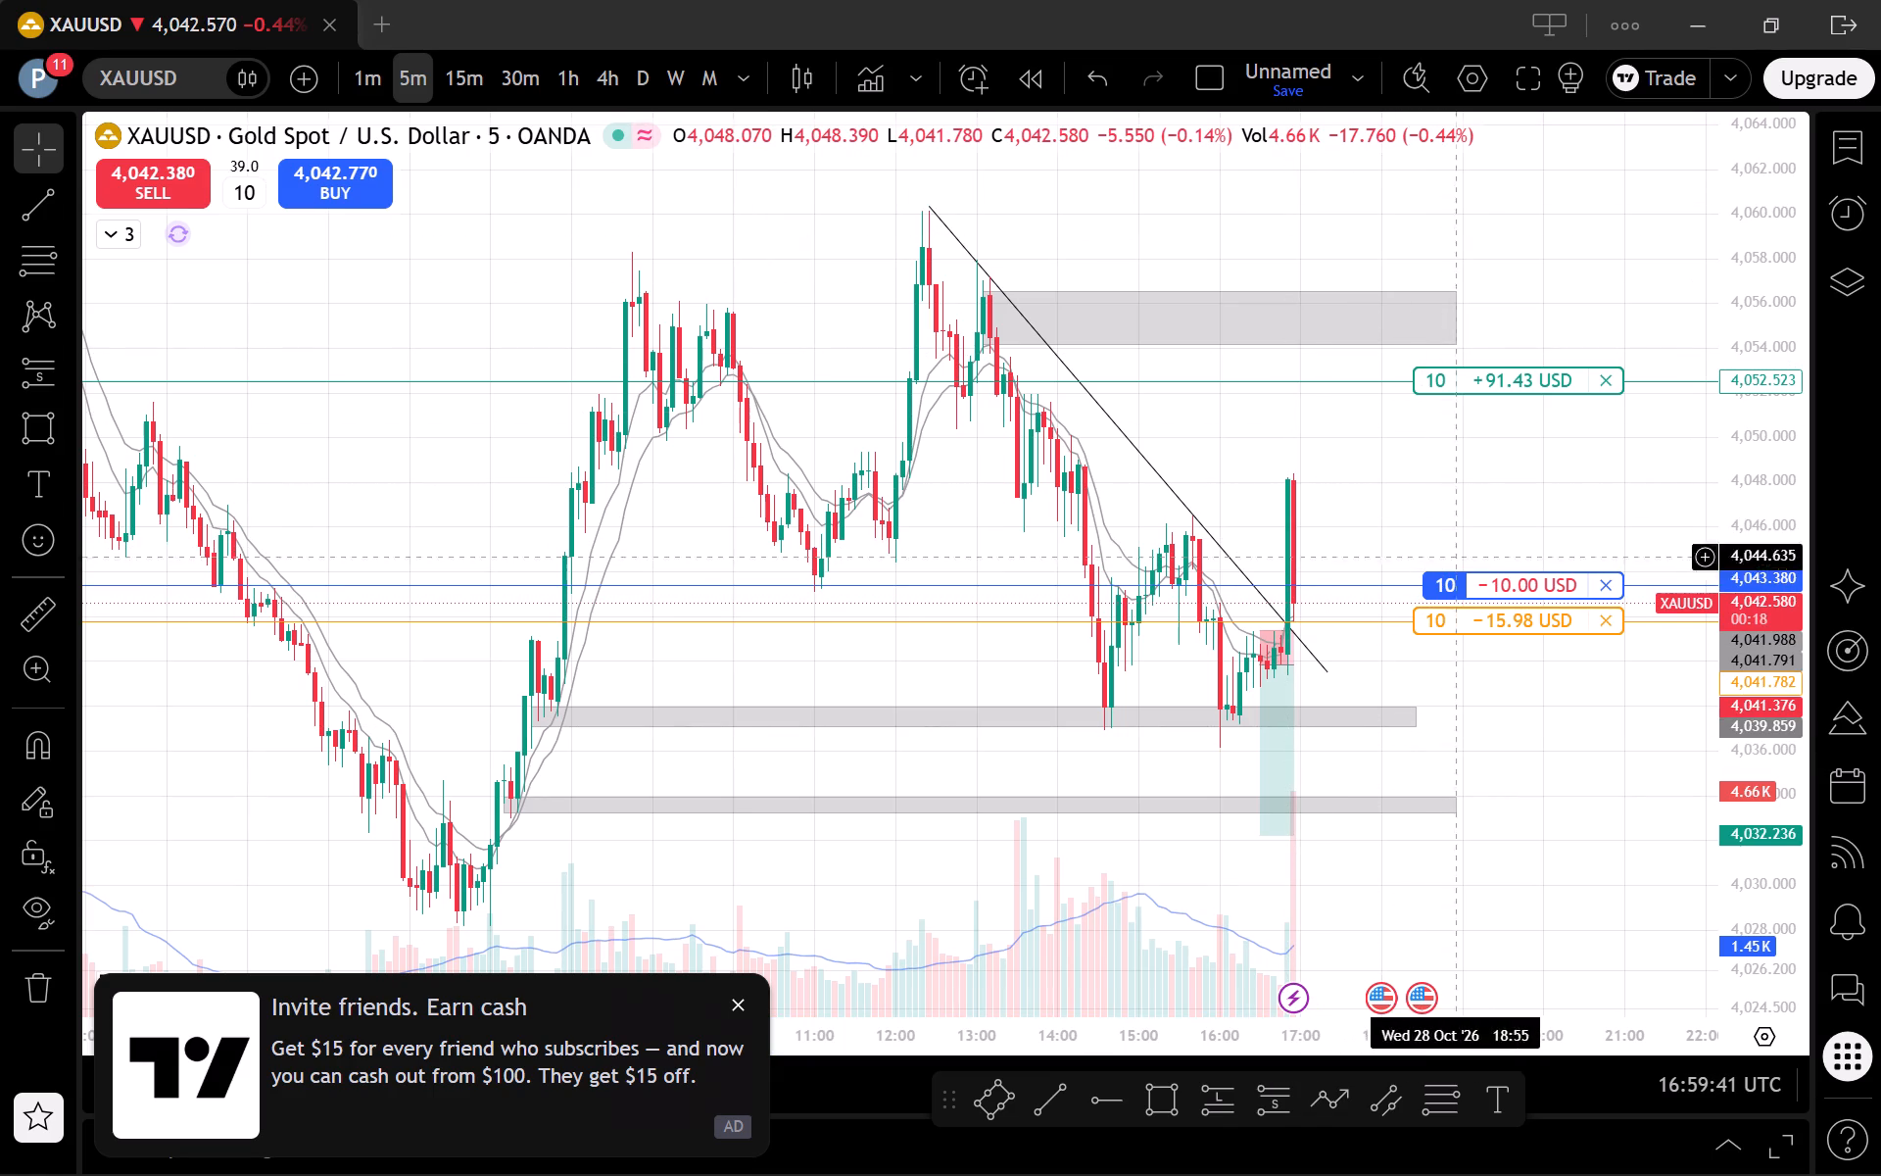
Examine price against the stop loss and descending trend line on the 5-minute and 1-minute charts, dismissing the referral ad.
drag(1772, 781, 1744, 876)
drag(1619, 848, 1501, 799)
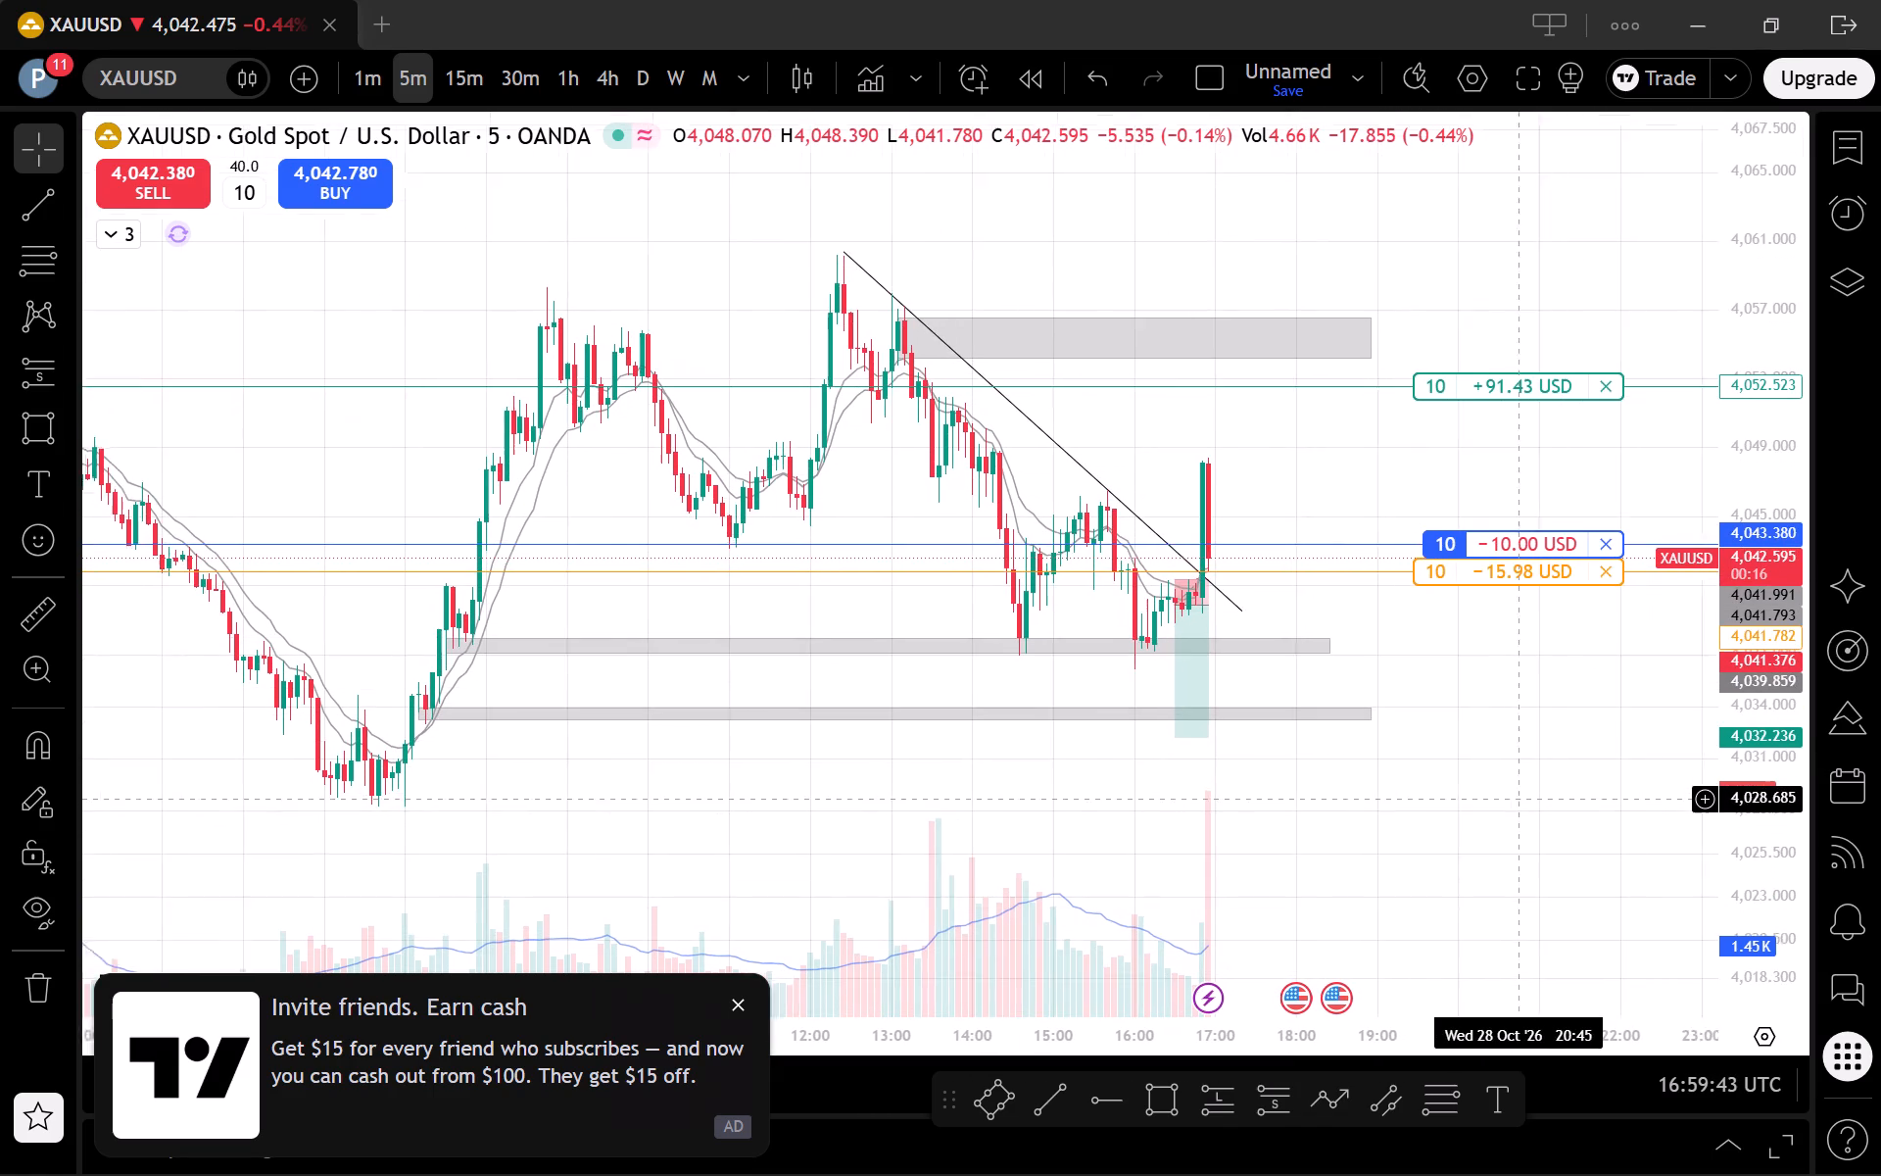
drag(1501, 799, 1447, 792)
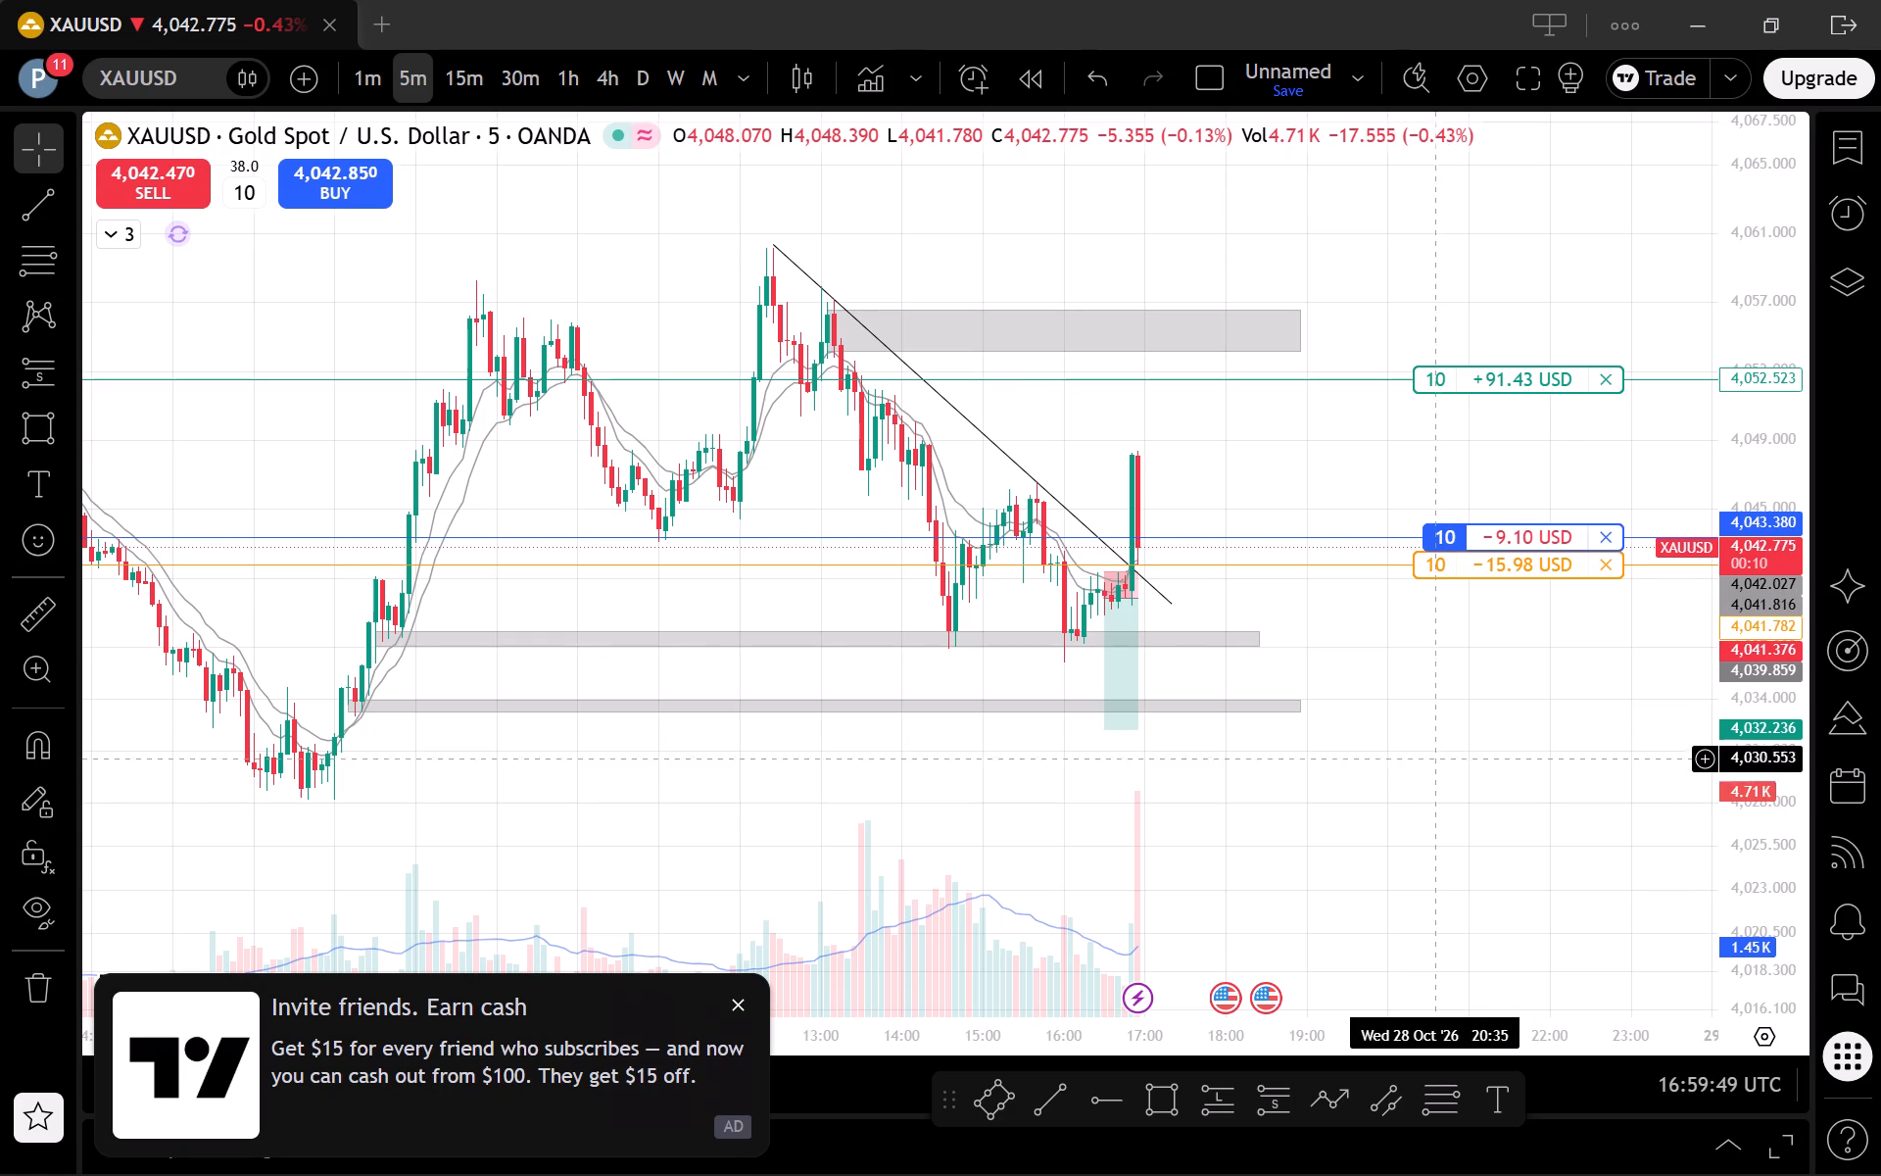
click(370, 83)
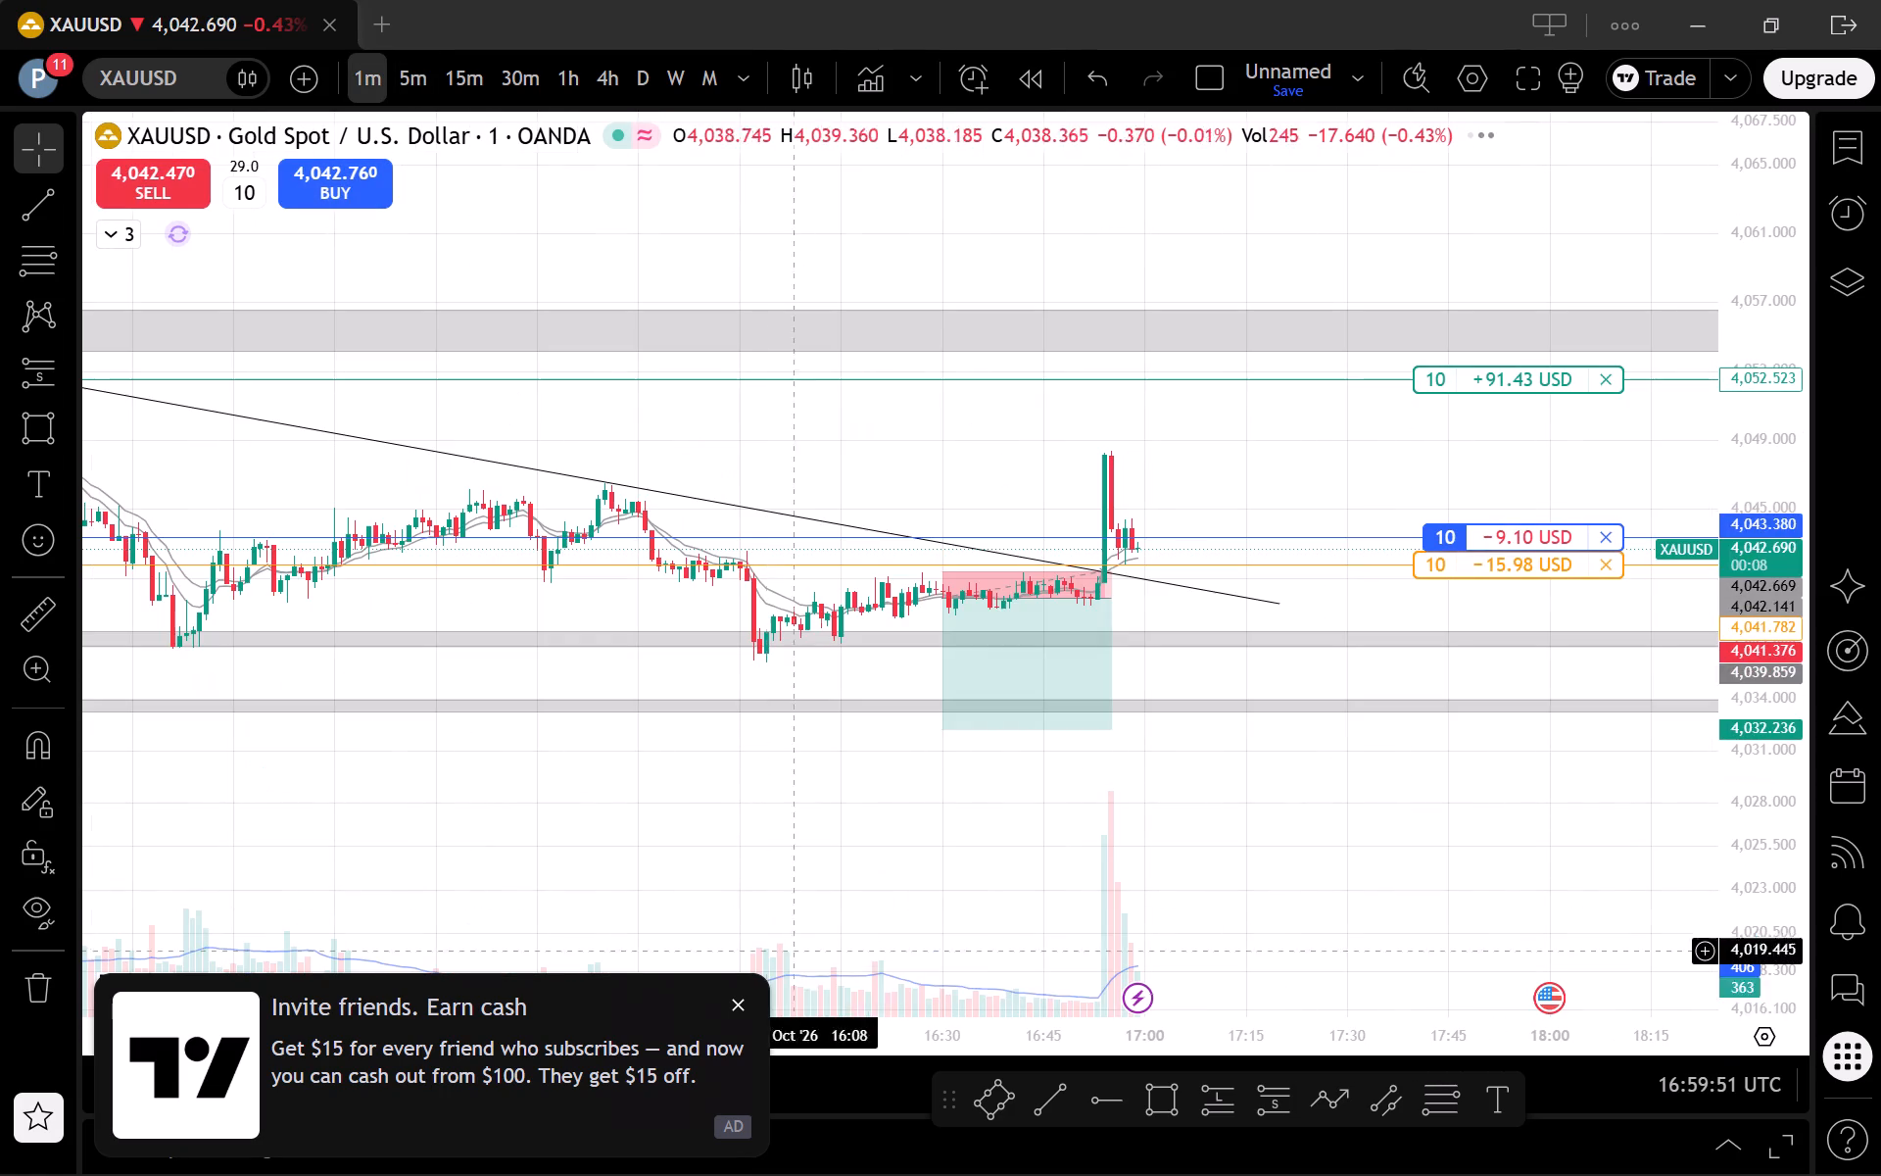
click(735, 997)
drag(1792, 917, 1706, 774)
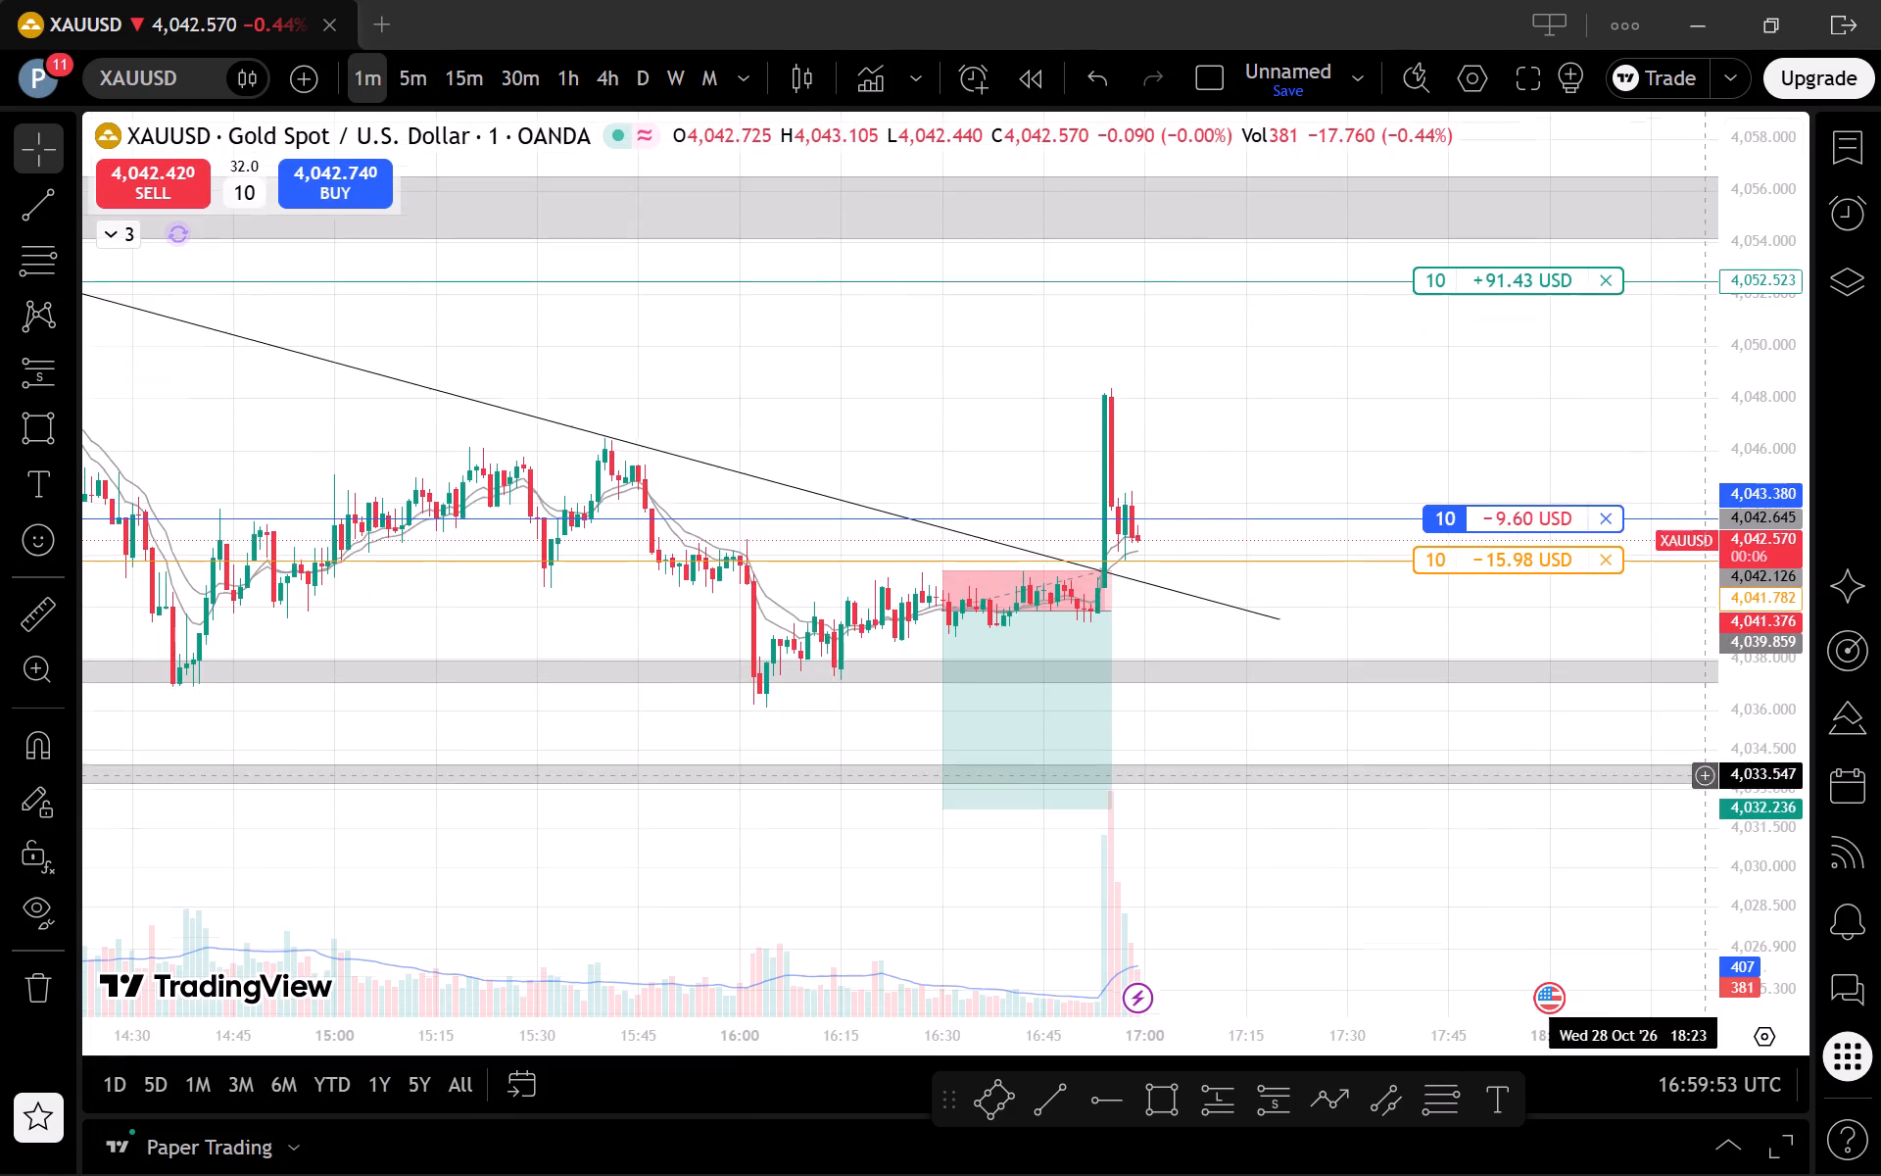
scroll(1552, 785, up, 2)
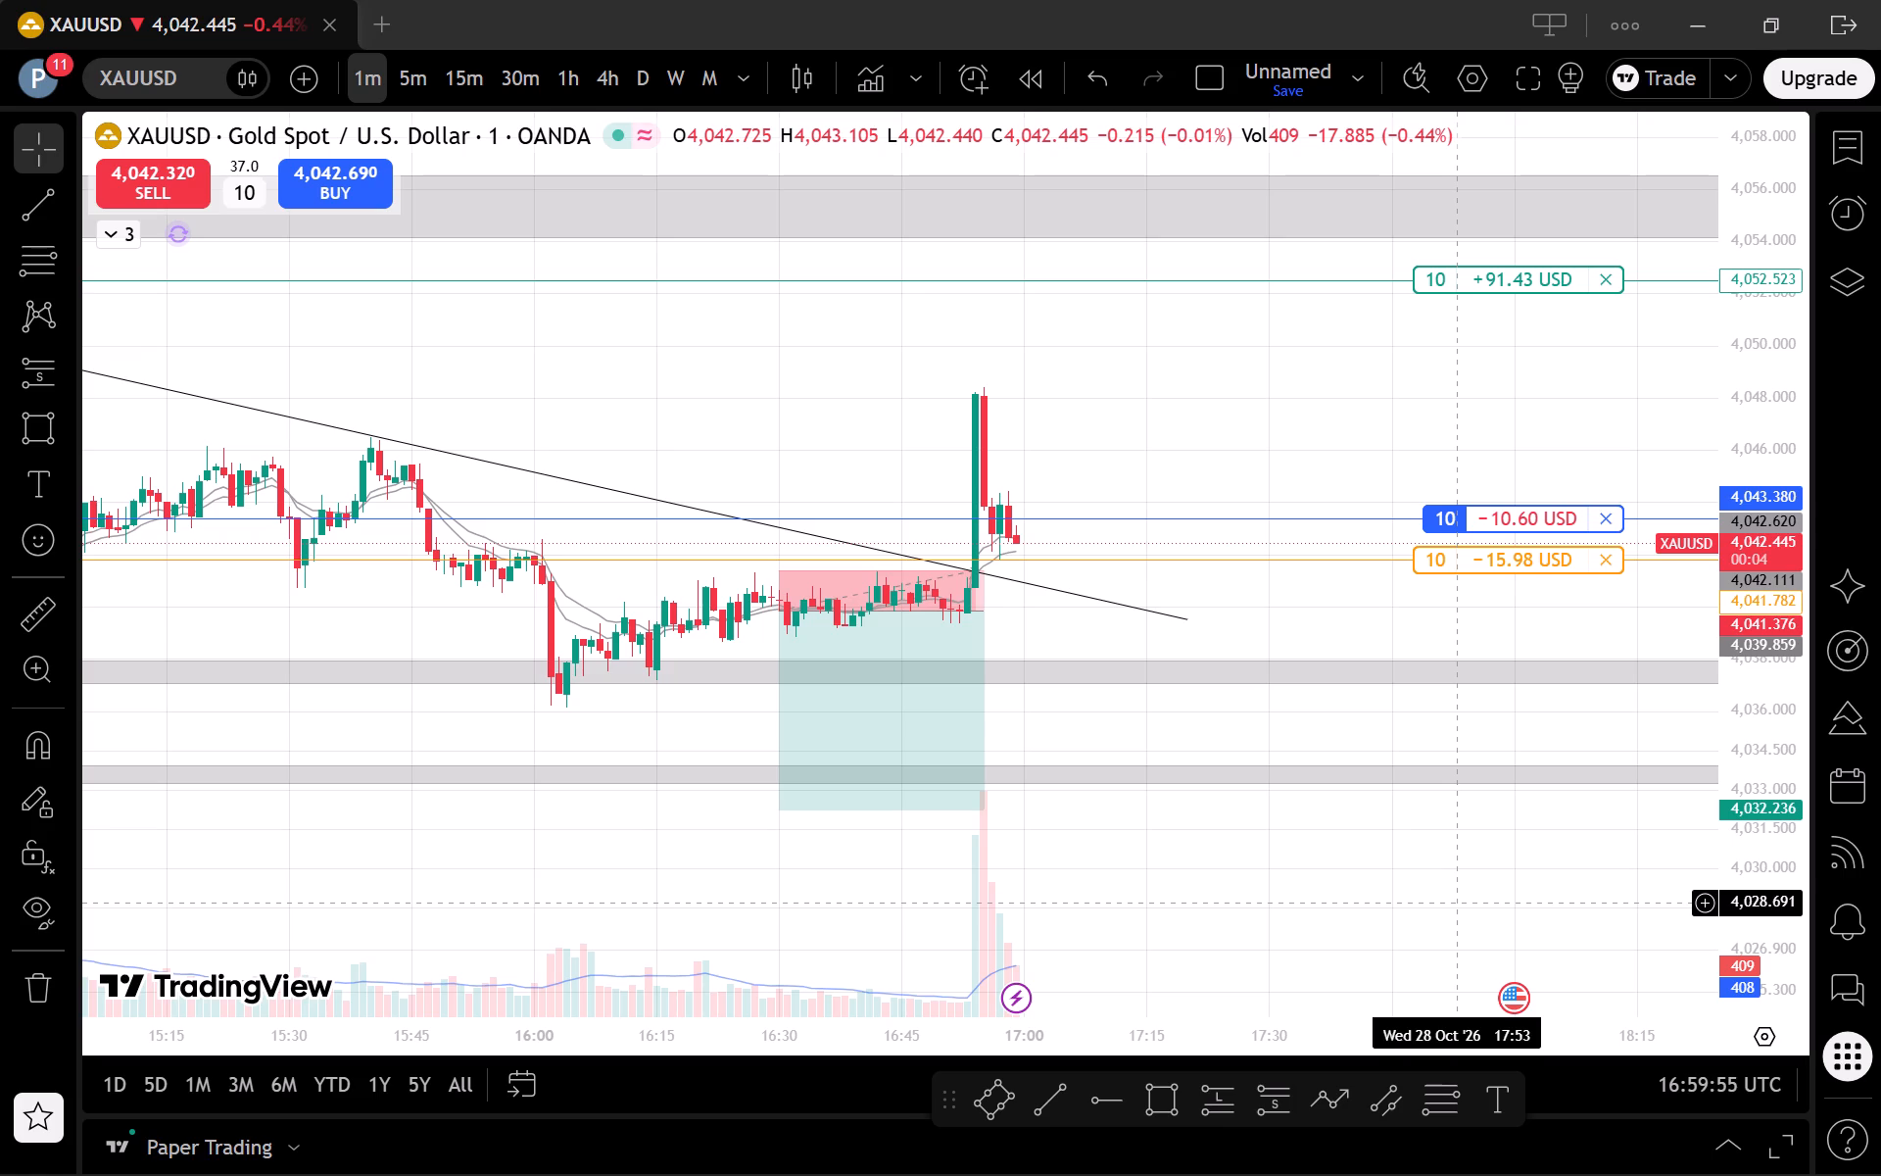
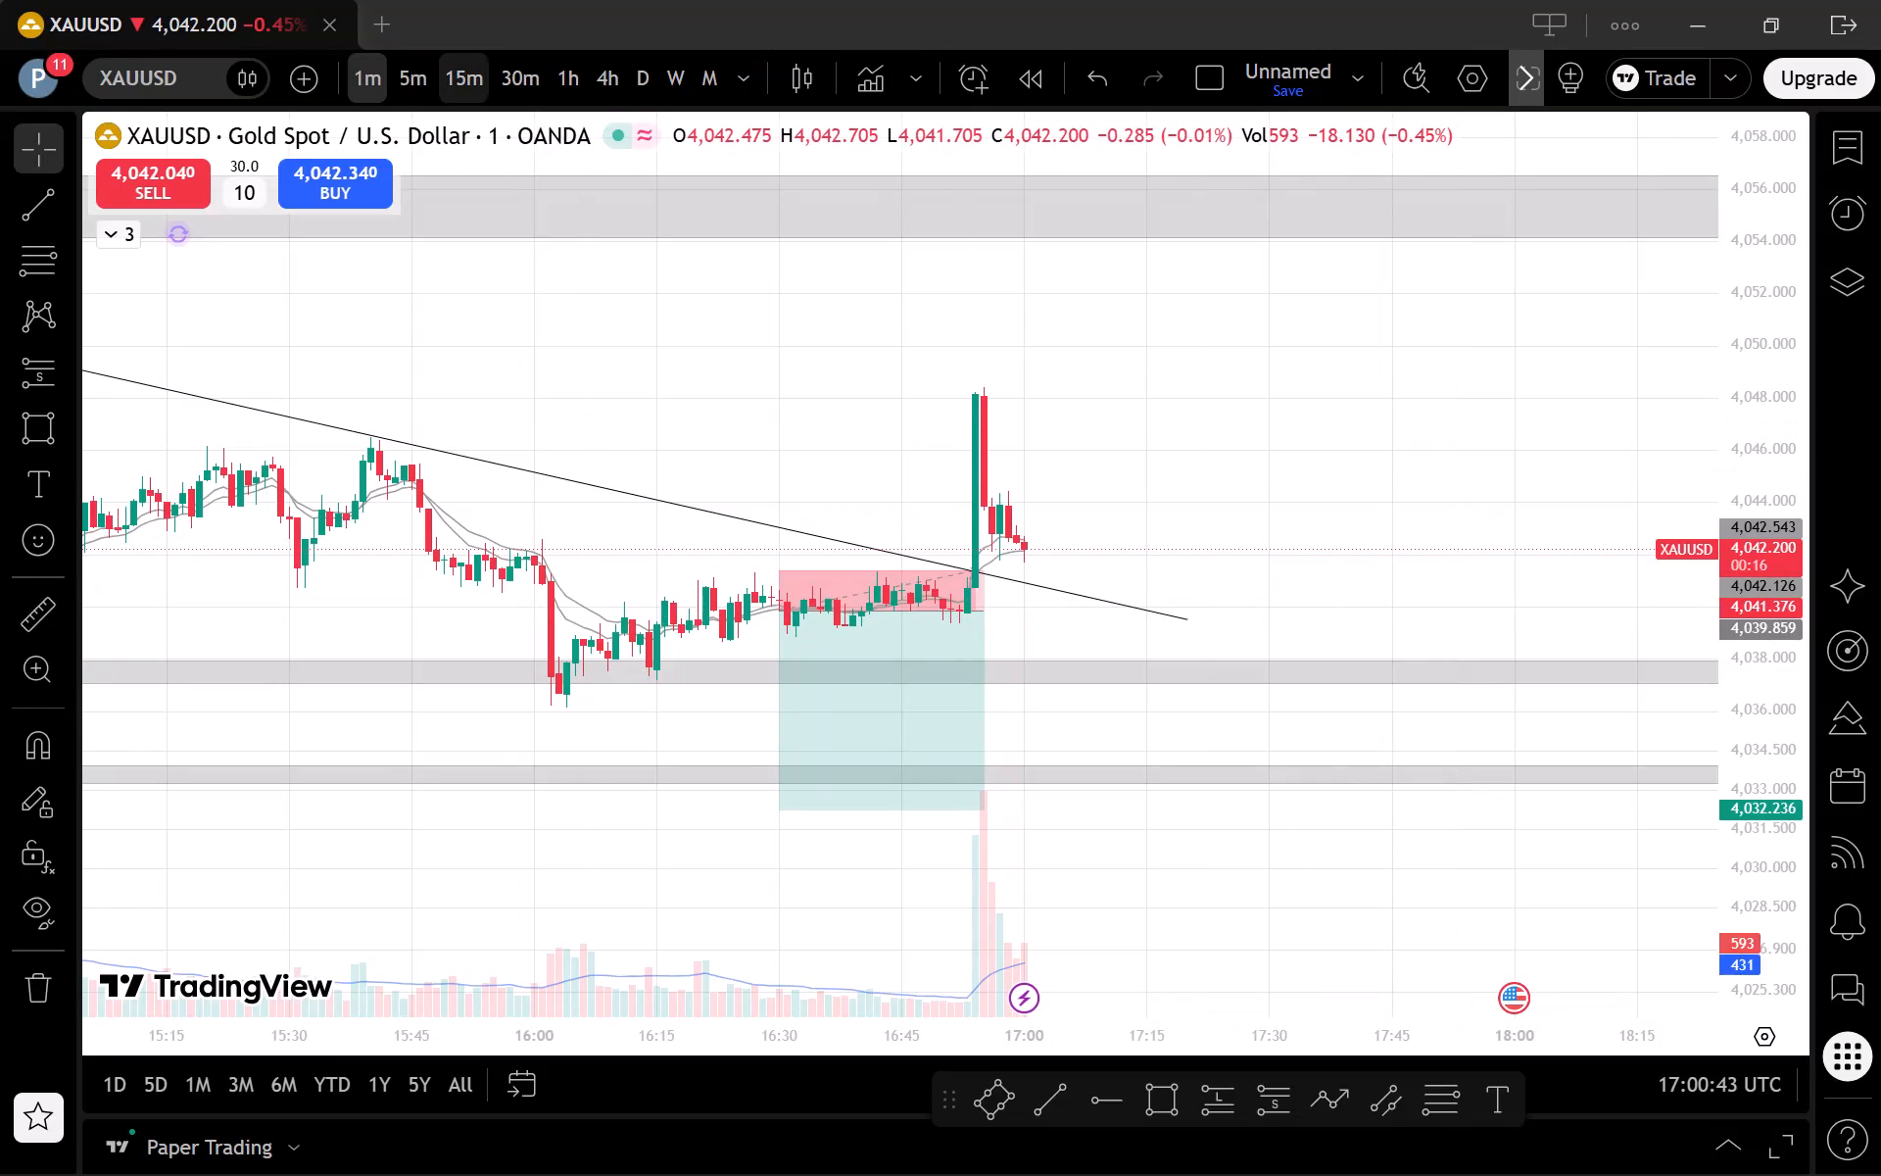
Examine the XAUUSD price structure around the marked zones and blue horizontal levels on the 5-minute, 4-hour and daily charts.
click(415, 73)
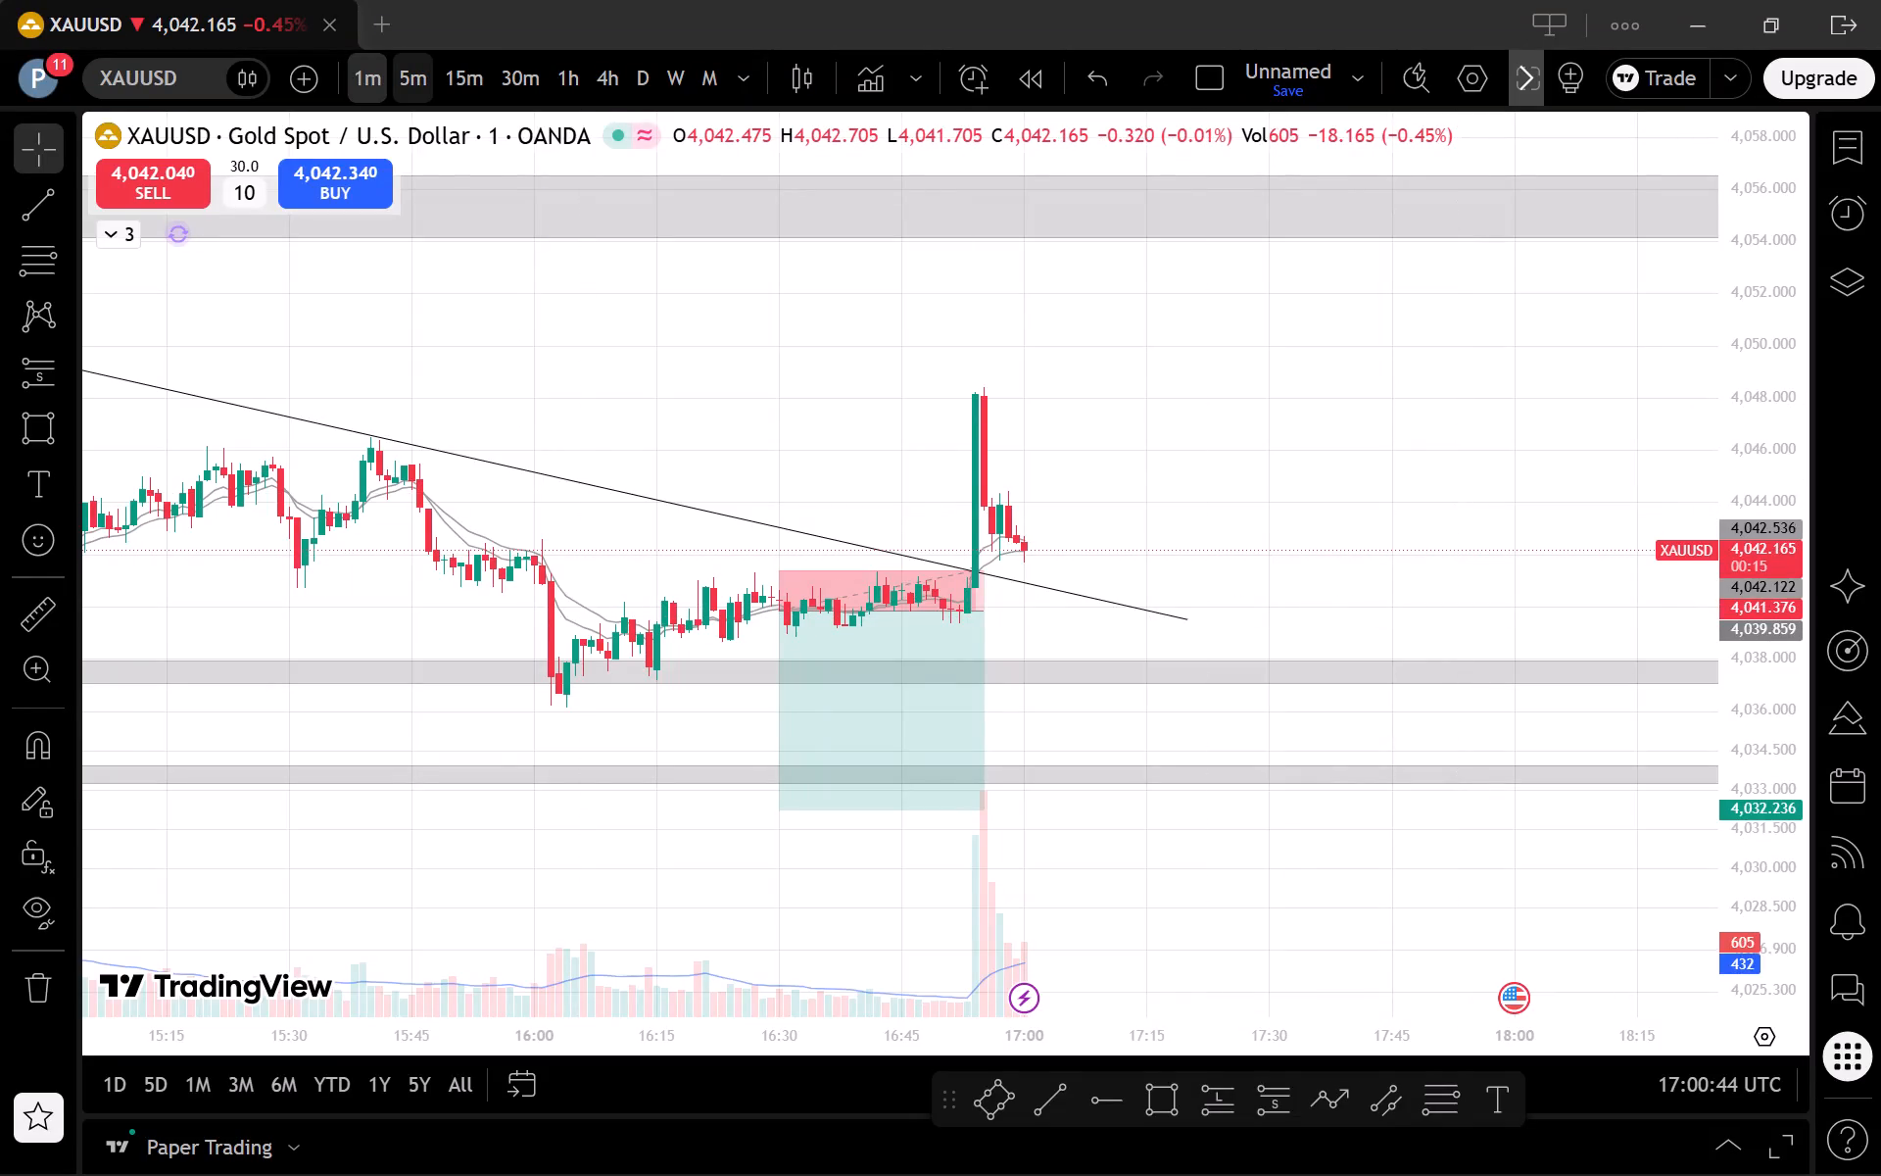
drag(1778, 321, 1715, 601)
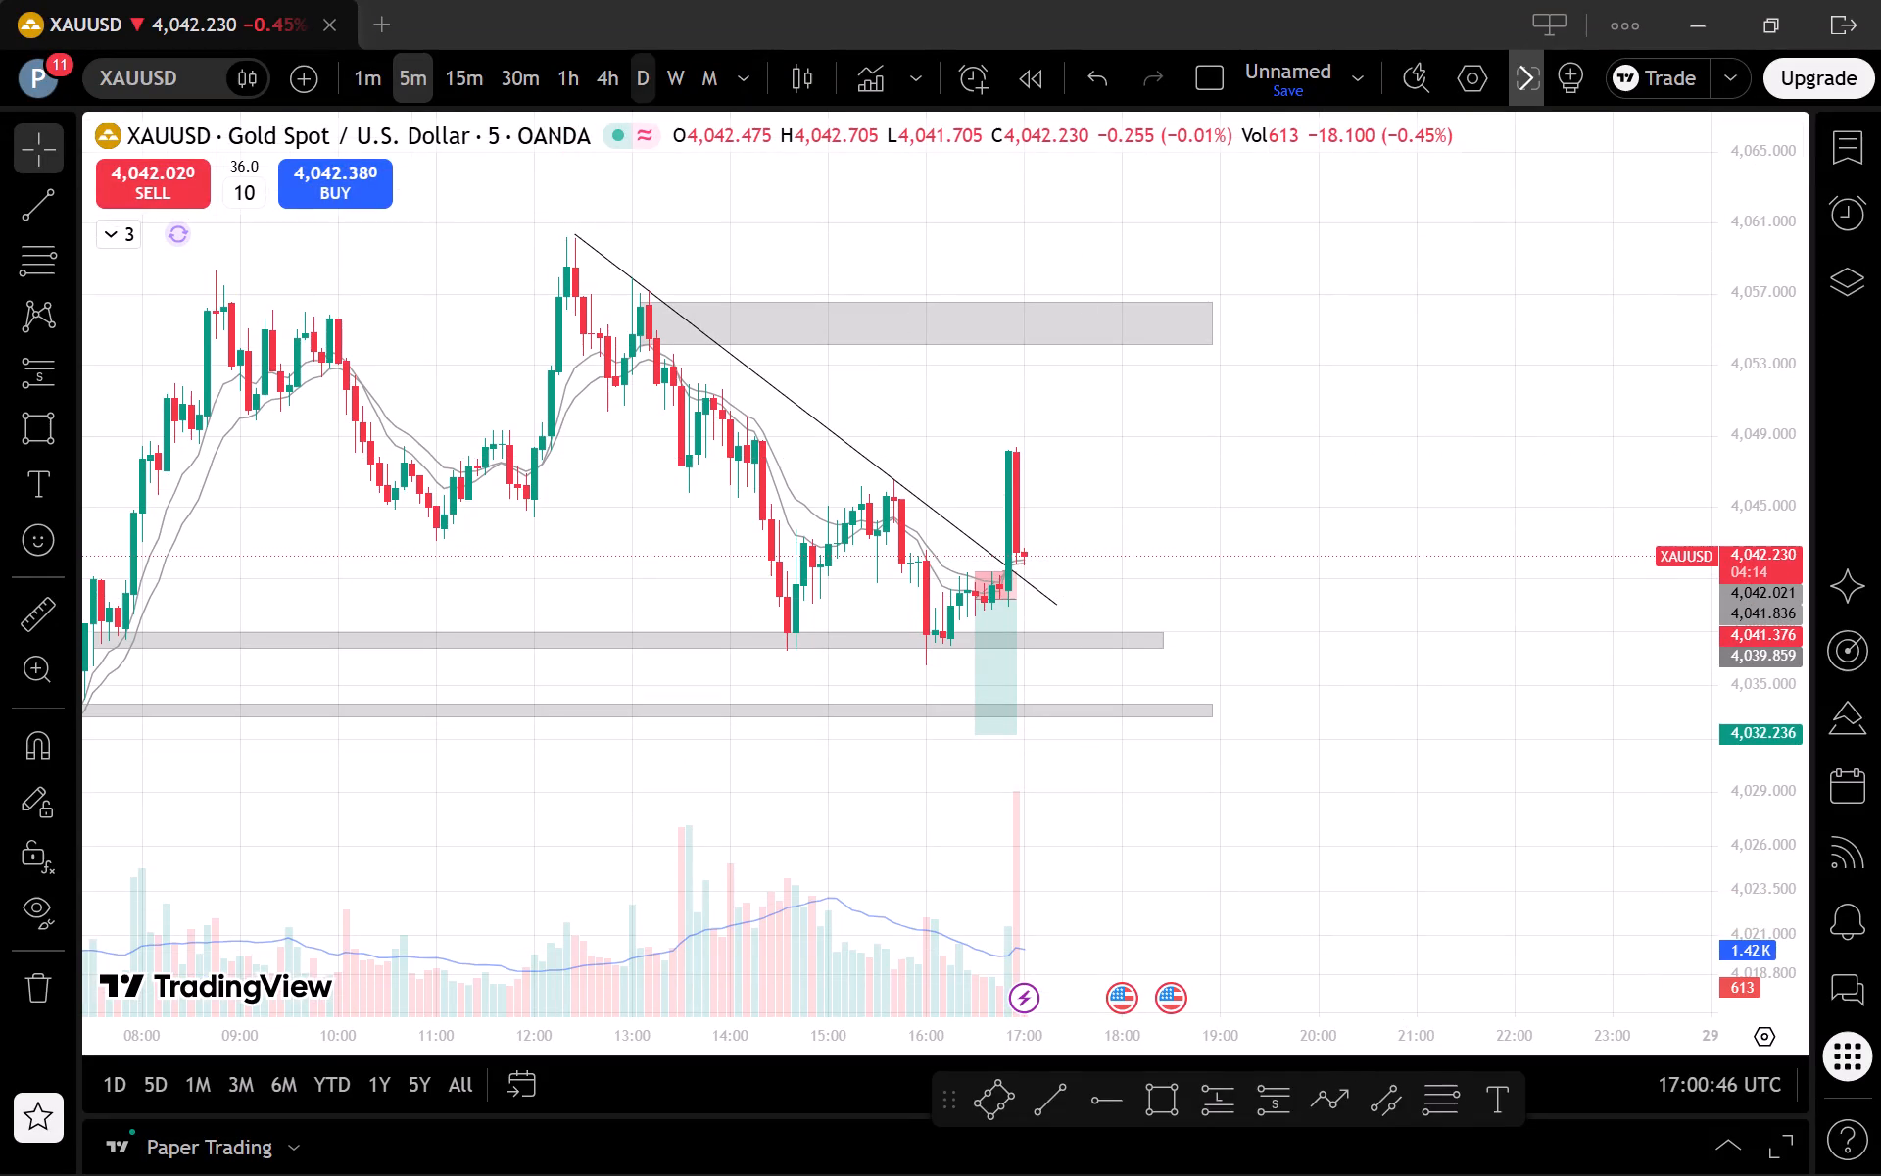
click(626, 77)
scroll(1047, 631, up, 3)
drag(987, 715, 1407, 621)
drag(1785, 352, 1760, 818)
scroll(1329, 714, up, 4)
drag(1220, 720, 1312, 734)
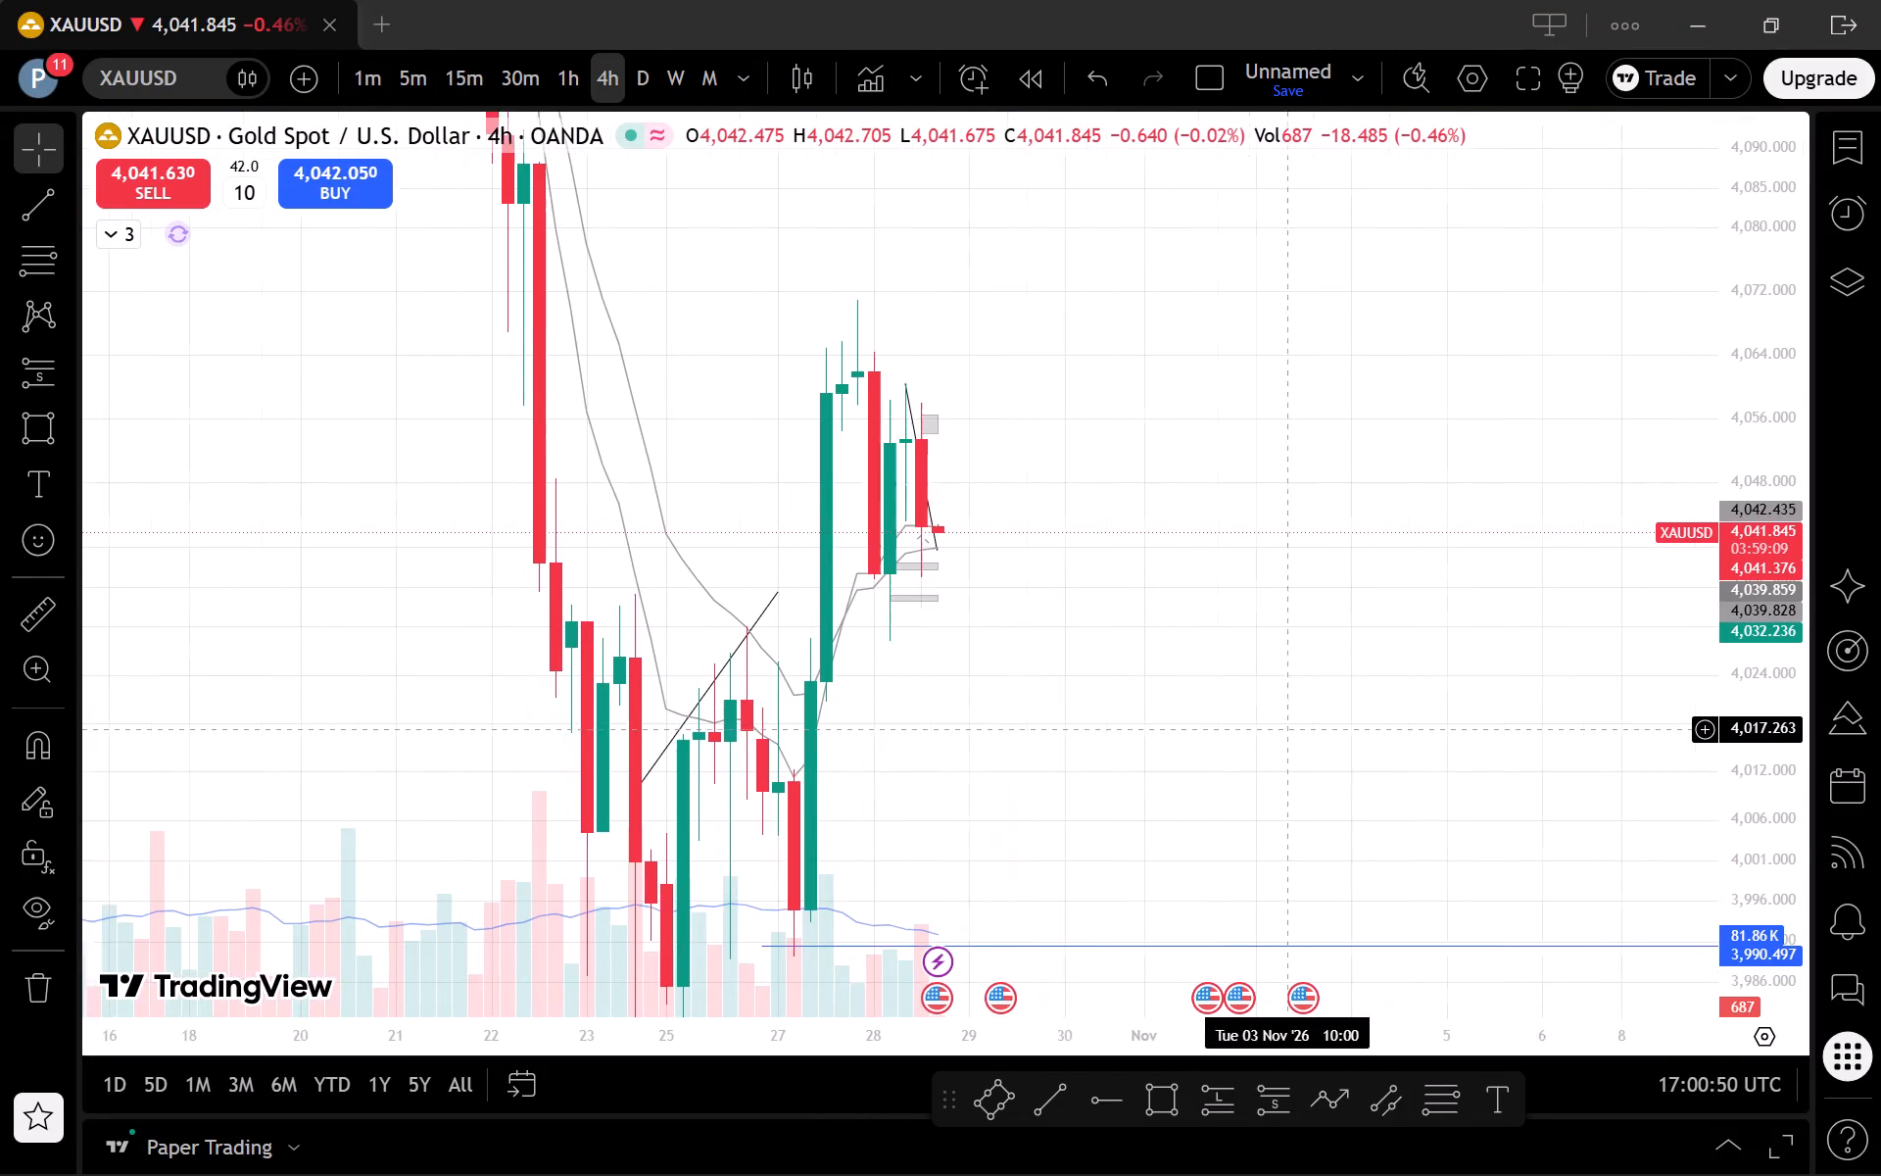
drag(1312, 734, 1371, 748)
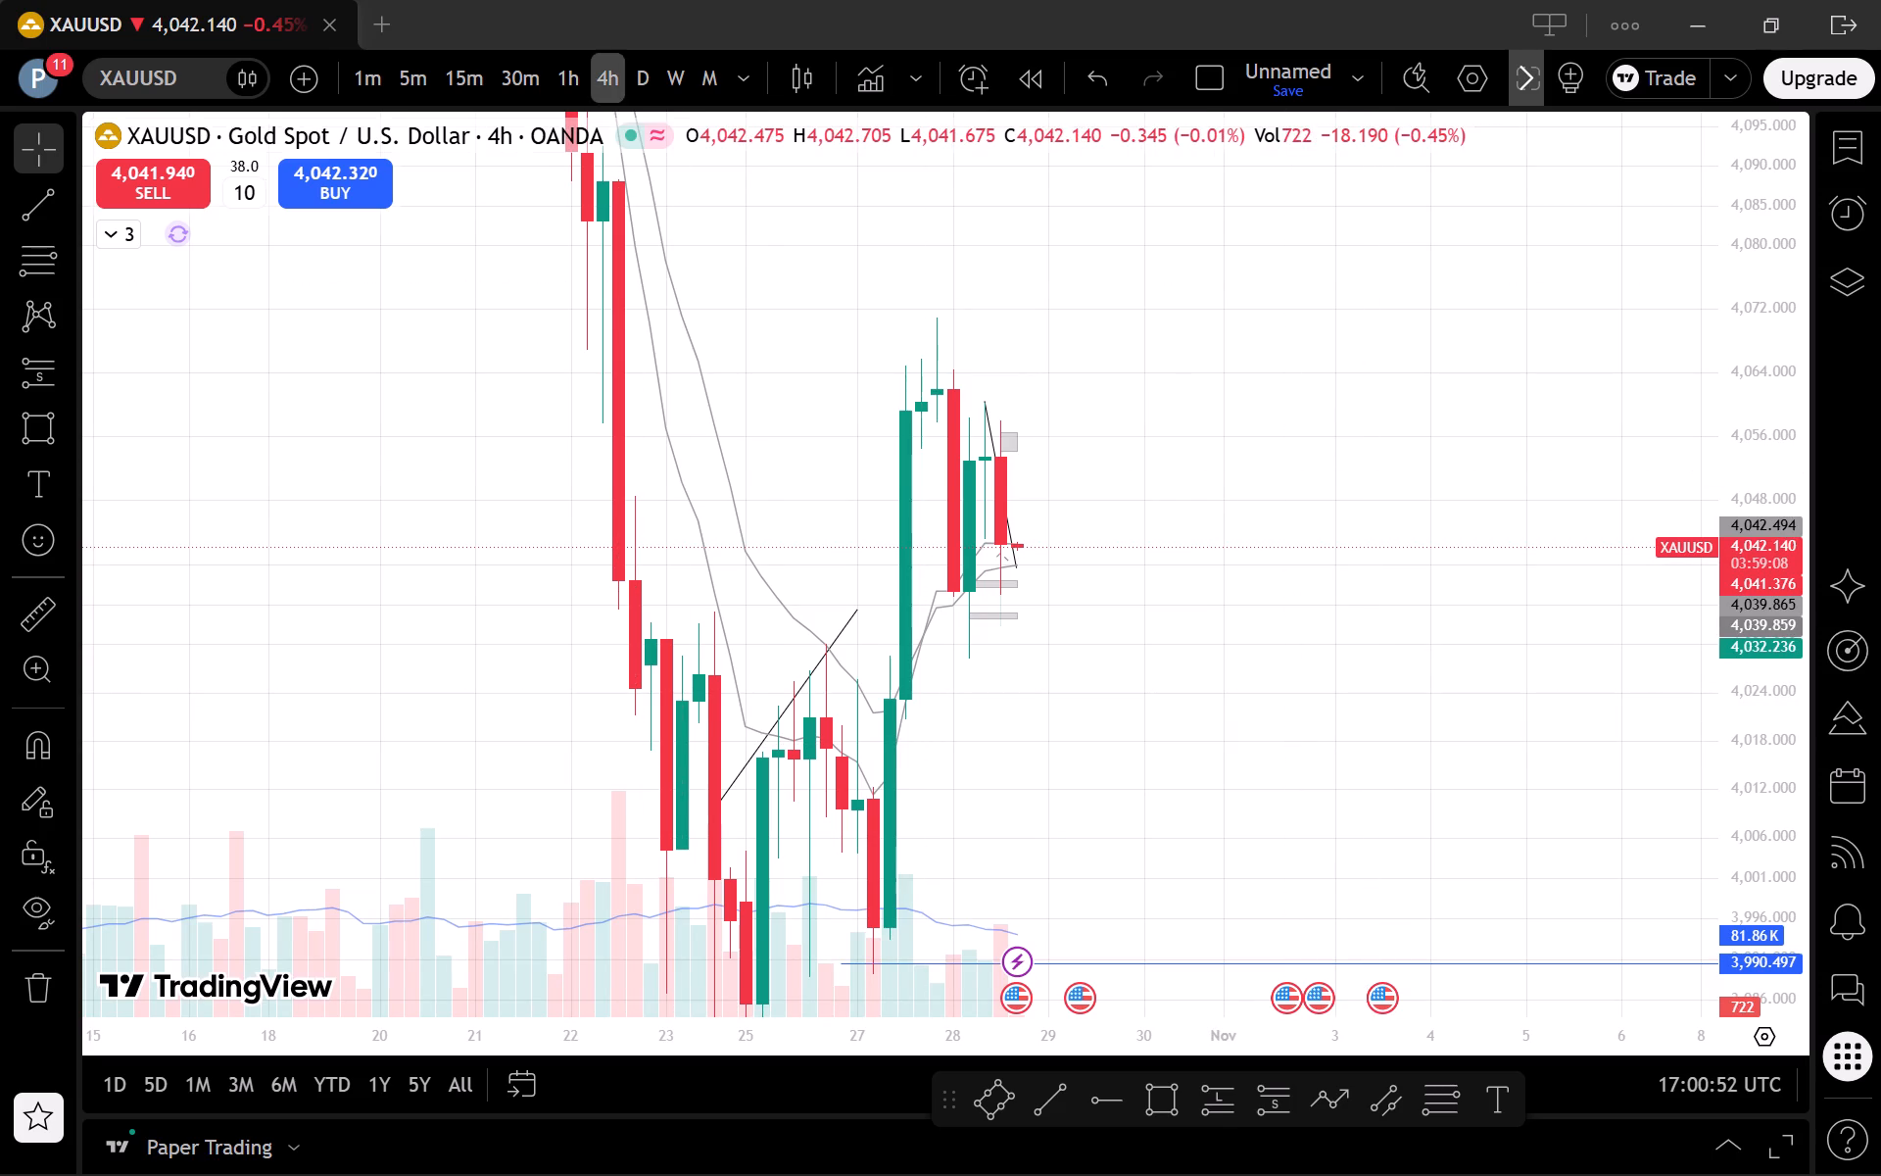
click(639, 73)
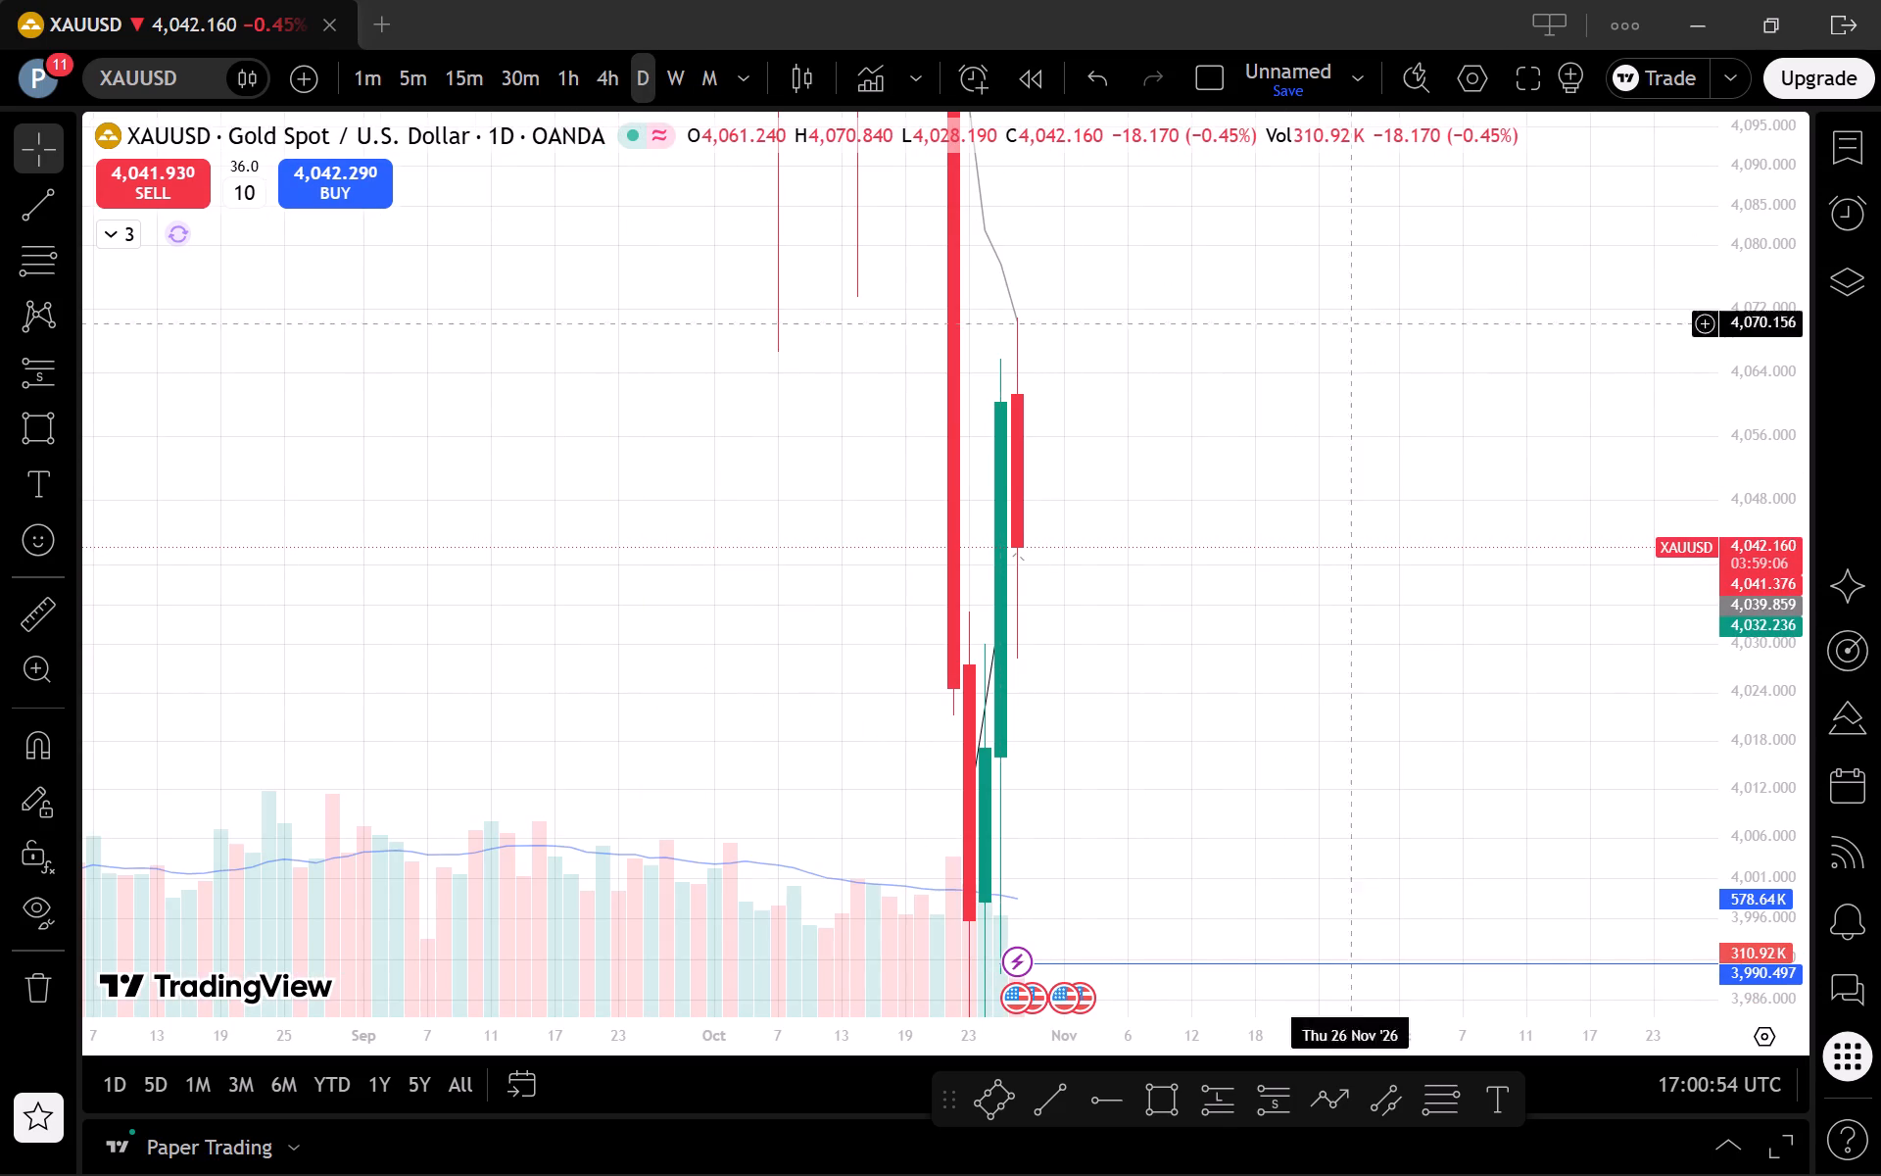
drag(1774, 315, 1814, 836)
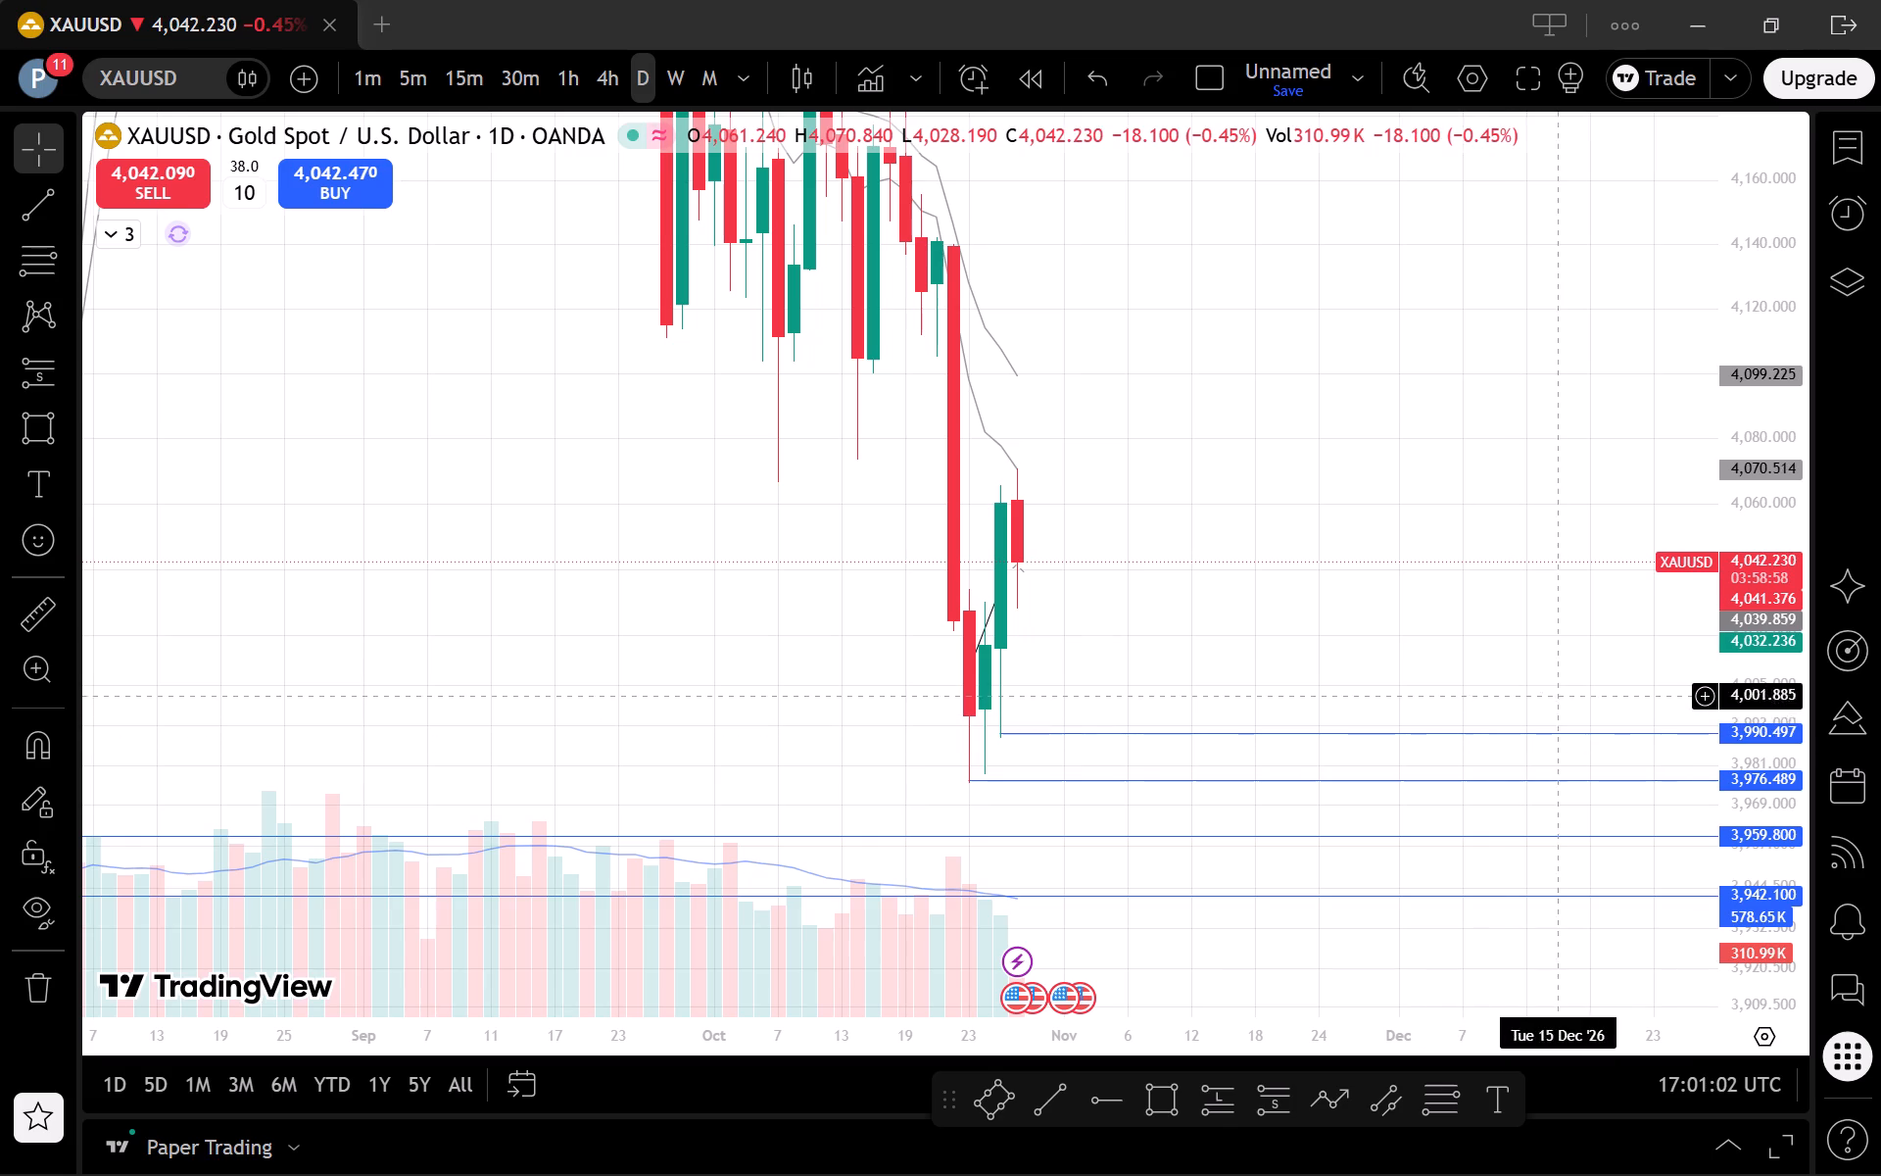
click(610, 68)
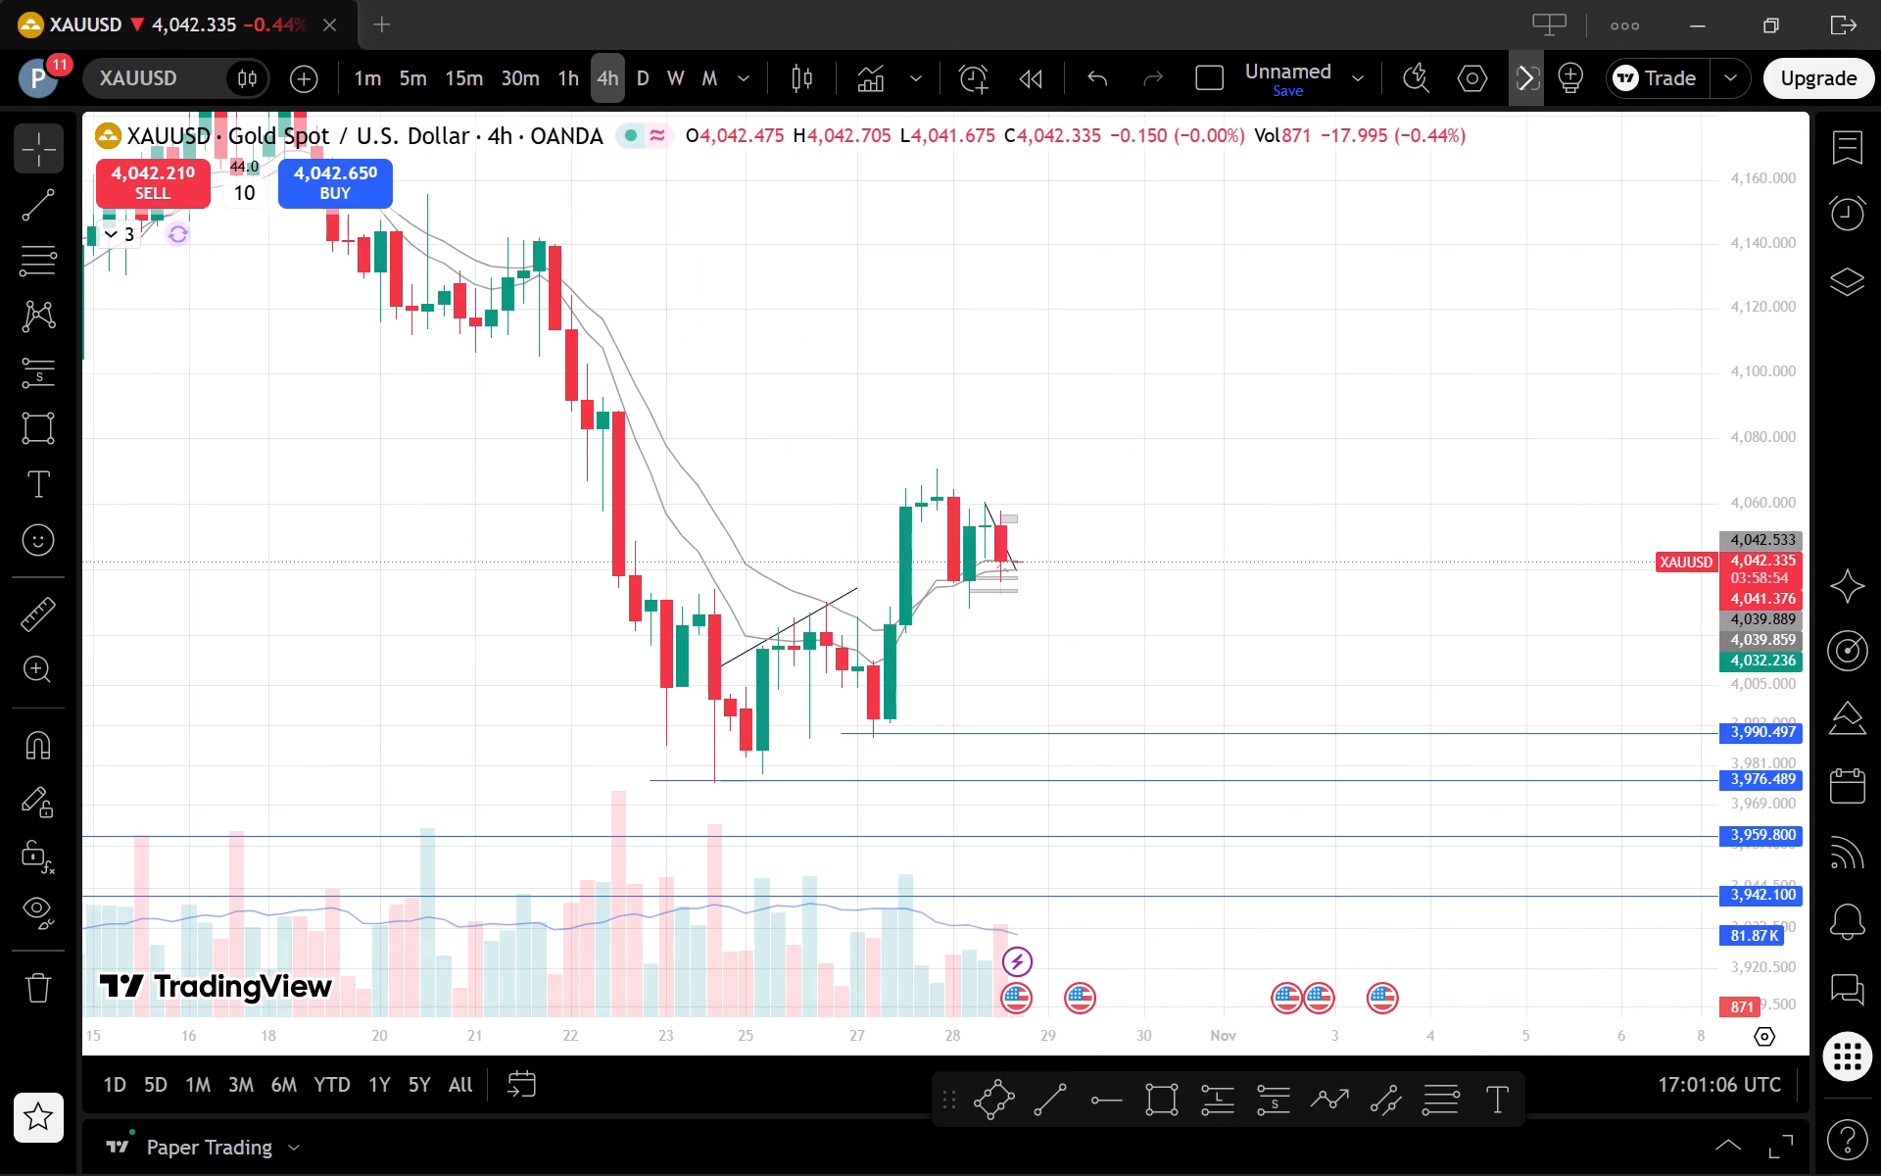
Examine price against the descending trend line, grey zones and position drawing on the 5-minute and 1-minute charts.
click(414, 74)
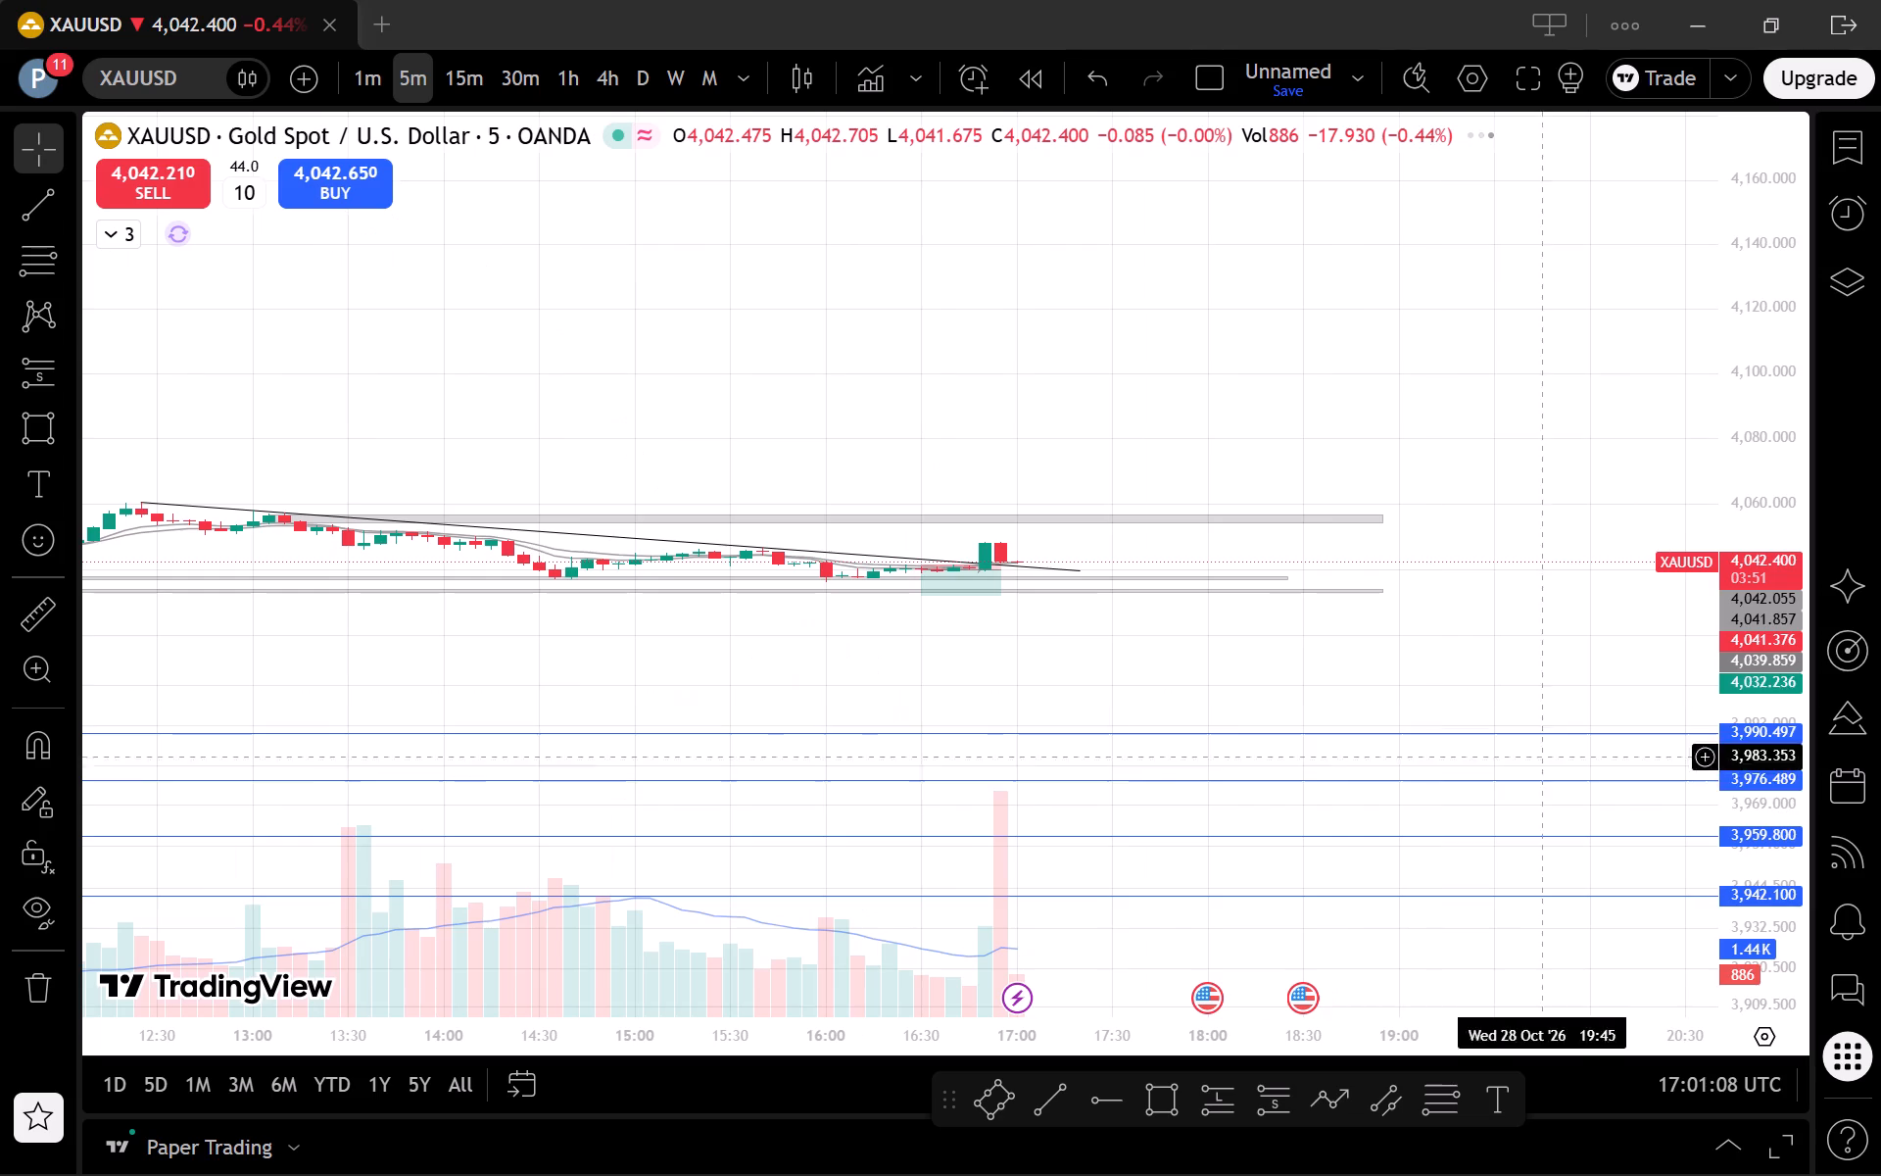
drag(1761, 871, 1717, 276)
scroll(1557, 515, down, 4)
drag(1772, 886, 1718, 579)
scroll(1589, 522, up, 2)
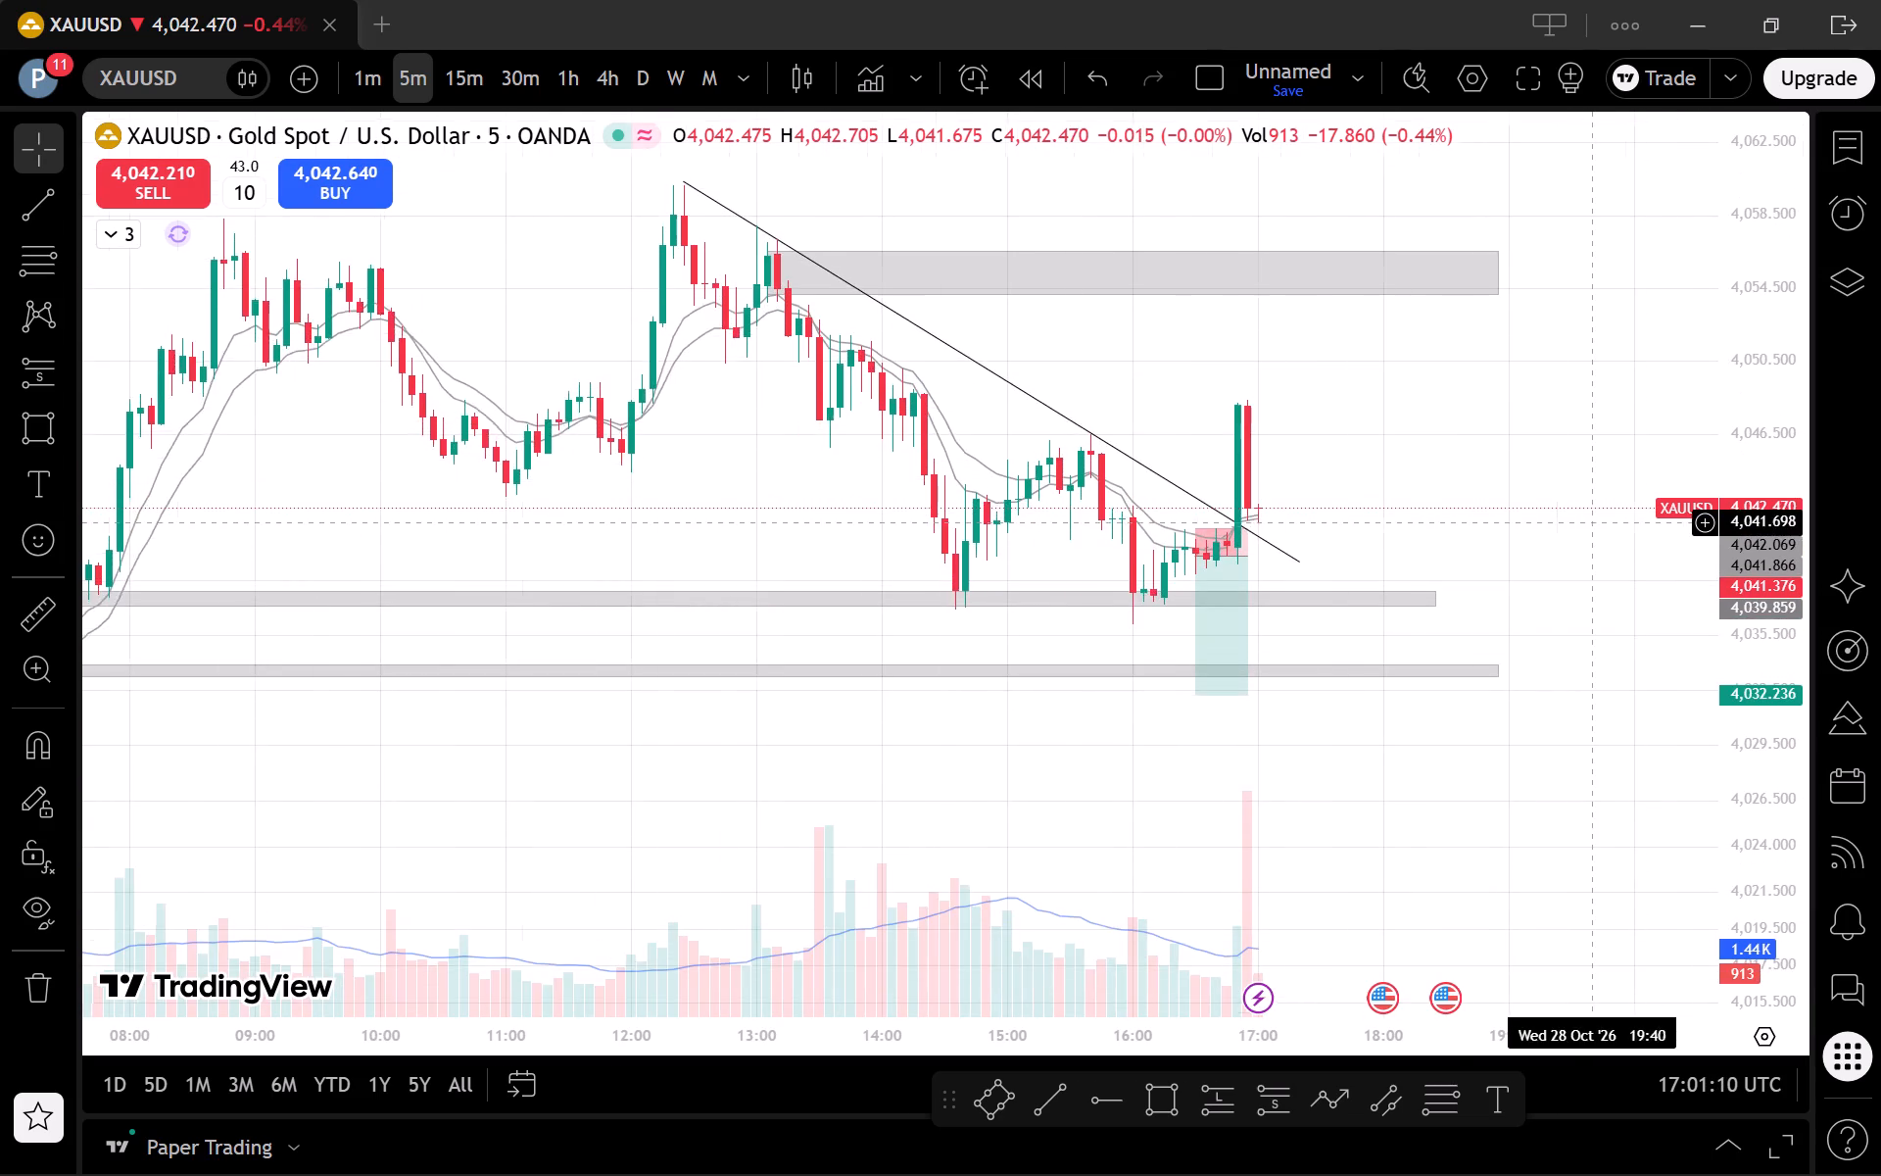
drag(1519, 505, 1544, 546)
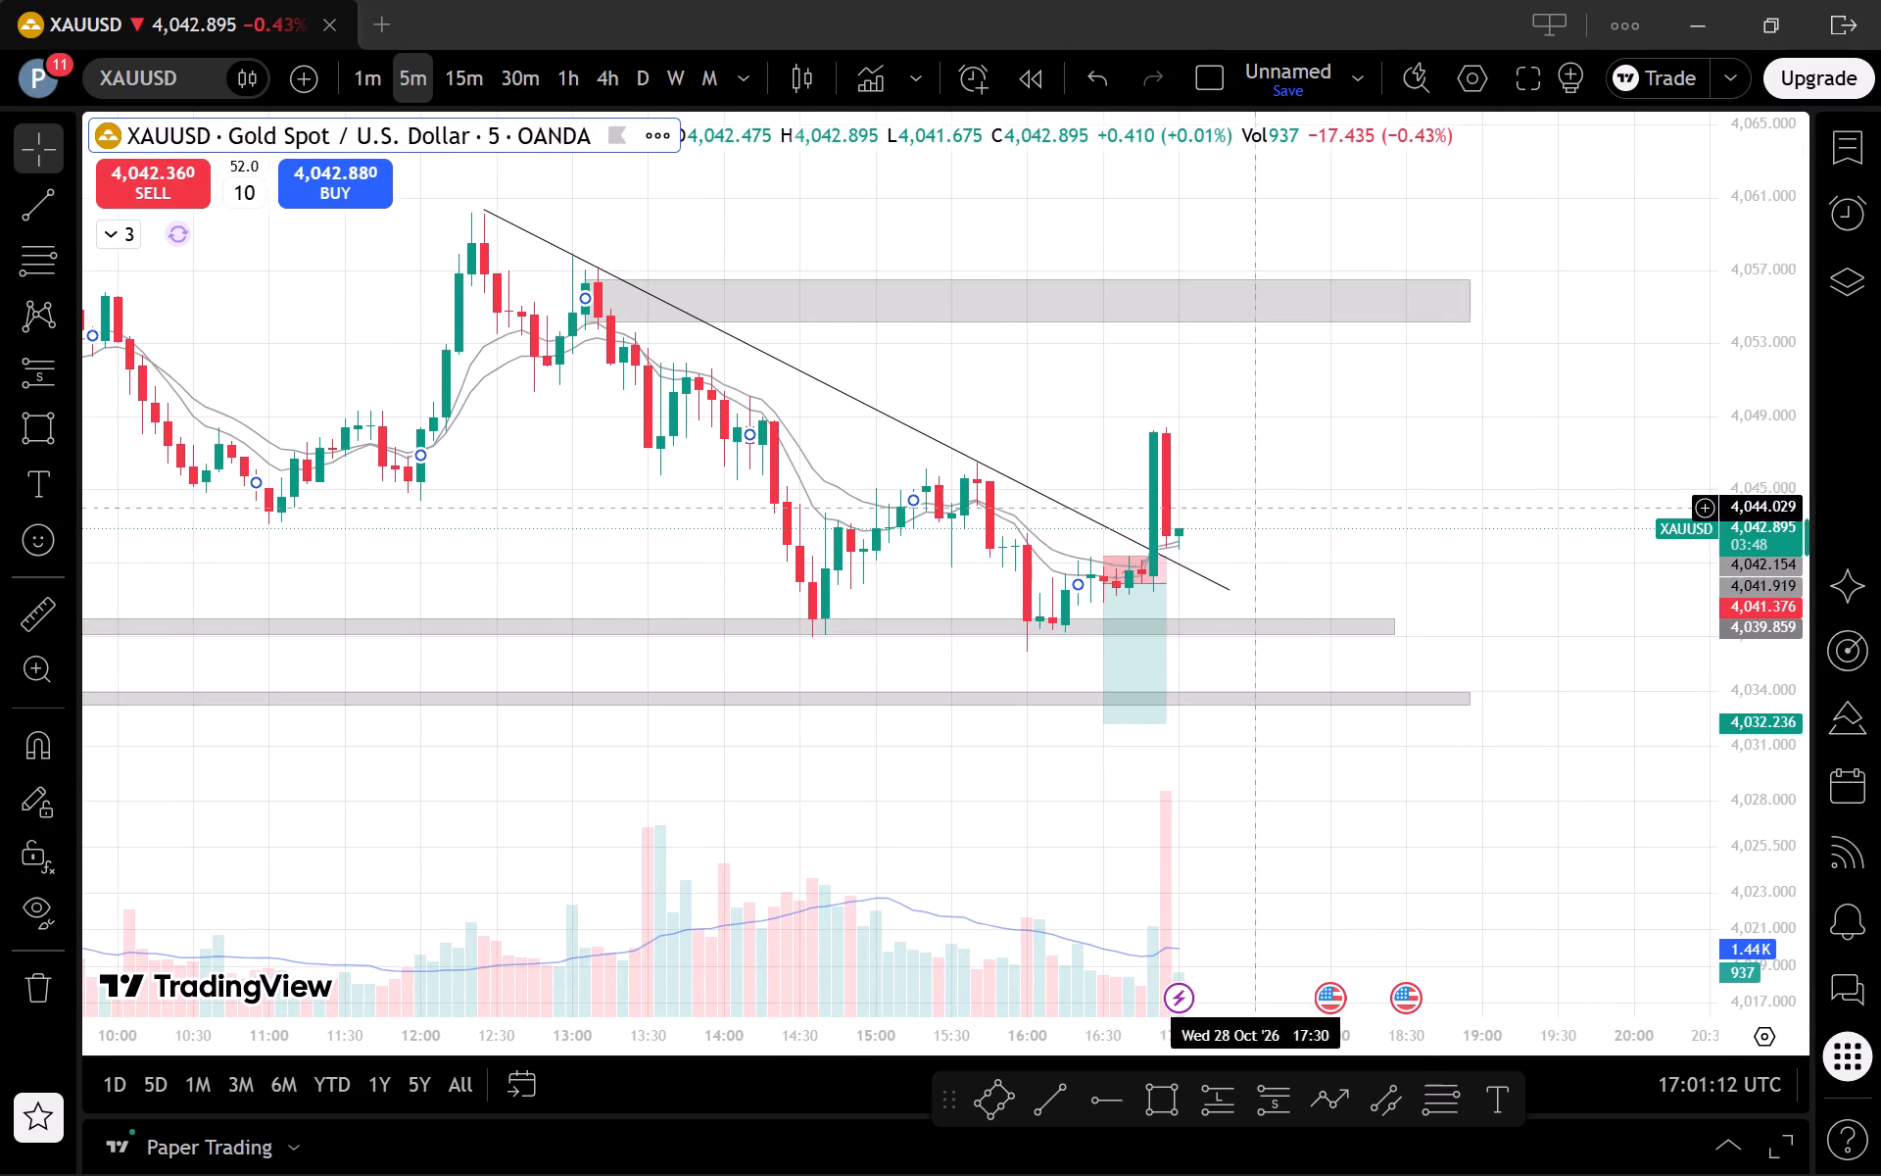
click(375, 70)
click(411, 78)
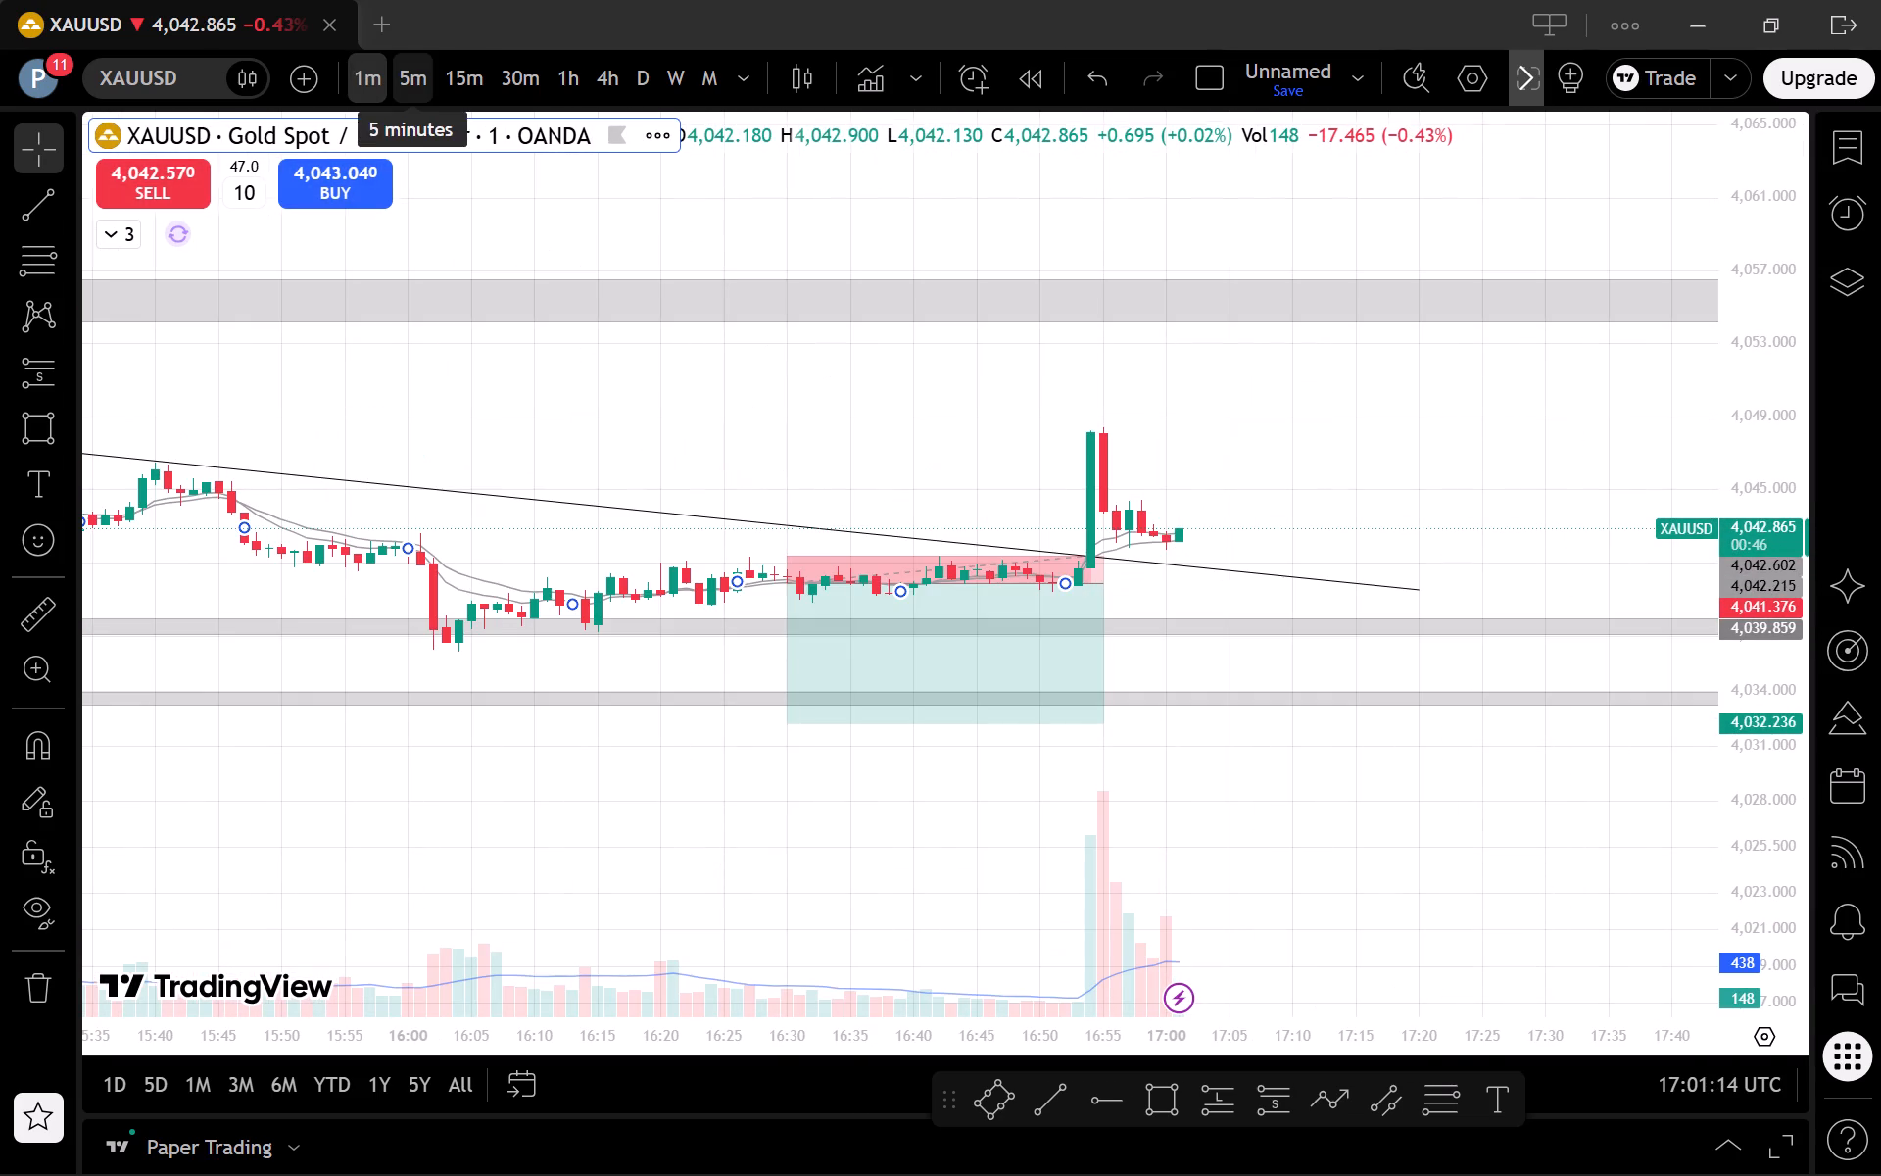
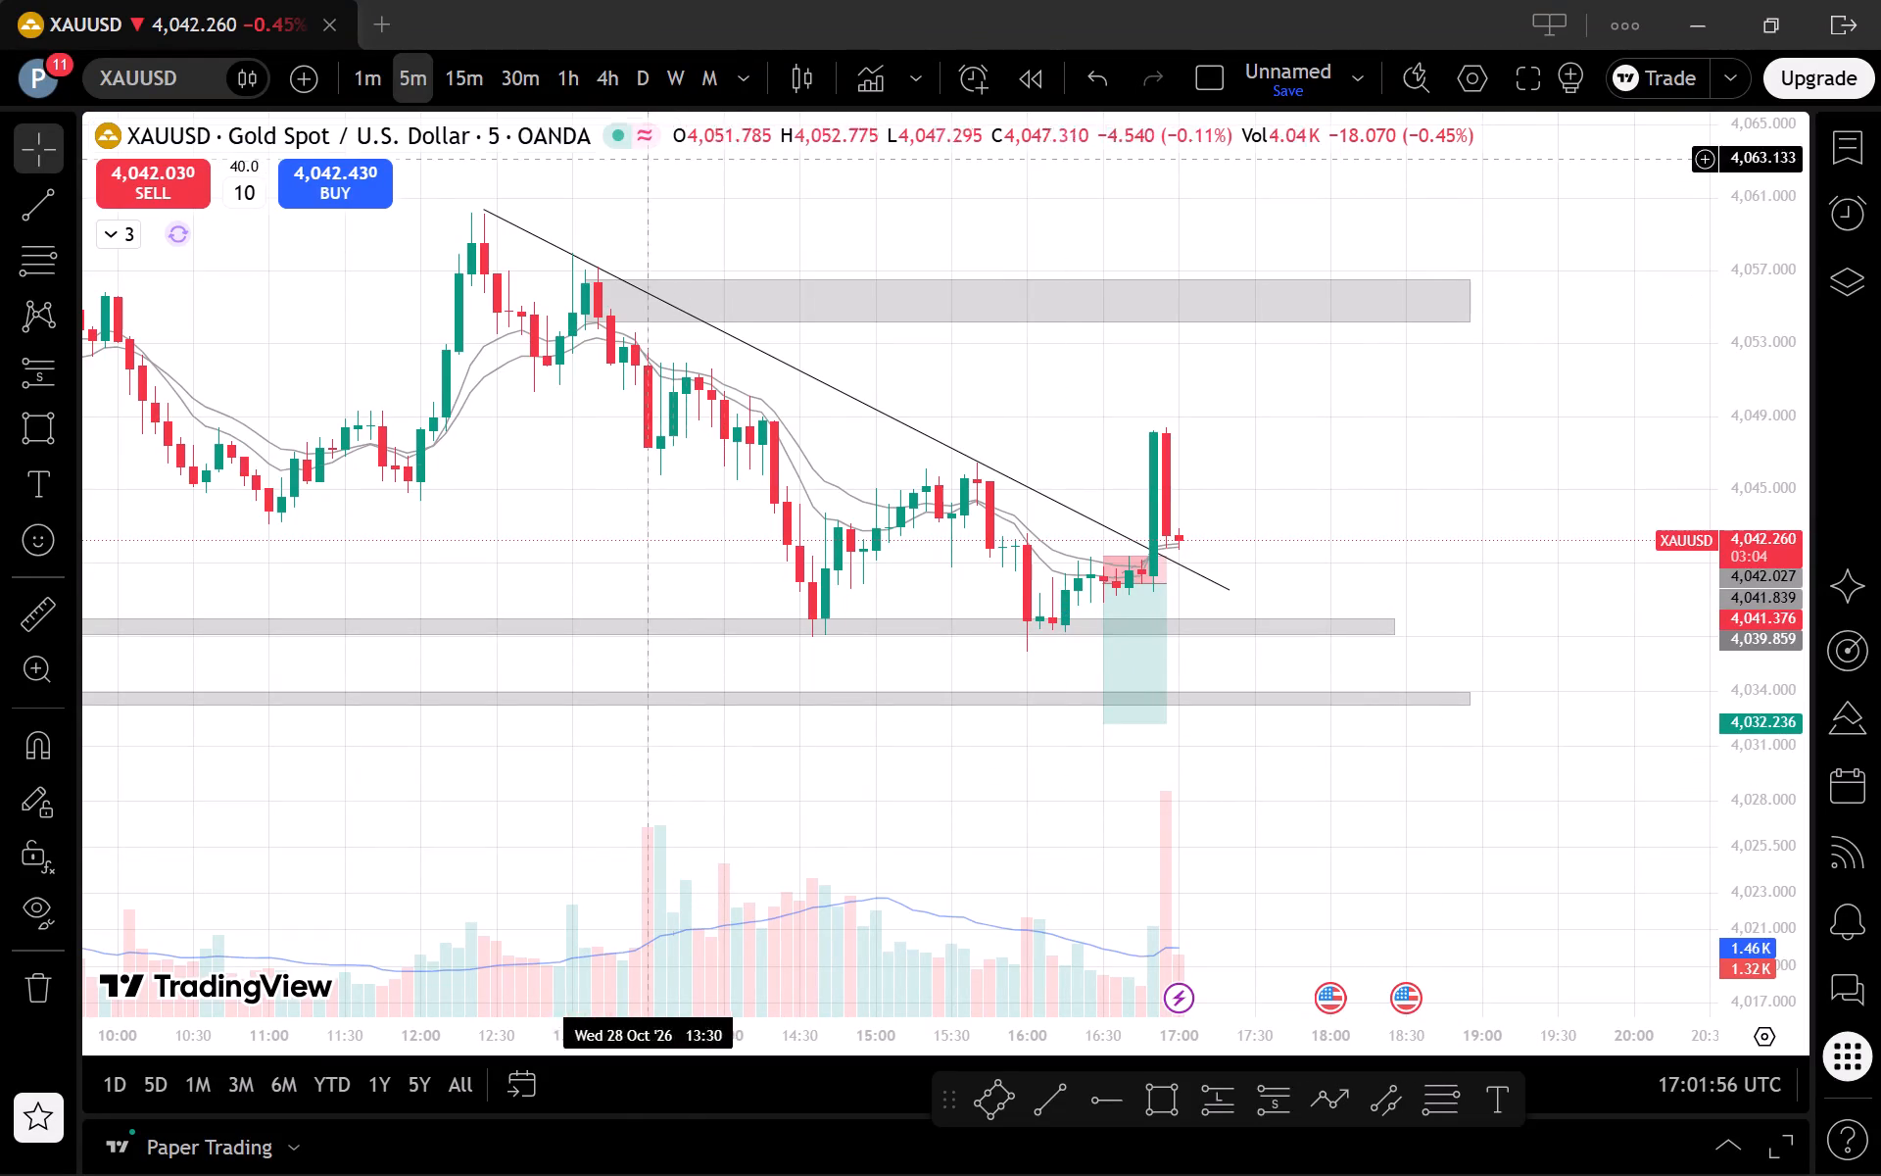
Examine the XAUUSD price spike against the grey zones and descending trend line on the 1-hour, 4-hour, 1-minute and 5-minute charts.
click(557, 72)
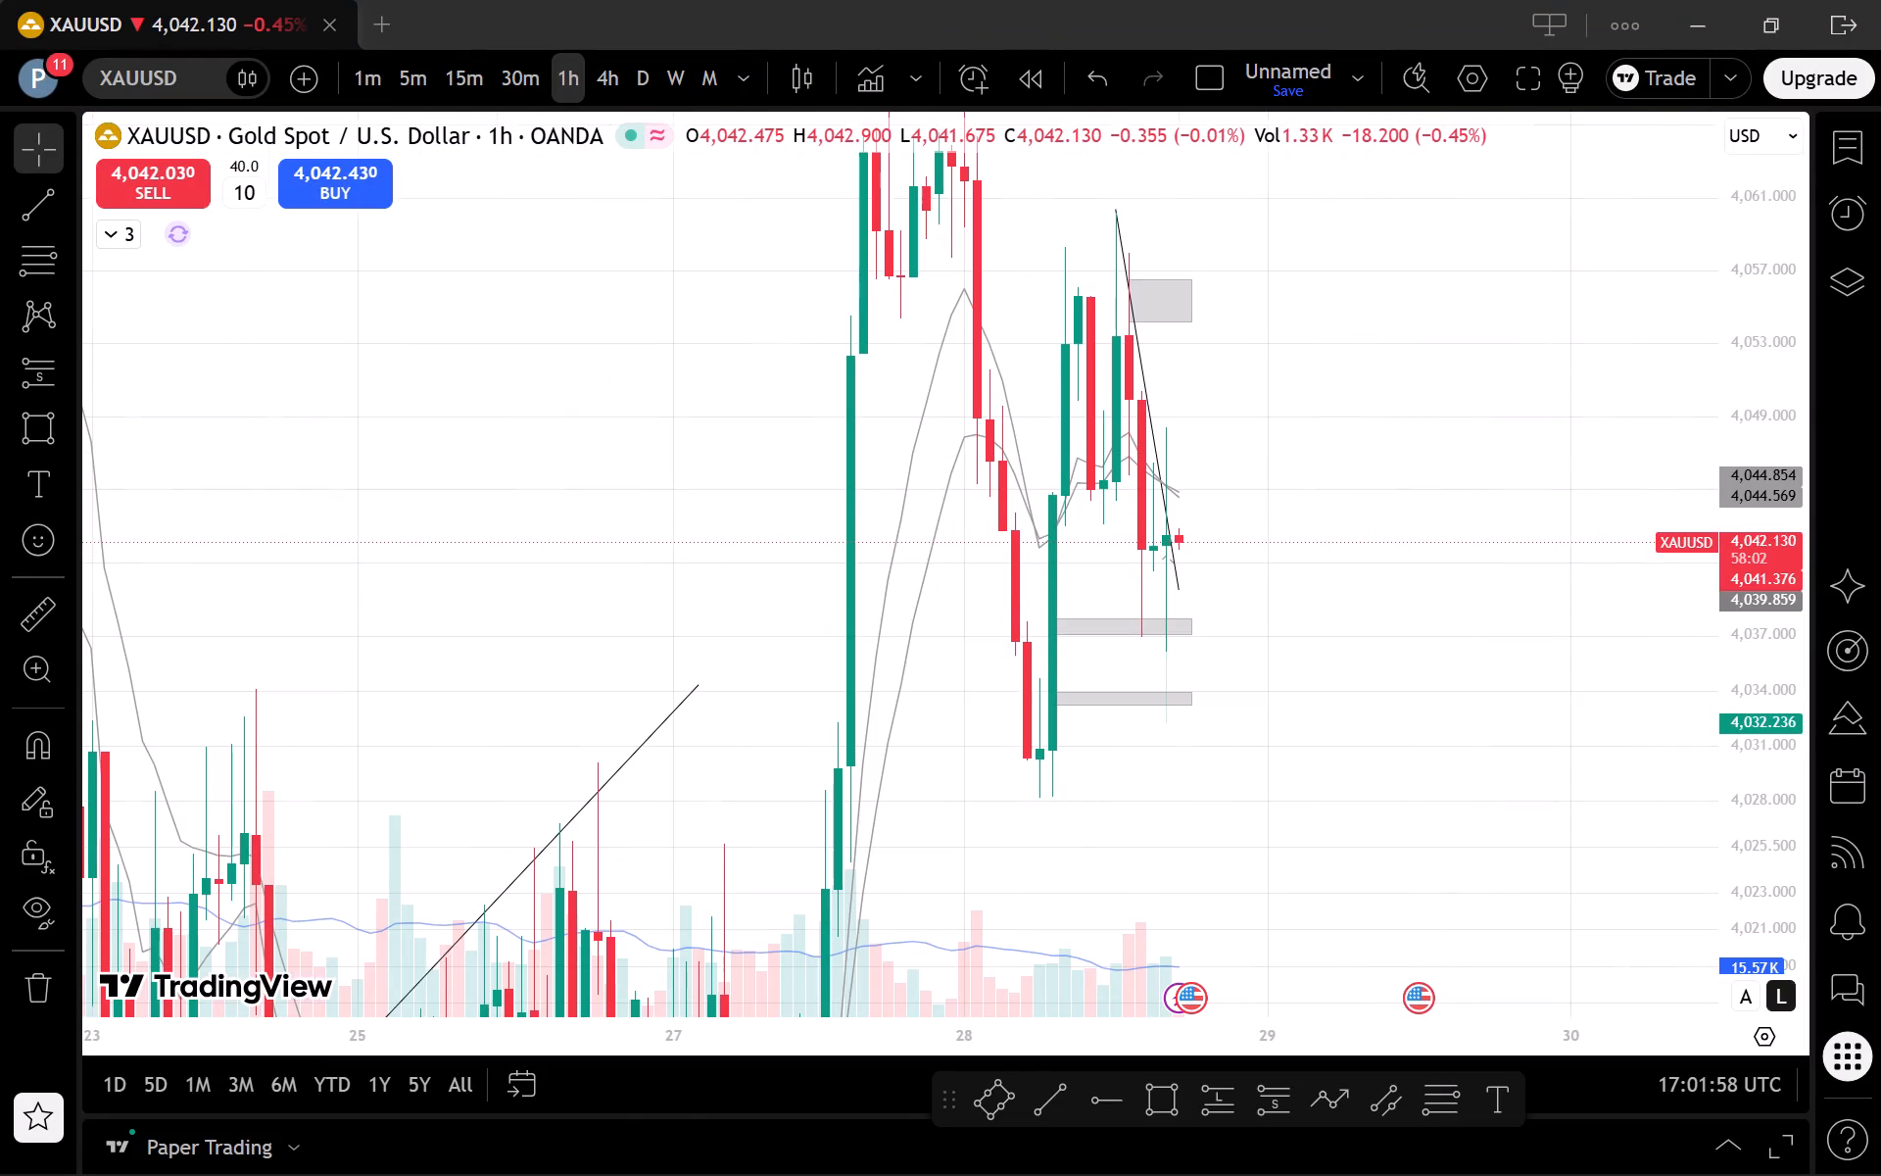
drag(1757, 579, 1725, 790)
scroll(1624, 687, down, 2)
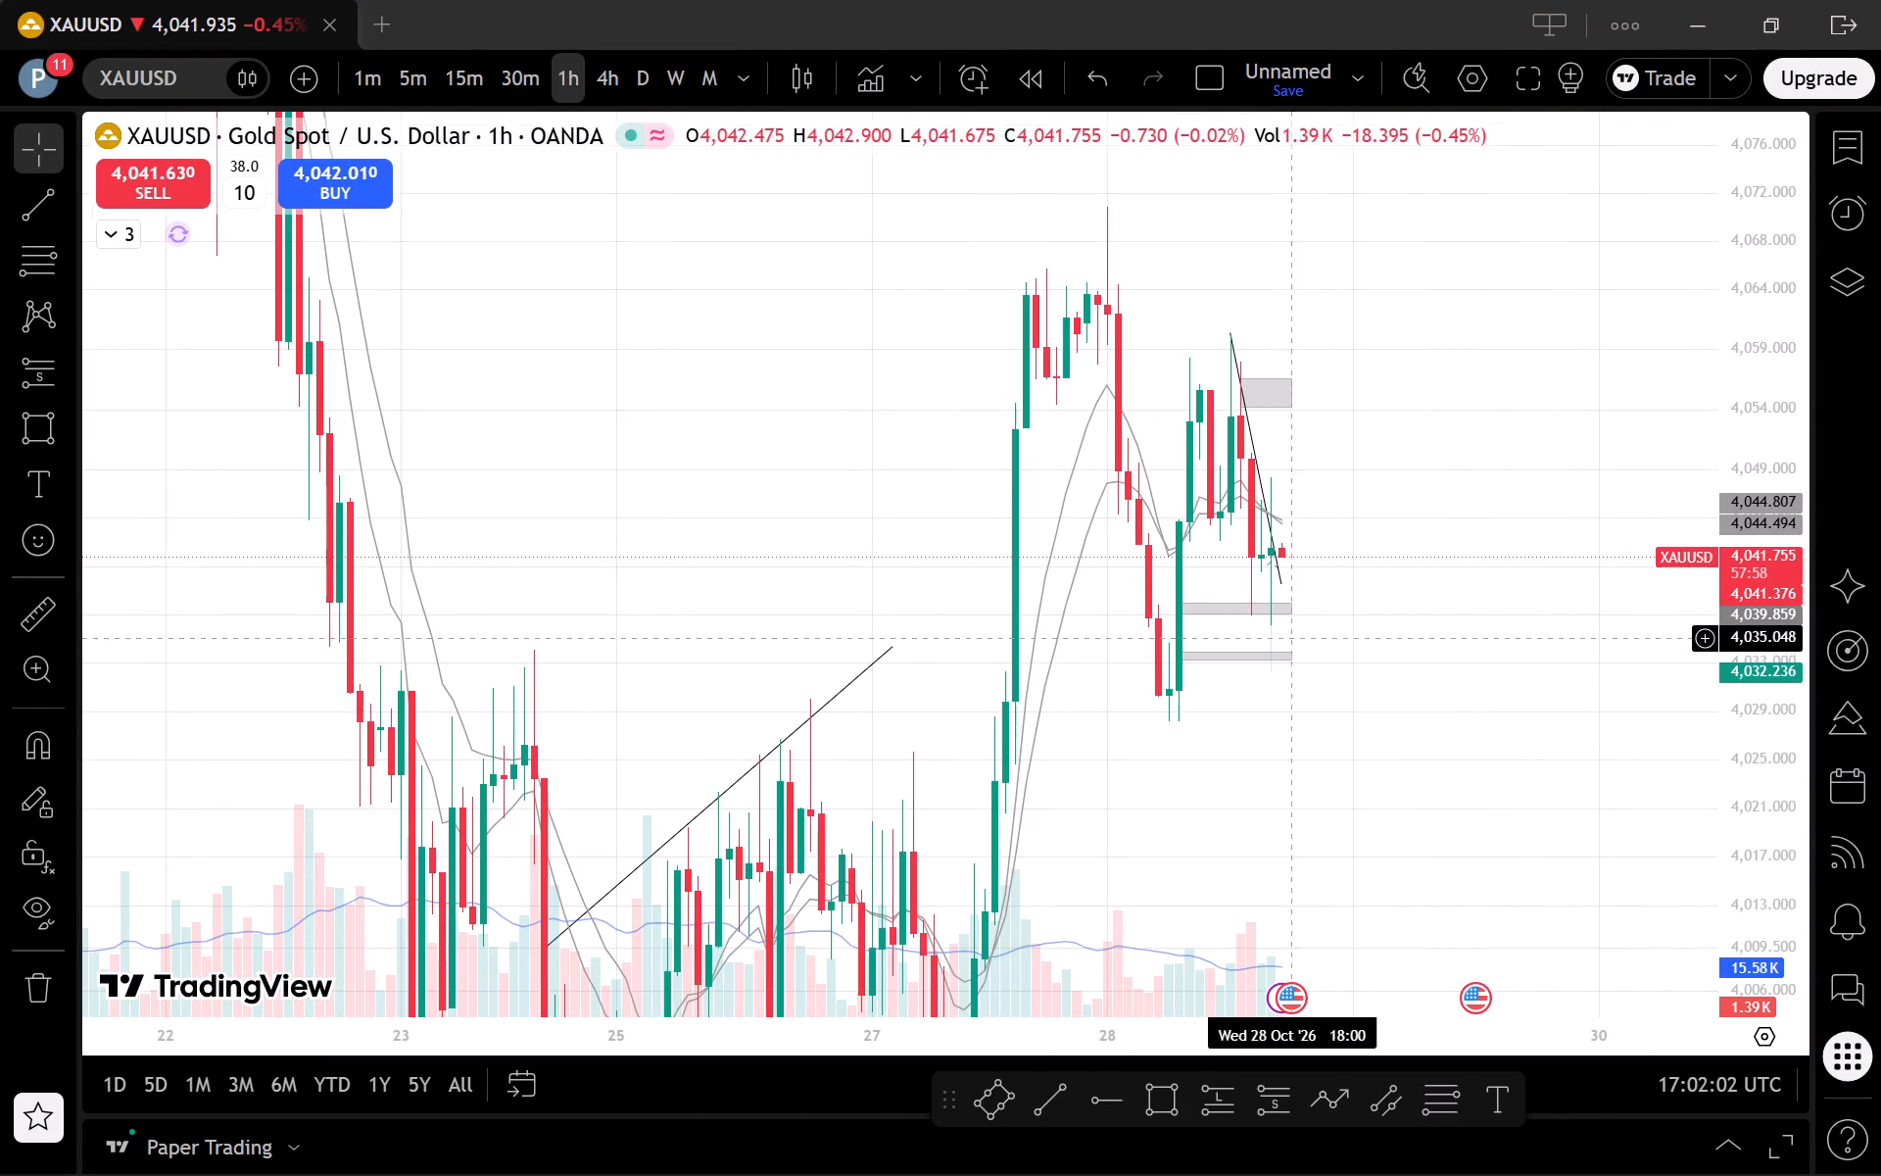
click(603, 106)
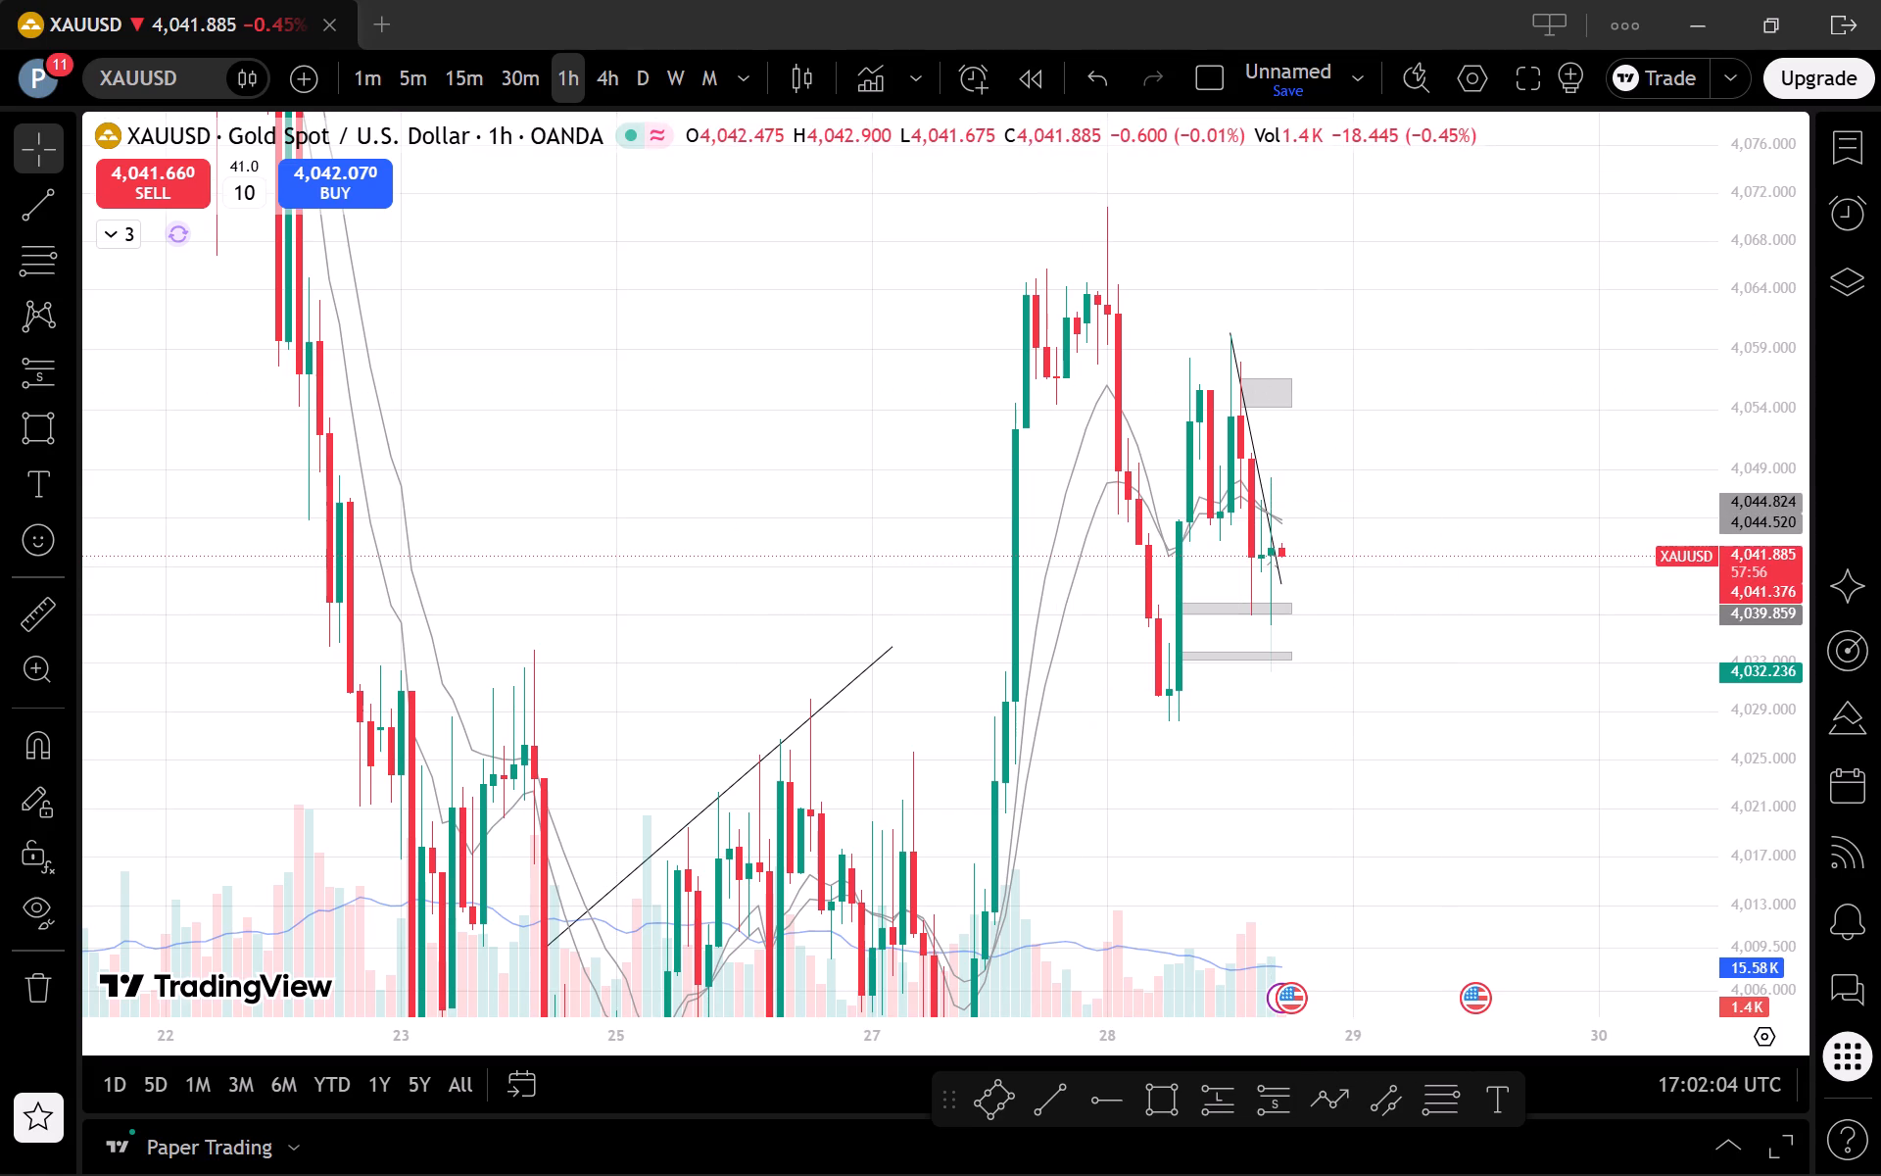
click(603, 87)
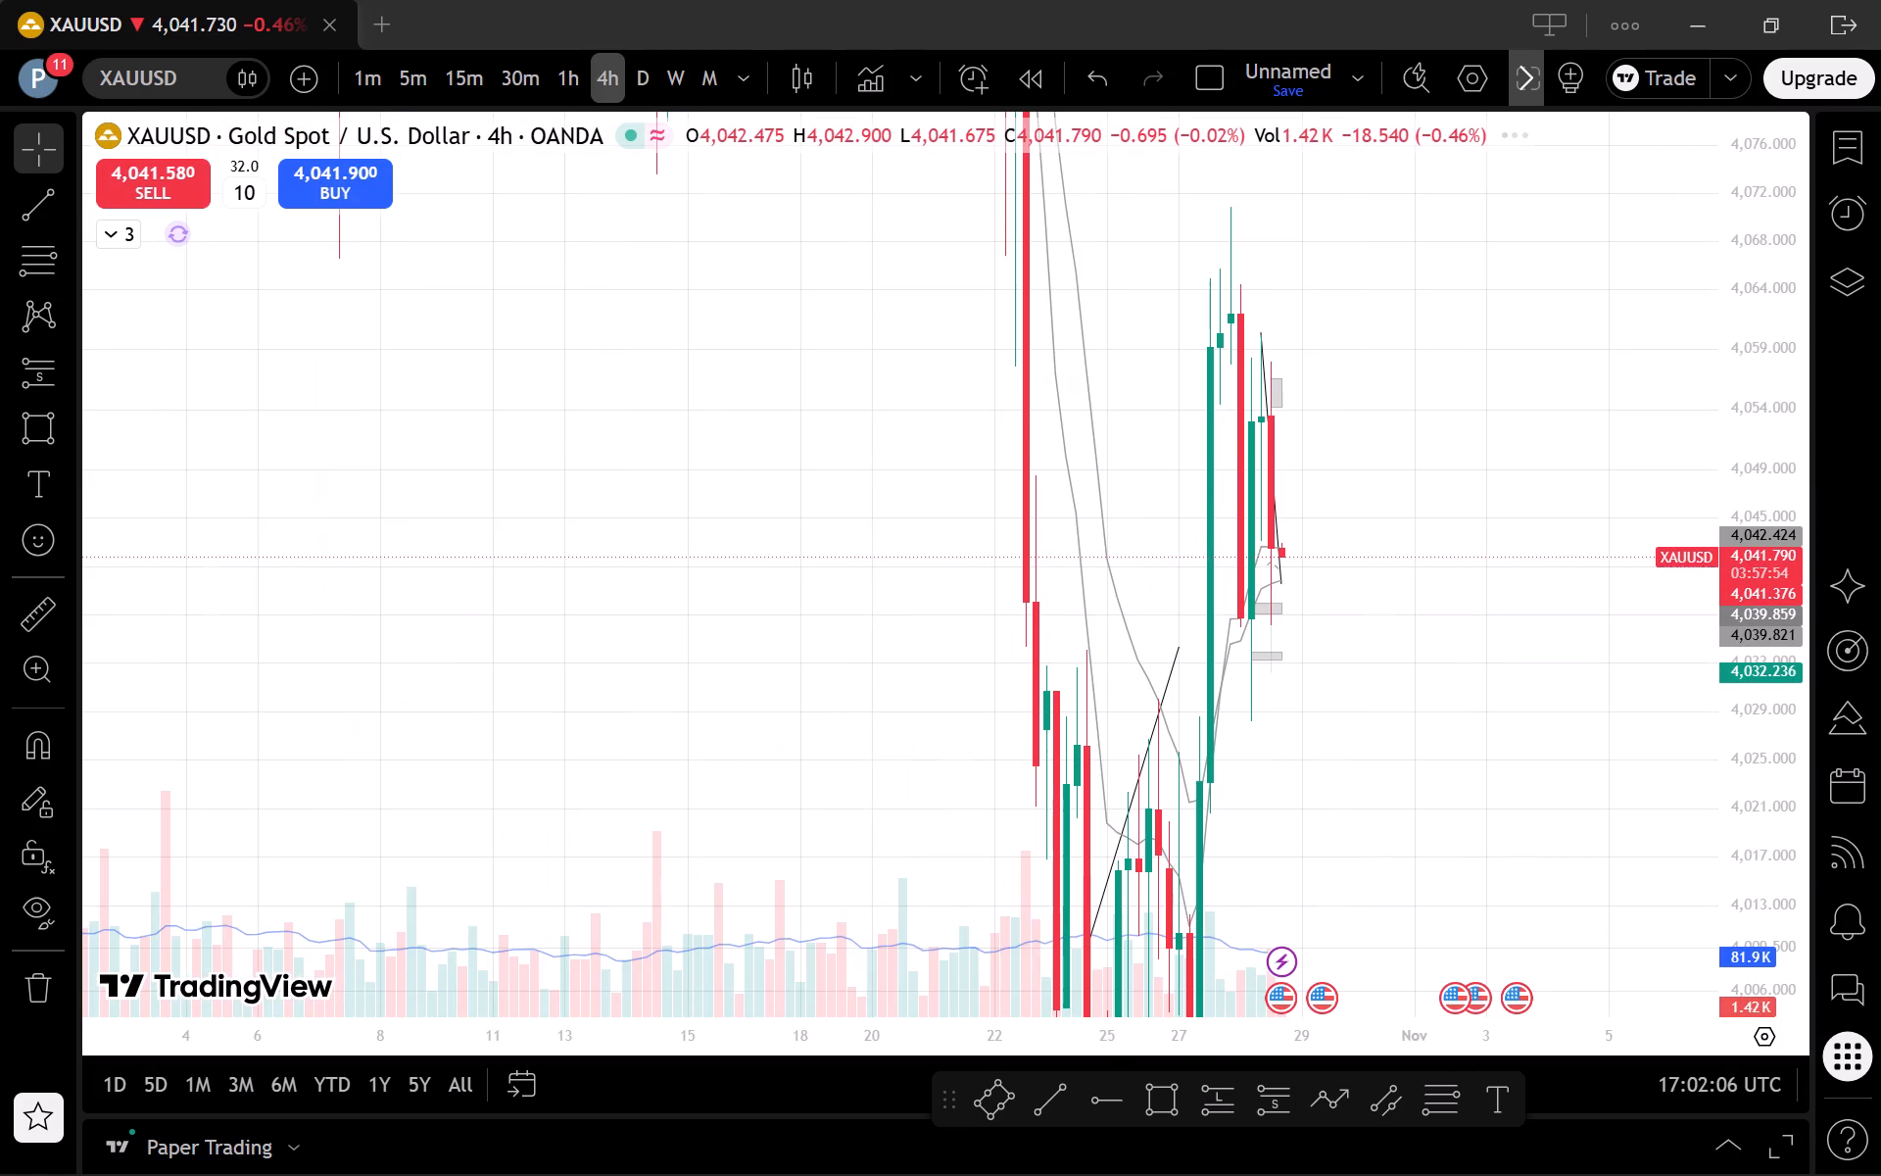
click(357, 76)
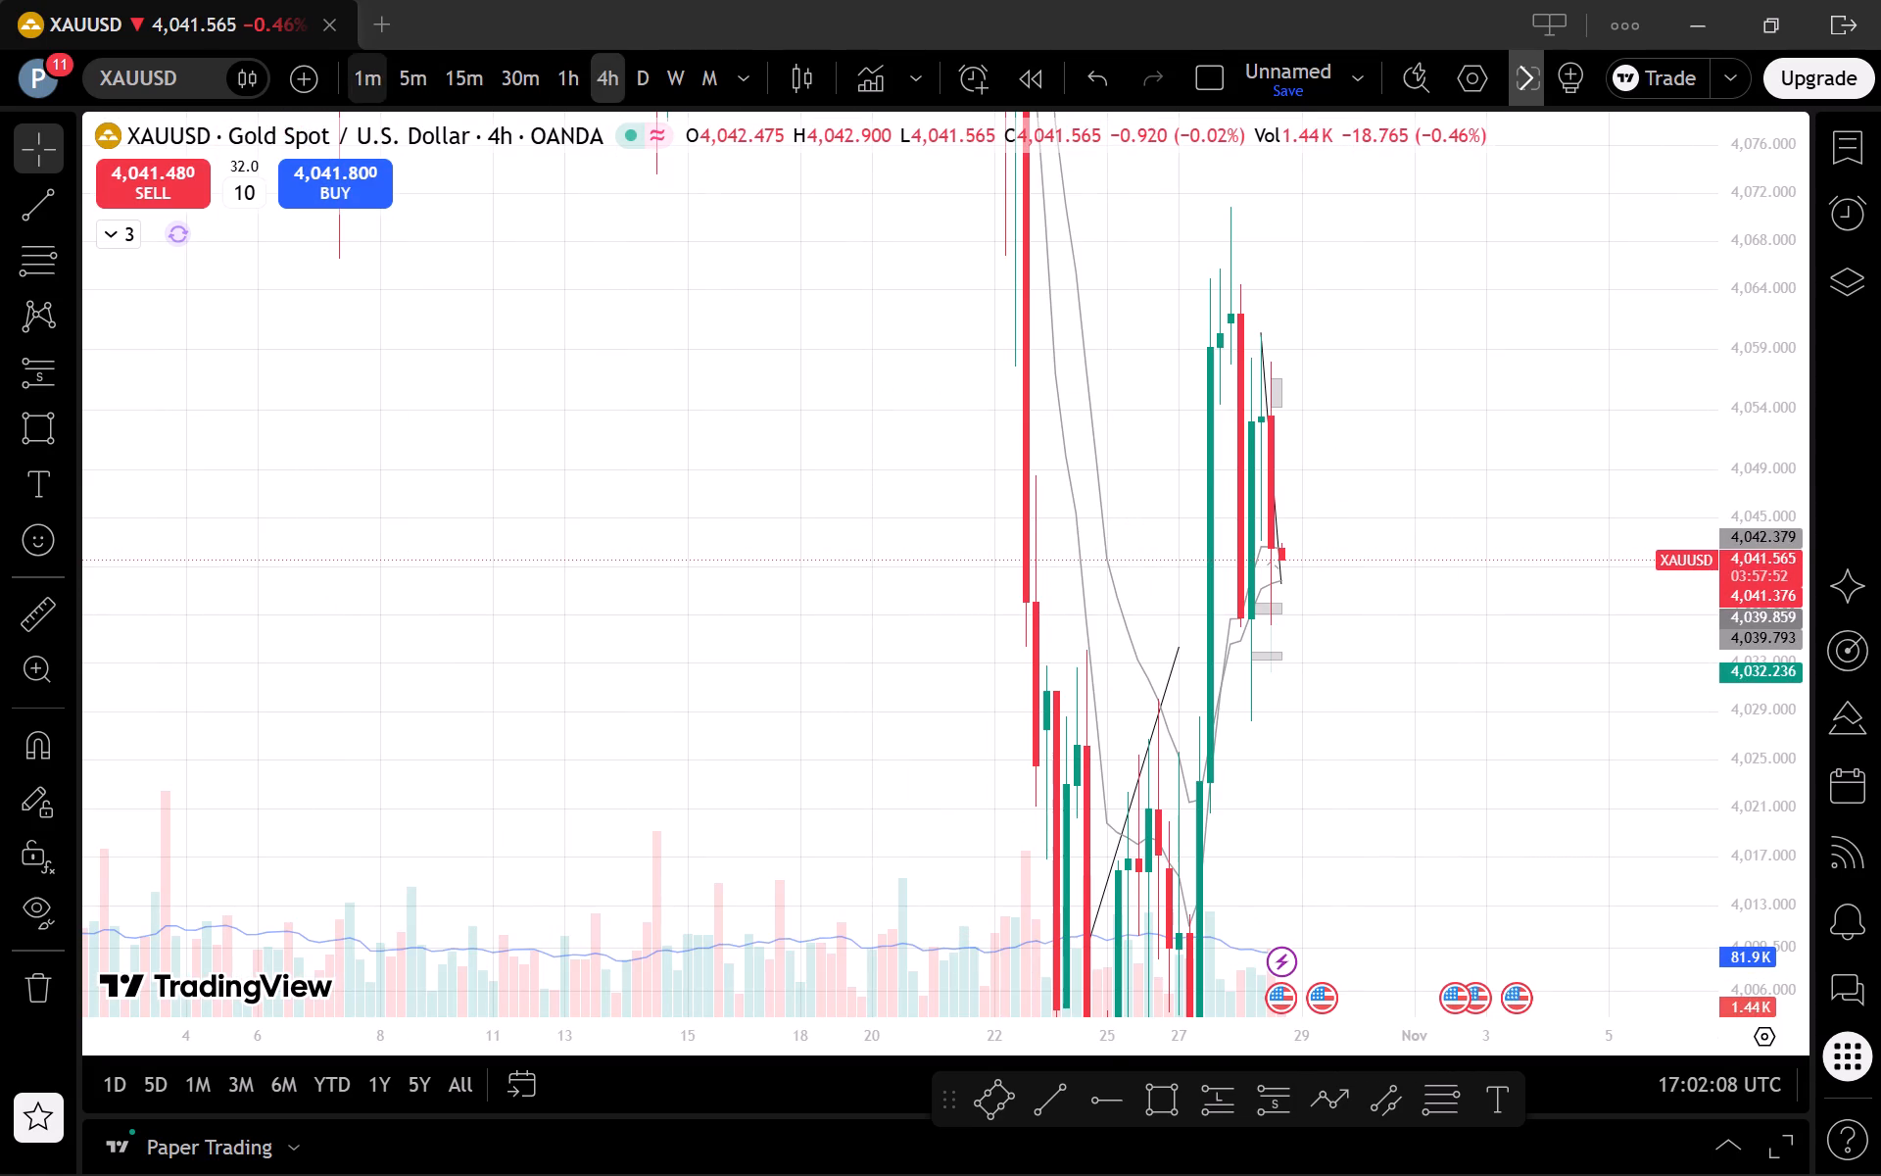
drag(1767, 914, 1635, 415)
scroll(1533, 488, down, 3)
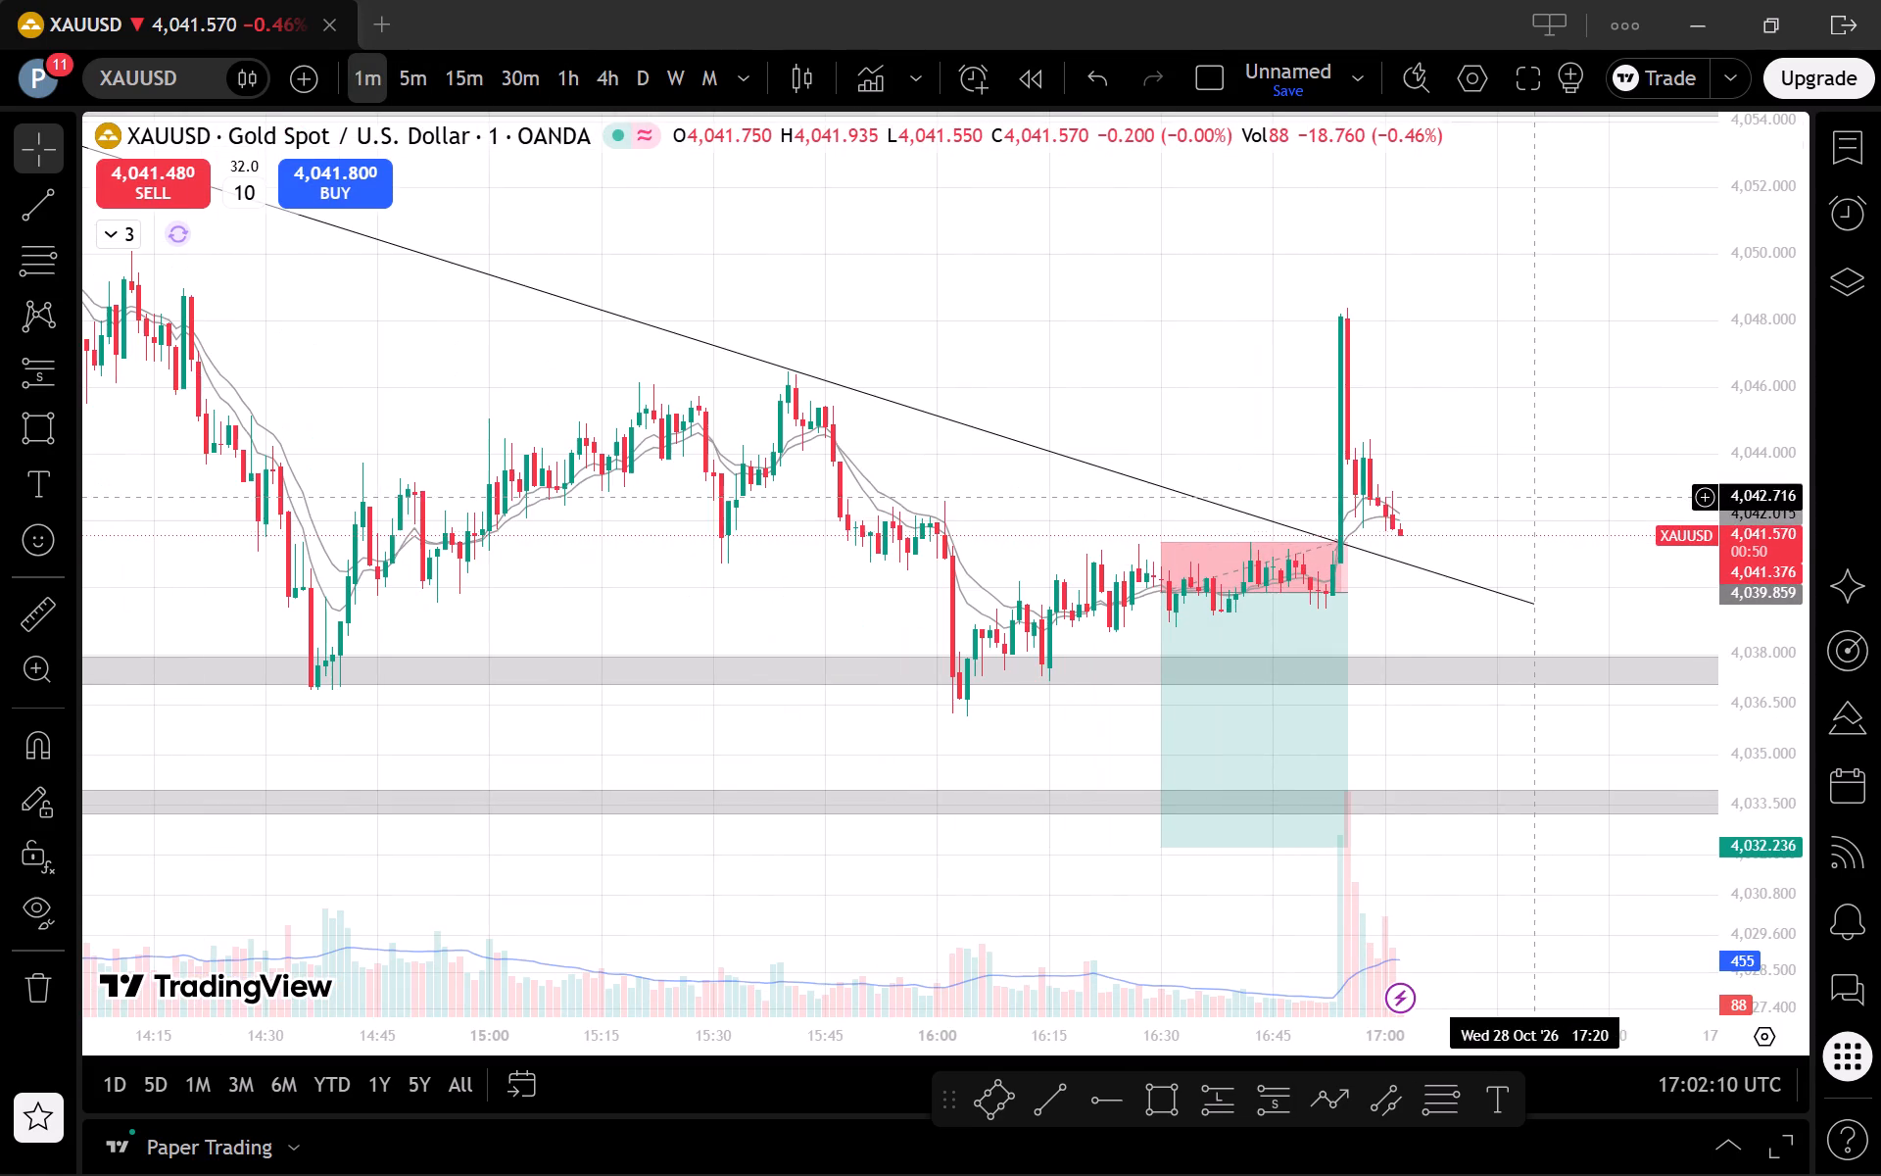
drag(1553, 514, 1507, 477)
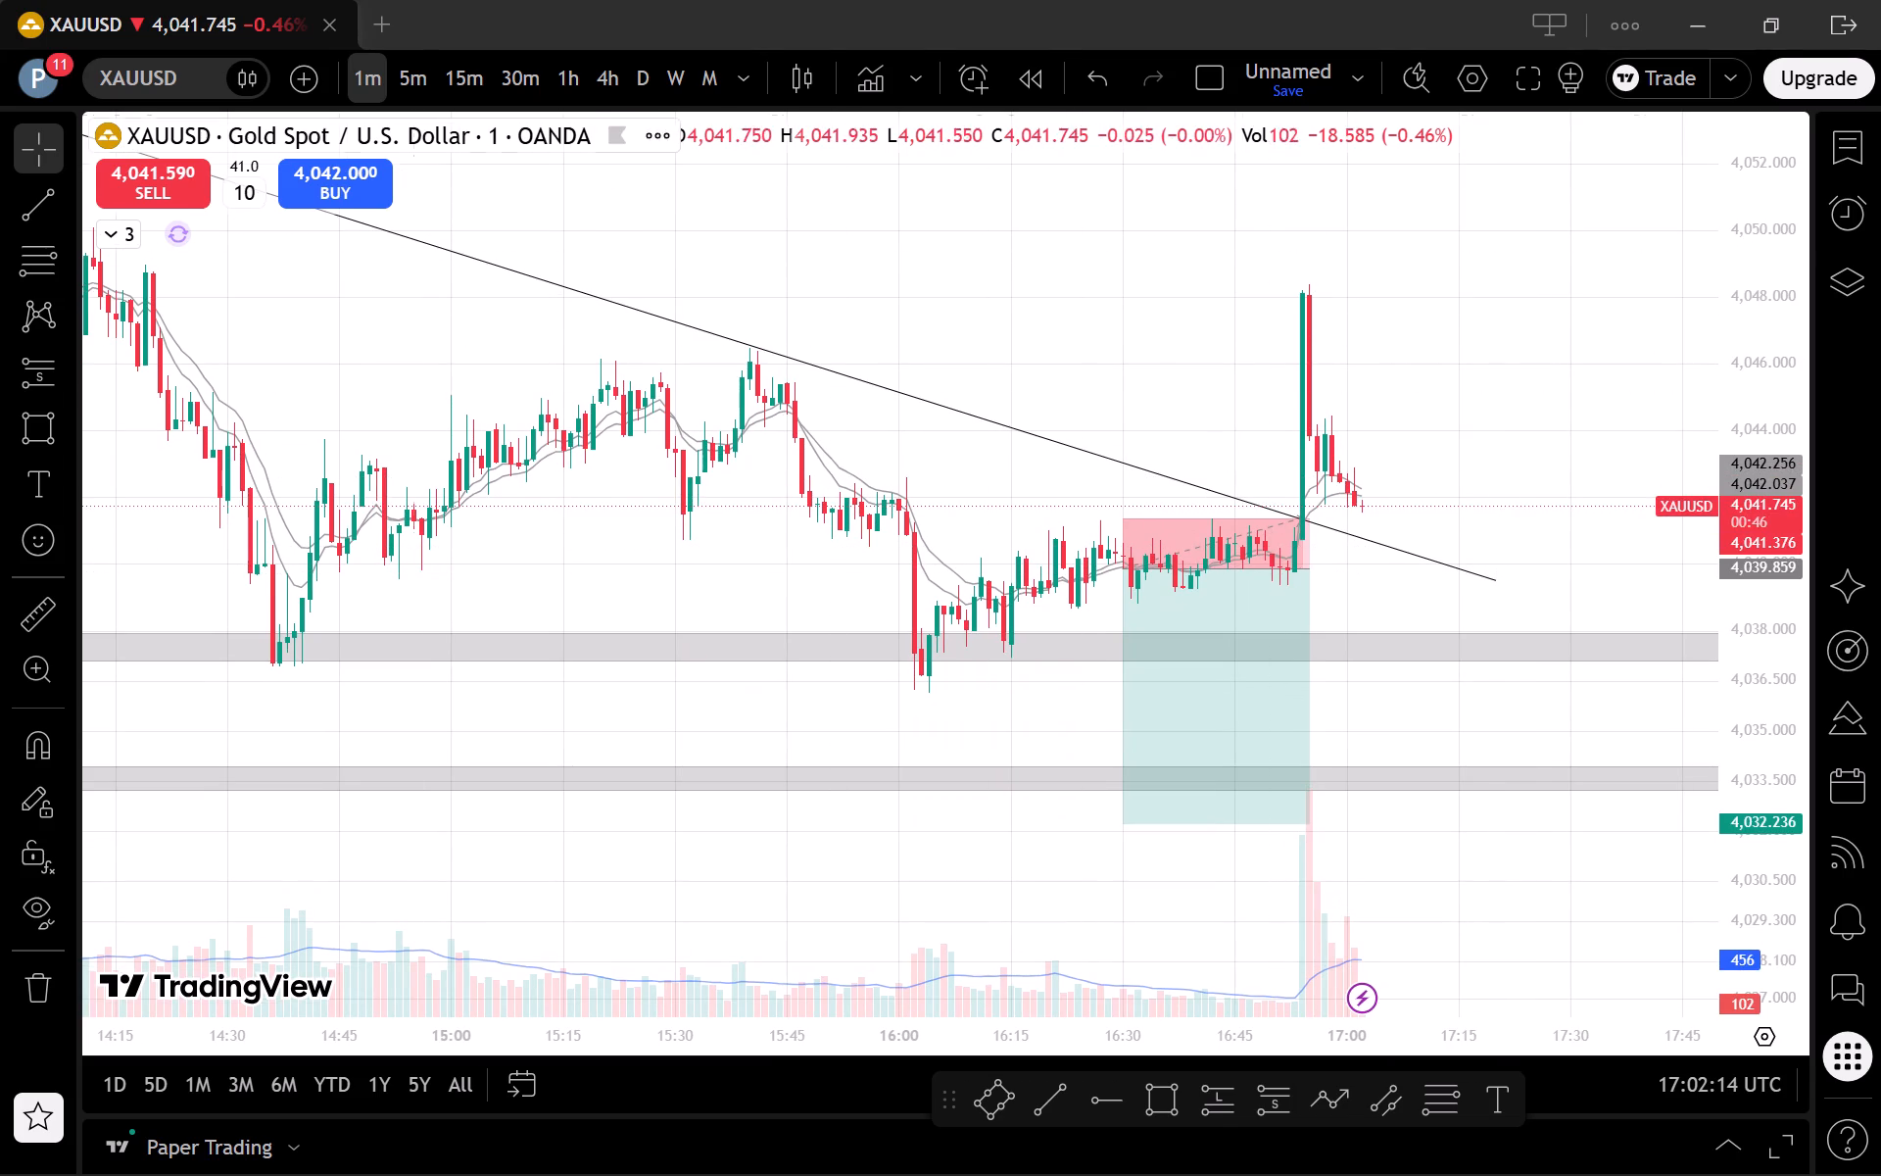
click(414, 75)
drag(1757, 581, 1751, 729)
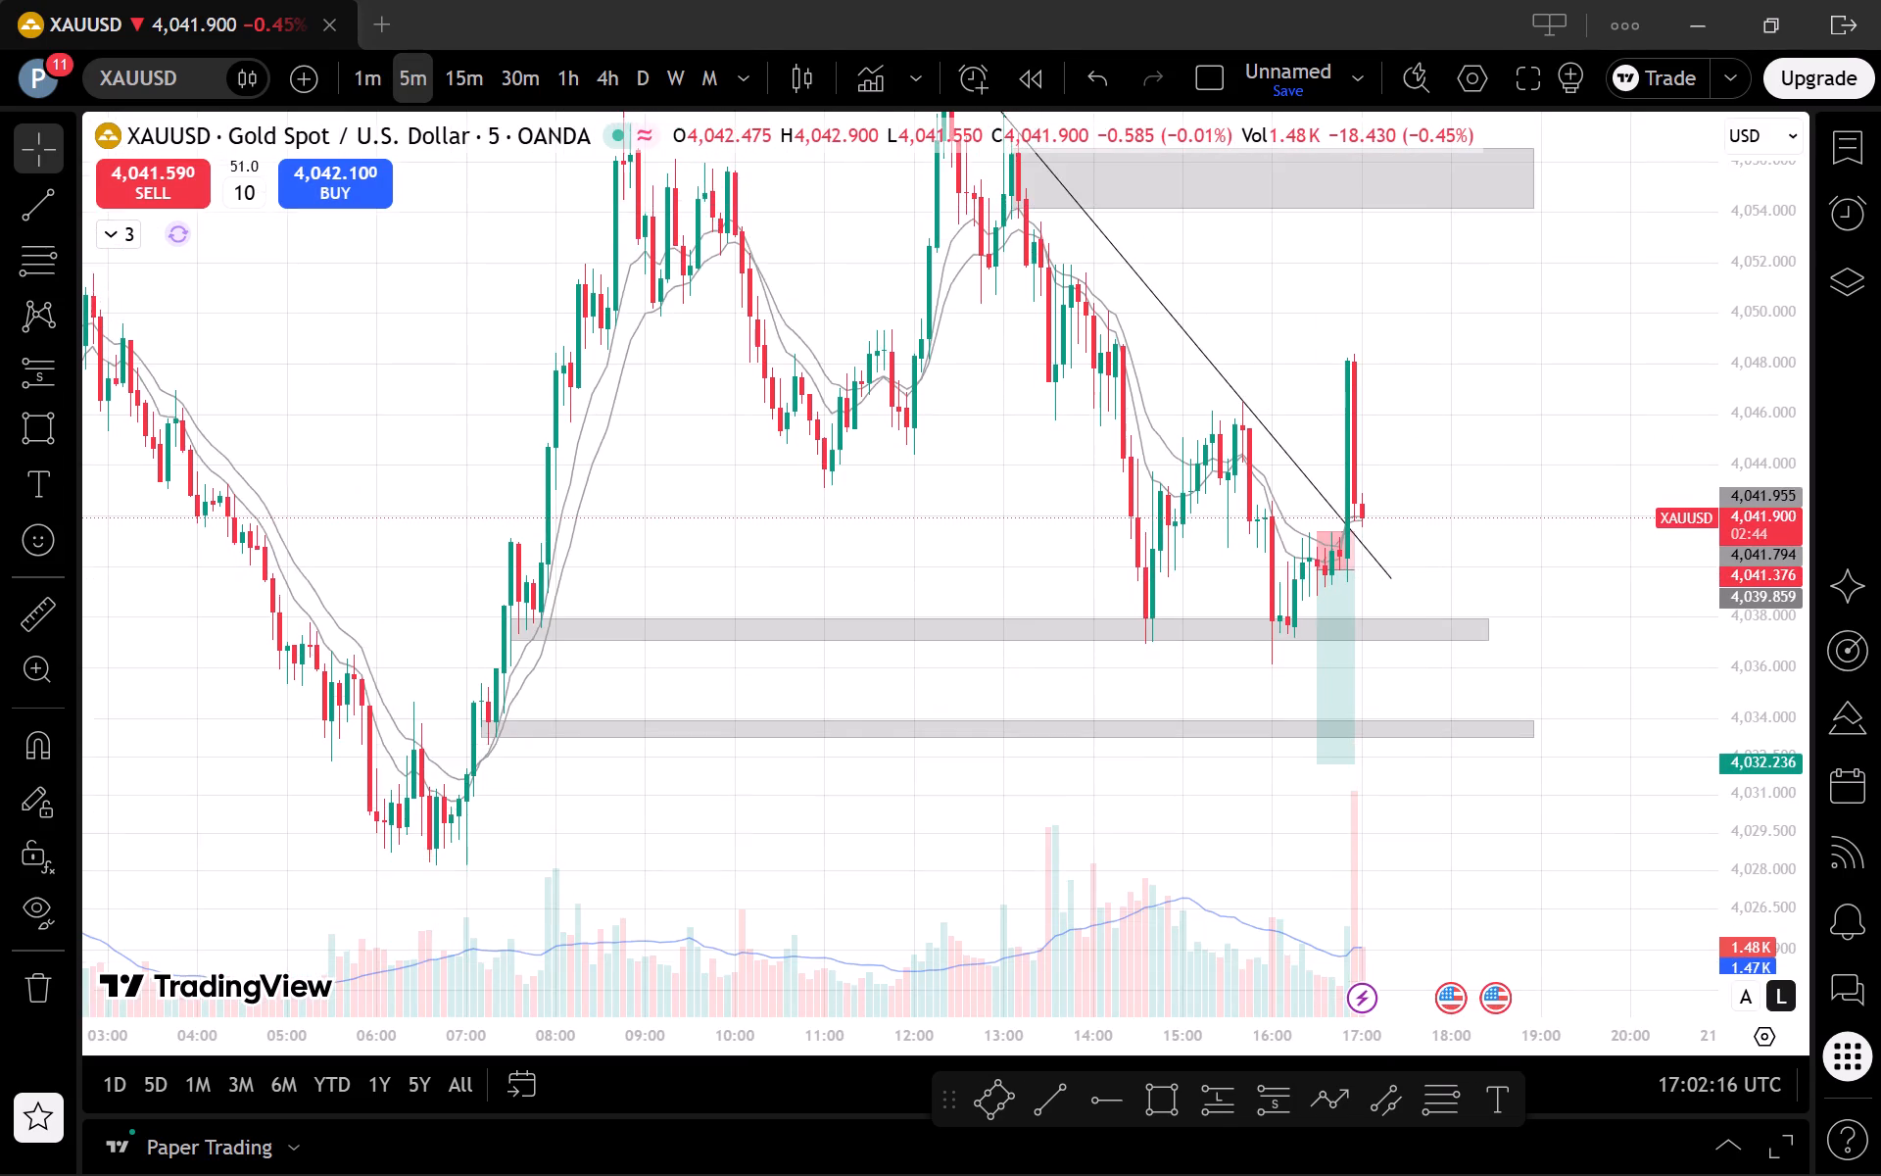
scroll(1608, 716, up, 2)
drag(1779, 673, 1750, 771)
scroll(1644, 774, down, 1)
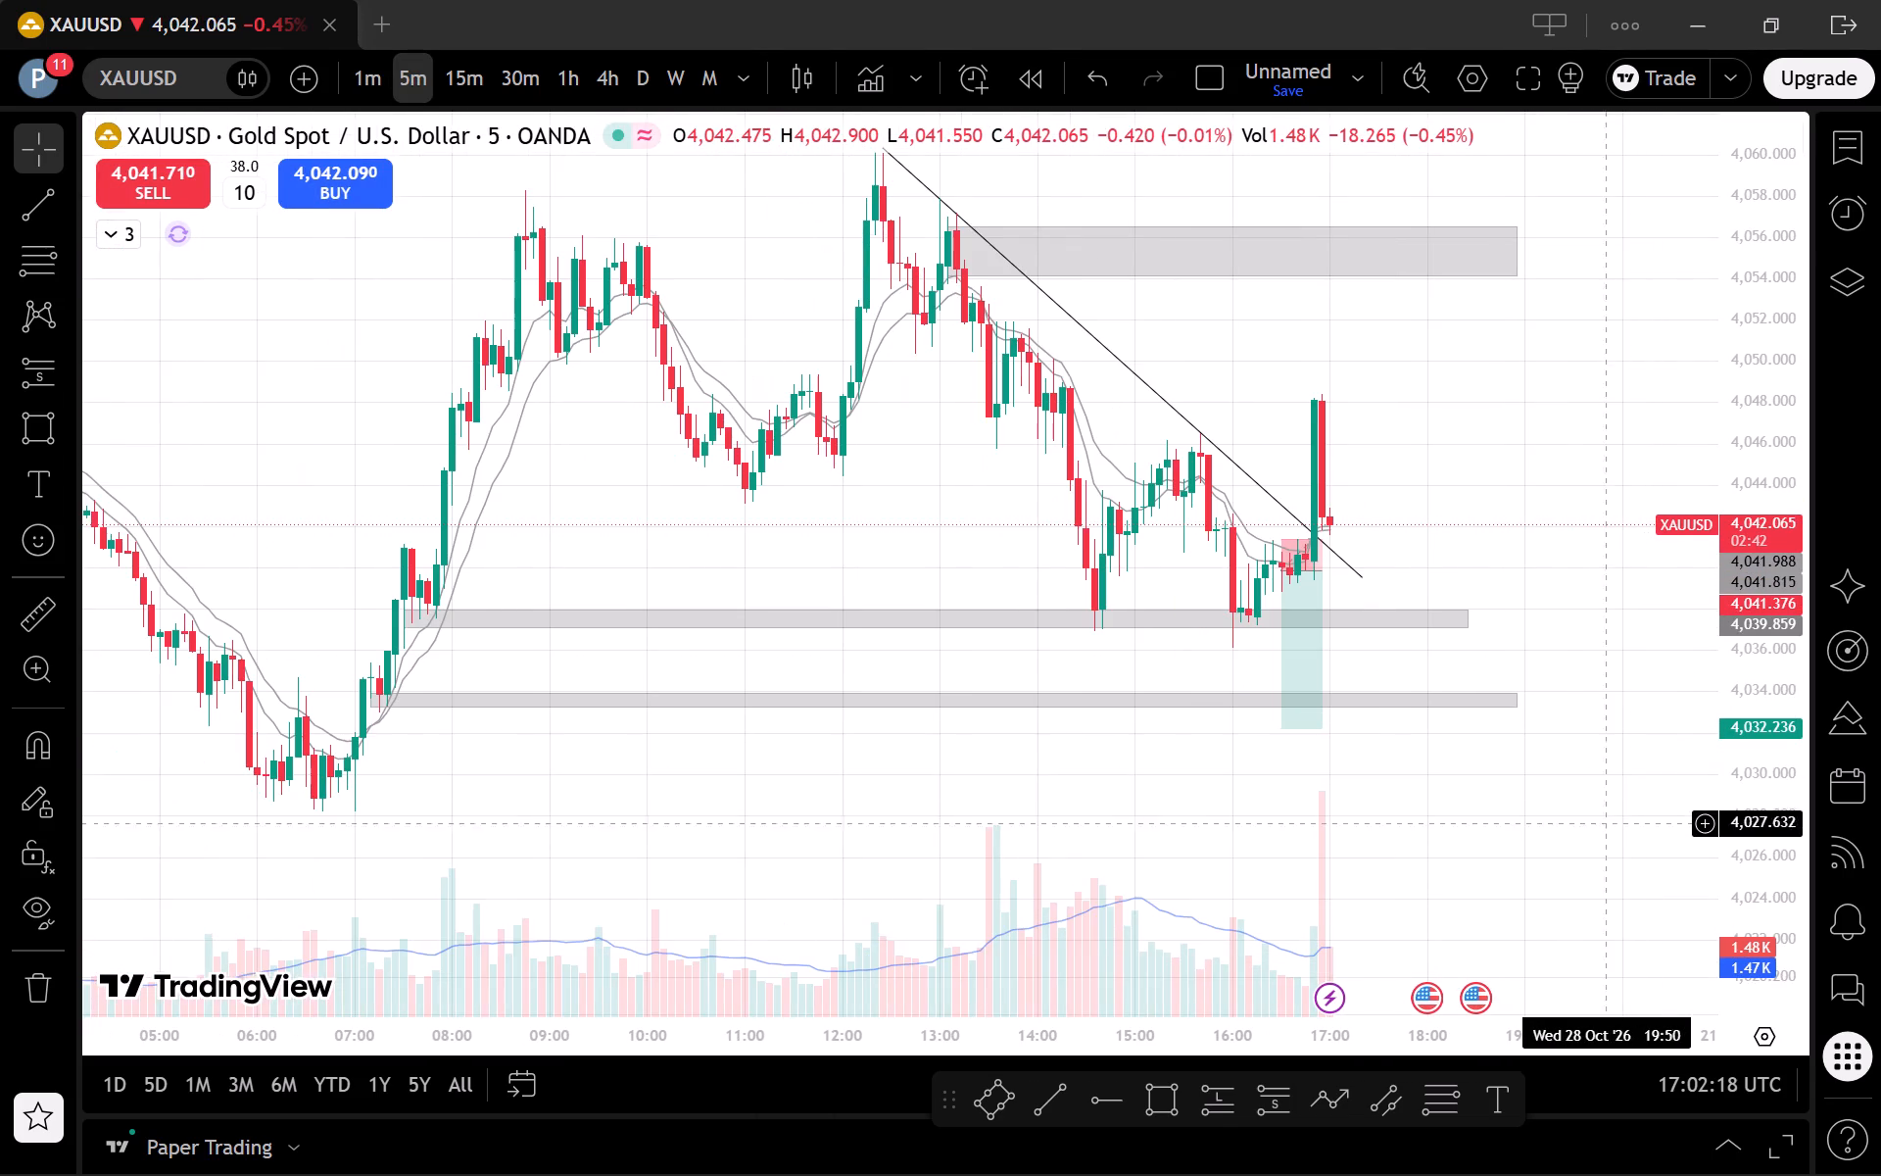
drag(1581, 865, 1543, 896)
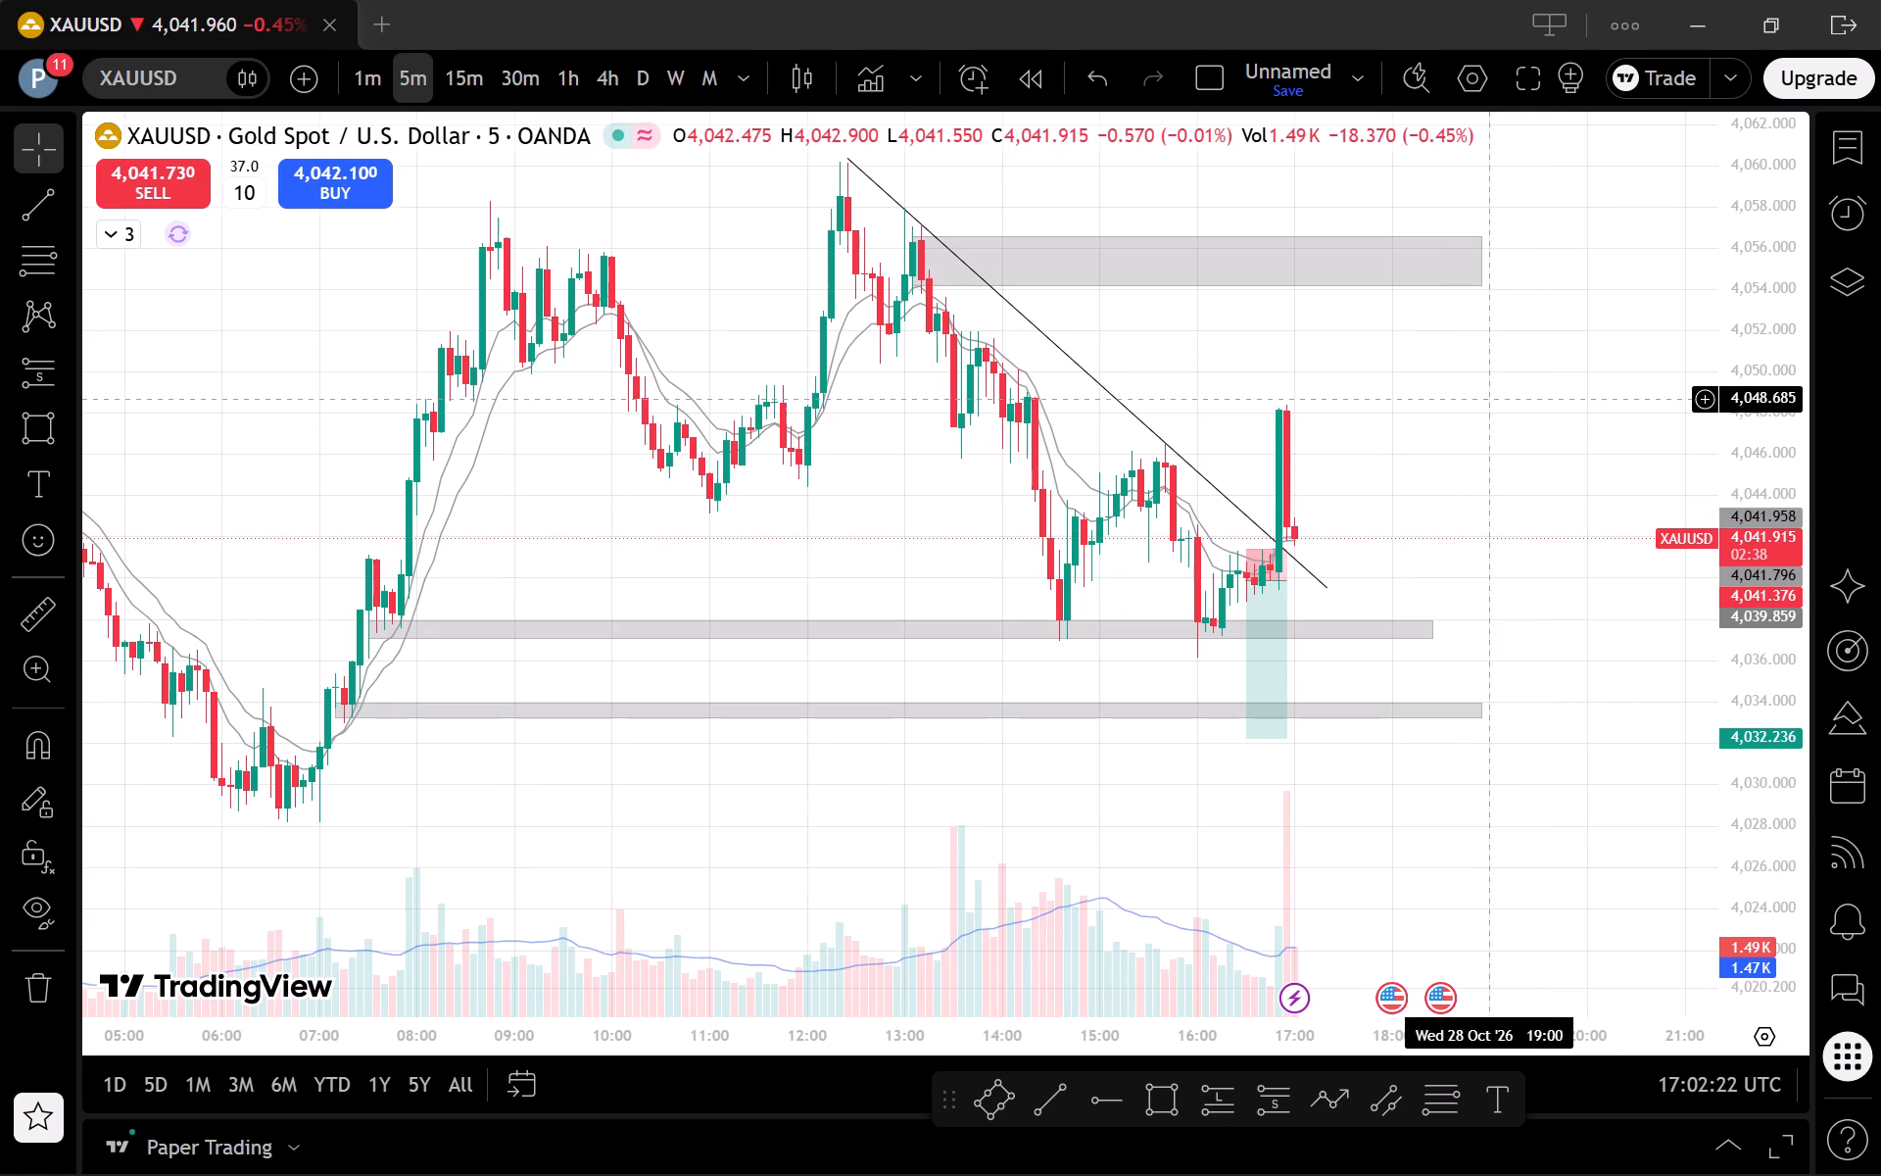
On the 1-minute chart, draw a rectangle zone from about 4,047 down to 4,046, spanning about 12:04 to 17:23.
click(396, 68)
click(372, 68)
scroll(1429, 584, down, 5)
scroll(1594, 466, down, 1)
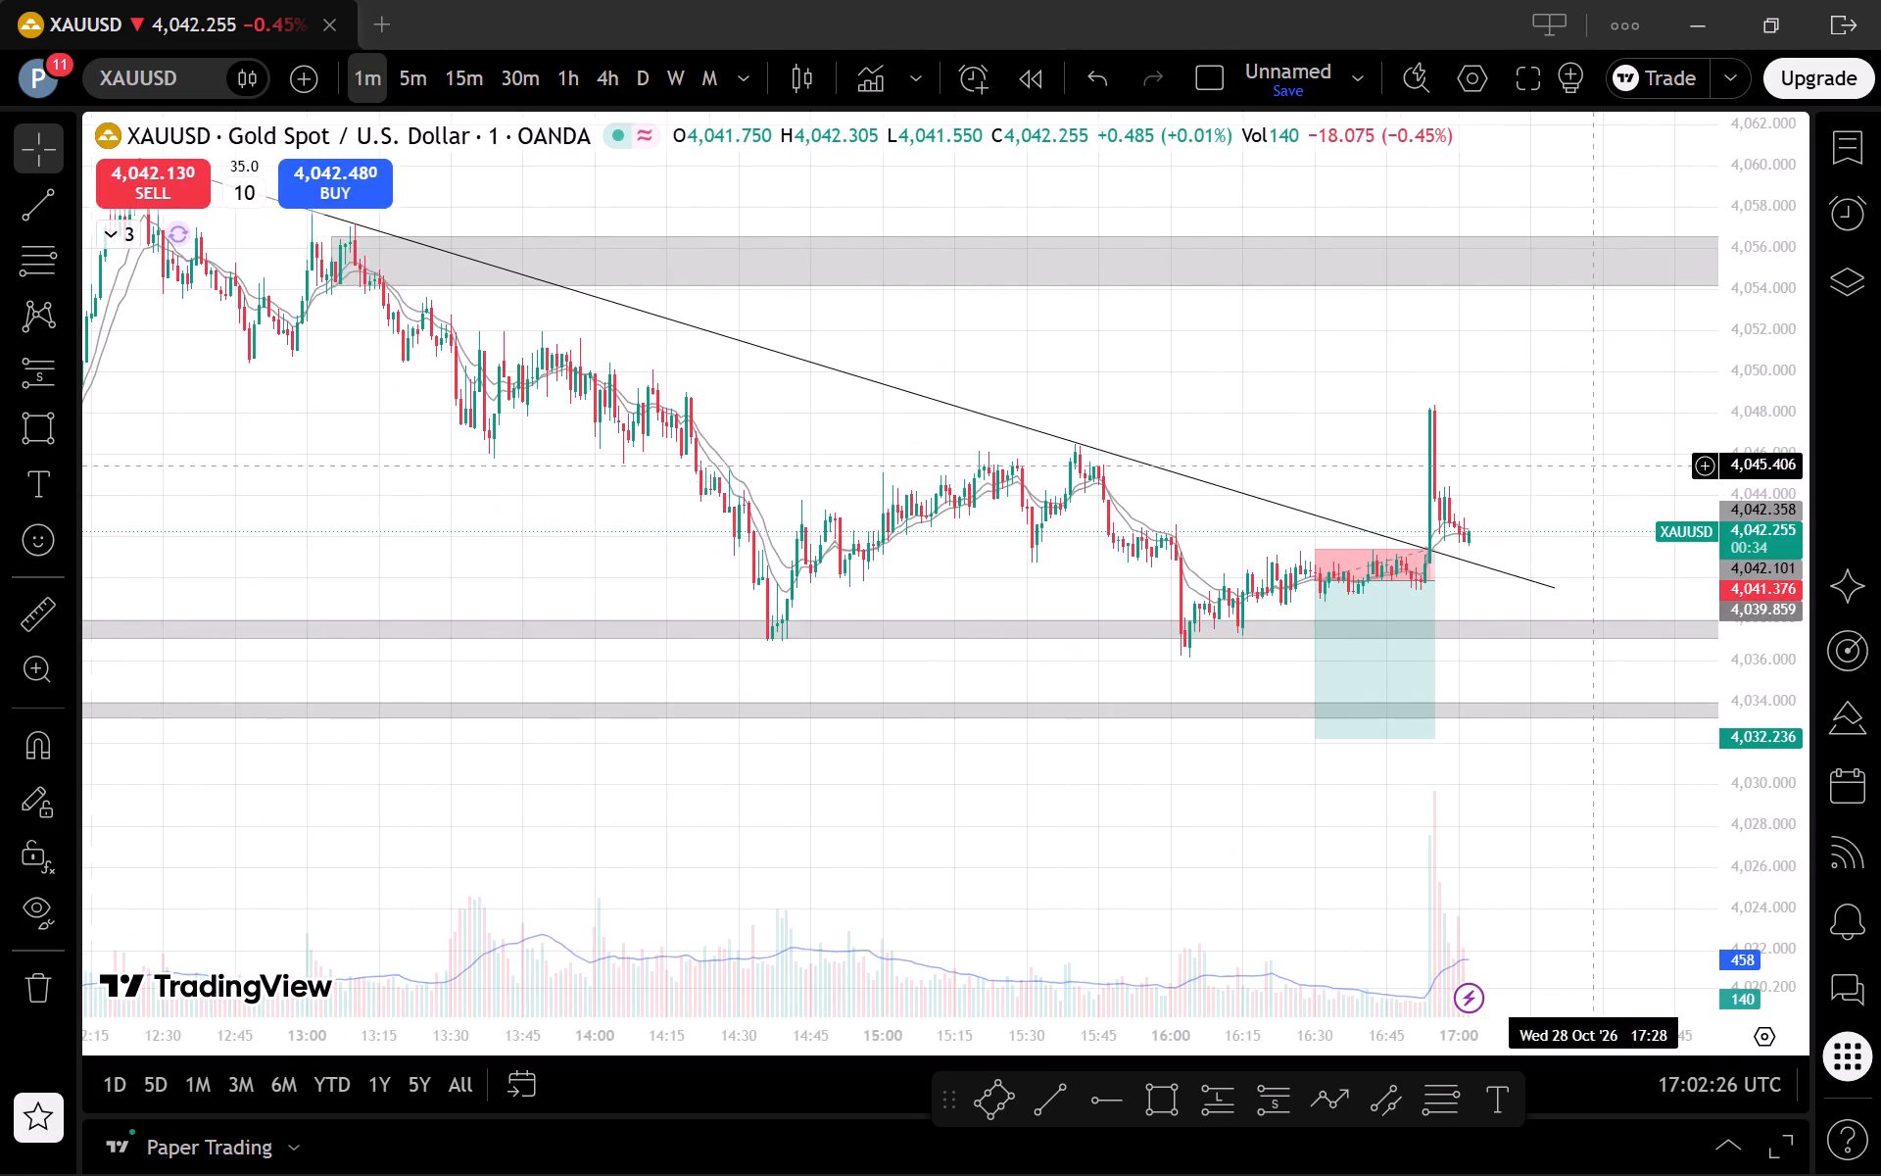
scroll(1612, 436, down, 2)
drag(1578, 476, 1478, 515)
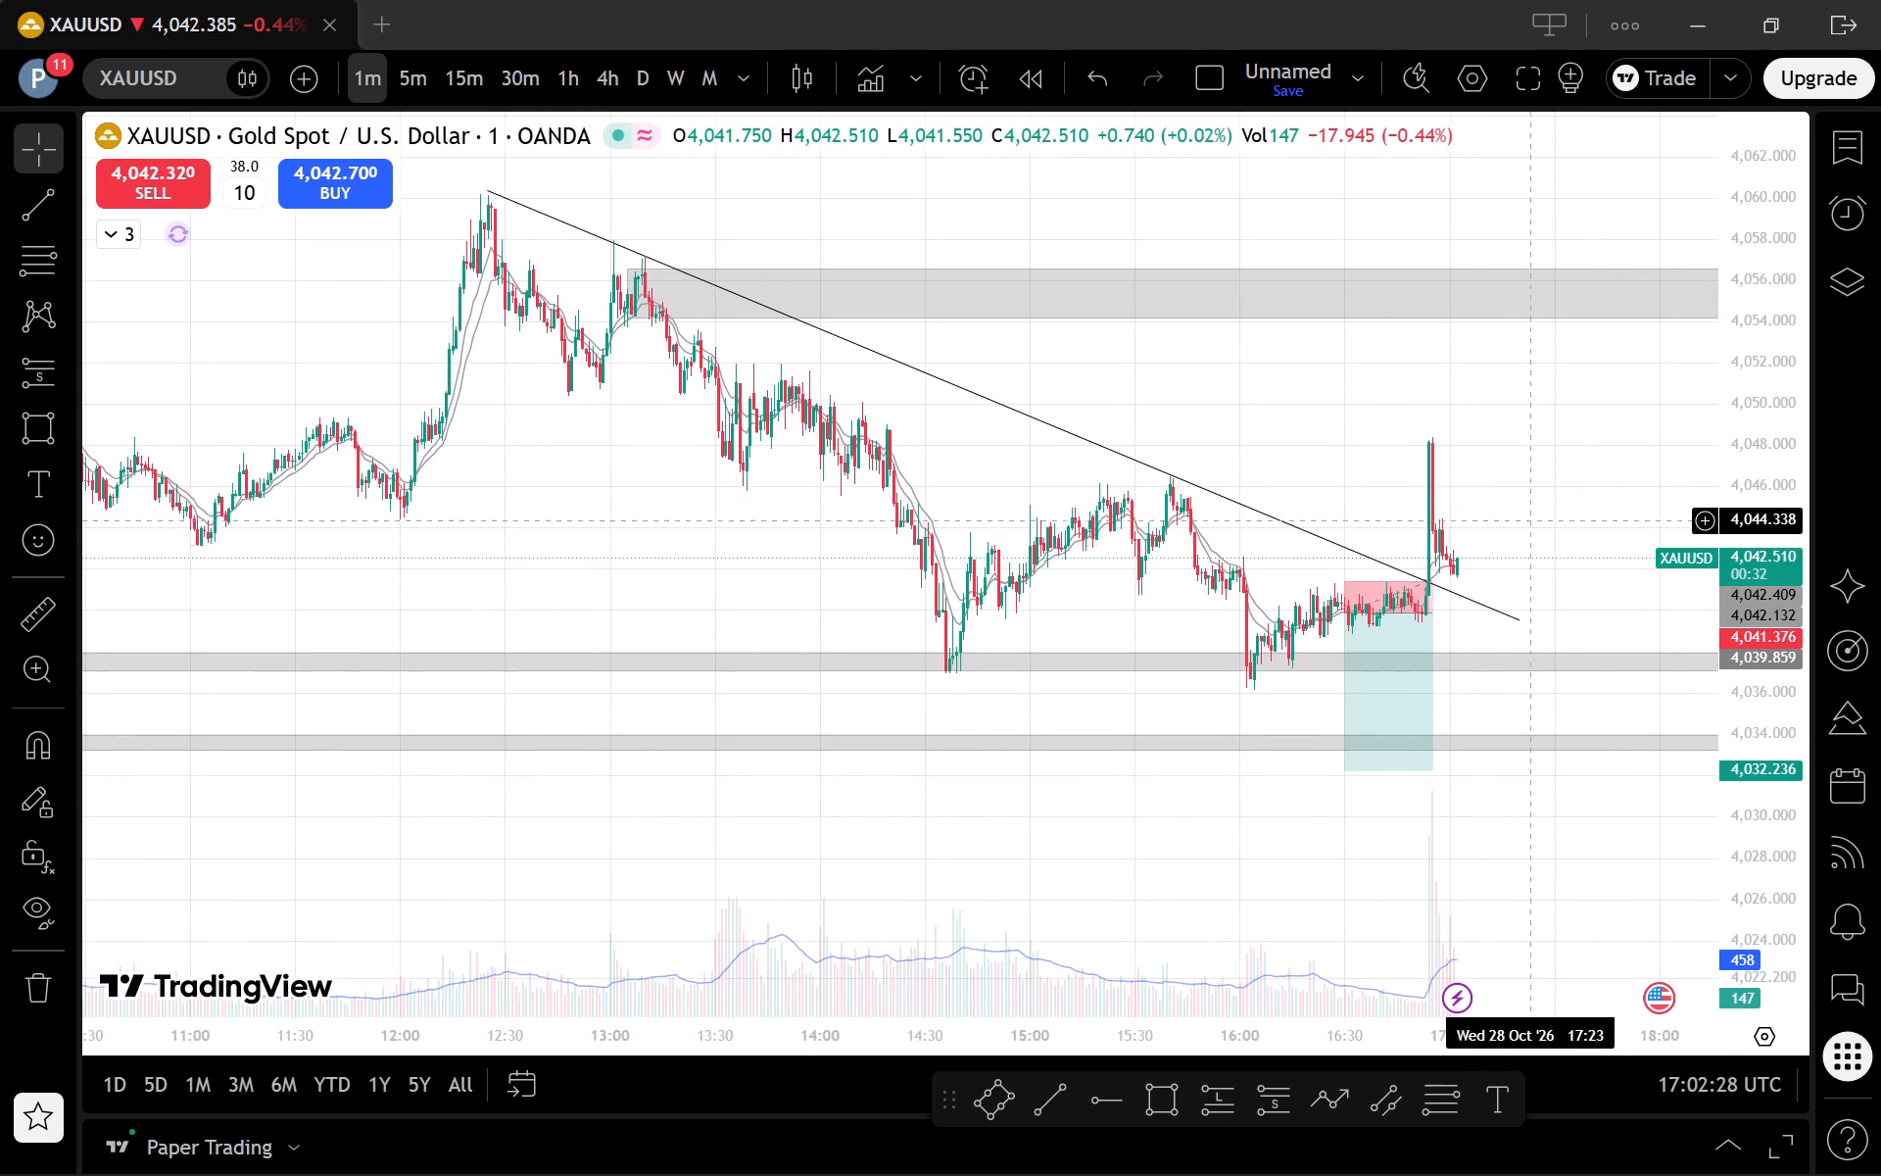
drag(1744, 694, 1625, 470)
drag(1545, 457, 1535, 485)
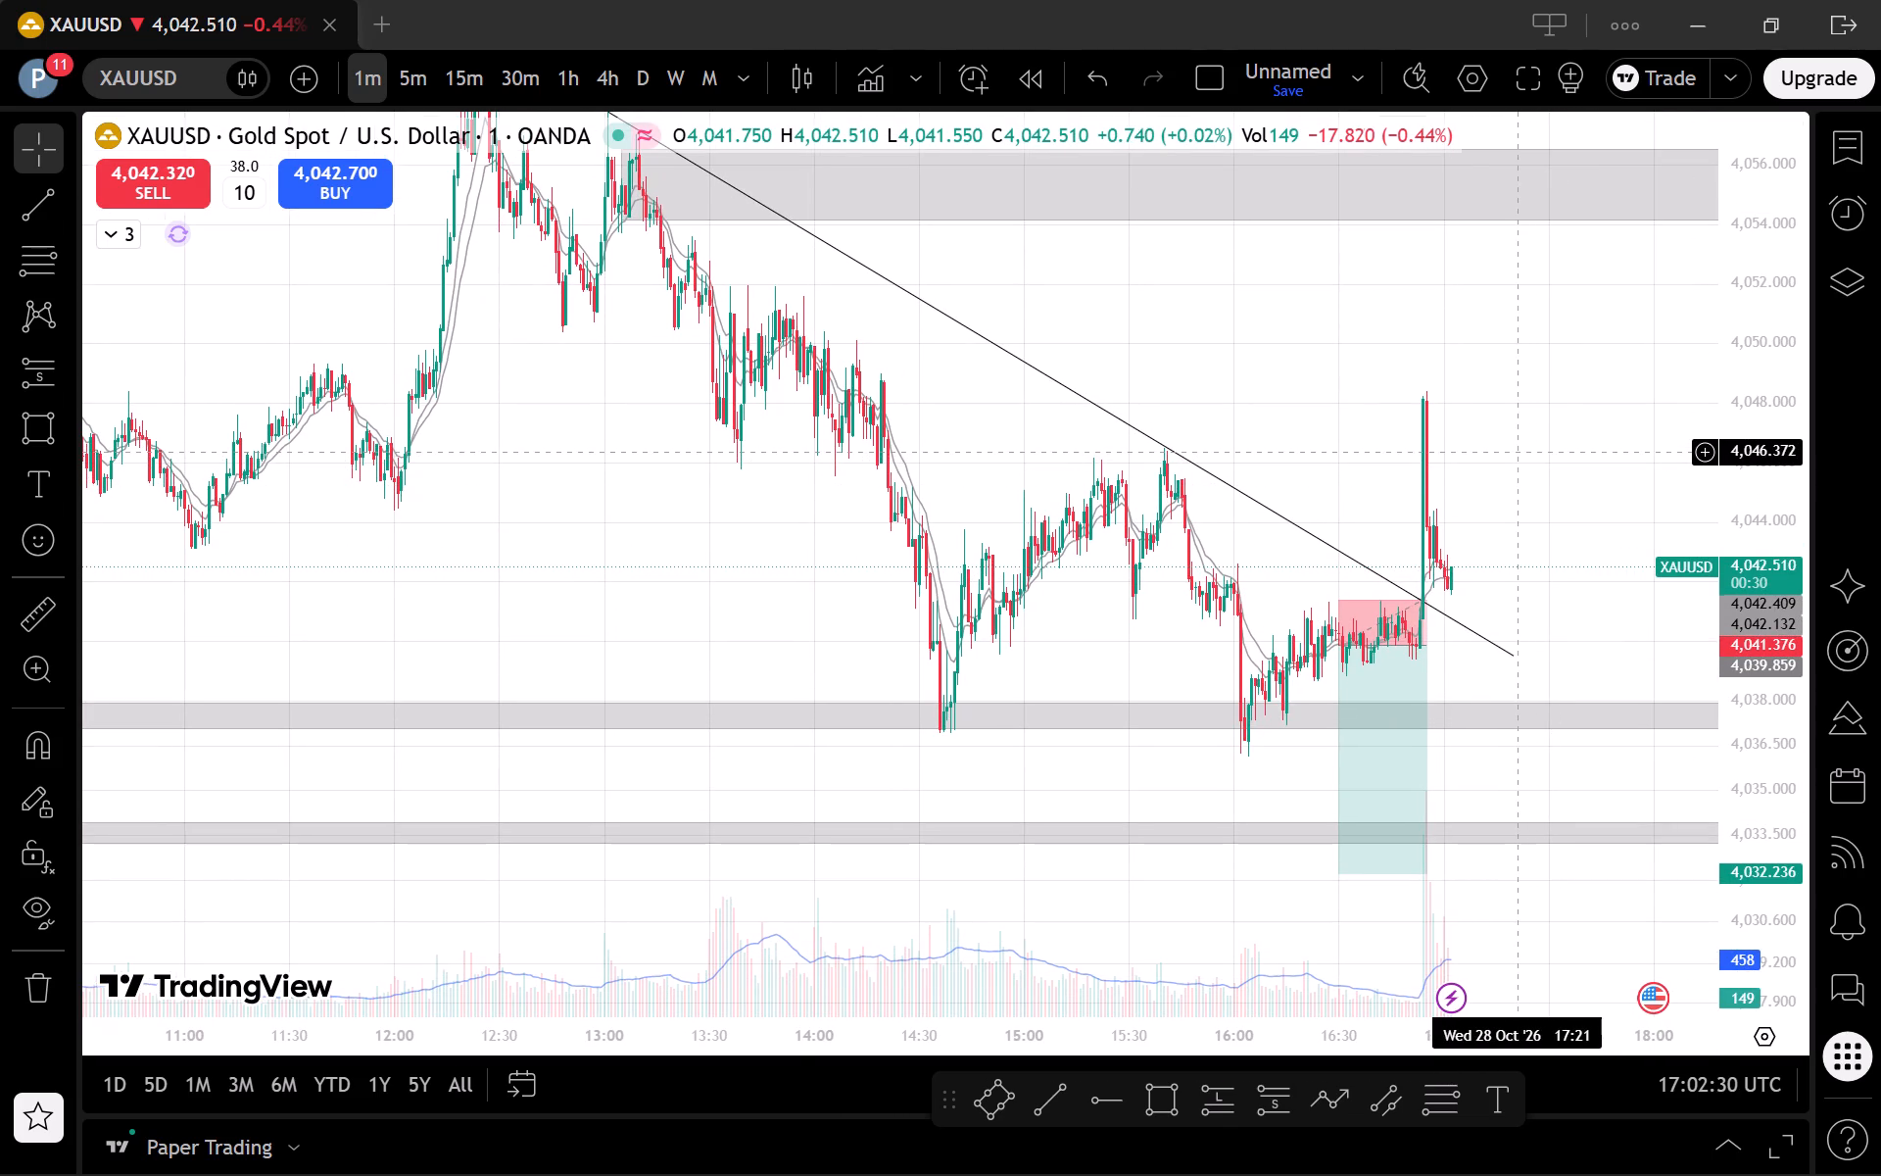
click(1138, 1095)
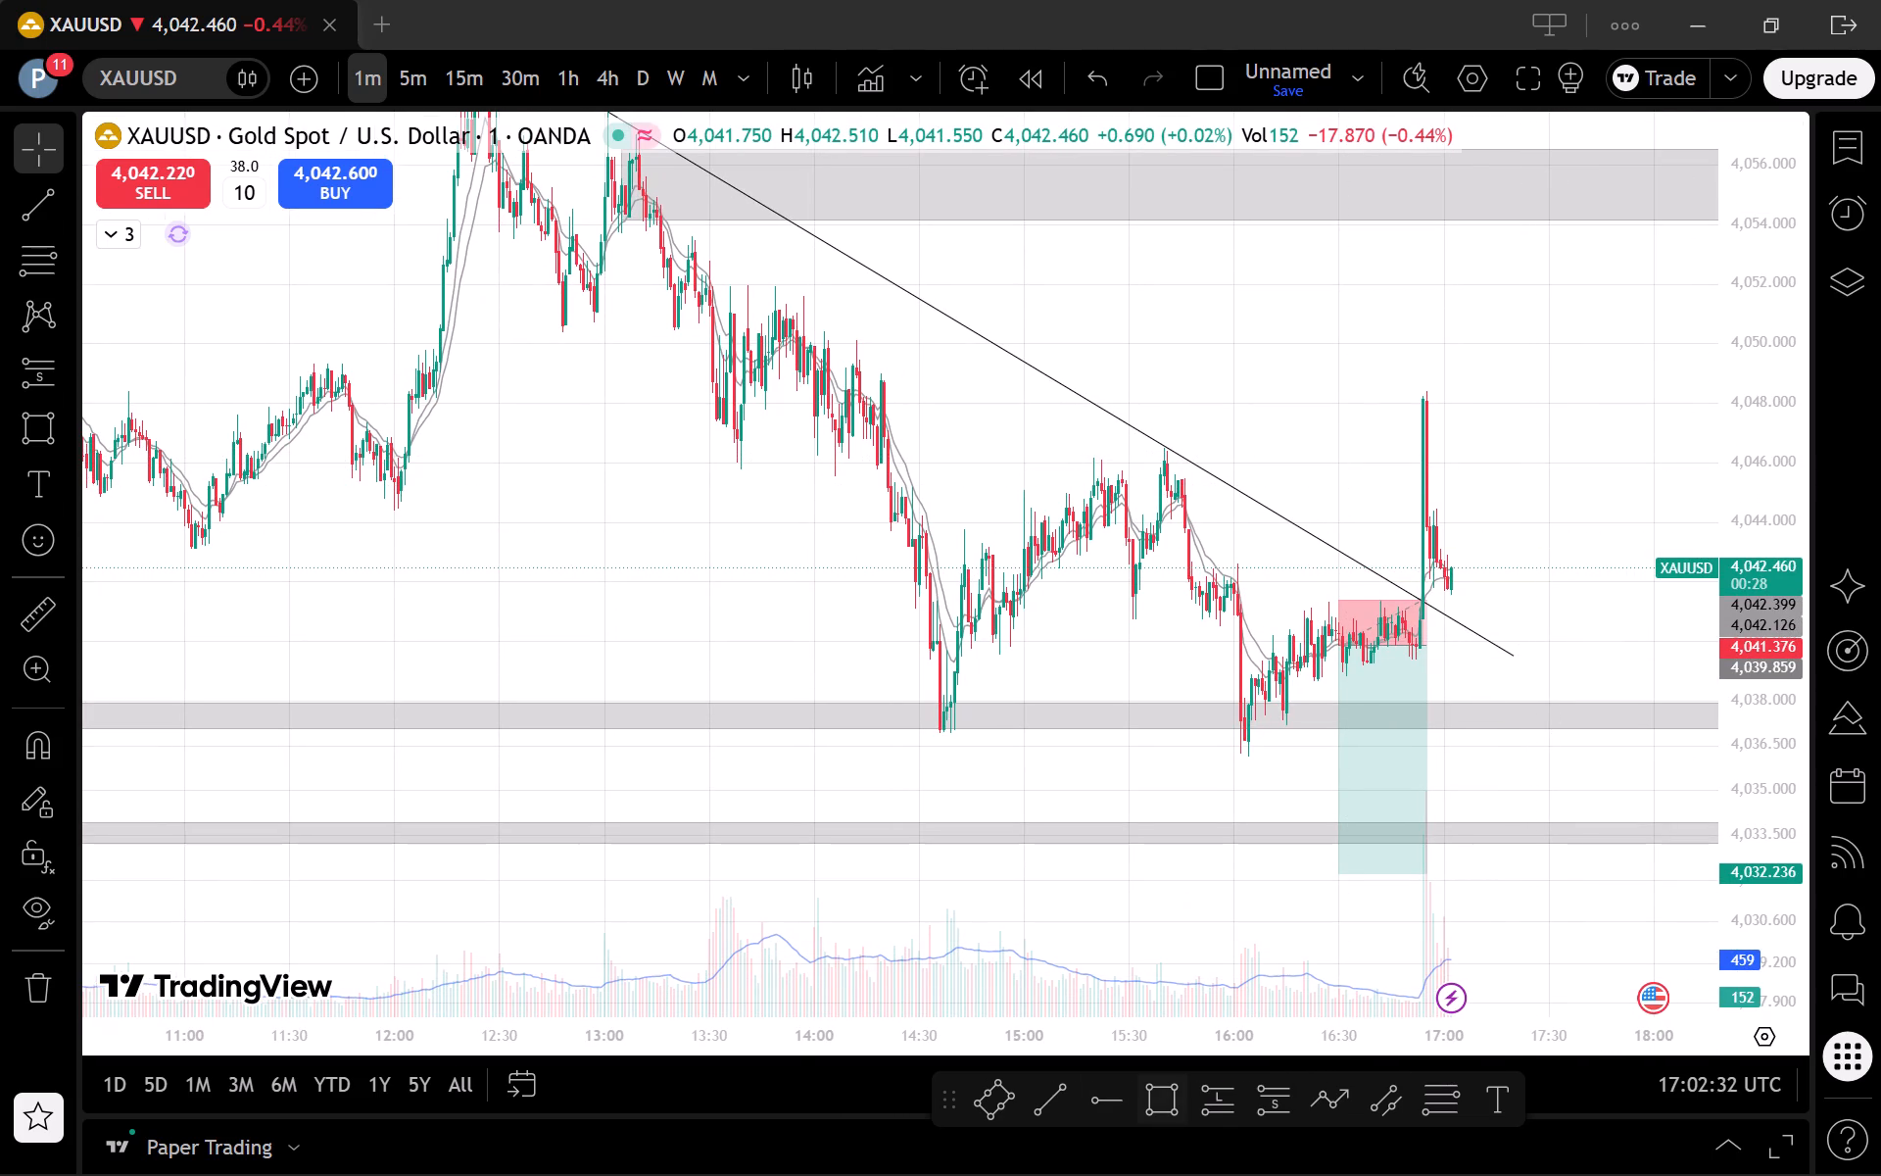
click(408, 432)
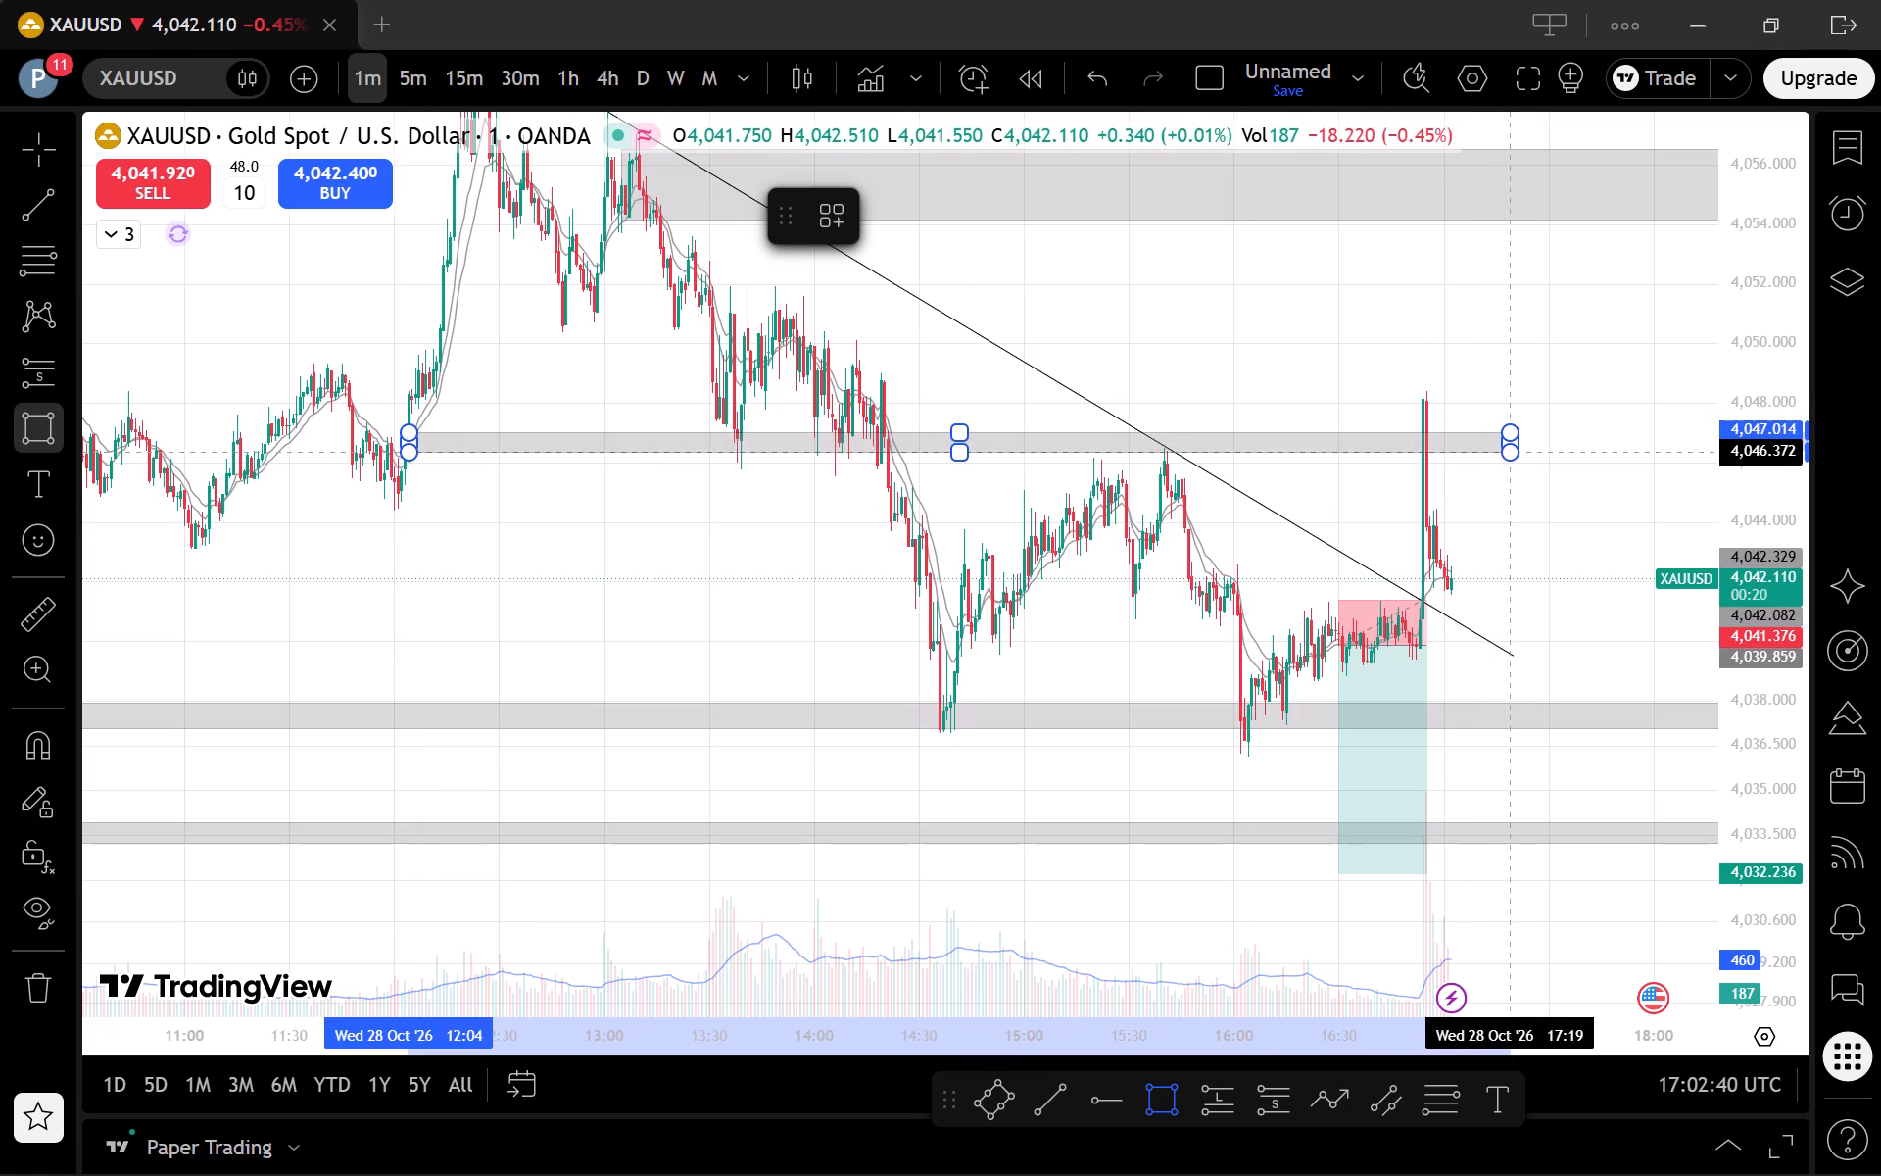
click(1522, 461)
click(1524, 513)
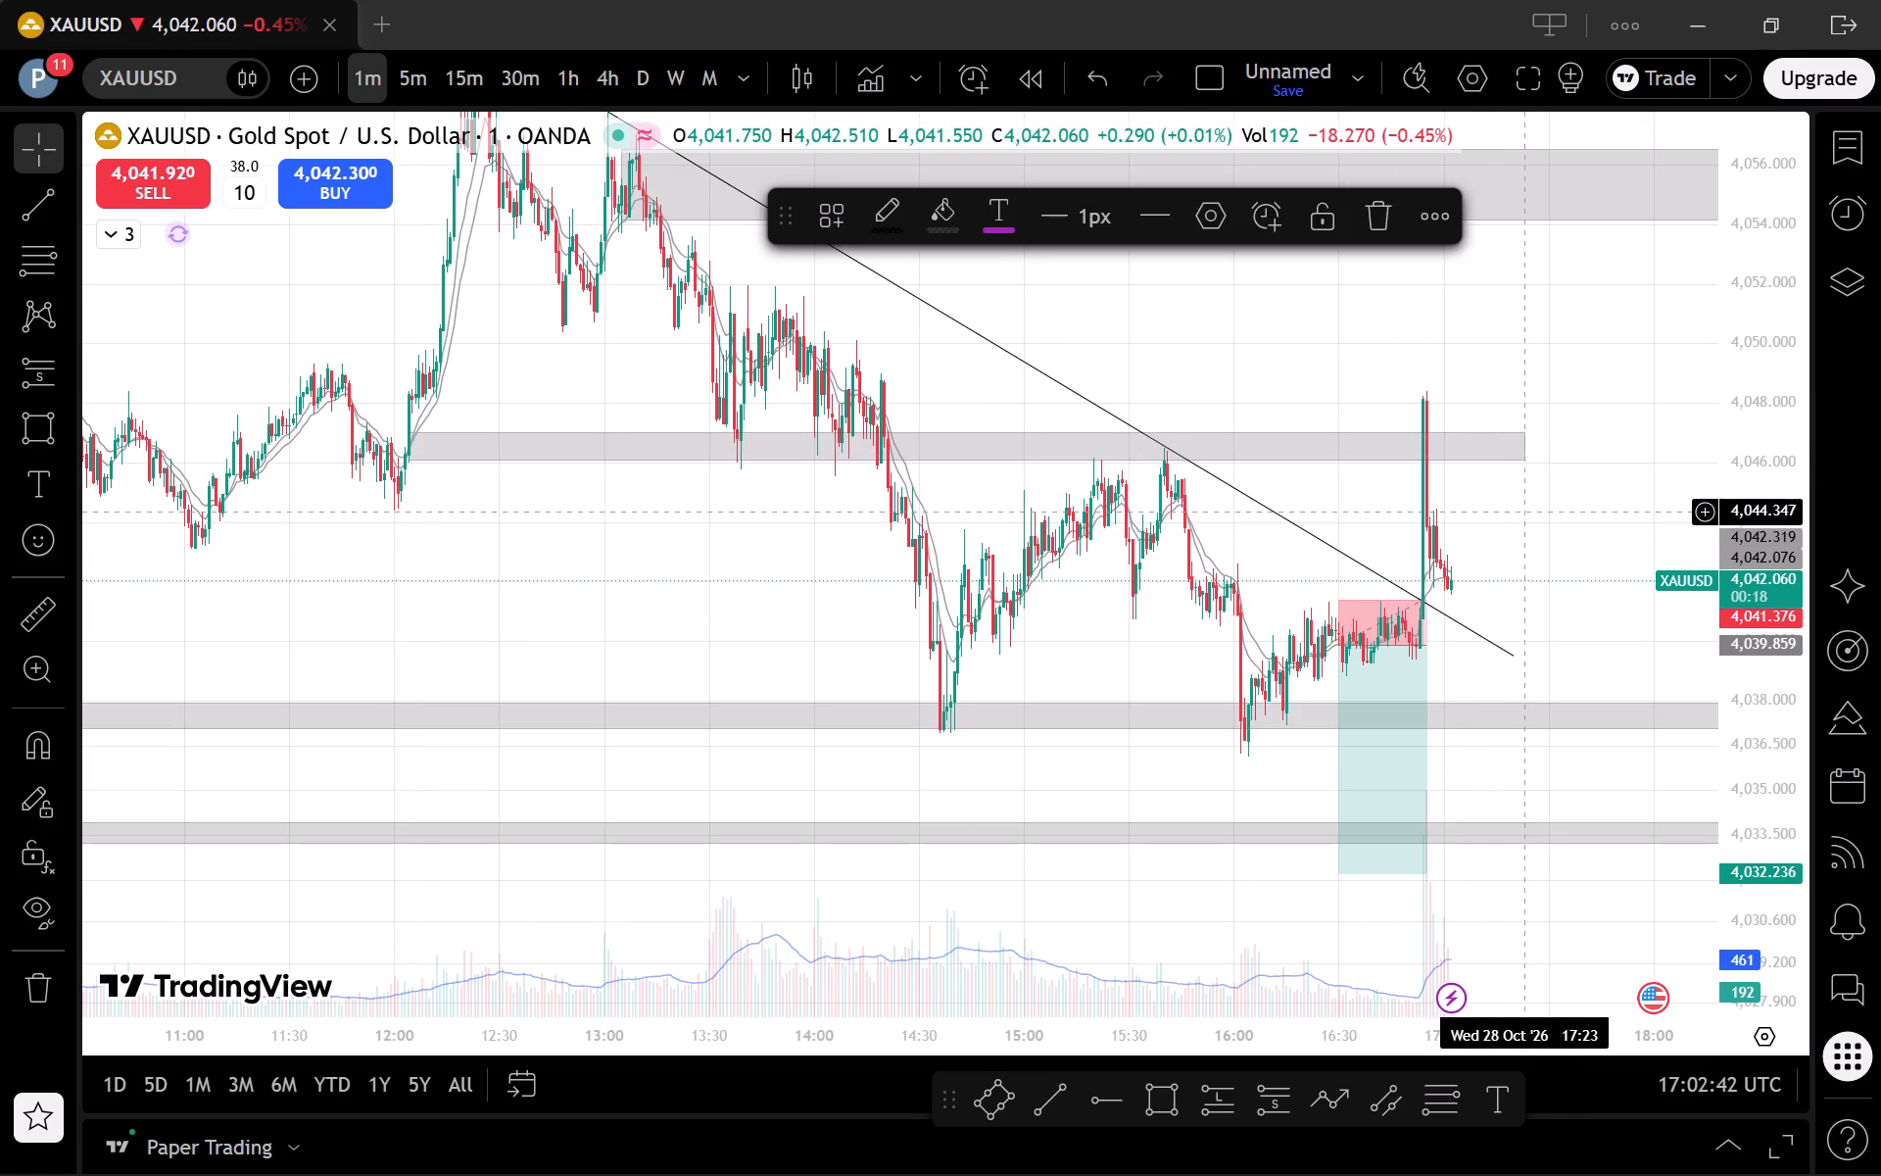
Examine price against the 4,046–4,047 zone, the trend line and the short position drawing on the 5-minute and 1-minute charts.
click(432, 88)
drag(1813, 459, 1785, 619)
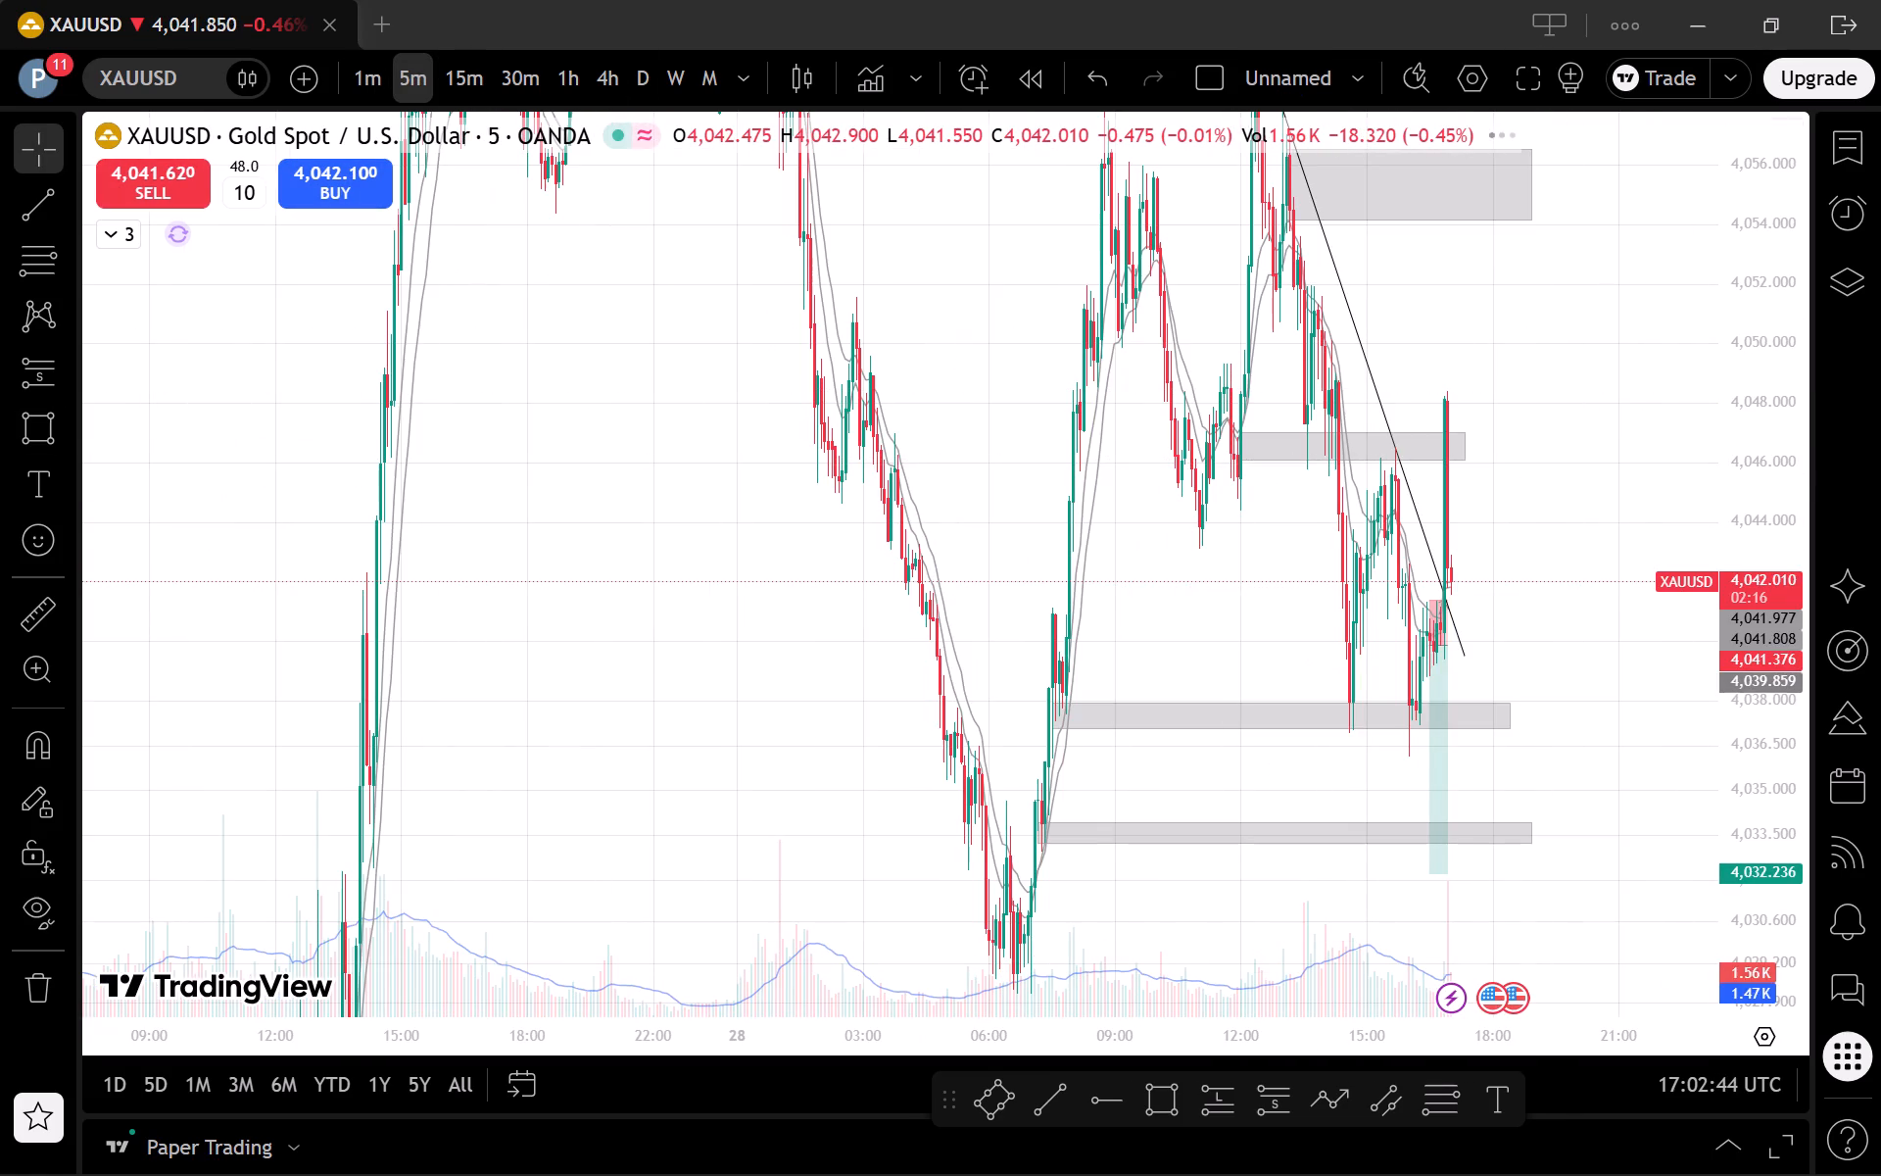
drag(1785, 619, 1781, 623)
drag(1755, 506, 1670, 779)
scroll(1572, 714, up, 7)
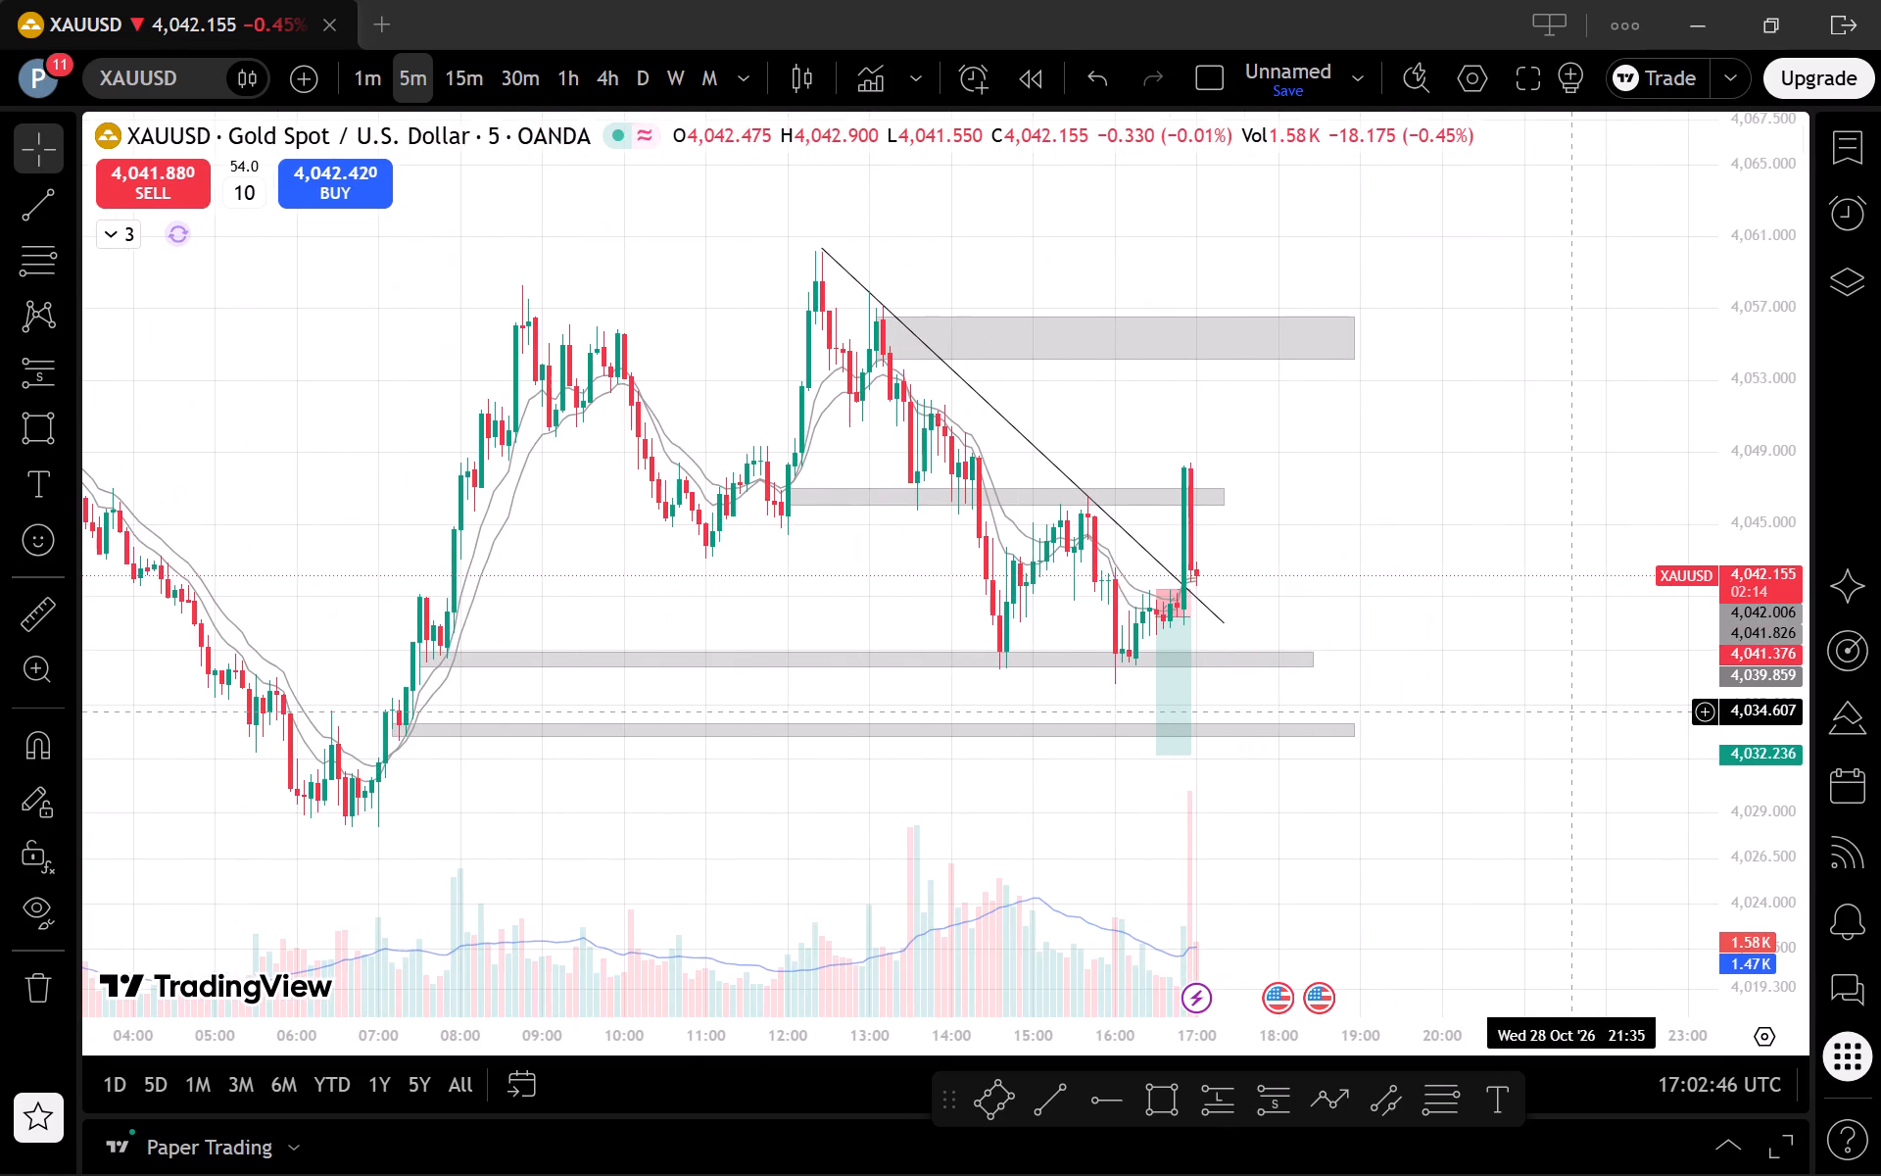
drag(1553, 751, 1640, 728)
drag(1567, 782, 1598, 792)
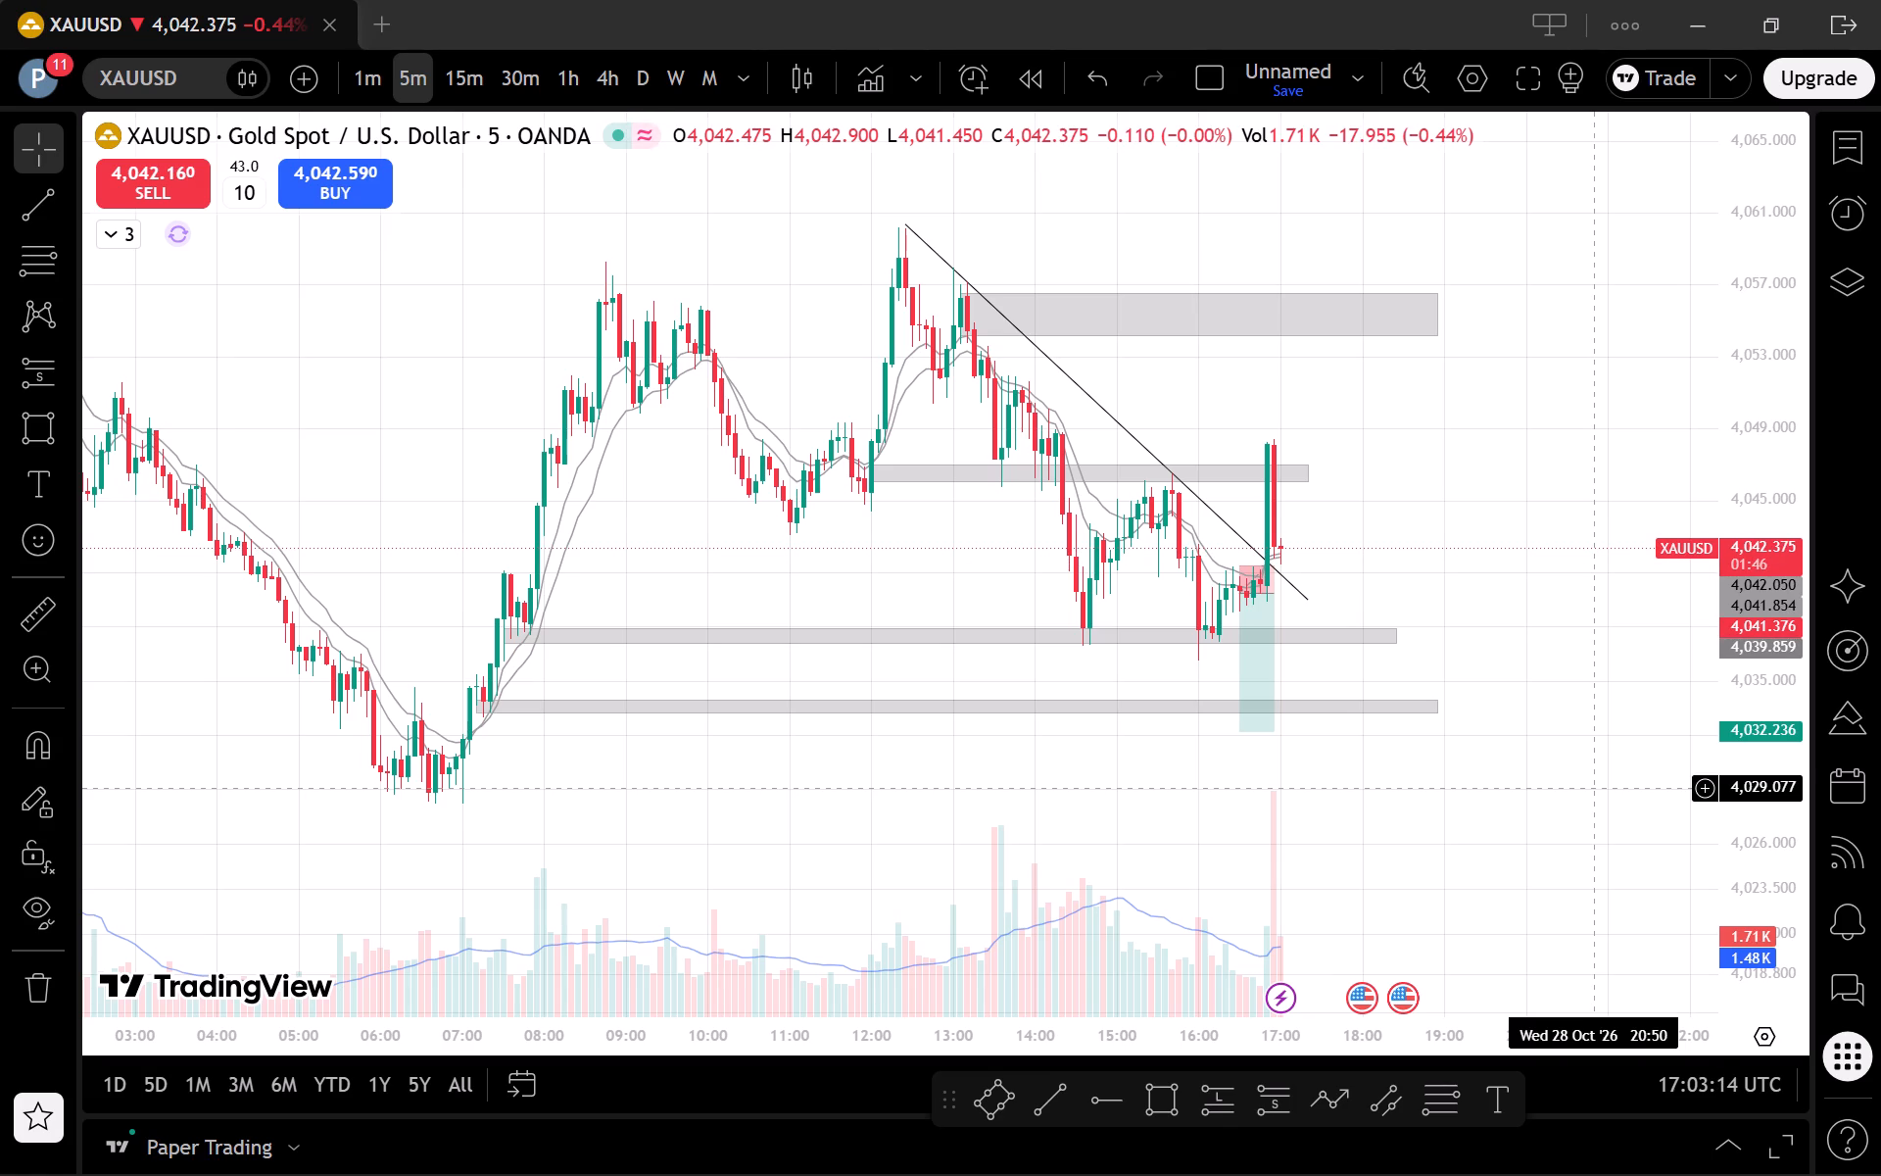
click(380, 70)
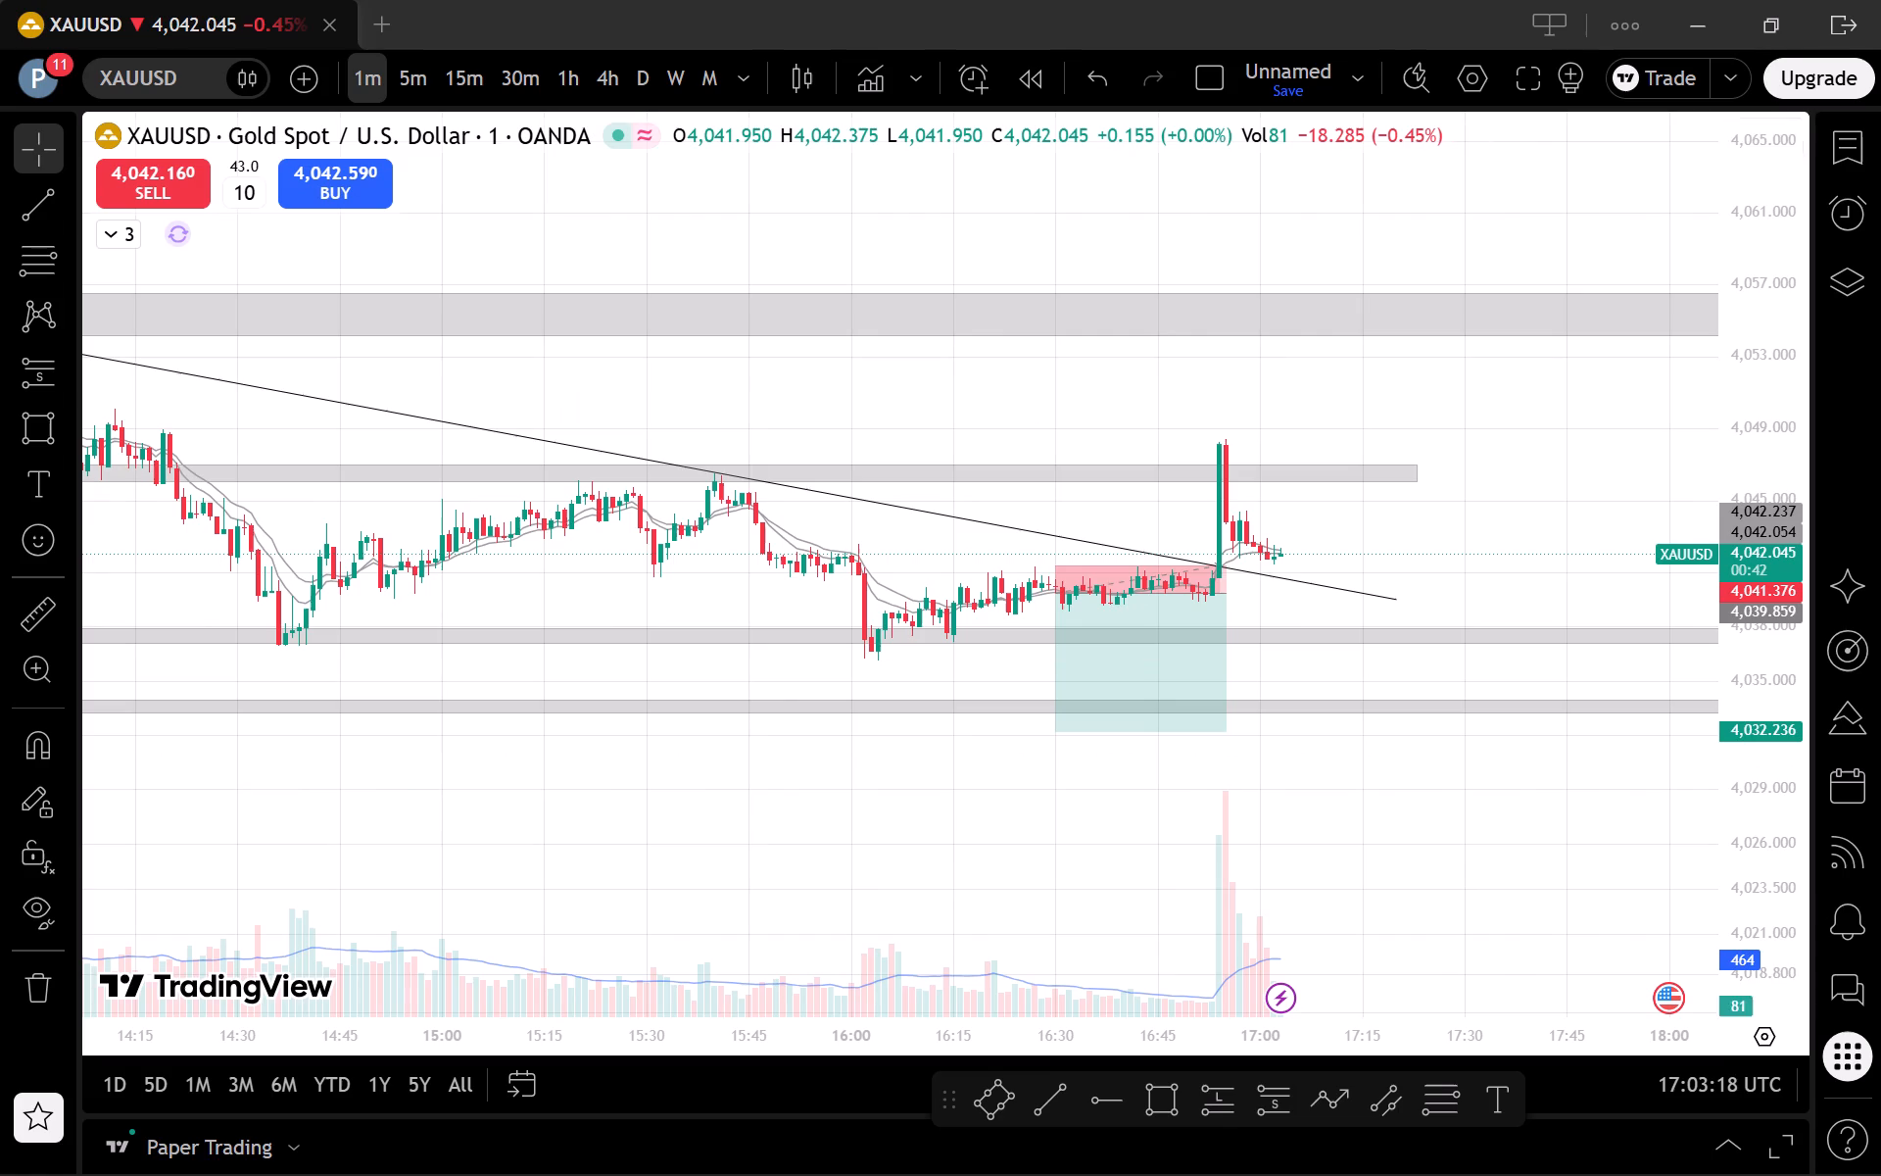
drag(1770, 942, 1659, 633)
scroll(1550, 538, up, 2)
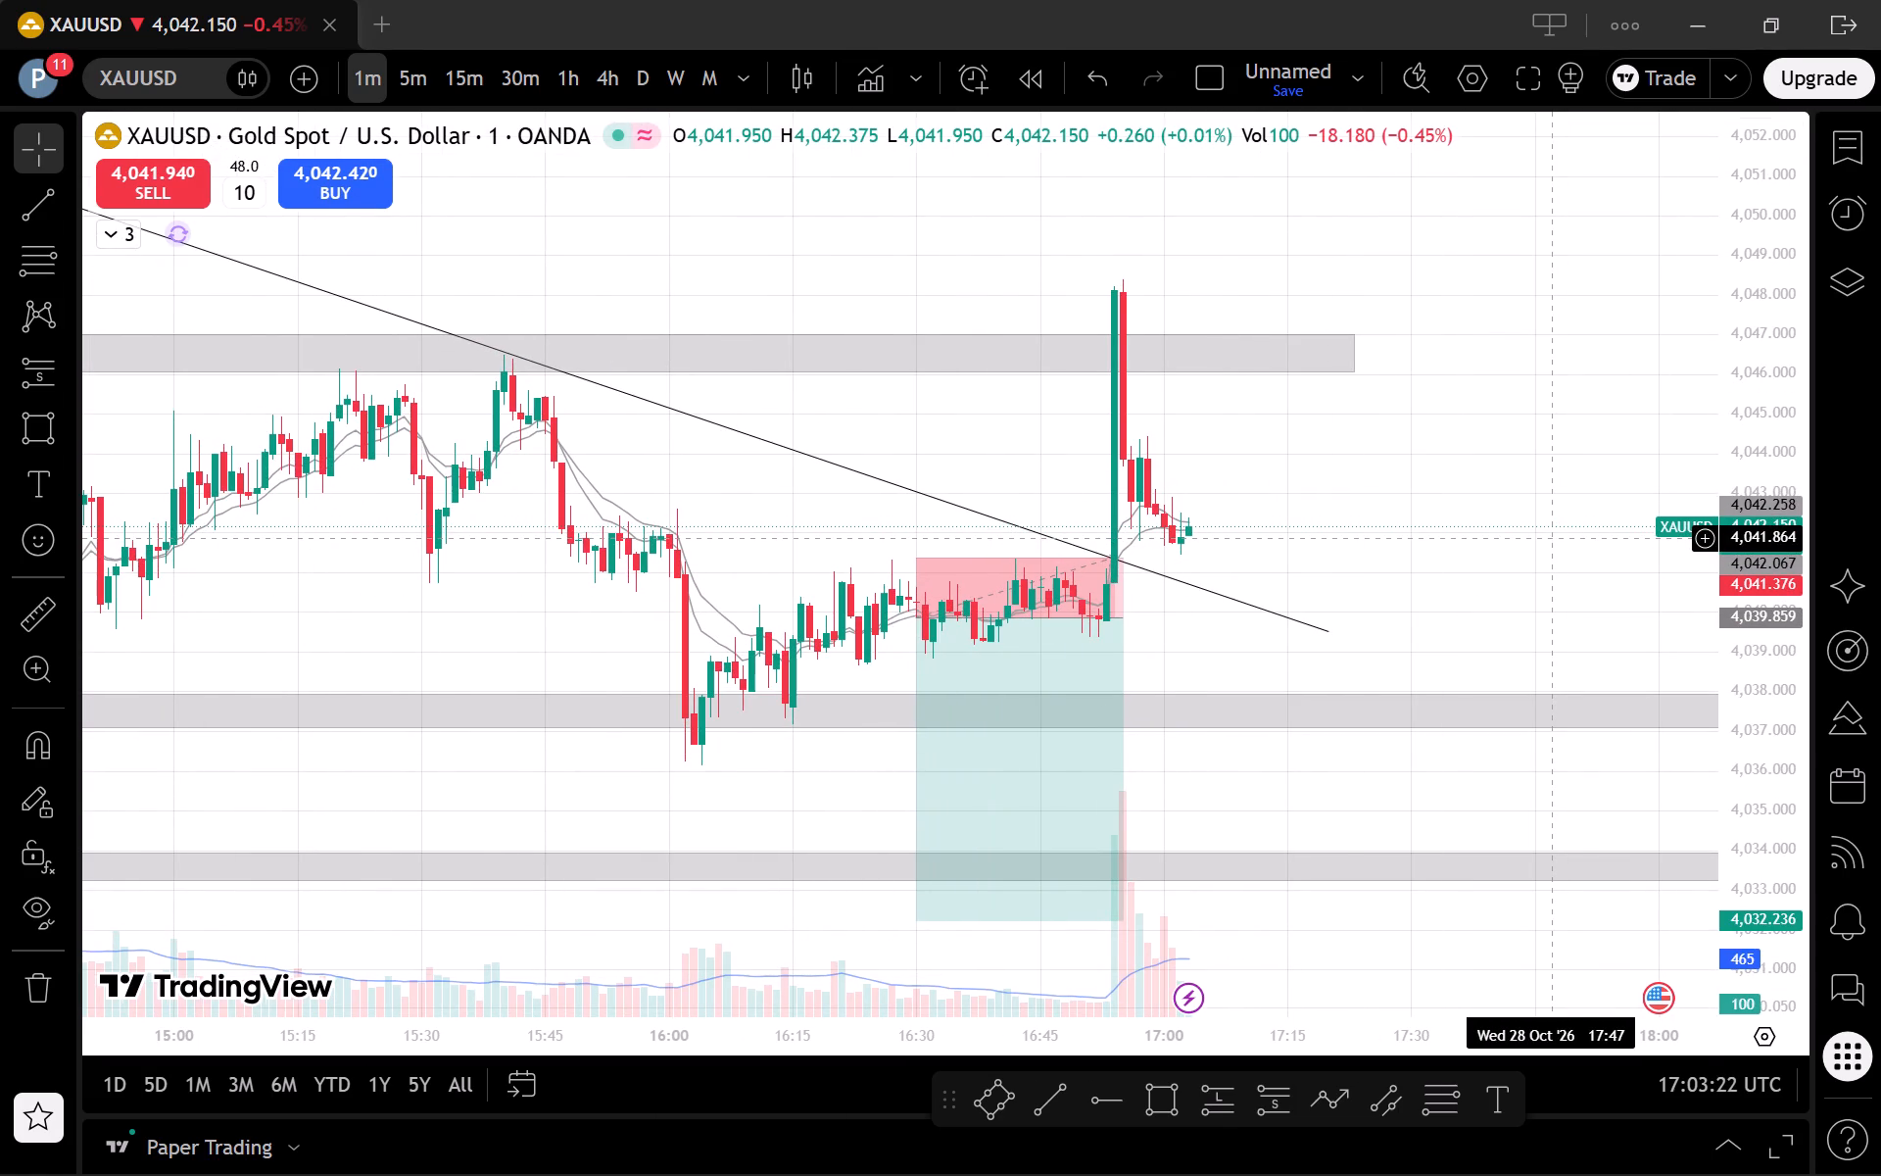
drag(1764, 757, 1738, 675)
drag(1649, 629, 1684, 704)
drag(1770, 674, 1777, 733)
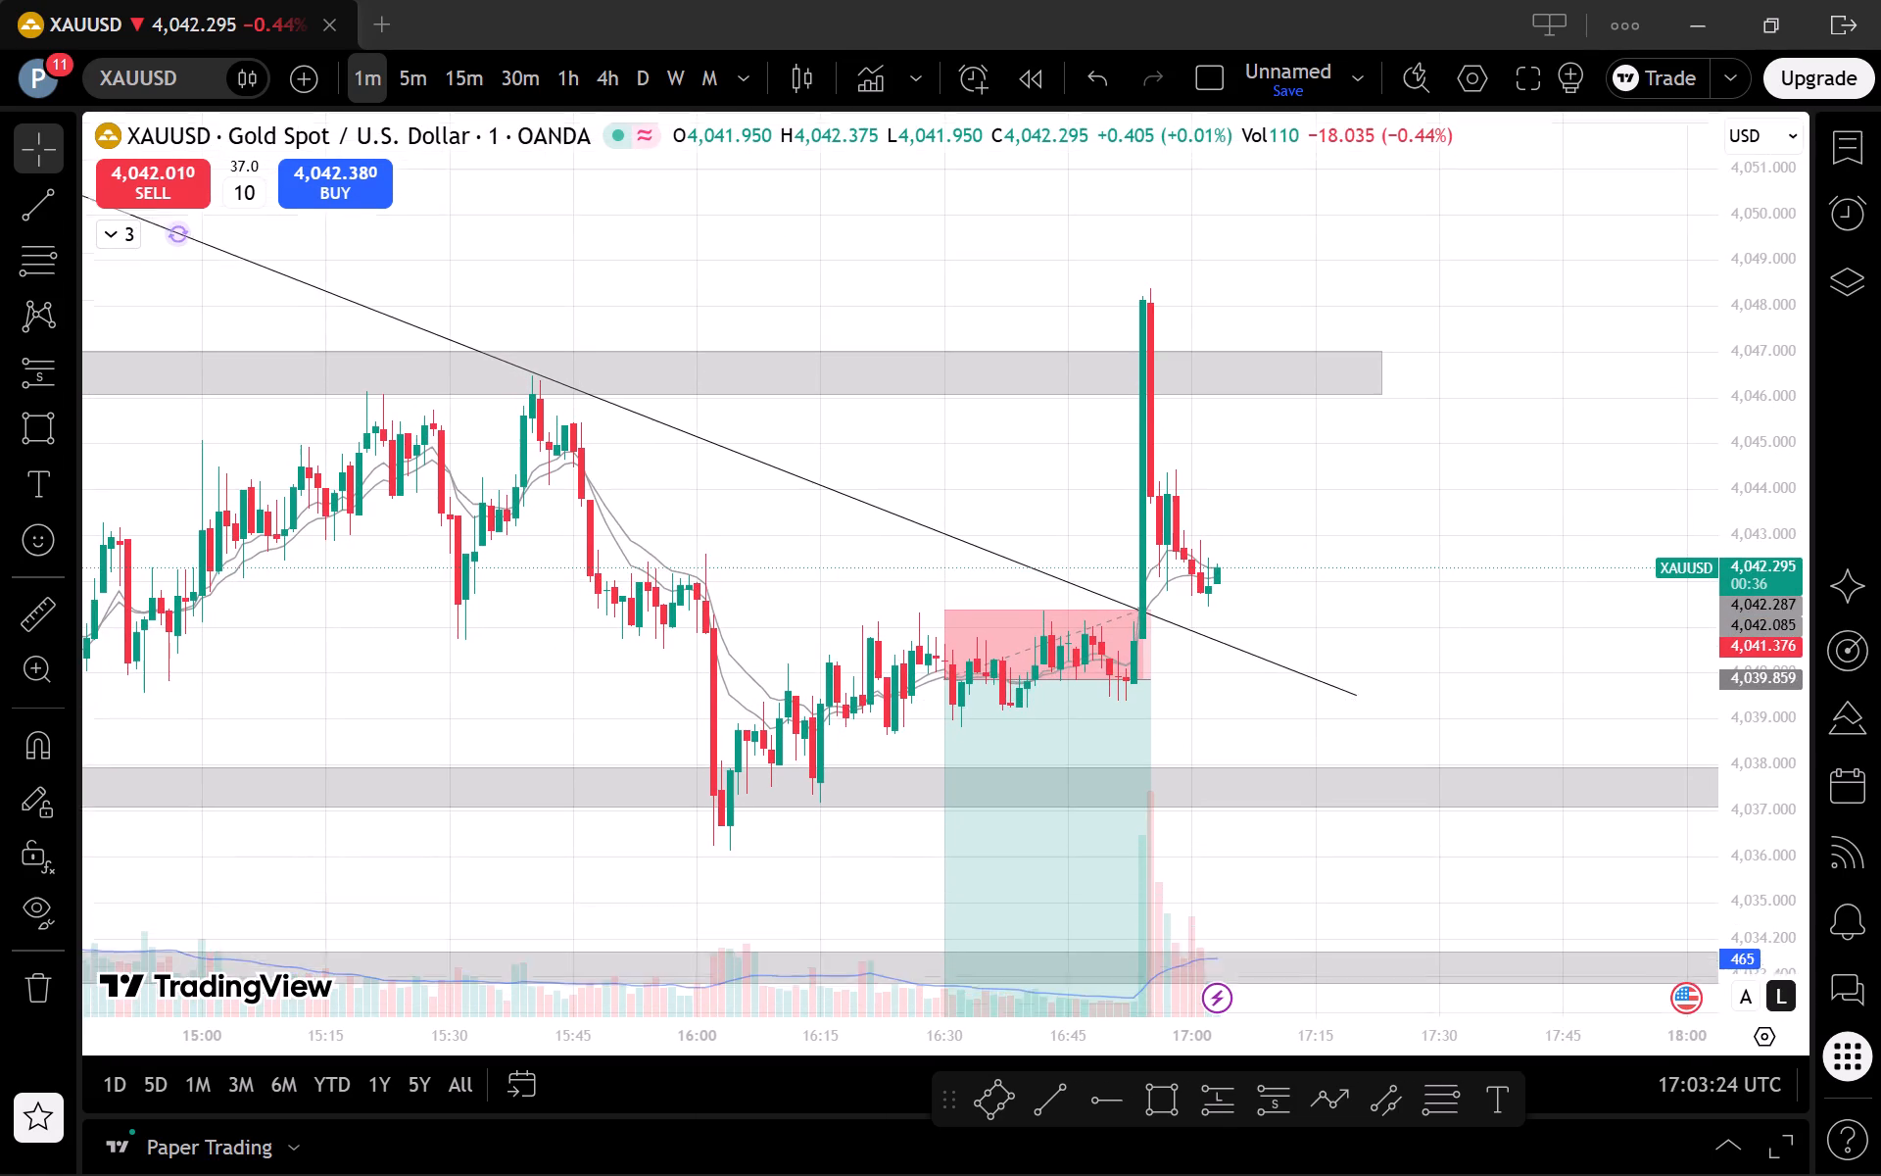
drag(1777, 733, 1766, 753)
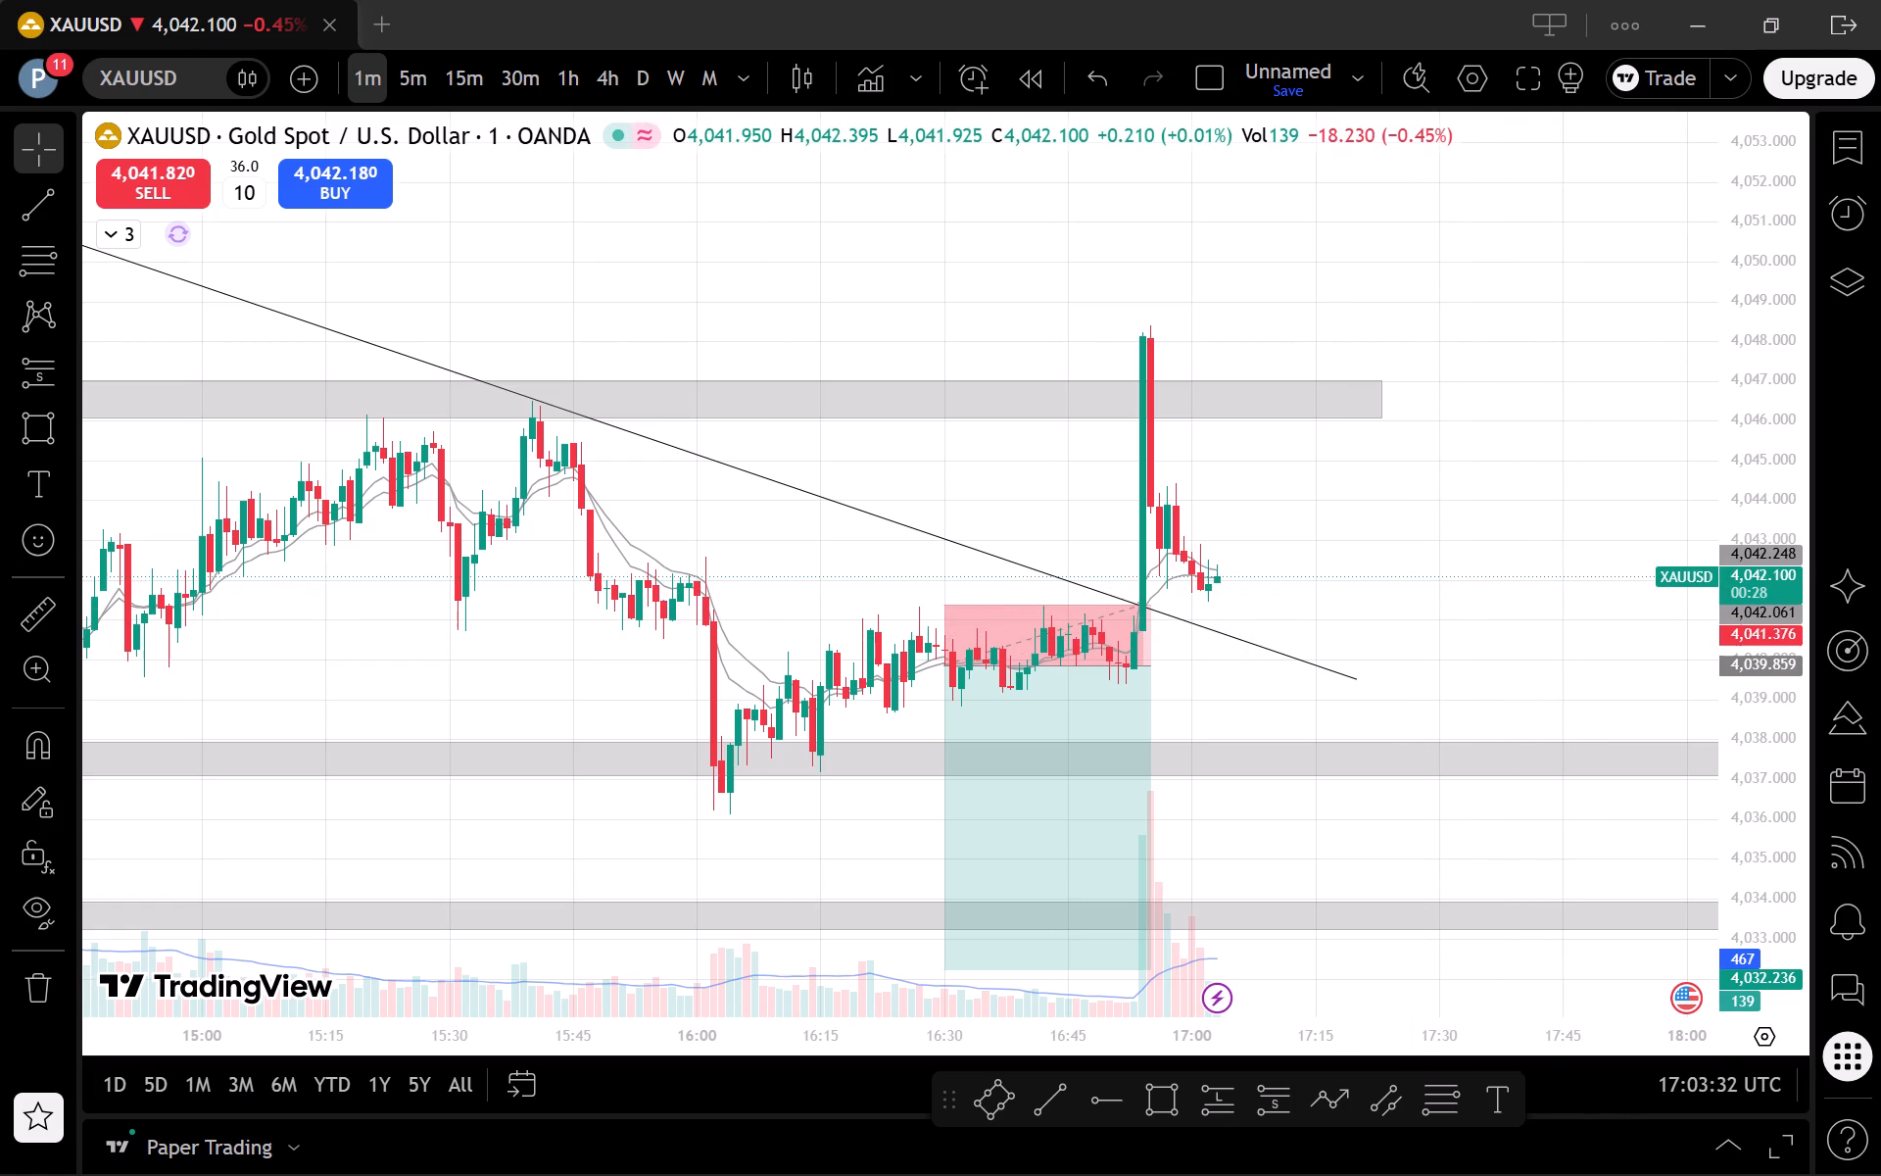
Compare the marked zones and recent price structure on the 1-hour, 5-minute and 1-minute charts.
click(575, 71)
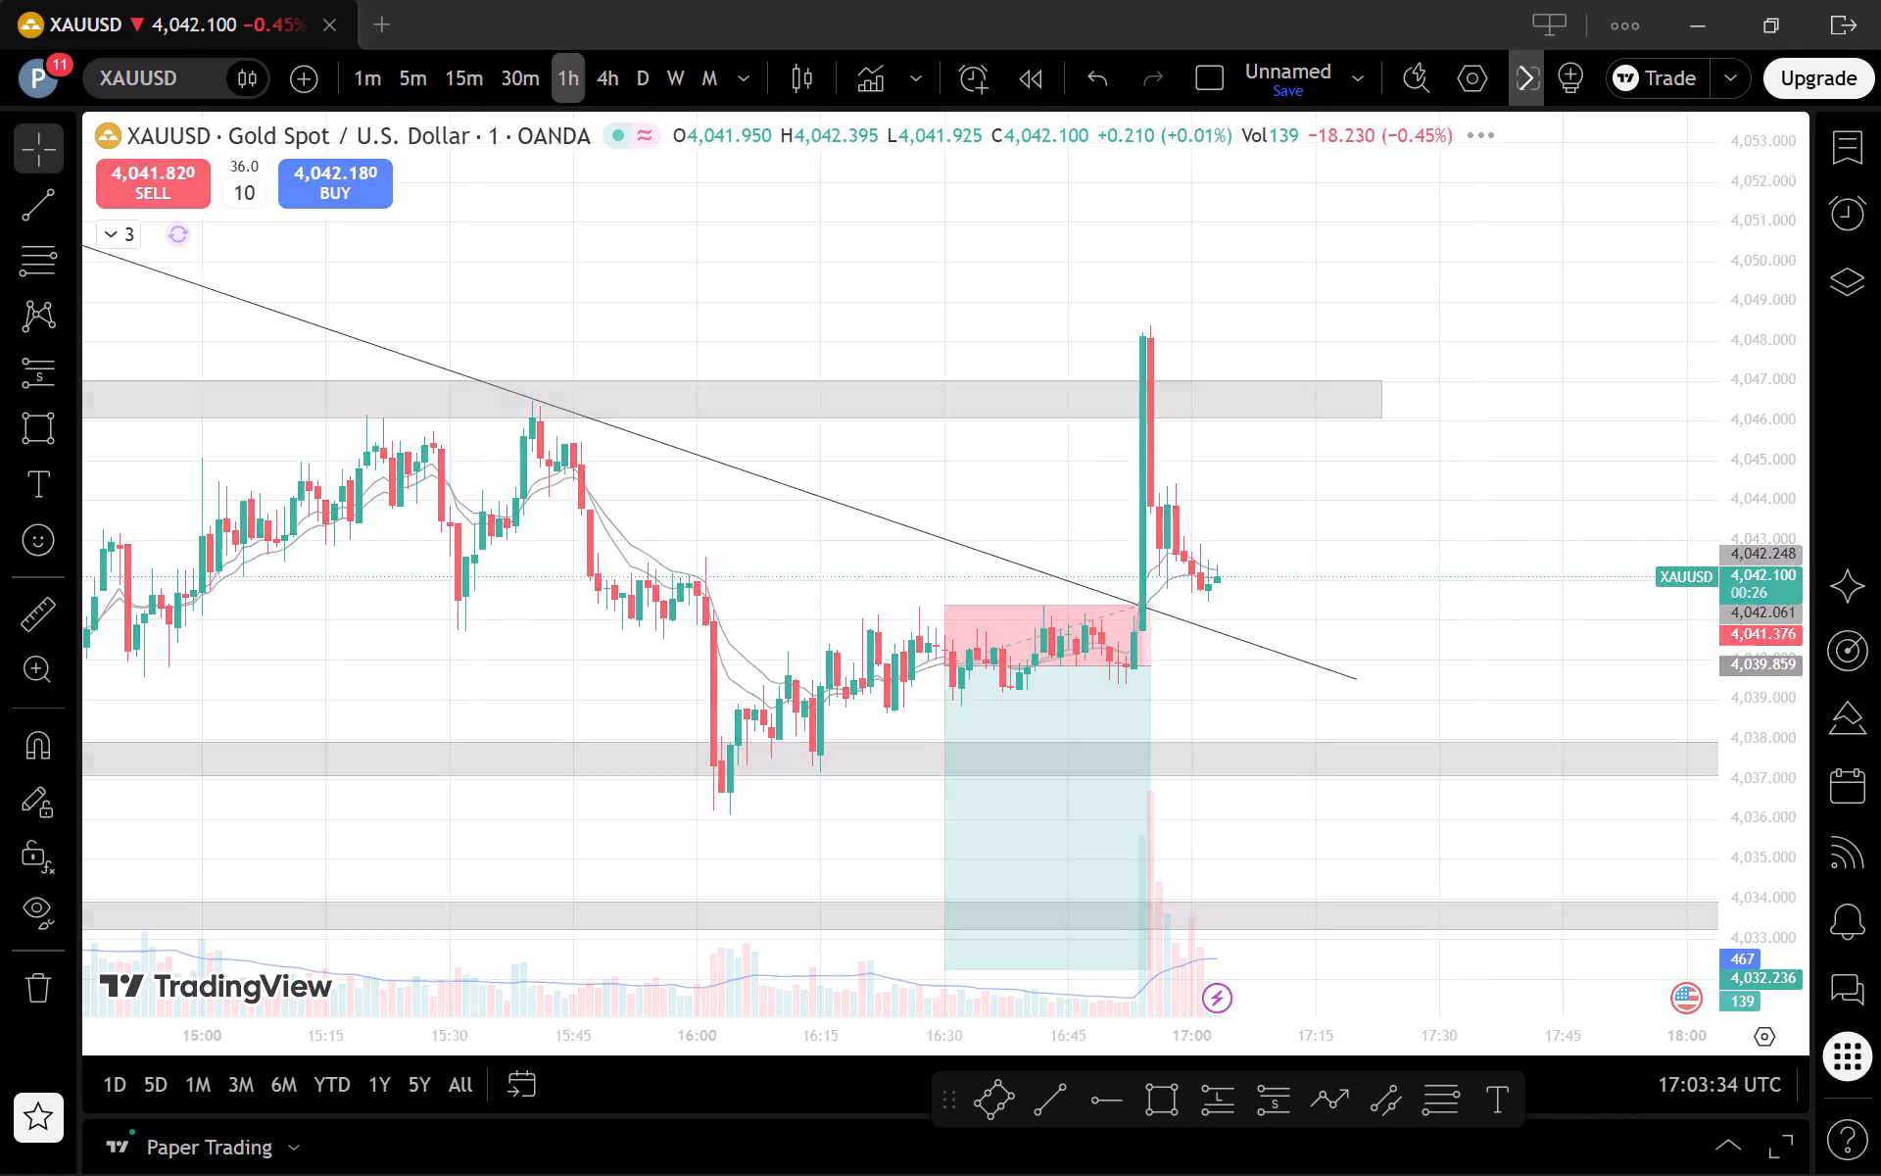
drag(1773, 435, 1797, 890)
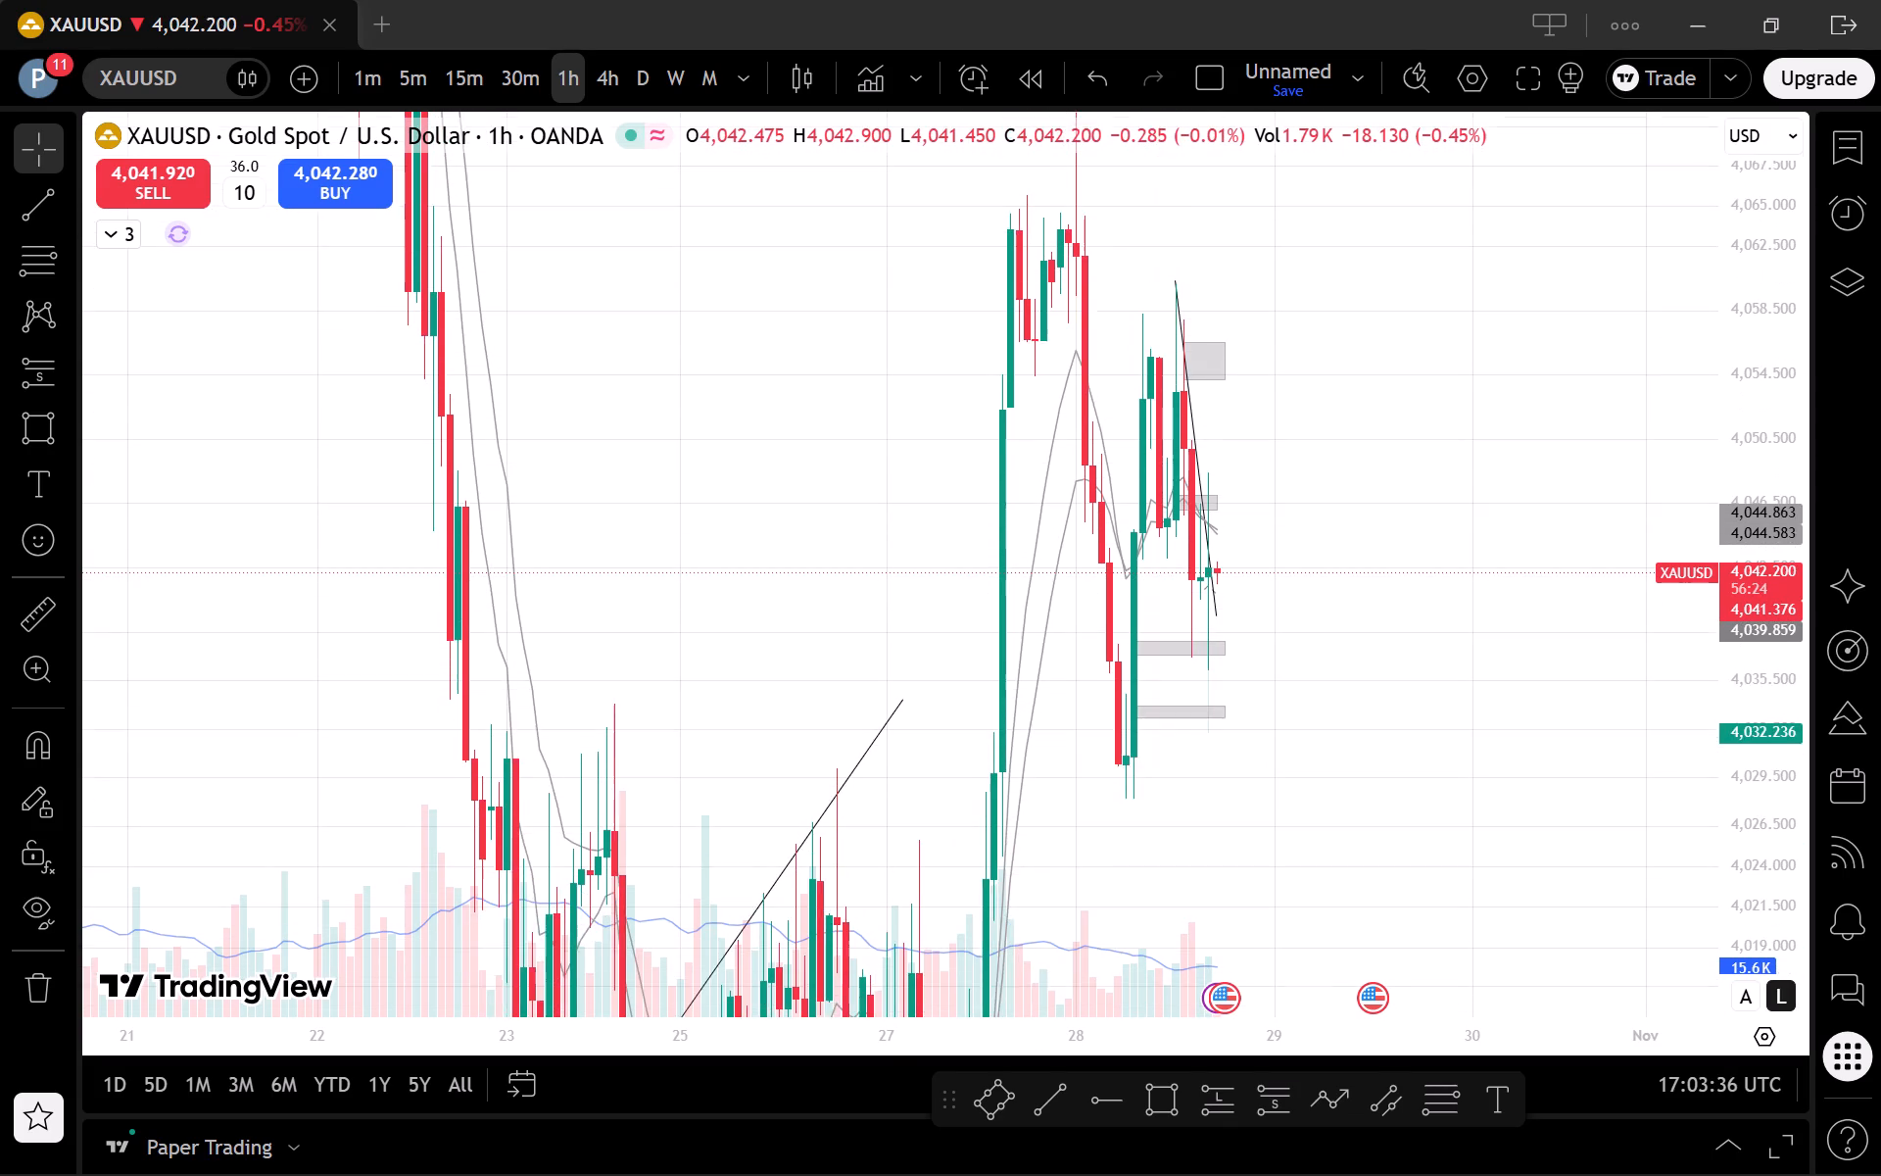
drag(1797, 890, 1795, 897)
scroll(1336, 653, up, 3)
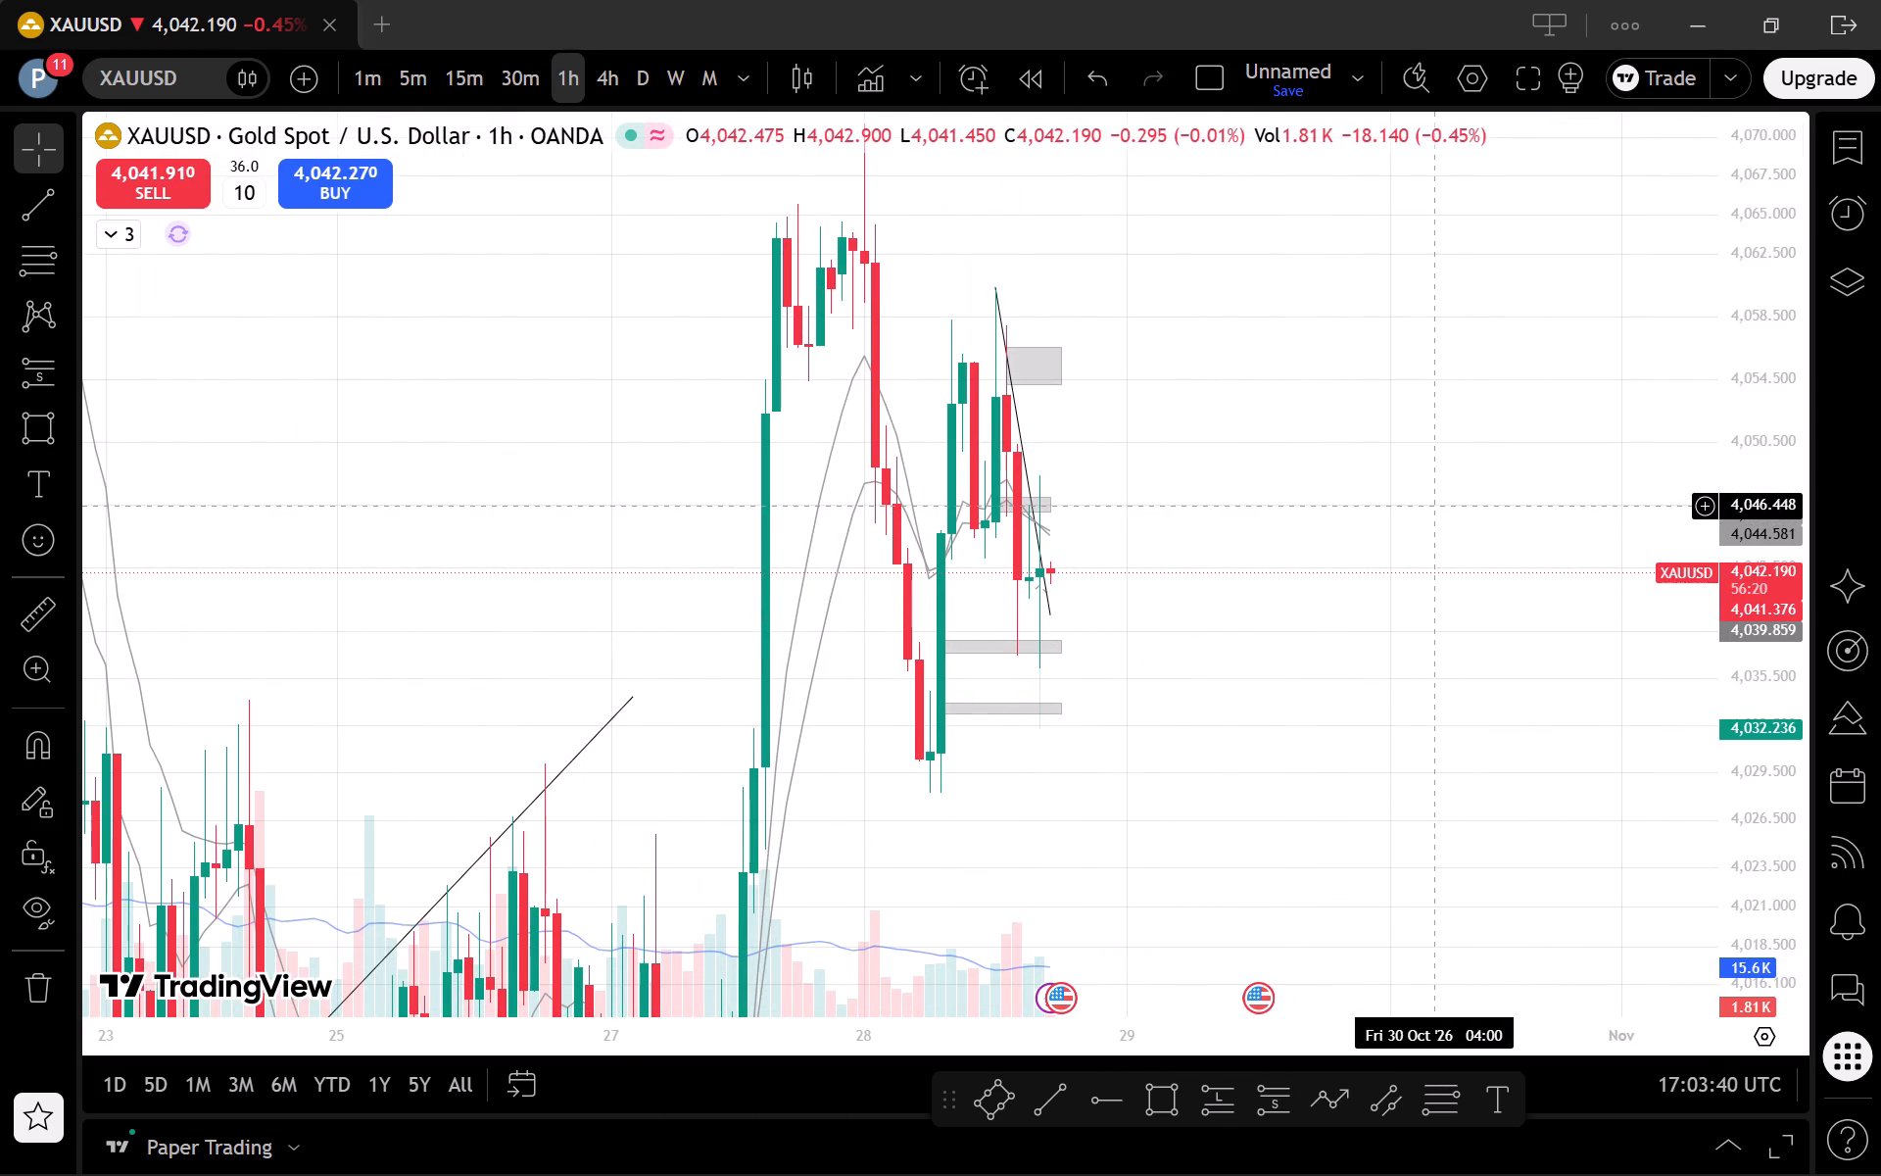
click(467, 90)
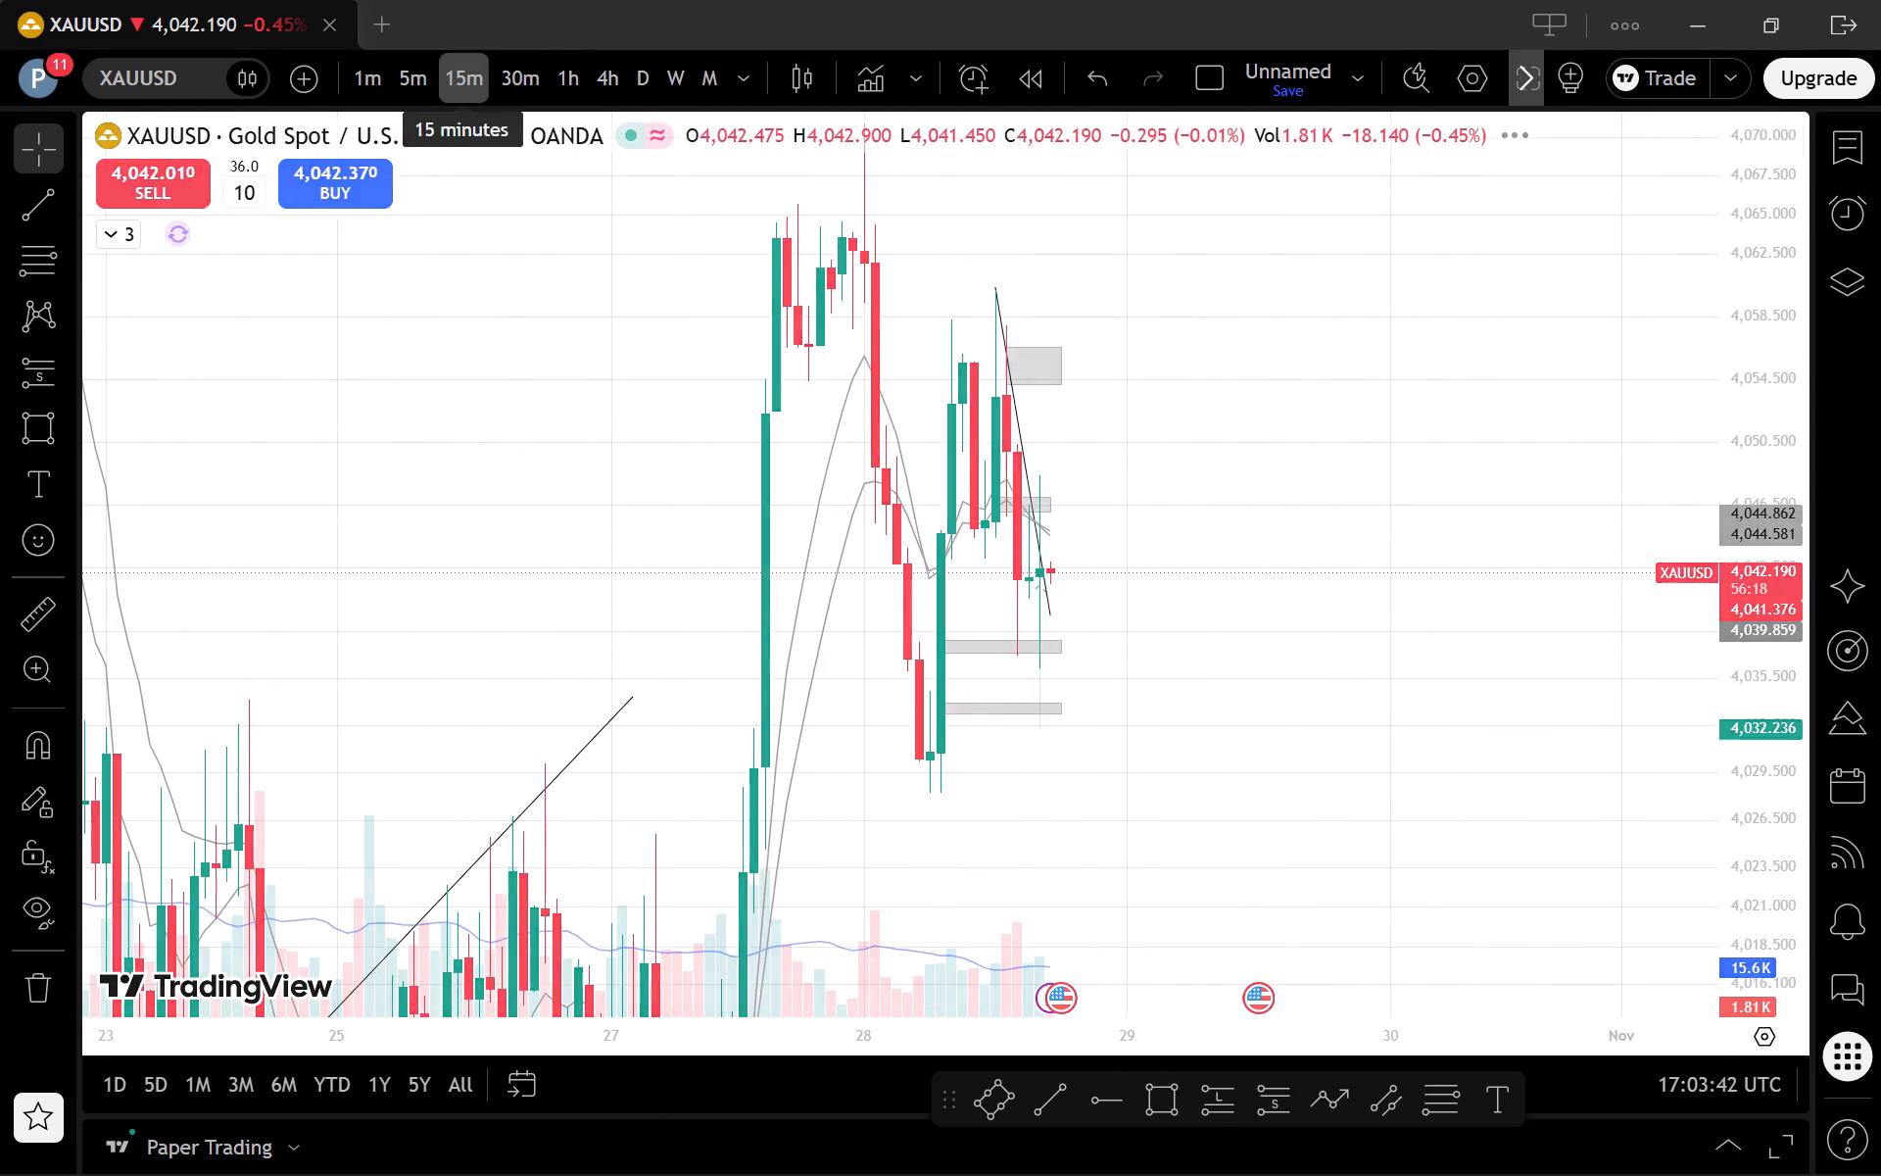
click(411, 72)
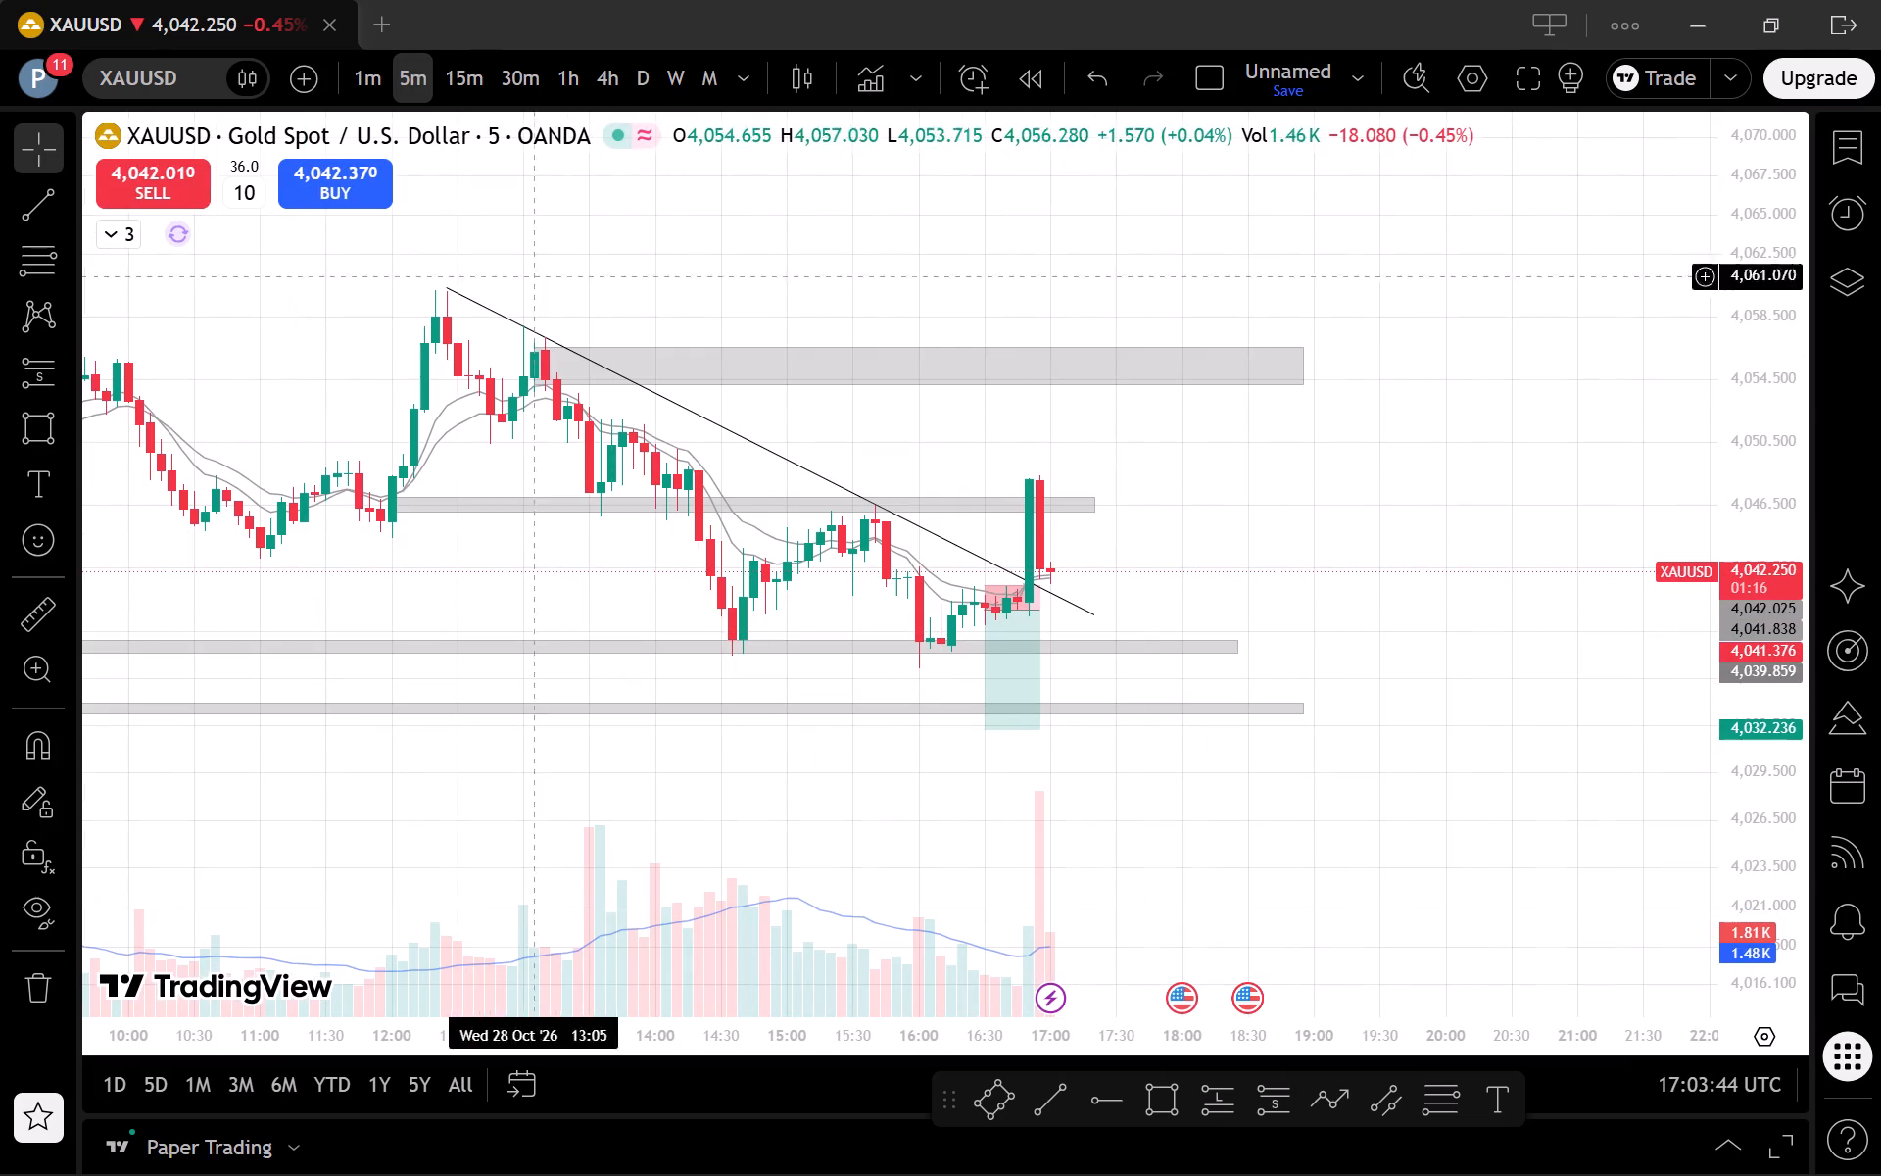
click(367, 75)
scroll(1513, 824, down, 3)
drag(1766, 899, 1687, 695)
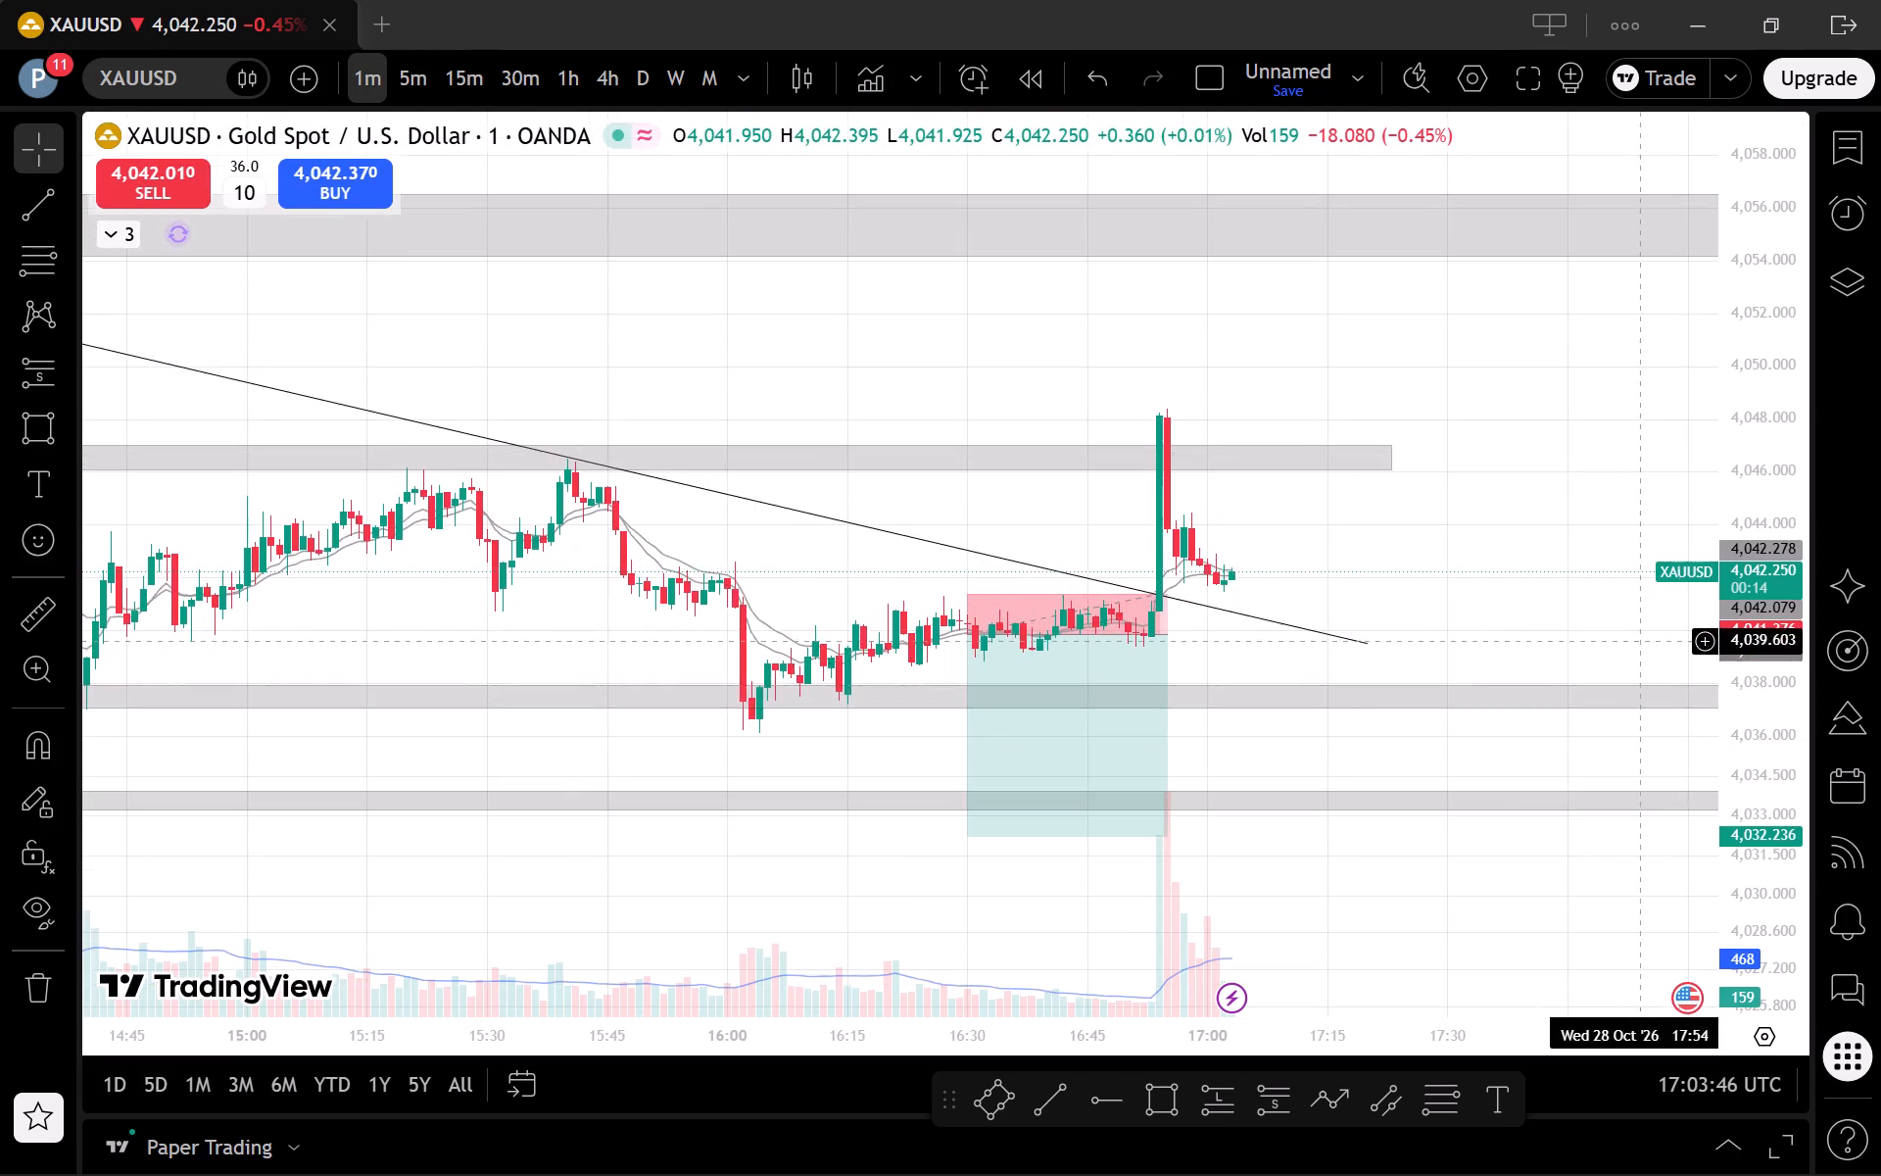
Examine the latest candles near the trend line and short position drawing up close on the 1-minute chart, ending on the 5-minute chart.
scroll(1612, 622, down, 4)
scroll(1596, 612, up, 7)
drag(1380, 616, 1607, 687)
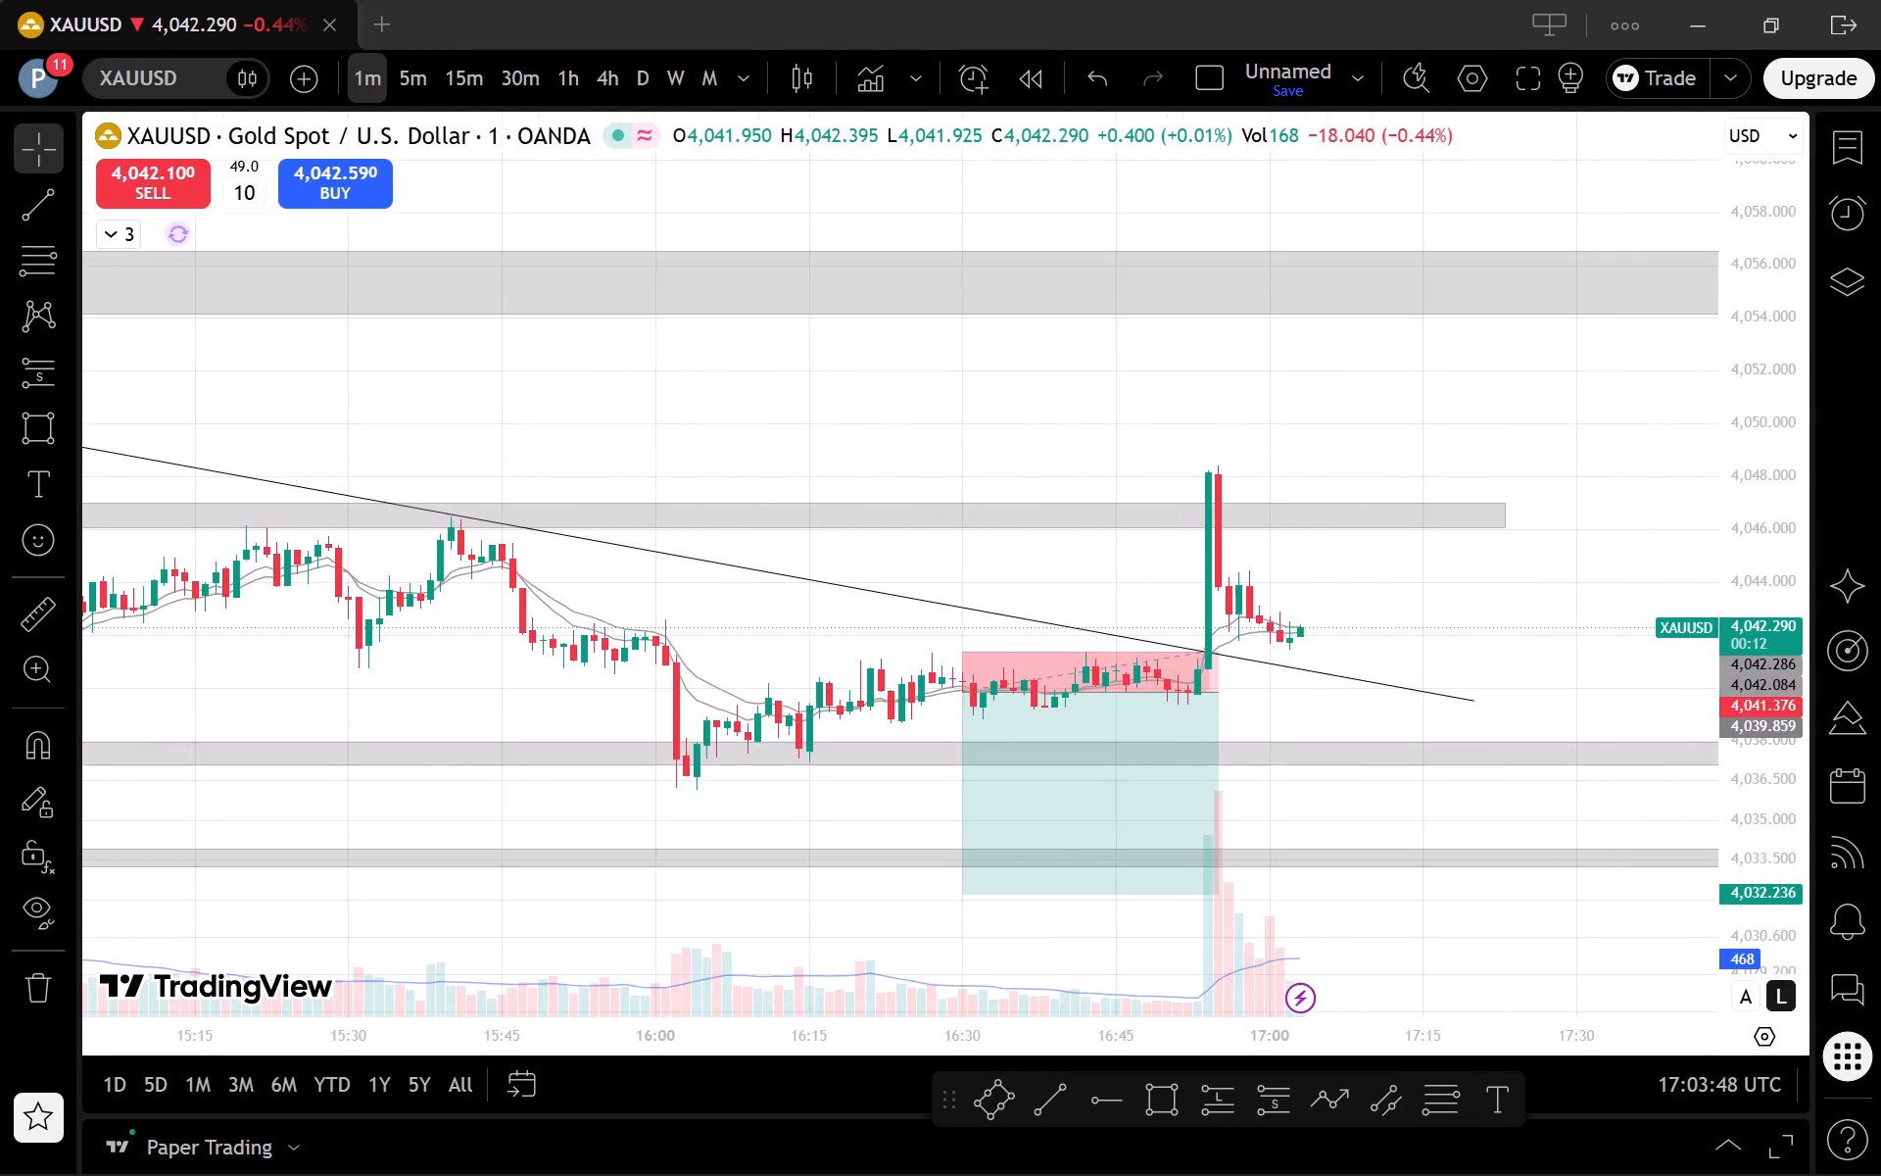
drag(1758, 940, 1694, 582)
scroll(1583, 639, up, 4)
drag(1370, 729, 1529, 454)
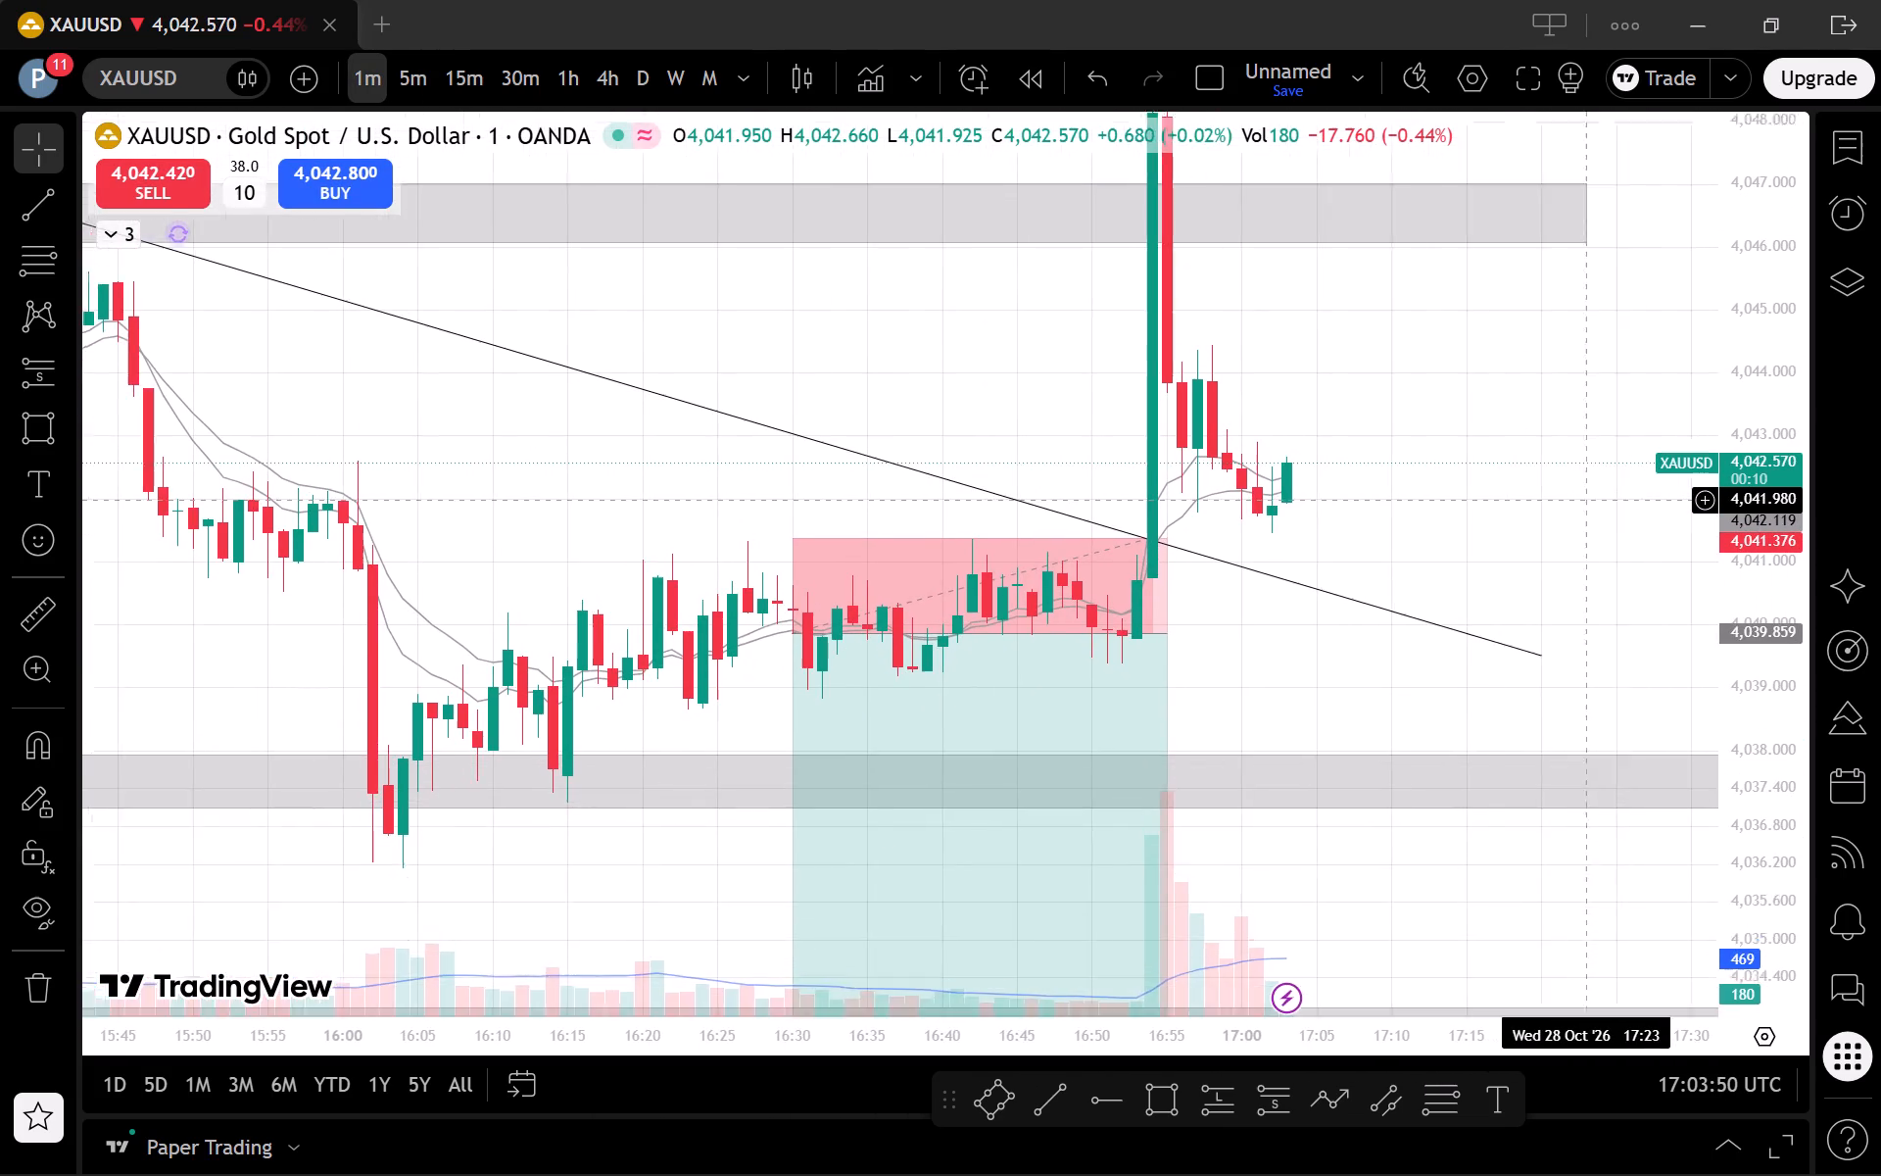
drag(1529, 454, 1525, 449)
scroll(1519, 451, down, 2)
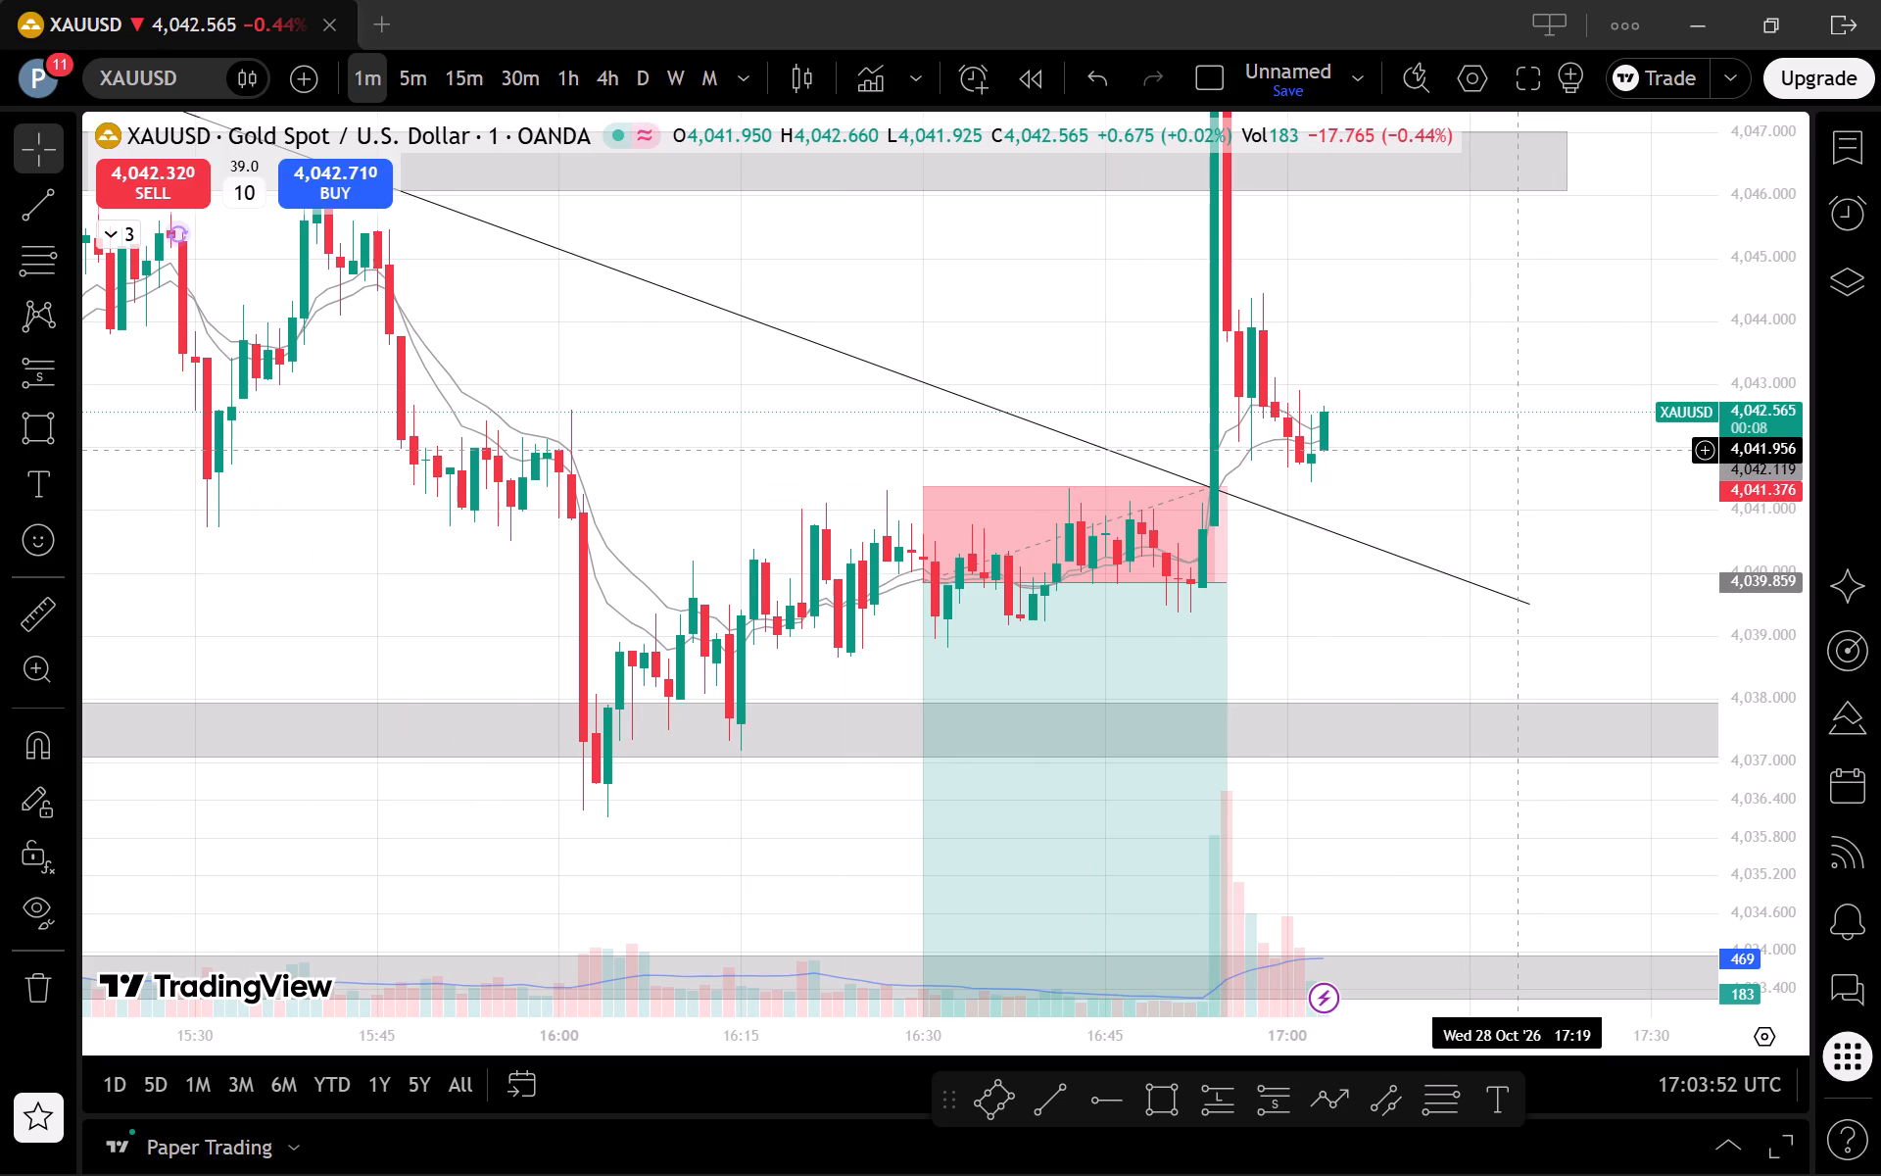
drag(1533, 466, 1608, 708)
scroll(1767, 561, down, 8)
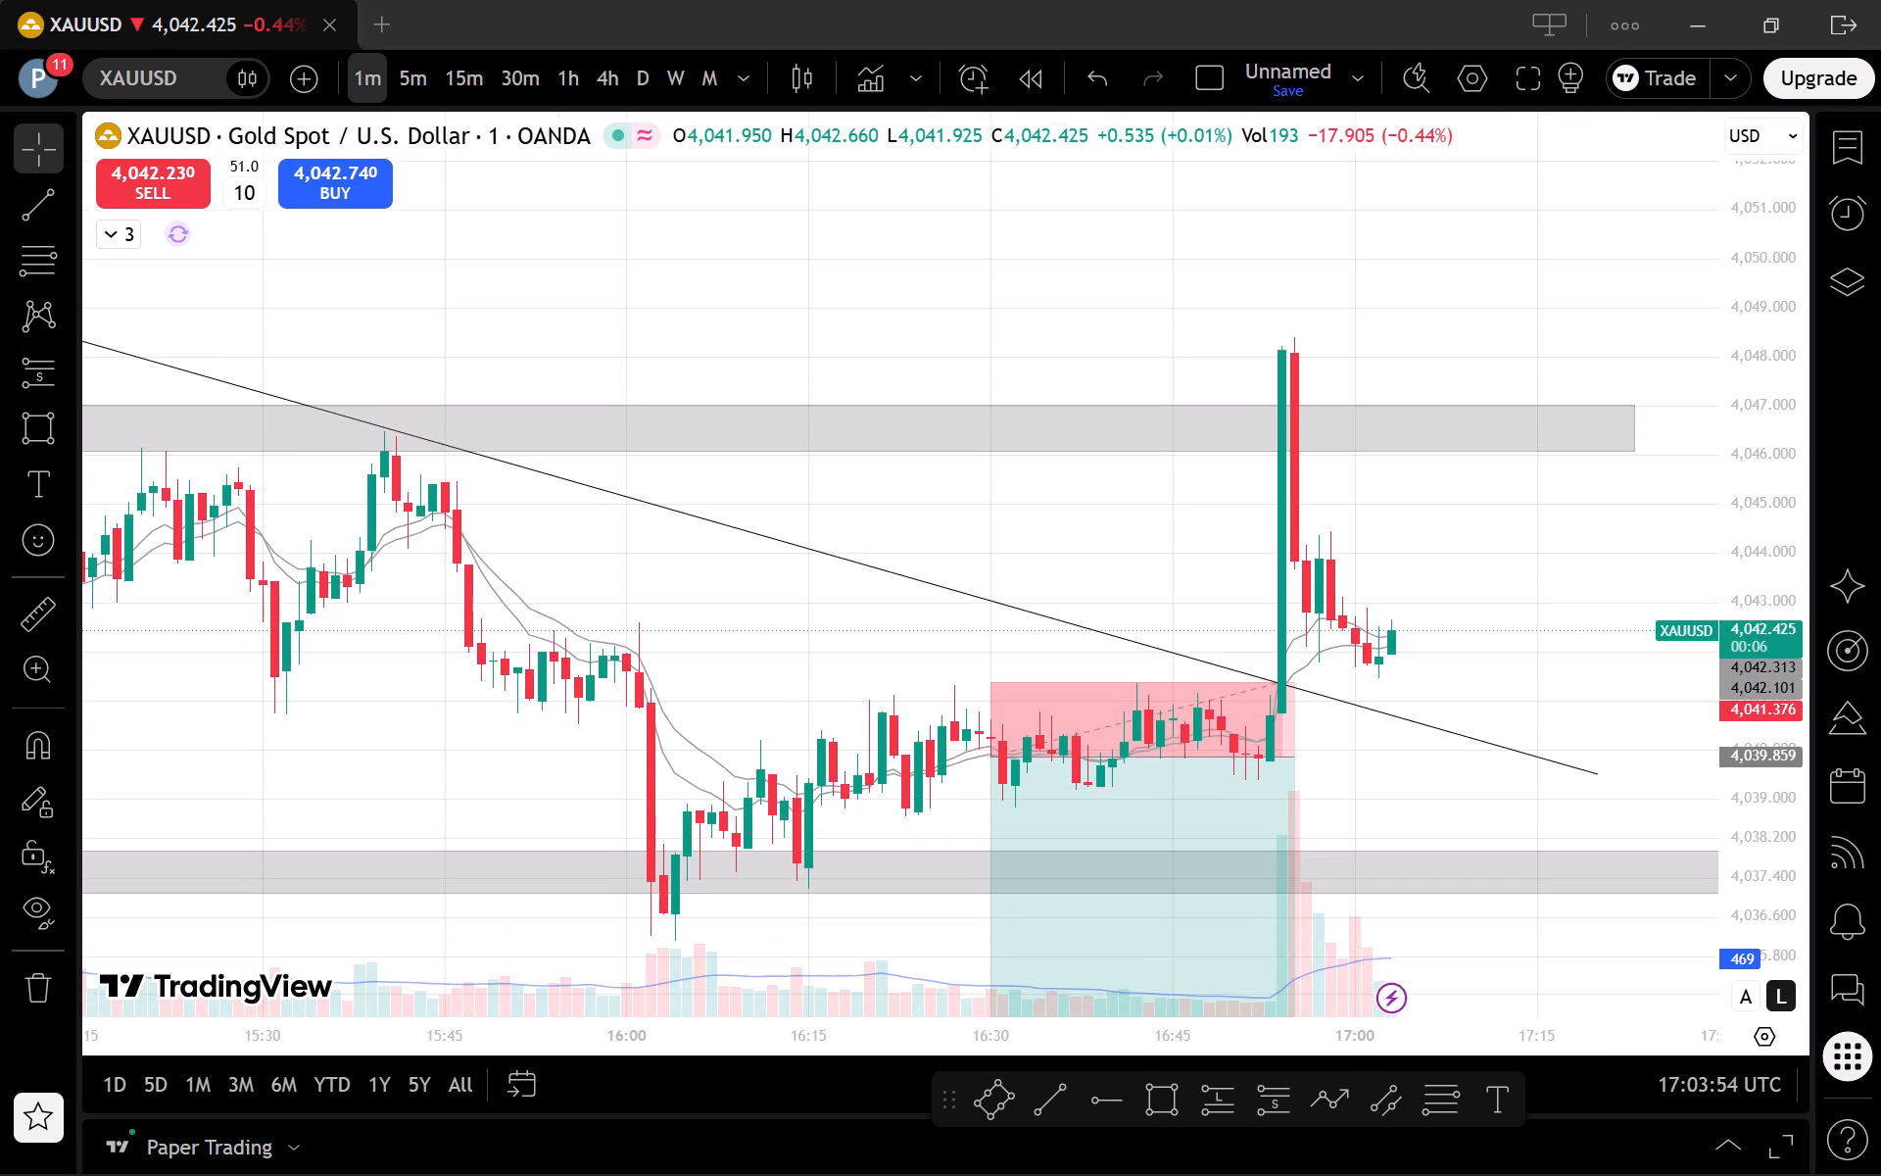
scroll(1758, 633, down, 3)
scroll(1664, 667, down, 1)
drag(1601, 640, 1454, 570)
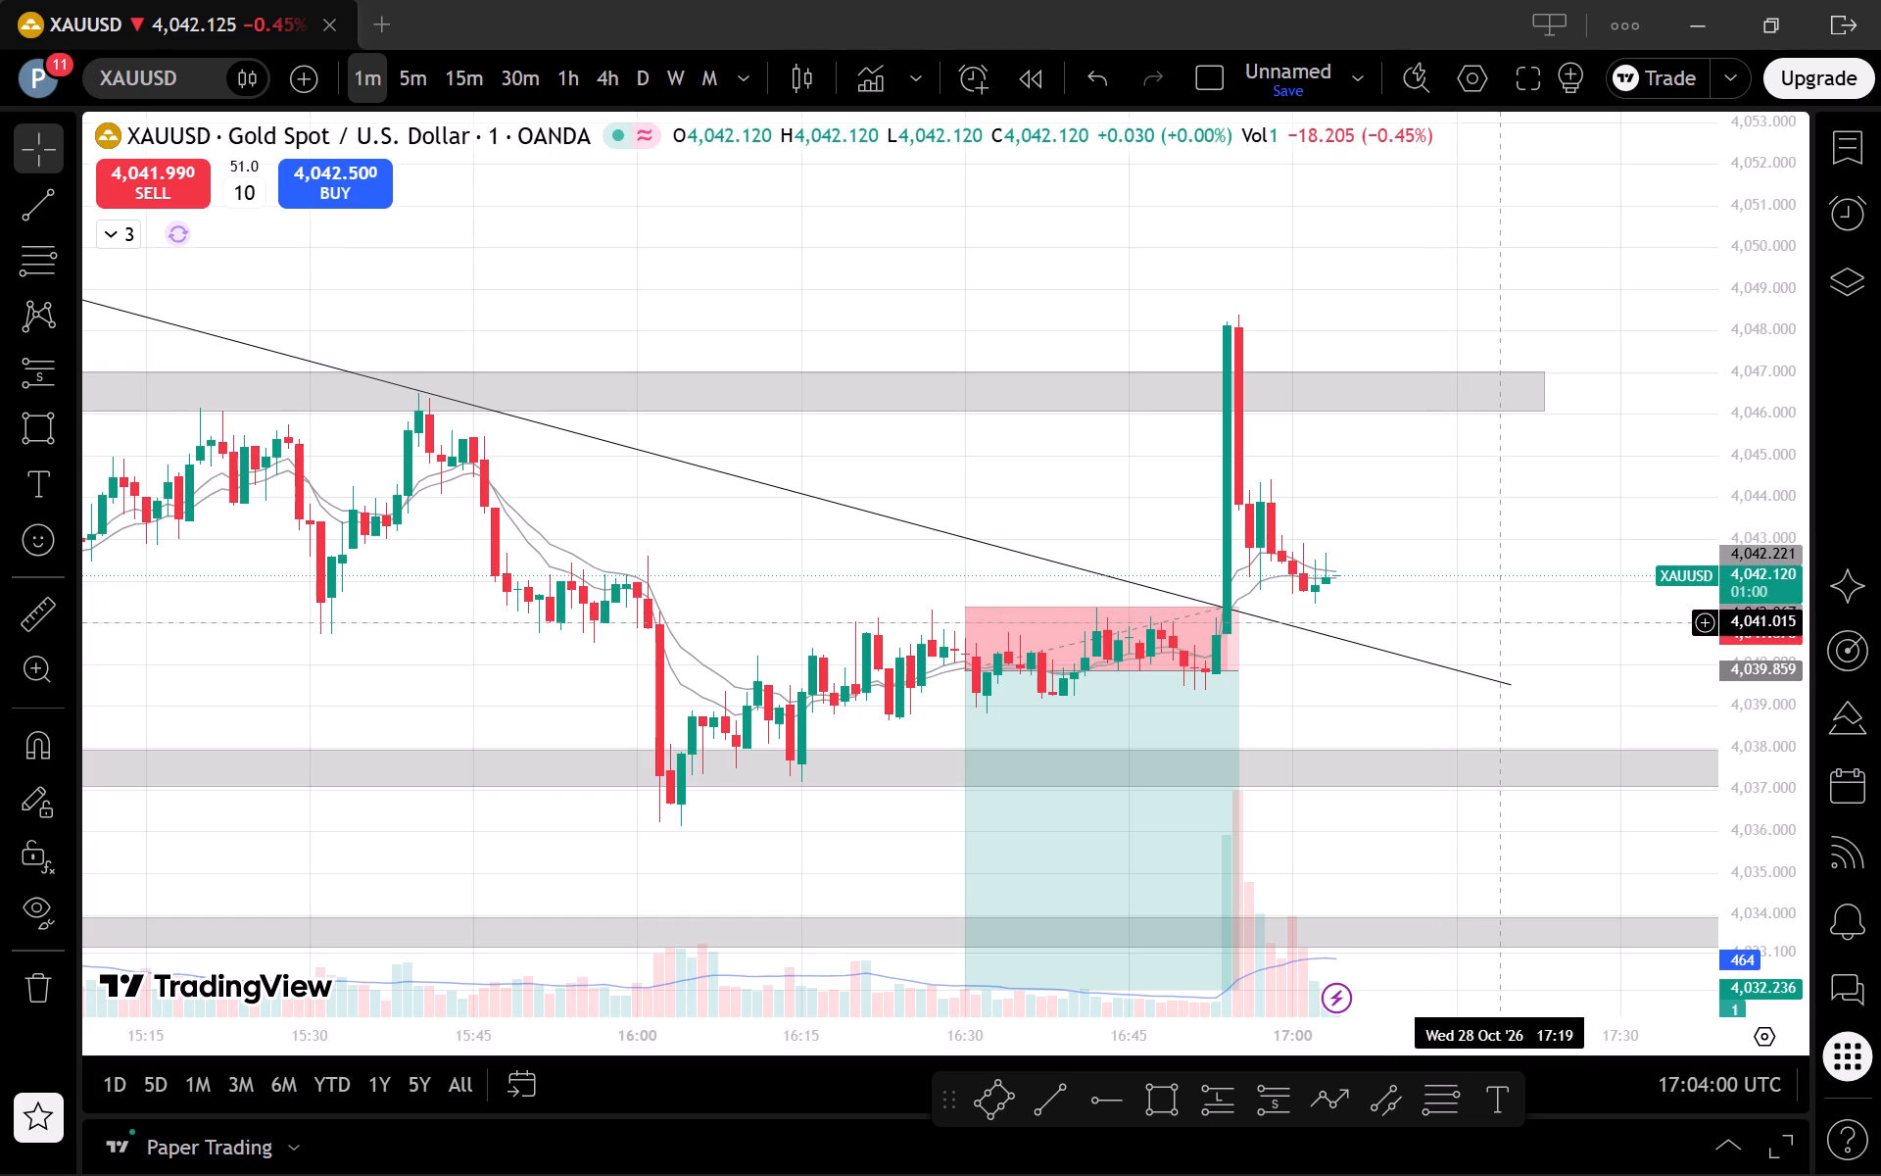
click(417, 77)
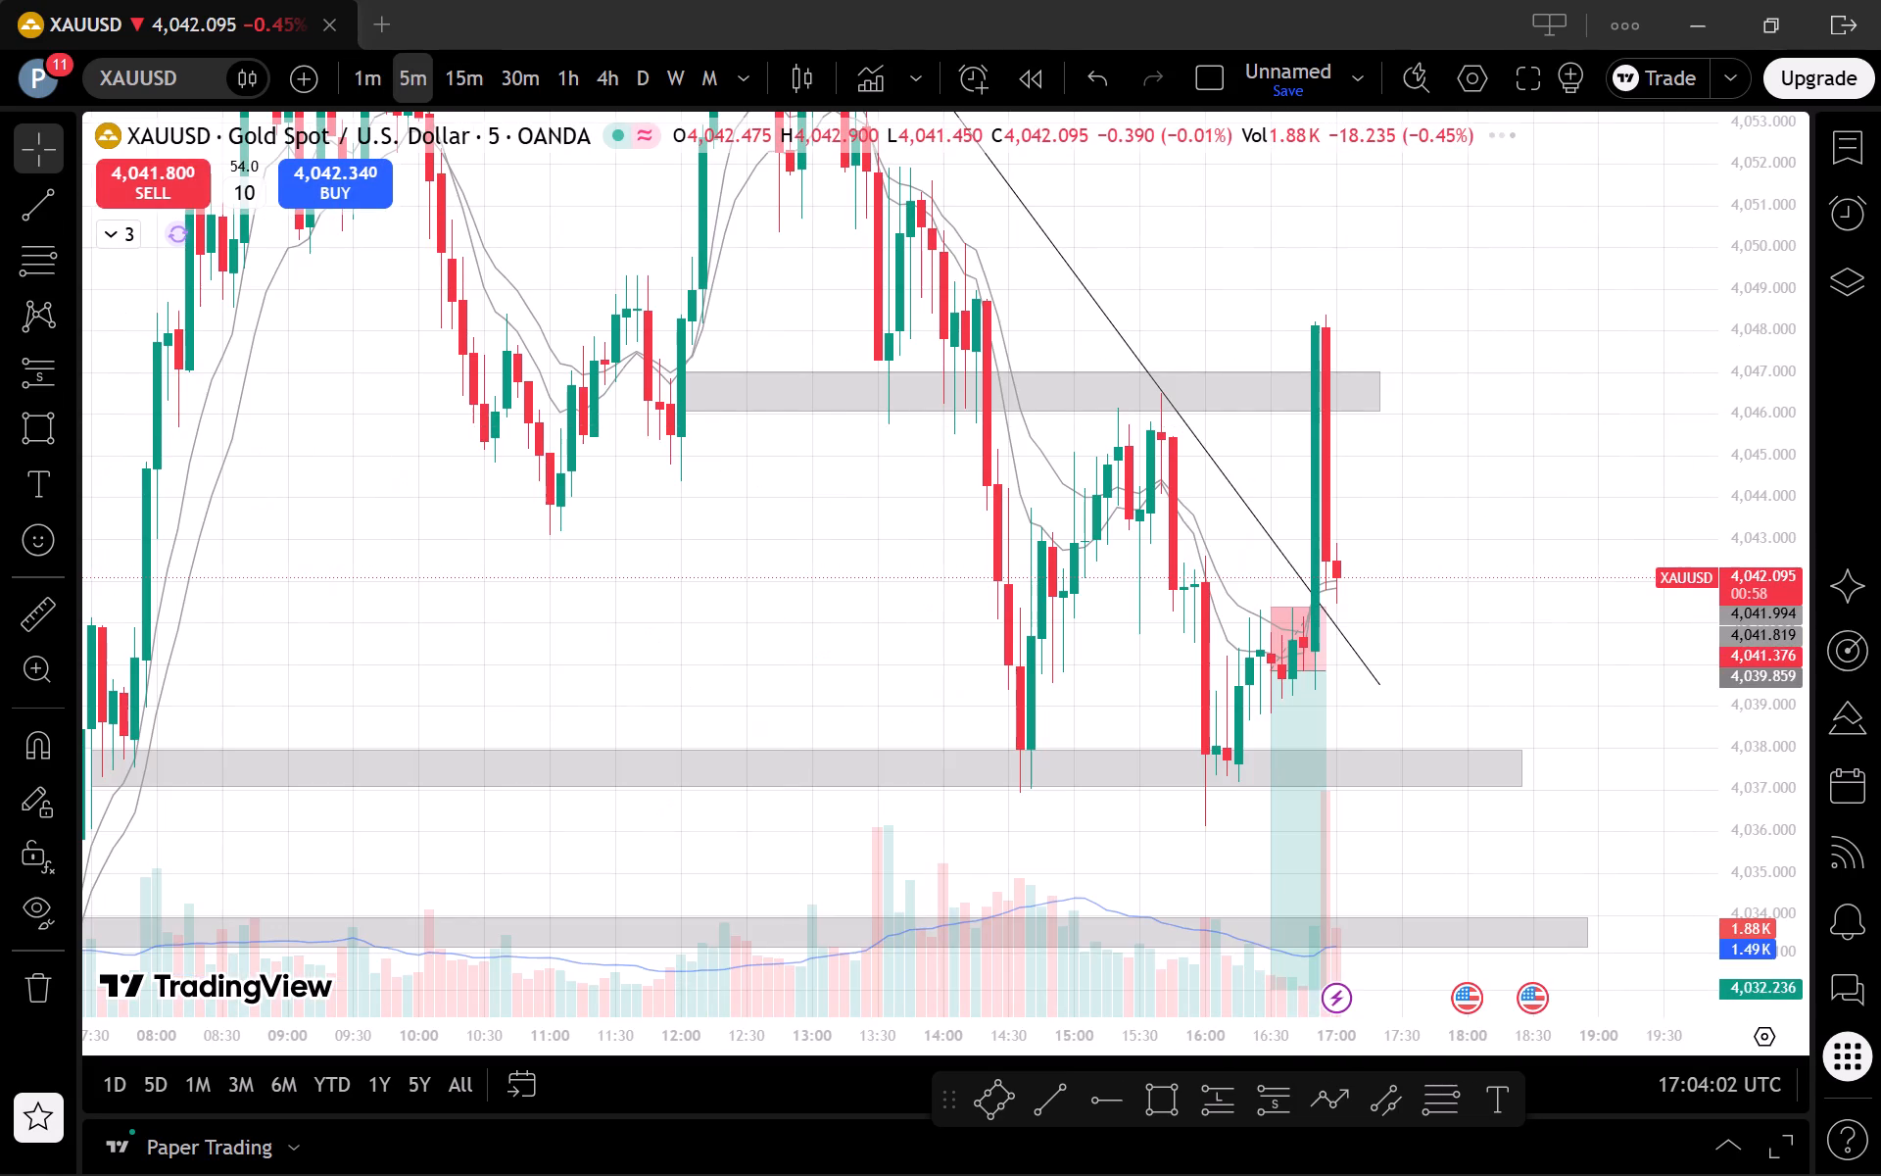
Review the closed XAUUSD trades in the Paper Trading account's trade history.
drag(1800, 438, 1686, 738)
scroll(1571, 662, up, 1)
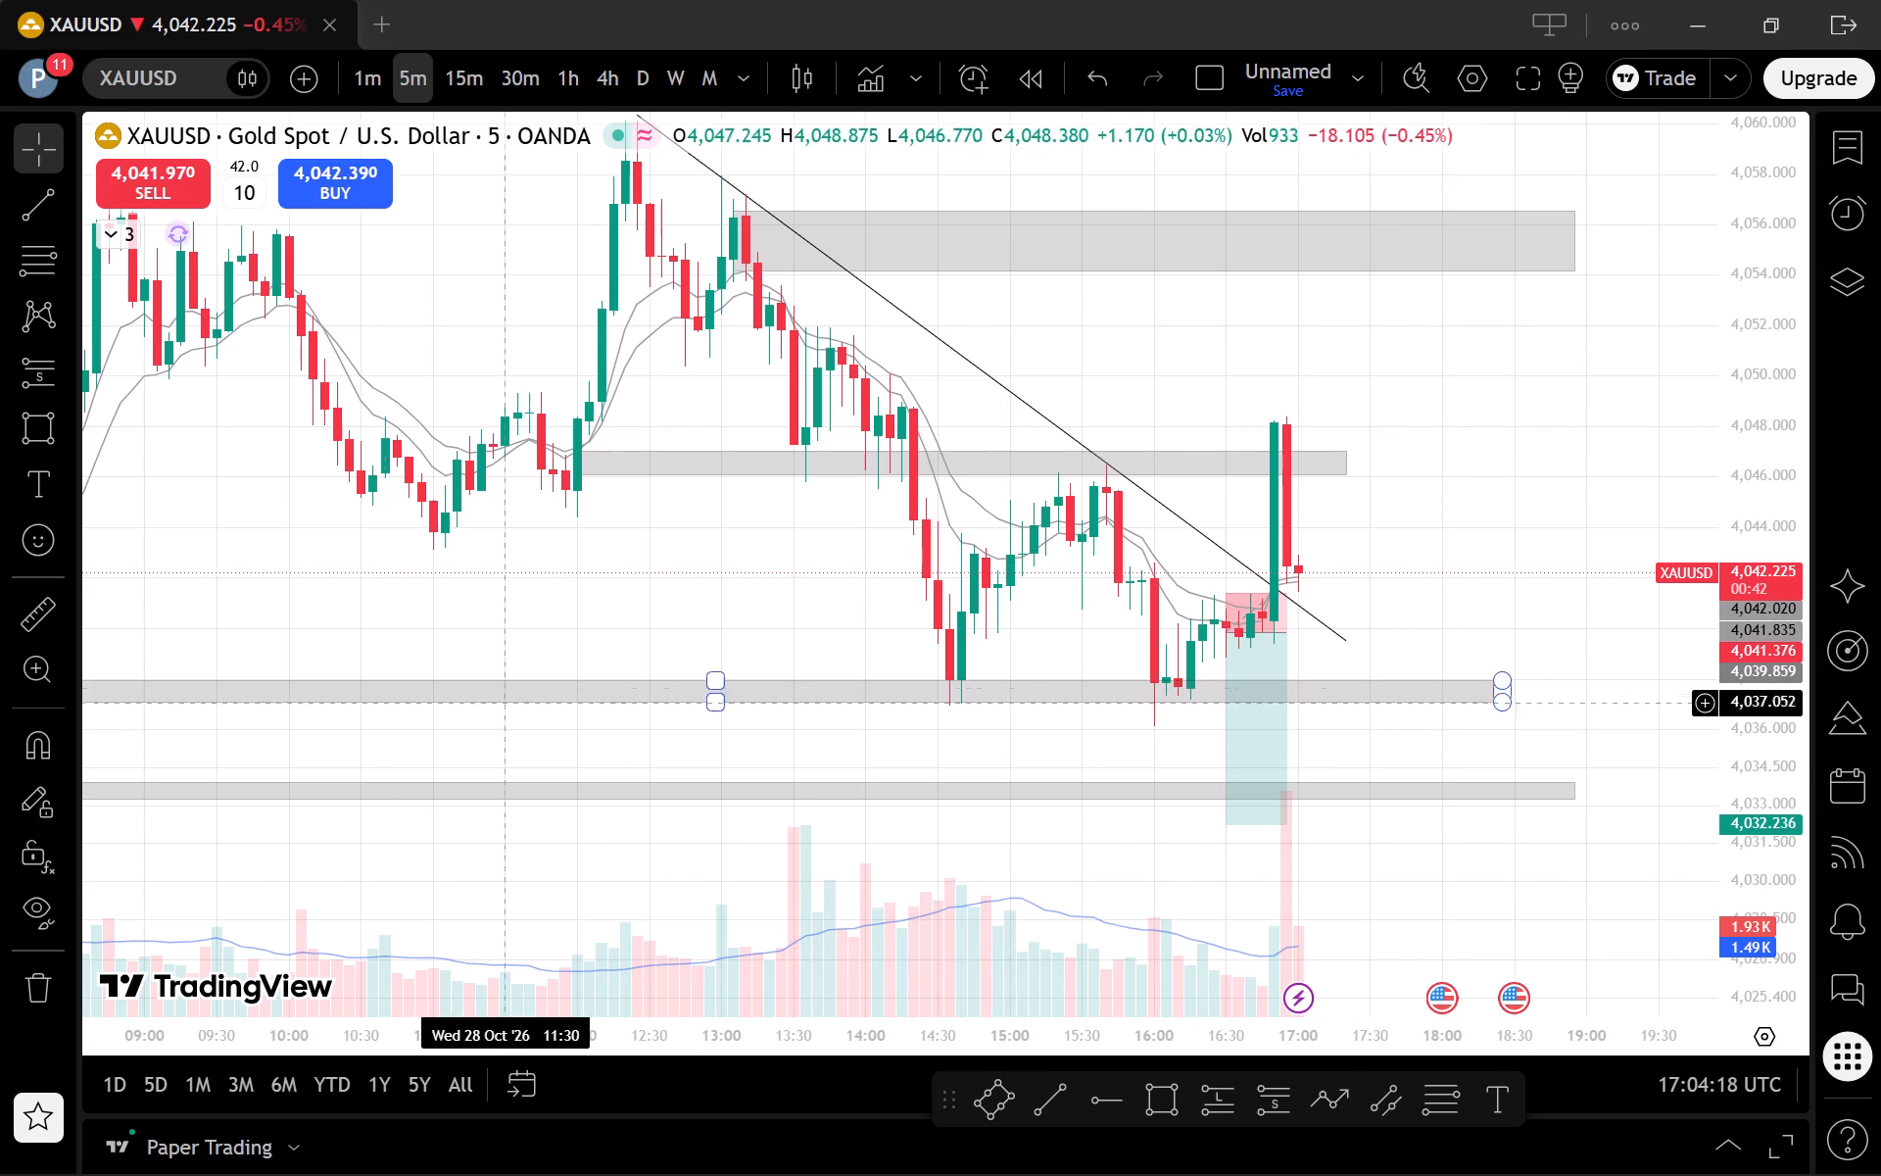
click(210, 1157)
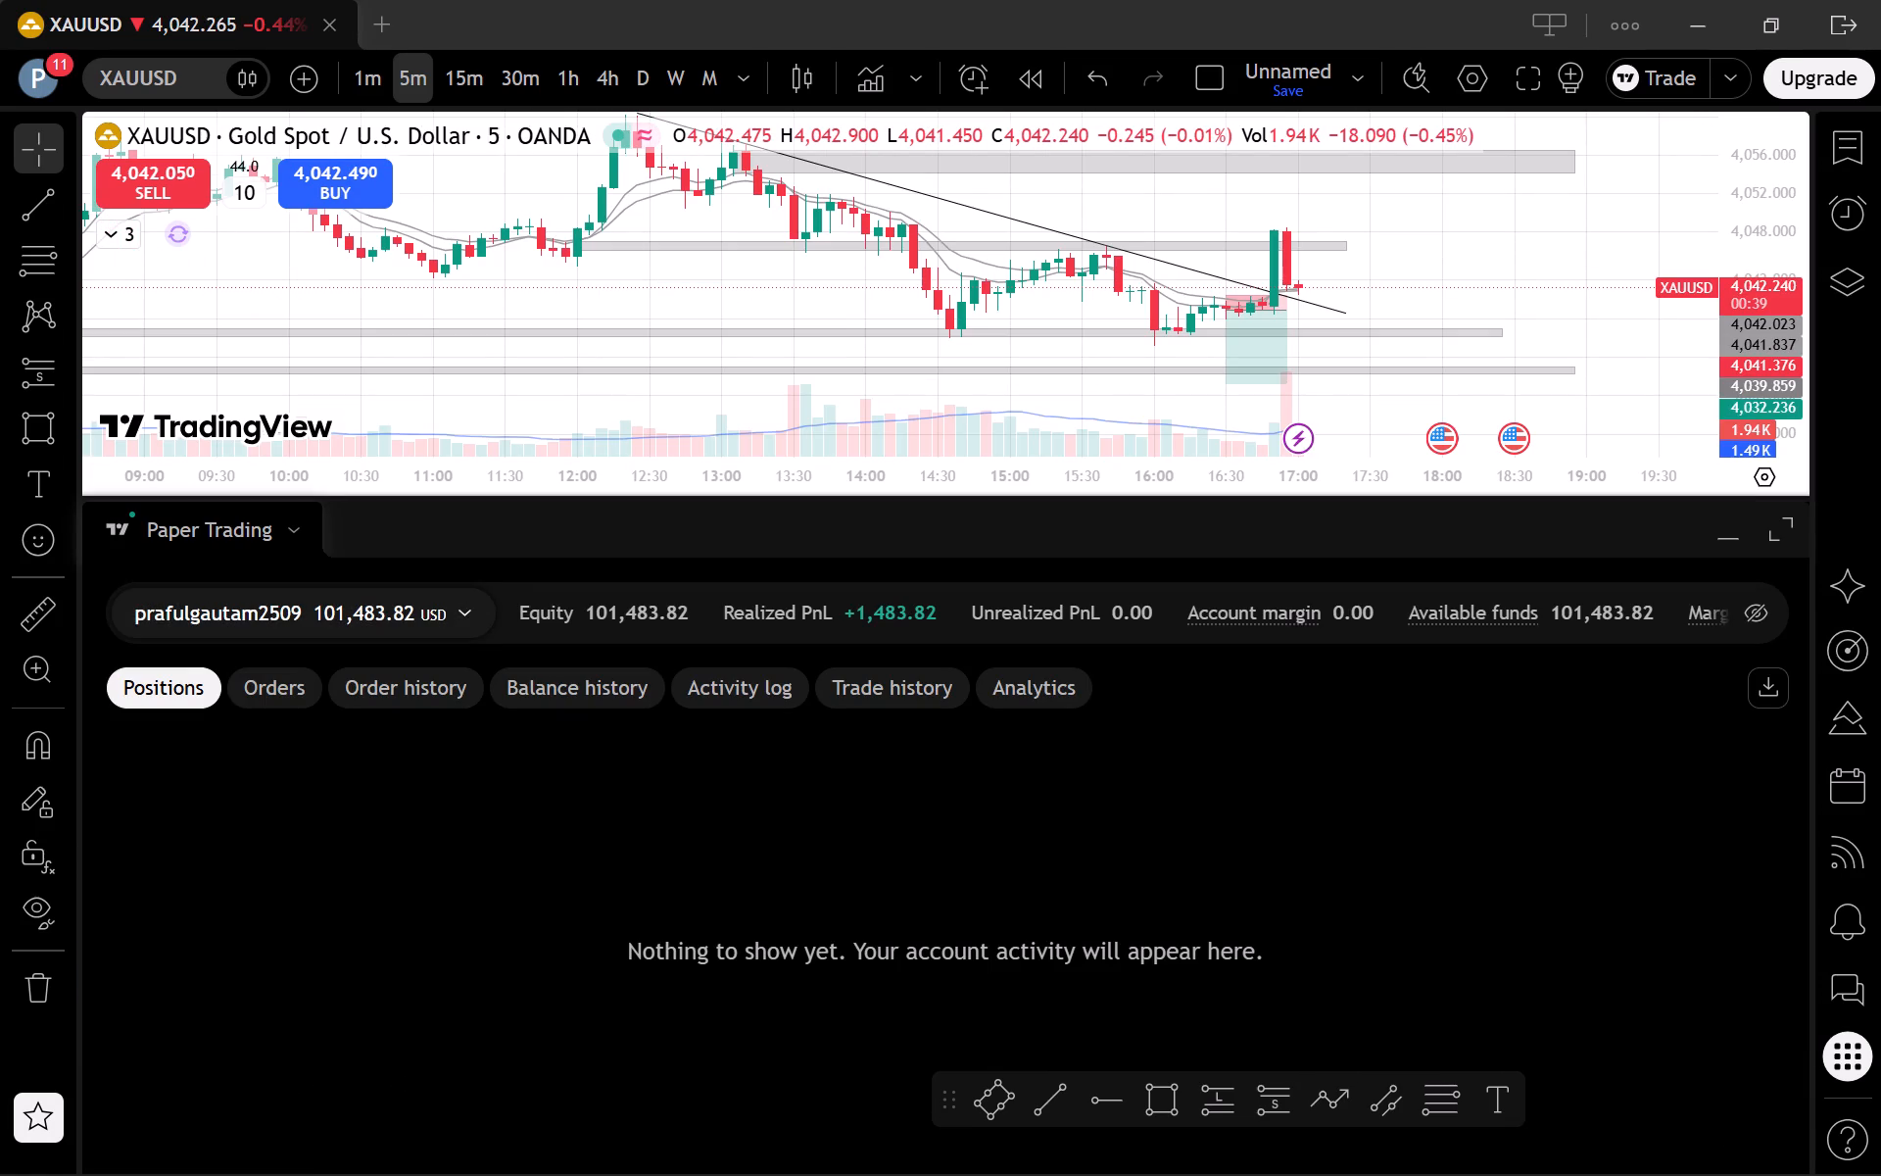
click(876, 684)
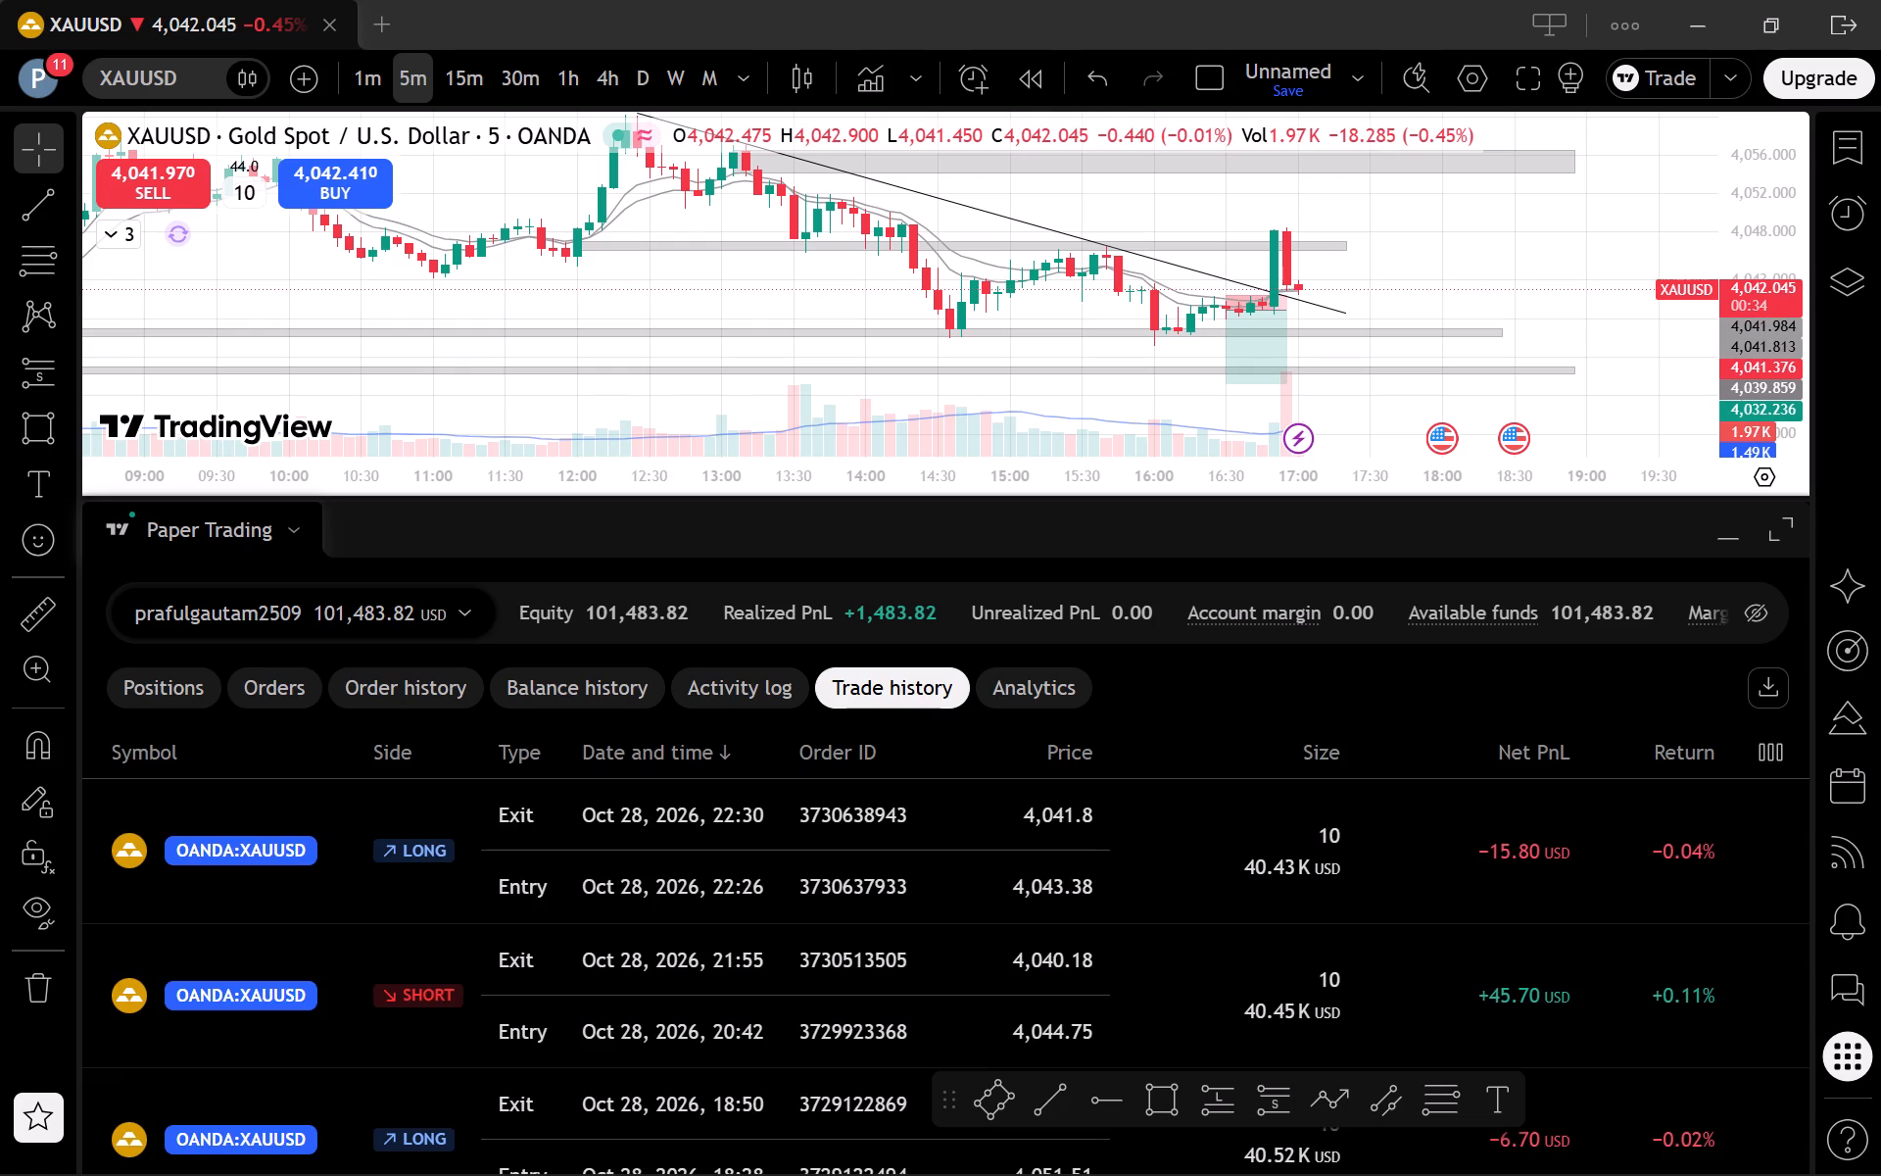
click(1738, 533)
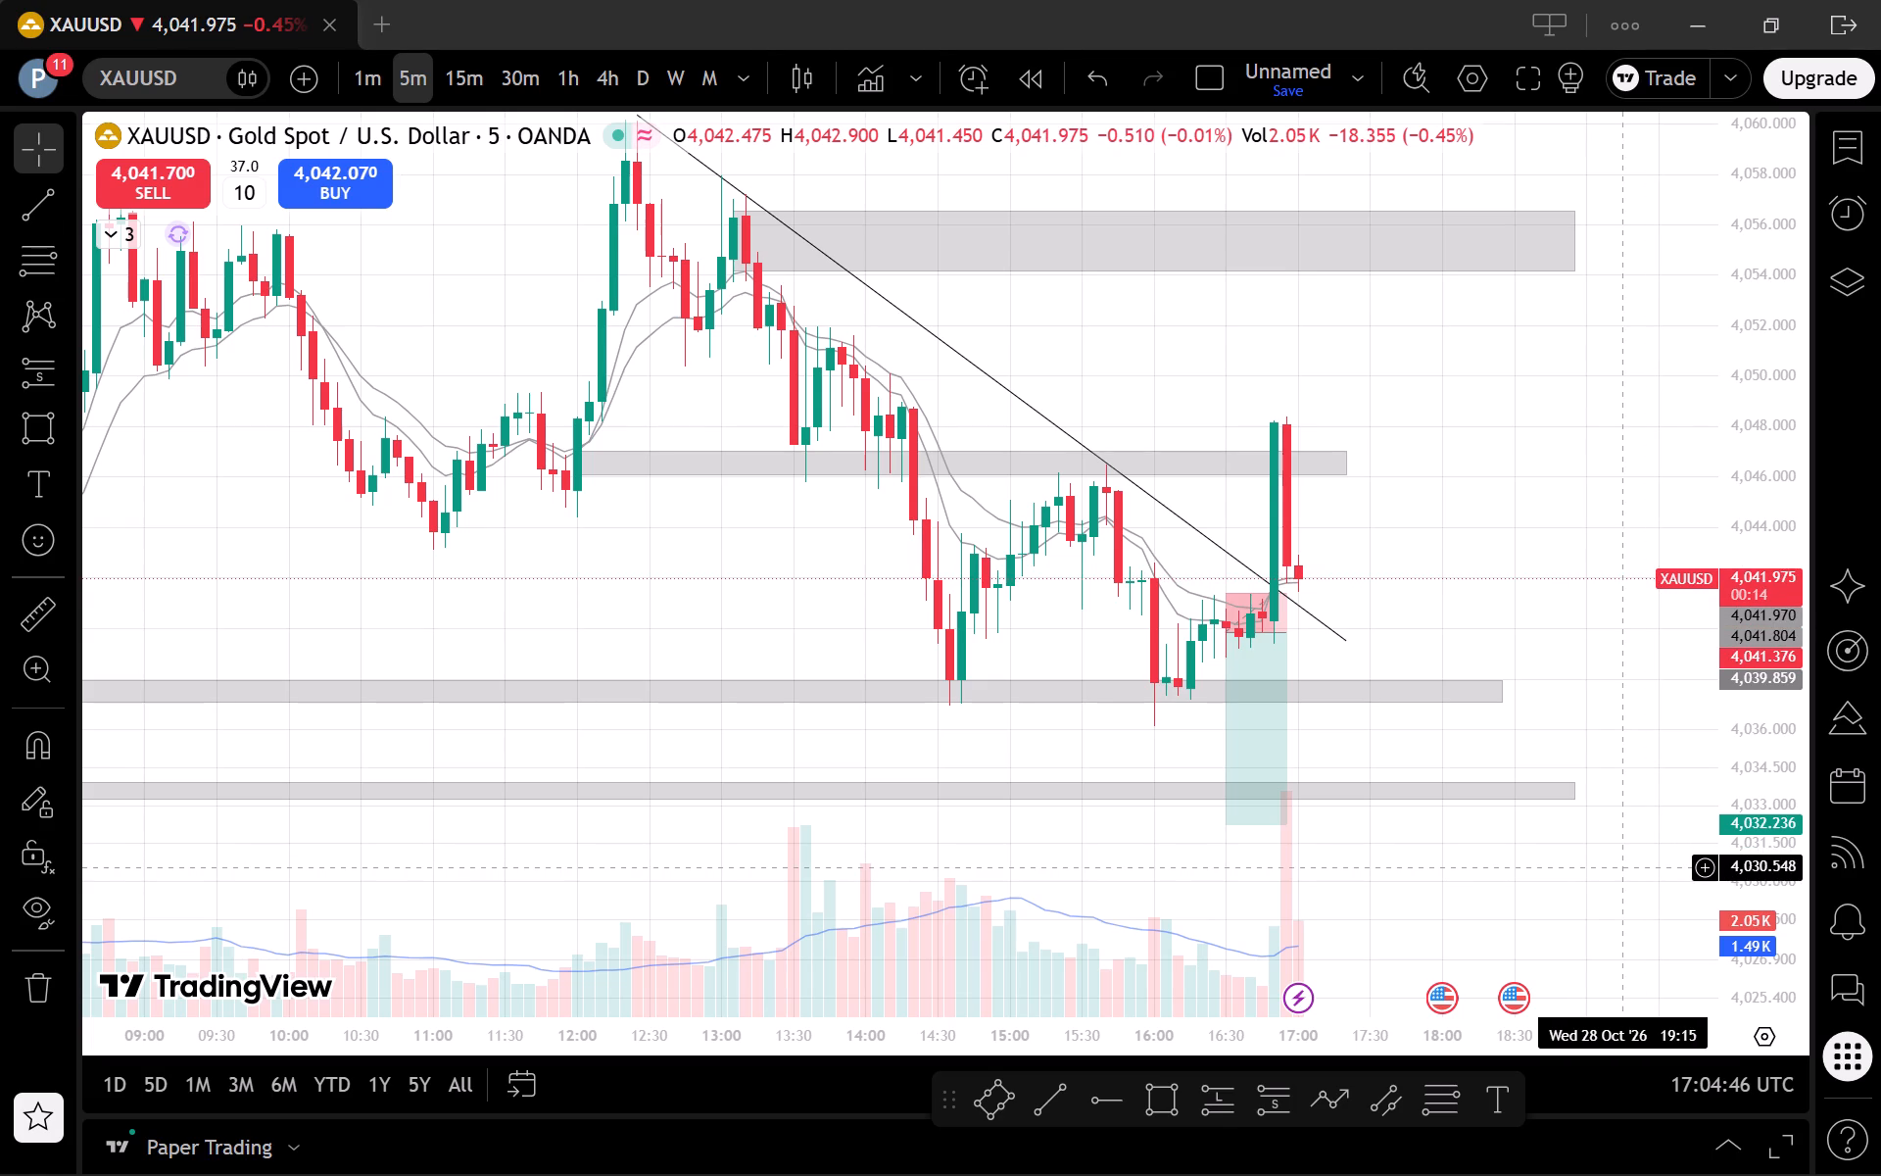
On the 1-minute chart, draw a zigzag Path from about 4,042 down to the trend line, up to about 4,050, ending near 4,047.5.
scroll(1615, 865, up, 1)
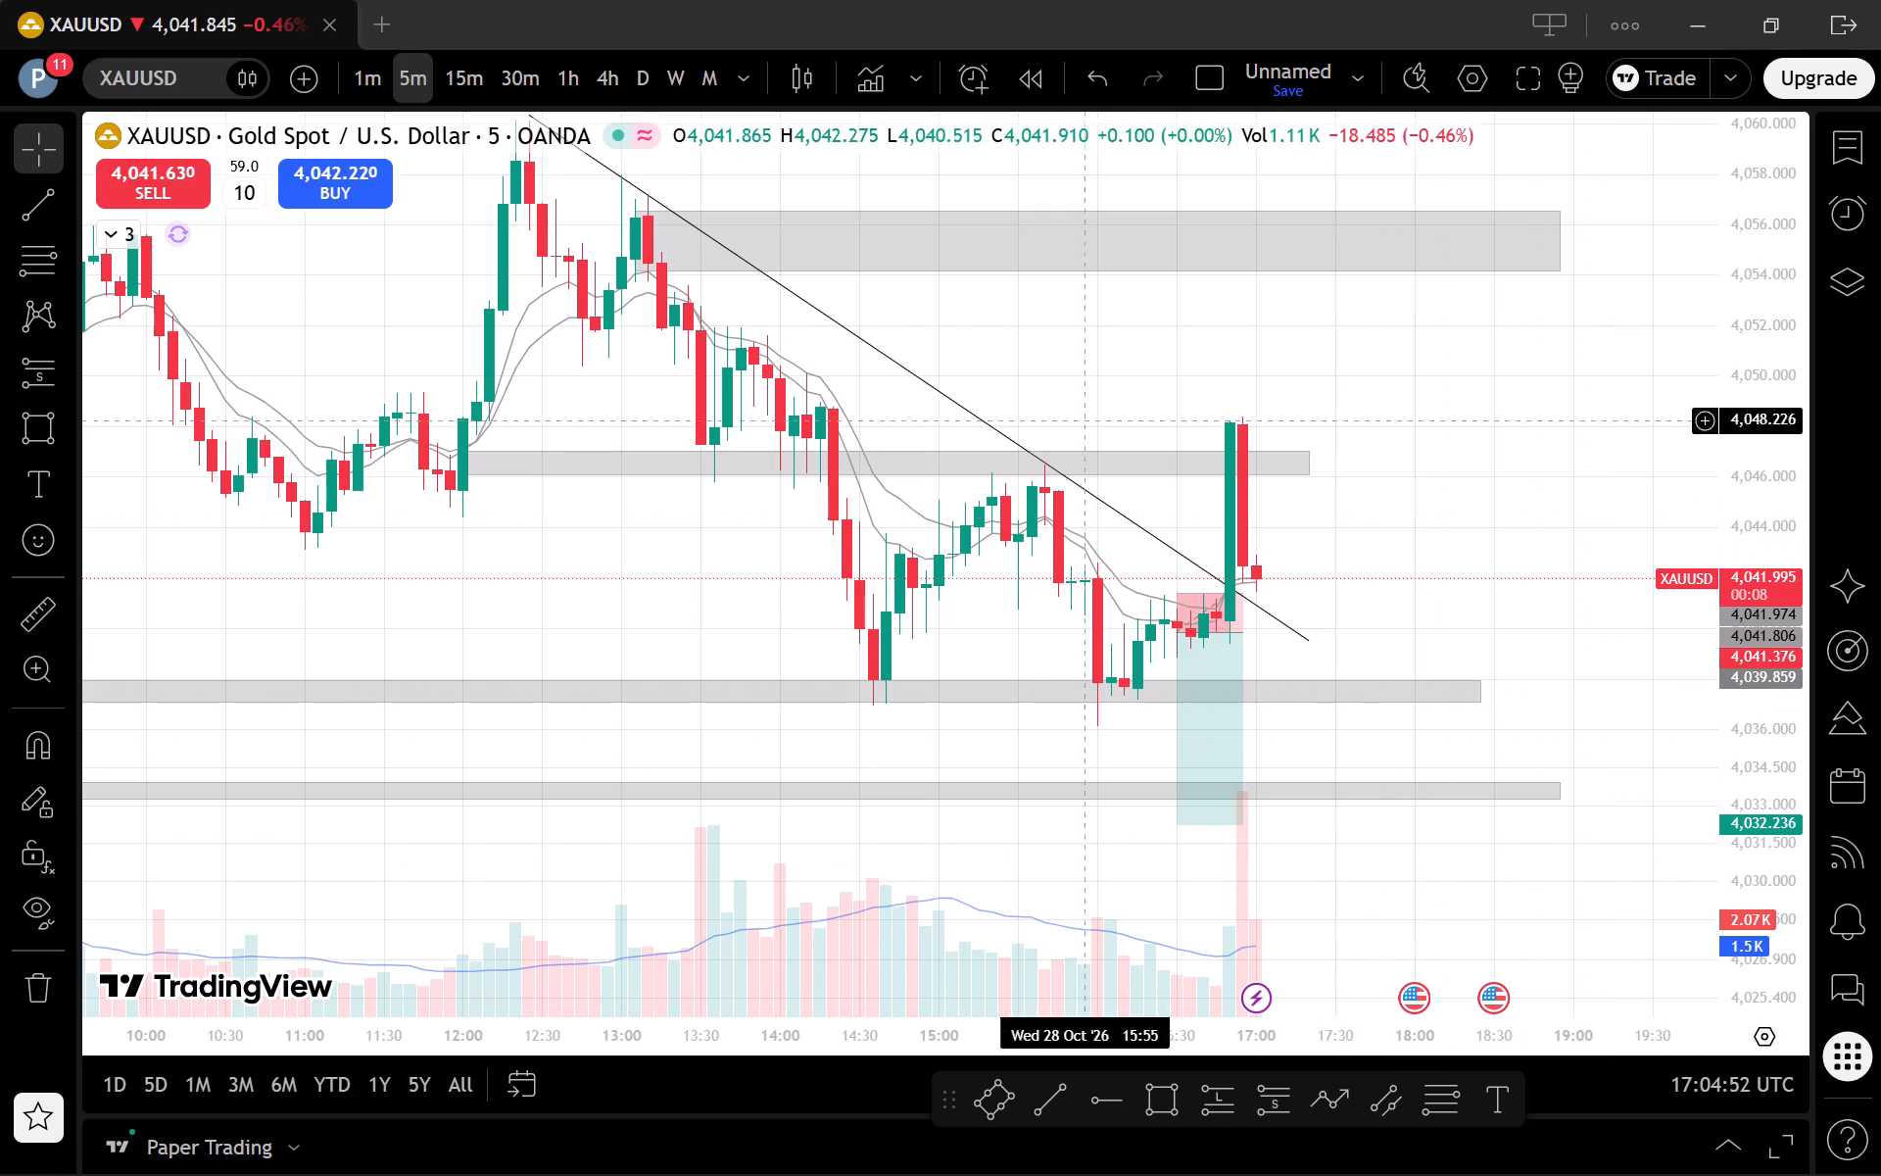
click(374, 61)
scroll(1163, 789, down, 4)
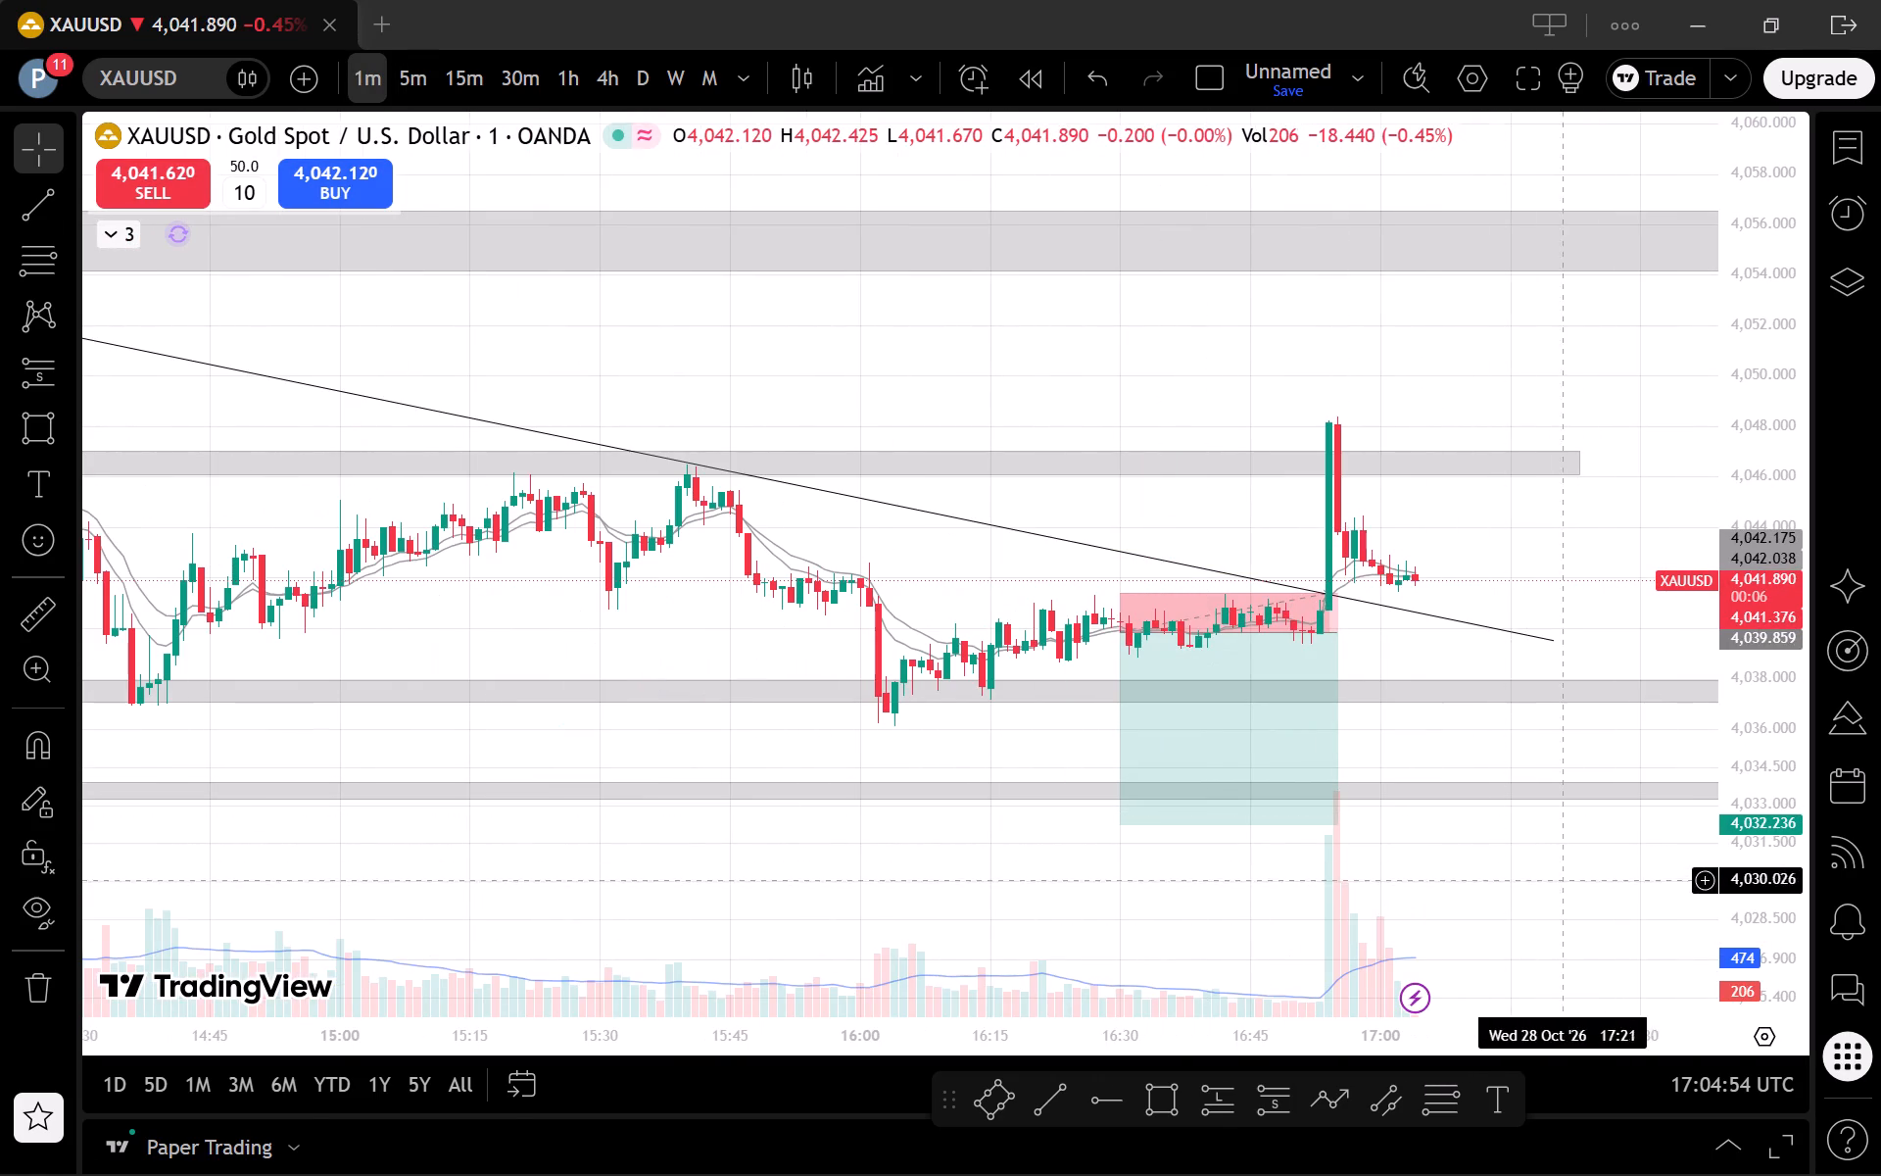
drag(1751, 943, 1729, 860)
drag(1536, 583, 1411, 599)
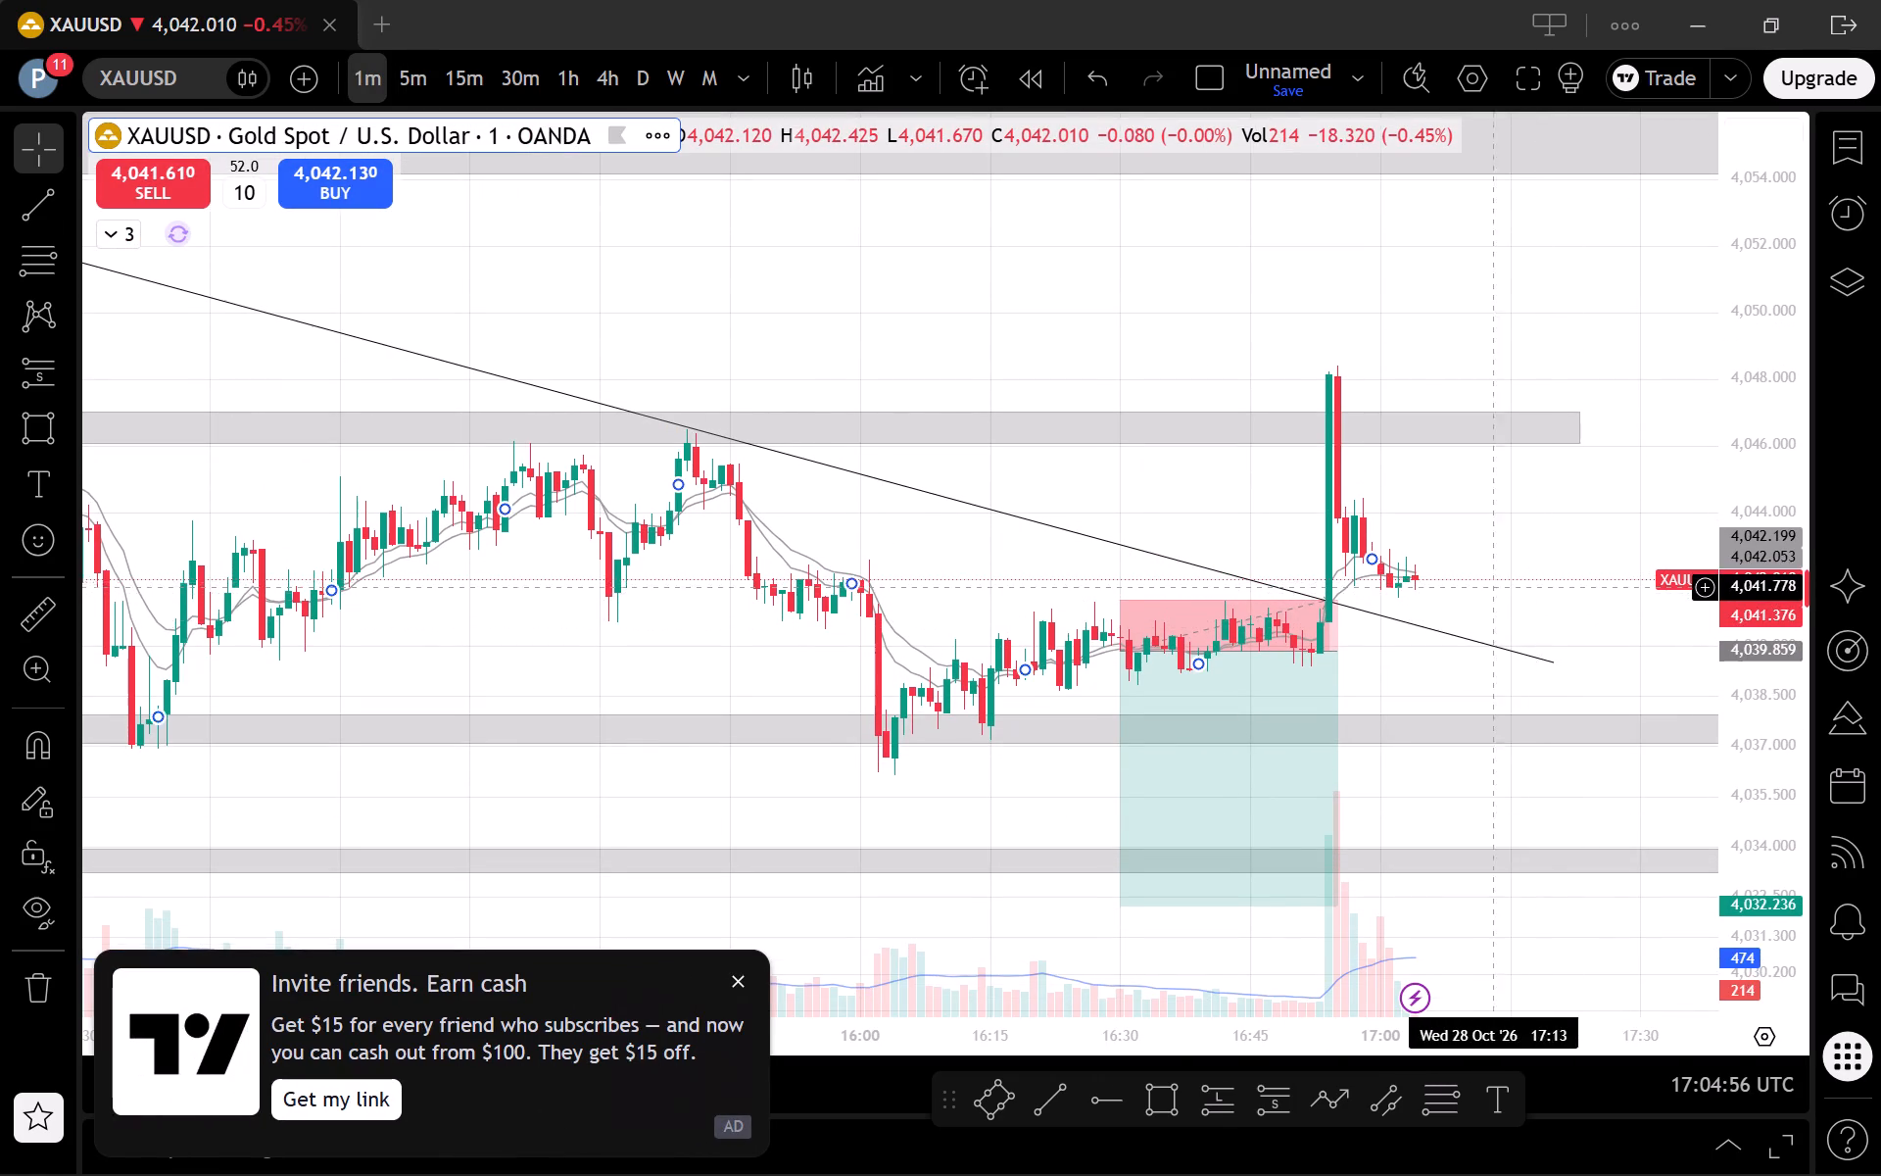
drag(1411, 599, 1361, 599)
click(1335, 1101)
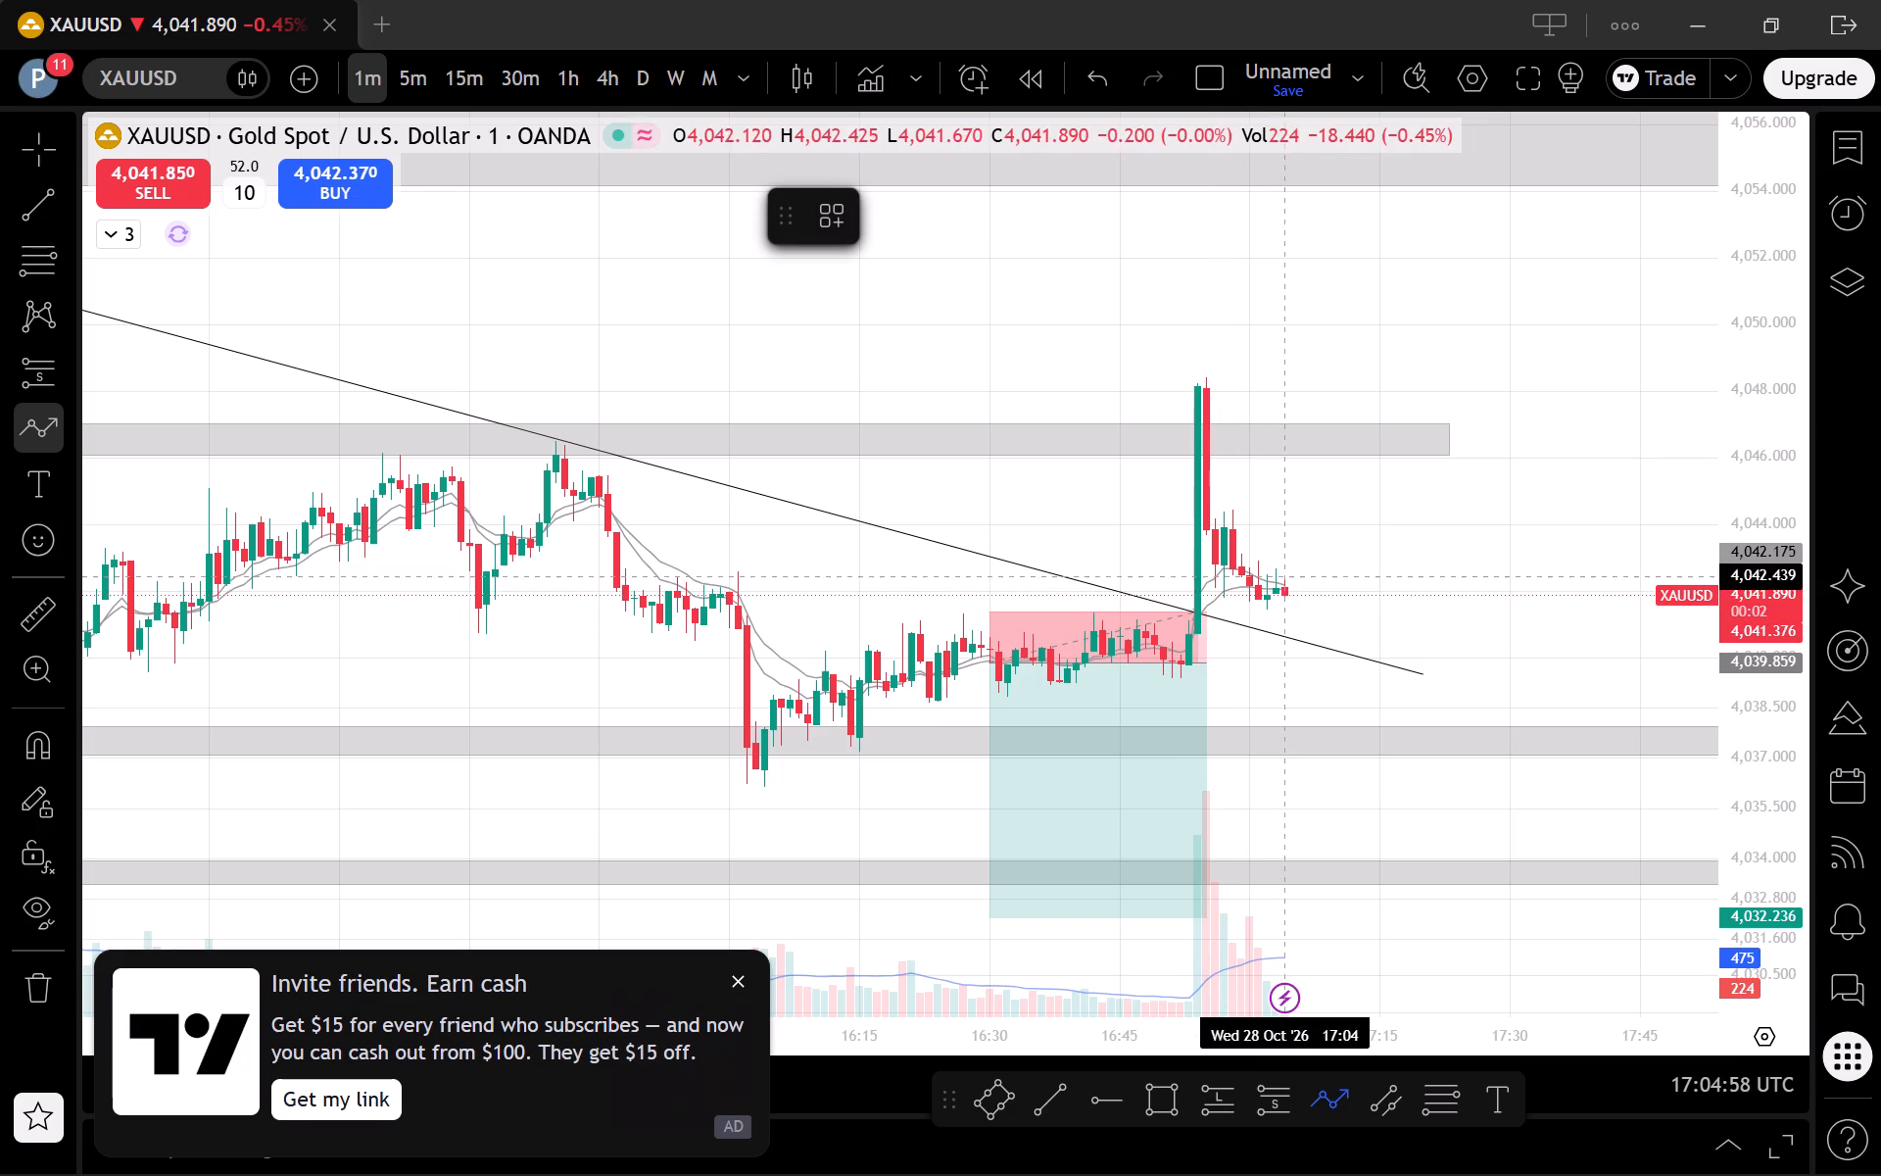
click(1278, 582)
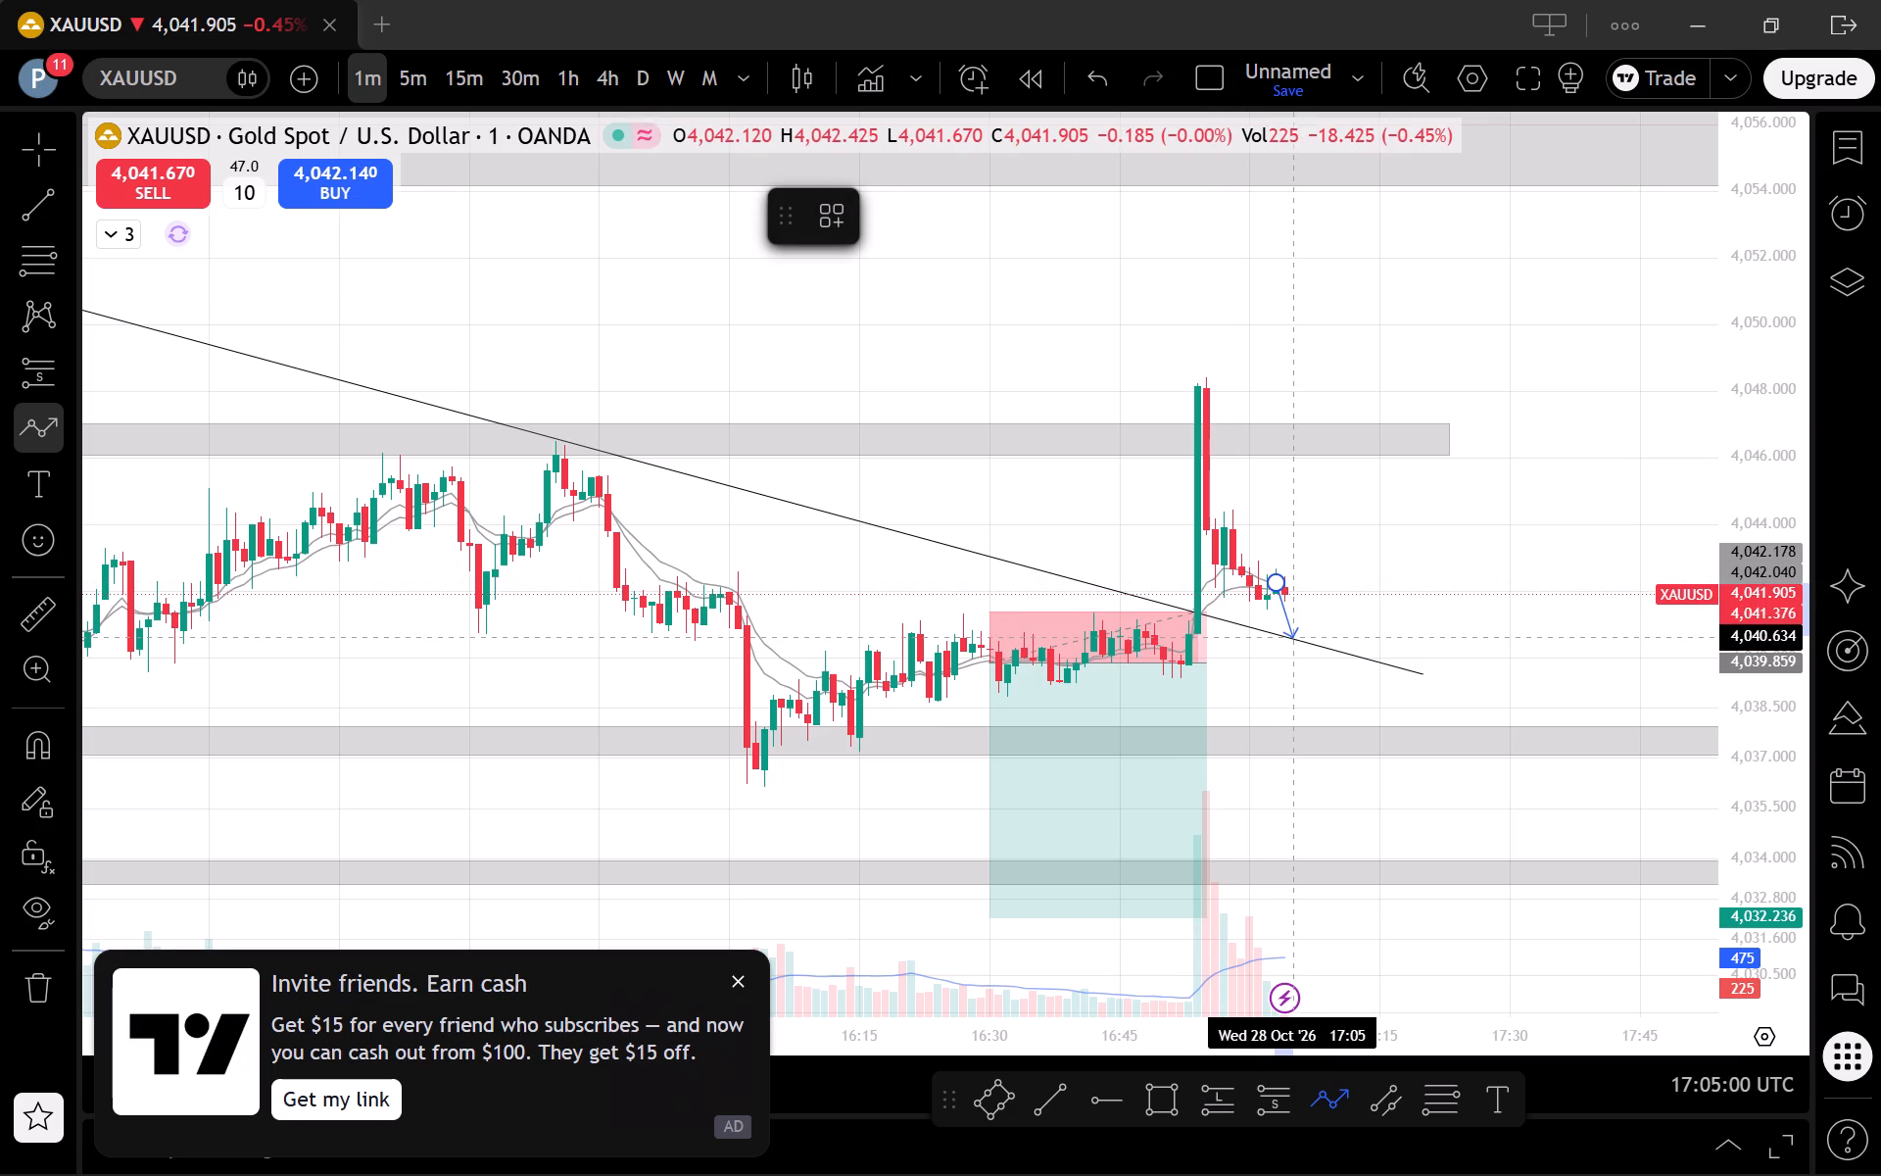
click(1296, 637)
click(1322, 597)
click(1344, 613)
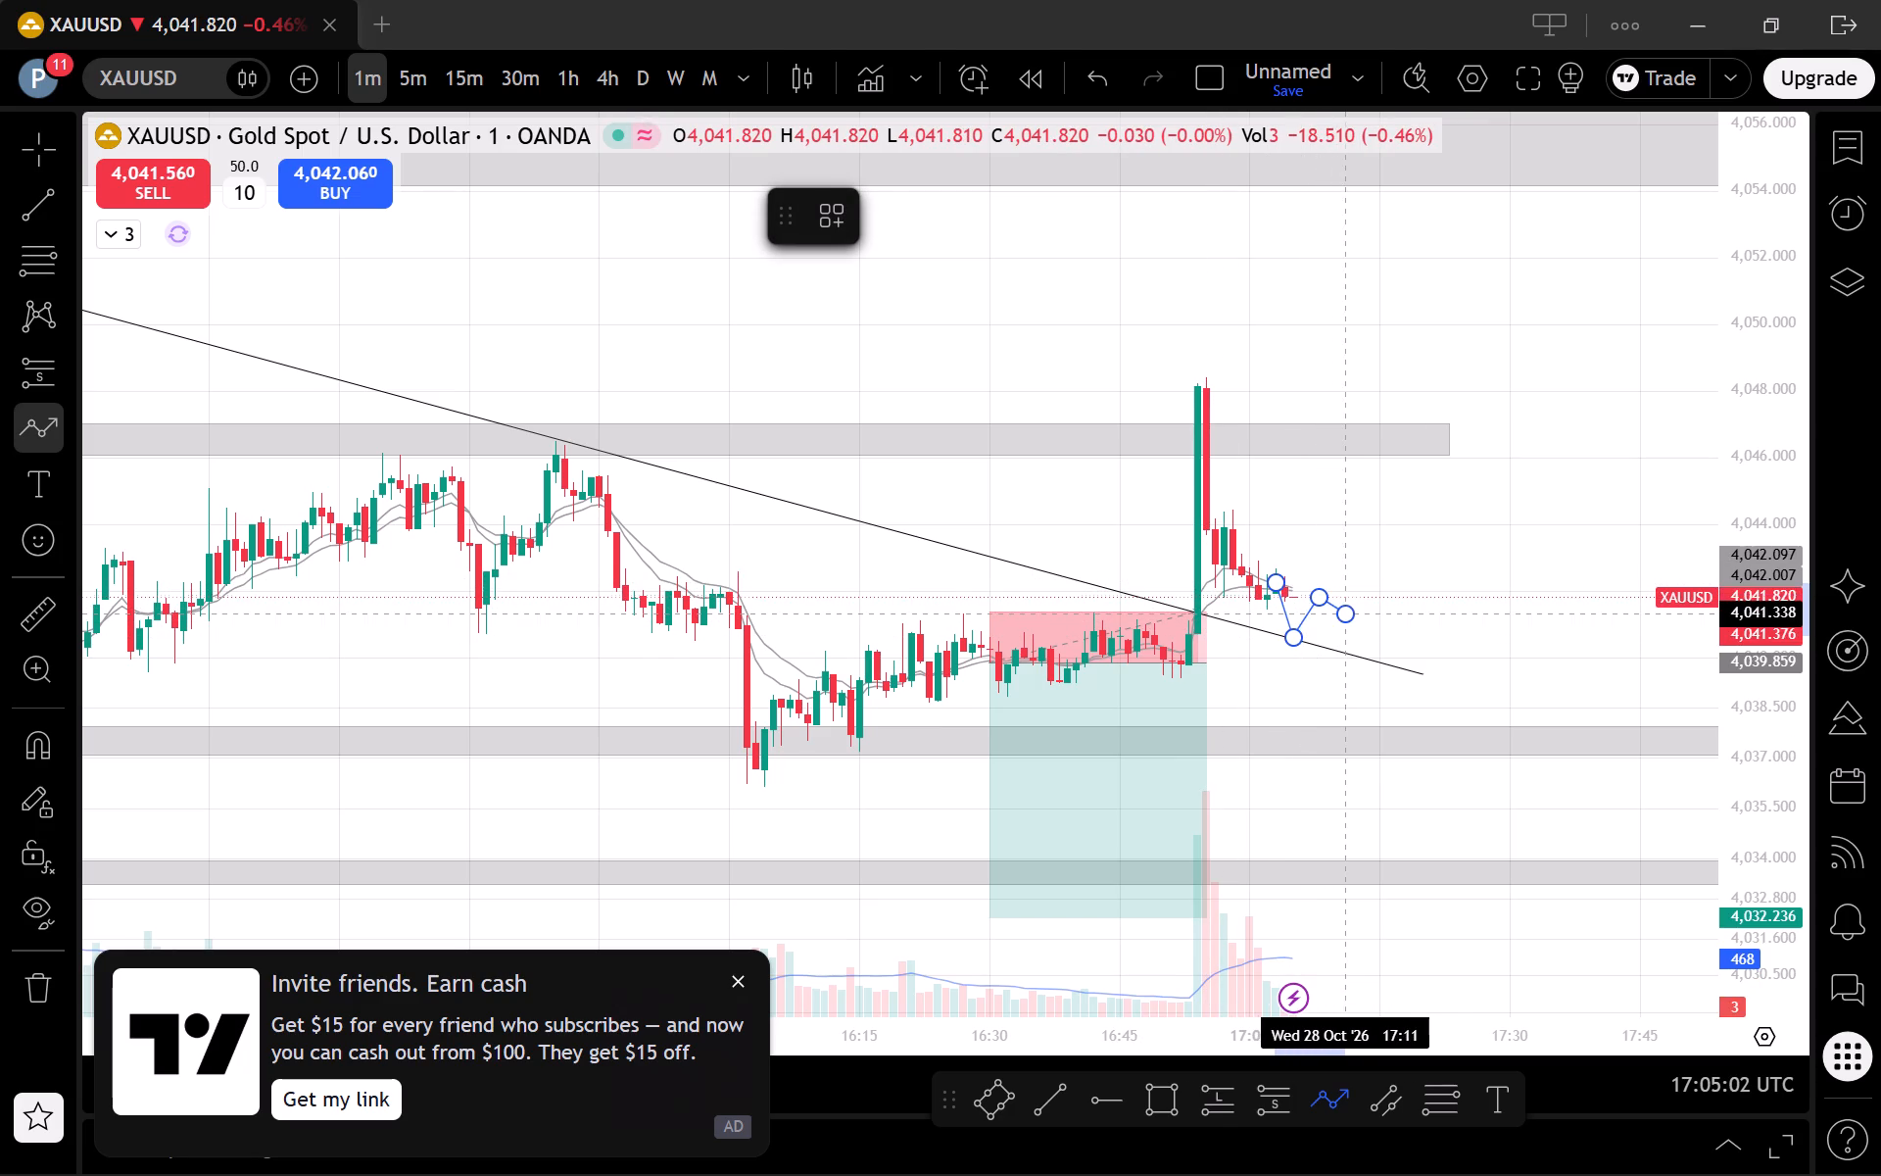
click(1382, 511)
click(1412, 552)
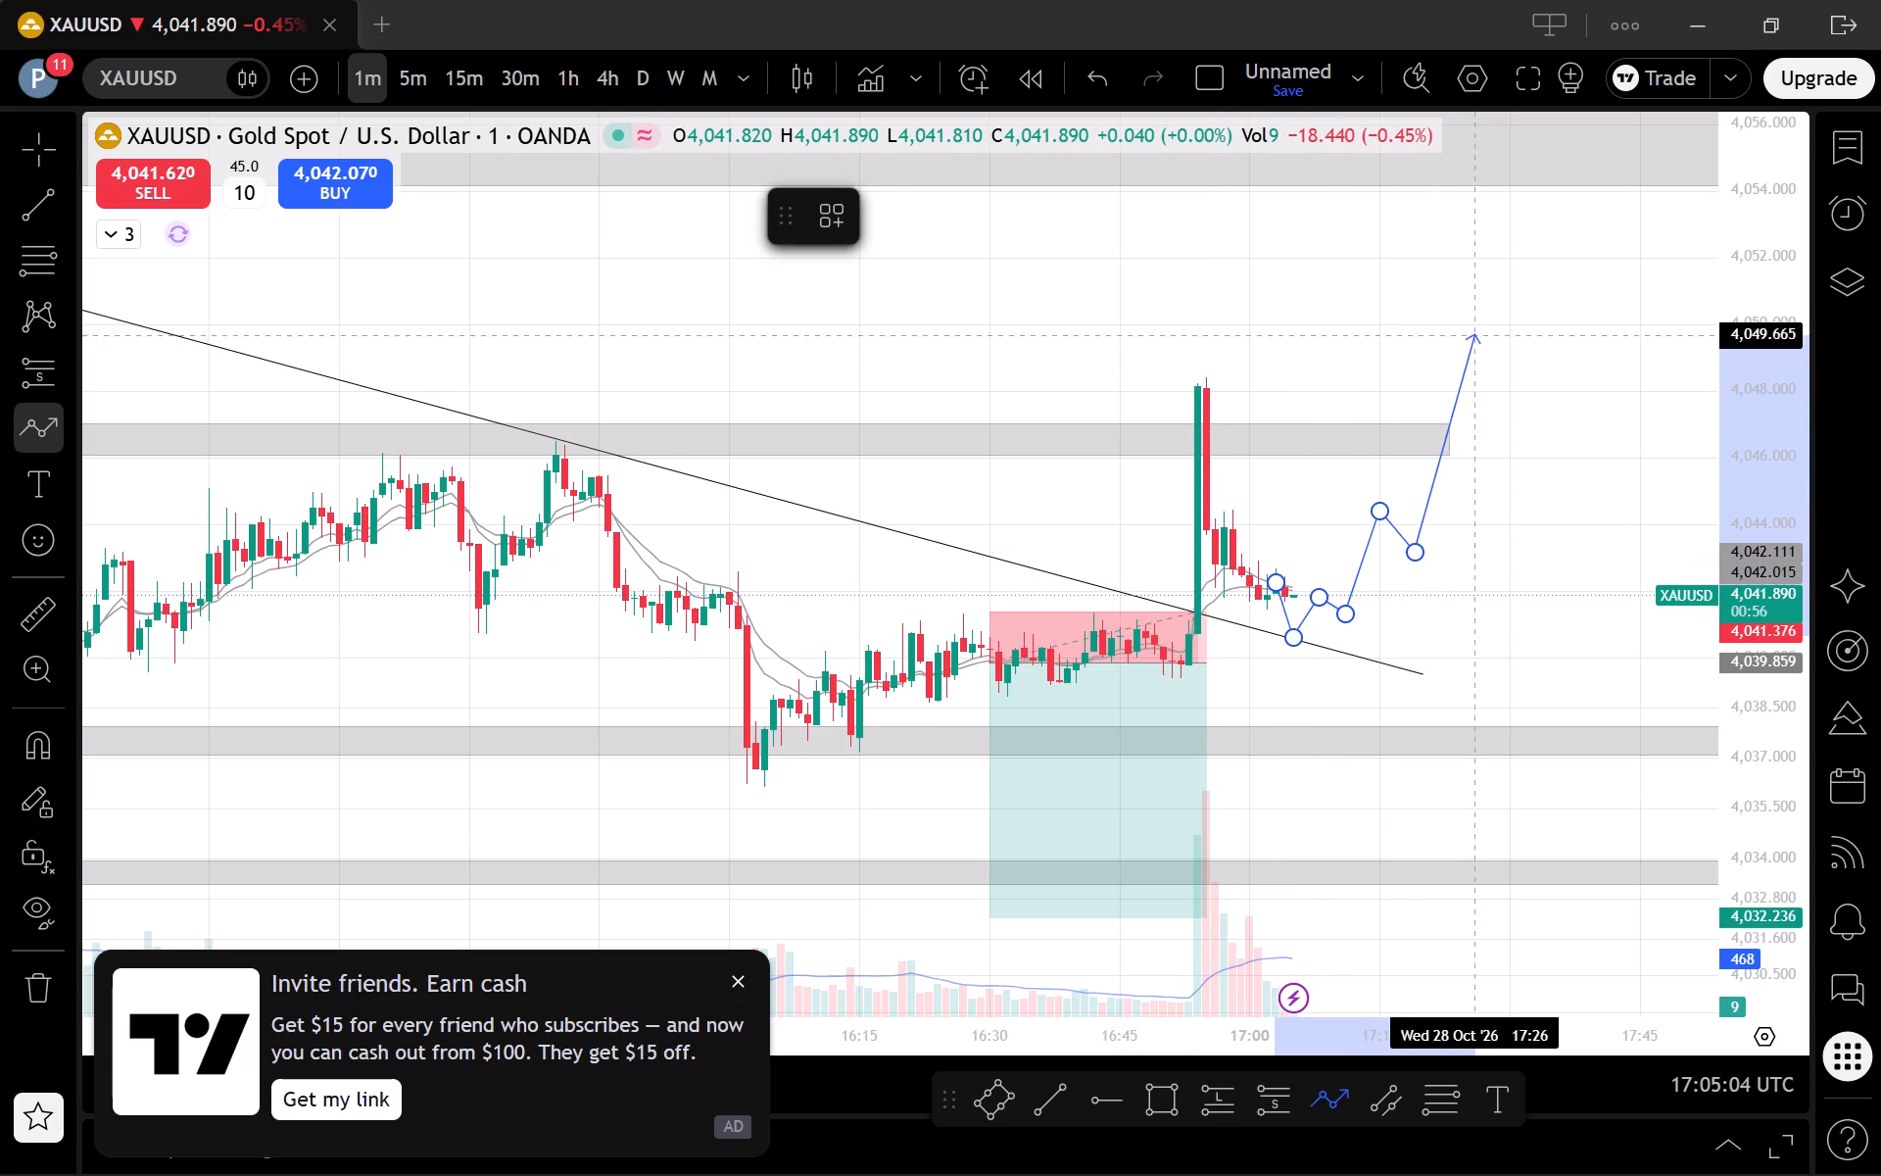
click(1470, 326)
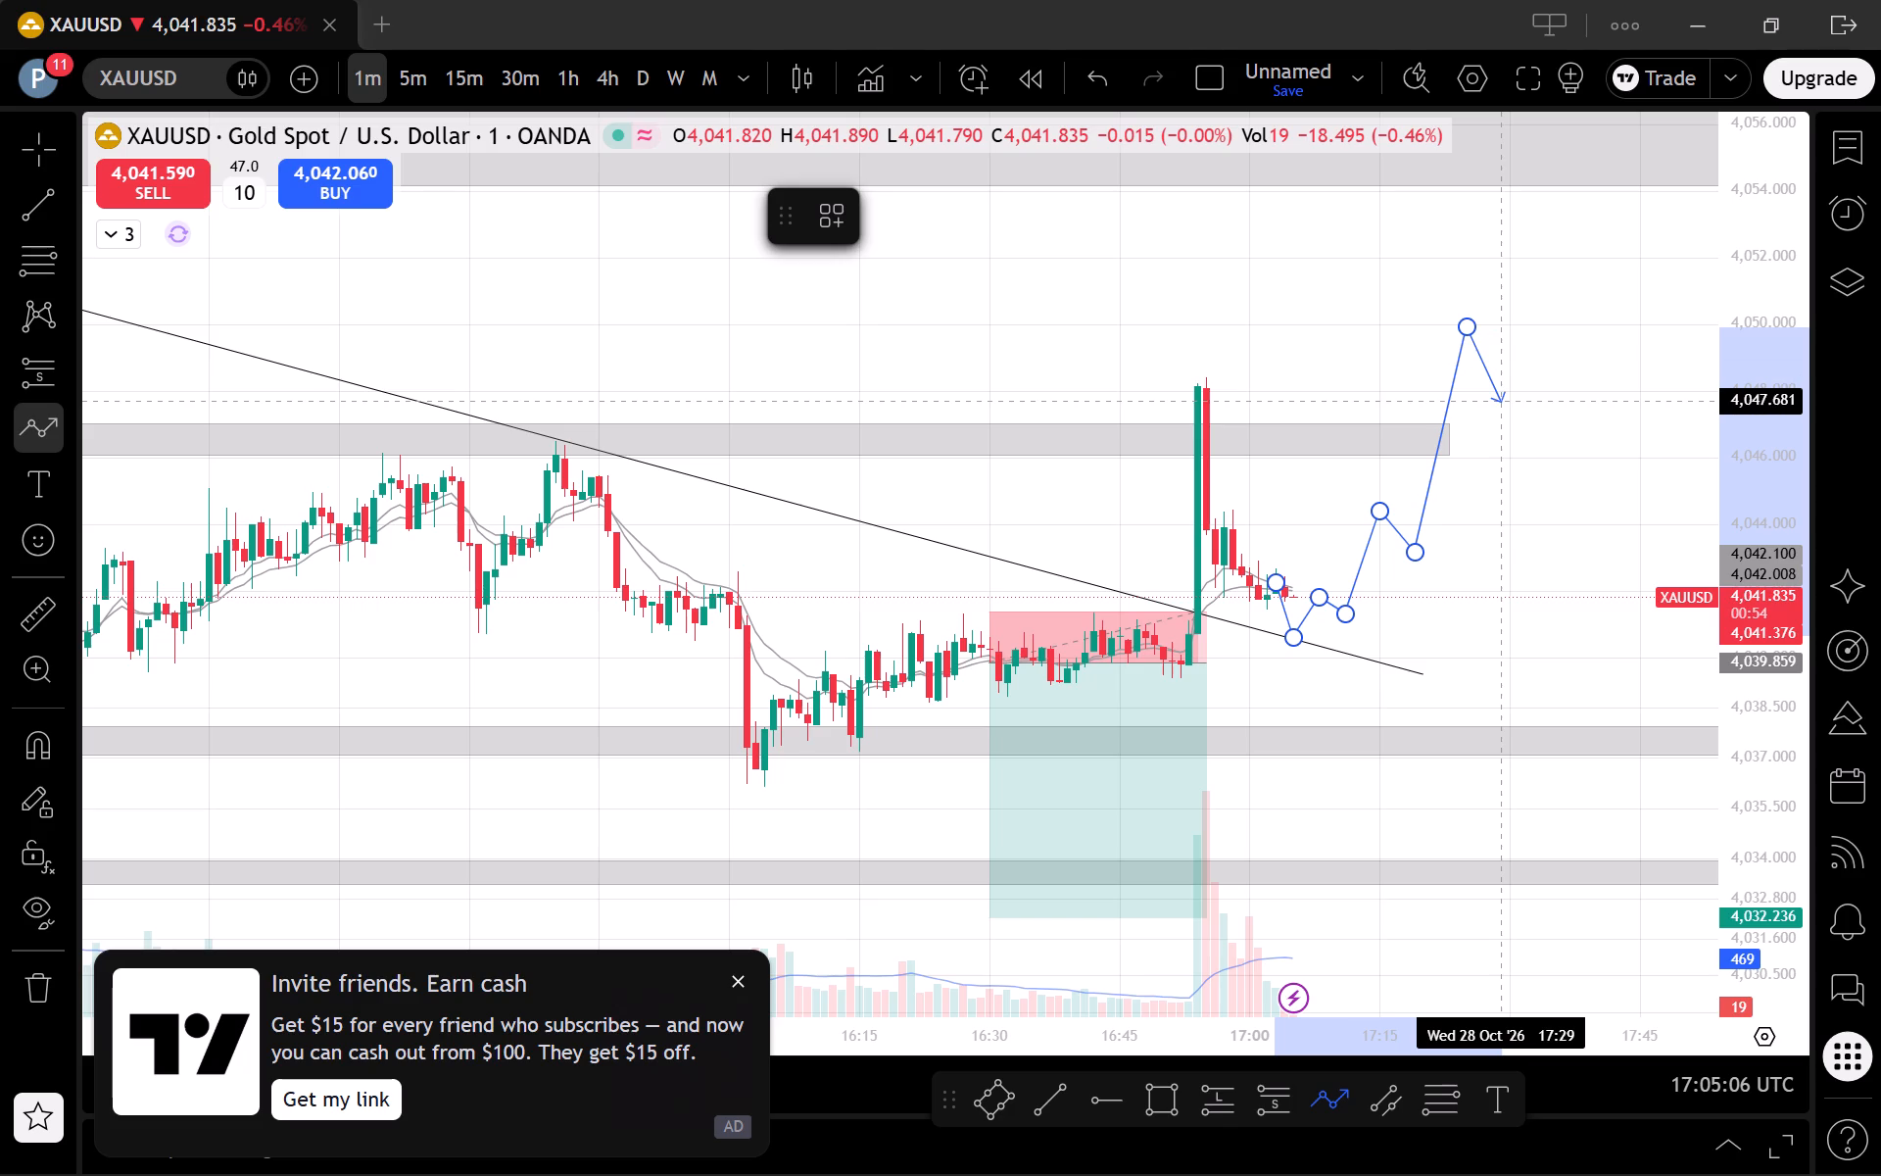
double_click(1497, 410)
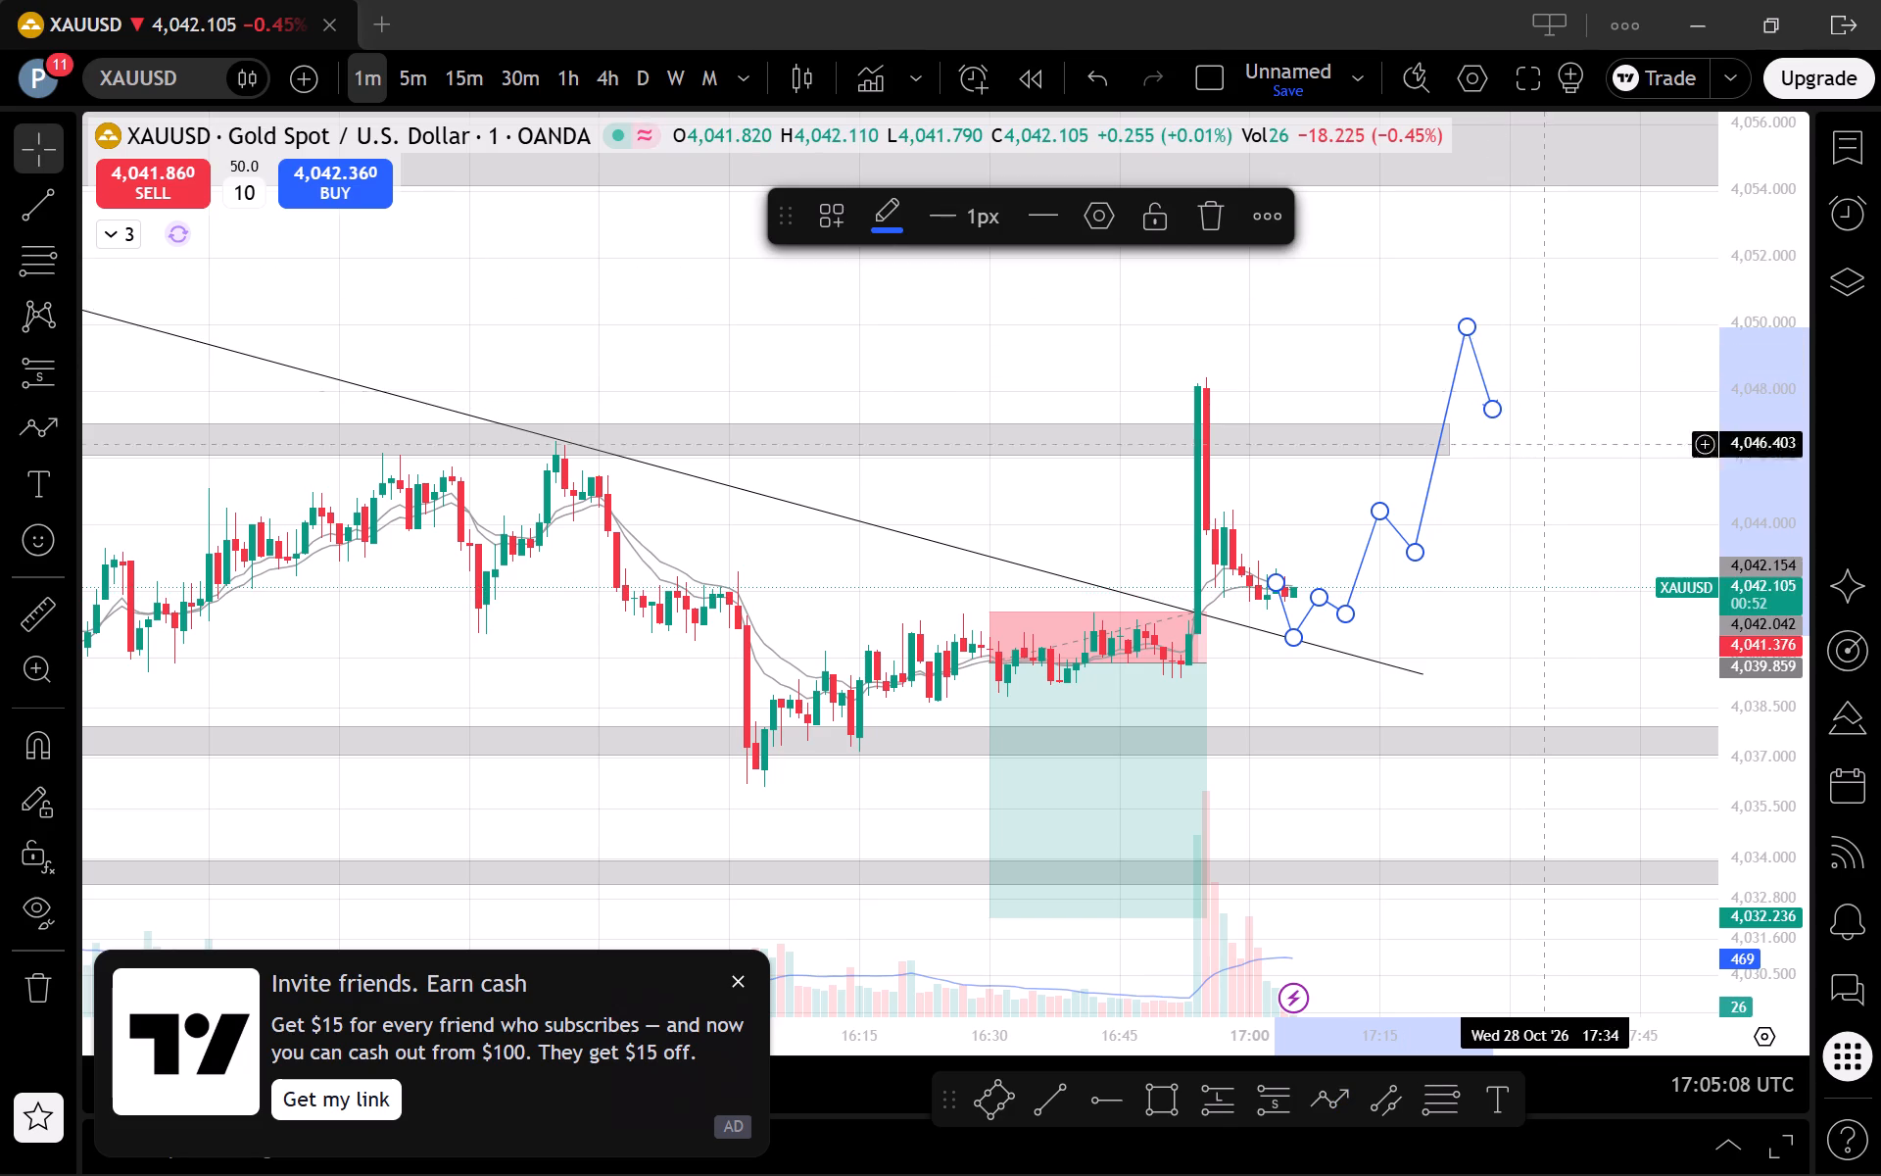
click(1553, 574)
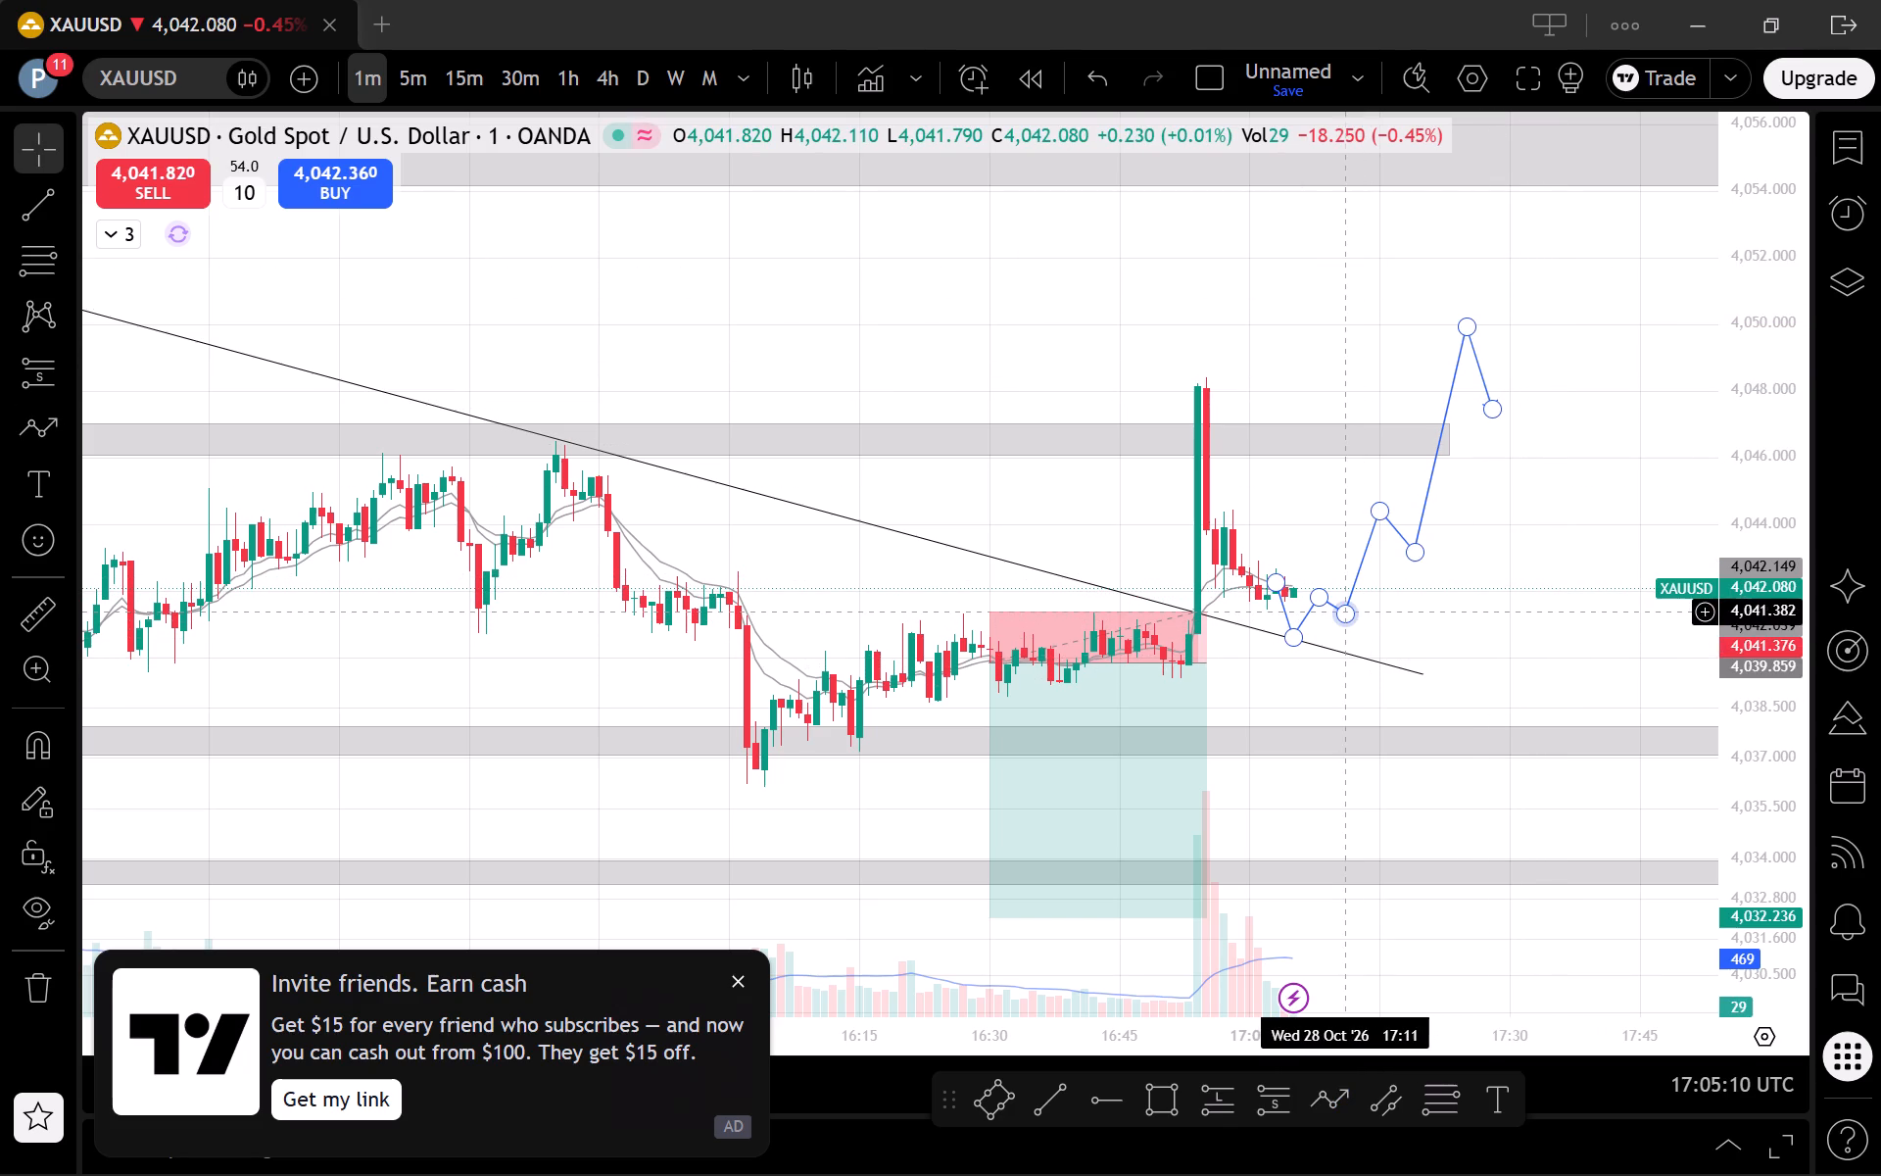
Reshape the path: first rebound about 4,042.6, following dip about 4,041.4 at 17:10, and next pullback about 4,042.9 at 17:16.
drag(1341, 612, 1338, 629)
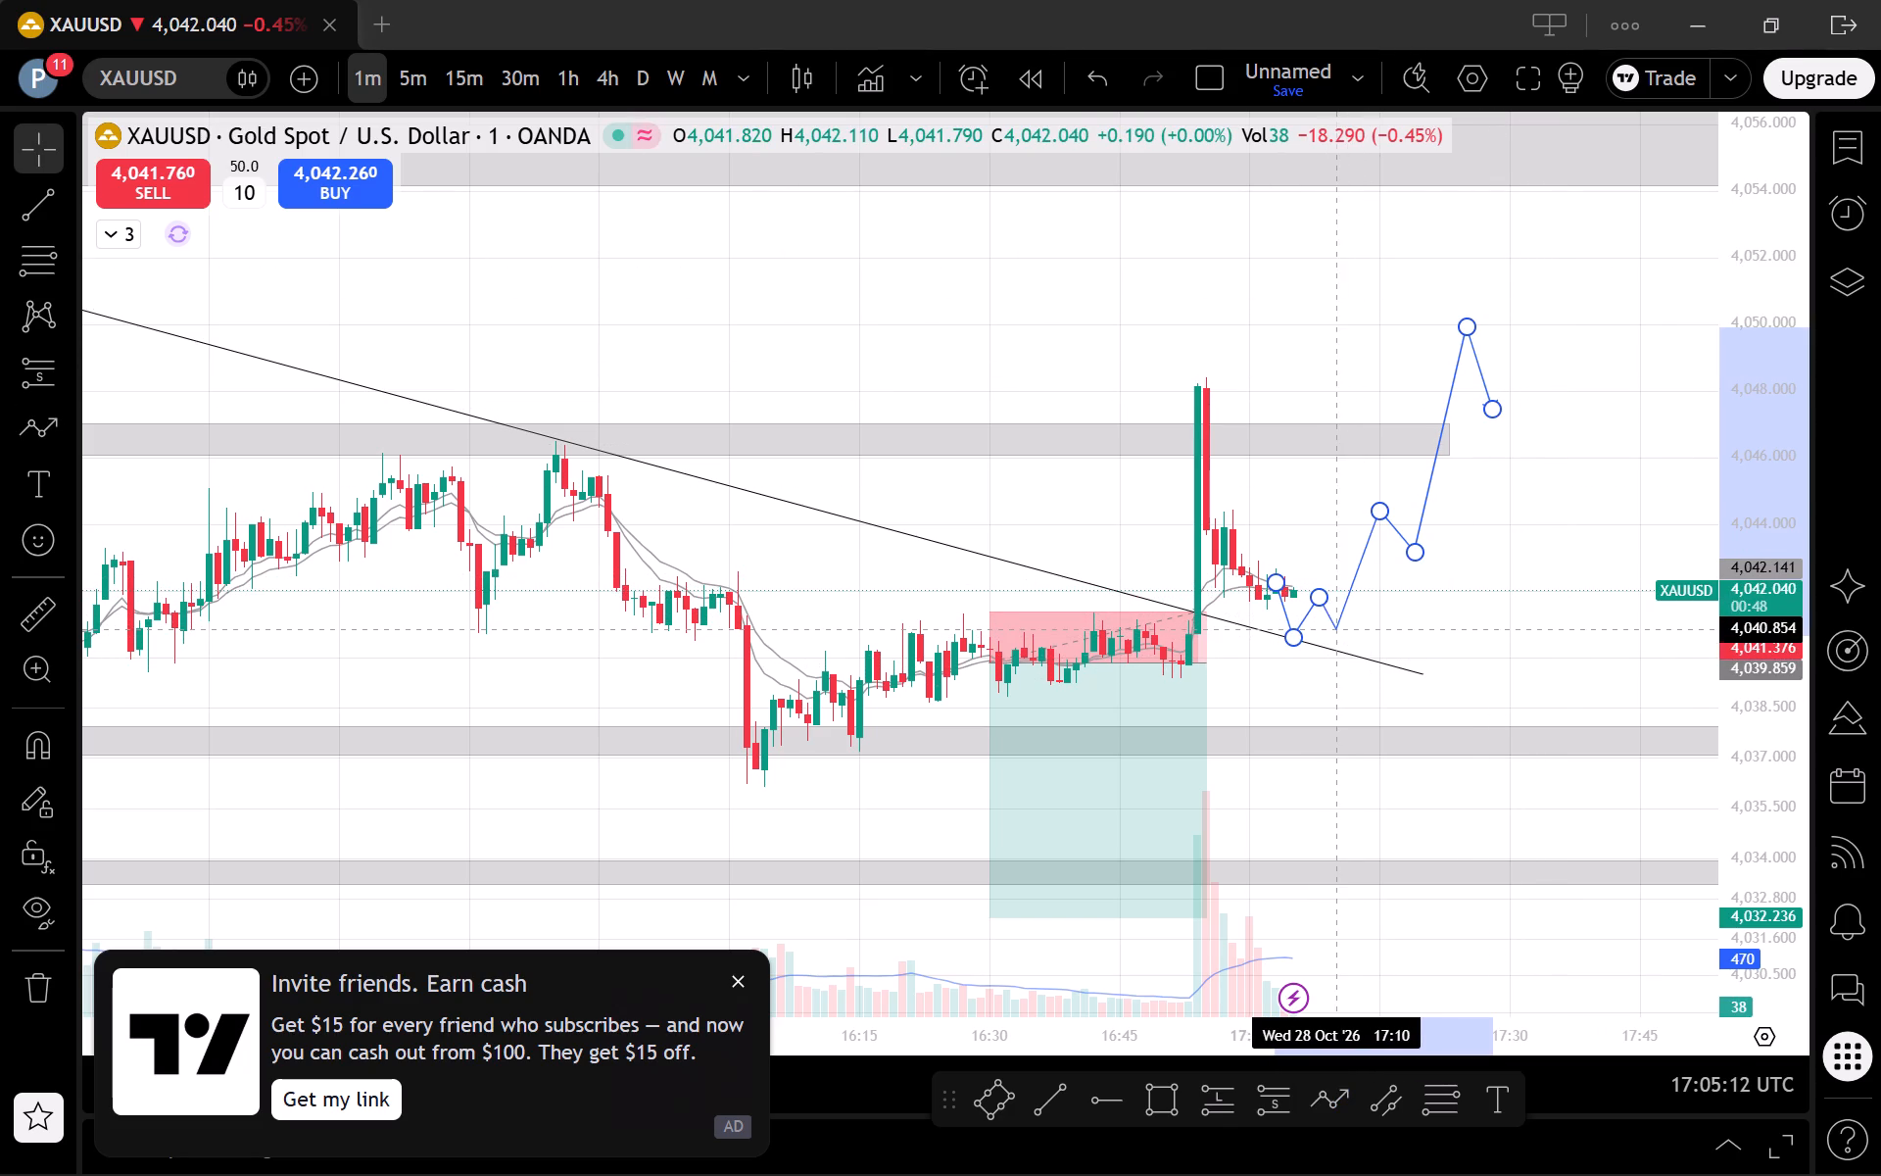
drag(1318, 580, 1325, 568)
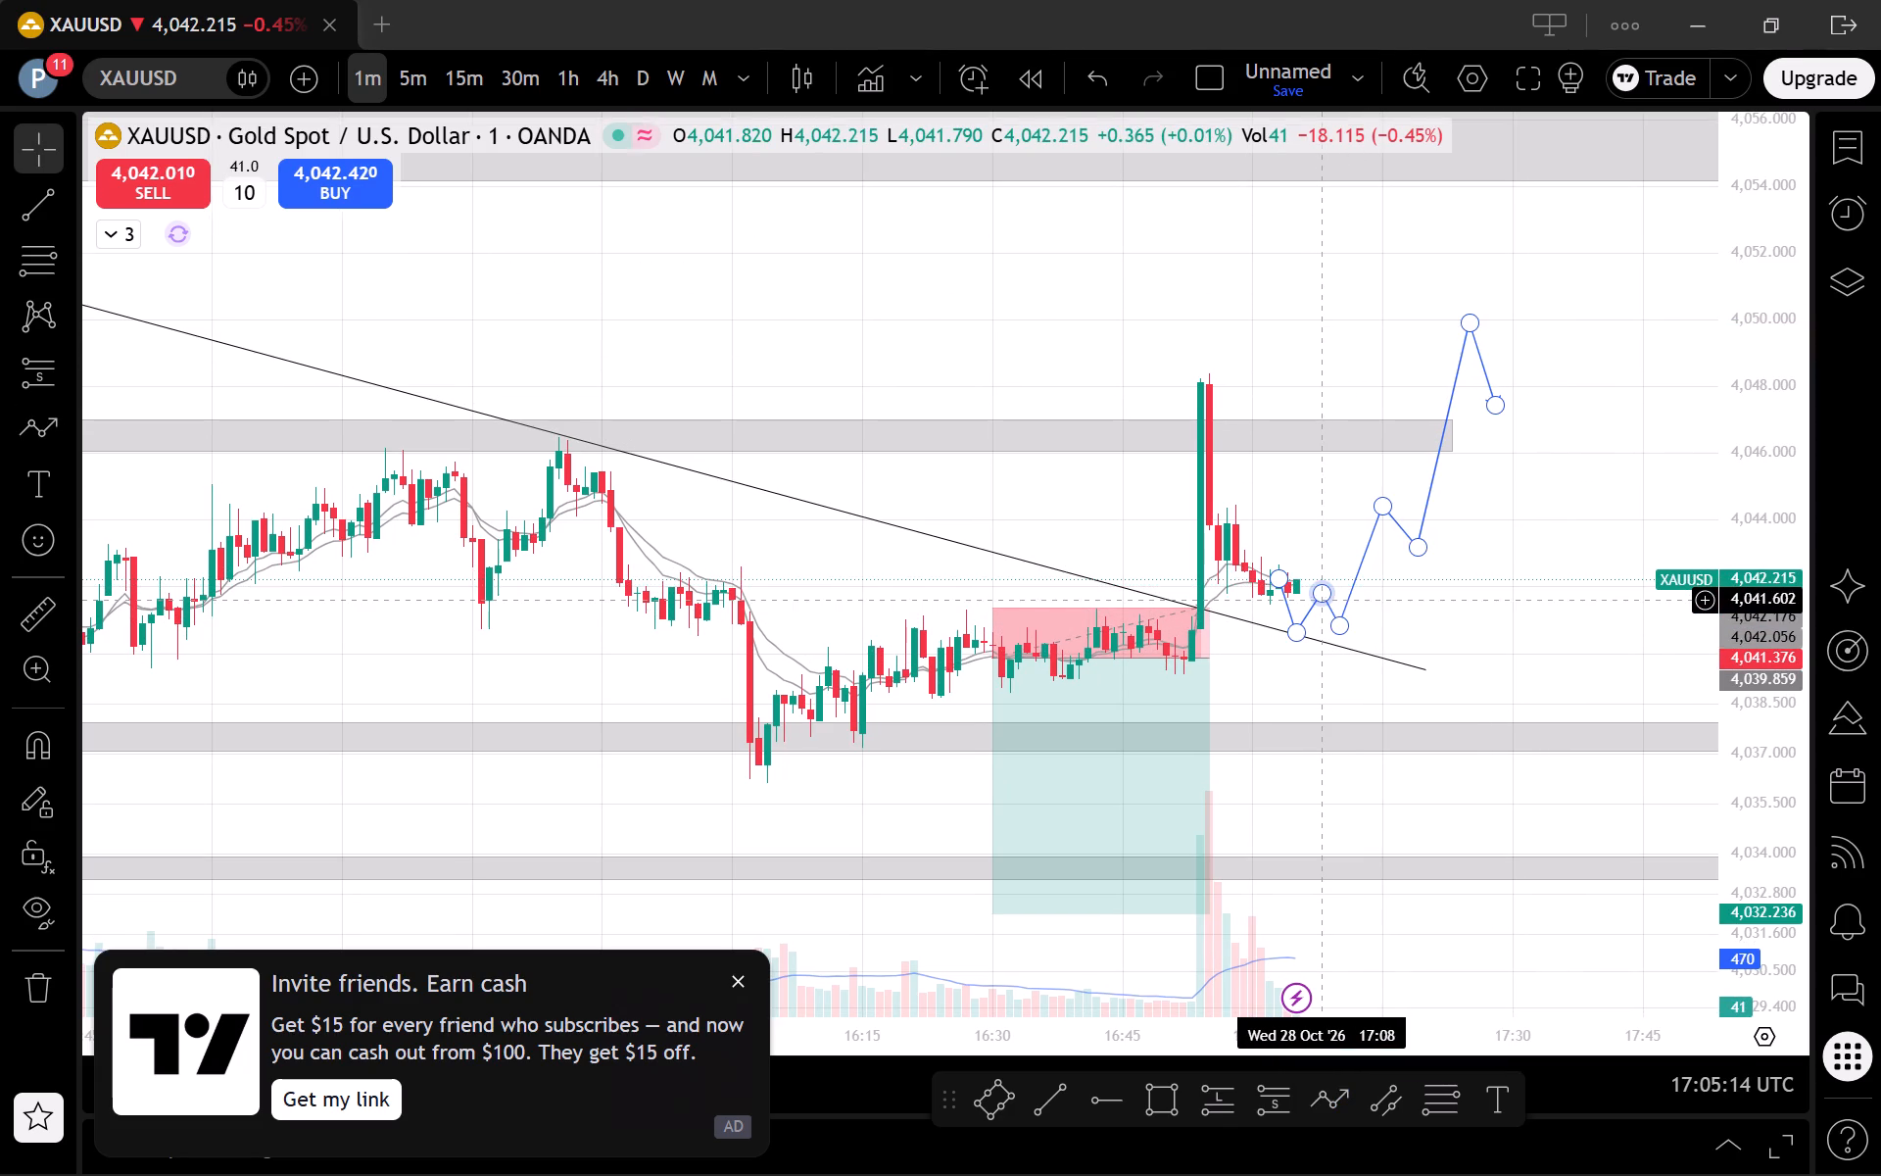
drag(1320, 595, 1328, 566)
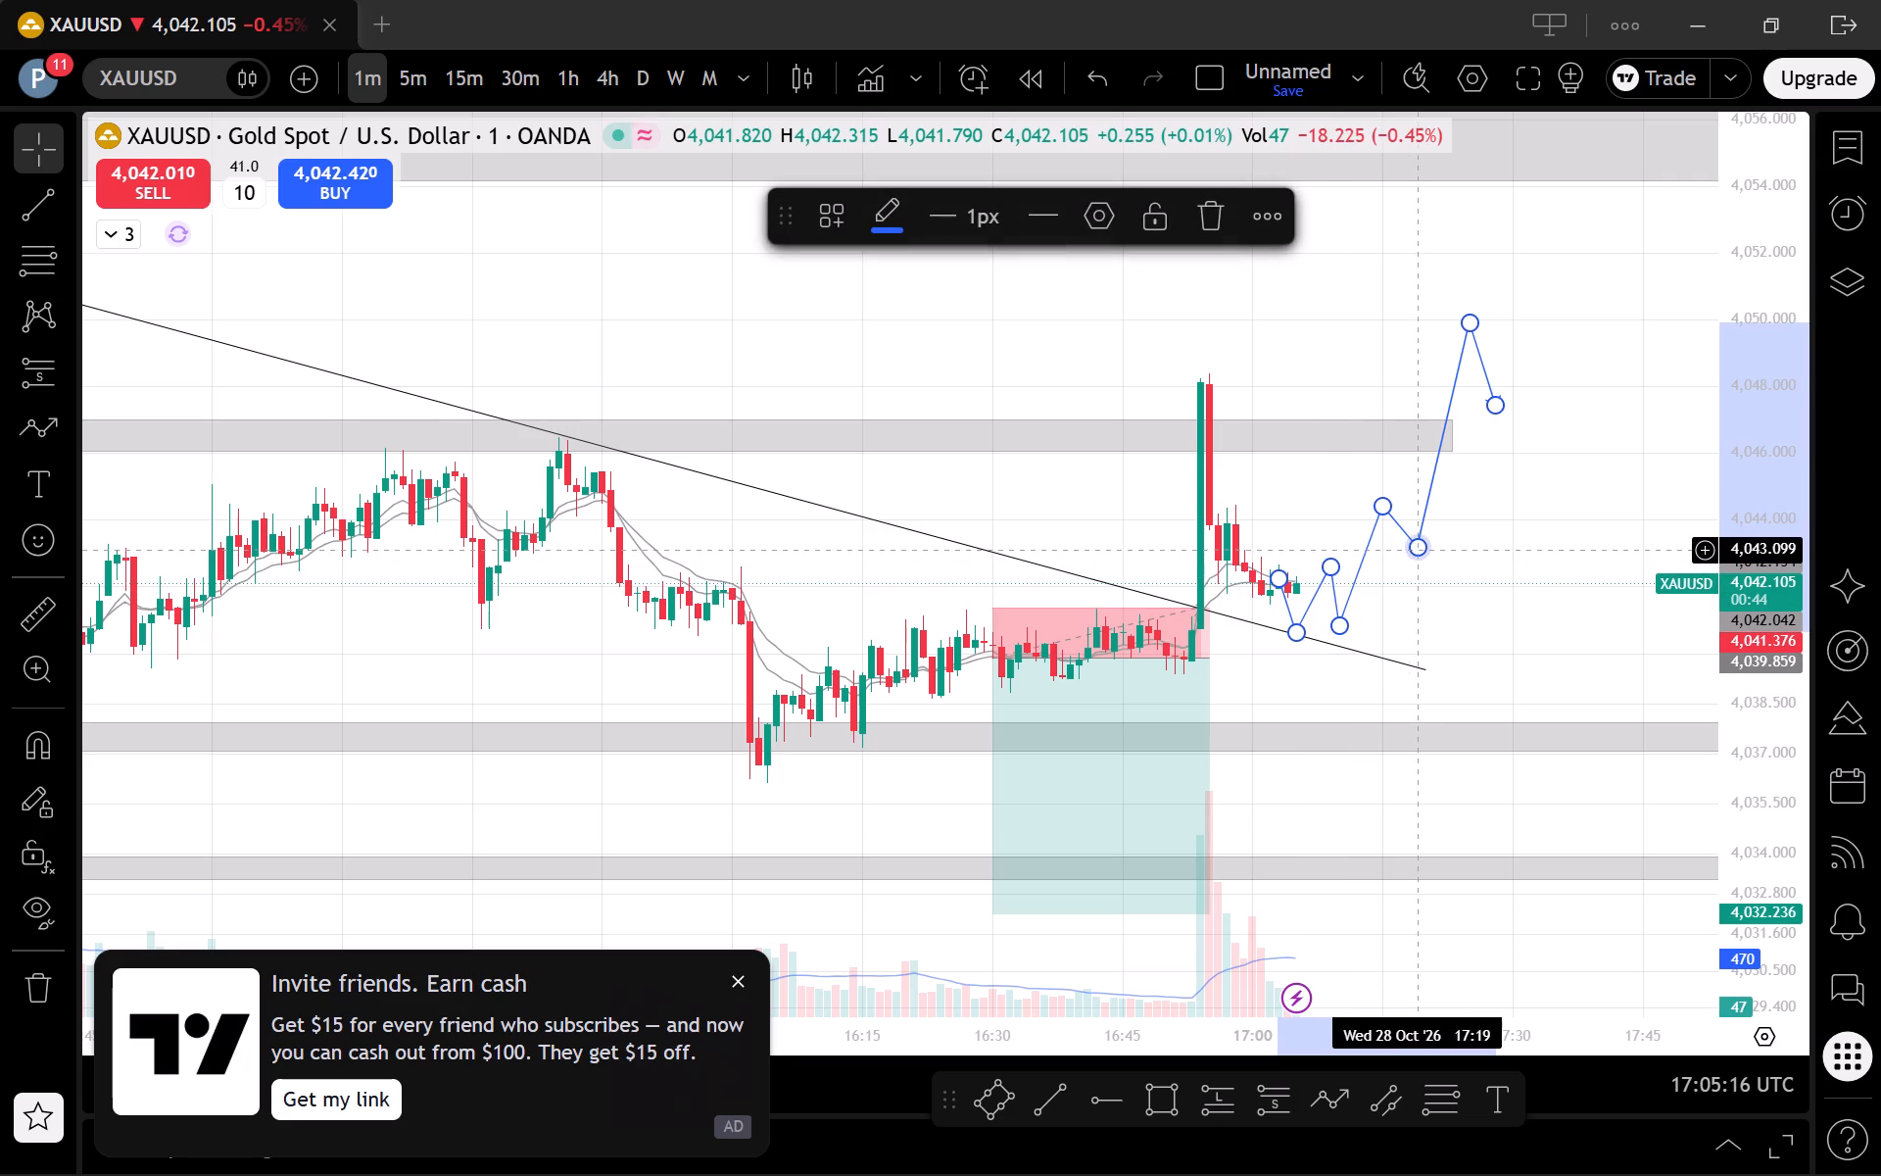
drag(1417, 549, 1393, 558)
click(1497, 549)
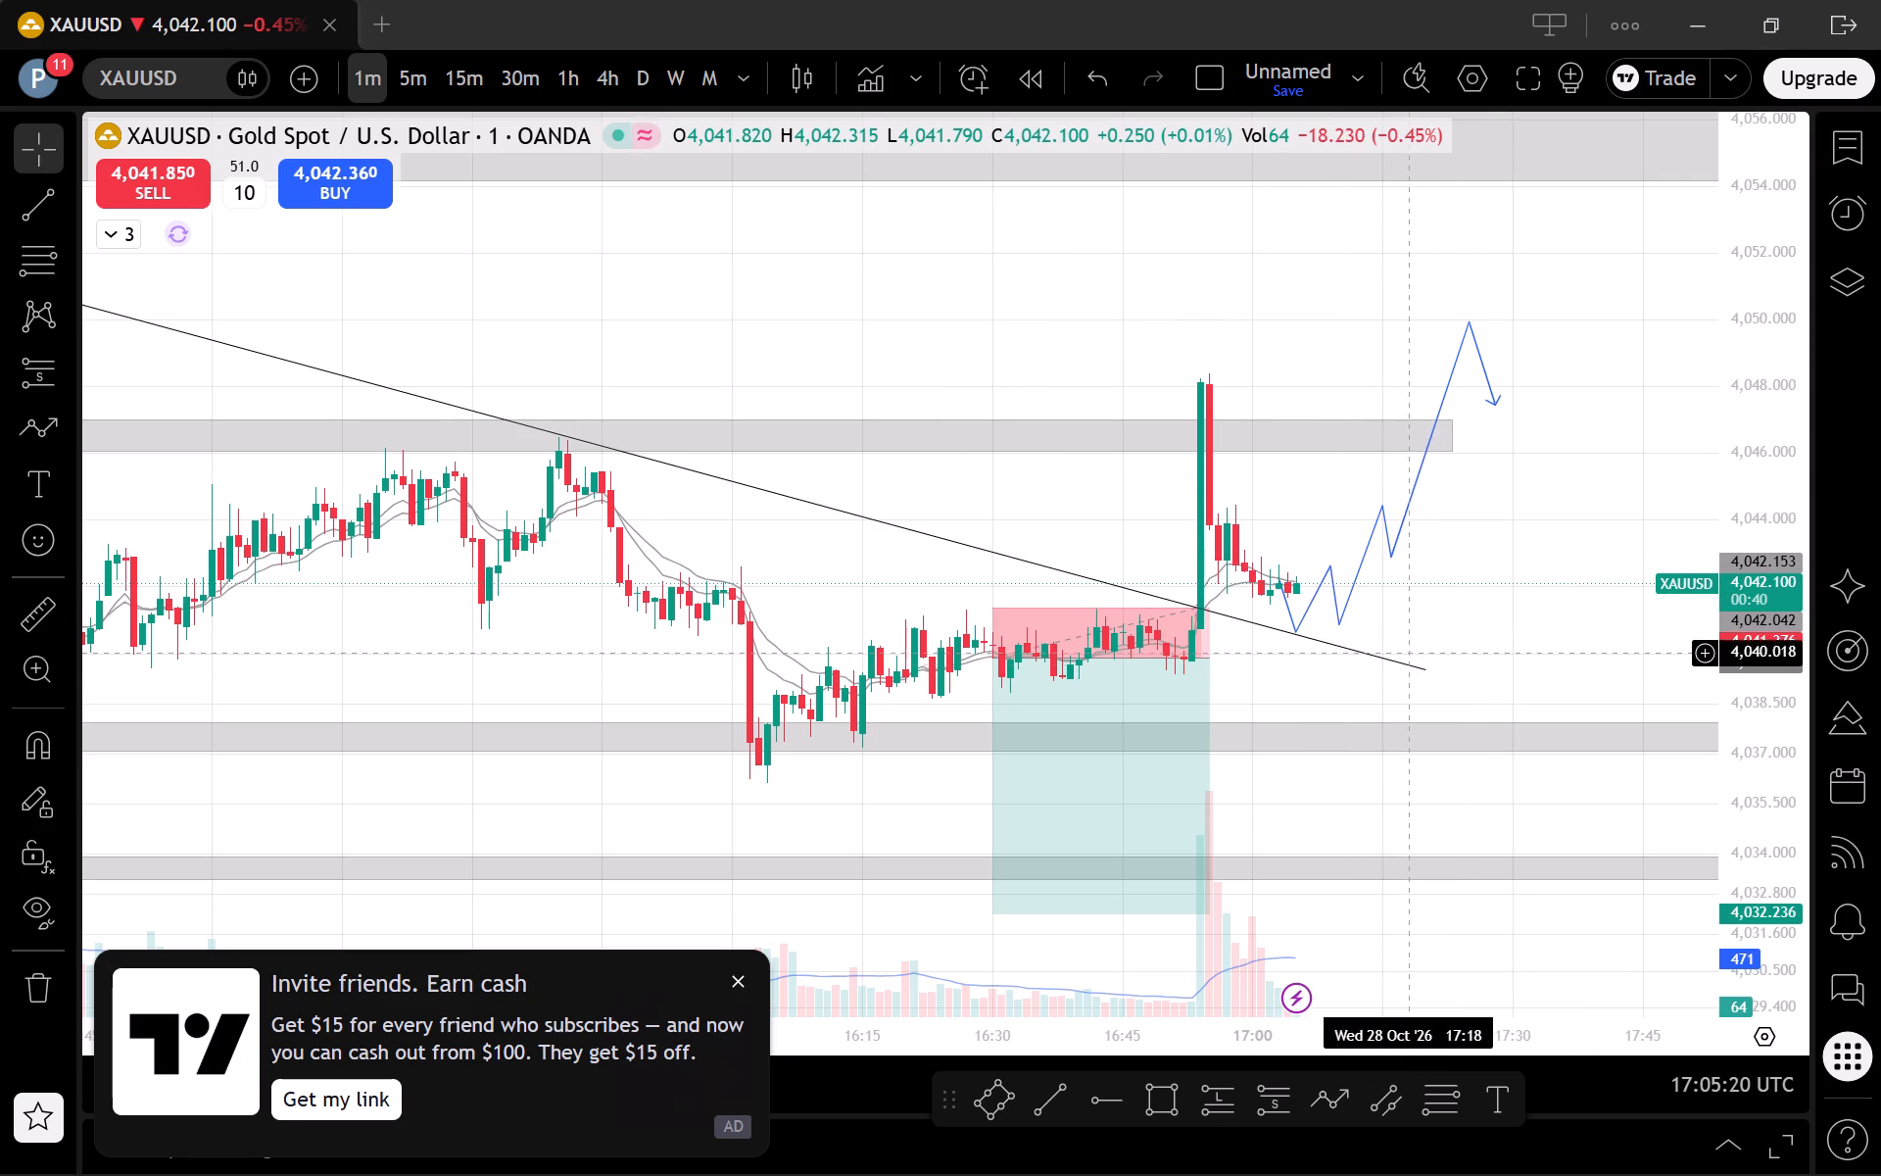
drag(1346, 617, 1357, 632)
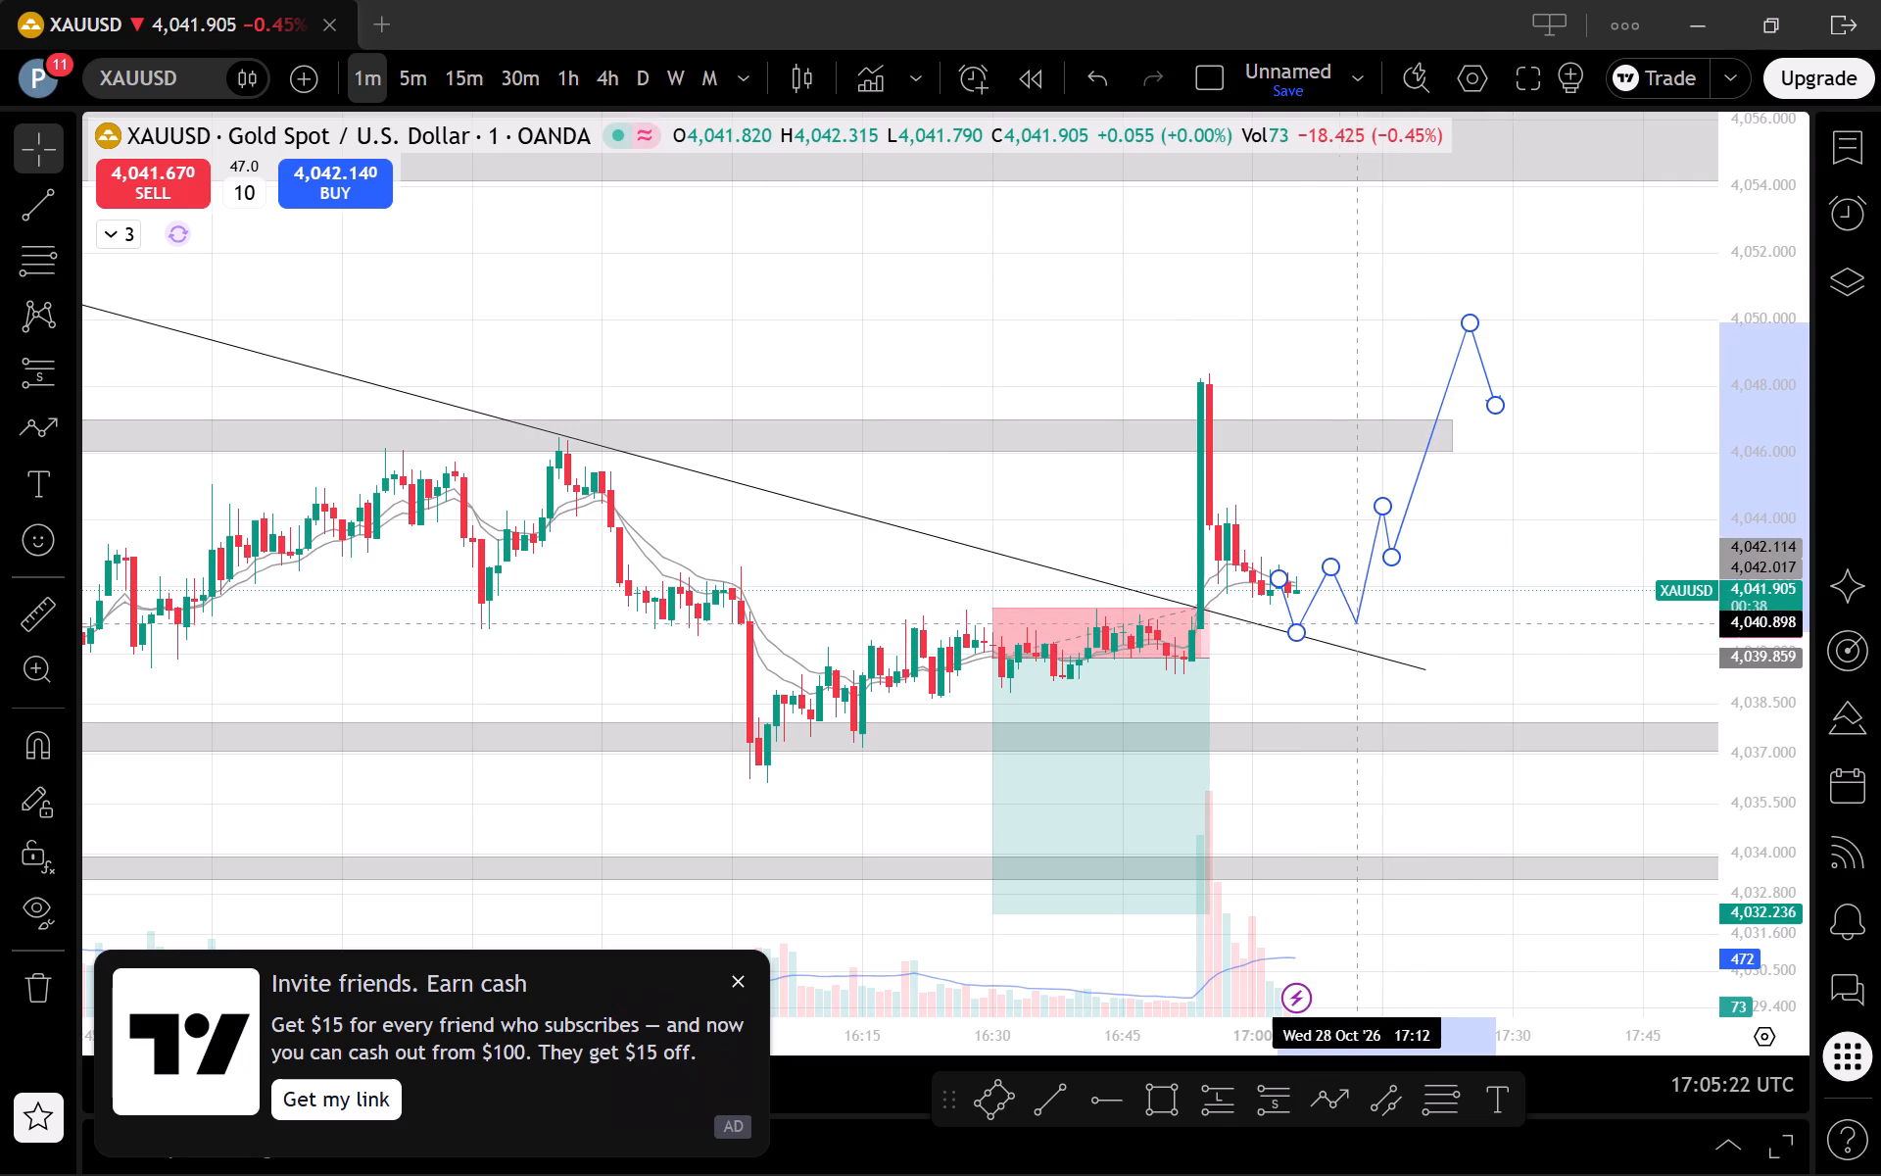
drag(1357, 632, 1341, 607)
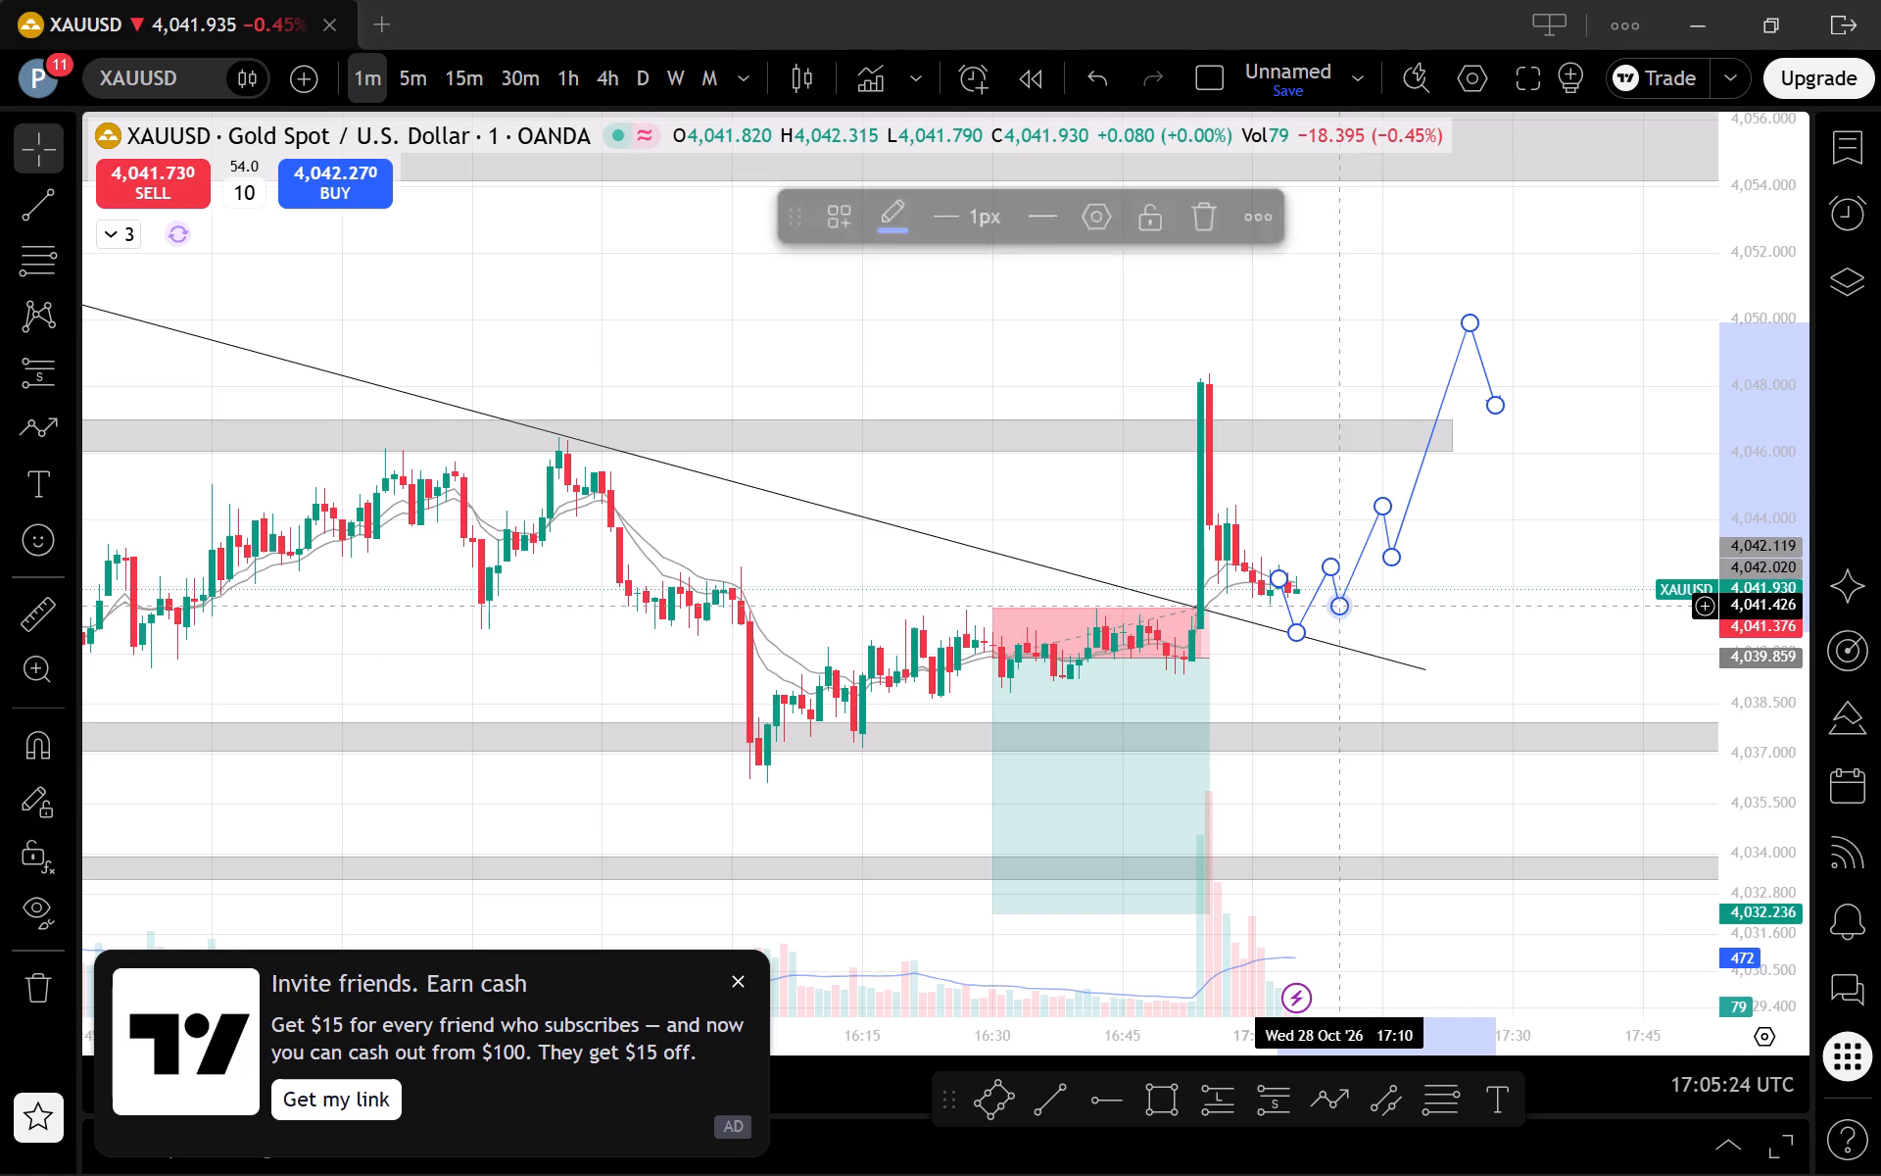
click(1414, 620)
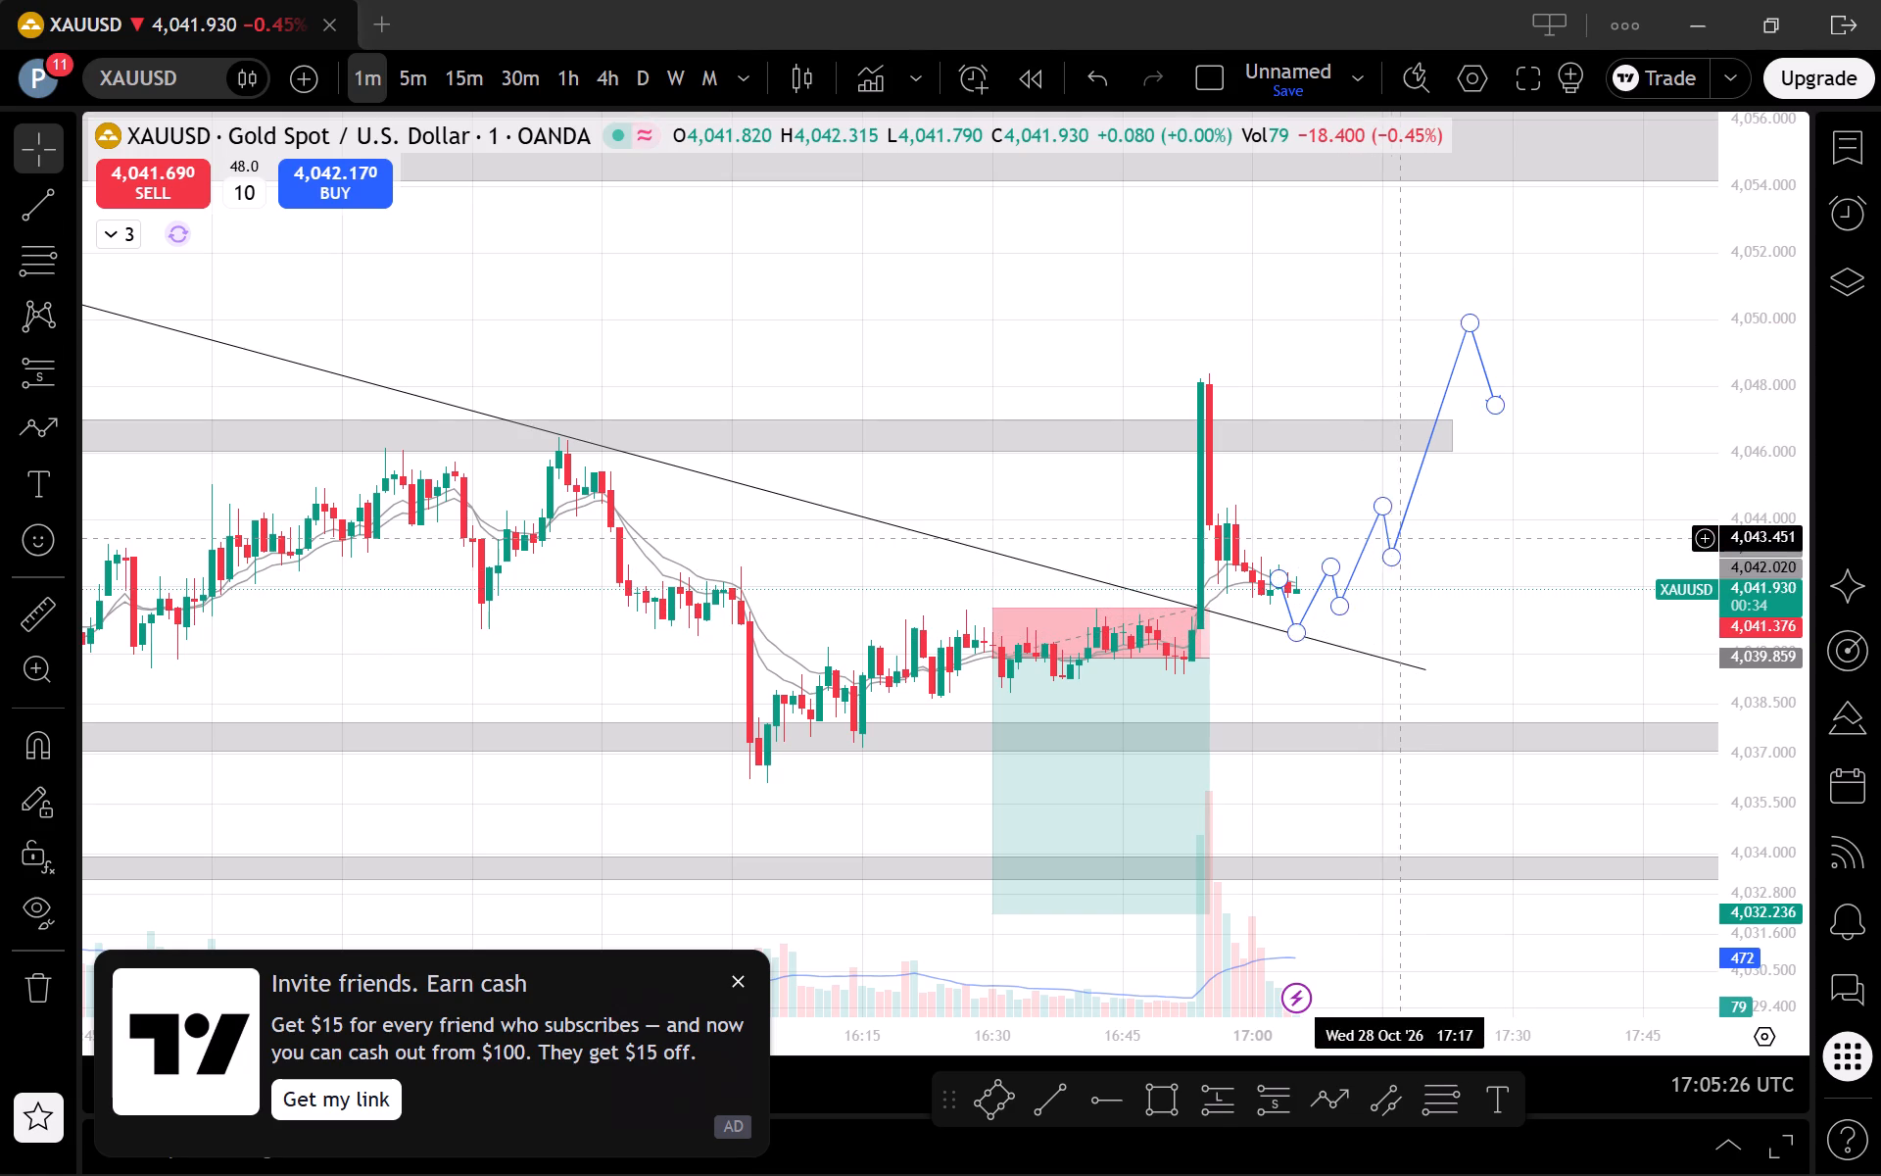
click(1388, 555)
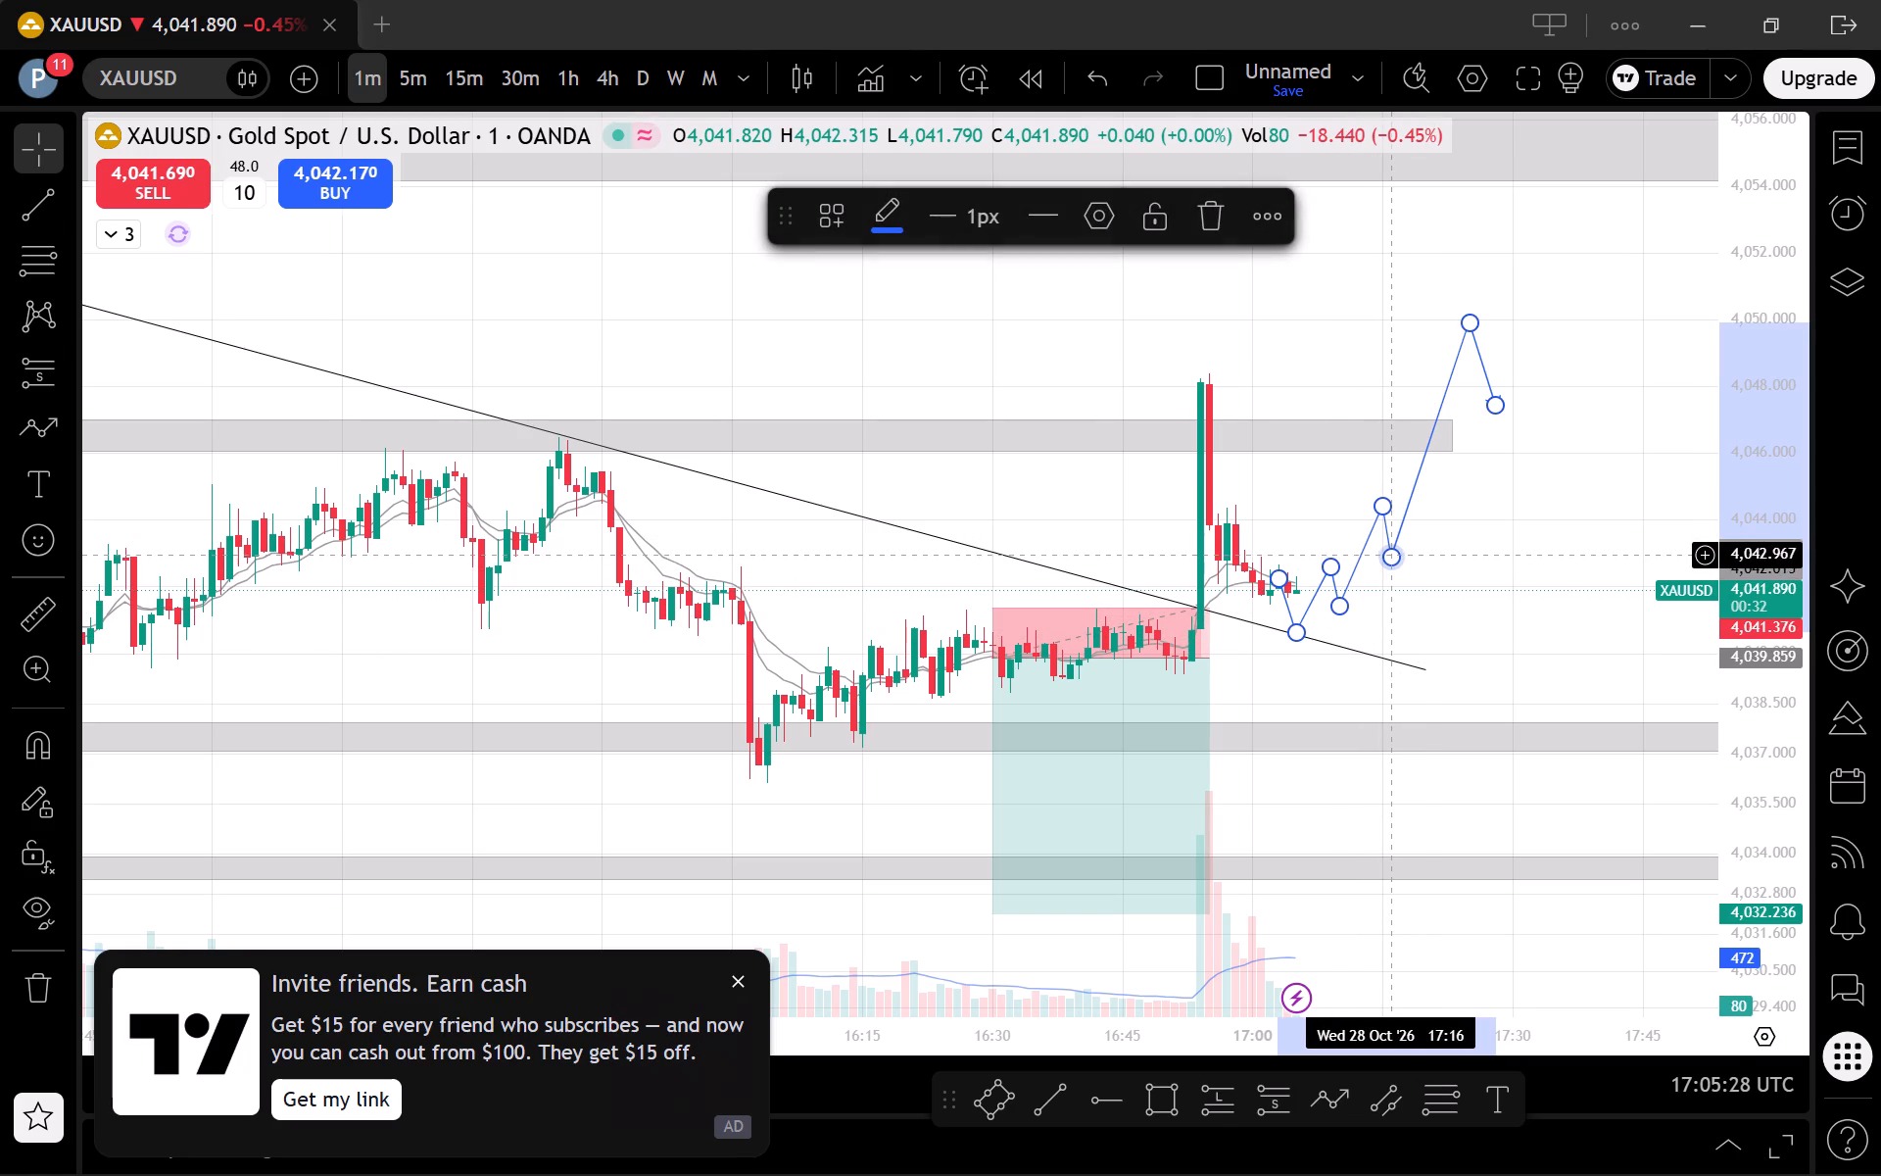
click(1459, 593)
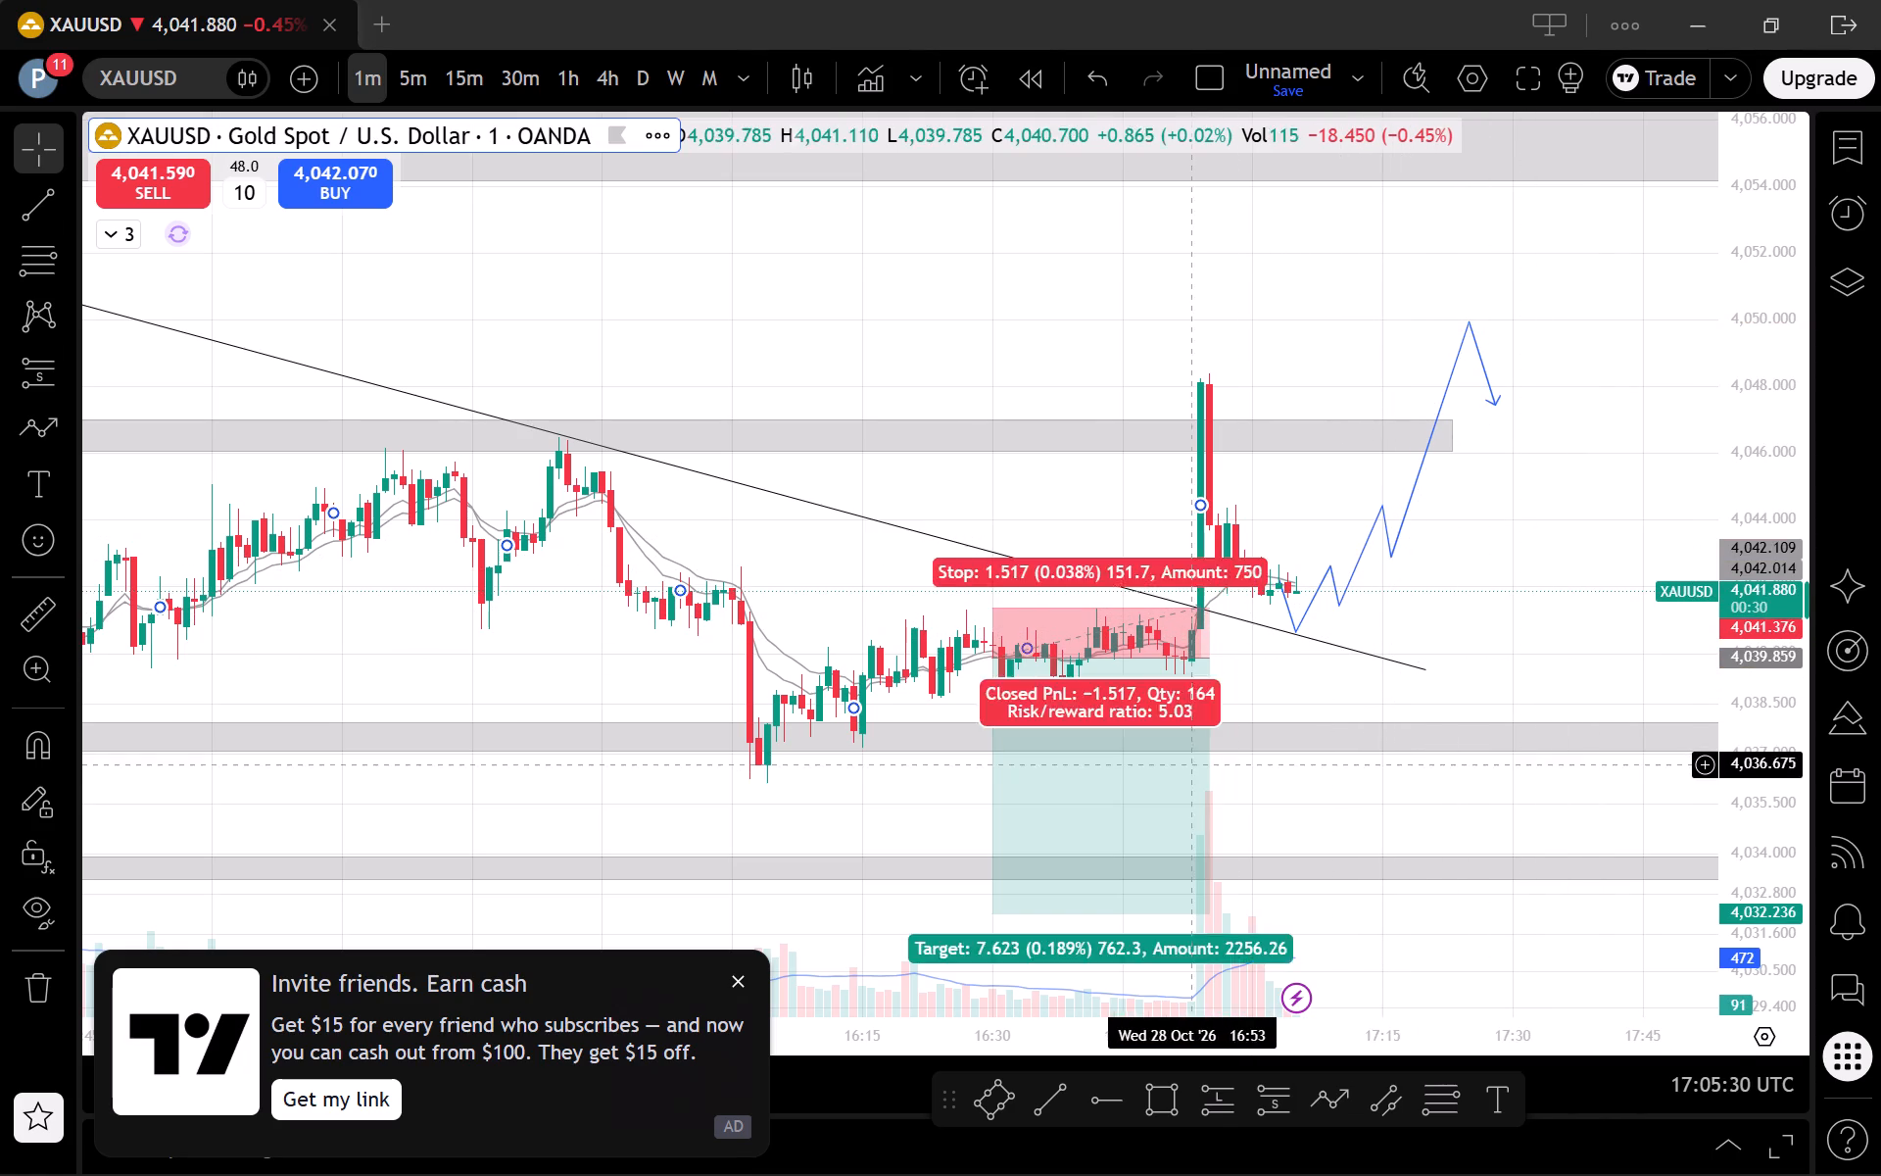
Examine the projected path against the marked zones, trend line and short position drawing on the 5-minute and 1-minute charts.
scroll(1425, 725, up, 2)
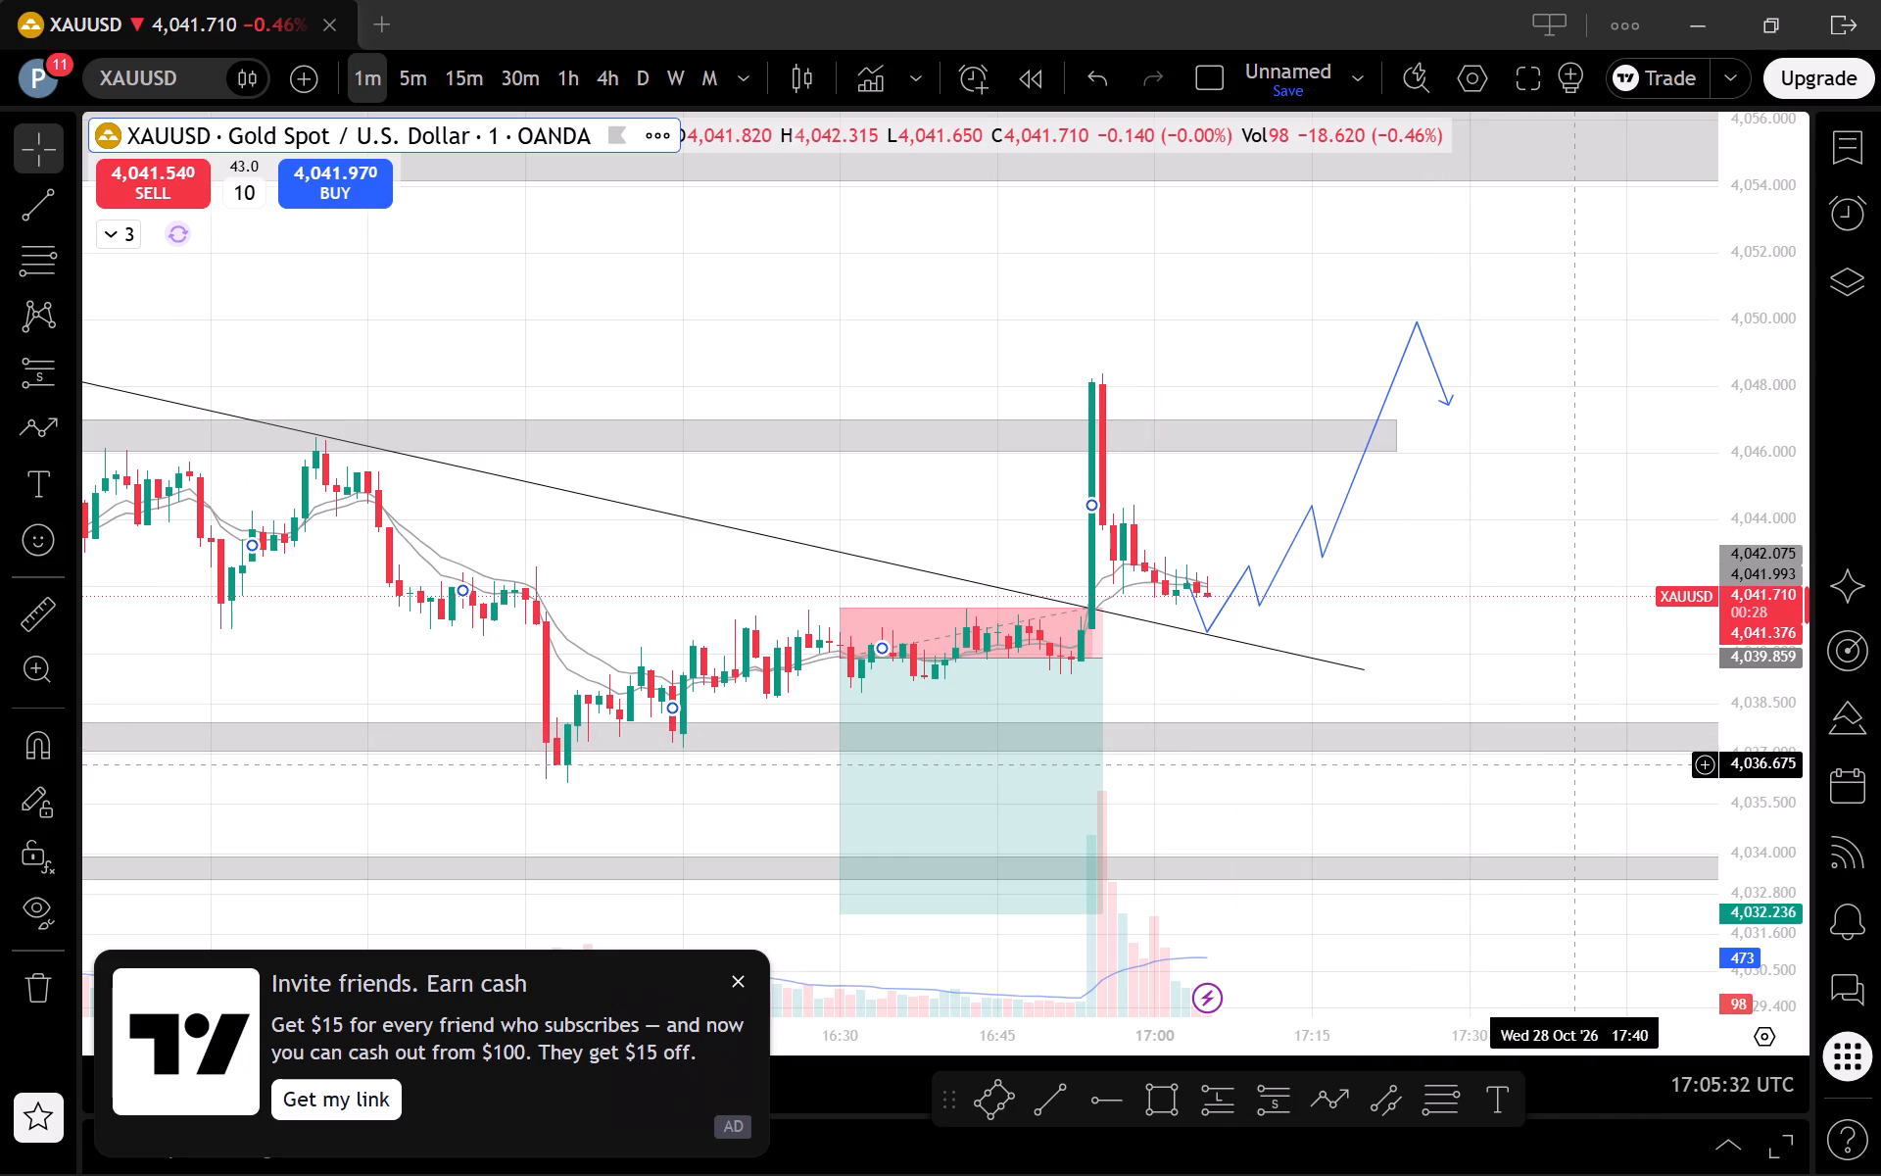
click(421, 69)
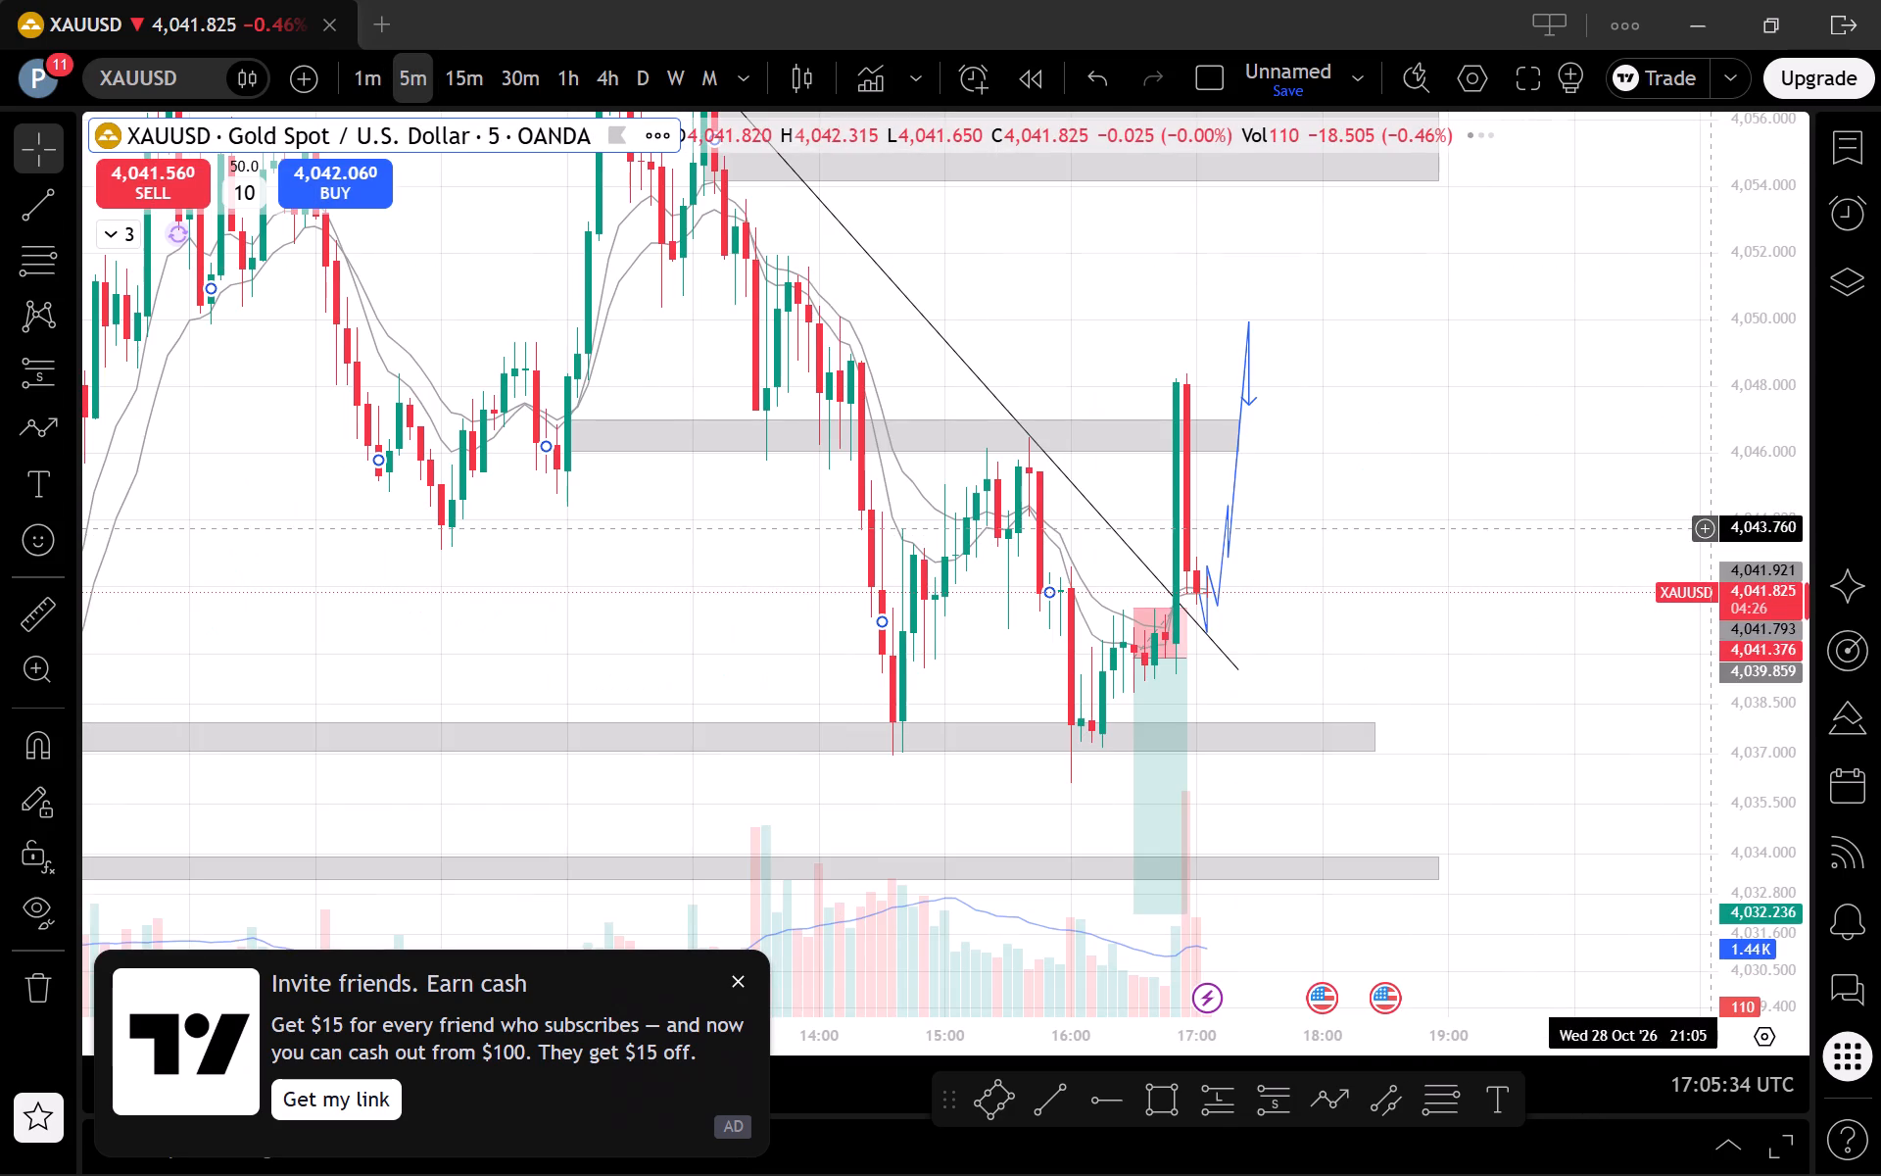
drag(1754, 552, 1749, 803)
scroll(1632, 608, up, 1)
drag(1500, 643, 1538, 652)
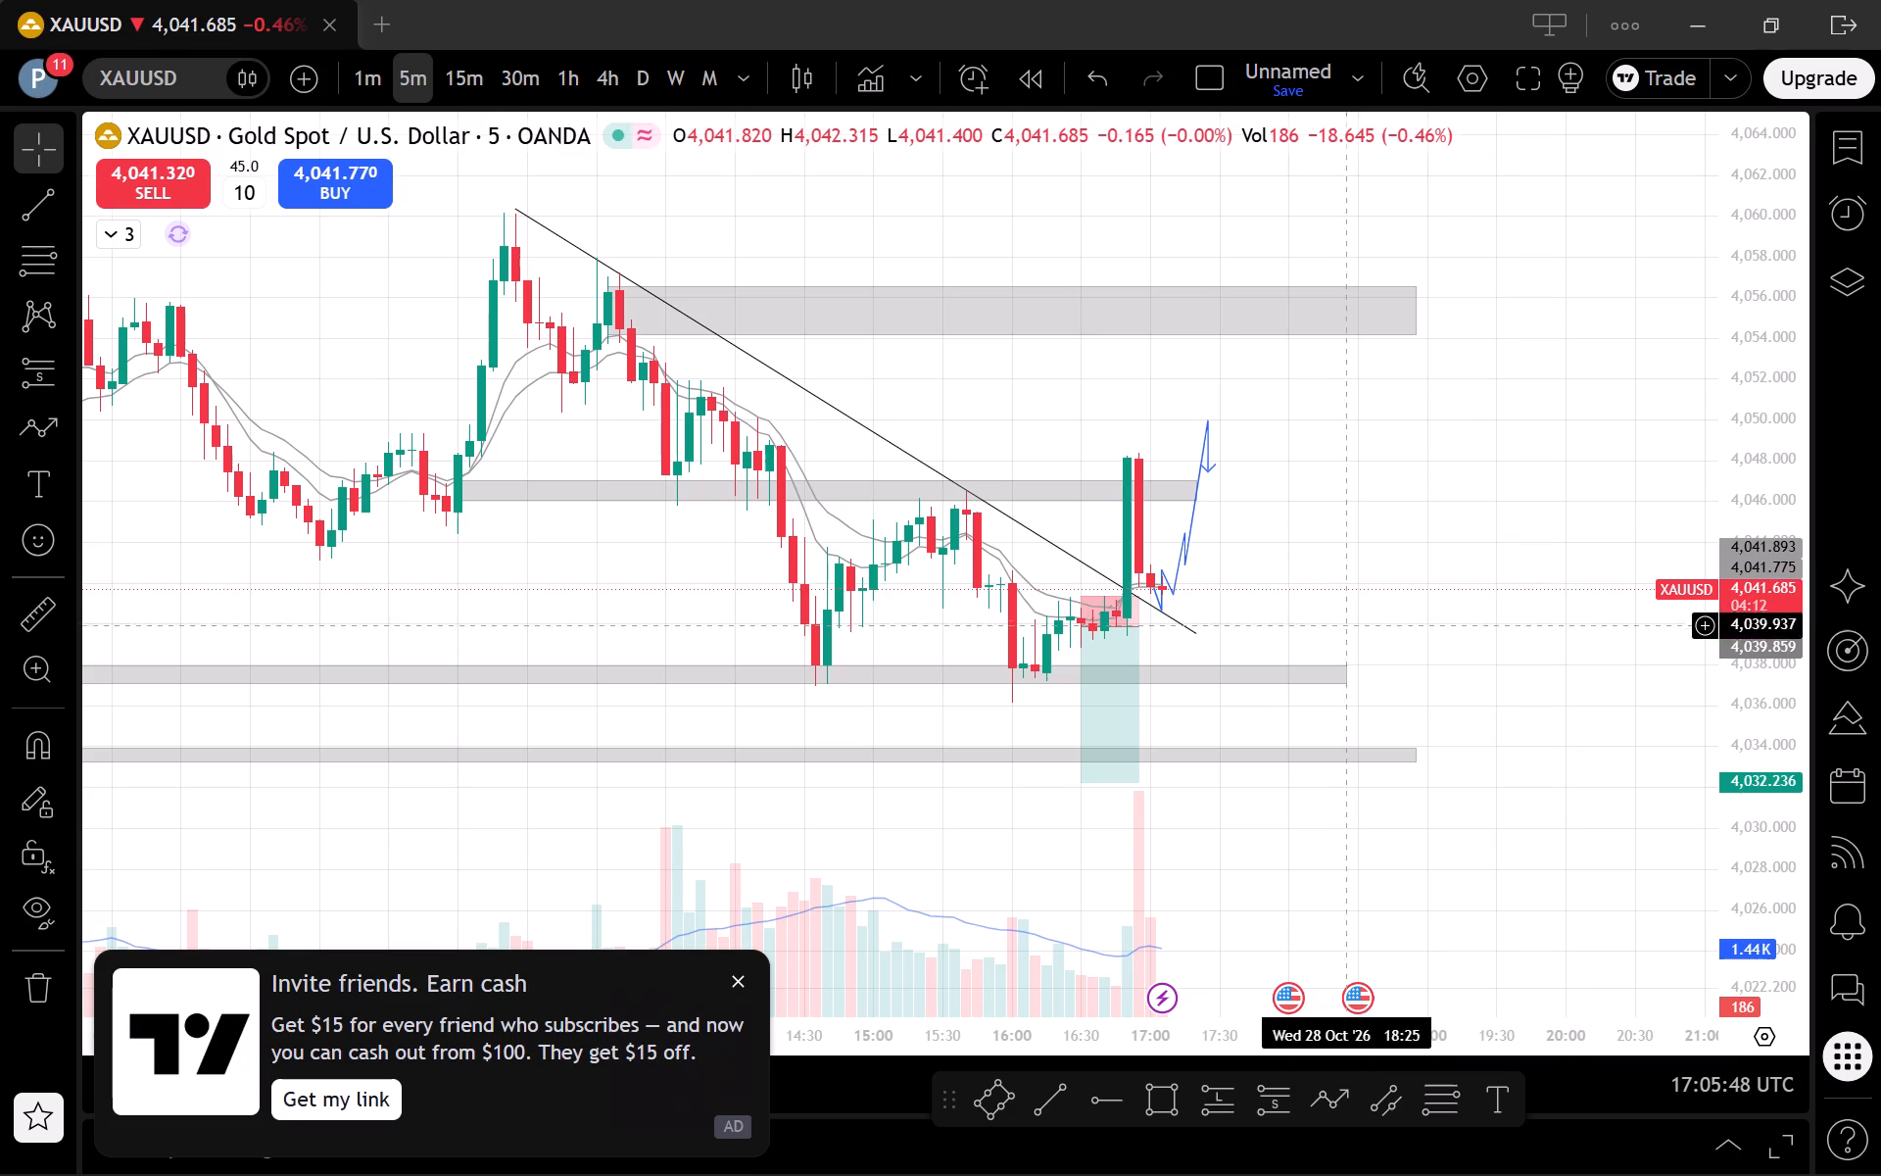
click(377, 73)
scroll(1420, 756, down, 2)
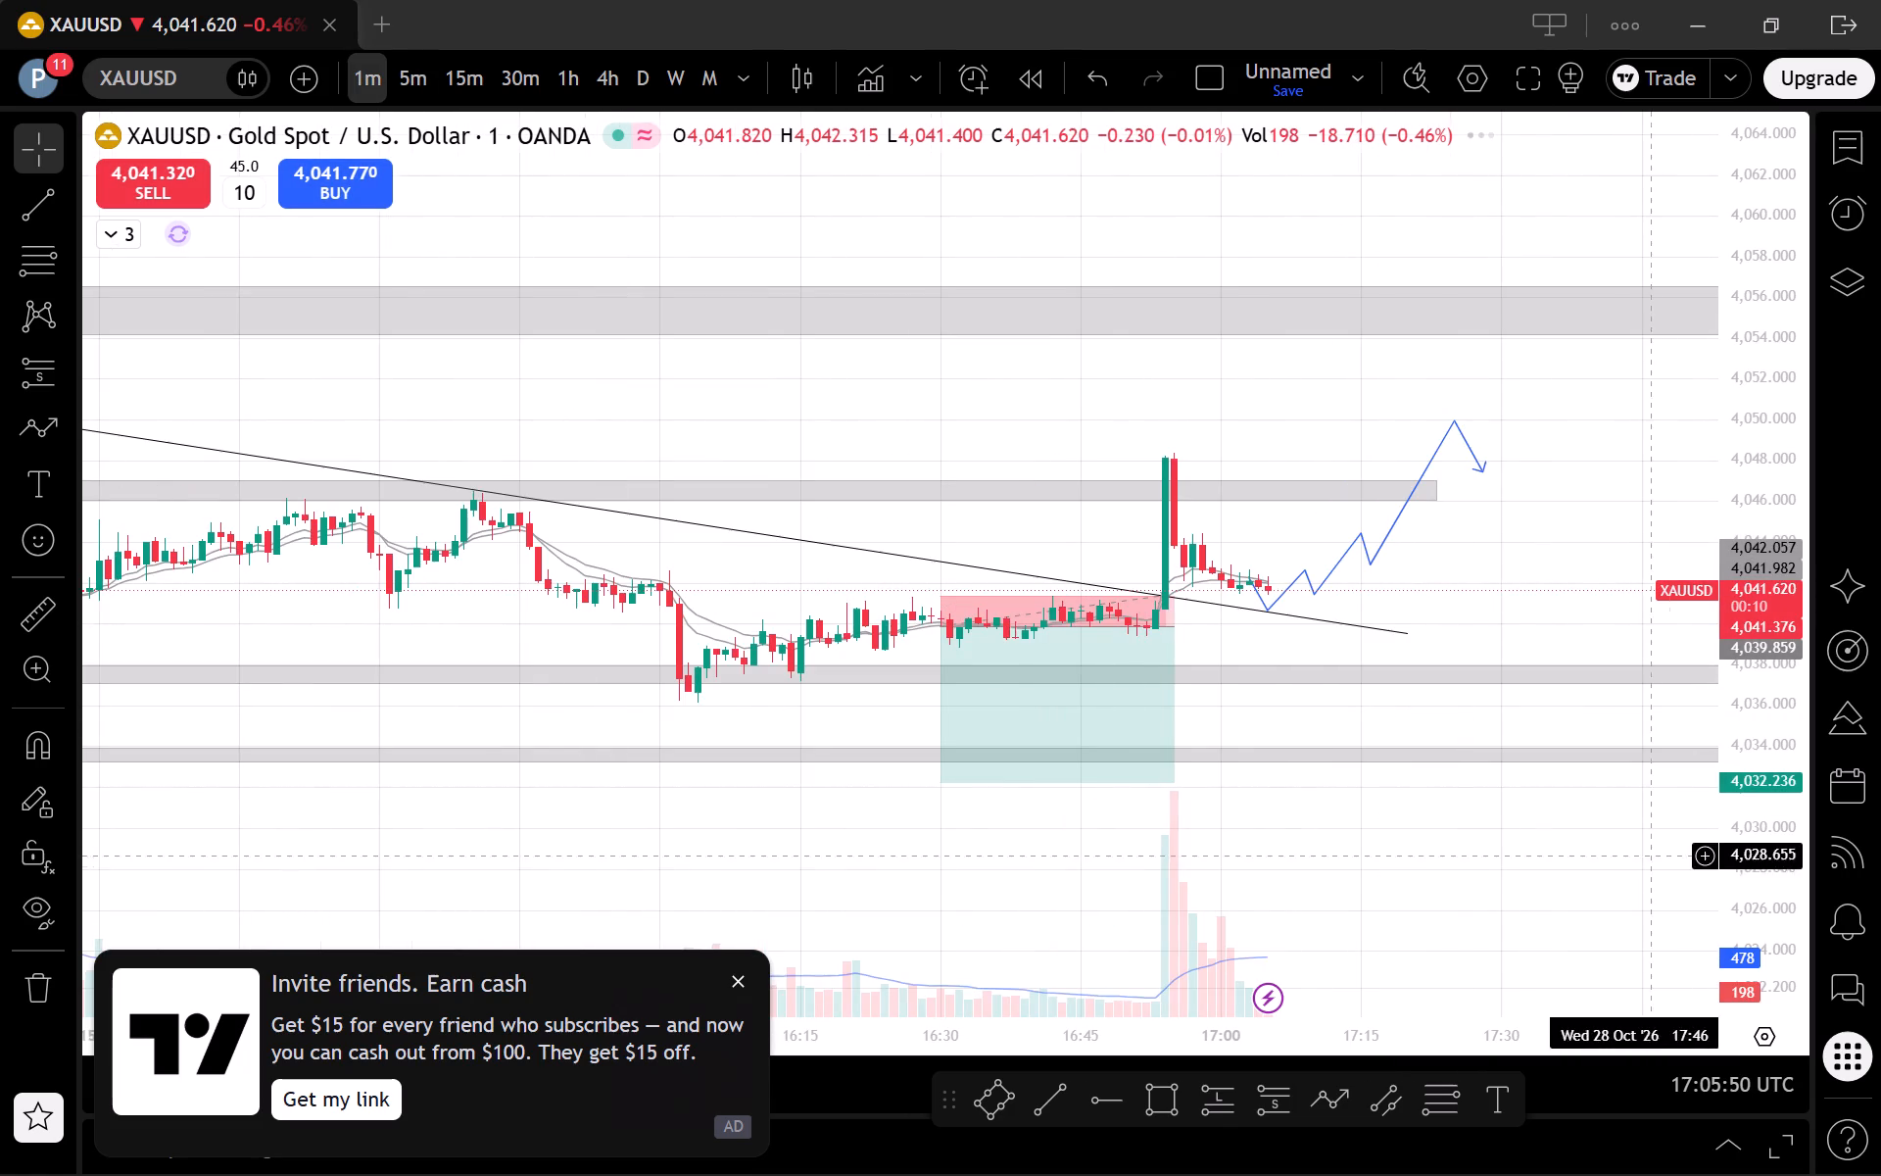
drag(1766, 893, 1706, 511)
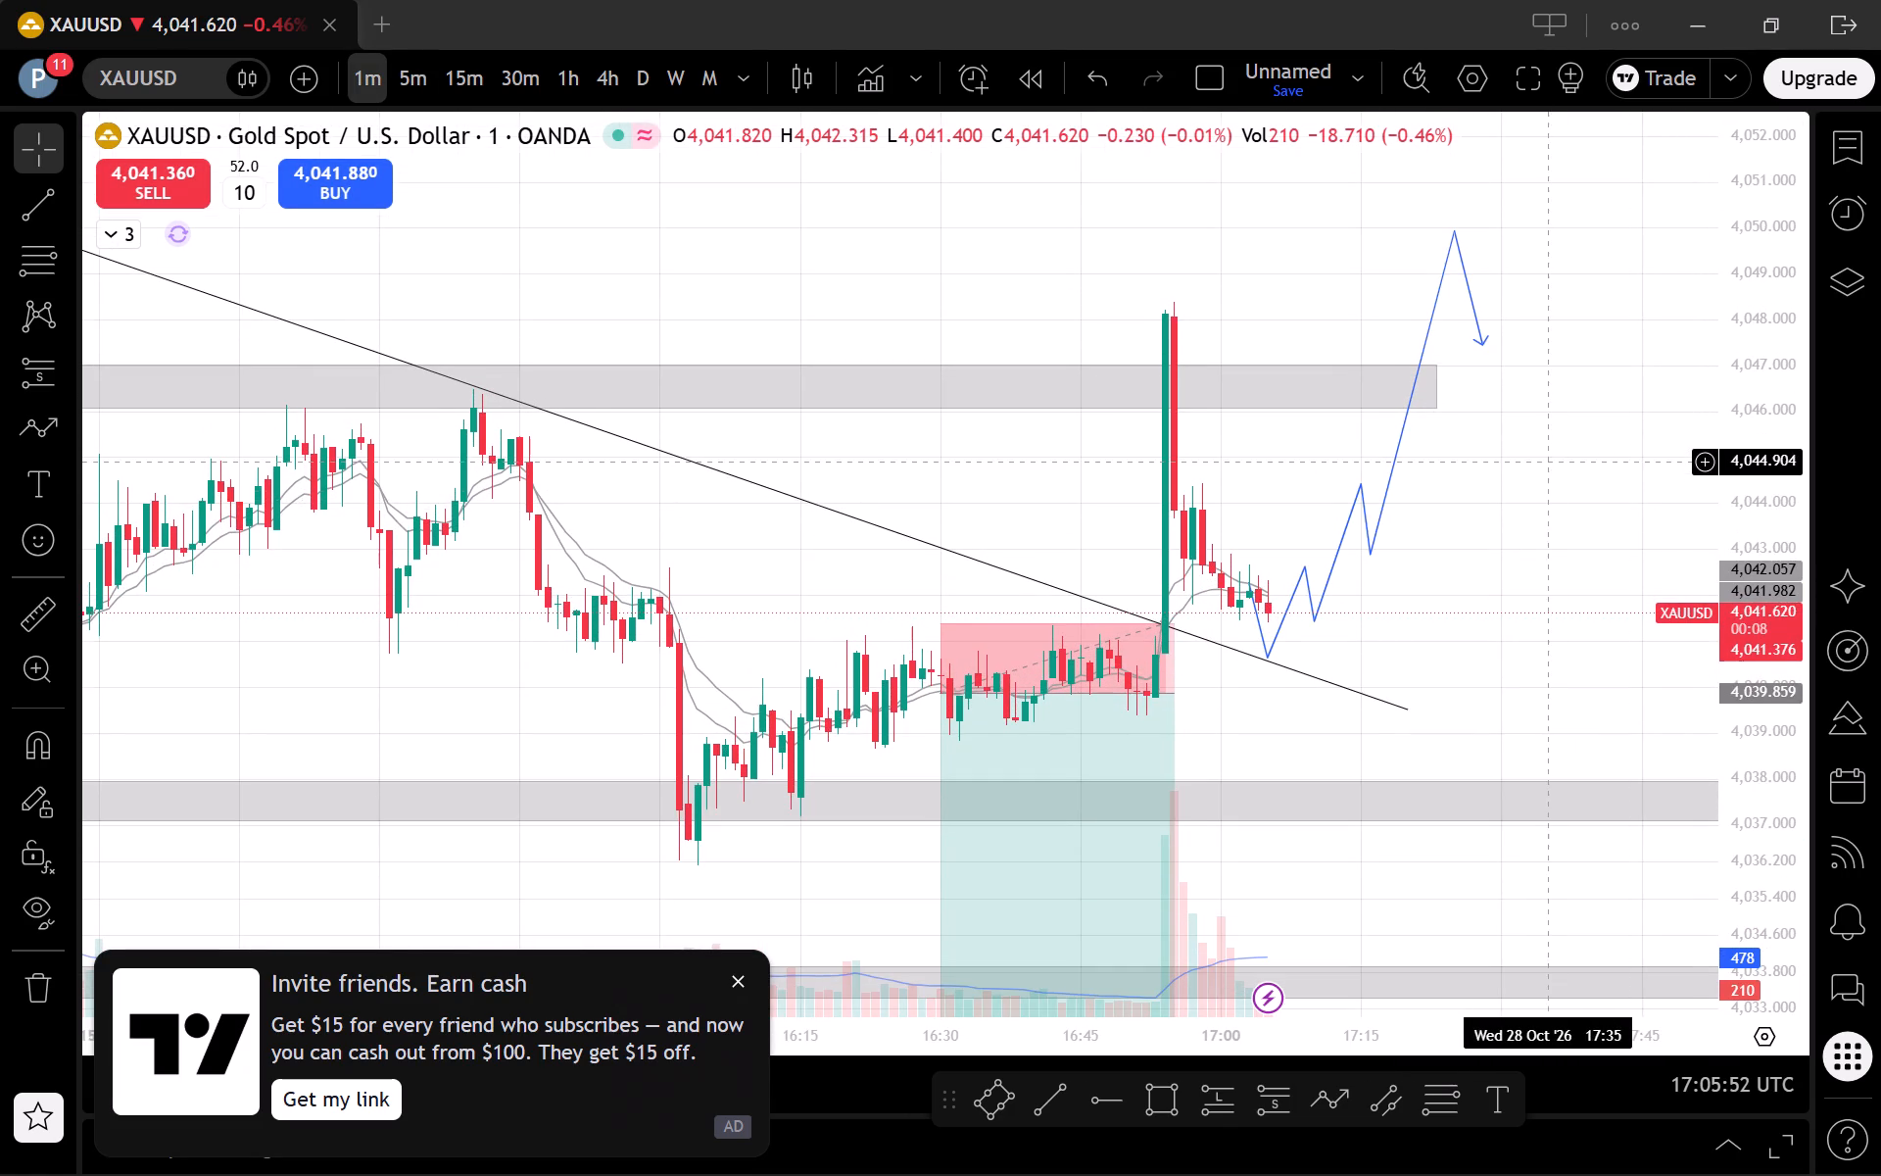
drag(1543, 472, 1507, 538)
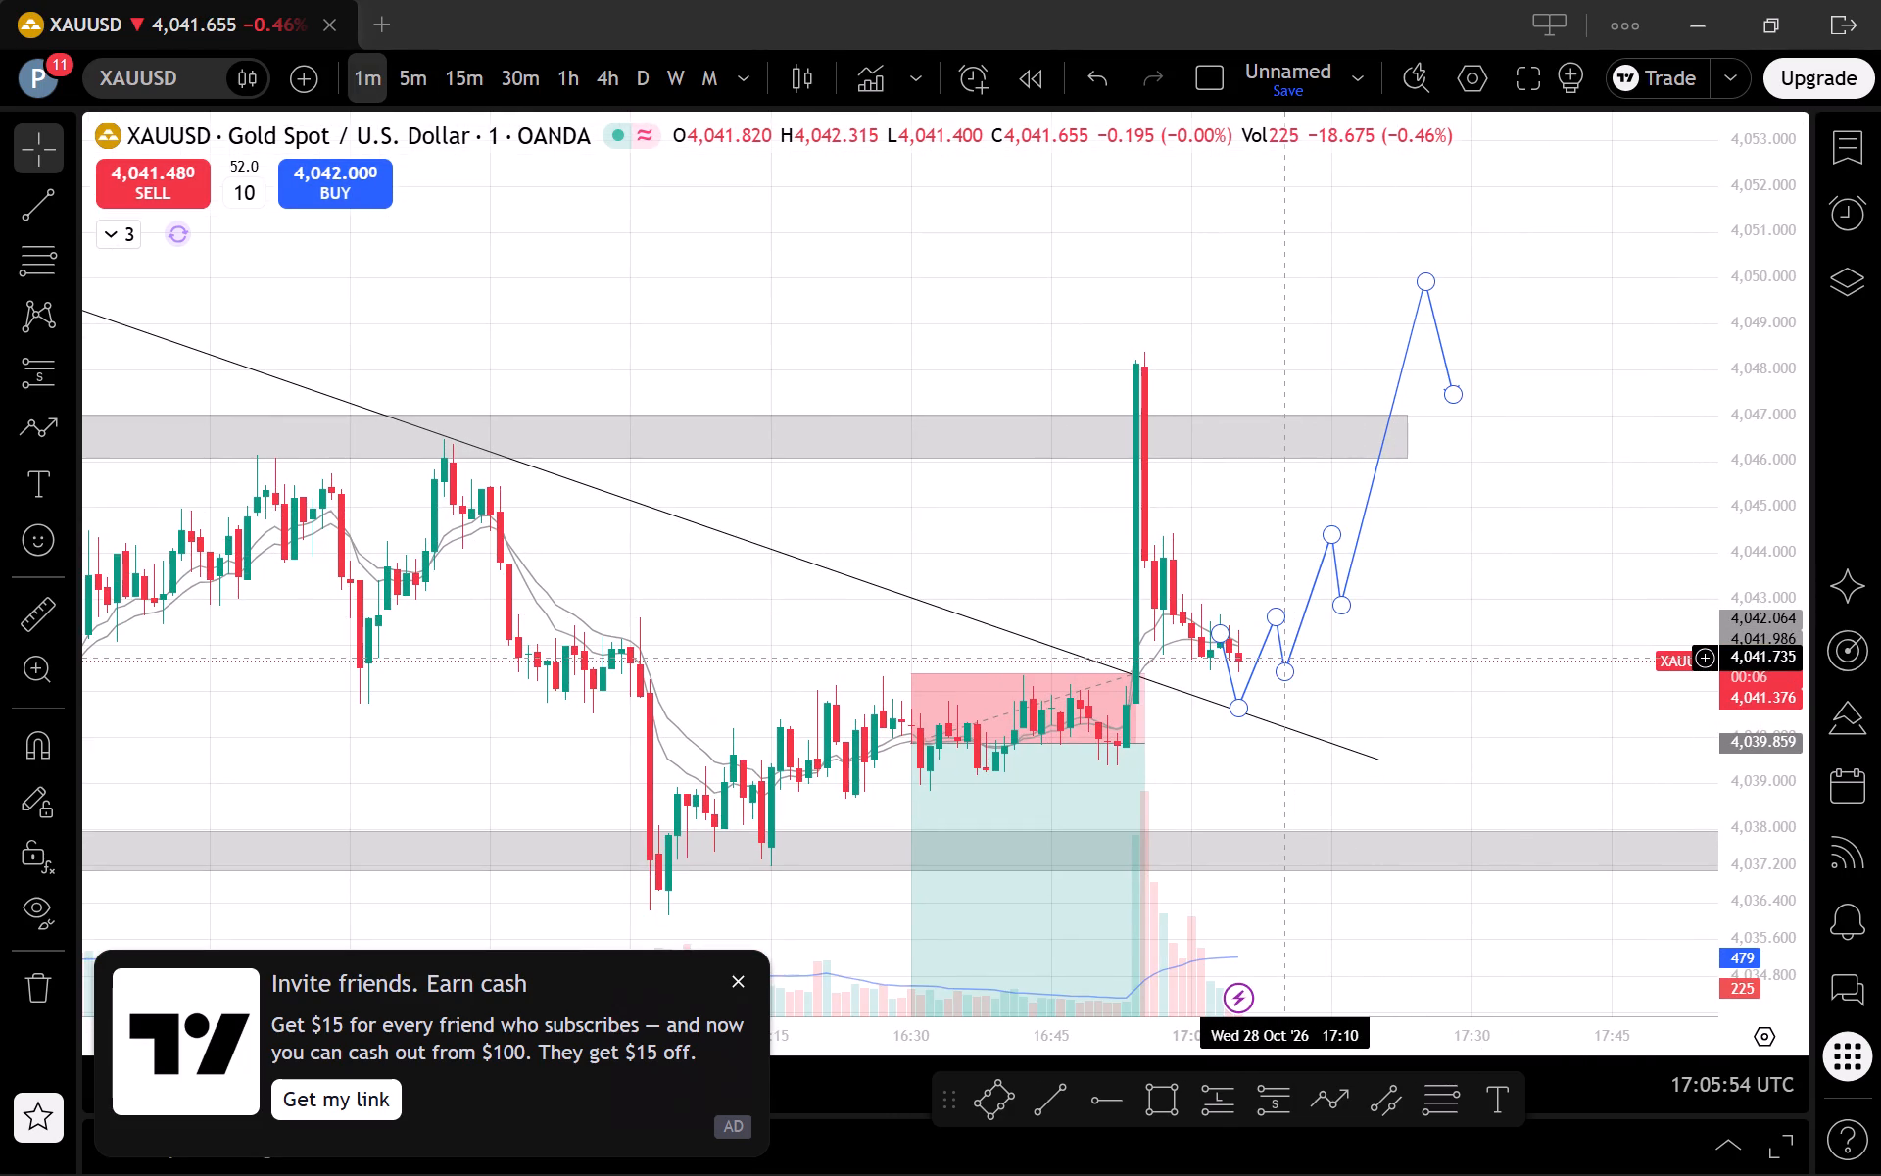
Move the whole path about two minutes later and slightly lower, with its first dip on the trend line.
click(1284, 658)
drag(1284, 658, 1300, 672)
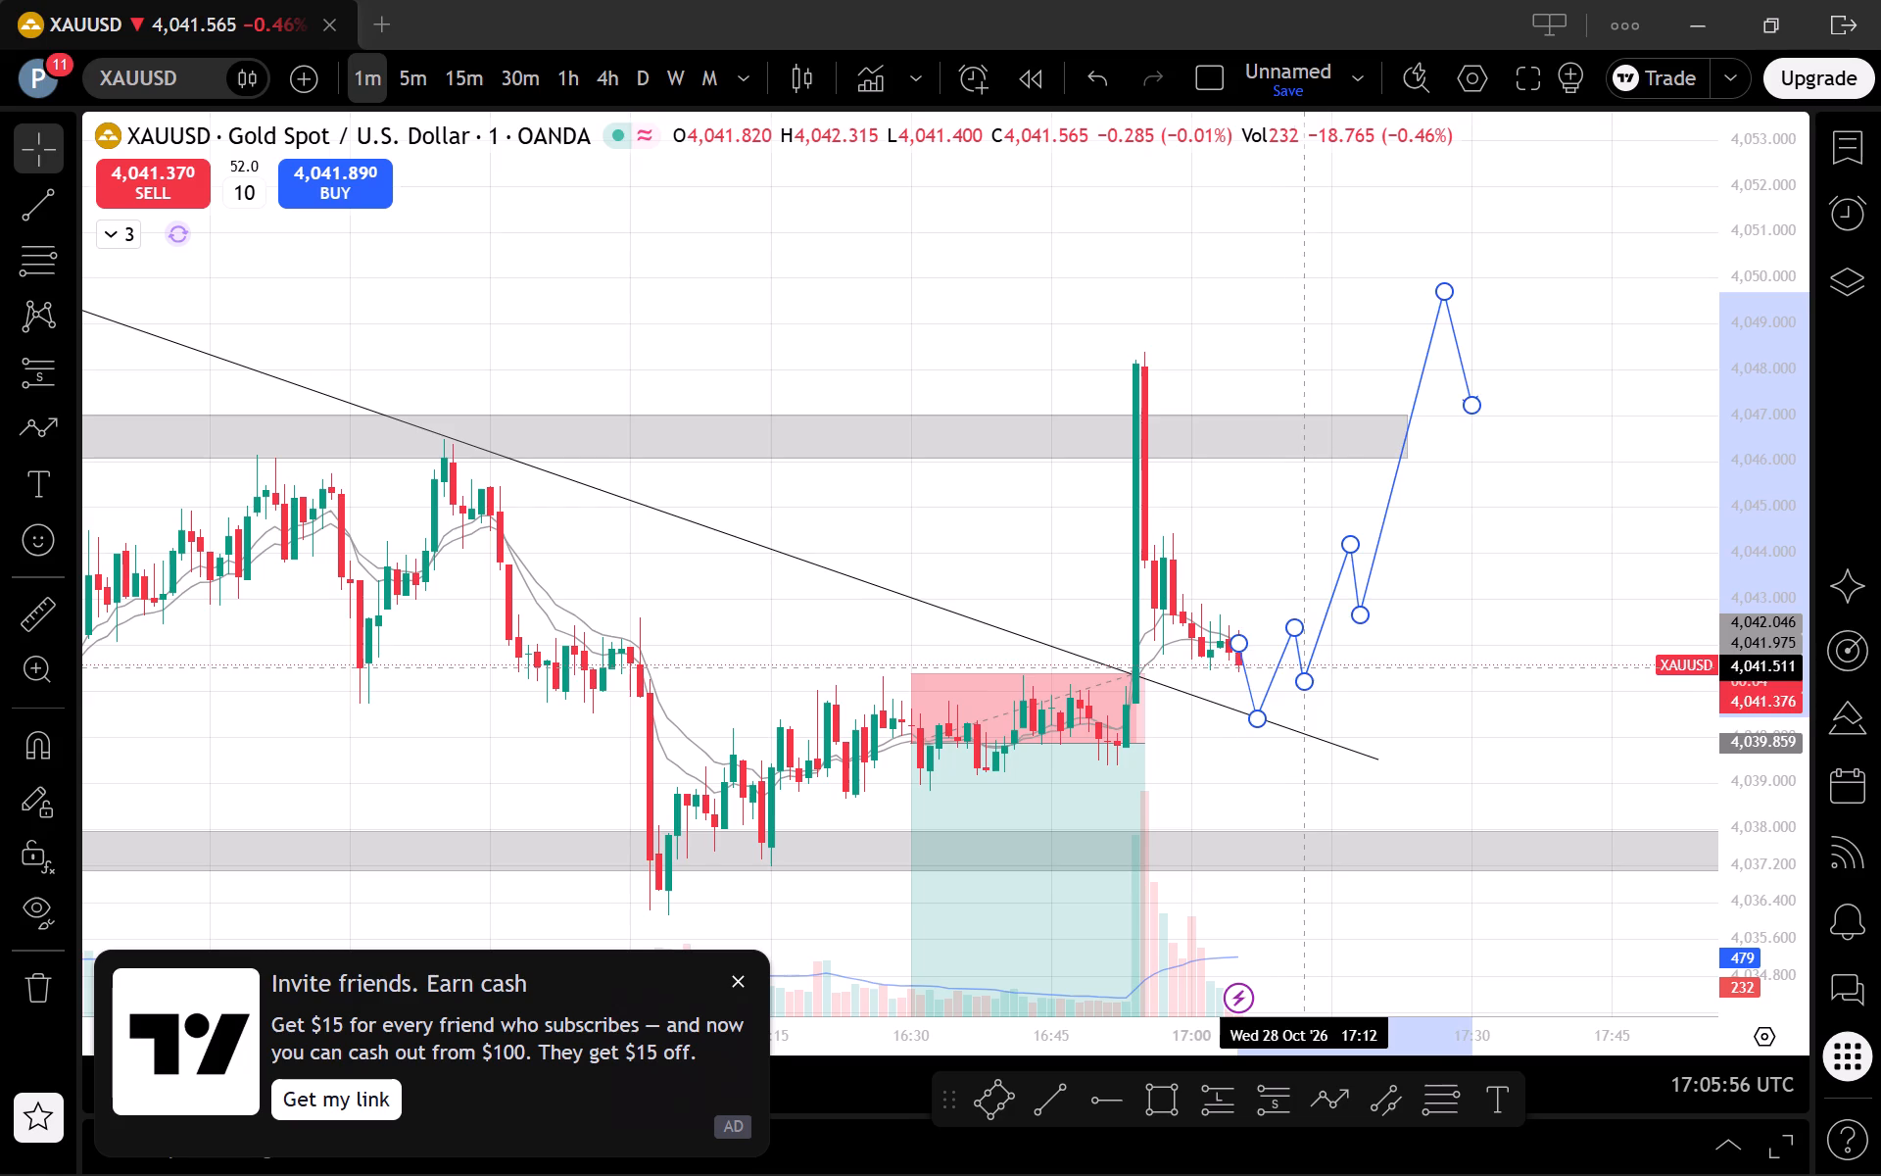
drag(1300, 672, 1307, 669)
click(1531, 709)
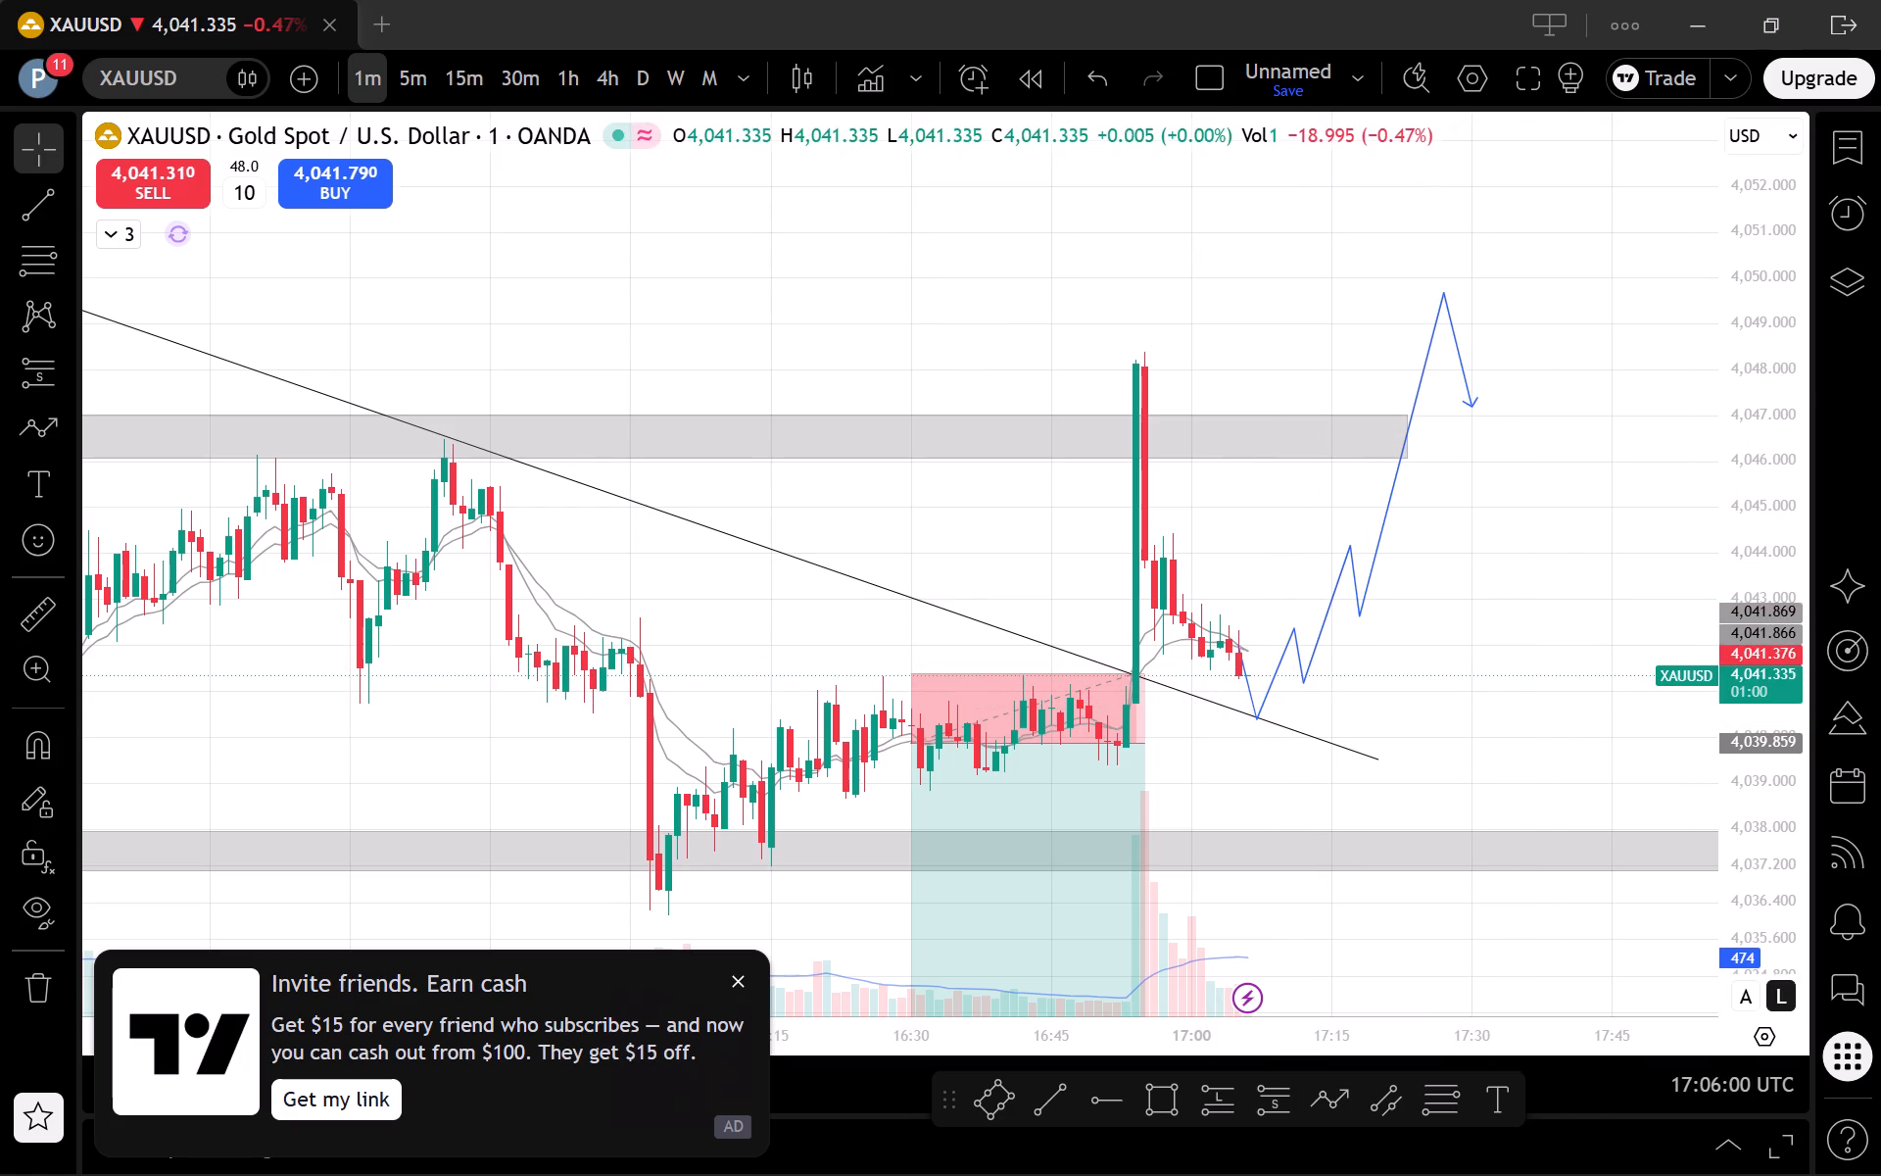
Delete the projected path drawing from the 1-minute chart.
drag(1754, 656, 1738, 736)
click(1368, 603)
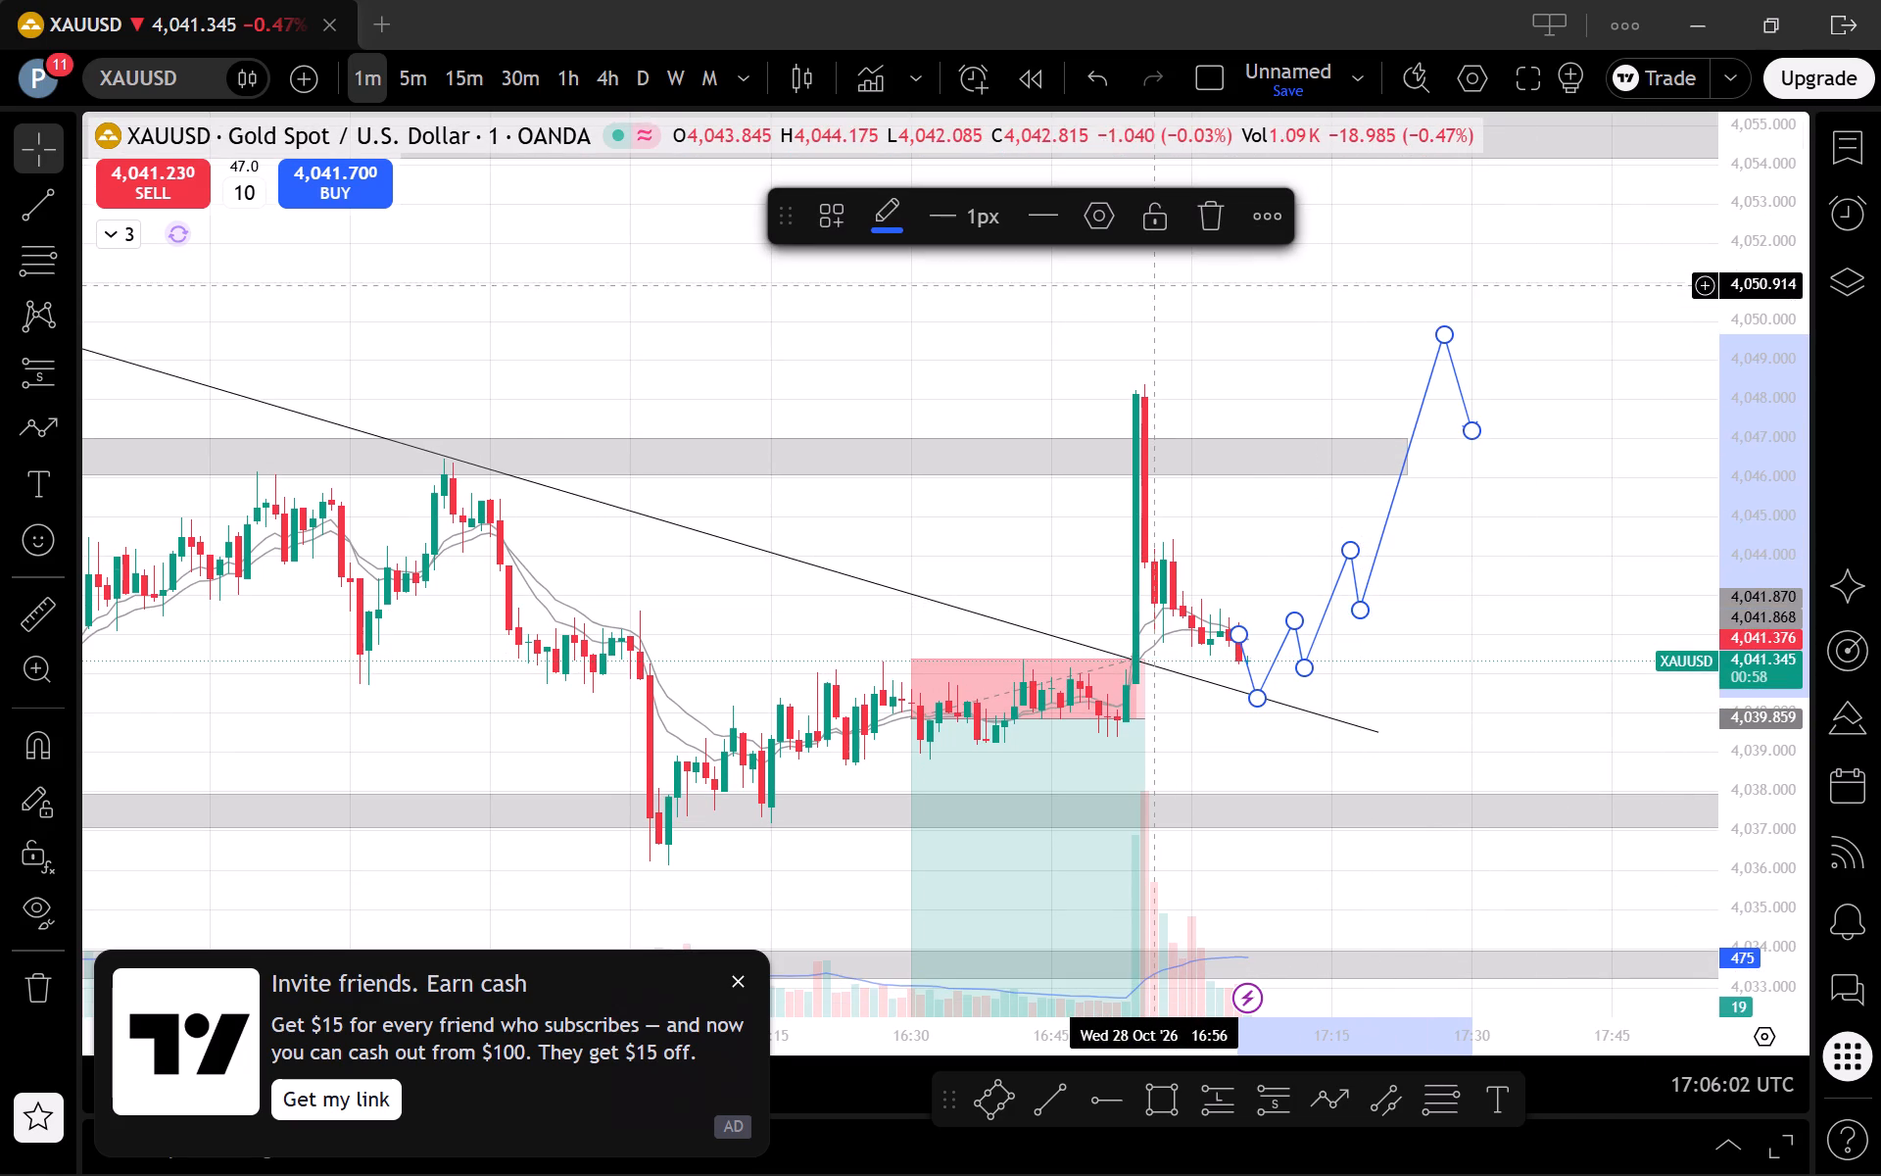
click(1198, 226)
Examine the latest price action against the trend line and marked zones on the 5-minute chart.
scroll(1417, 568, down, 1)
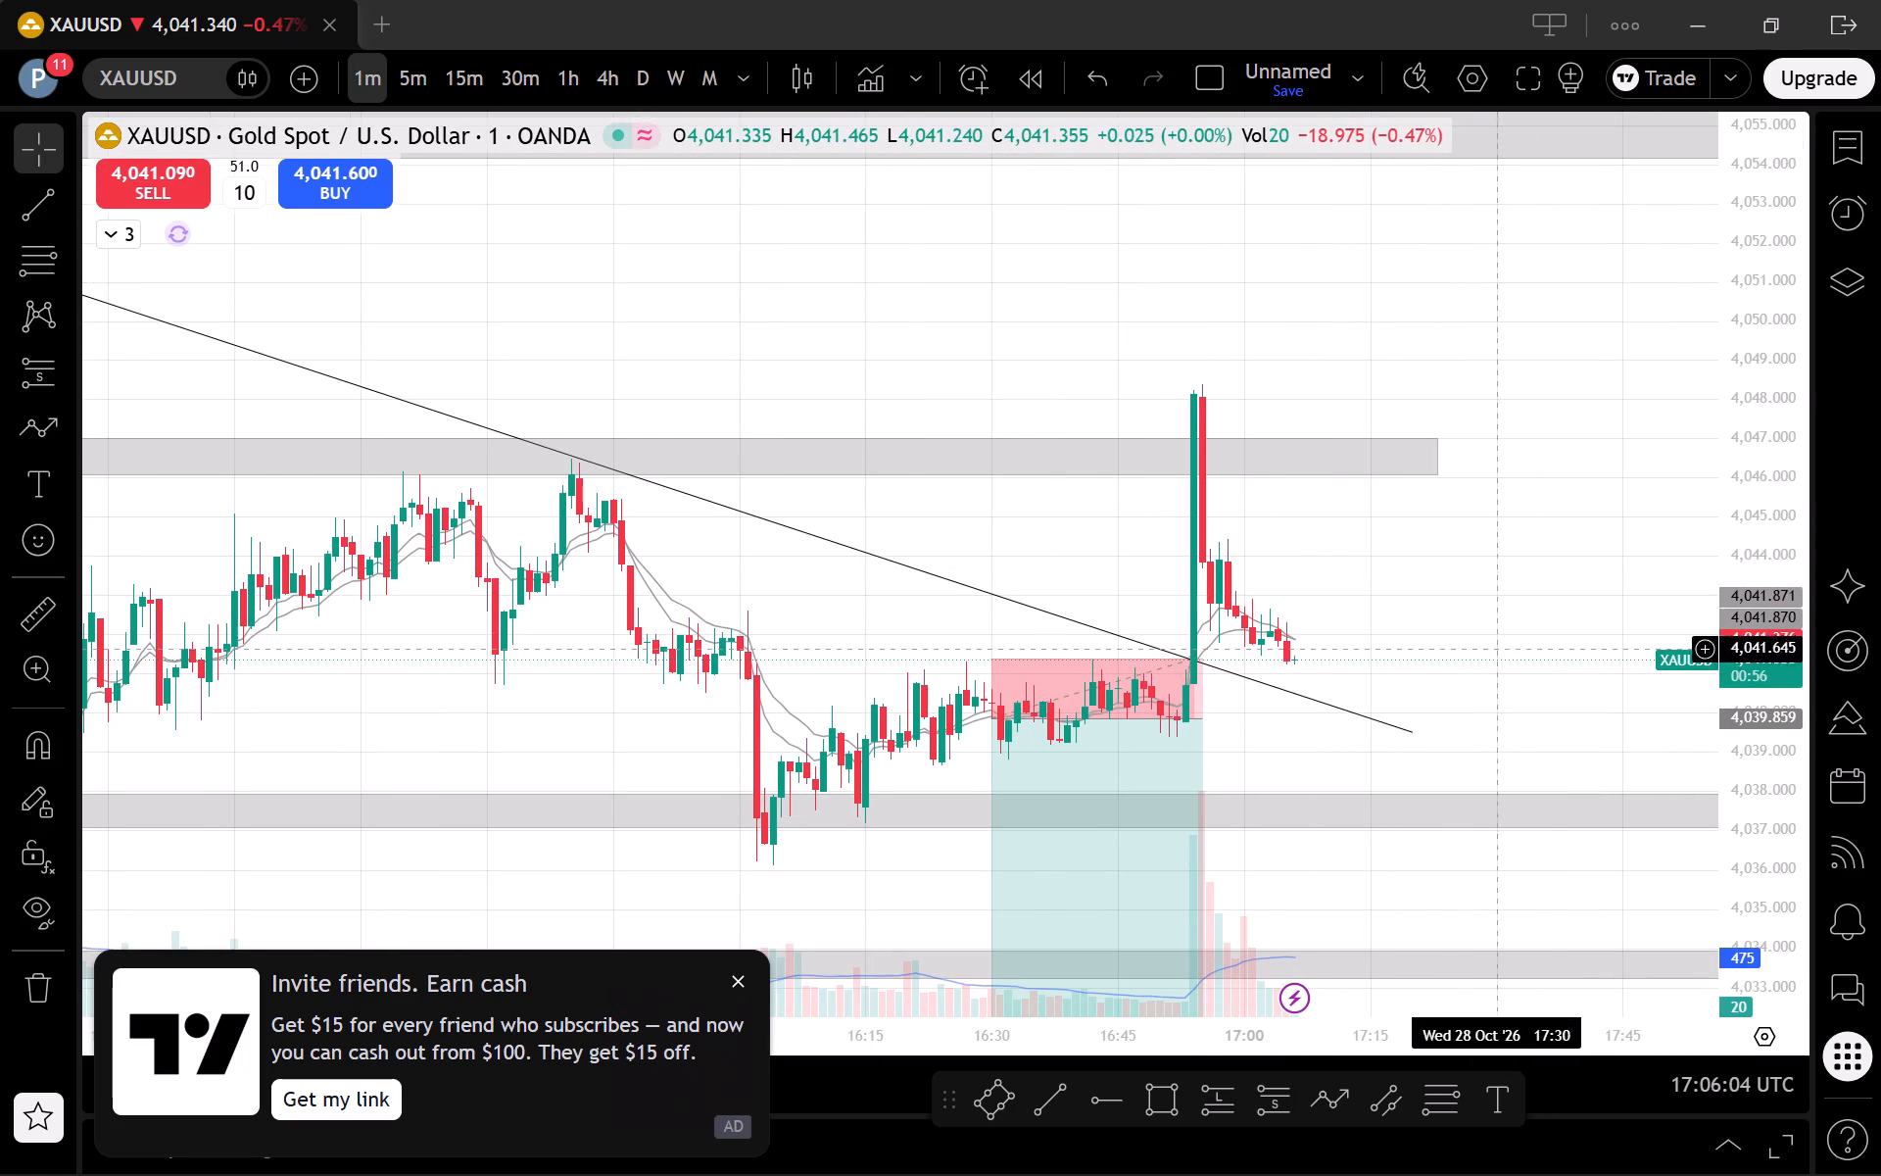
click(415, 75)
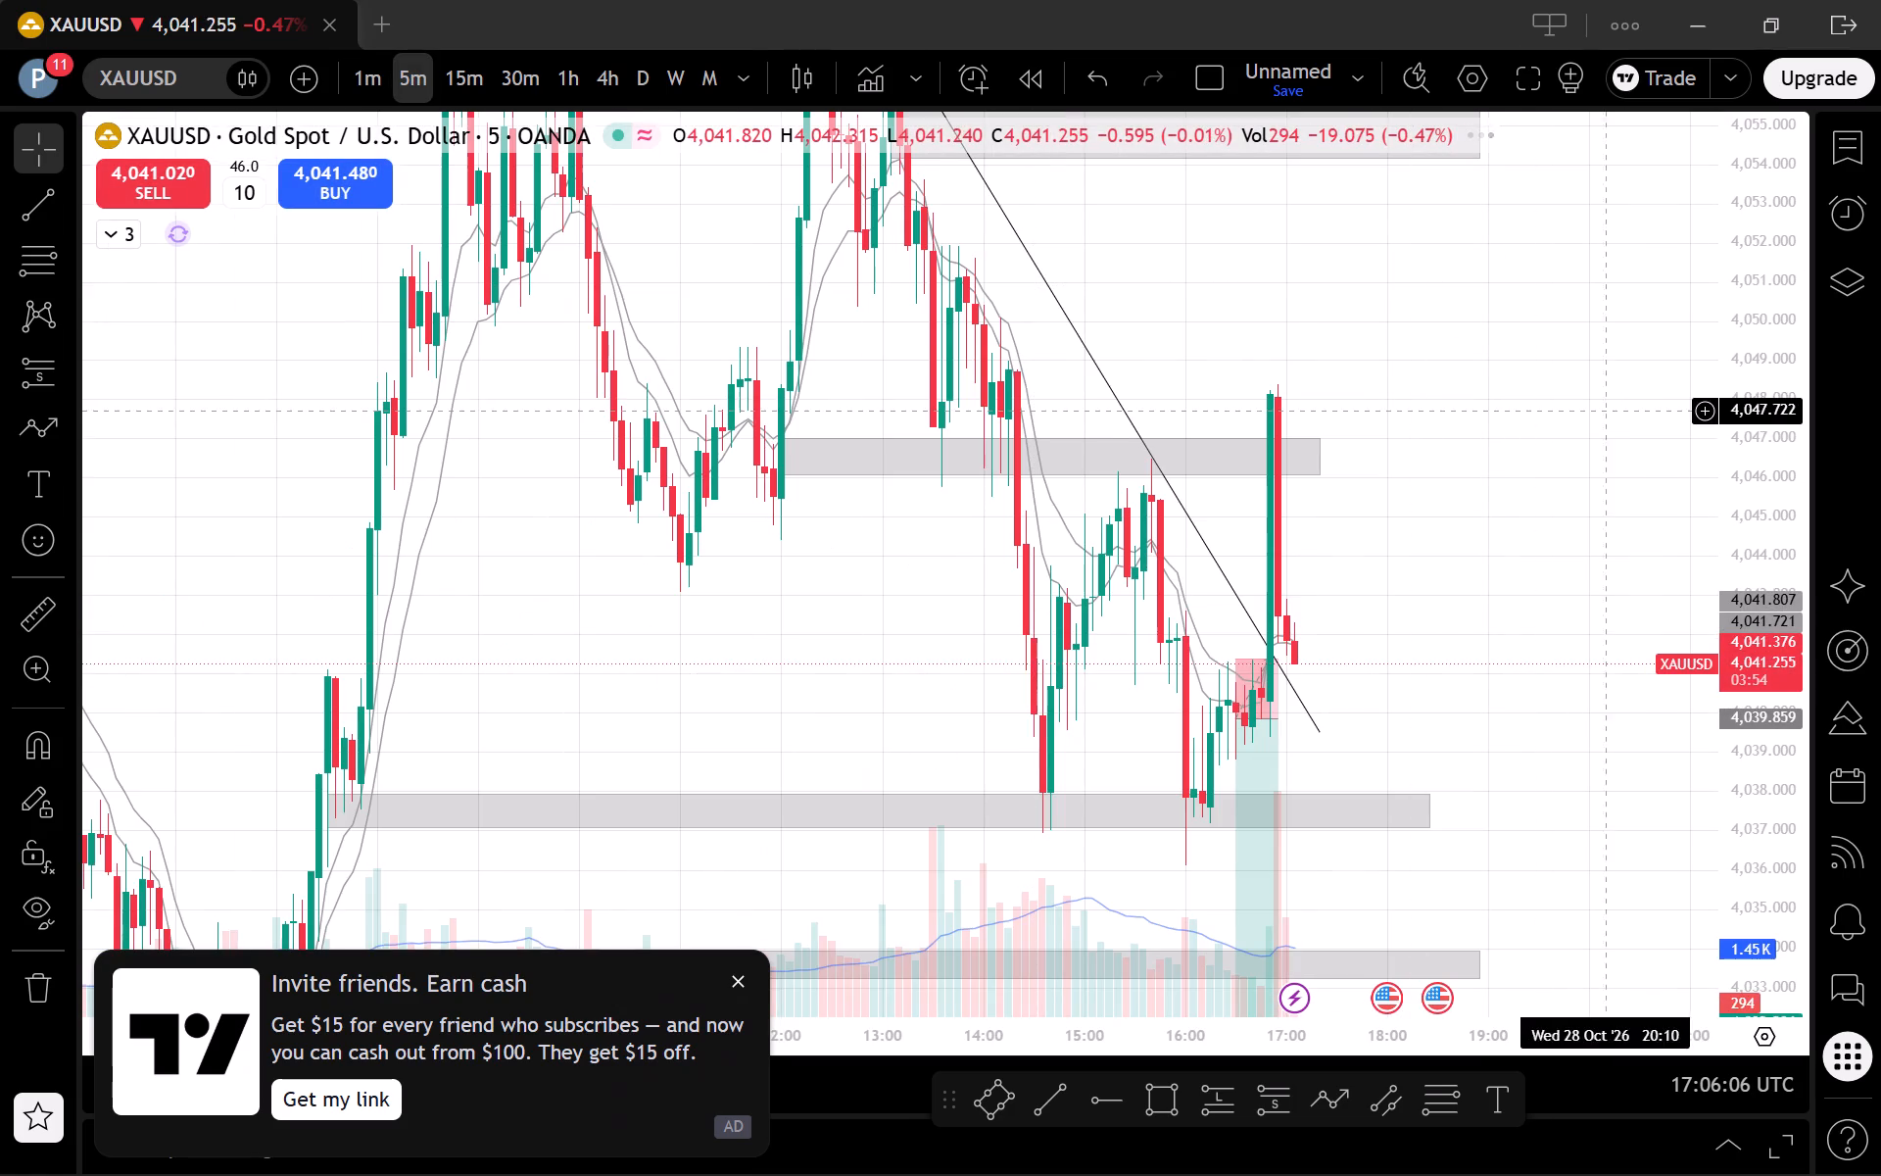
drag(1815, 400, 1803, 574)
drag(1796, 464, 1749, 764)
scroll(1581, 614, up, 2)
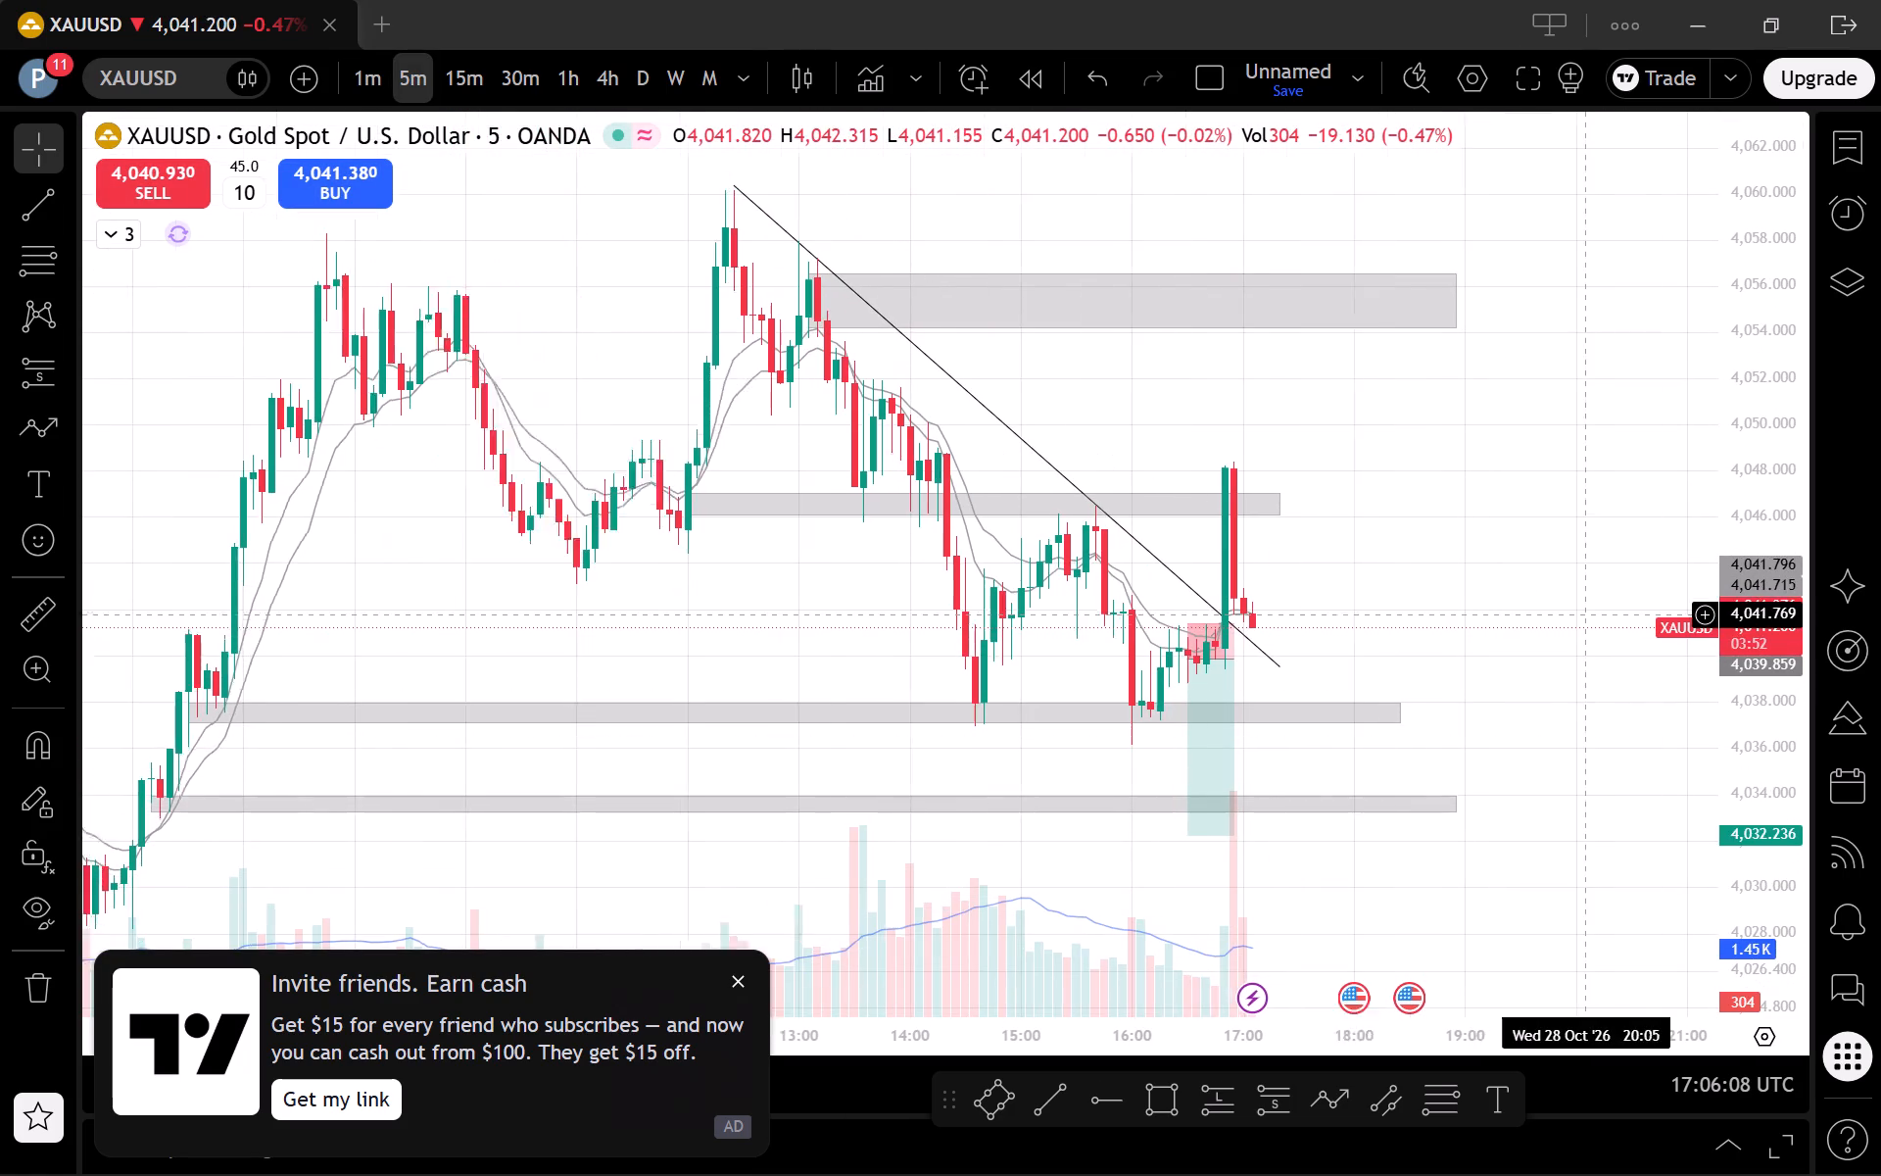
Examine the latest price action around the trend line and marked zones on the 5-minute and 1-minute charts.
click(549, 70)
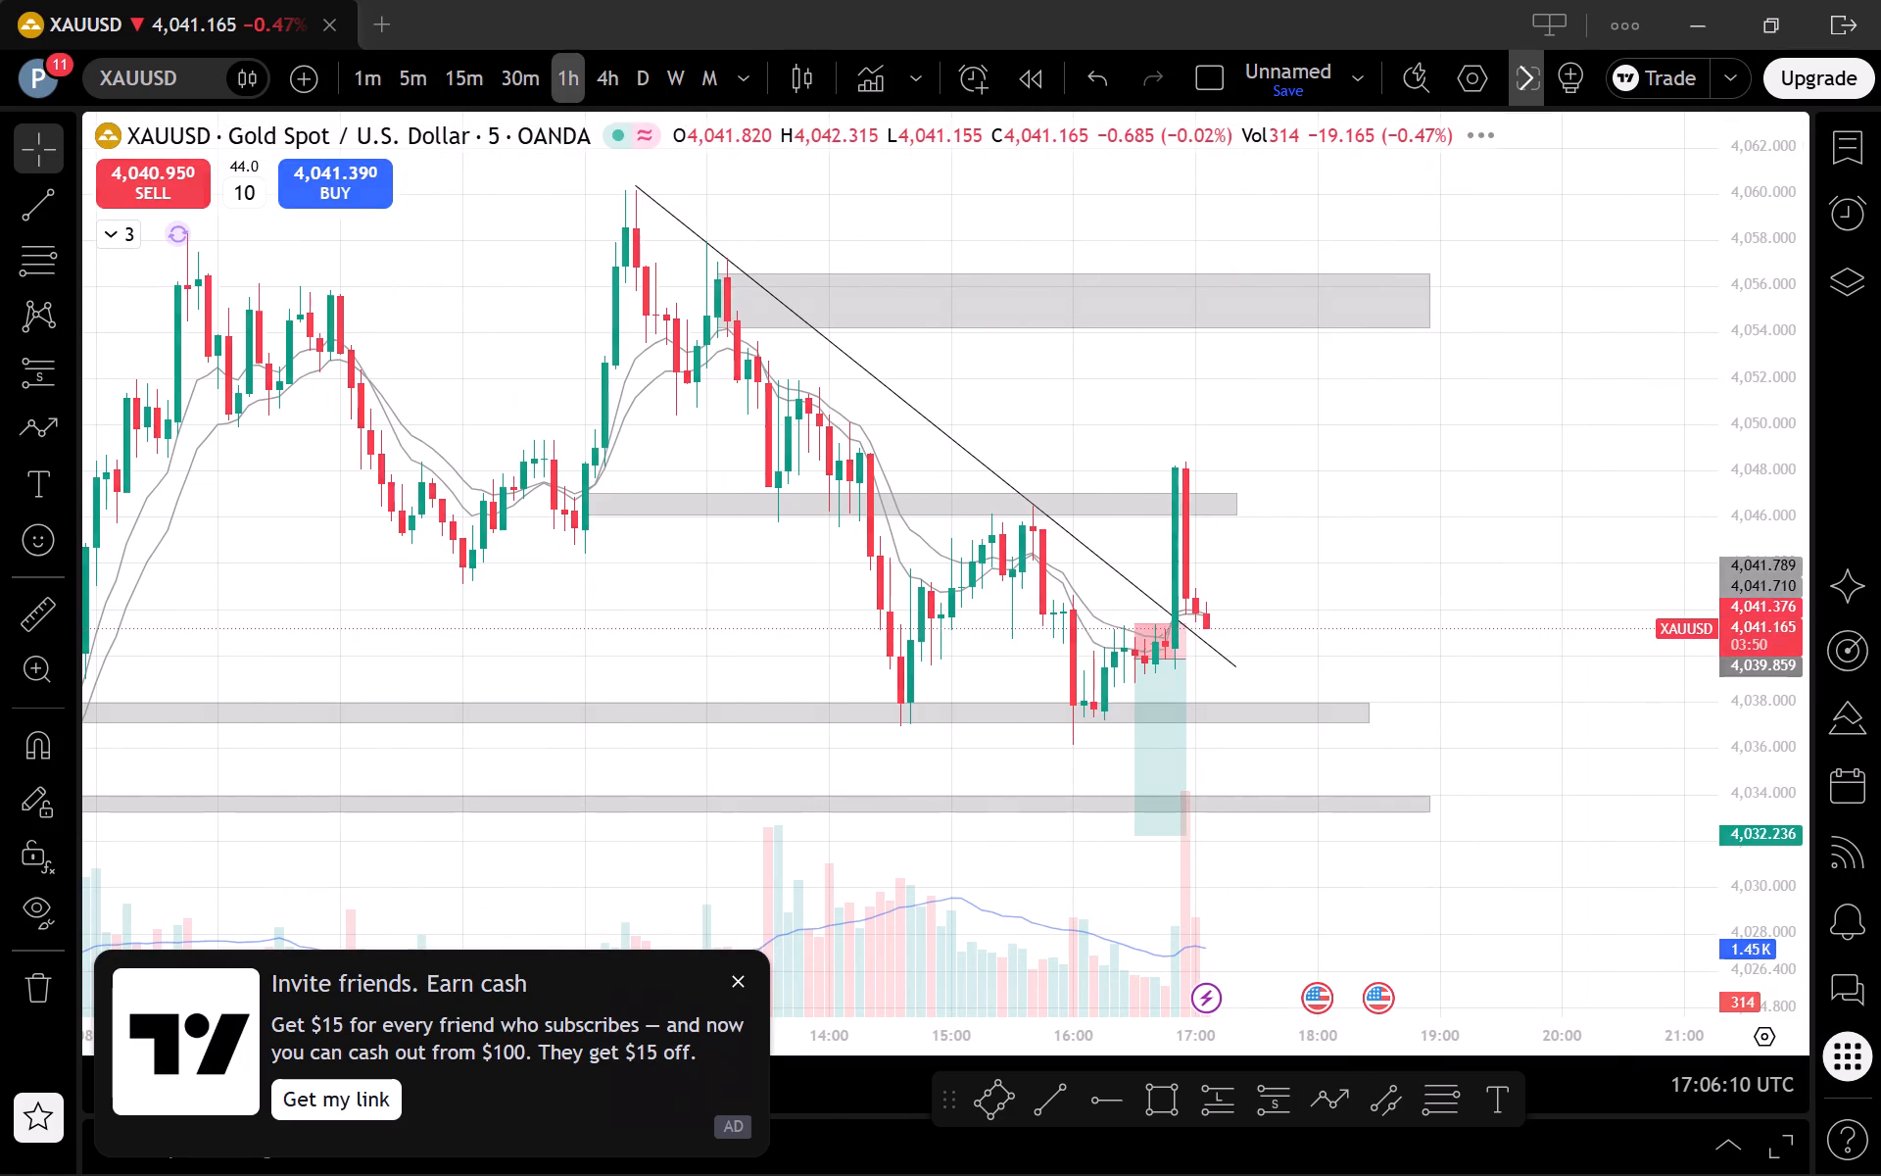
click(397, 68)
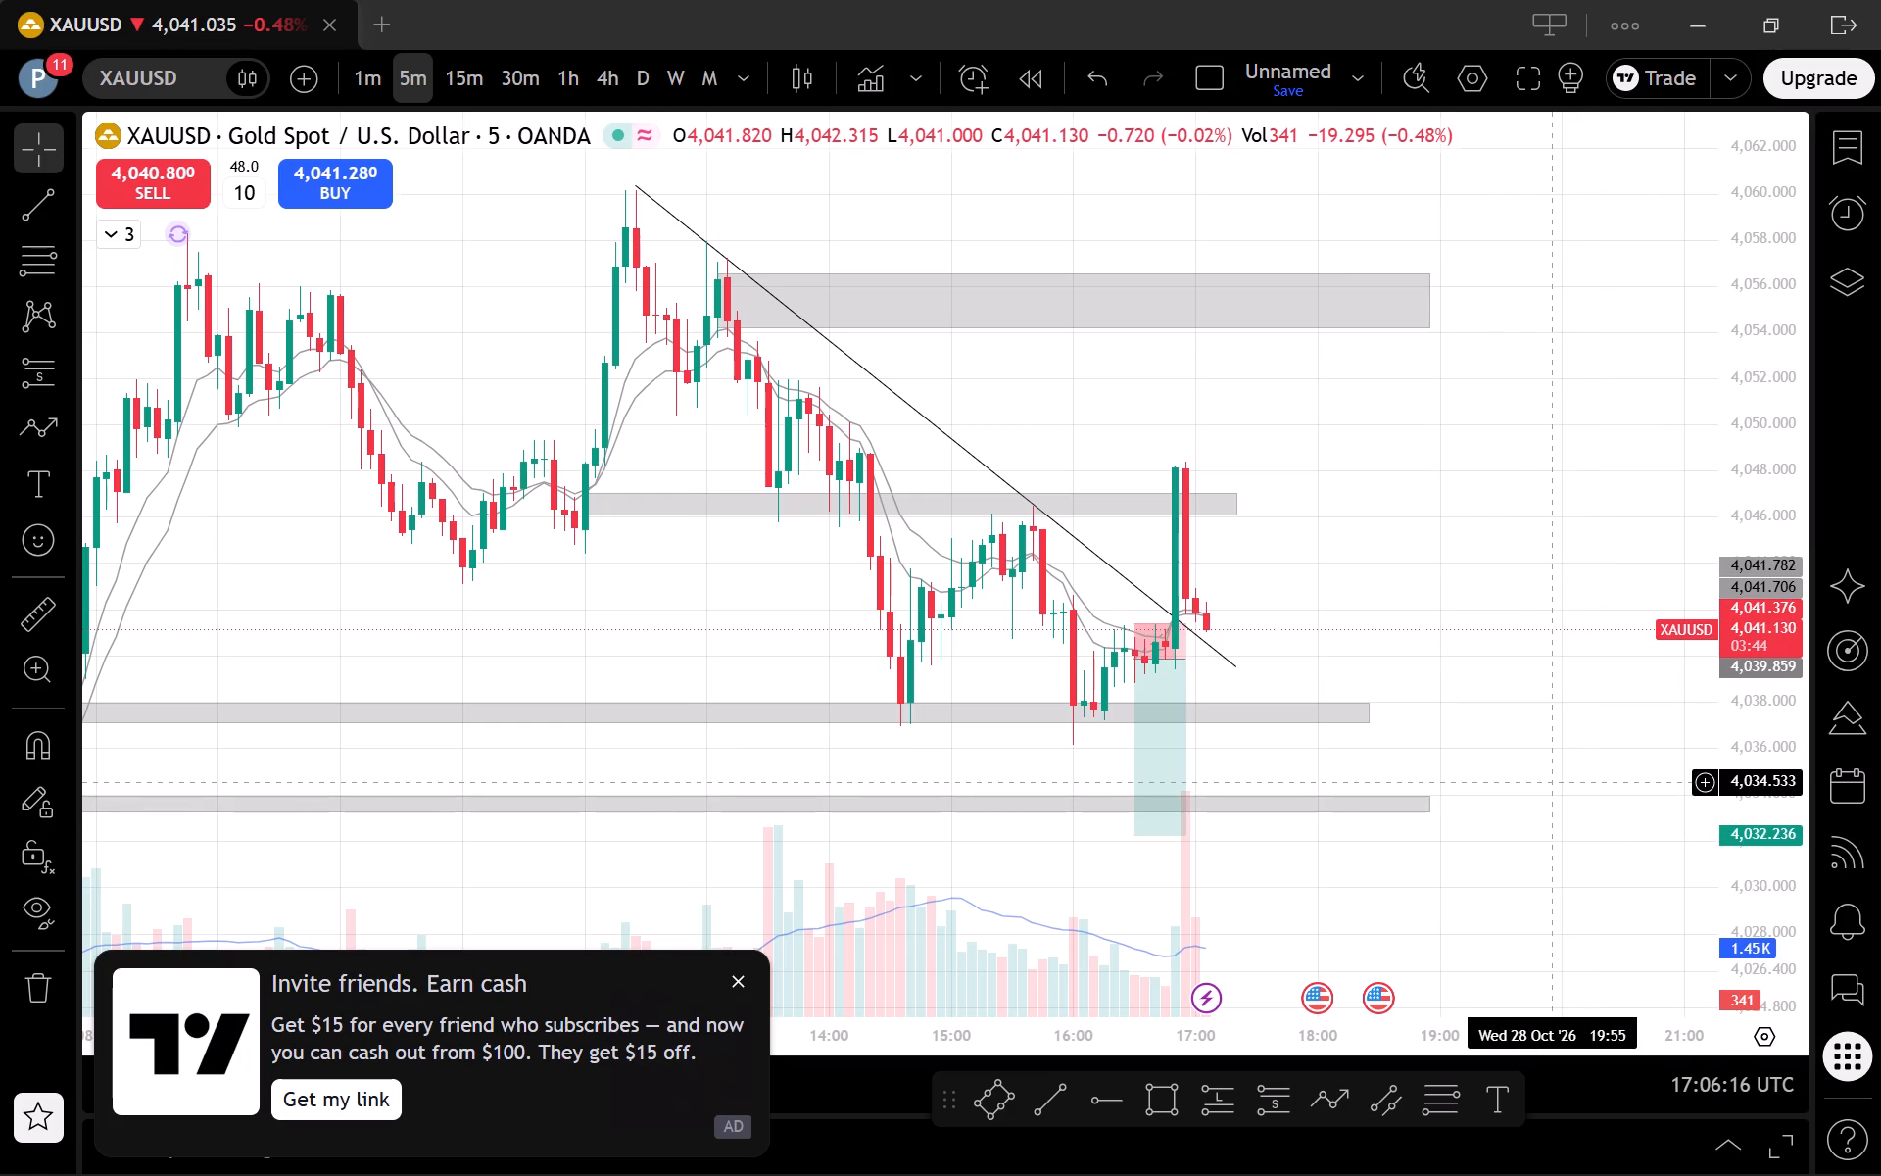
scroll(1548, 783, up, 1)
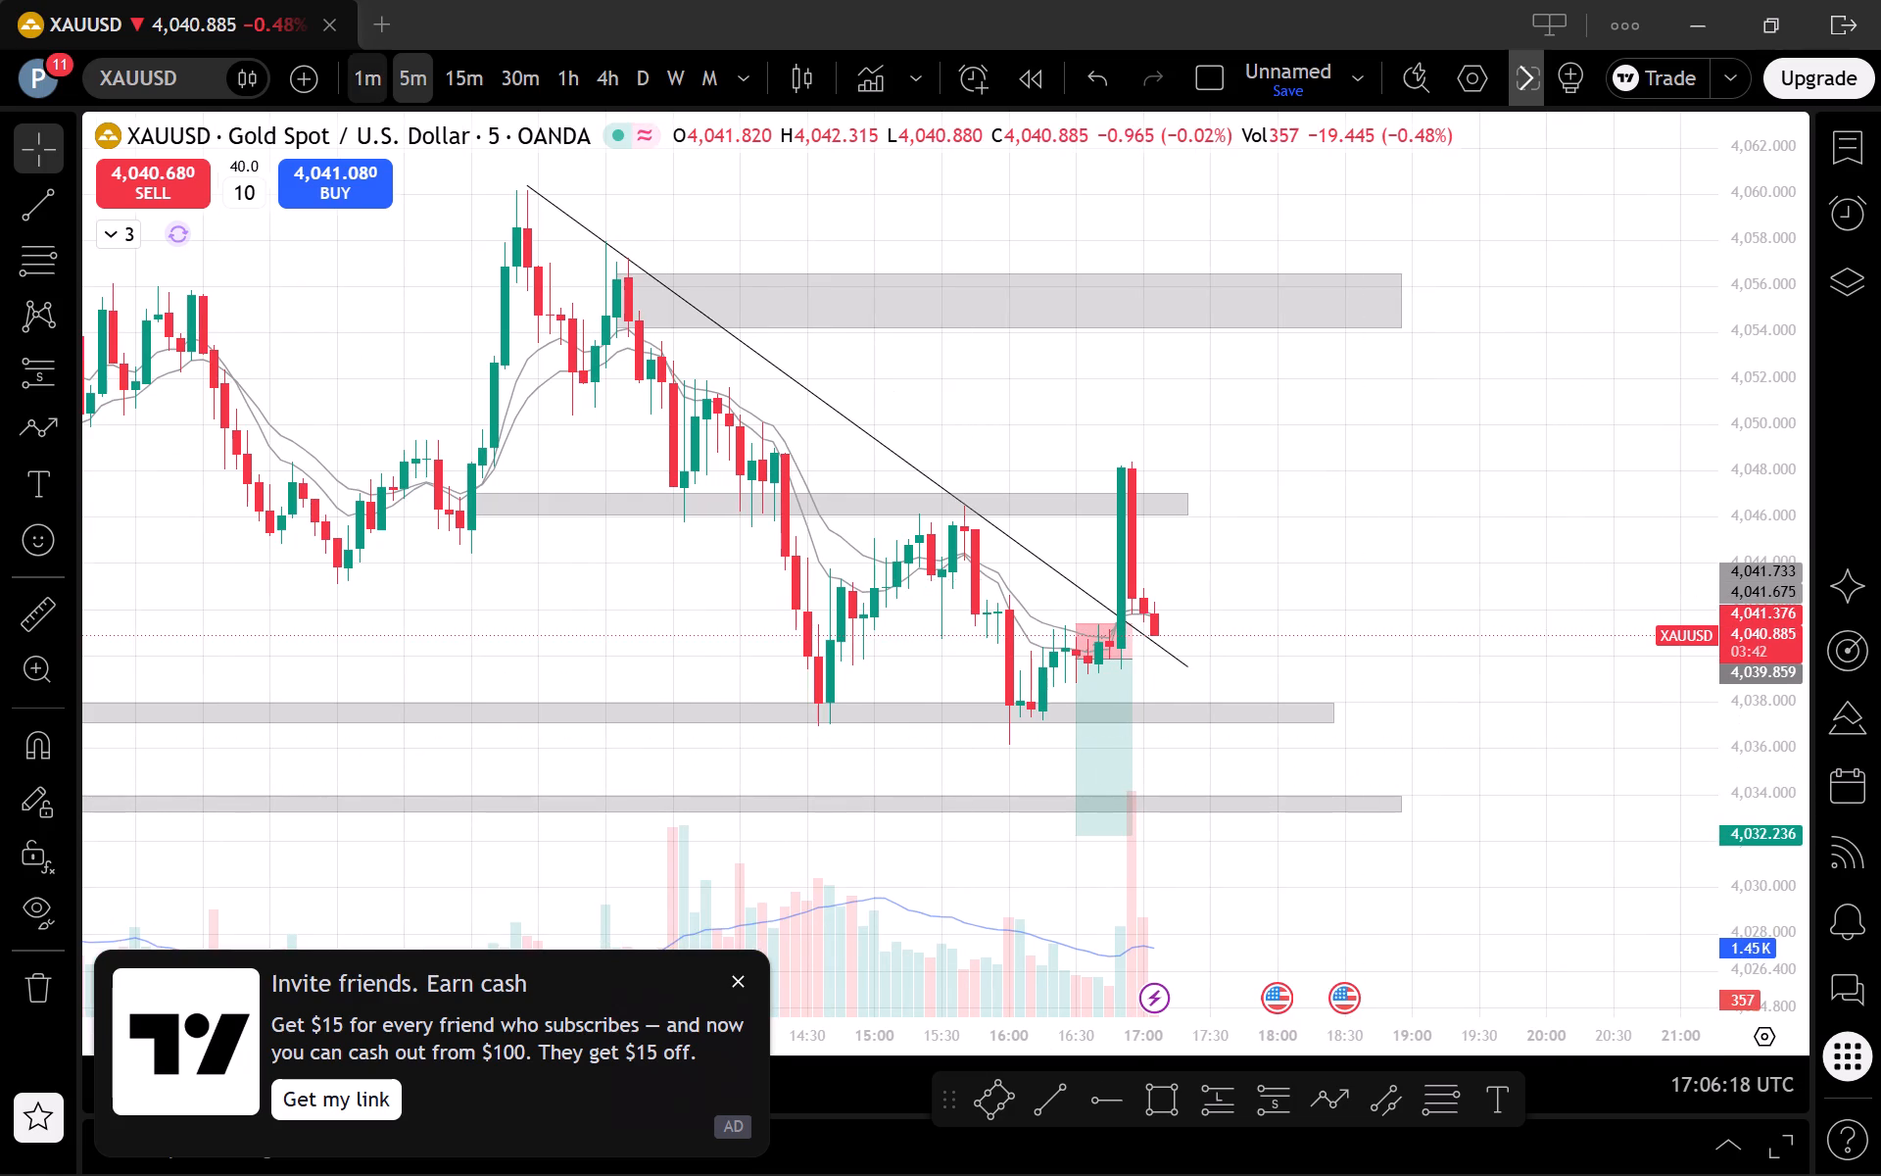
click(346, 76)
scroll(1268, 623, down, 3)
drag(1736, 850, 1667, 483)
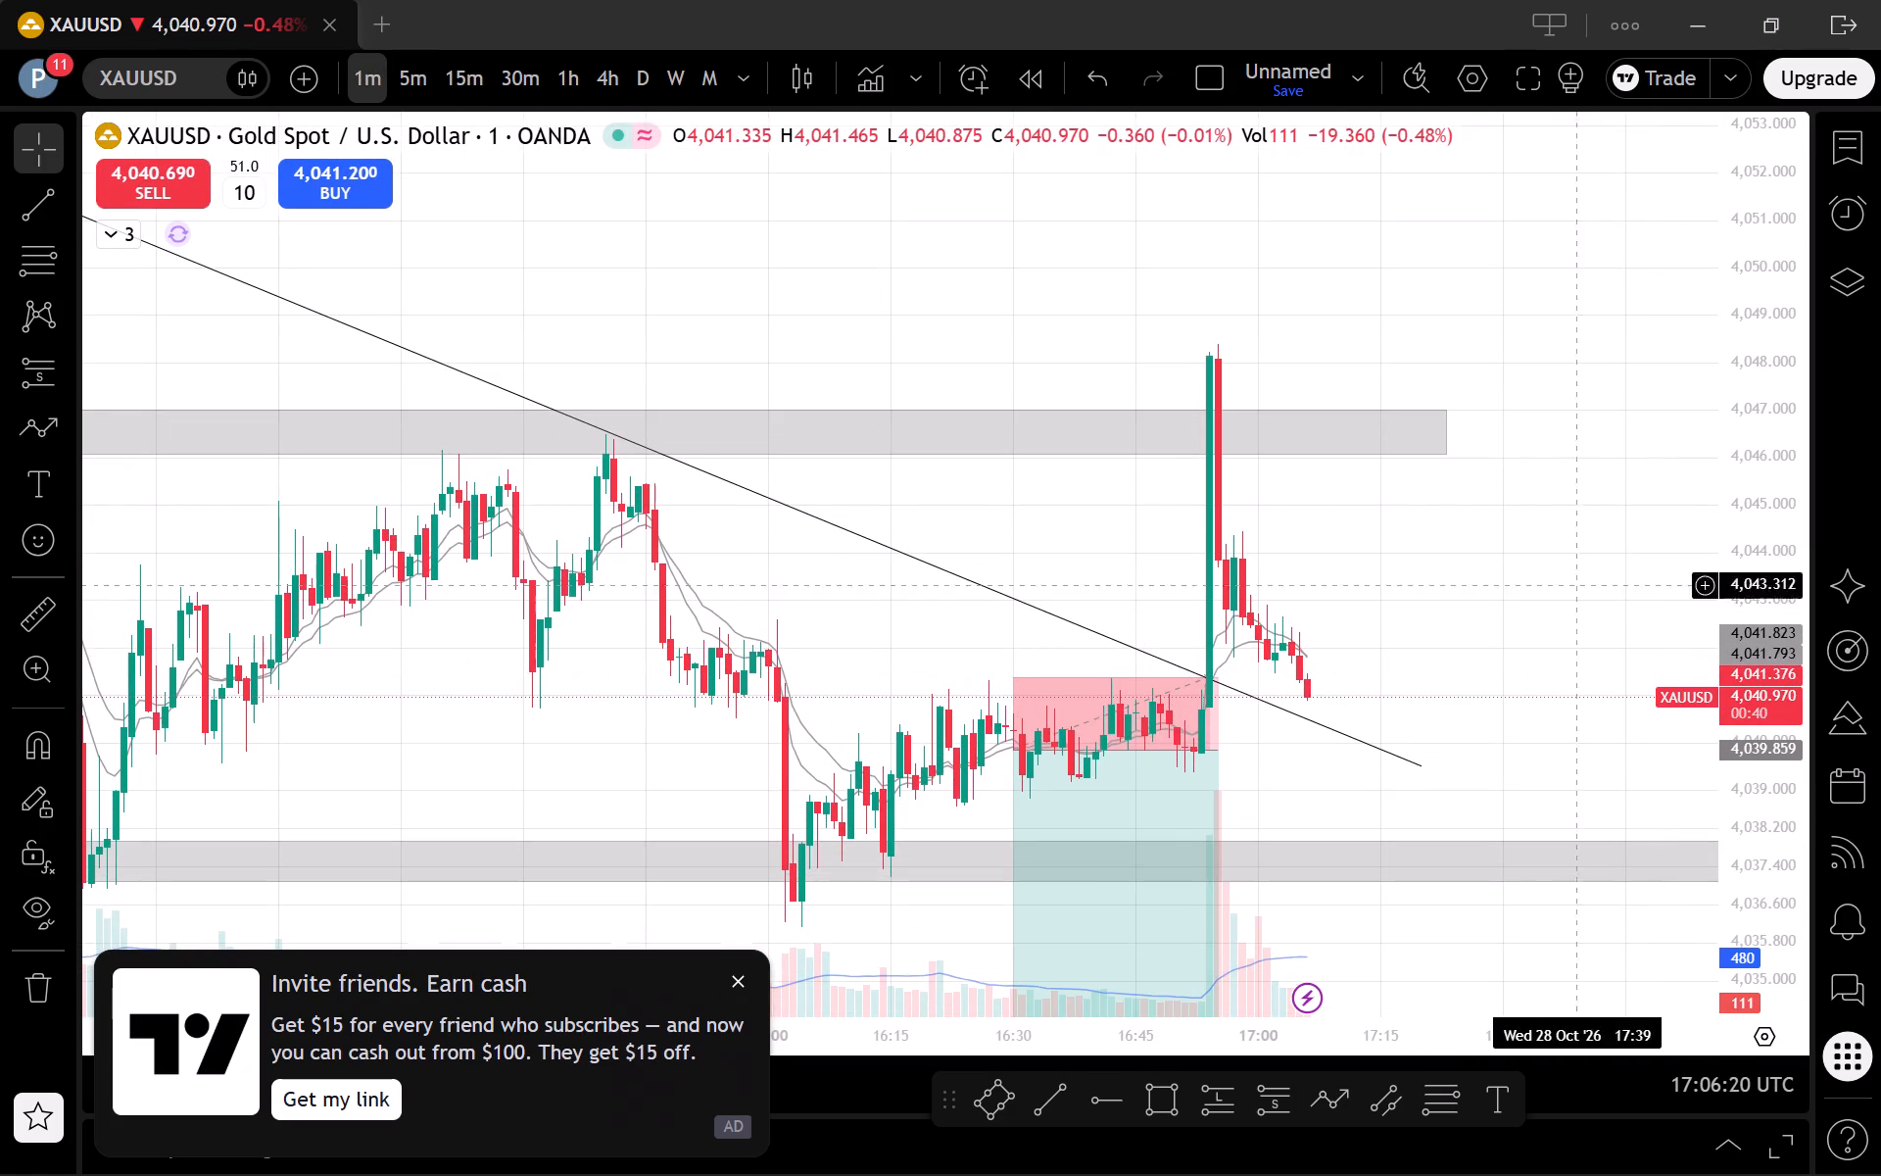
drag(1529, 679, 1552, 469)
drag(1801, 499, 1757, 636)
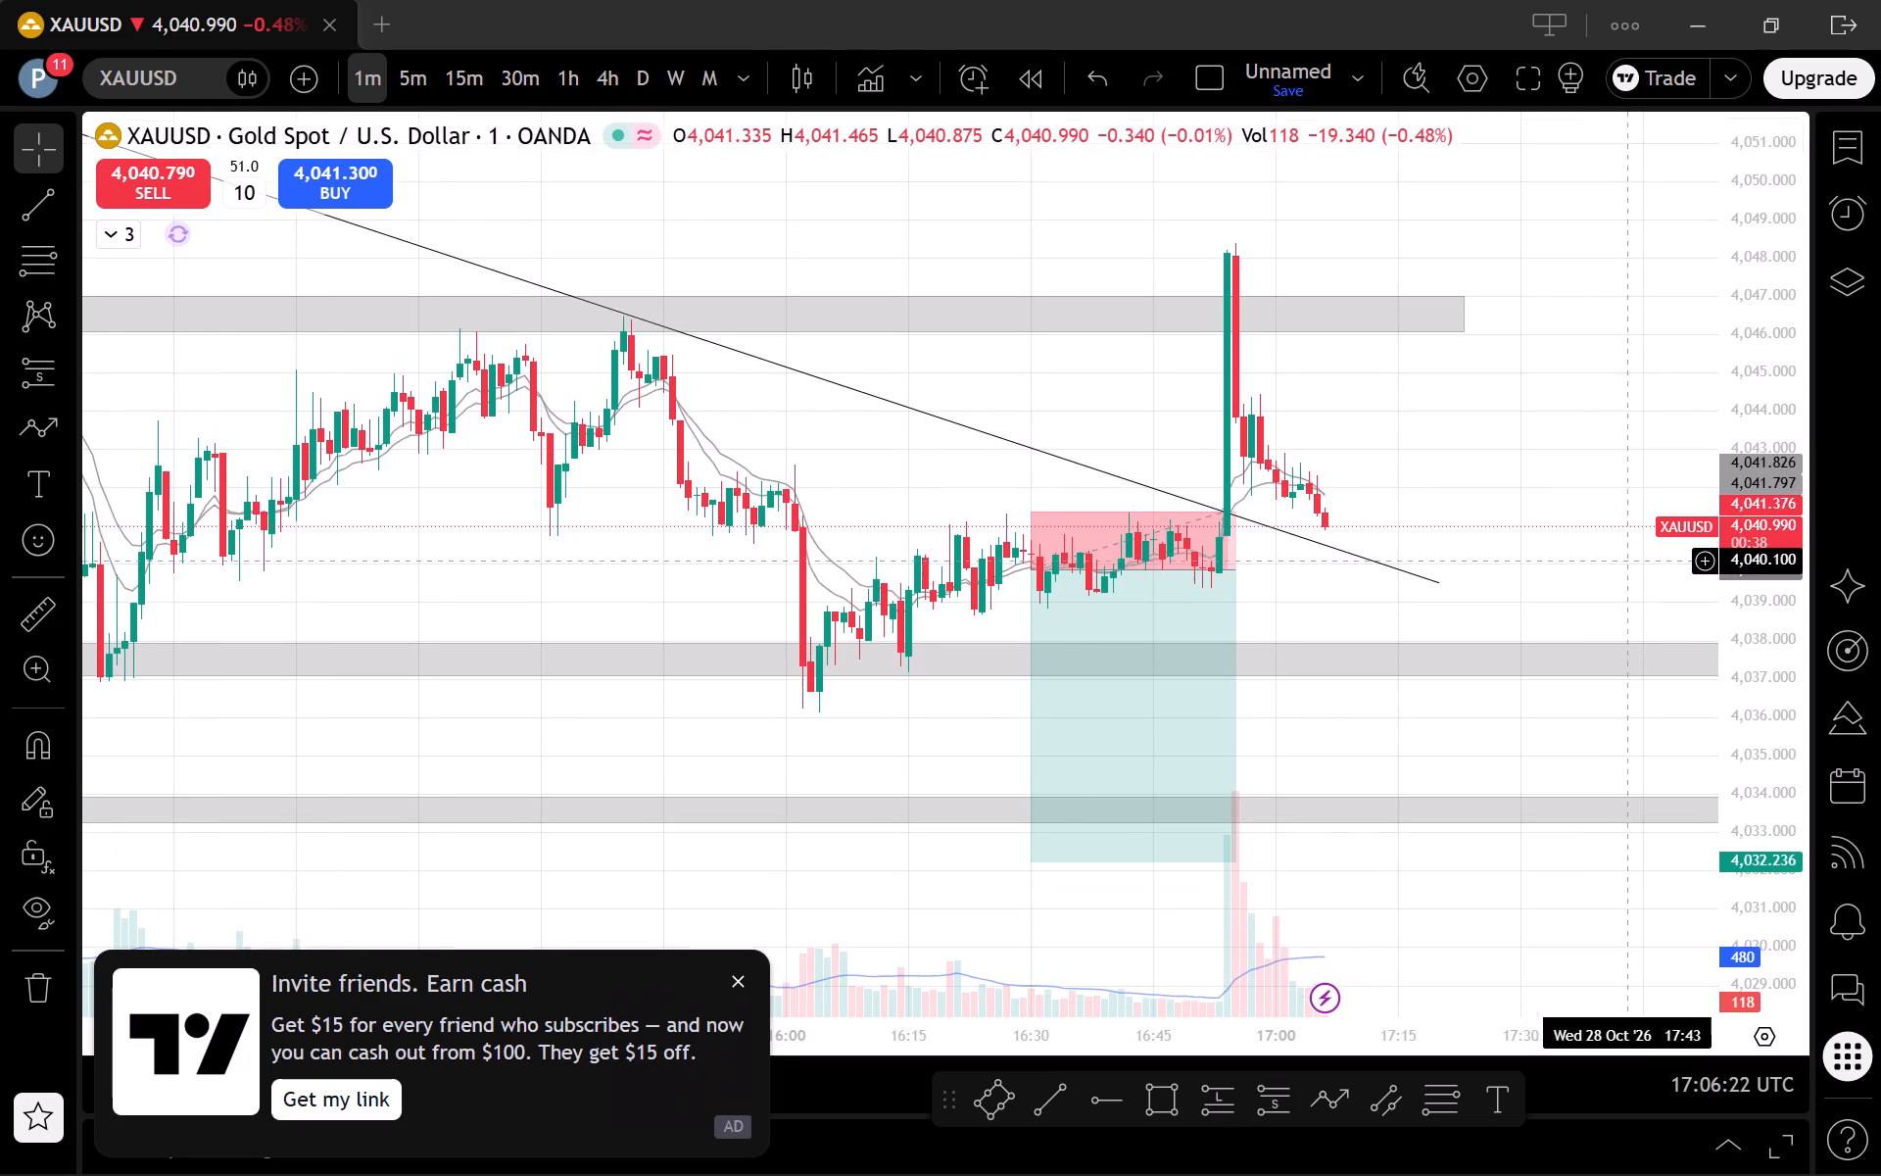
scroll(1605, 551, down, 1)
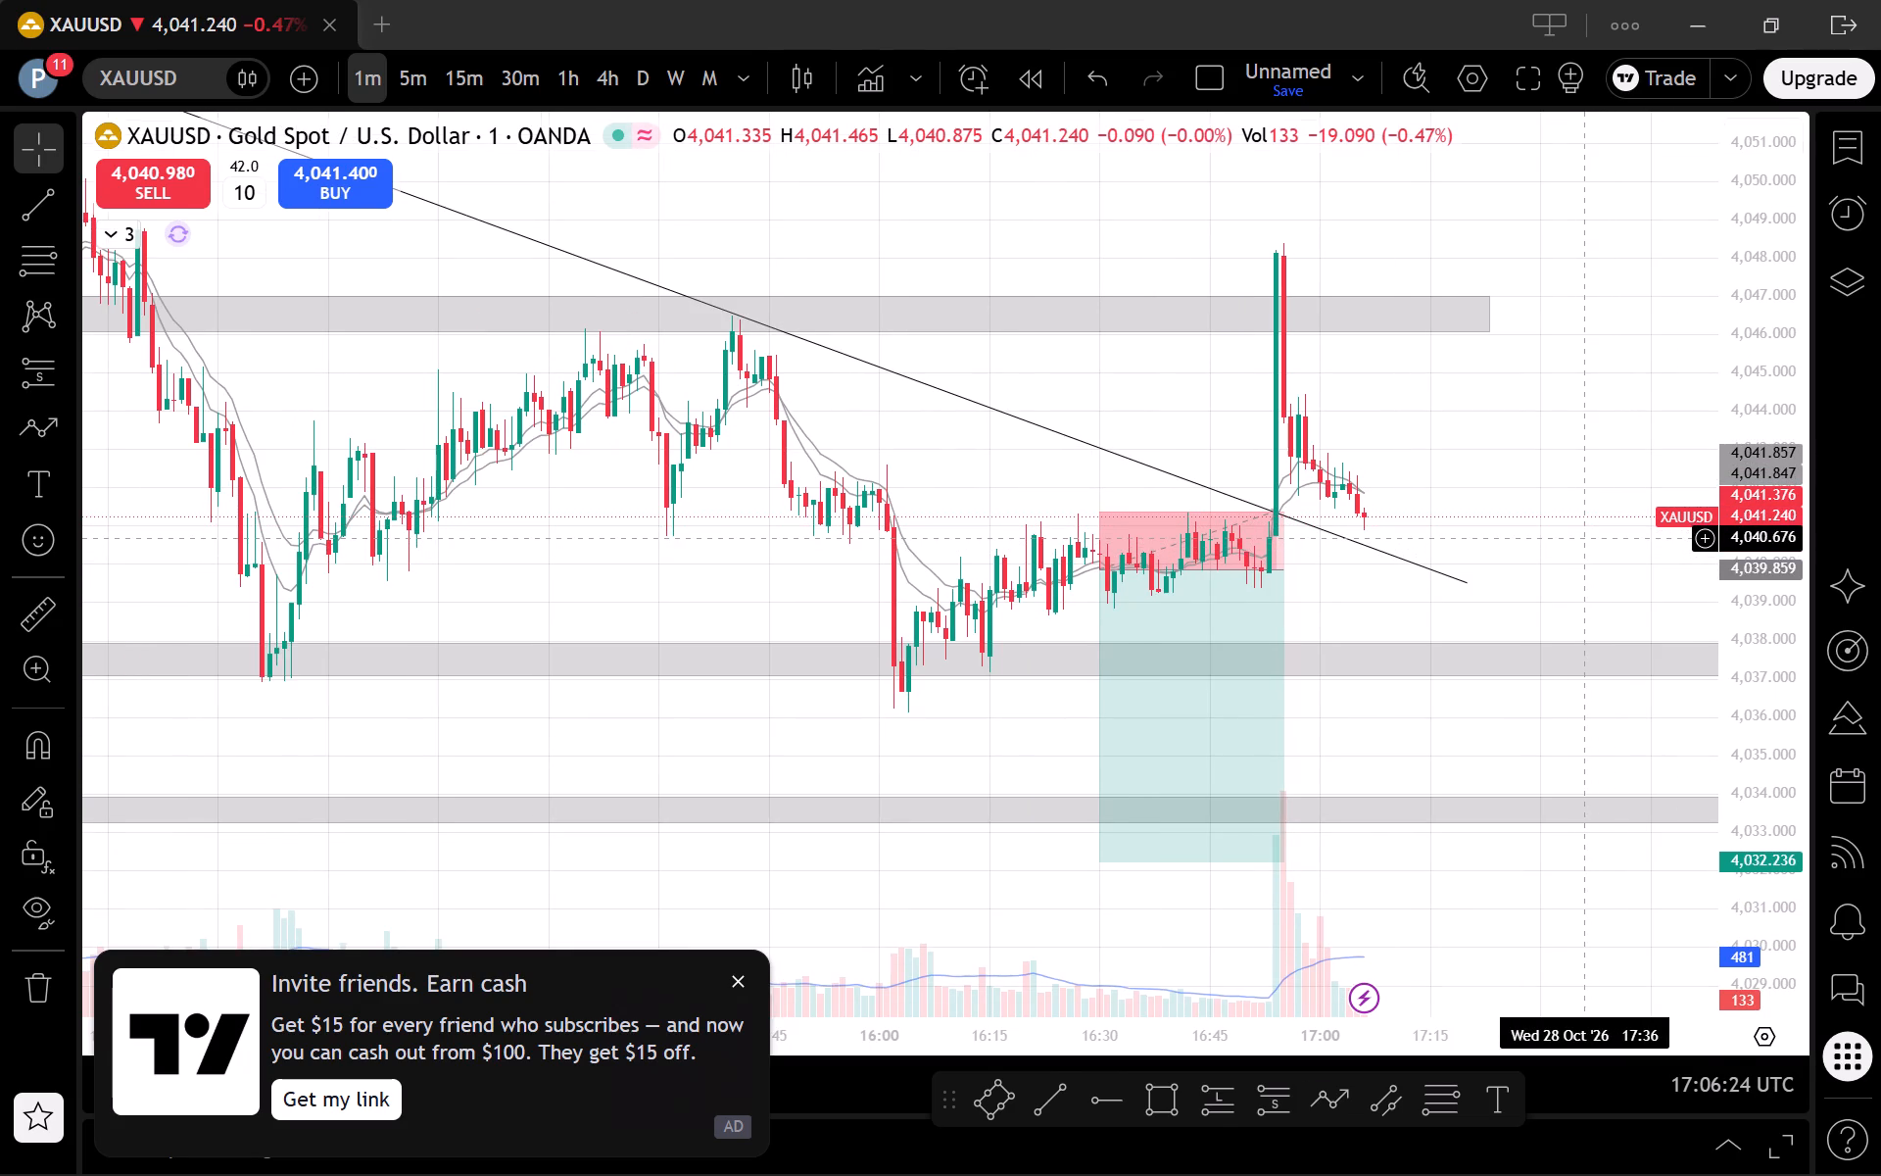
Close the invite-friends advertisement covering the chart.
click(734, 979)
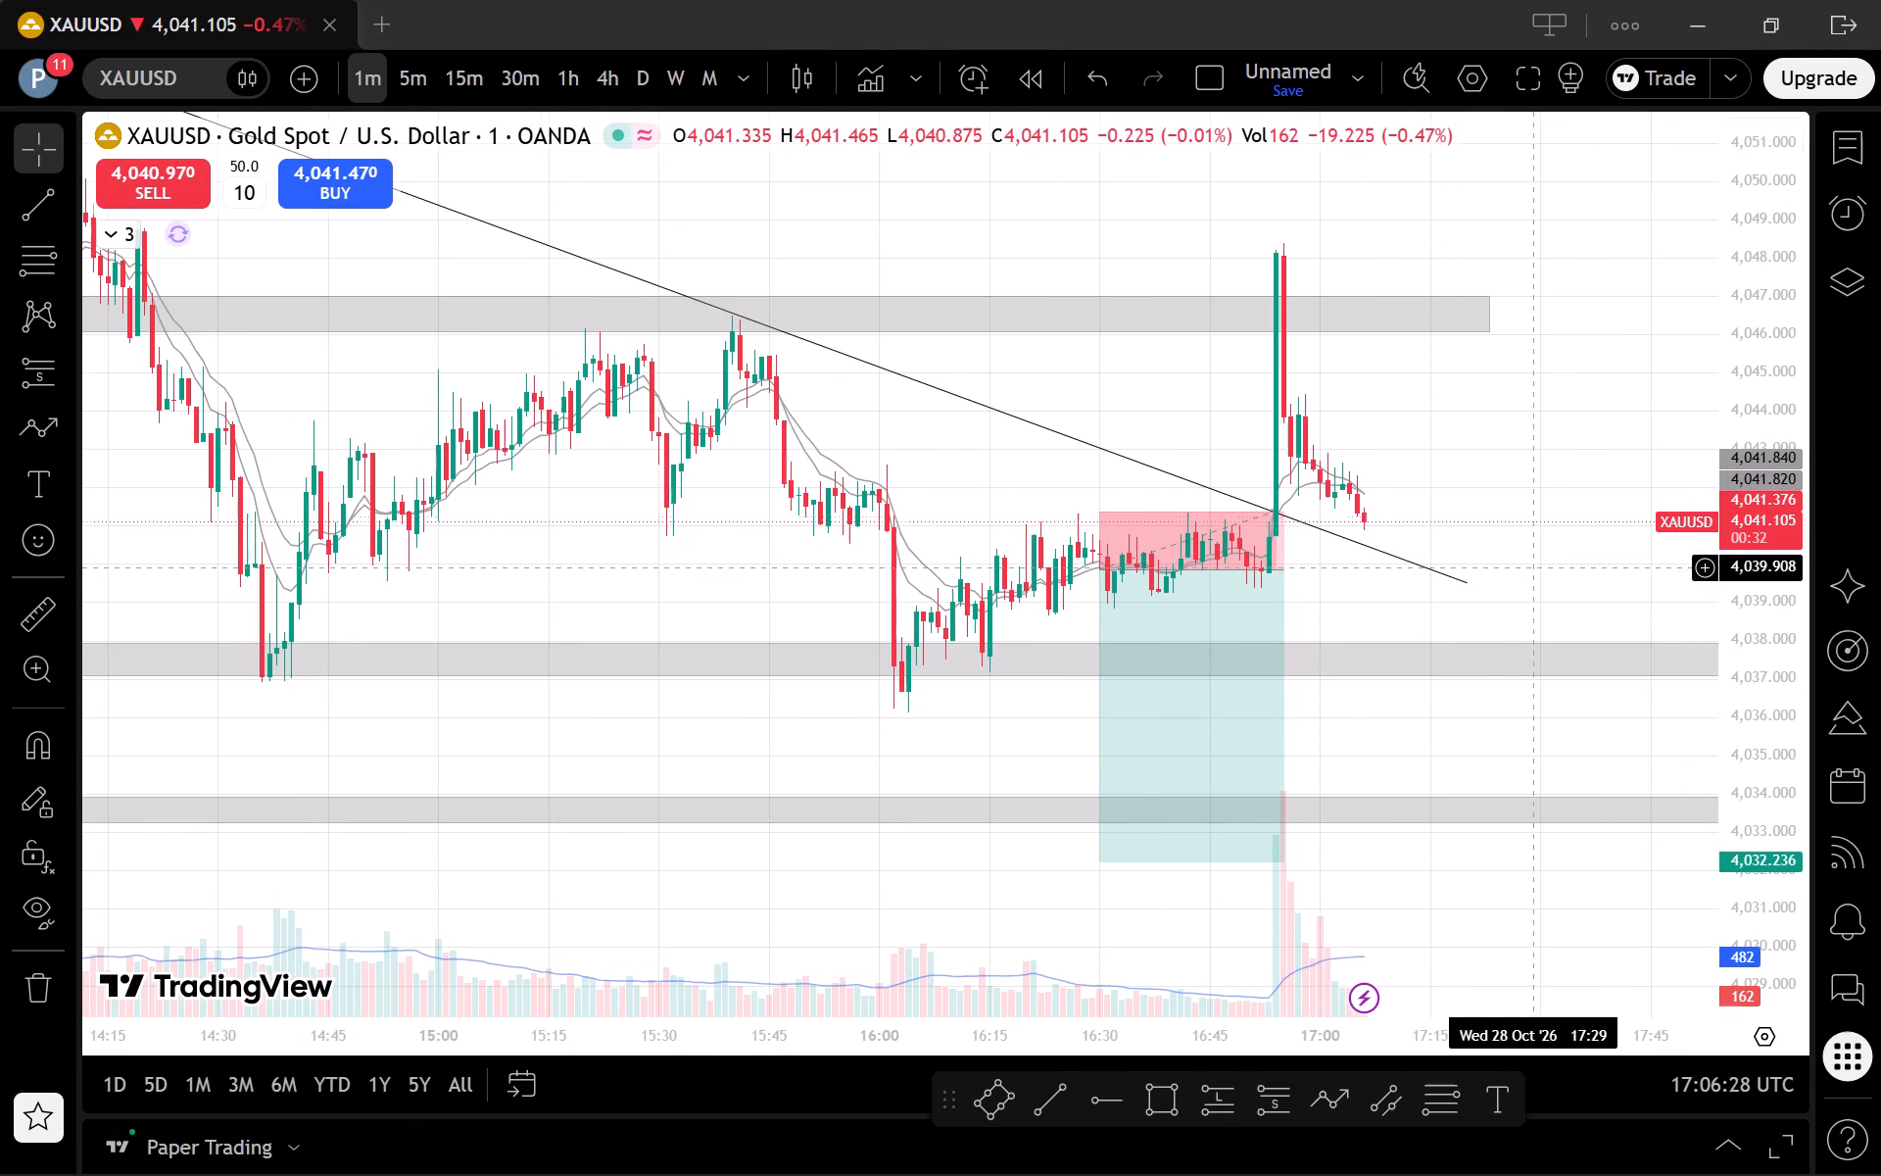
Draw a rectangle zone on the 1-minute chart from 16:53 to about 17:20, spanning about 4,040.7 to 4,039.7 below current price.
drag(1542, 541, 1480, 620)
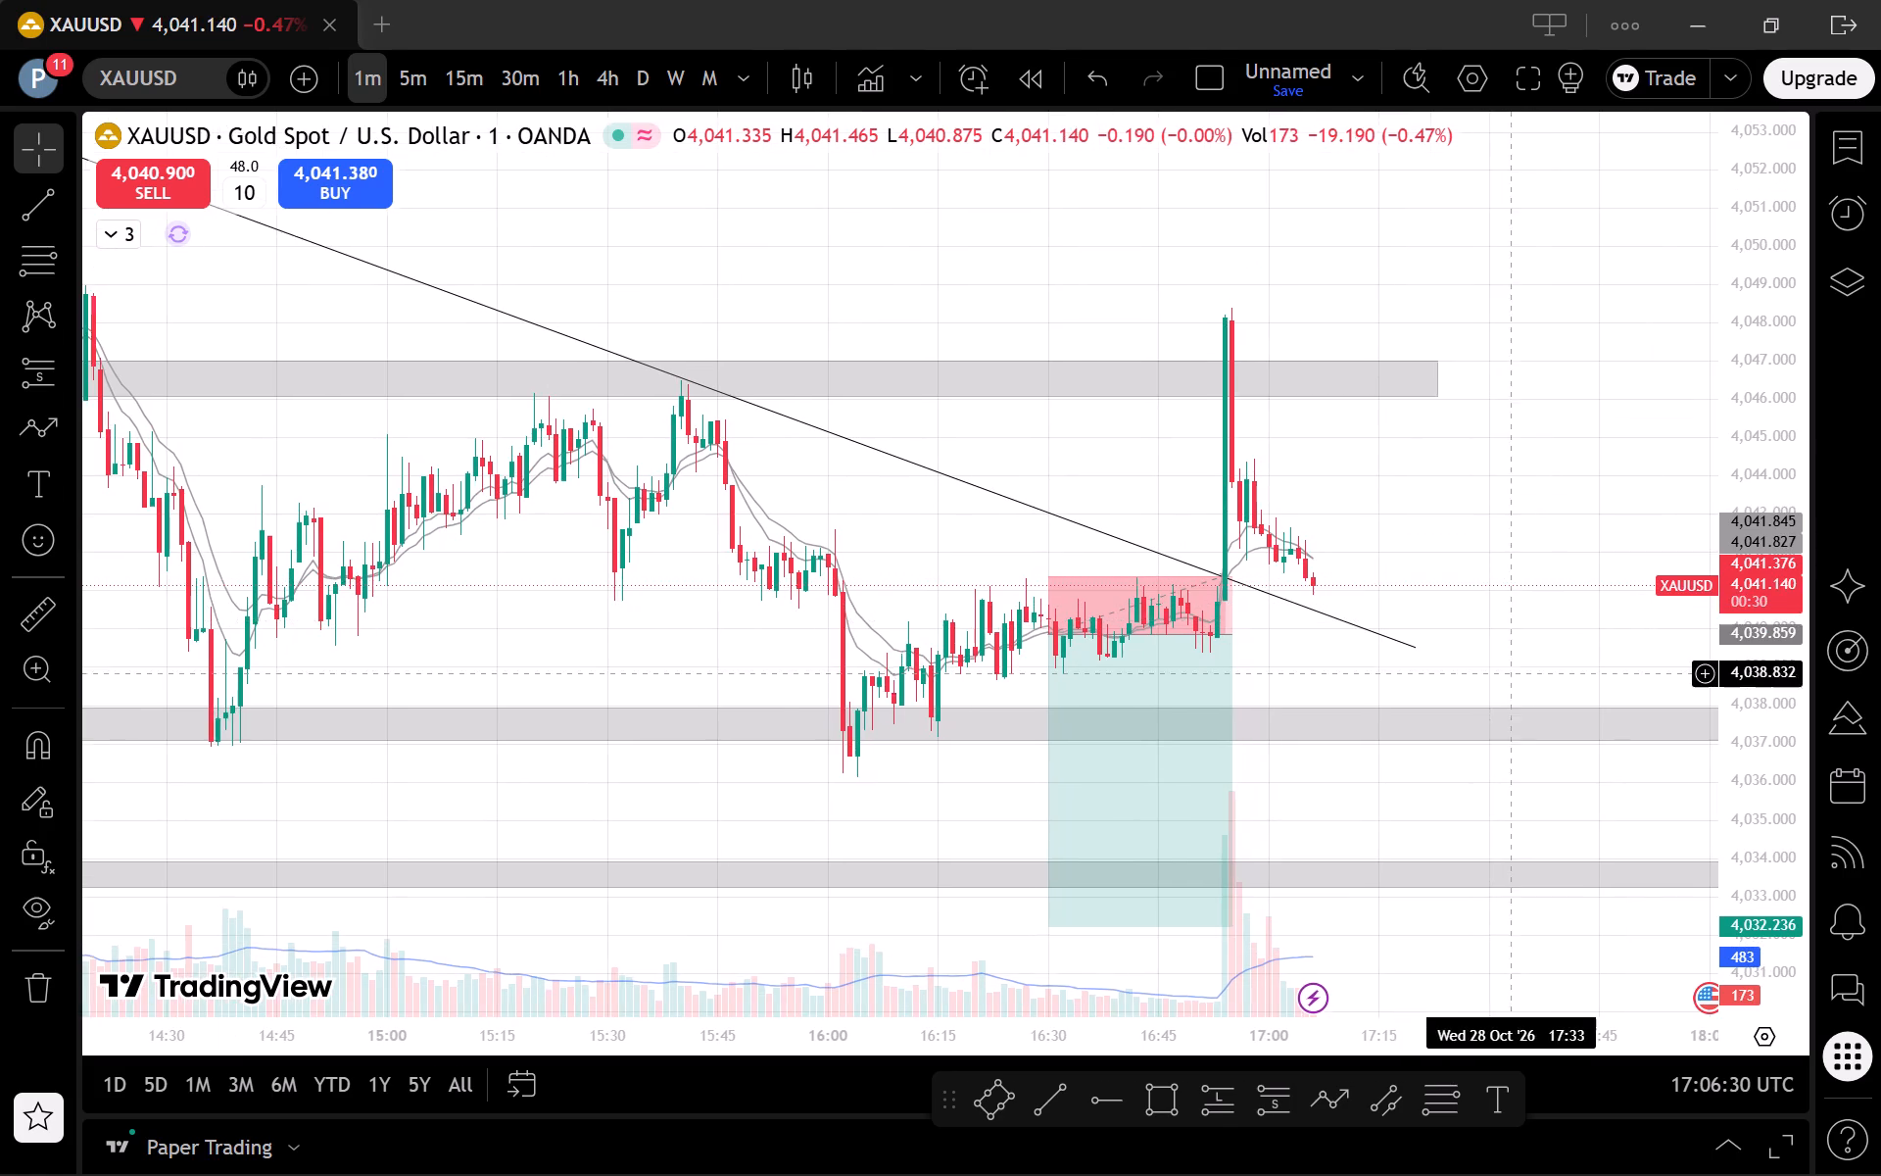
scroll(1543, 695, up, 1)
click(1150, 1091)
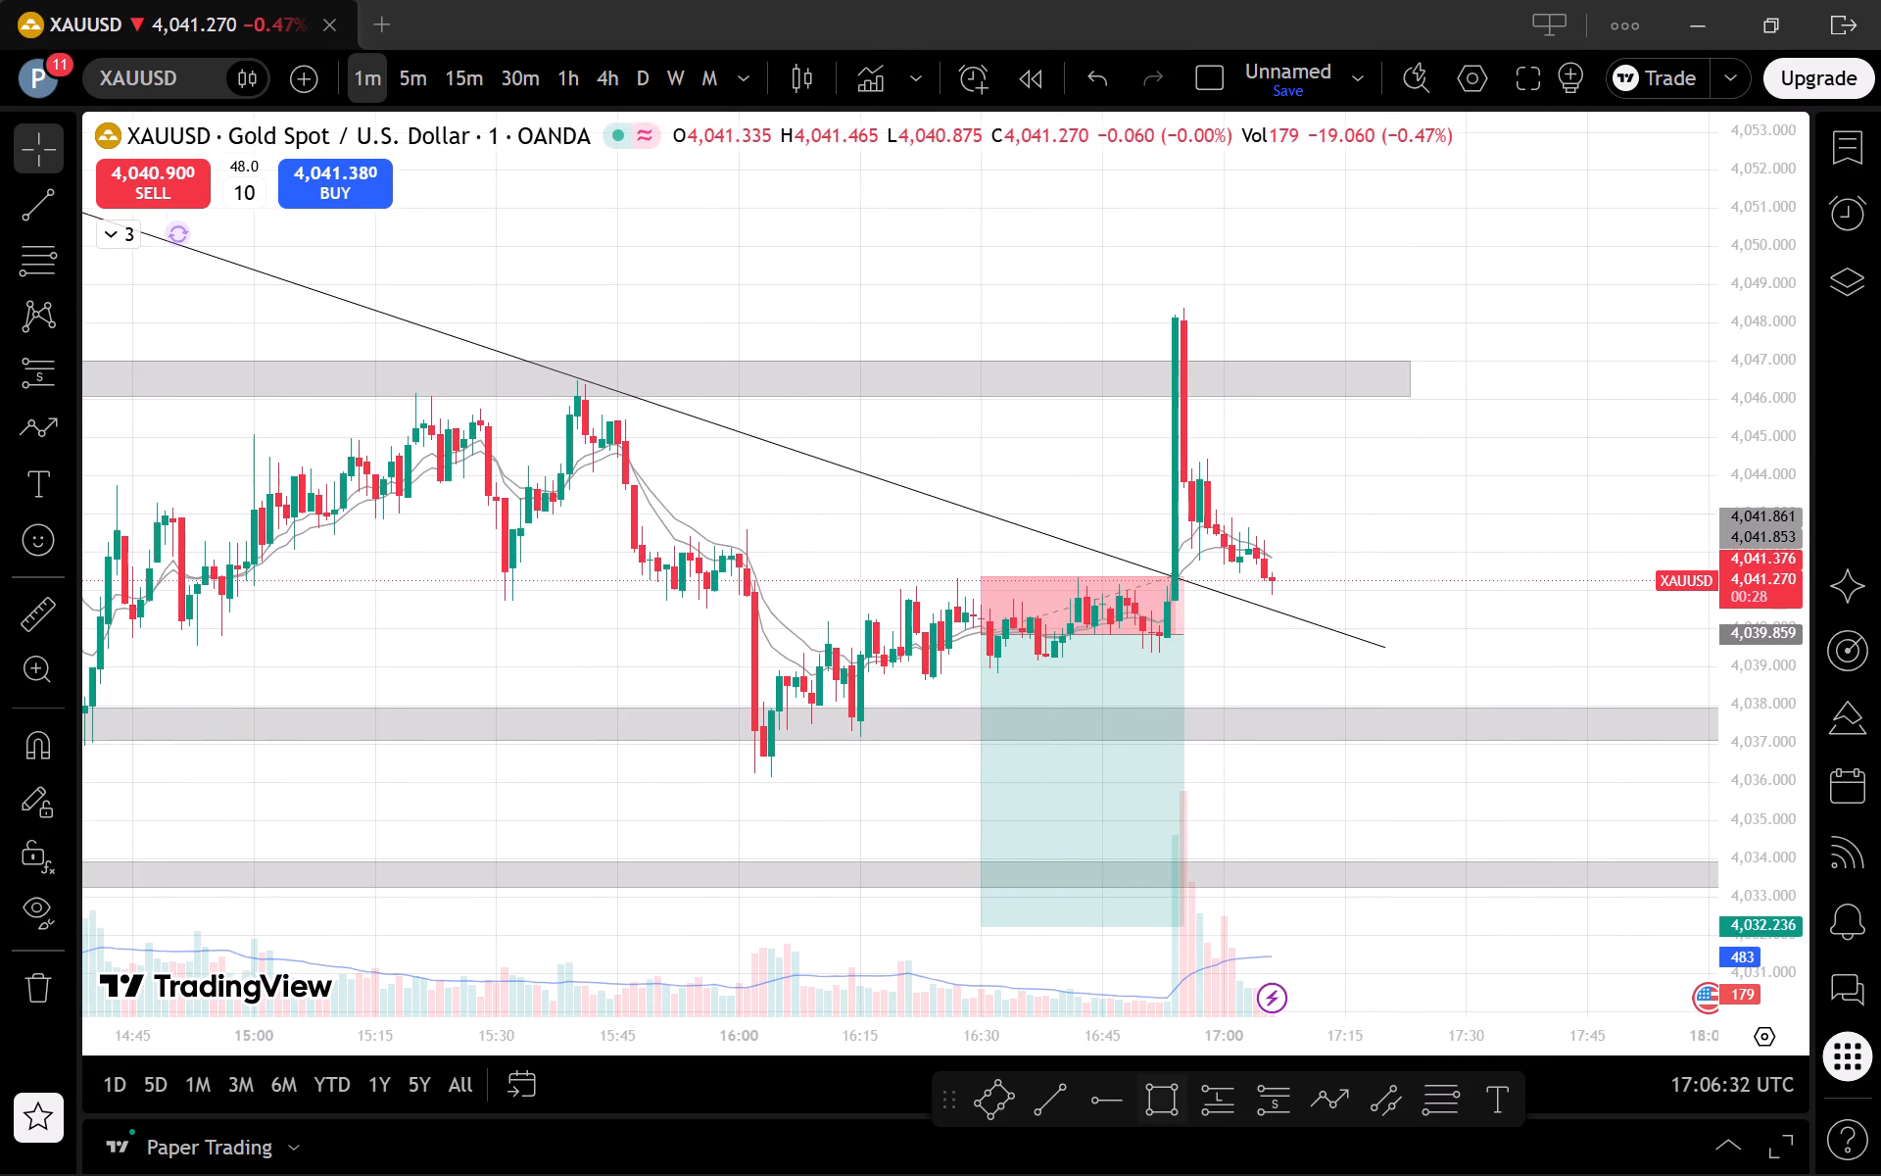
click(1167, 603)
click(1384, 640)
click(1515, 637)
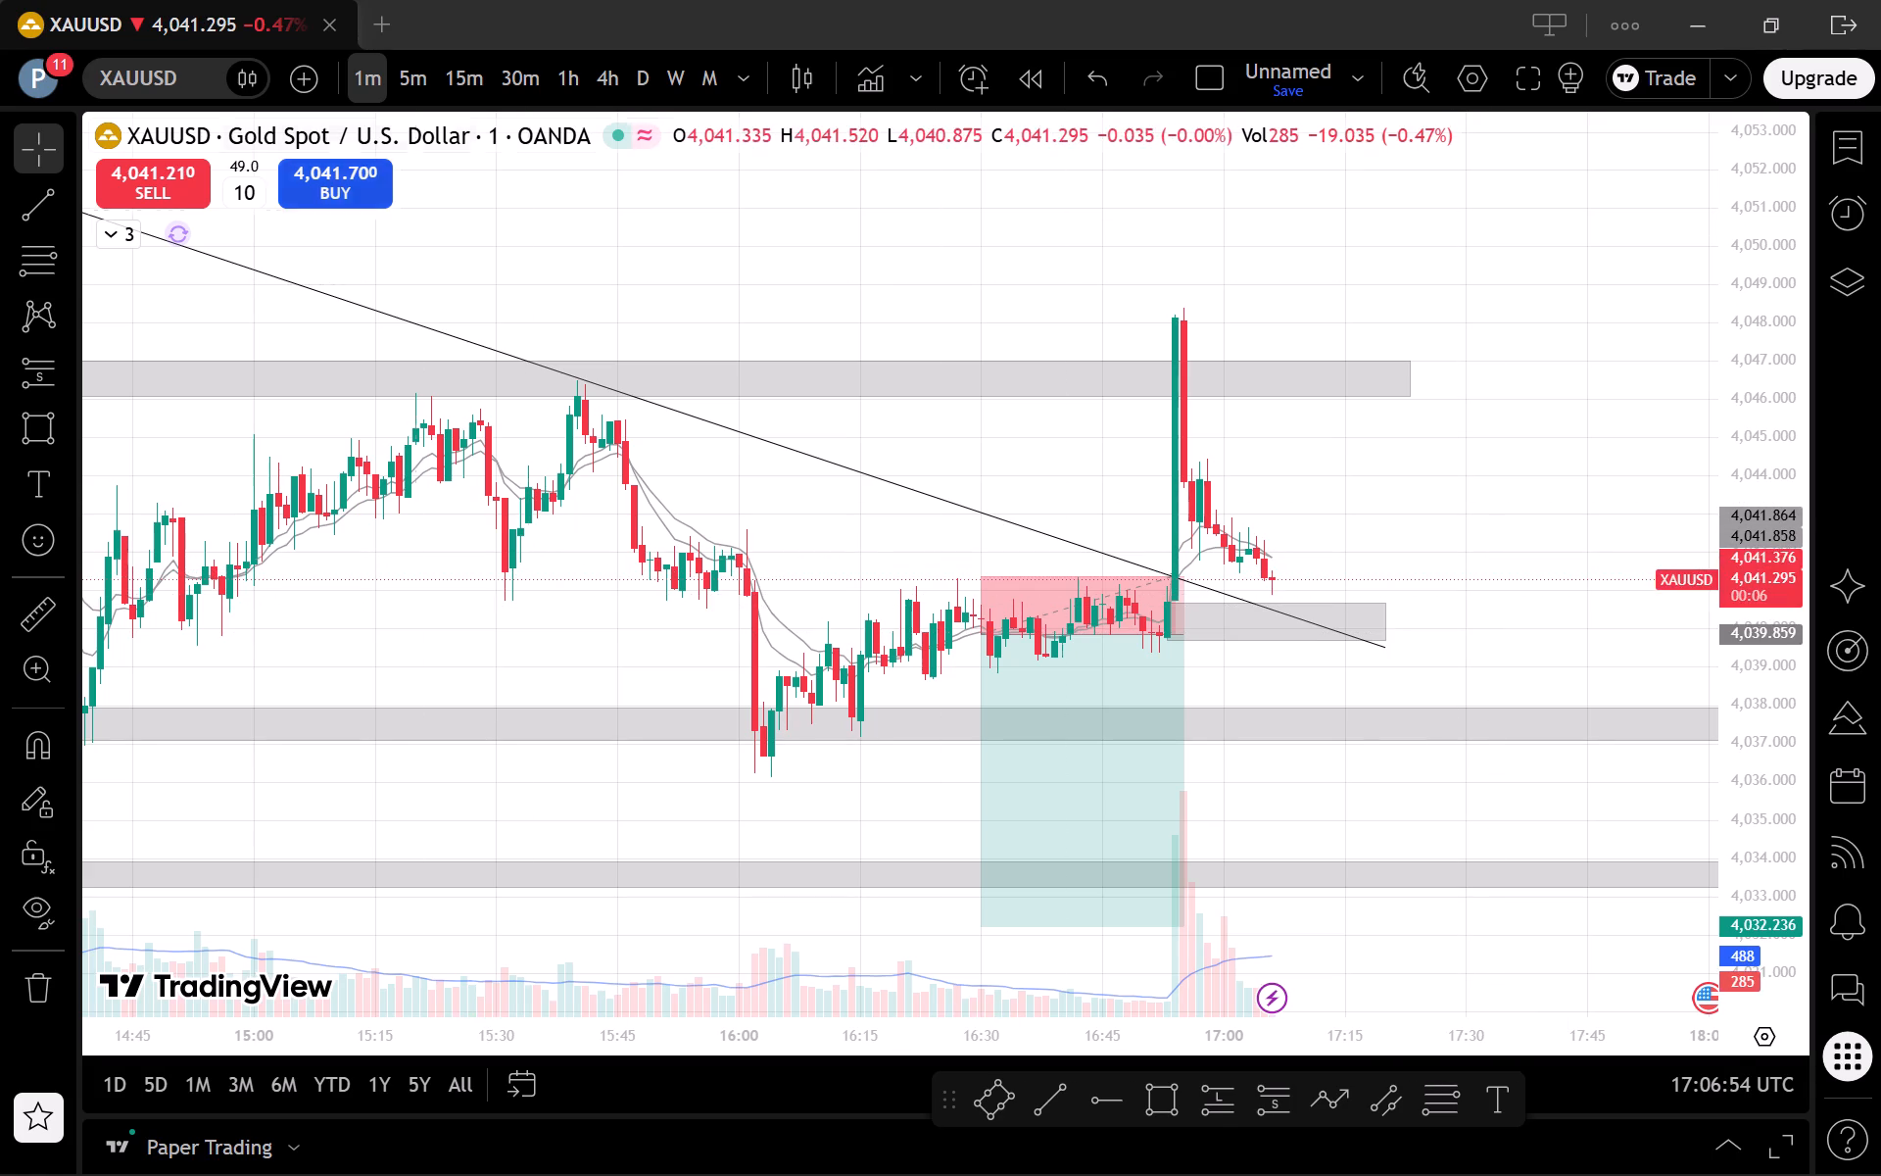
Examine the new zone against the trend line and recent candles on the 5-minute and 1-minute charts.
click(409, 75)
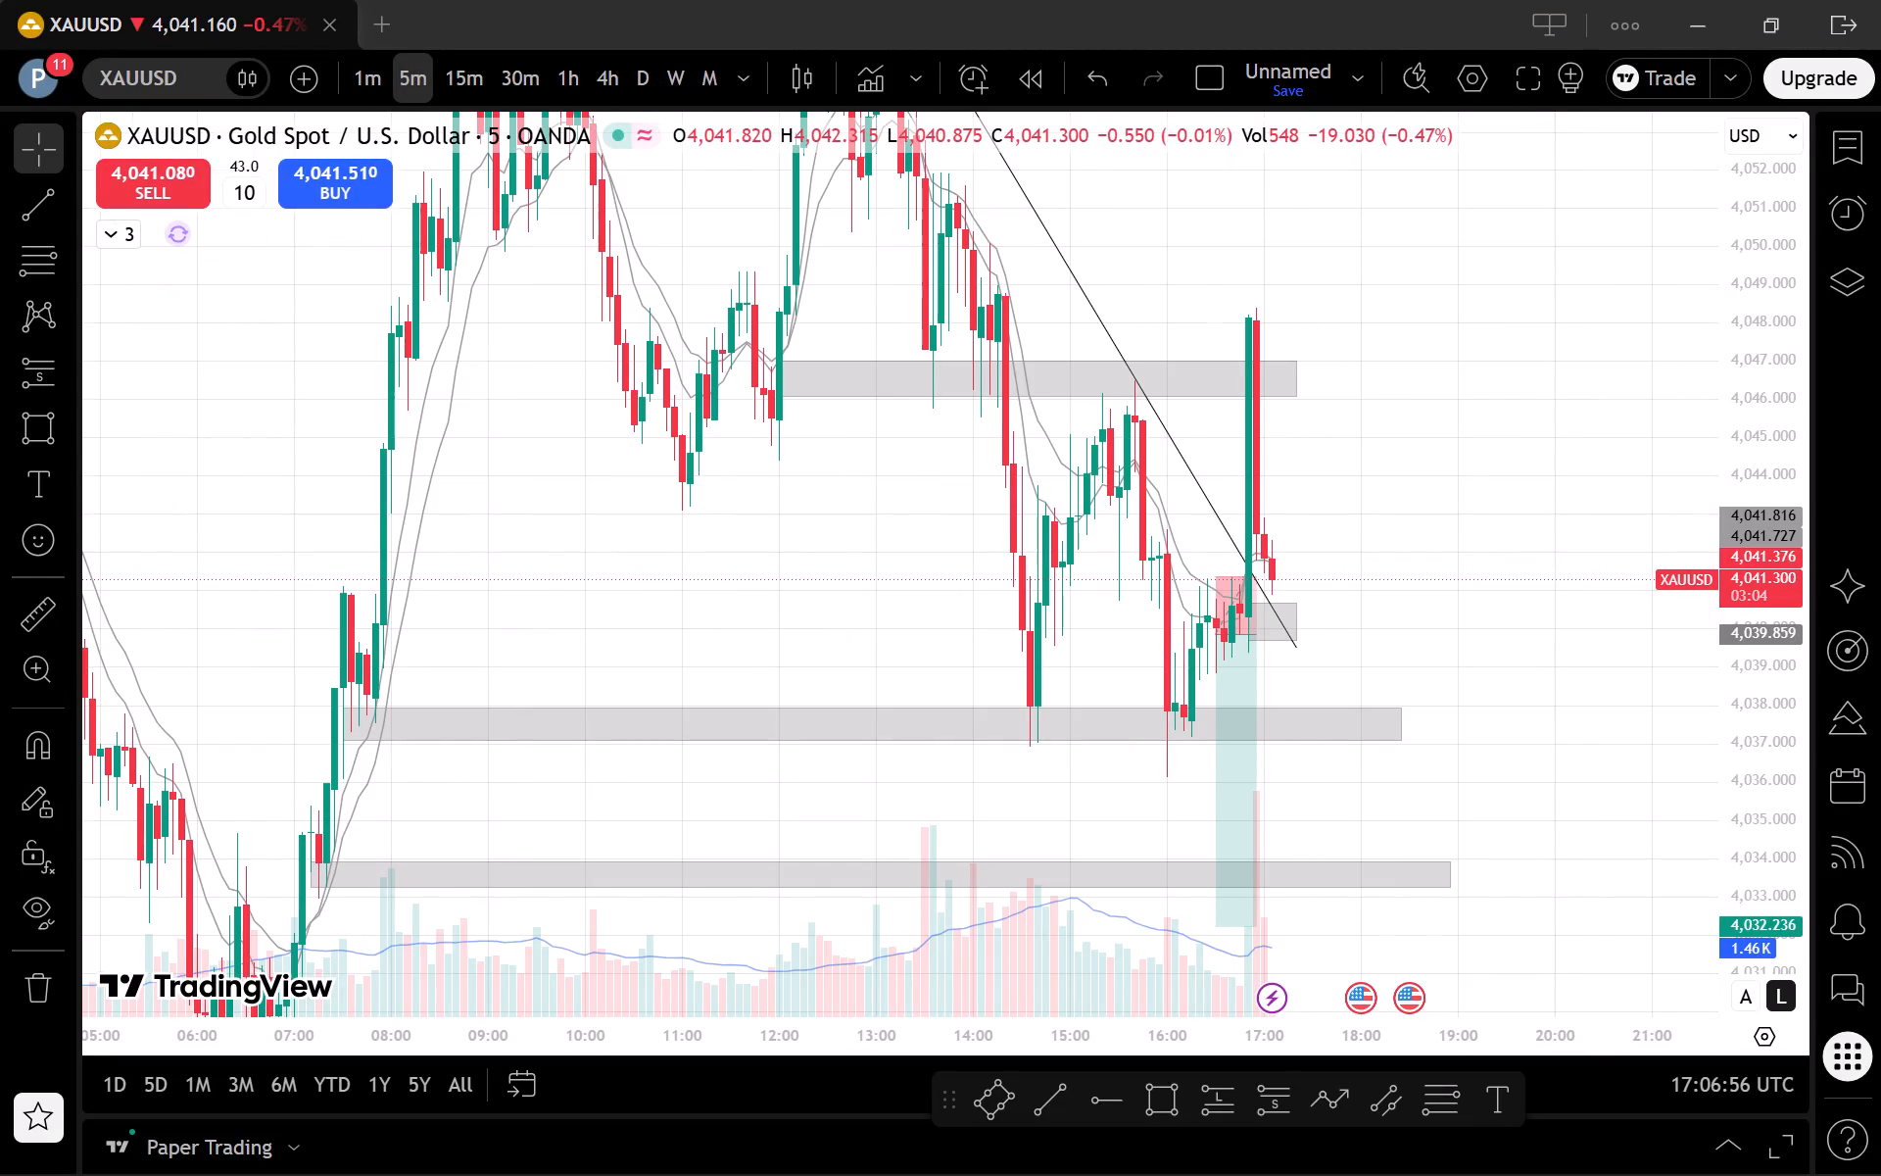
drag(1764, 595, 1743, 737)
scroll(1543, 677, up, 3)
drag(1468, 673, 1551, 673)
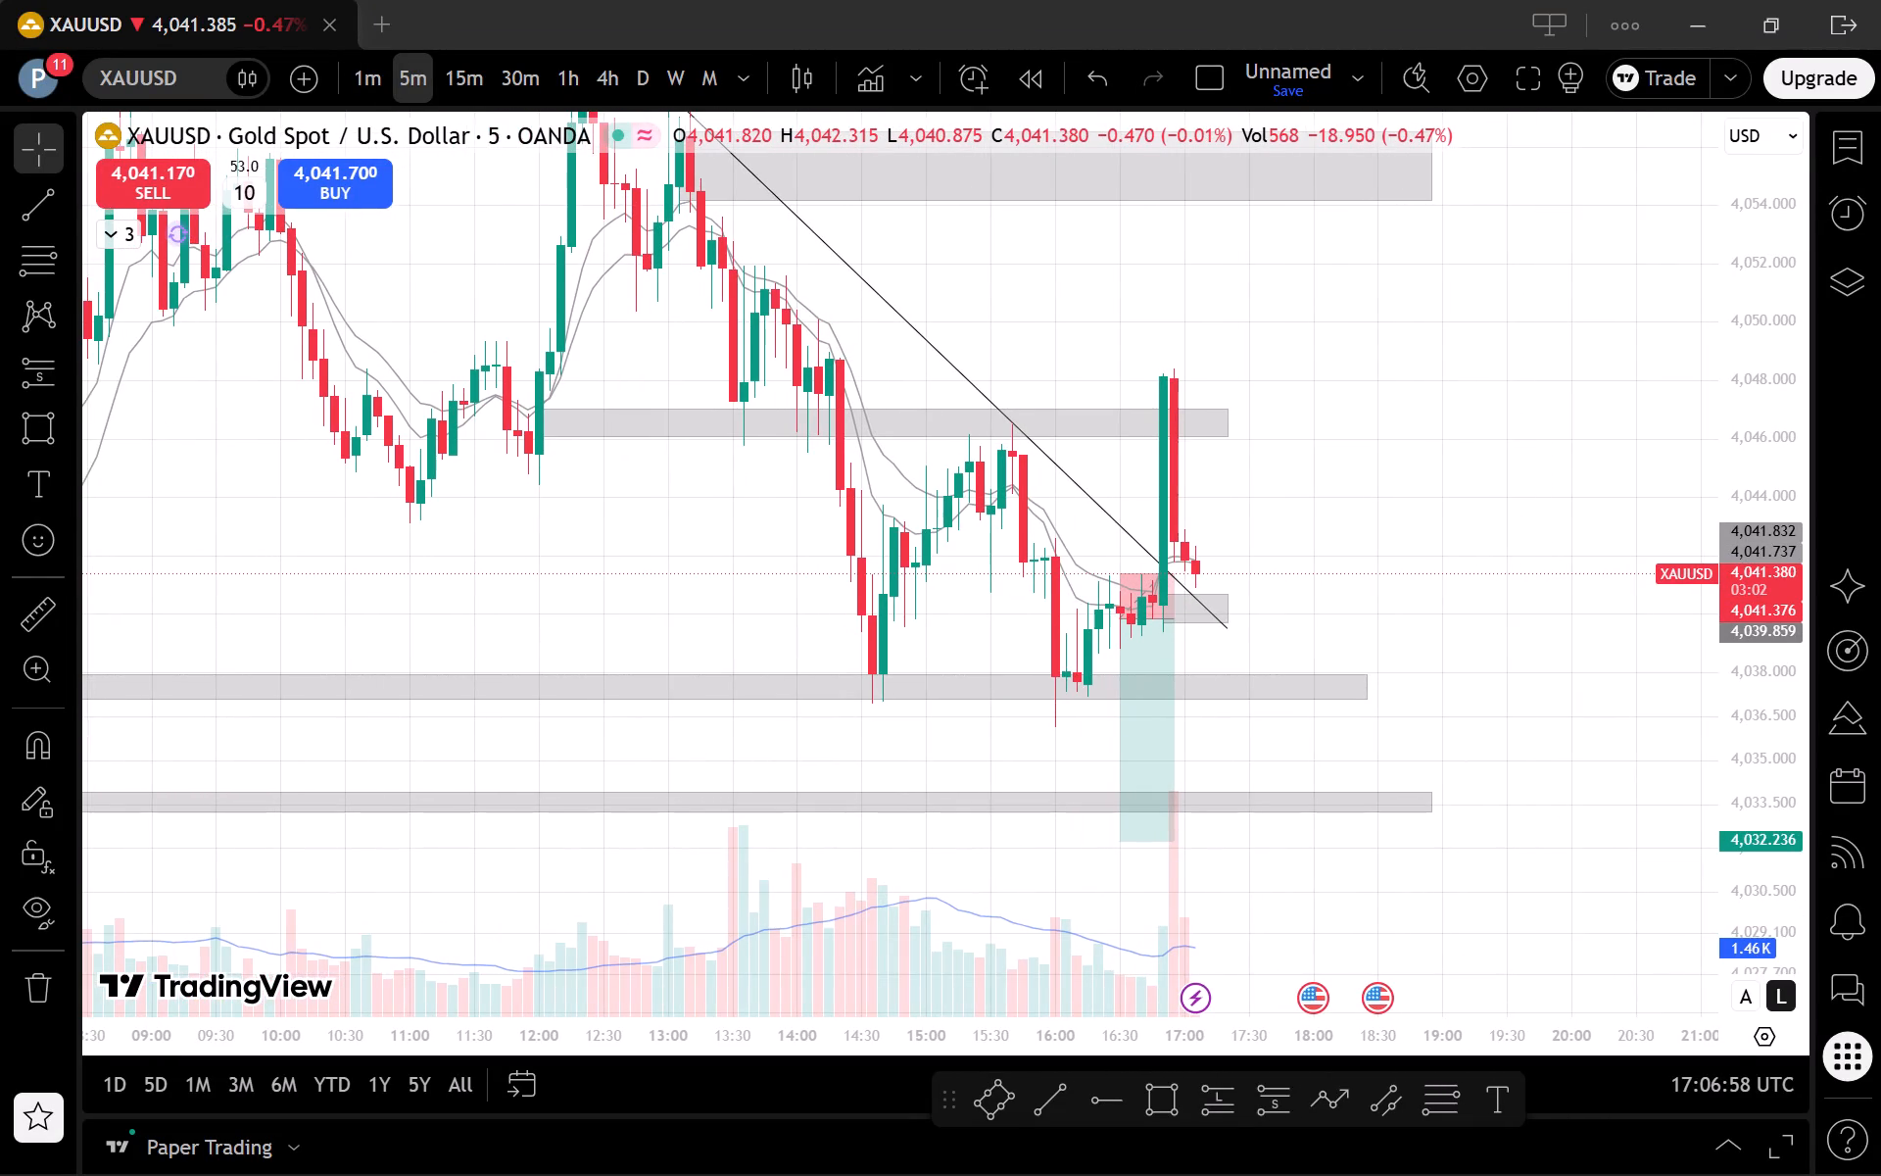
drag(1750, 666, 1752, 811)
scroll(1548, 629, down, 1)
drag(1503, 580, 1544, 623)
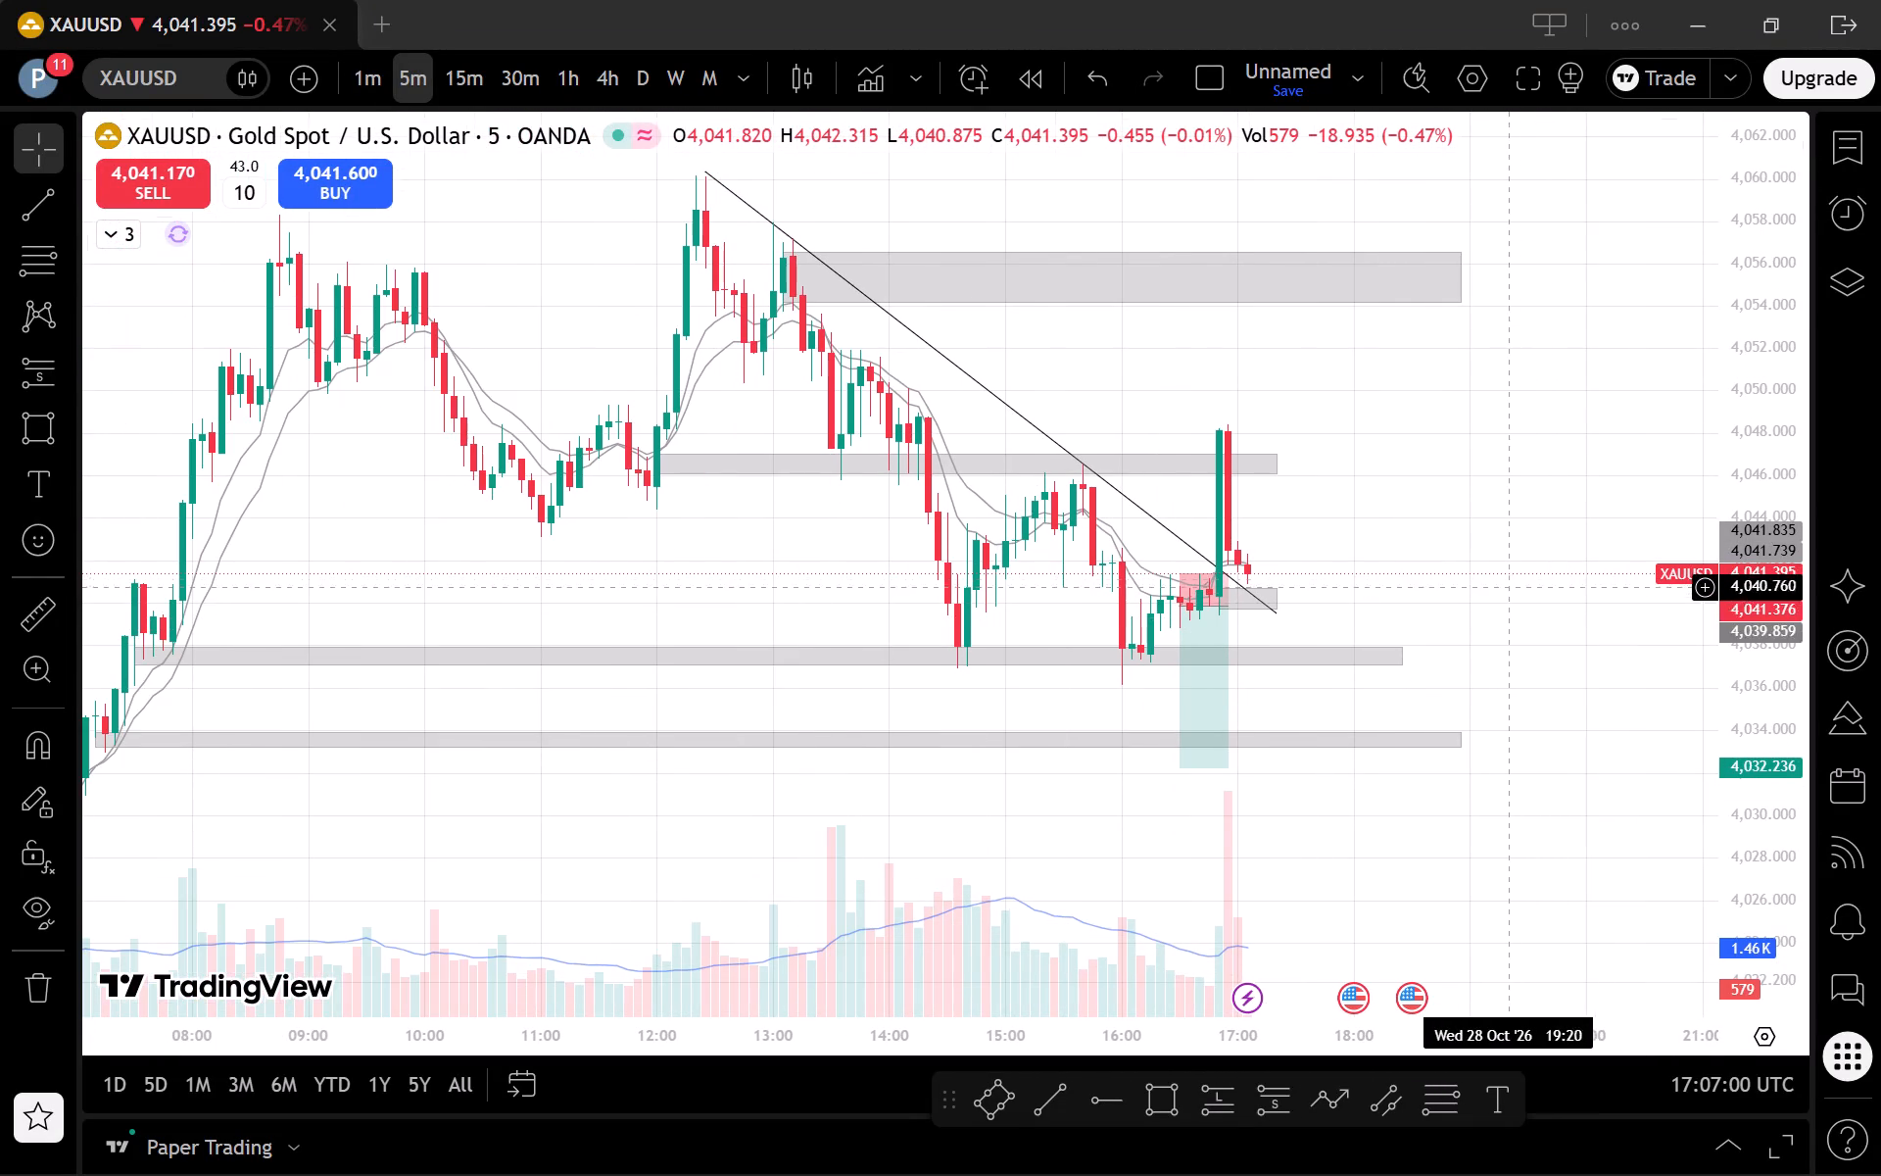
drag(1544, 623, 1560, 608)
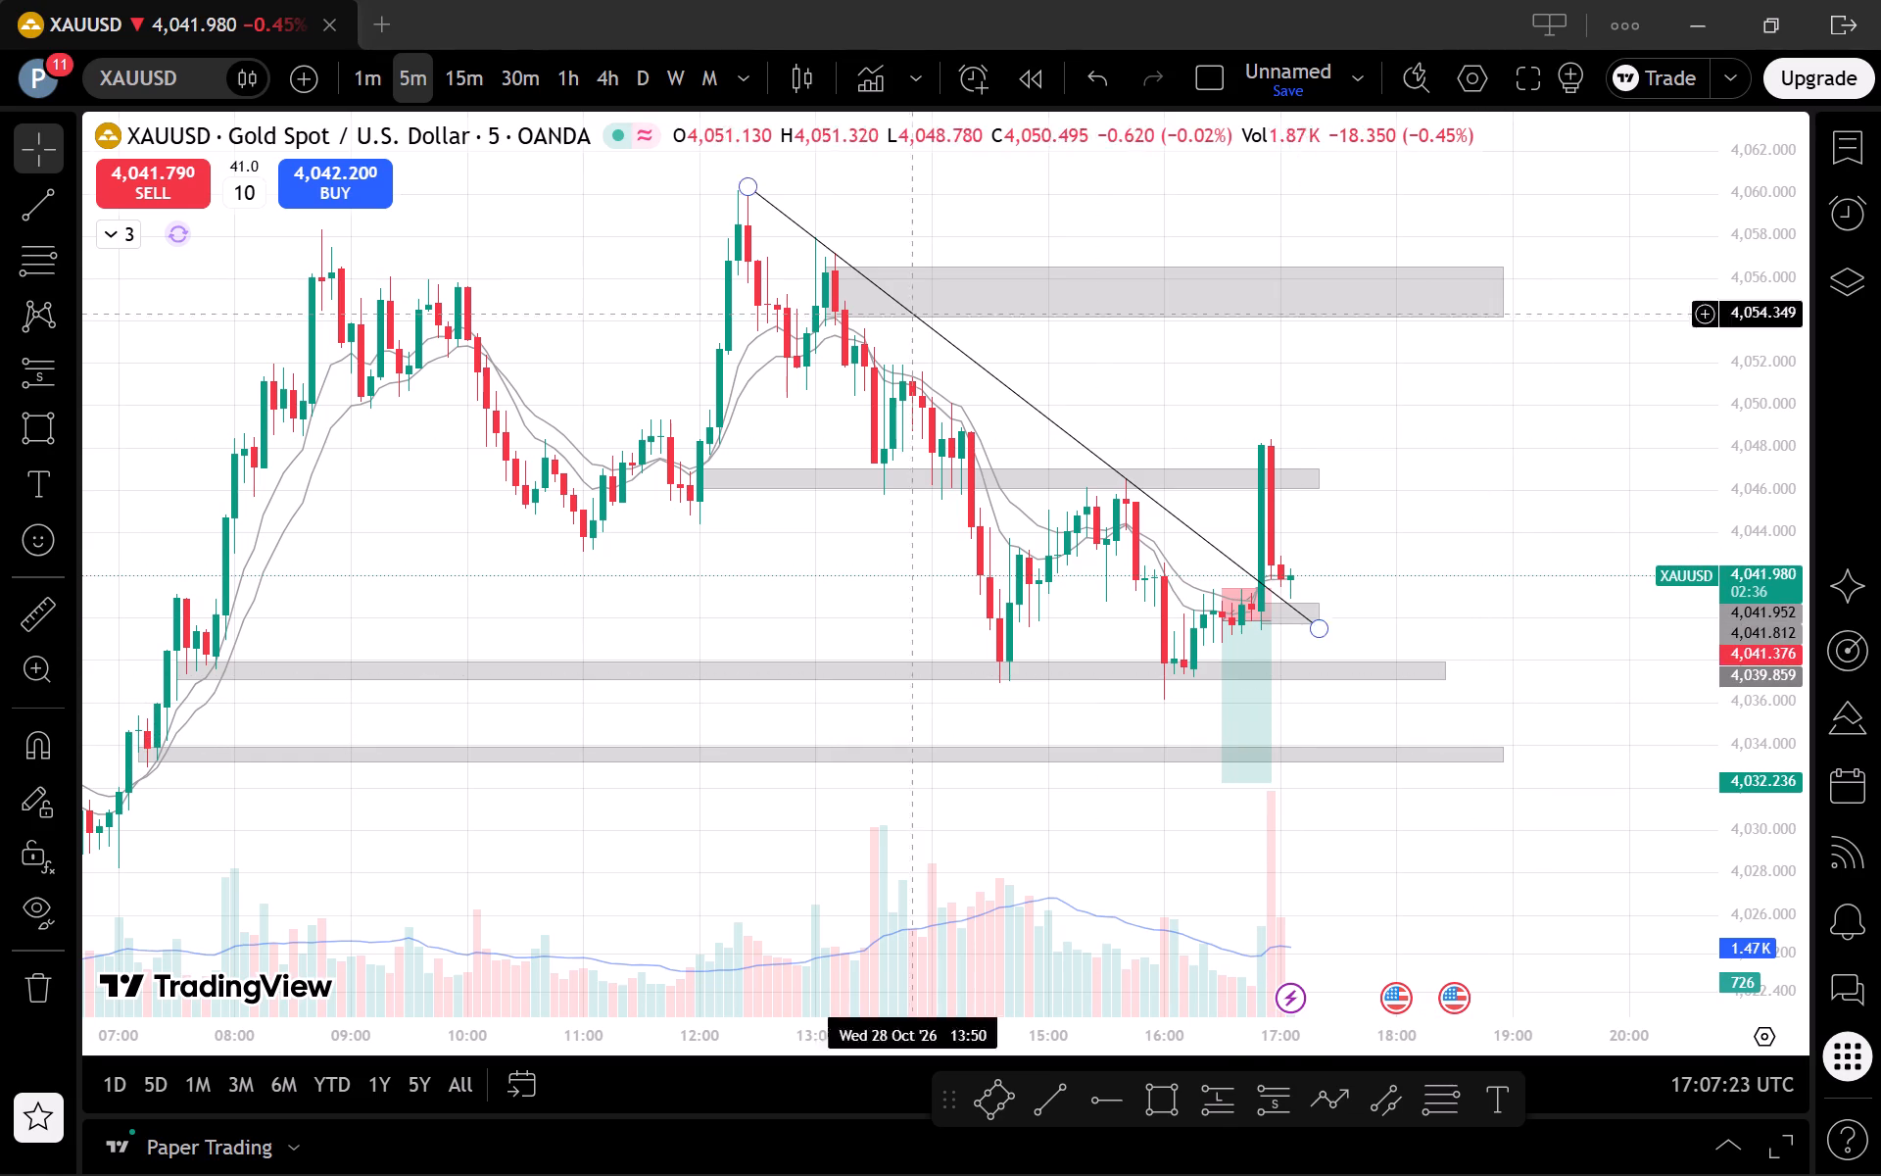
click(347, 73)
drag(1799, 949, 1729, 695)
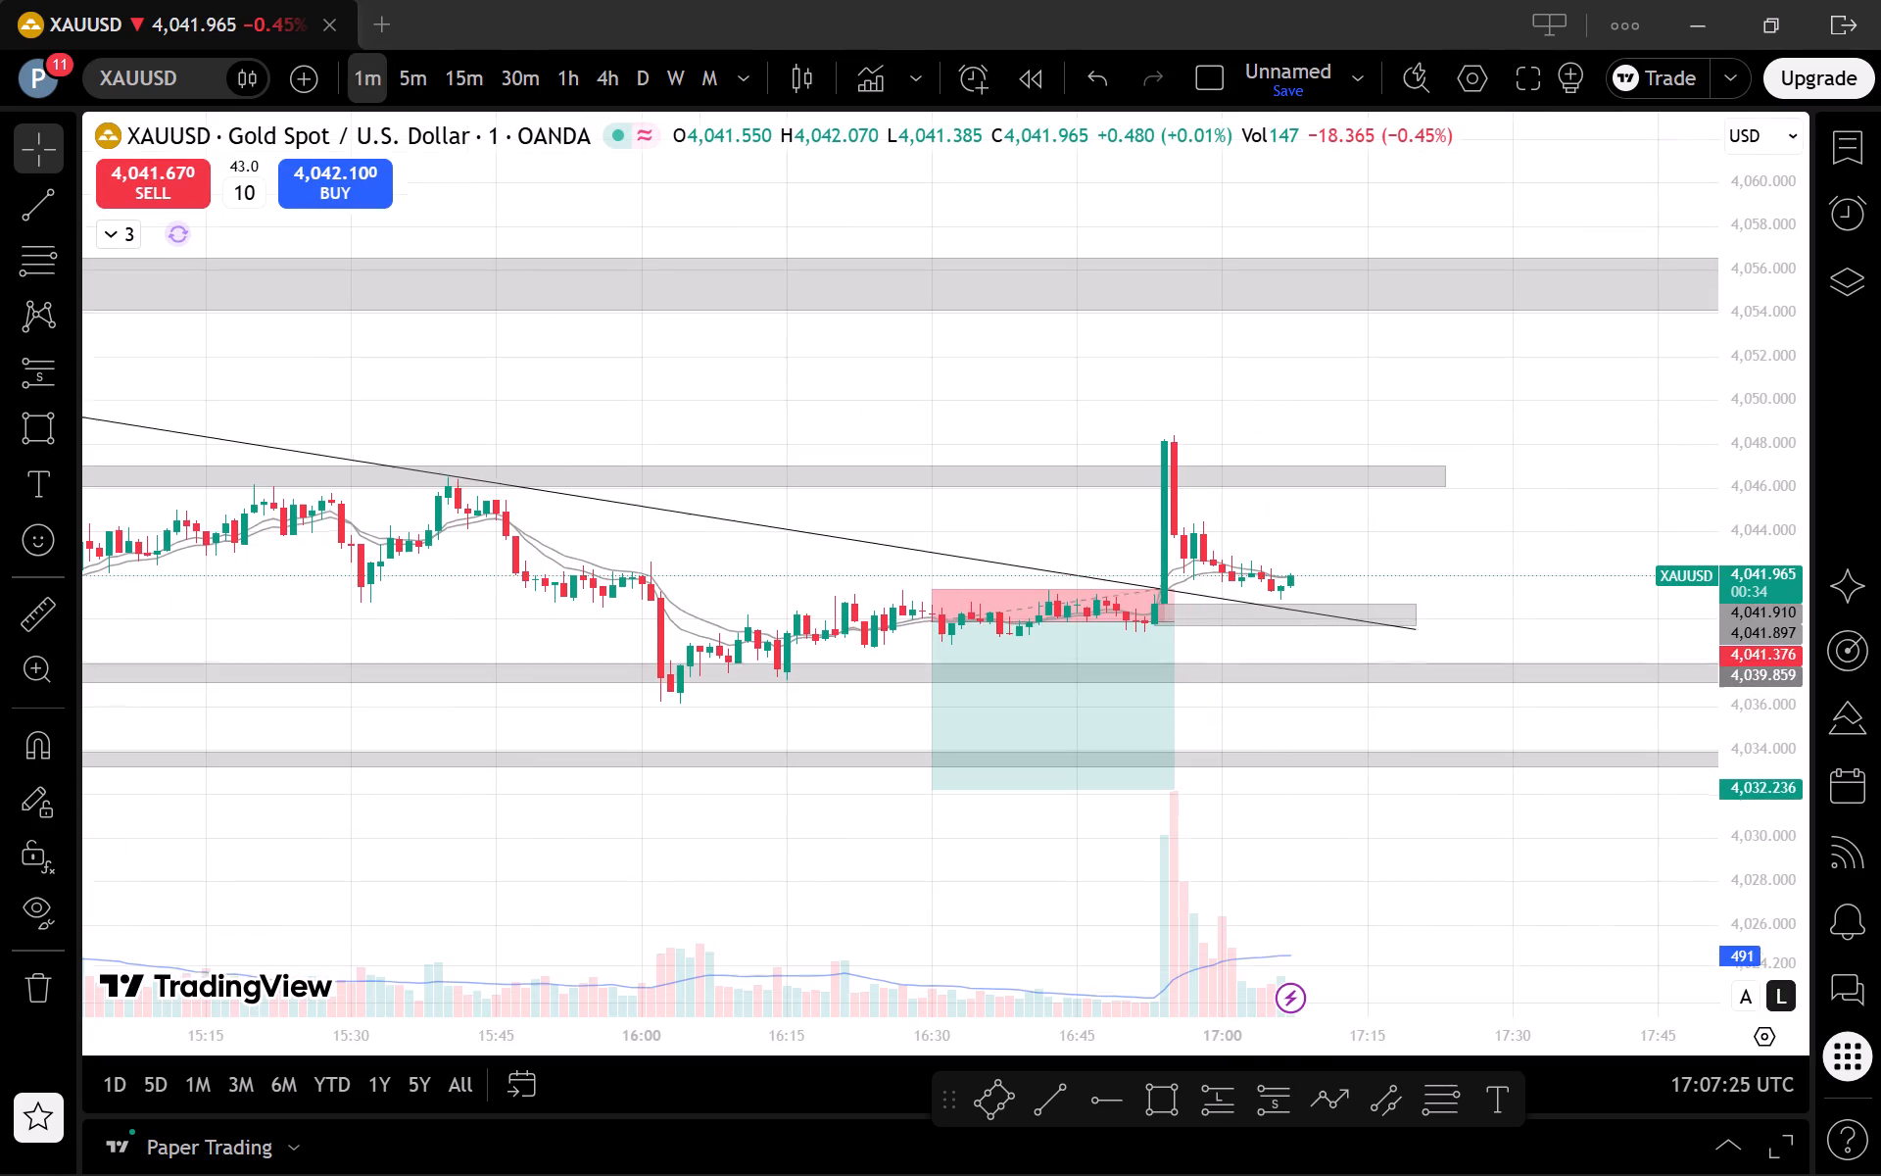
drag(1729, 695, 1658, 437)
scroll(1594, 653, up, 1)
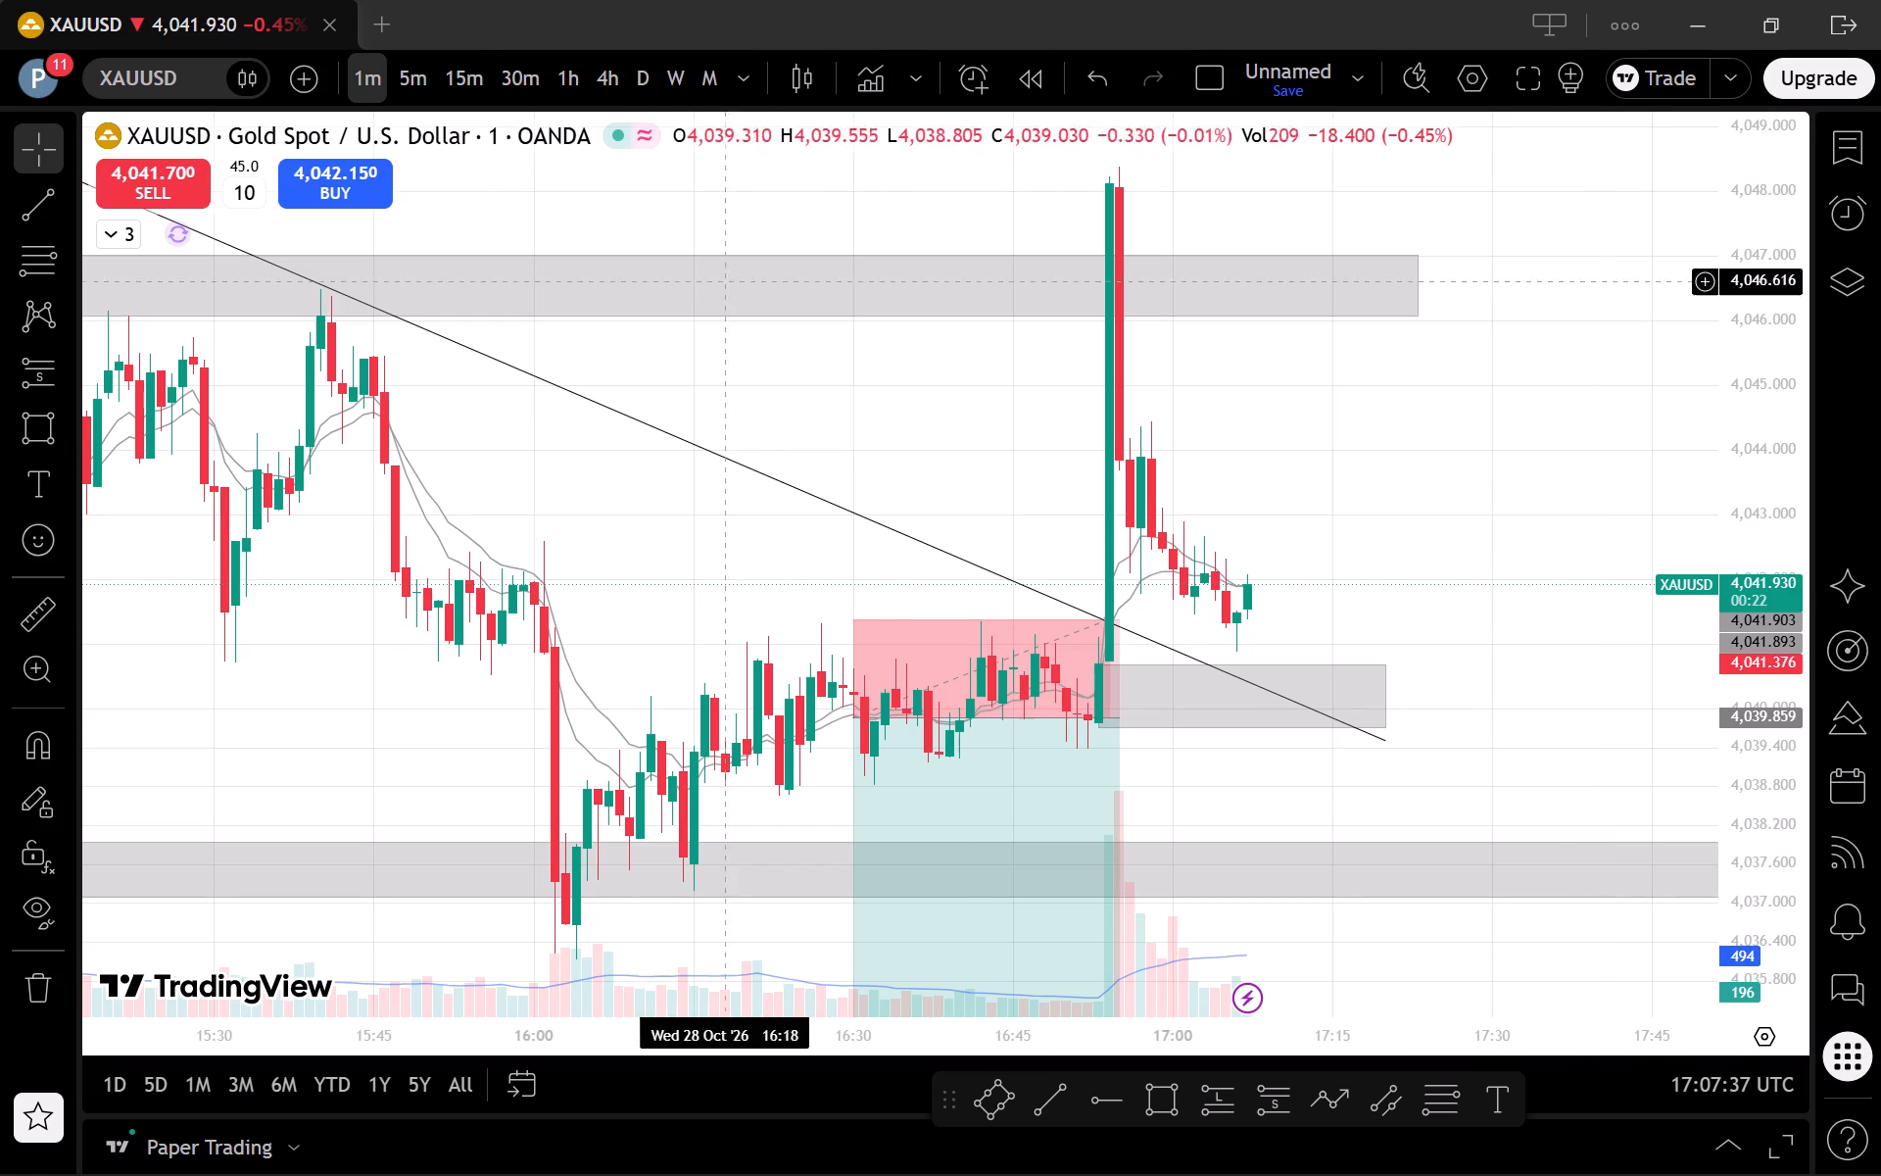
Compare price with the marked zones and trend line on the 5-minute and 15-minute charts, finishing on the 5-minute.
click(422, 74)
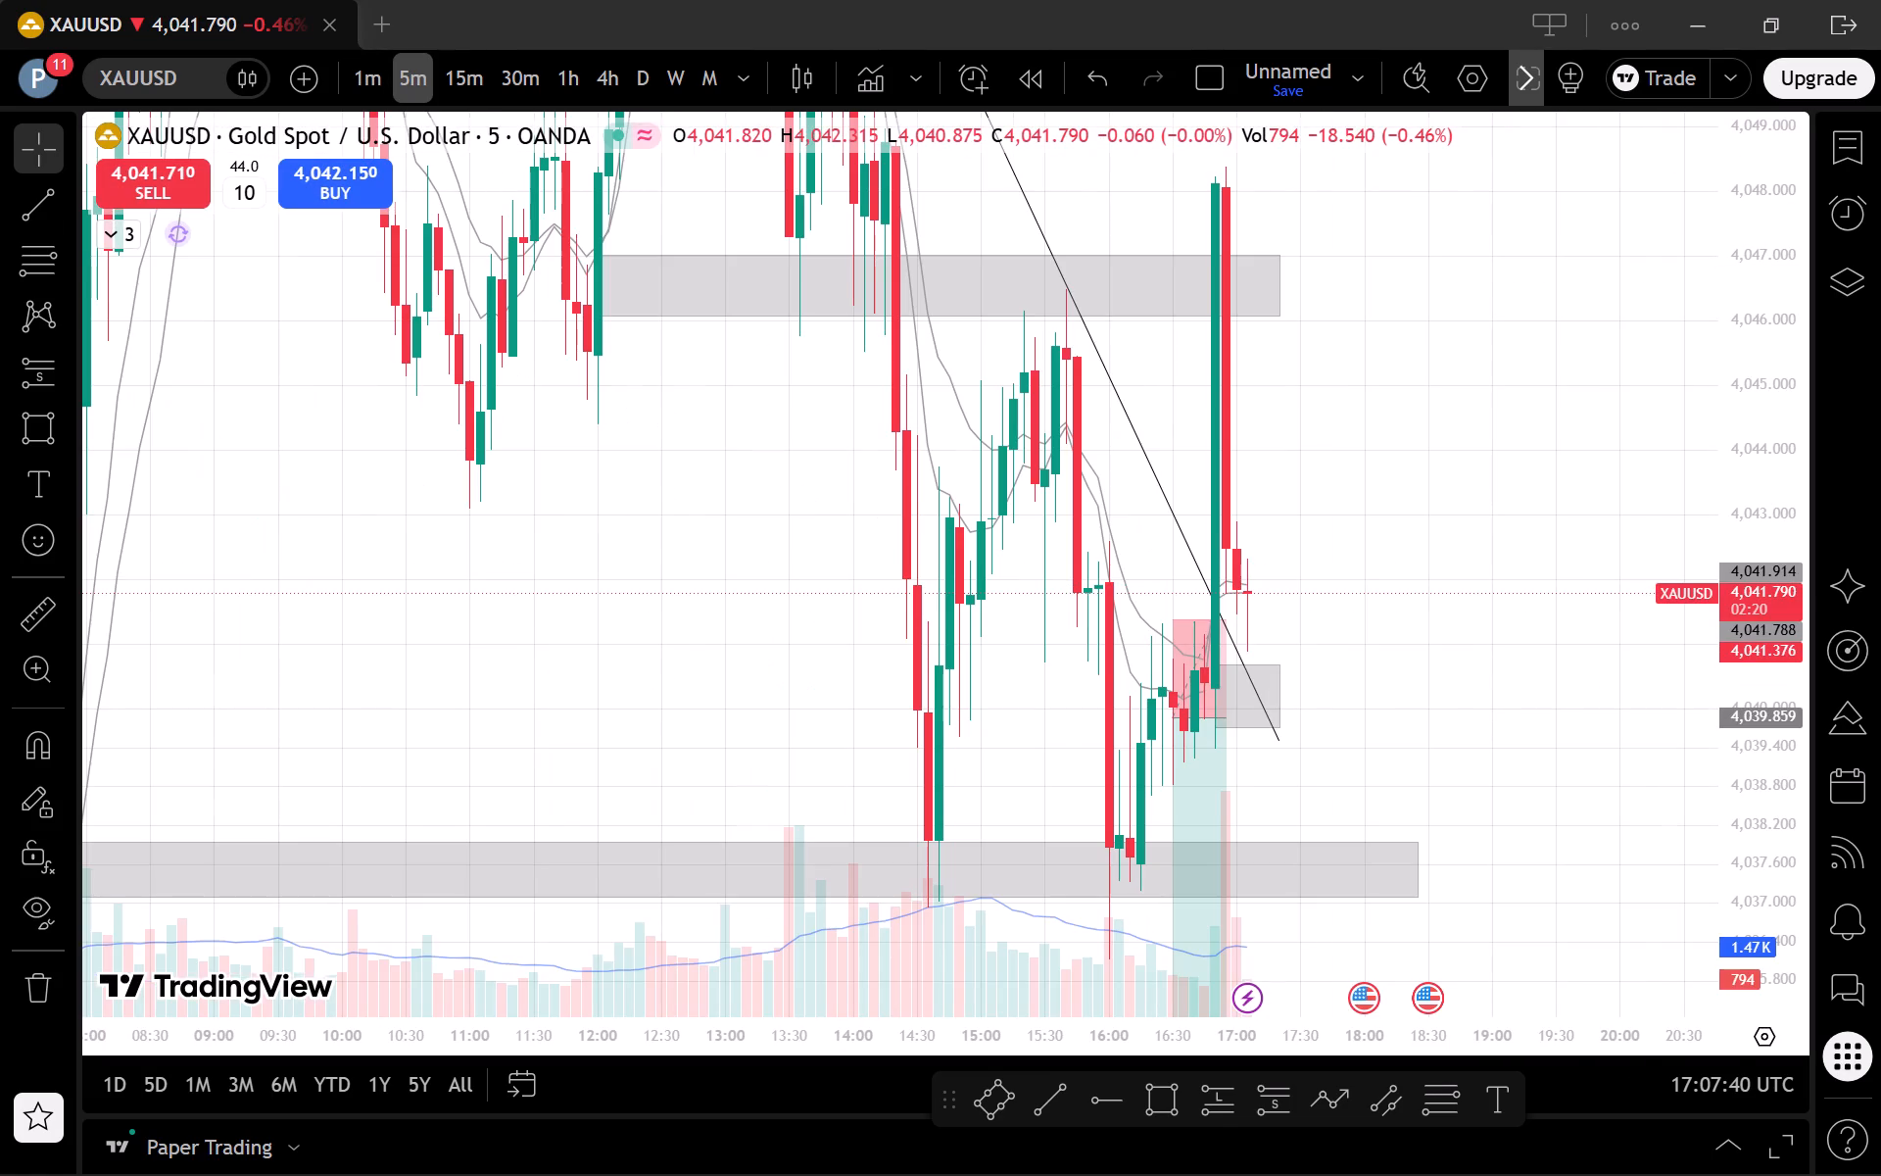
click(453, 69)
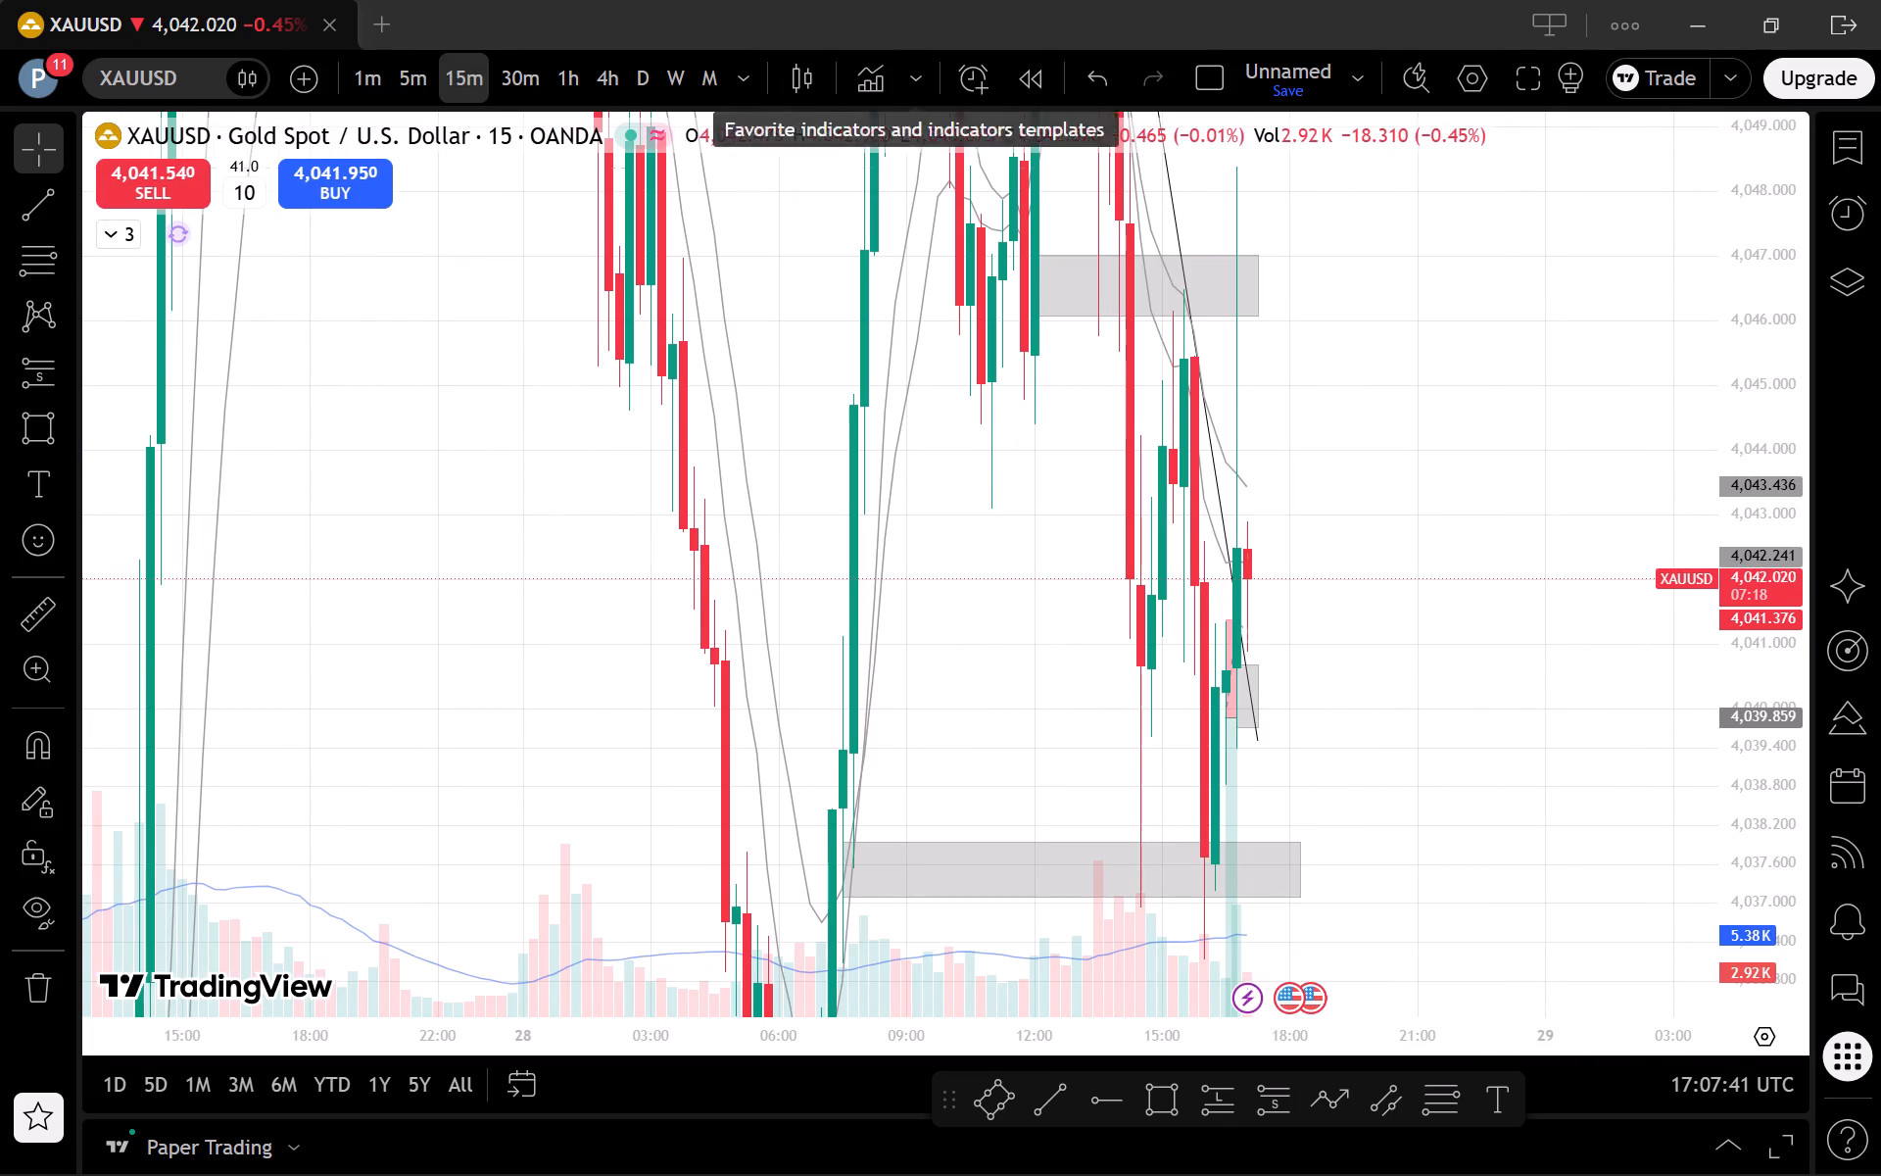
drag(1789, 236, 1708, 912)
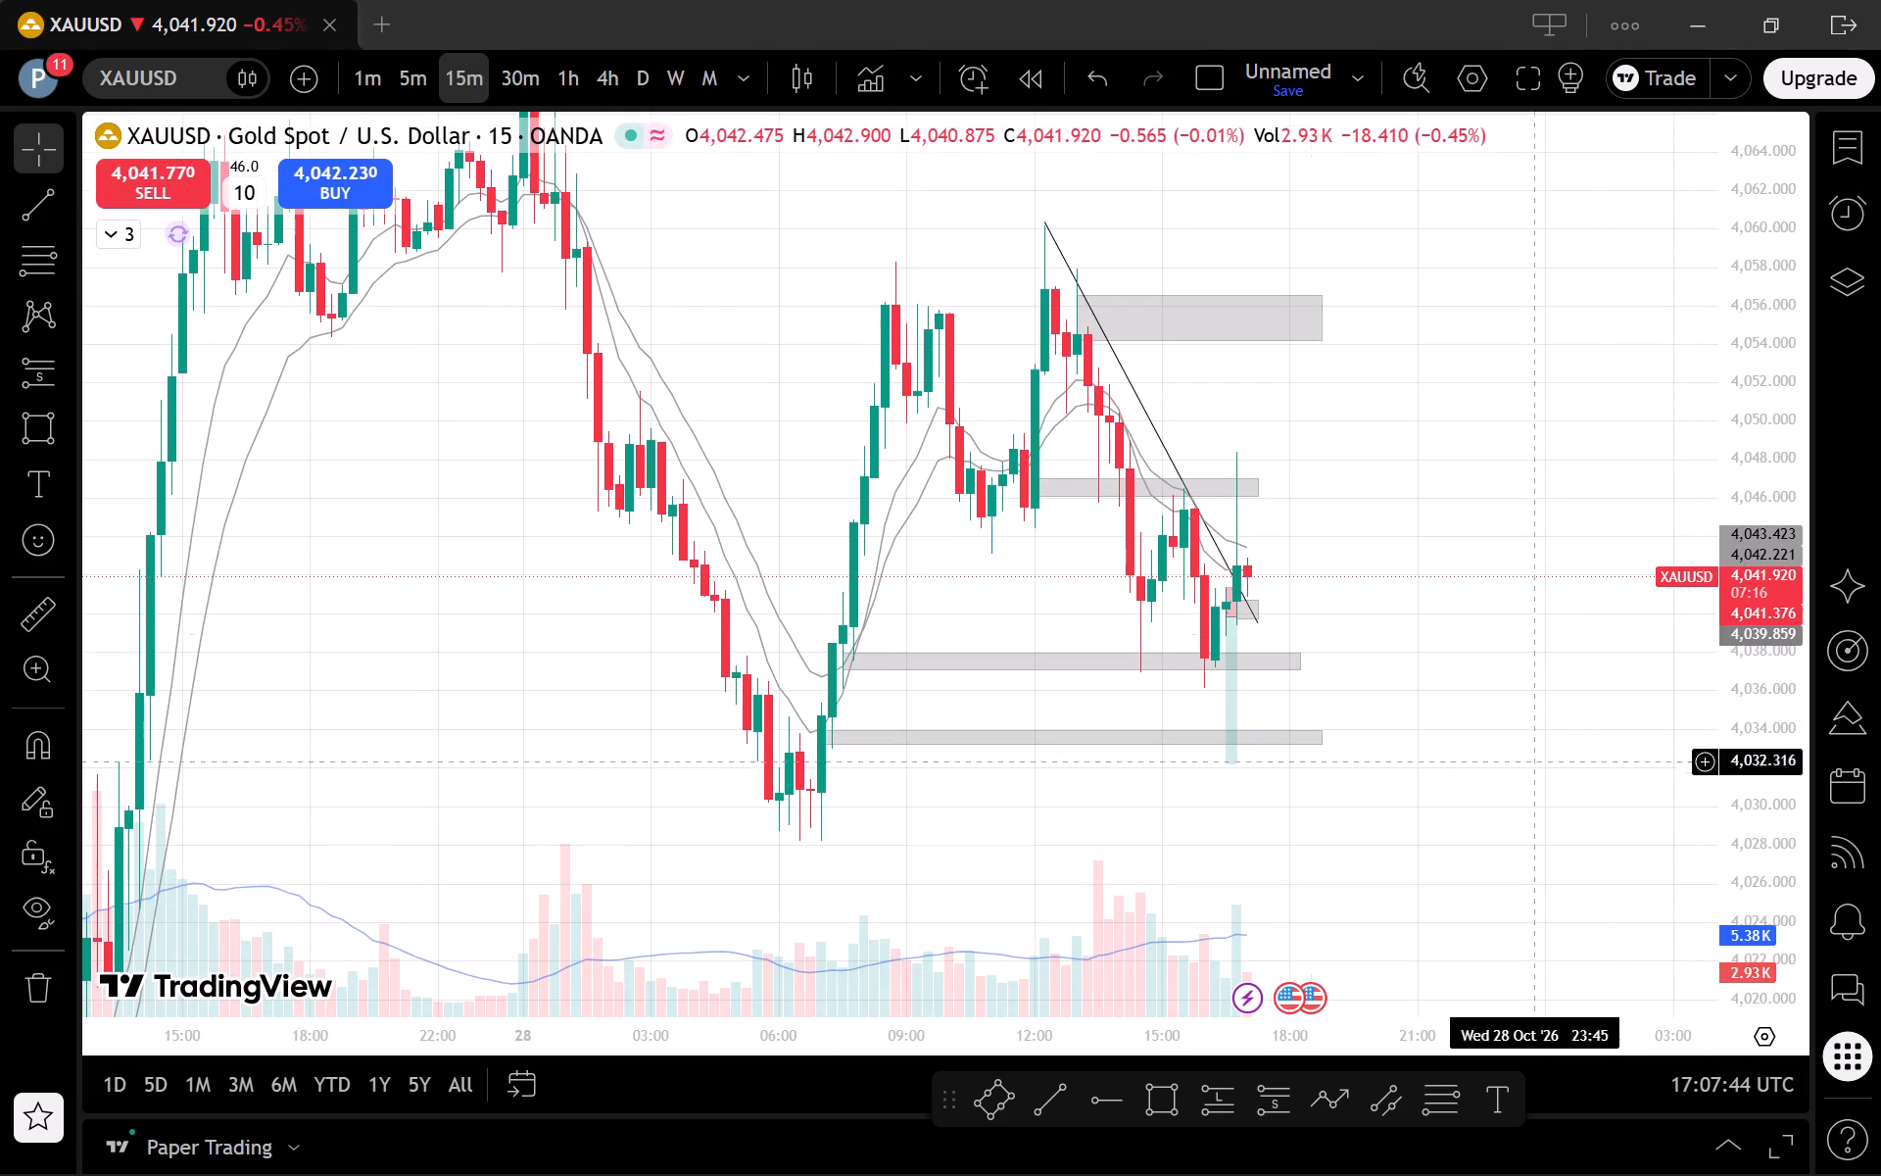
click(413, 79)
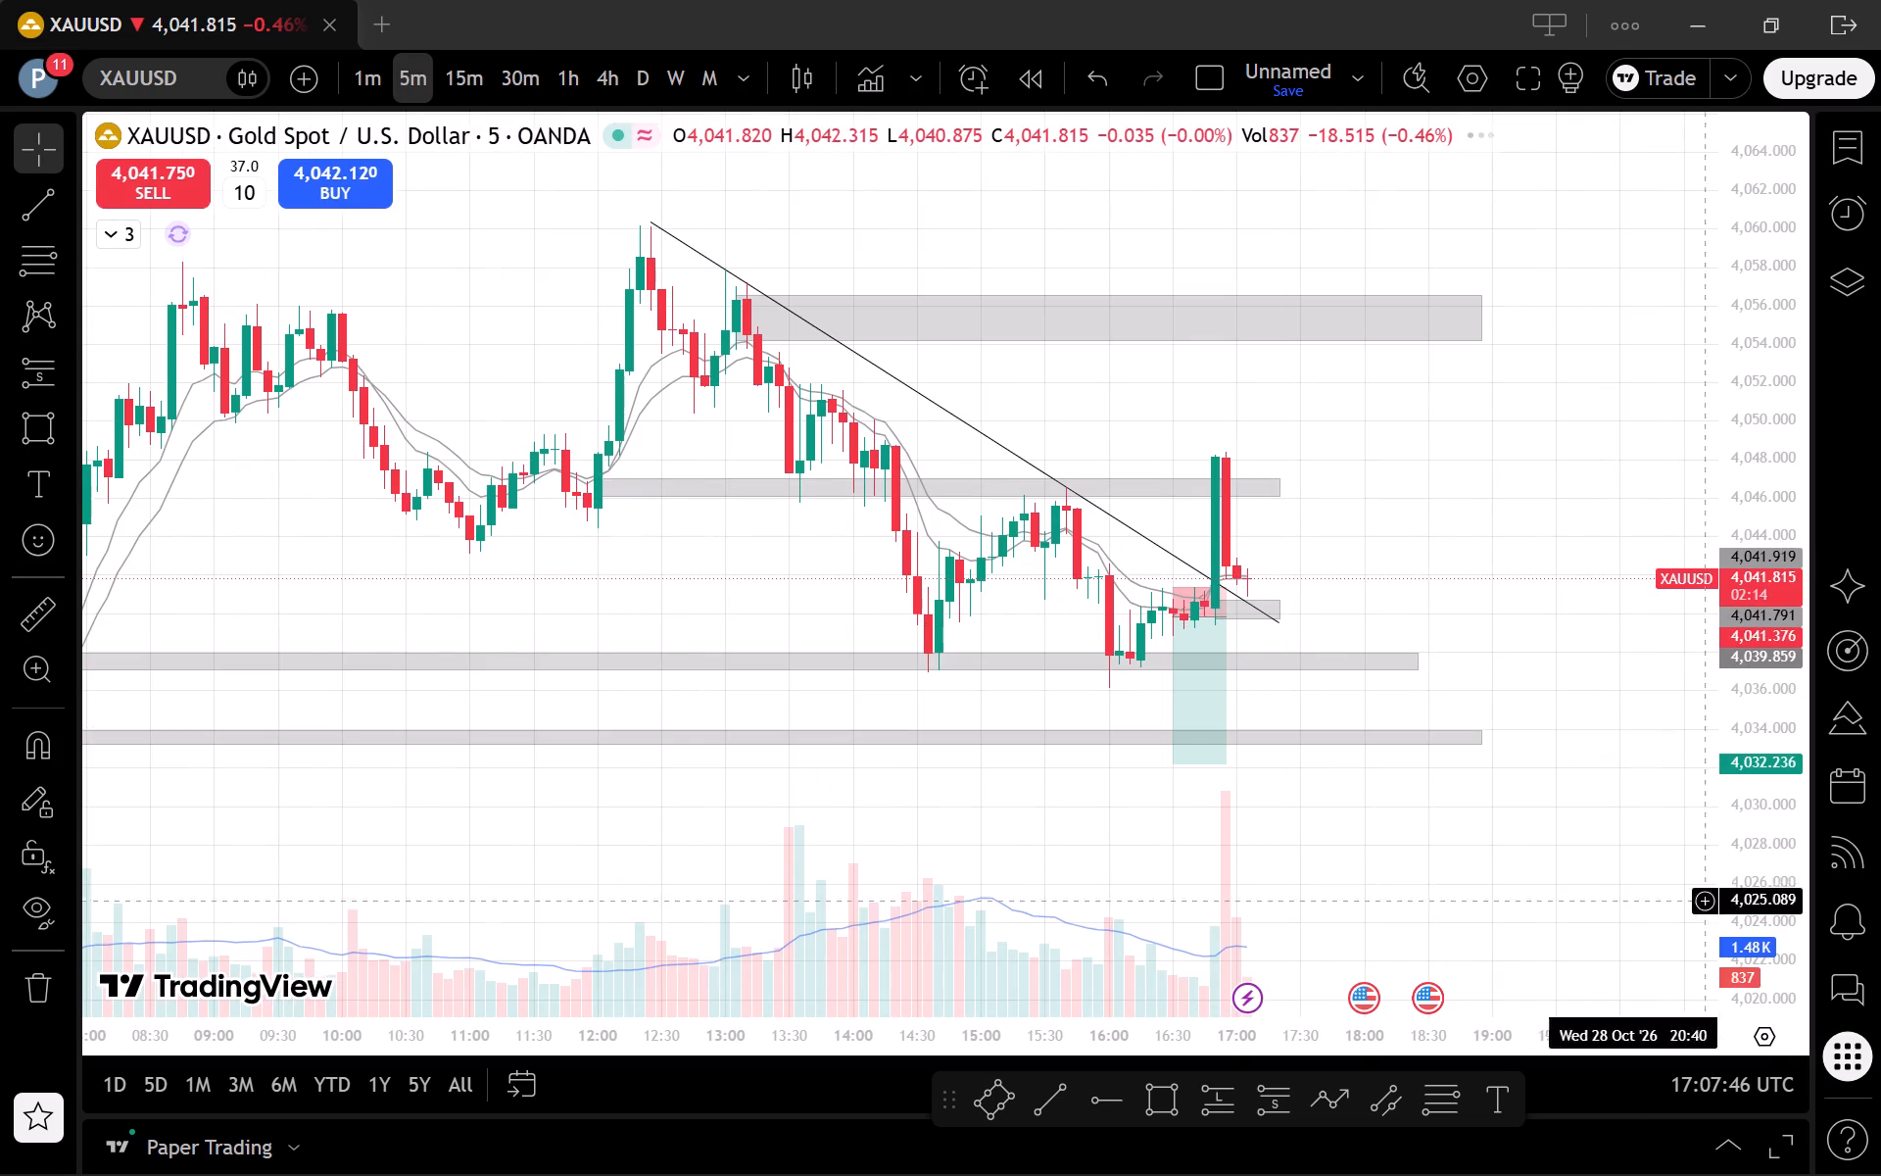
drag(1747, 934, 1685, 768)
scroll(1393, 552, up, 2)
drag(1454, 560, 1497, 564)
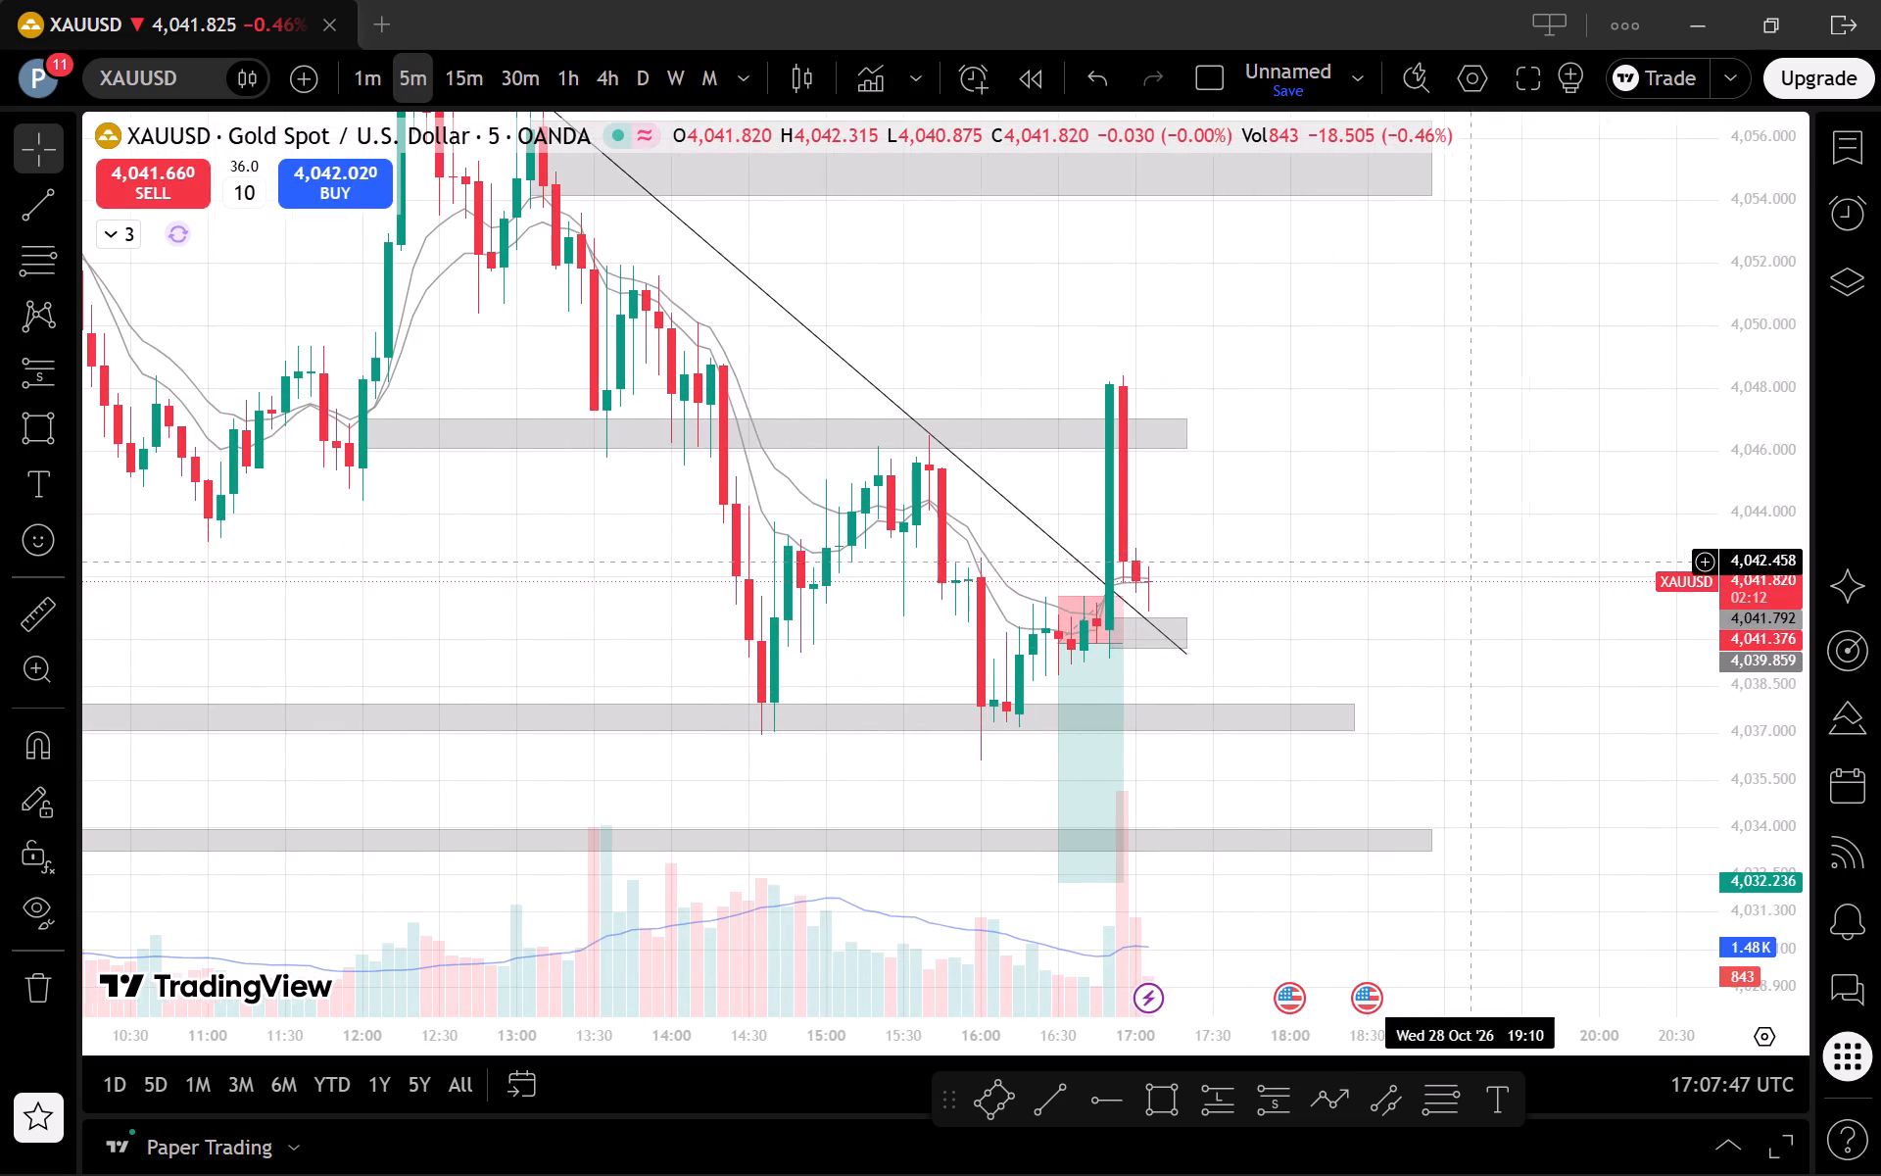
drag(1497, 564, 1586, 603)
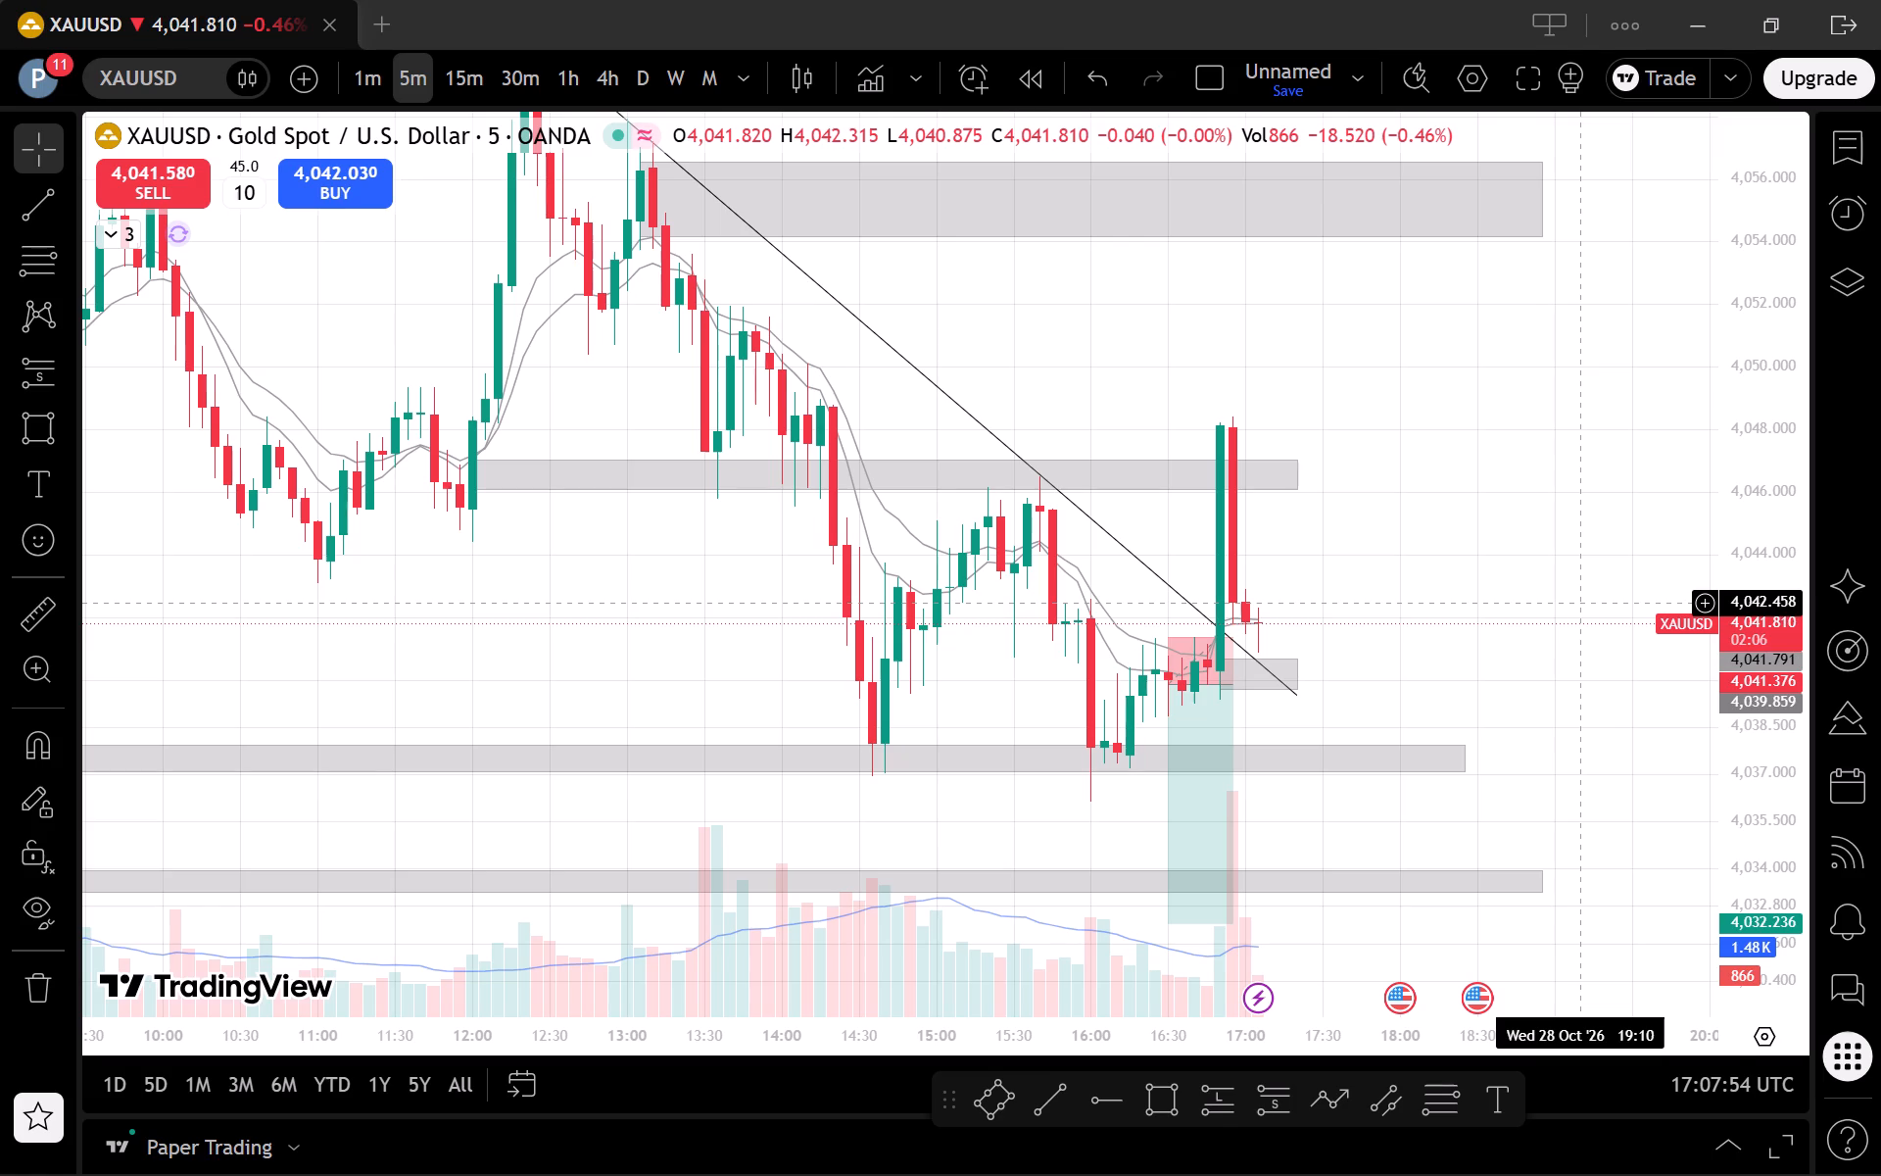
Examine the latest candles approaching the new zone and trend line on the 1-minute chart.
click(364, 76)
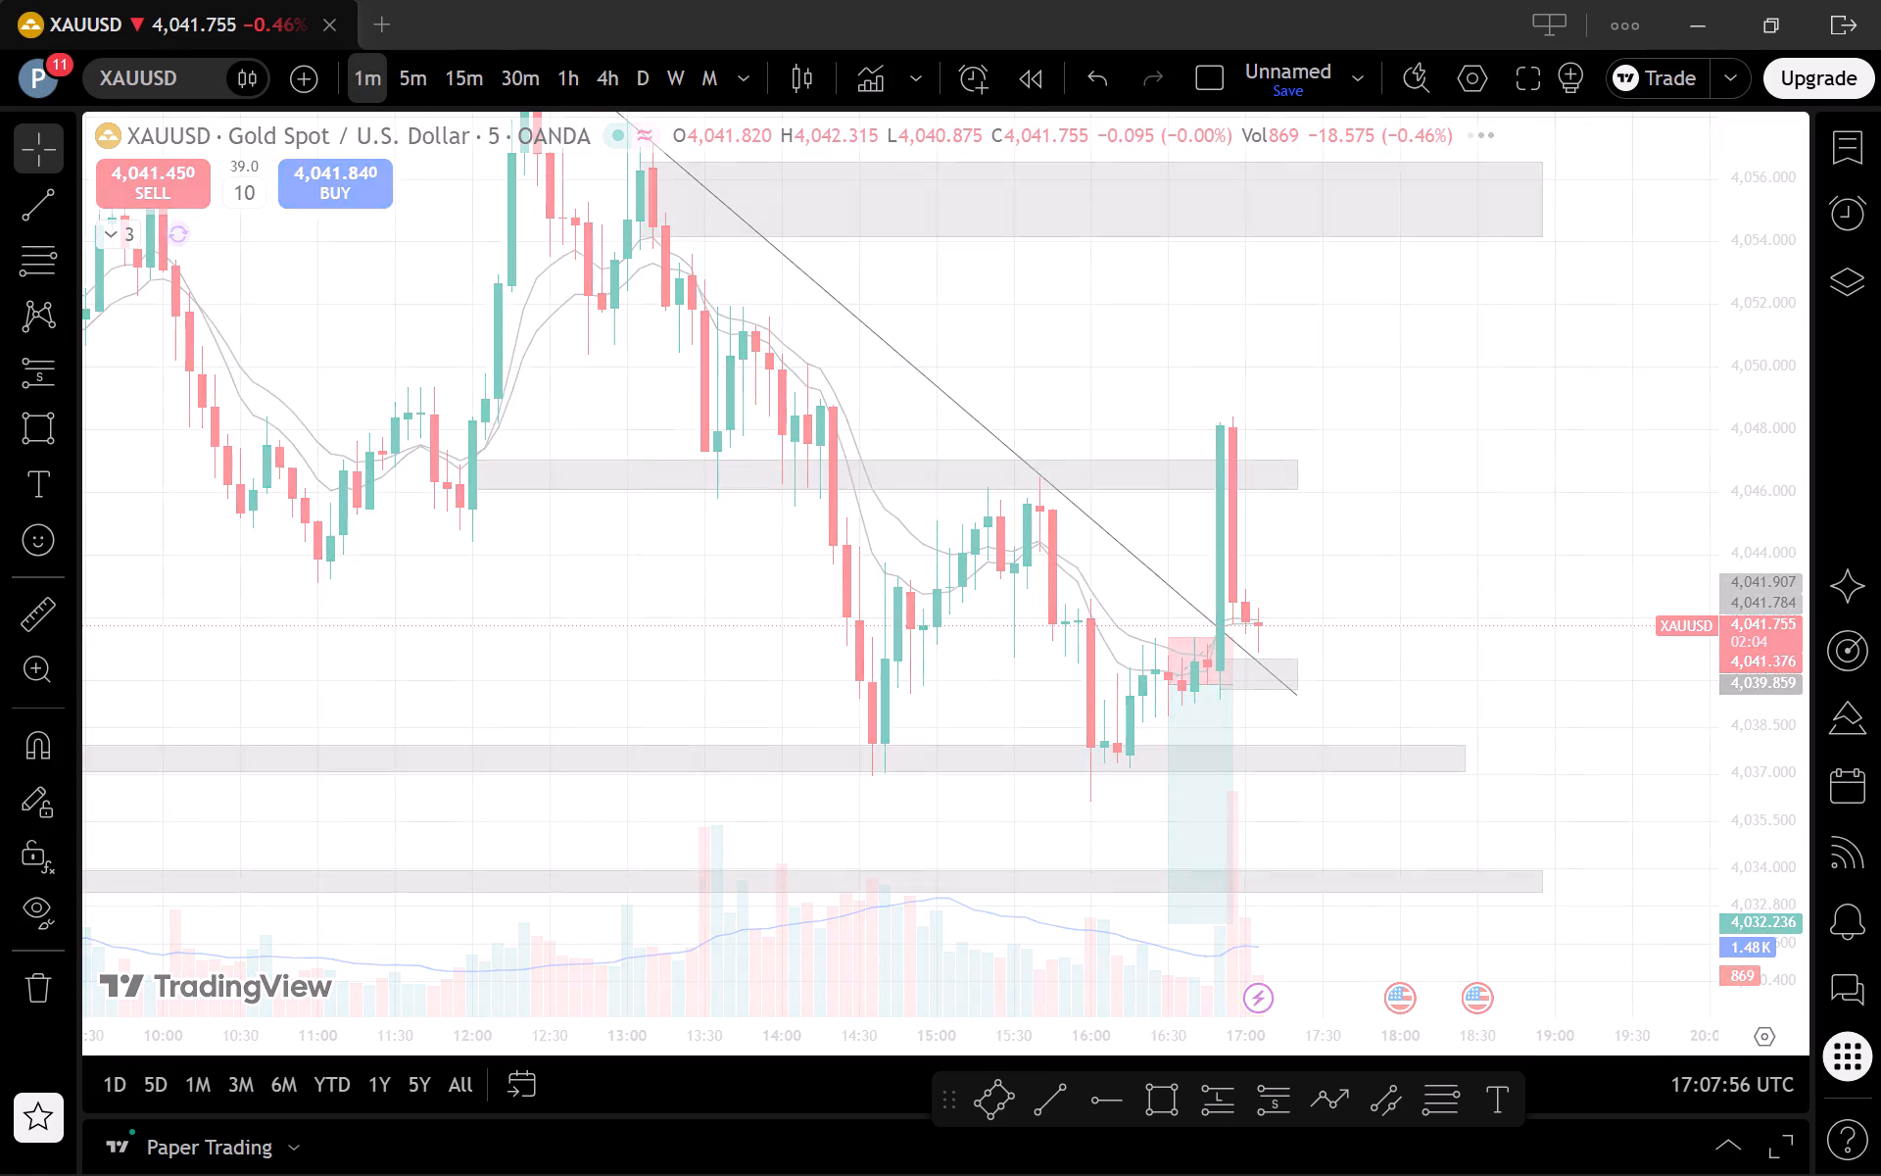
scroll(1424, 764, down, 1)
drag(1760, 873, 1559, 538)
drag(1505, 674, 1409, 622)
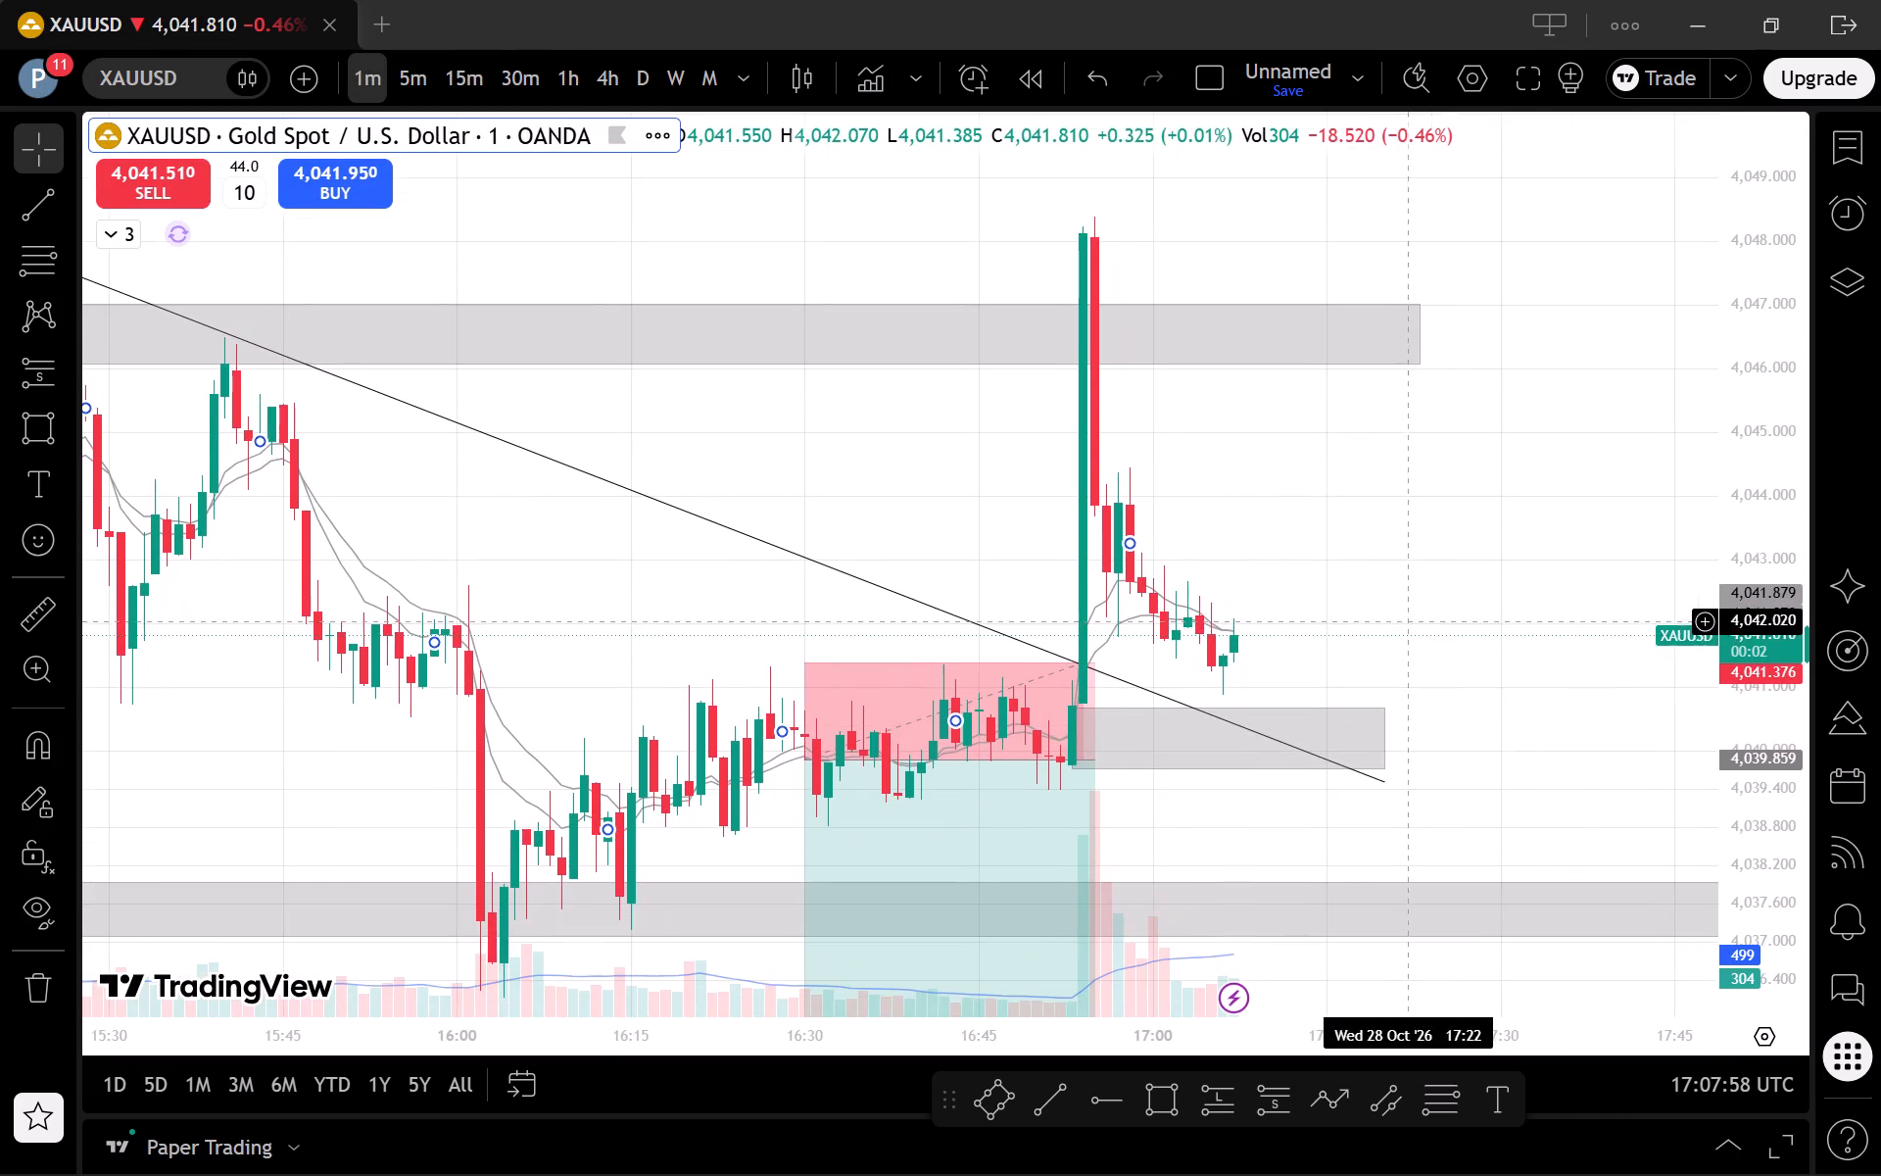
drag(1750, 907, 1729, 832)
drag(1456, 708, 1487, 709)
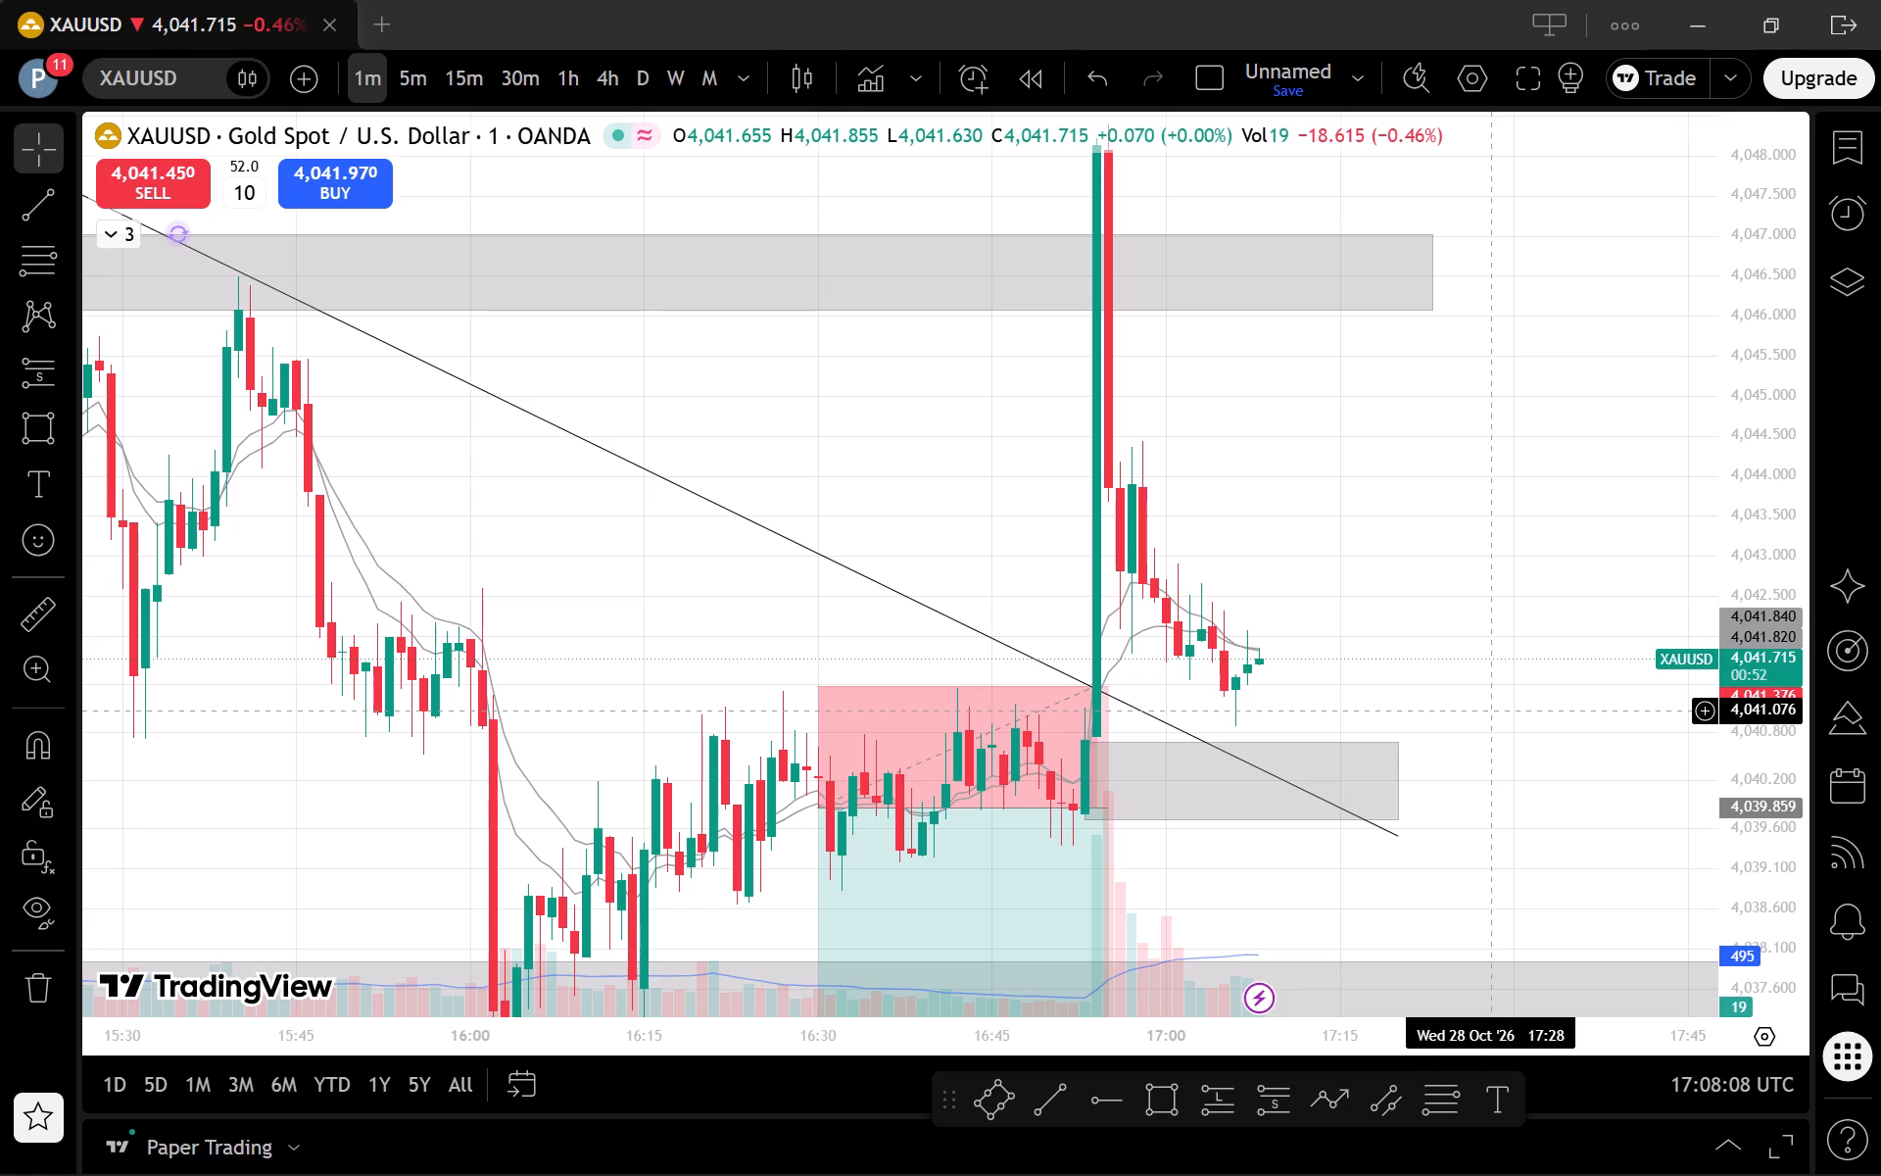
drag(1747, 552, 1748, 665)
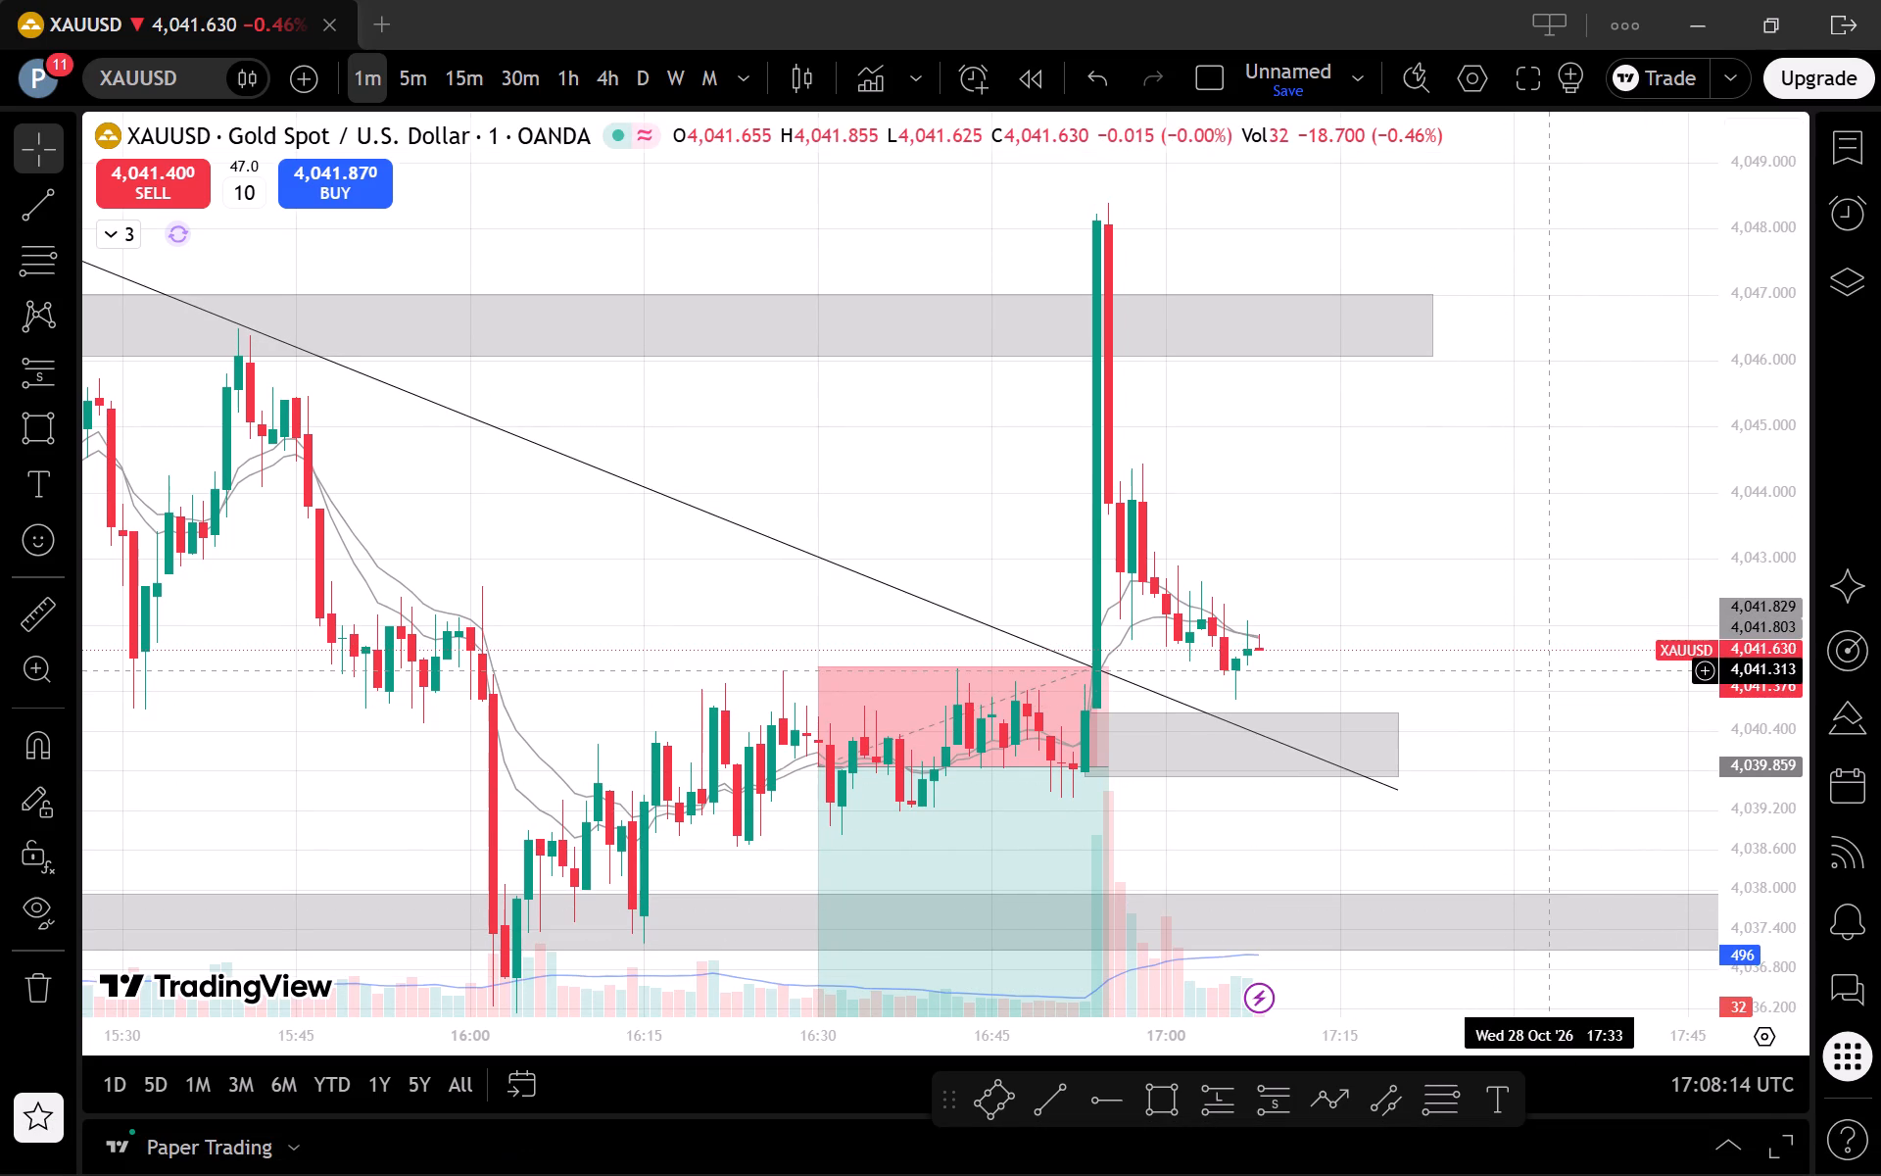
scroll(1550, 688, down, 1)
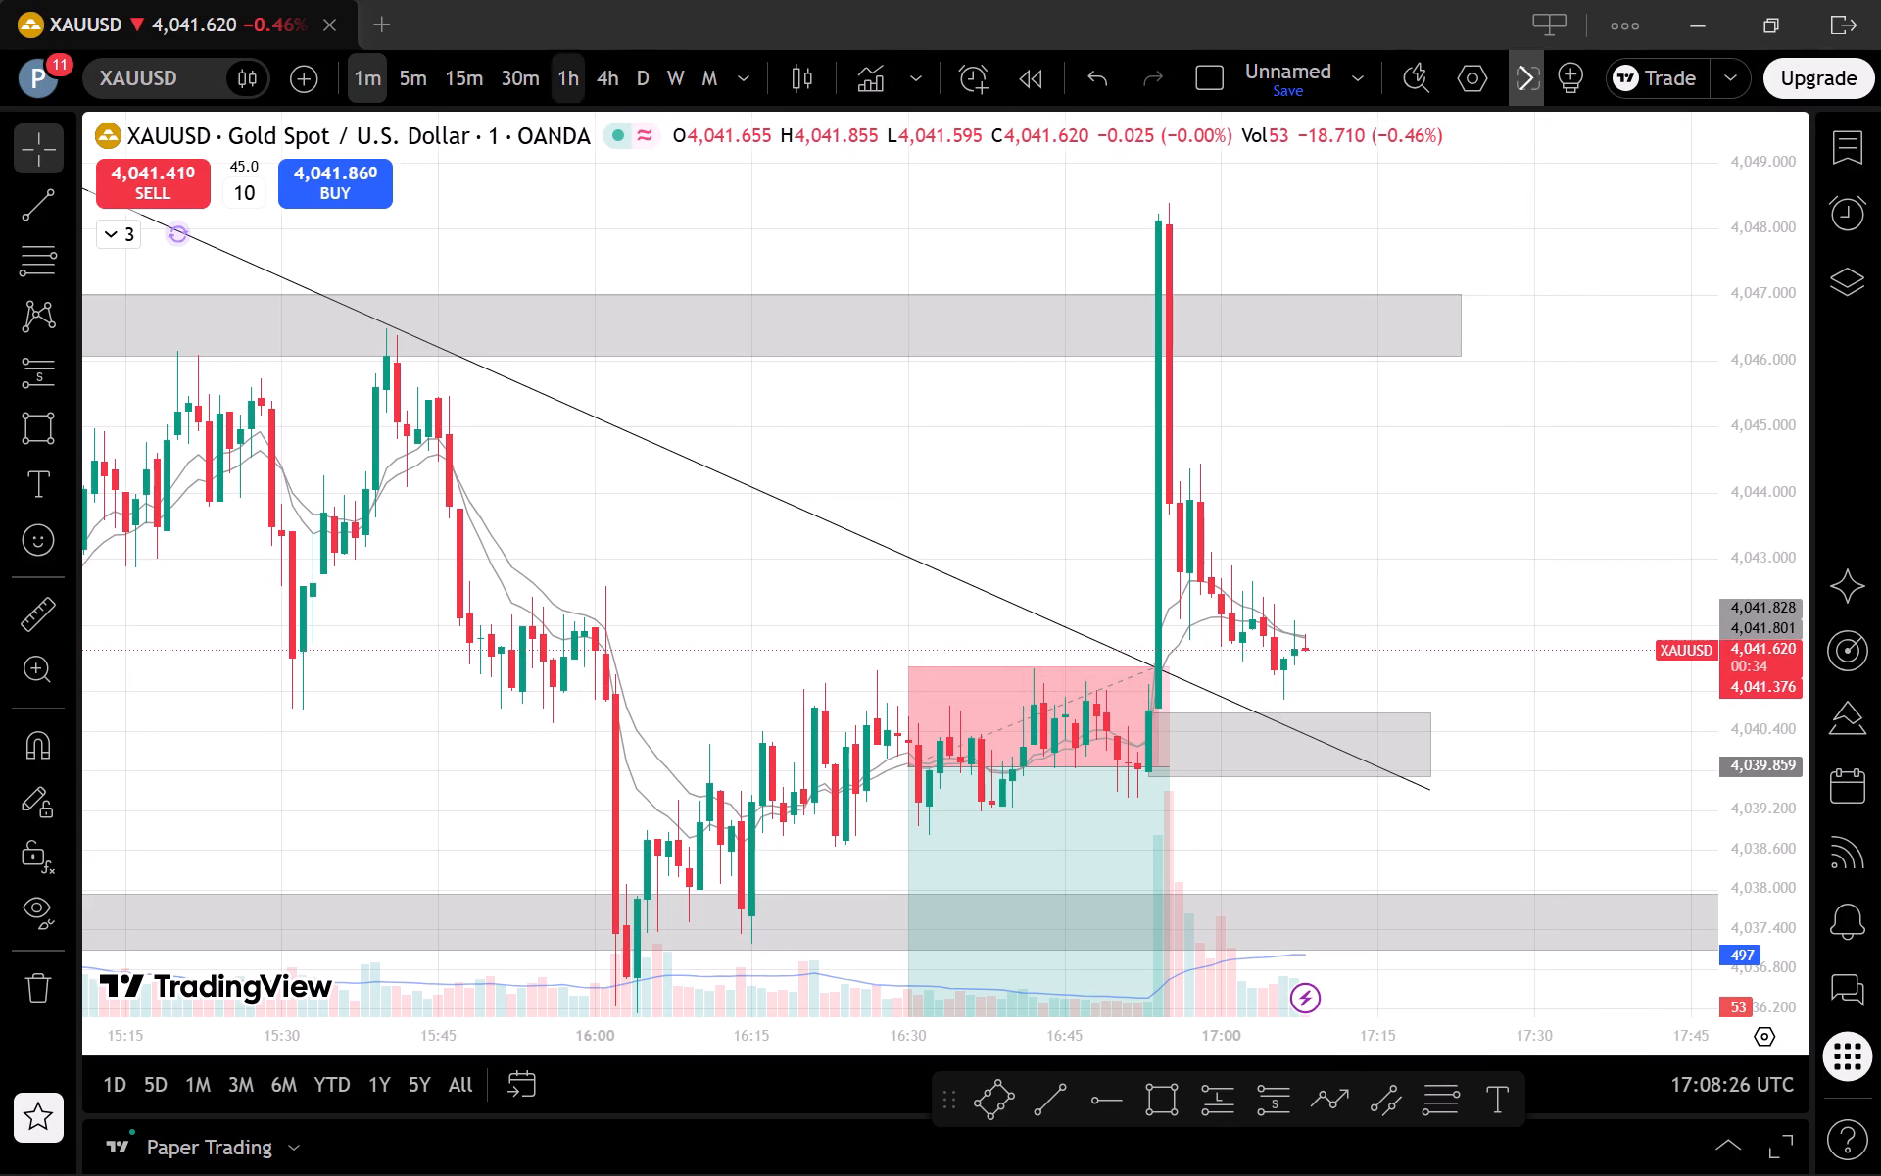
Review the wider price structure on the 5-minute, 1-hour and 15-minute charts, expanding the indicator legend, and return to the 5-minute.
click(414, 98)
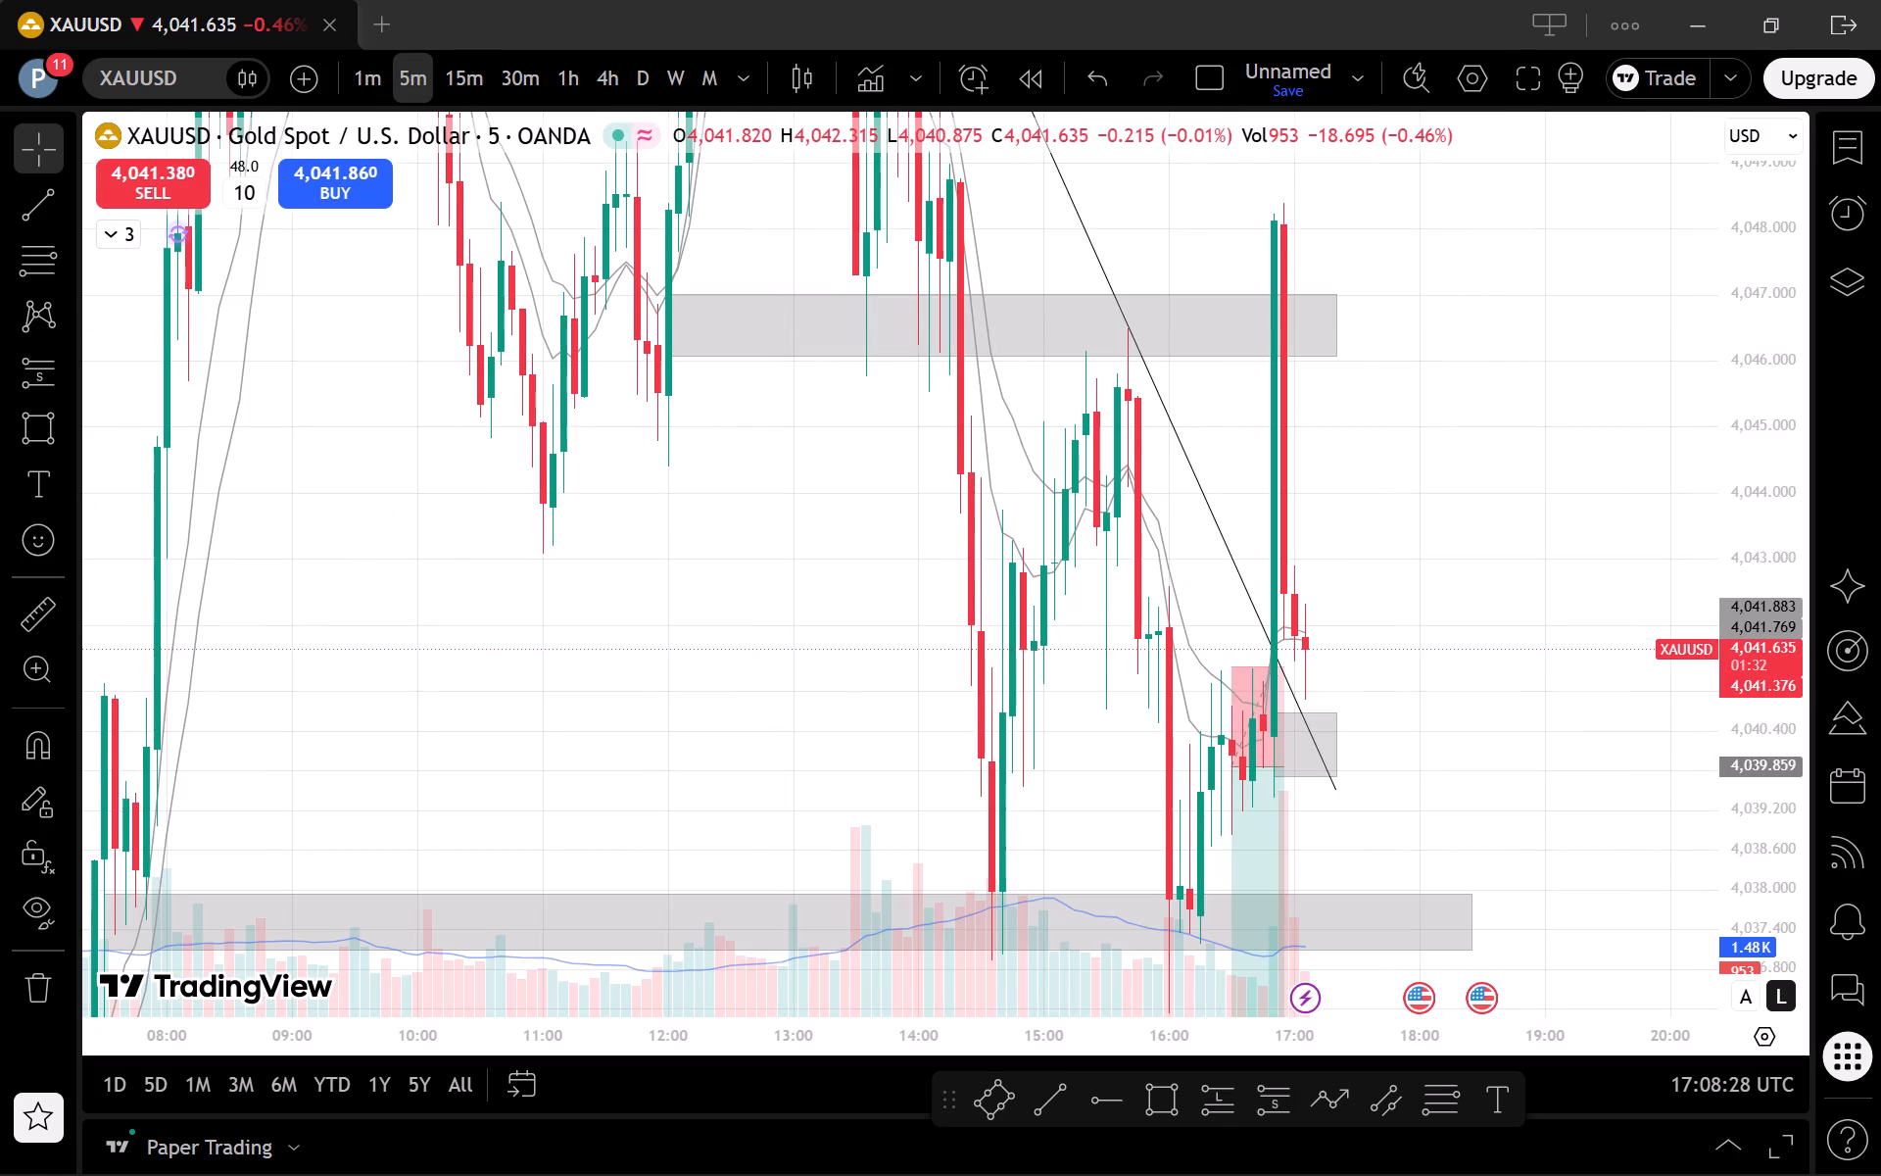
drag(1770, 459, 1773, 851)
scroll(1513, 649, up, 2)
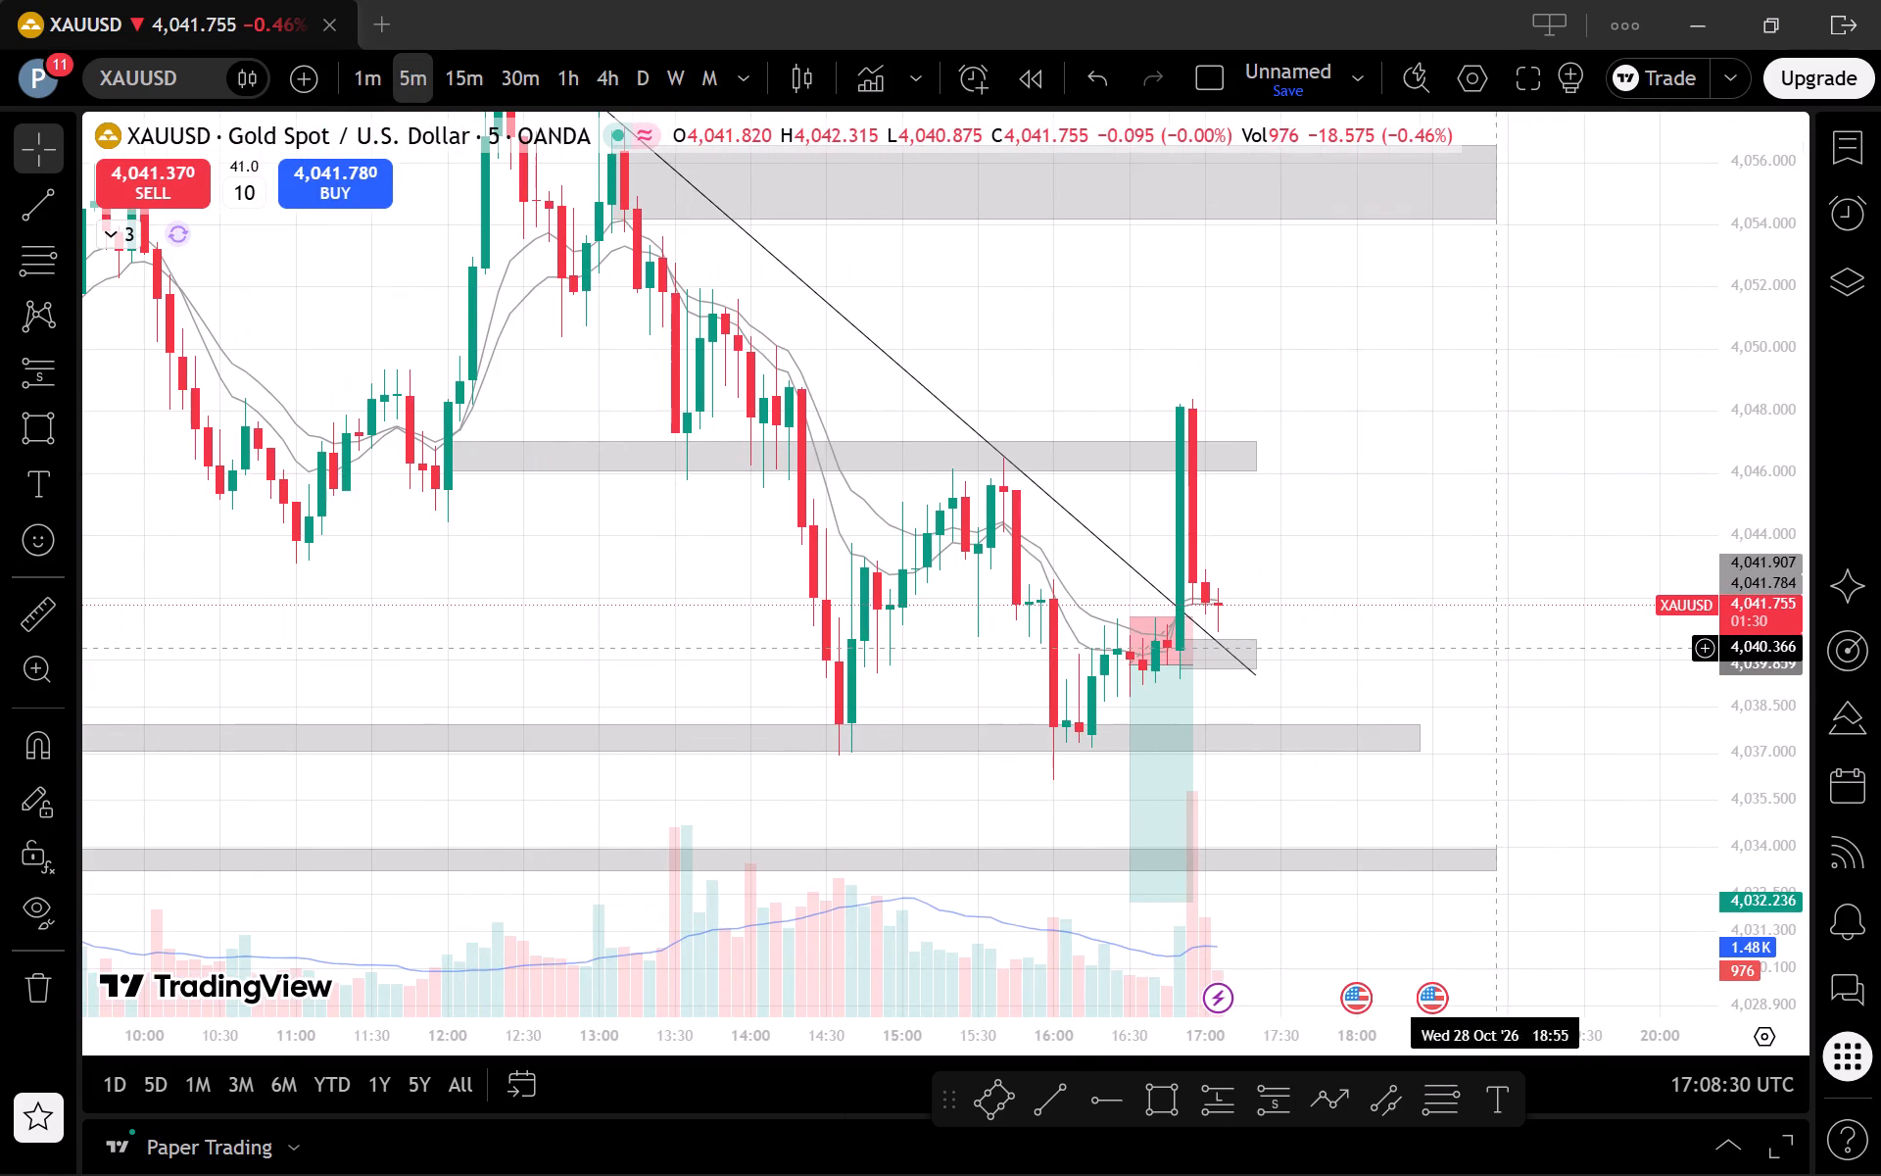
click(584, 74)
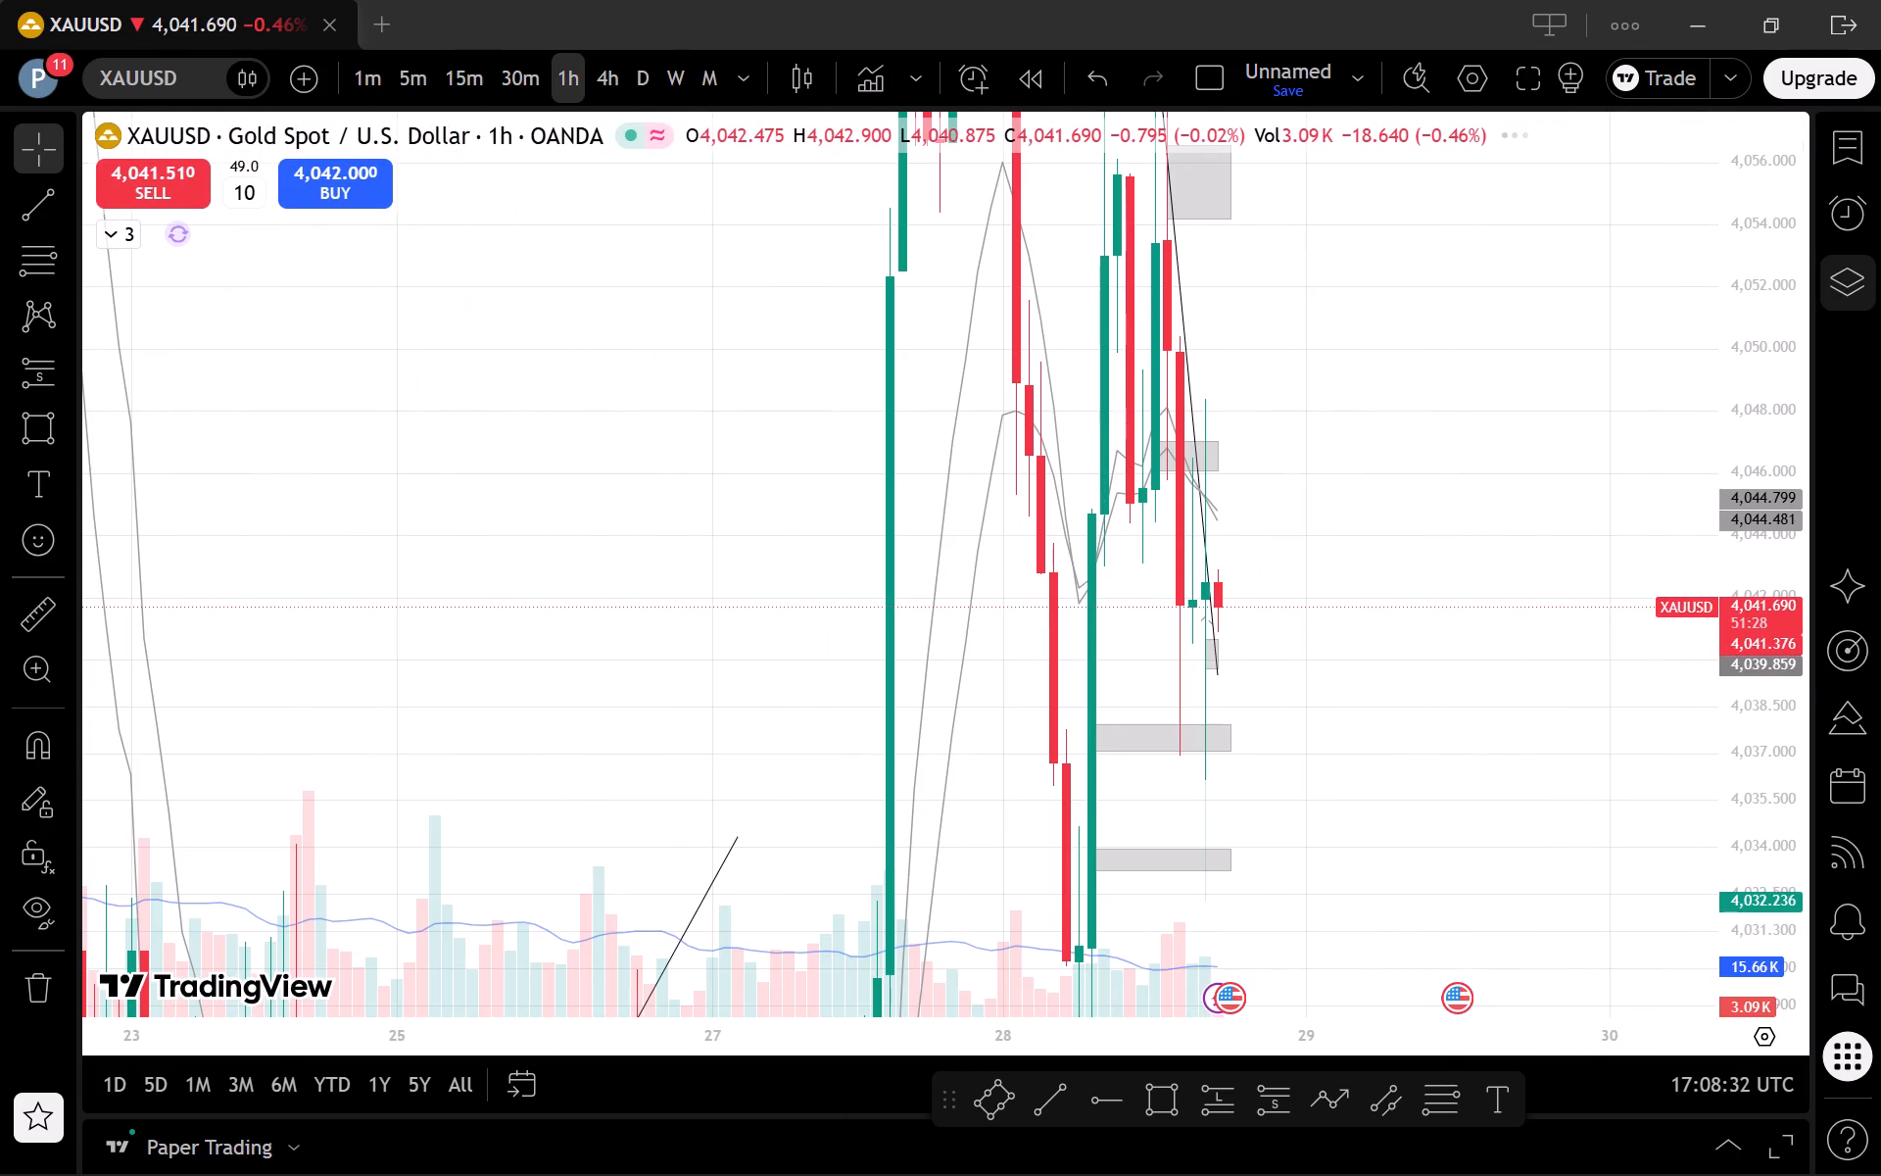
drag(1768, 277, 1695, 886)
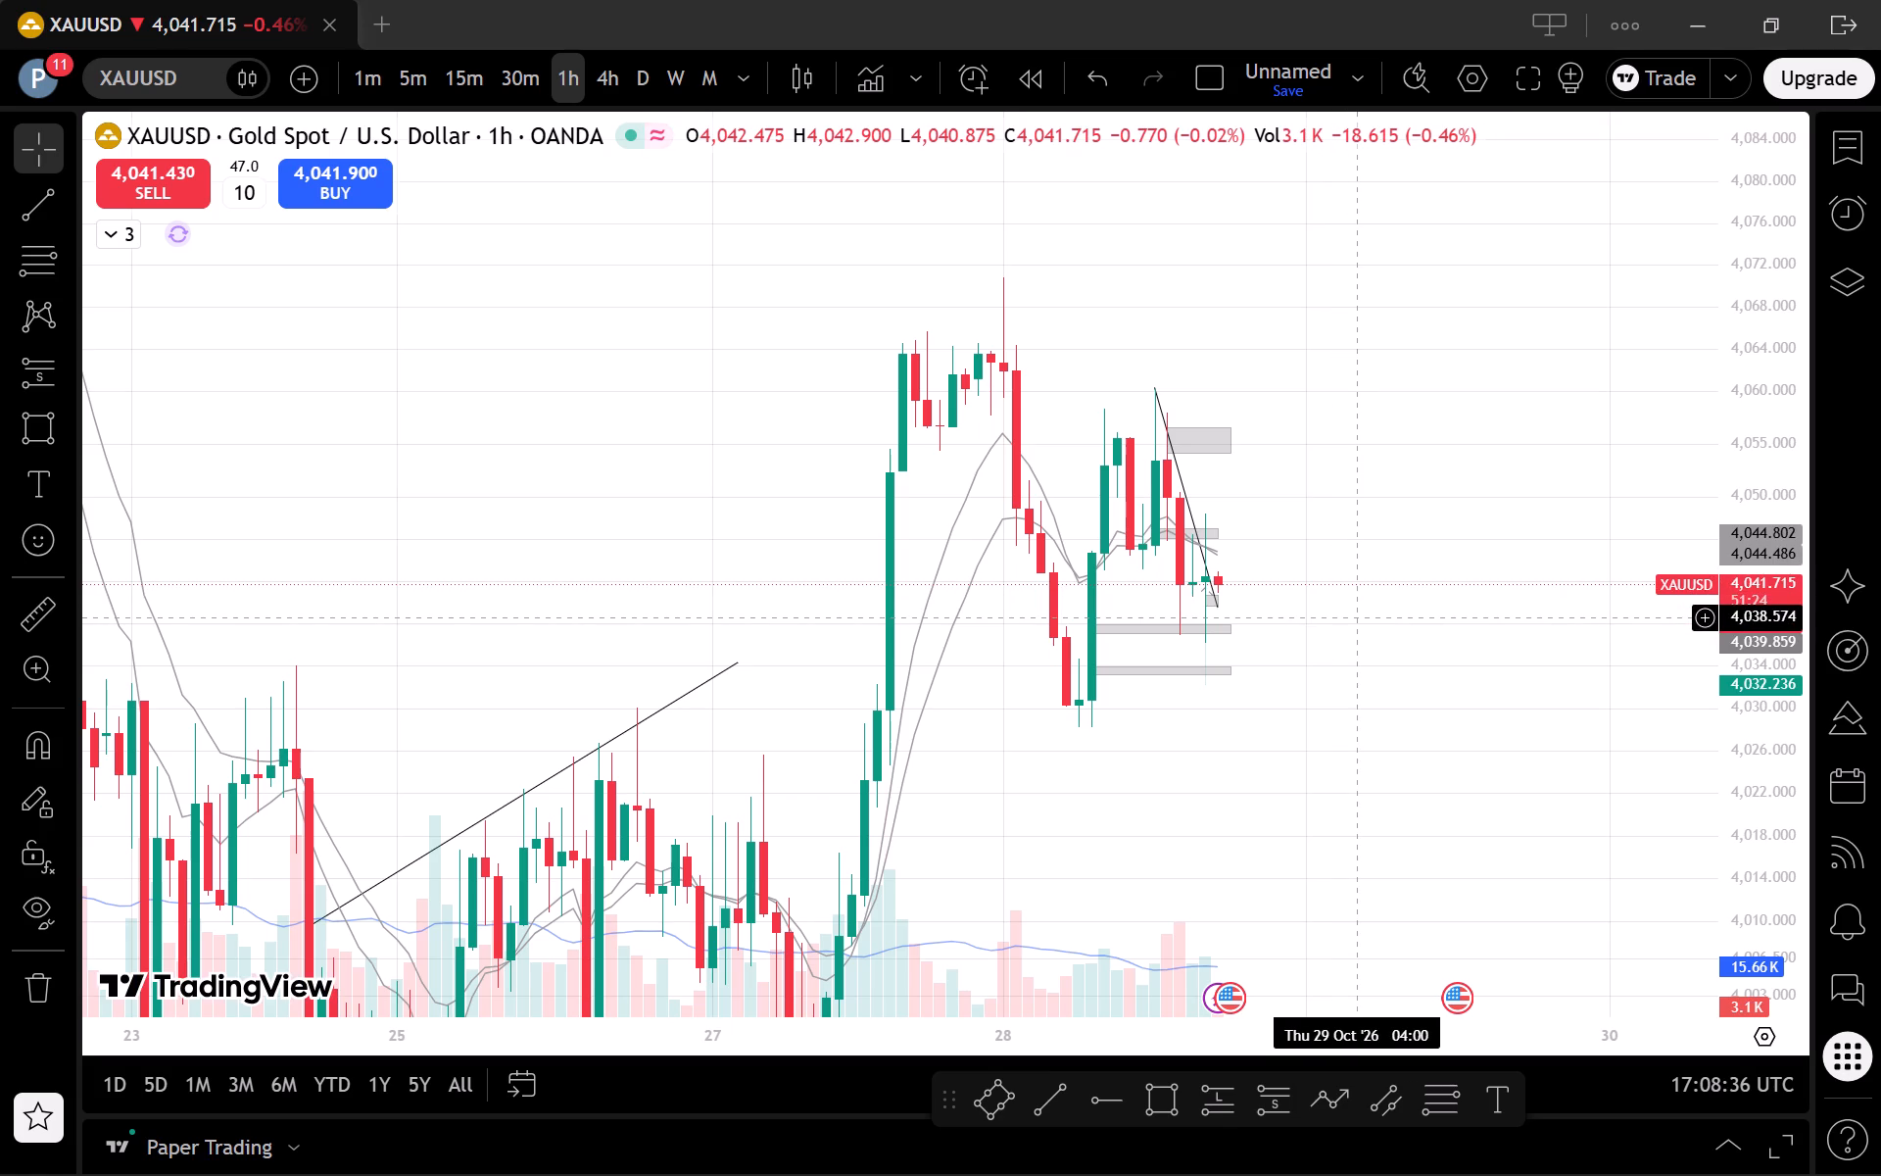
click(127, 231)
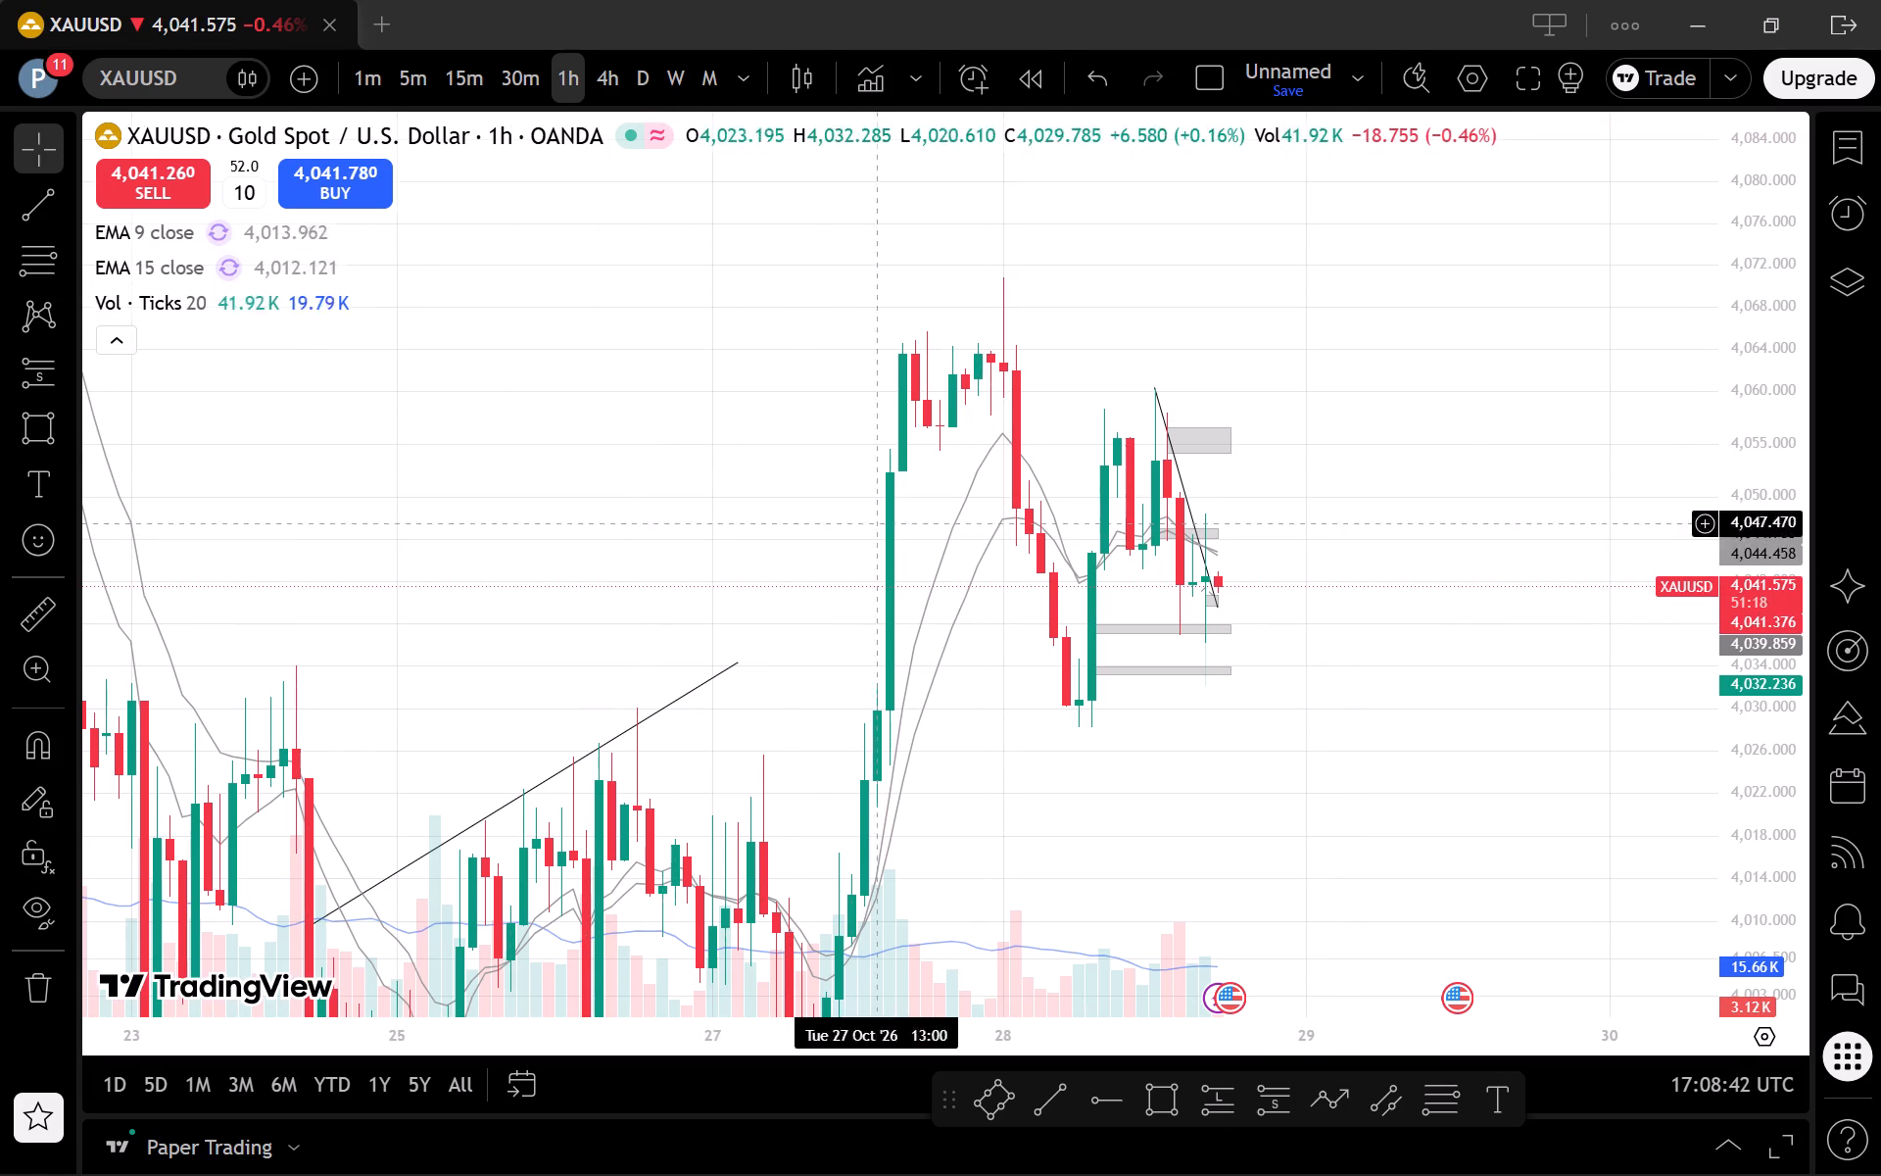
drag(1088, 801, 1230, 740)
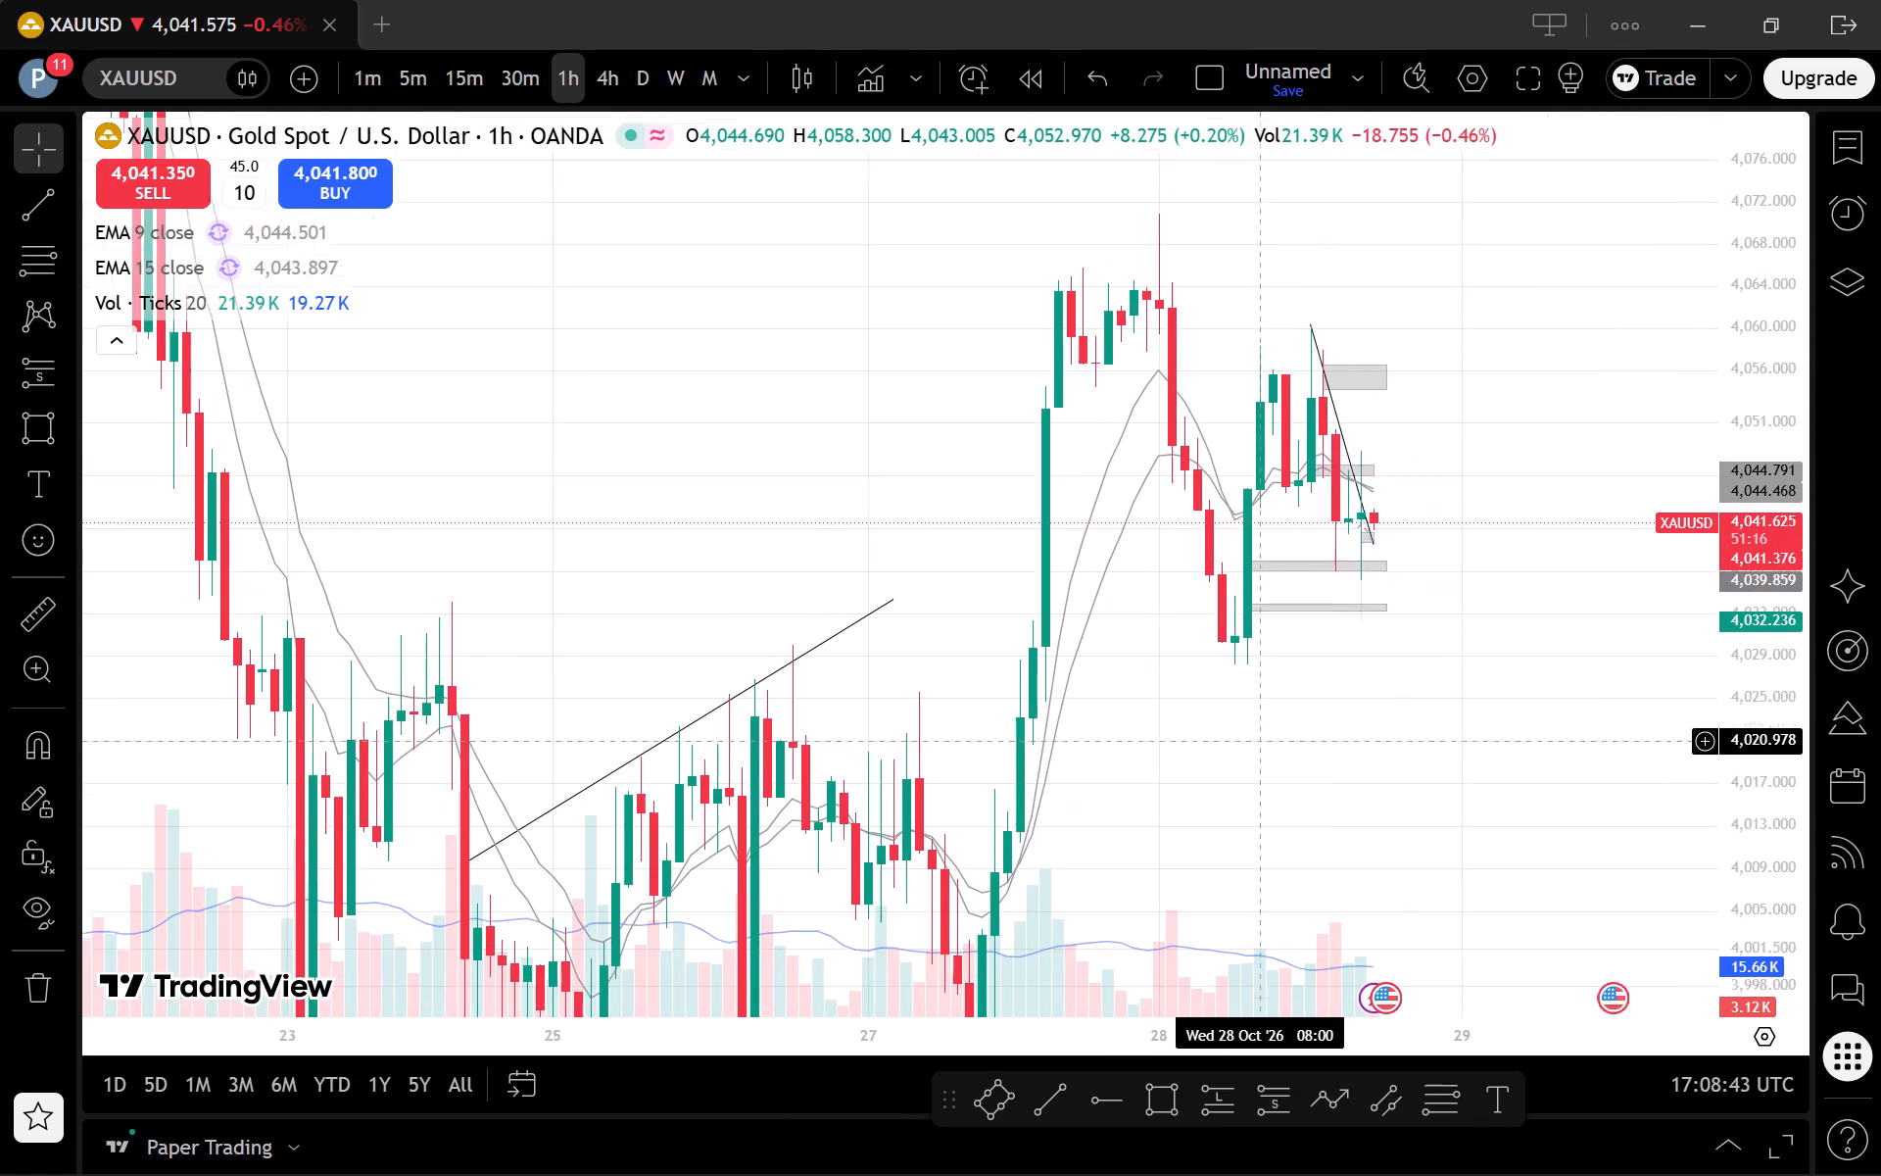
click(469, 101)
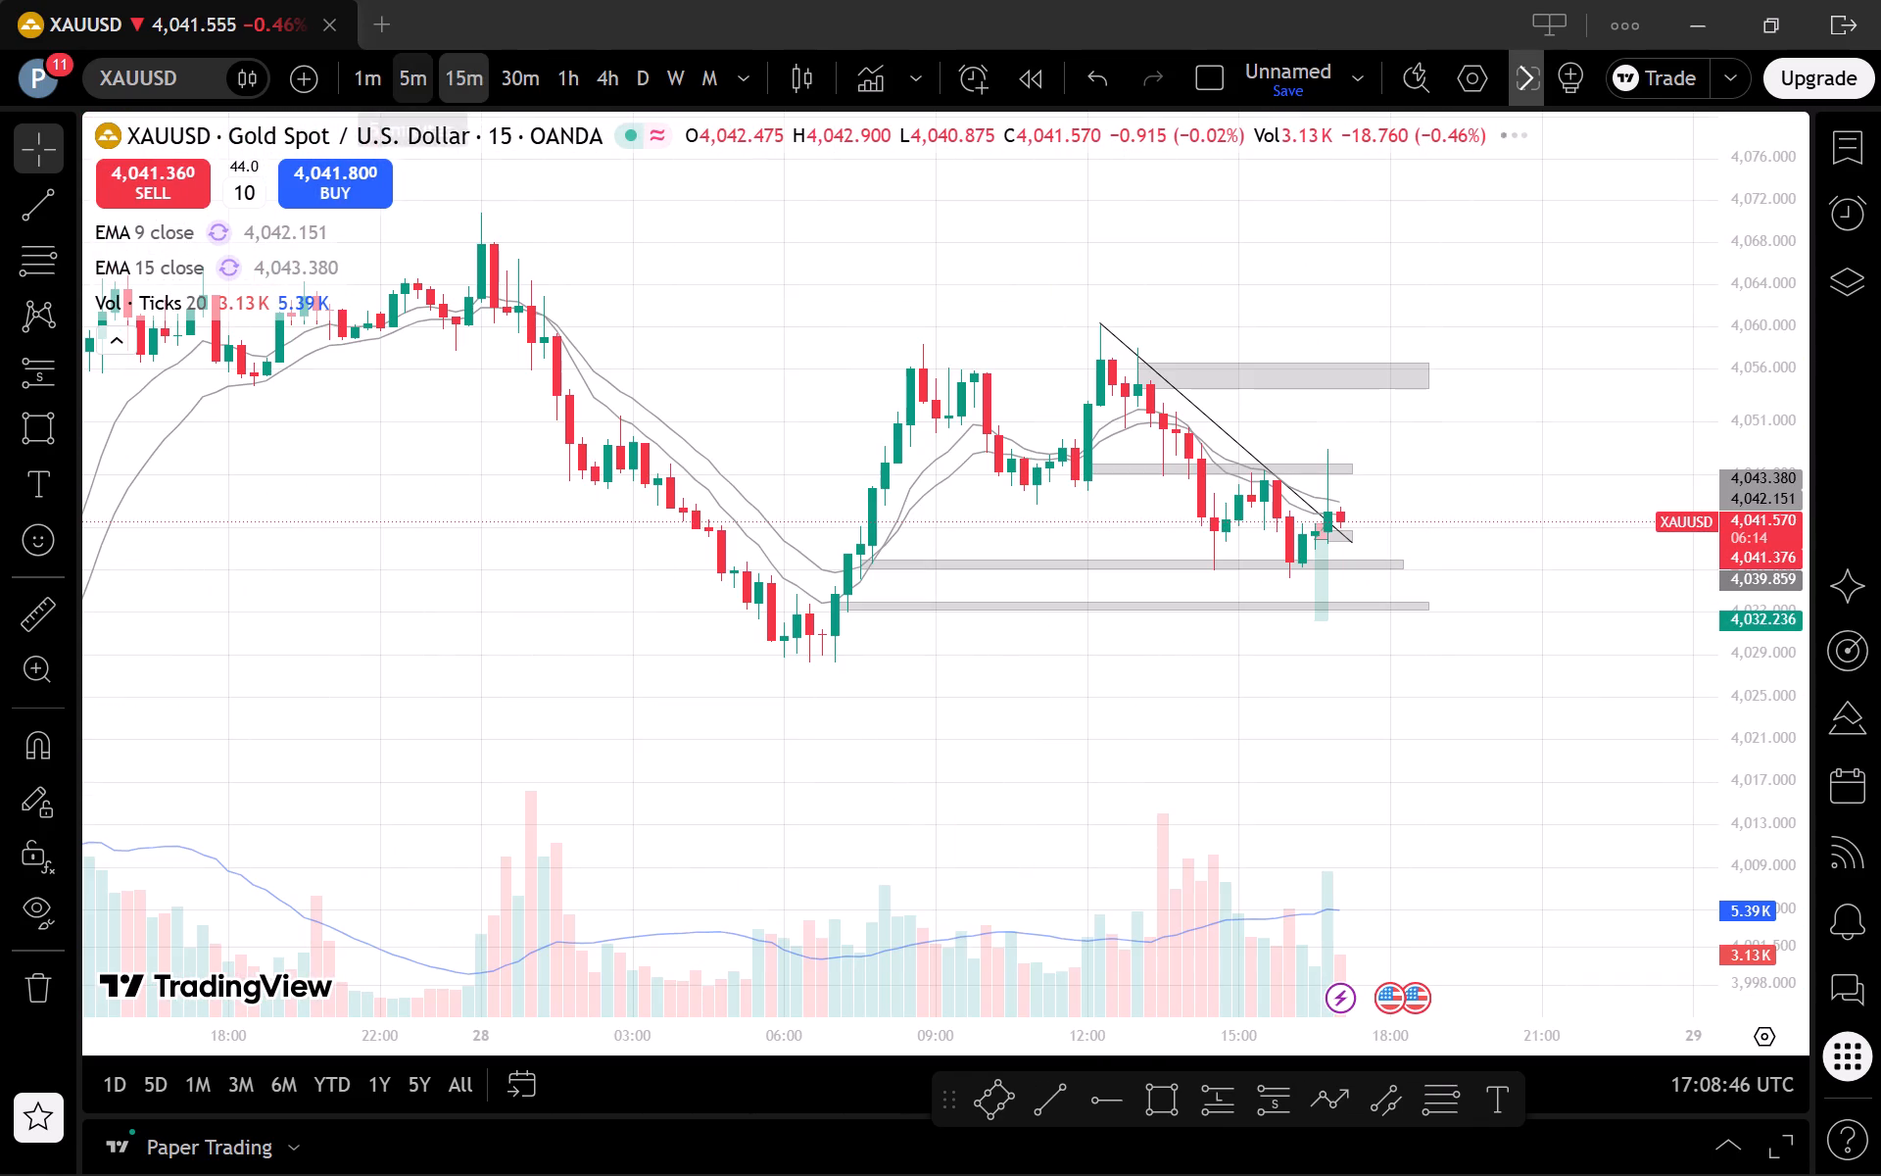
click(420, 70)
scroll(1230, 811, down, 3)
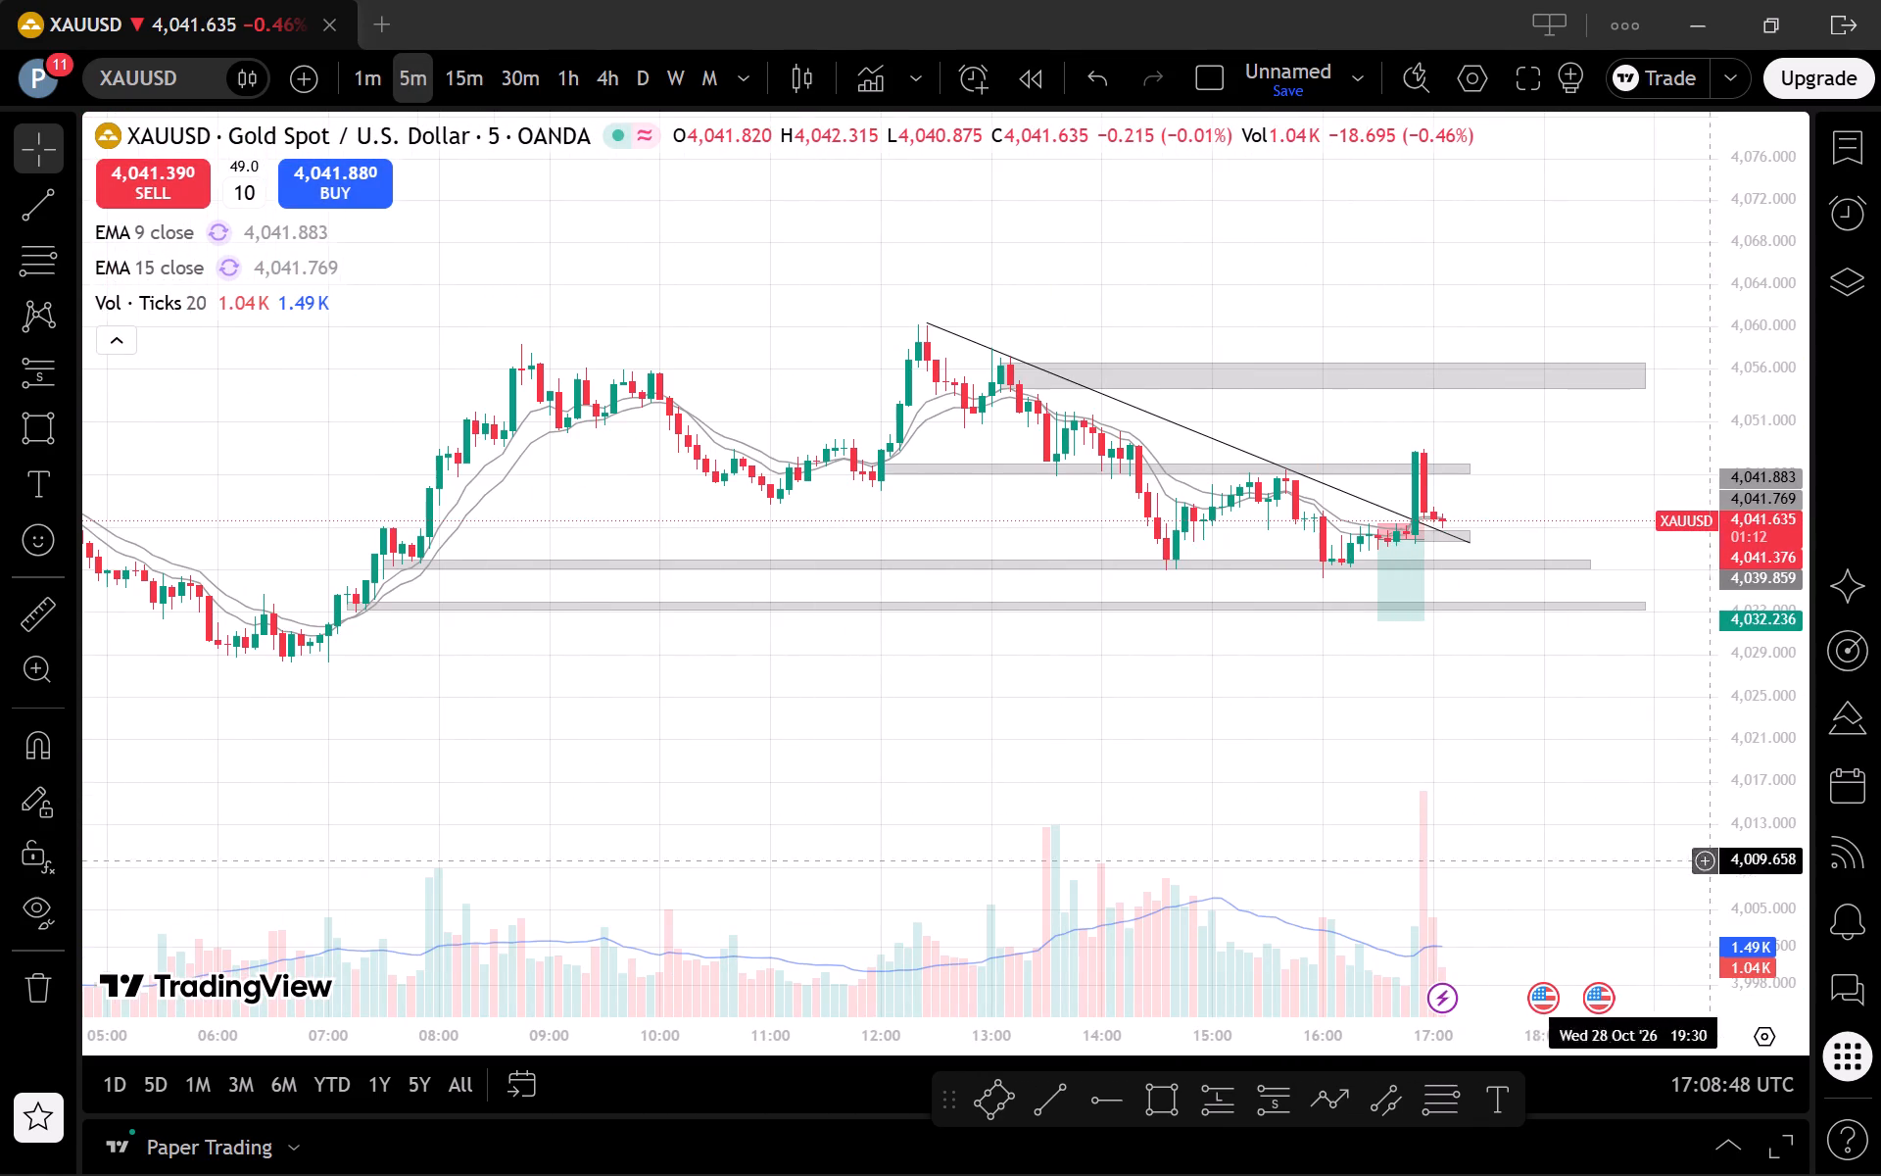
Set the line opacity of the EMA 9 indicator to 50% on the 5-minute chart.
drag(1770, 922, 1640, 451)
scroll(1612, 442, down, 2)
drag(1620, 414, 1431, 671)
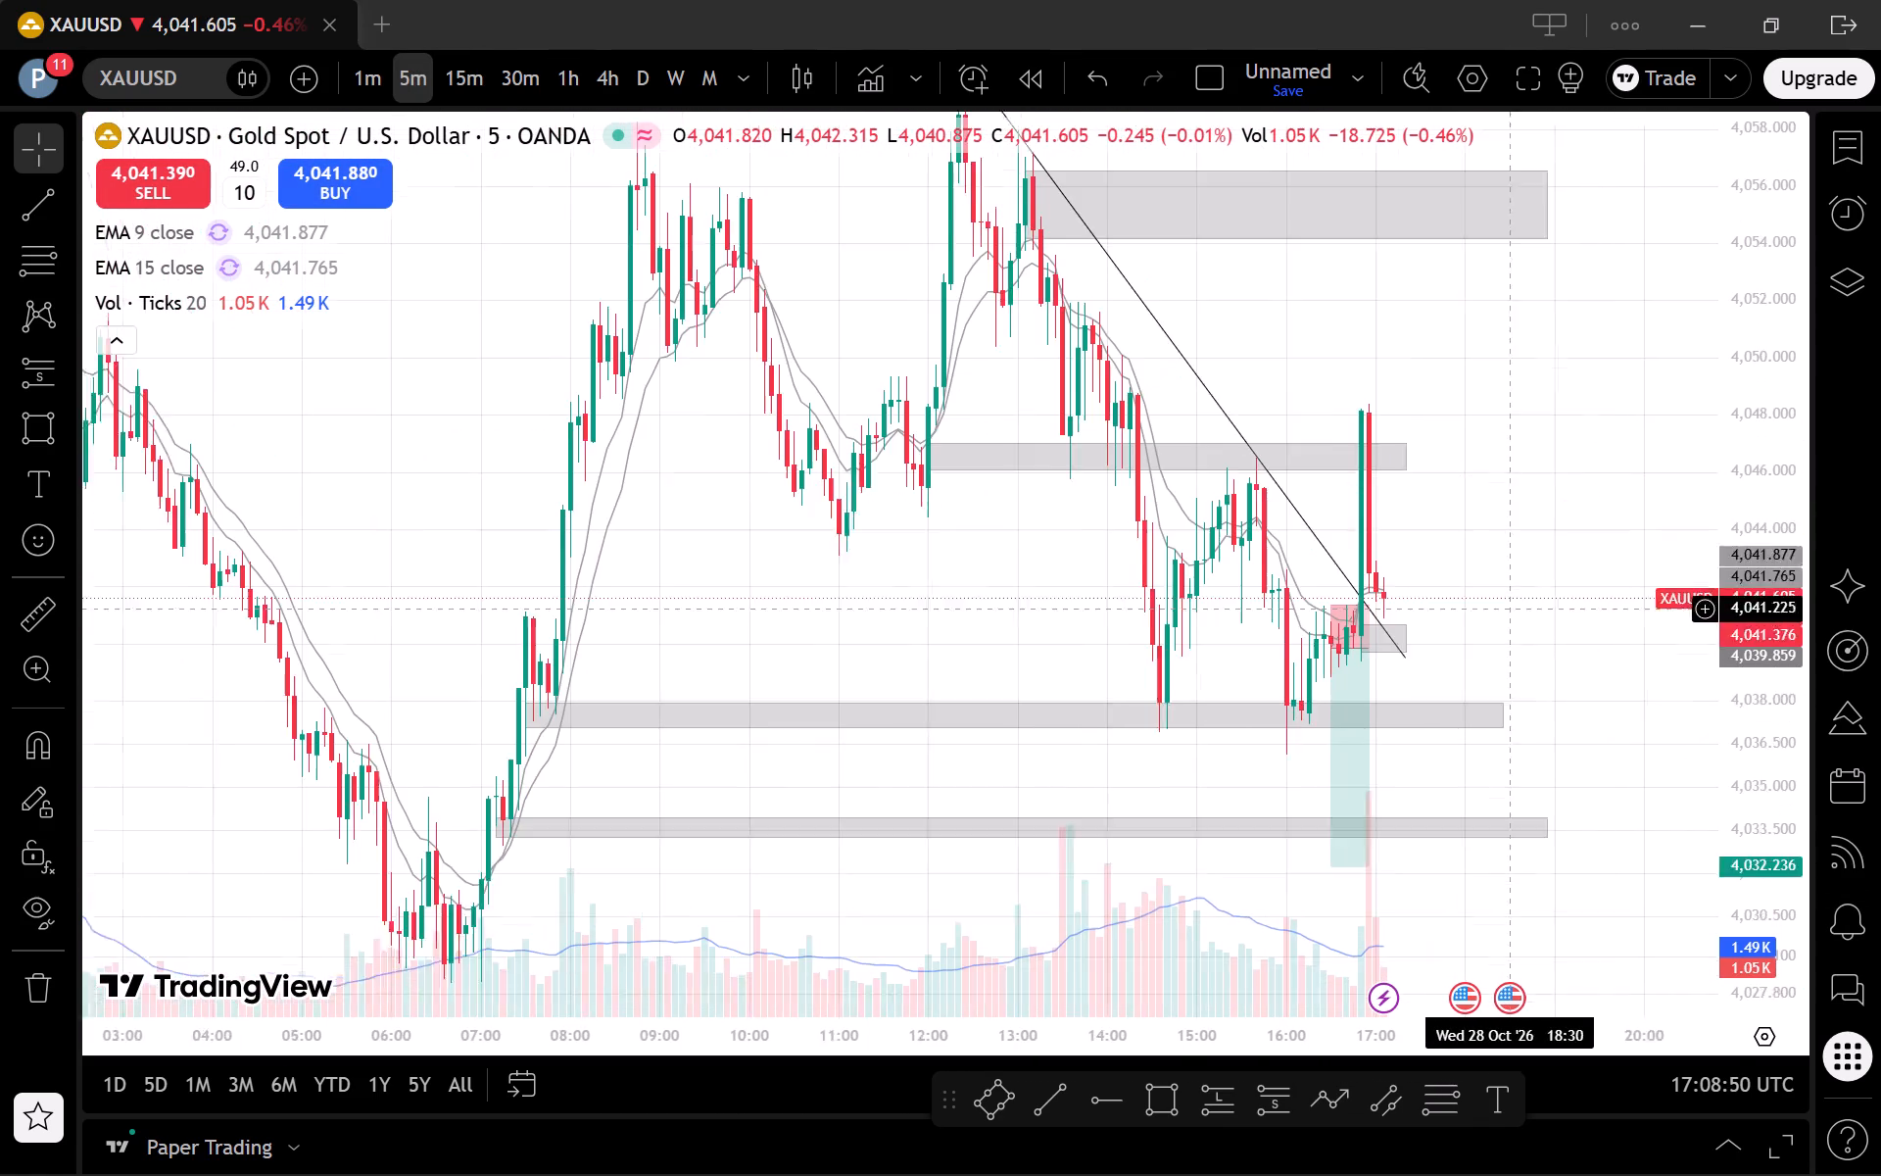
drag(1431, 671, 1414, 679)
drag(1753, 559, 1757, 706)
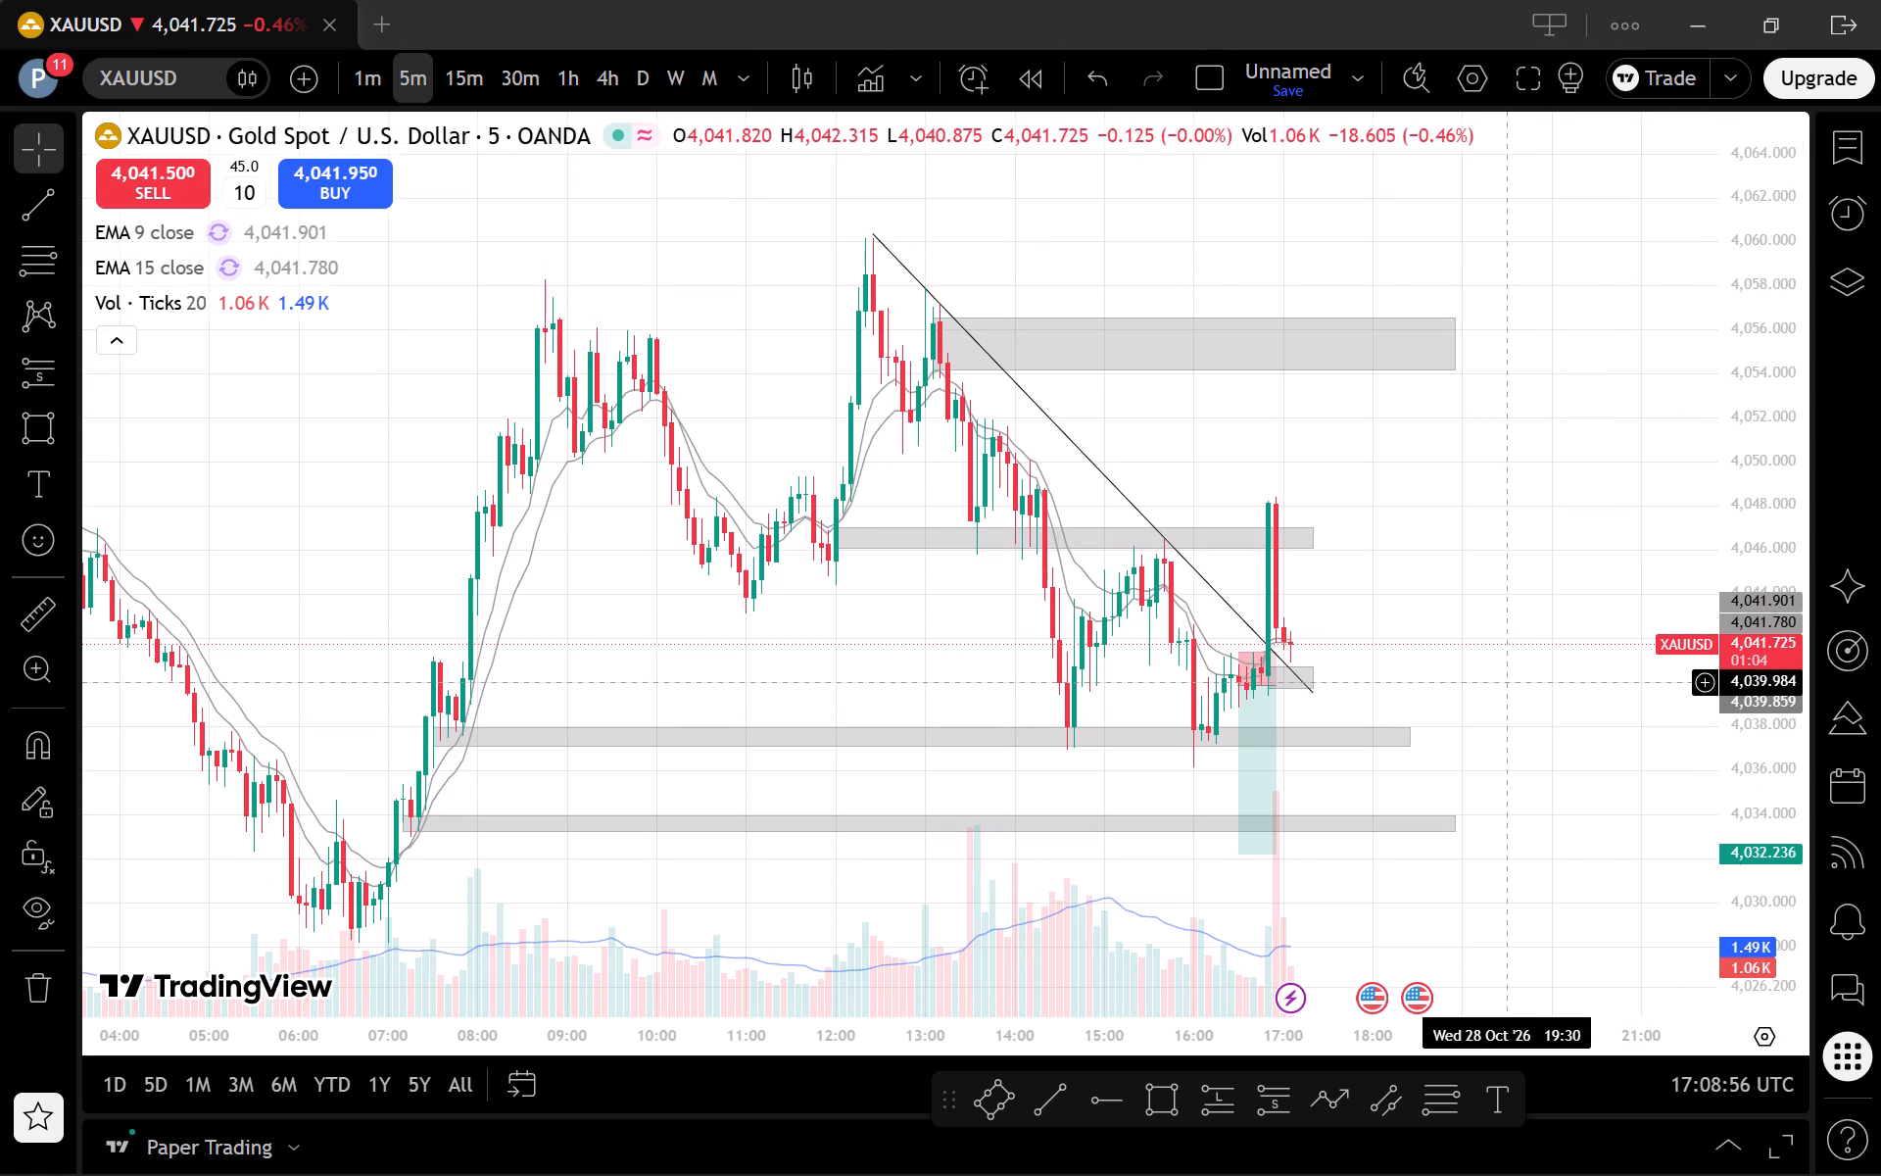
click(201, 238)
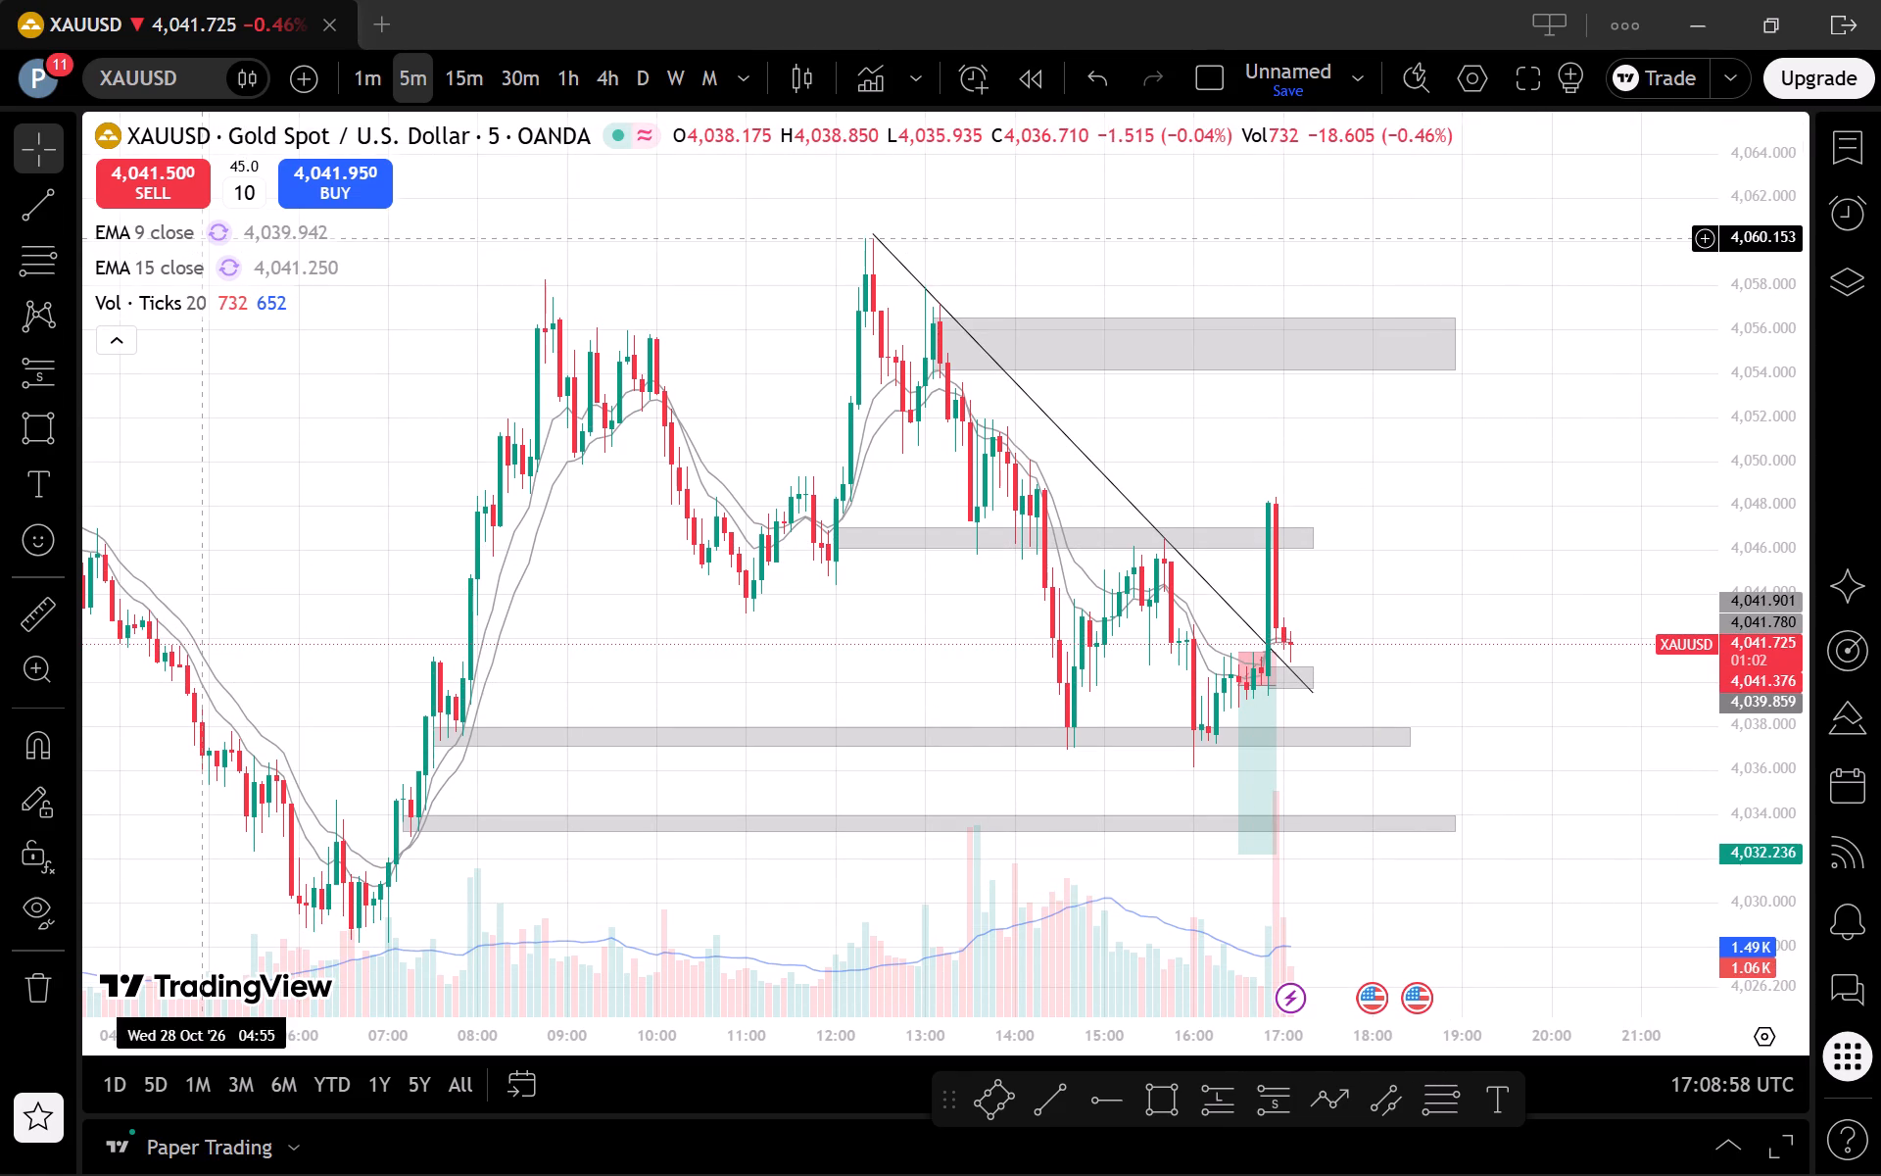
click(274, 229)
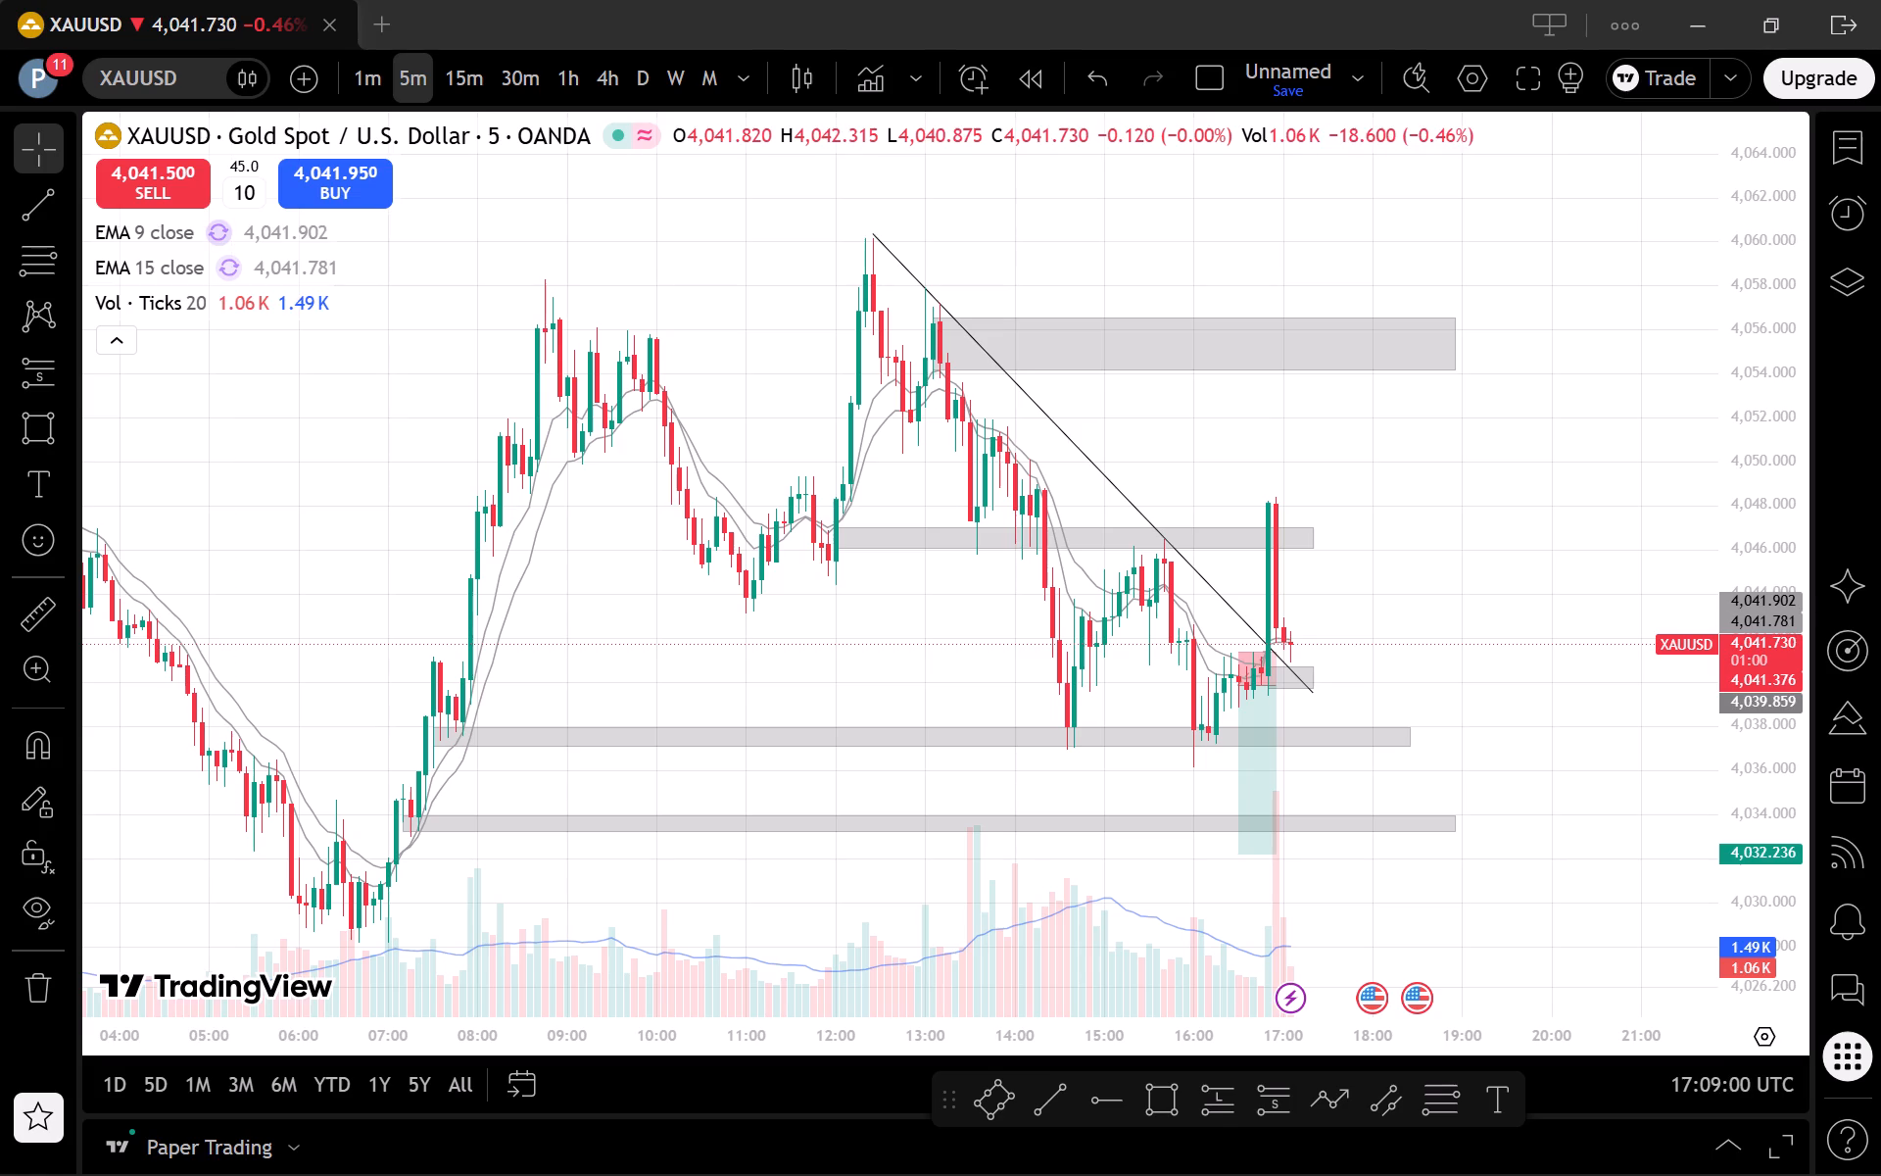
click(201, 232)
click(263, 232)
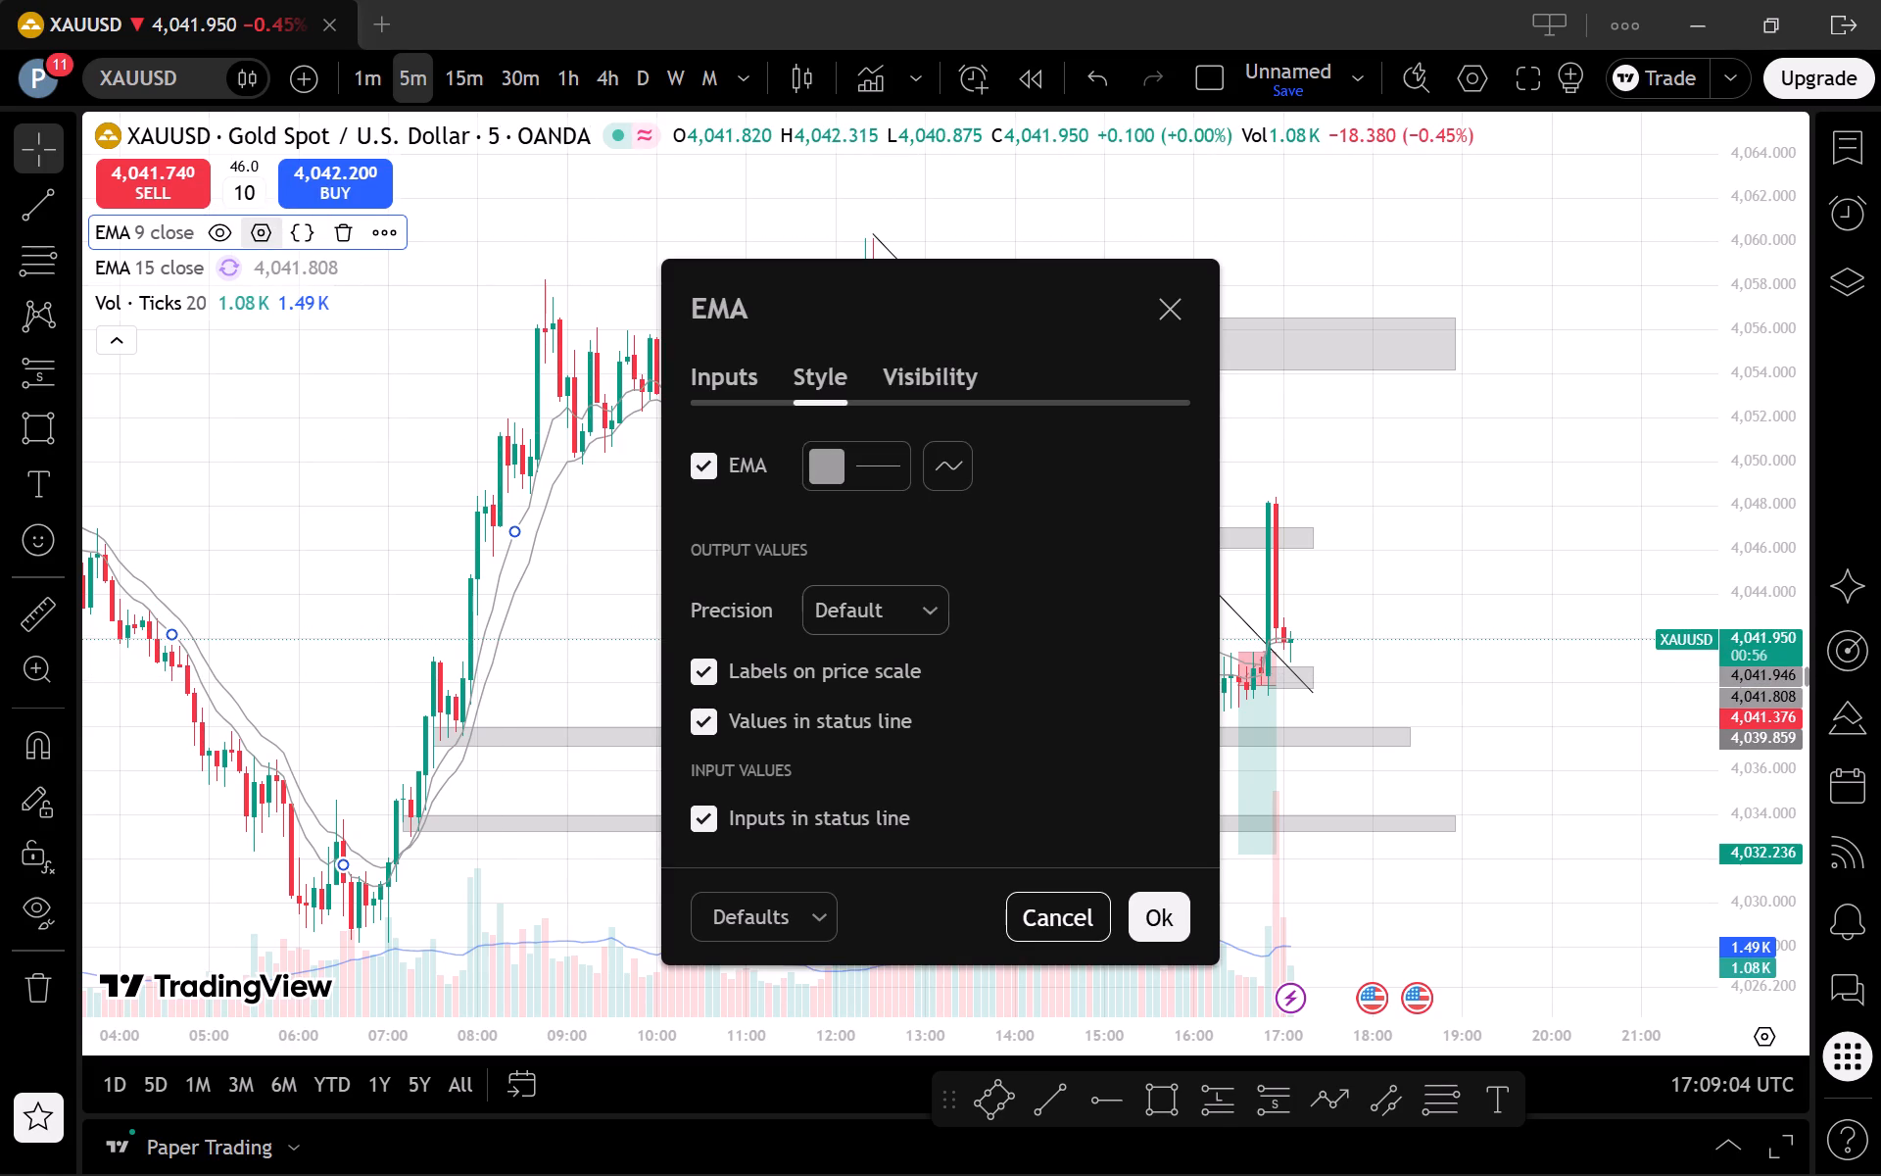
click(936, 466)
click(866, 466)
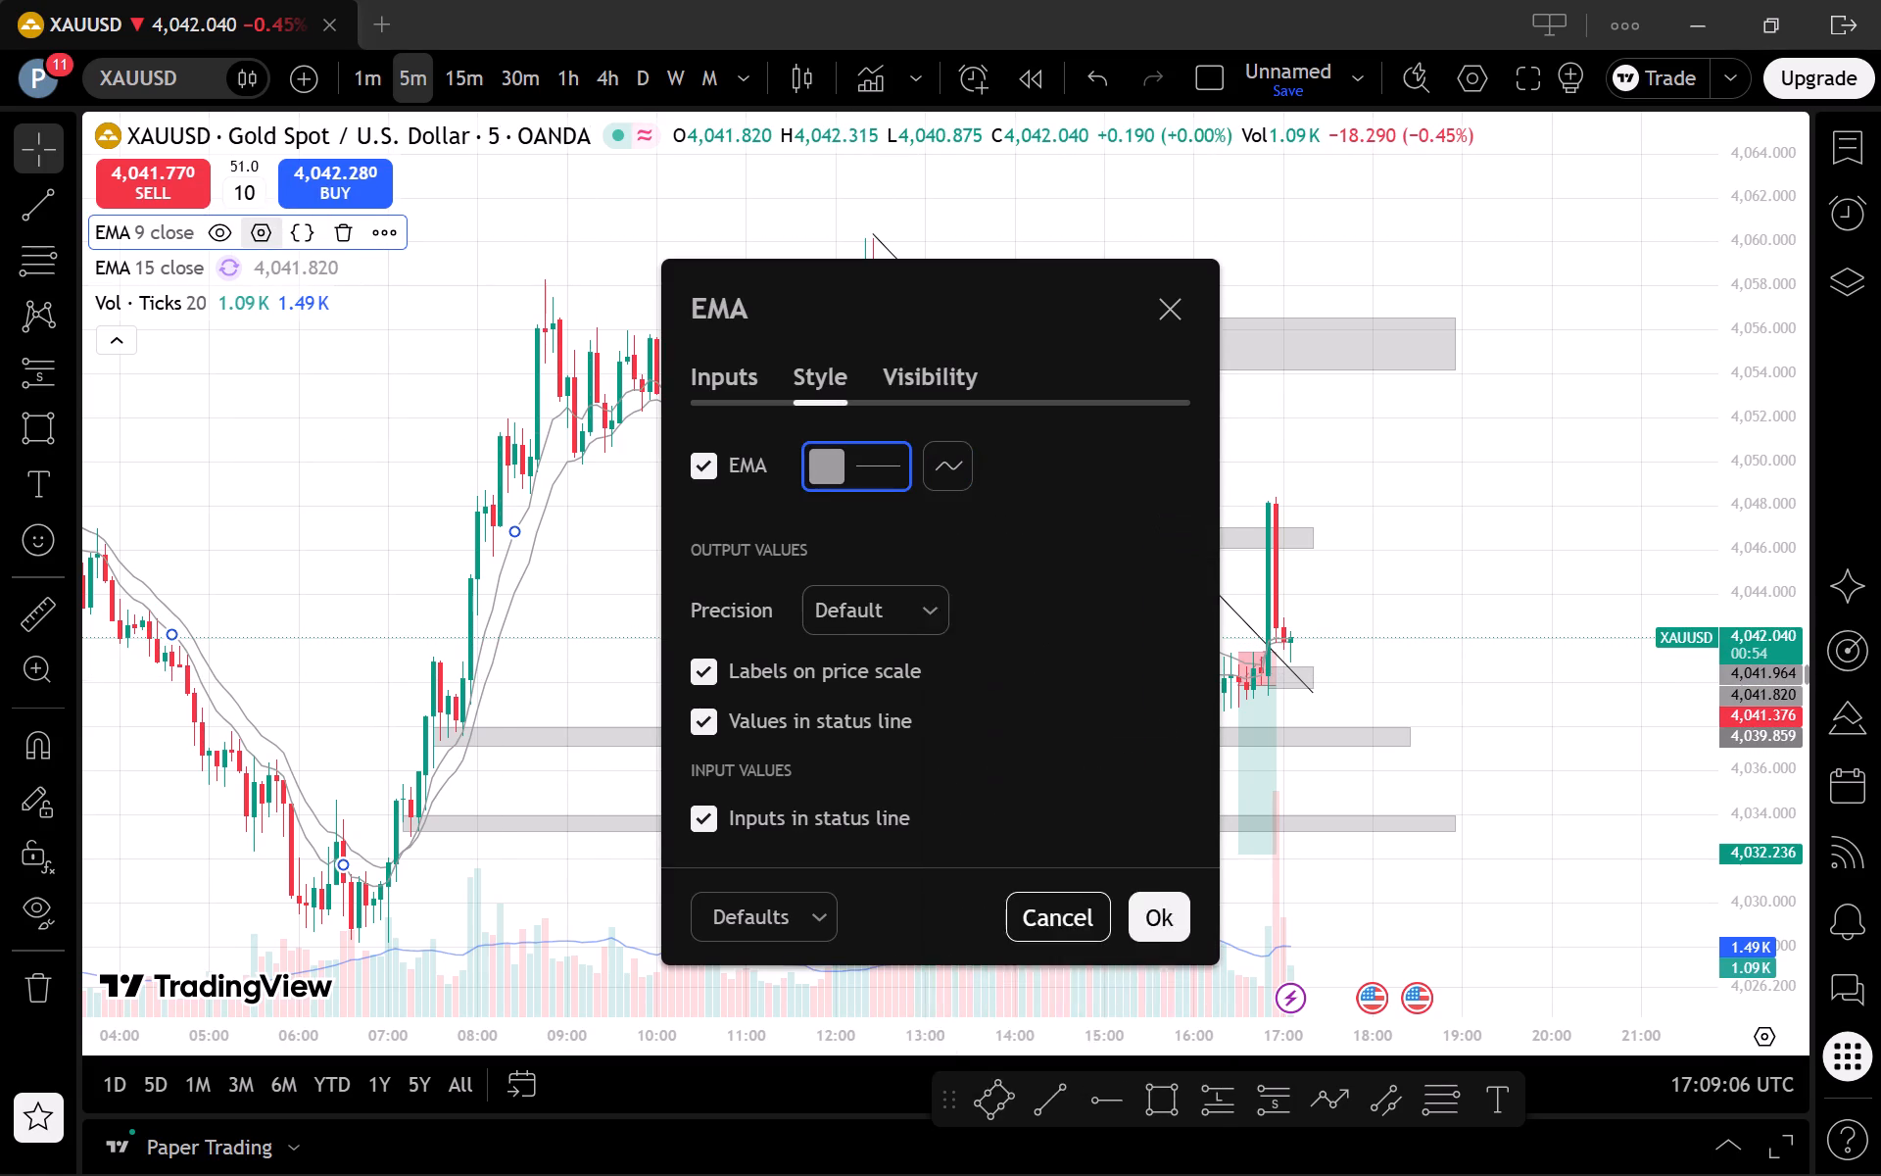
click(974, 904)
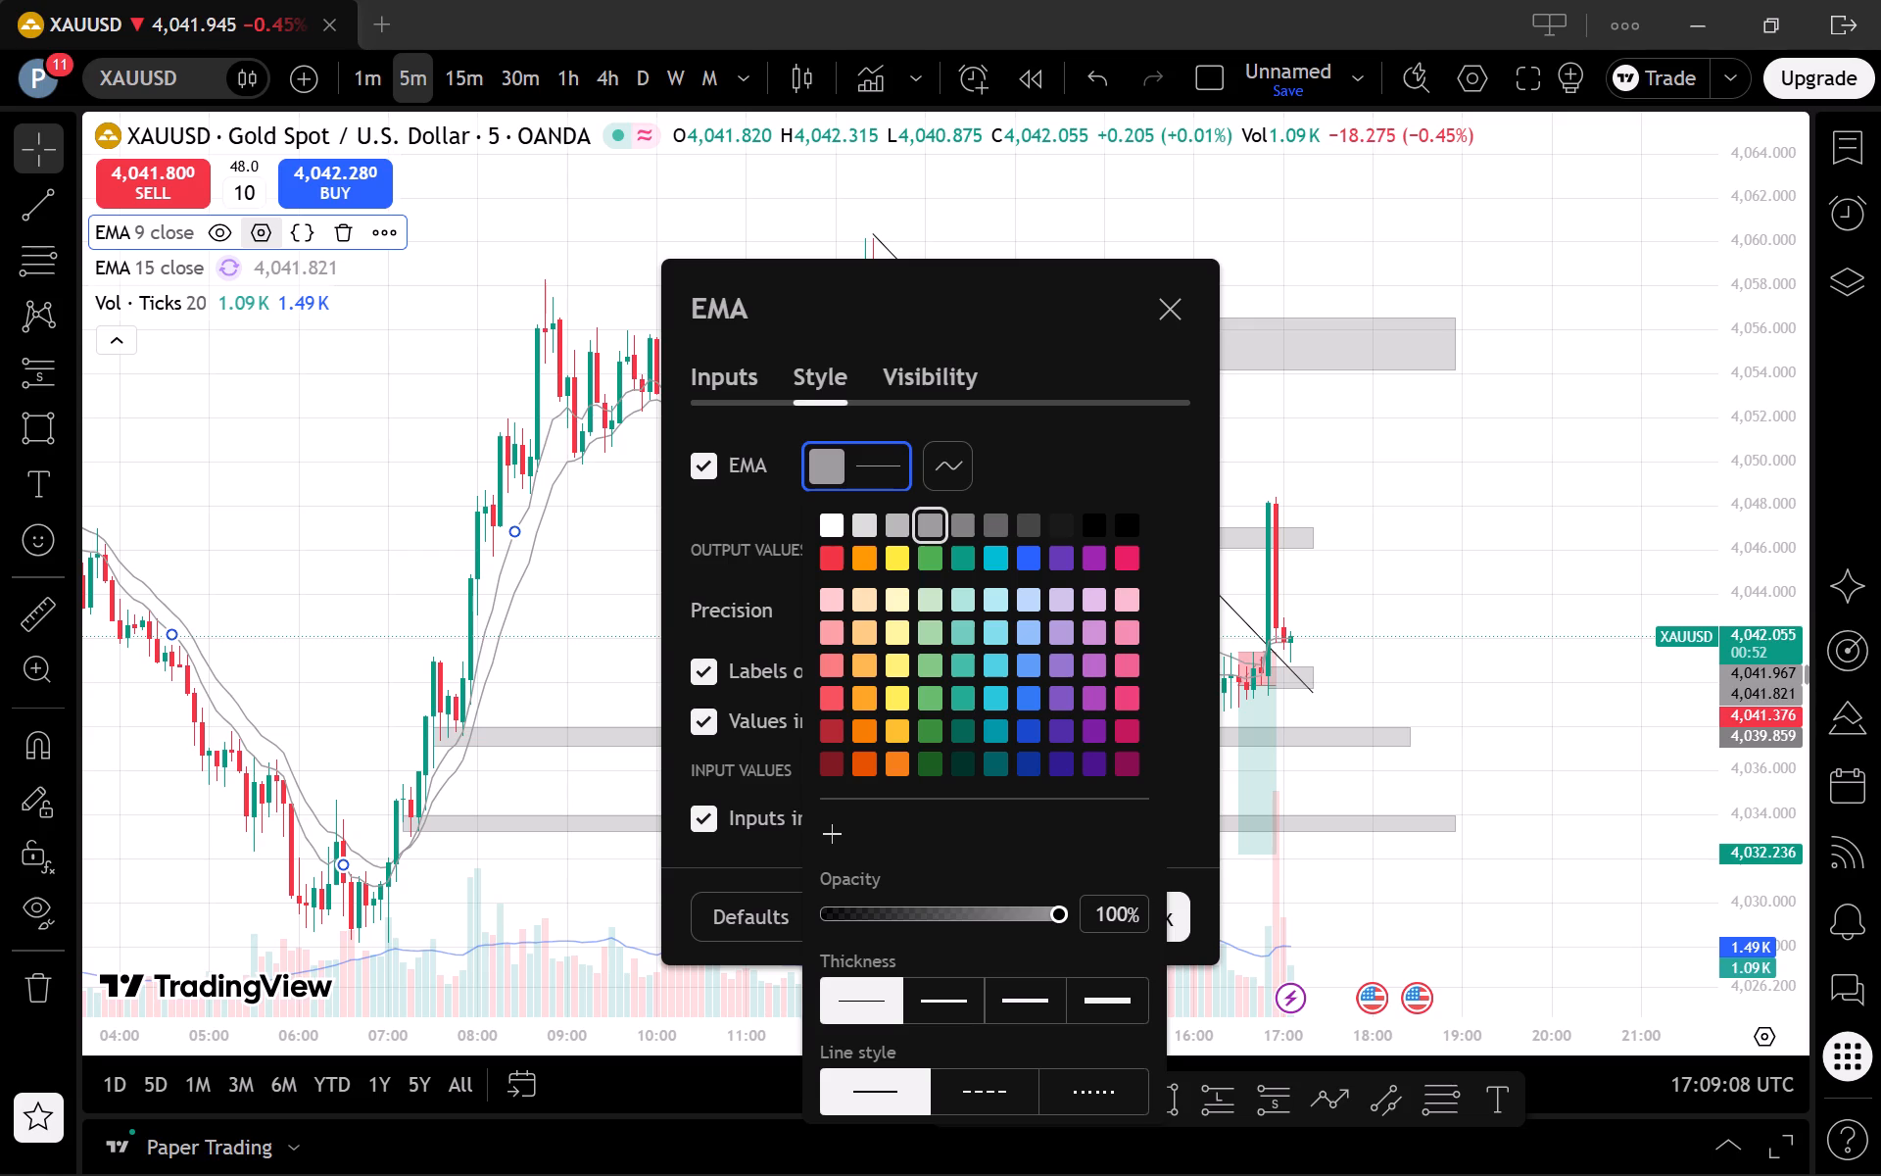
drag(953, 907, 943, 911)
click(921, 912)
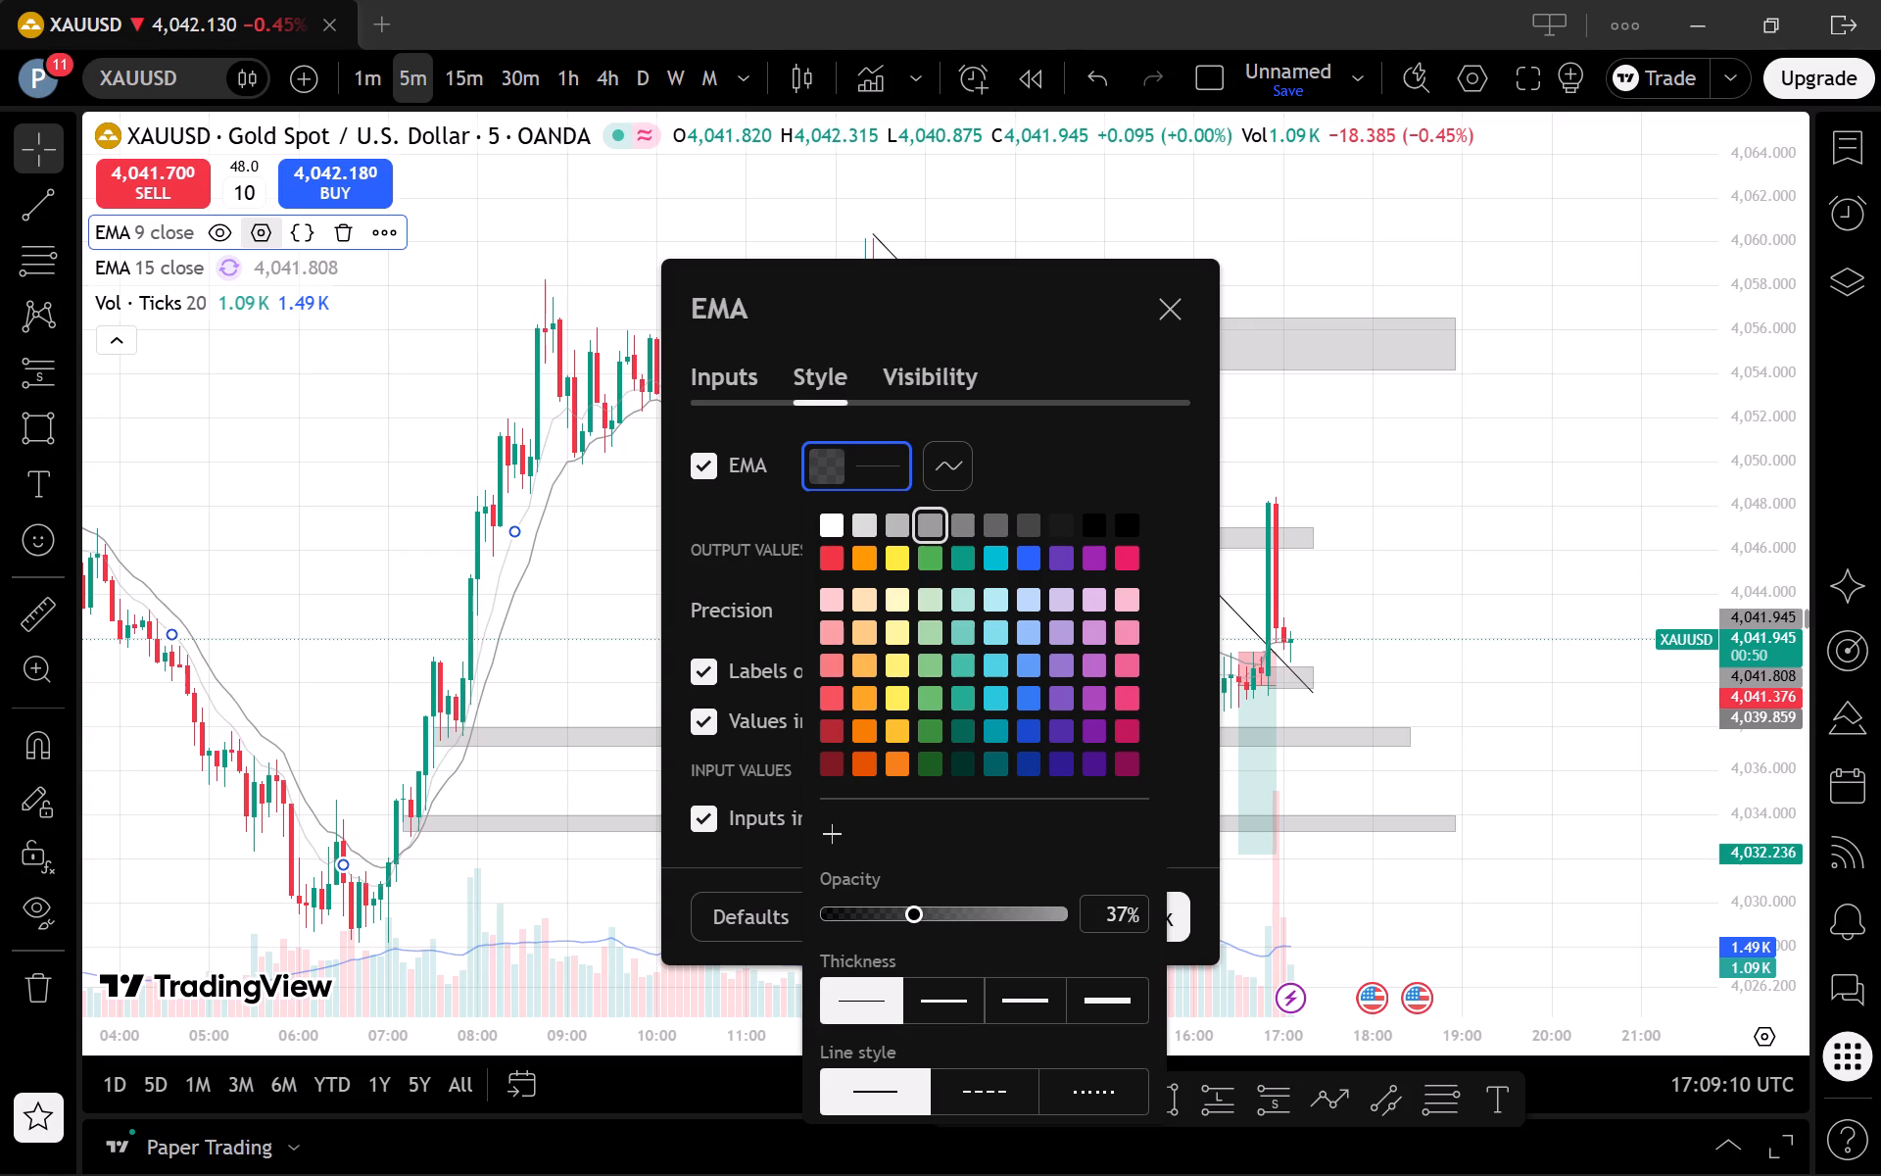
click(924, 911)
click(945, 913)
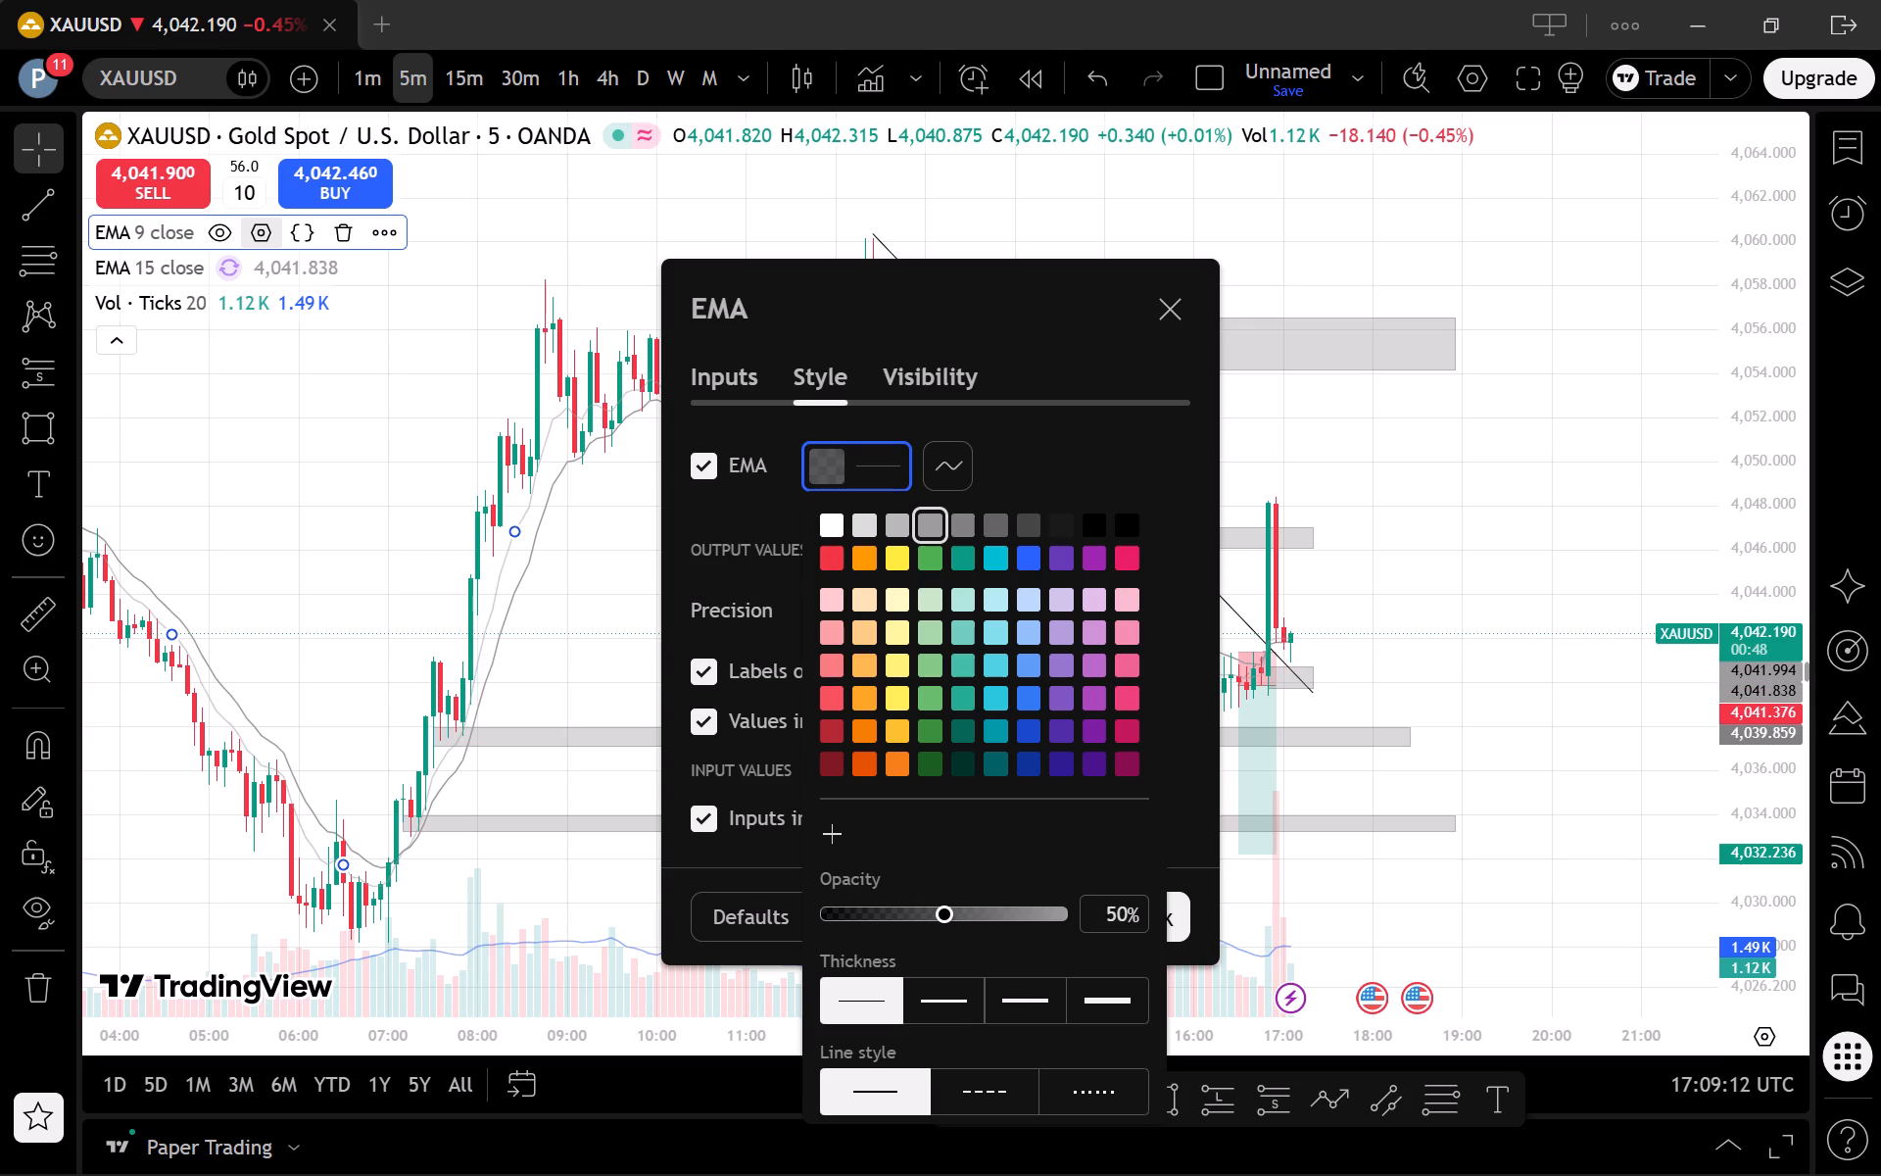
click(1167, 318)
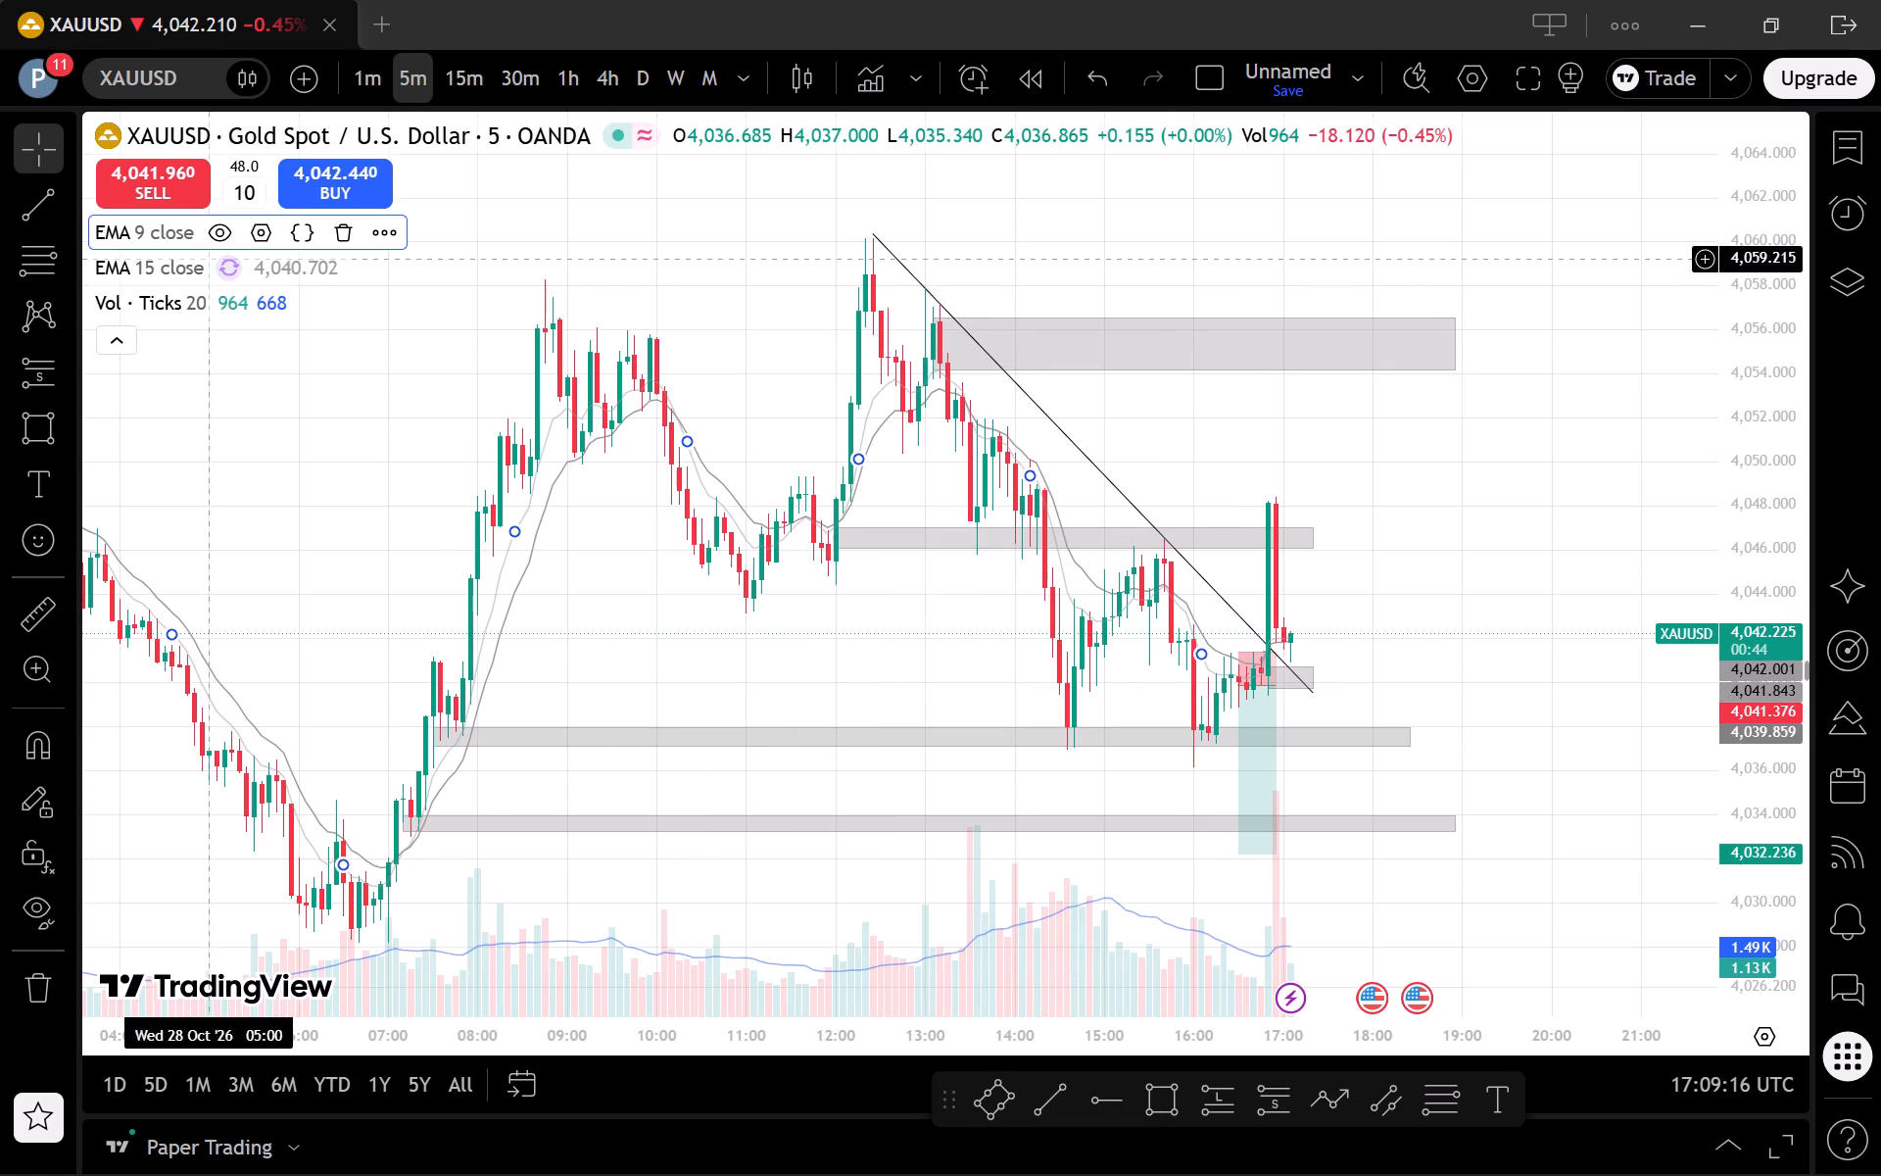
Set the line opacity of the EMA 15 indicator to 50%.
click(213, 260)
click(185, 264)
click(278, 267)
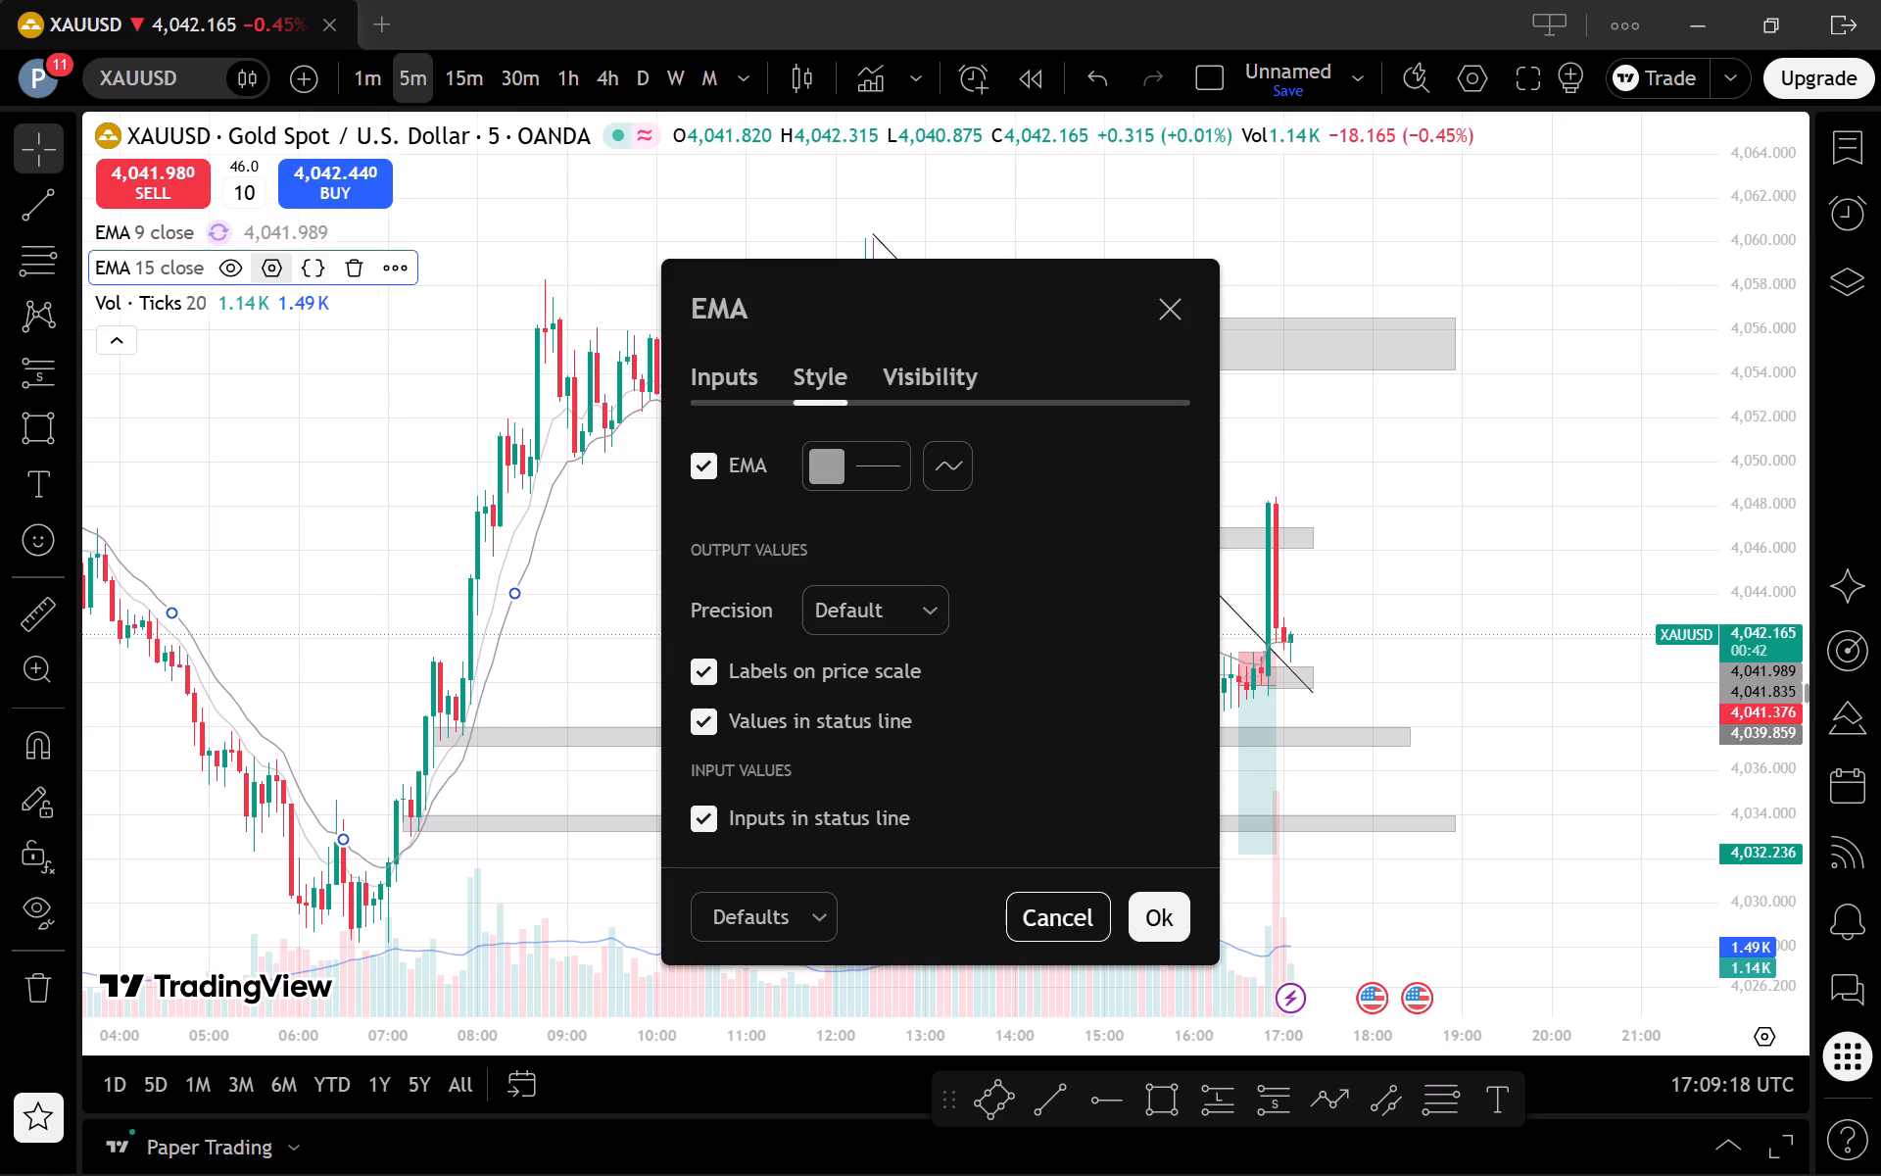
click(843, 470)
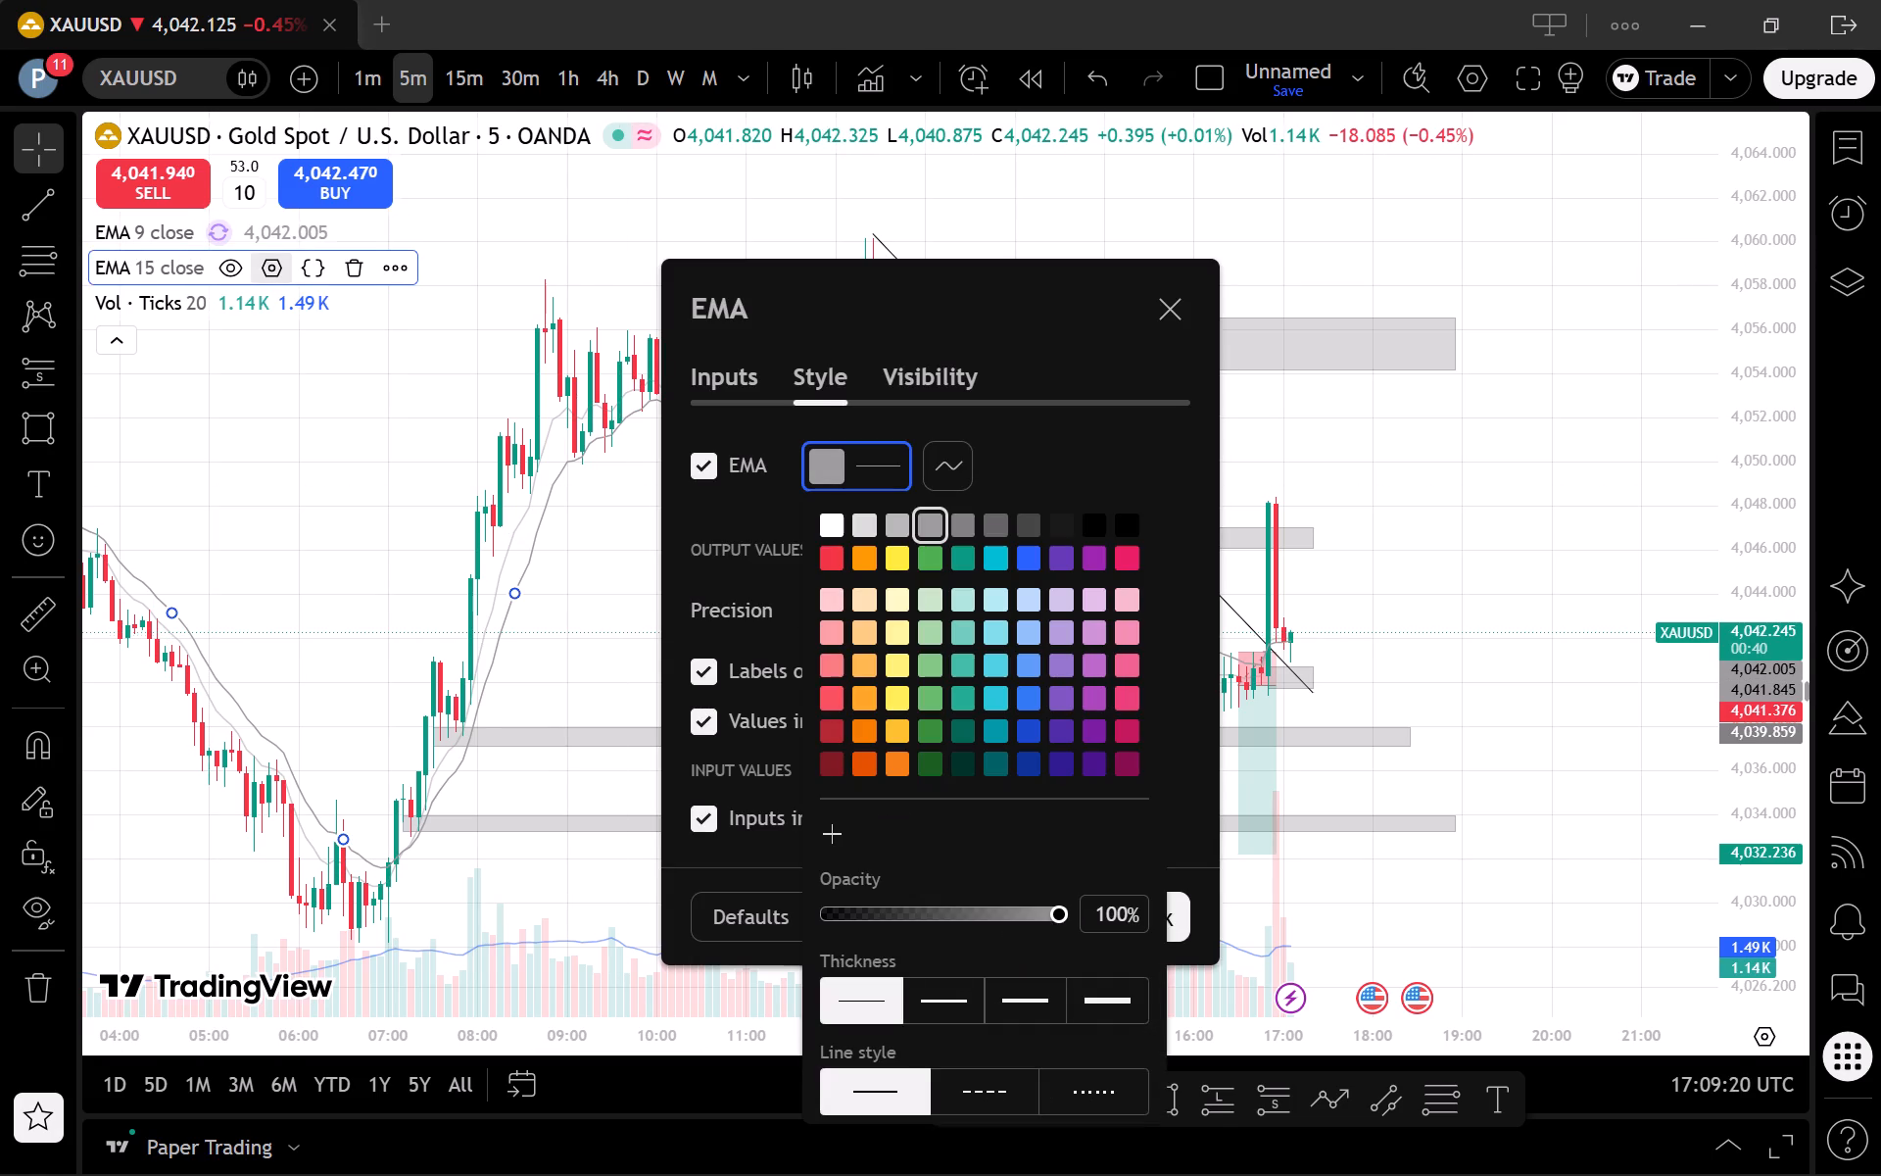
click(952, 909)
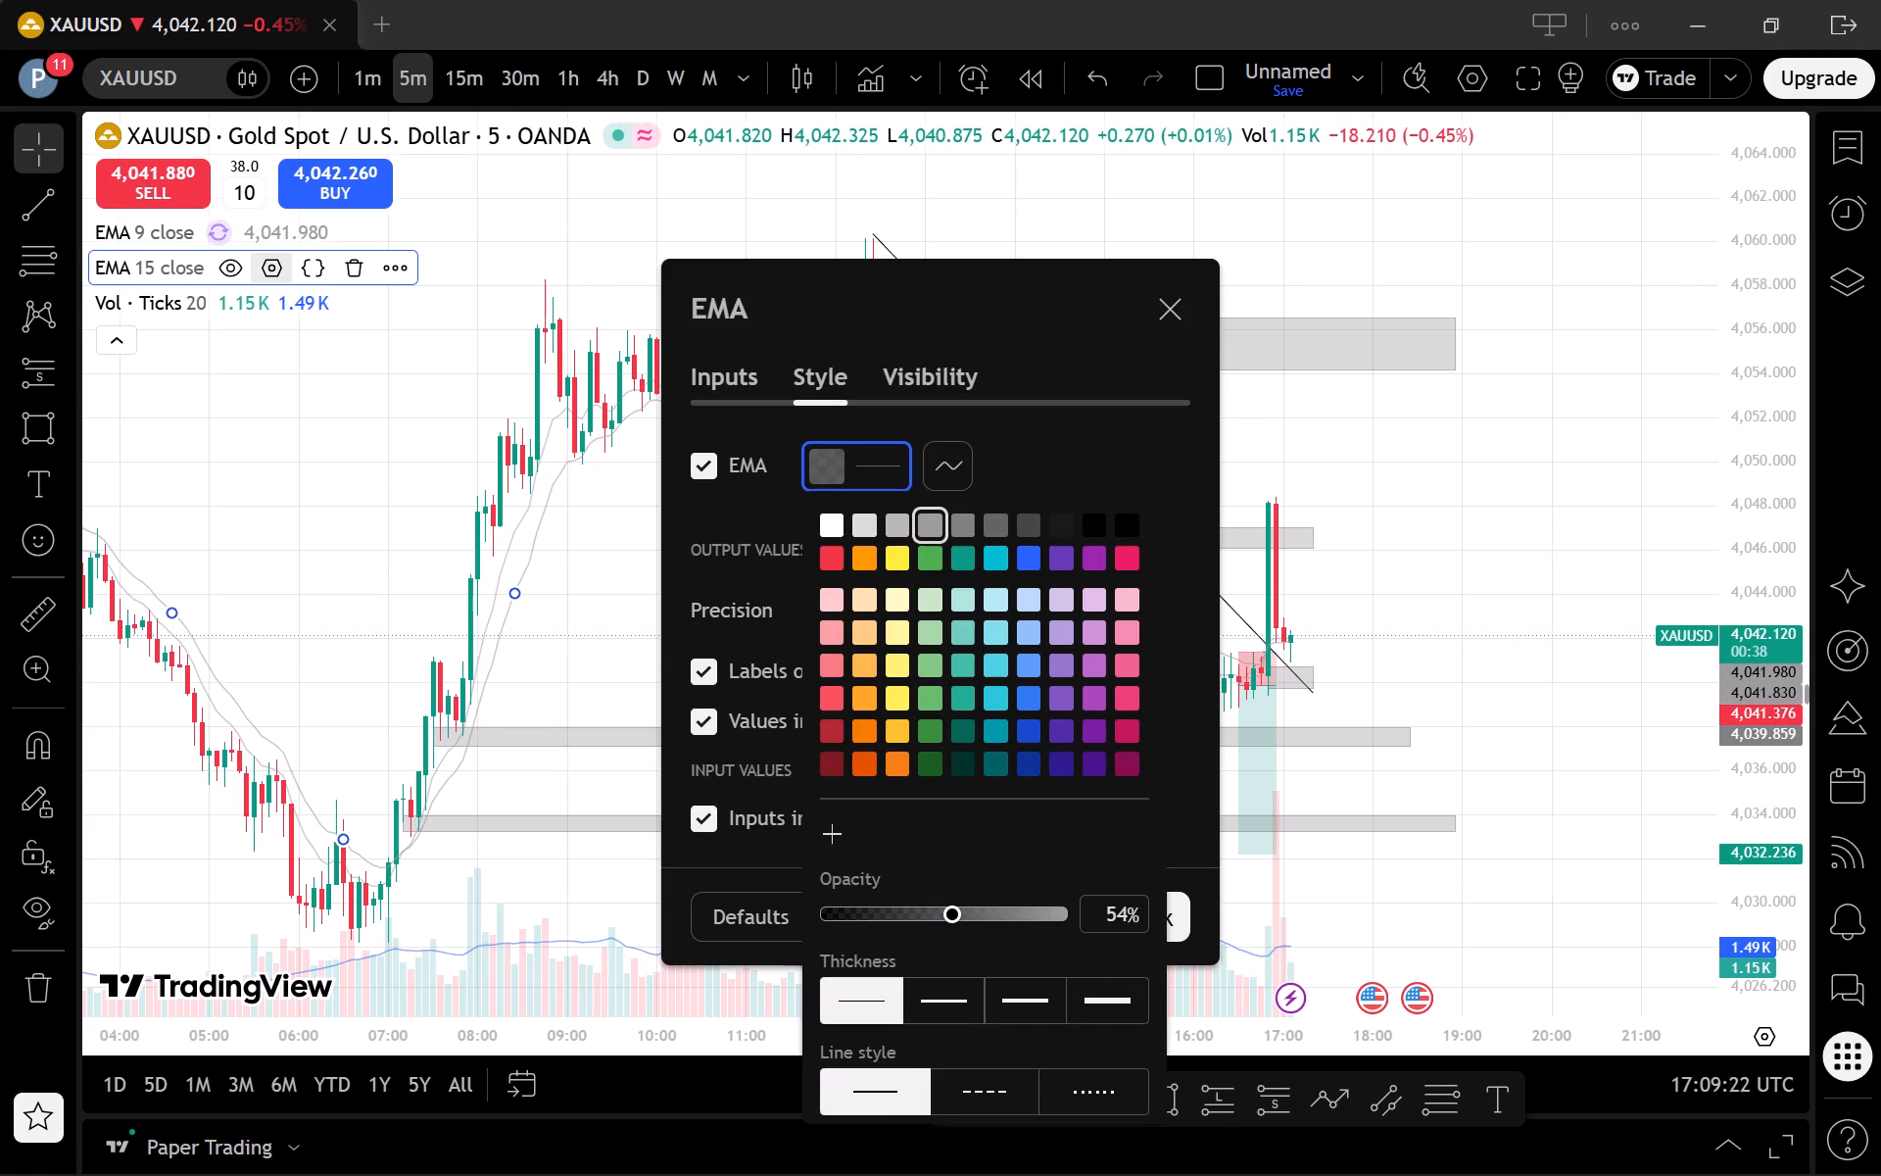
click(943, 906)
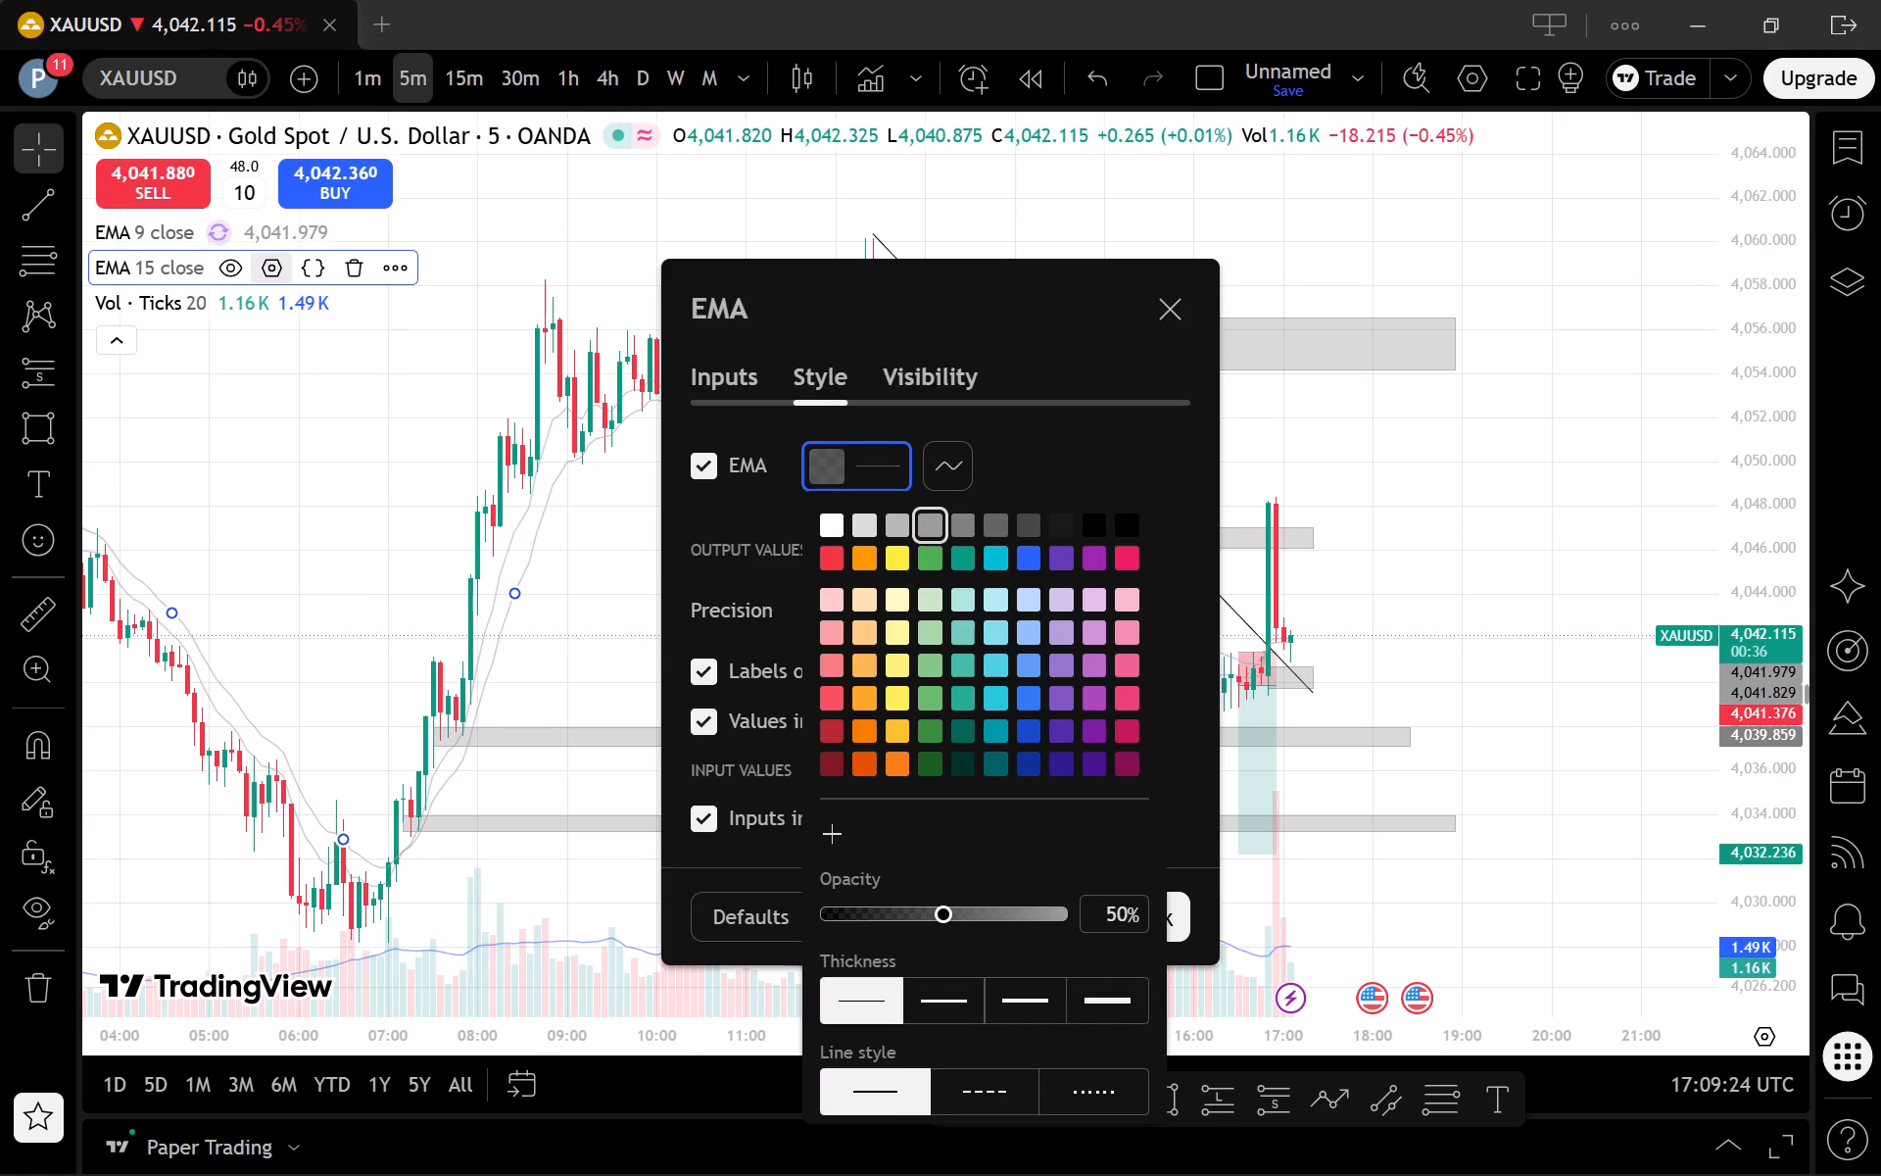
click(1170, 302)
click(1464, 631)
Check the restyled EMAs against the zones and trend line on the 5-minute chart and collapse the indicator legend.
scroll(1521, 690, up, 2)
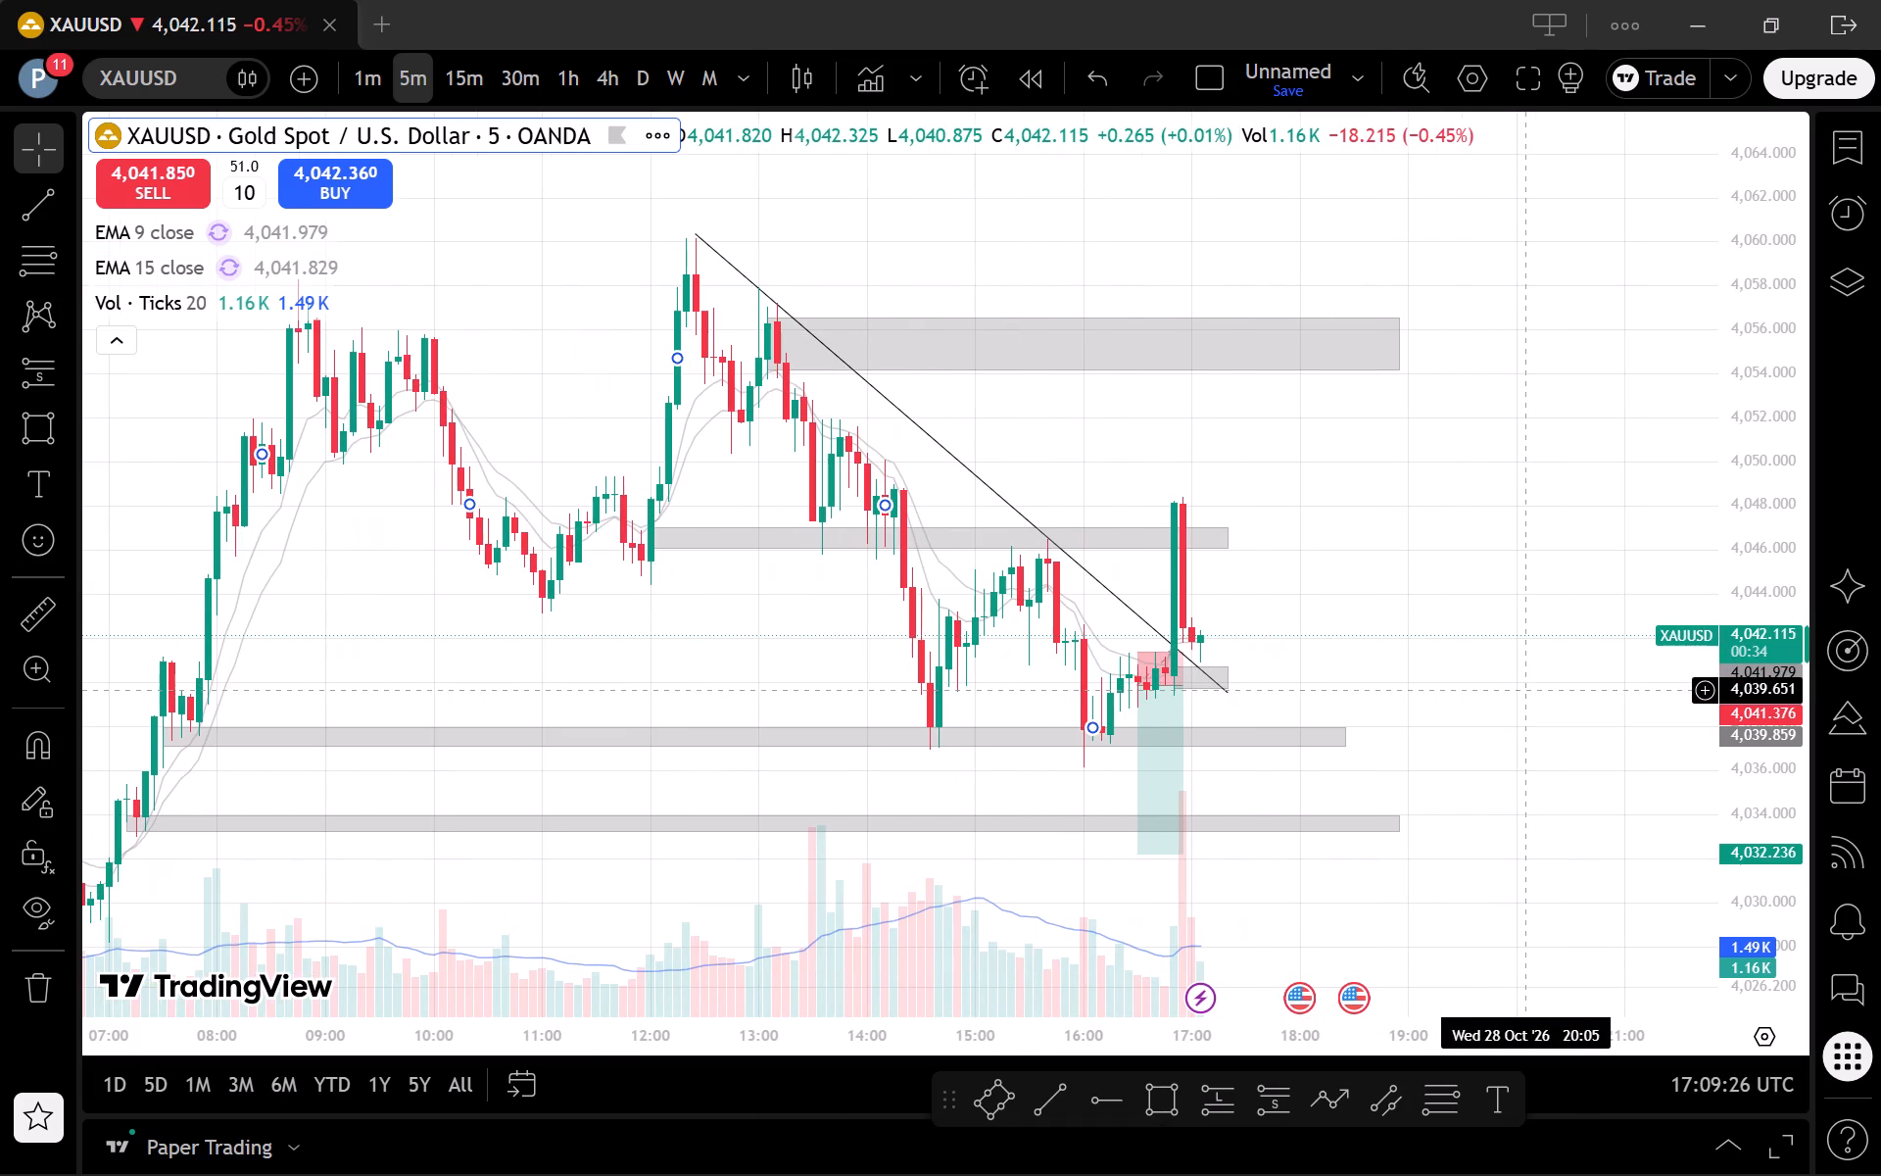
click(1472, 300)
click(128, 339)
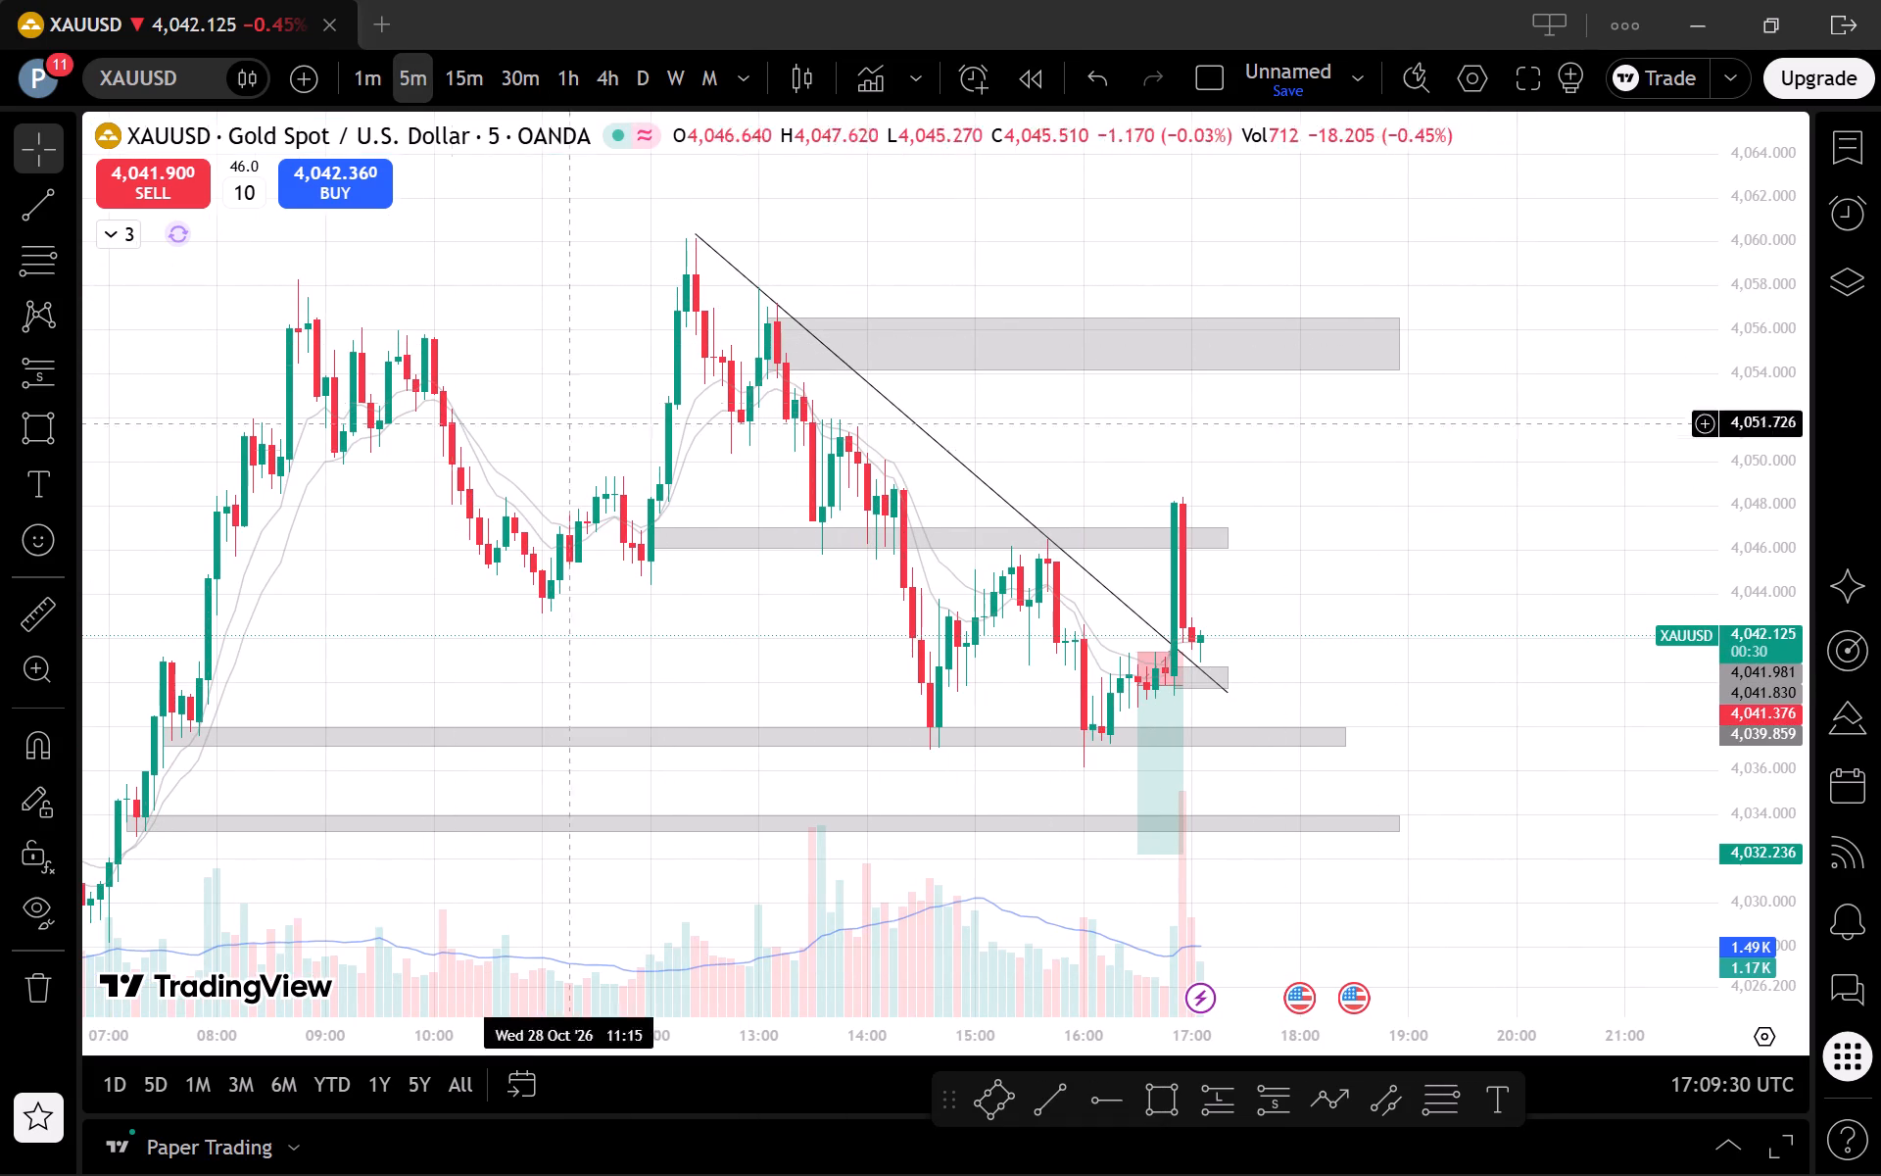
click(137, 236)
scroll(1642, 535, down, 2)
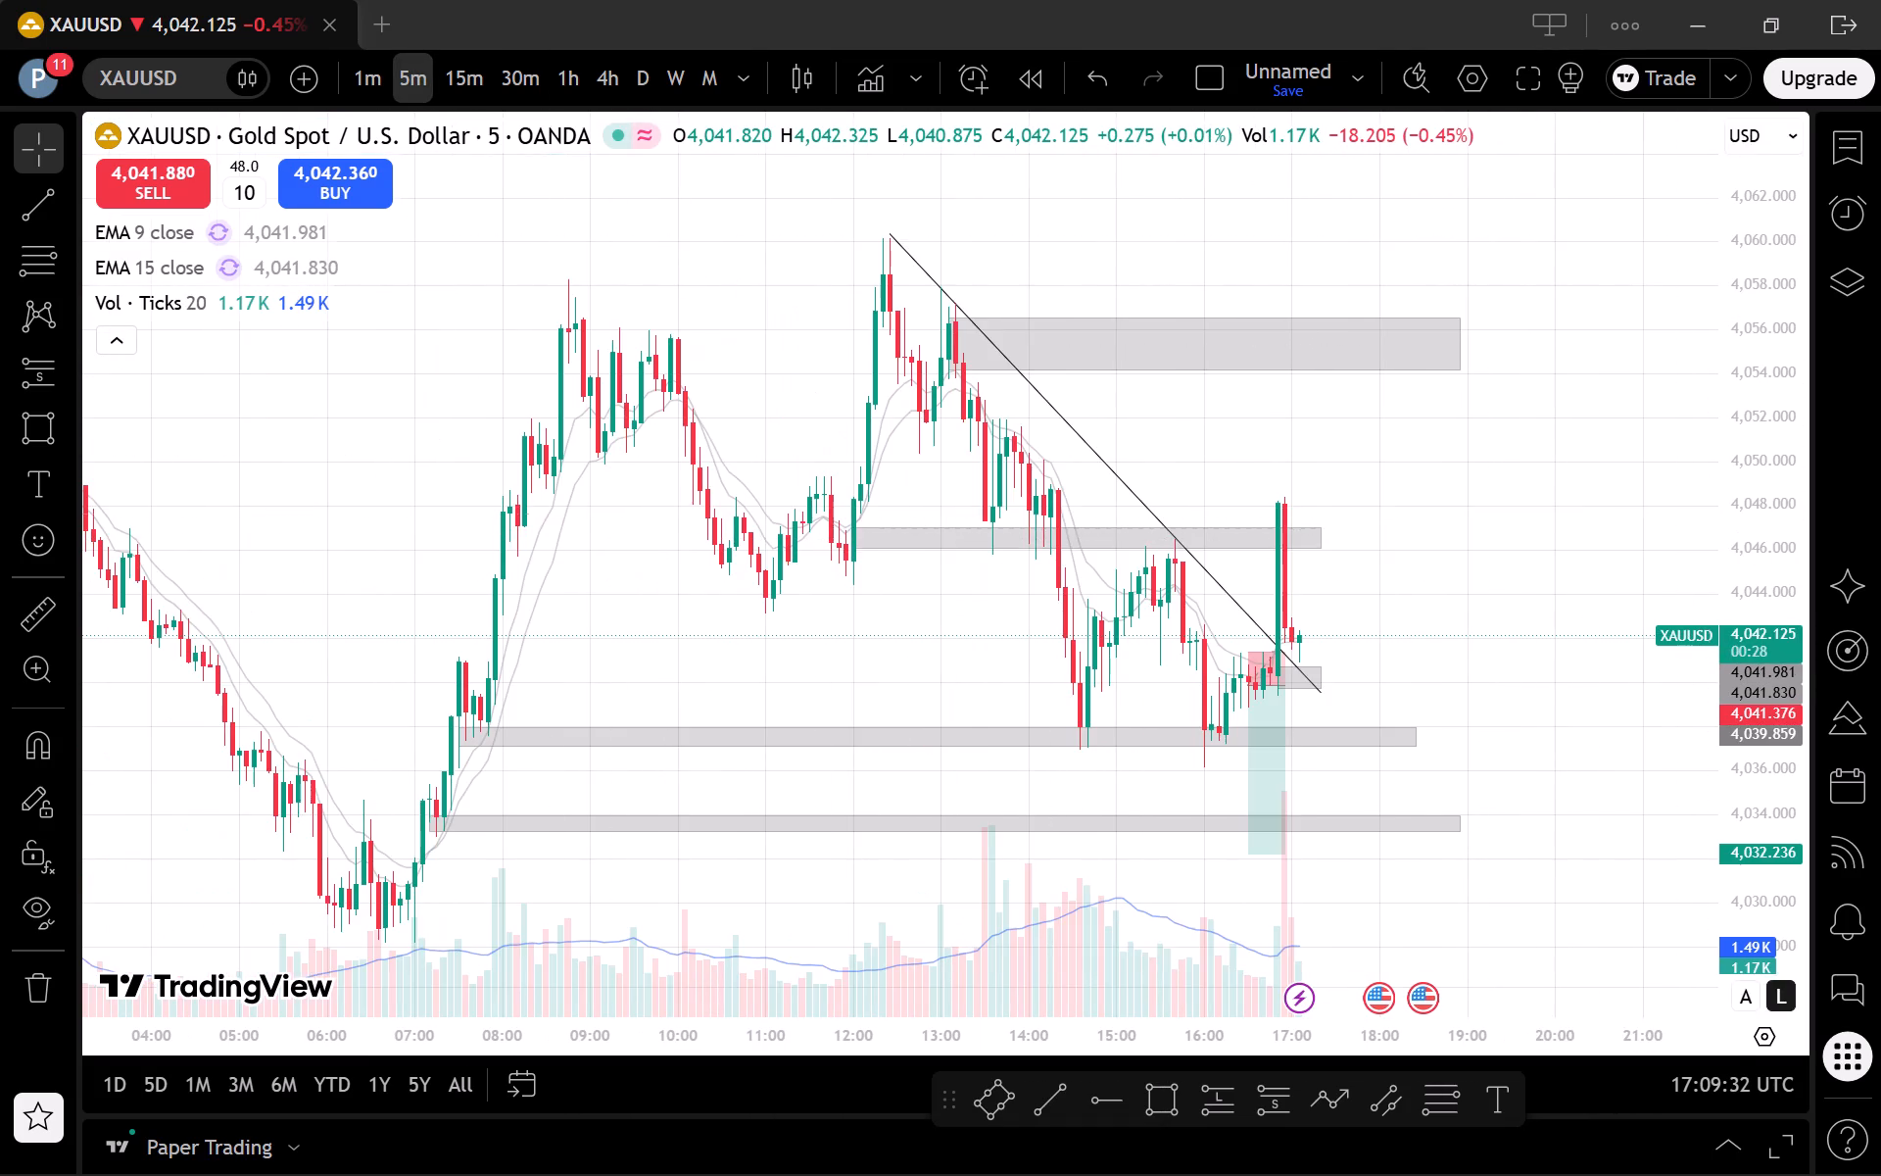
drag(1738, 519, 1728, 790)
scroll(1589, 650, down, 3)
drag(1736, 773, 1726, 665)
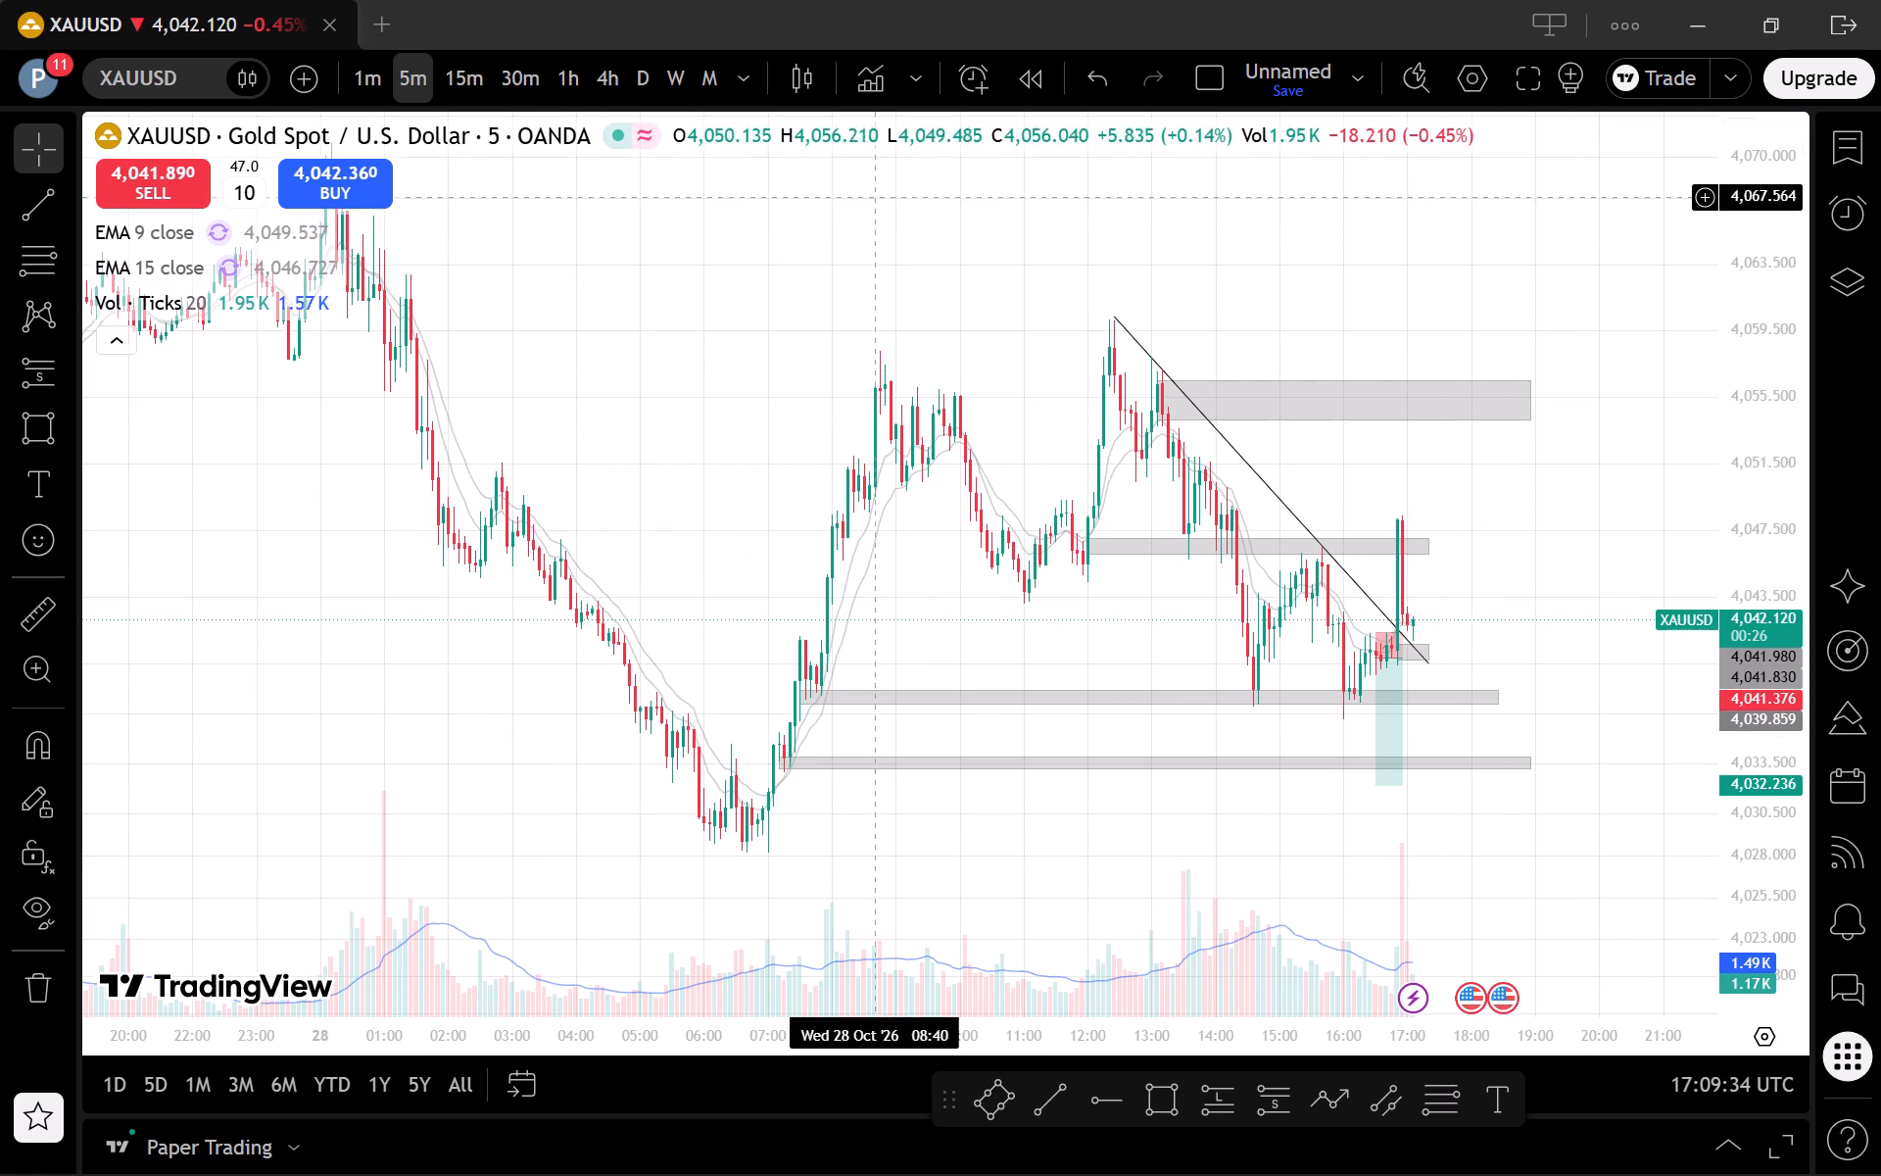
scroll(1567, 723, up, 6)
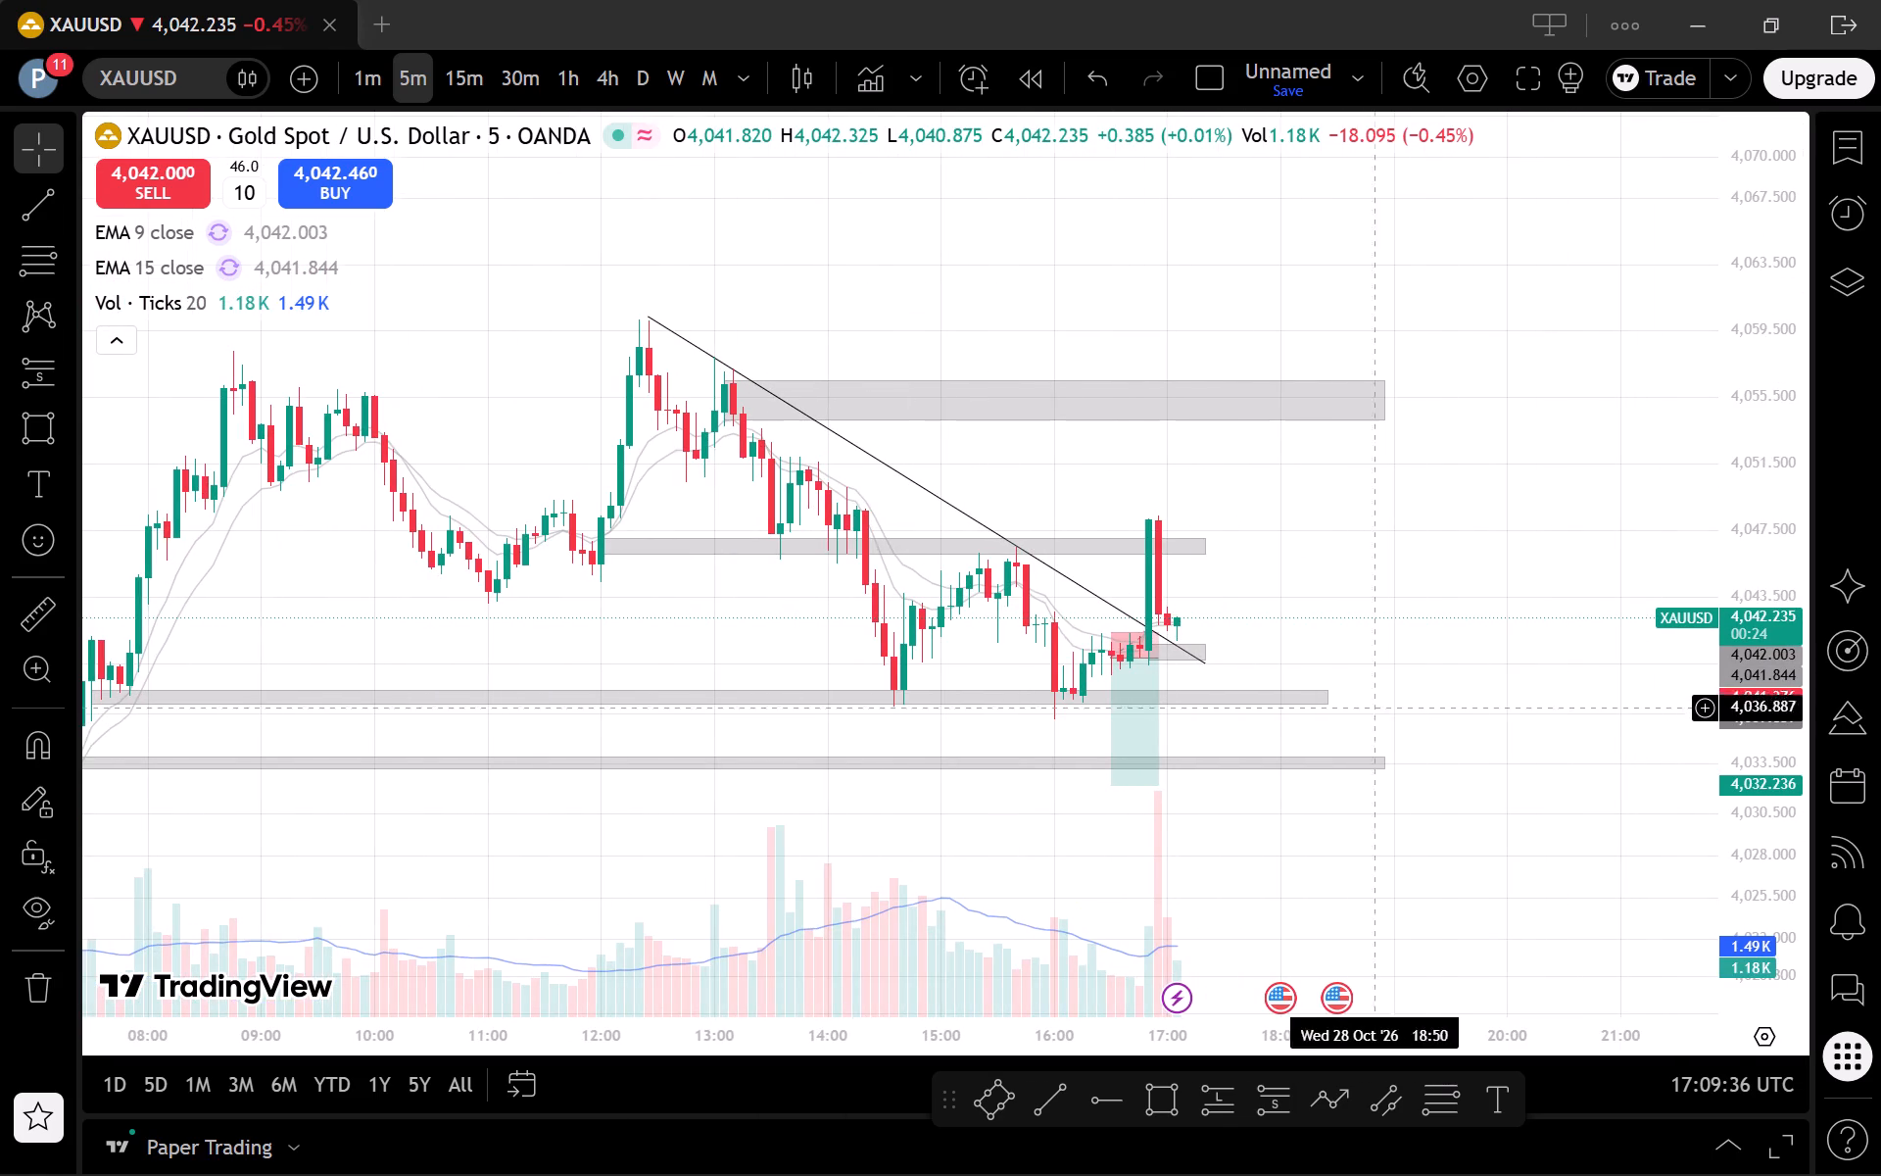
click(112, 338)
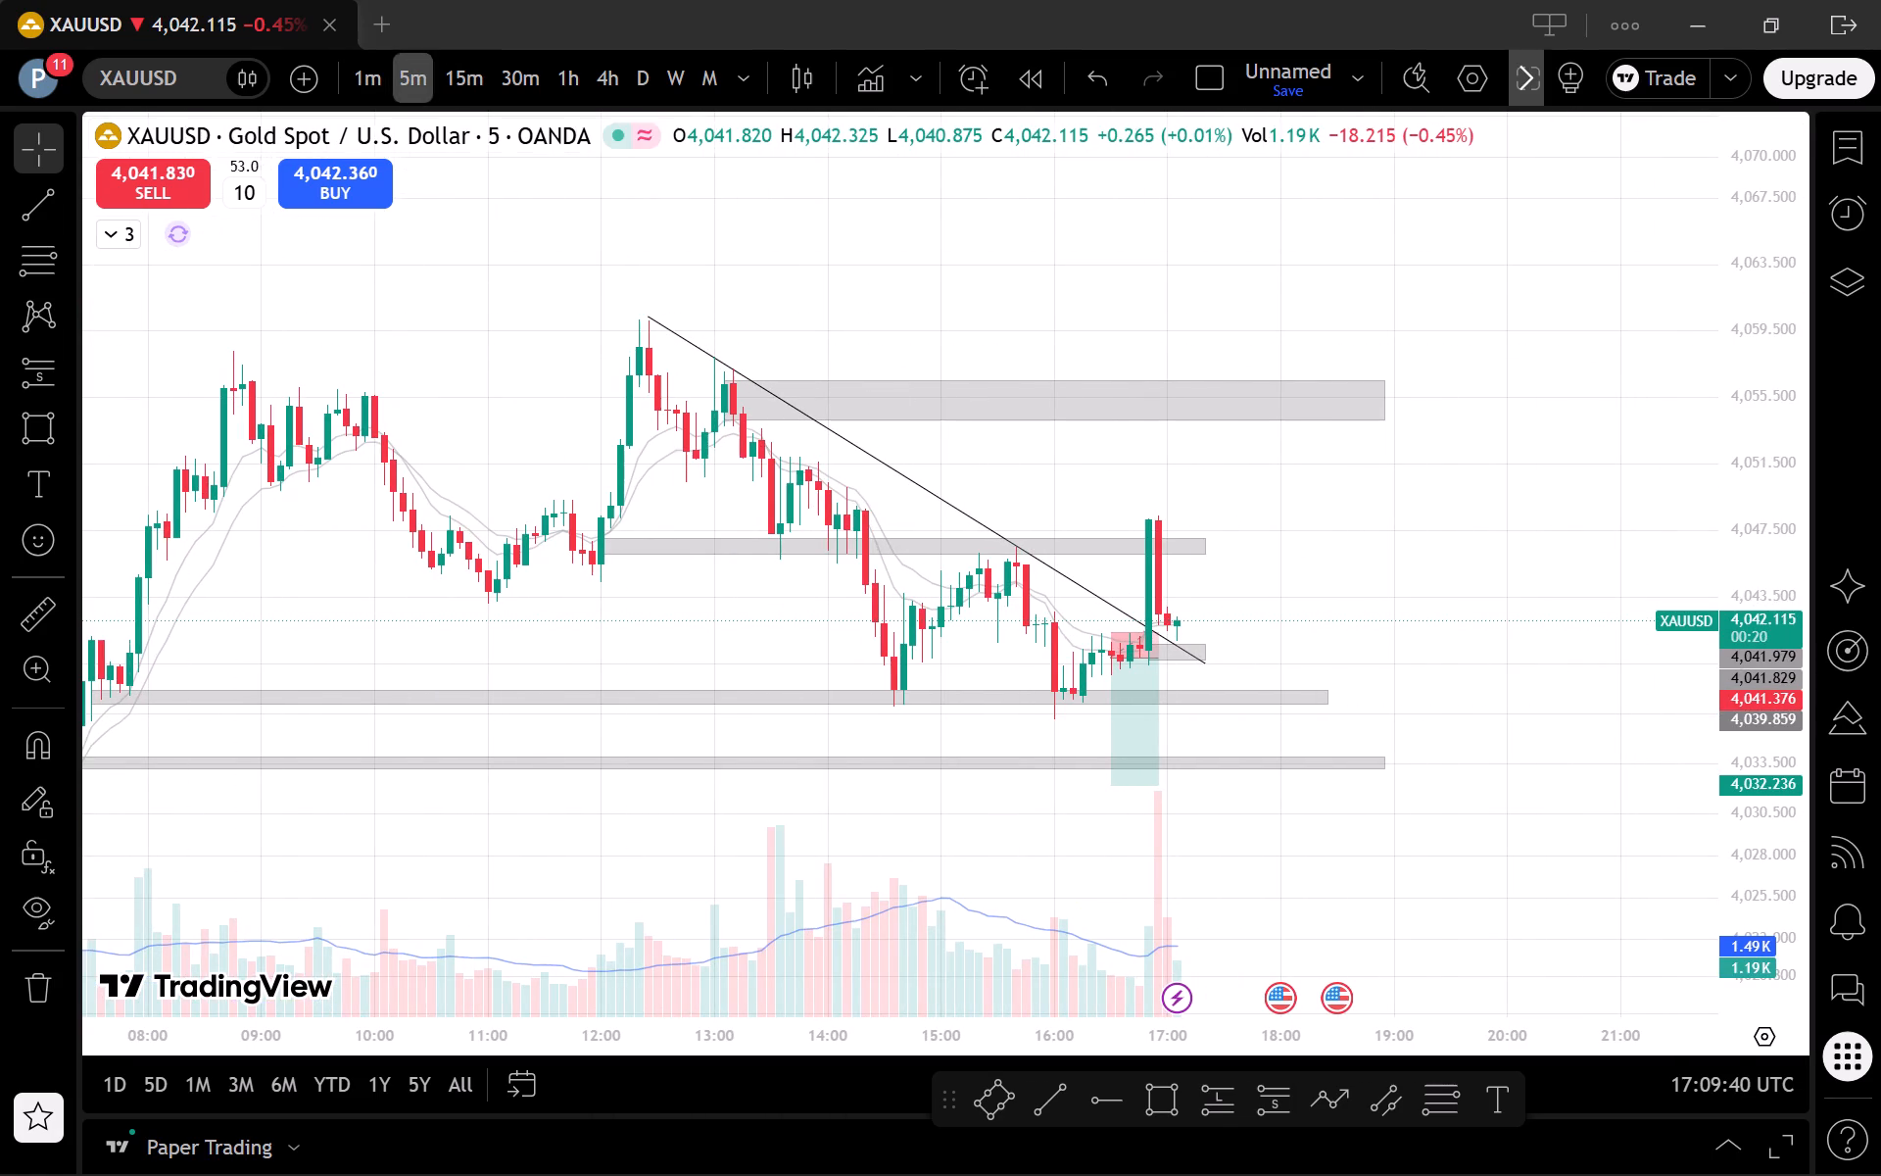
Compare price on the 15-minute and 5-minute charts, and examine the latest candles above the small zone and trend line on the 1-minute.
click(447, 82)
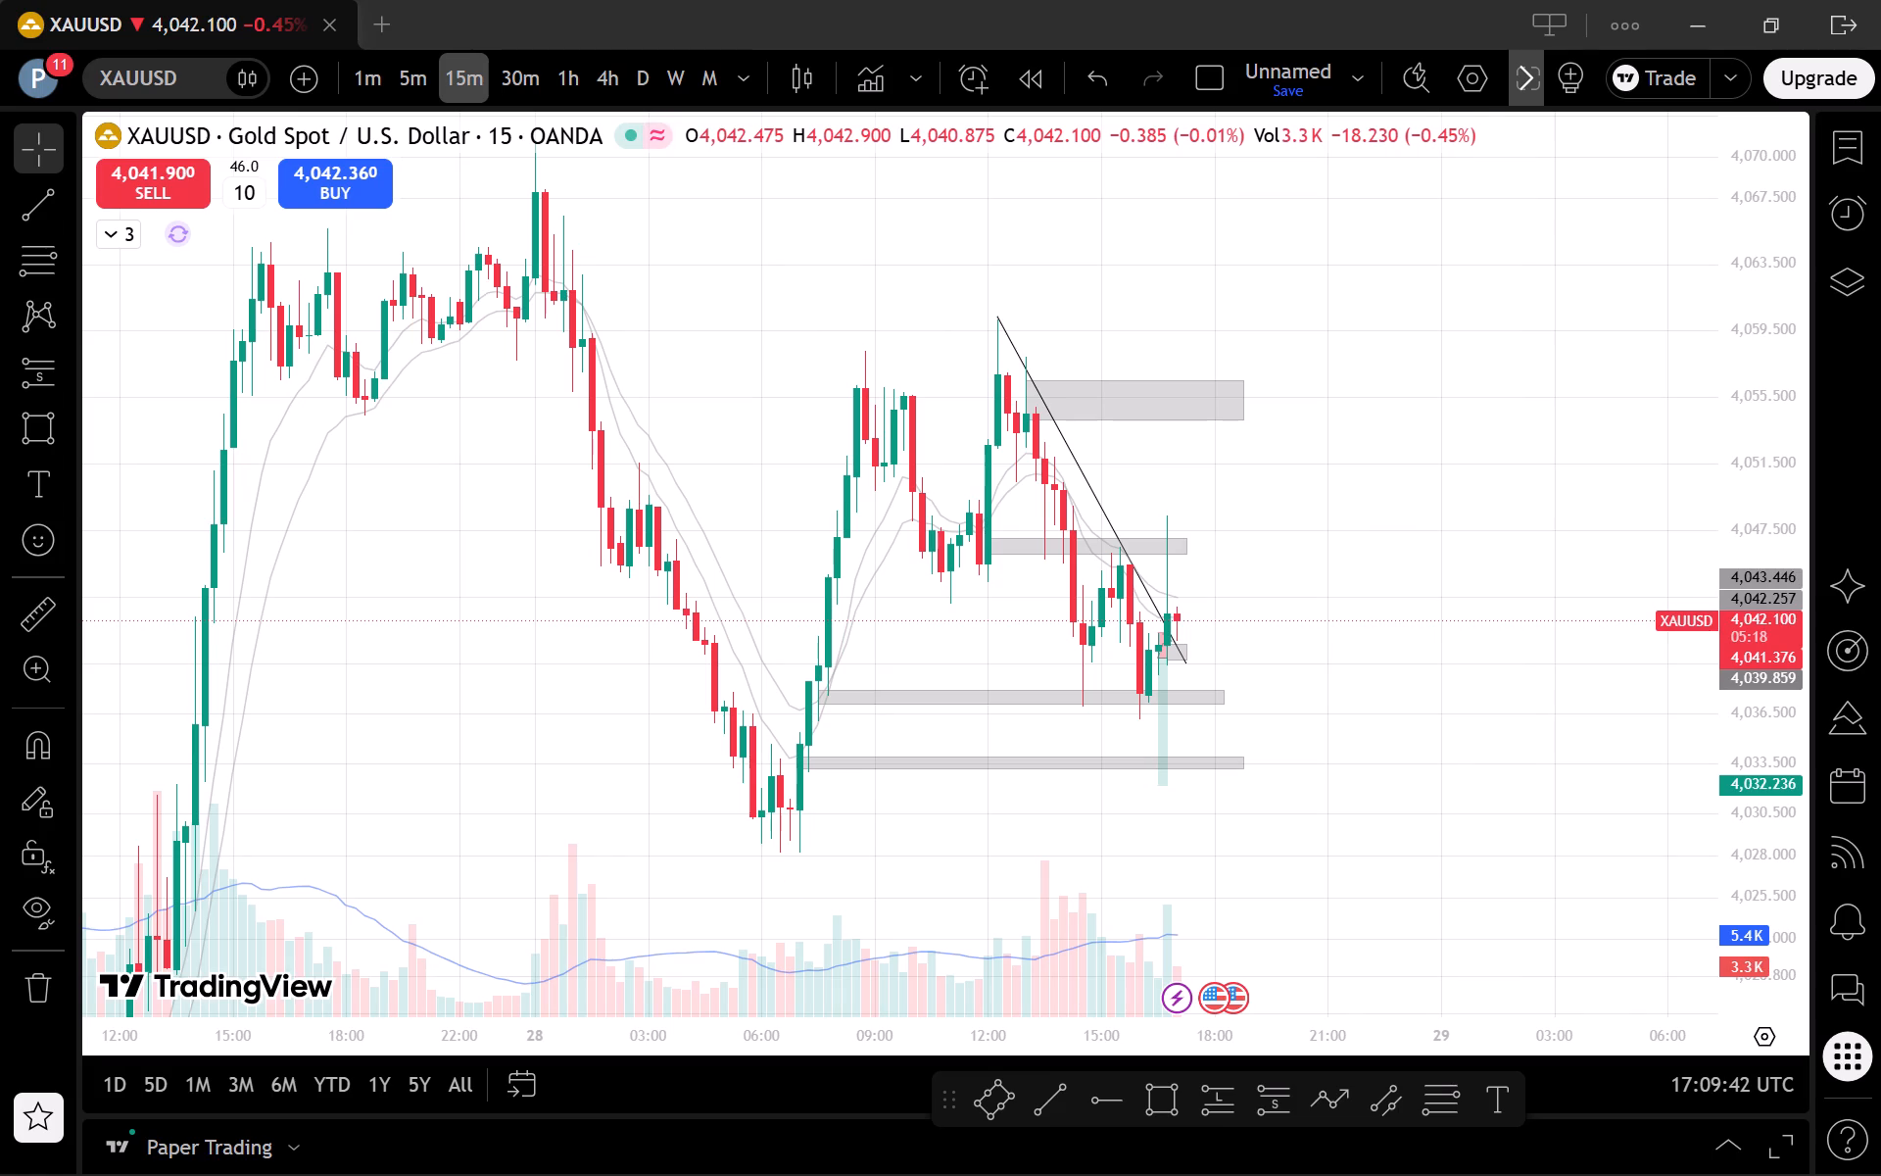
click(426, 80)
click(371, 68)
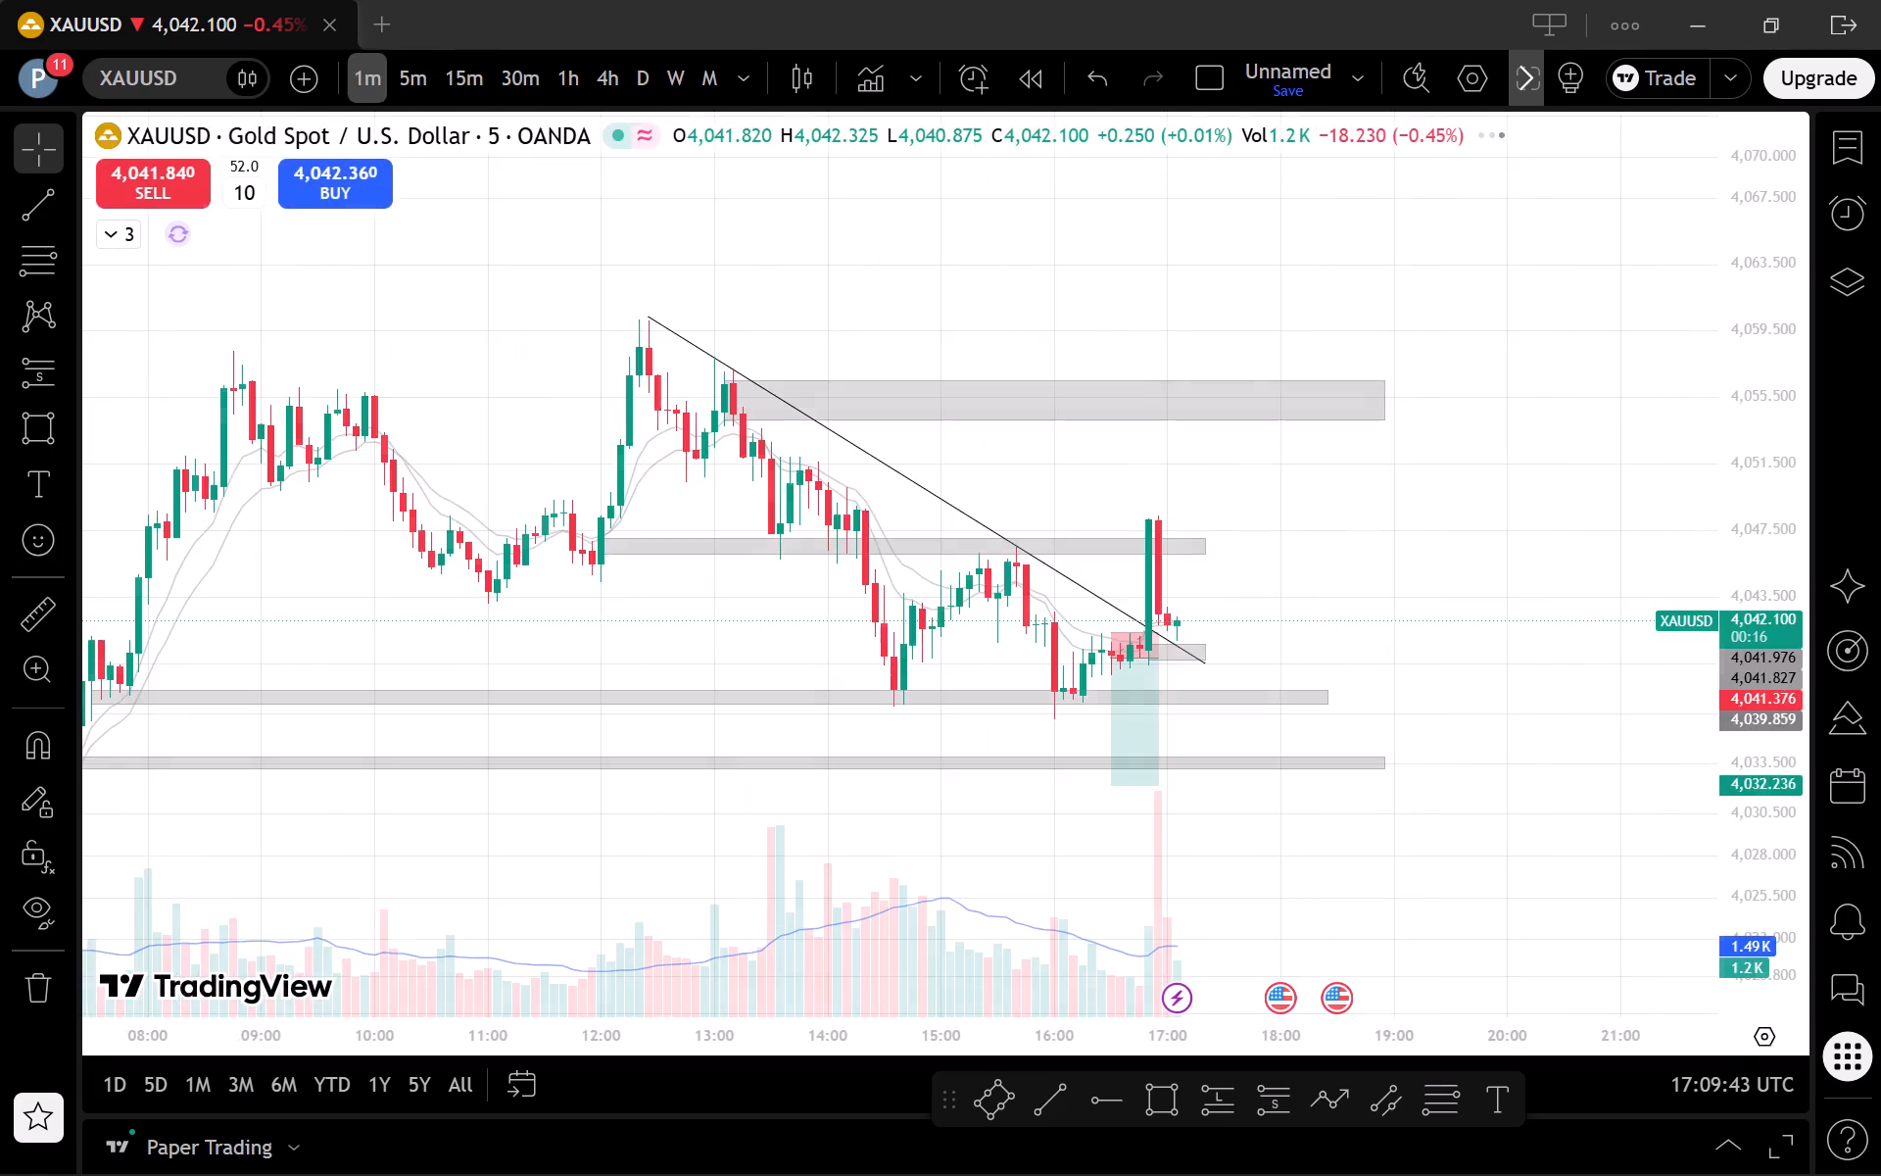
drag(1757, 925, 1688, 573)
scroll(1580, 532, down, 2)
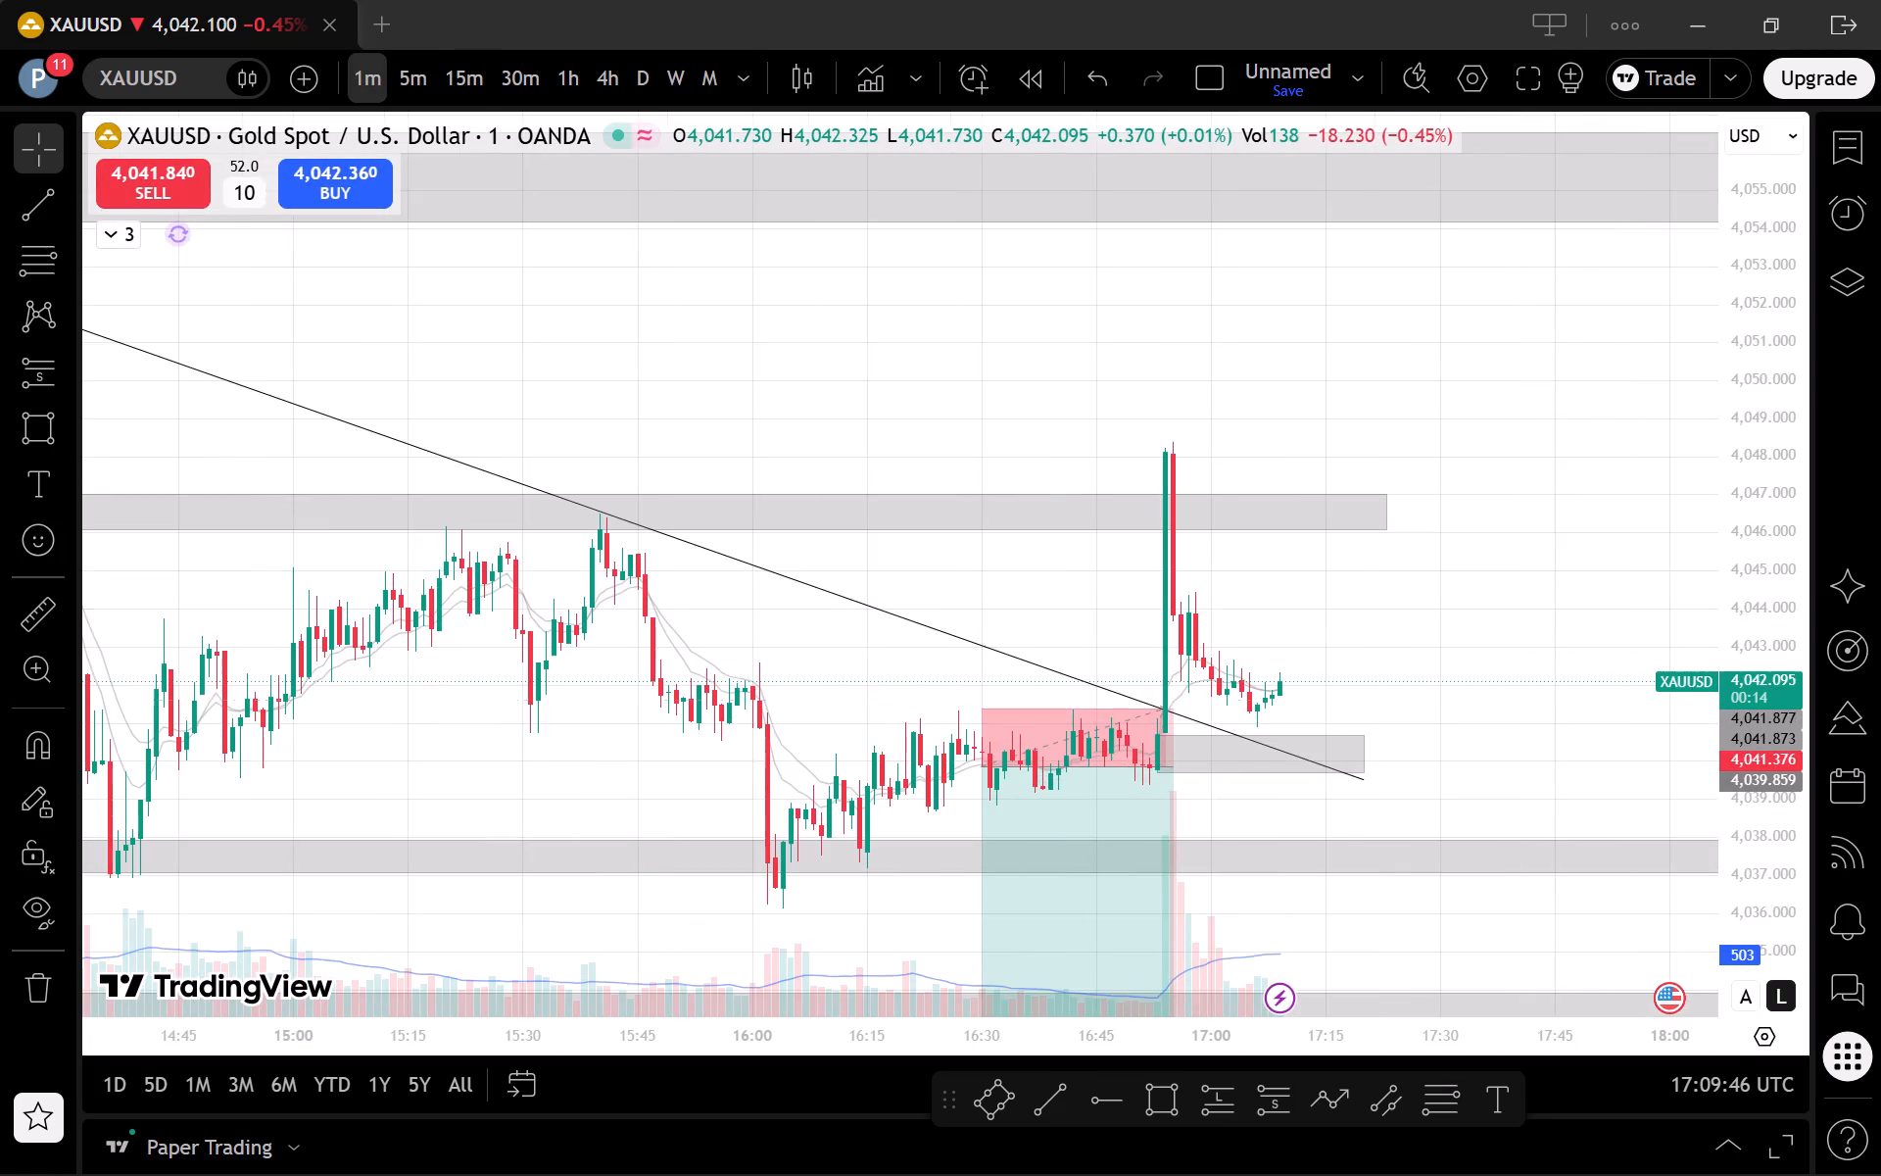
drag(1785, 820, 1651, 605)
scroll(1537, 797, up, 1)
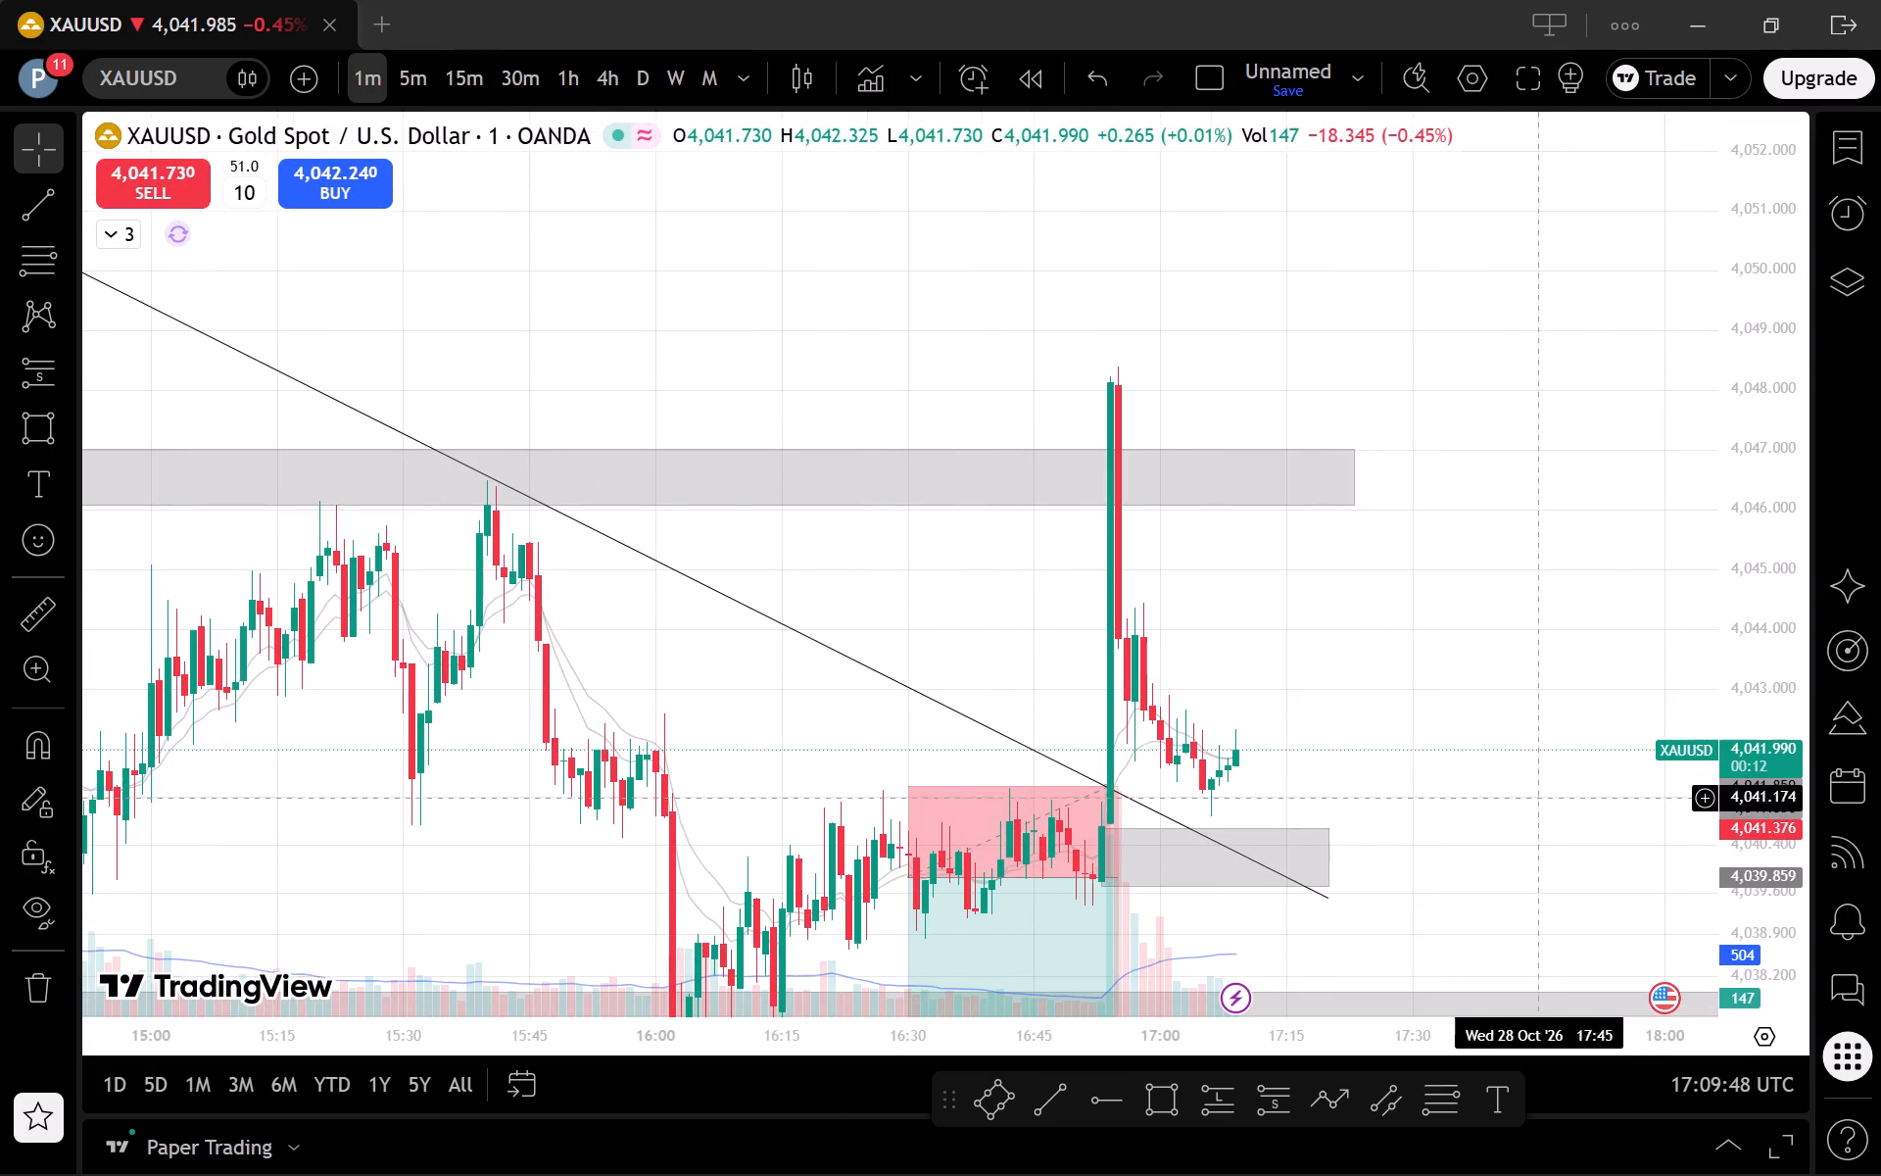
drag(1495, 824, 1547, 788)
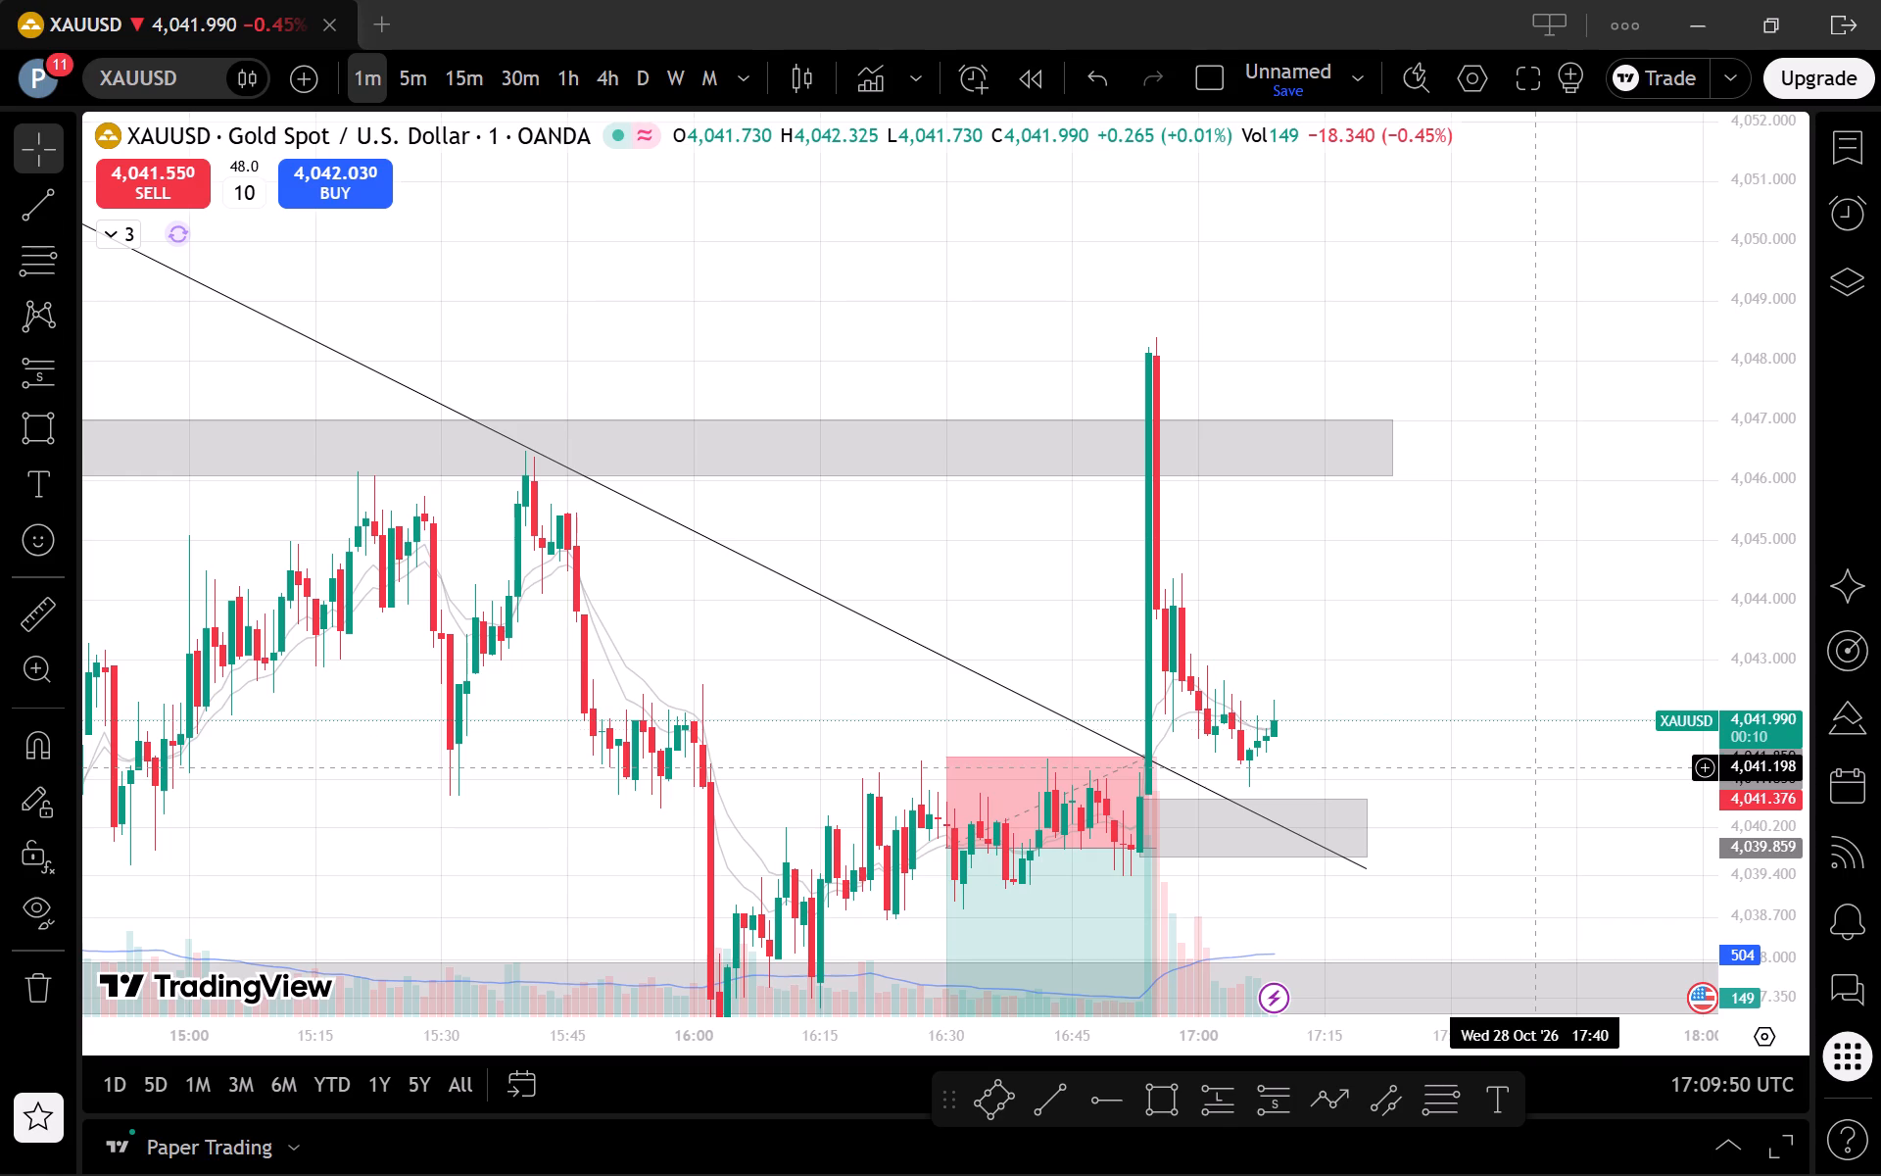
scroll(1533, 768, up, 2)
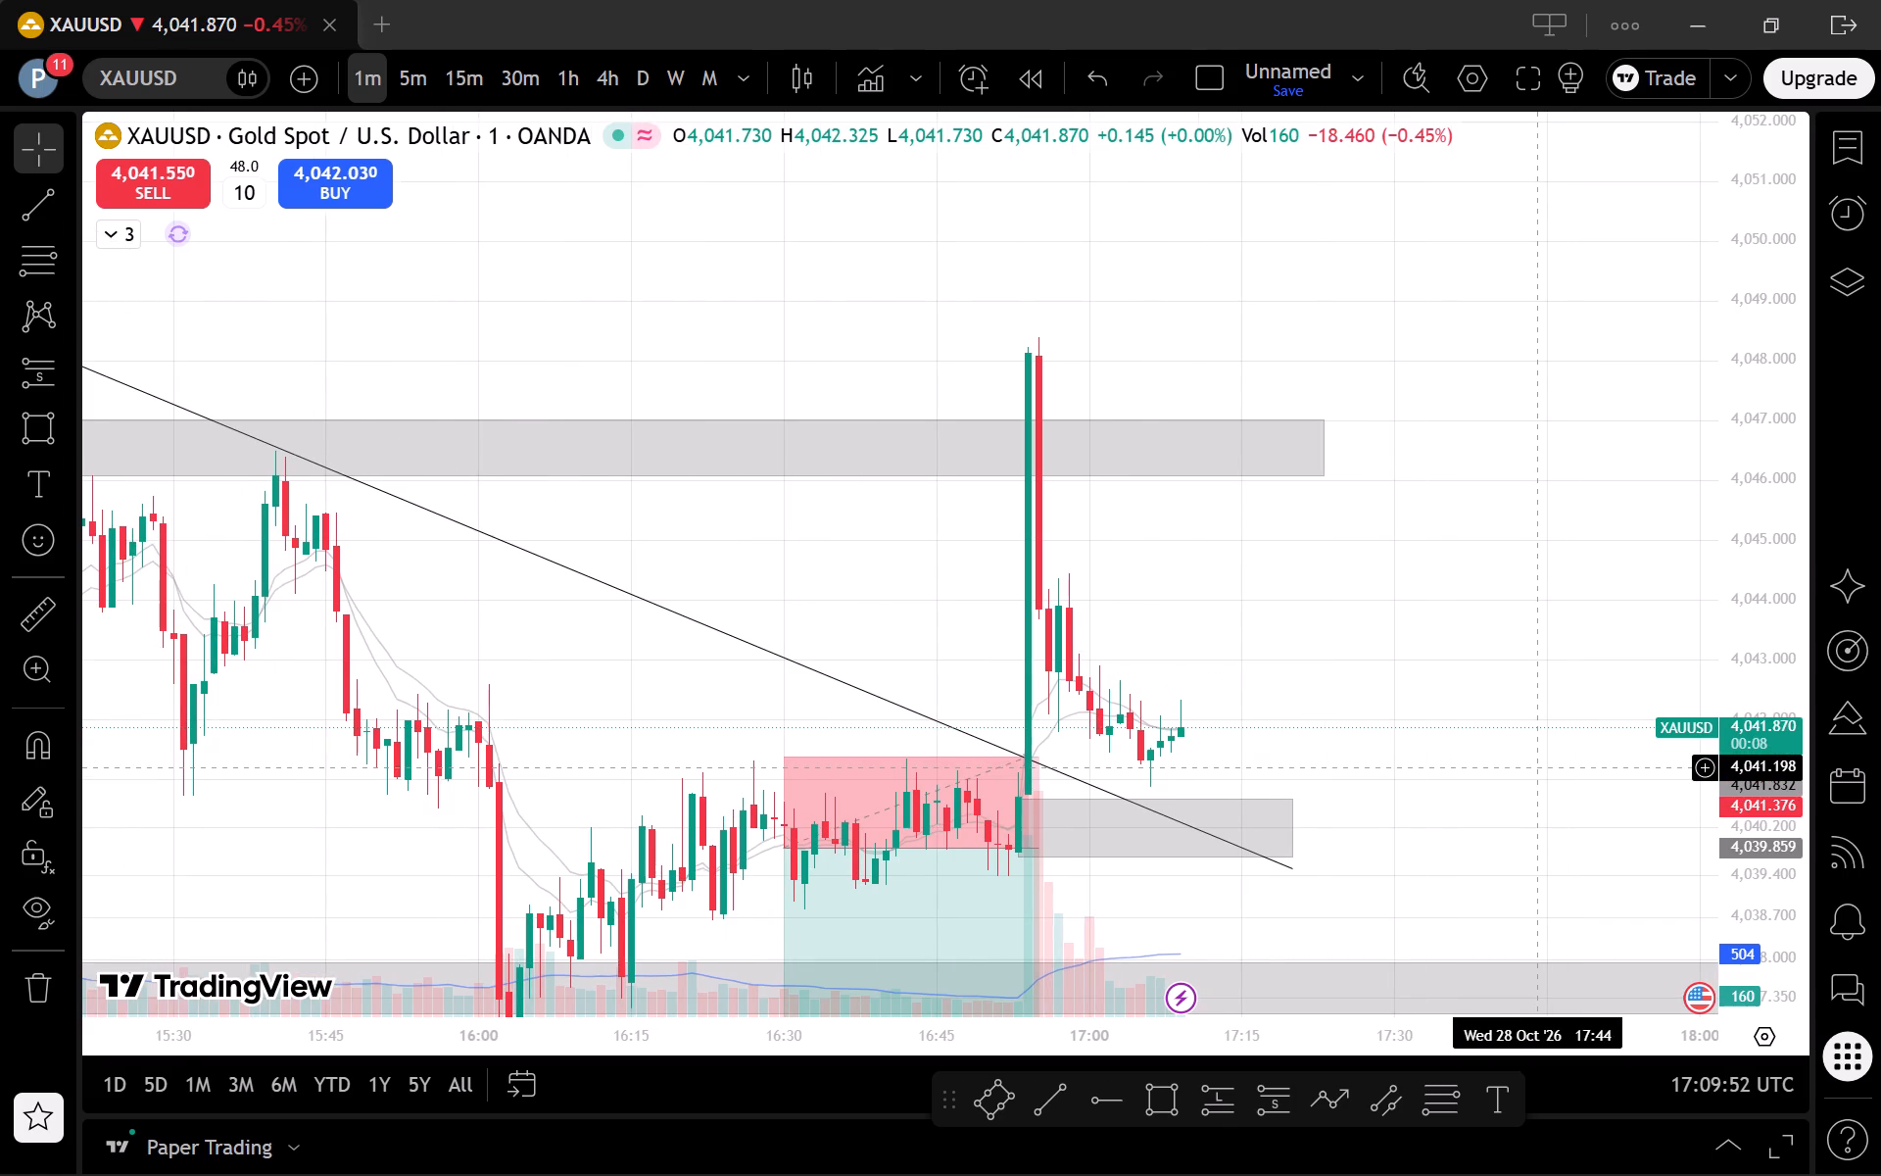
drag(1756, 894, 1760, 830)
drag(1574, 843, 1643, 684)
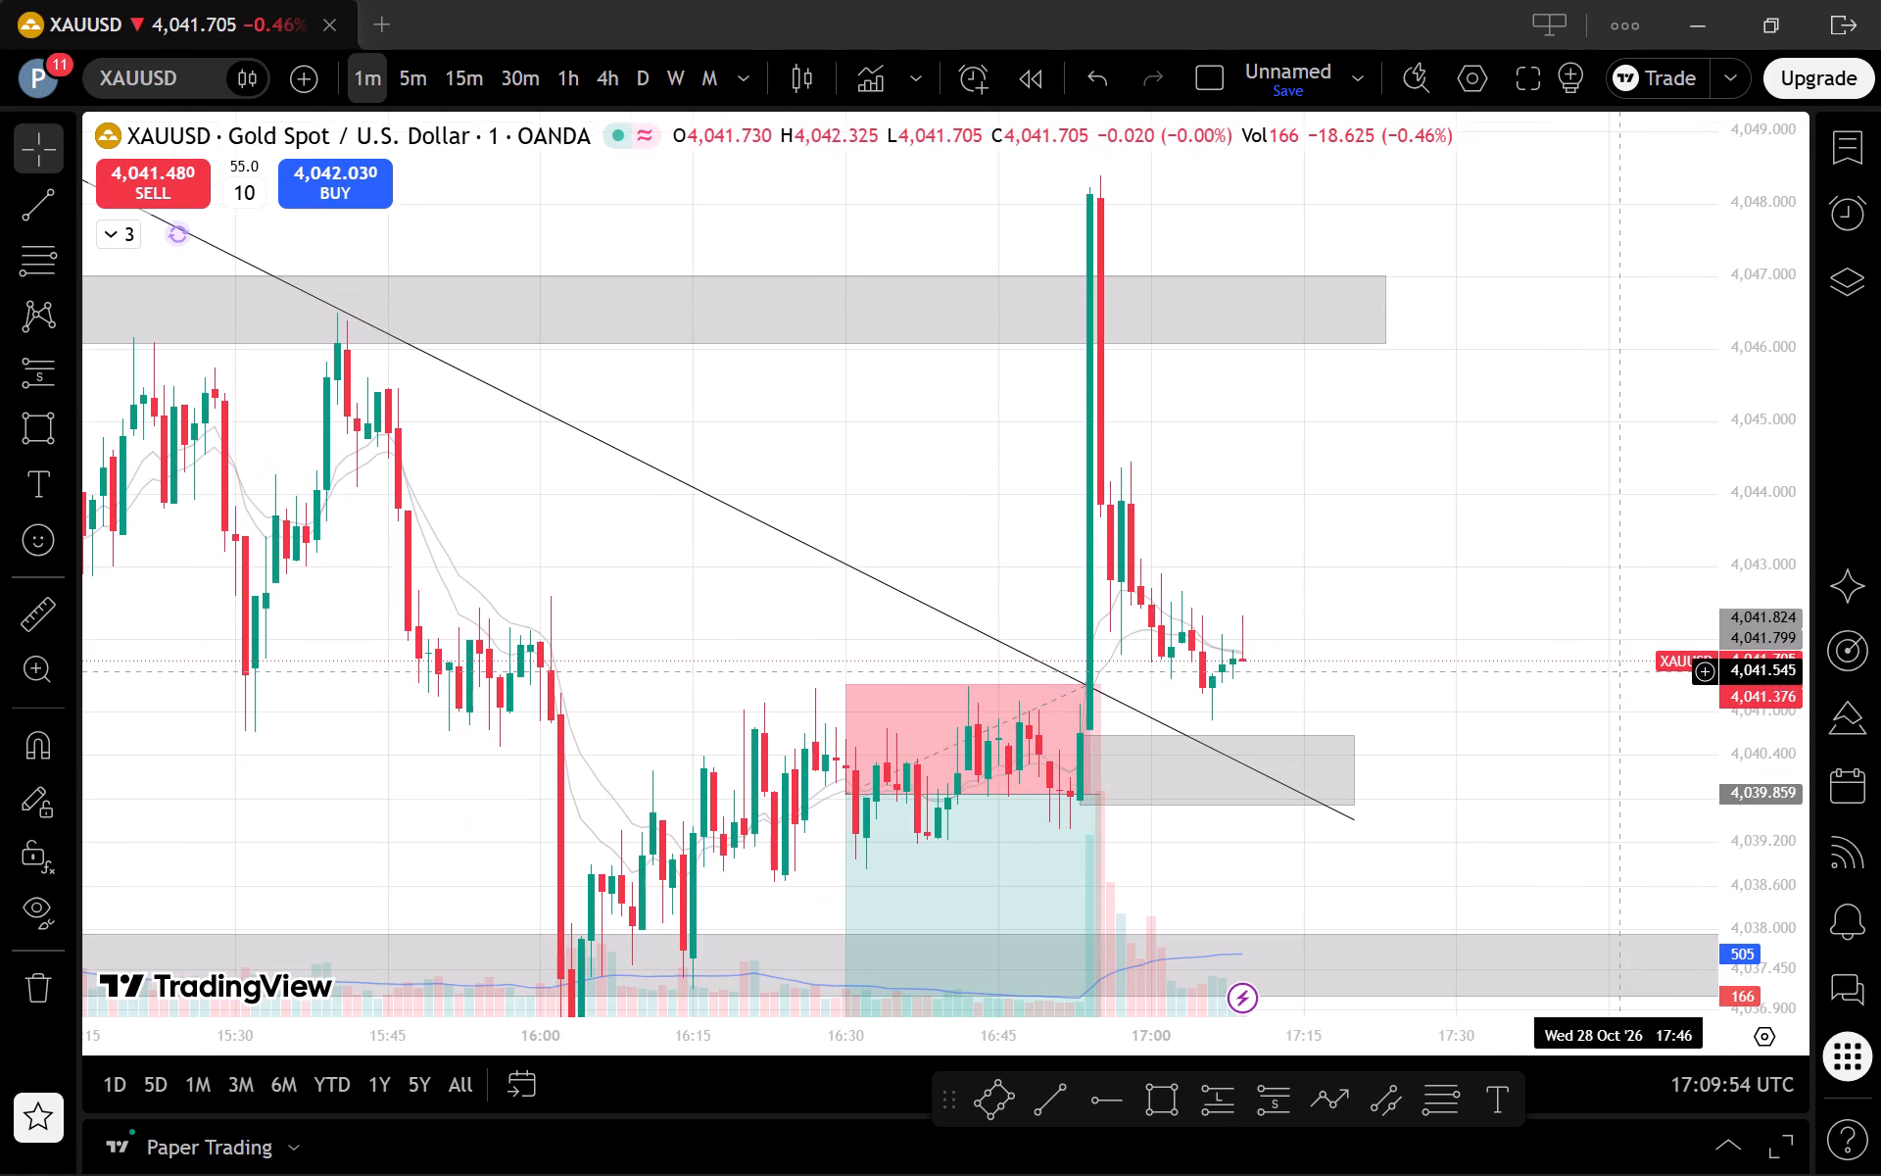
Buy 10 units of XAUUSD at market.
click(335, 167)
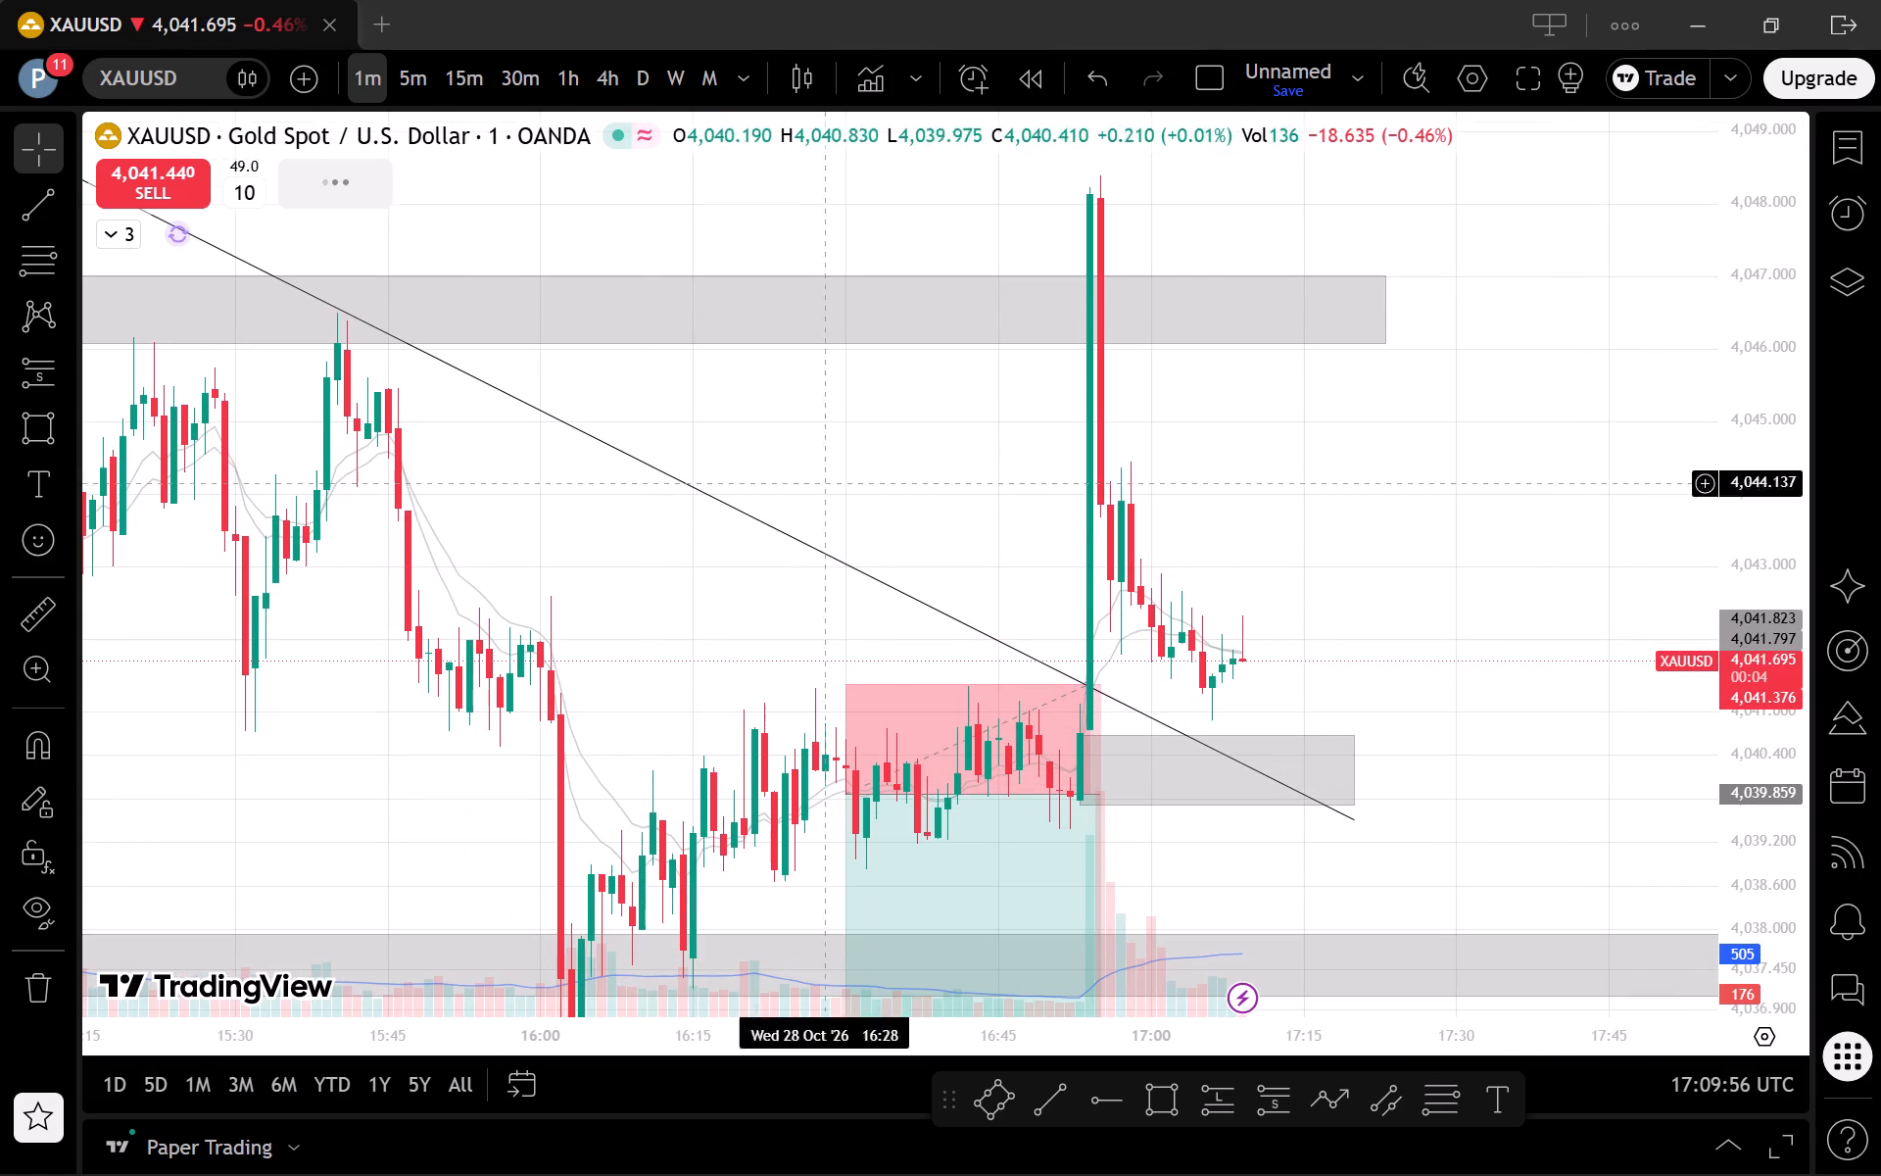
Place a stop loss for the long position at 4,040.897, just above the small zone by the trend line.
drag(1401, 622, 1423, 727)
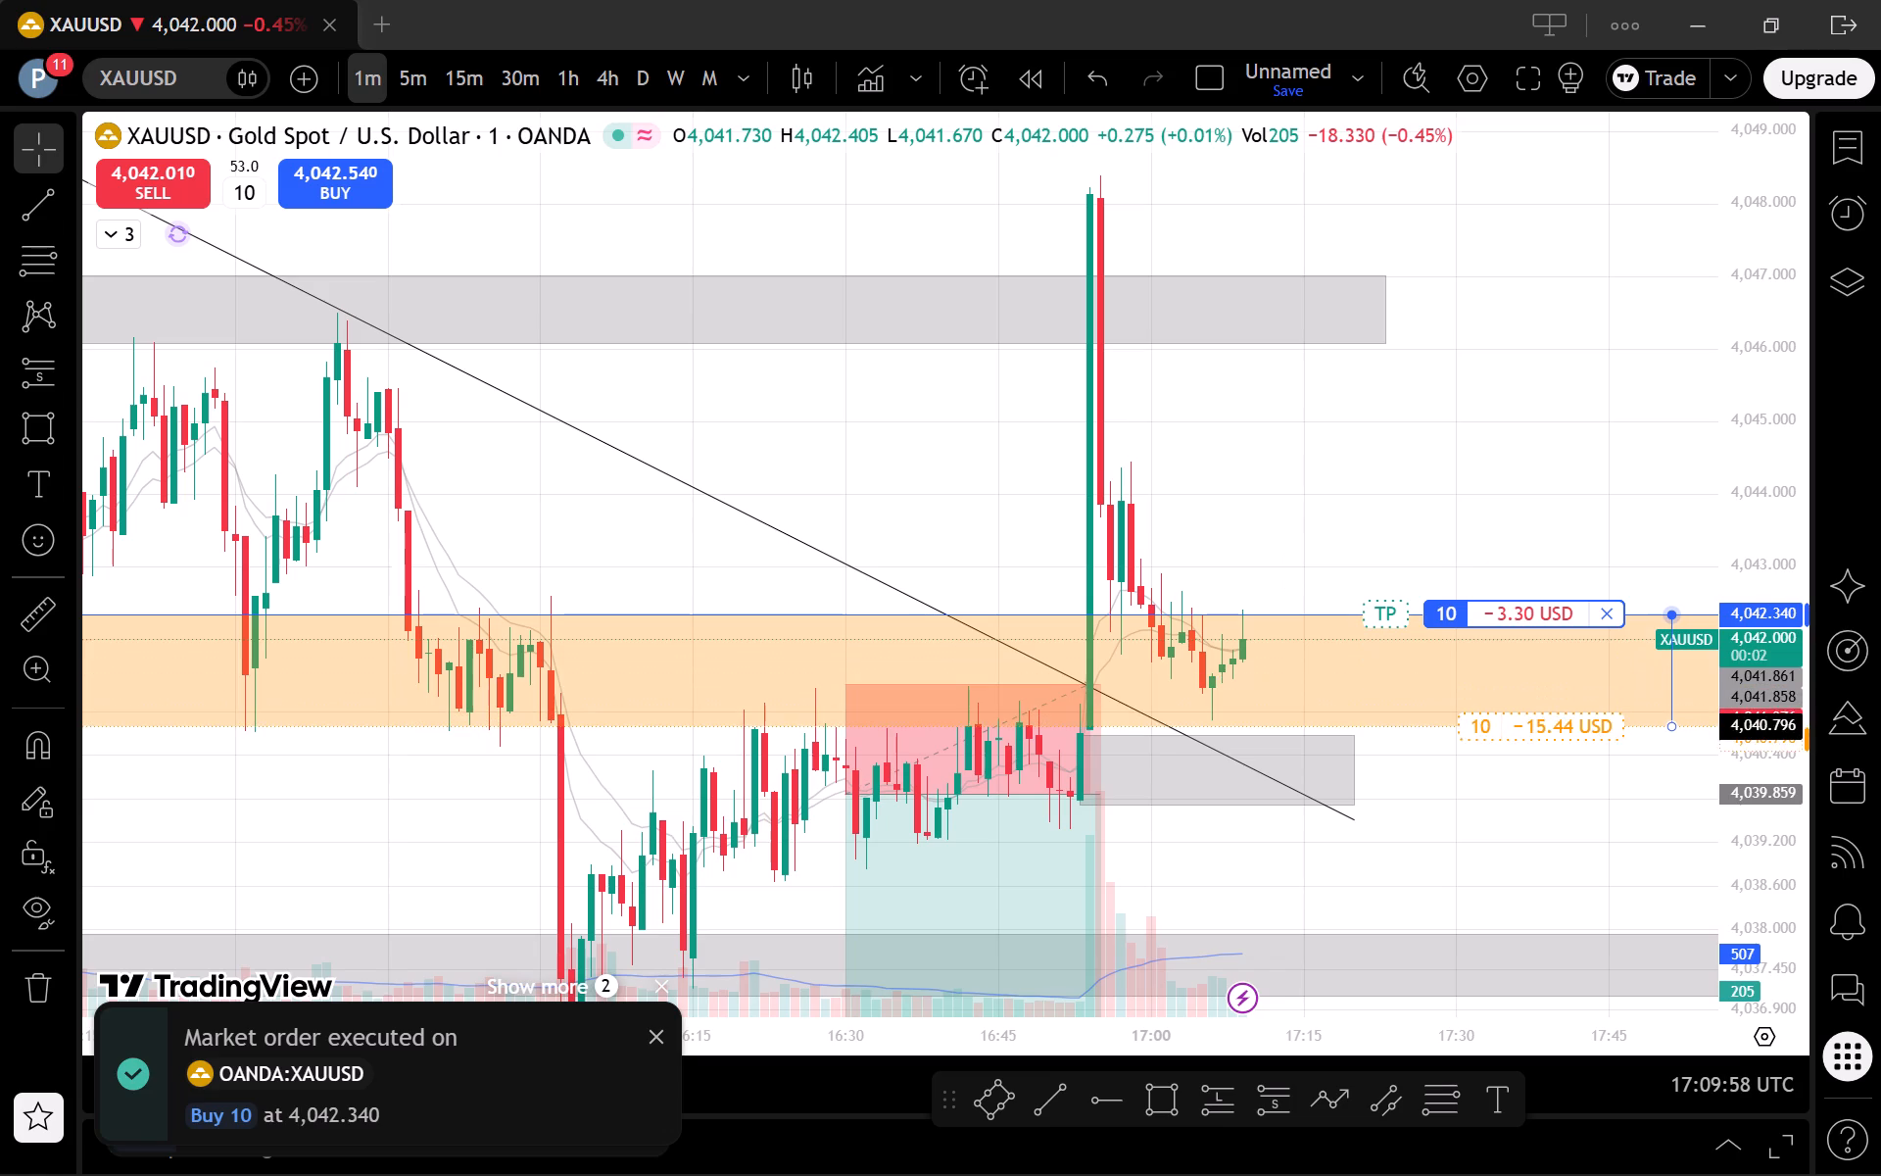
drag(1423, 727, 1445, 719)
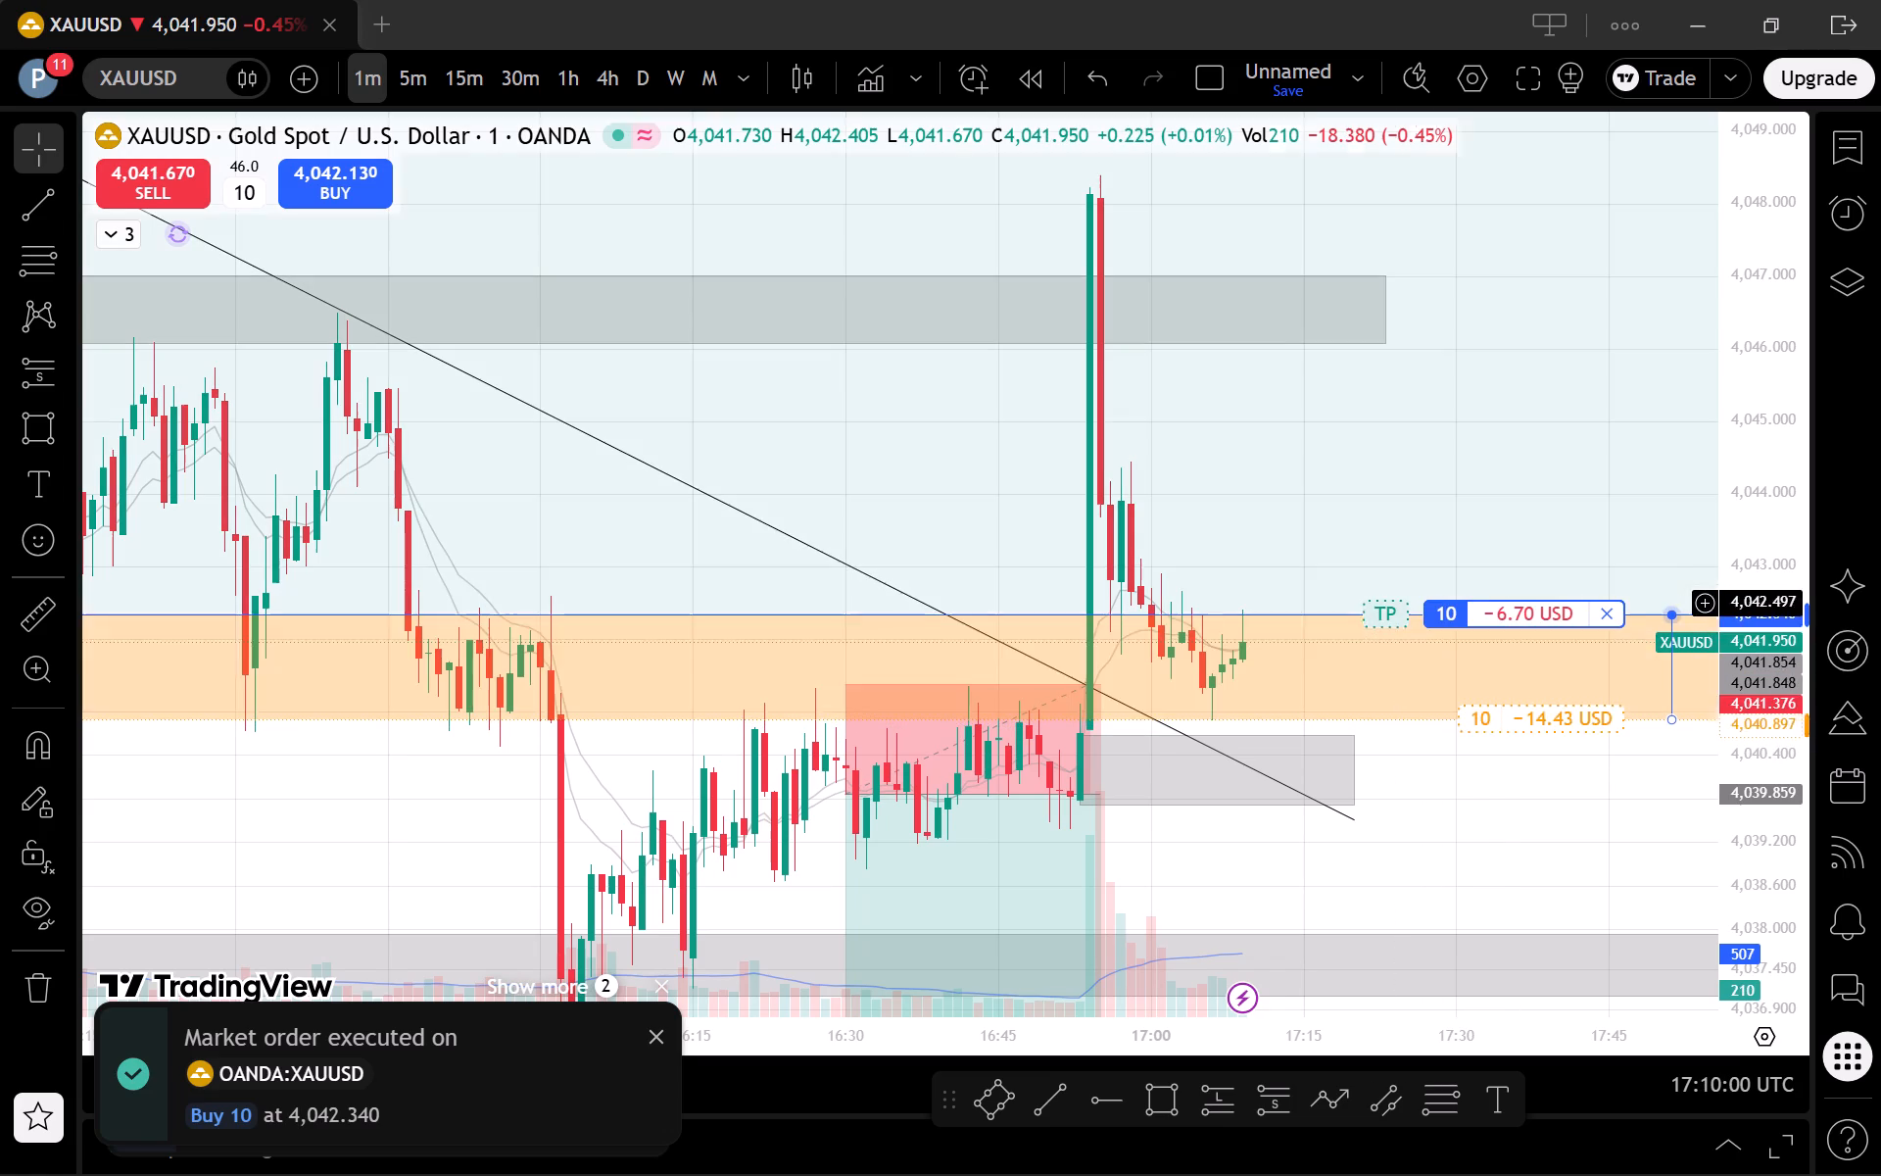
Place a take profit for the long position at 4,046.386, inside the zone above the entry.
drag(1380, 621, 1486, 380)
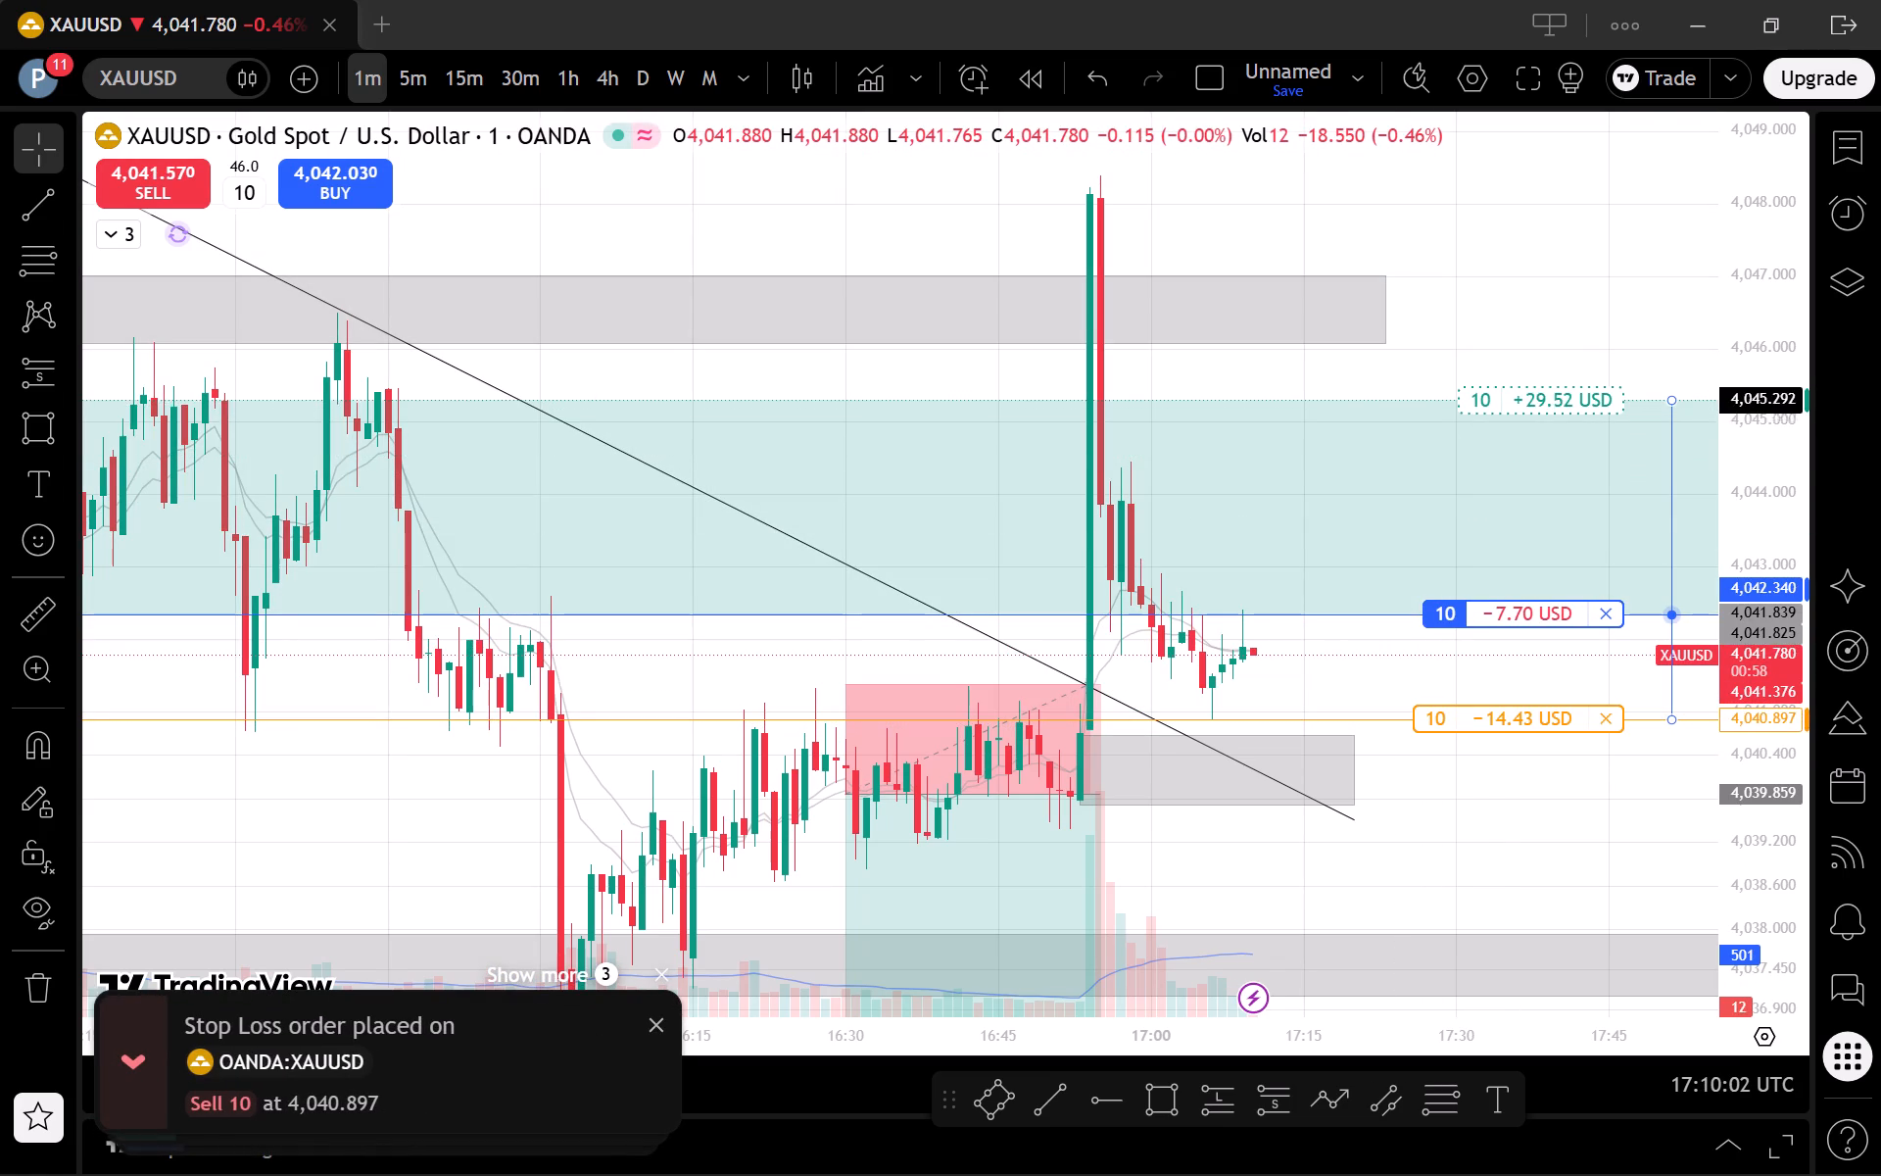
drag(1486, 380, 1510, 350)
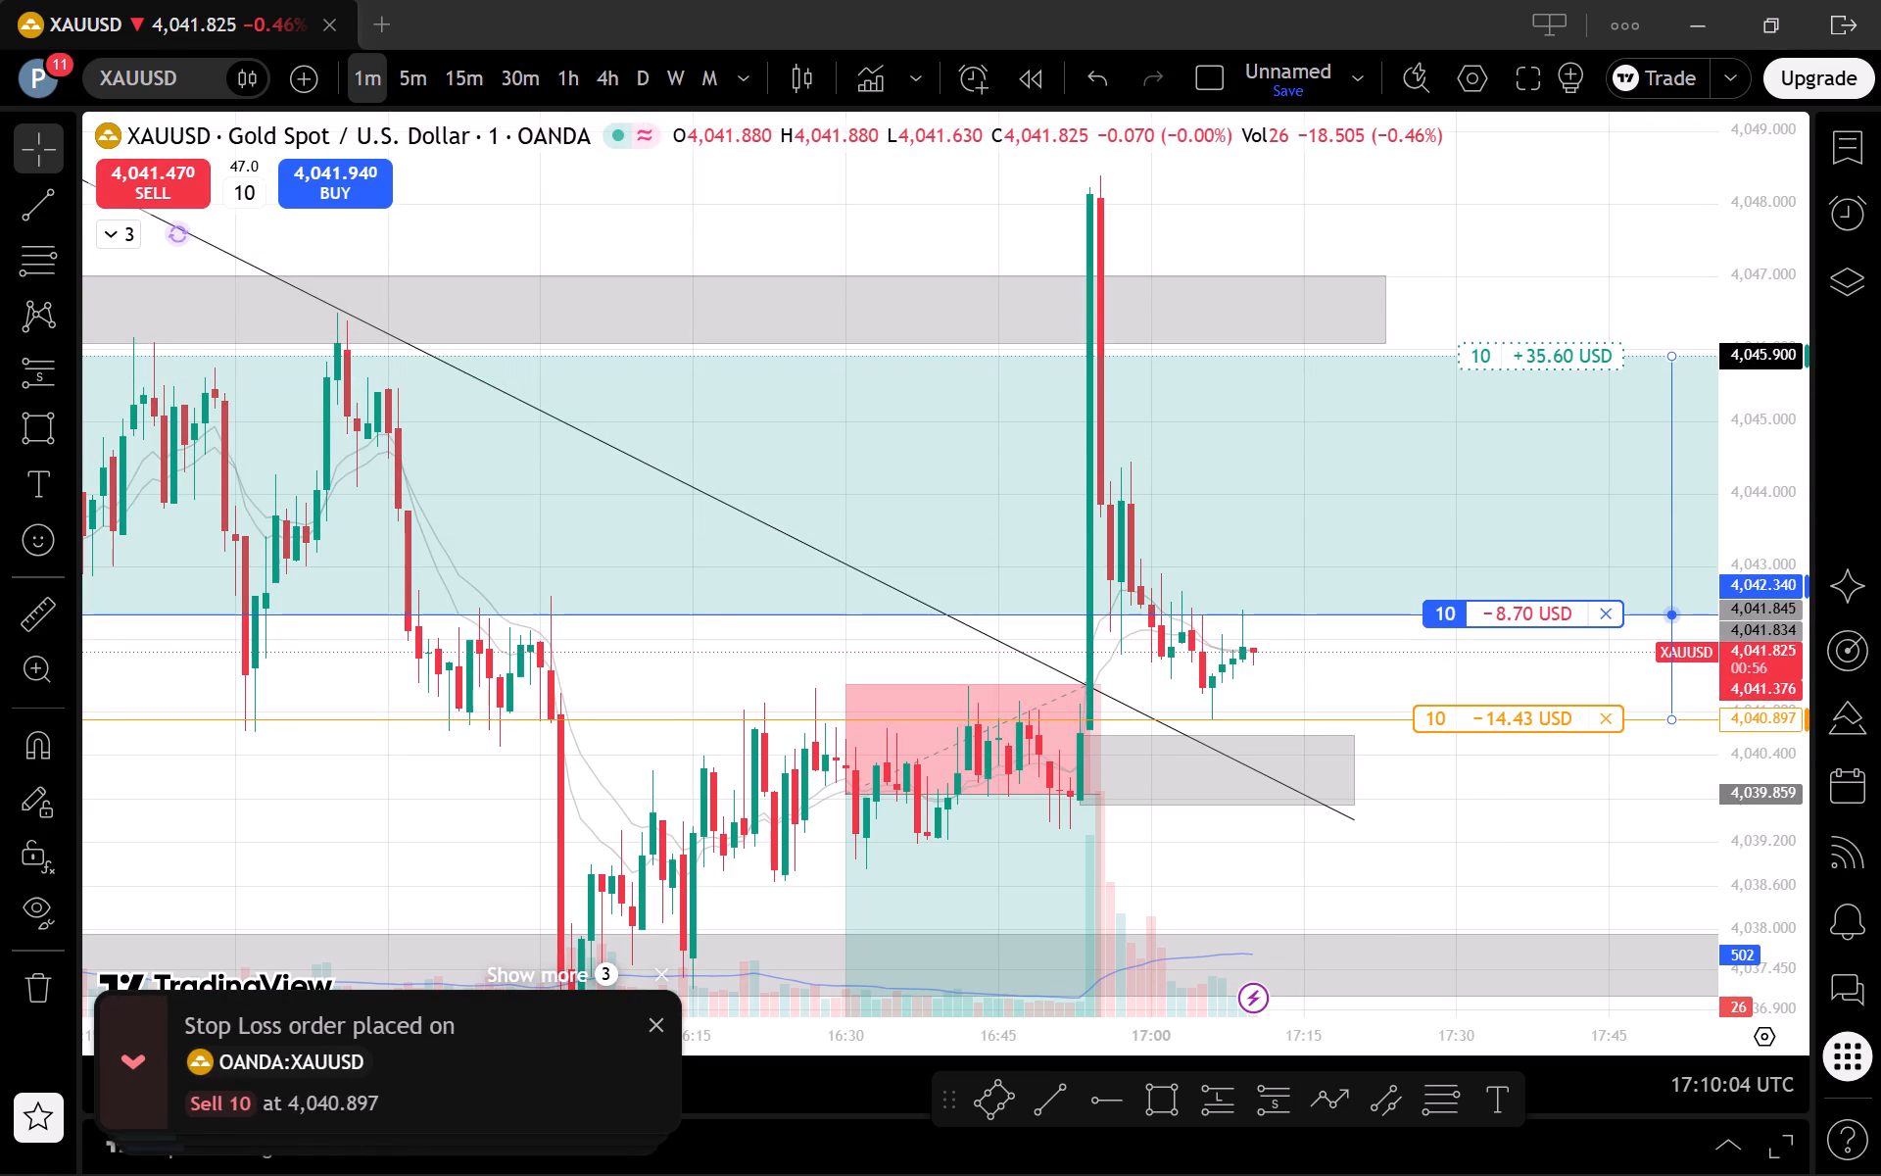
drag(1510, 350, 1533, 336)
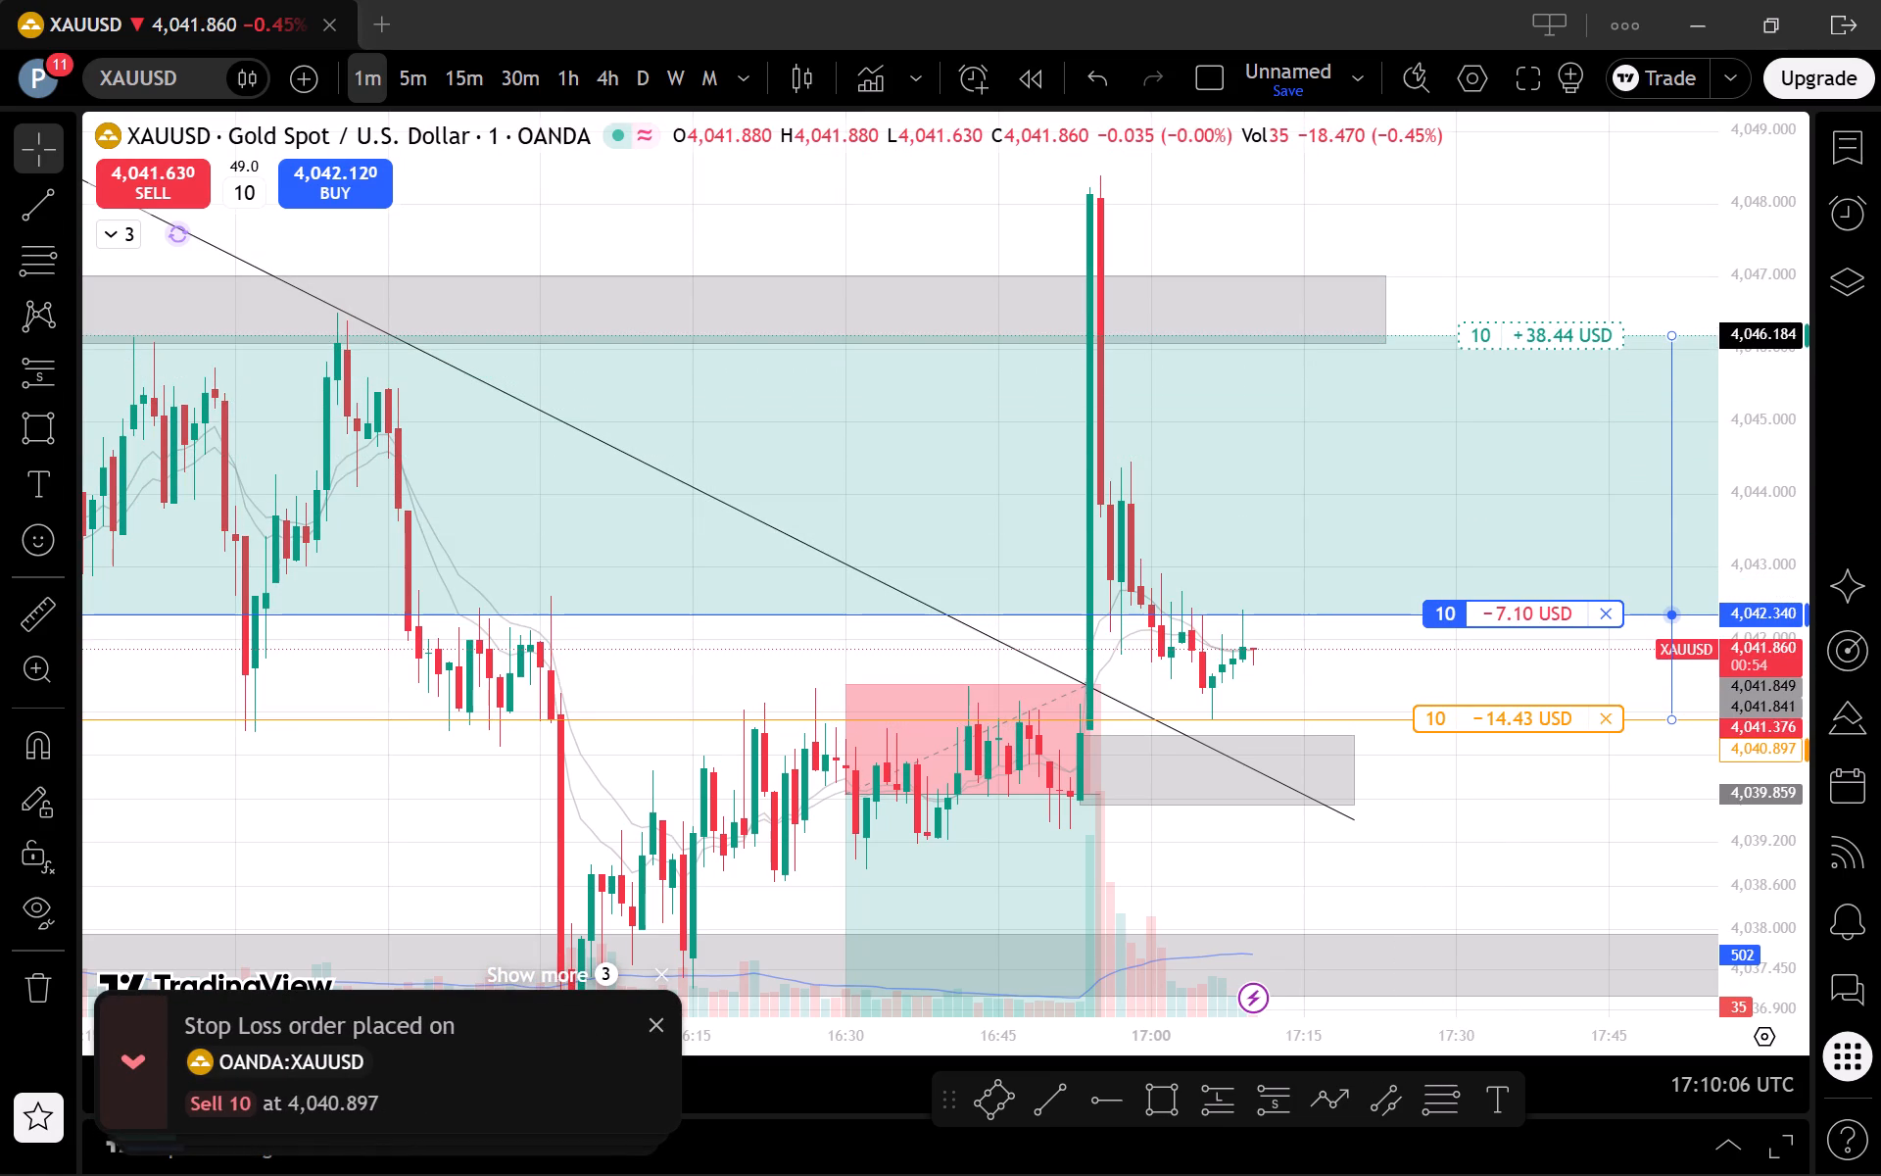
drag(1533, 336, 1559, 320)
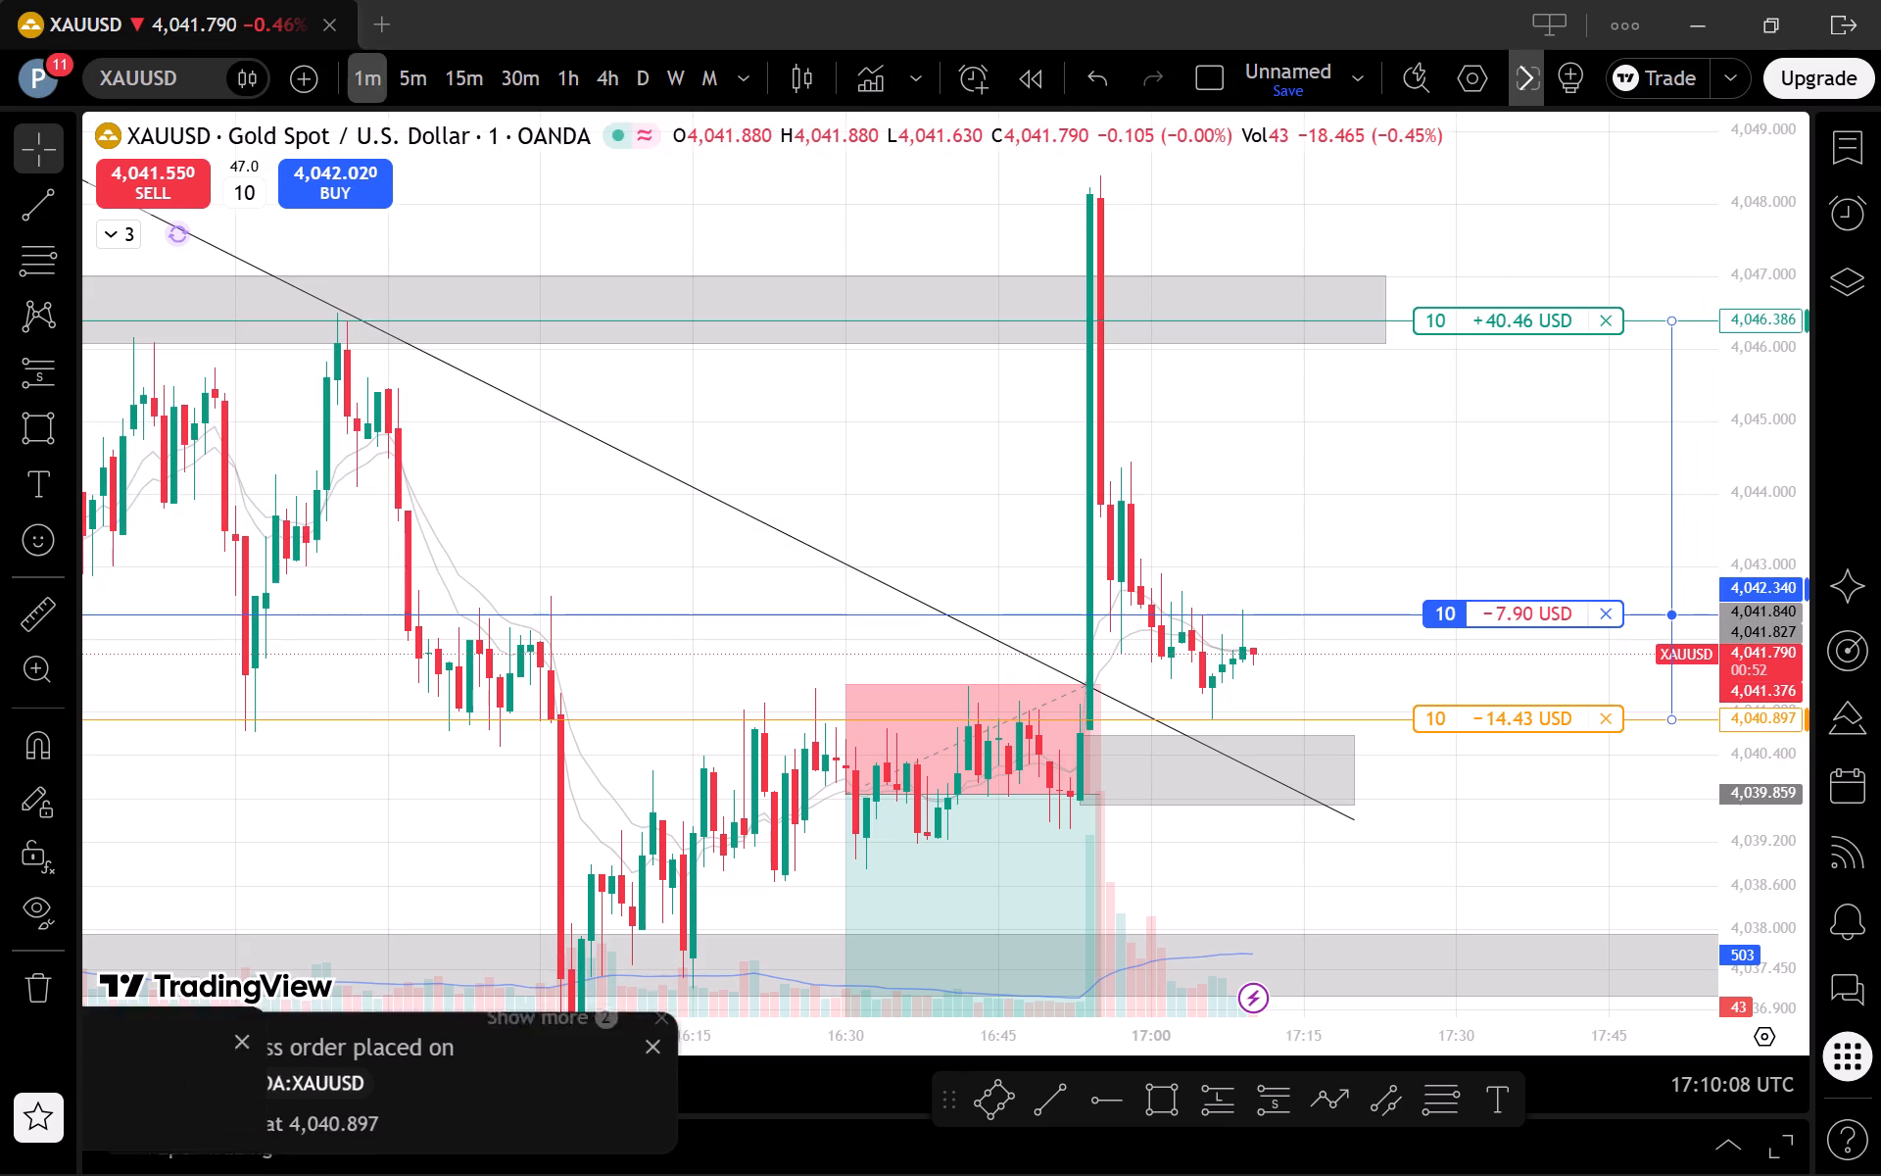
Examine the open position's entry, stop loss and take profit against the zones on the 5-minute chart.
click(380, 70)
click(413, 78)
drag(1761, 374, 1733, 656)
click(1574, 777)
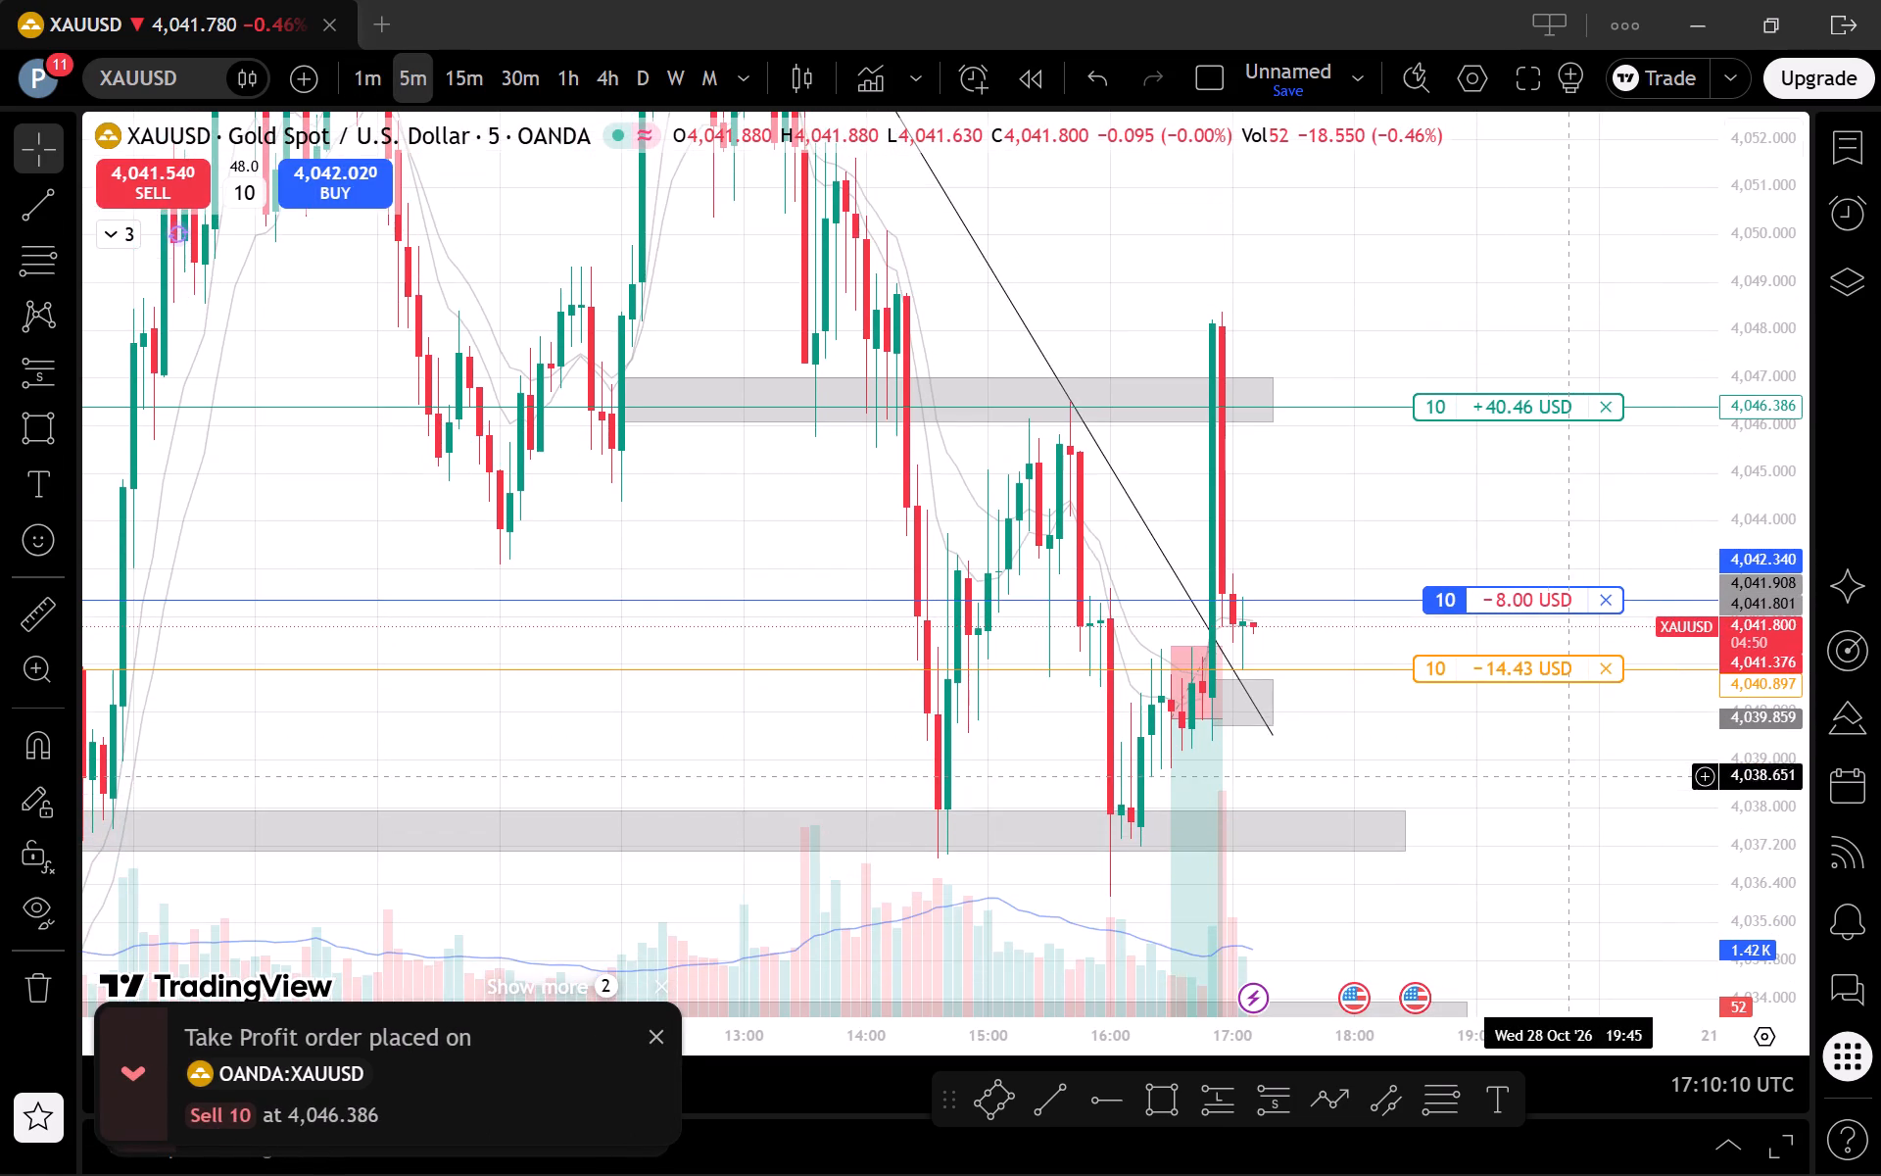
Examine the long position's entry, stop and target against the trend line and all marked zones across the wider 5-minute price history.
scroll(1476, 813, up, 3)
click(1503, 845)
drag(1480, 839, 1390, 792)
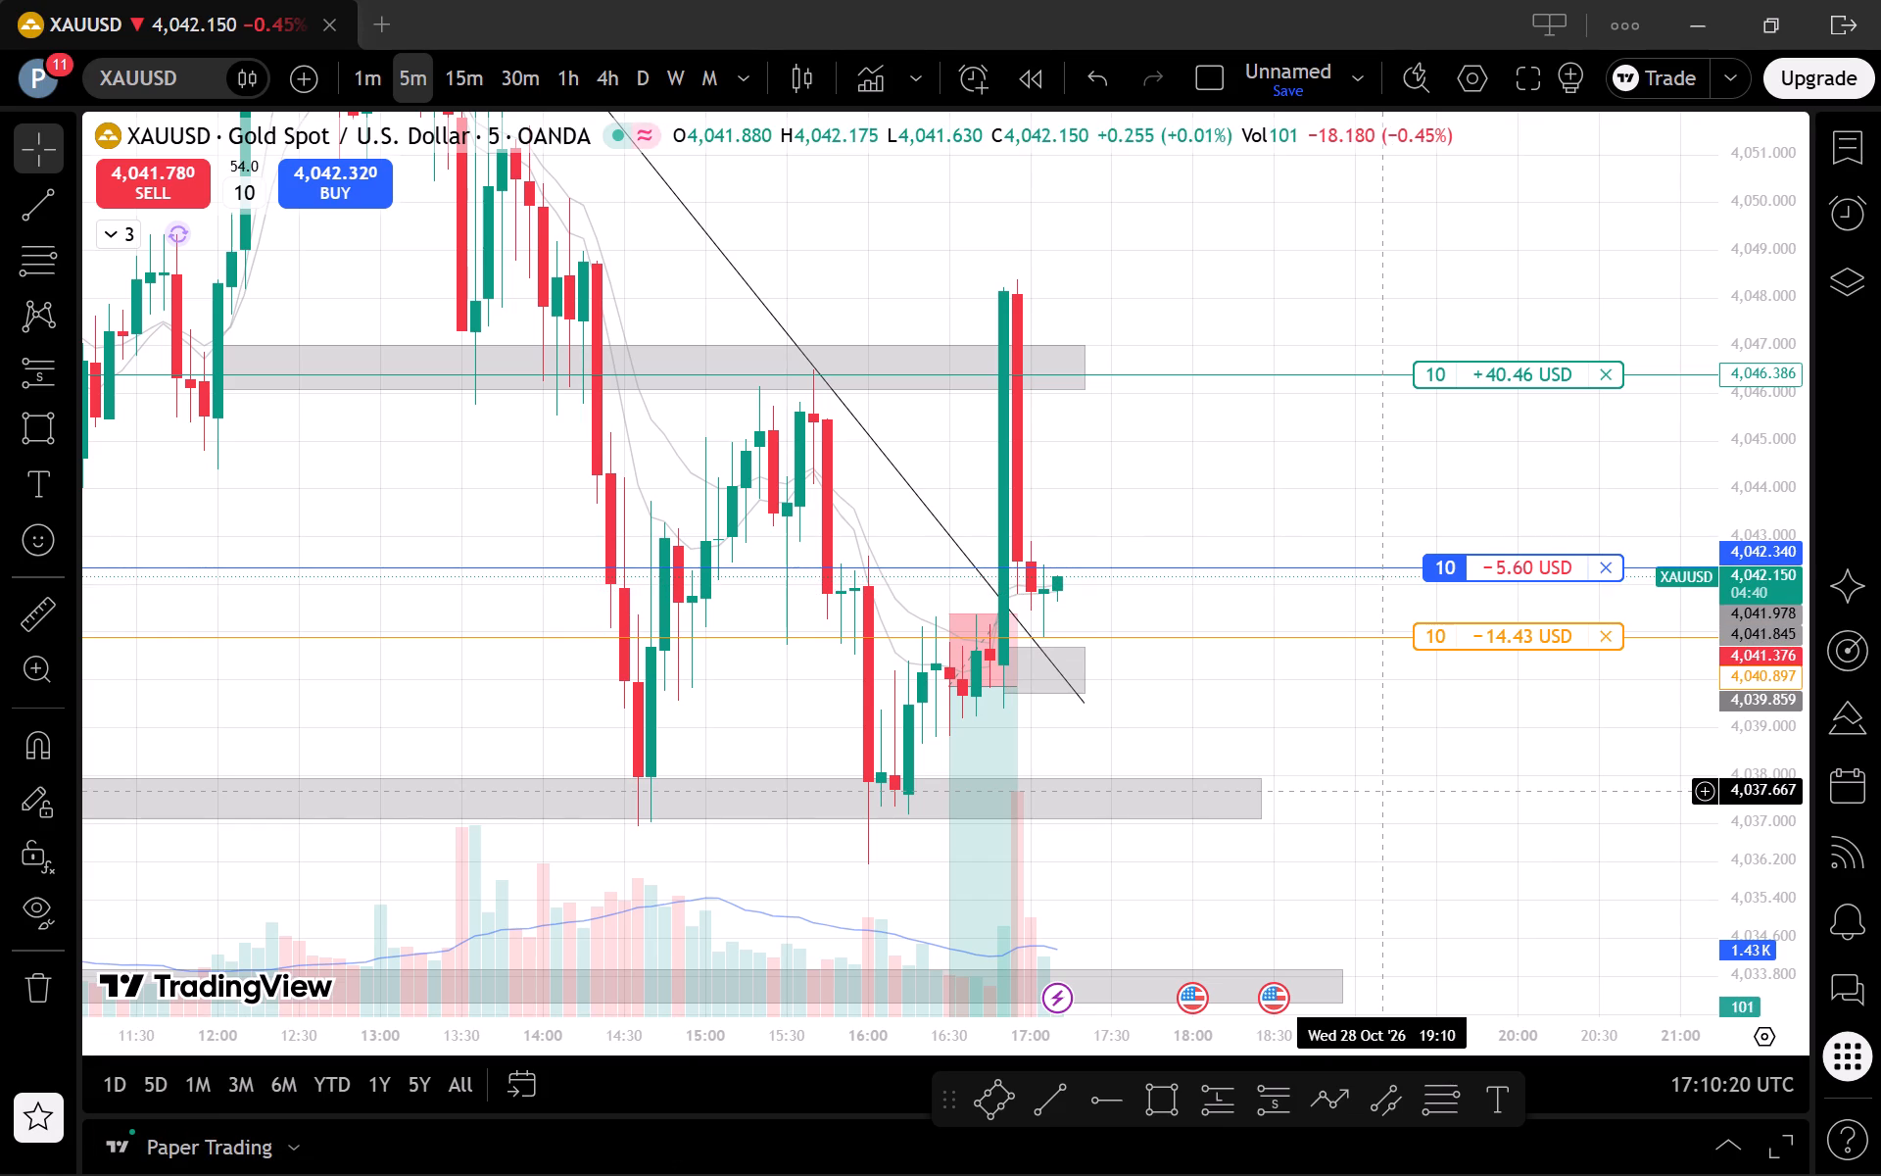
scroll(1389, 792, down, 4)
scroll(1468, 831, down, 4)
scroll(1563, 868, down, 1)
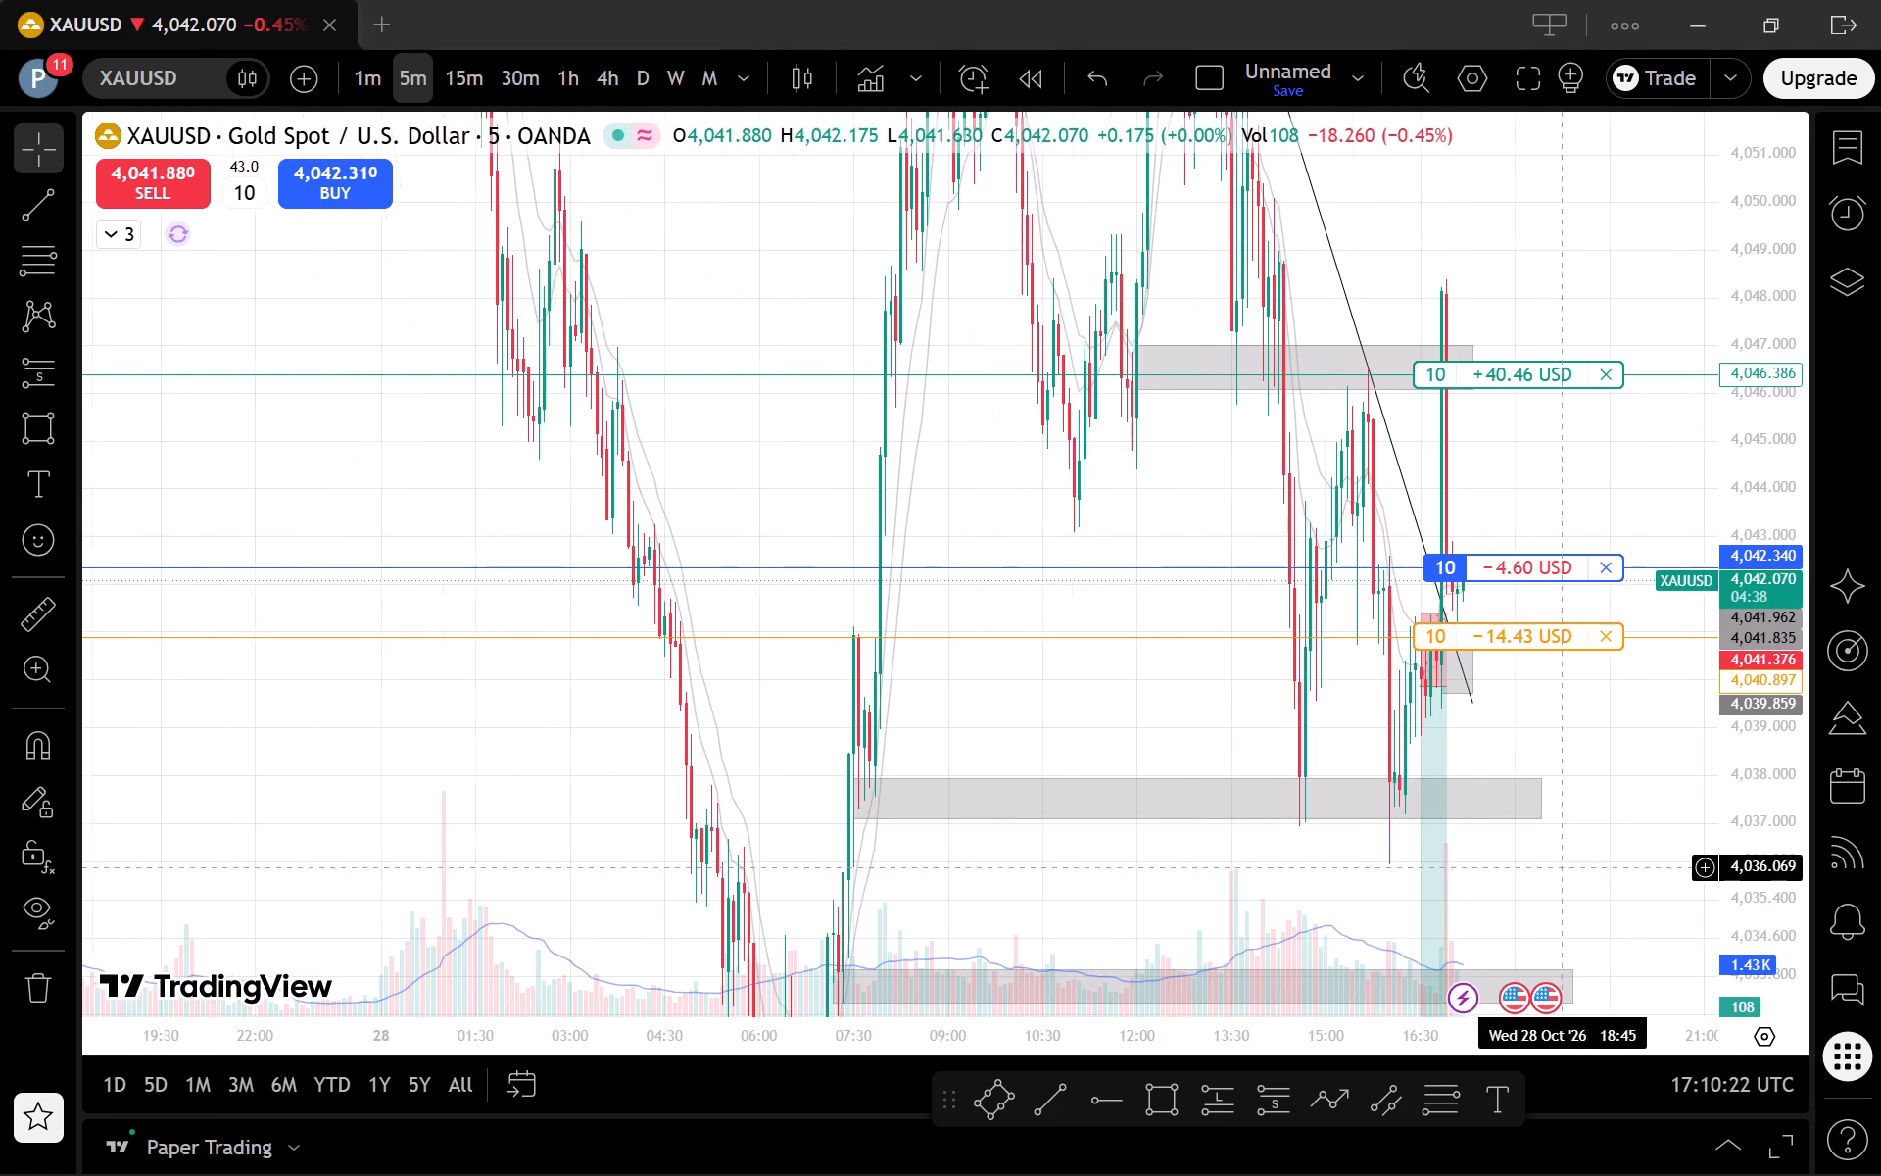
drag(1780, 686, 1795, 1003)
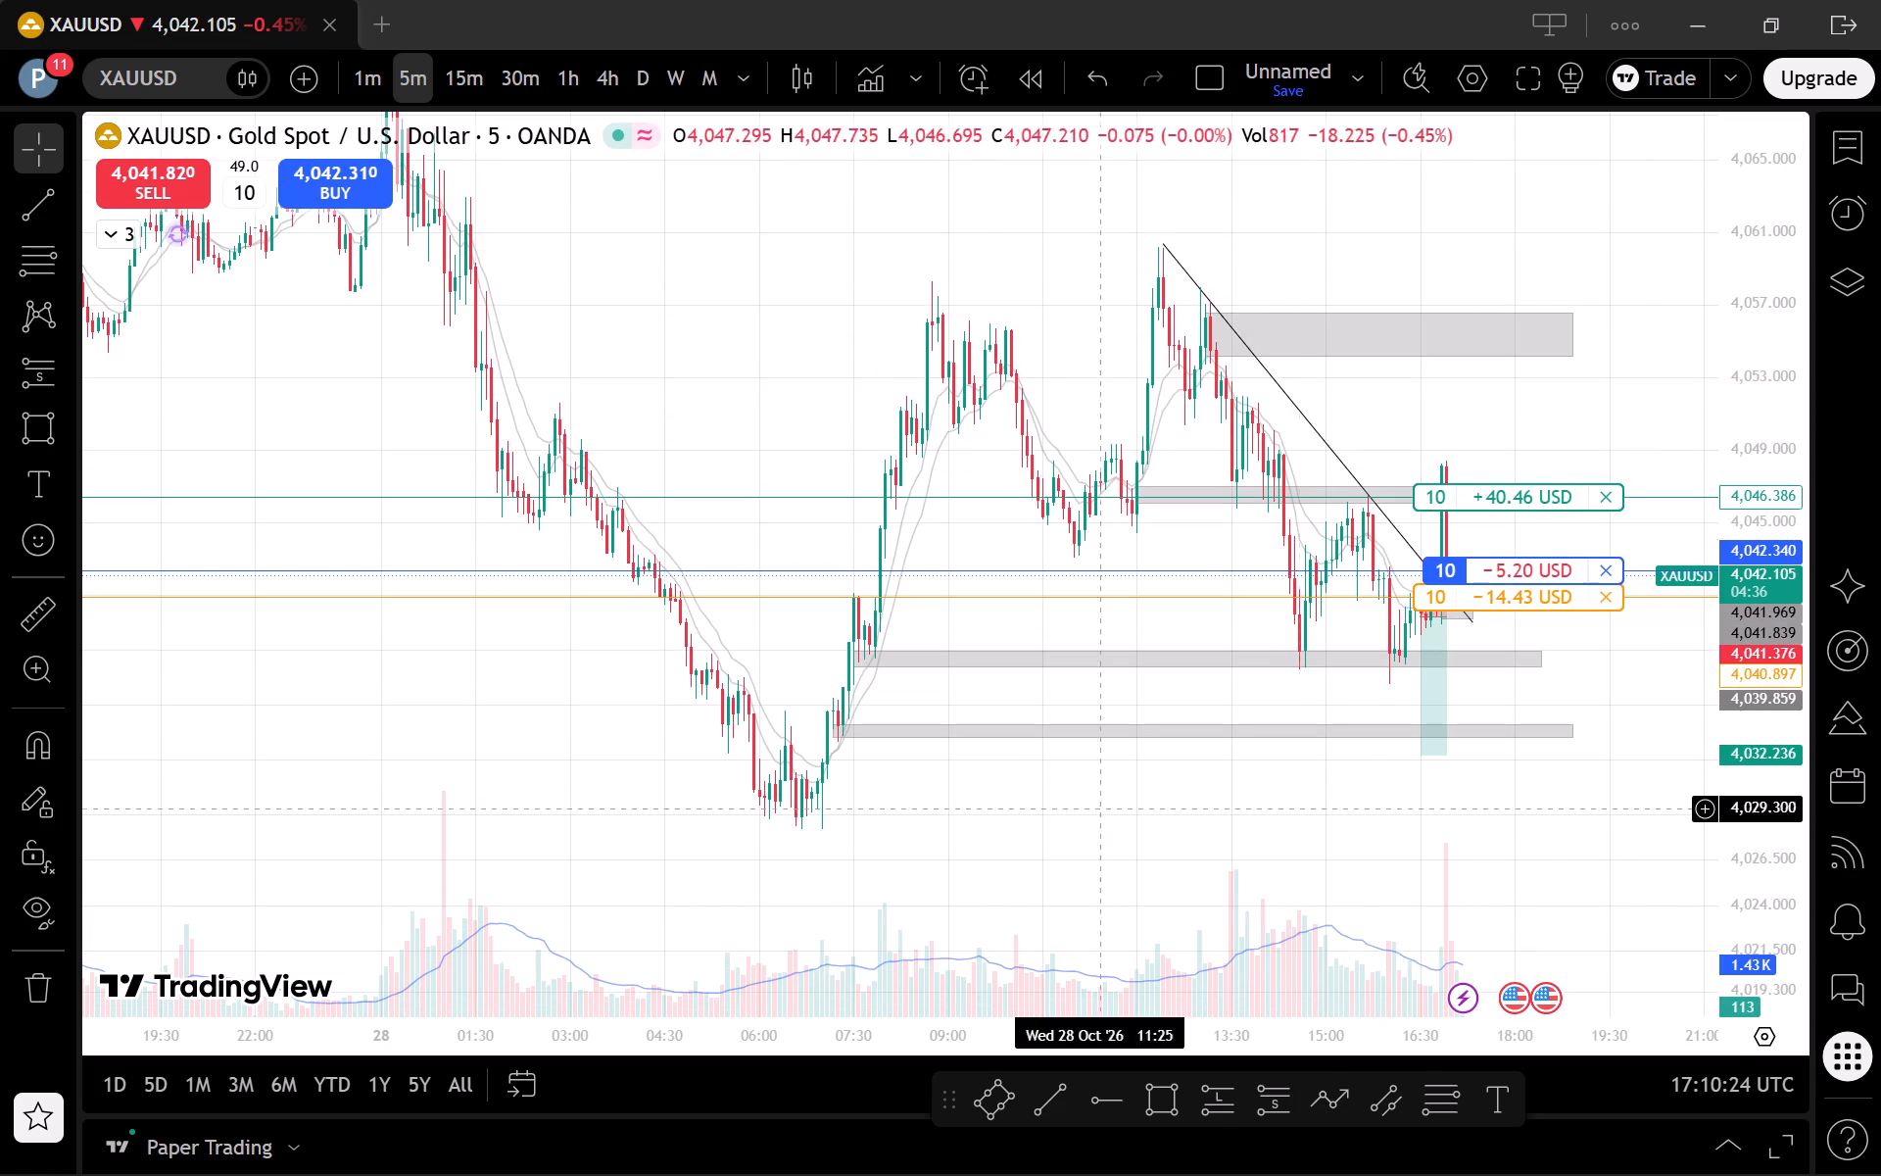
scroll(925, 835, down, 8)
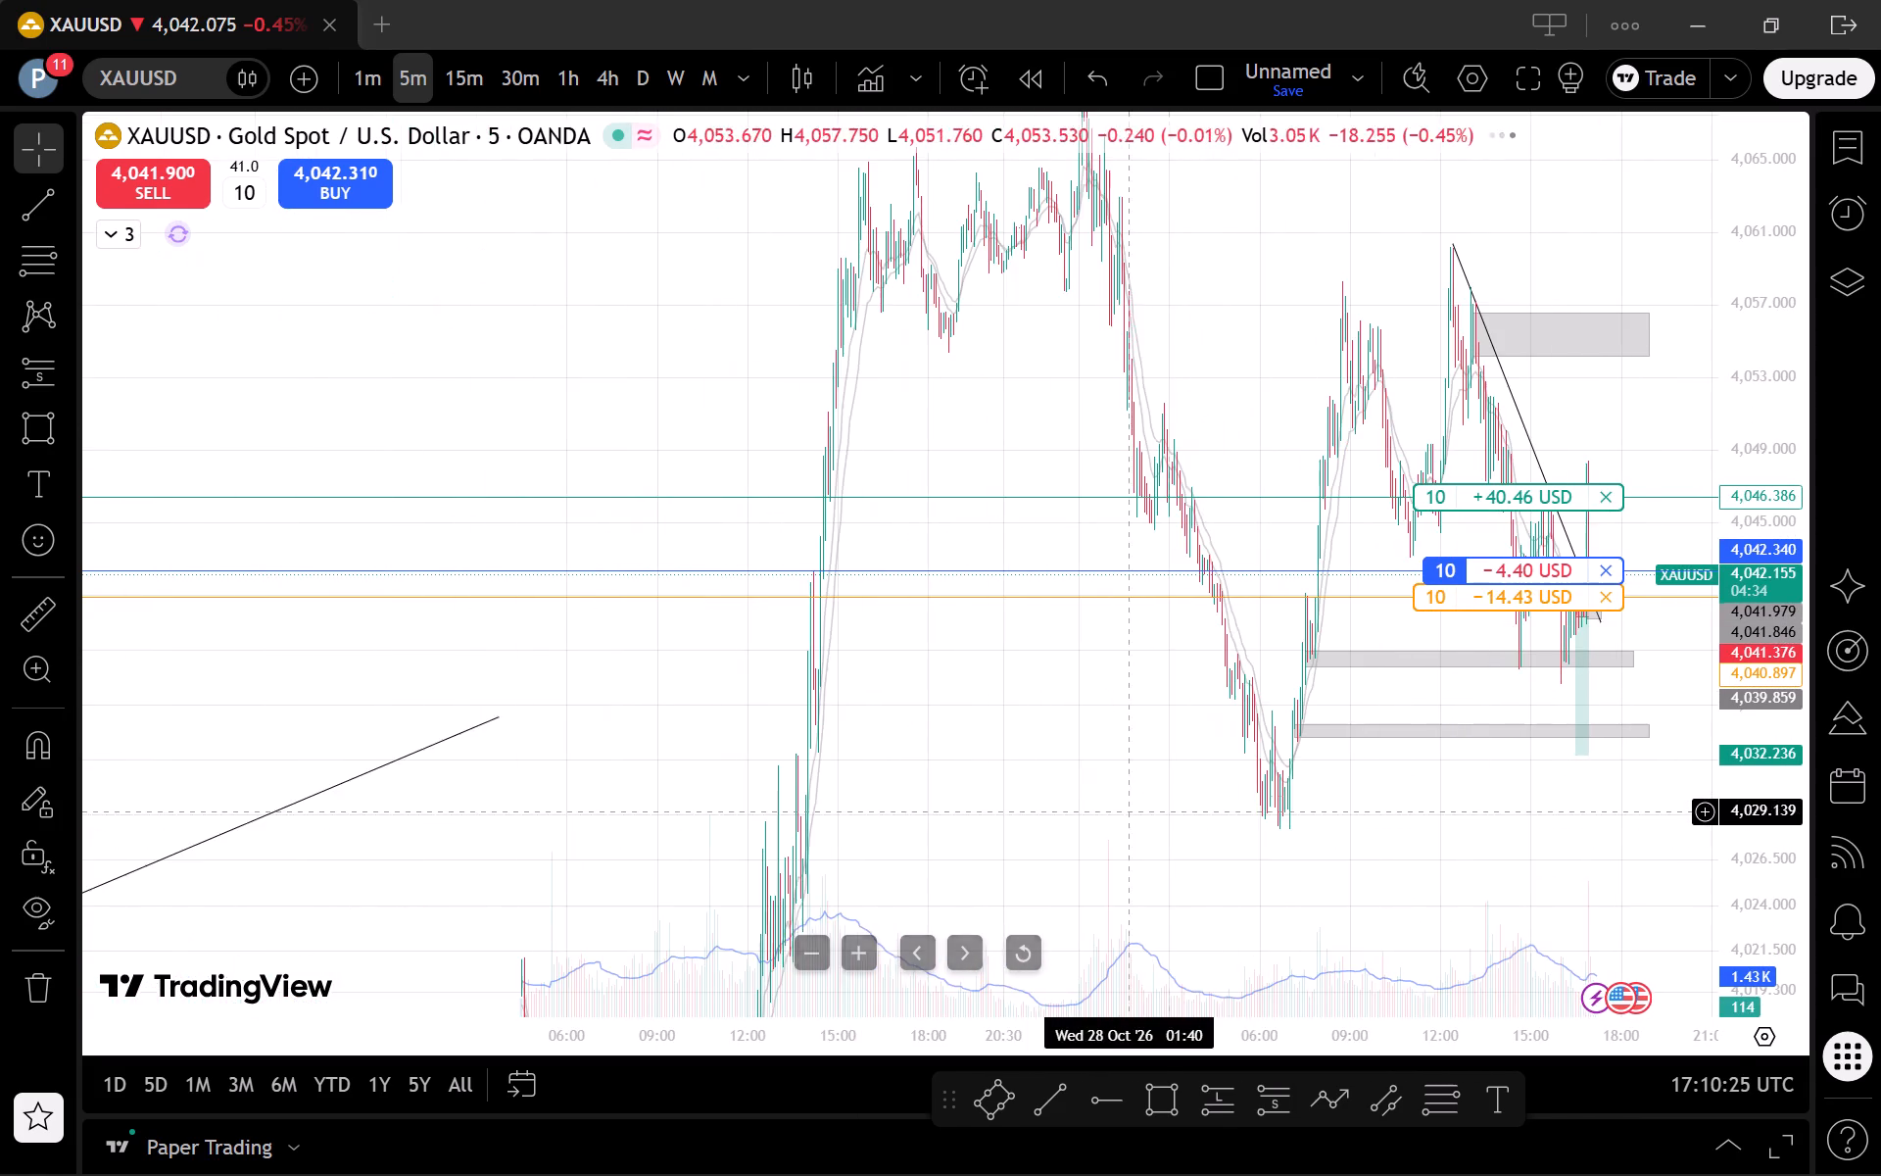
scroll(1239, 806, up, 5)
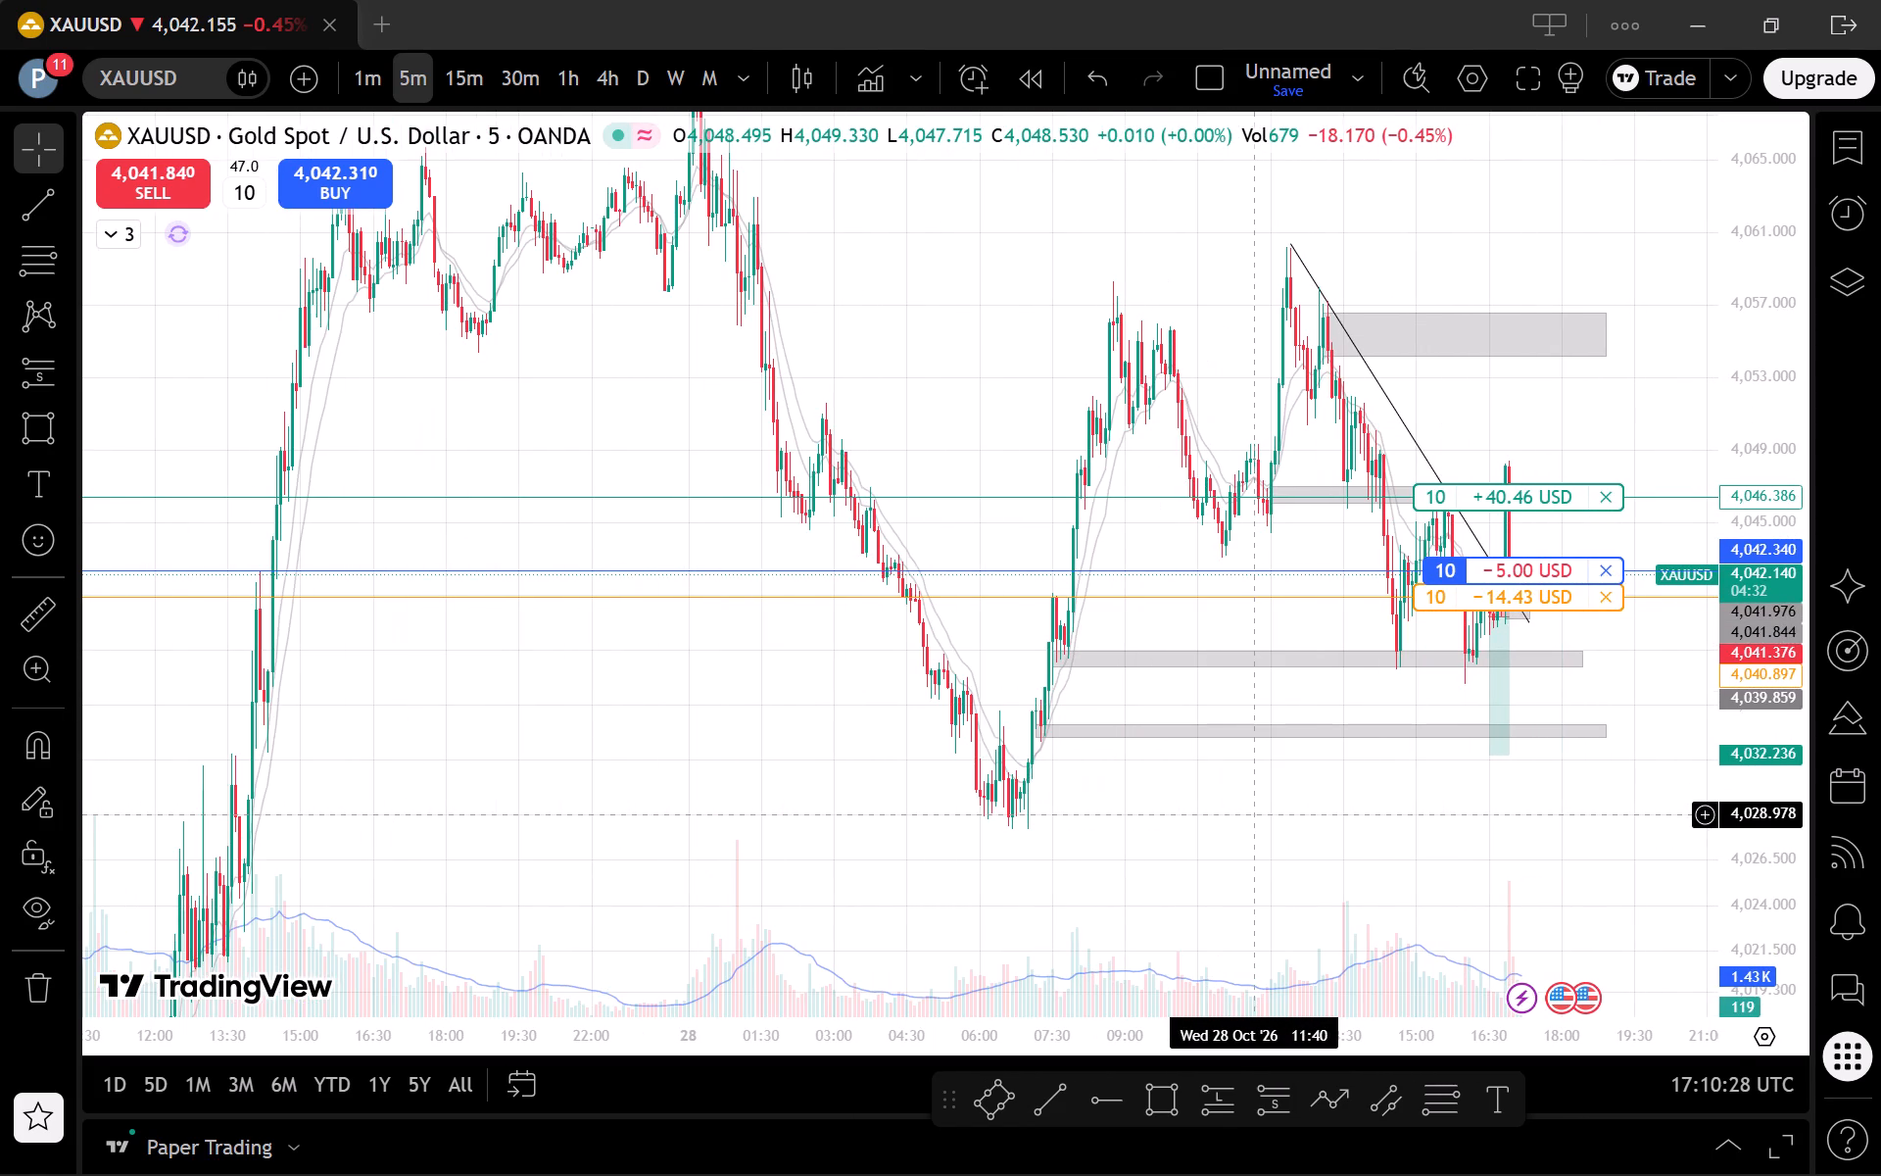
scroll(1252, 815, up, 4)
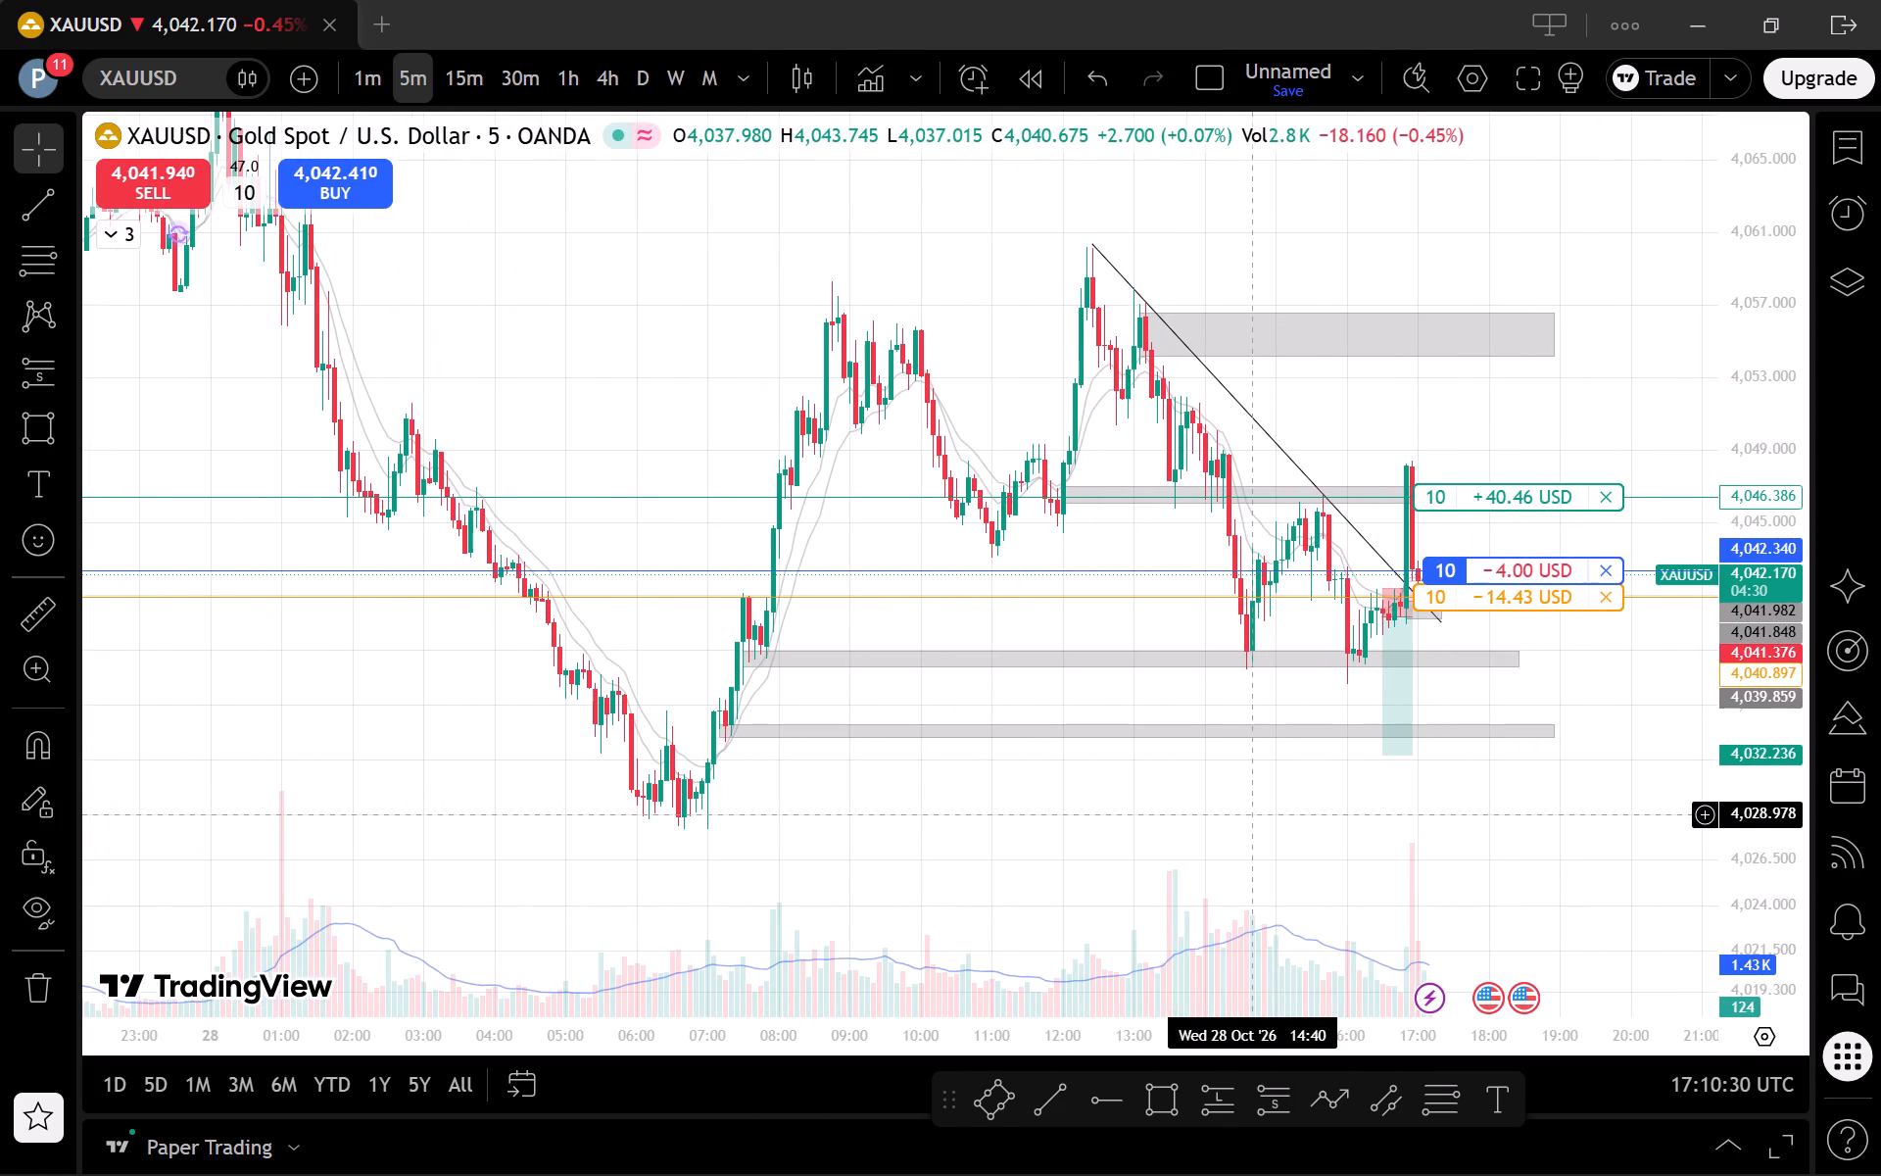
scroll(1252, 815, up, 2)
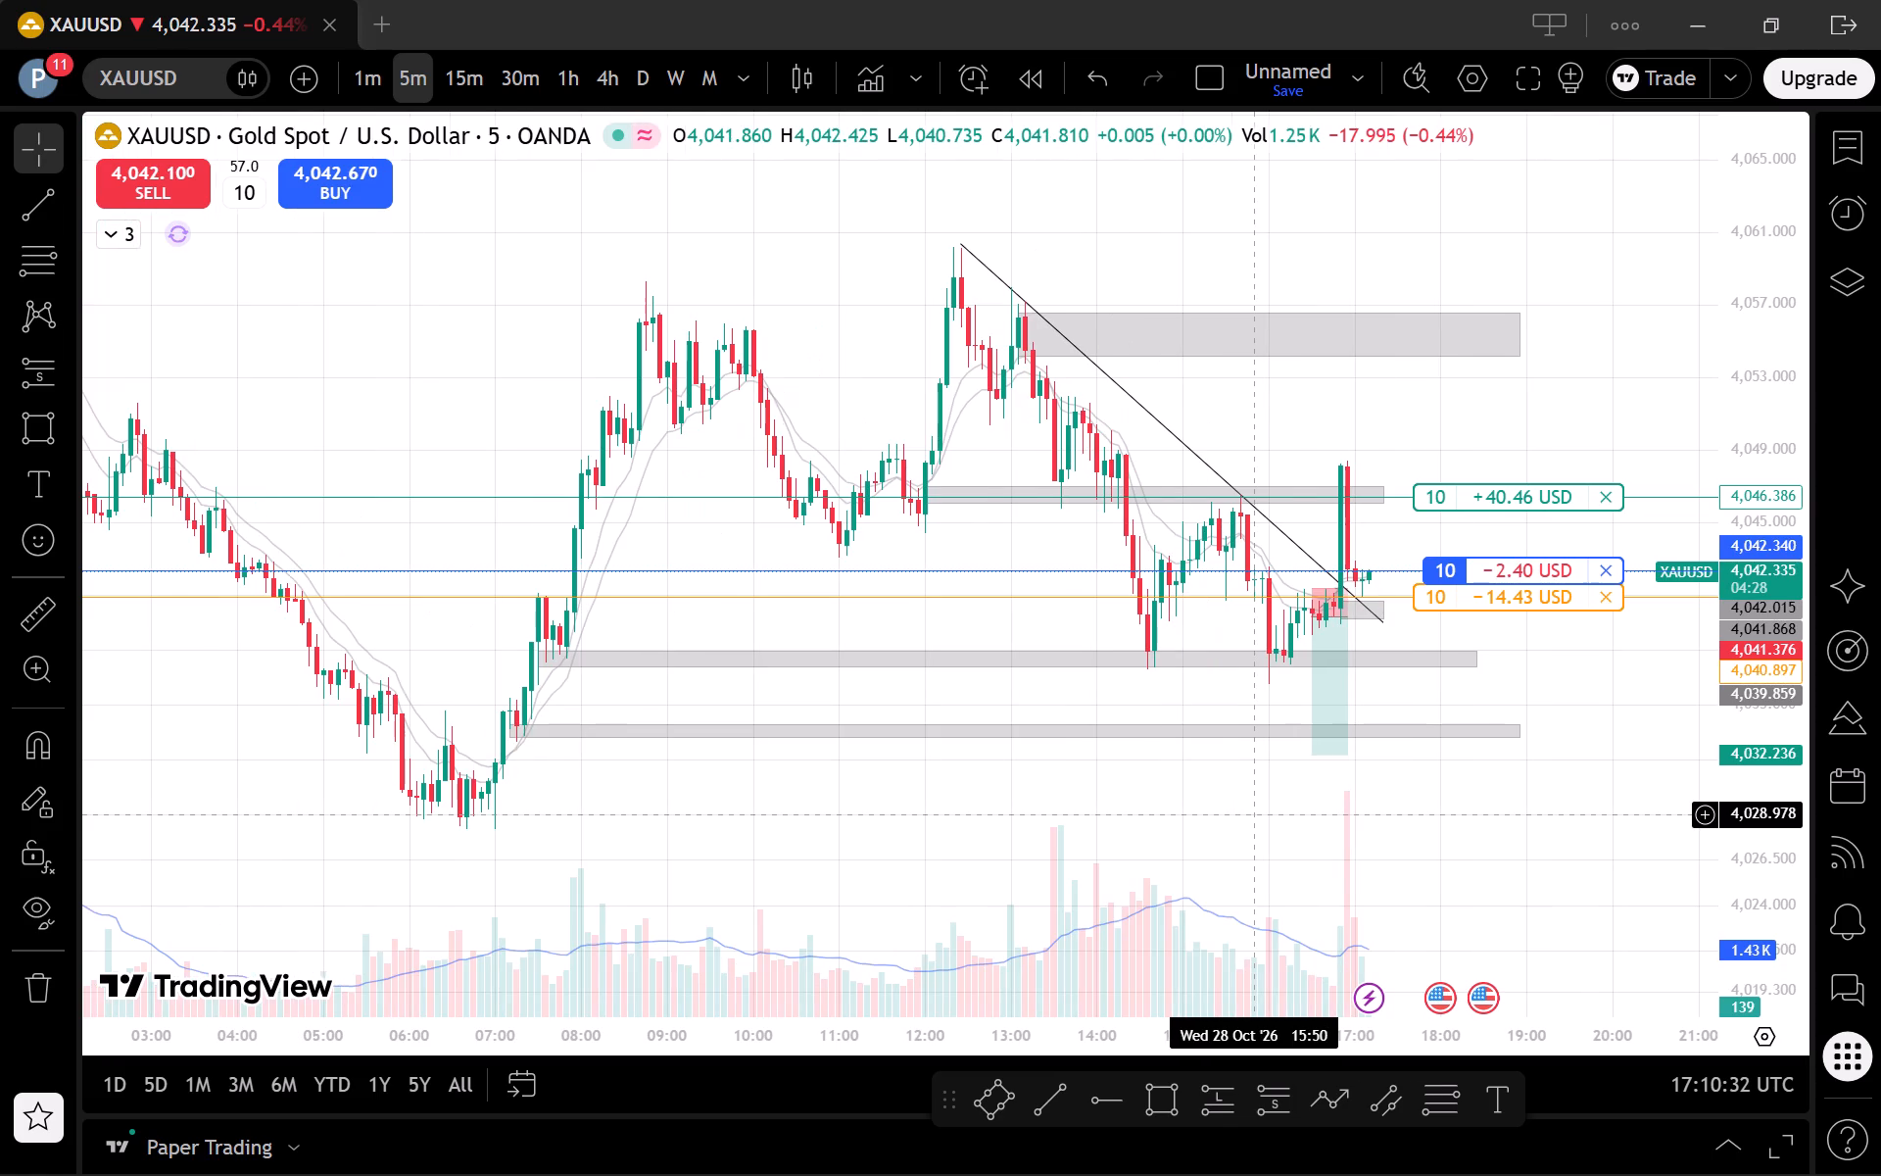
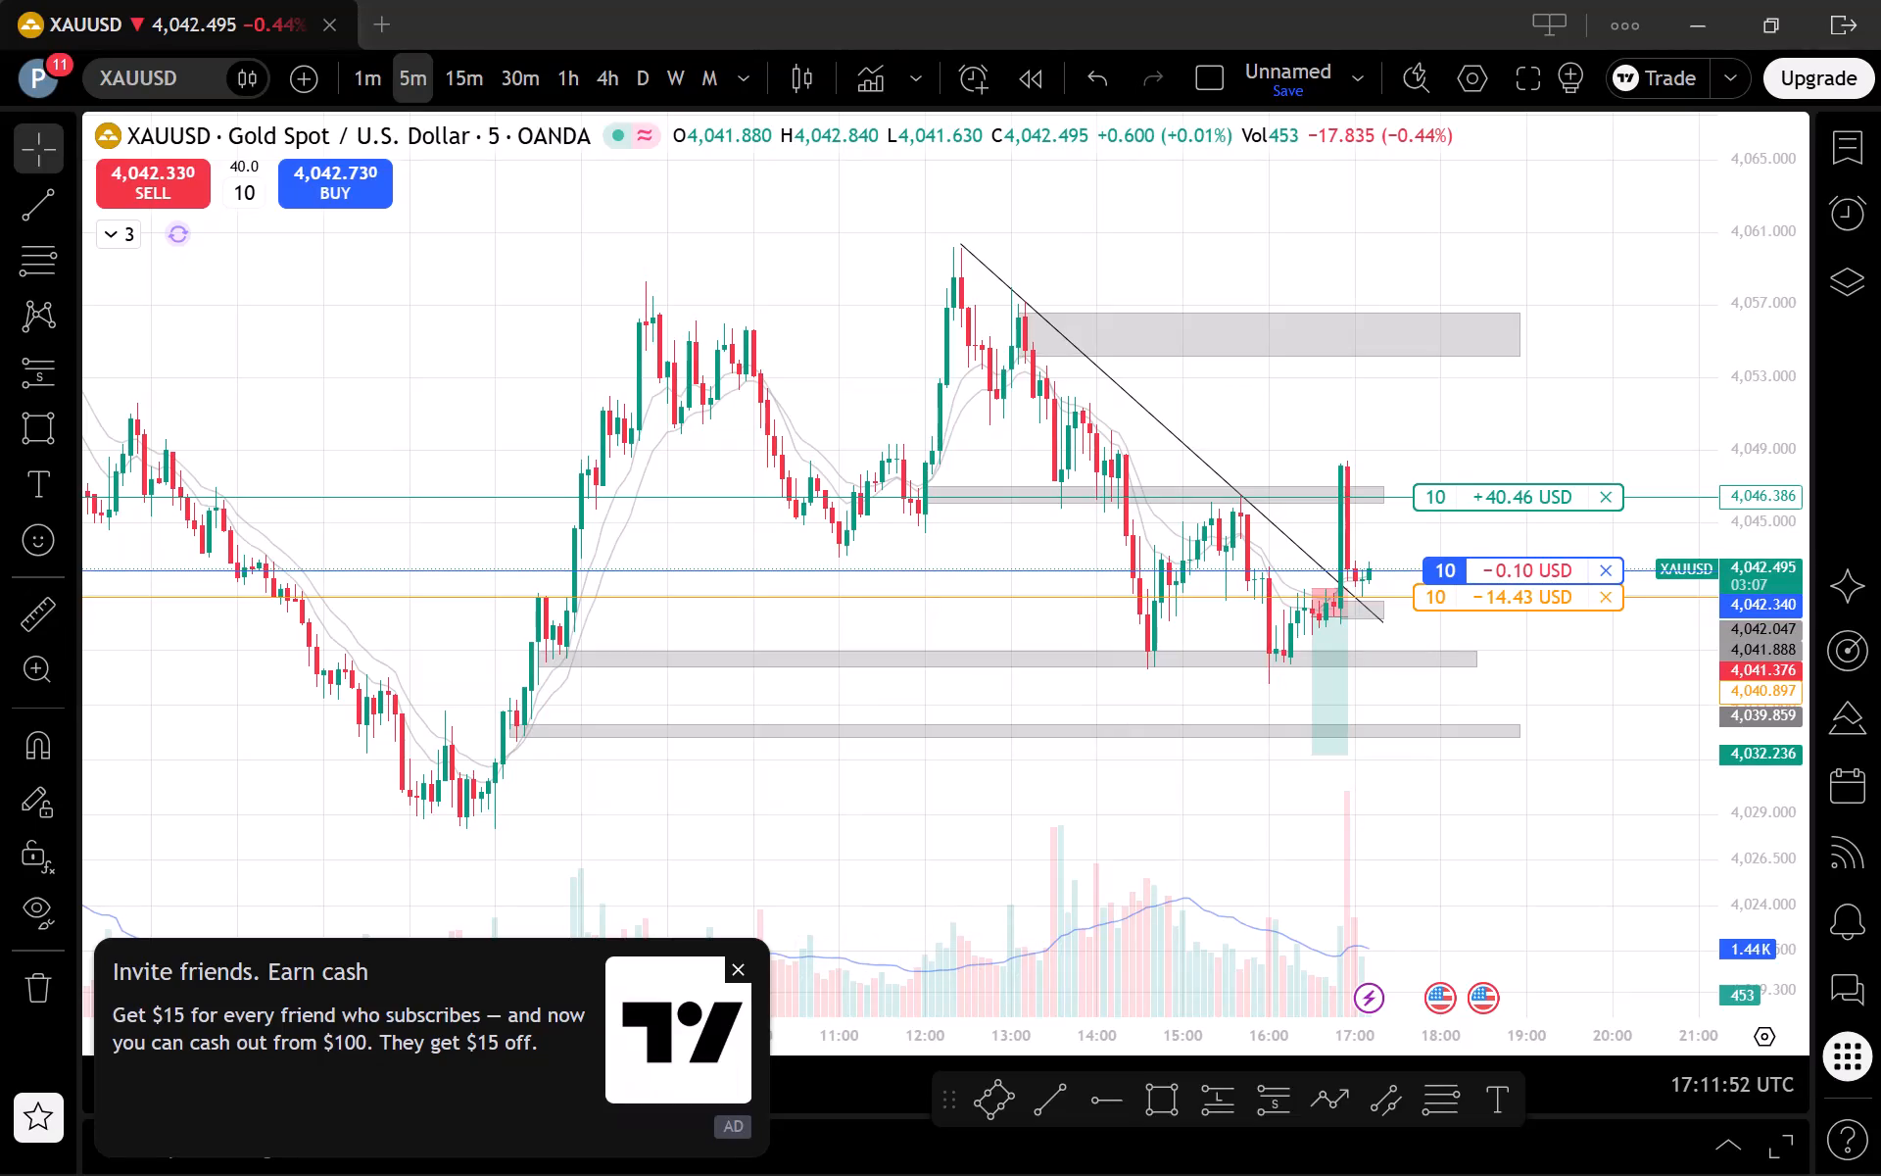
Dismiss the invite-friends advertisement covering part of the chart.
click(729, 970)
Switch XAUUSD to the 1-minute timeframe and examine the latest candles against the long position's entry, stop loss, take profit and nearby zones.
scroll(1119, 859, up, 2)
scroll(1412, 802, up, 1)
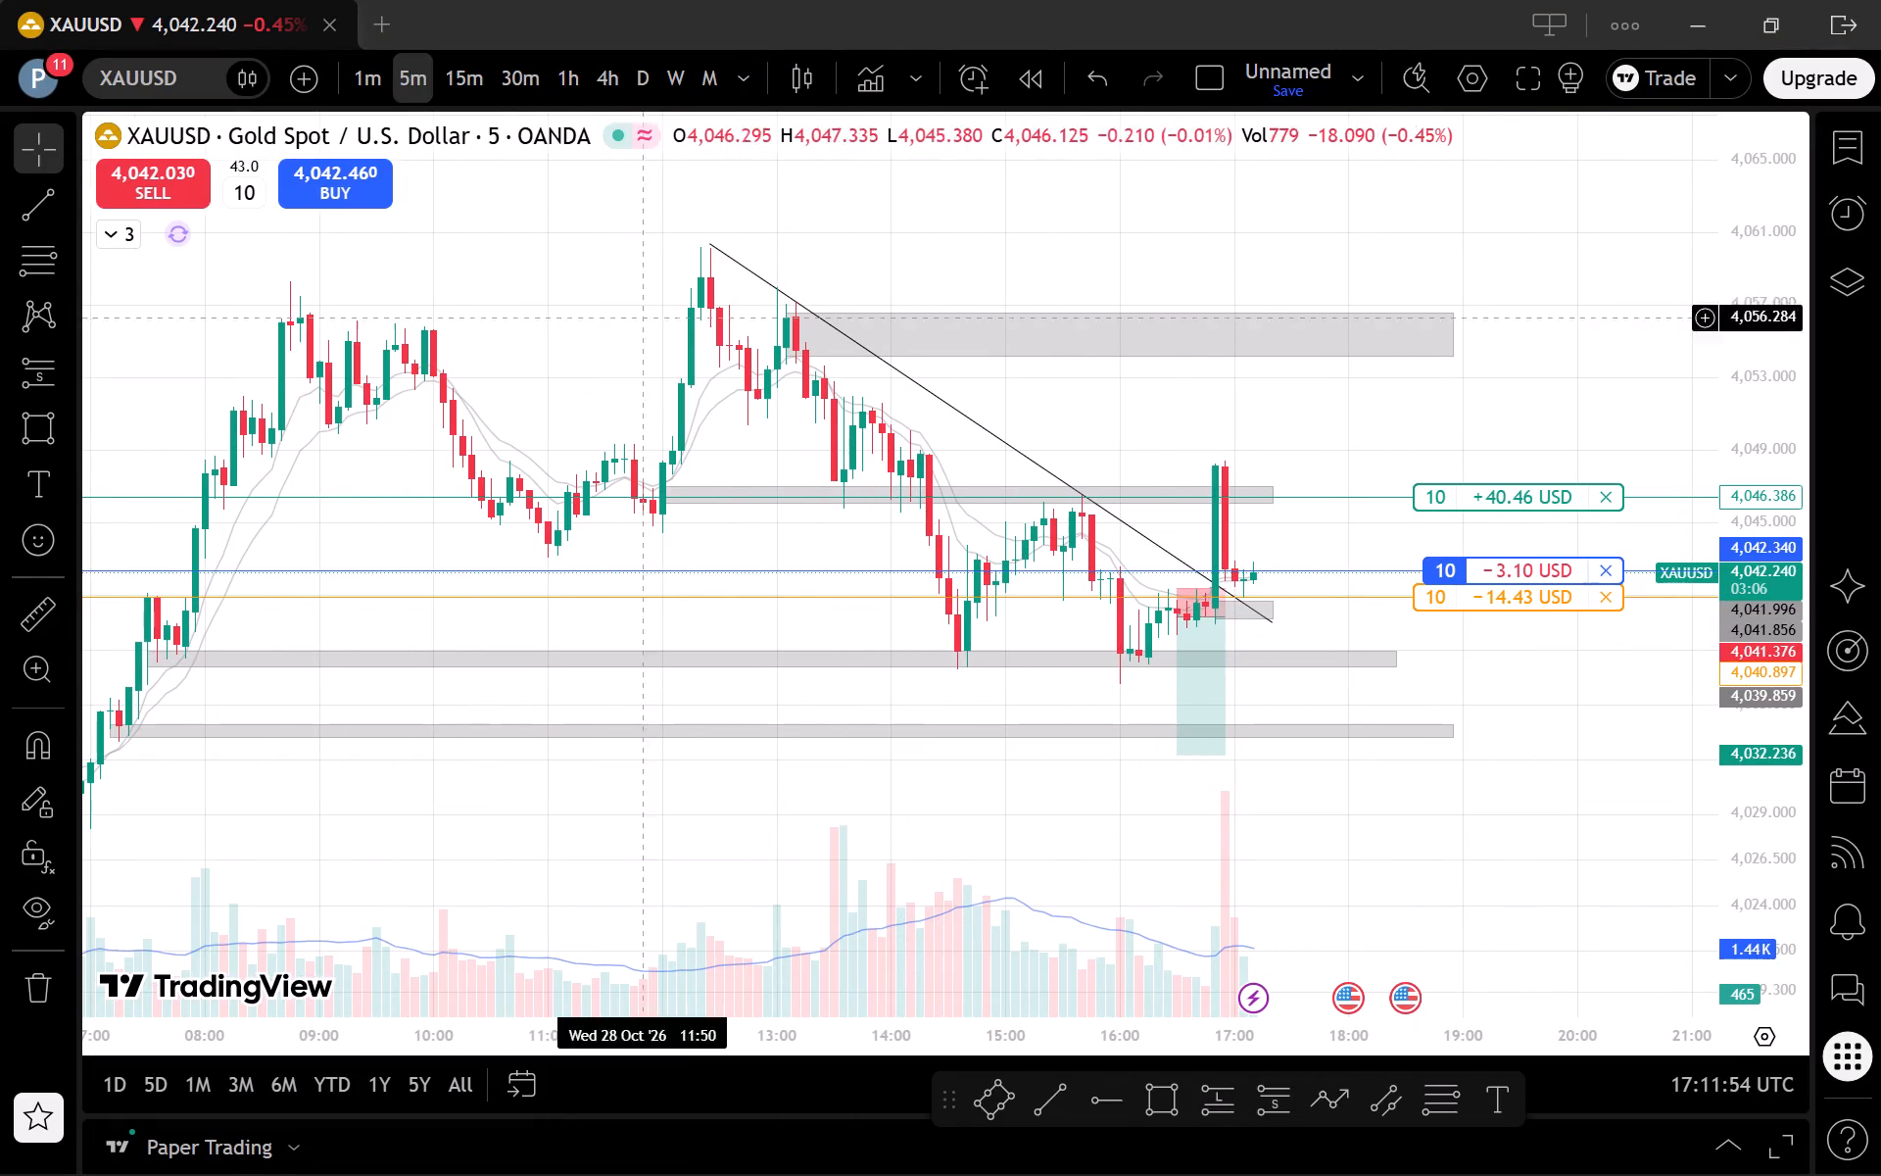
click(374, 63)
drag(1499, 786, 1412, 872)
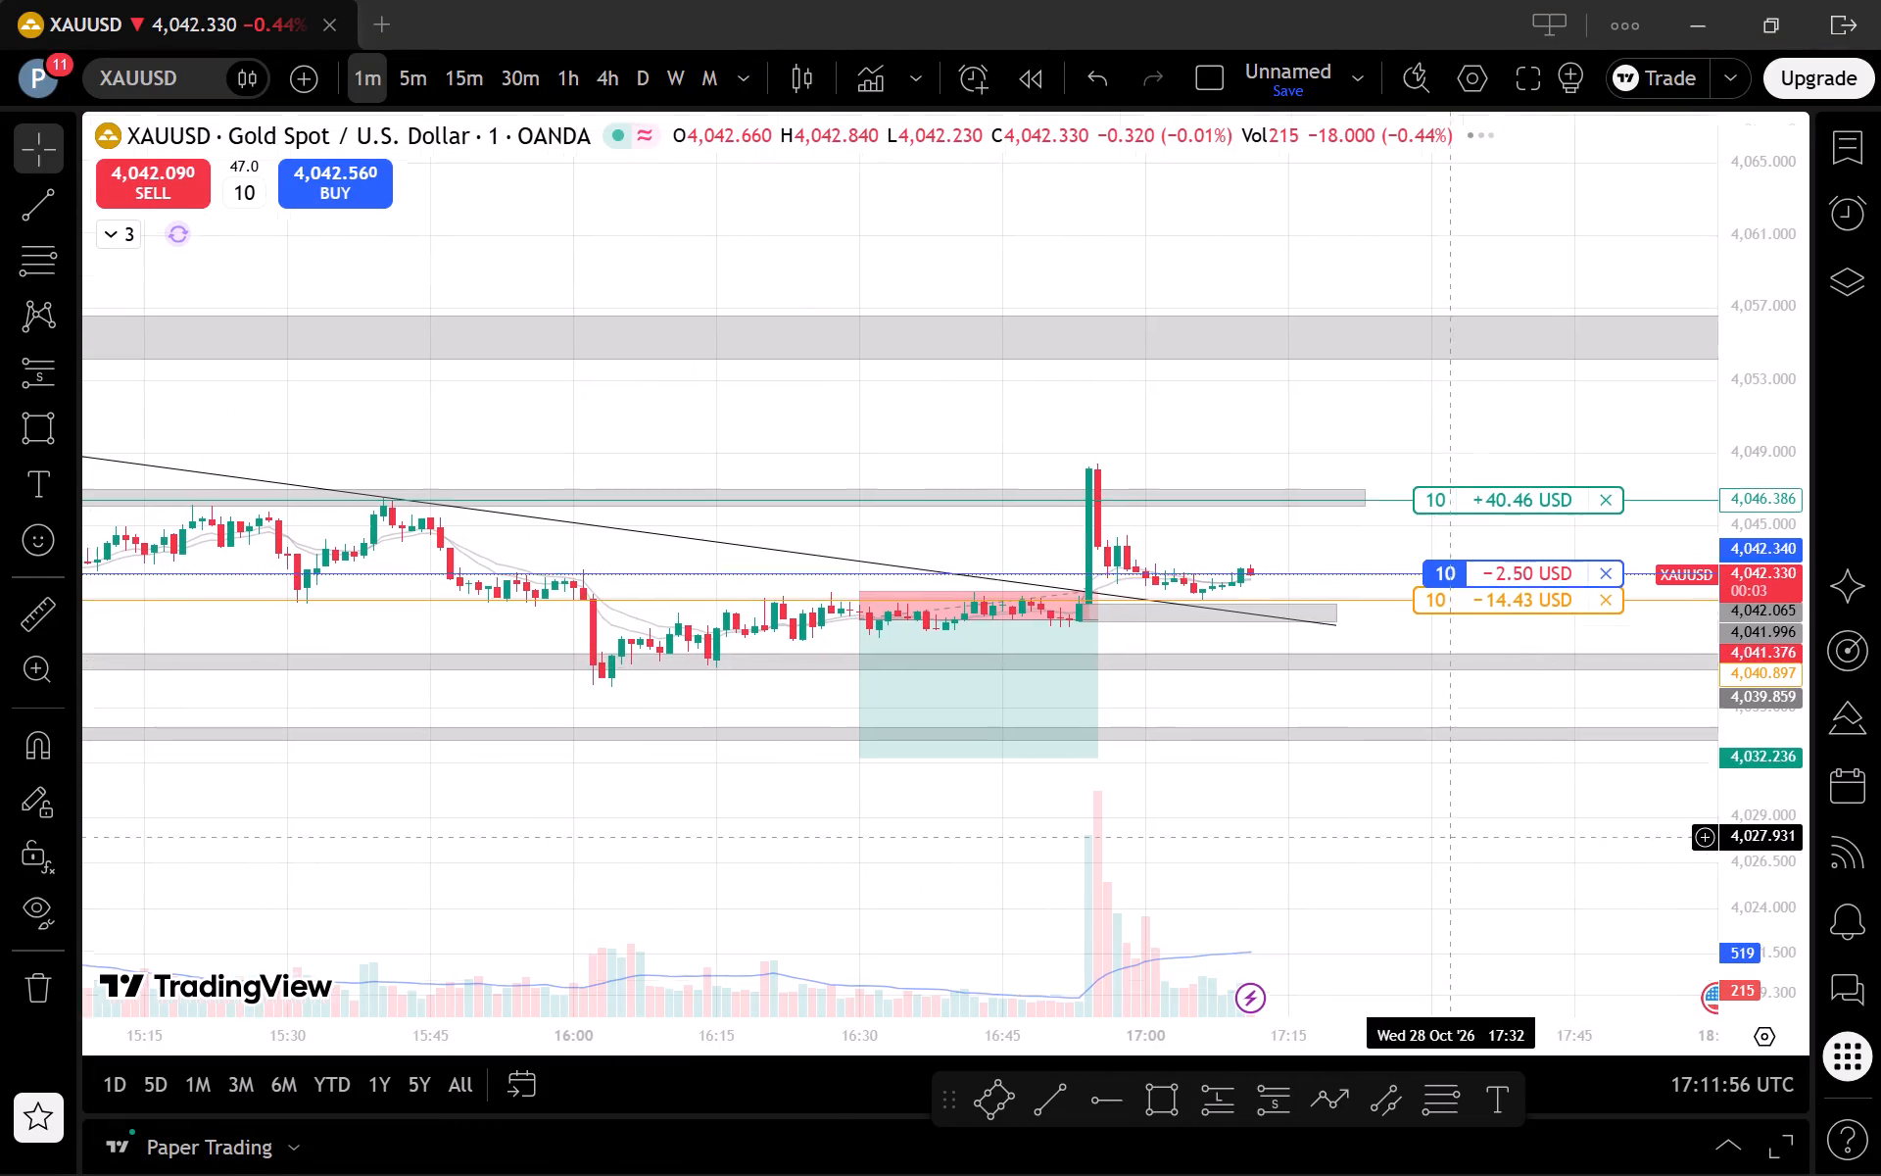
drag(1412, 872, 1404, 879)
drag(1730, 932, 1719, 564)
scroll(1692, 557, down, 3)
drag(1604, 618, 1375, 639)
drag(1443, 641, 1327, 570)
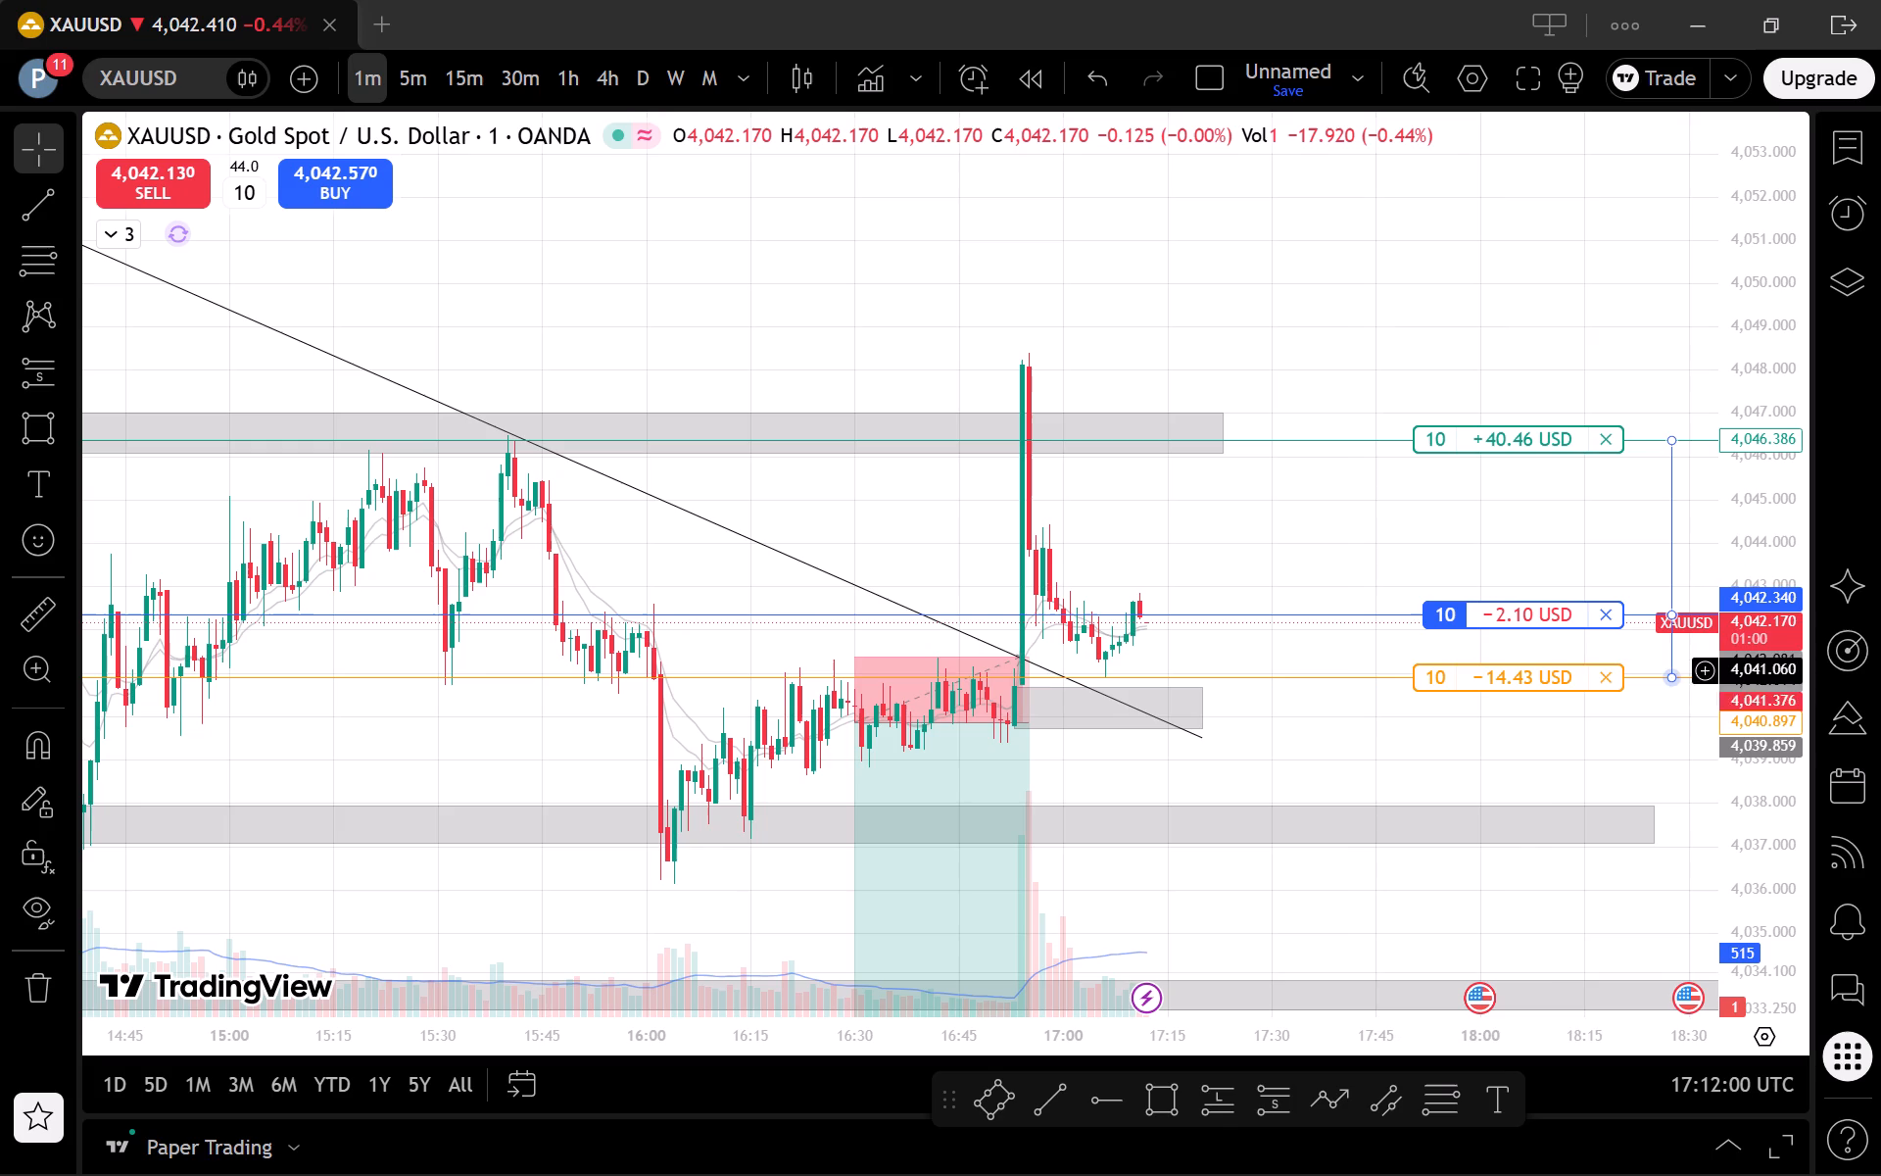
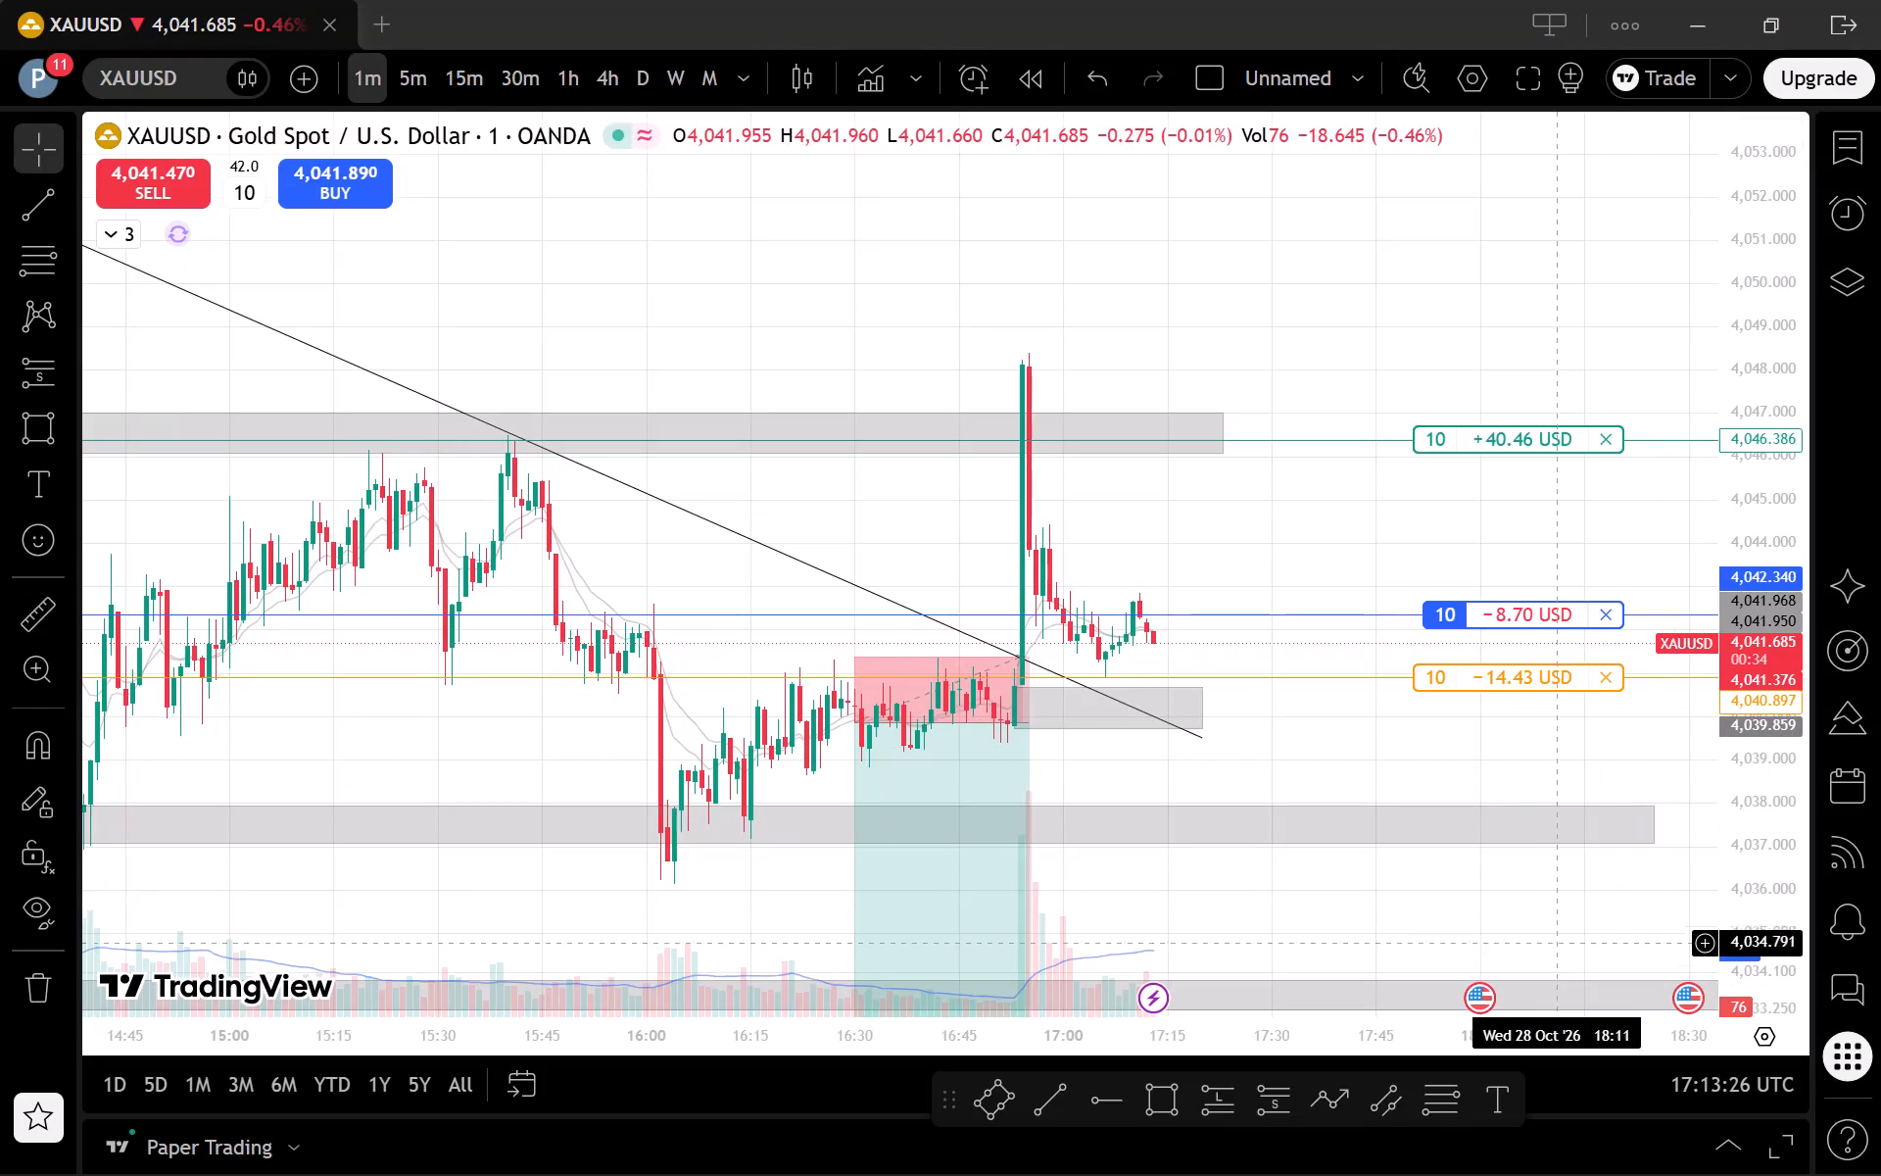
Draw a Long Position from the 17:10 candle, with entry about 4,042.38, stop about 4,040.89 and target about 4,046.35, matching the open trade.
drag(1565, 922, 1411, 754)
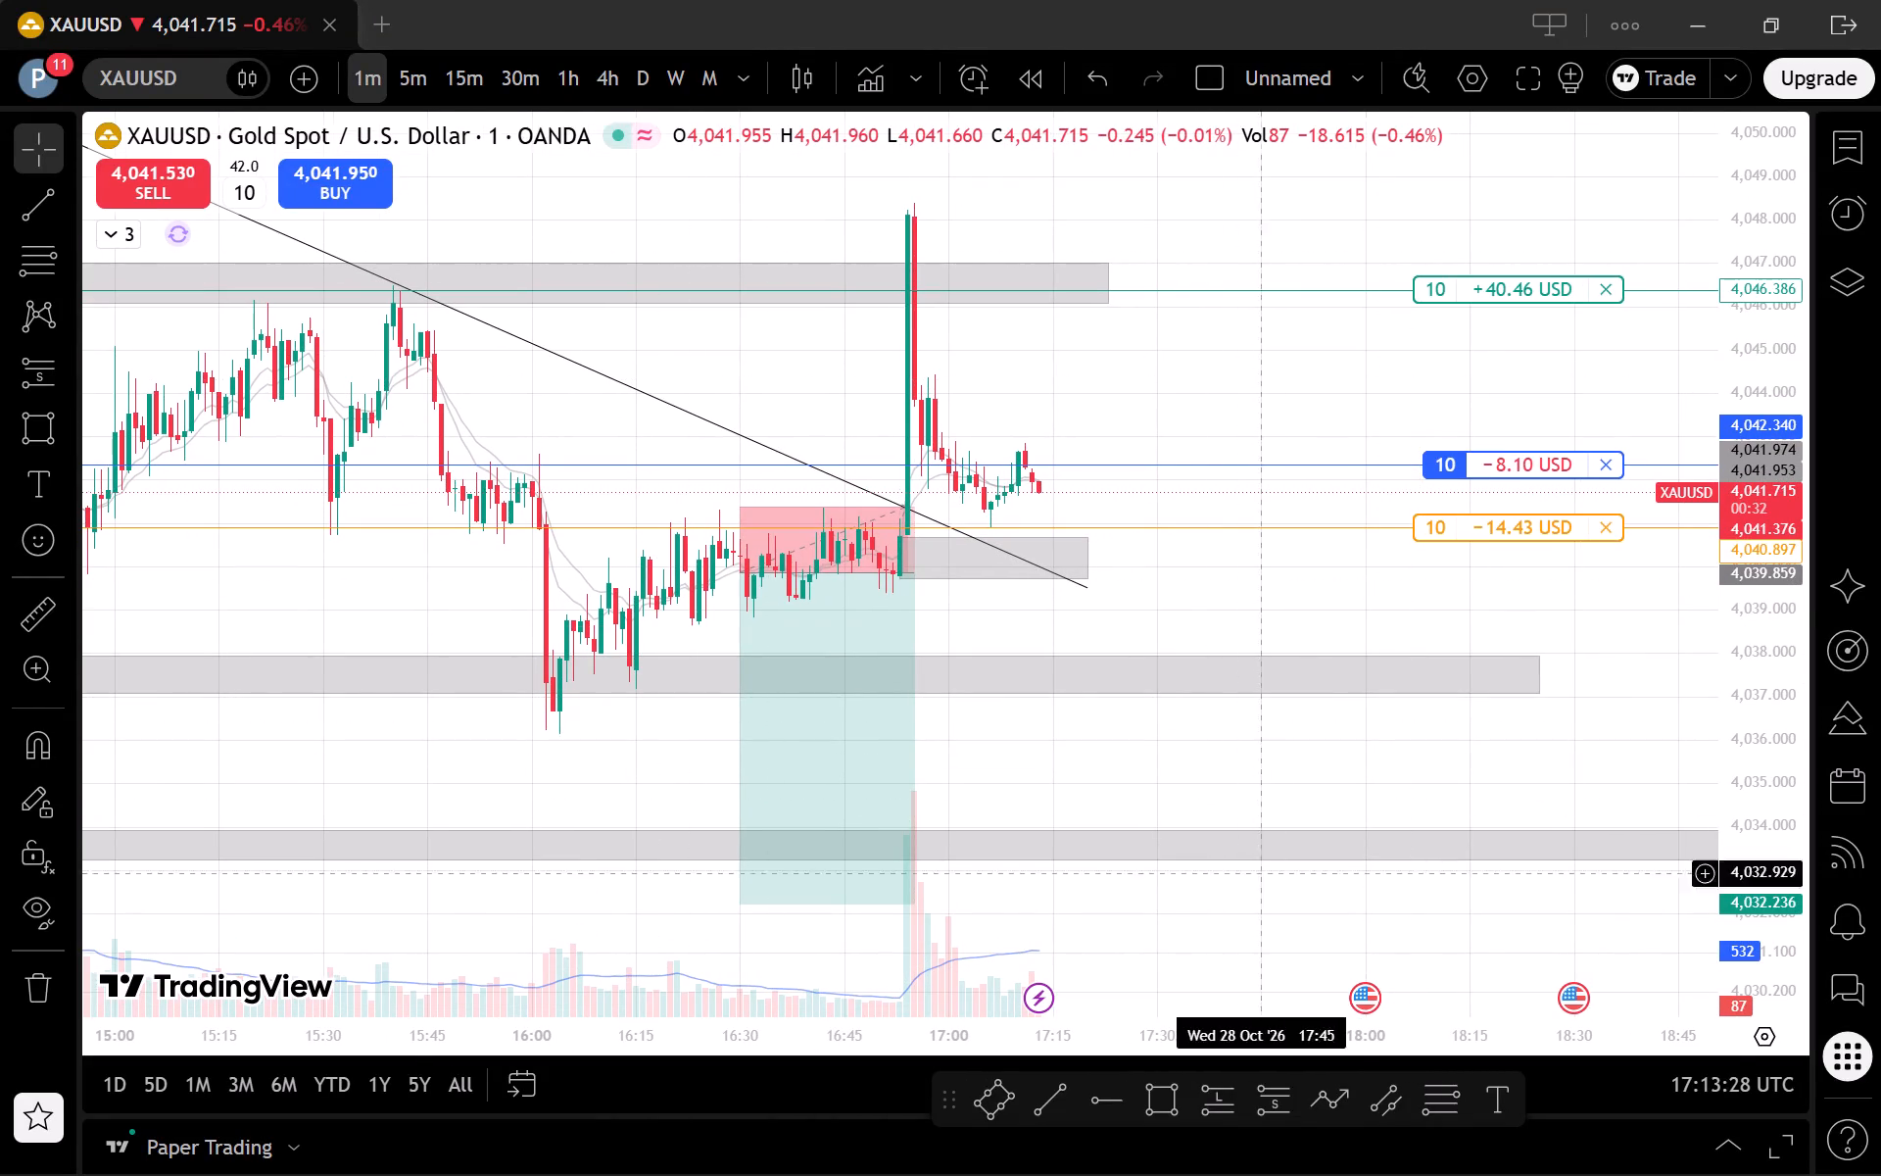
click(1230, 1094)
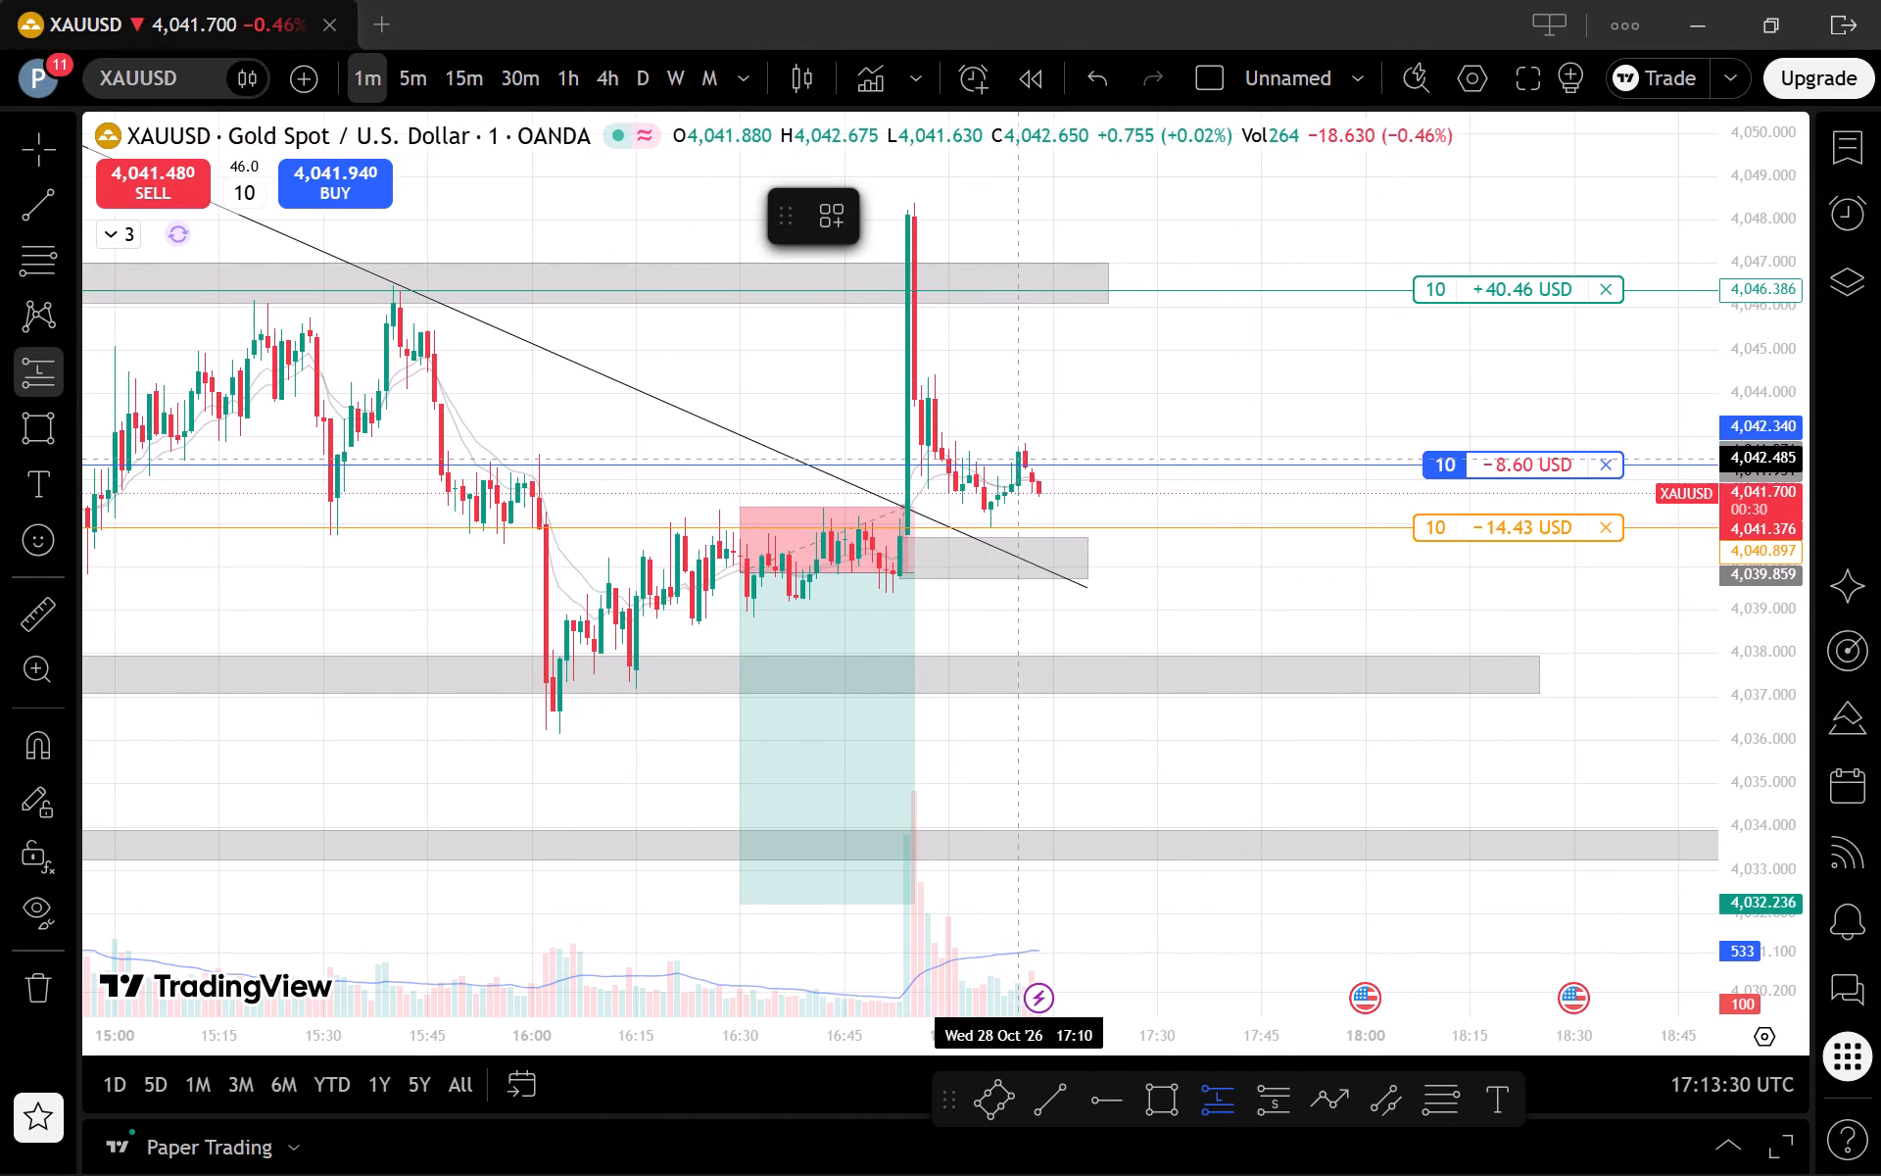
click(1018, 464)
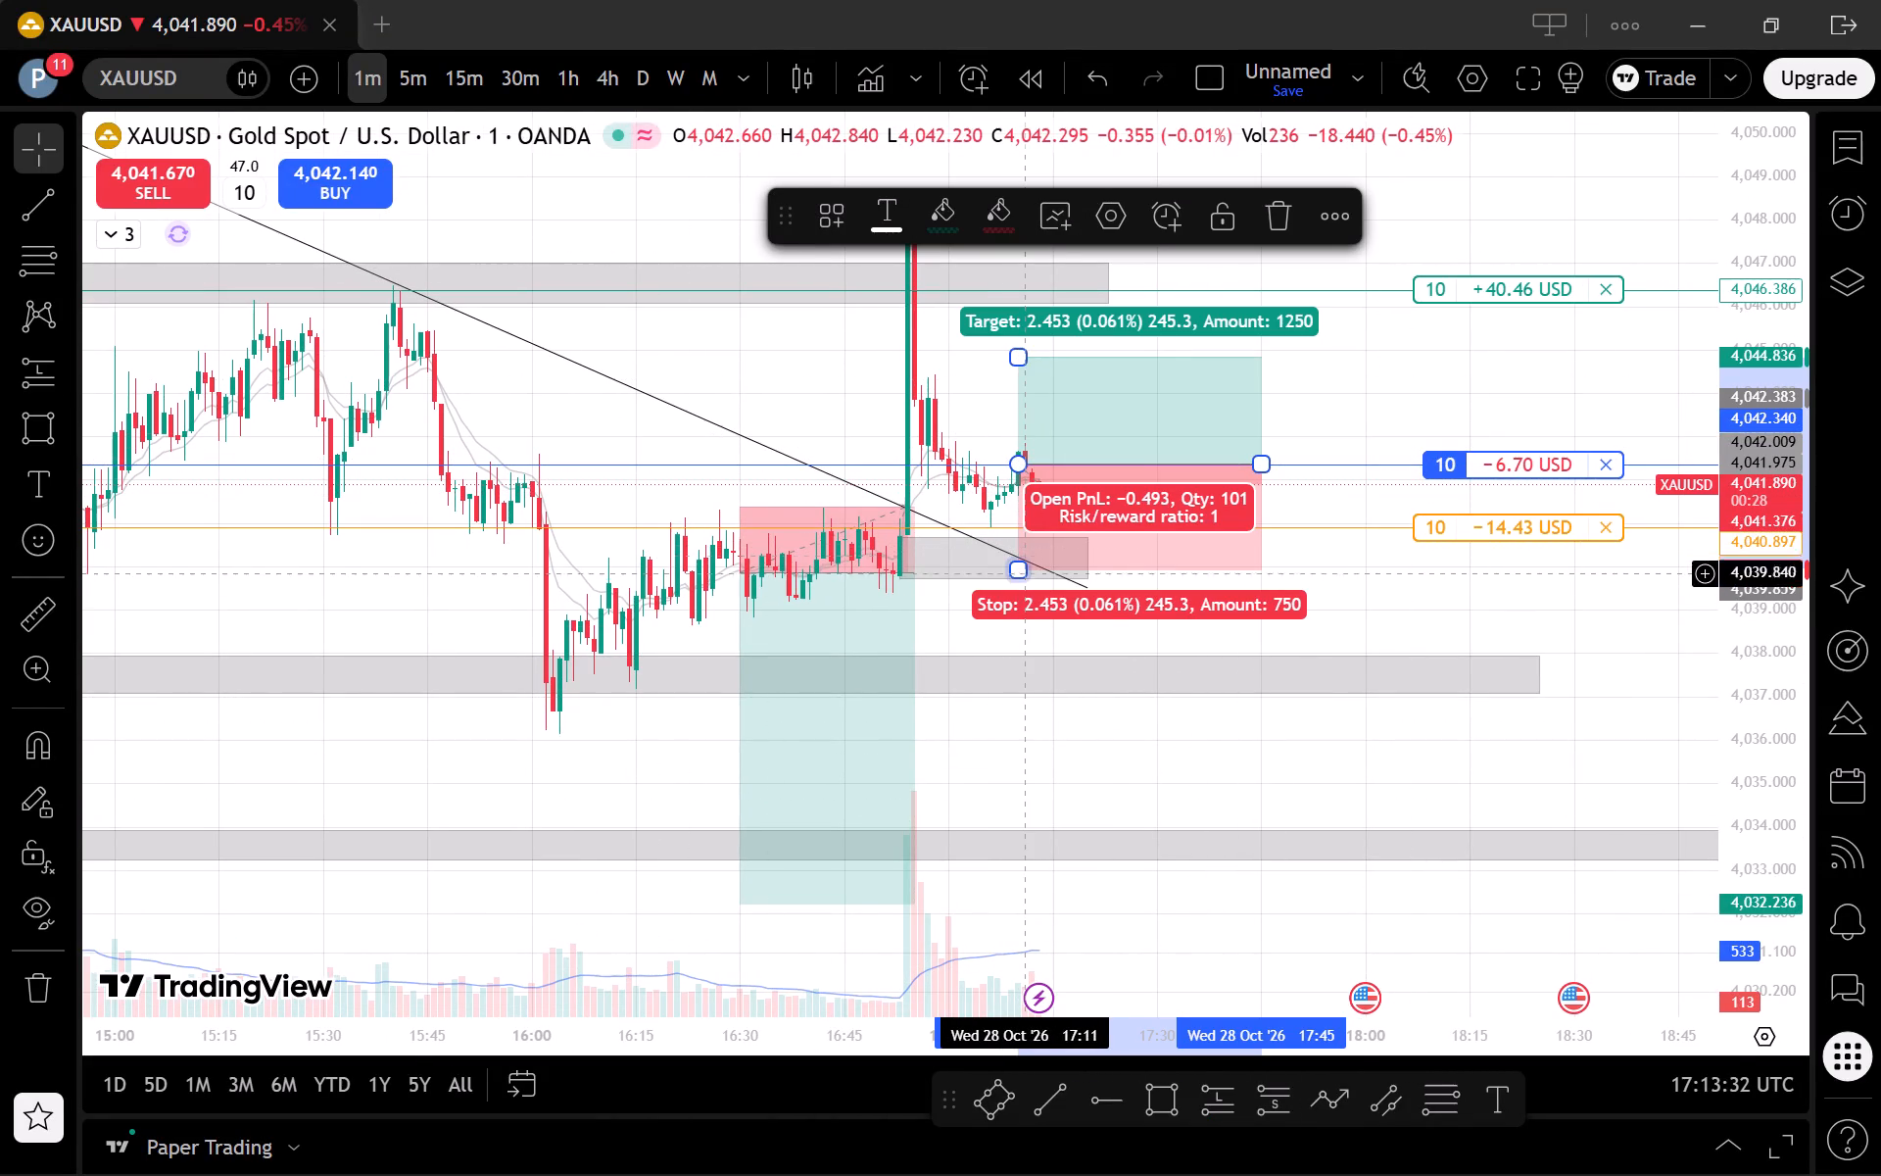
drag(1021, 577, 1032, 523)
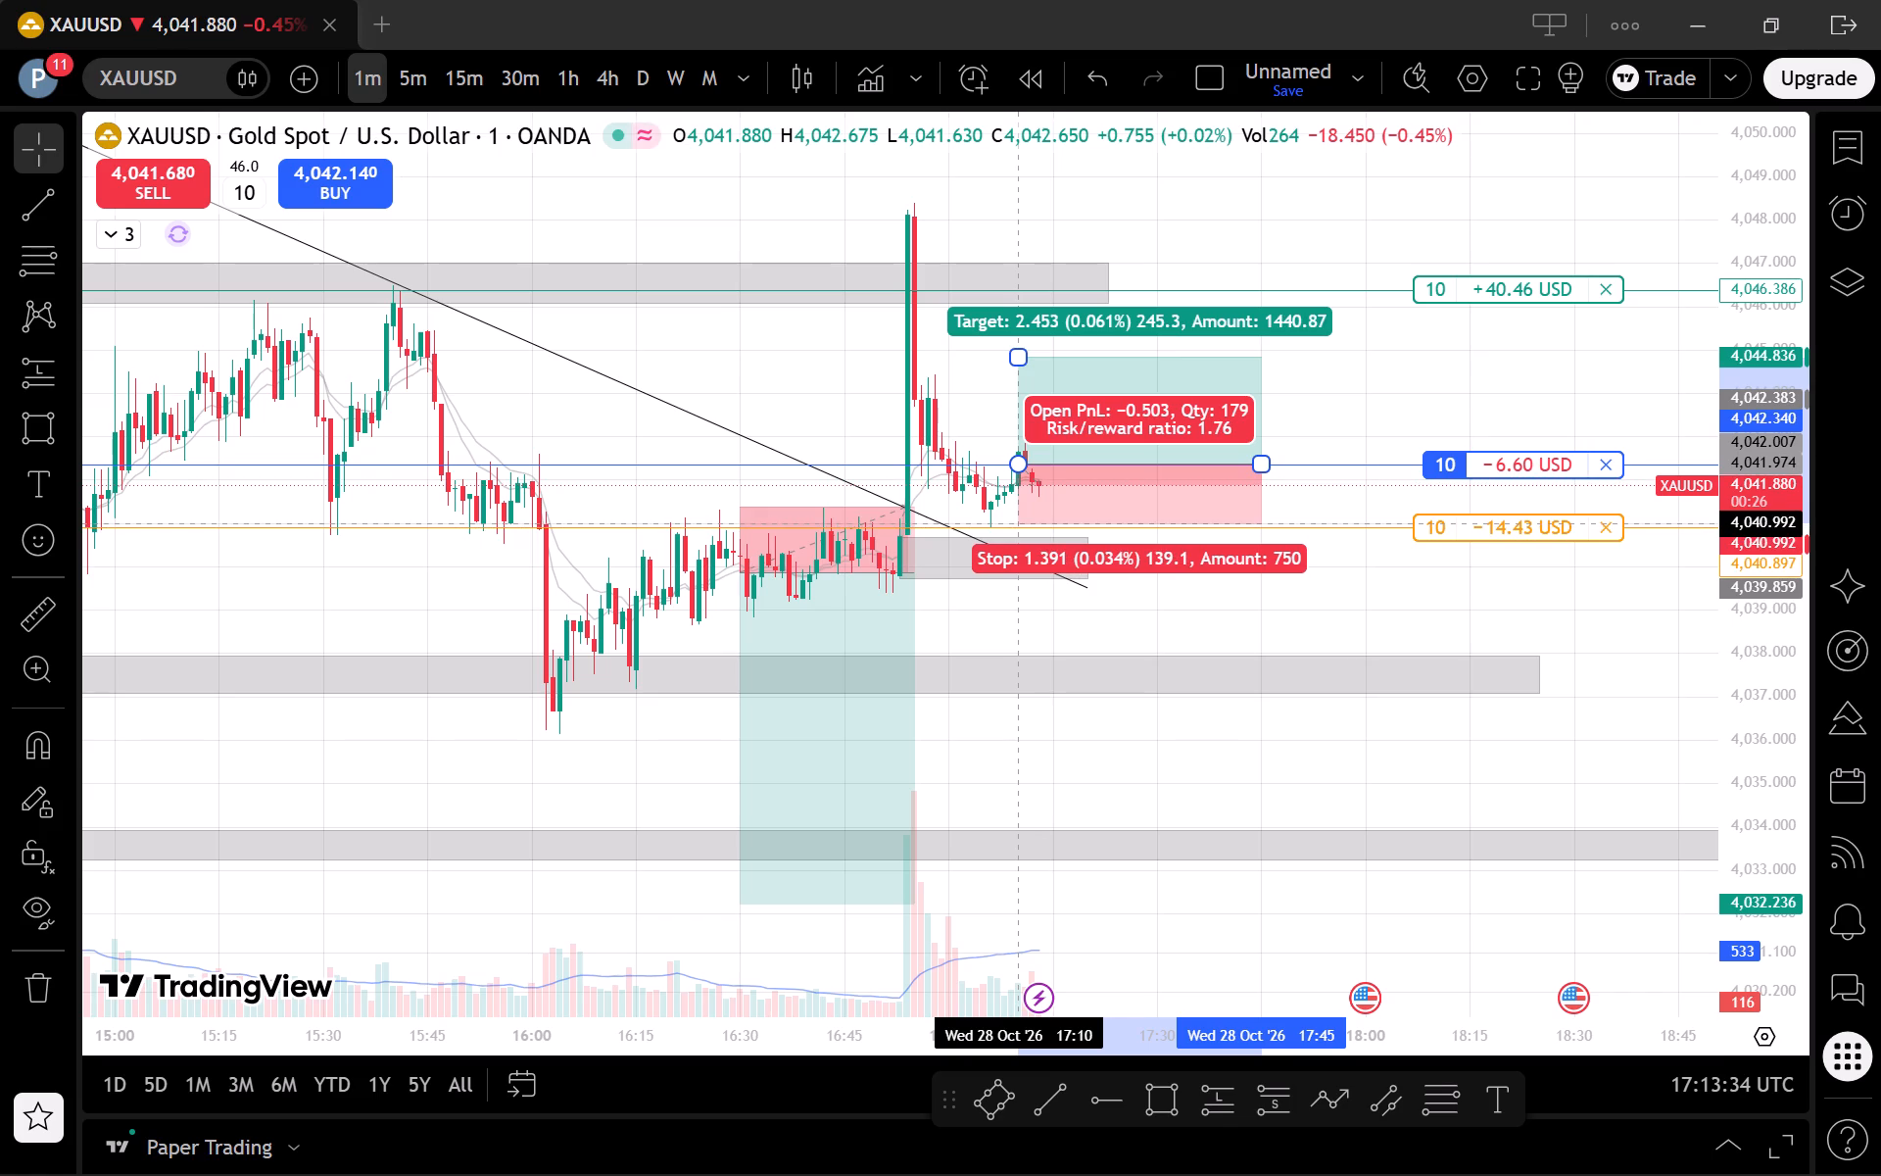
drag(1032, 523, 1050, 528)
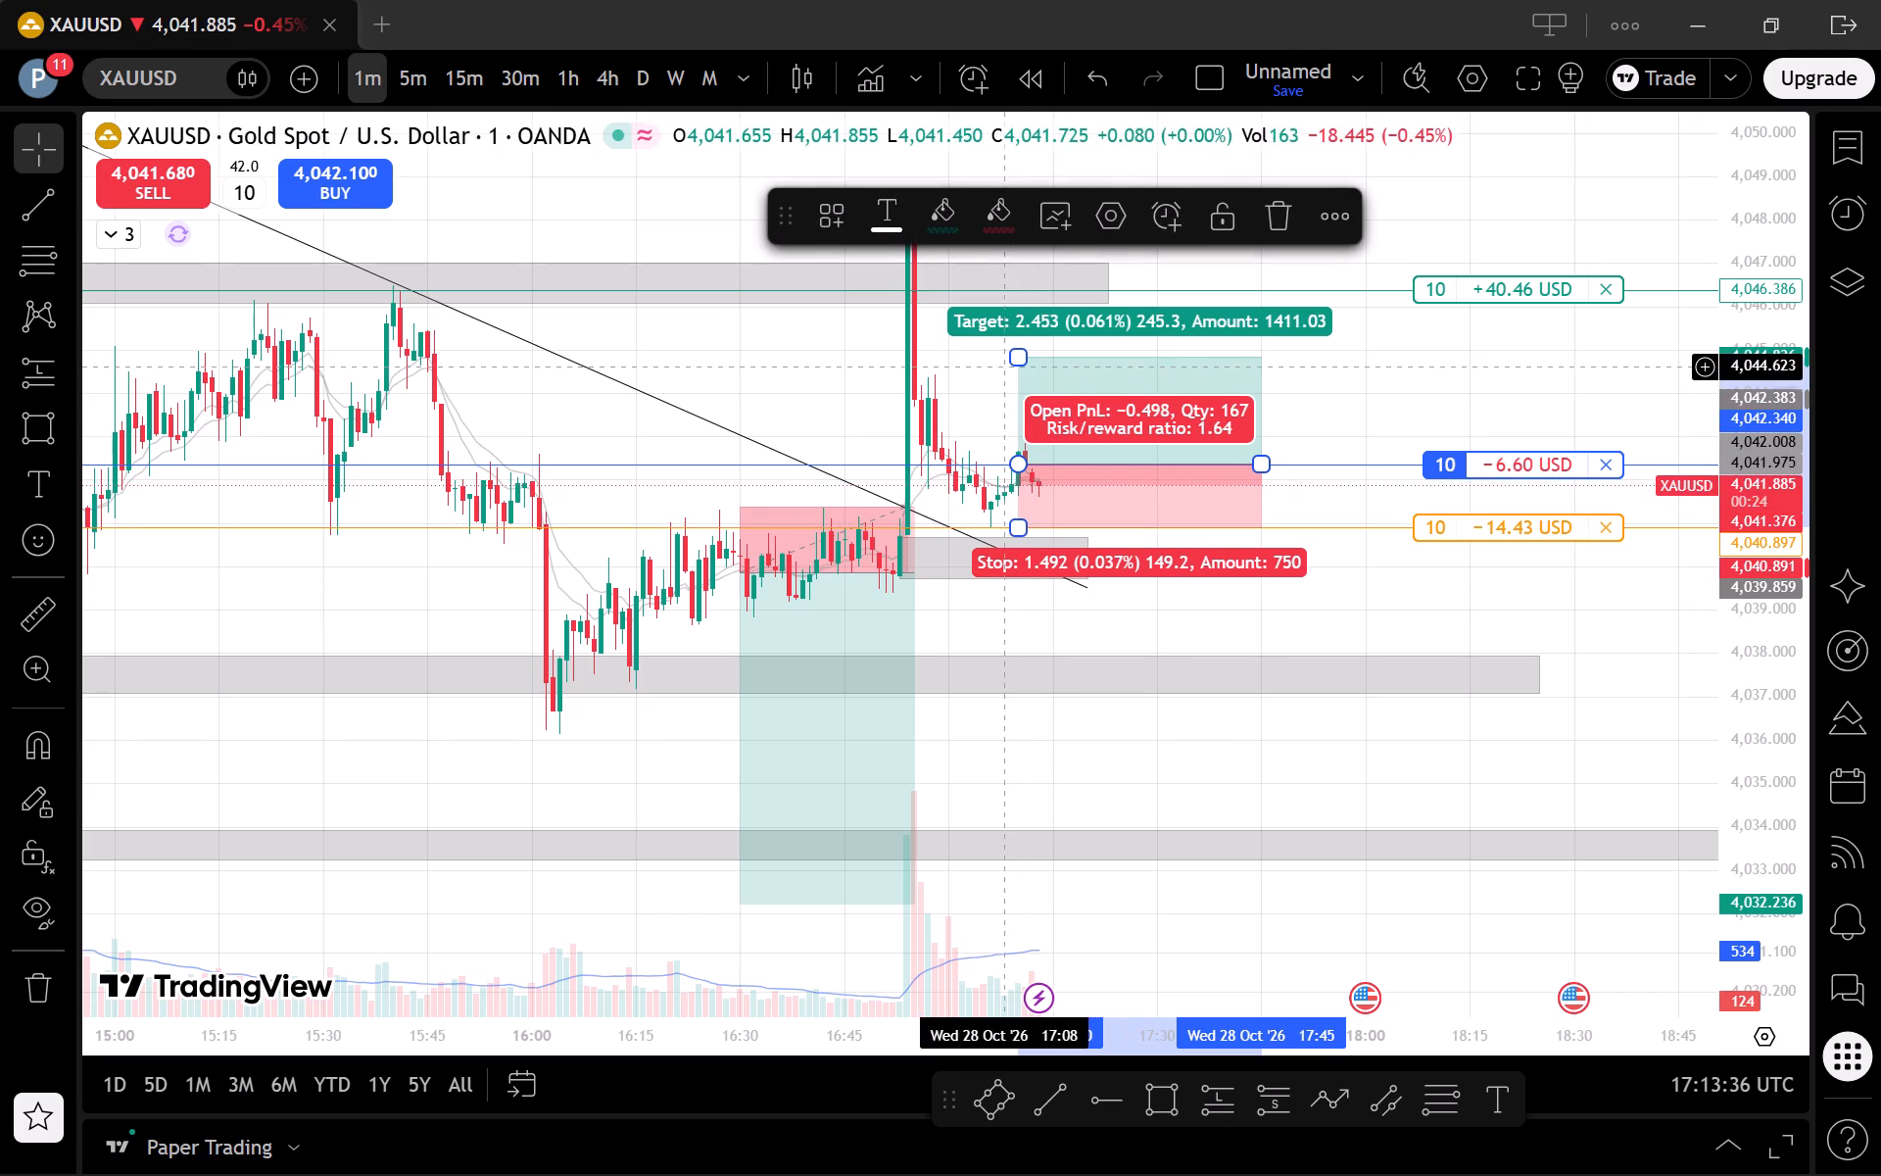
drag(1013, 365, 1056, 292)
Examine the 1-minute candles at a stretched price scale against the drawn long position, nearby zones and trend line.
scroll(1558, 351, down, 1)
drag(1608, 633, 1619, 709)
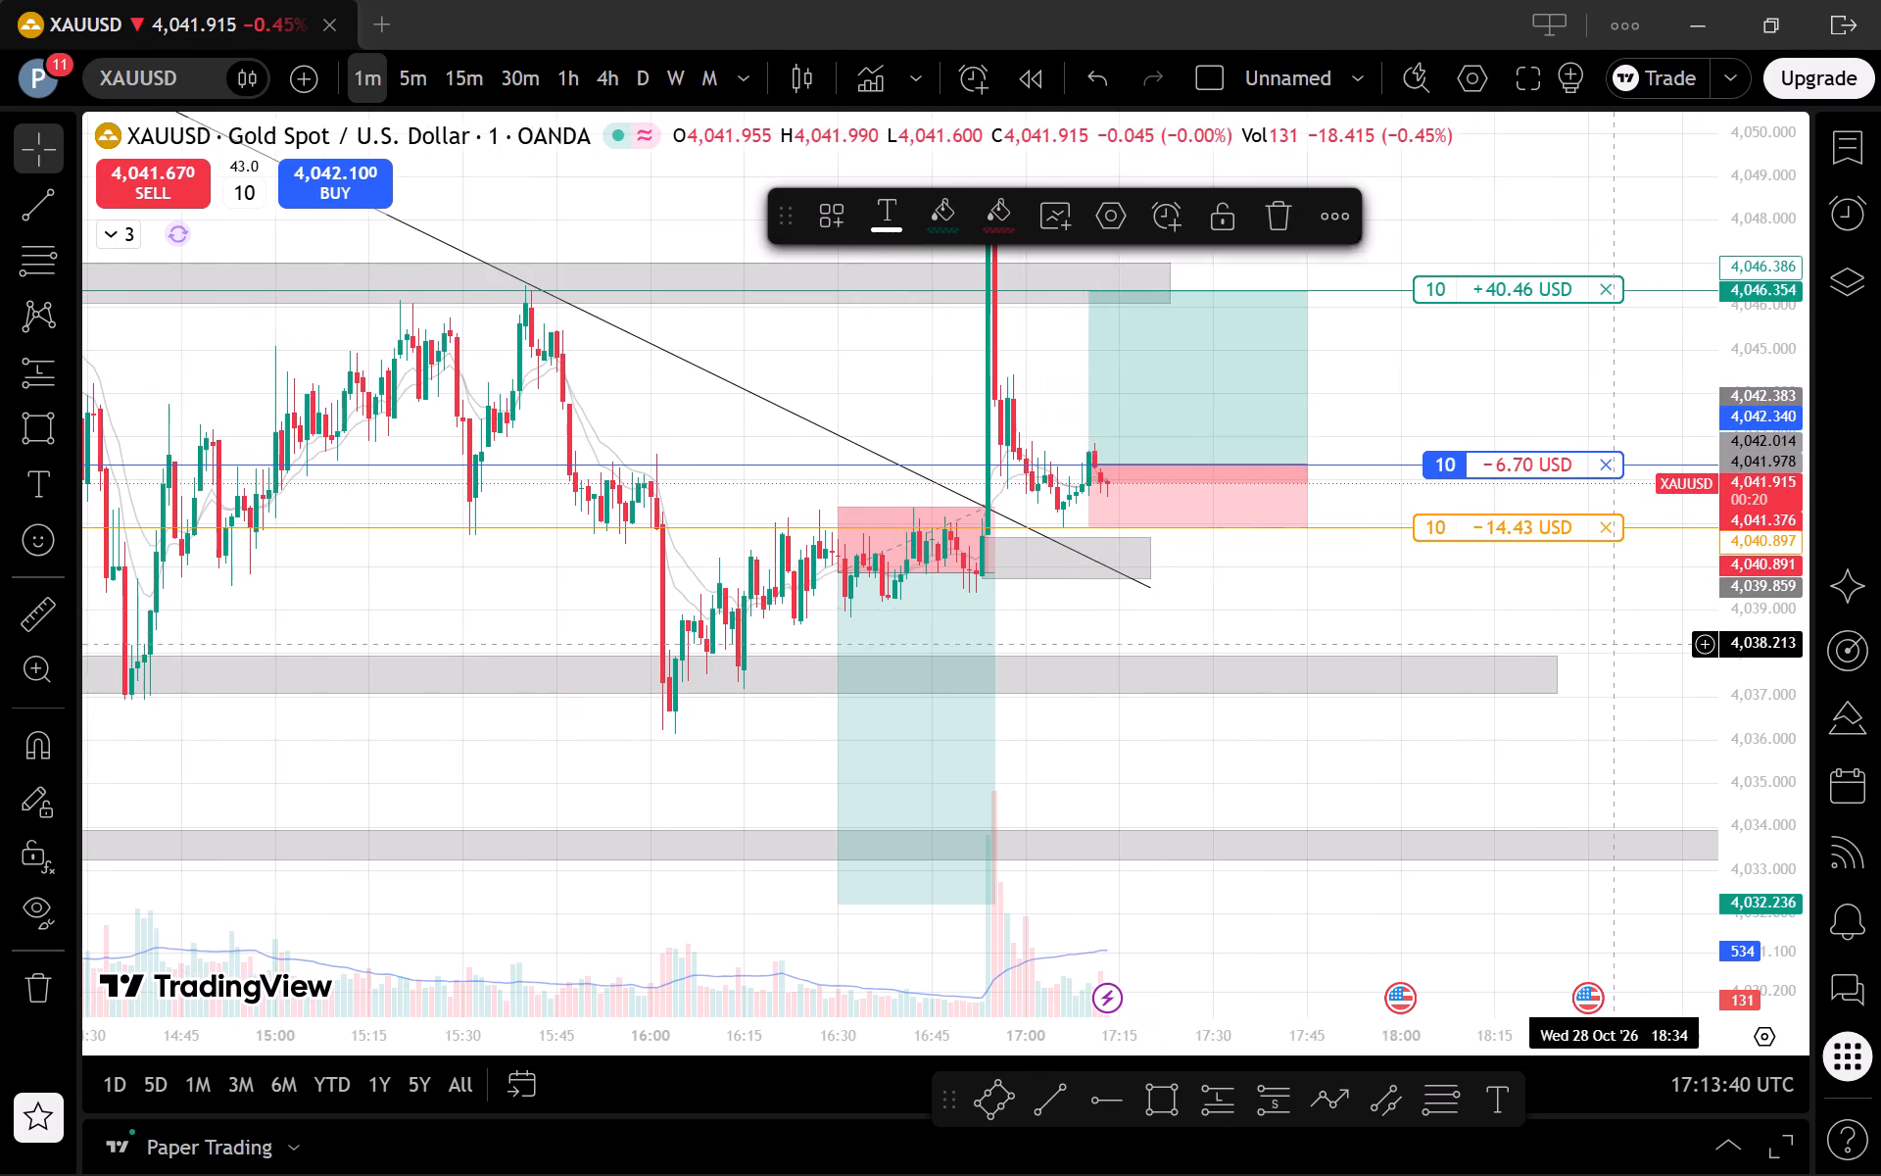
drag(1619, 709, 1615, 756)
drag(1727, 809, 1672, 585)
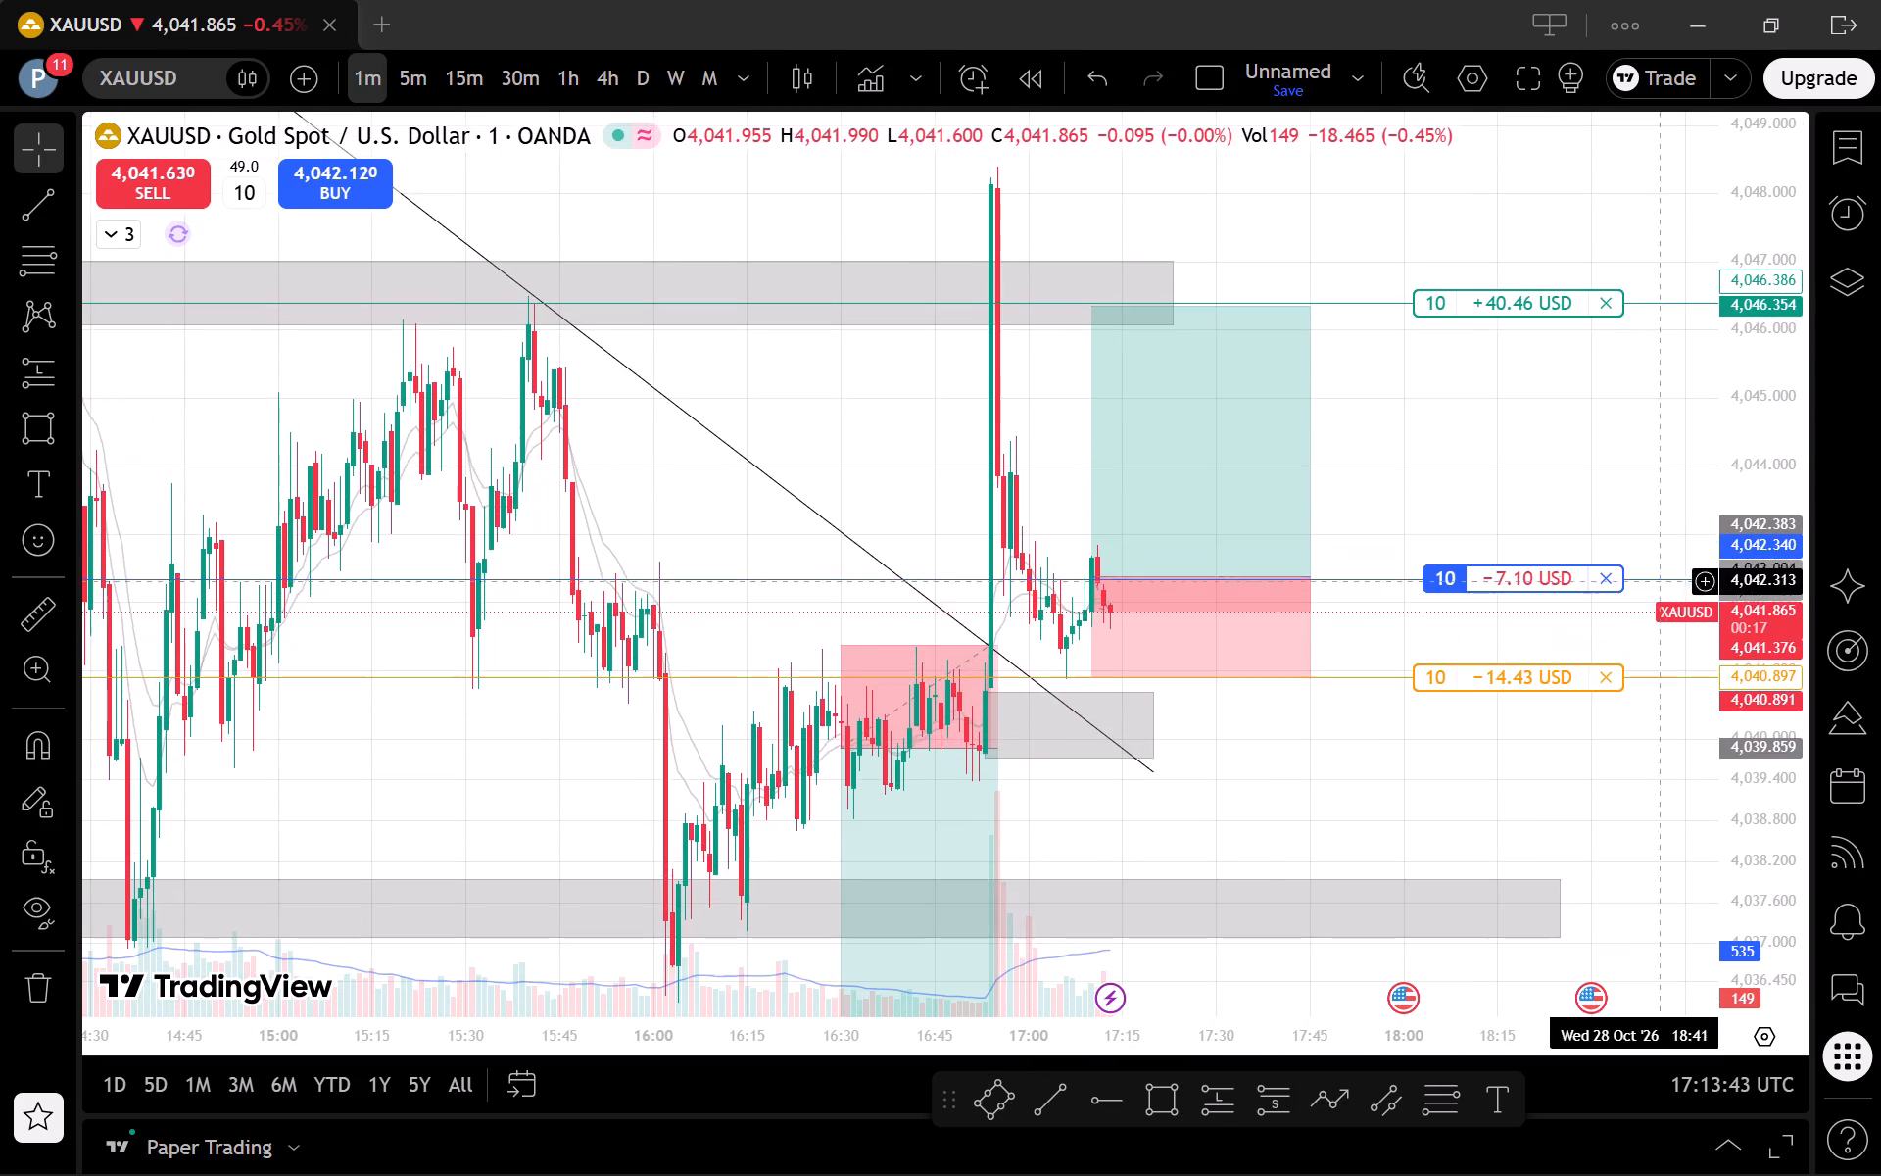
scroll(1562, 768, up, 1)
drag(1529, 795, 1548, 805)
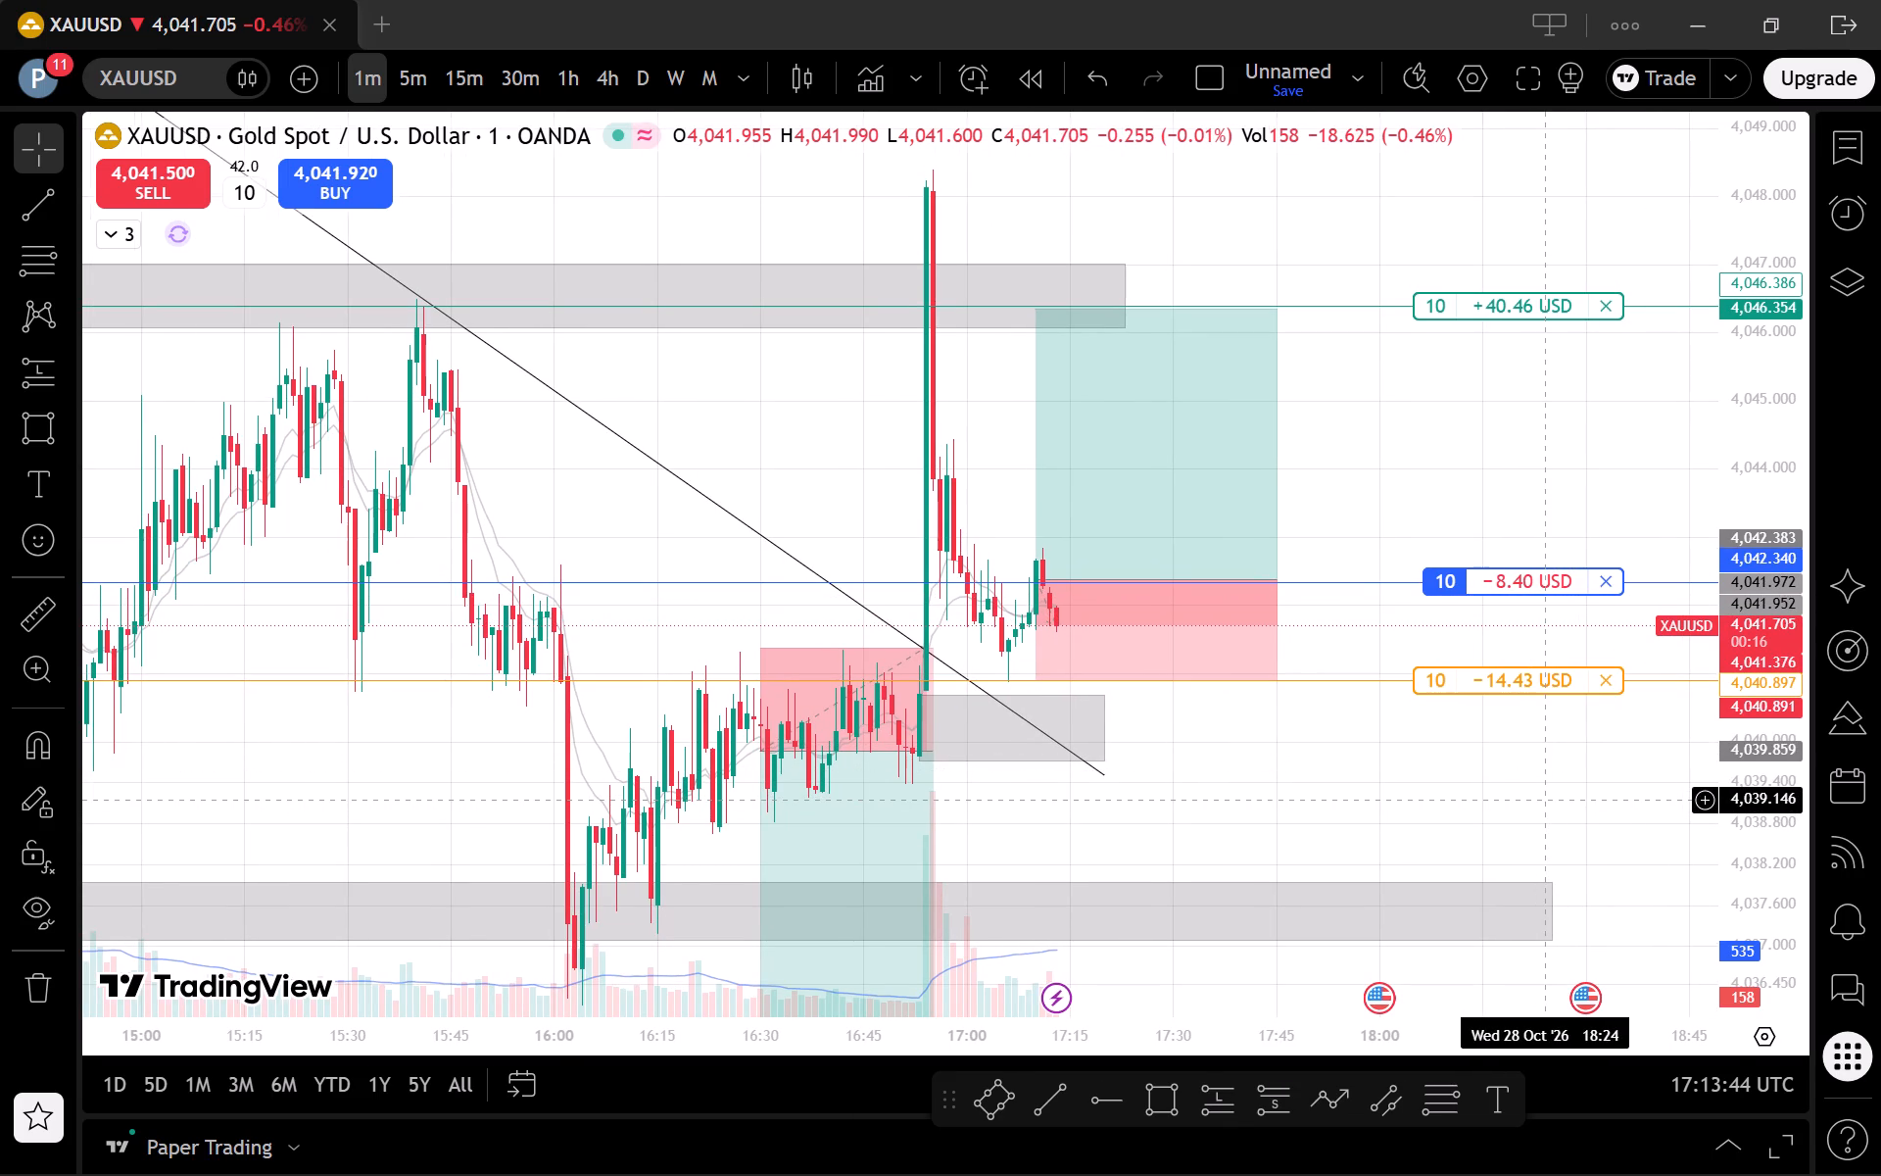
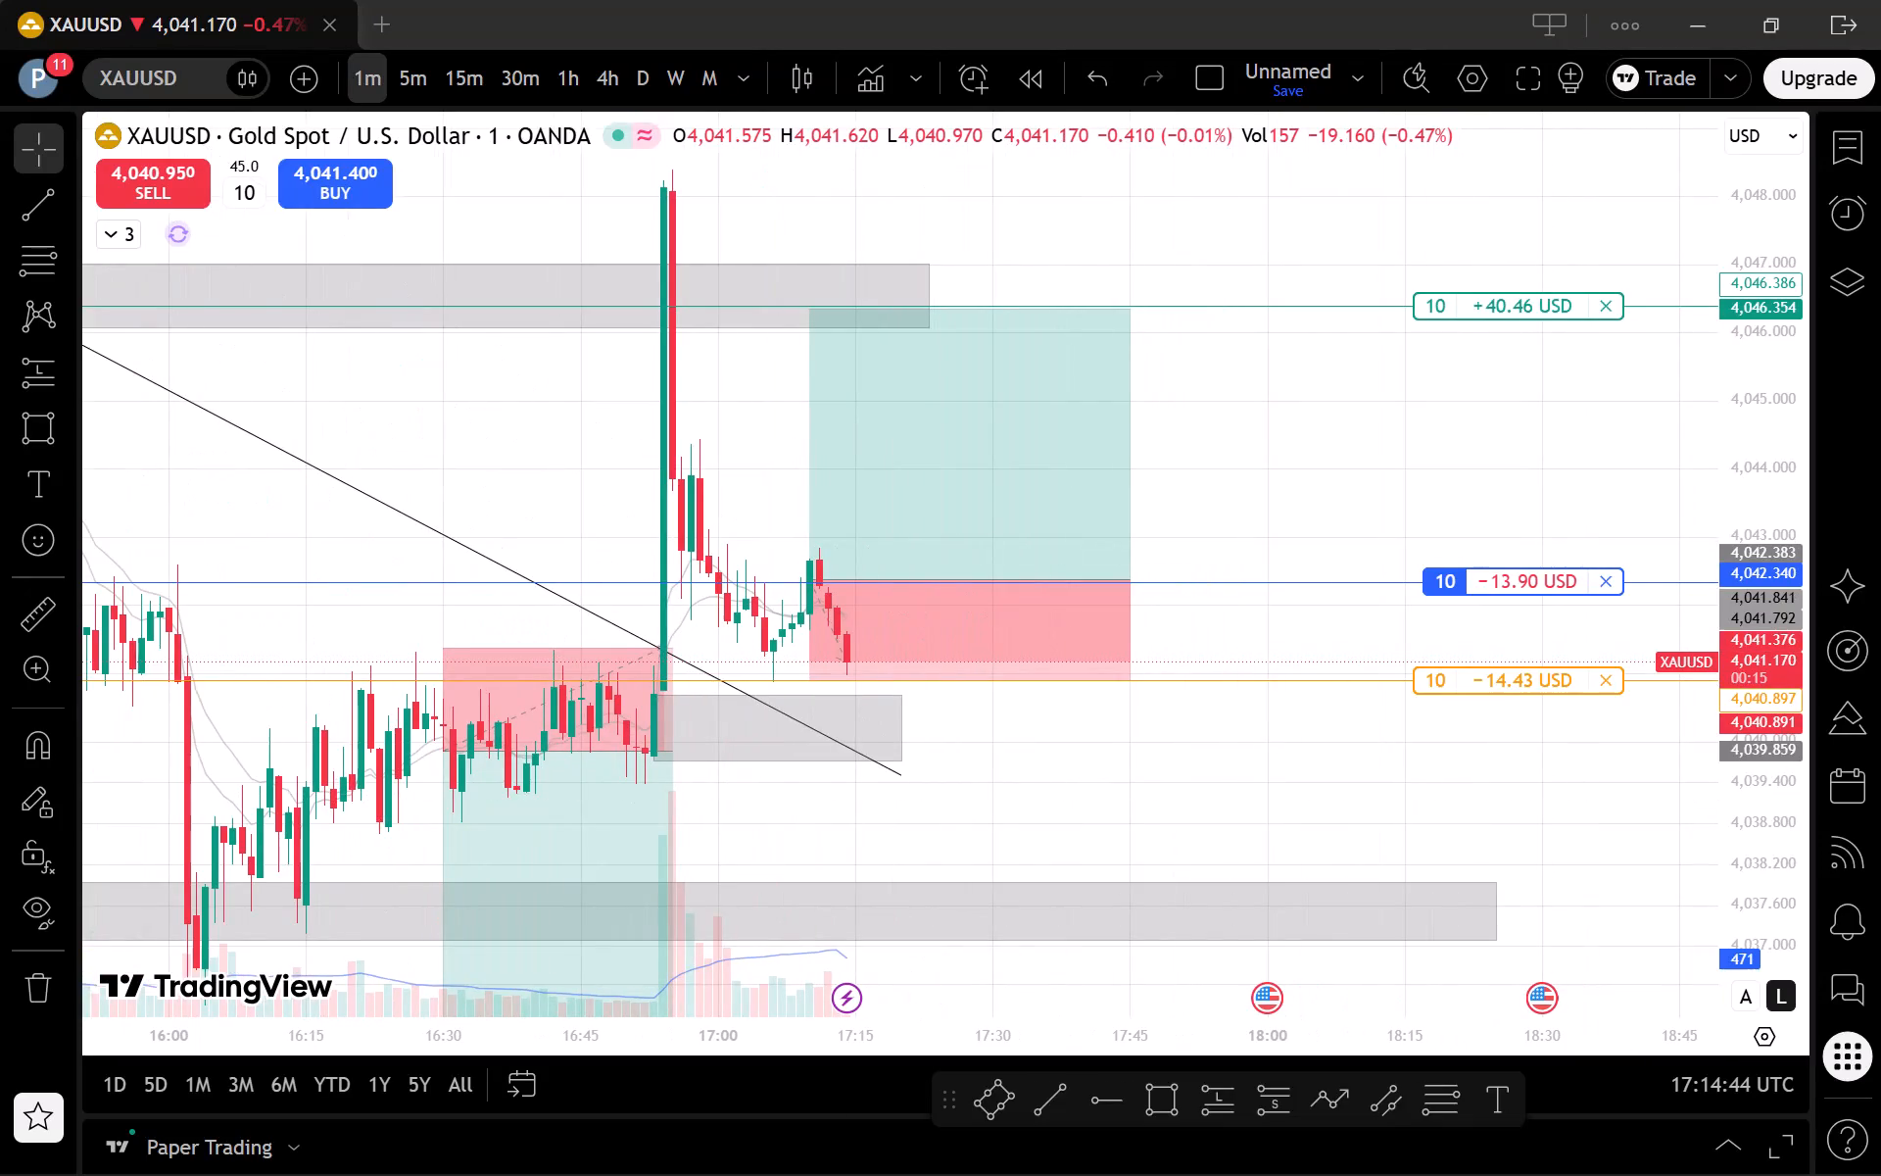
Close the open 10-unit XAUUSD long position at market before it reaches its stop.
drag(1788, 602, 1745, 835)
scroll(1652, 752, down, 1)
drag(1638, 748, 1705, 770)
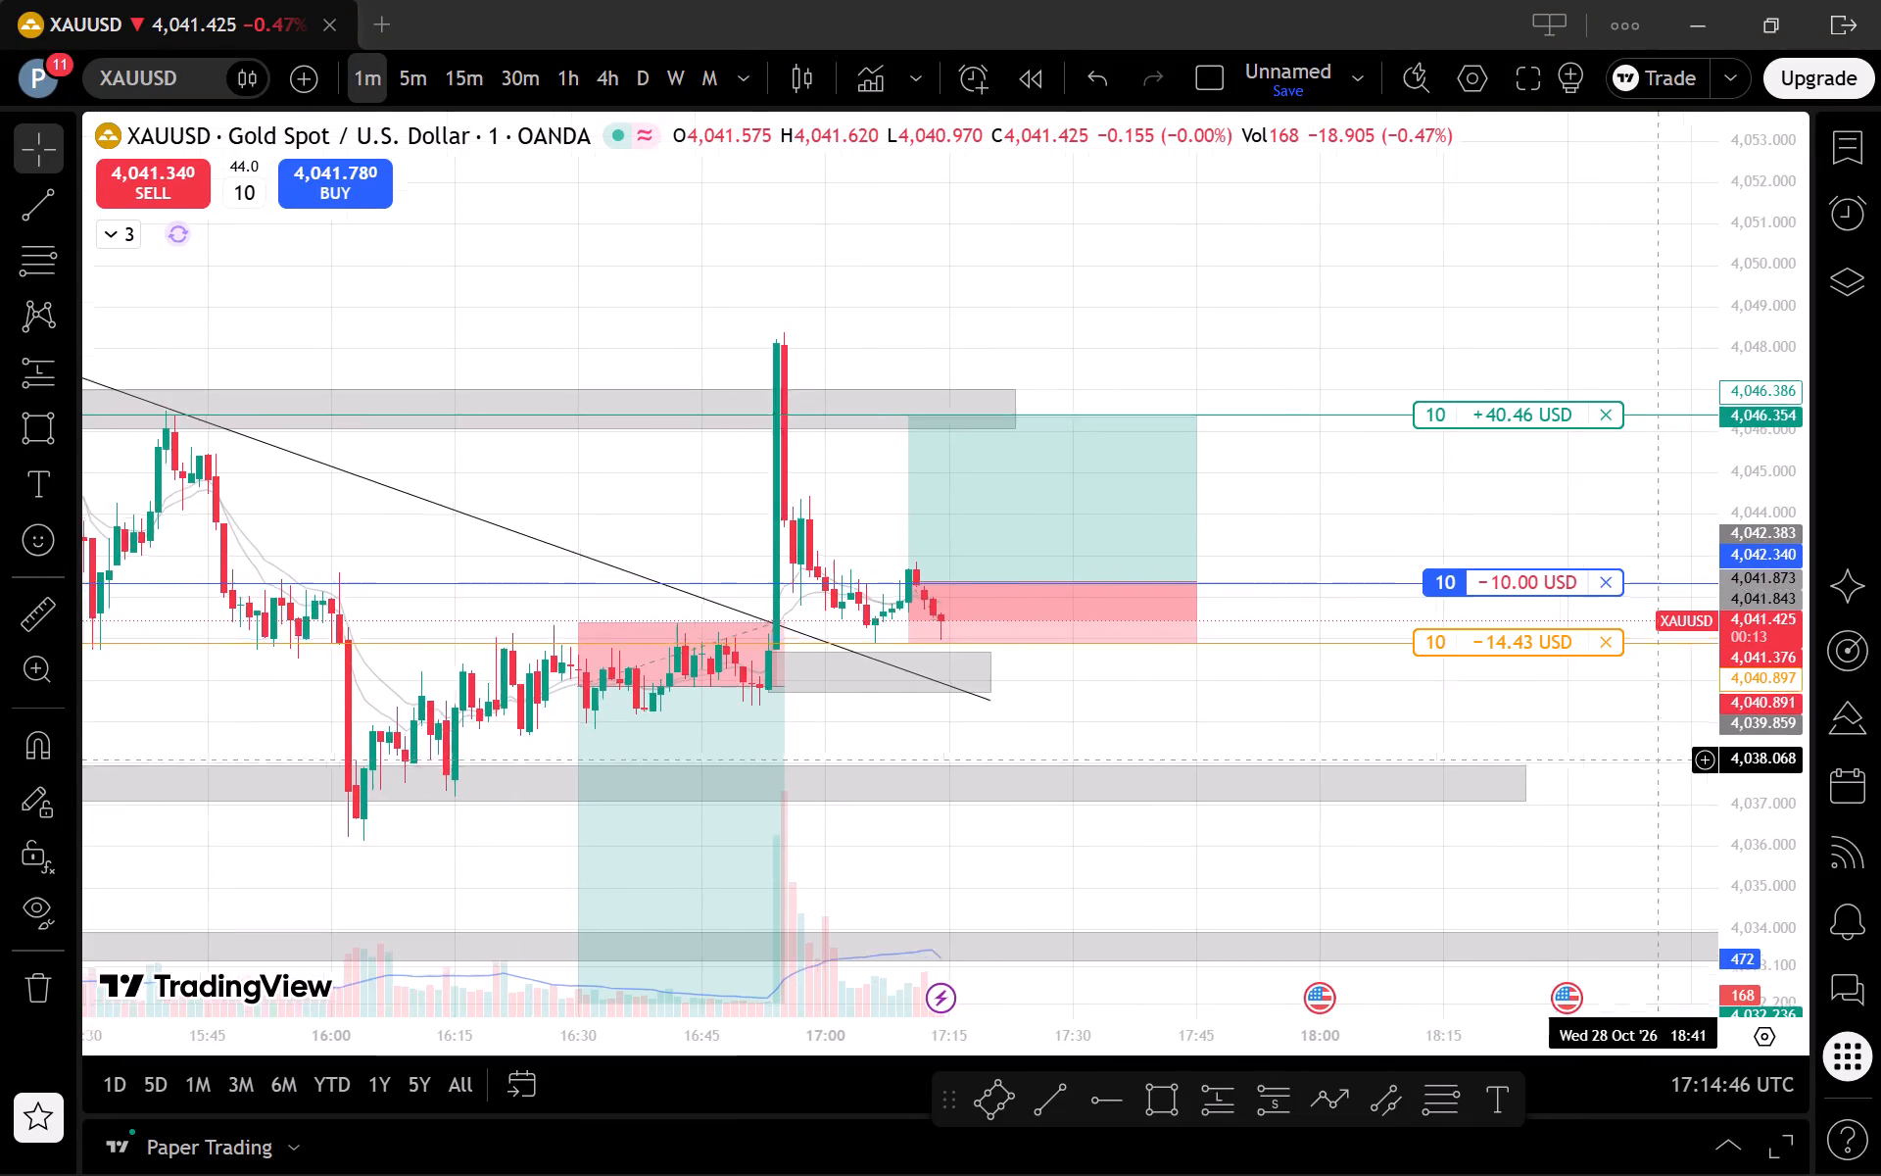
drag(1705, 770, 1707, 770)
drag(1734, 855, 1733, 638)
click(1607, 611)
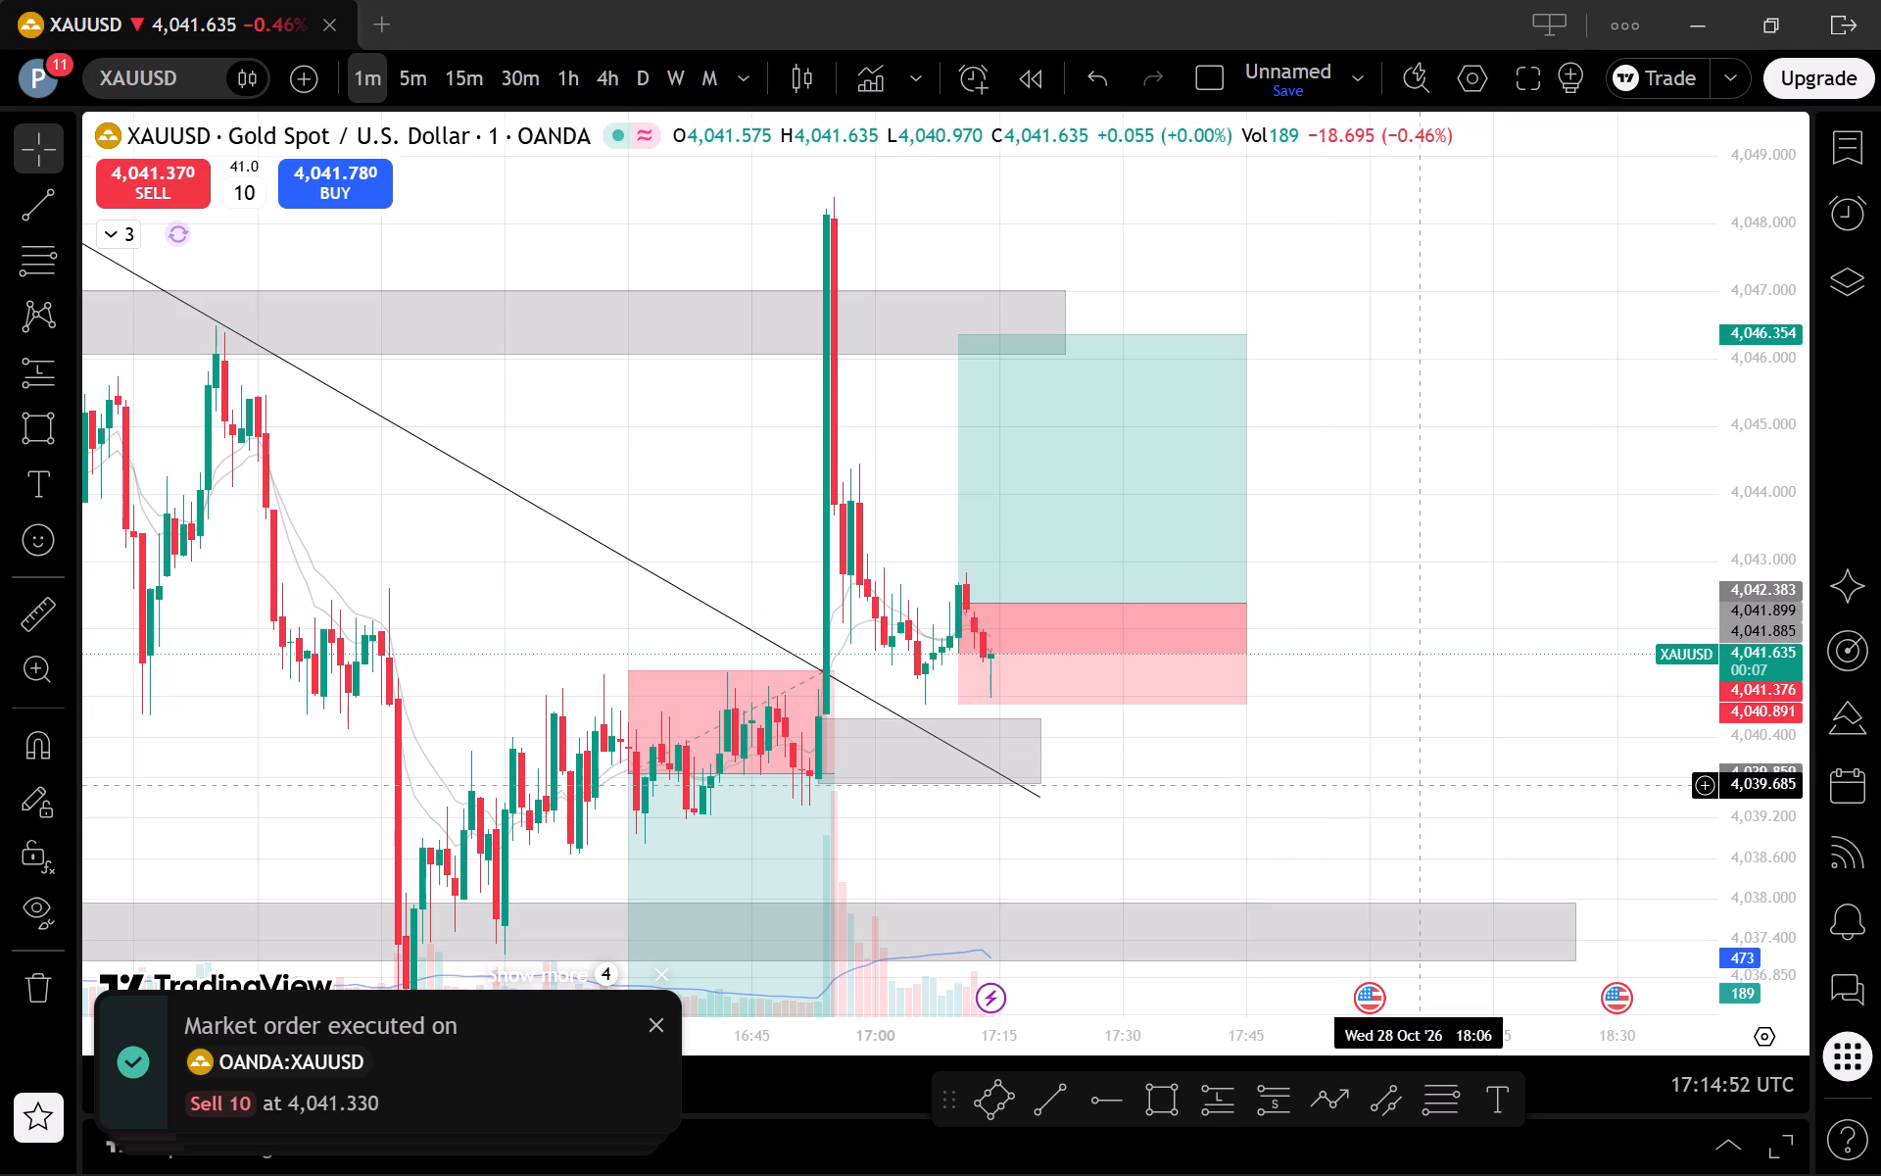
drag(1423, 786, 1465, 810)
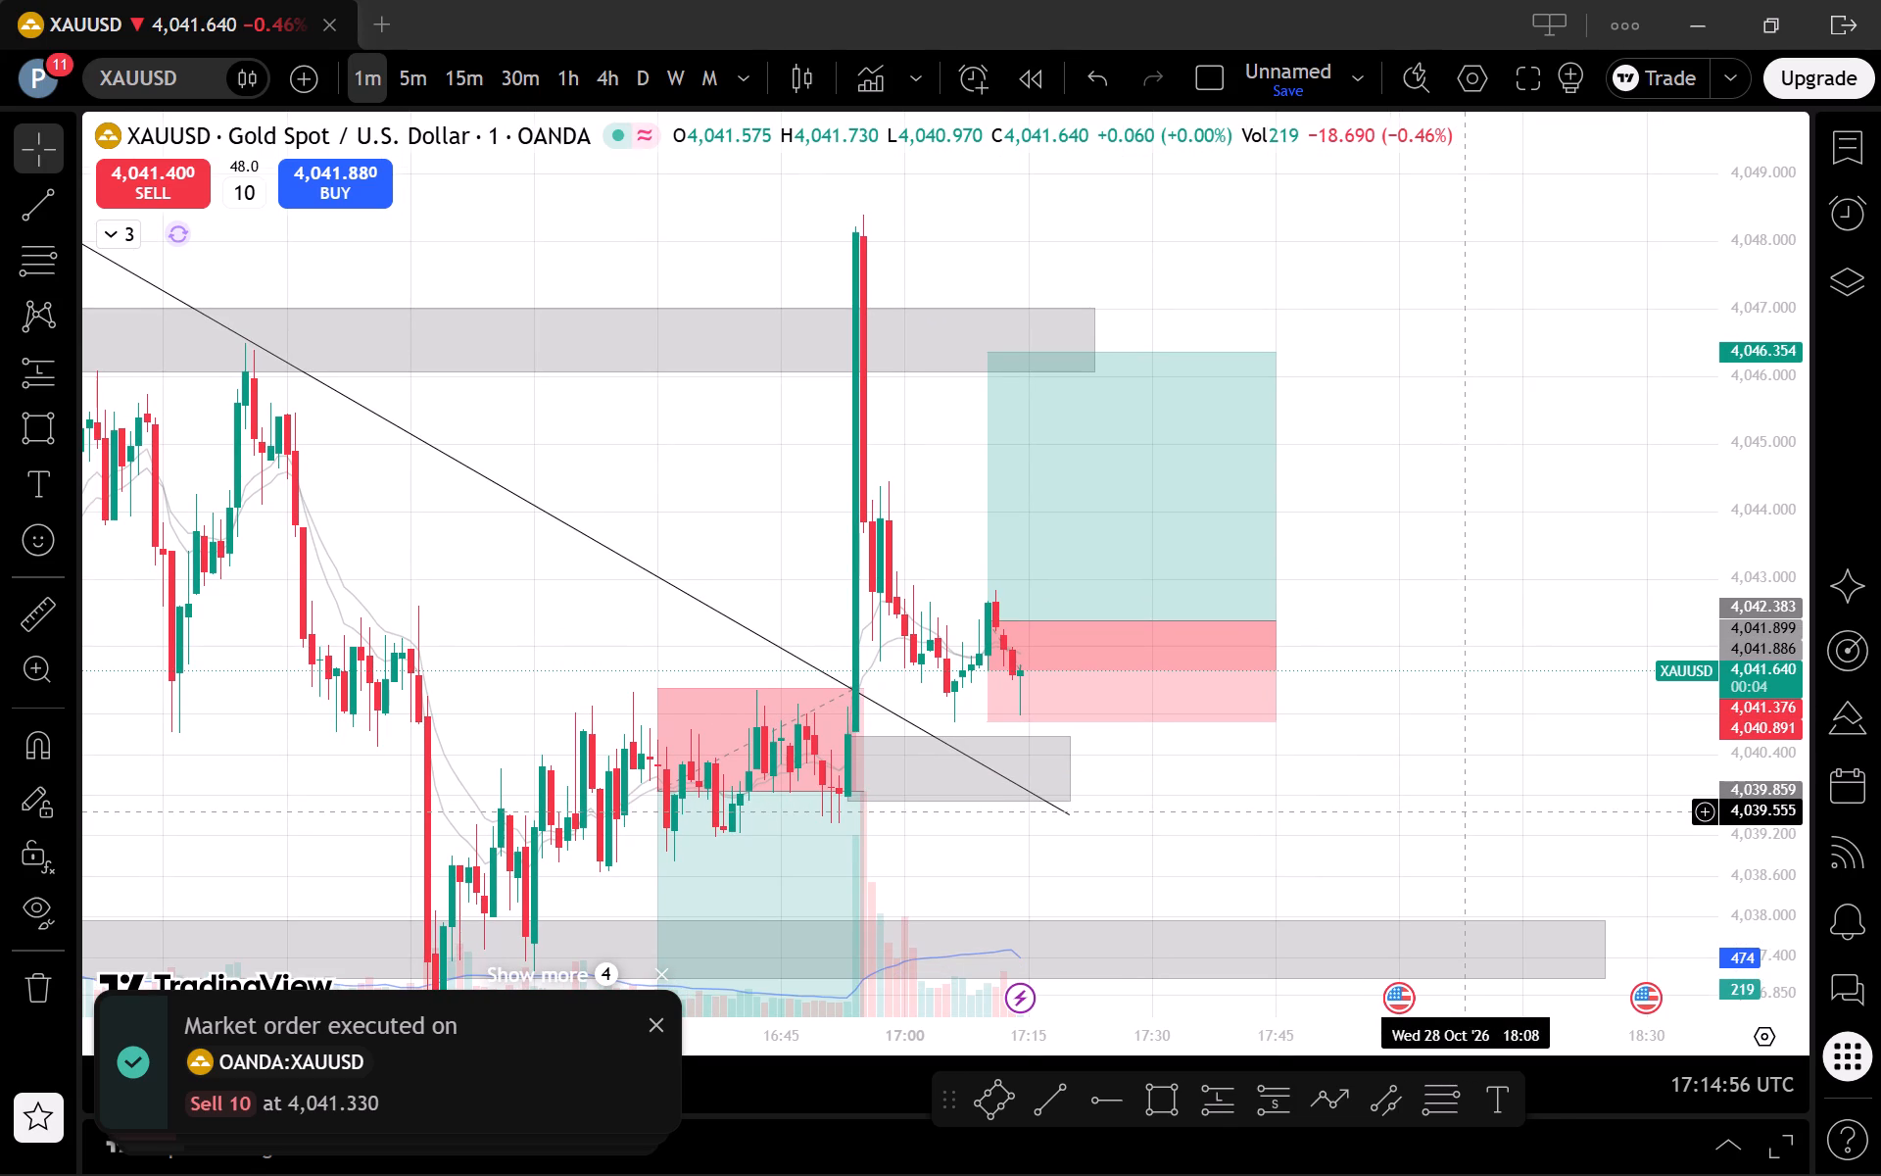
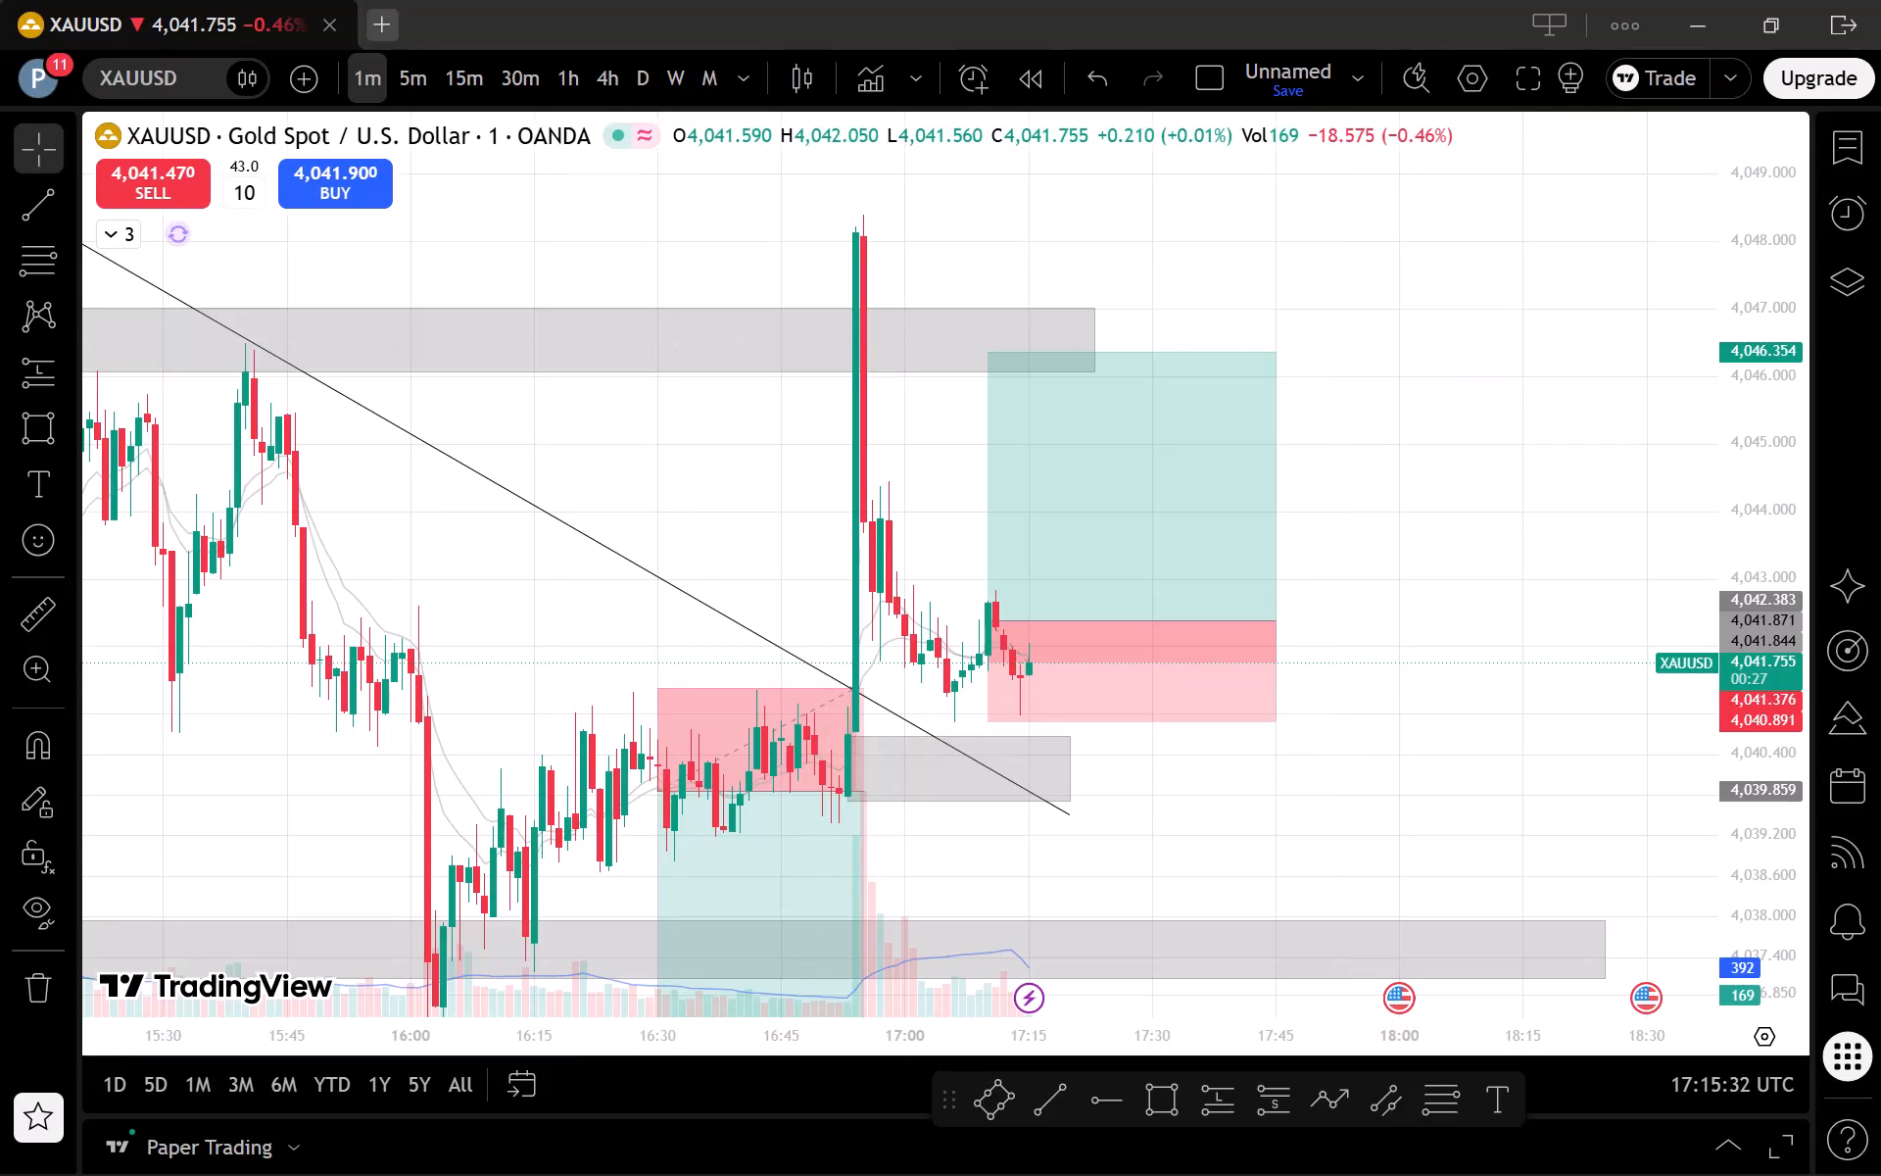
Examine XAUUSD's recent price action on the 4-hour chart around the trend line and marked zones.
click(593, 79)
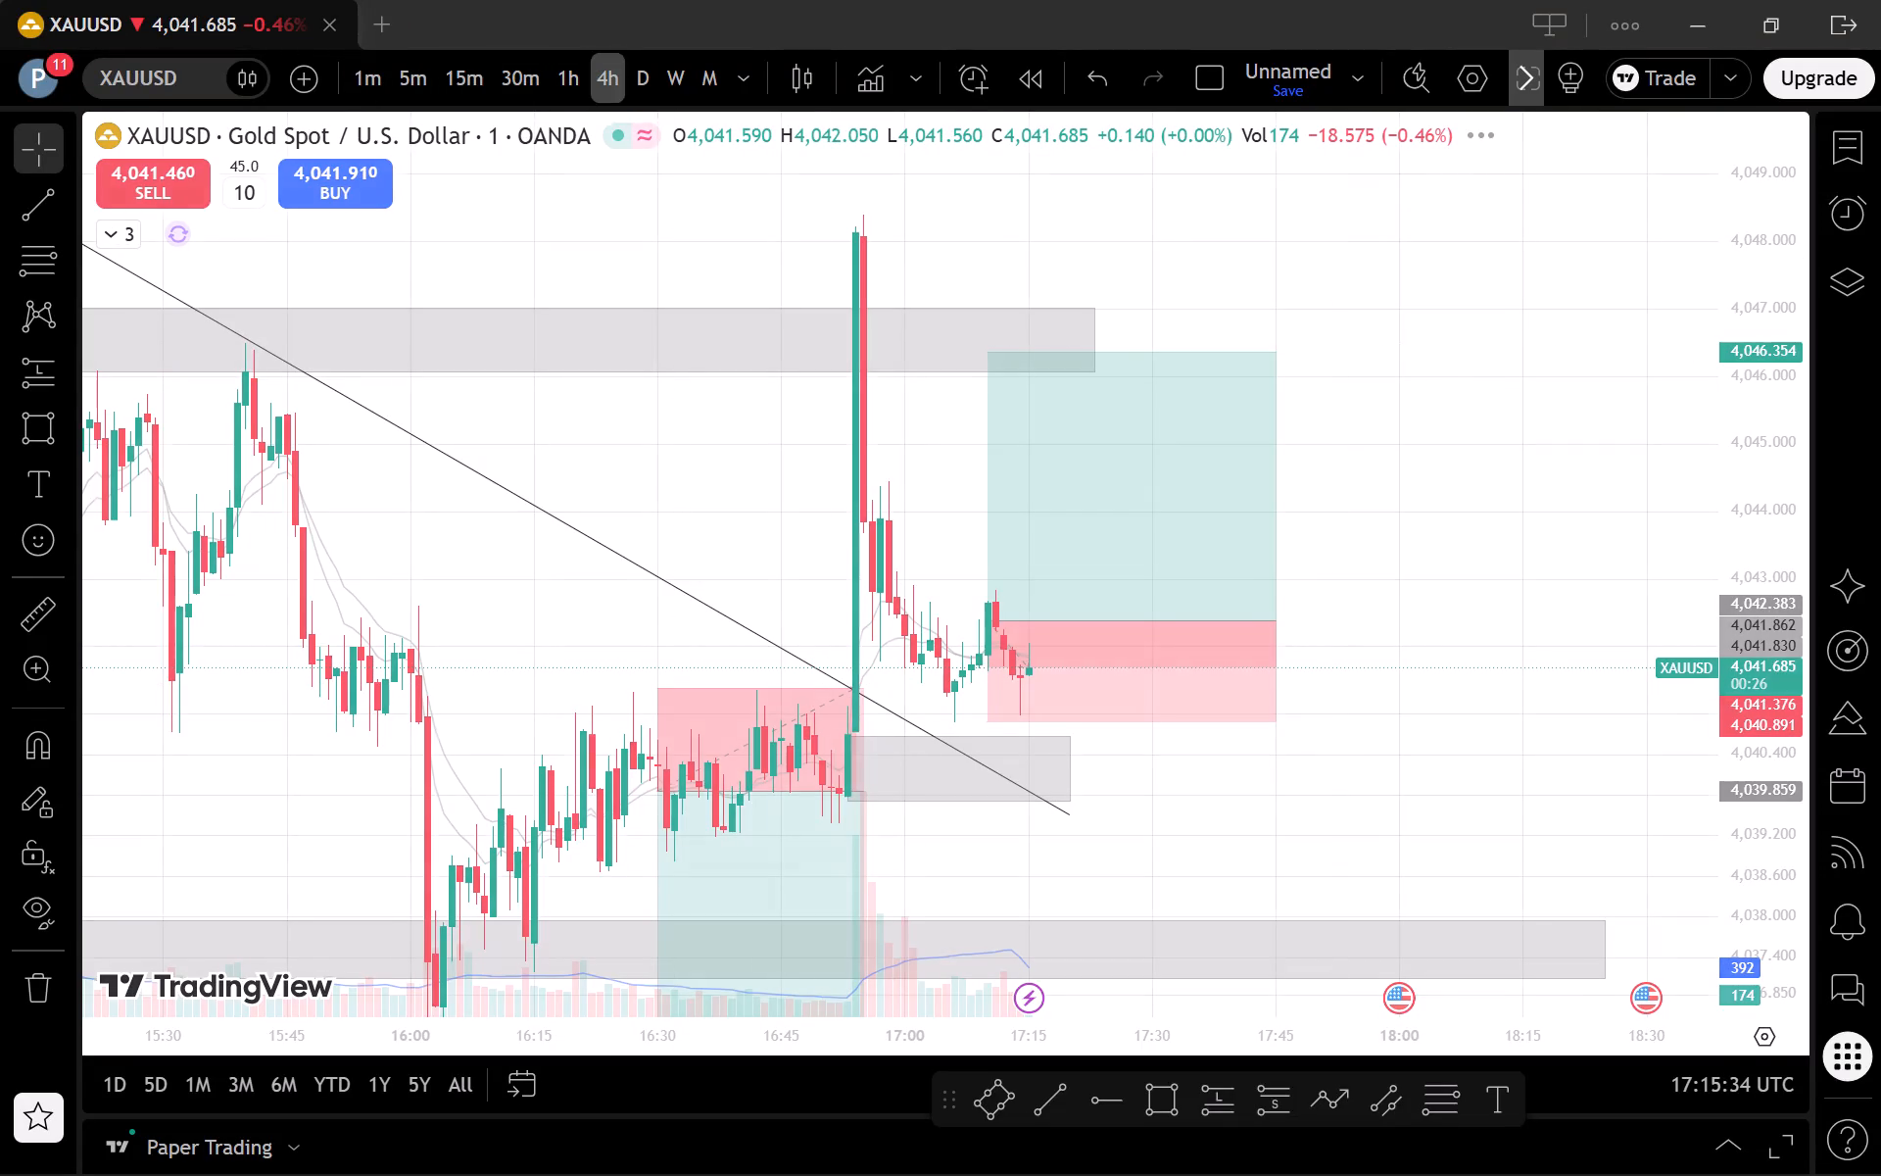
click(1014, 961)
scroll(1366, 900, up, 7)
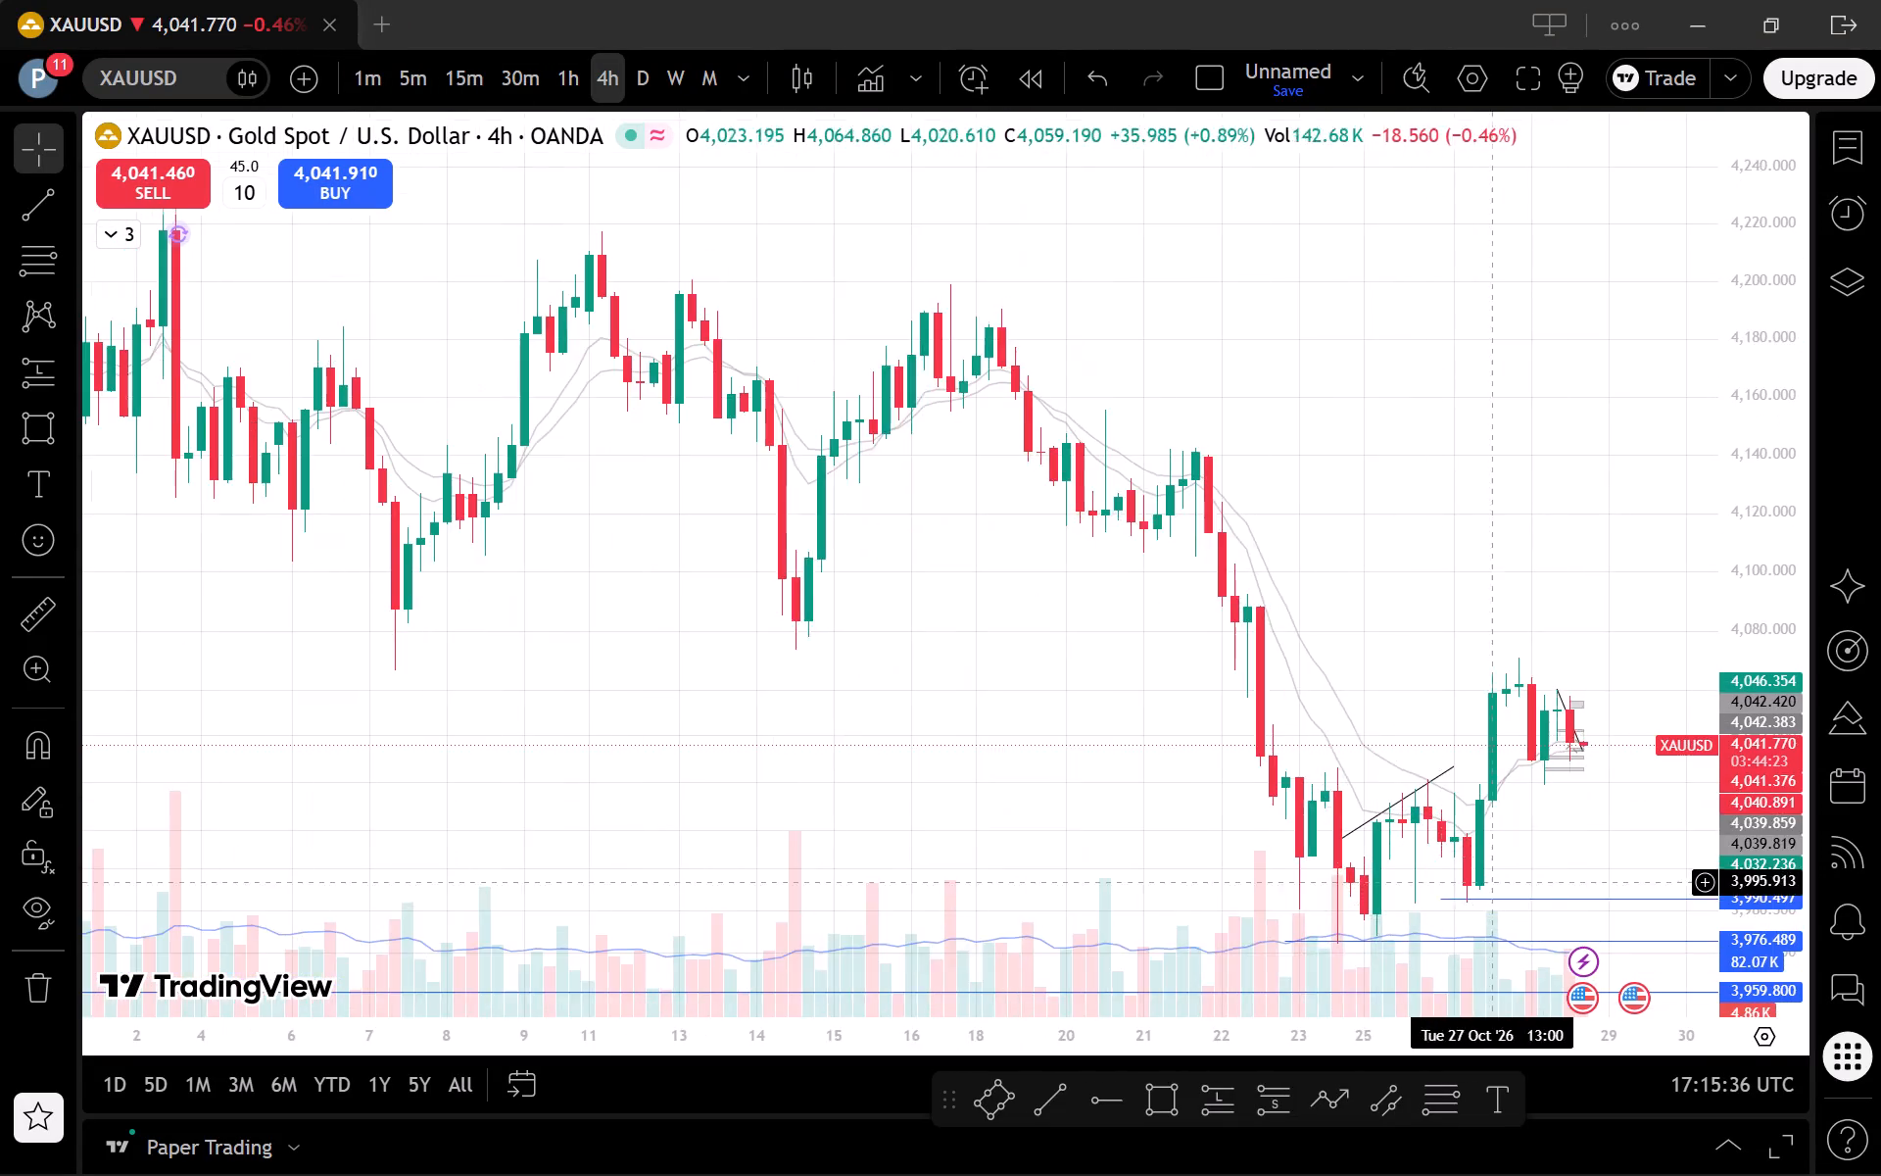
scroll(1563, 857, up, 5)
drag(1742, 917, 1722, 825)
scroll(1668, 829, down, 1)
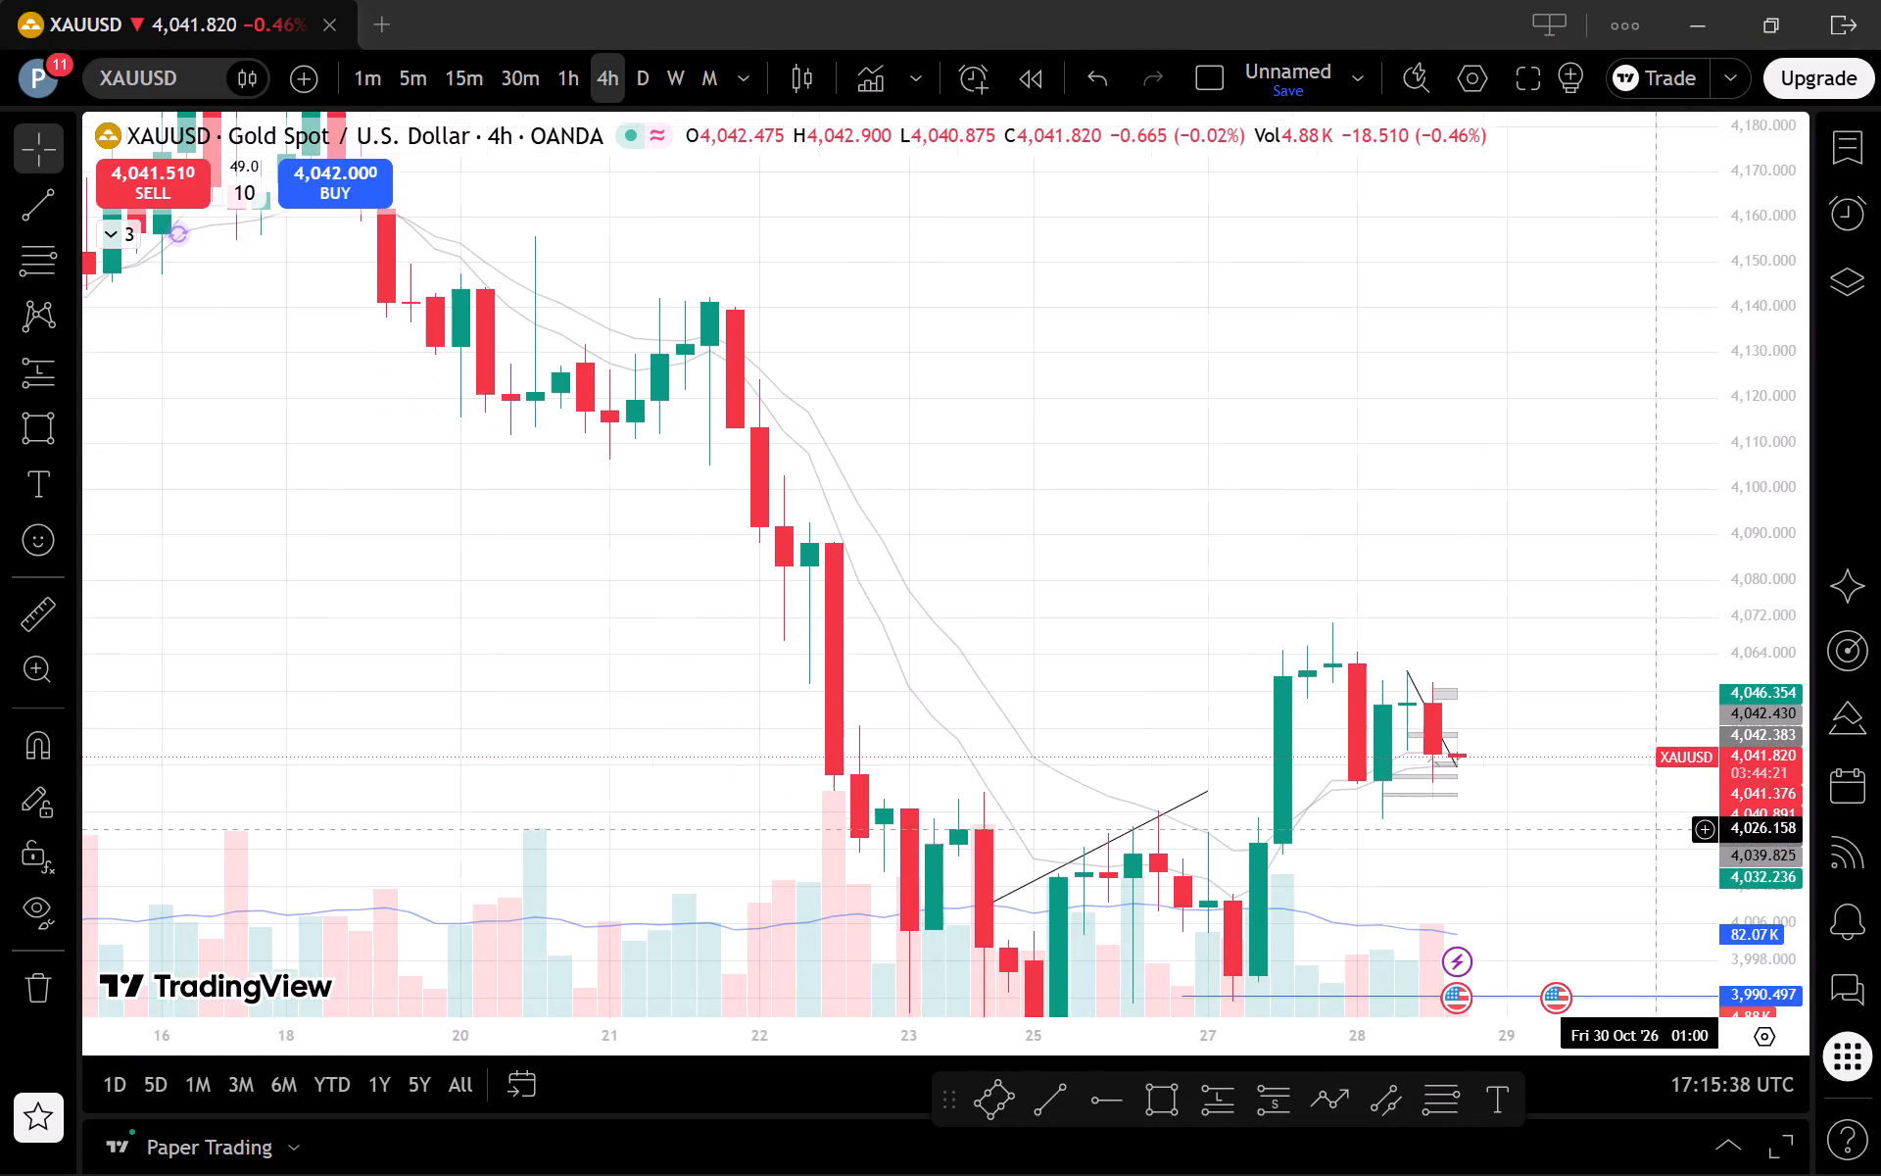
drag(1635, 842, 1564, 830)
drag(1761, 906, 1742, 687)
scroll(1617, 771, down, 4)
drag(1607, 863, 1559, 663)
drag(1812, 626, 1782, 810)
drag(1775, 714, 1748, 881)
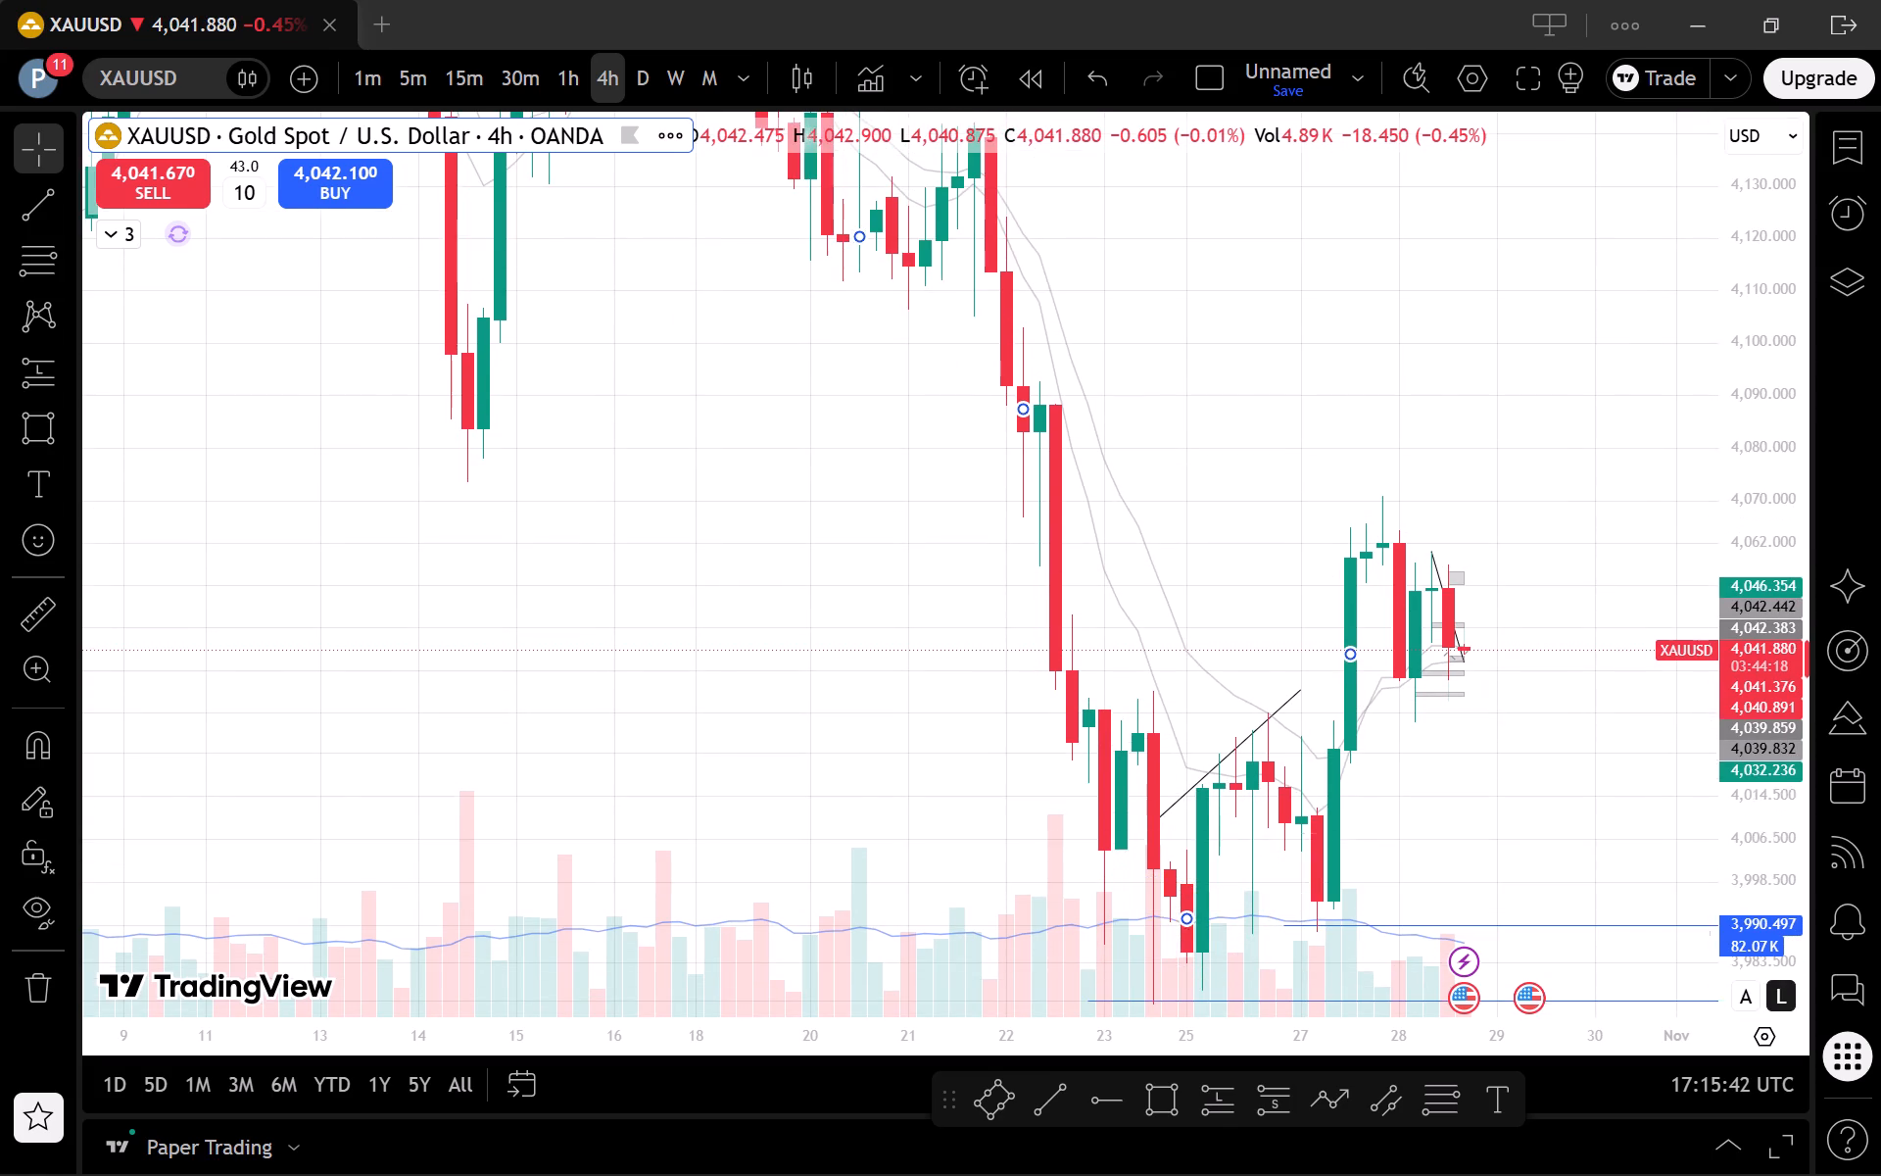
scroll(1617, 782, up, 1)
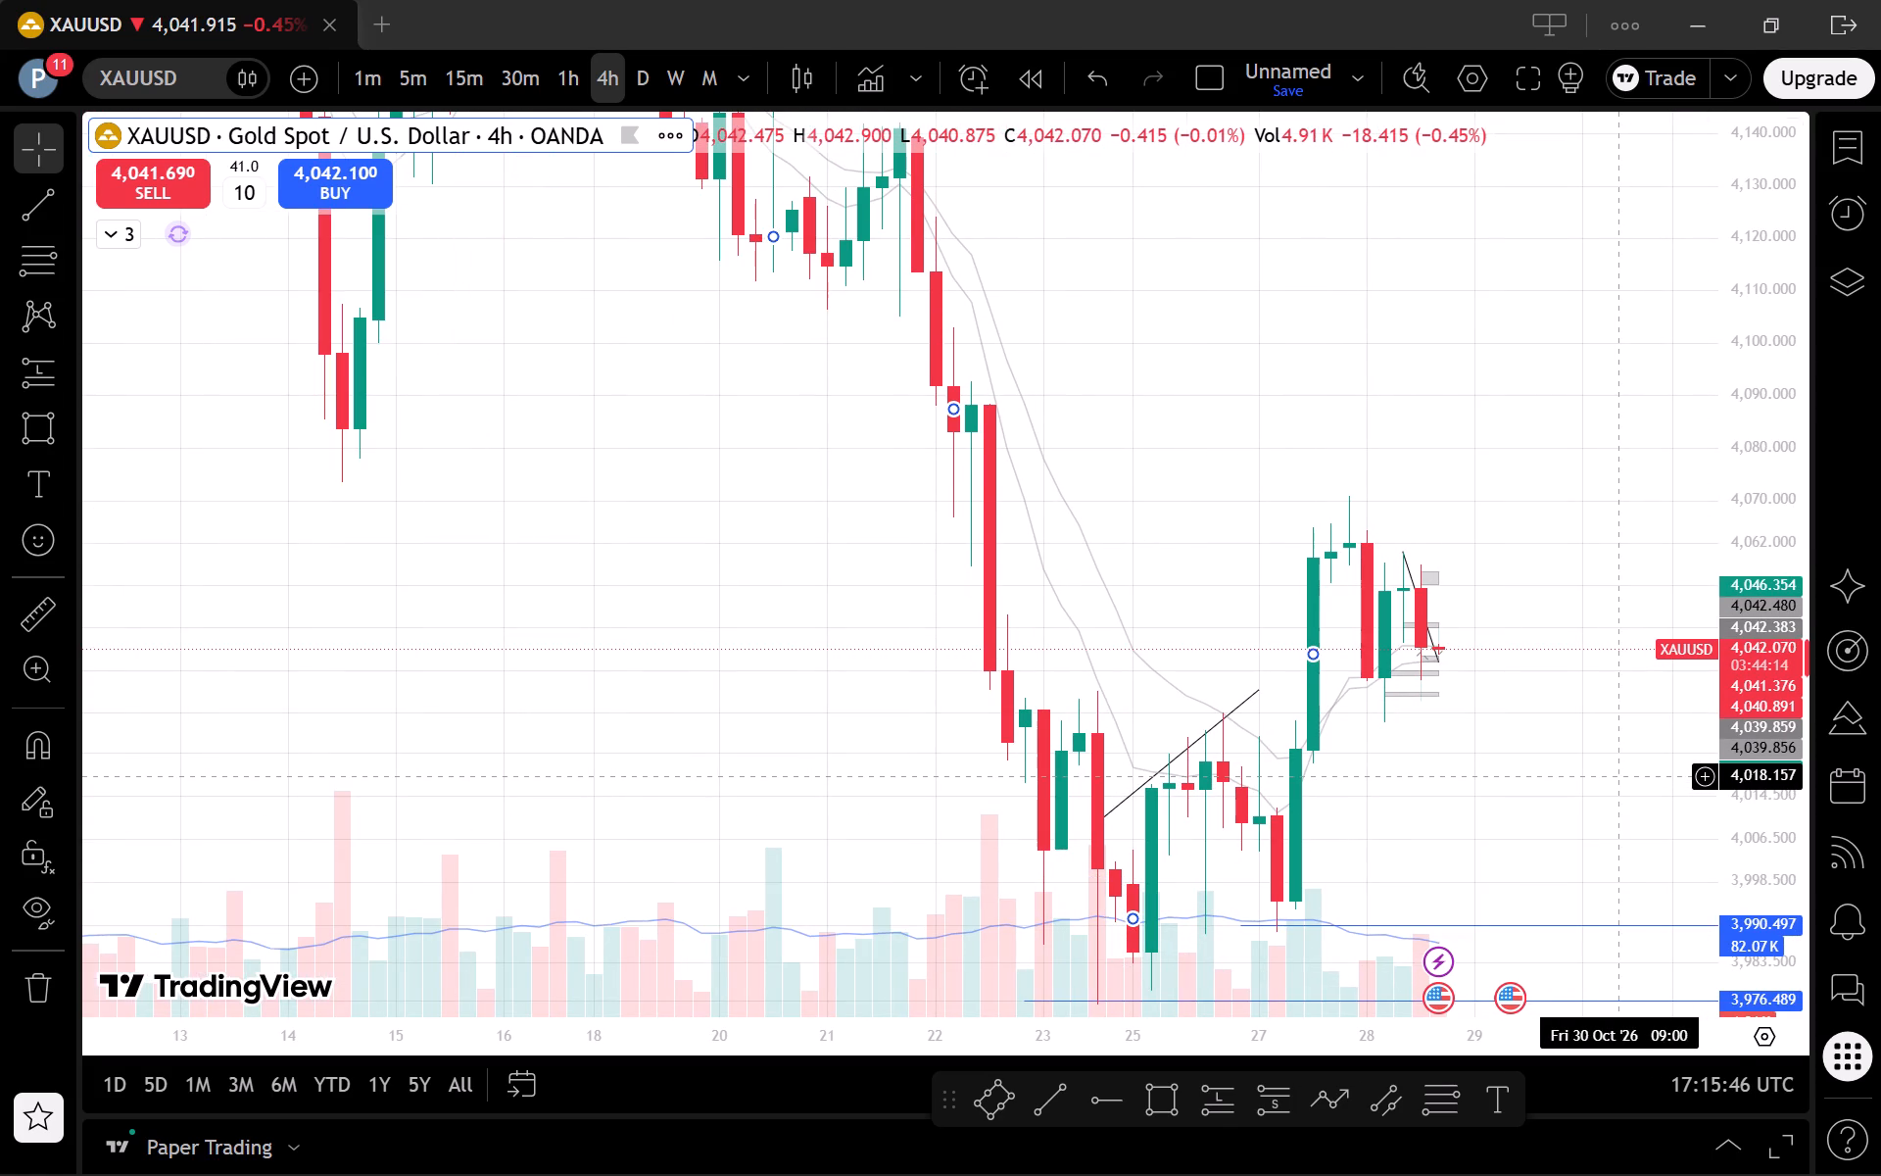
scroll(1620, 777, up, 1)
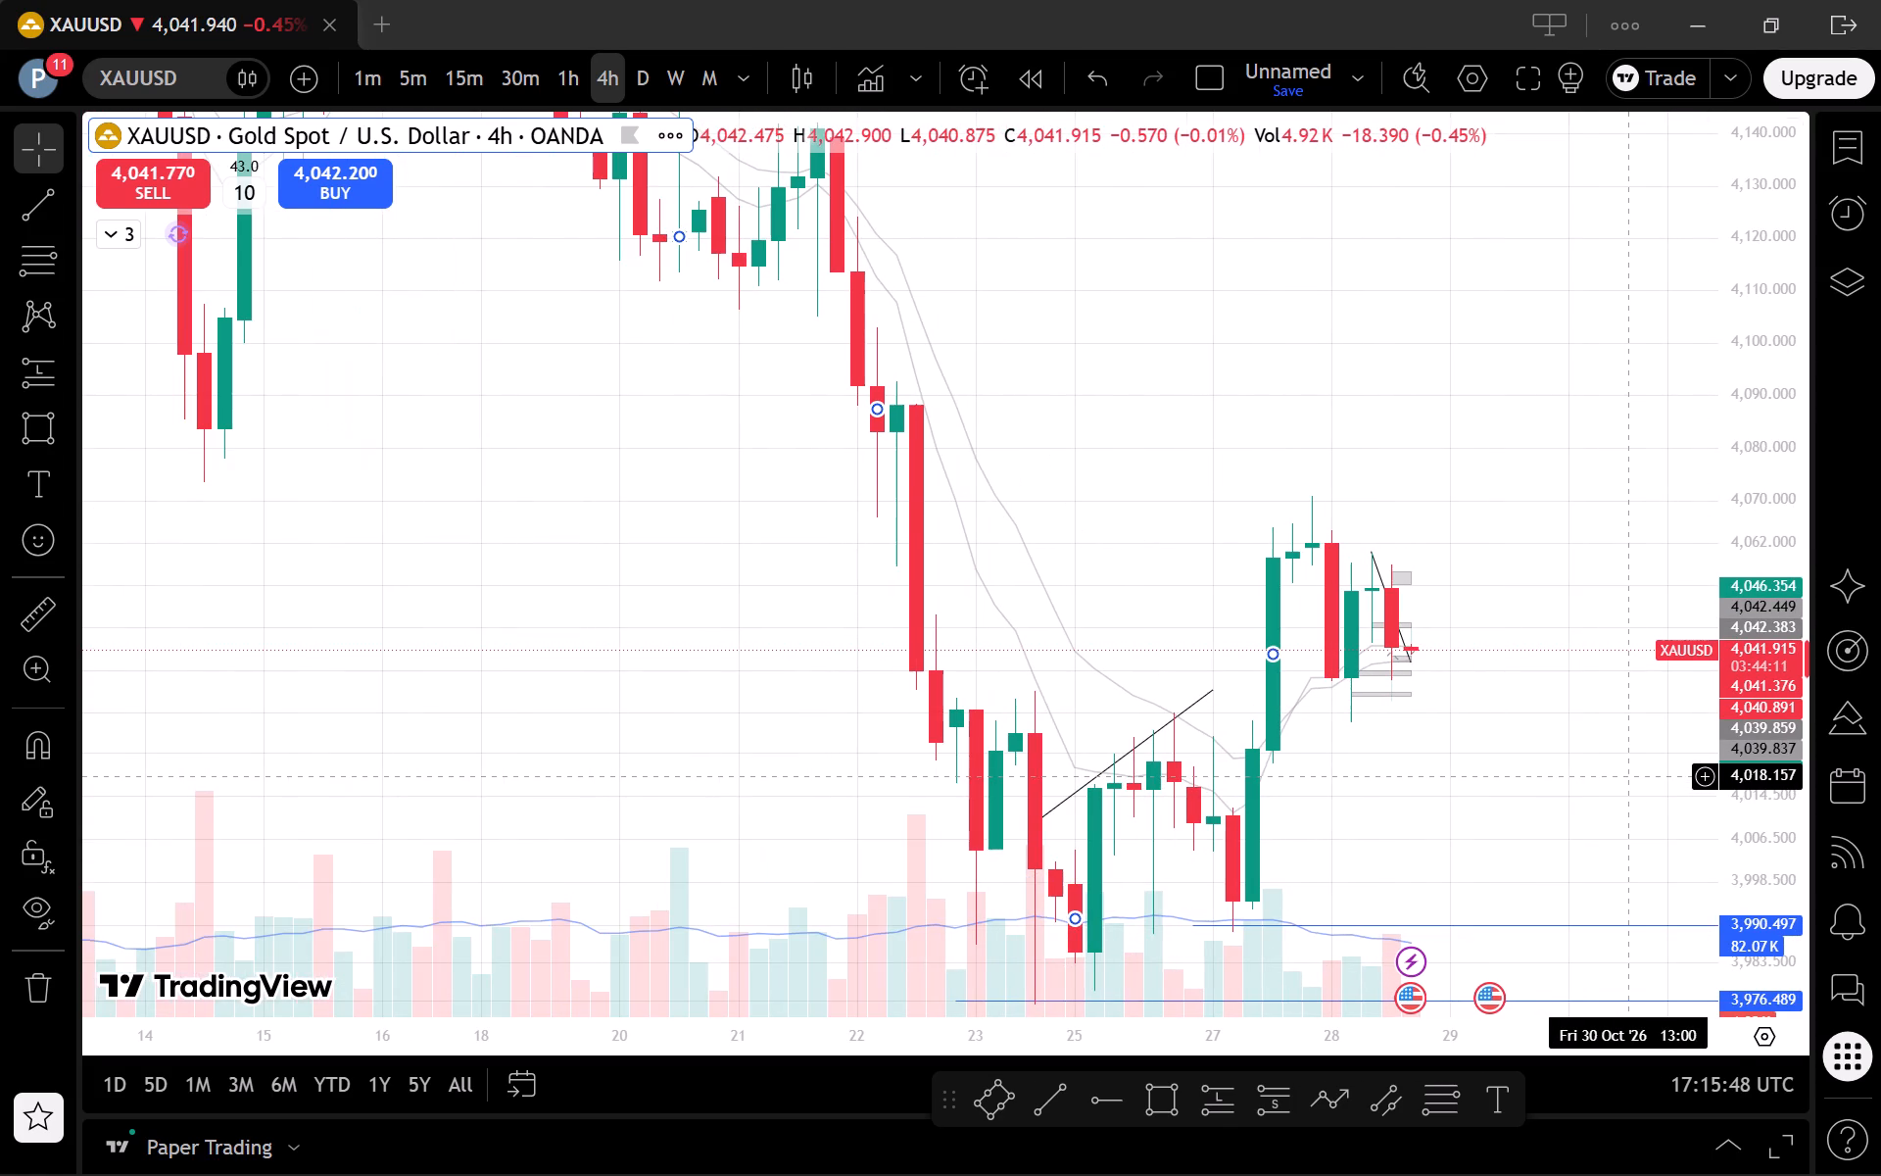
Examine XAUUSD on the 1-hour and 5-minute charts against the descending trend line and grey zones.
click(566, 72)
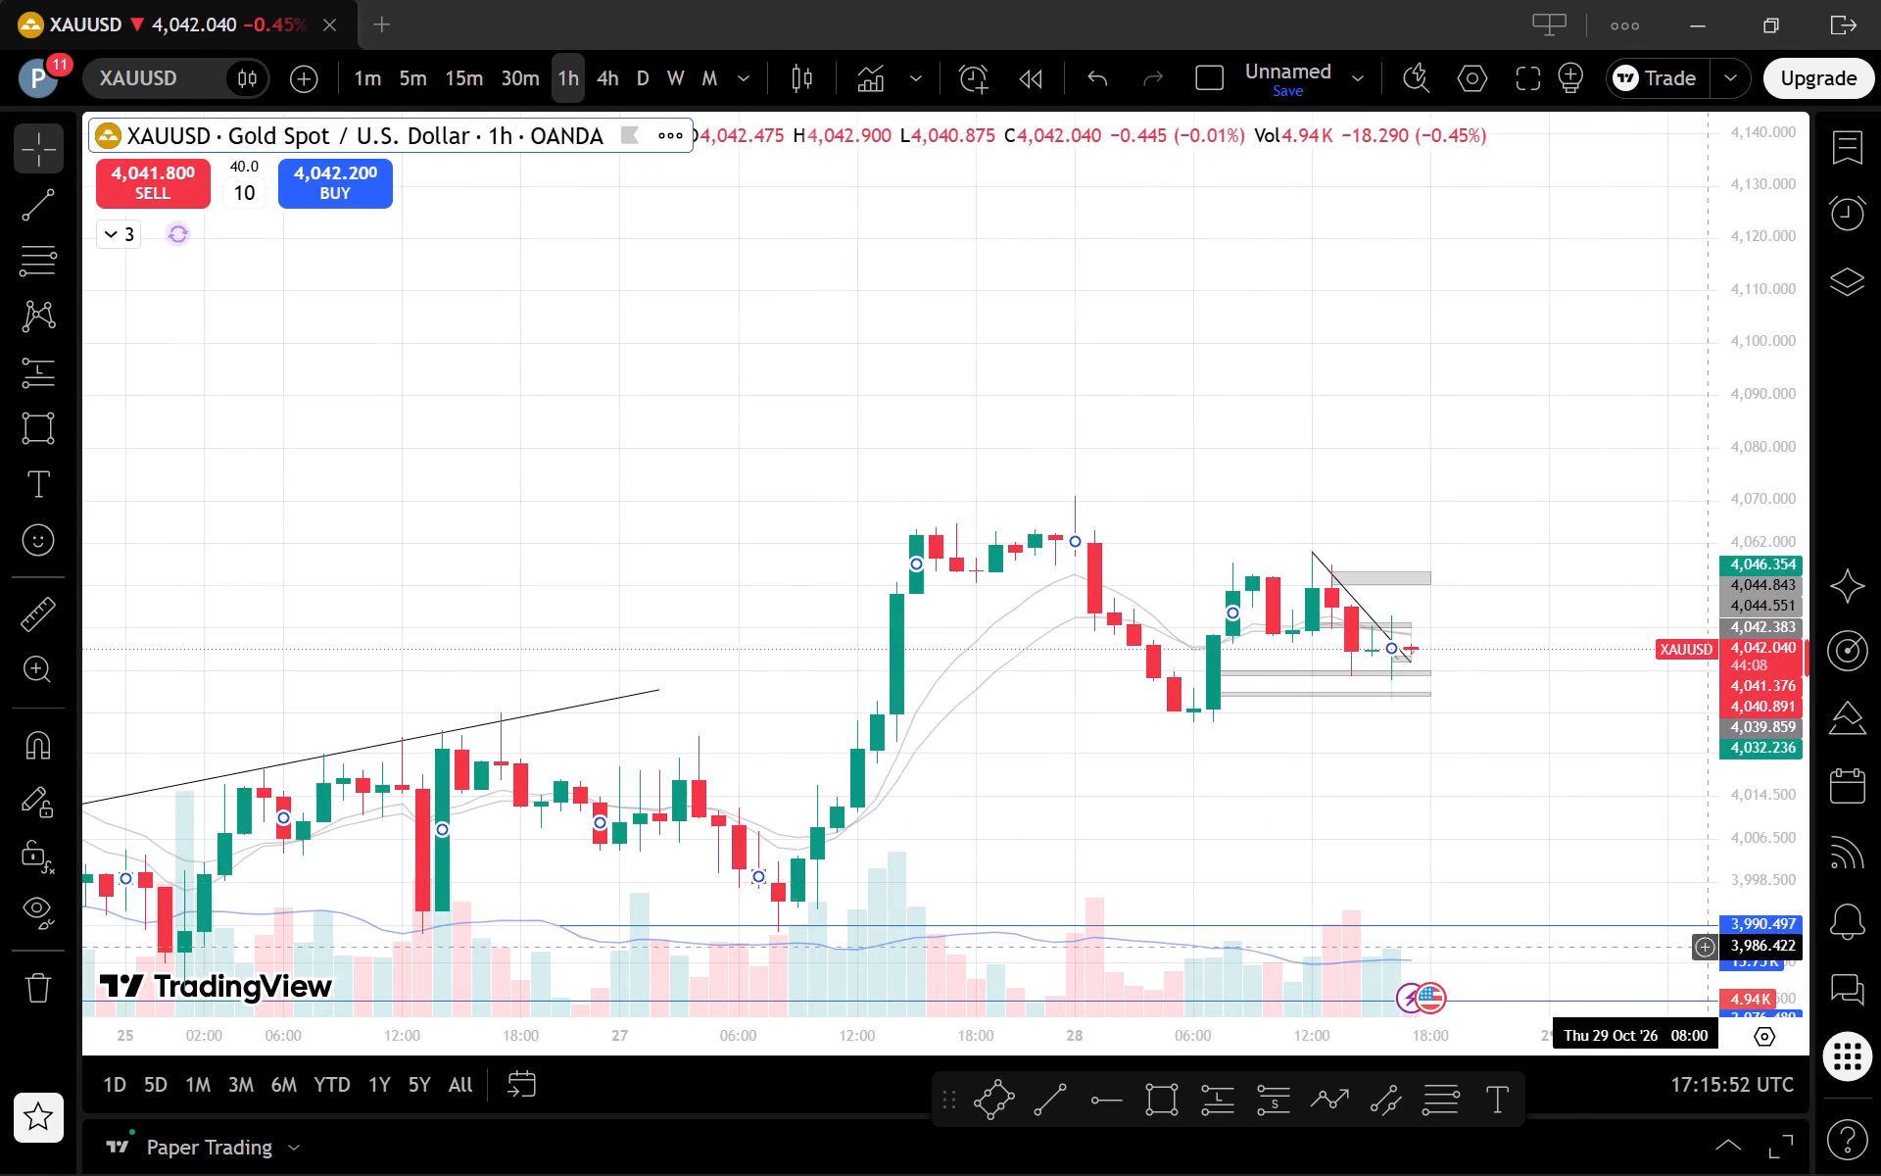
drag(1774, 930, 1754, 490)
click(1621, 670)
drag(1584, 912, 1508, 682)
scroll(1511, 654, down, 1)
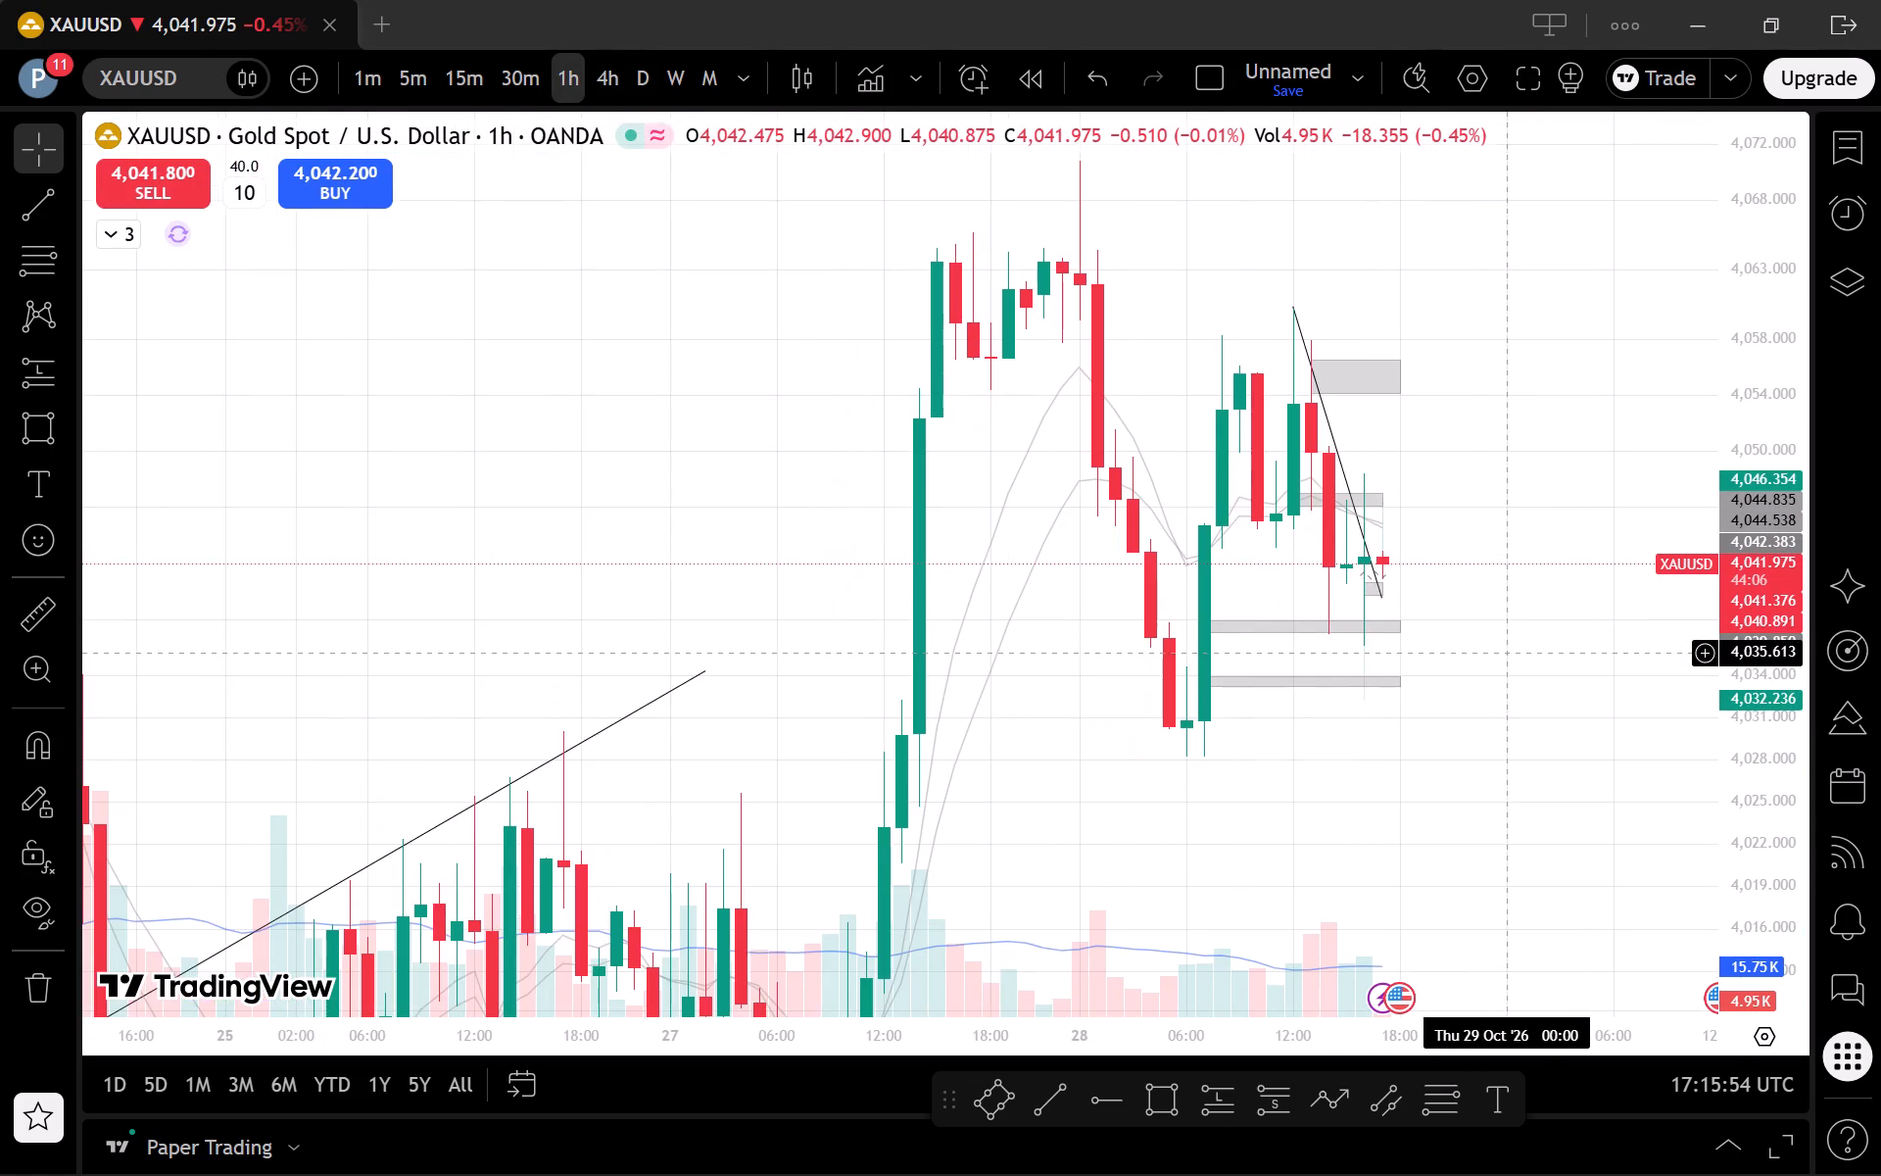
scroll(1519, 666, down, 2)
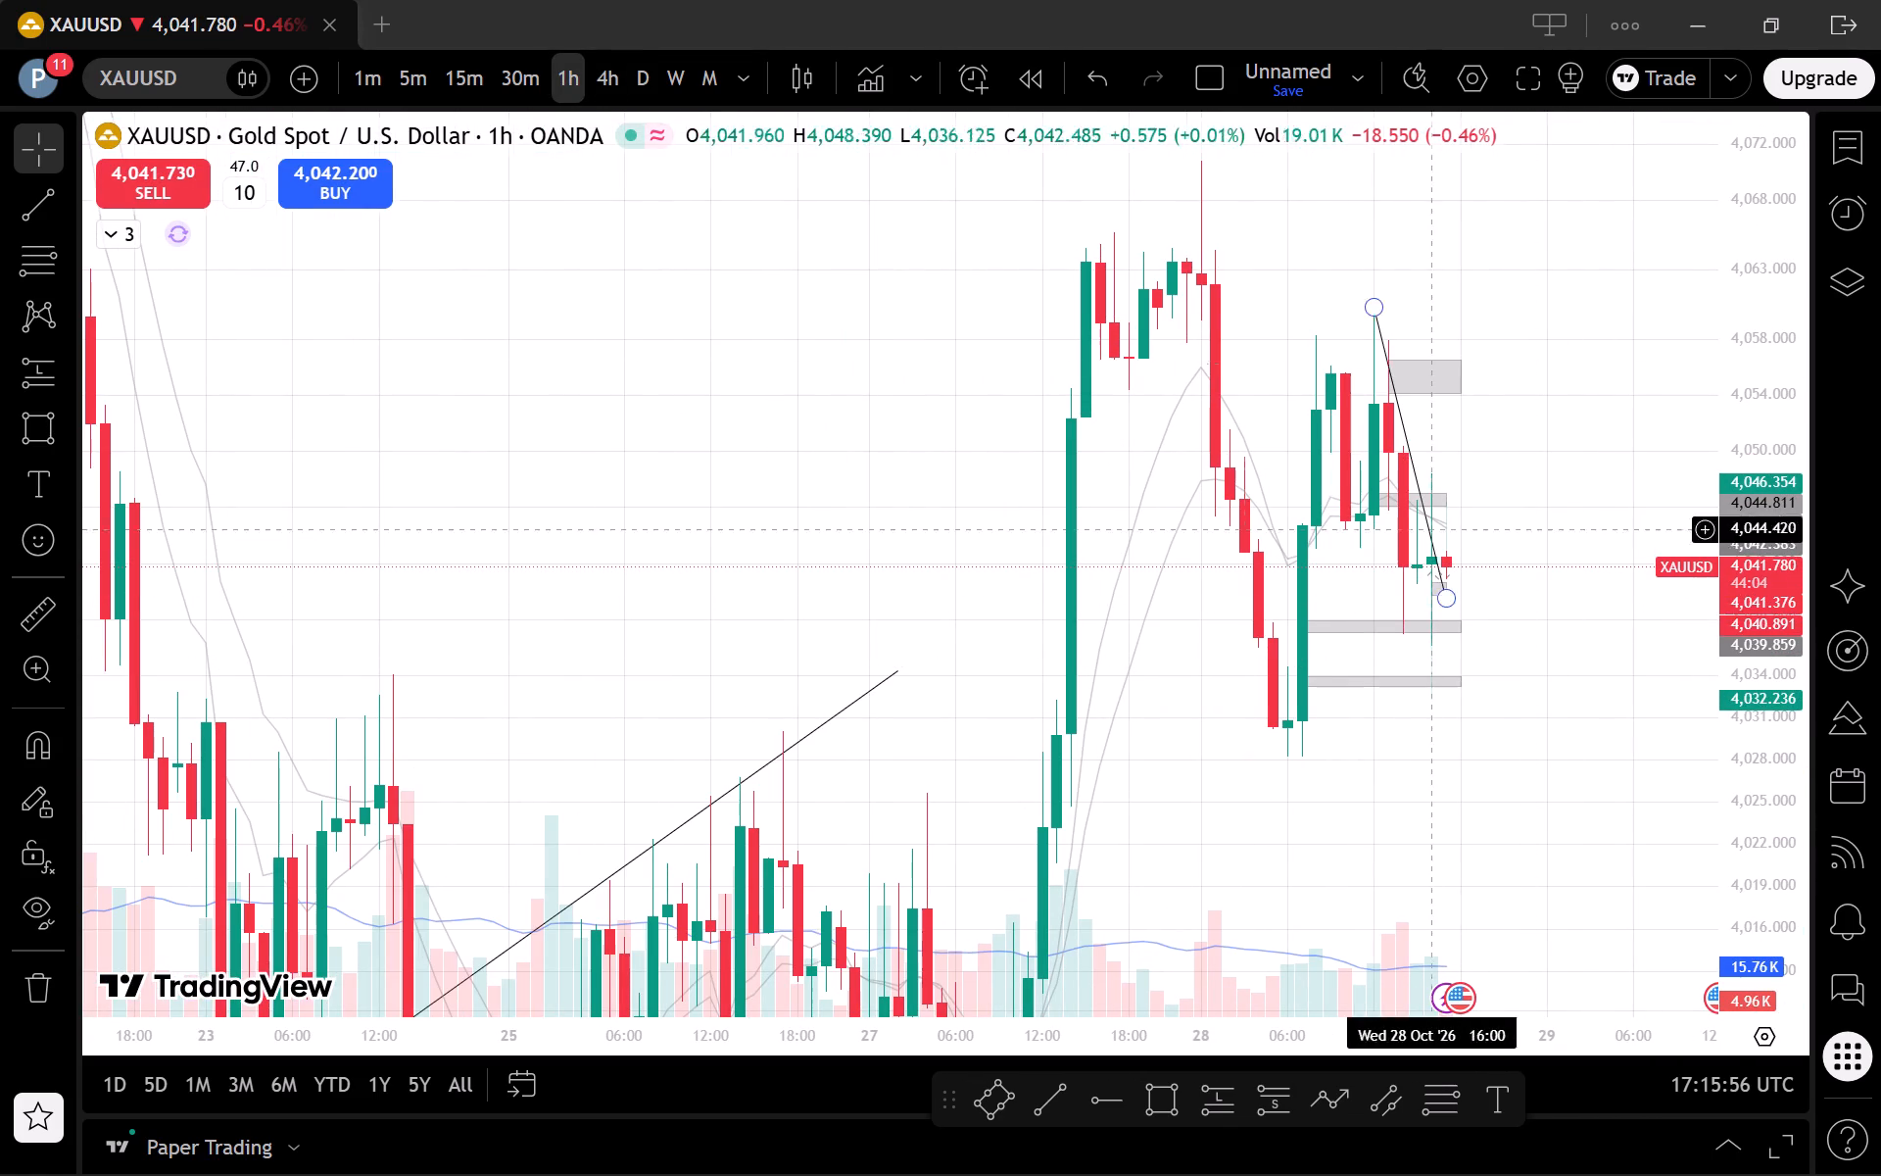
click(441, 68)
click(414, 68)
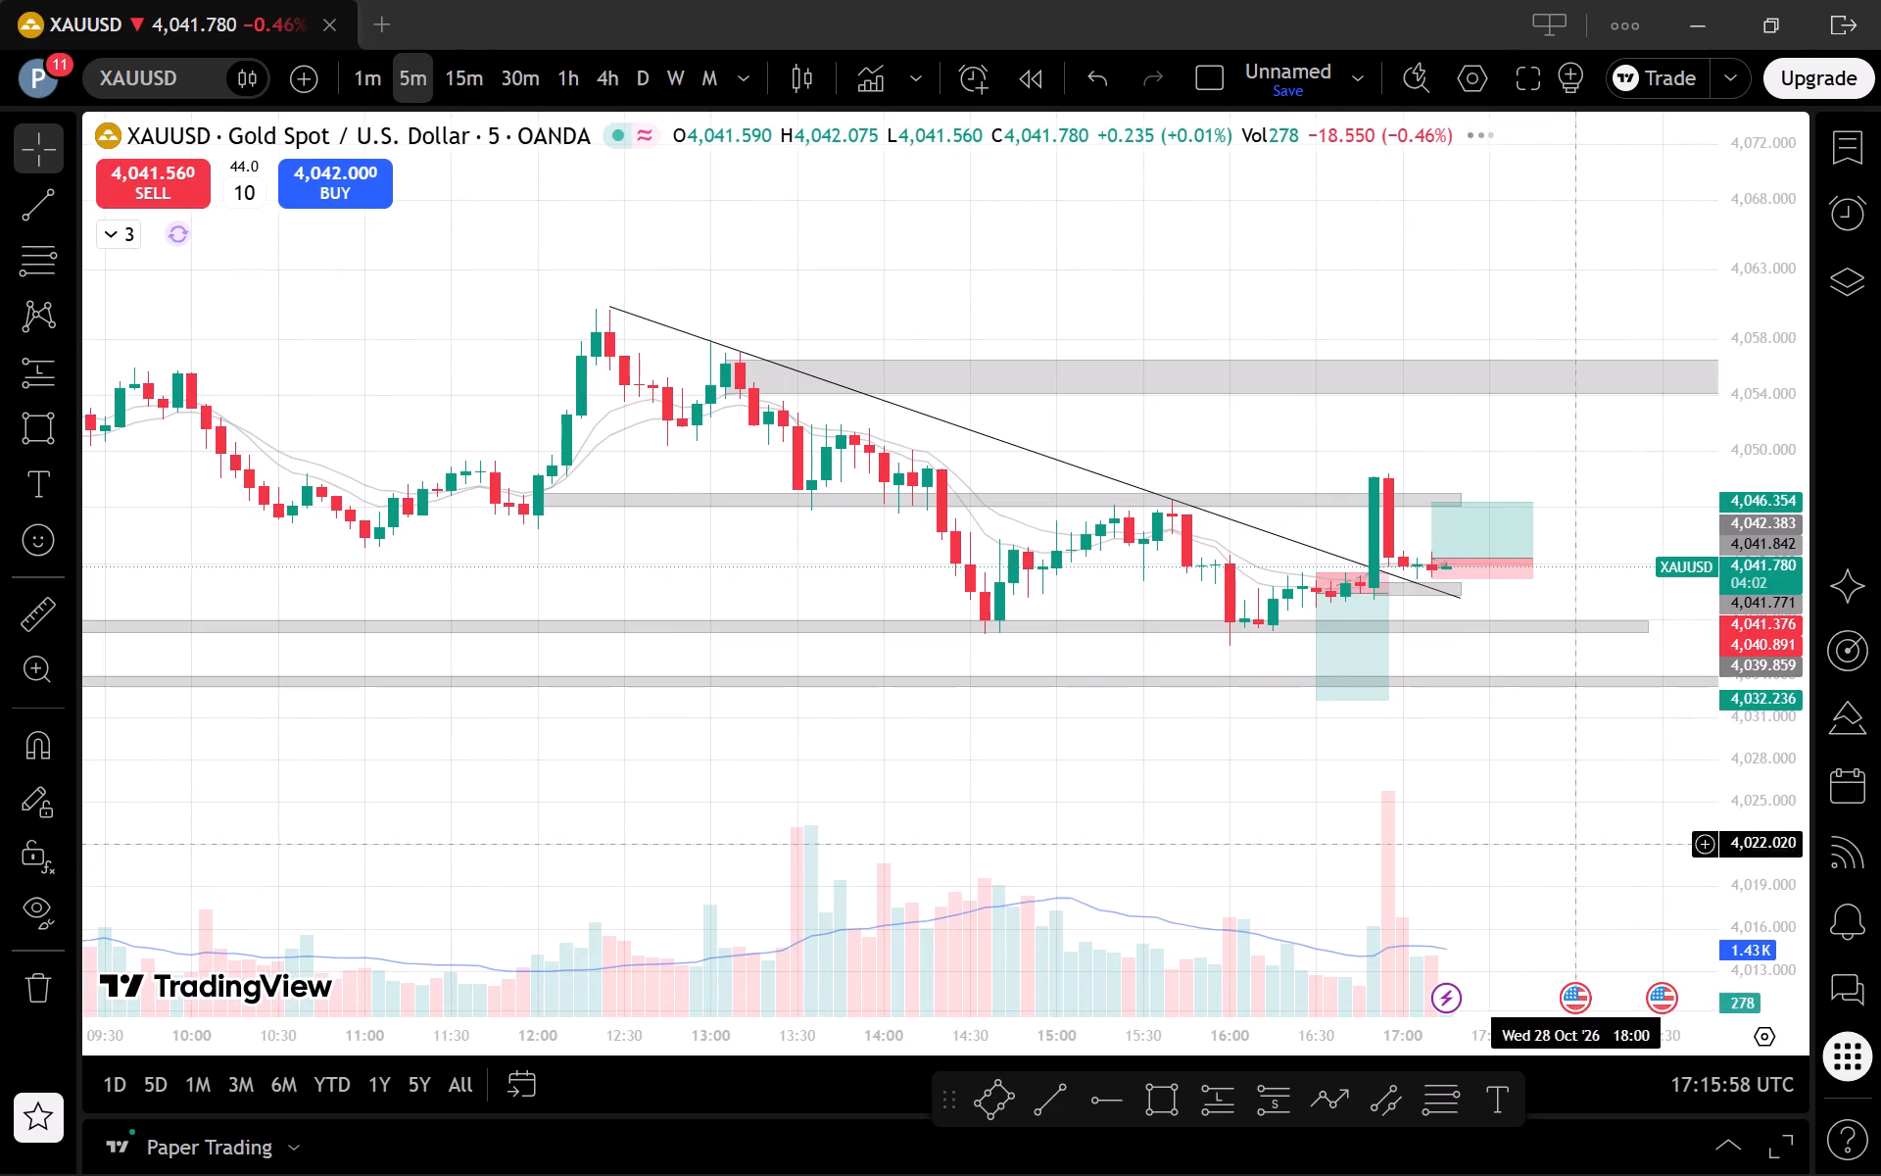
drag(1787, 918, 1741, 528)
scroll(1602, 551, down, 3)
drag(1607, 572, 1421, 665)
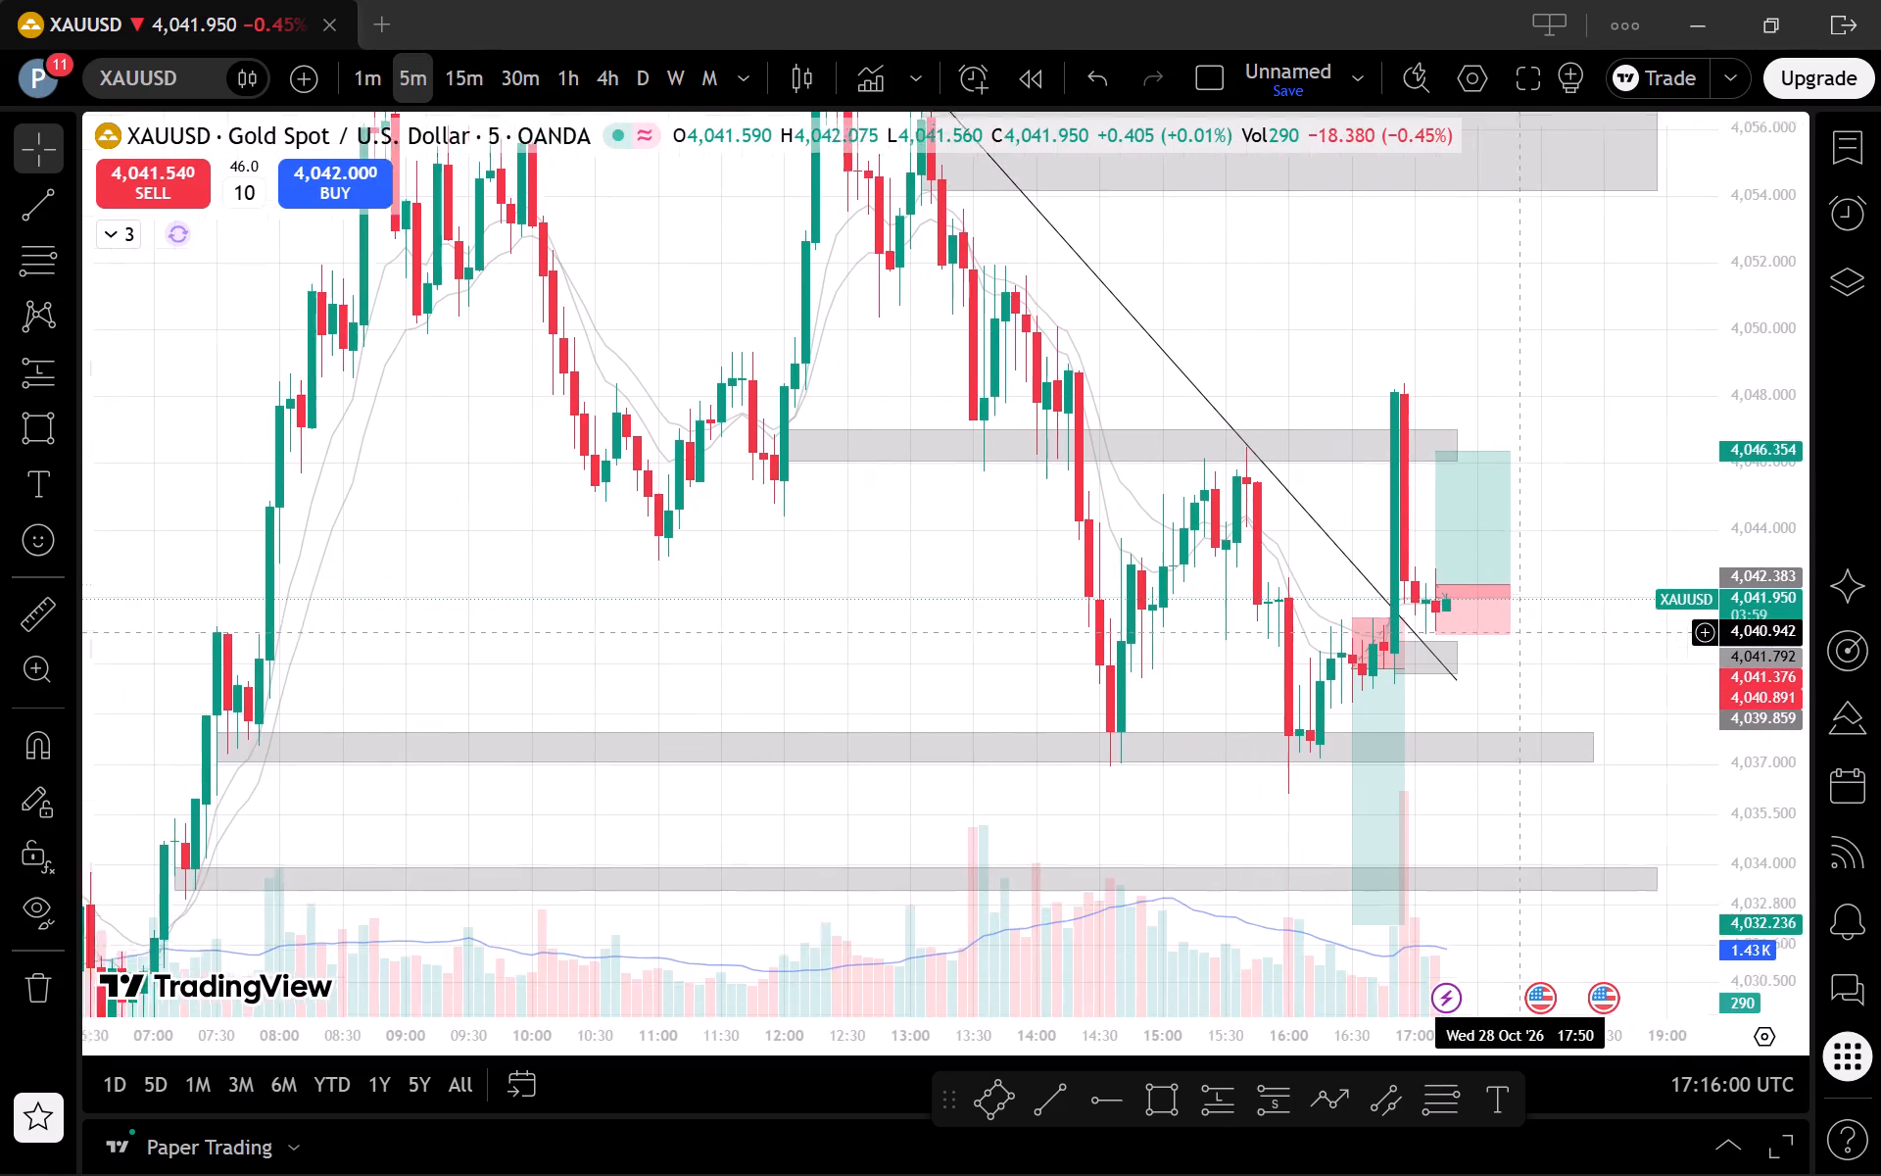
drag(1421, 665, 1342, 680)
Examine XAUUSD's latest candles on the 1-minute chart around the long position drawing and grey zones.
click(368, 76)
scroll(1521, 767, down, 1)
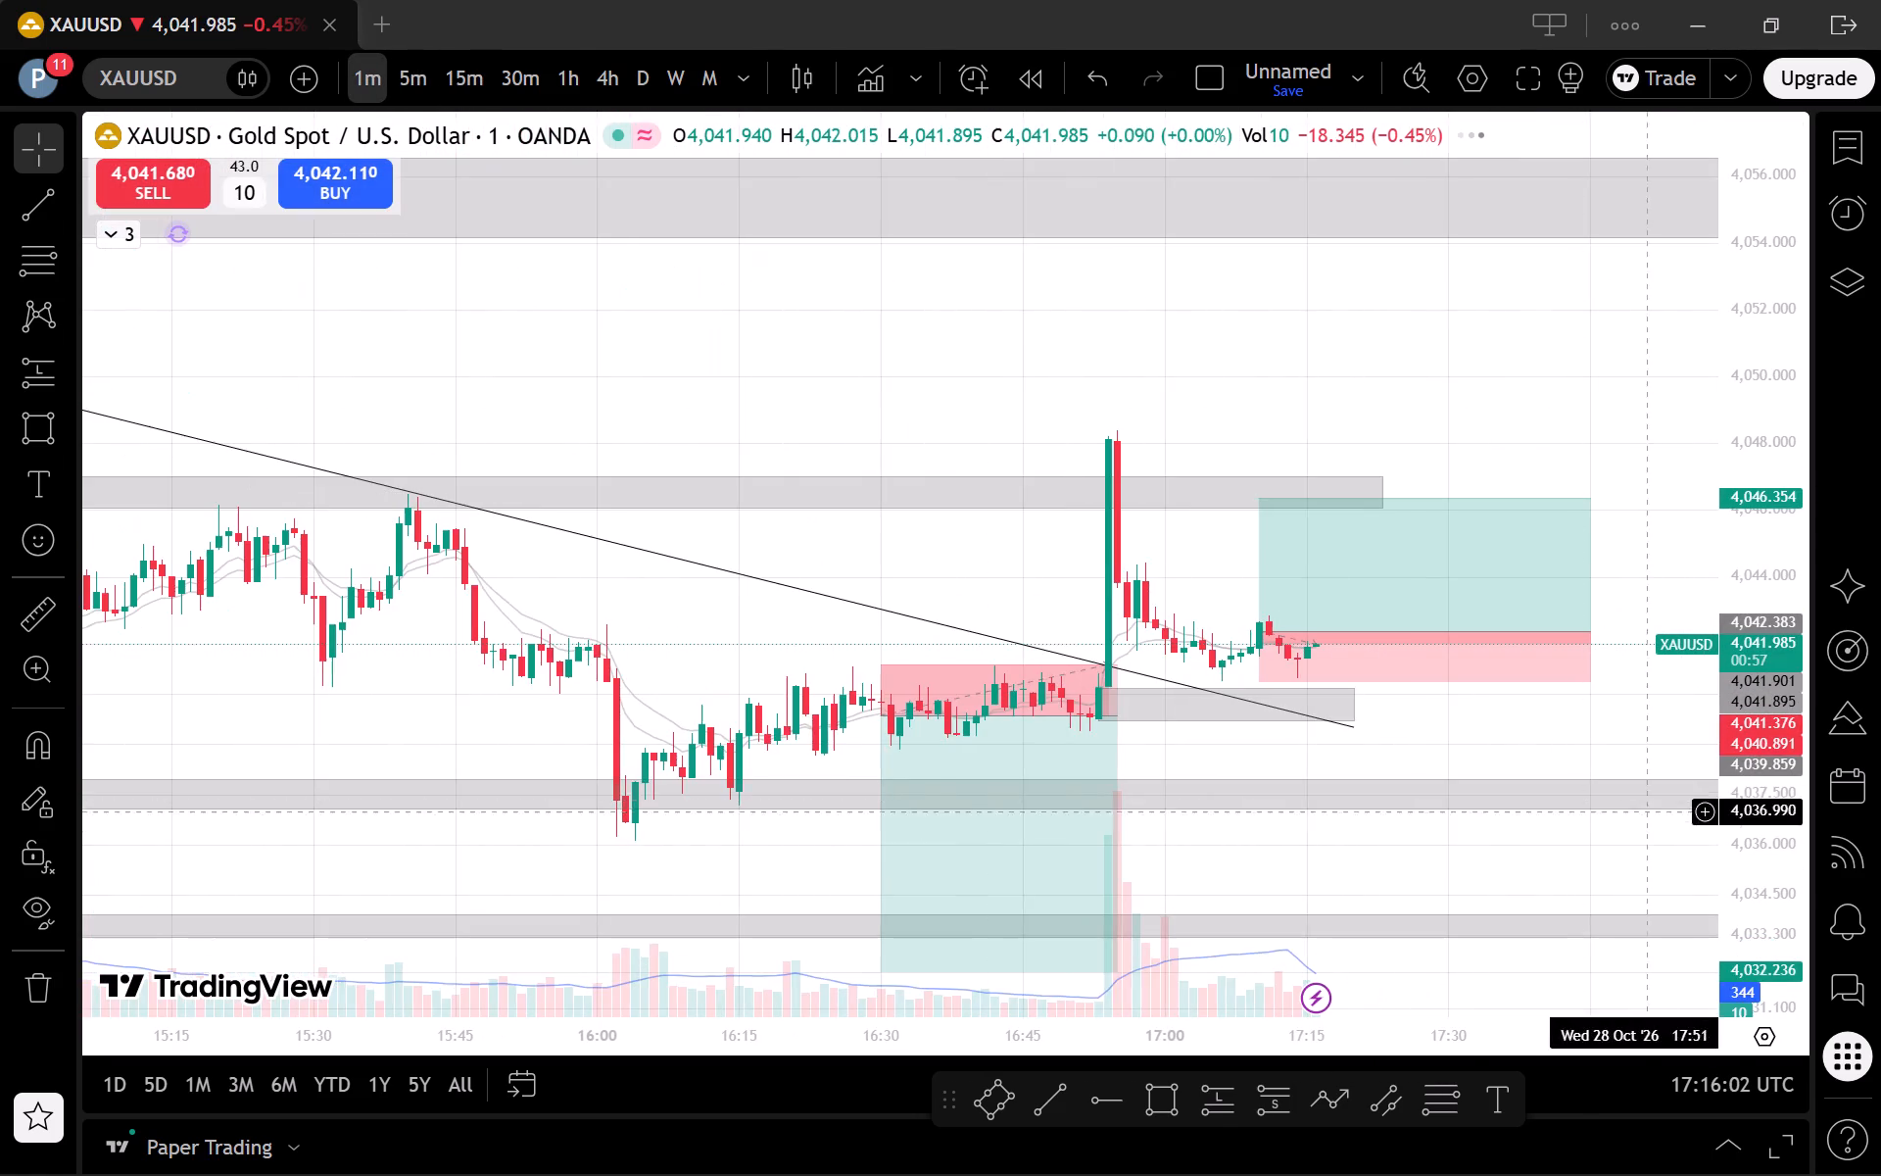
drag(1740, 881, 1743, 683)
scroll(1704, 673, down, 4)
drag(1602, 764, 1339, 735)
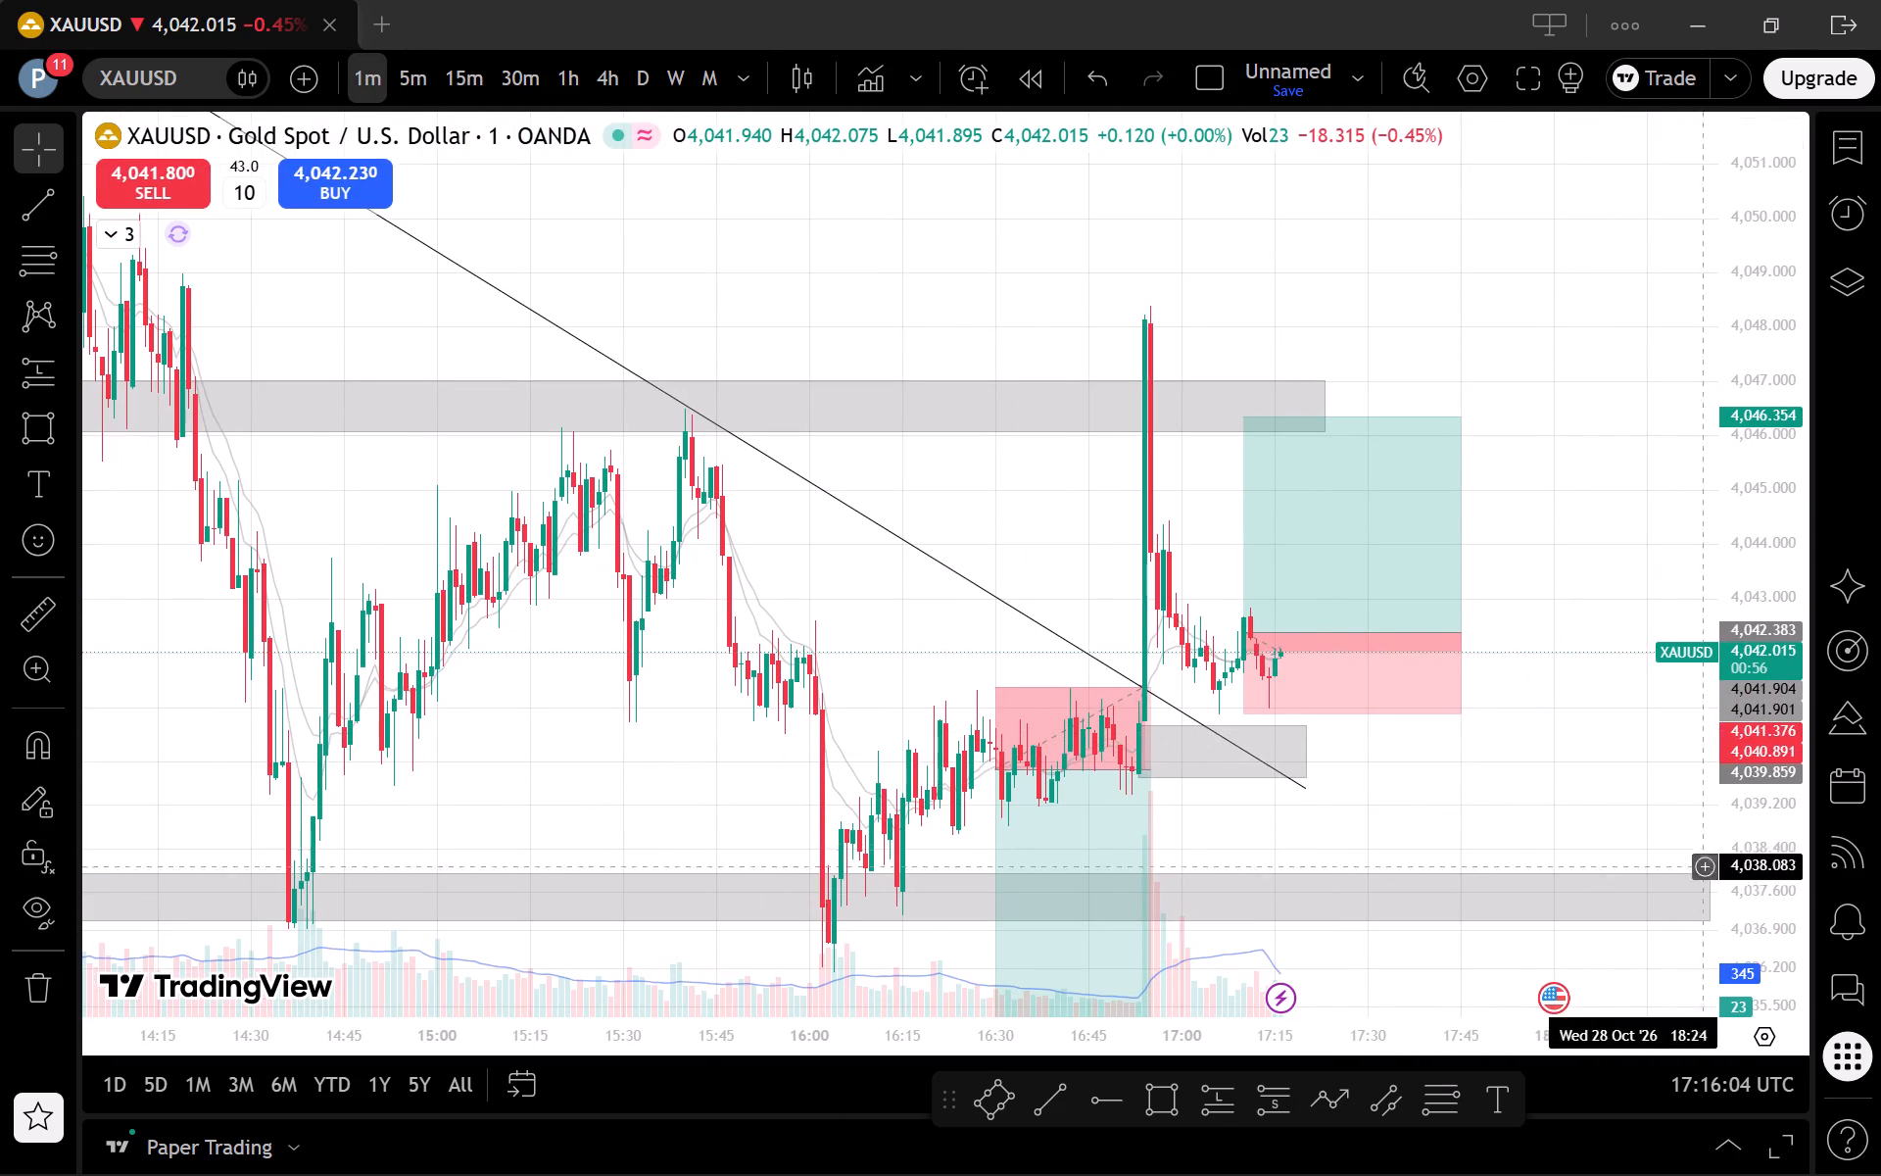
drag(1781, 909, 1687, 704)
scroll(1620, 695, up, 2)
drag(1769, 720, 1764, 809)
scroll(1467, 726, up, 1)
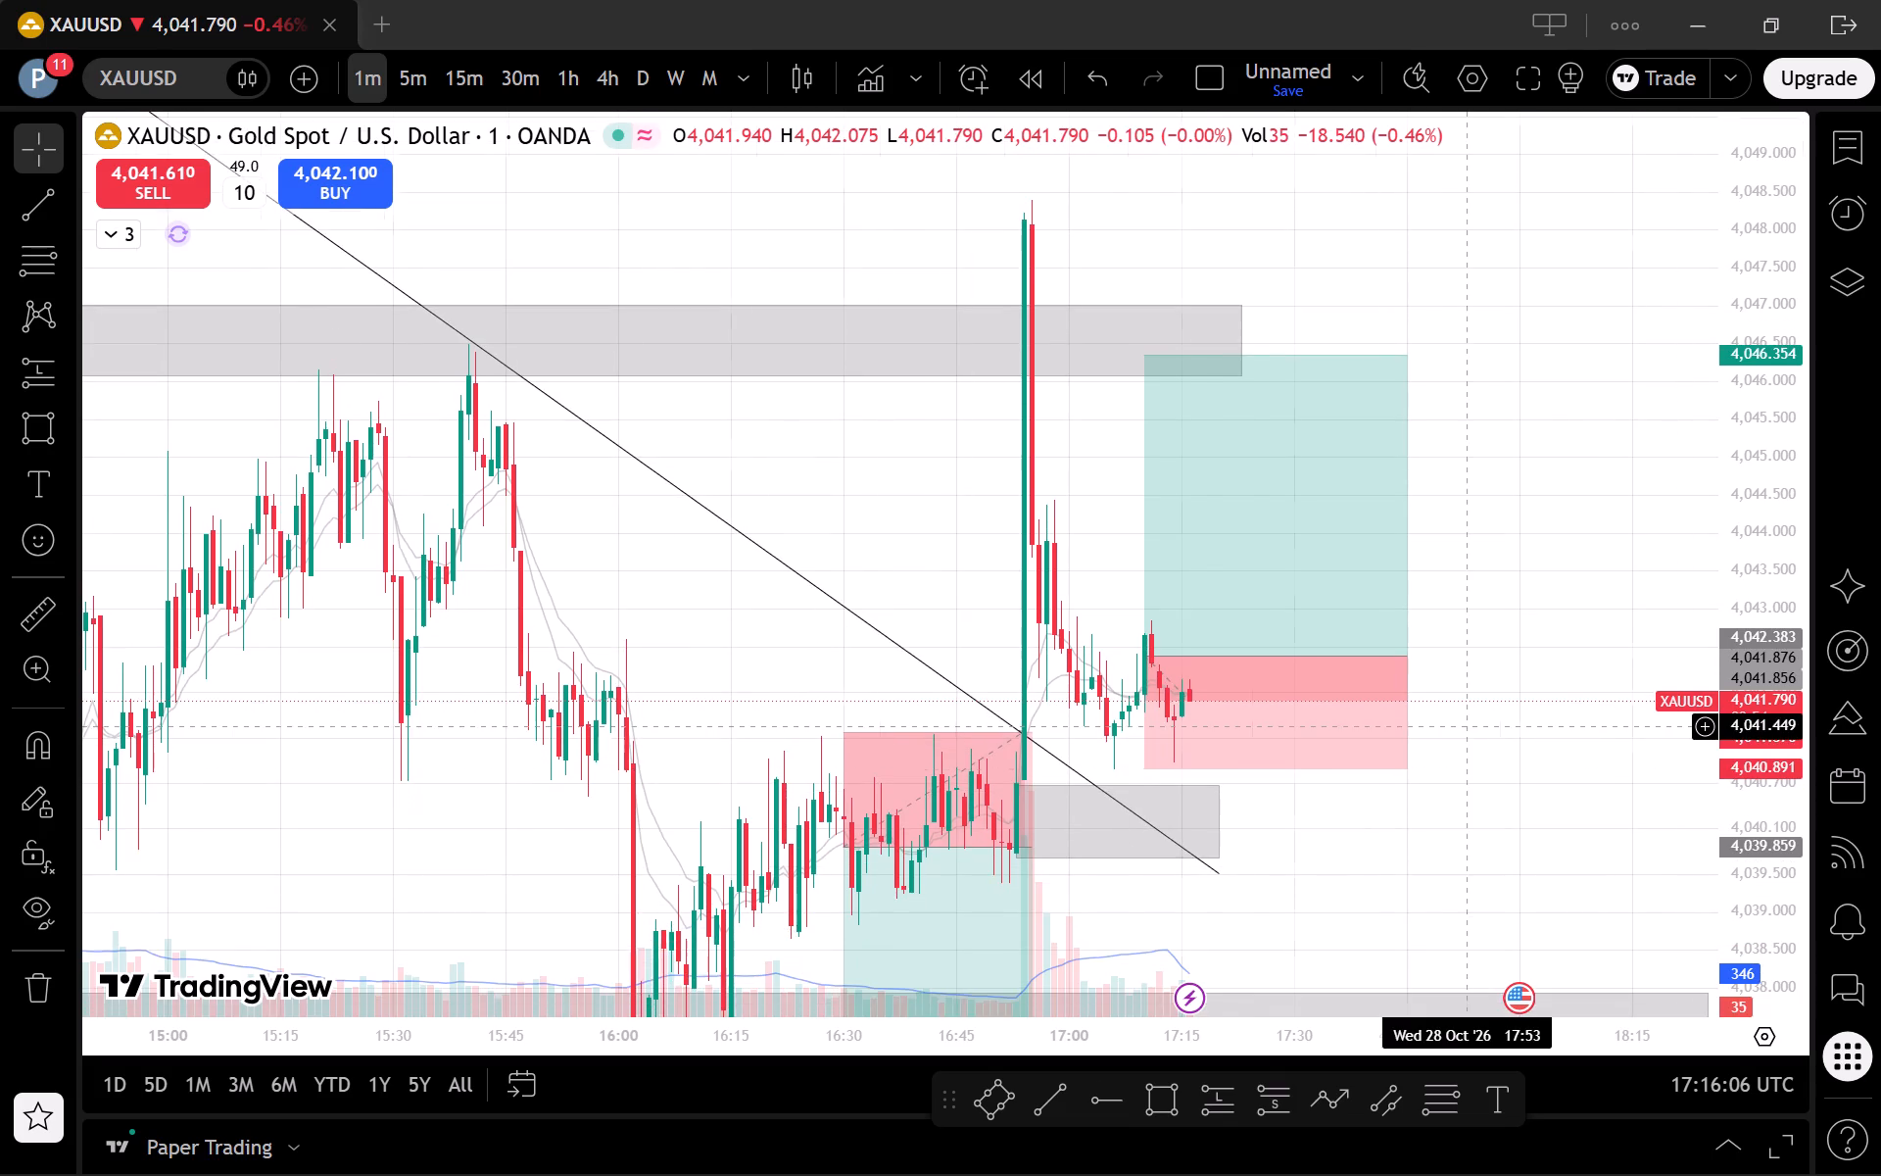
scroll(1467, 726, up, 1)
drag(1460, 732, 1549, 713)
Delete the long position drawing with the 4,046.354 target and 4,040.891 stop from the 1-minute chart.
click(1408, 644)
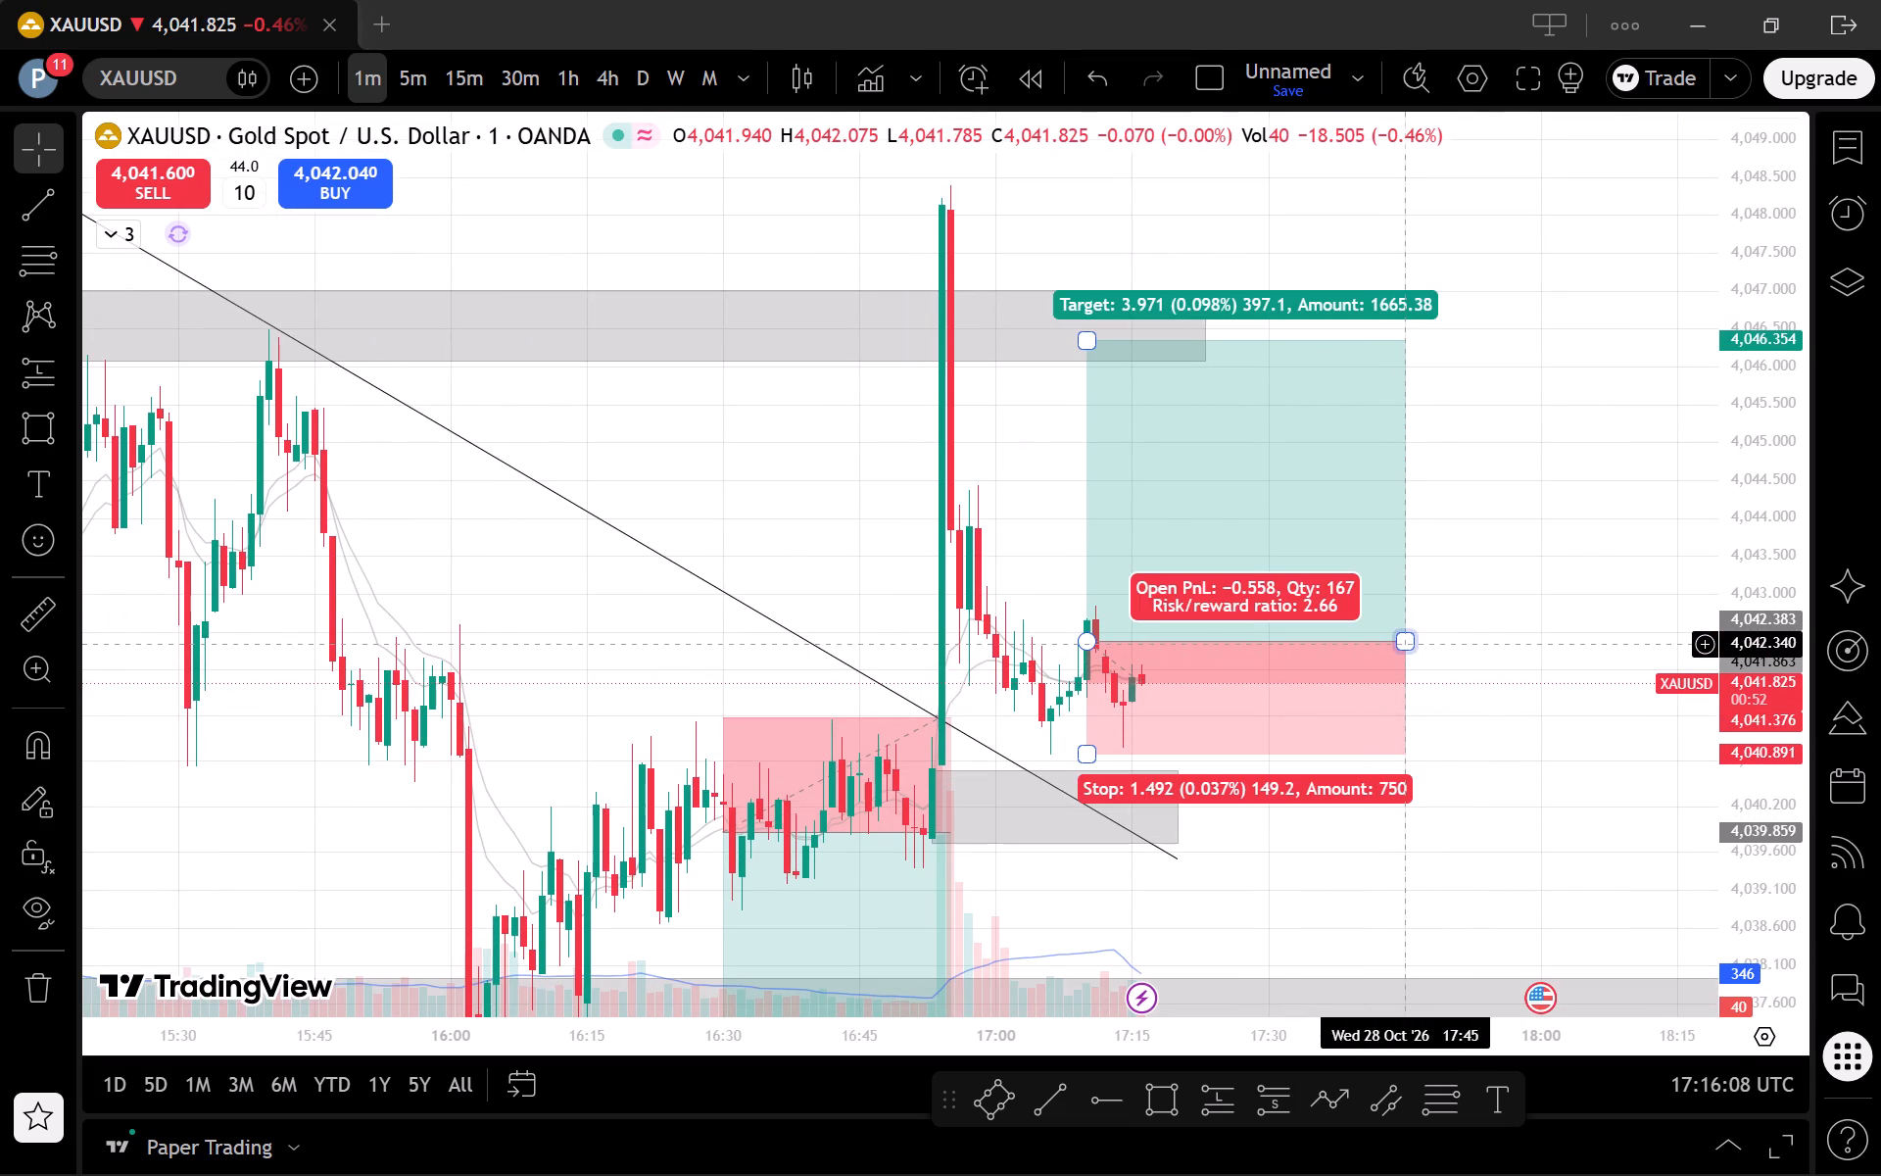
click(1283, 202)
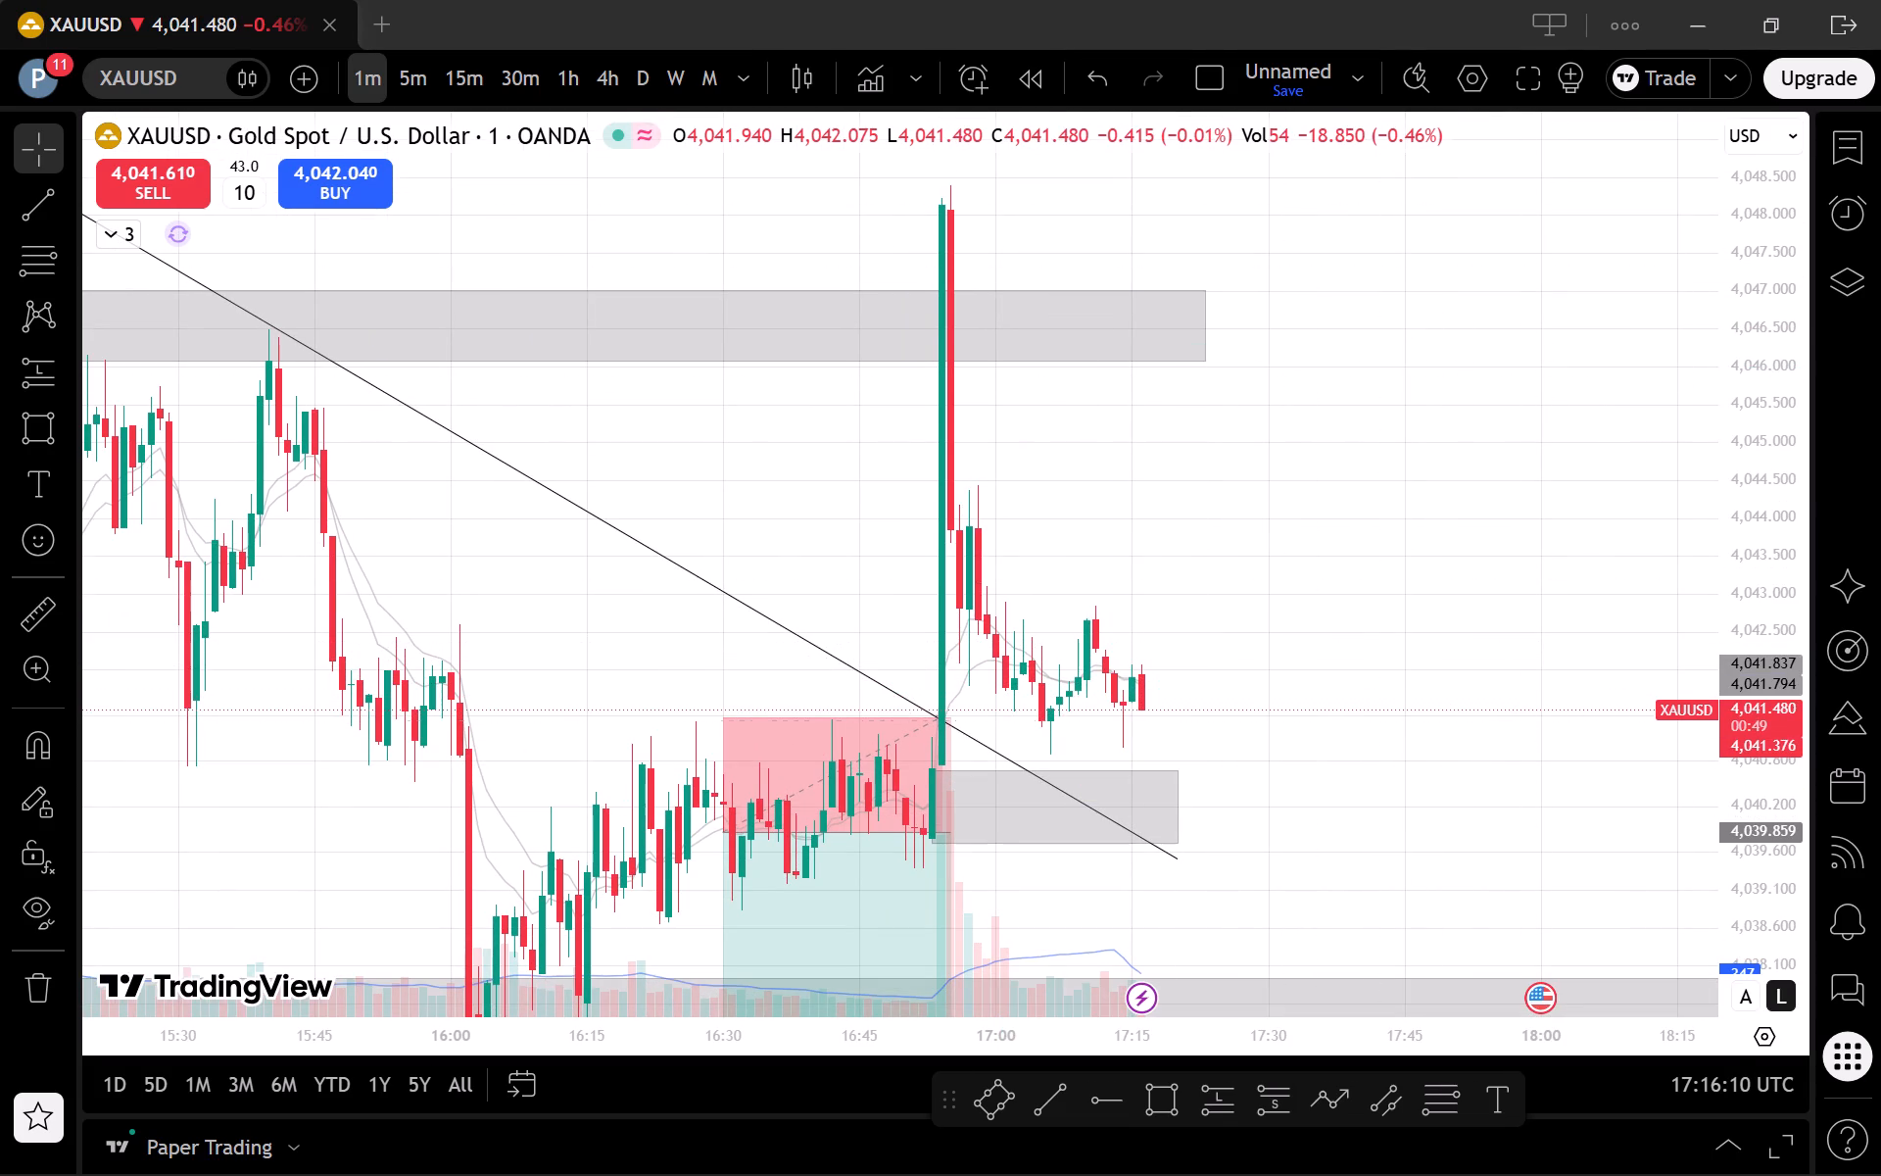
Examine the 1-minute XAUUSD candles against the EMAs, the descending trend line and the grey zones.
drag(1782, 664, 1755, 788)
scroll(1699, 745, down, 1)
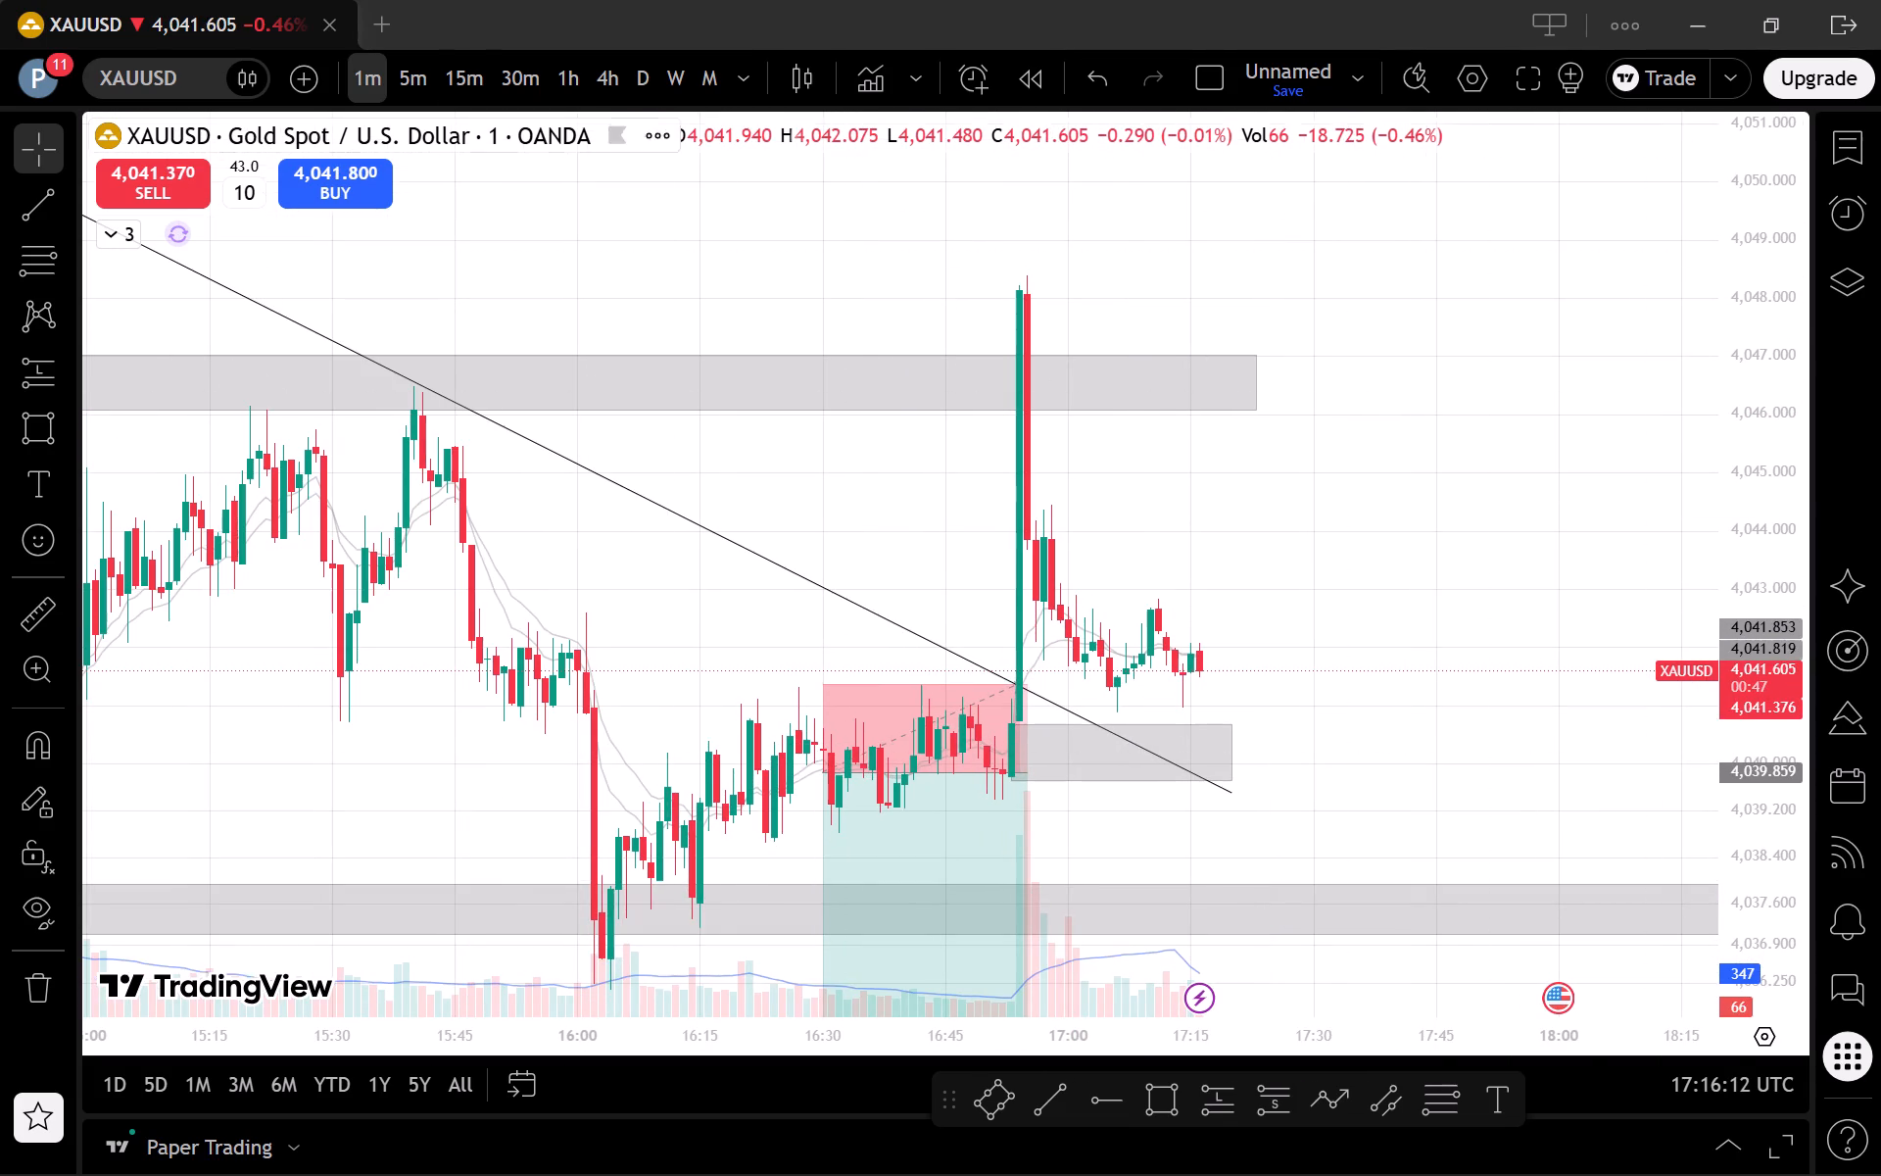
click(418, 72)
click(359, 73)
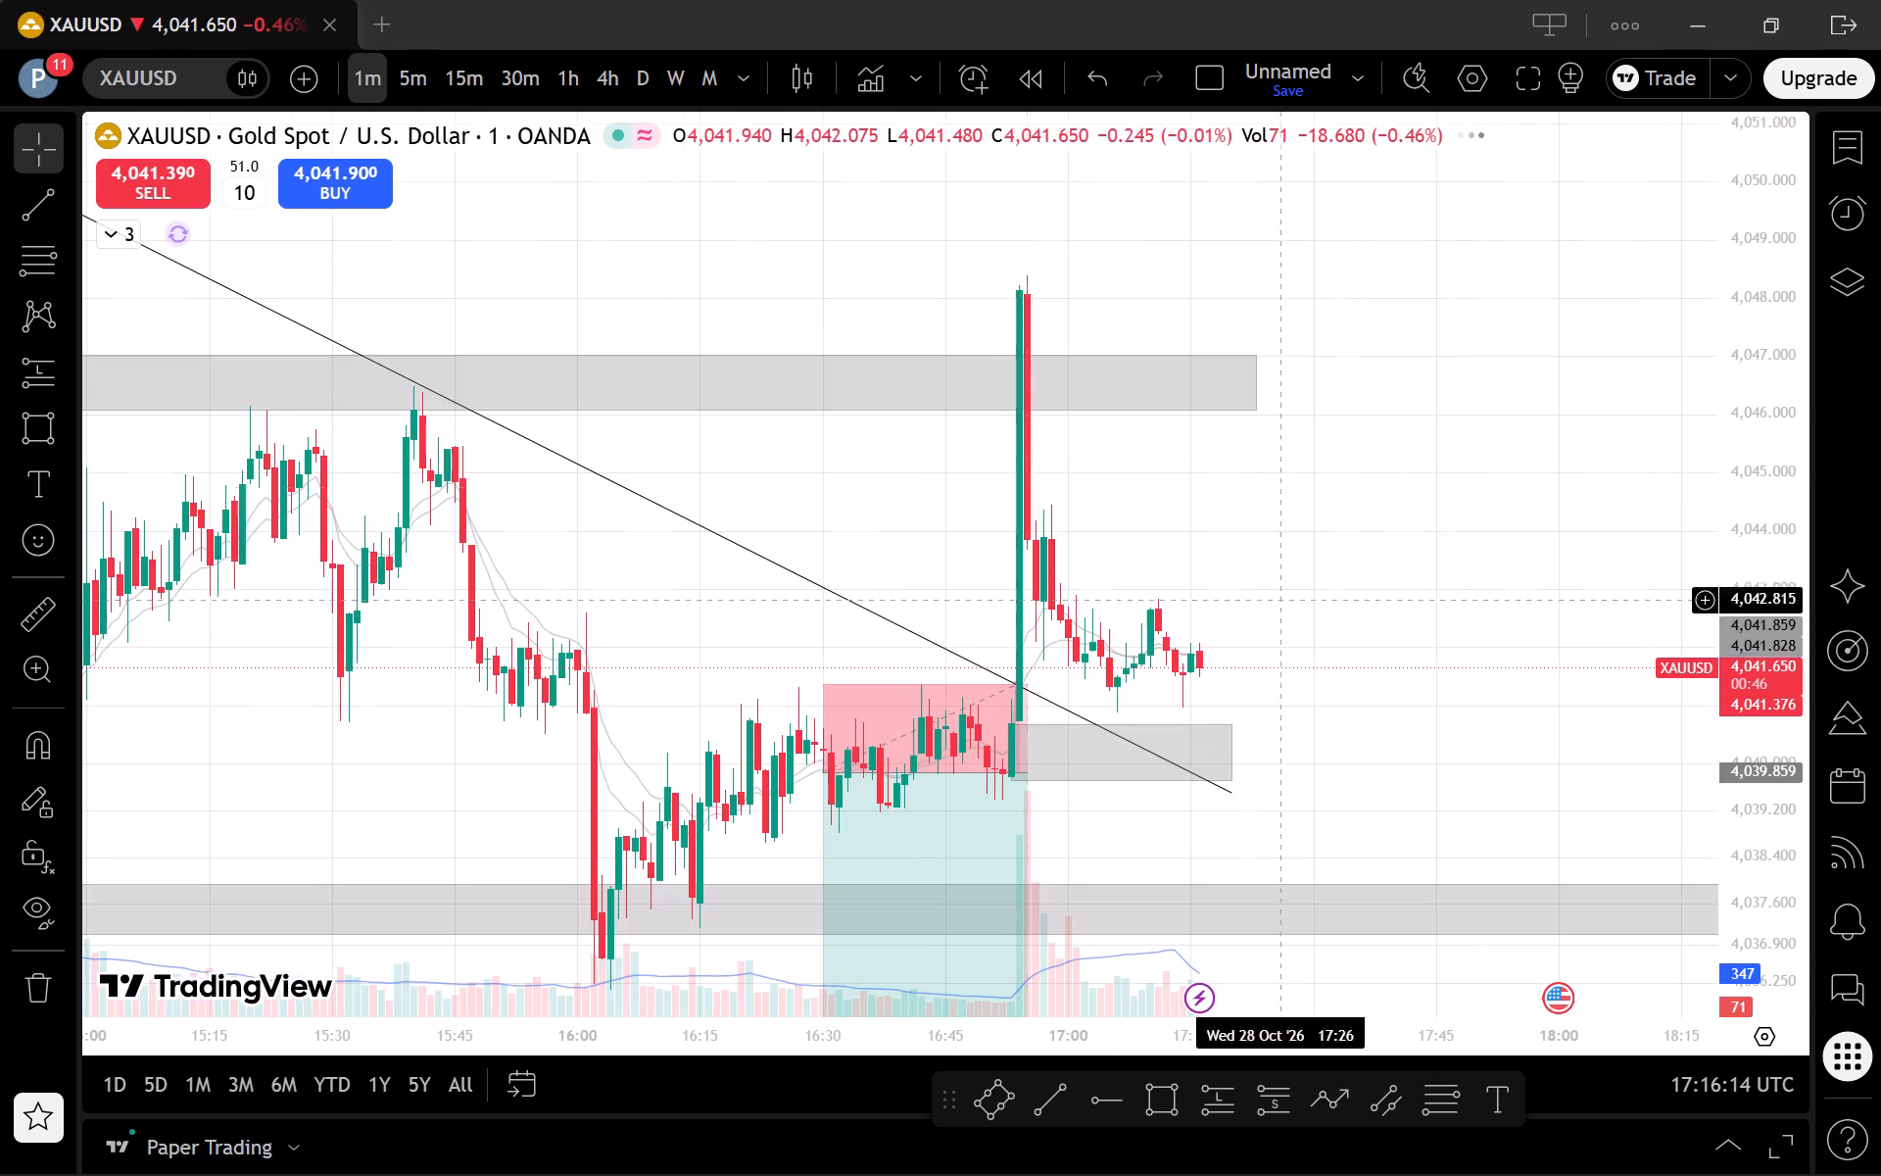
drag(1746, 655, 1726, 825)
scroll(1593, 753, down, 4)
drag(1536, 702, 1597, 646)
scroll(1597, 646, up, 3)
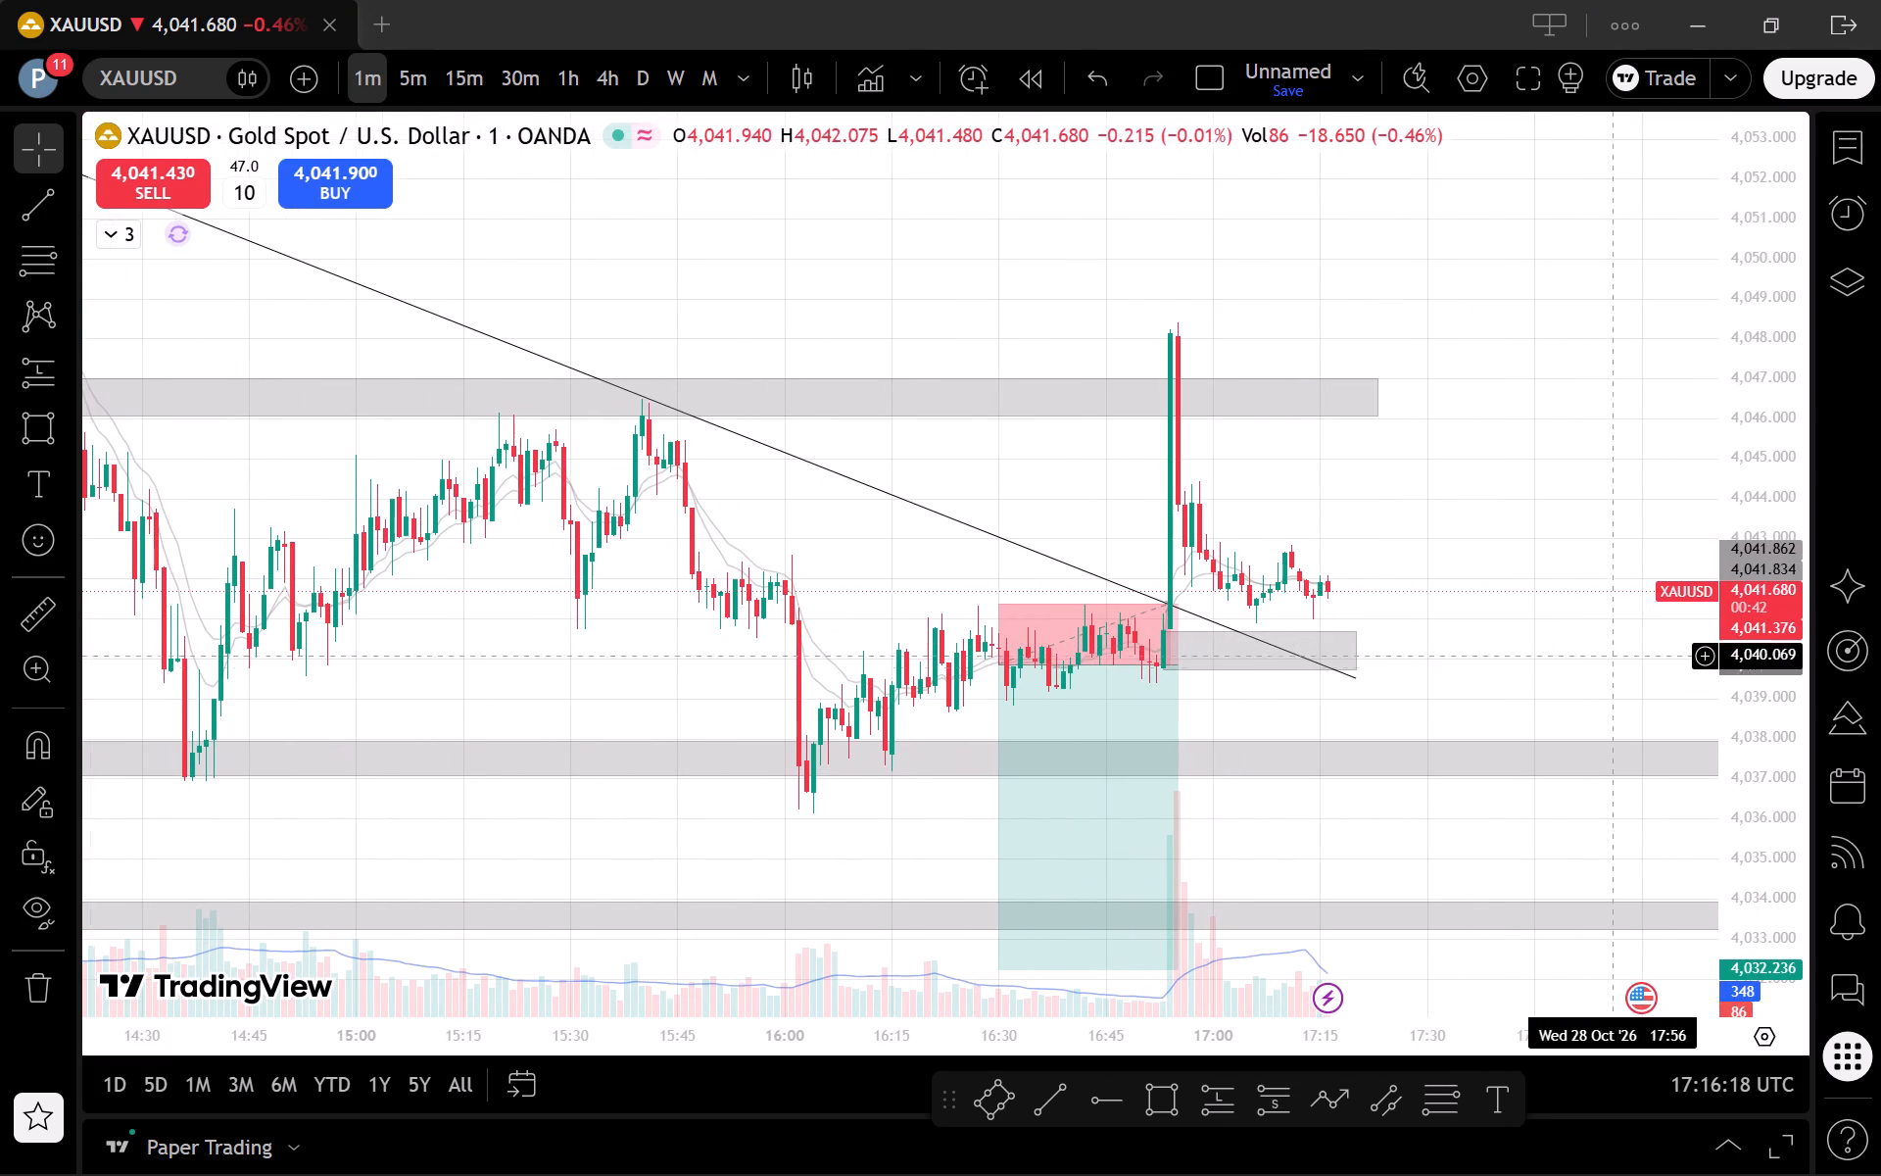
drag(1779, 846, 1732, 754)
scroll(1519, 650, up, 1)
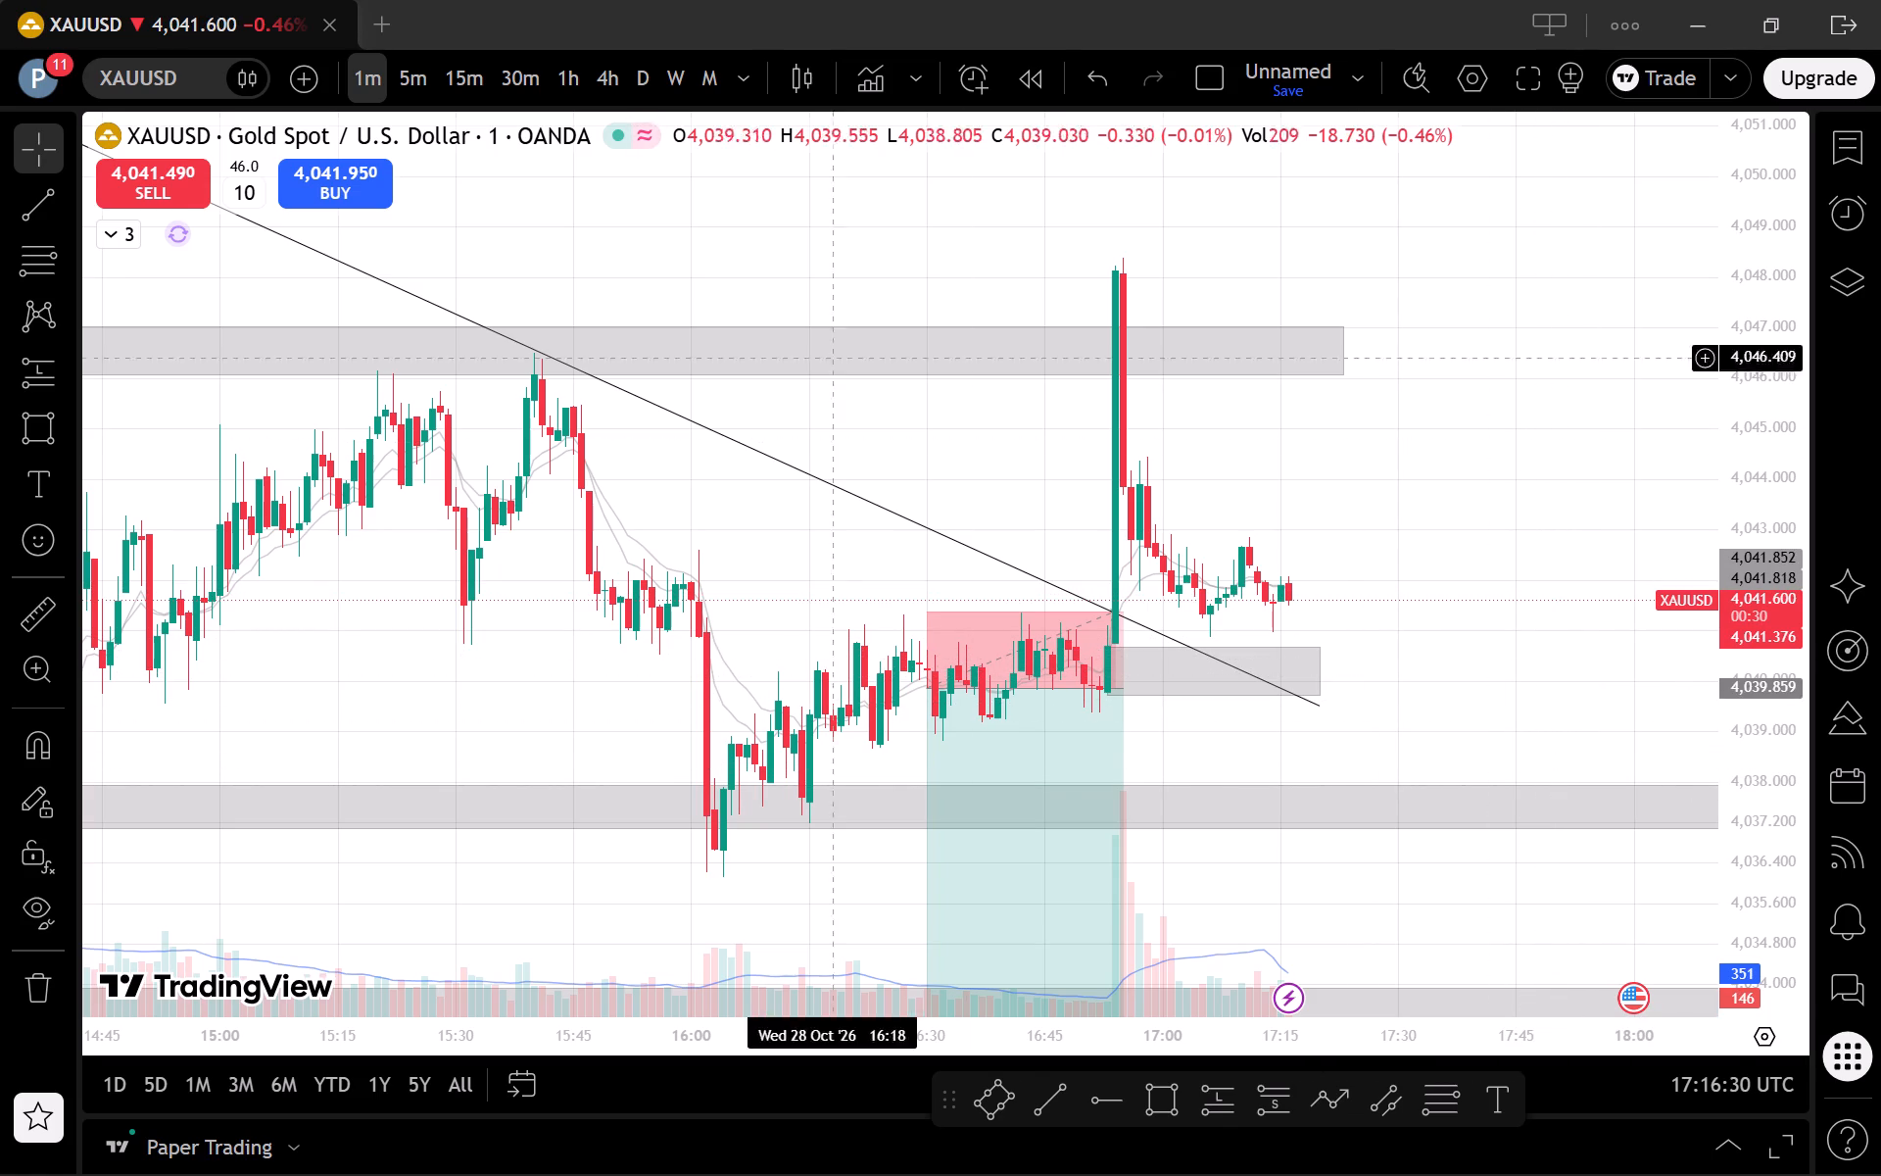
Compare the XAUUSD price move on the 5-minute and 1-minute charts around the zone near 4,040.
click(400, 88)
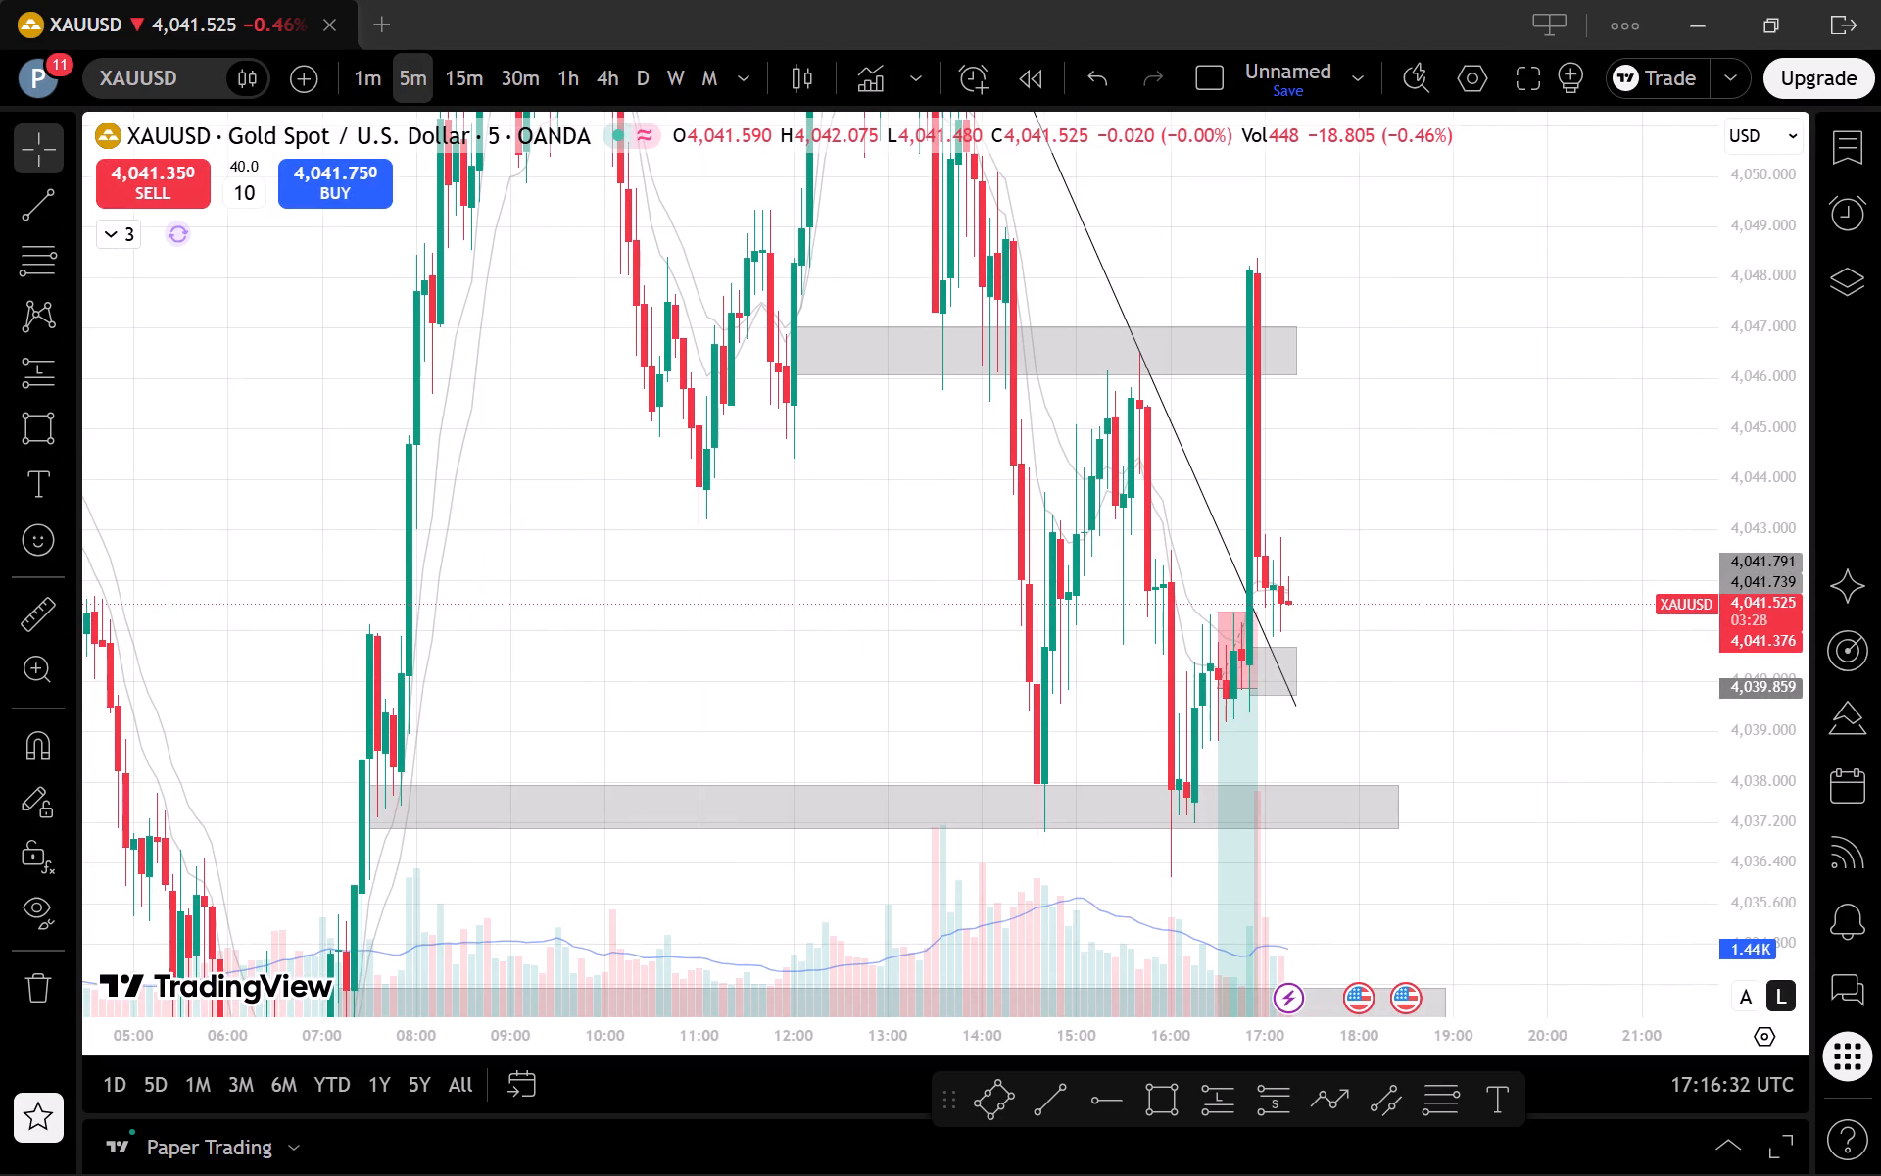
drag(1768, 526, 1759, 779)
scroll(1527, 663, up, 2)
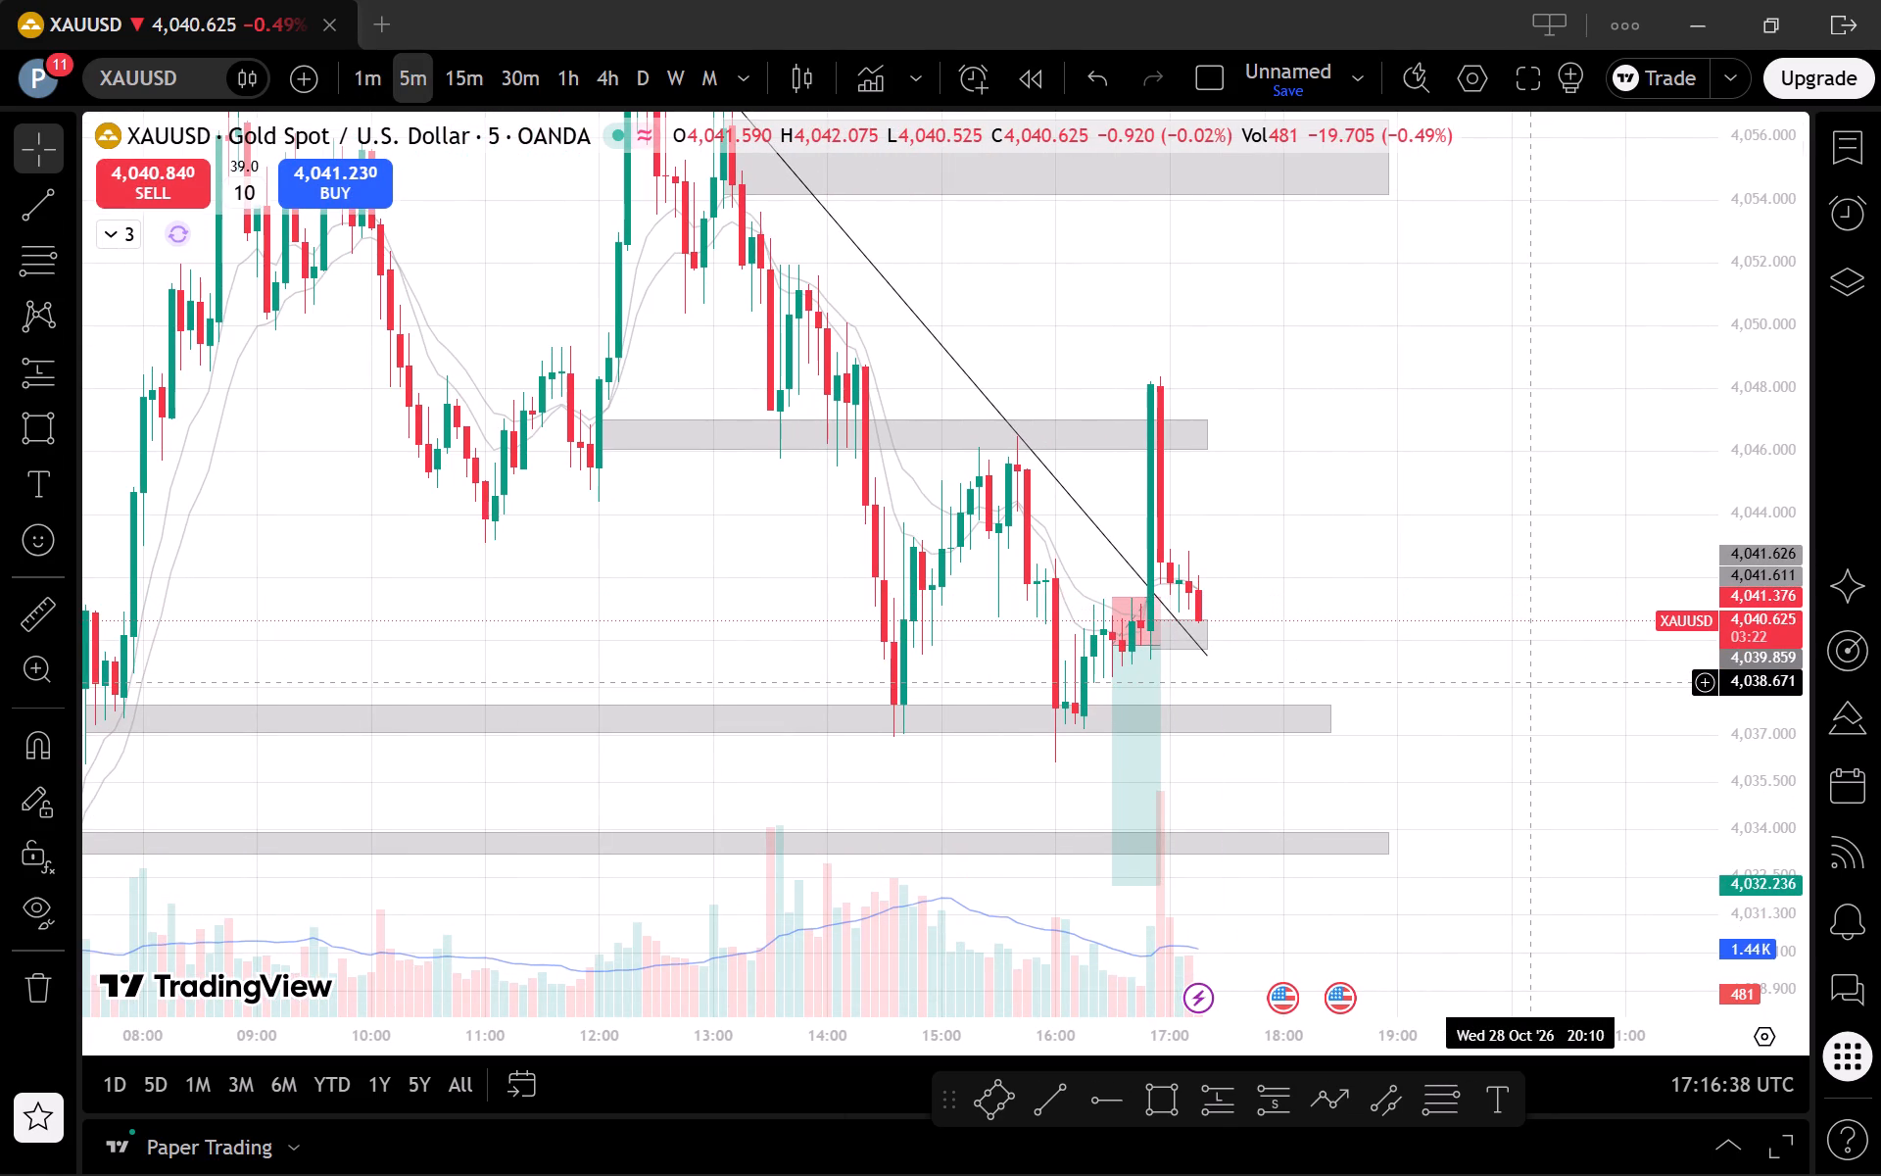
click(385, 64)
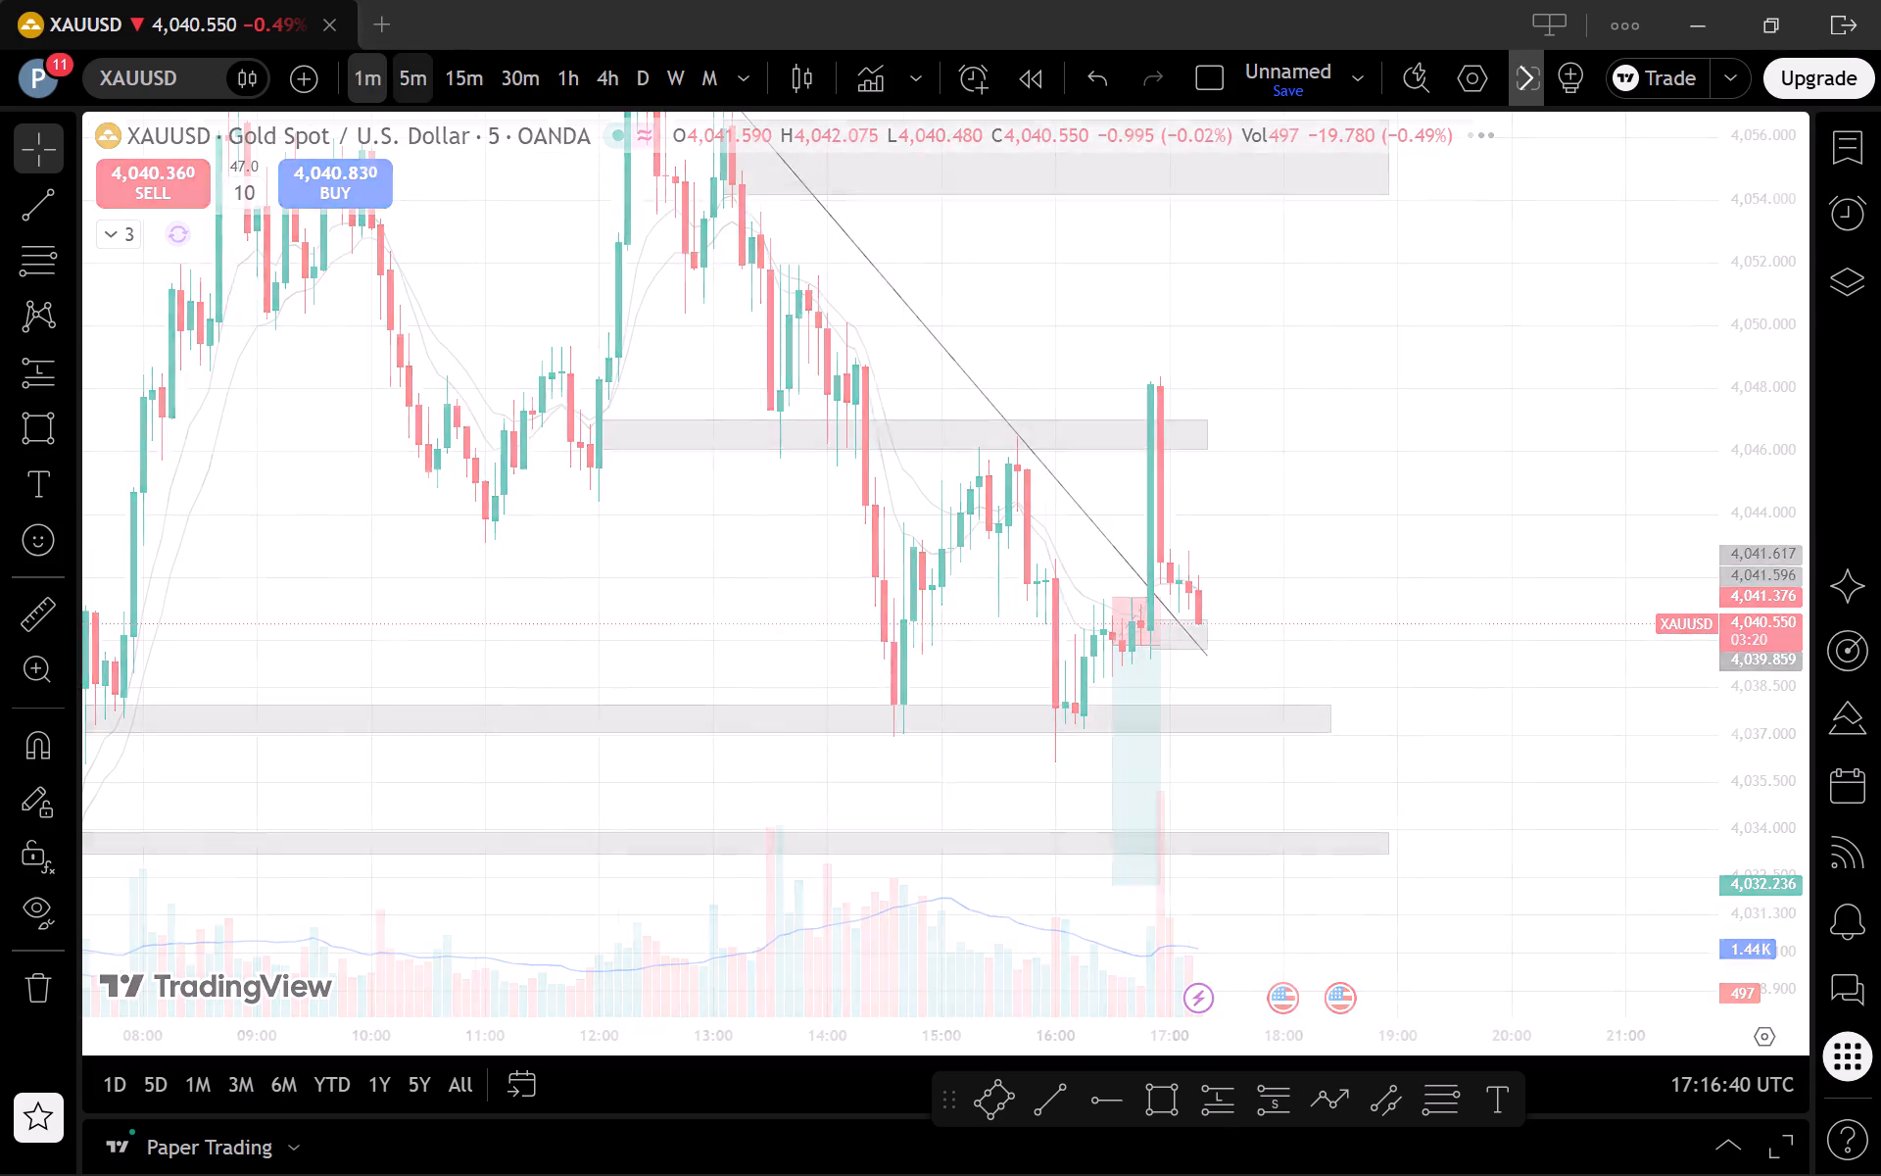
drag(1756, 912, 1689, 486)
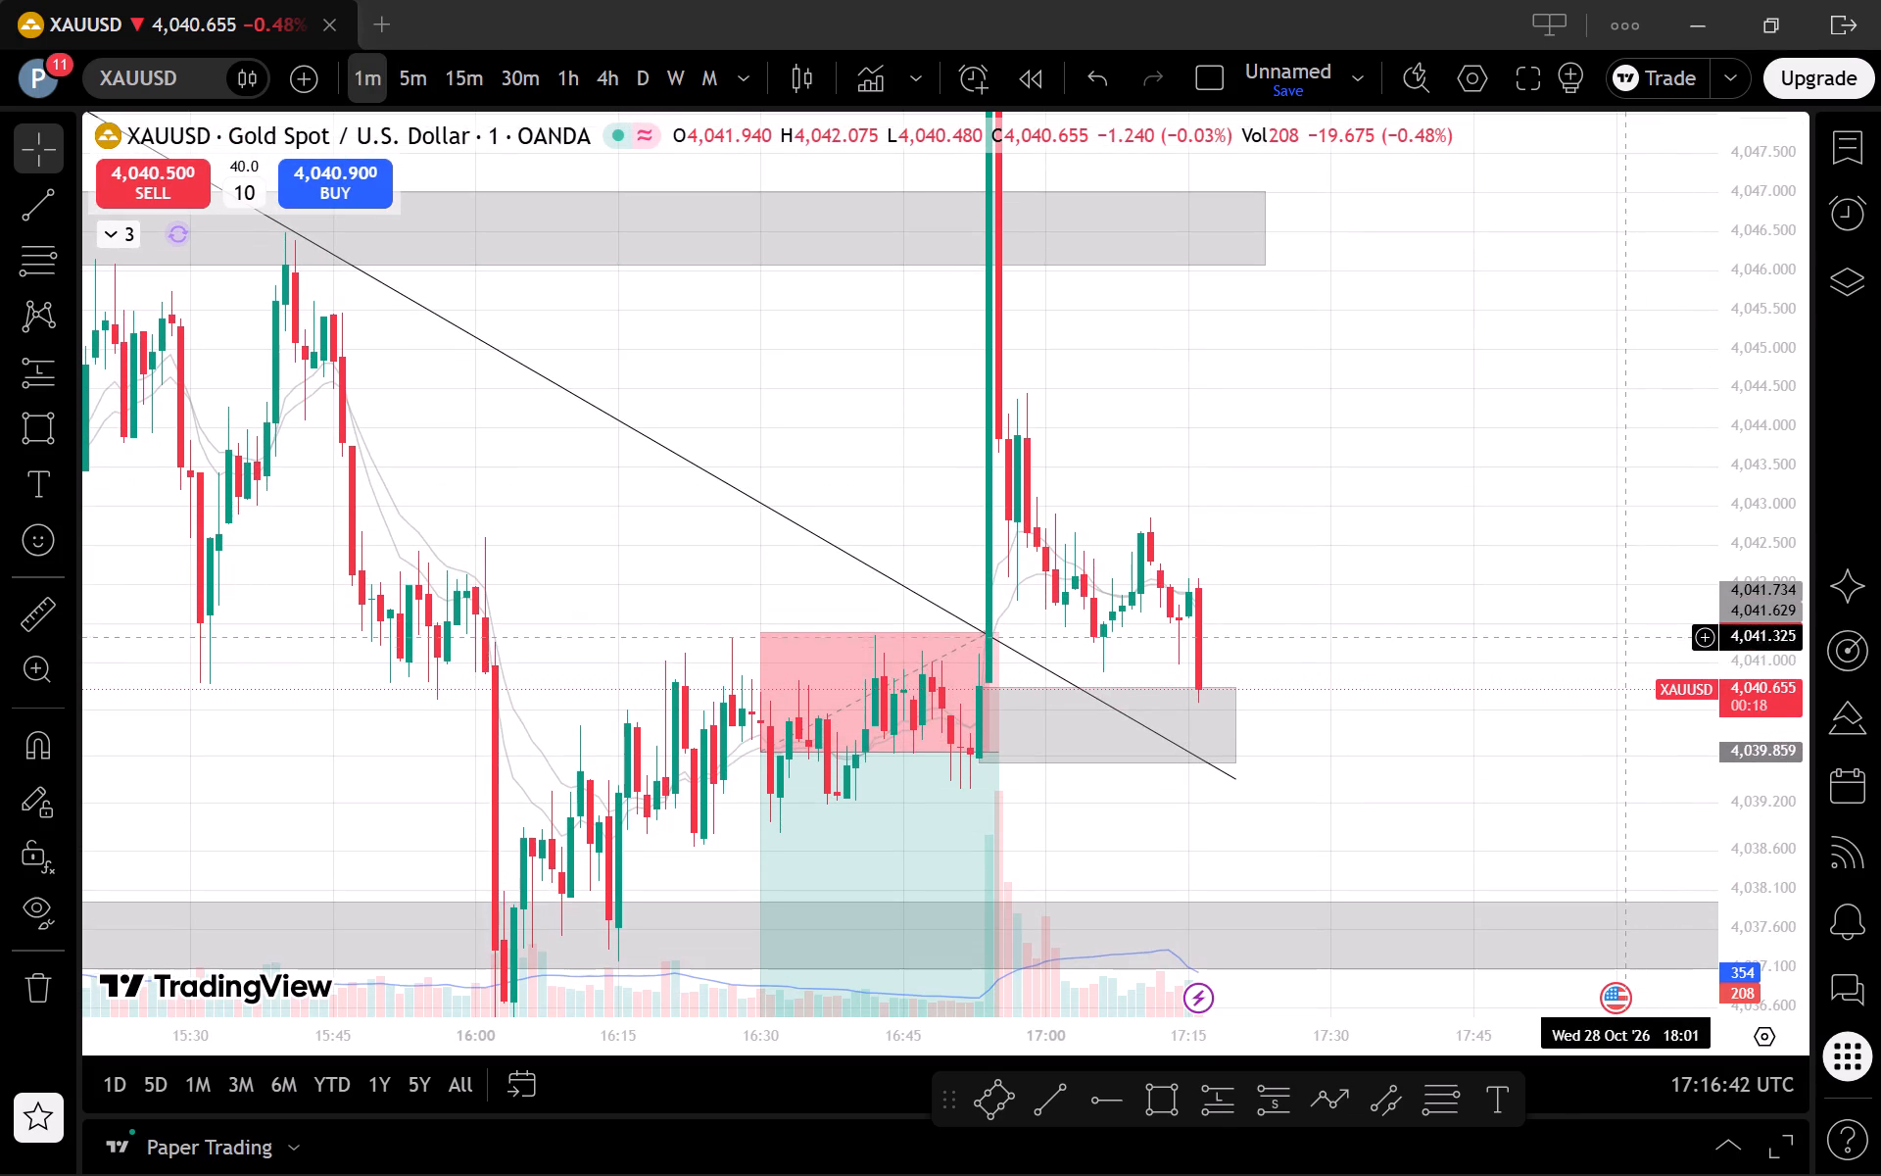
drag(1783, 748, 1763, 797)
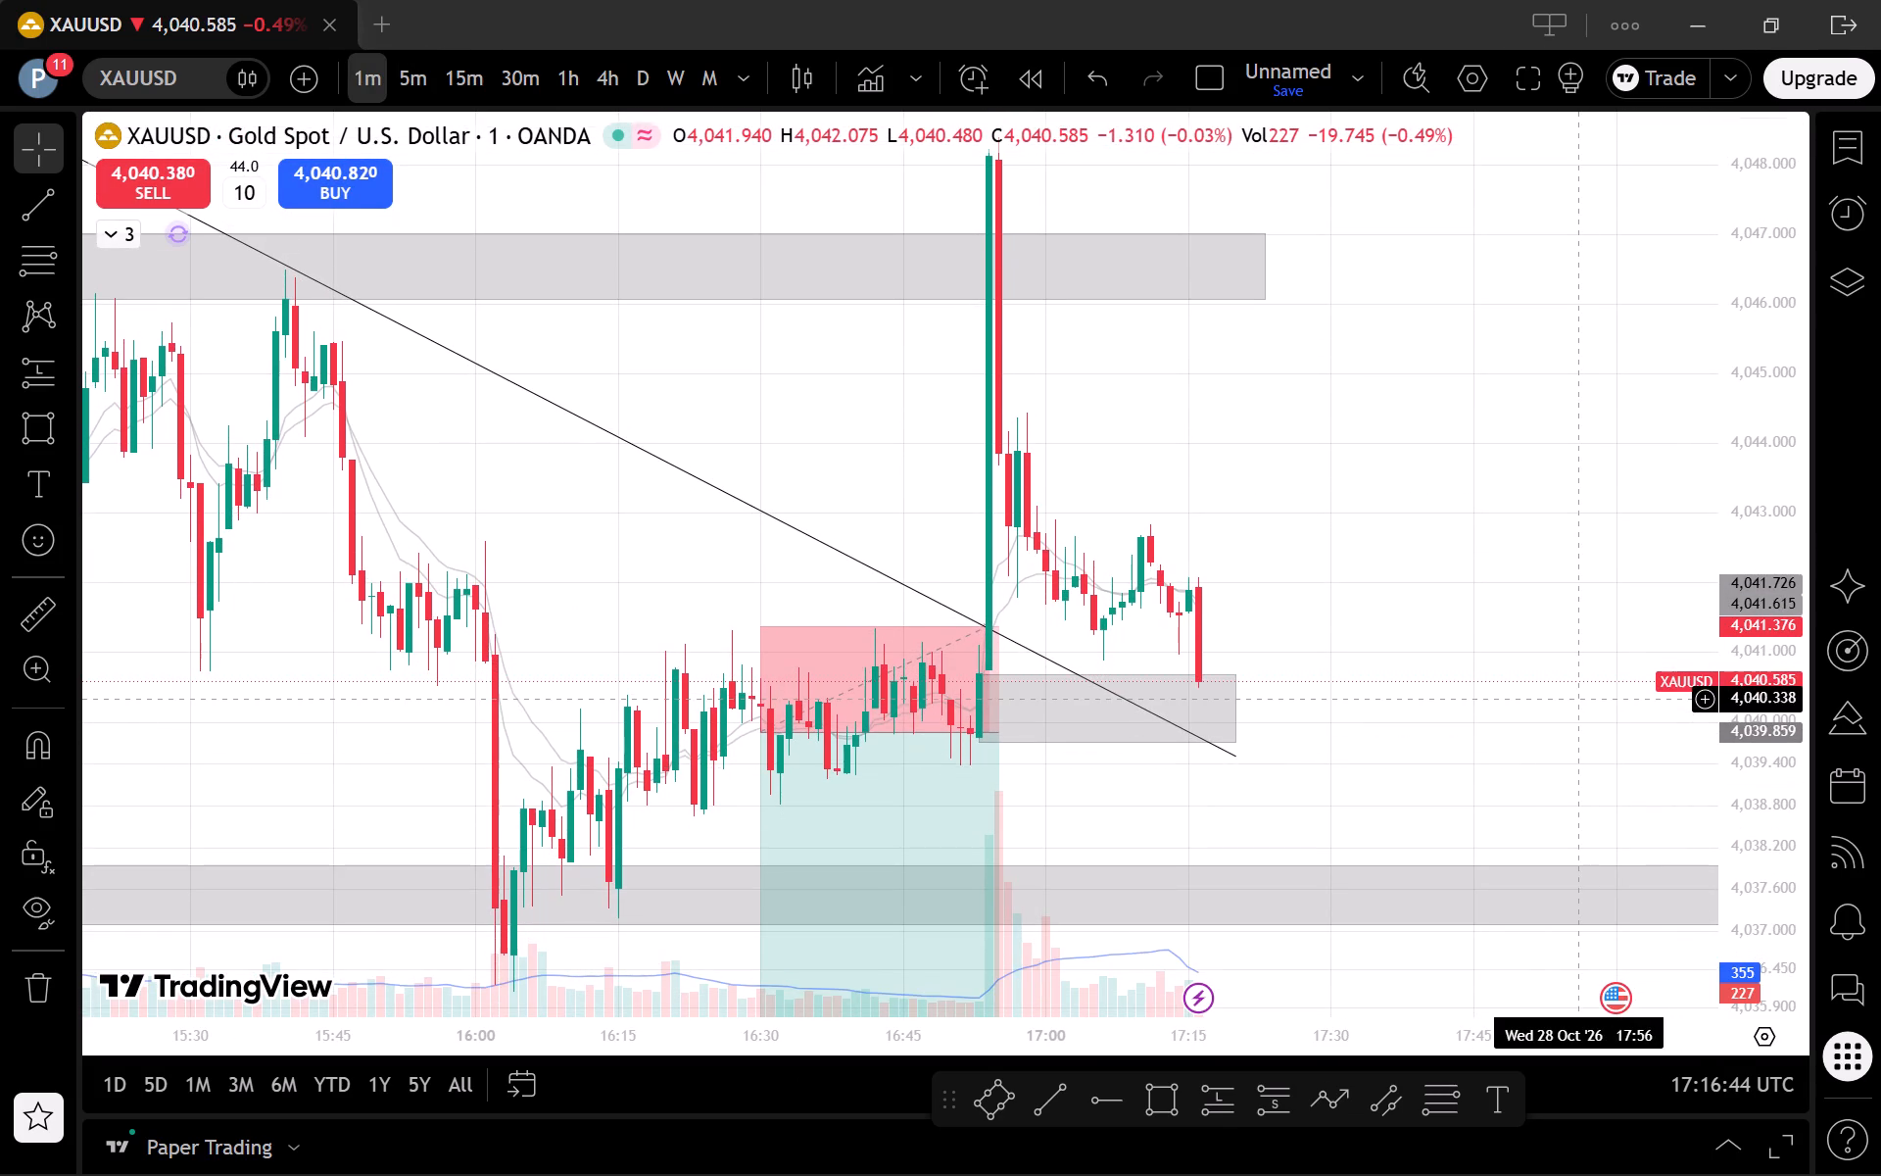
scroll(1579, 699, down, 1)
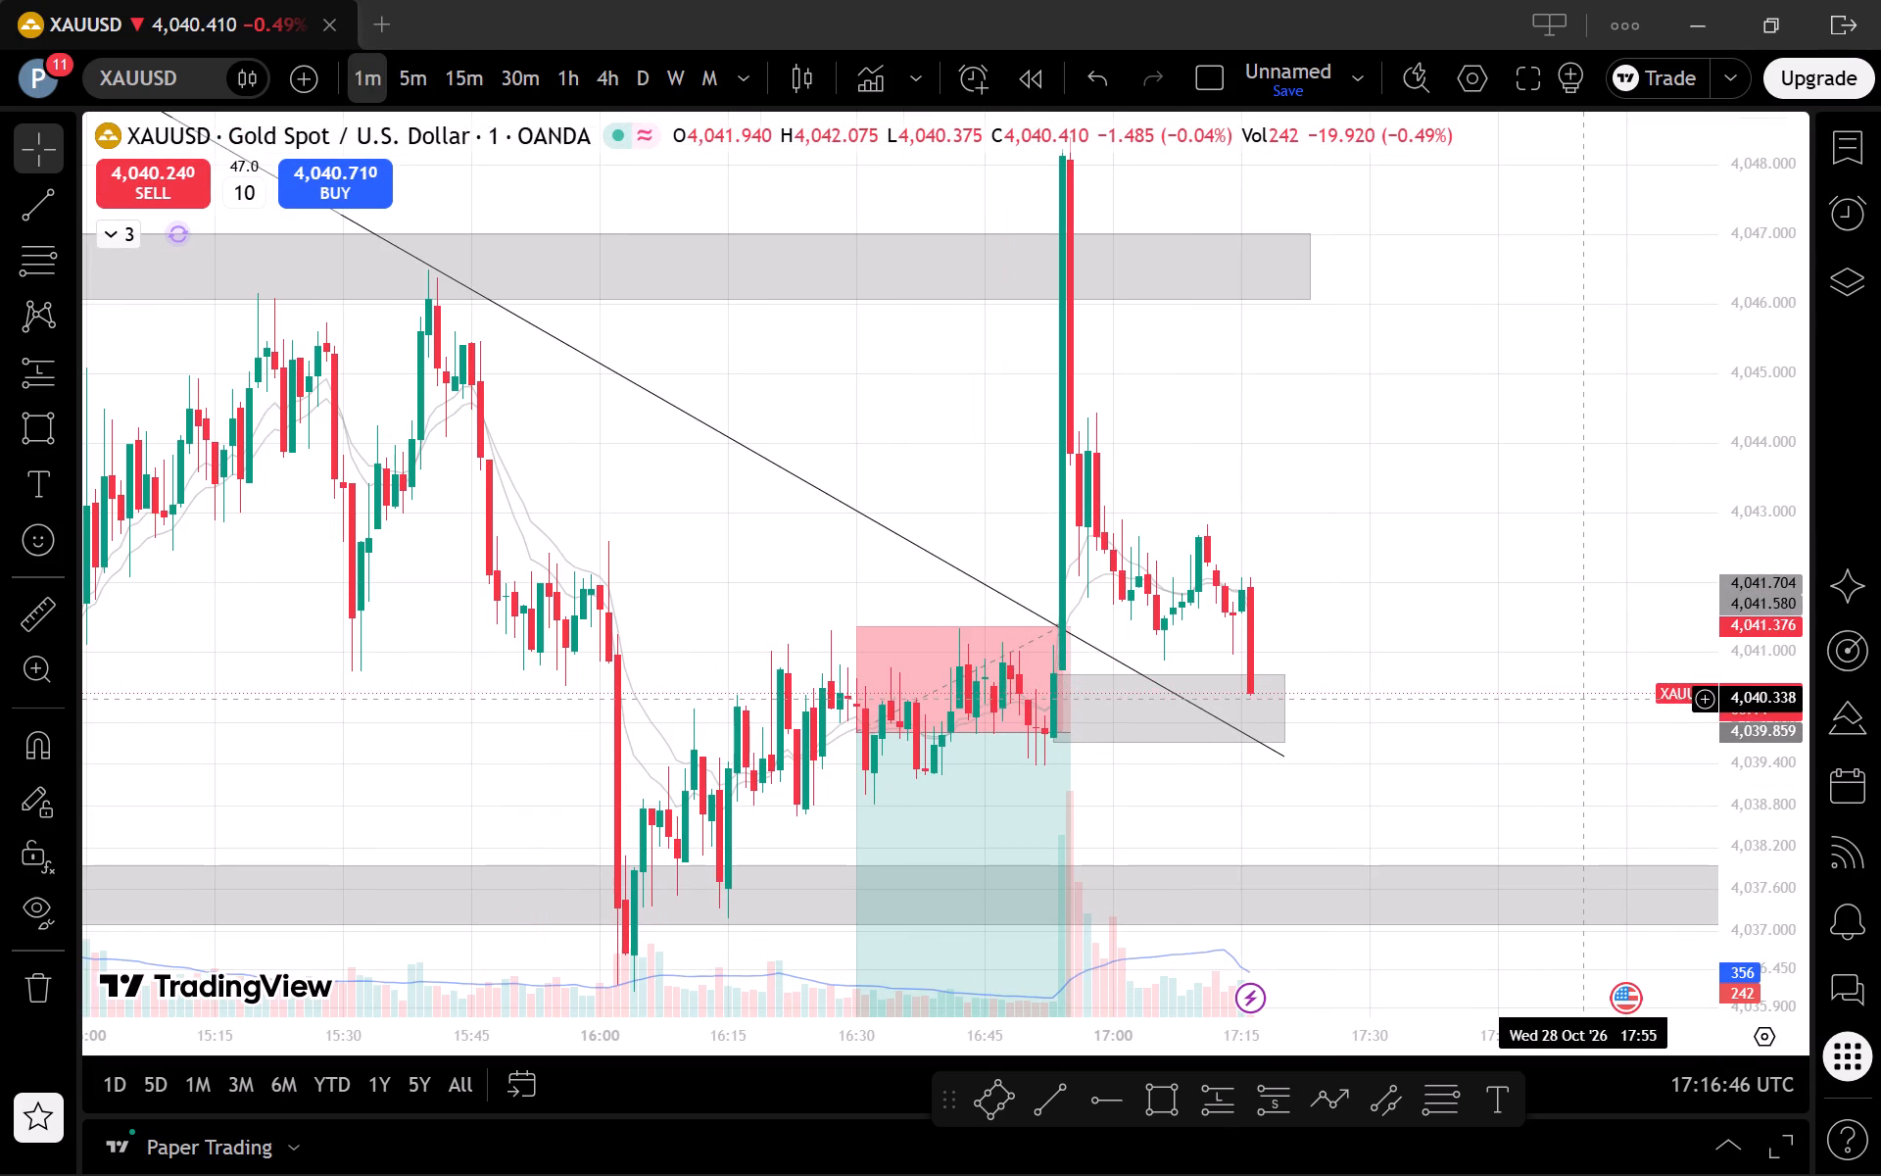
Recheck XAUUSD on the 5-minute and 1-minute charts around the zone near 4,040, dismissing the advertisement.
click(557, 85)
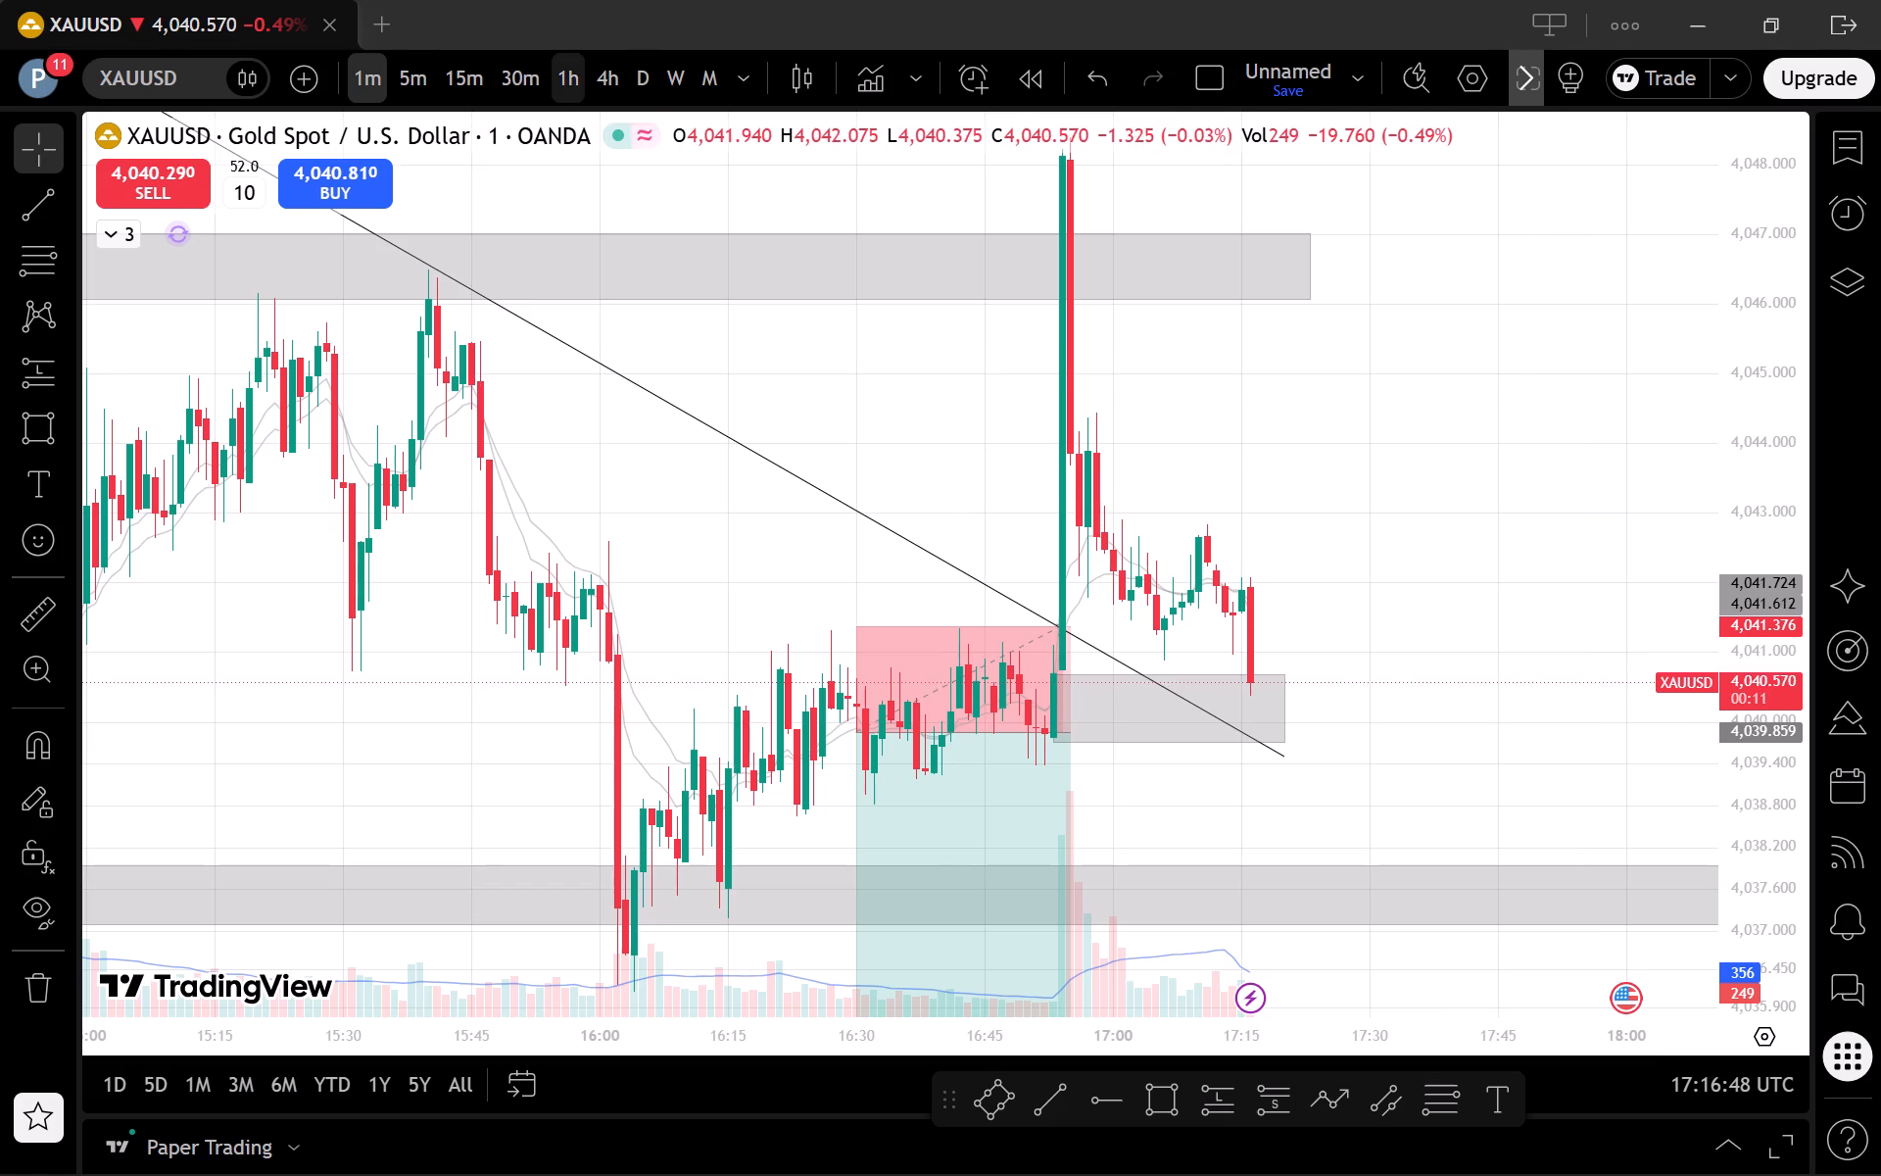
click(414, 73)
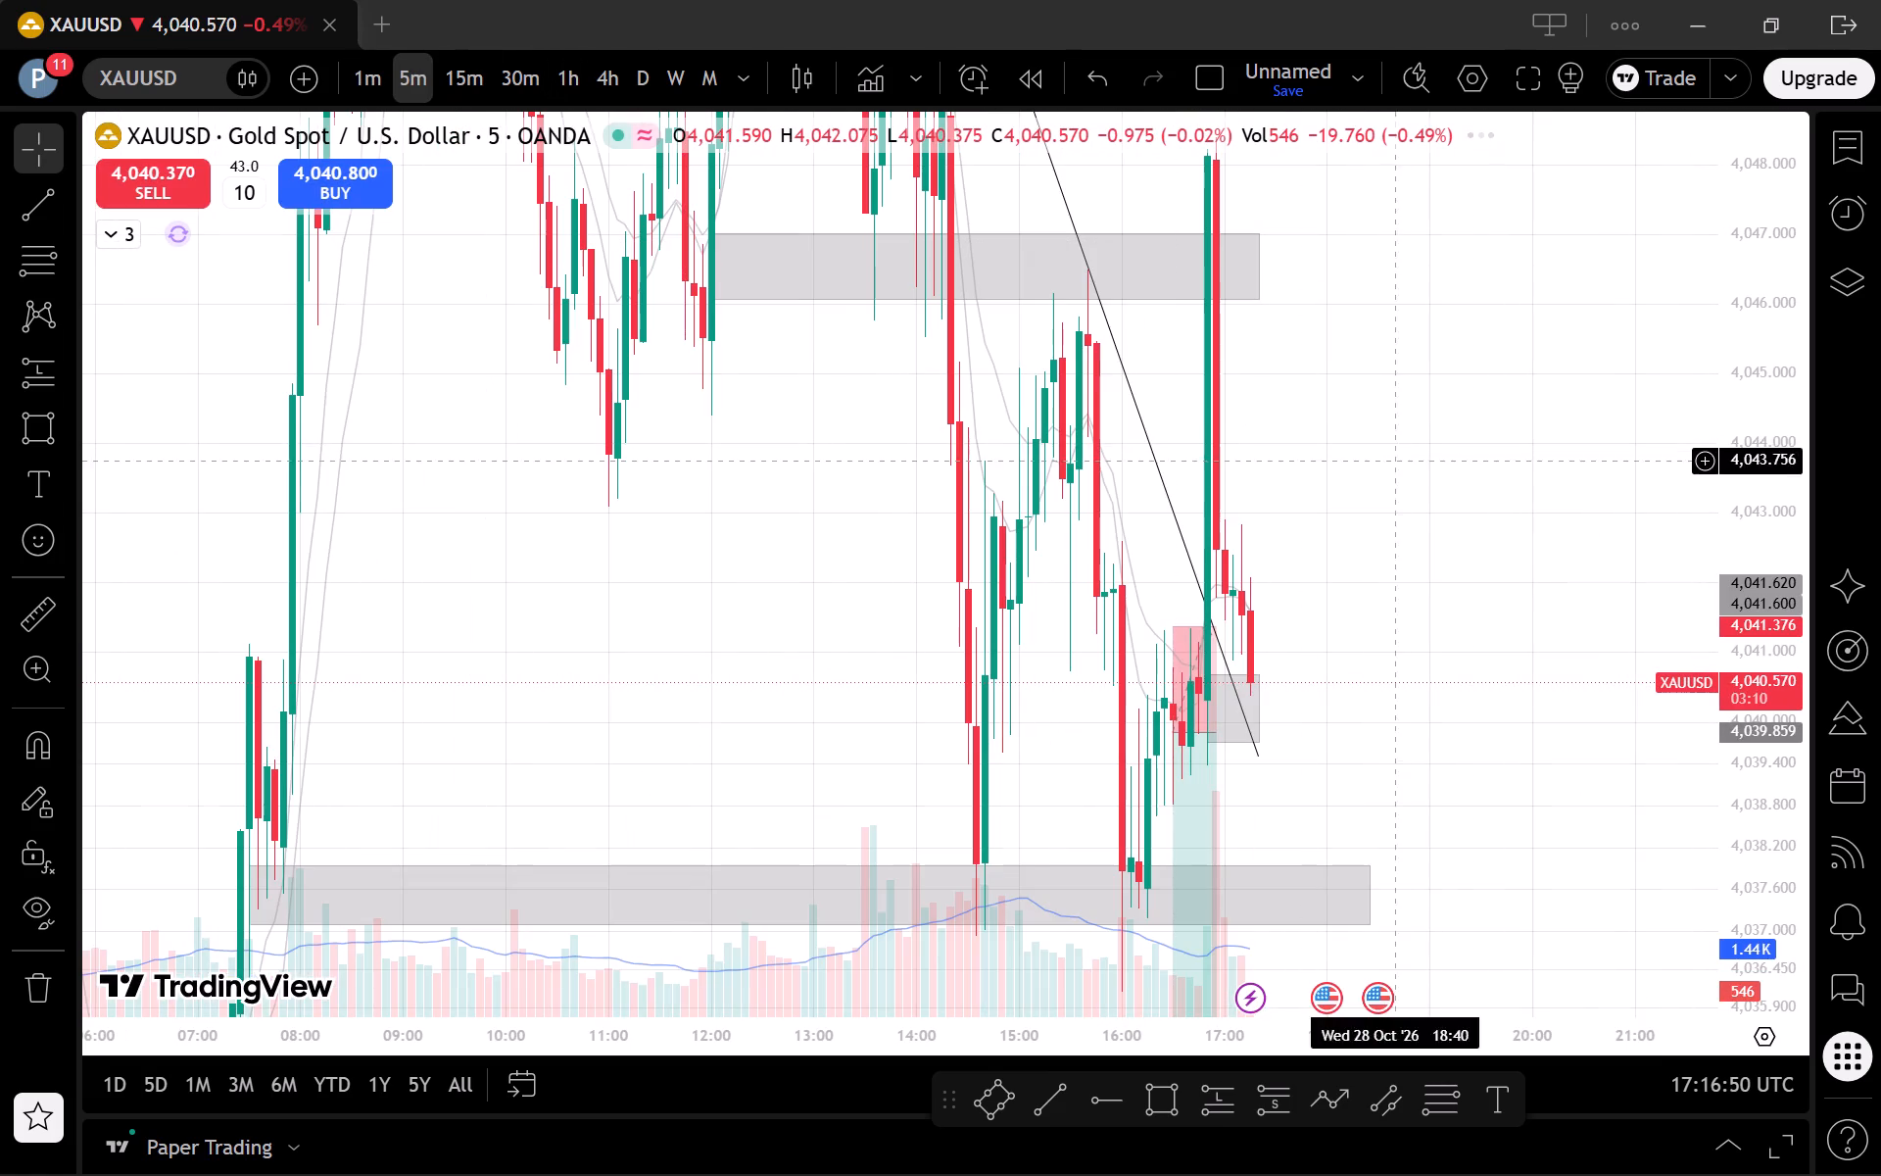
drag(1753, 539, 1713, 815)
scroll(1485, 664, up, 1)
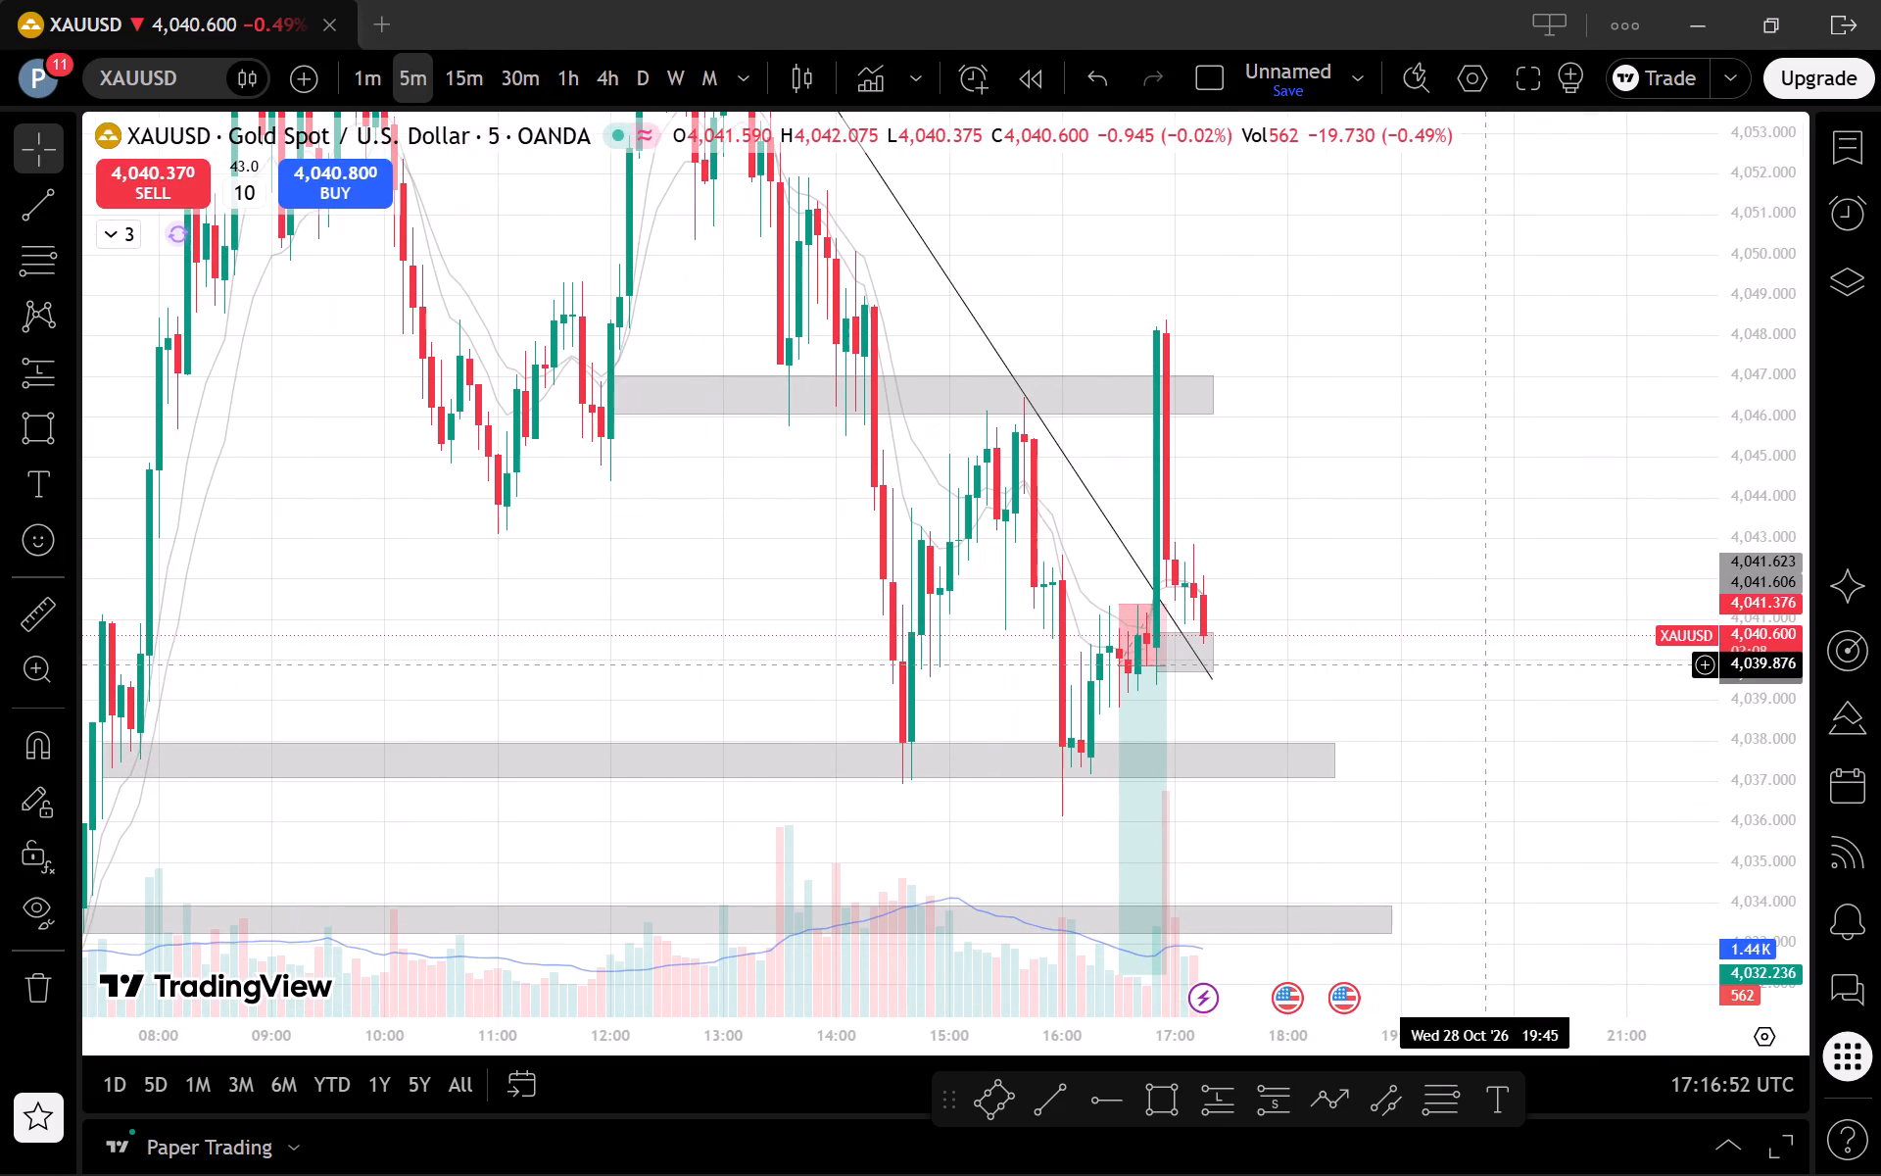
drag(1563, 649, 1643, 631)
drag(1775, 622, 1764, 660)
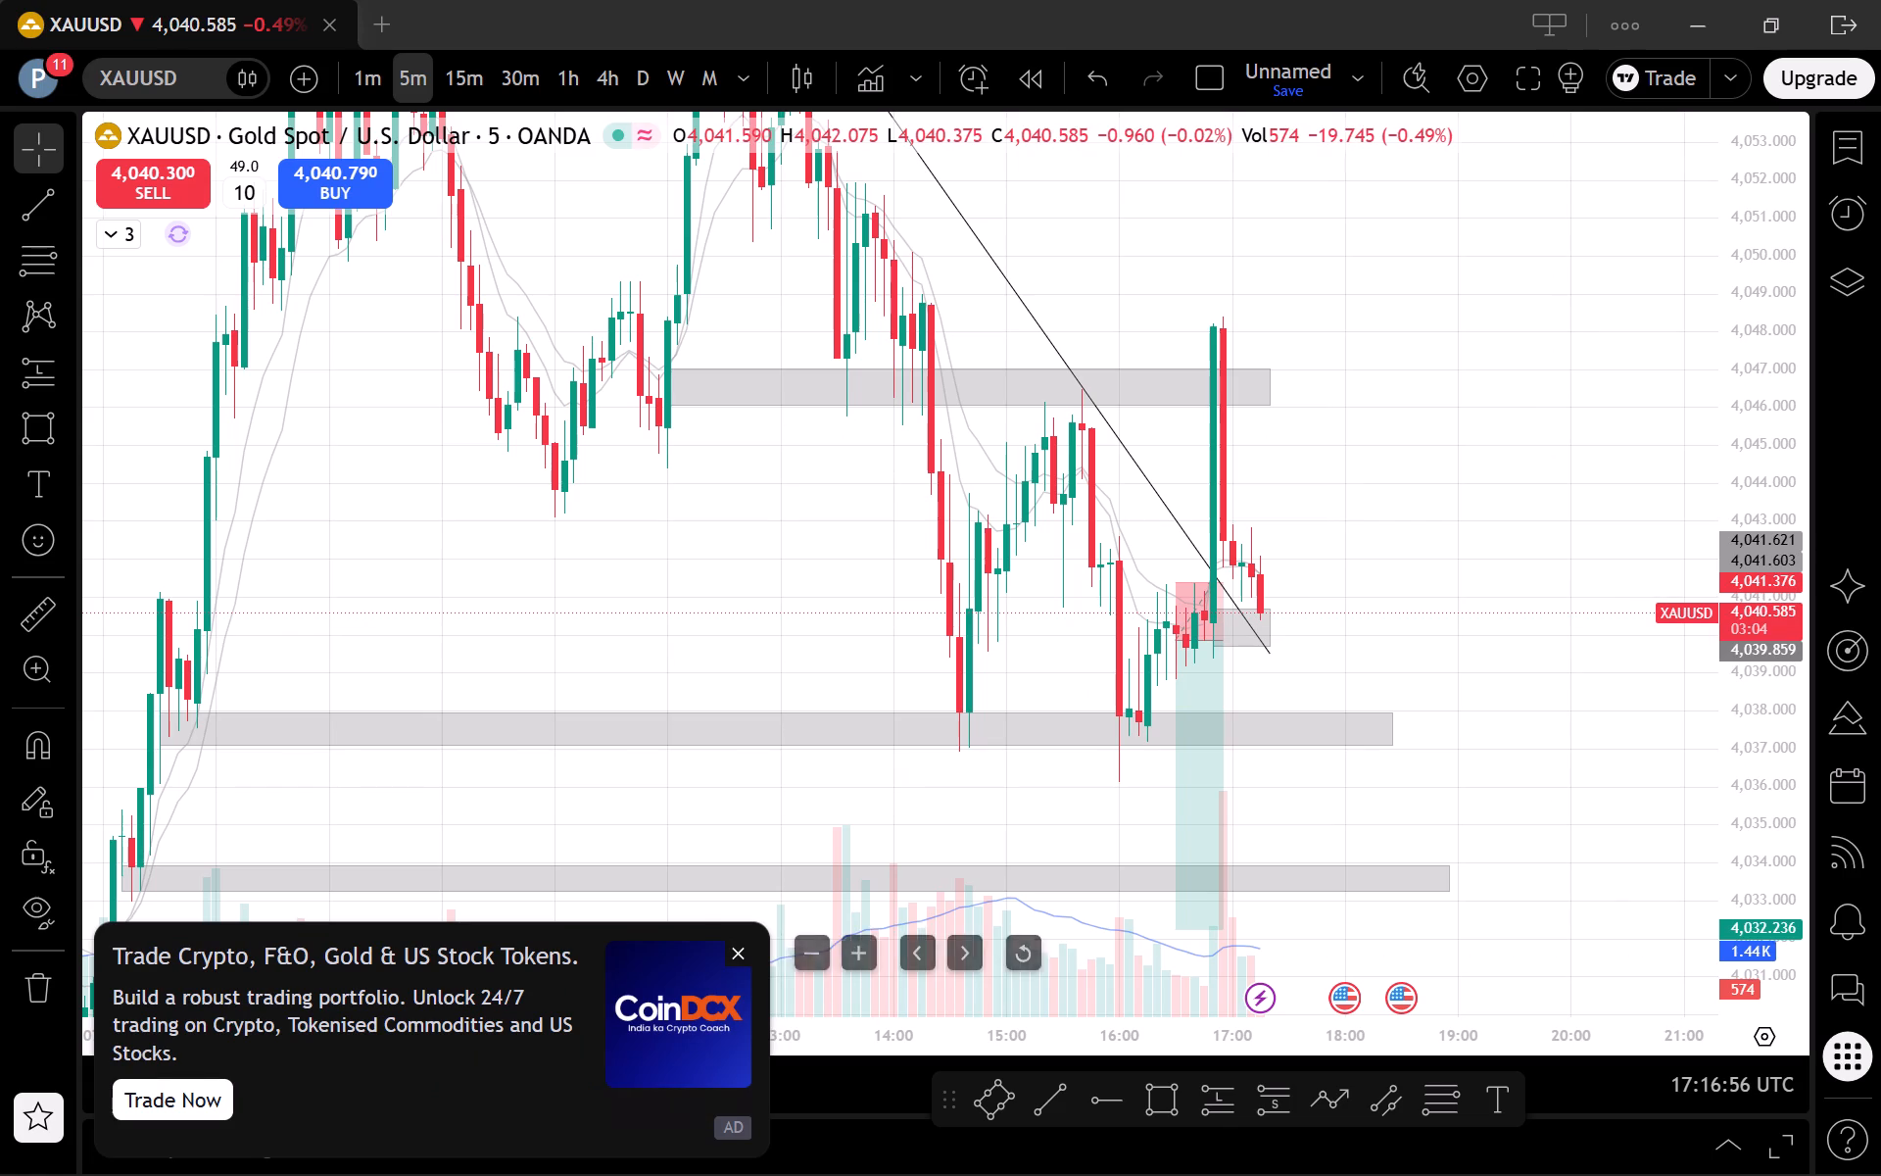
click(736, 940)
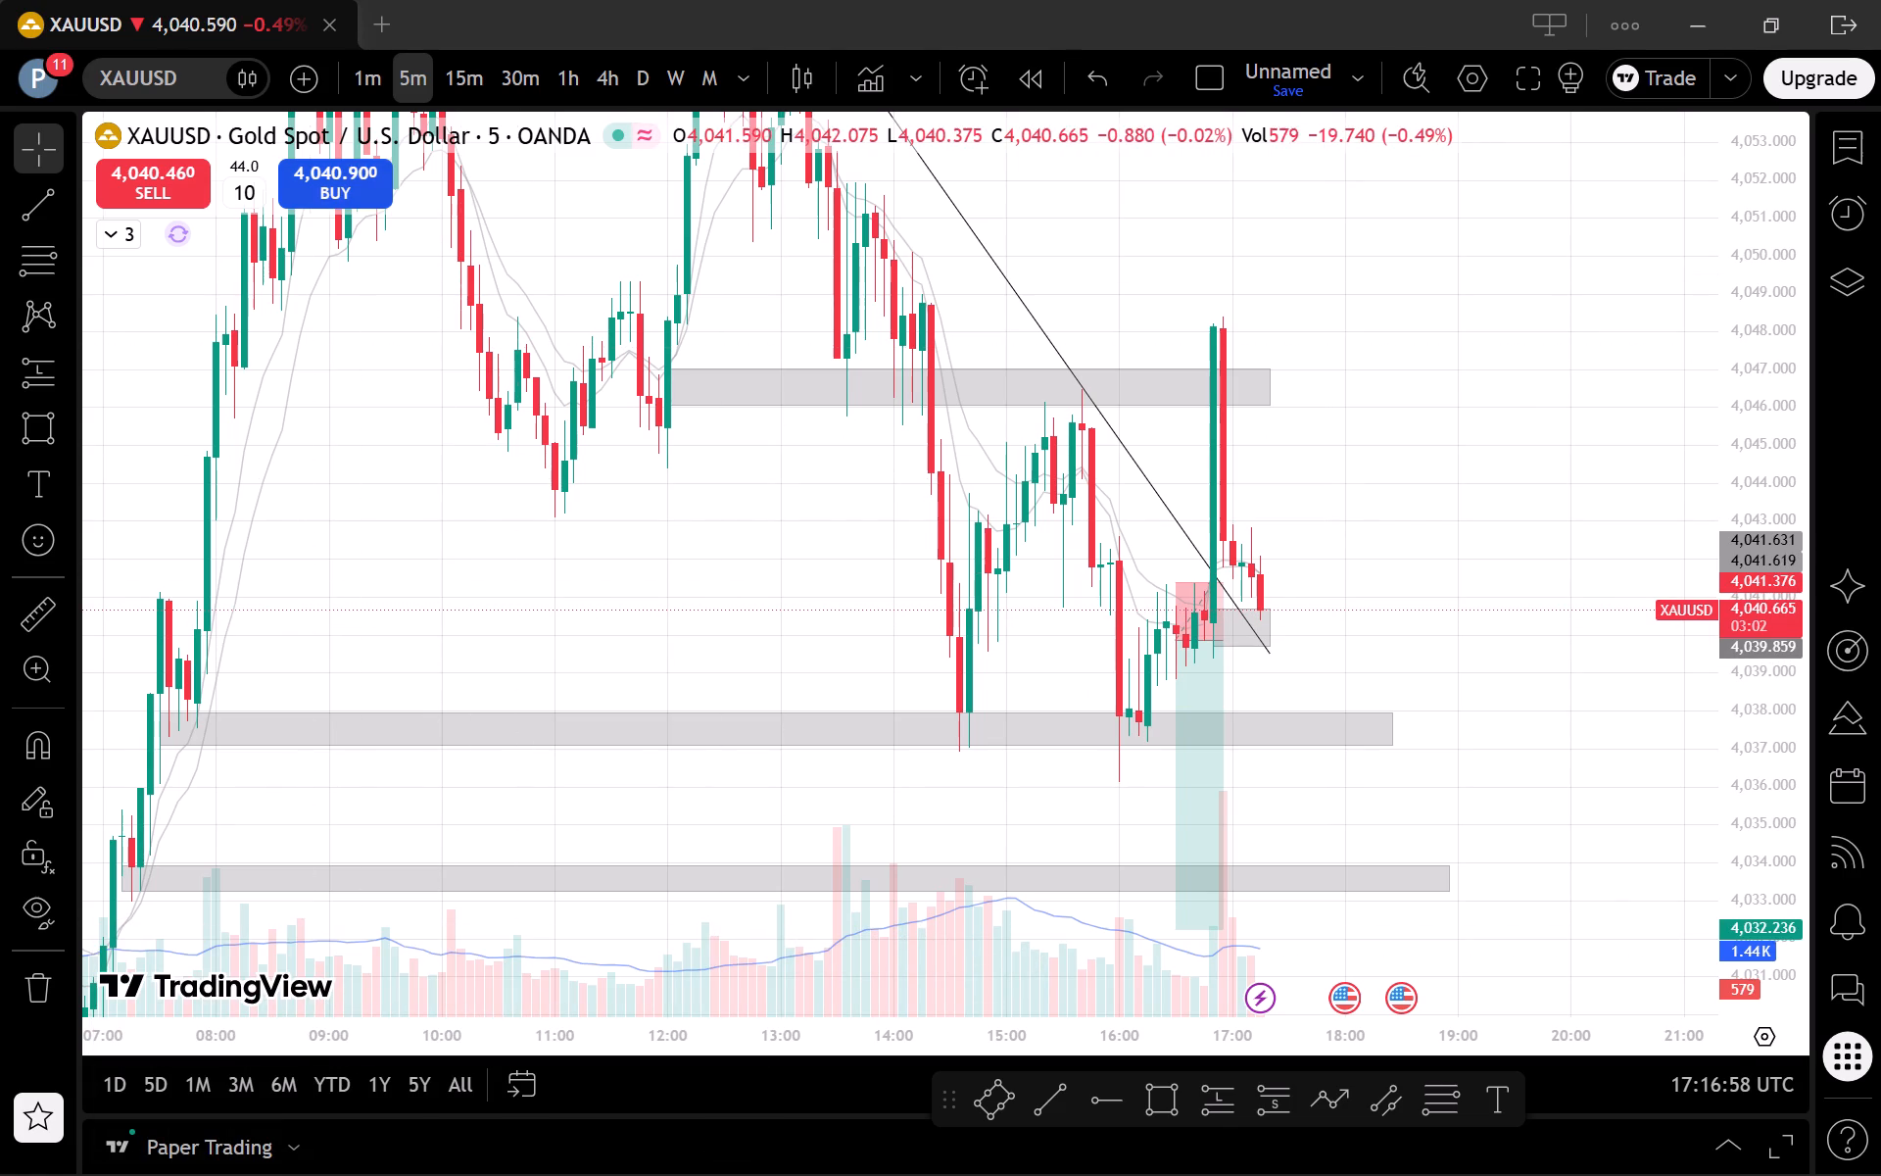
double_click(348, 83)
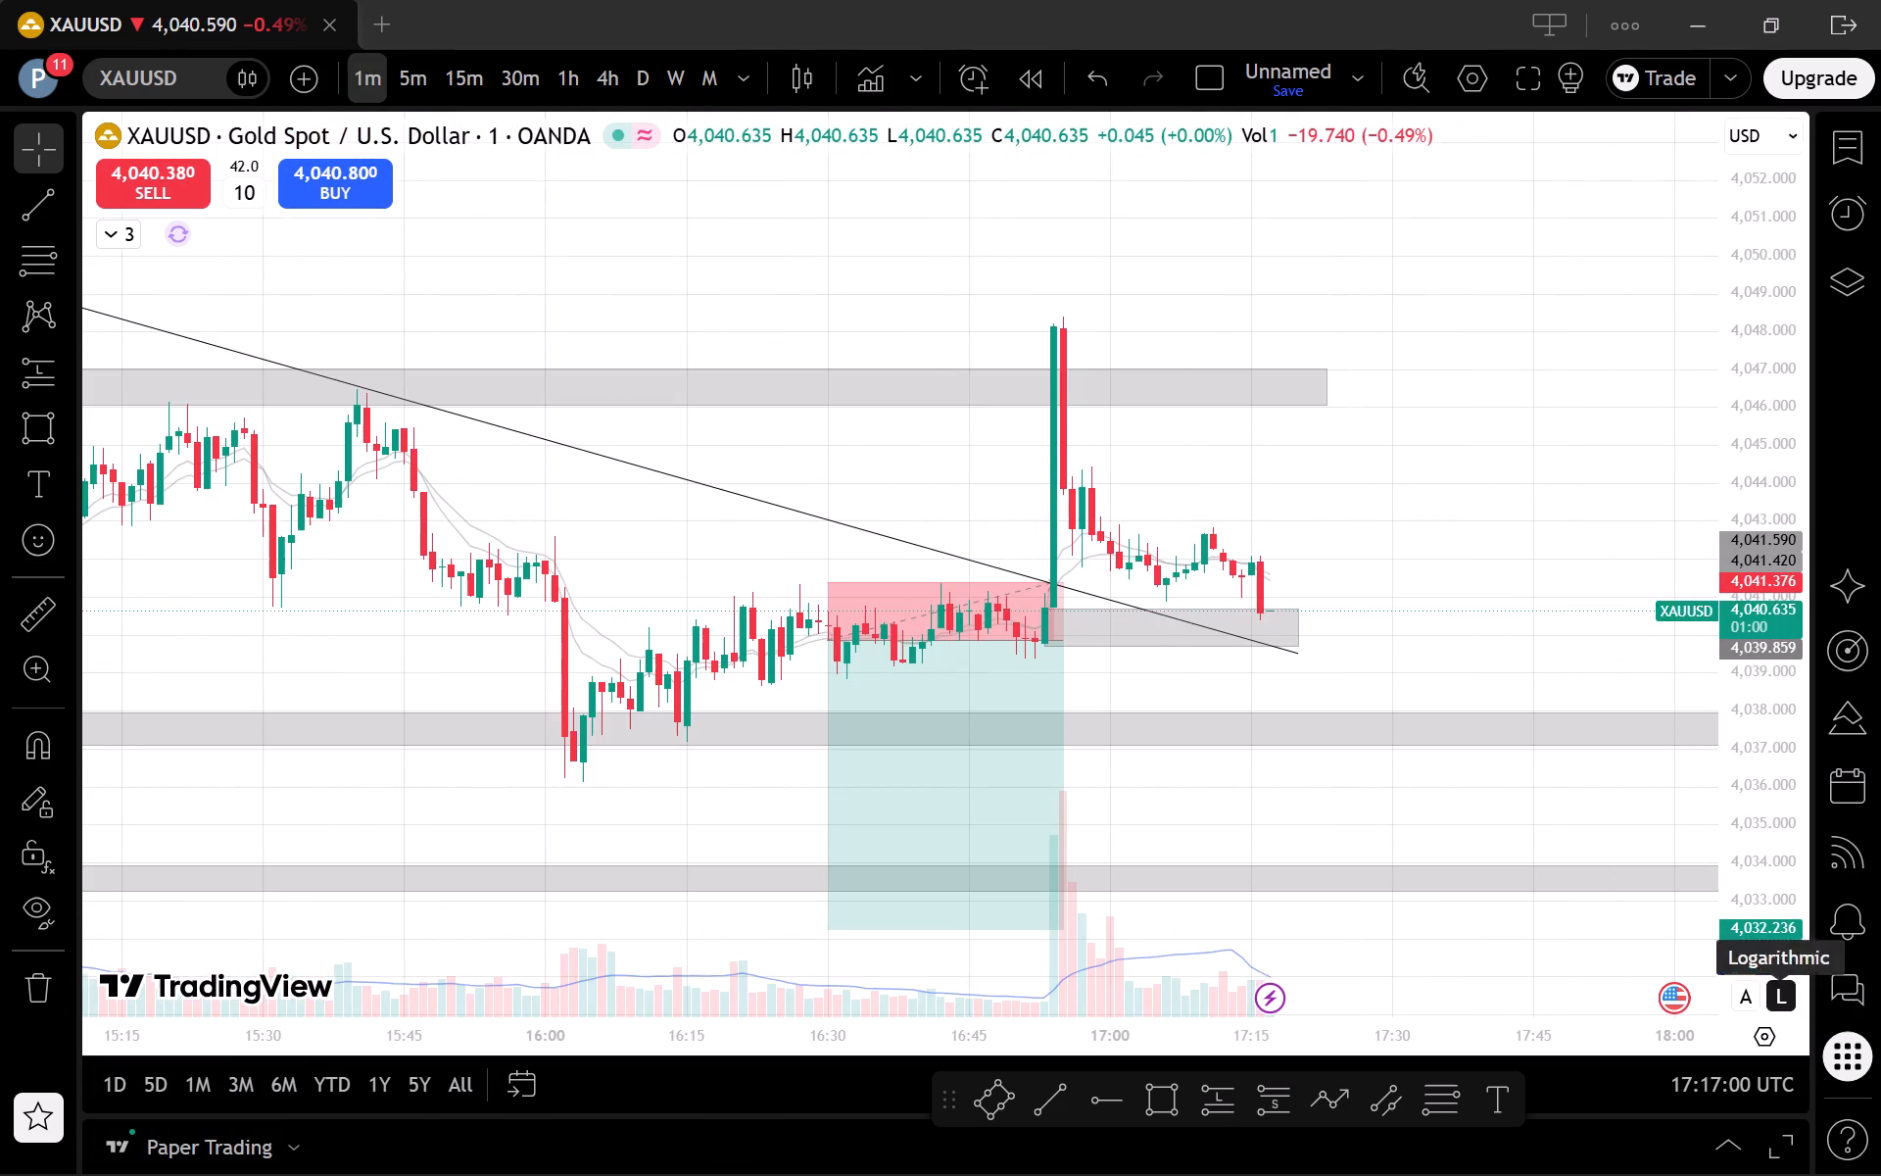
drag(1741, 929, 1714, 721)
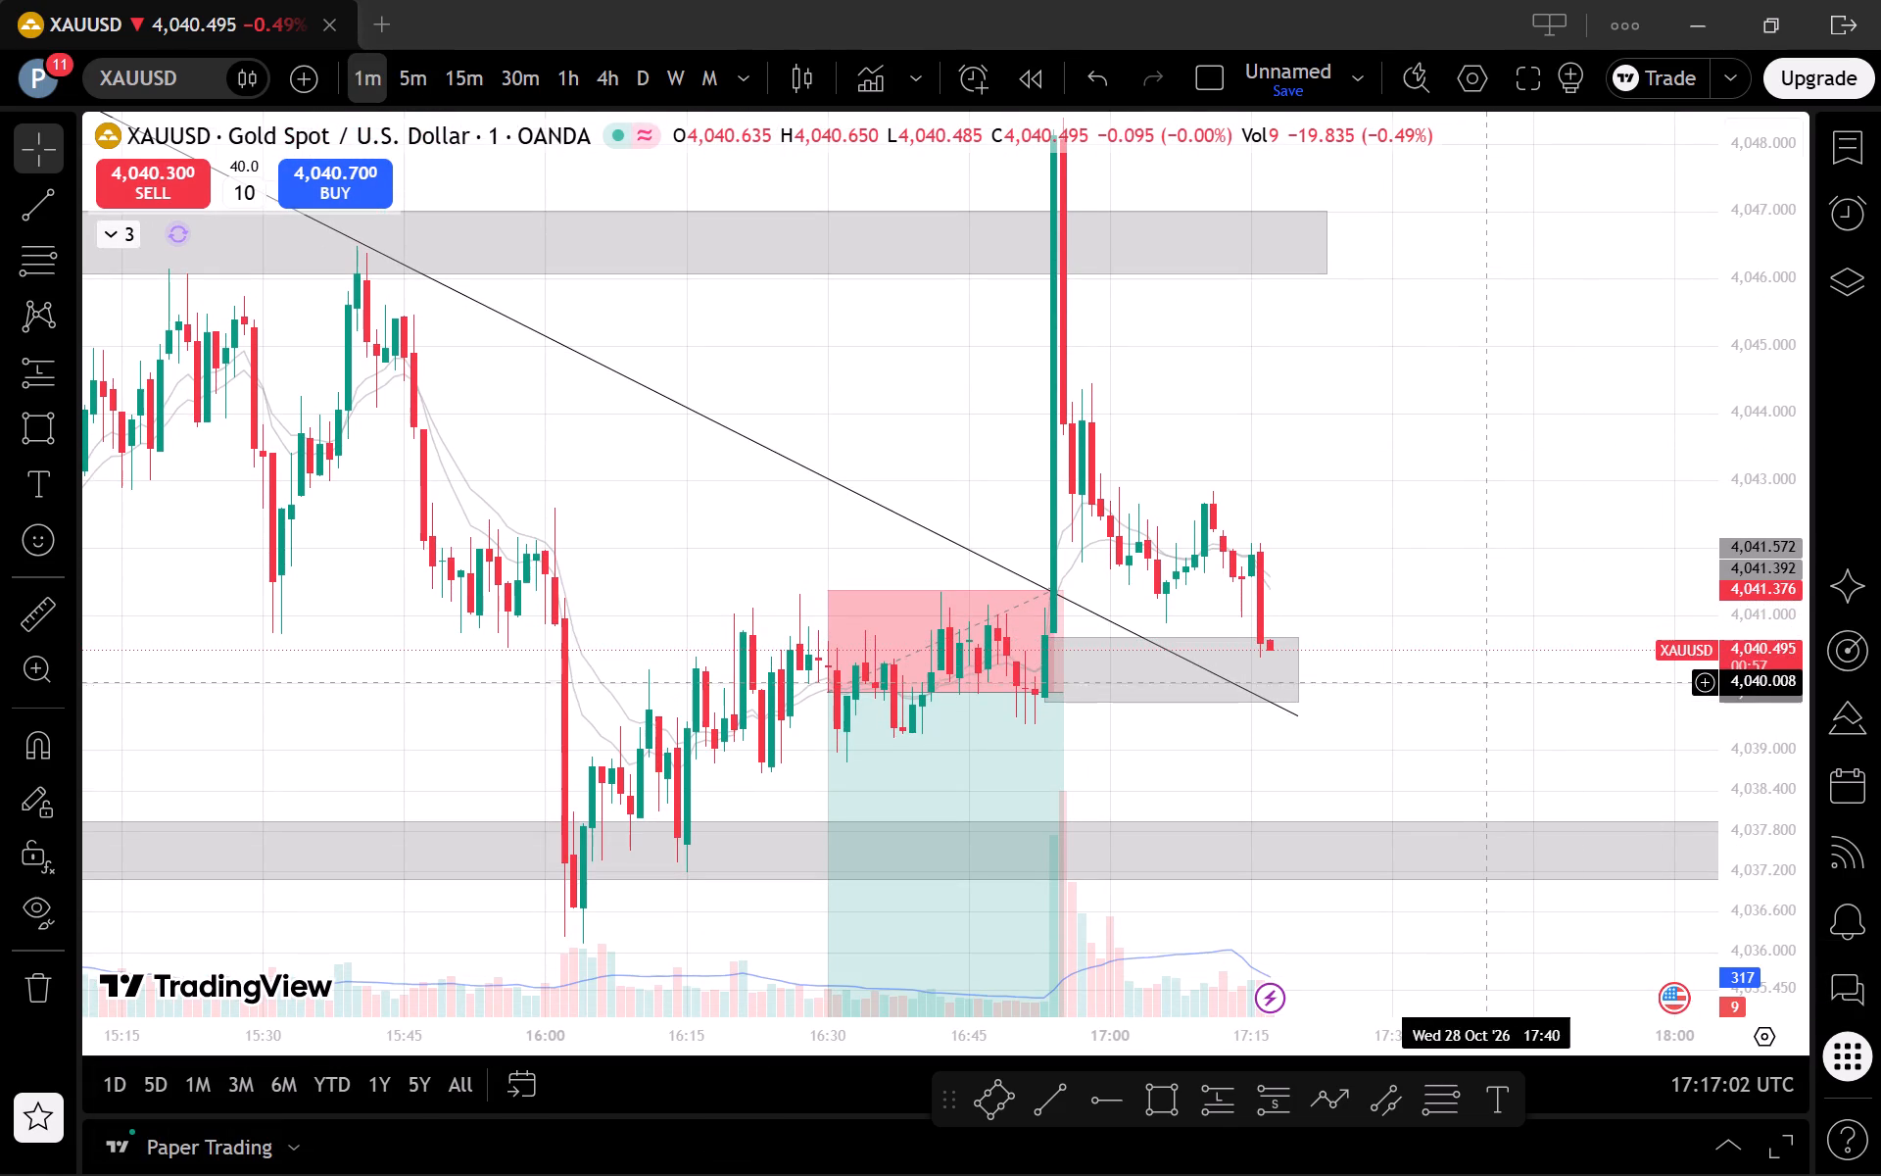
drag(1479, 754, 1552, 750)
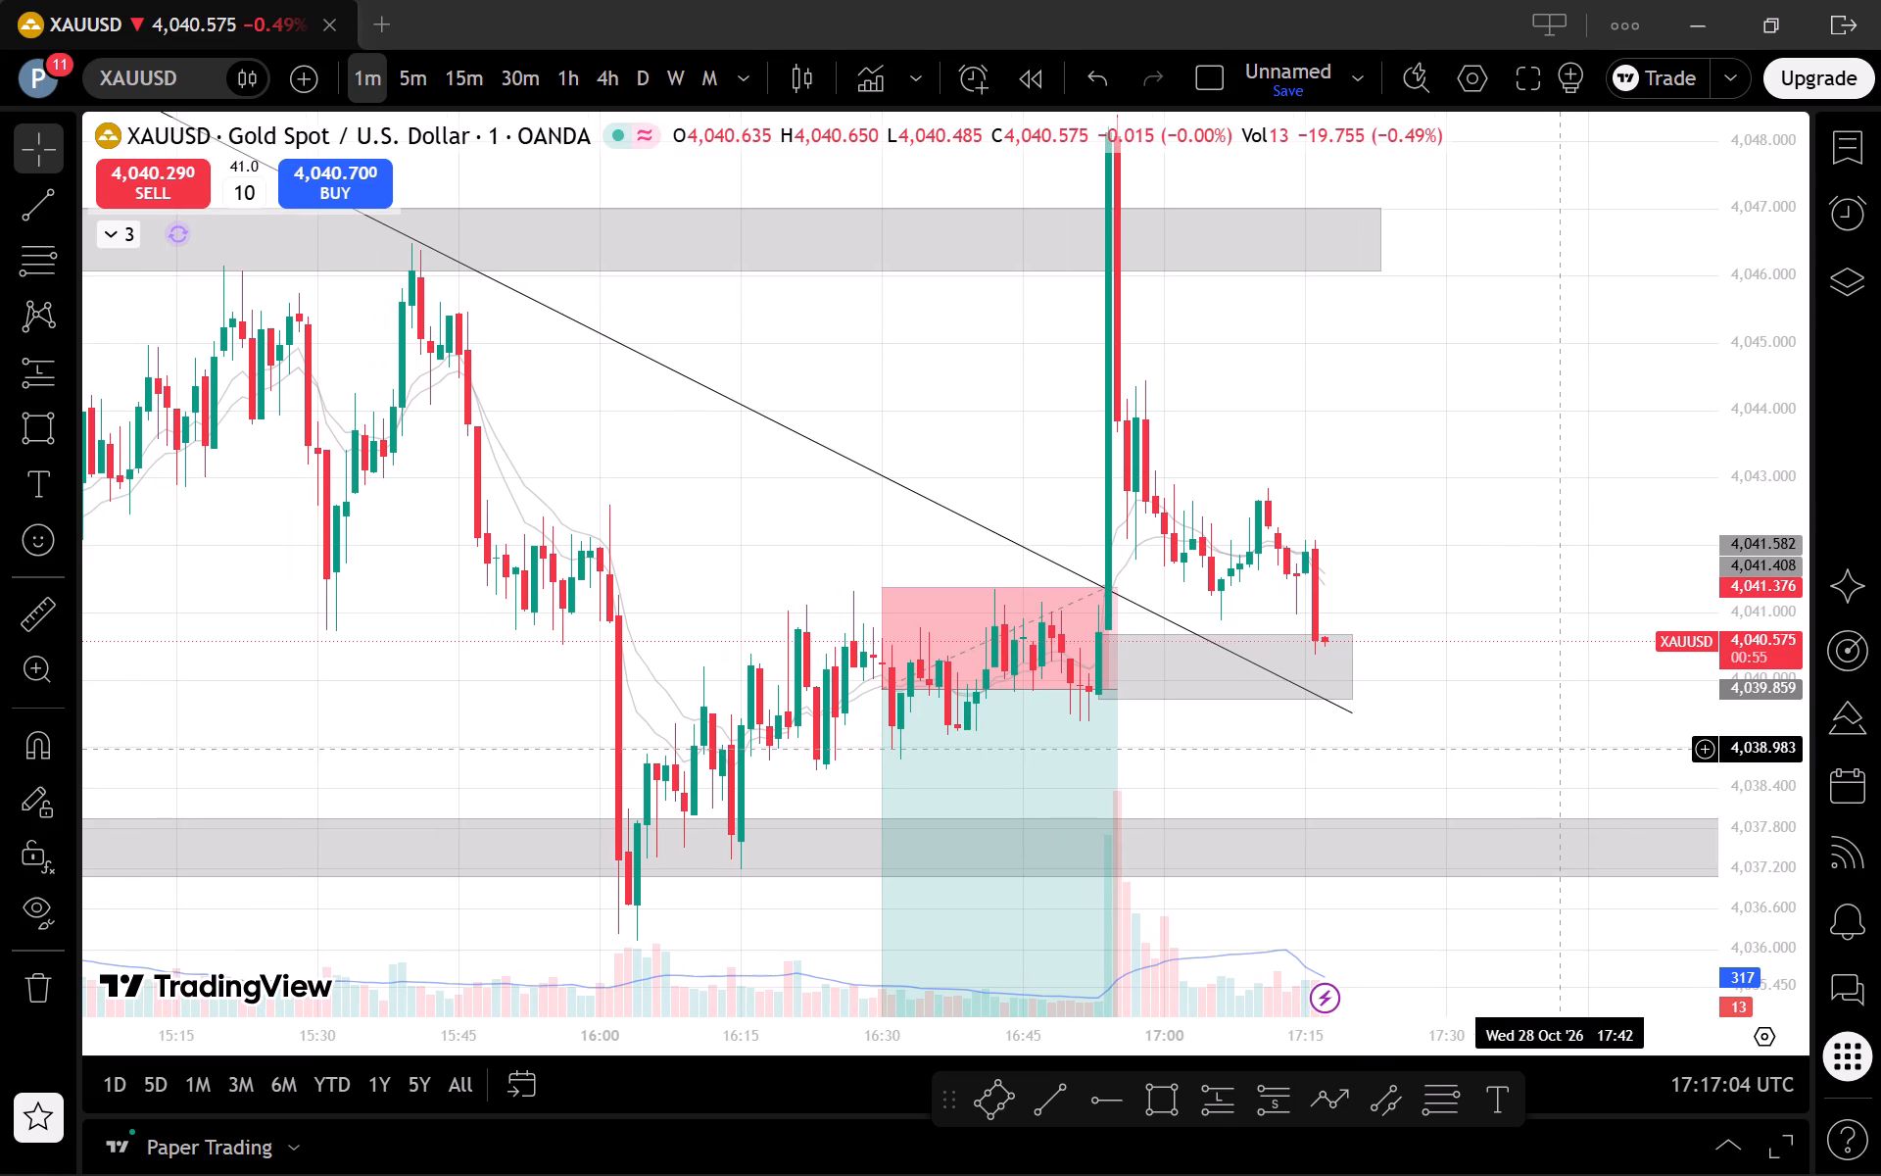
drag(1724, 752, 1734, 834)
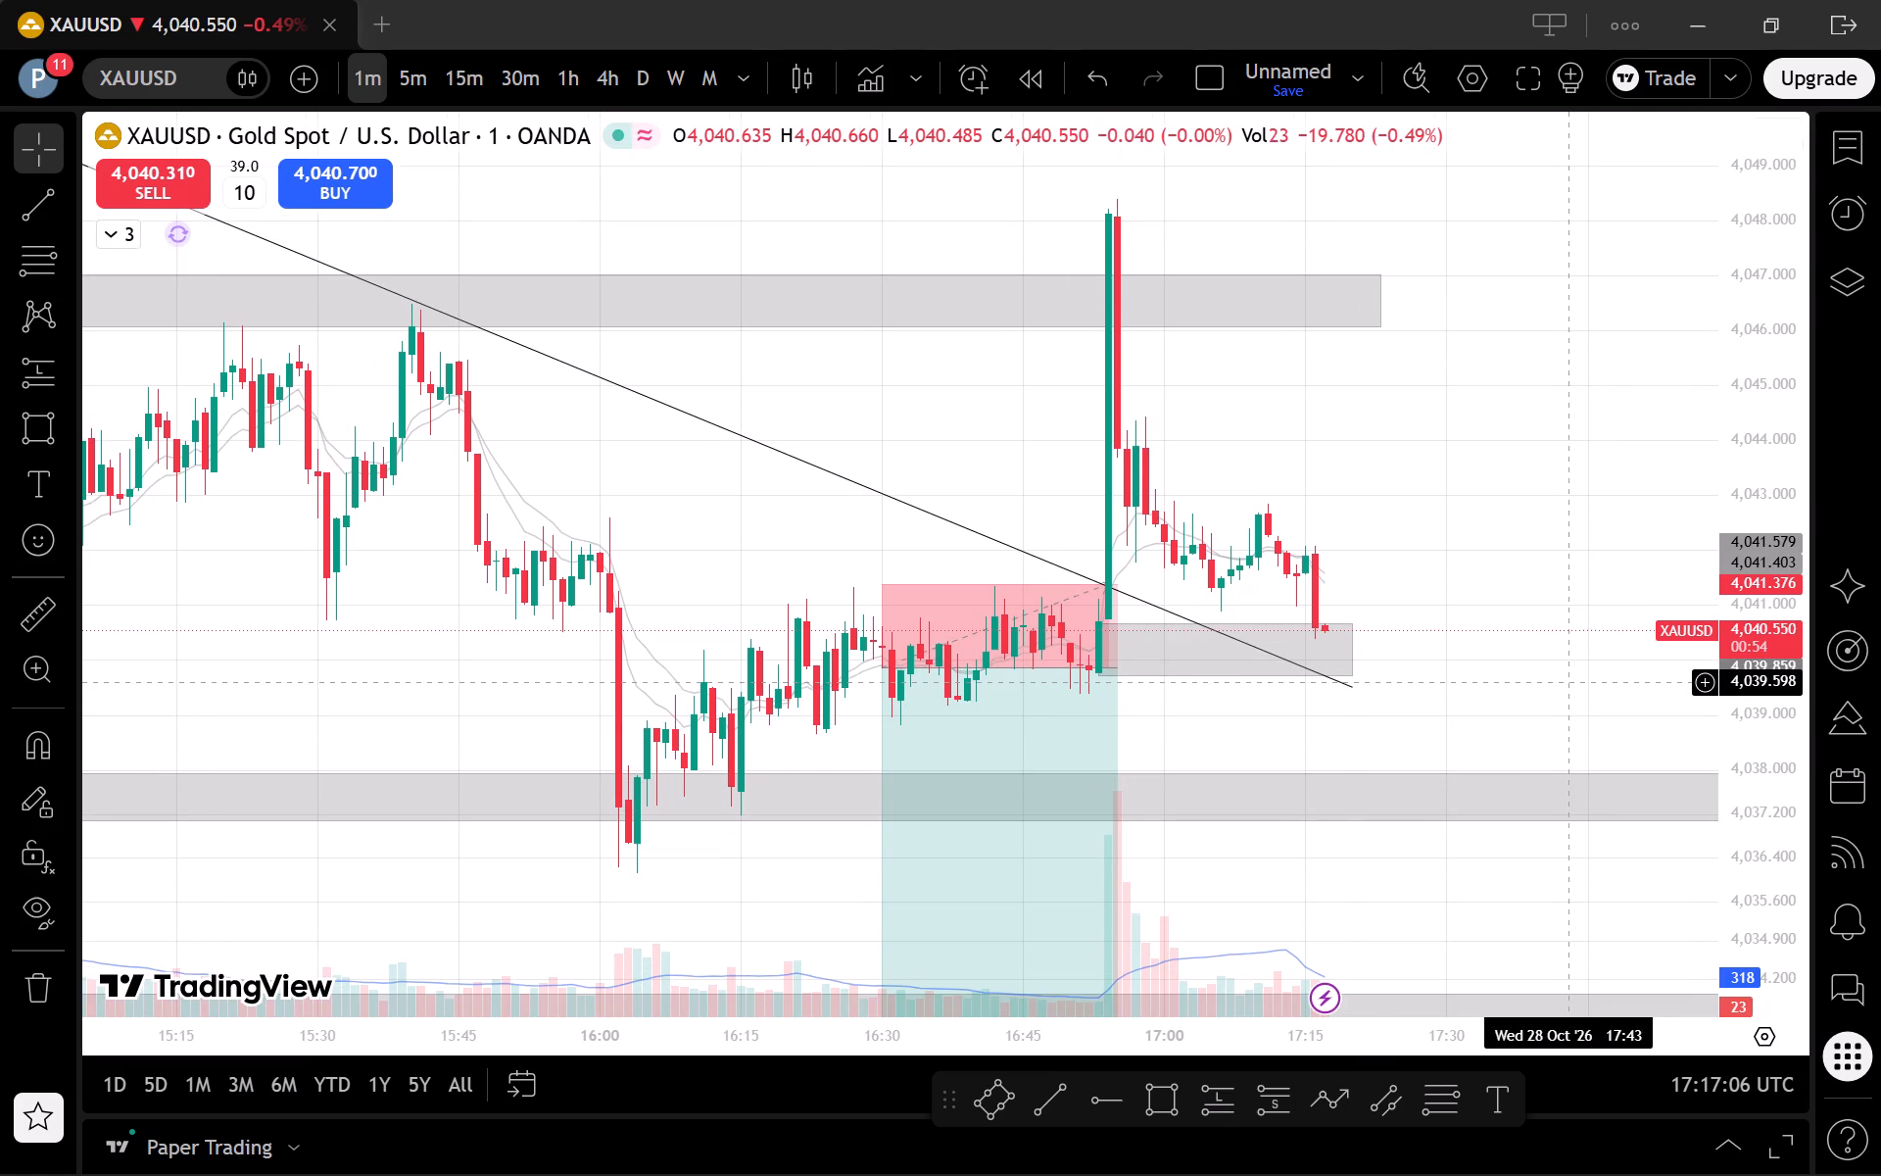
Examine XAUUSD on the 5-minute and 1-minute charts against the descending trend line, the zone near 4,040 and the grey zones below it.
scroll(1566, 684, down, 1)
drag(1568, 691, 1586, 717)
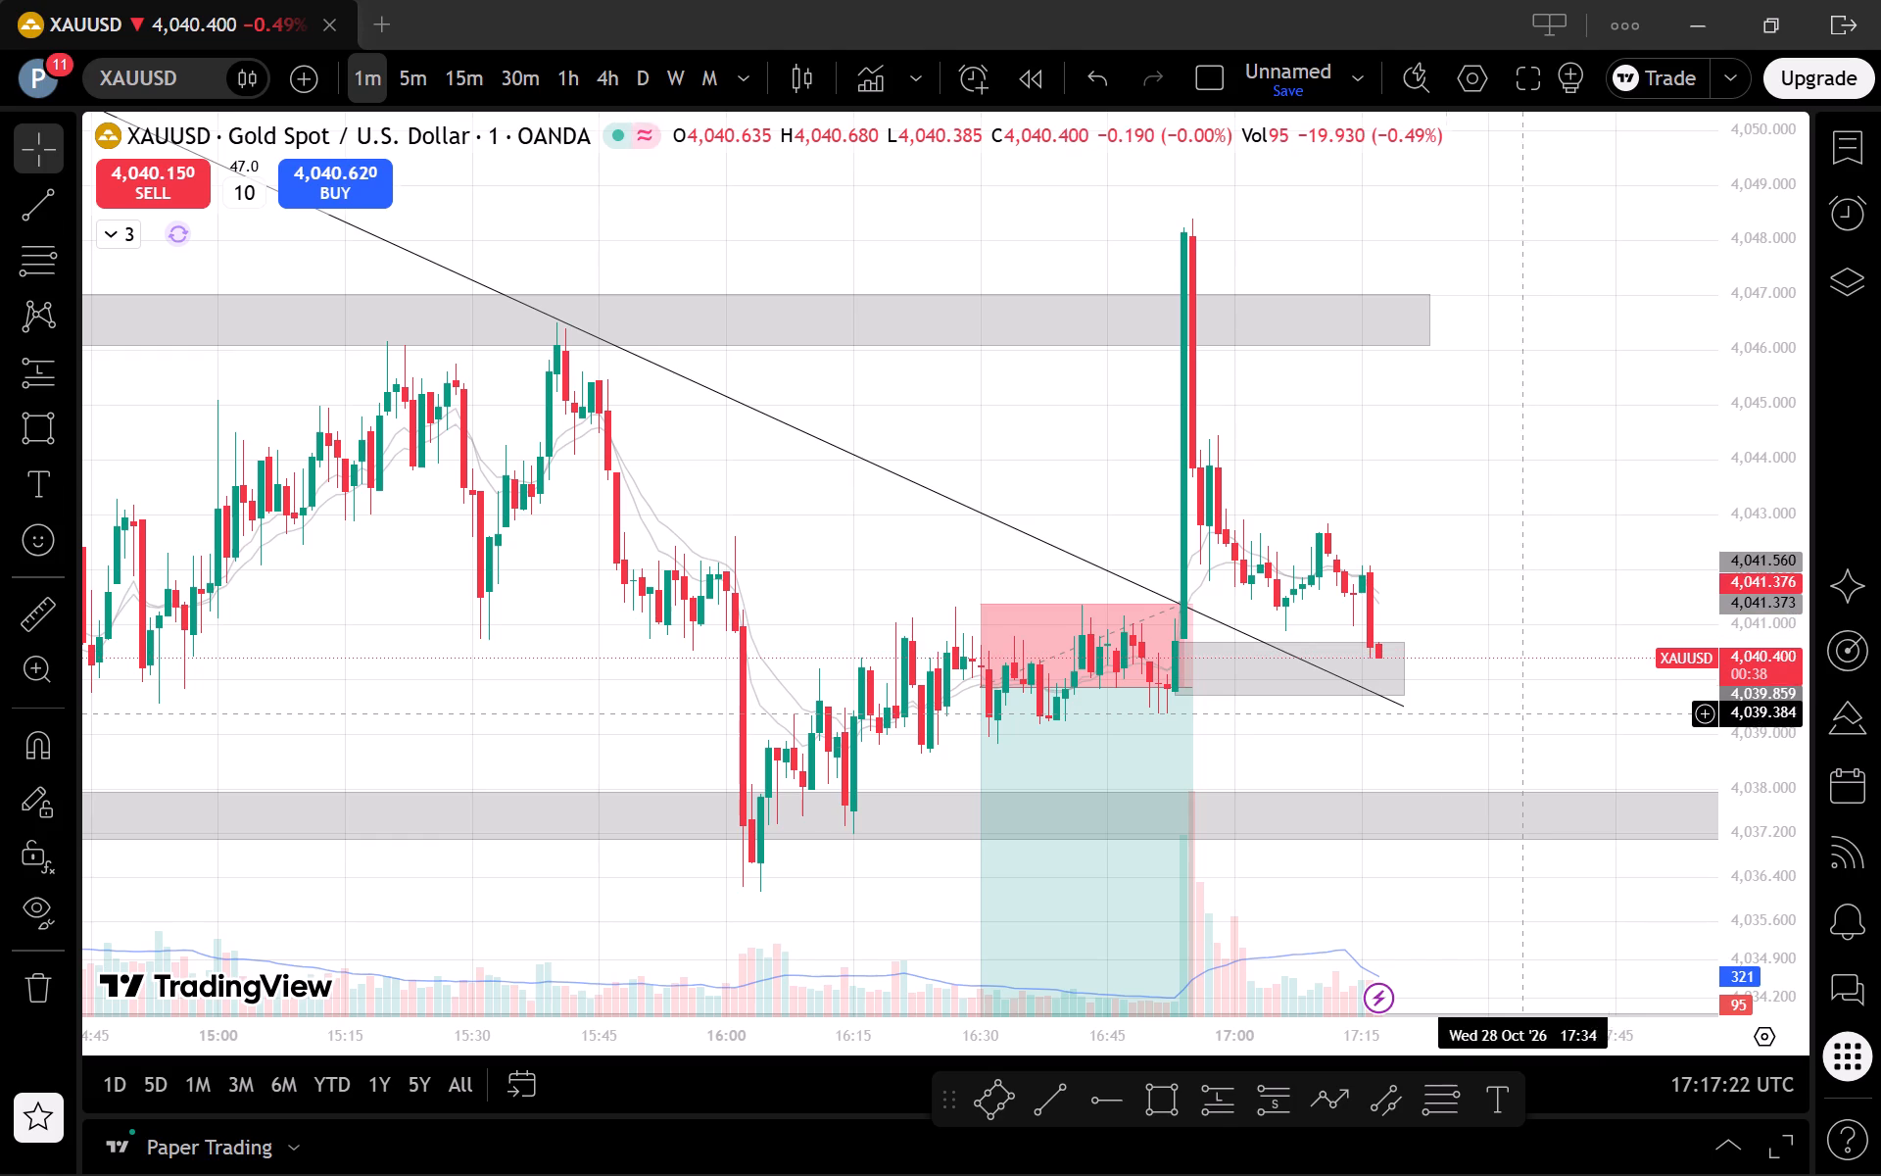
click(403, 79)
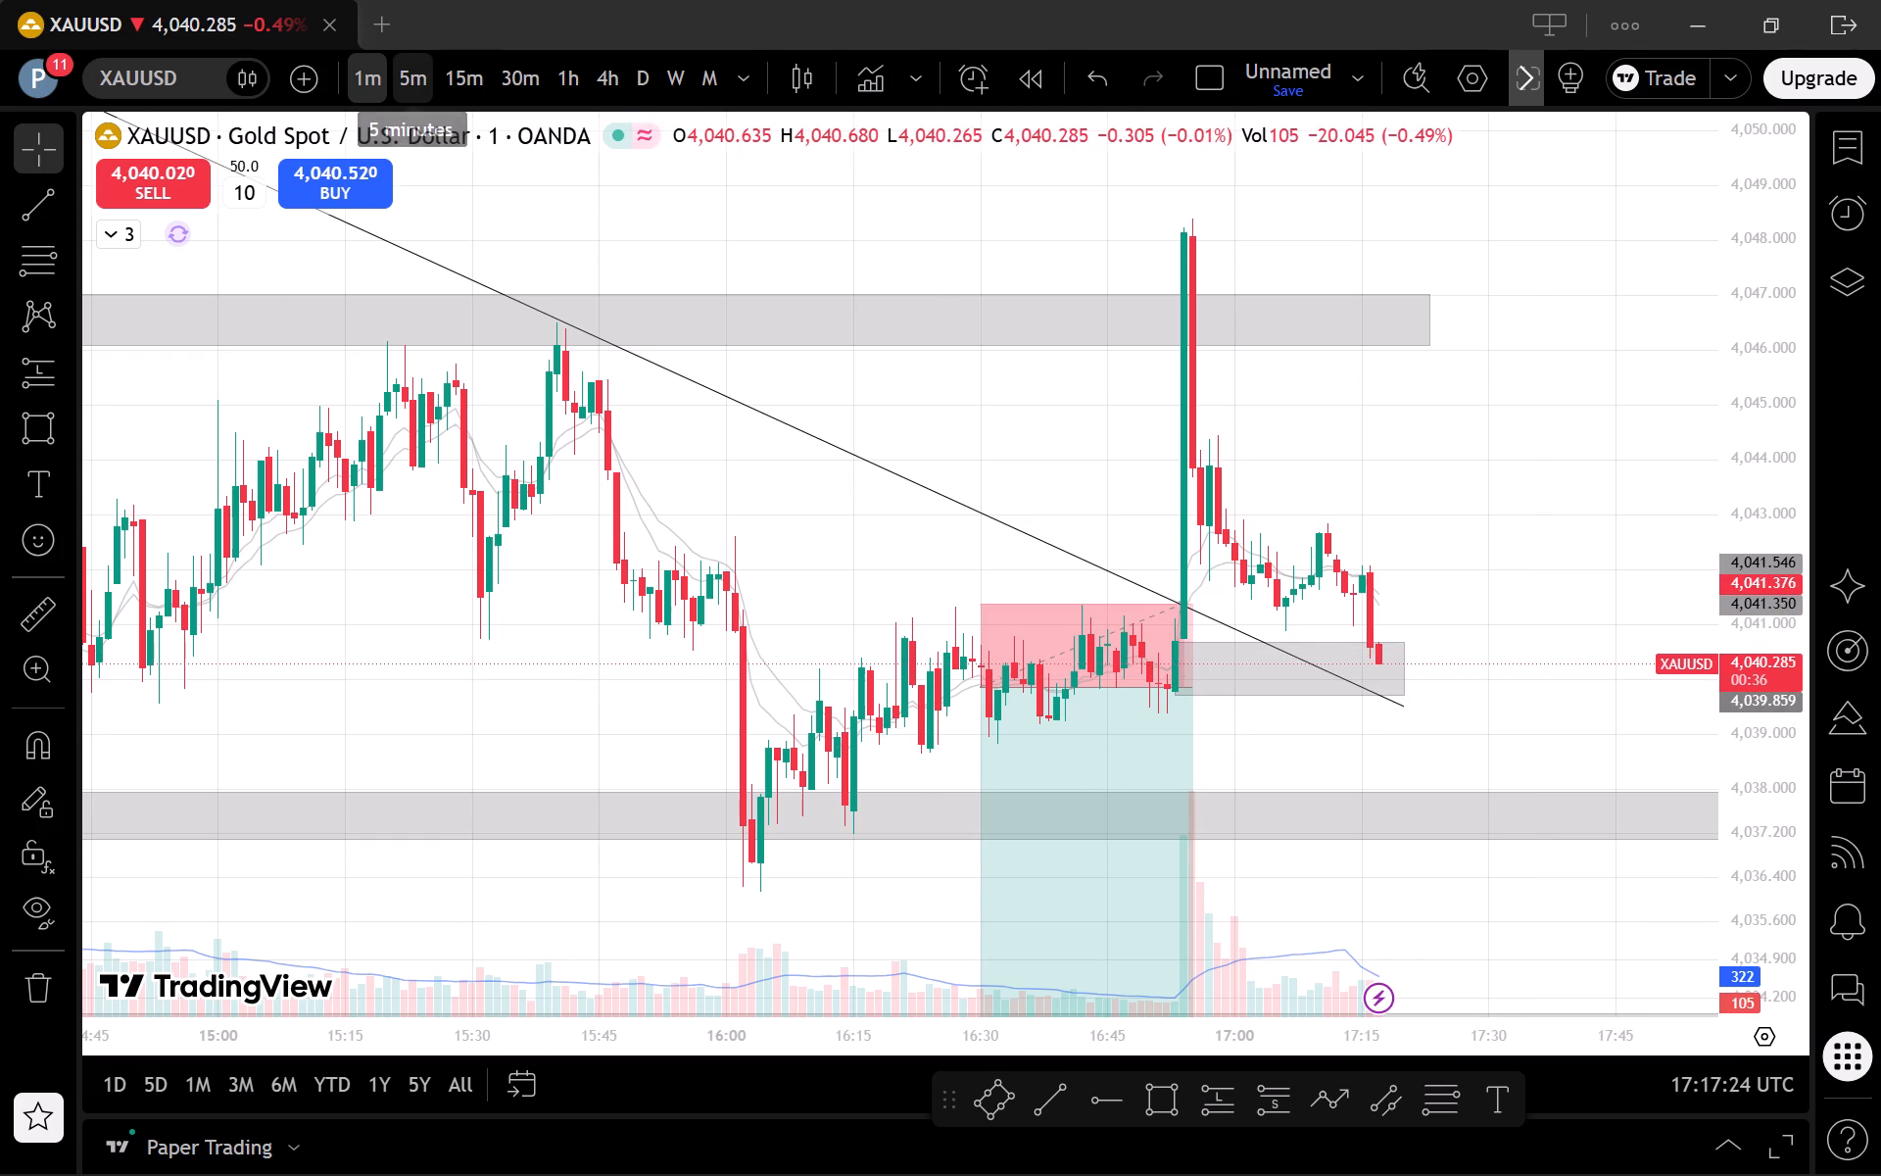
drag(1755, 441, 1755, 859)
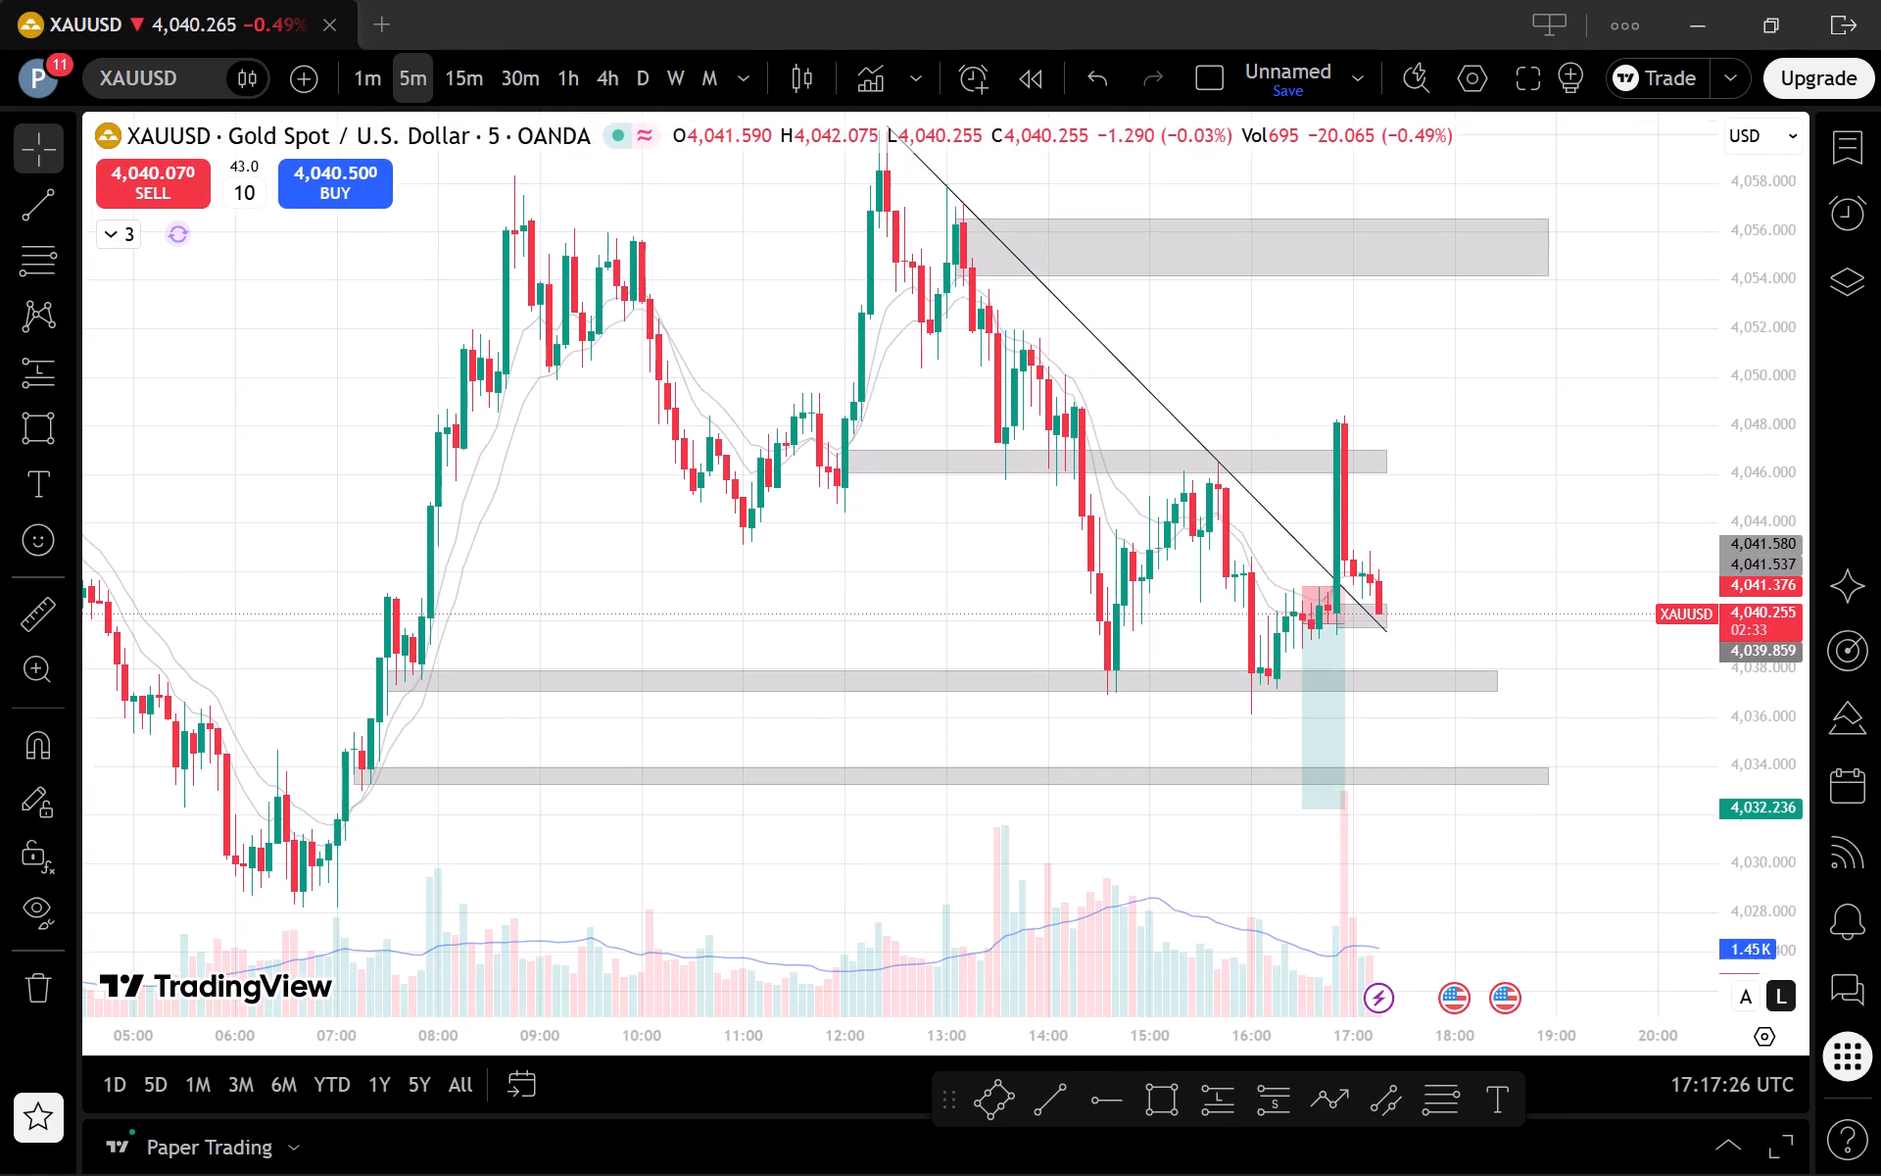
drag(1755, 859, 1749, 849)
scroll(1571, 725, up, 1)
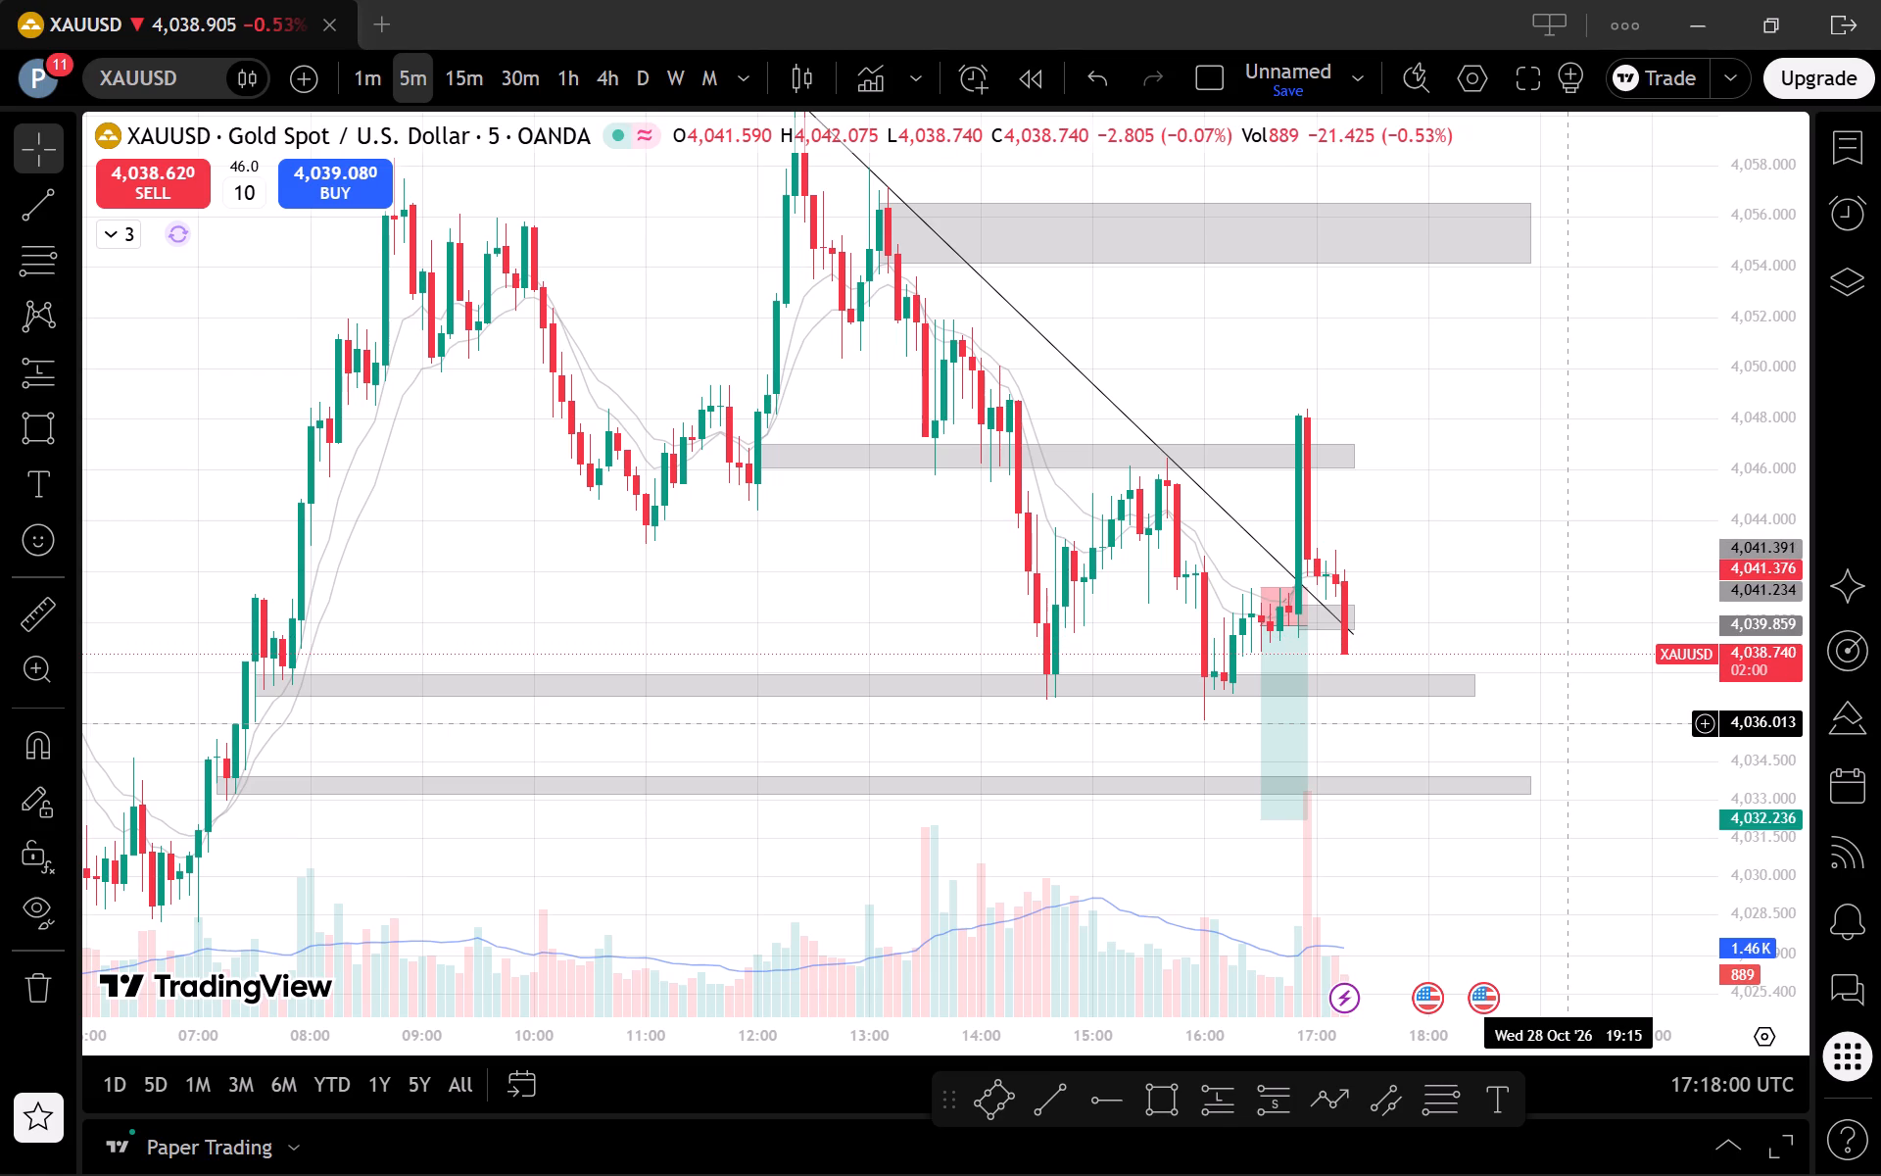
click(367, 68)
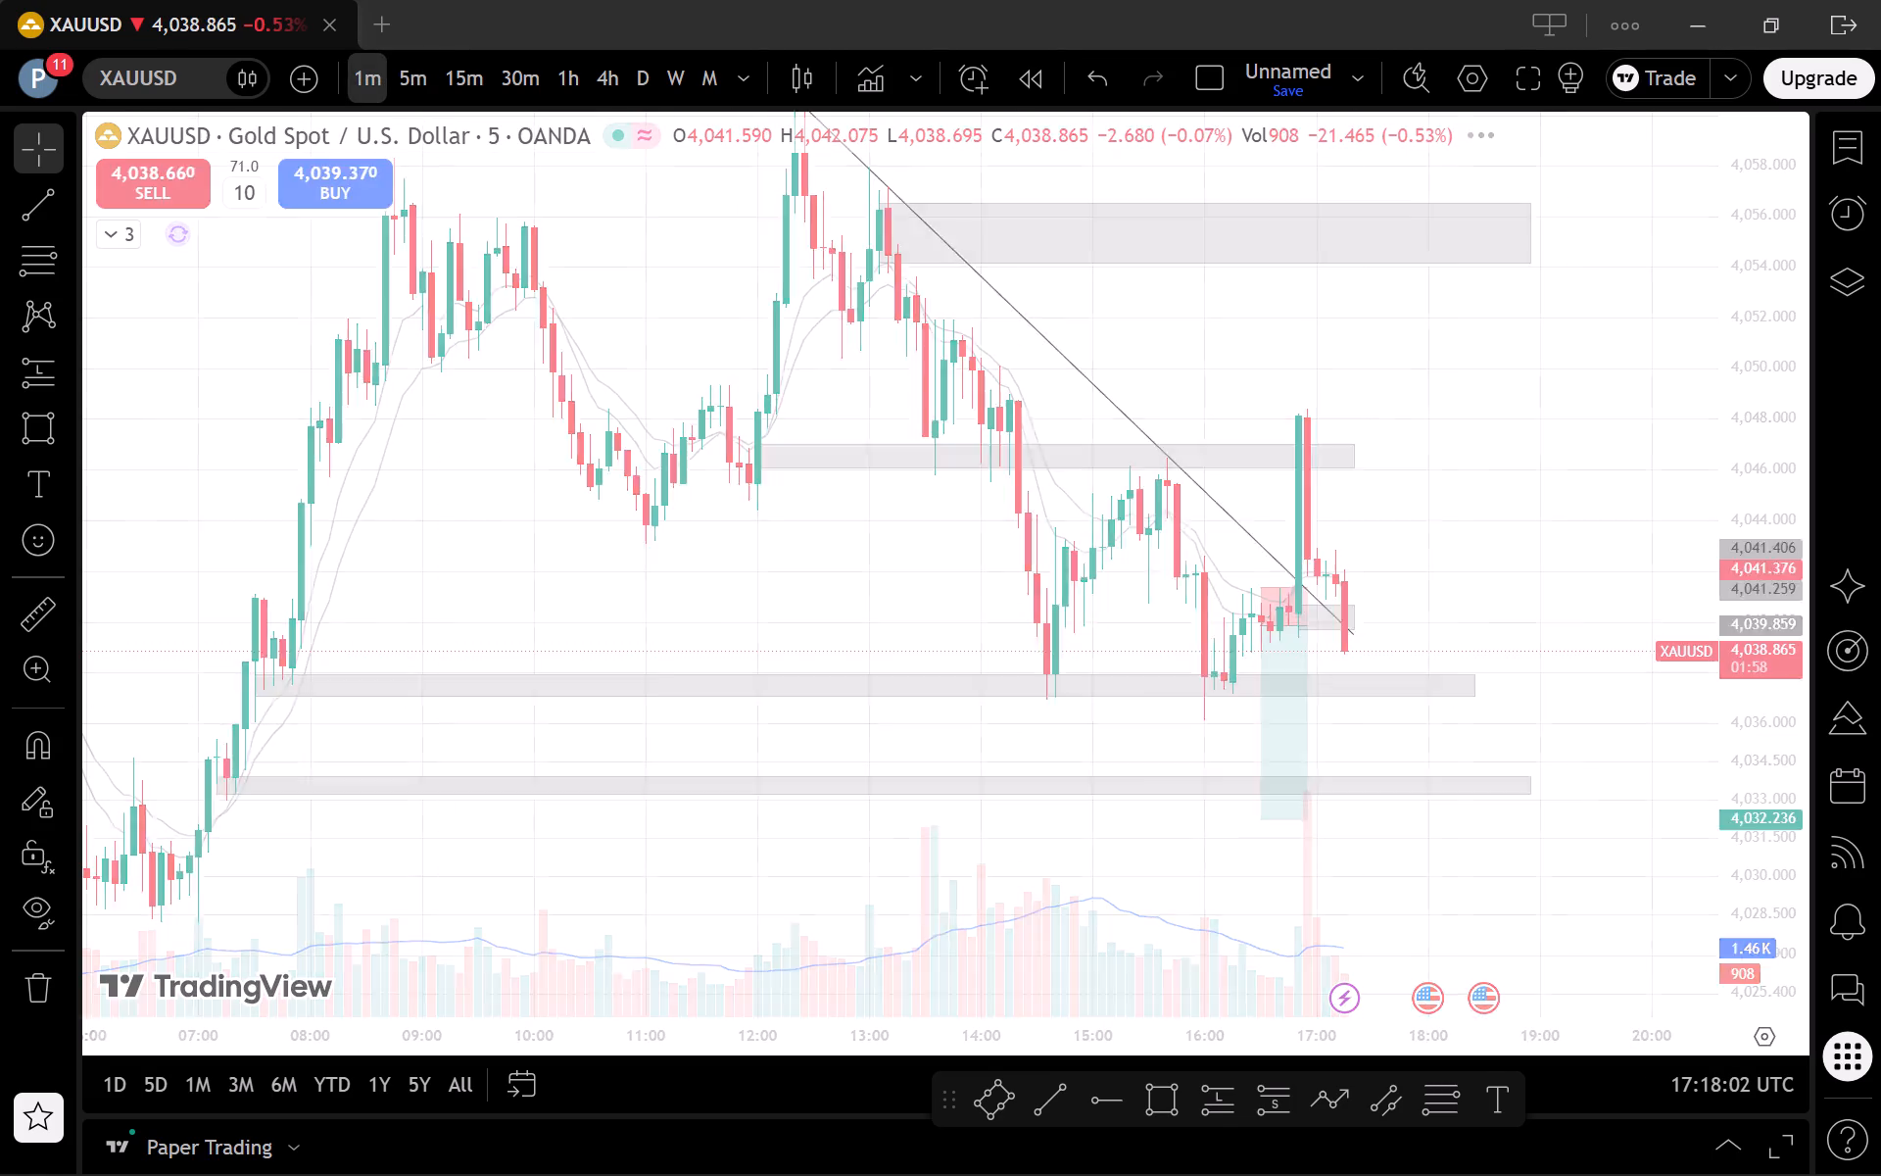
scroll(1472, 963, up, 1)
drag(1455, 937, 1336, 896)
drag(1766, 958, 1721, 727)
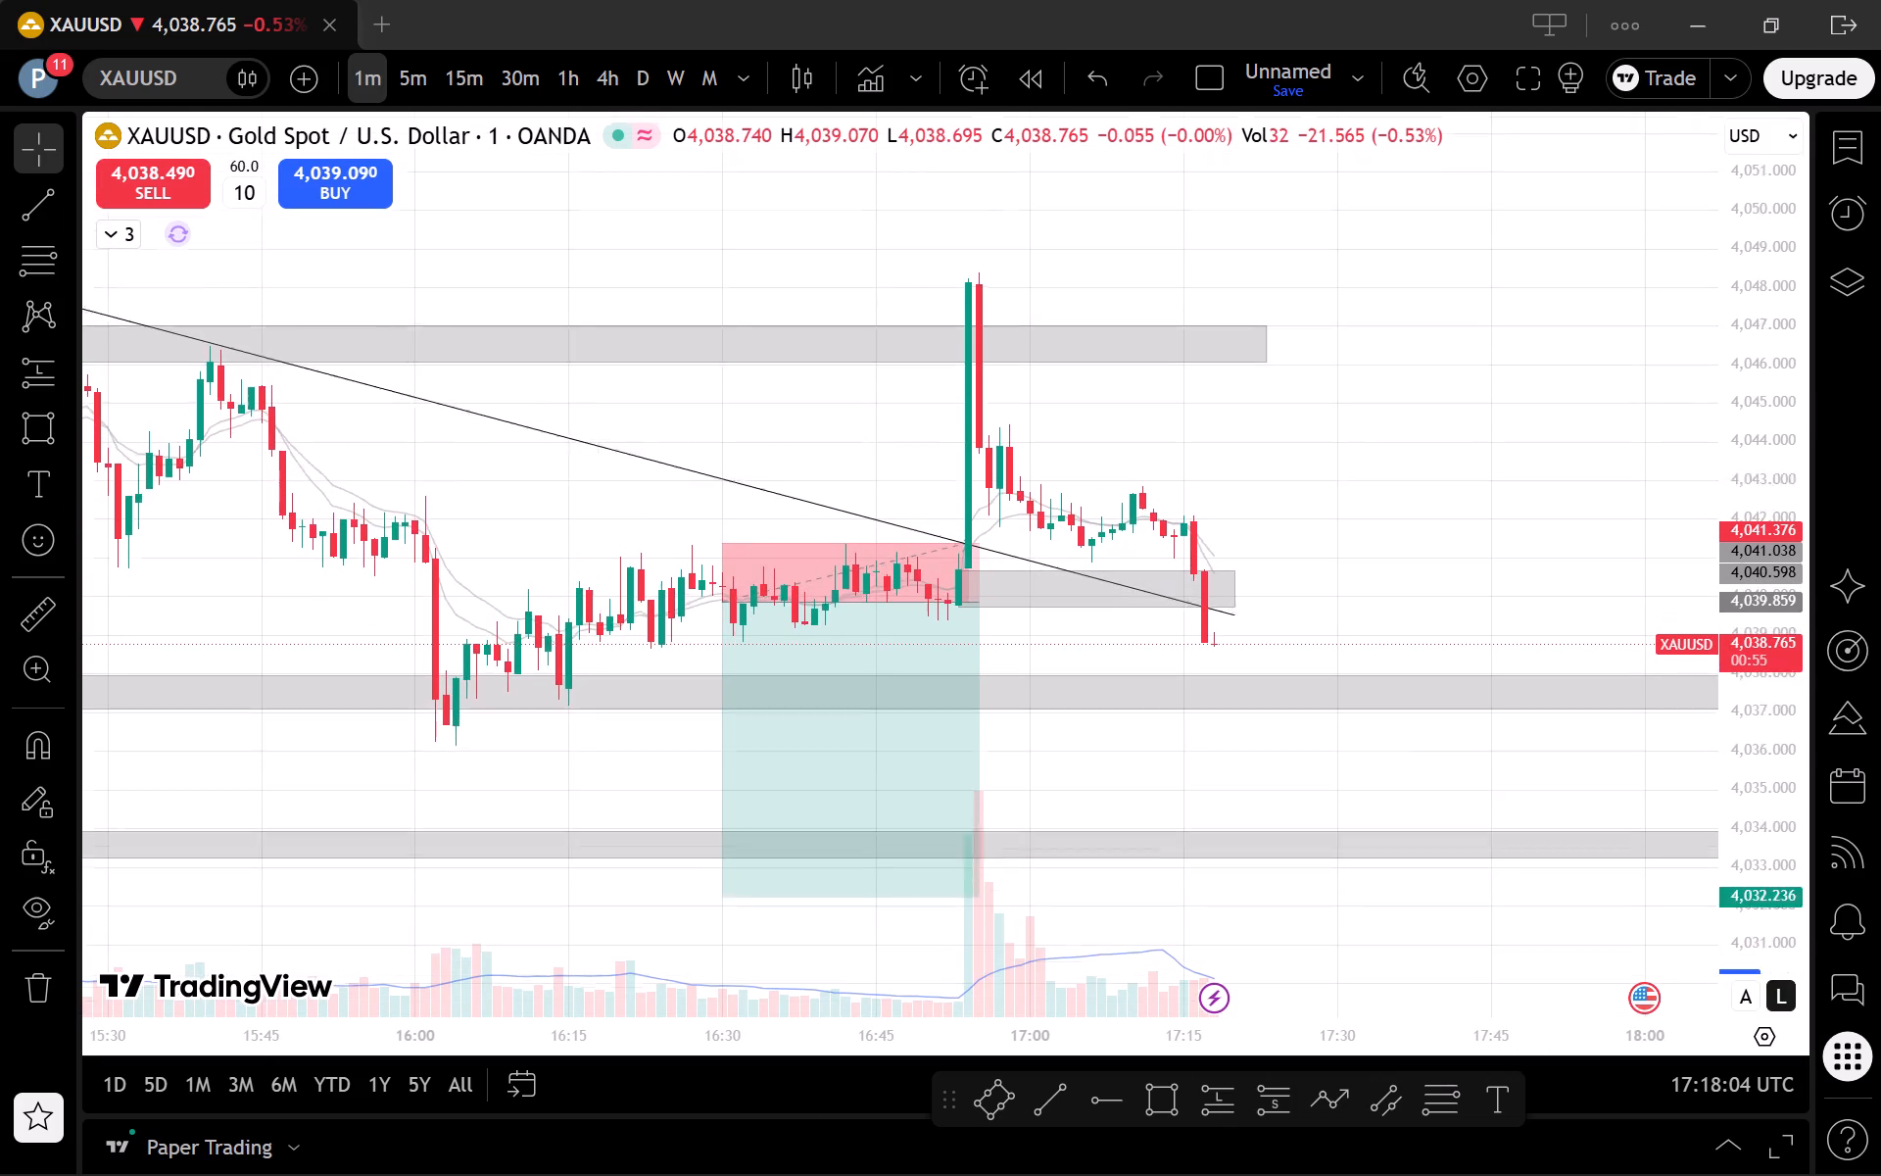
drag(1721, 727, 1722, 731)
scroll(1659, 738, down, 2)
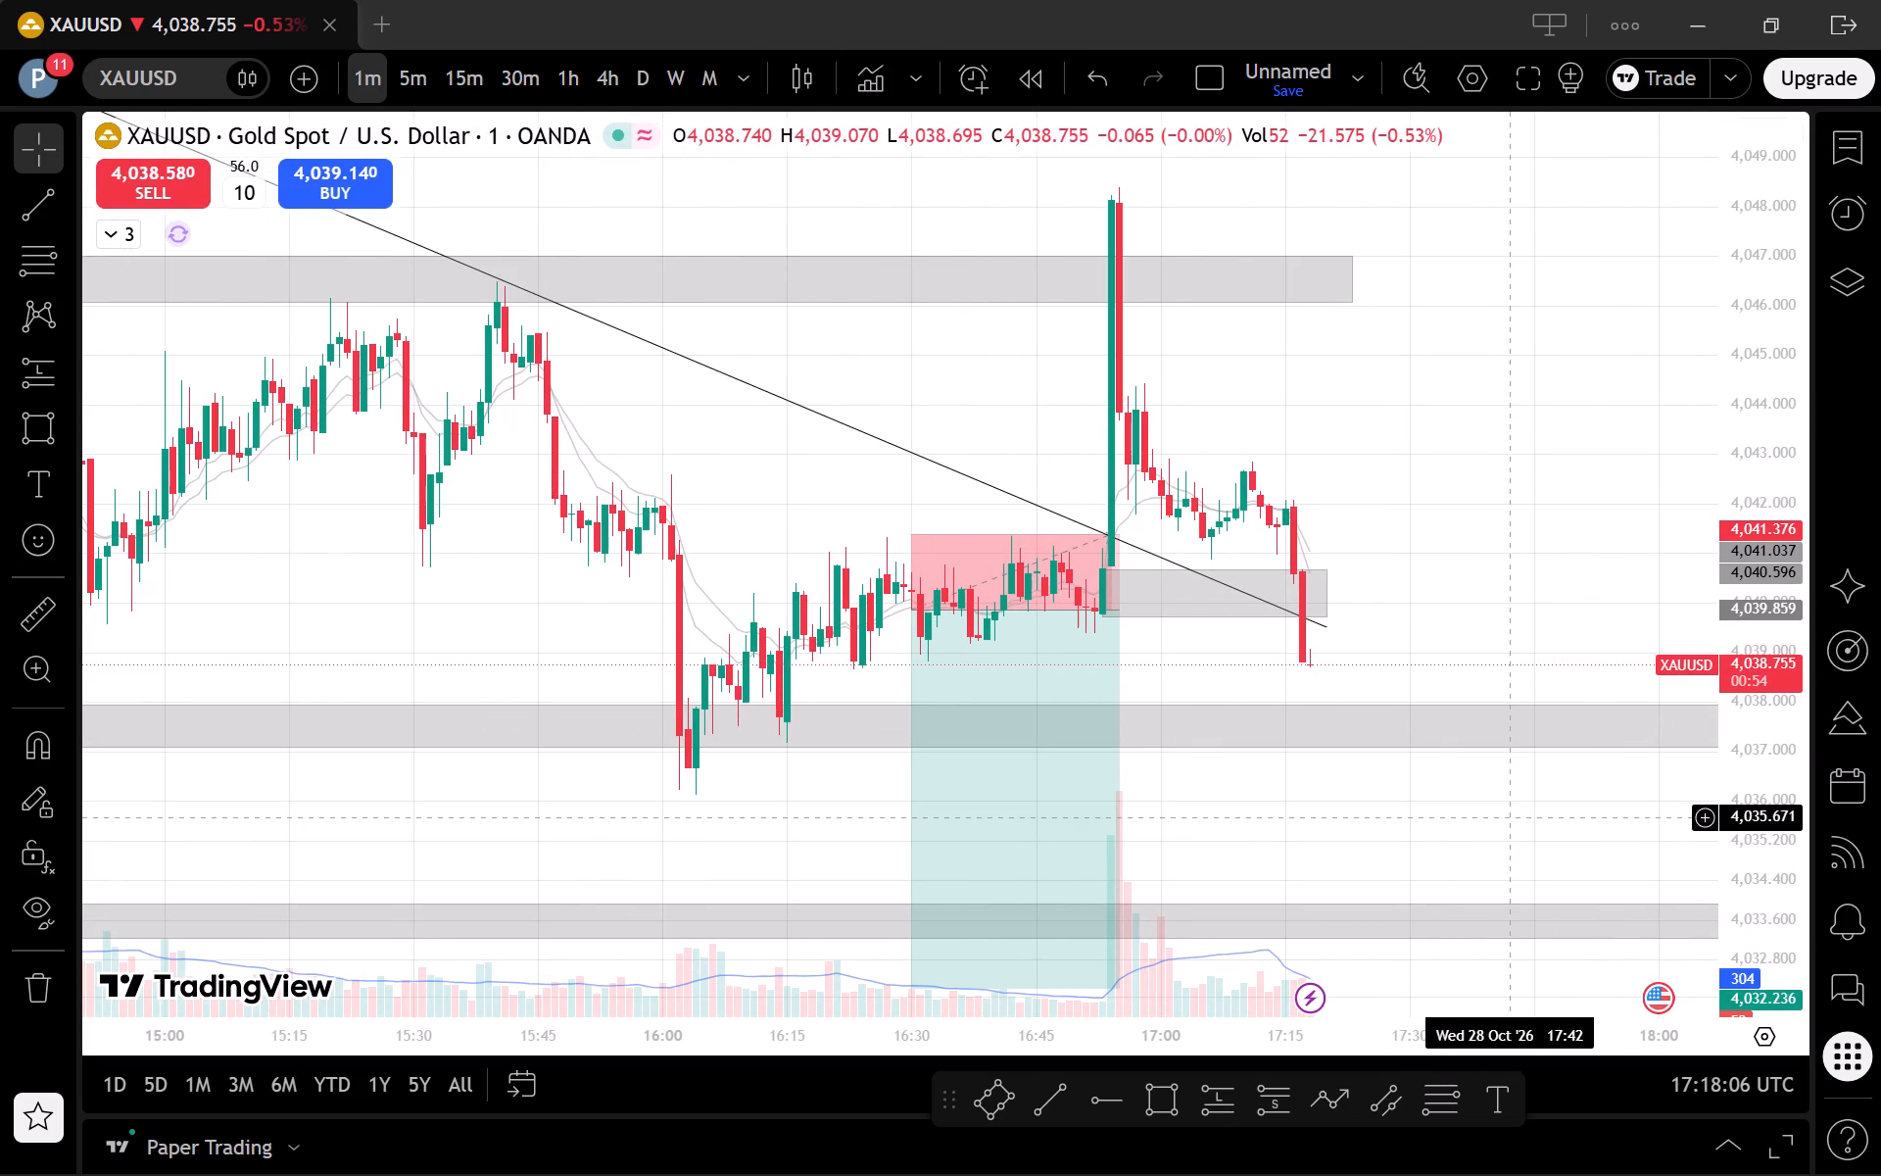
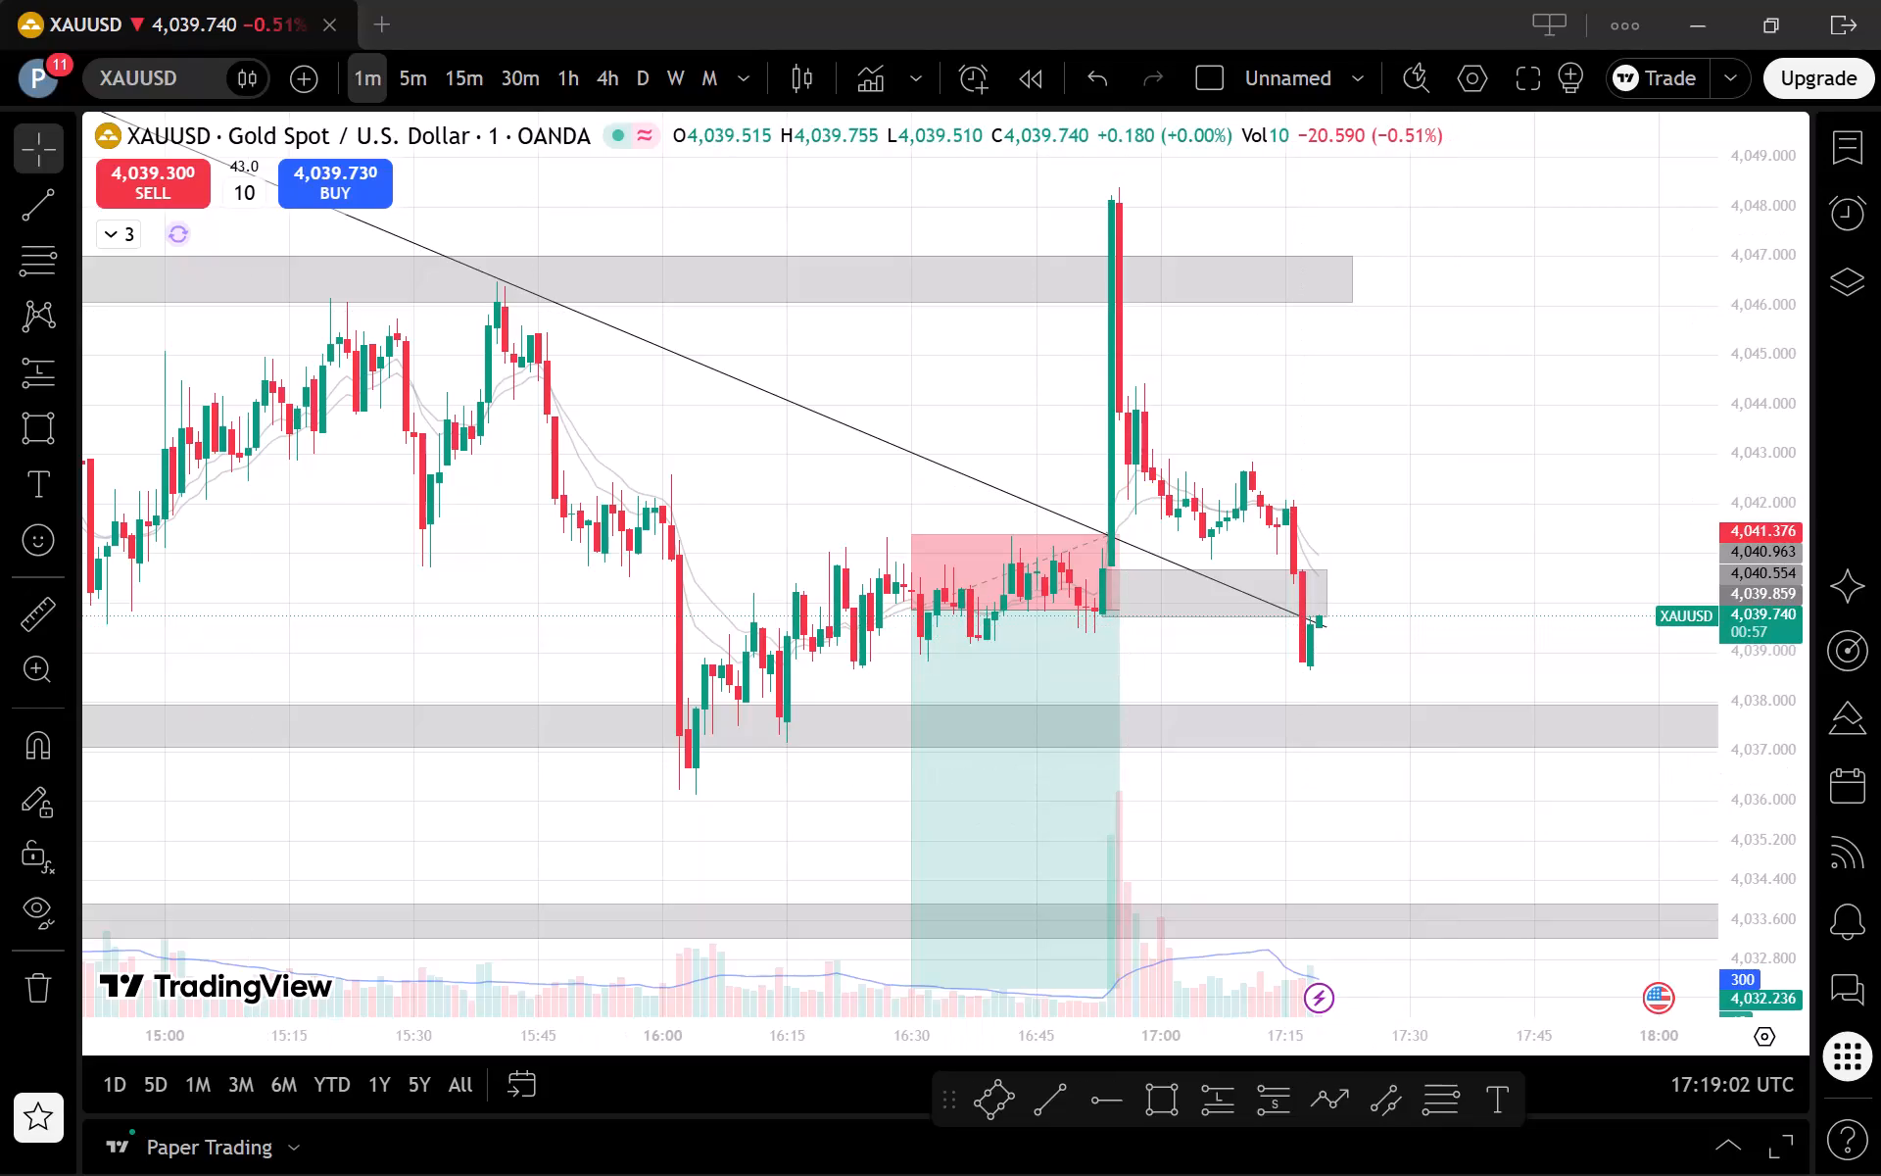
Compare XAUUSD on the 5-minute and 1-minute charts, examining the latest candles around the descending trend line and the grey zone near 4,040.
click(411, 79)
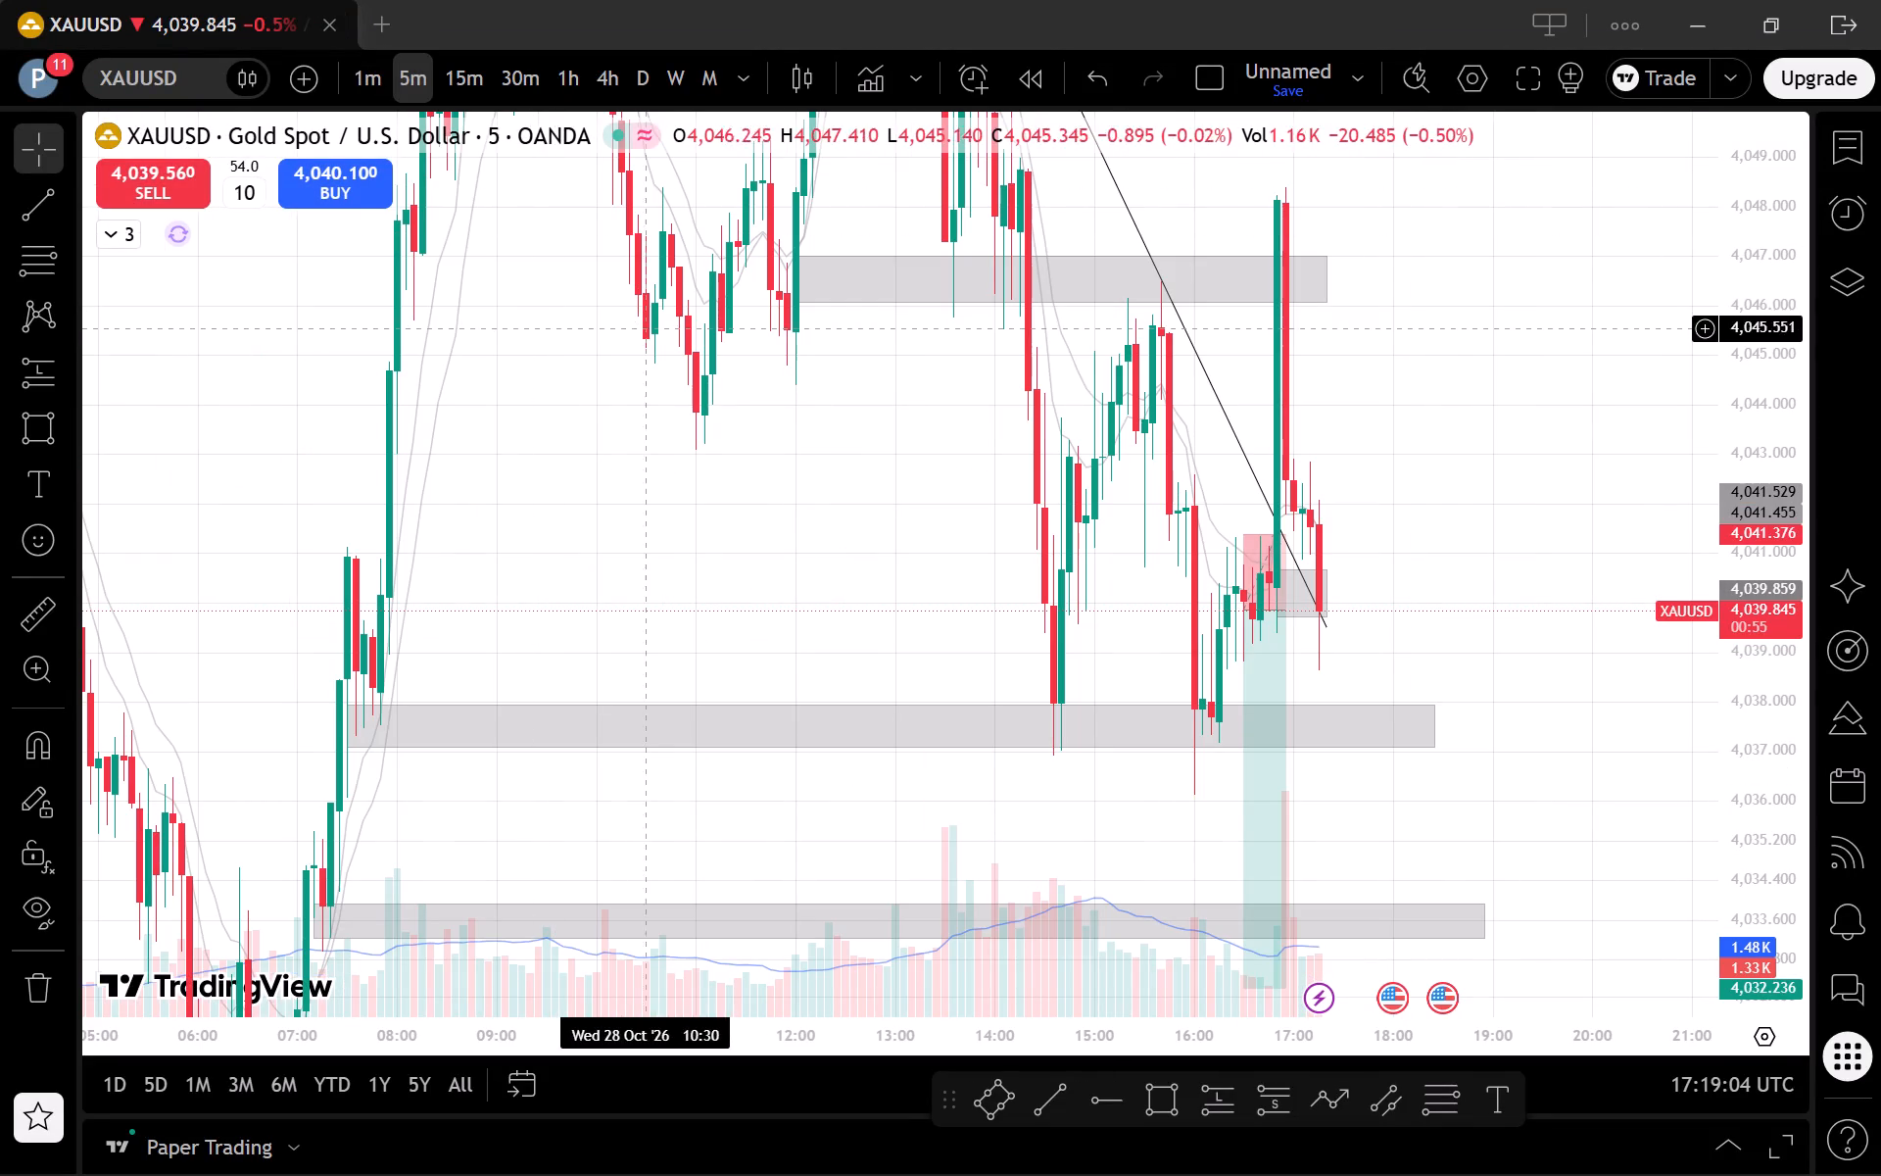
click(366, 65)
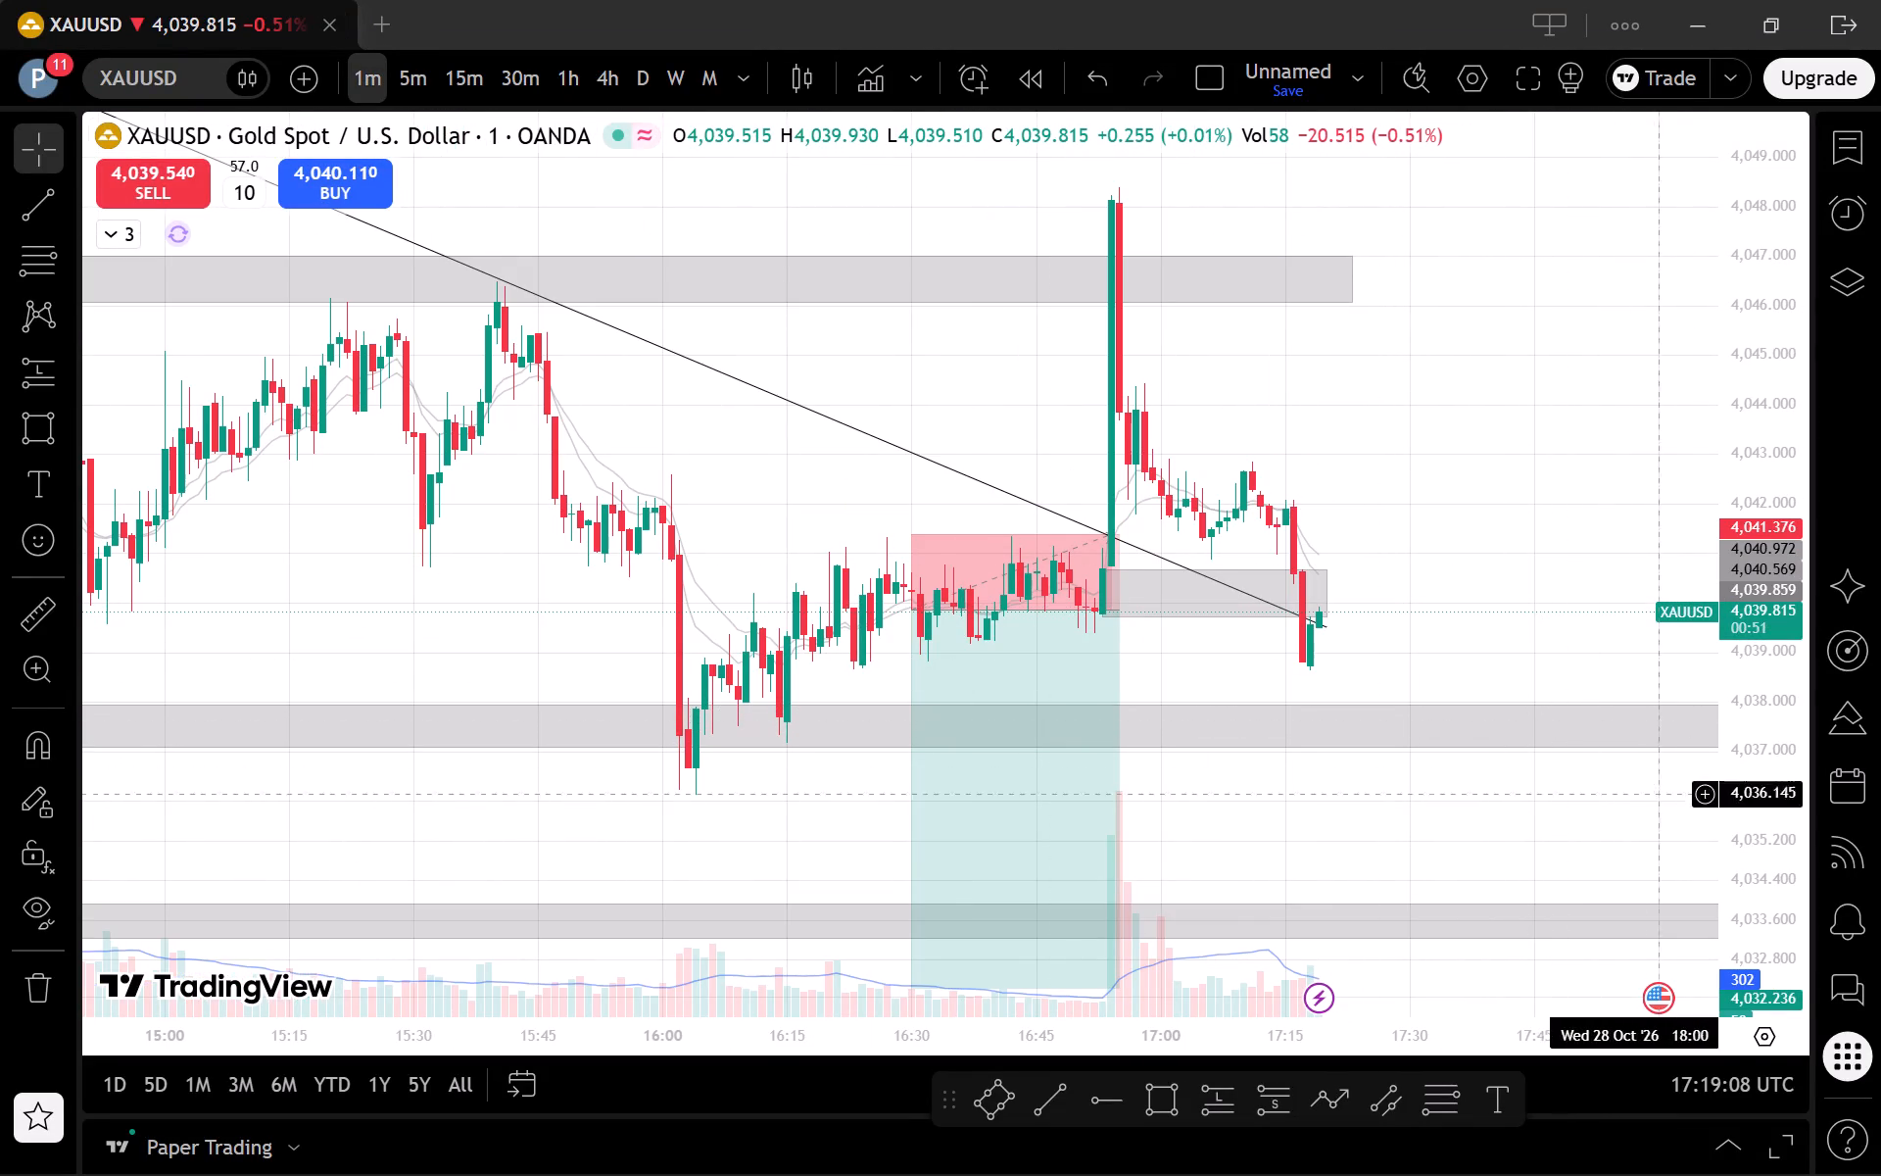
drag(1727, 847, 1709, 747)
scroll(1588, 694, up, 1)
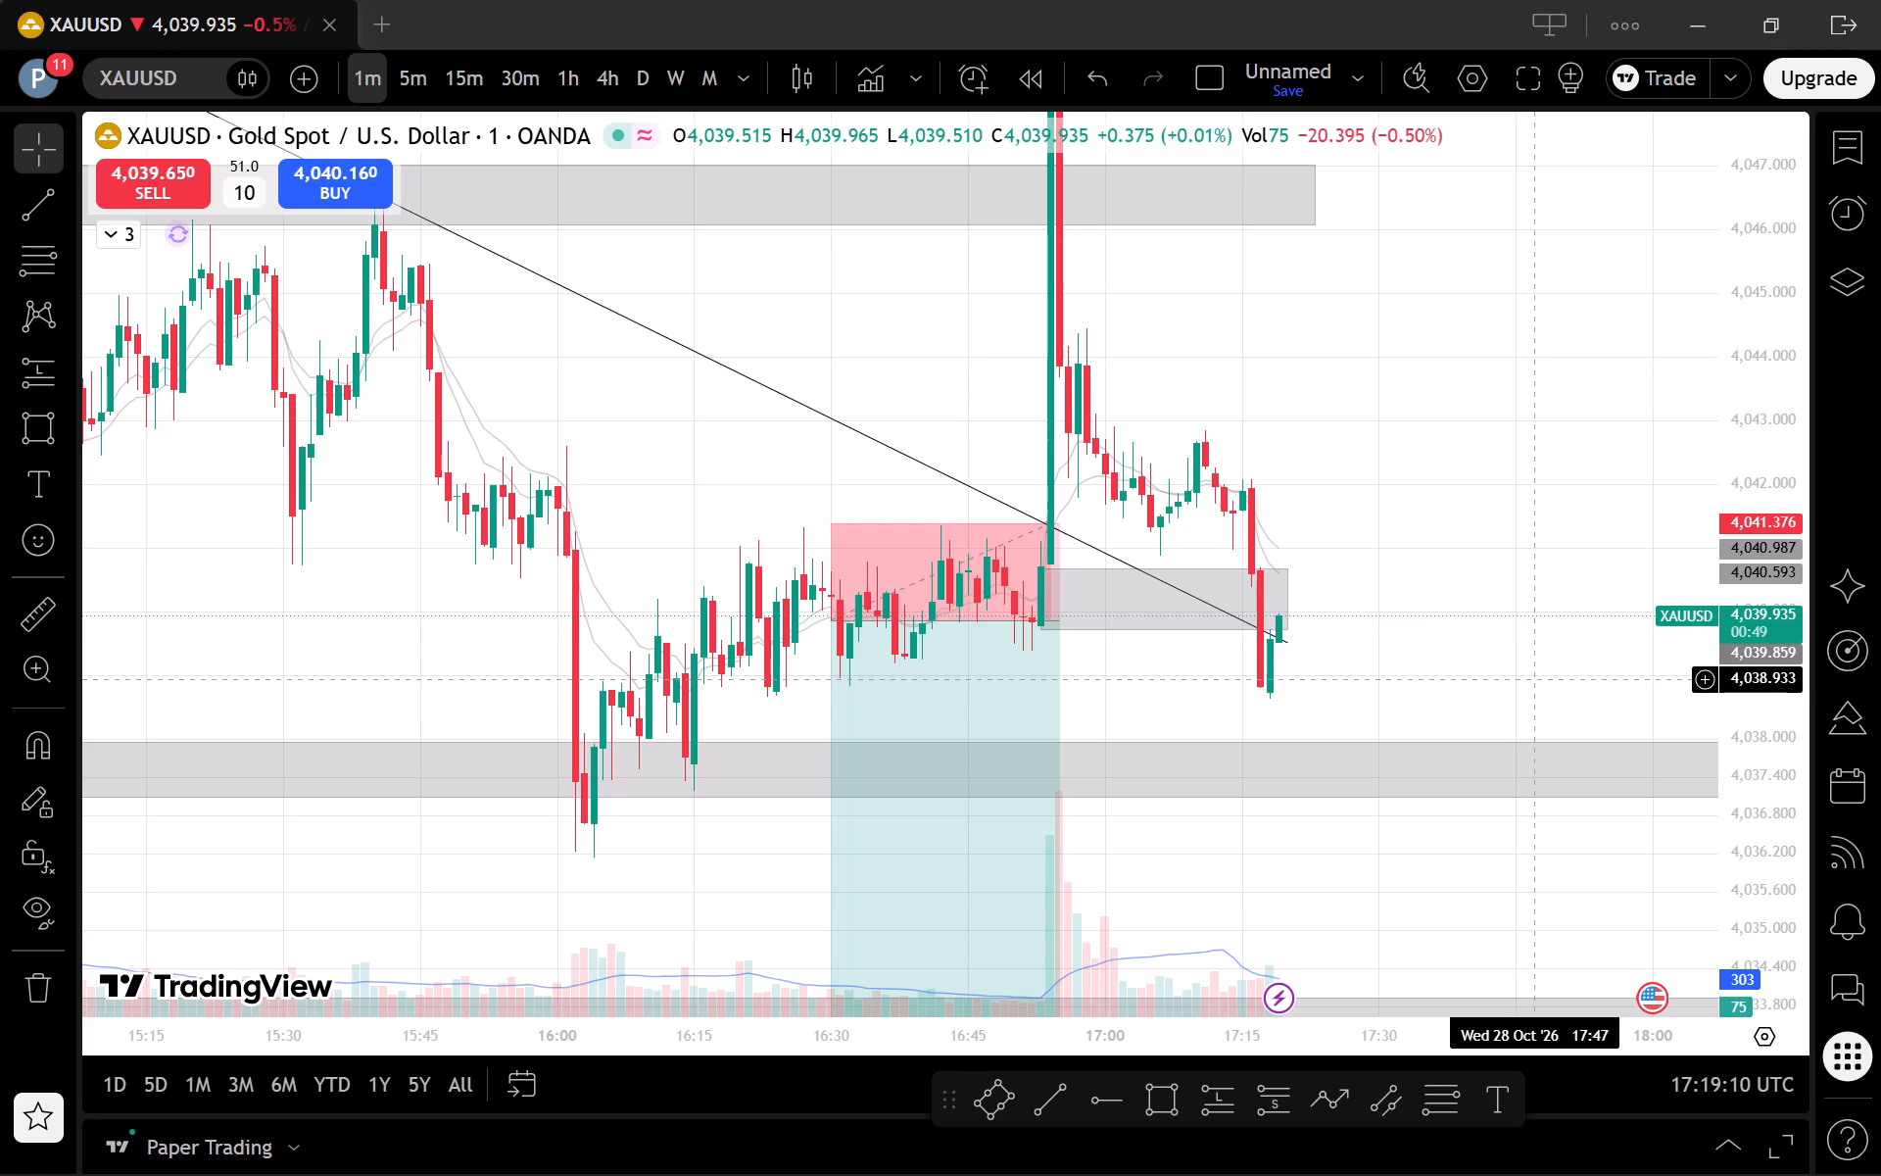
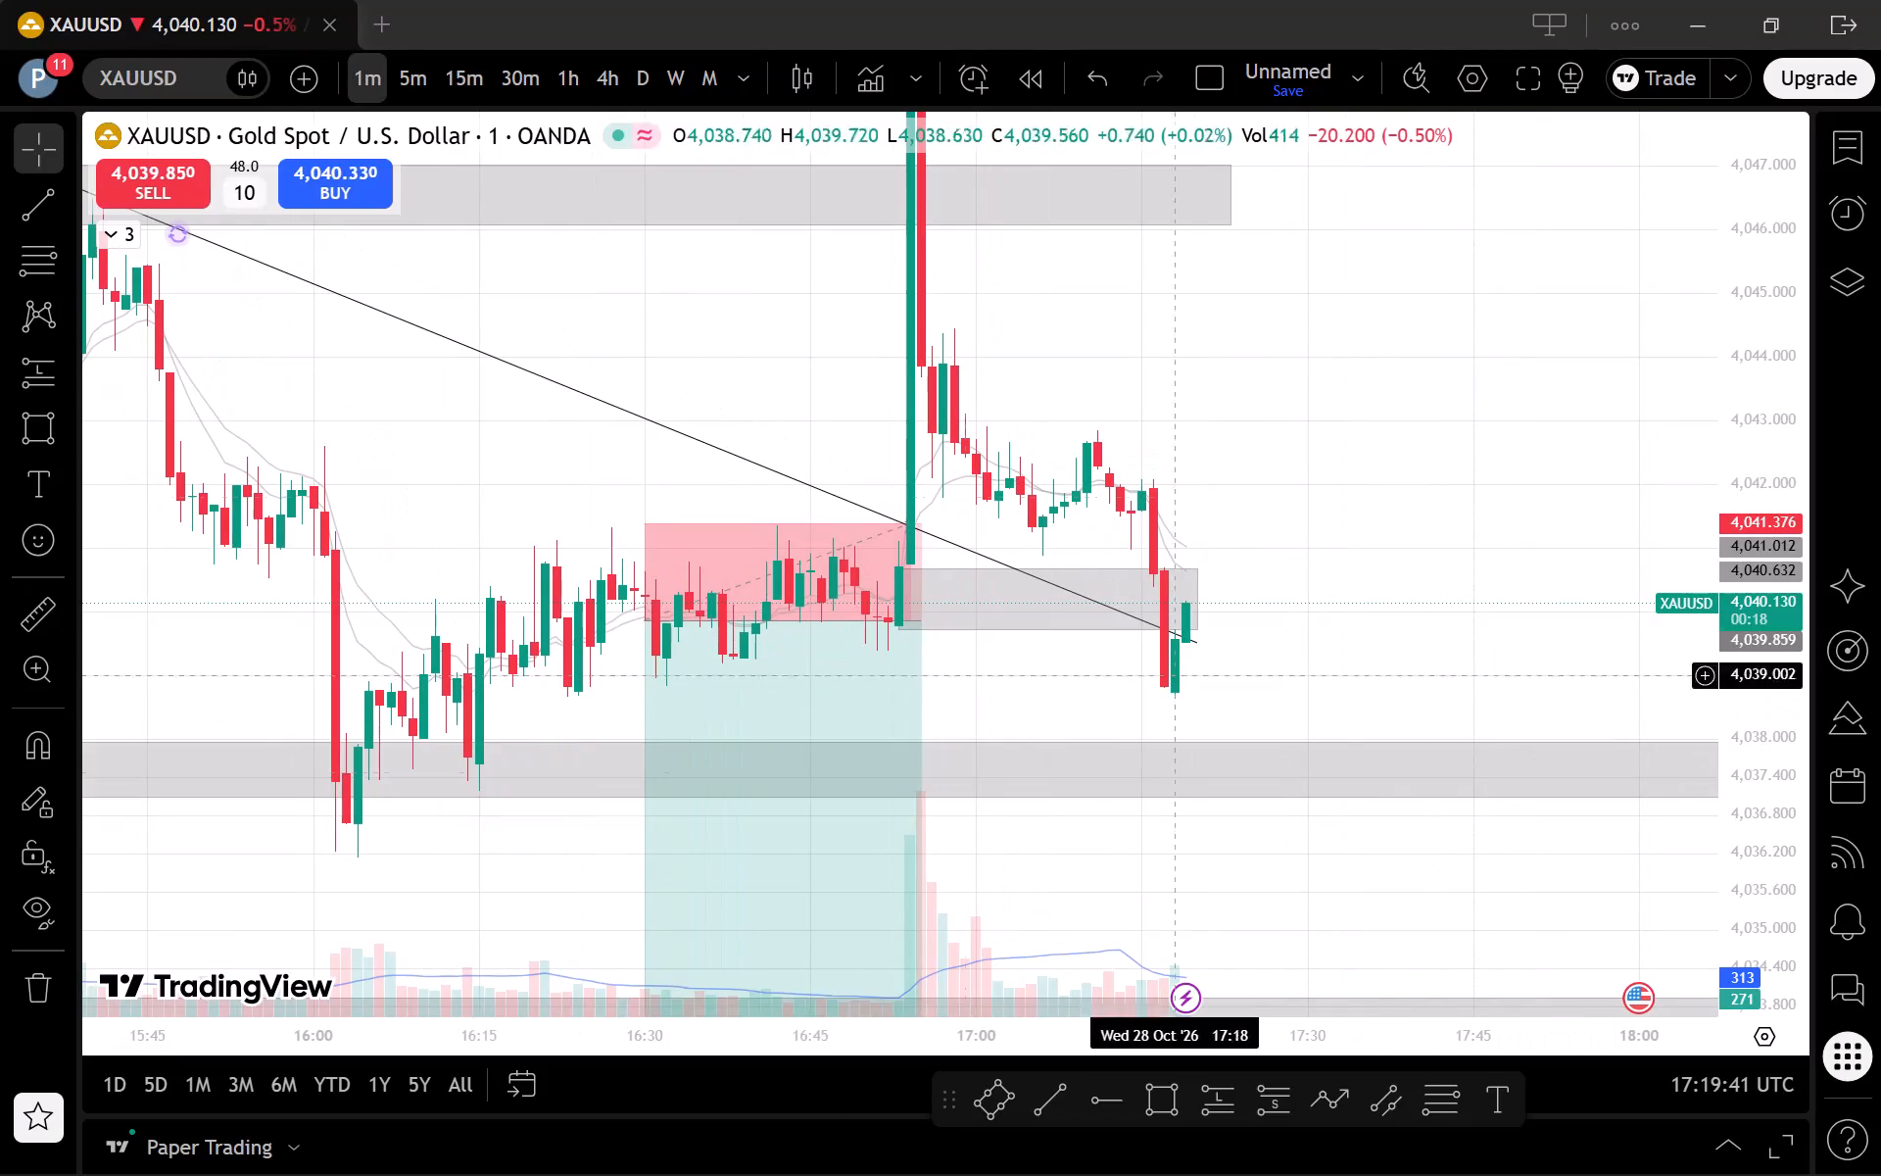
Compare XAUUSD on the 5-minute, 15-minute and 1-minute charts, examining price against the grey zones, EMAs and descending trend line.
click(427, 78)
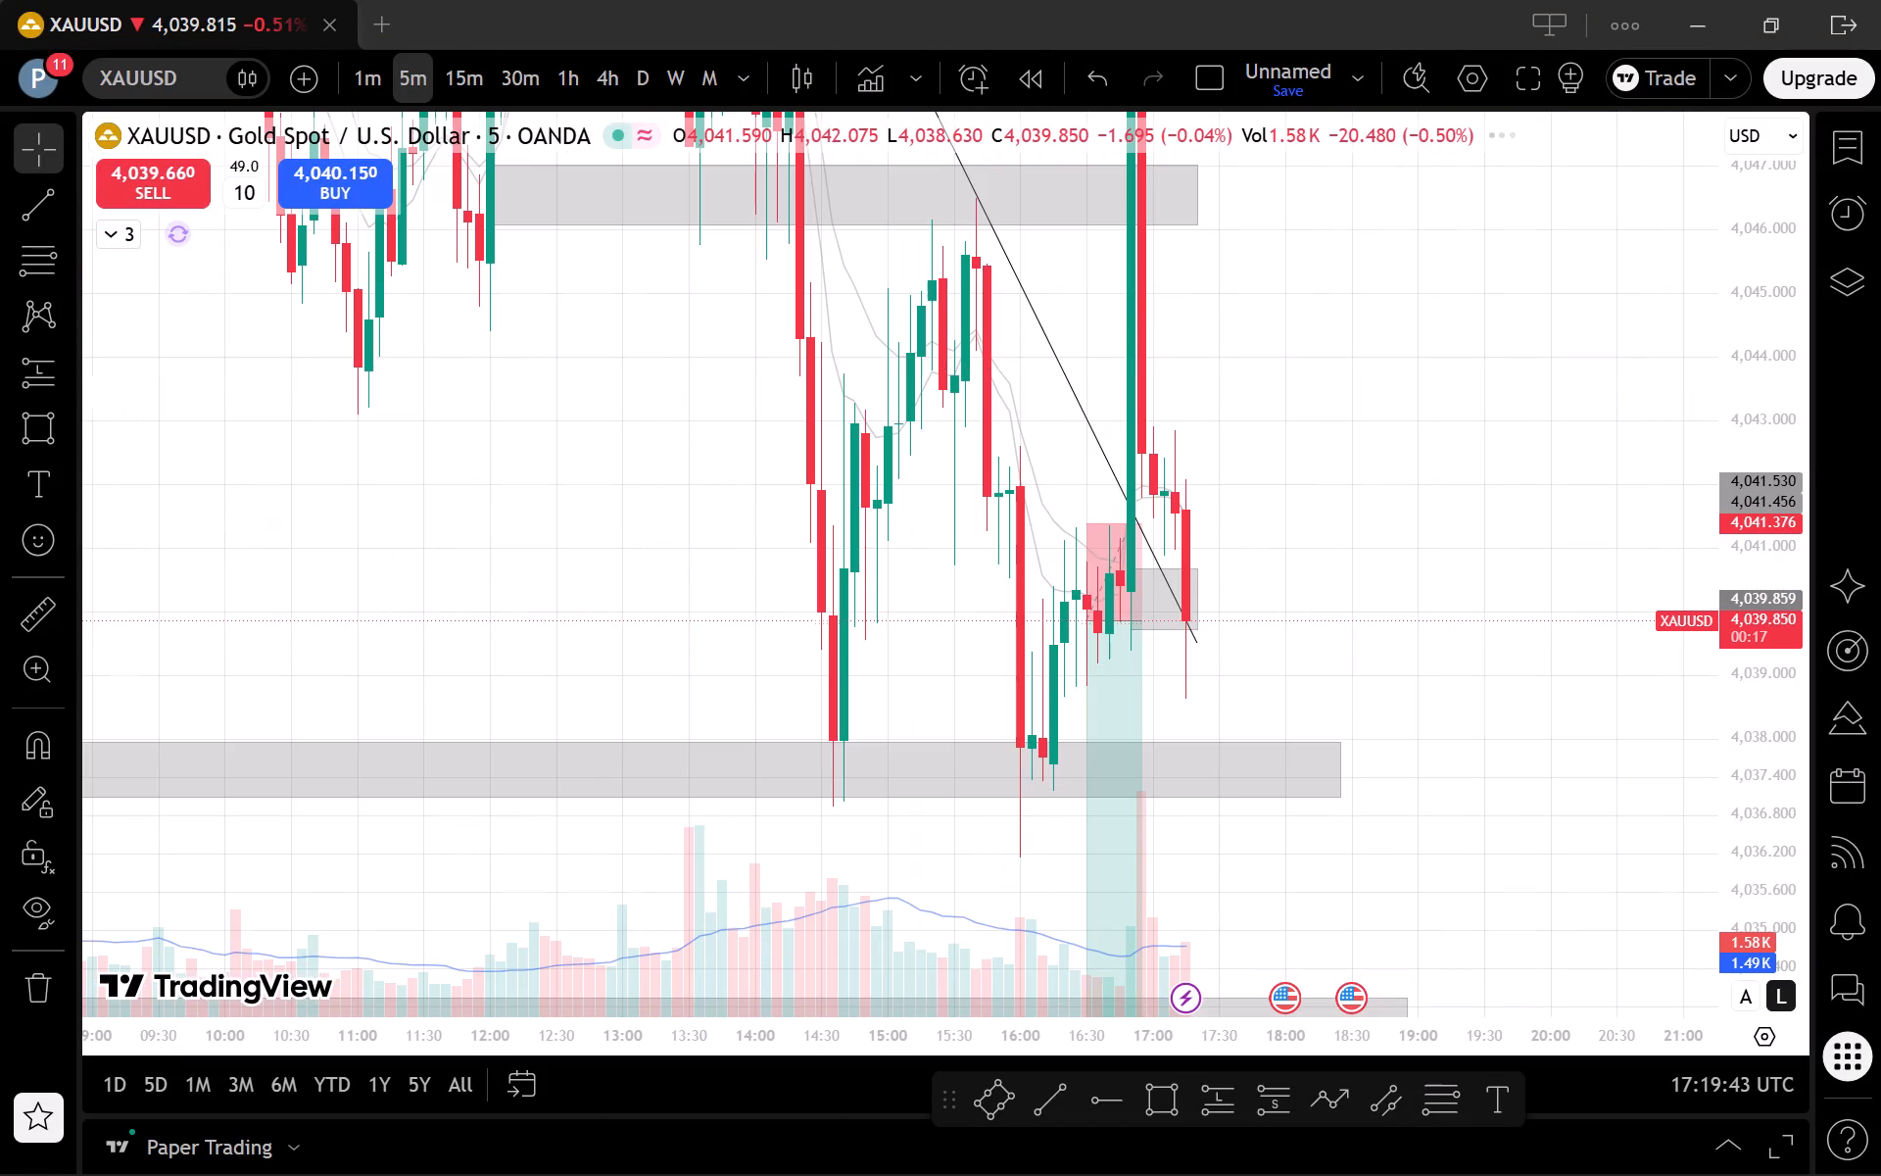
drag(1745, 502, 1740, 883)
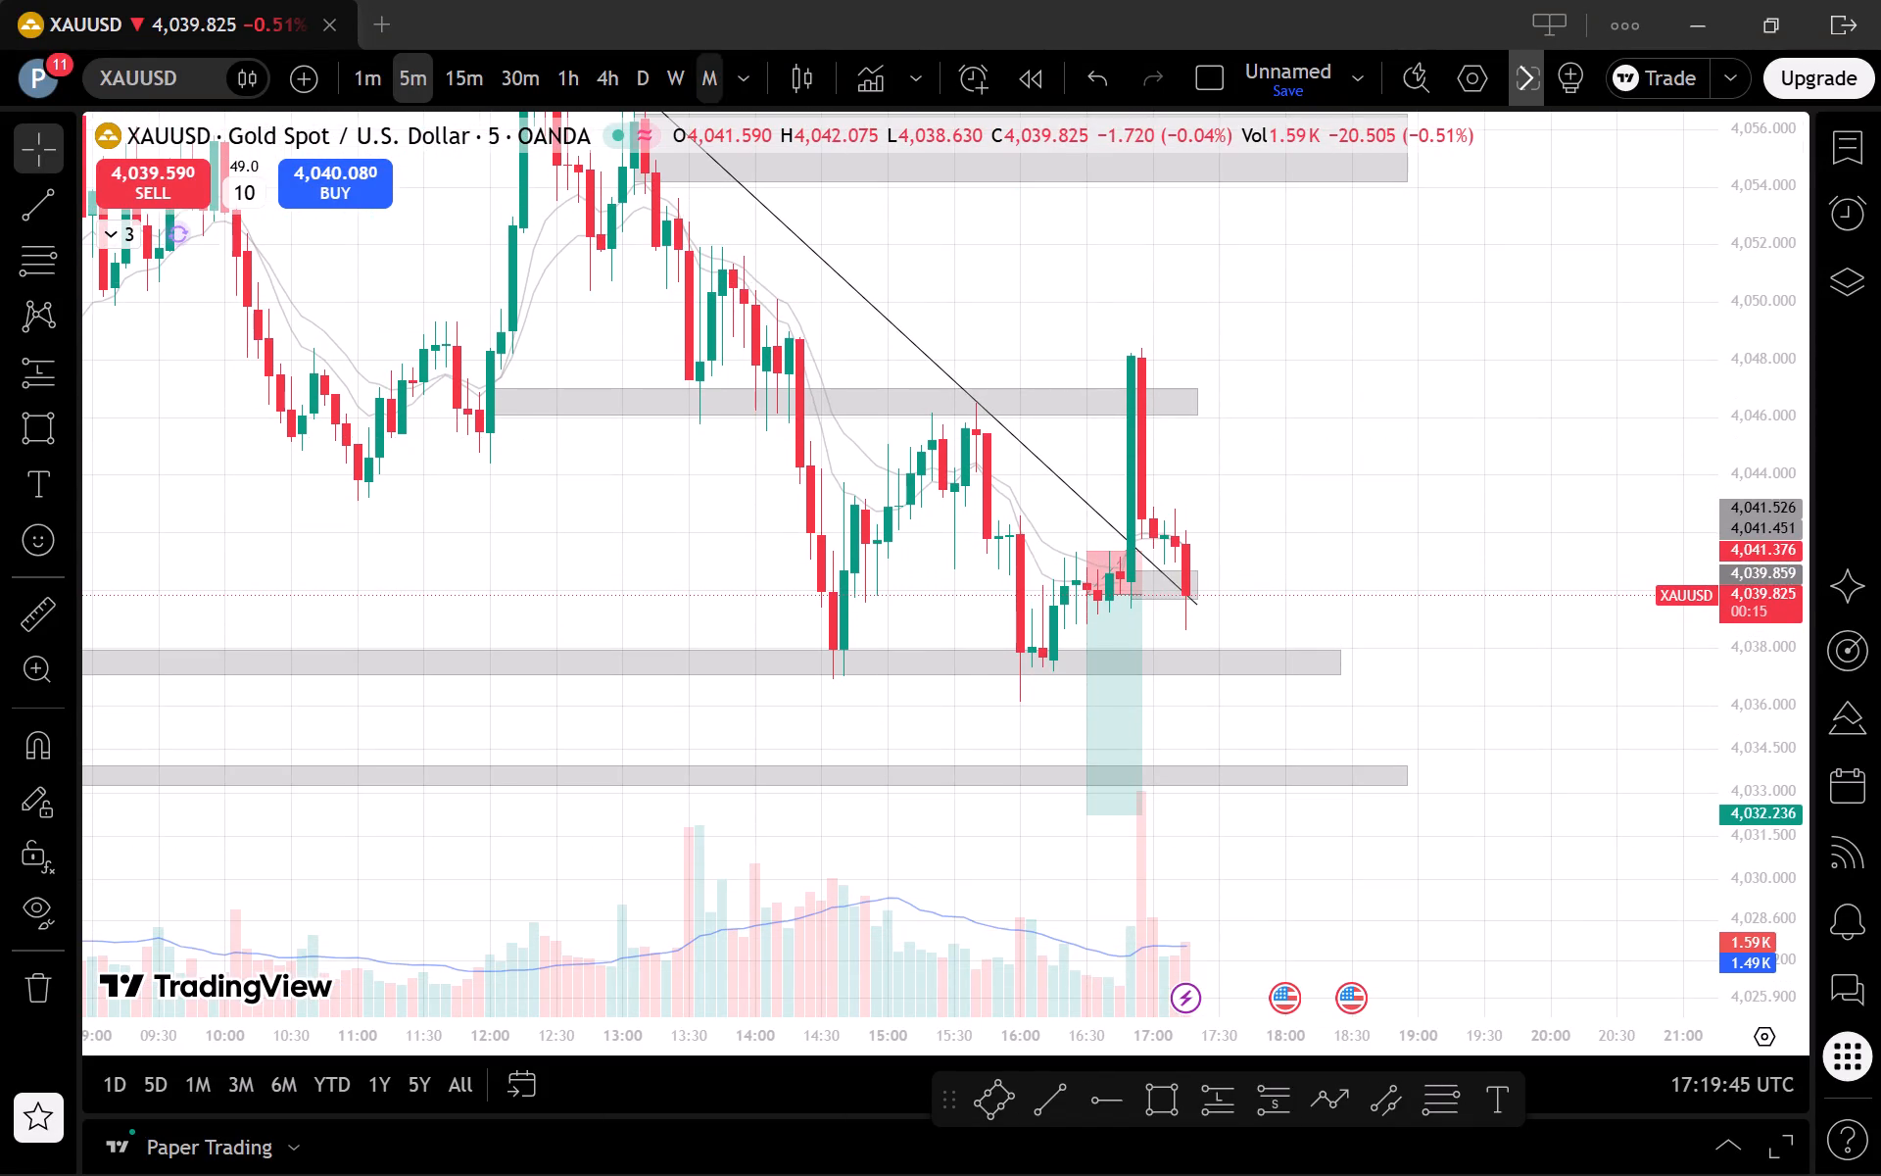
click(442, 68)
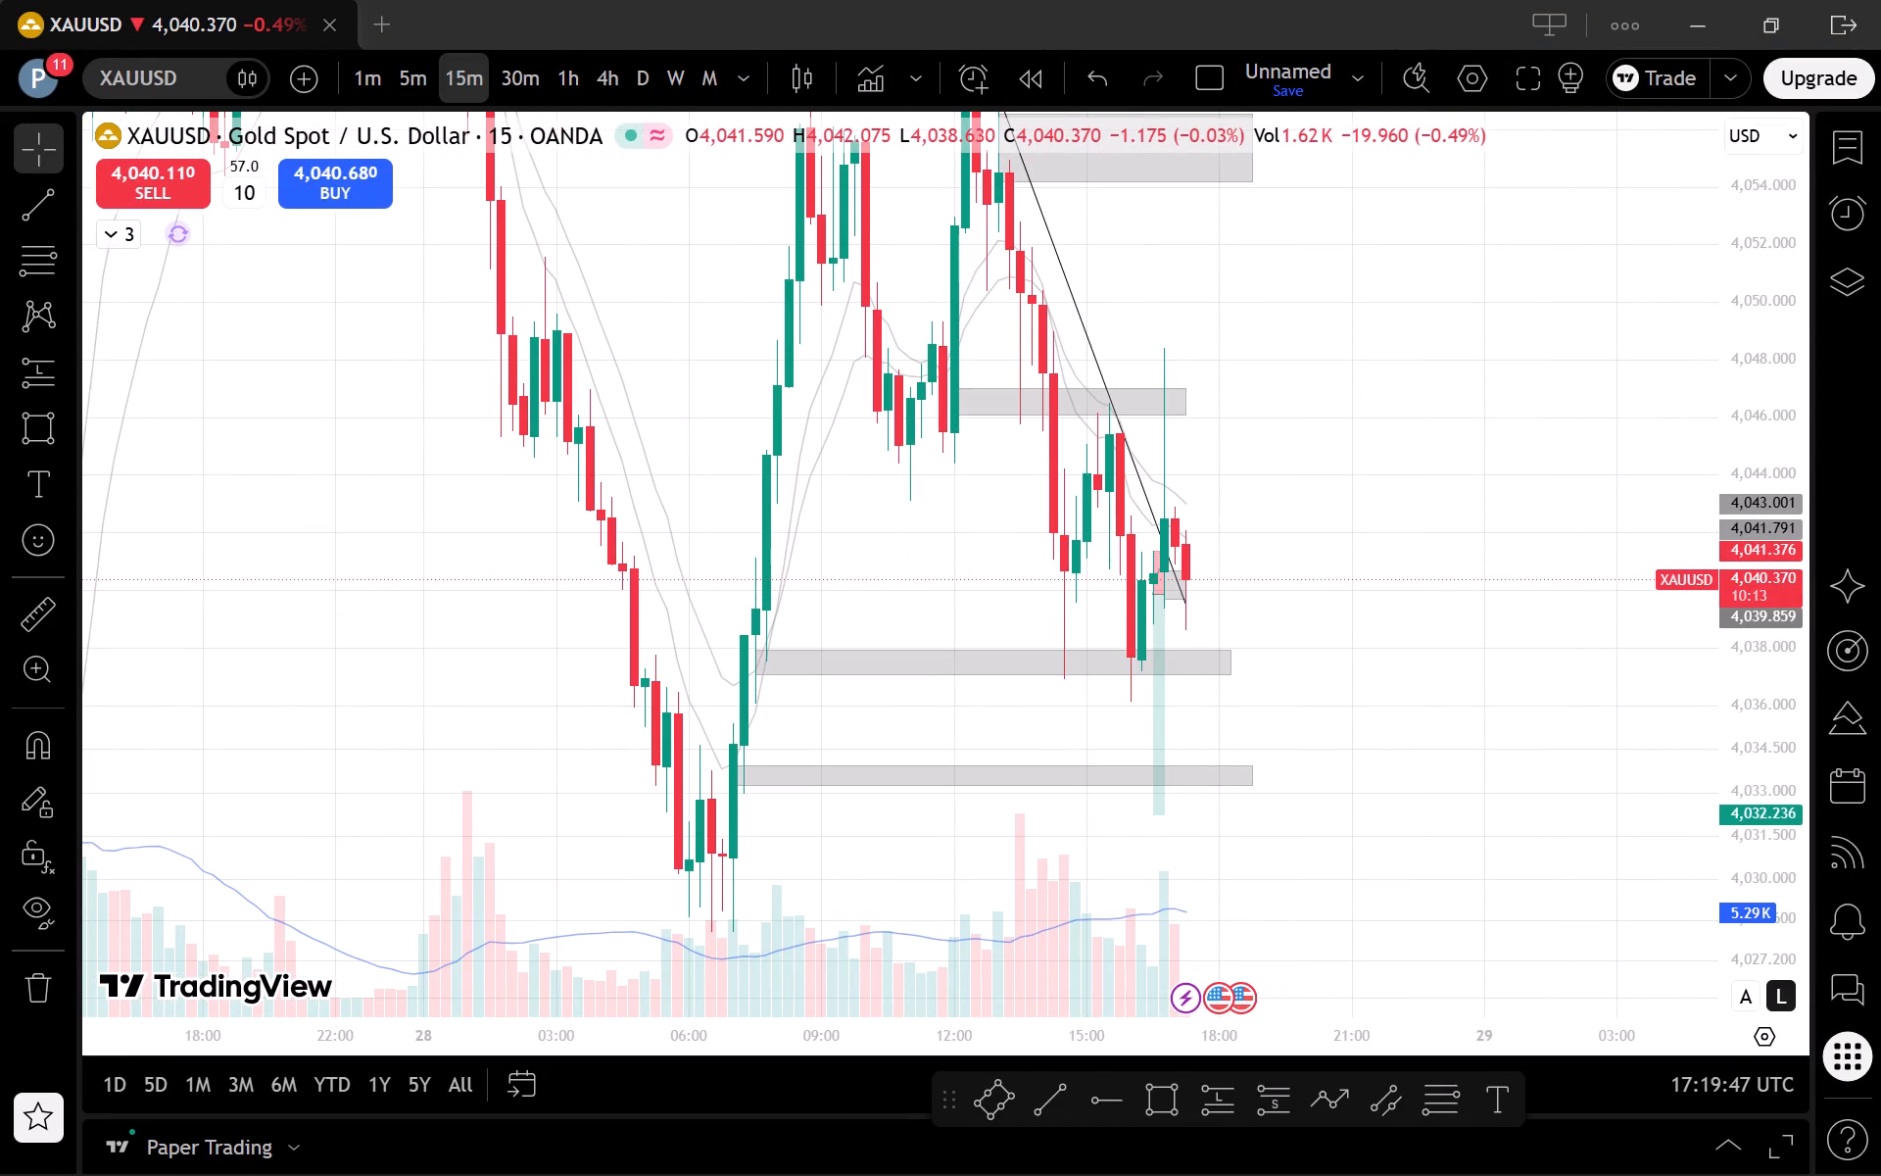
drag(1760, 699, 1764, 867)
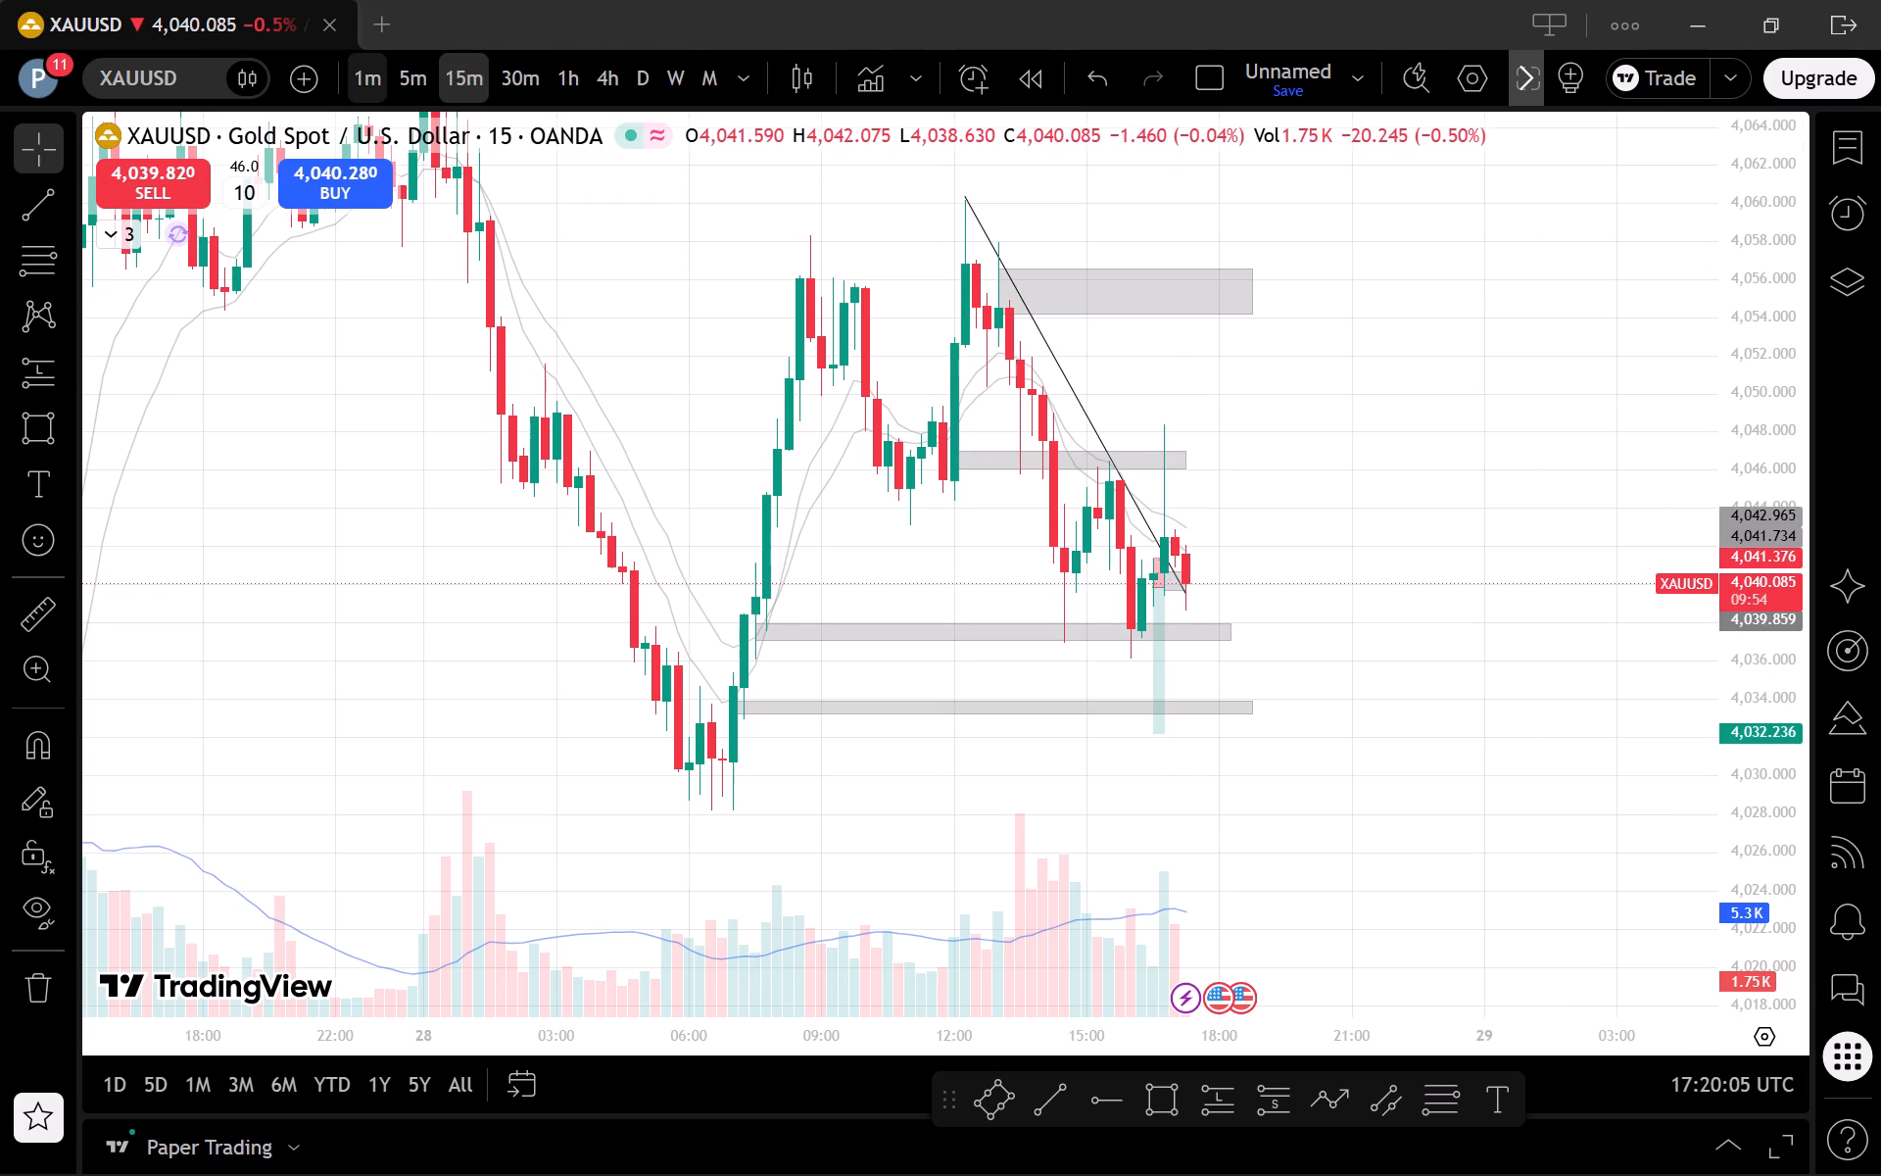
click(403, 68)
drag(1750, 909, 1716, 679)
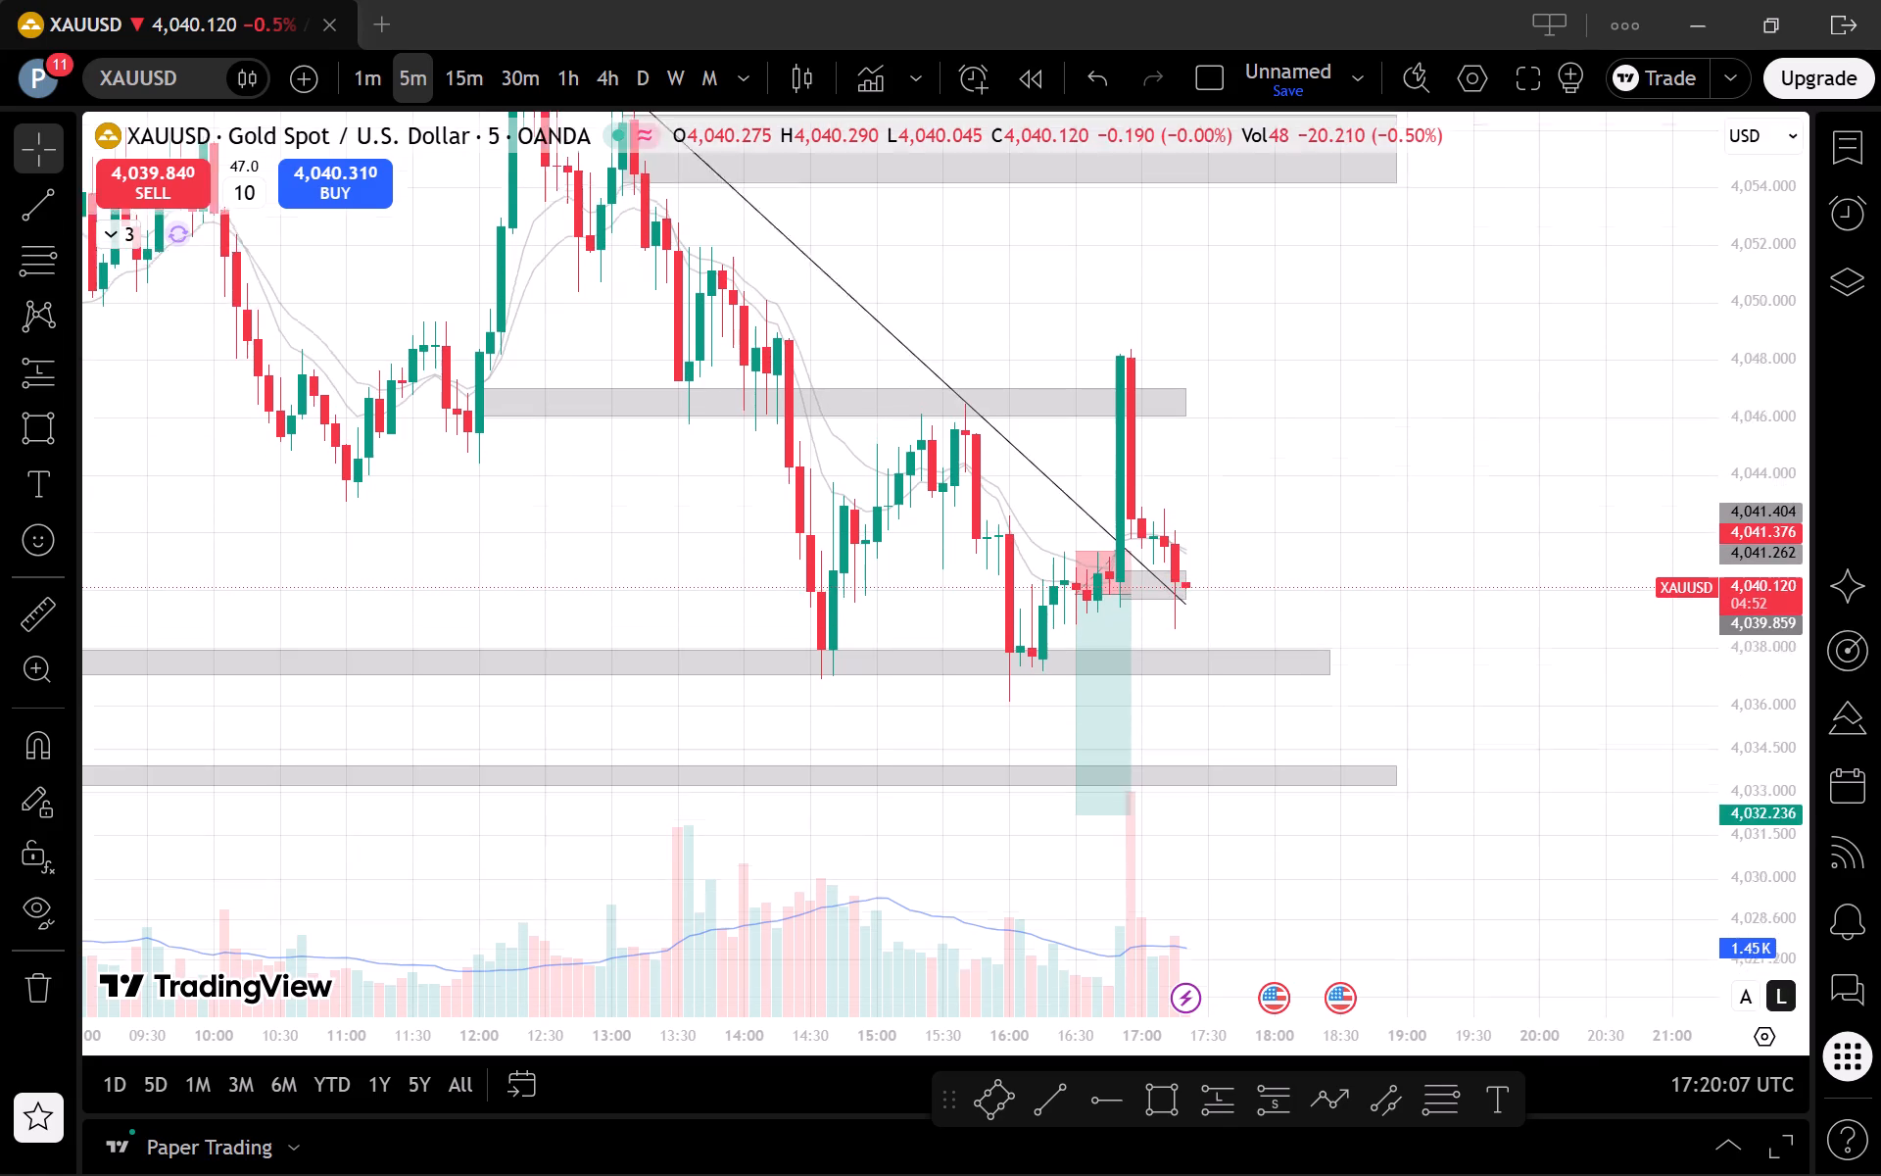
drag(1716, 679, 1714, 677)
click(358, 85)
scroll(1545, 899, down, 2)
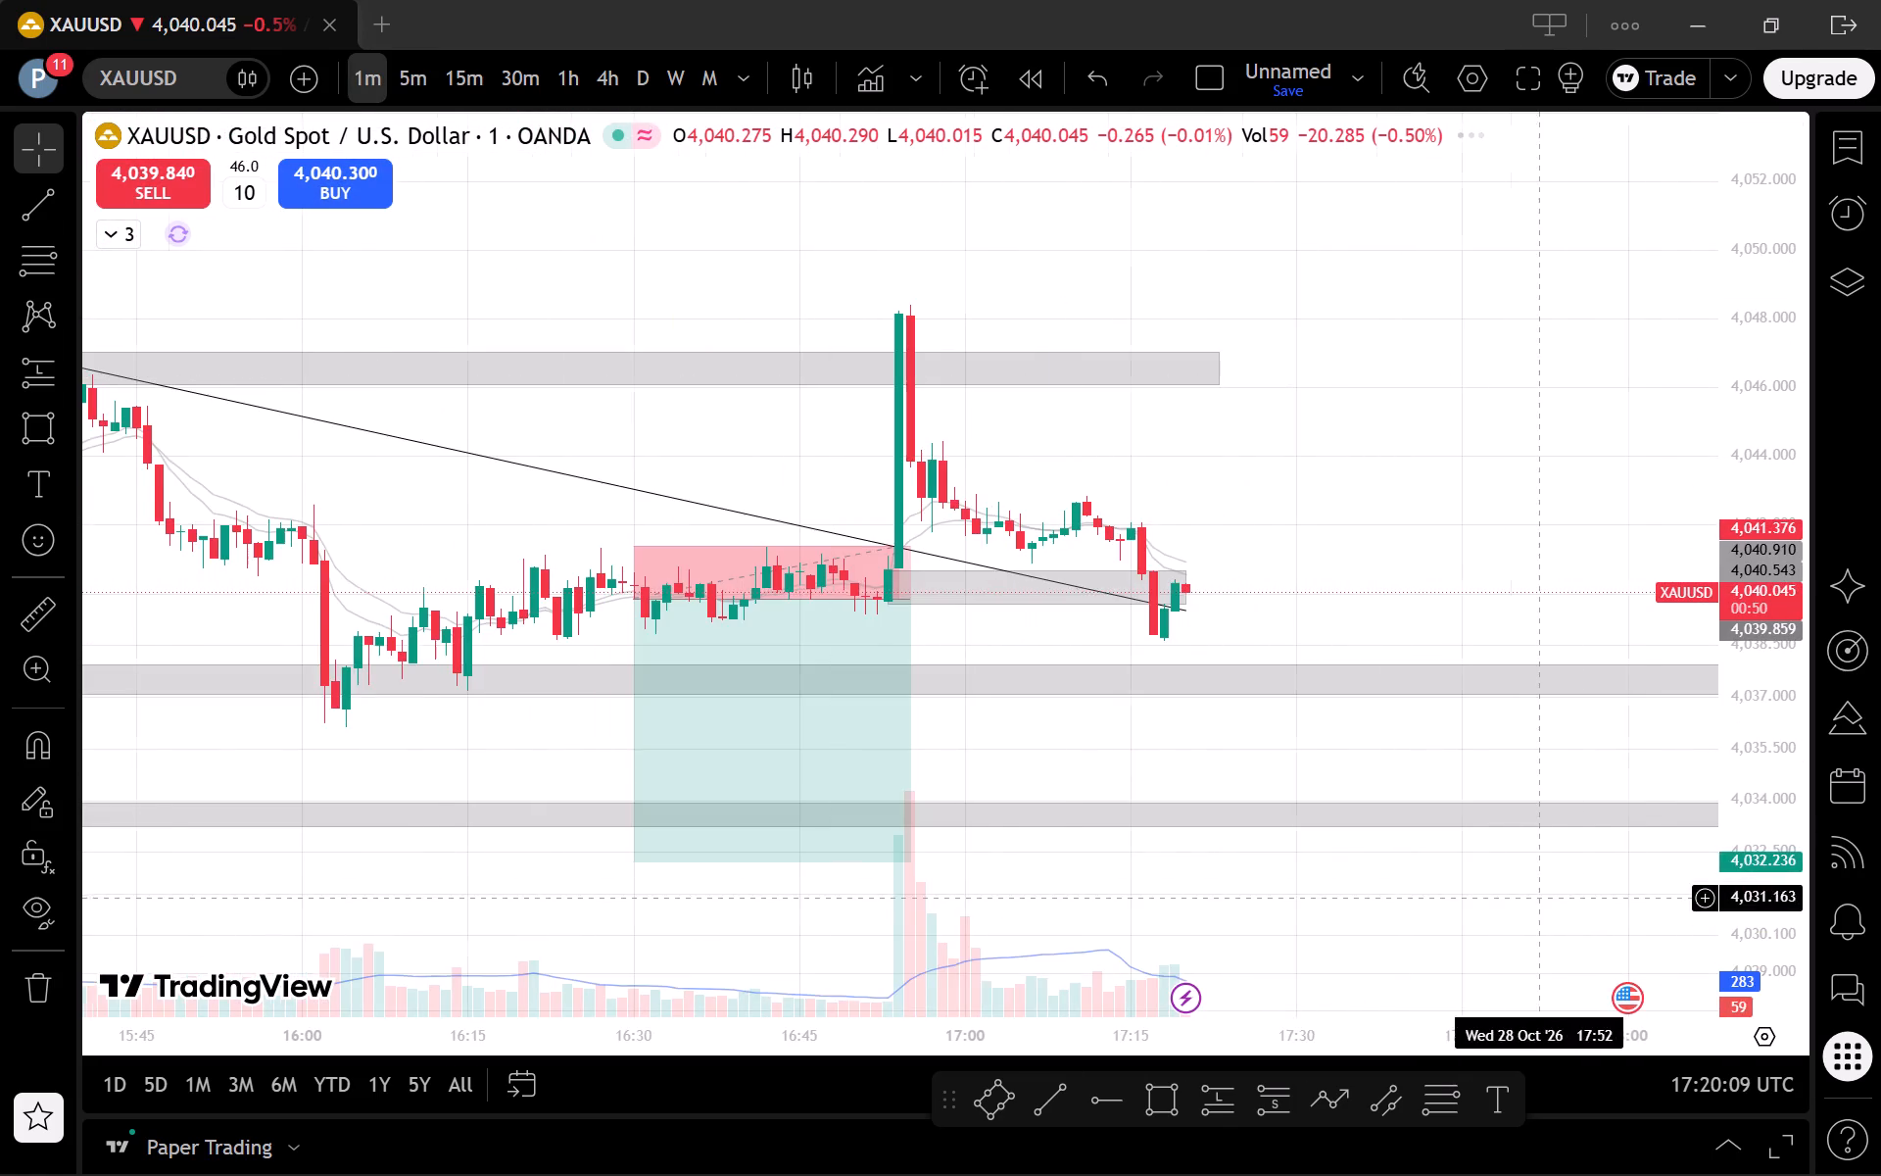
drag(1777, 950, 1743, 821)
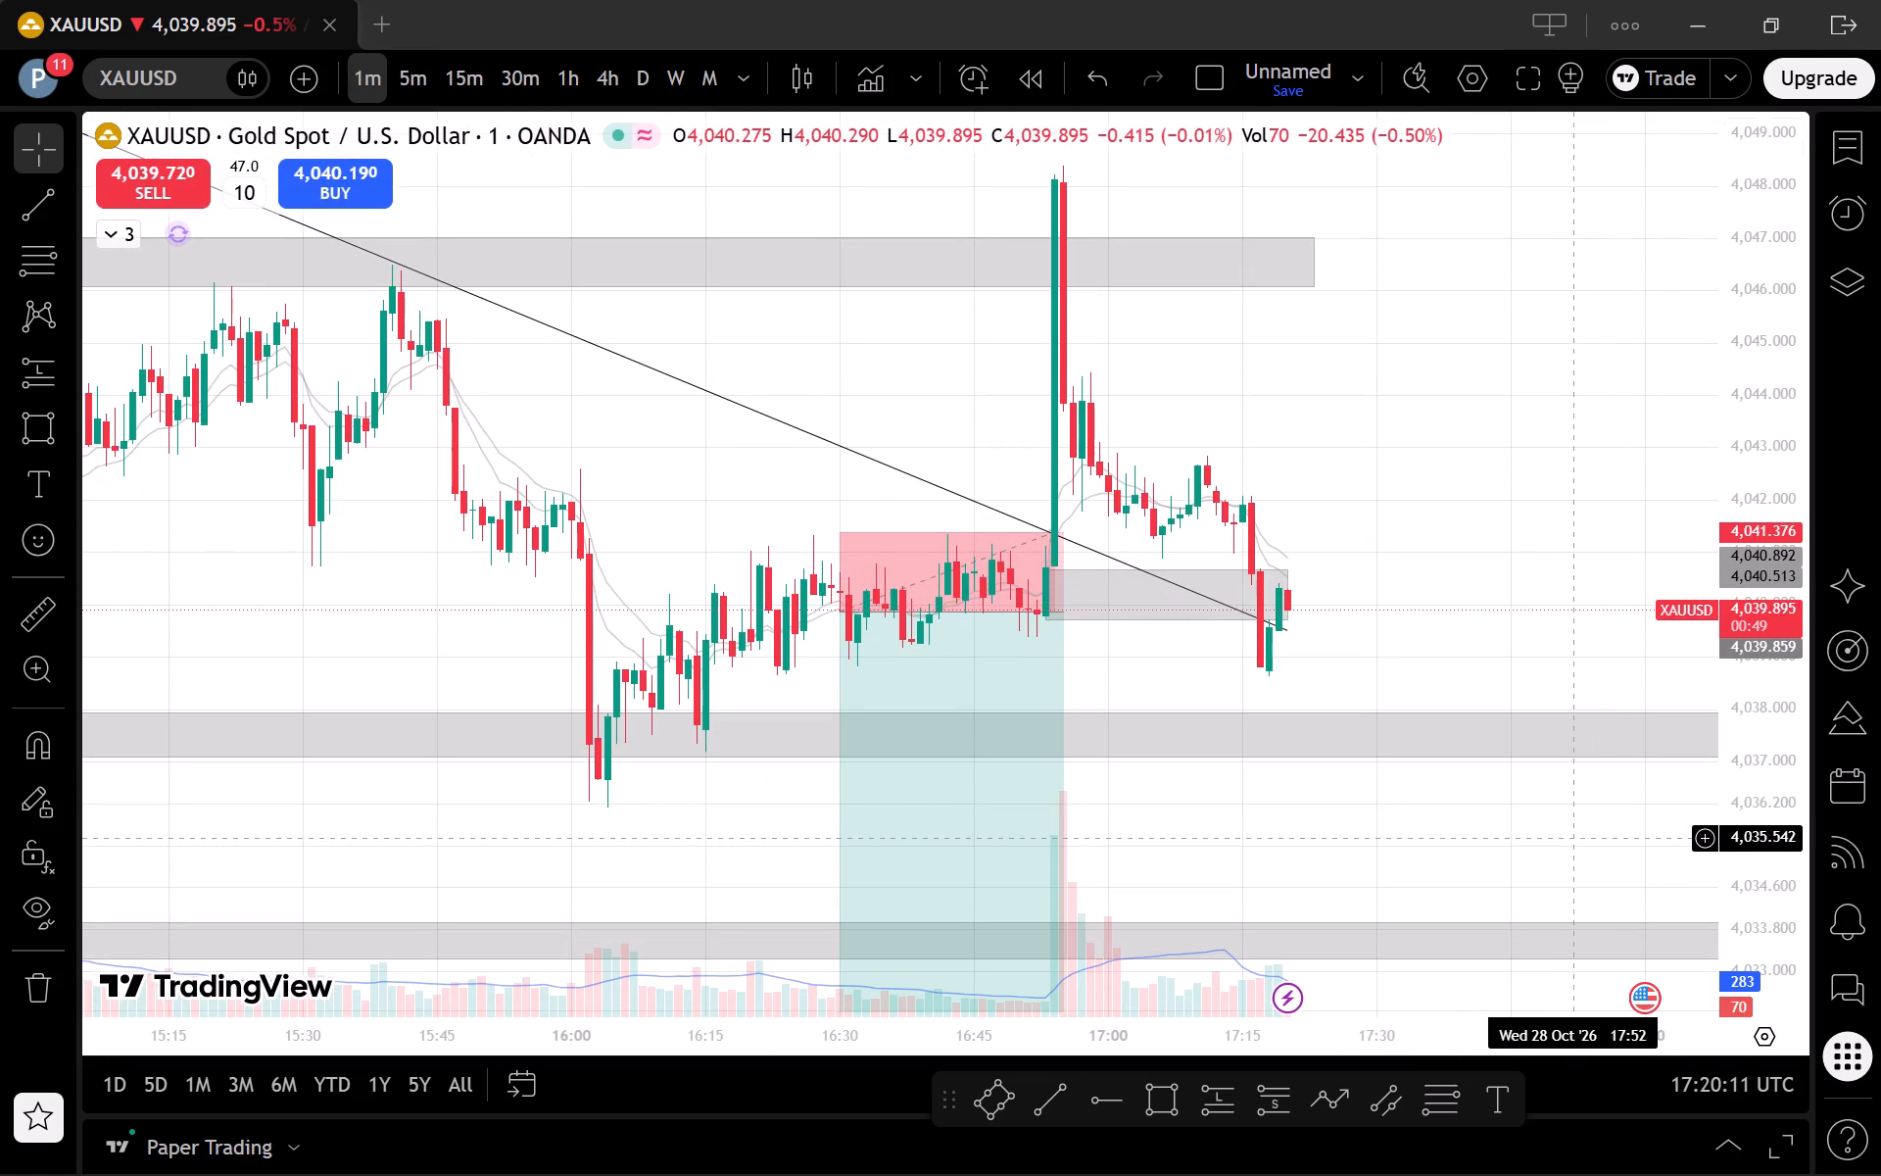
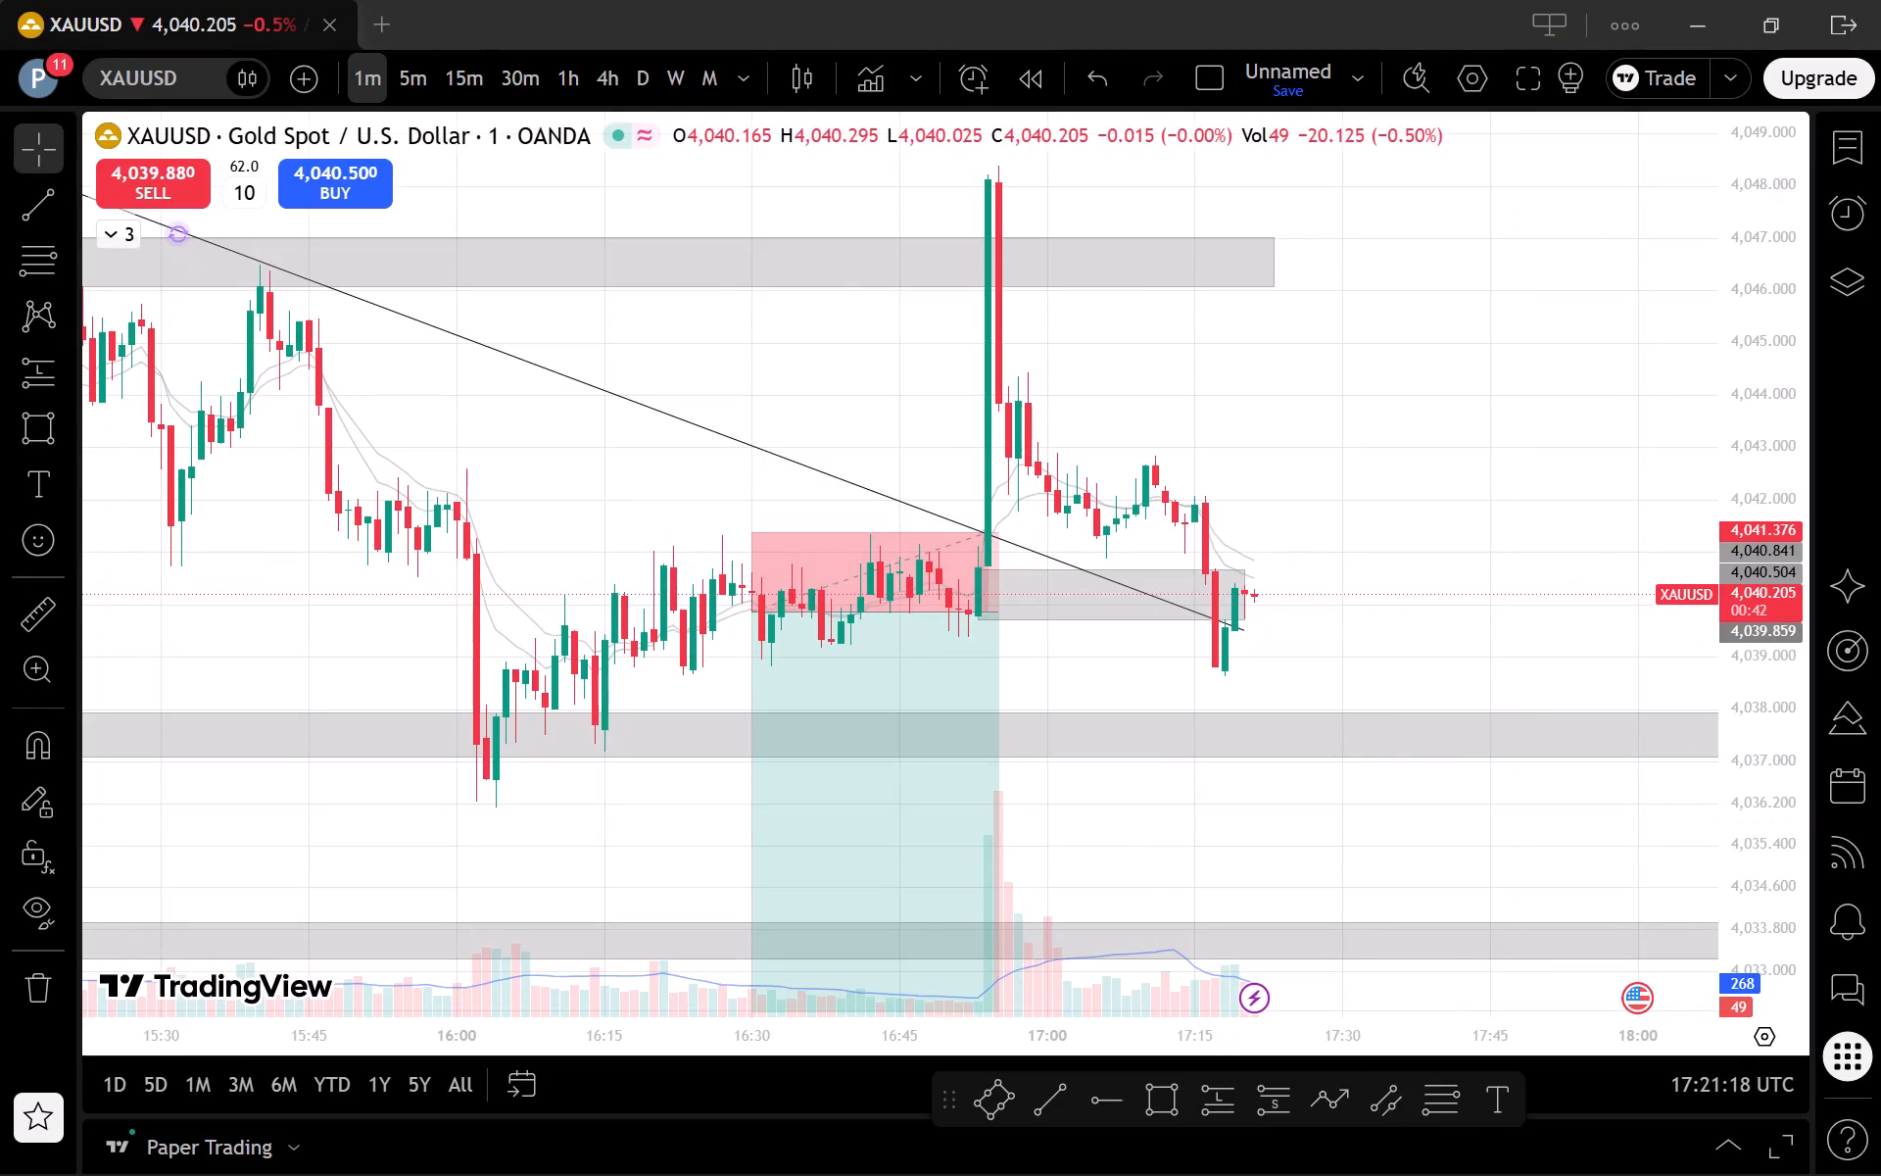
Examine XAUUSD price action around the grey zones and descending trendline on the 5-minute and 15-minute timeframes.
click(434, 84)
drag(1762, 410, 1766, 807)
scroll(1600, 704, up, 1)
drag(1727, 910, 1724, 797)
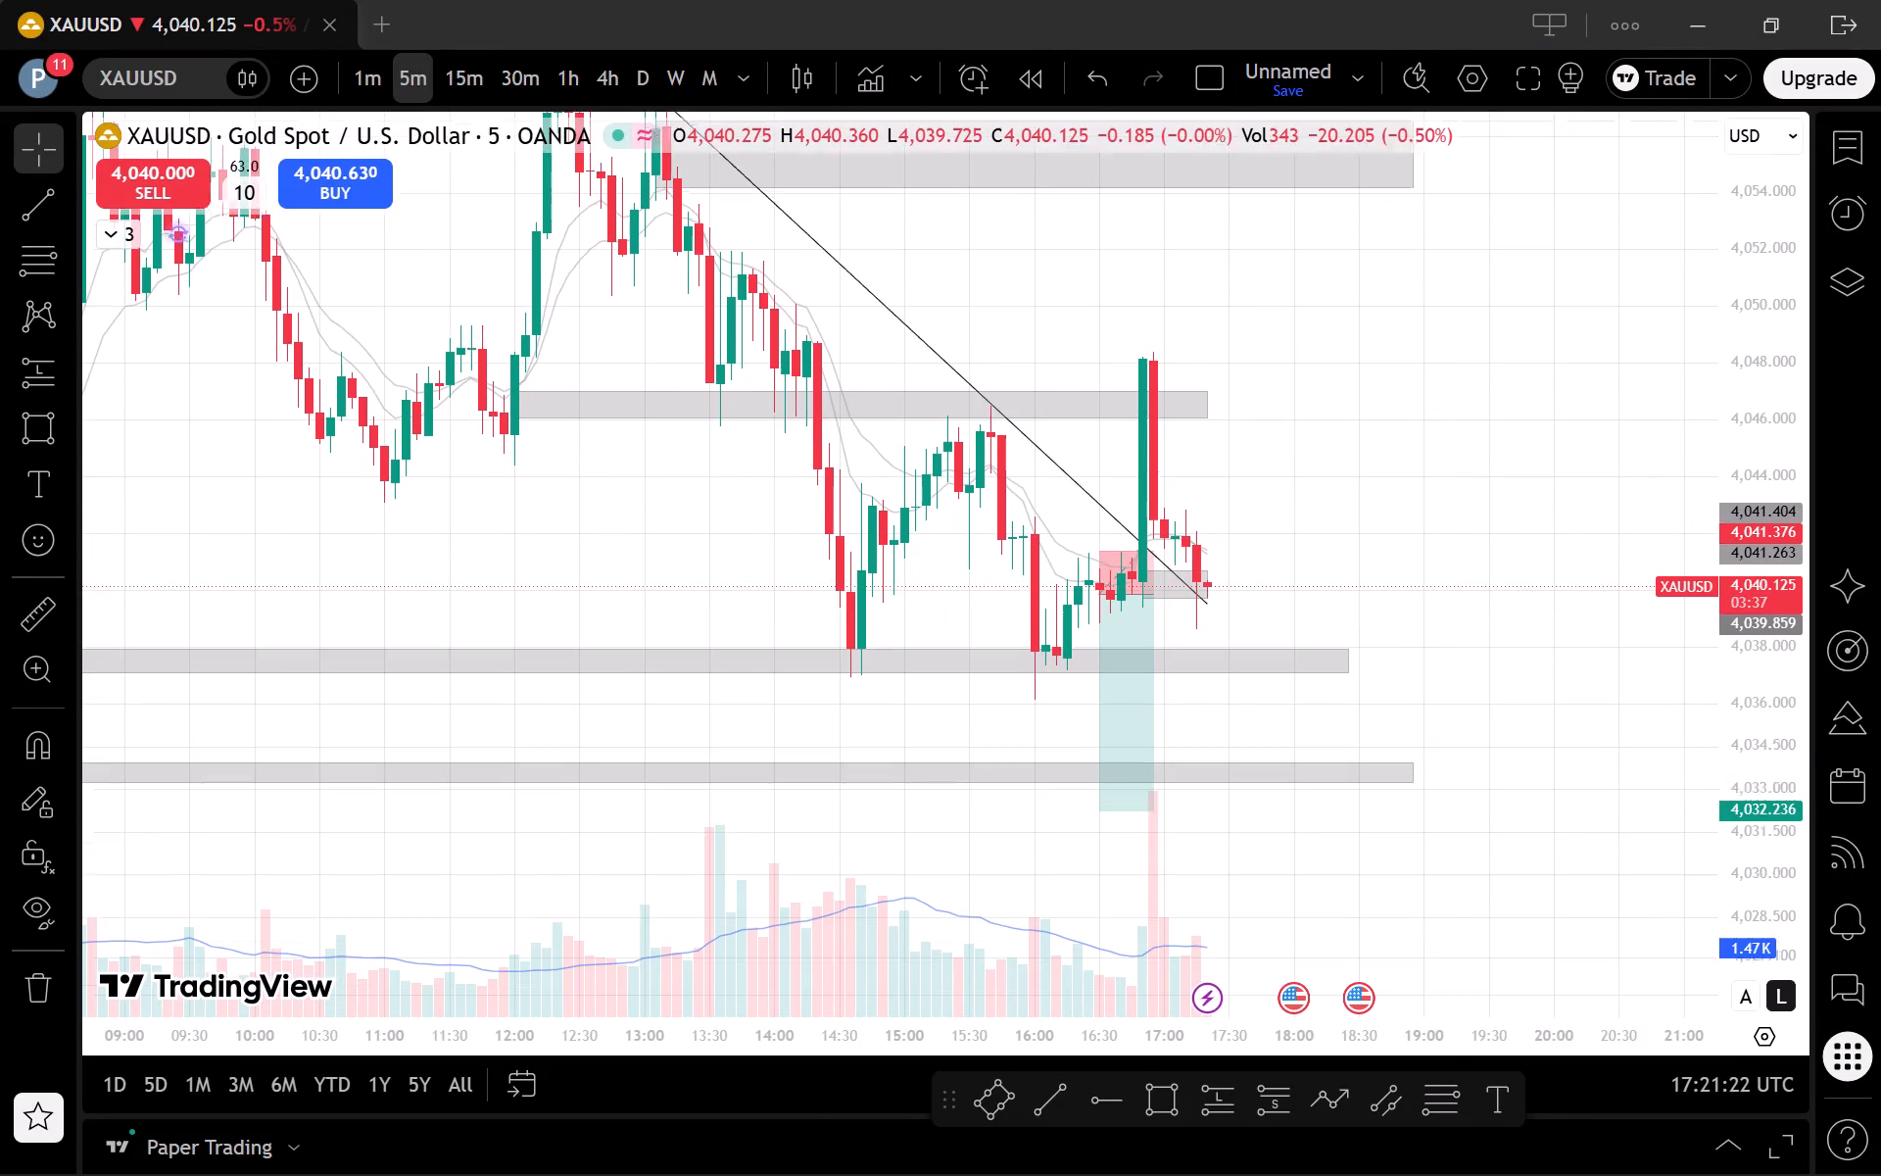
drag(1724, 797, 1718, 786)
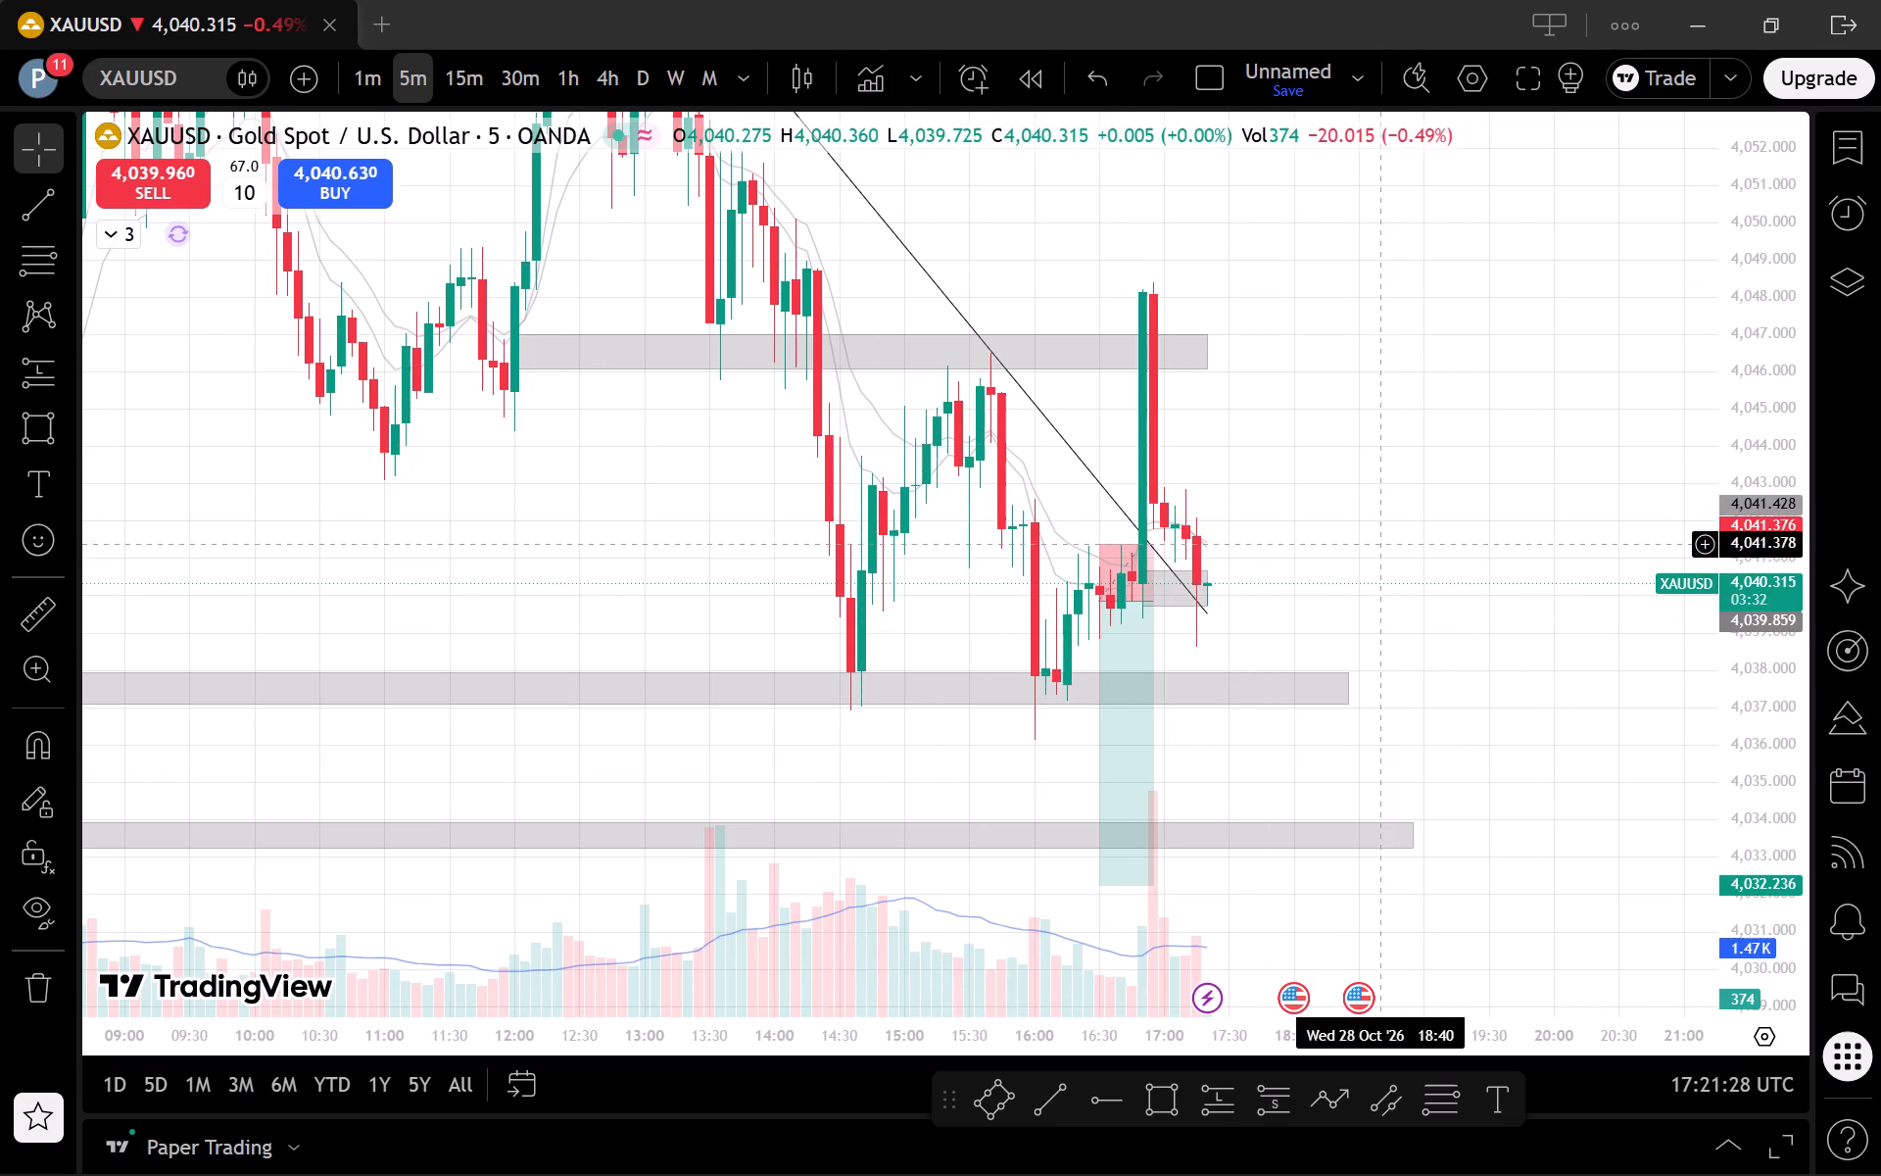
scroll(1473, 635, up, 1)
scroll(1455, 639, down, 1)
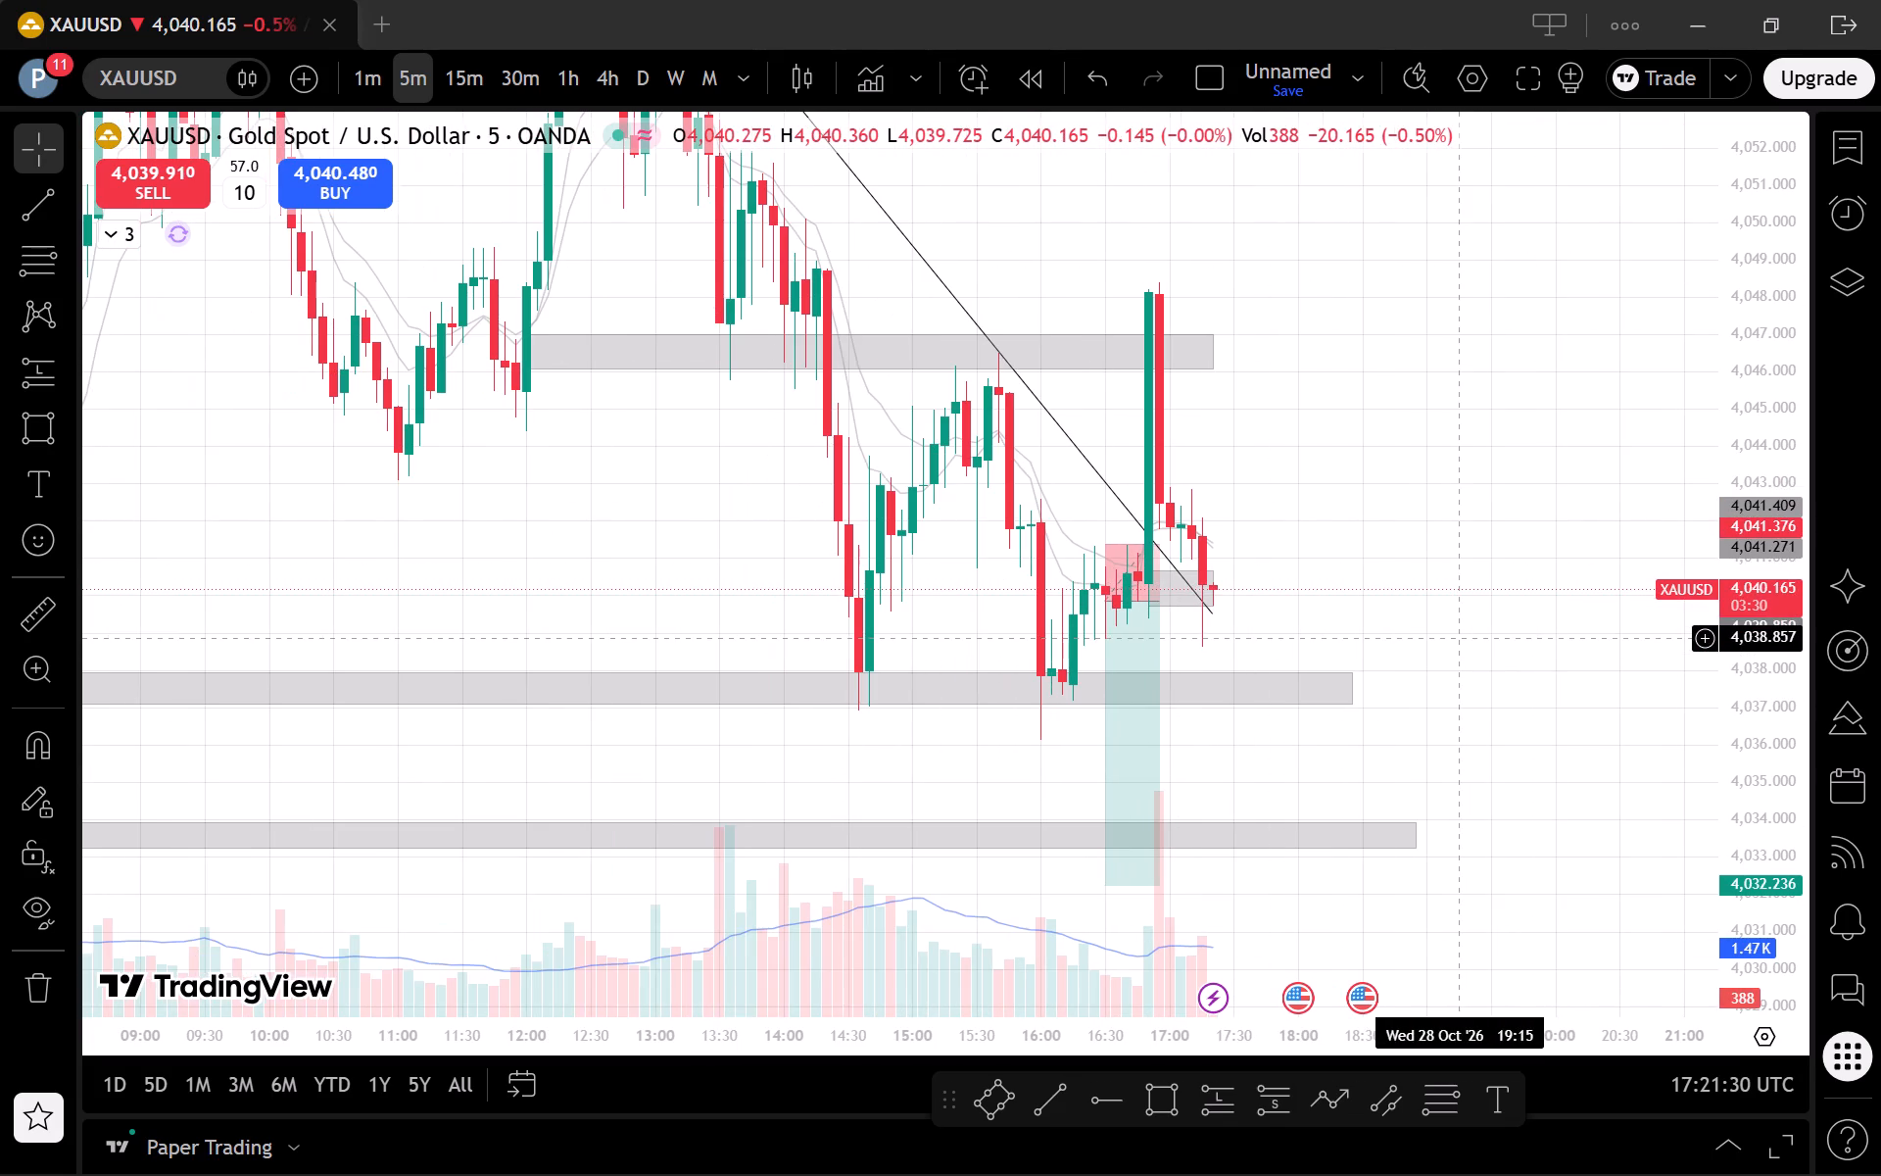
click(460, 81)
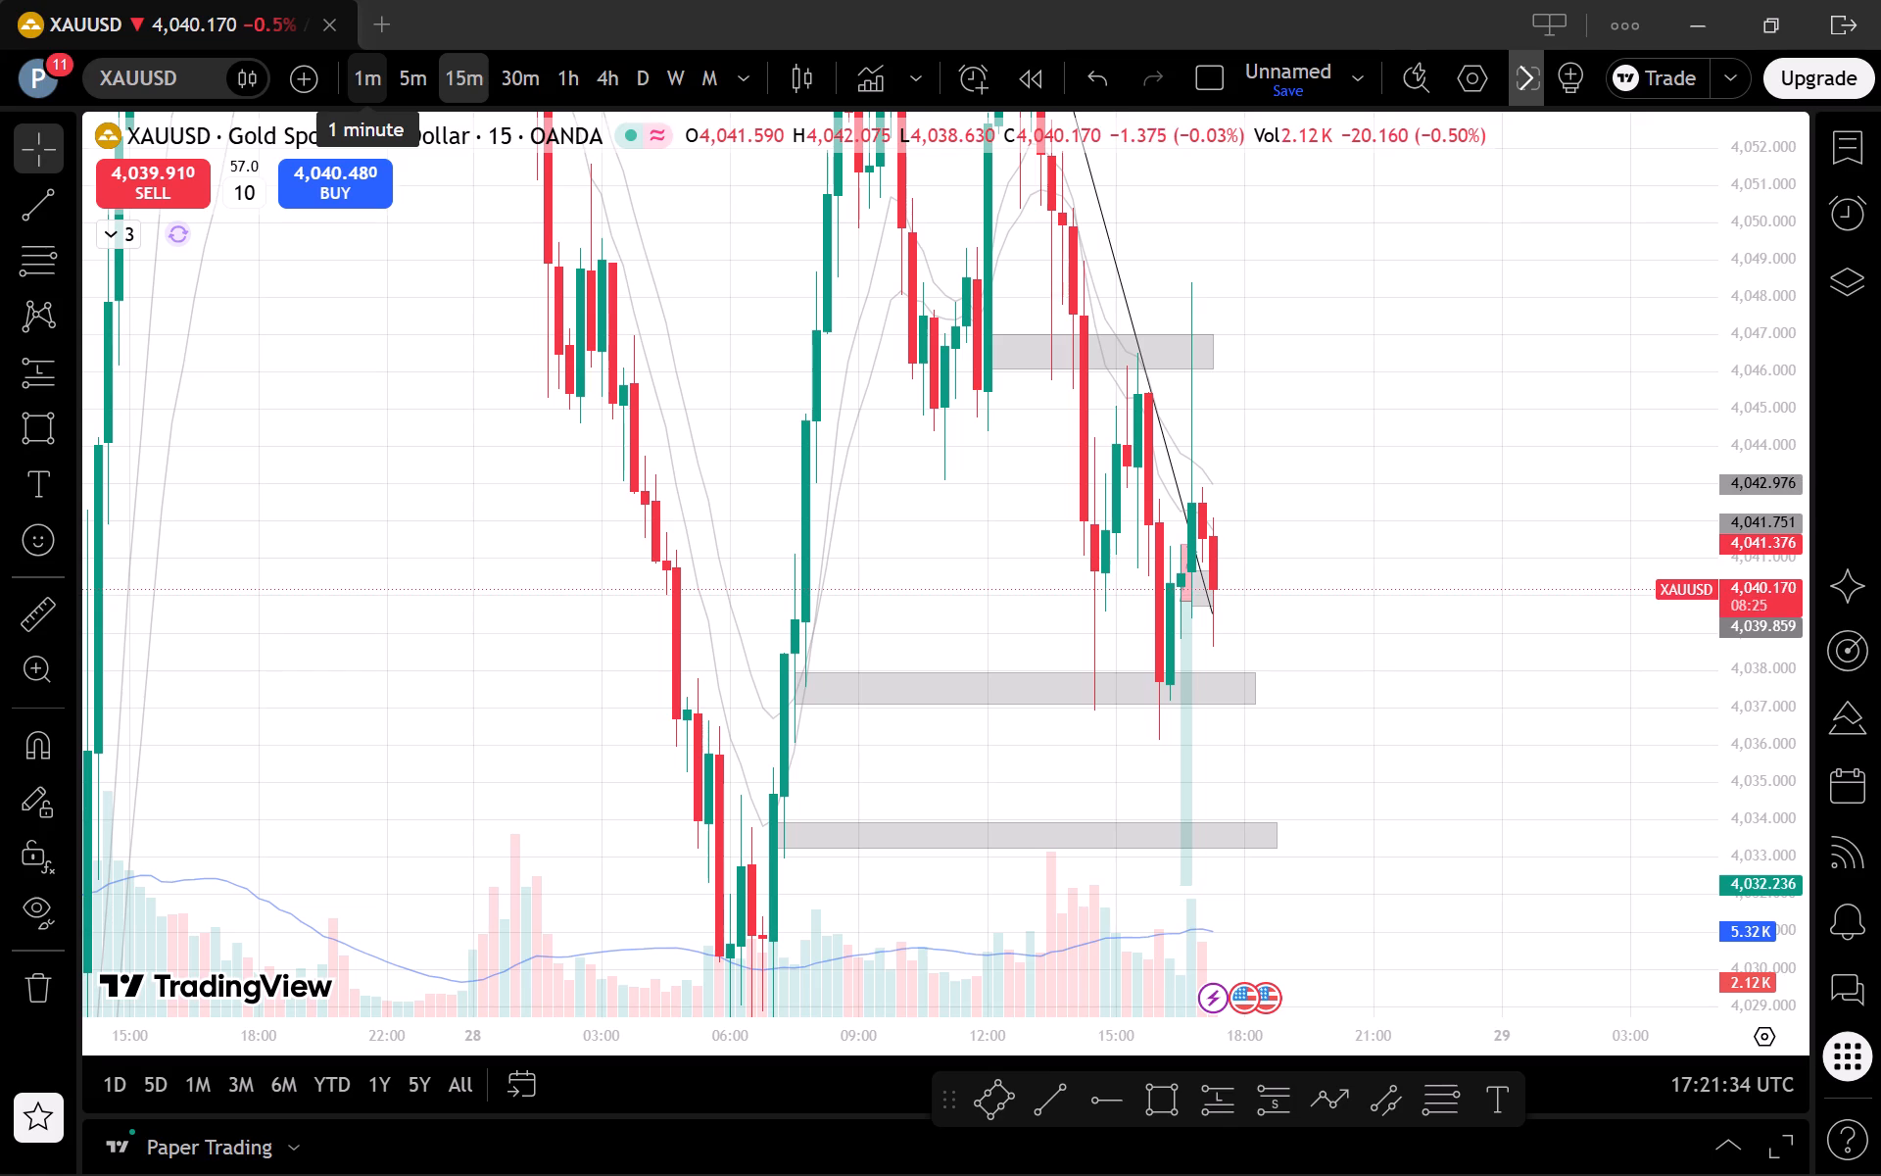
Compare the recent XAUUSD candles near the trendline and small grey zone on the 1-minute and 5-minute timeframes.
click(370, 77)
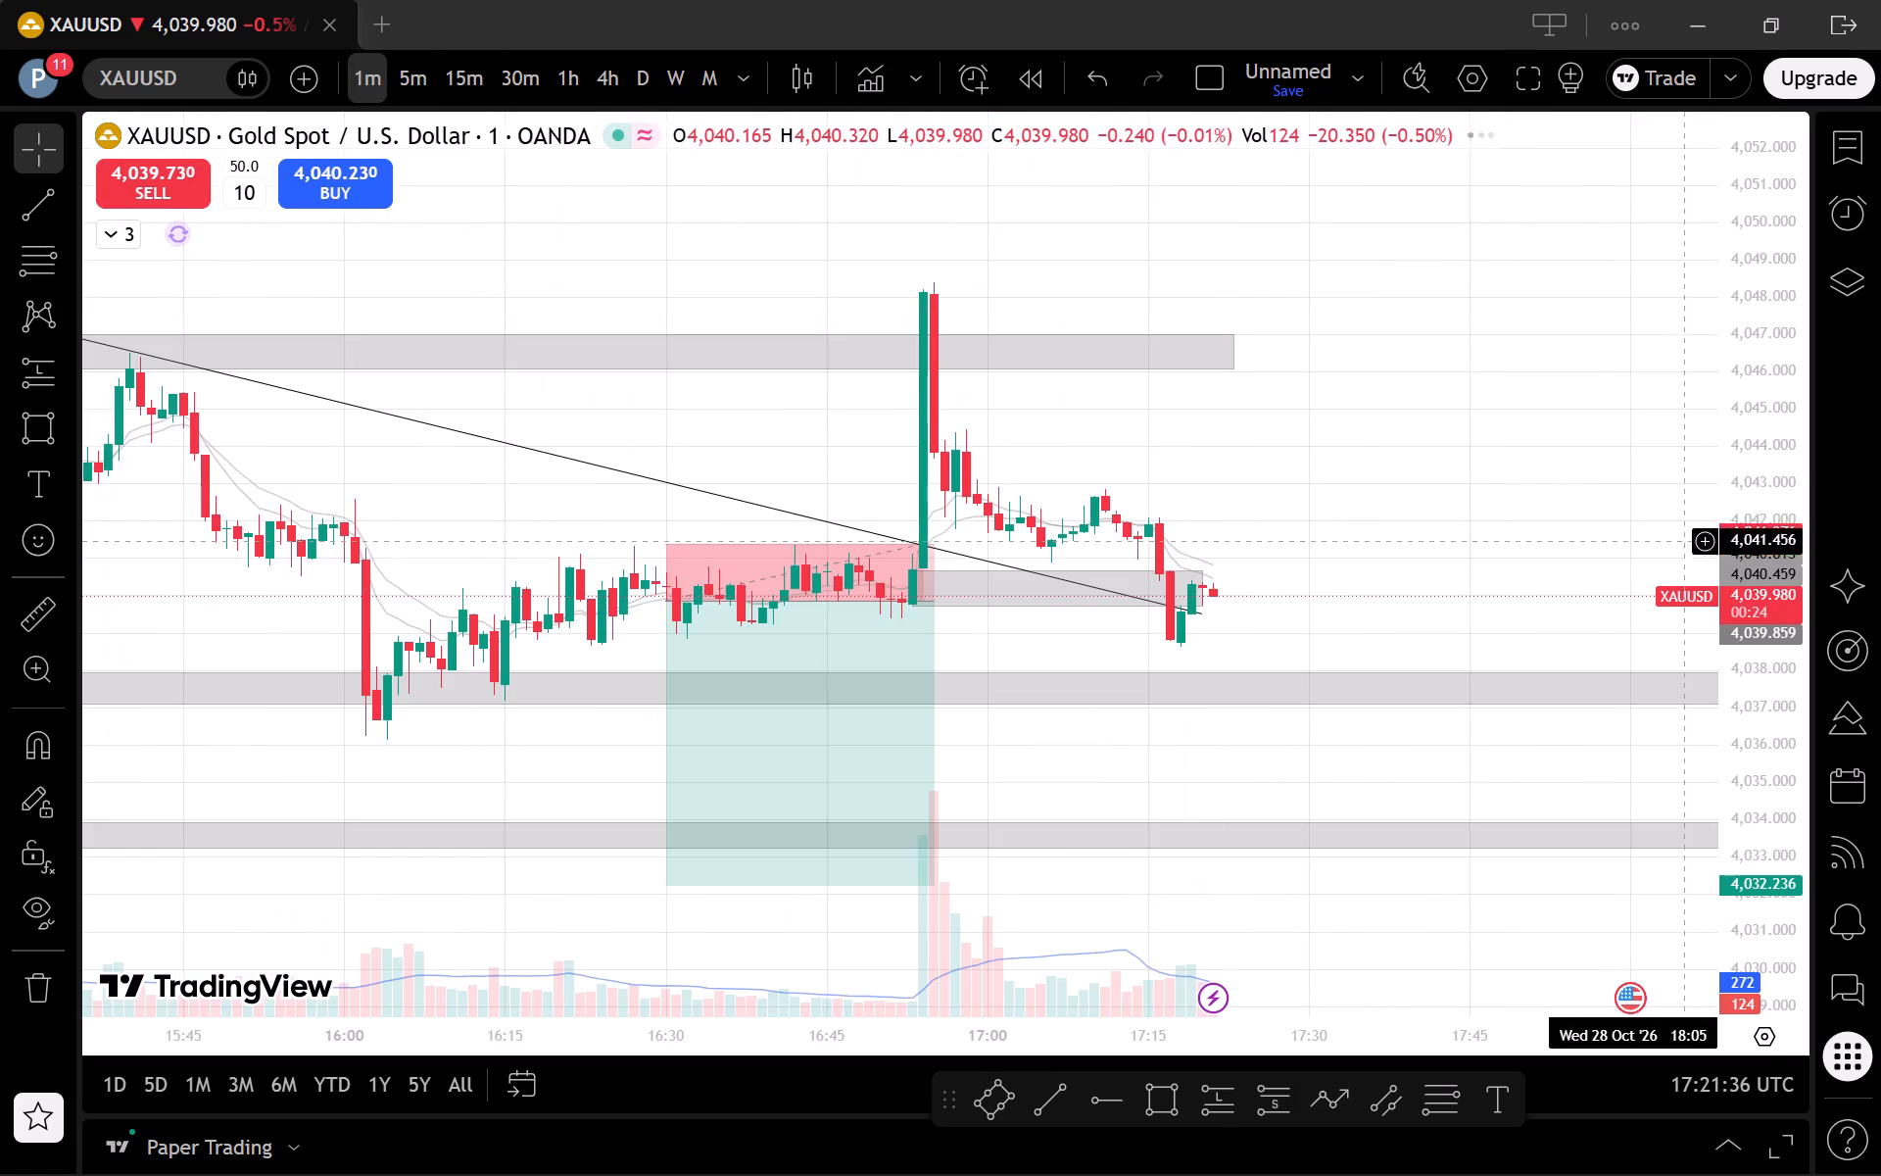
drag(1761, 794, 1610, 466)
drag(1519, 631, 1502, 598)
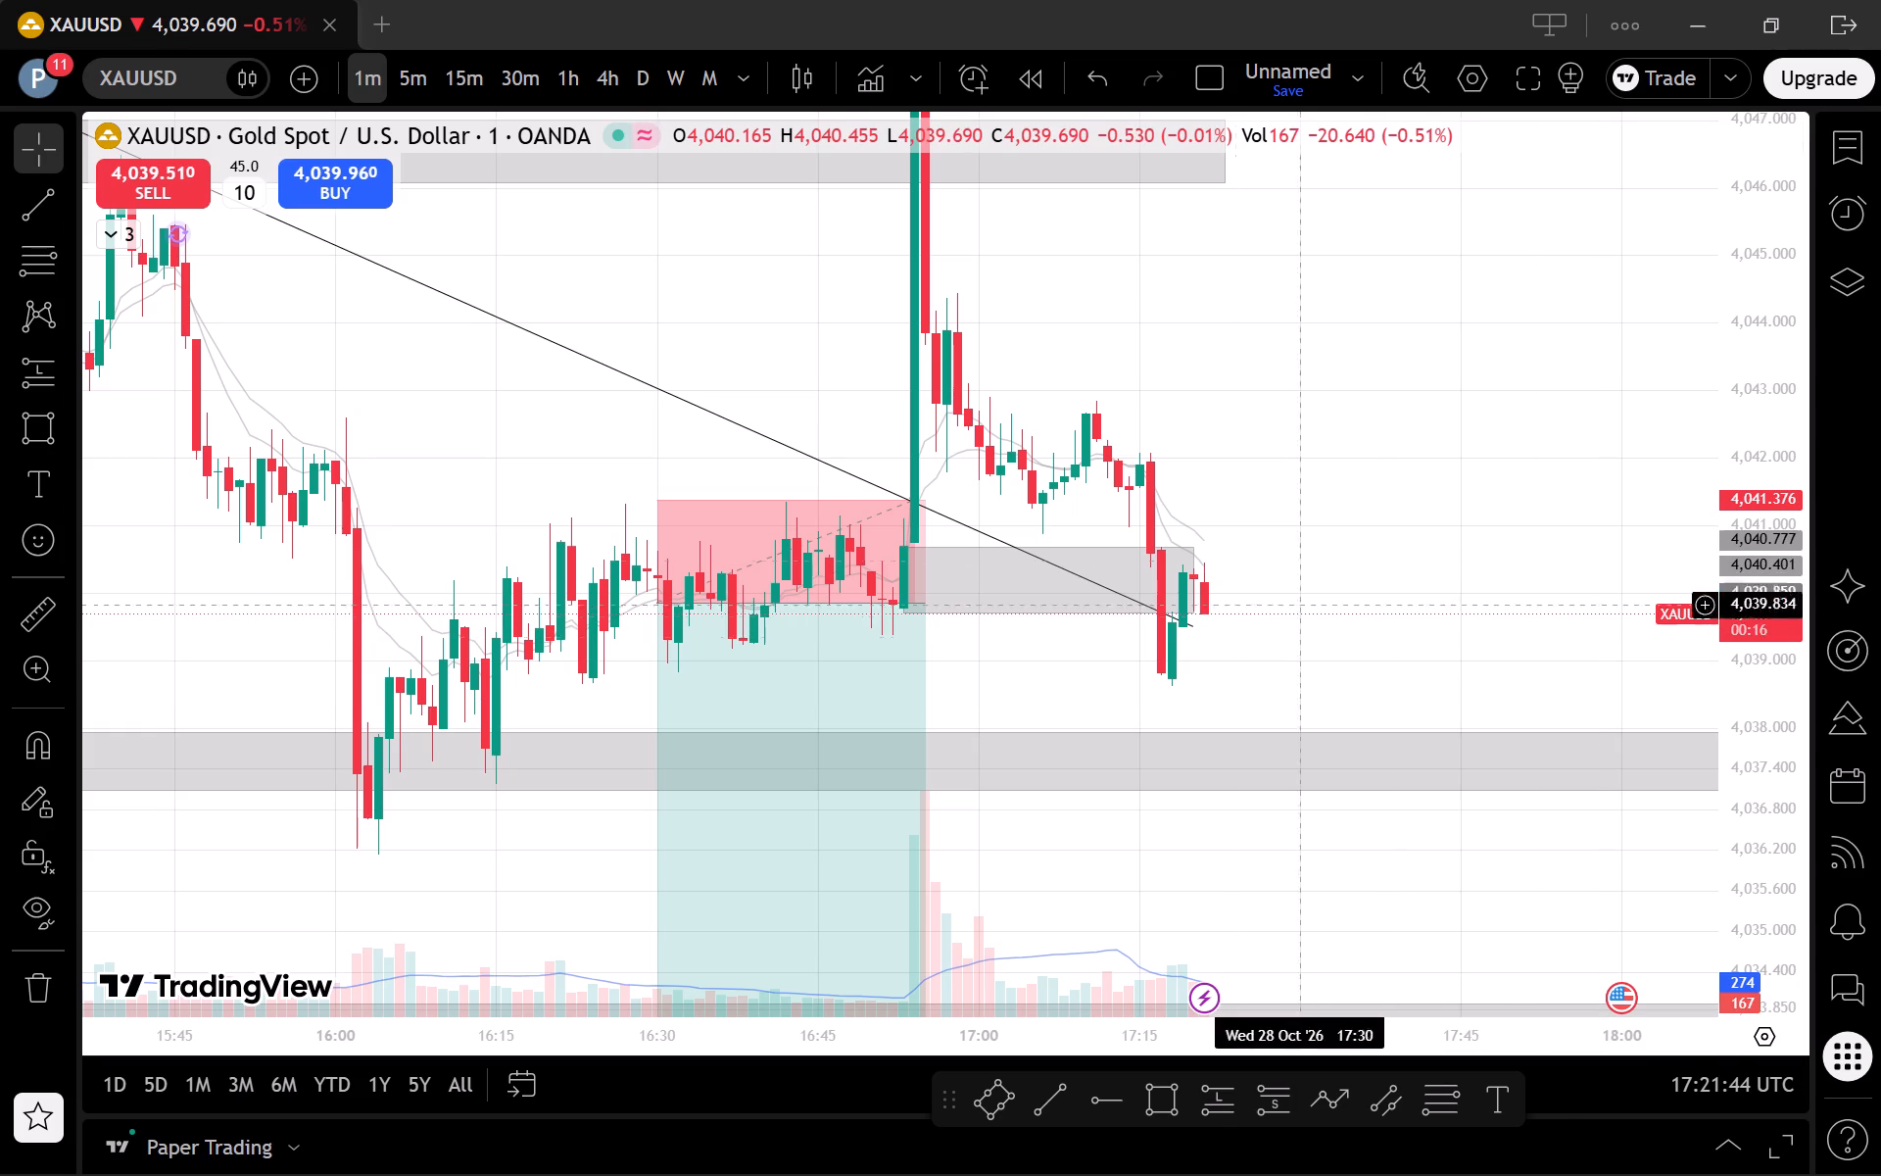
click(395, 70)
scroll(630, 303, up, 2)
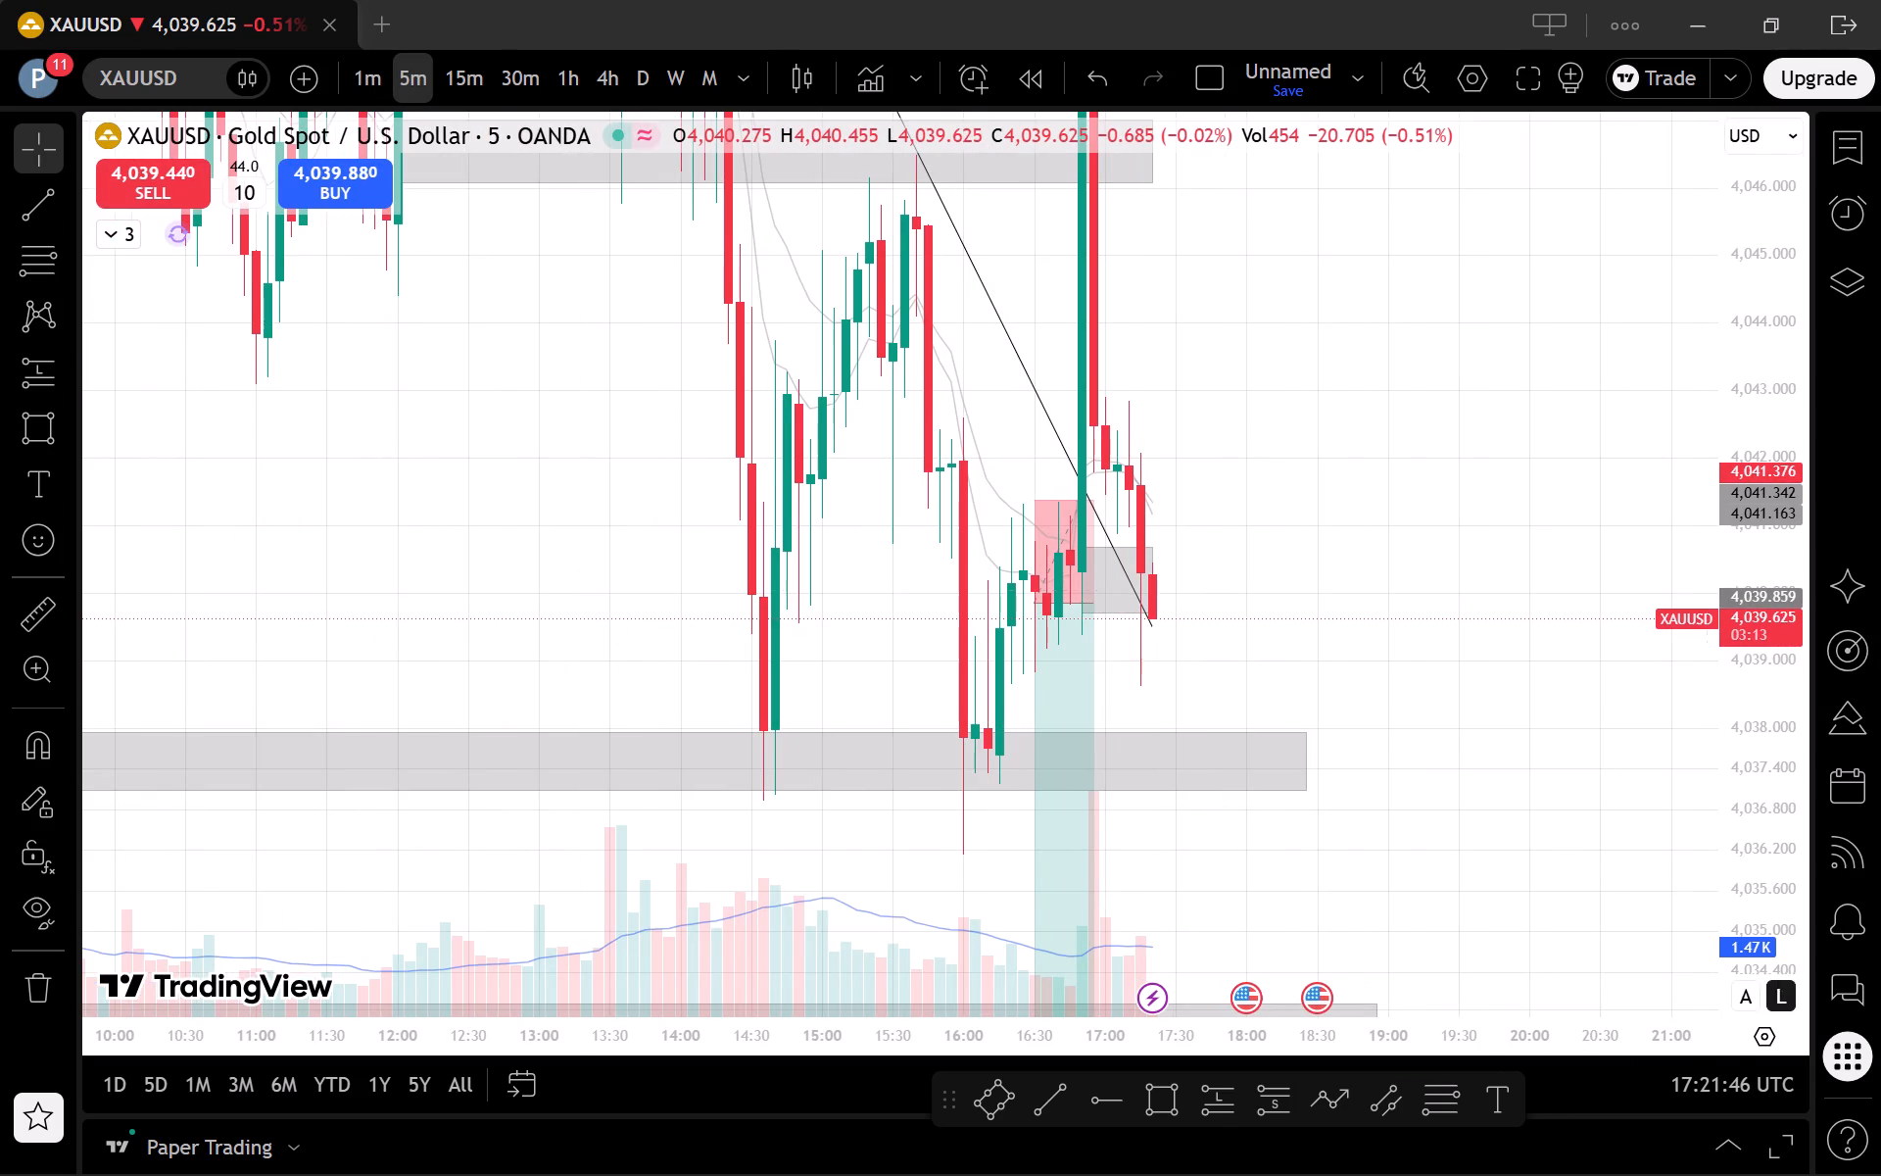
drag(1762, 532, 1759, 820)
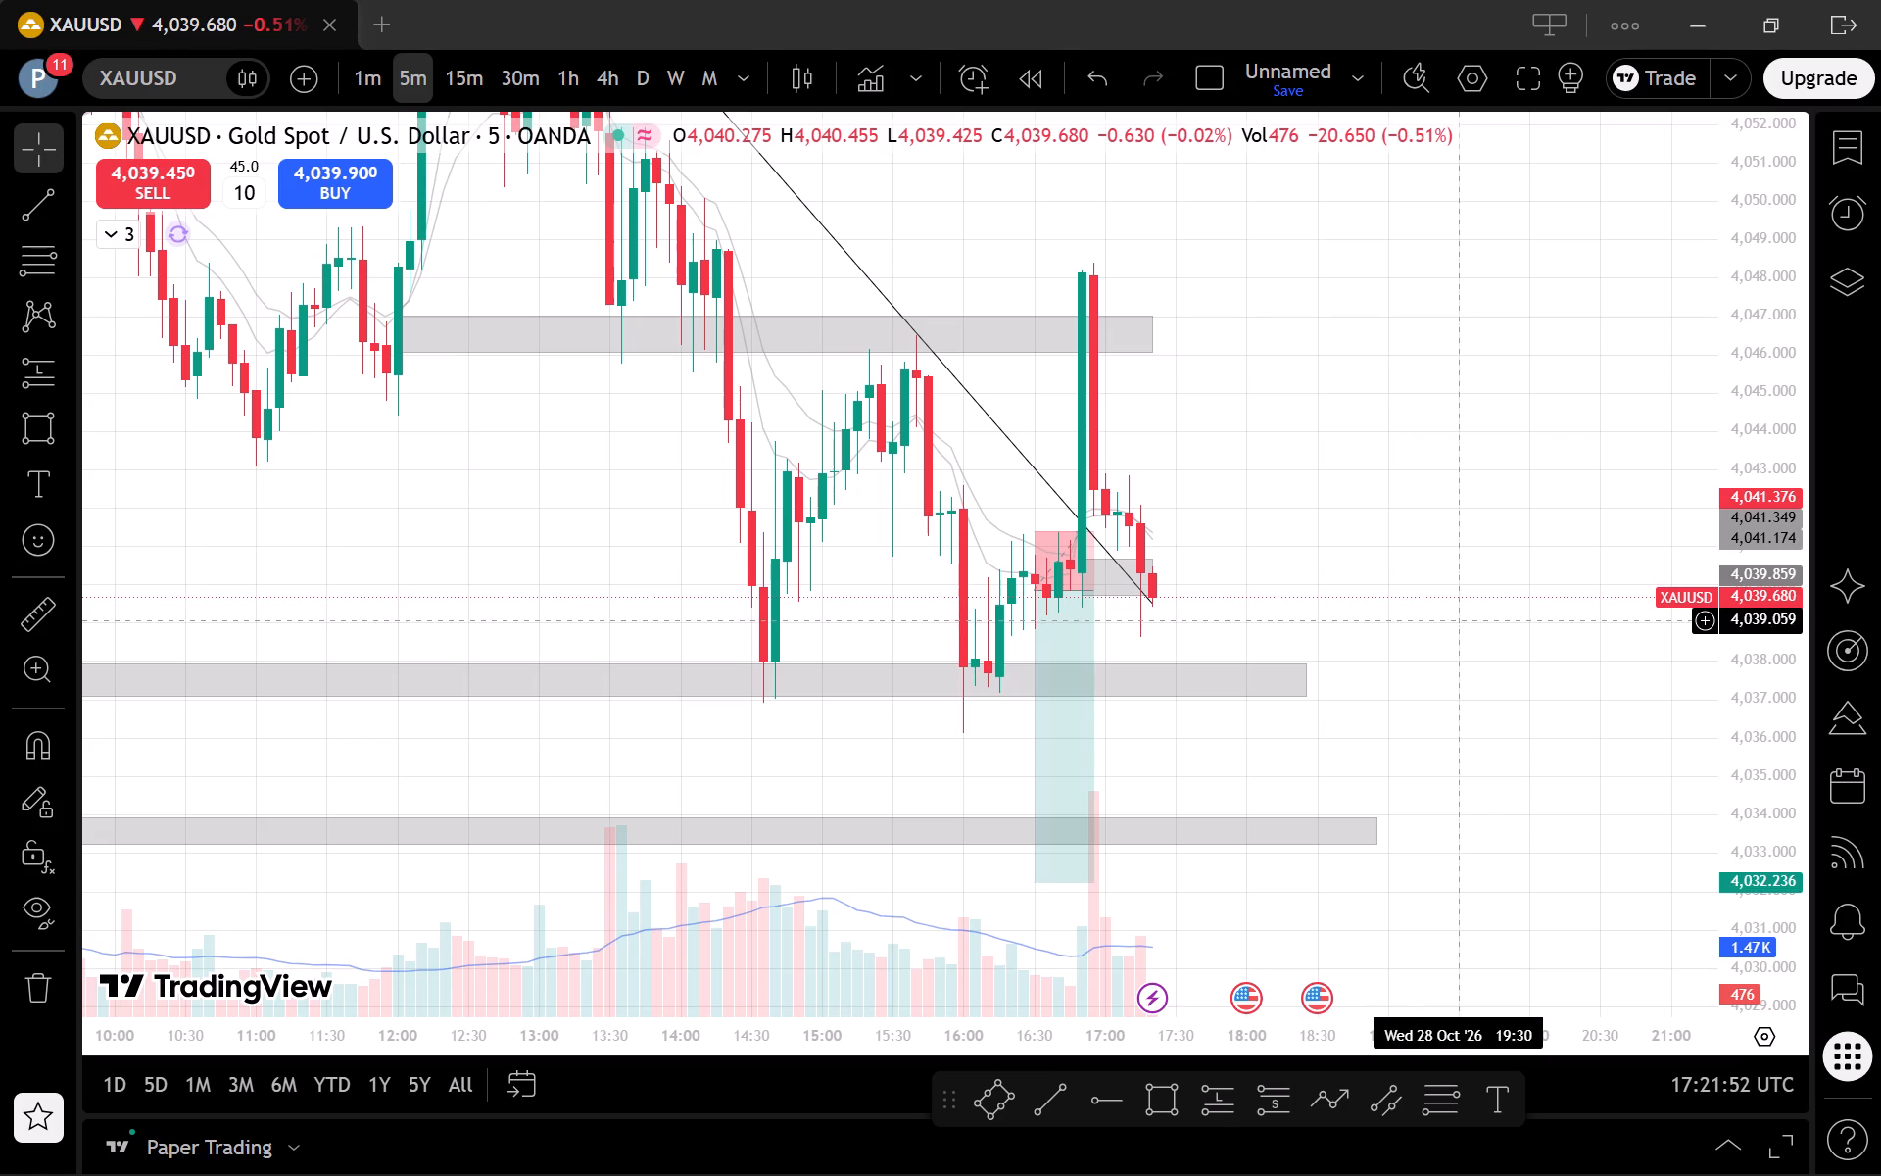
Return the XAUUSD chart to the 1-minute timeframe and examine the latest candles against the marked zones and short position.
click(363, 74)
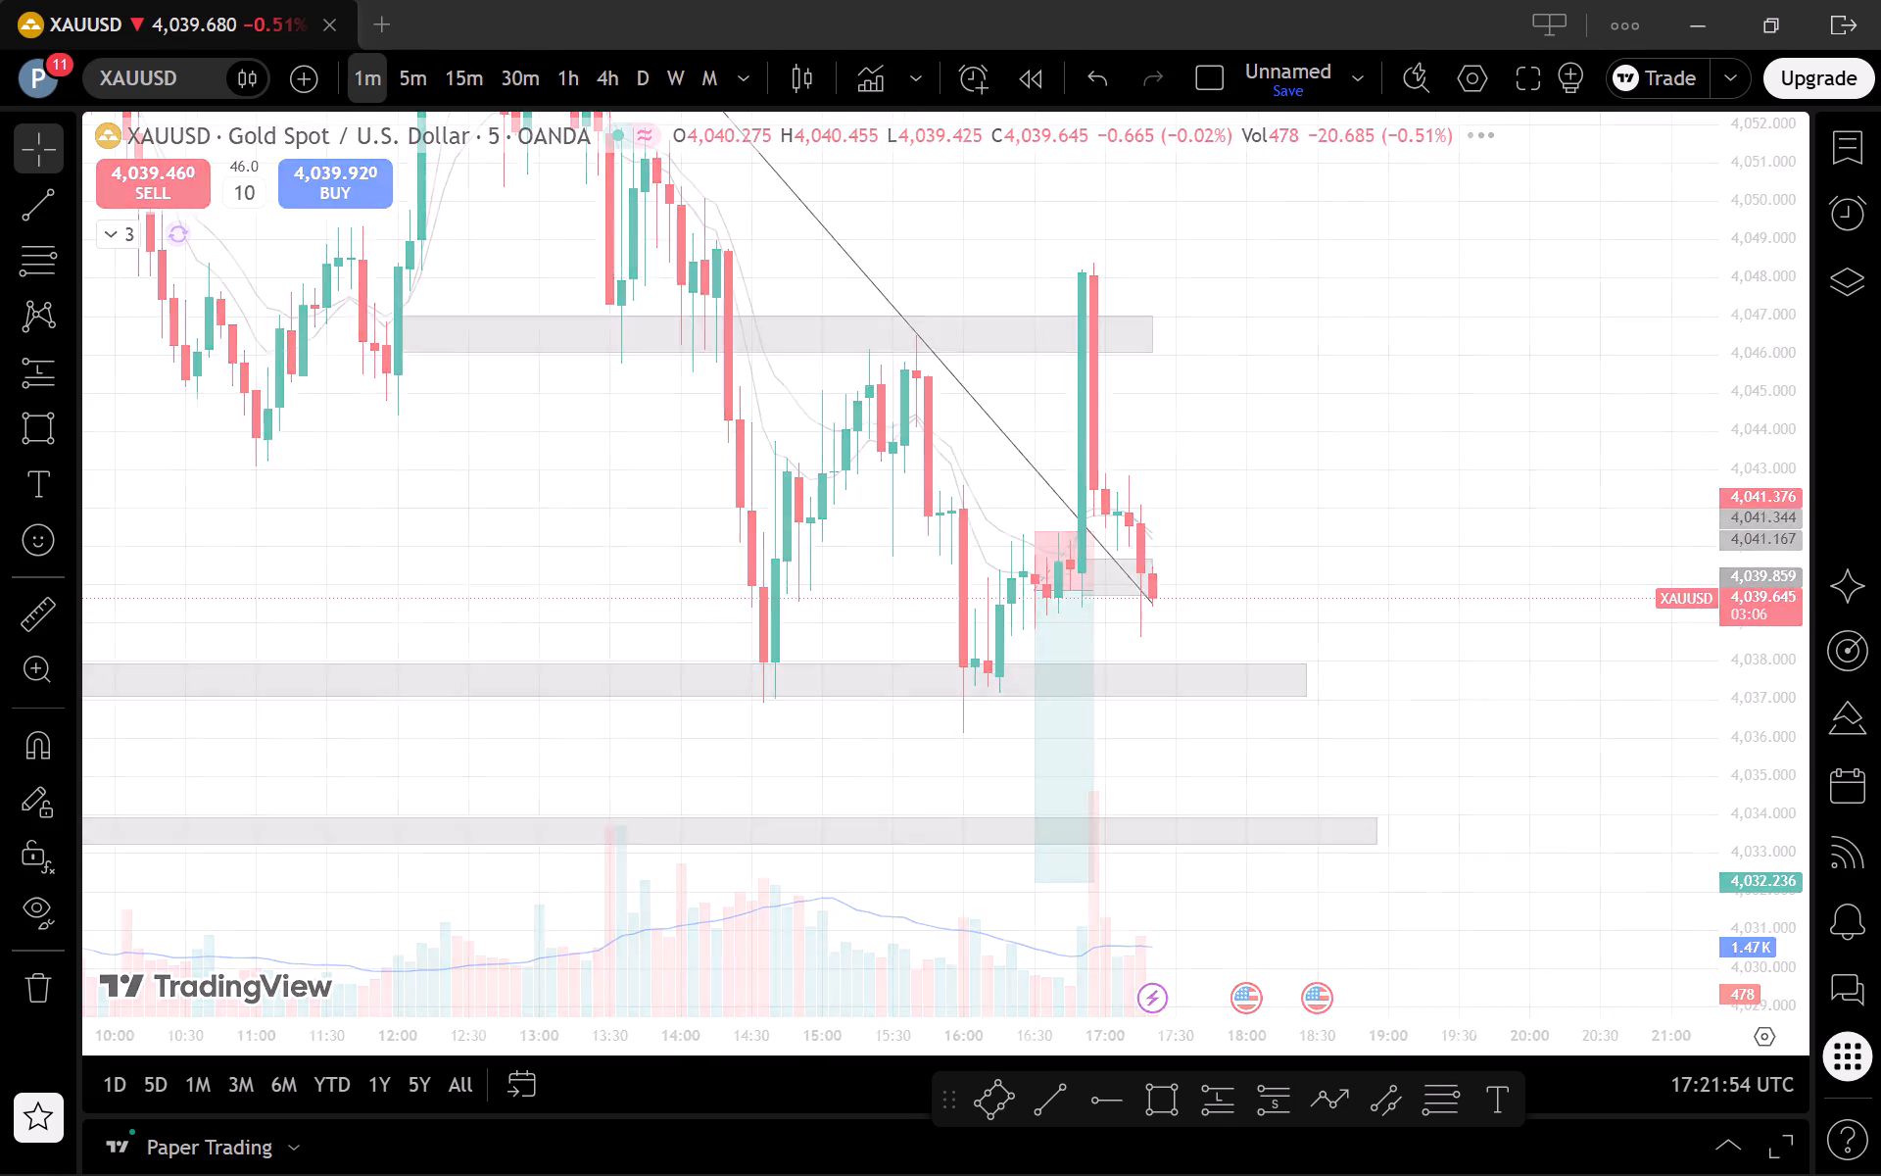
scroll(1626, 745, down, 2)
drag(1790, 837, 1701, 674)
scroll(1517, 592, down, 3)
drag(1519, 610, 1513, 608)
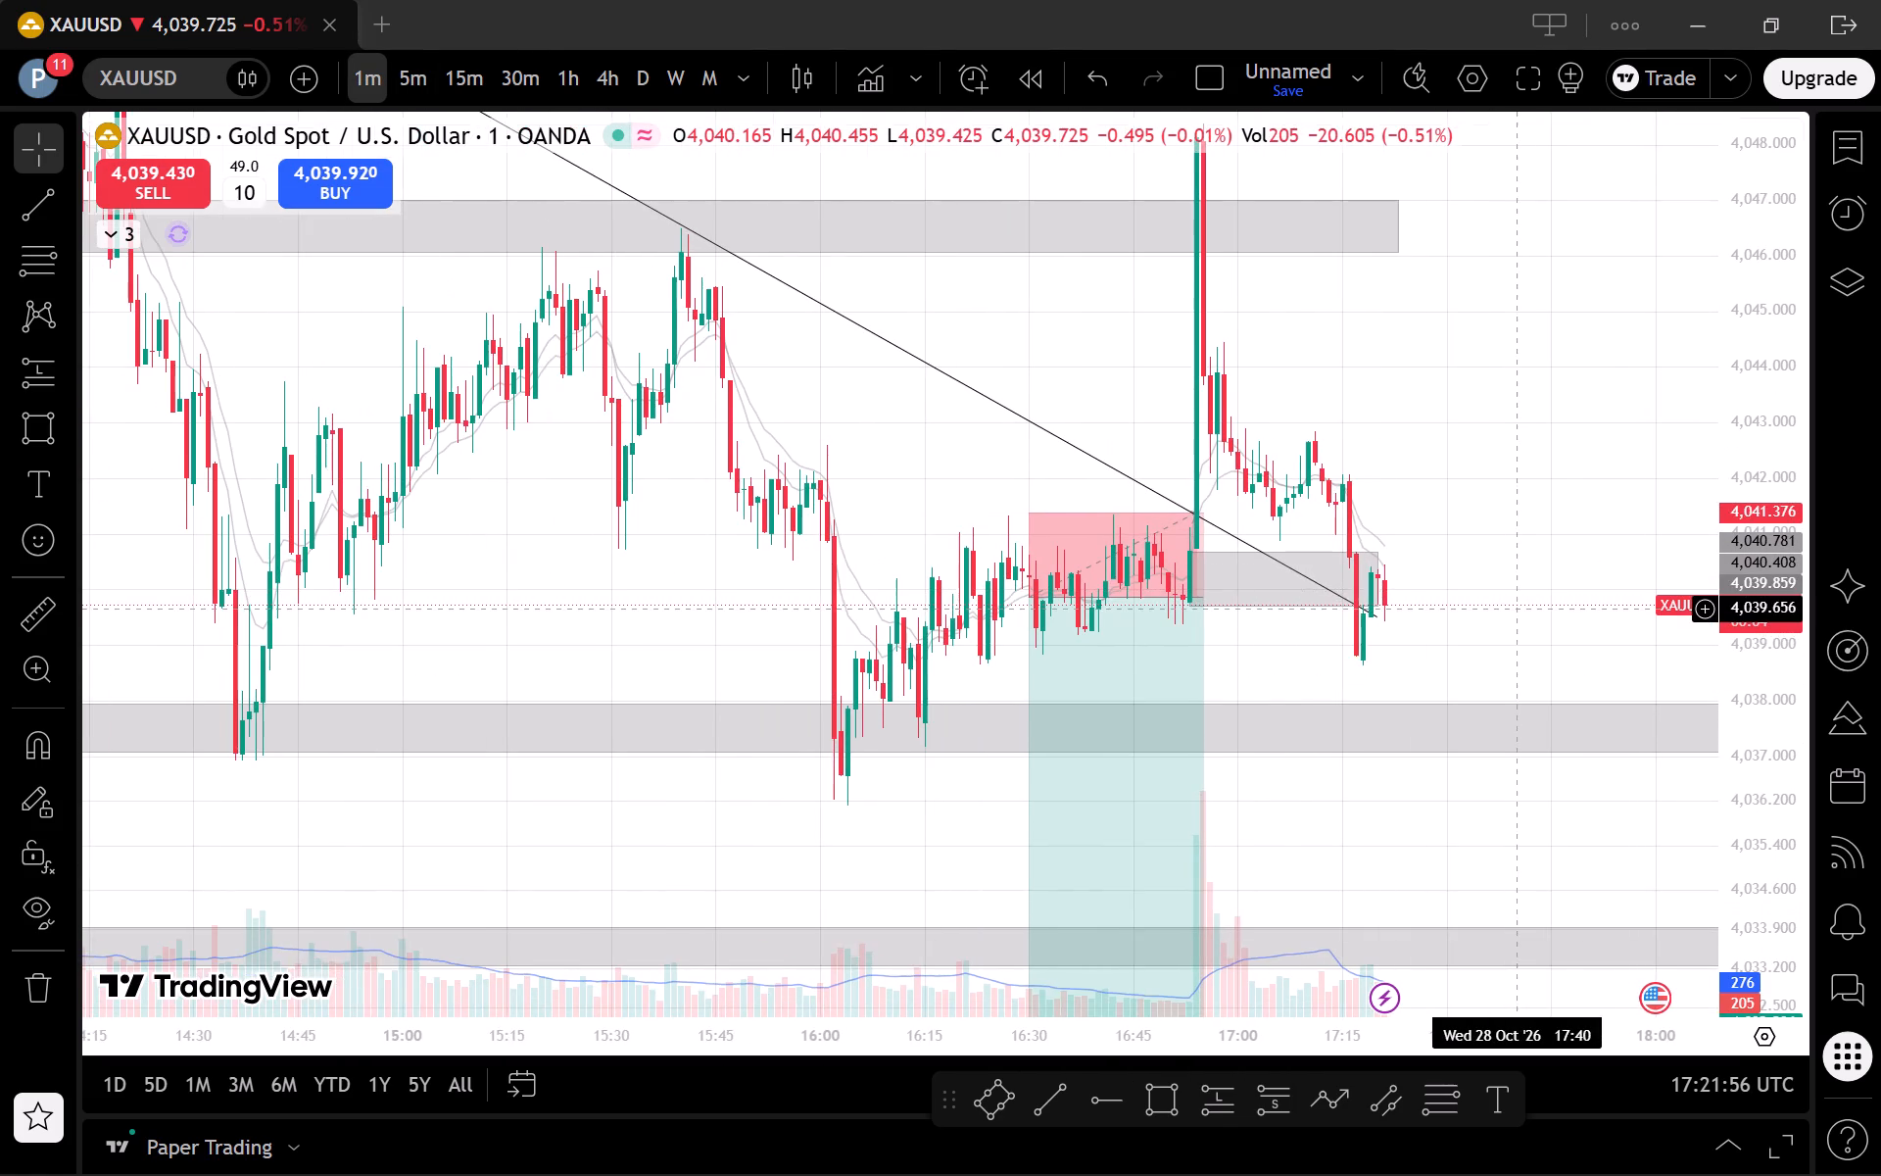
drag(1513, 608, 1464, 542)
click(1527, 791)
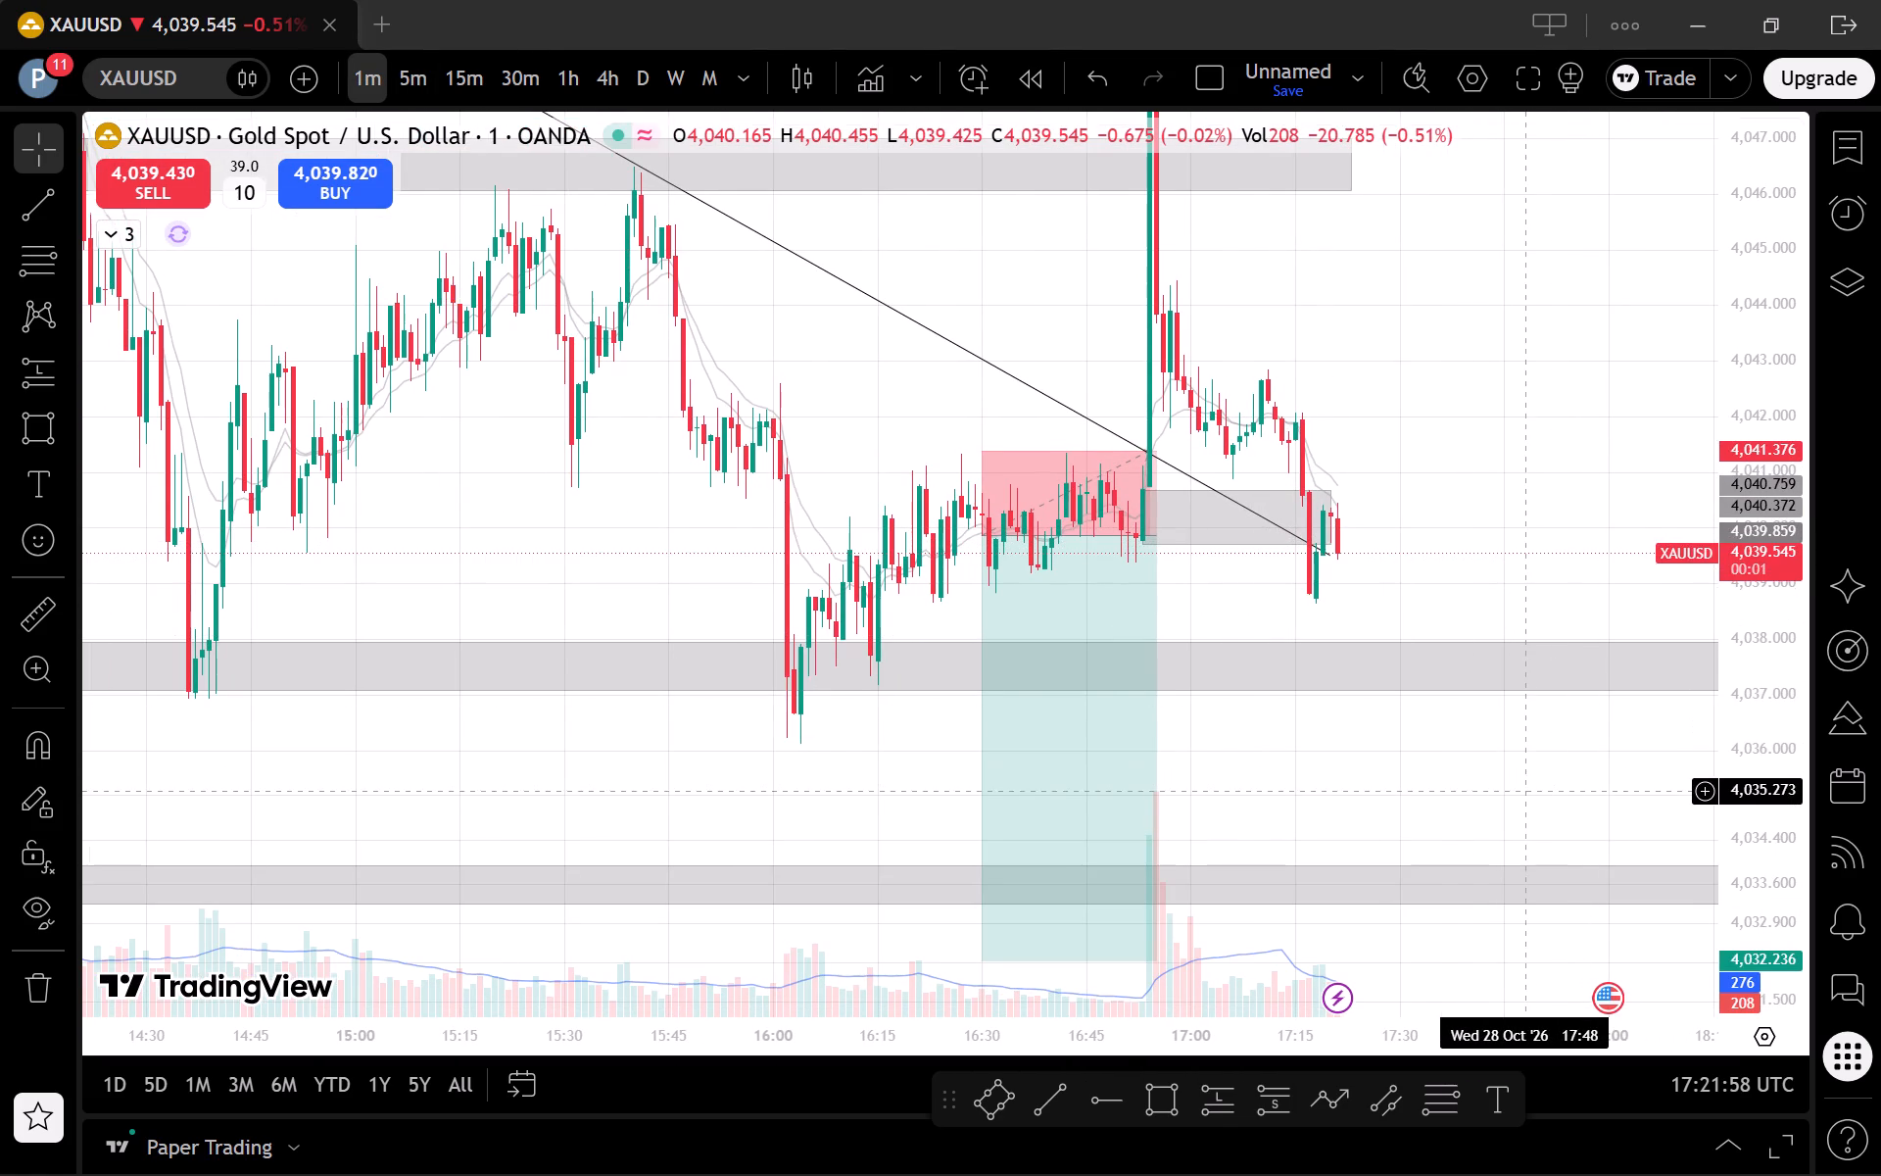
scroll(1534, 797, up, 1)
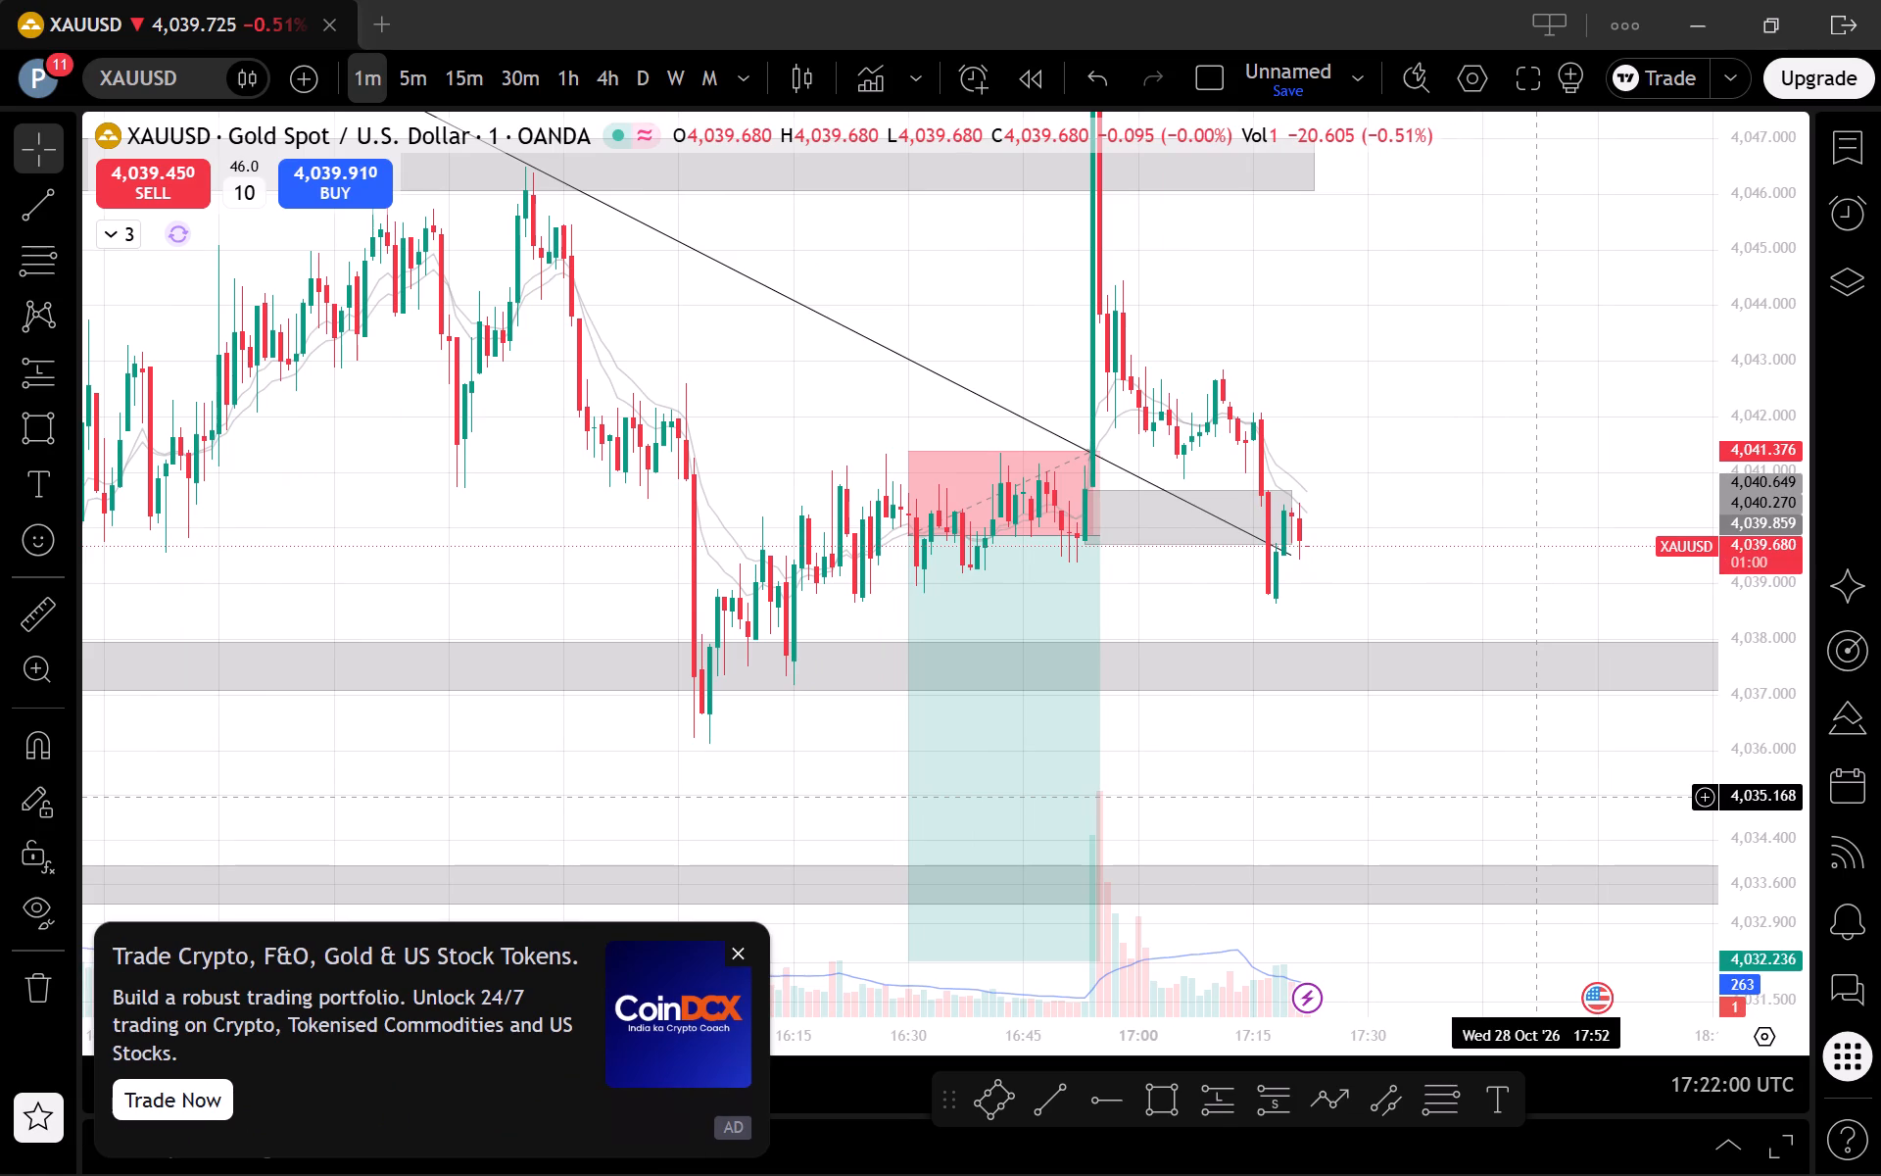
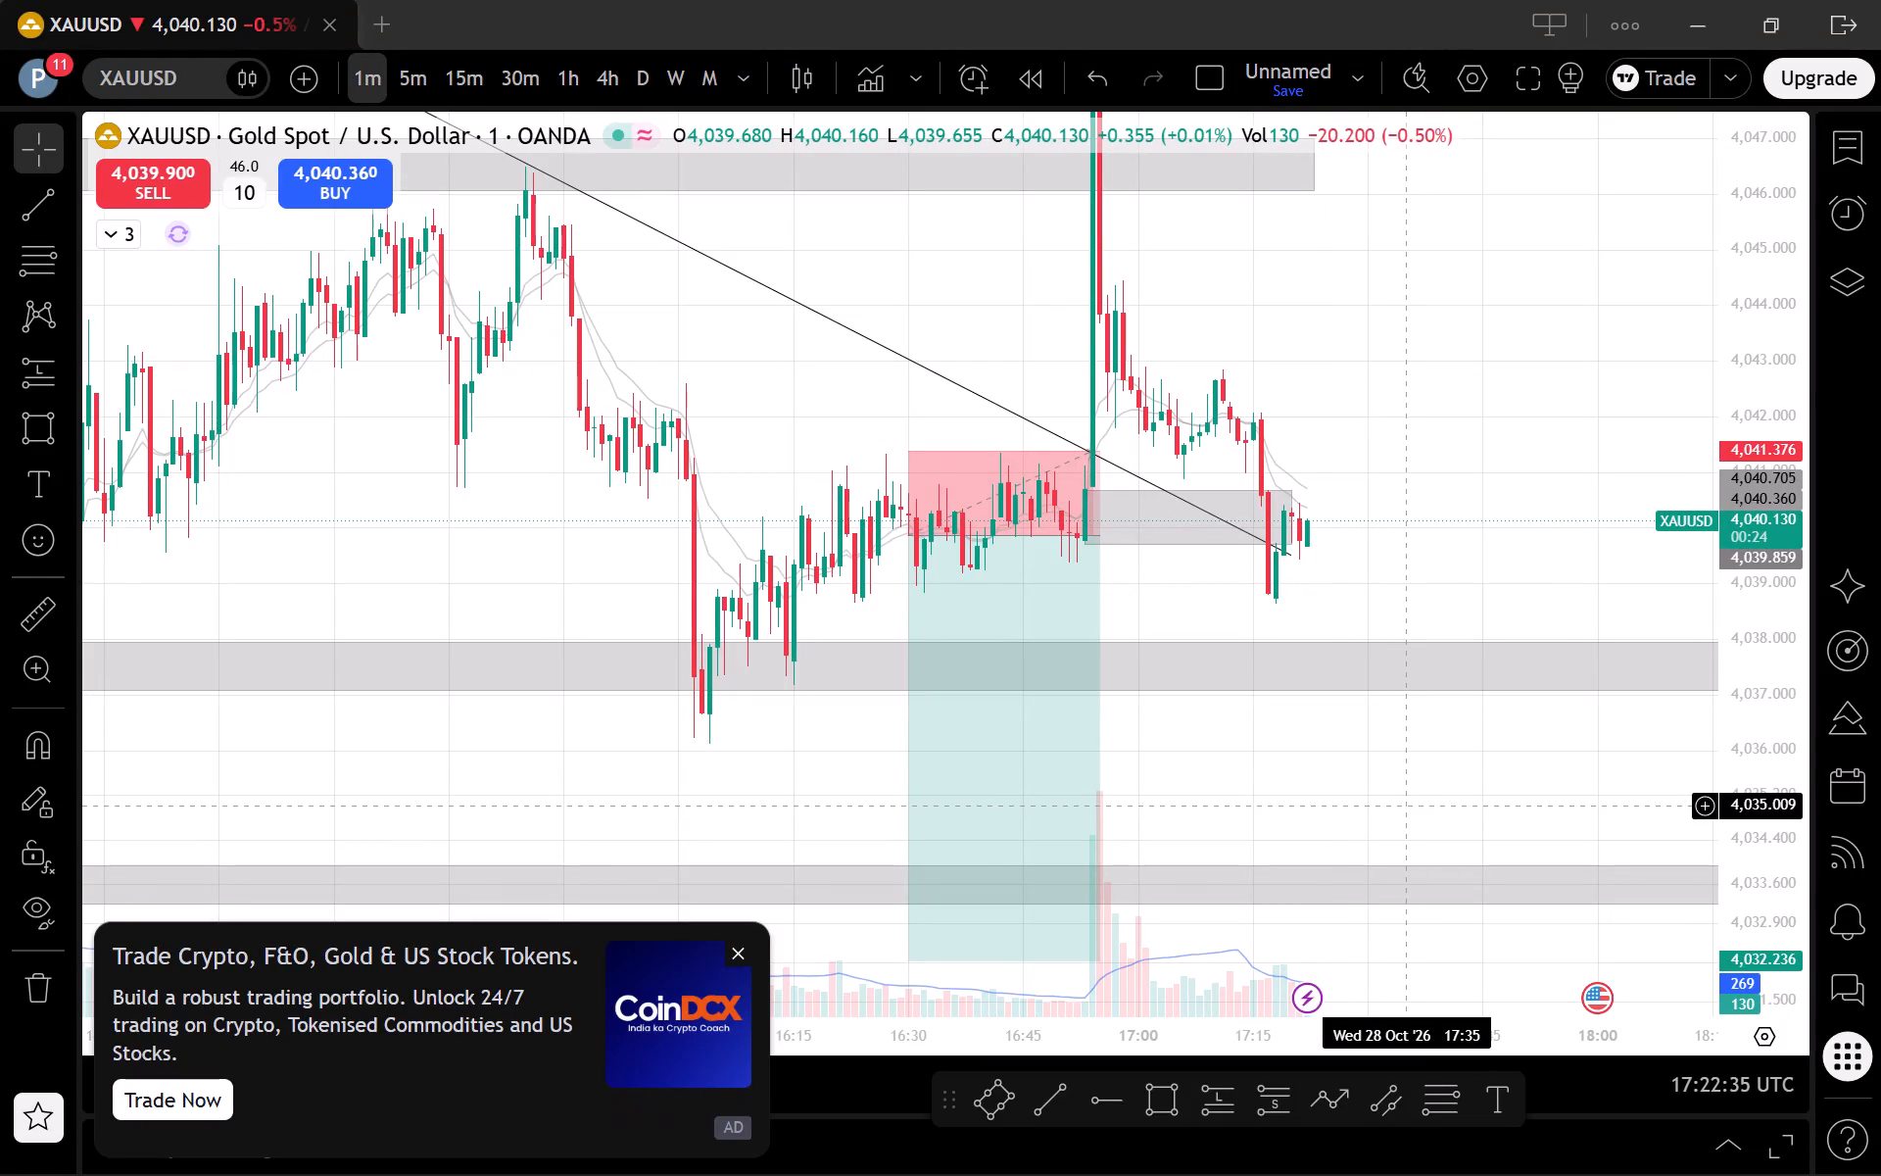
Open a short position by selling 10 units of XAUUSD at market.
click(148, 177)
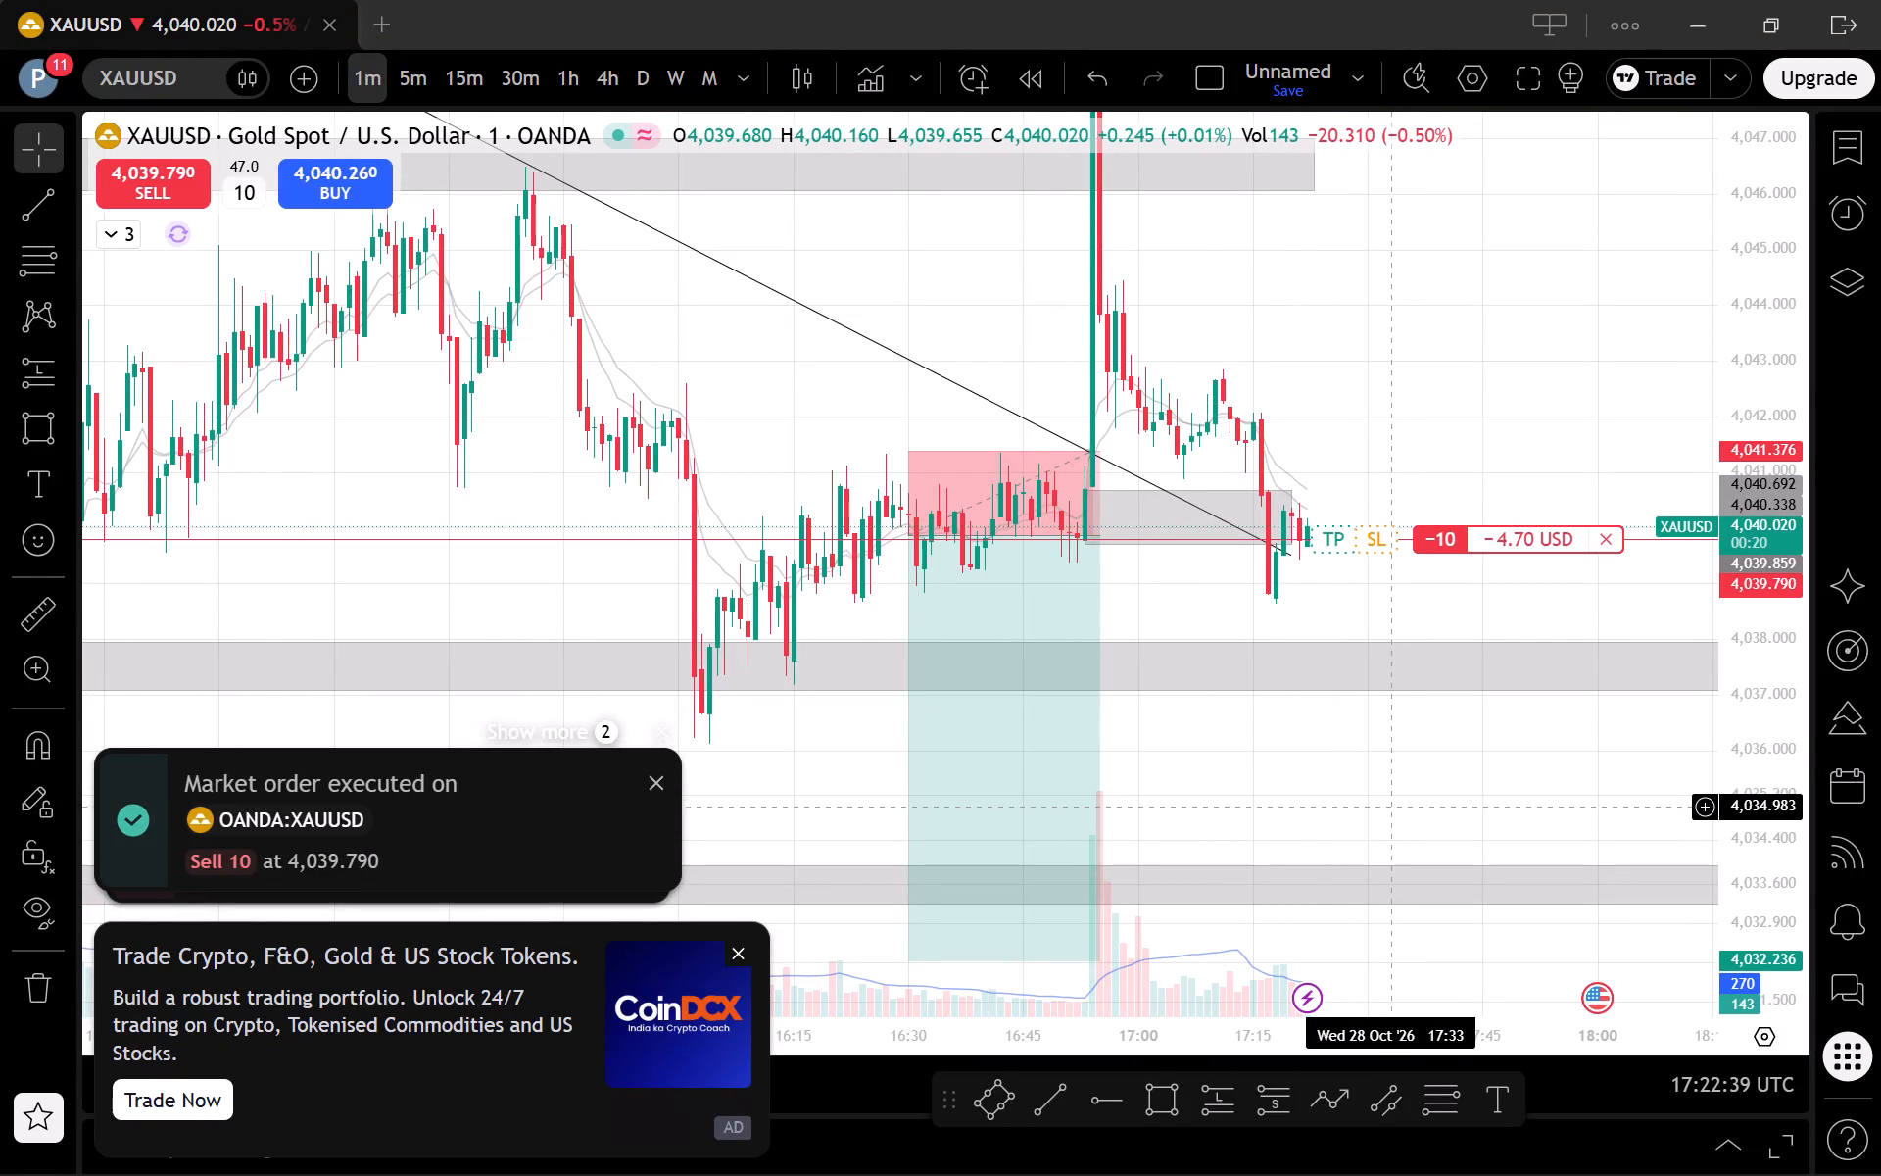
Place a stop loss for the short XAUUSD position at about 4,042.007, above the small grey zone.
drag(1391, 811, 1273, 787)
drag(1377, 517, 1378, 516)
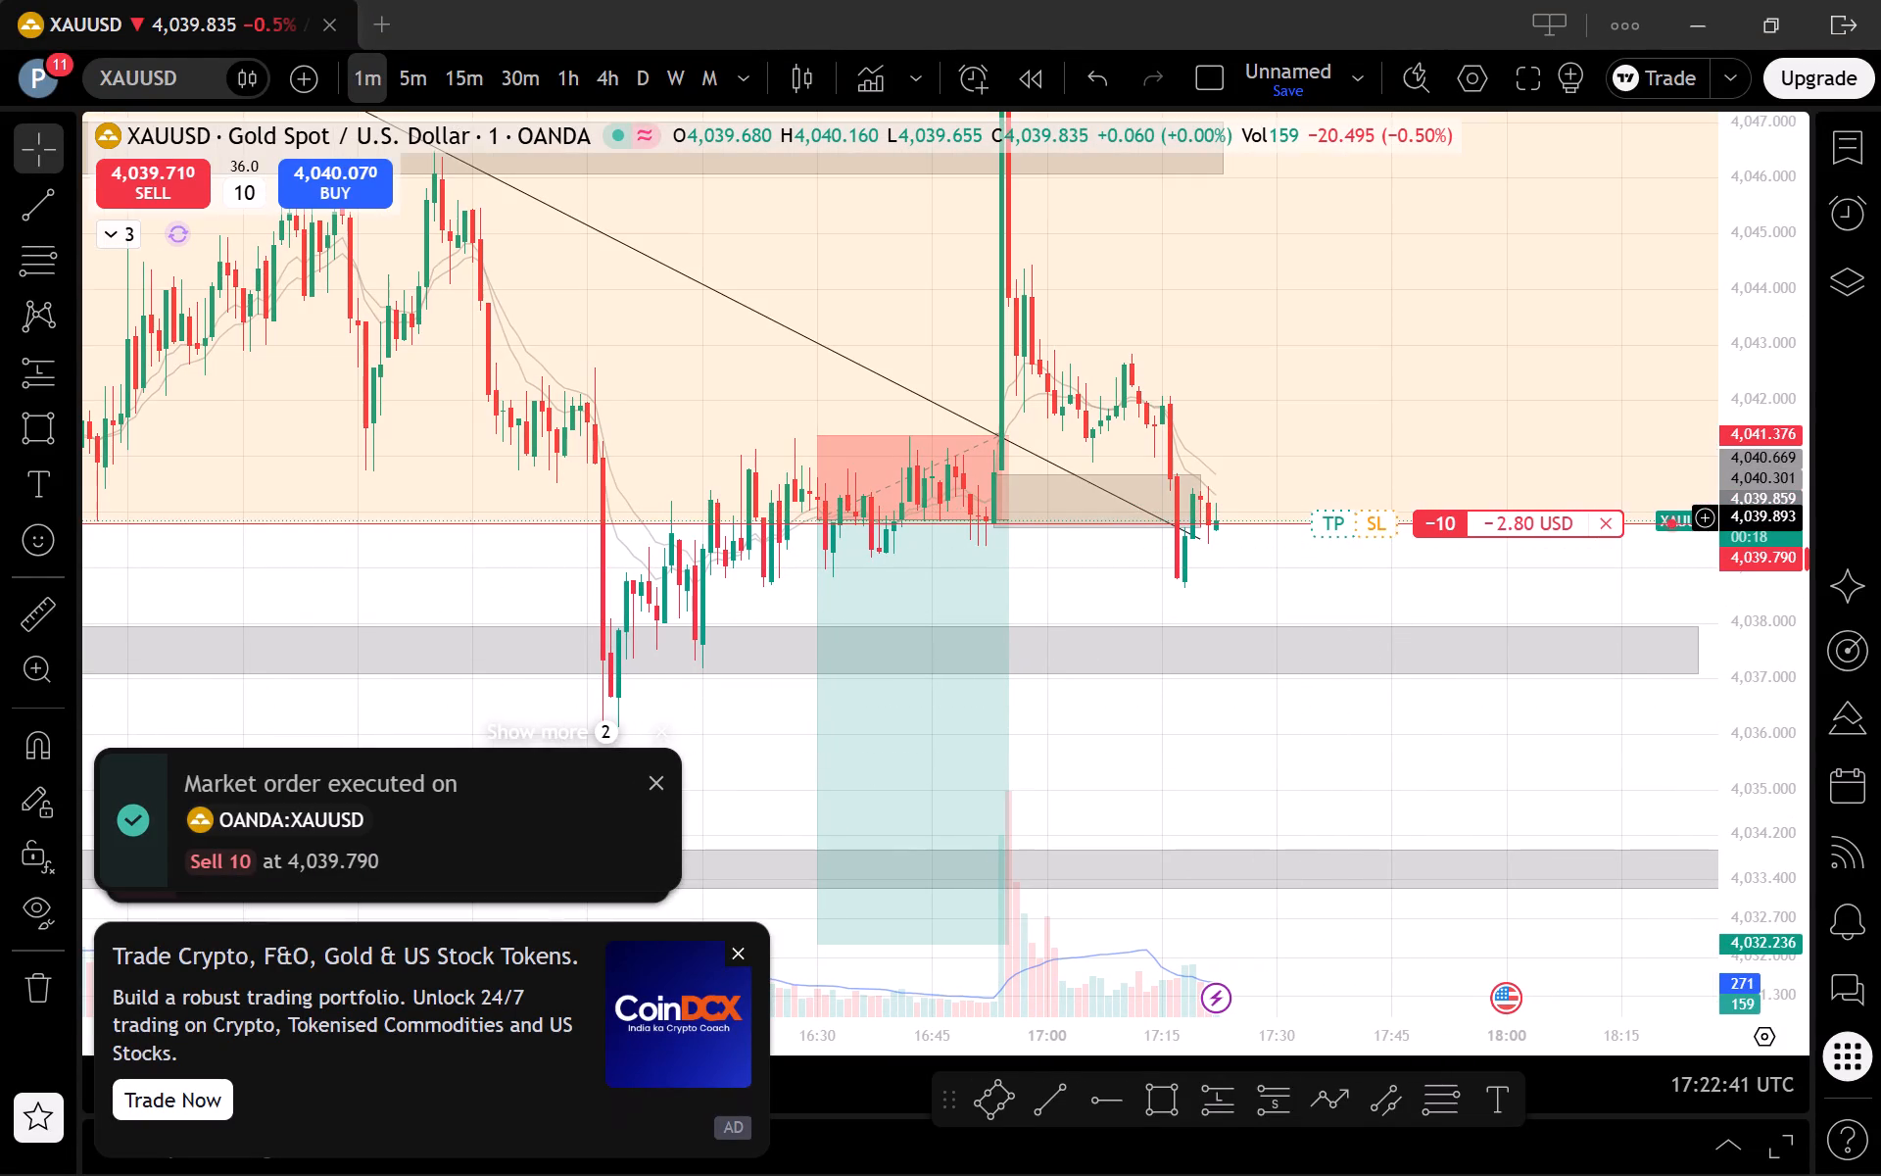
drag(1378, 516, 1428, 401)
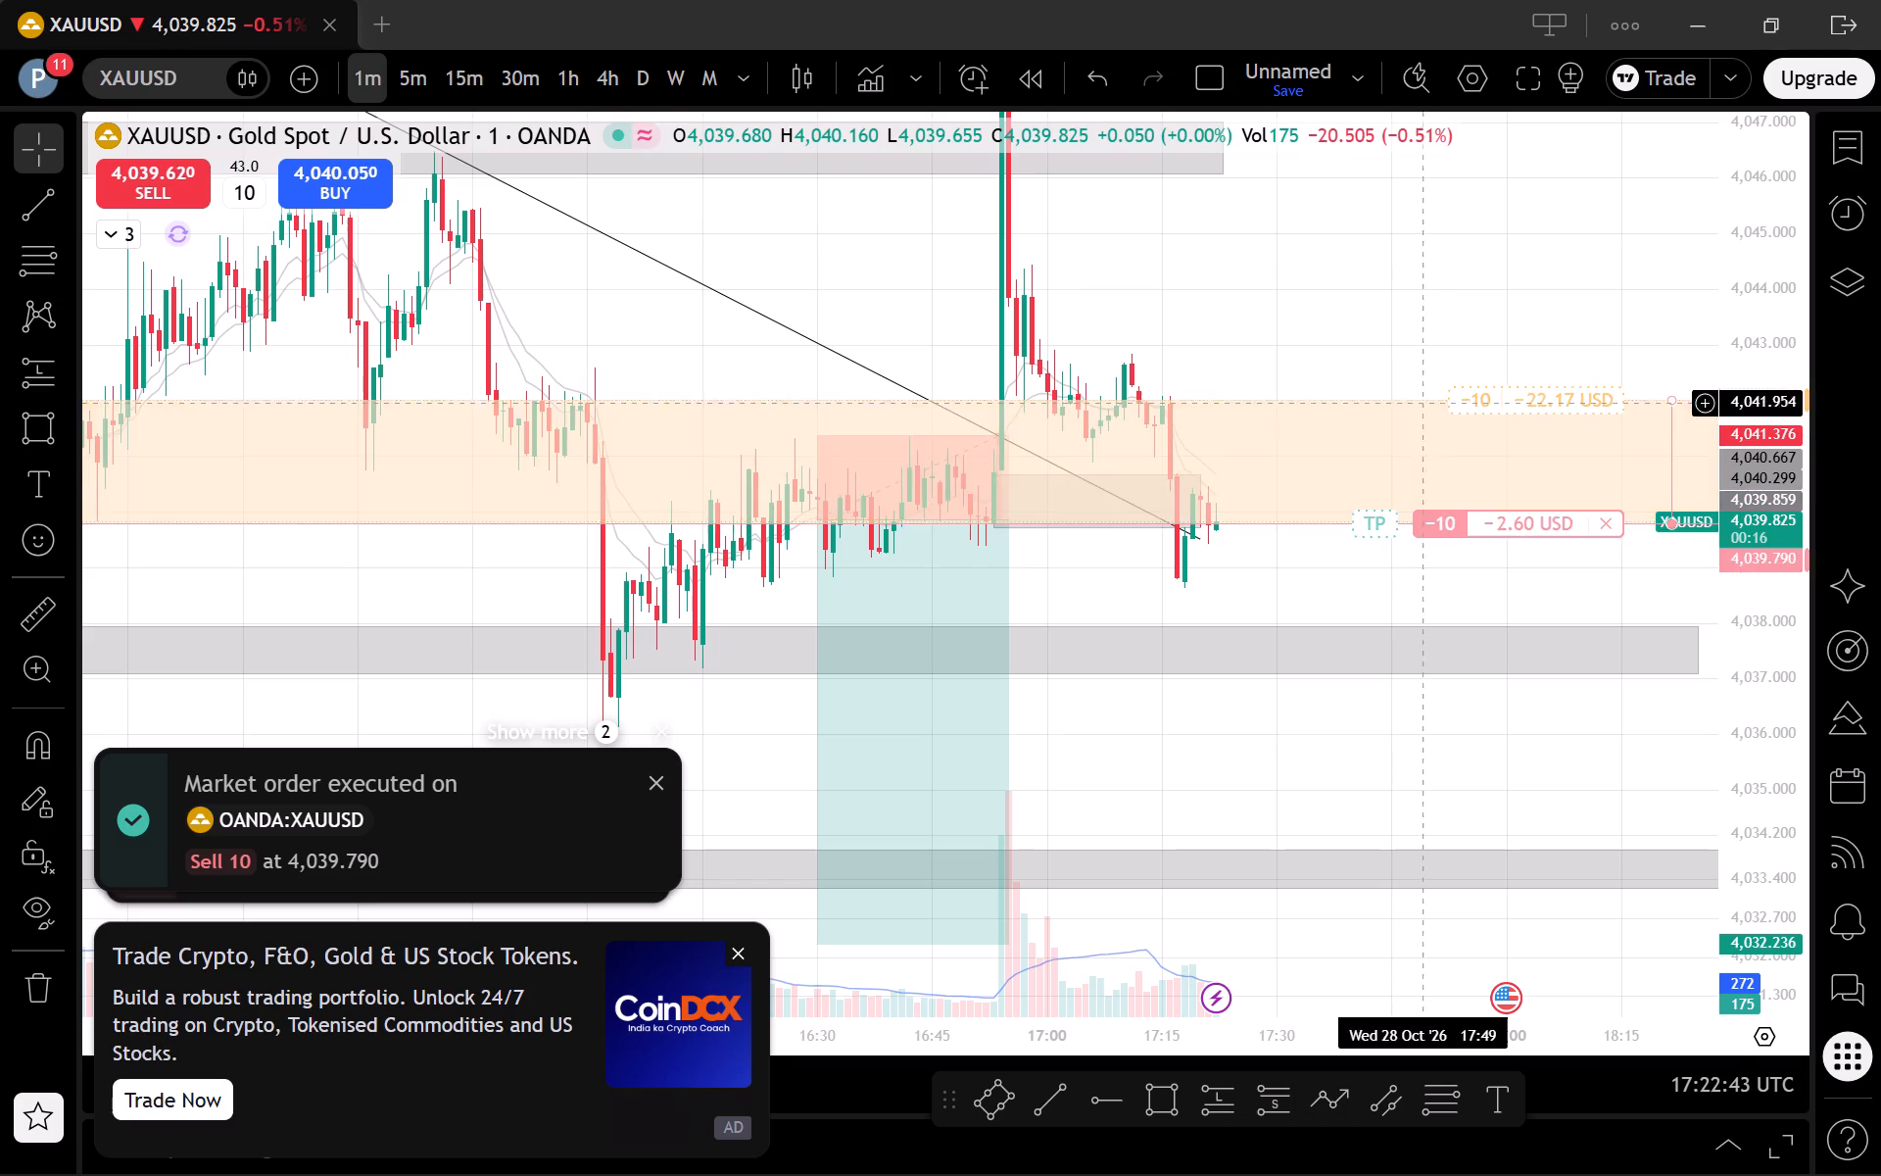
Place a take profit for the short XAUUSD position at about 4,033.611, inside the lowest grey zone.
drag(1381, 524, 1427, 815)
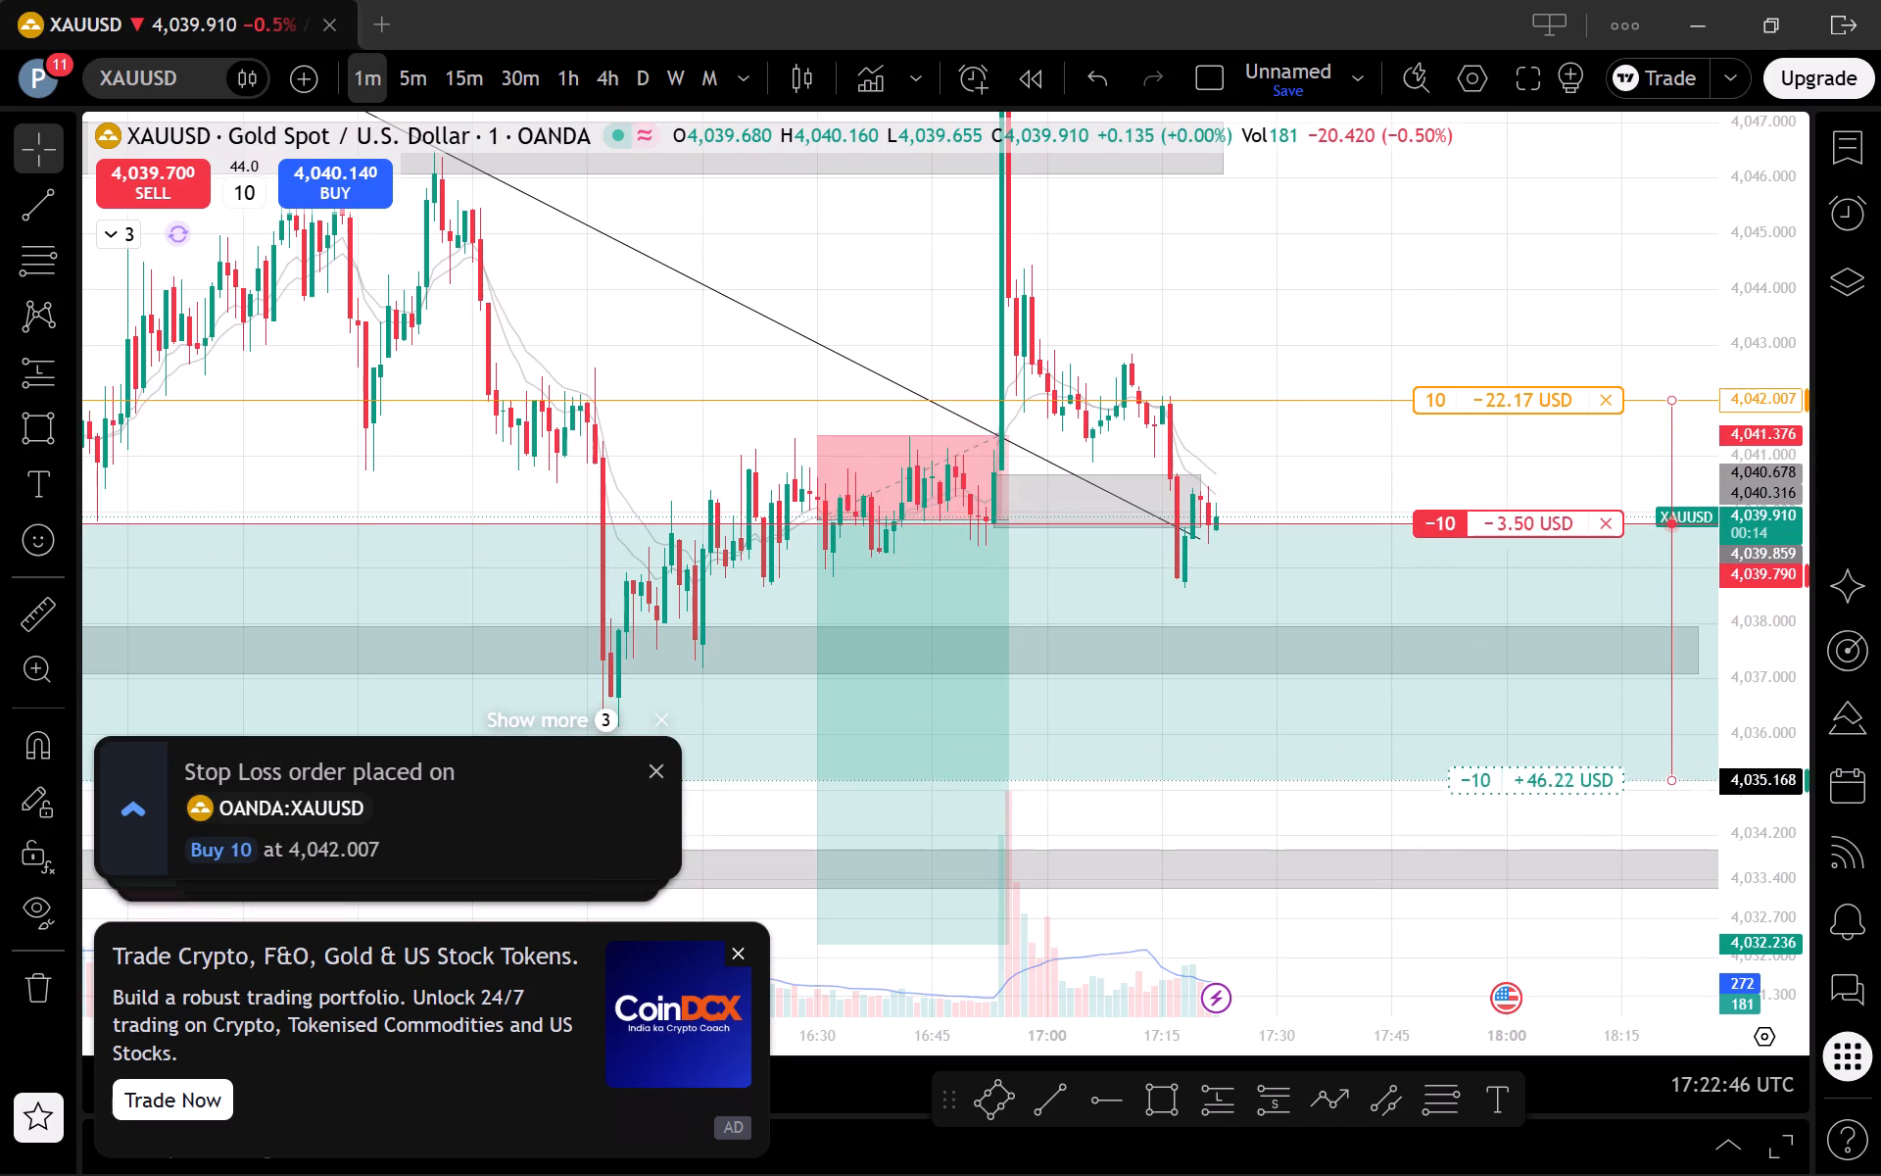
drag(1427, 815, 1442, 868)
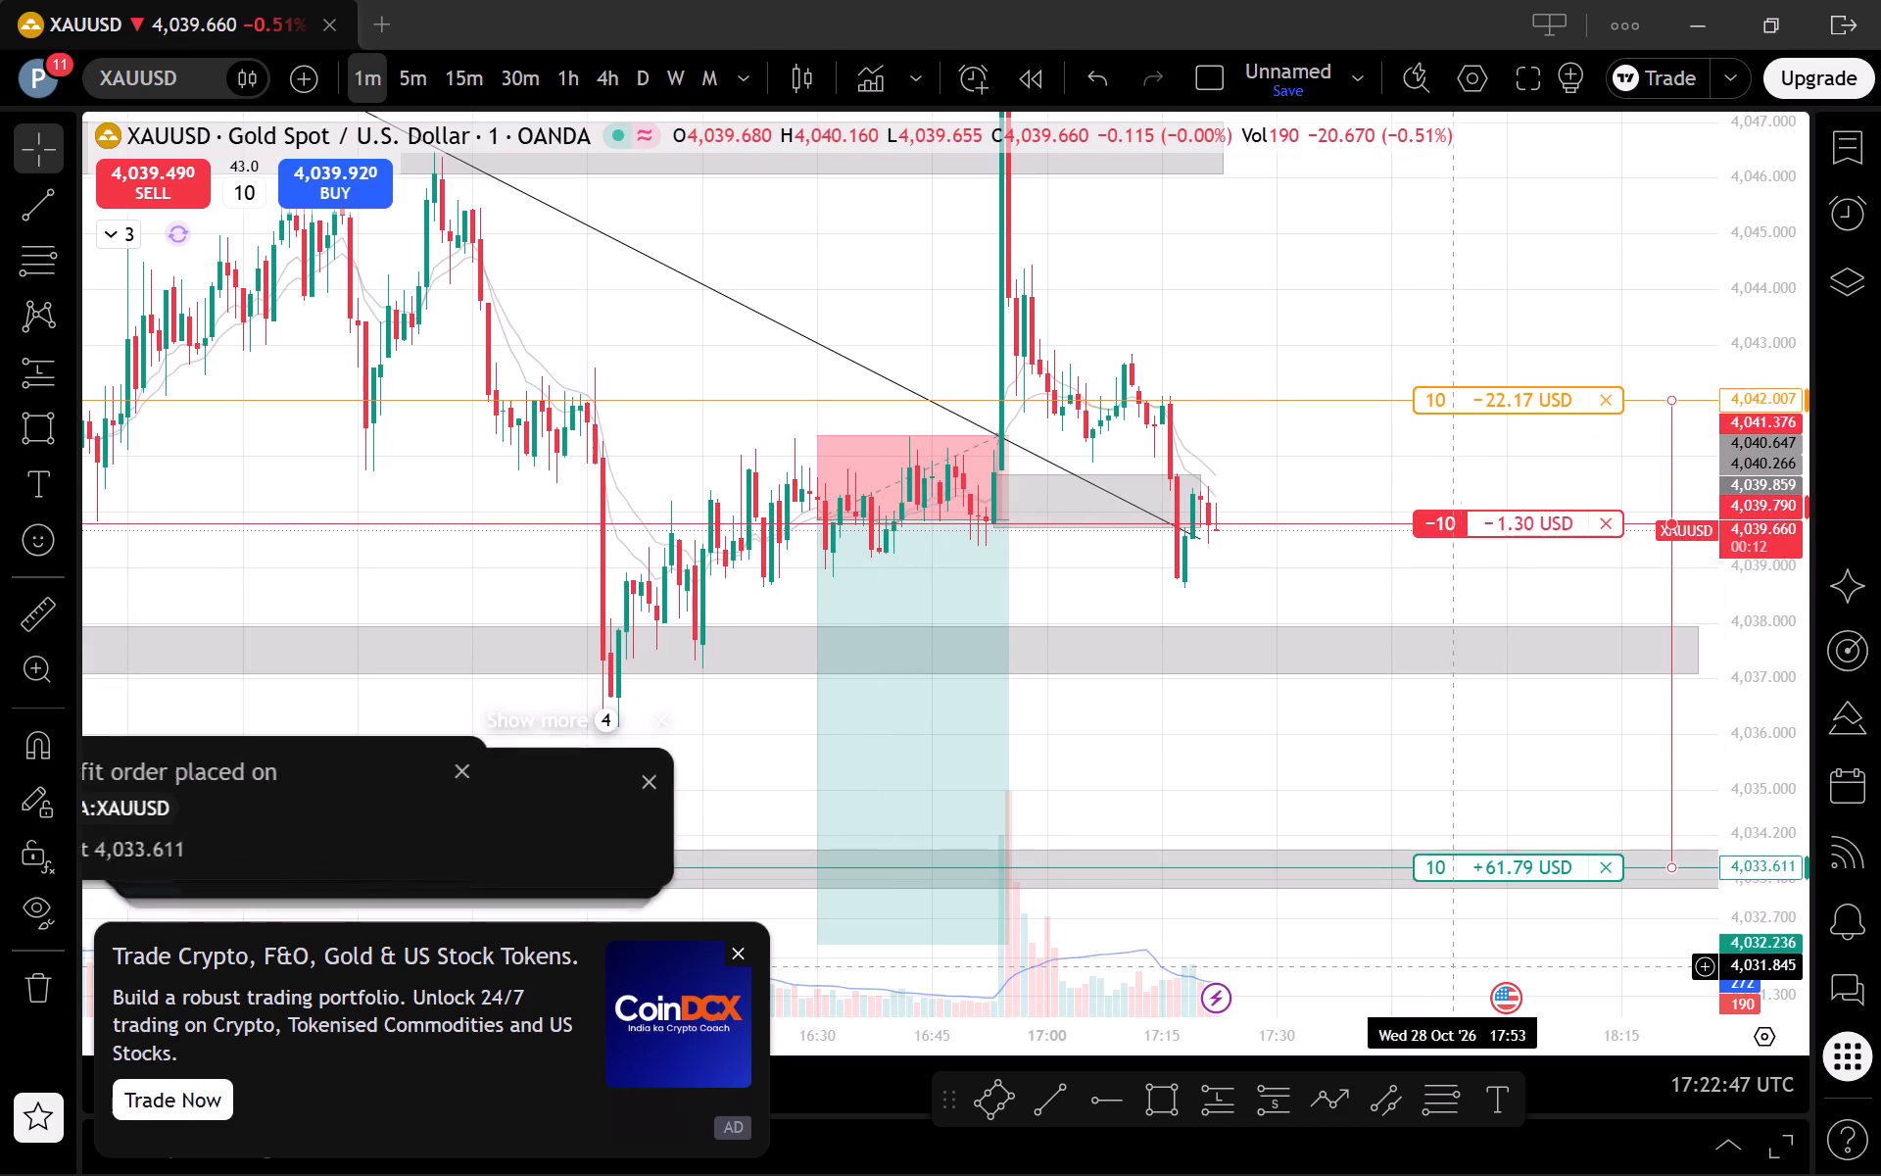
Dismiss the order notifications and the advertisement covering the chart.
scroll(1475, 947, down, 2)
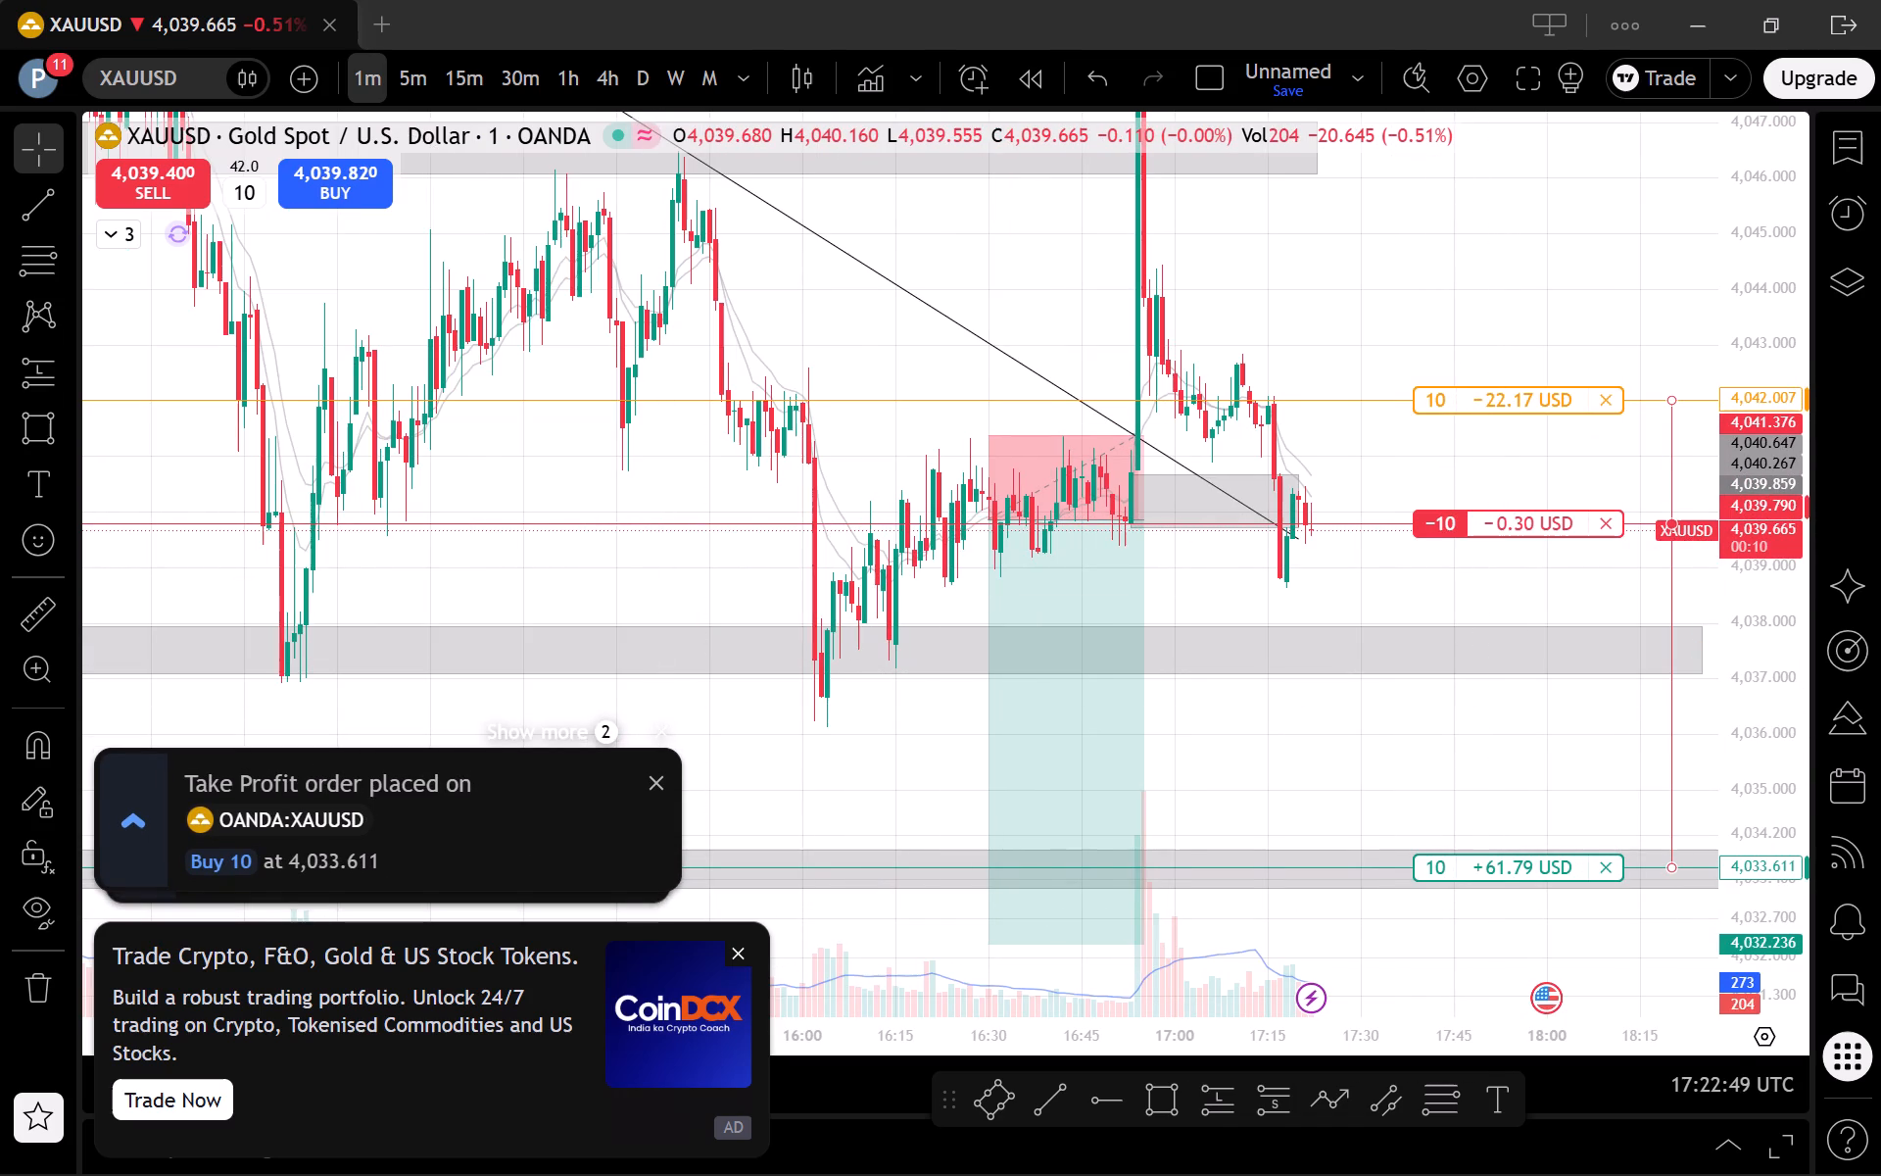
click(663, 727)
click(743, 955)
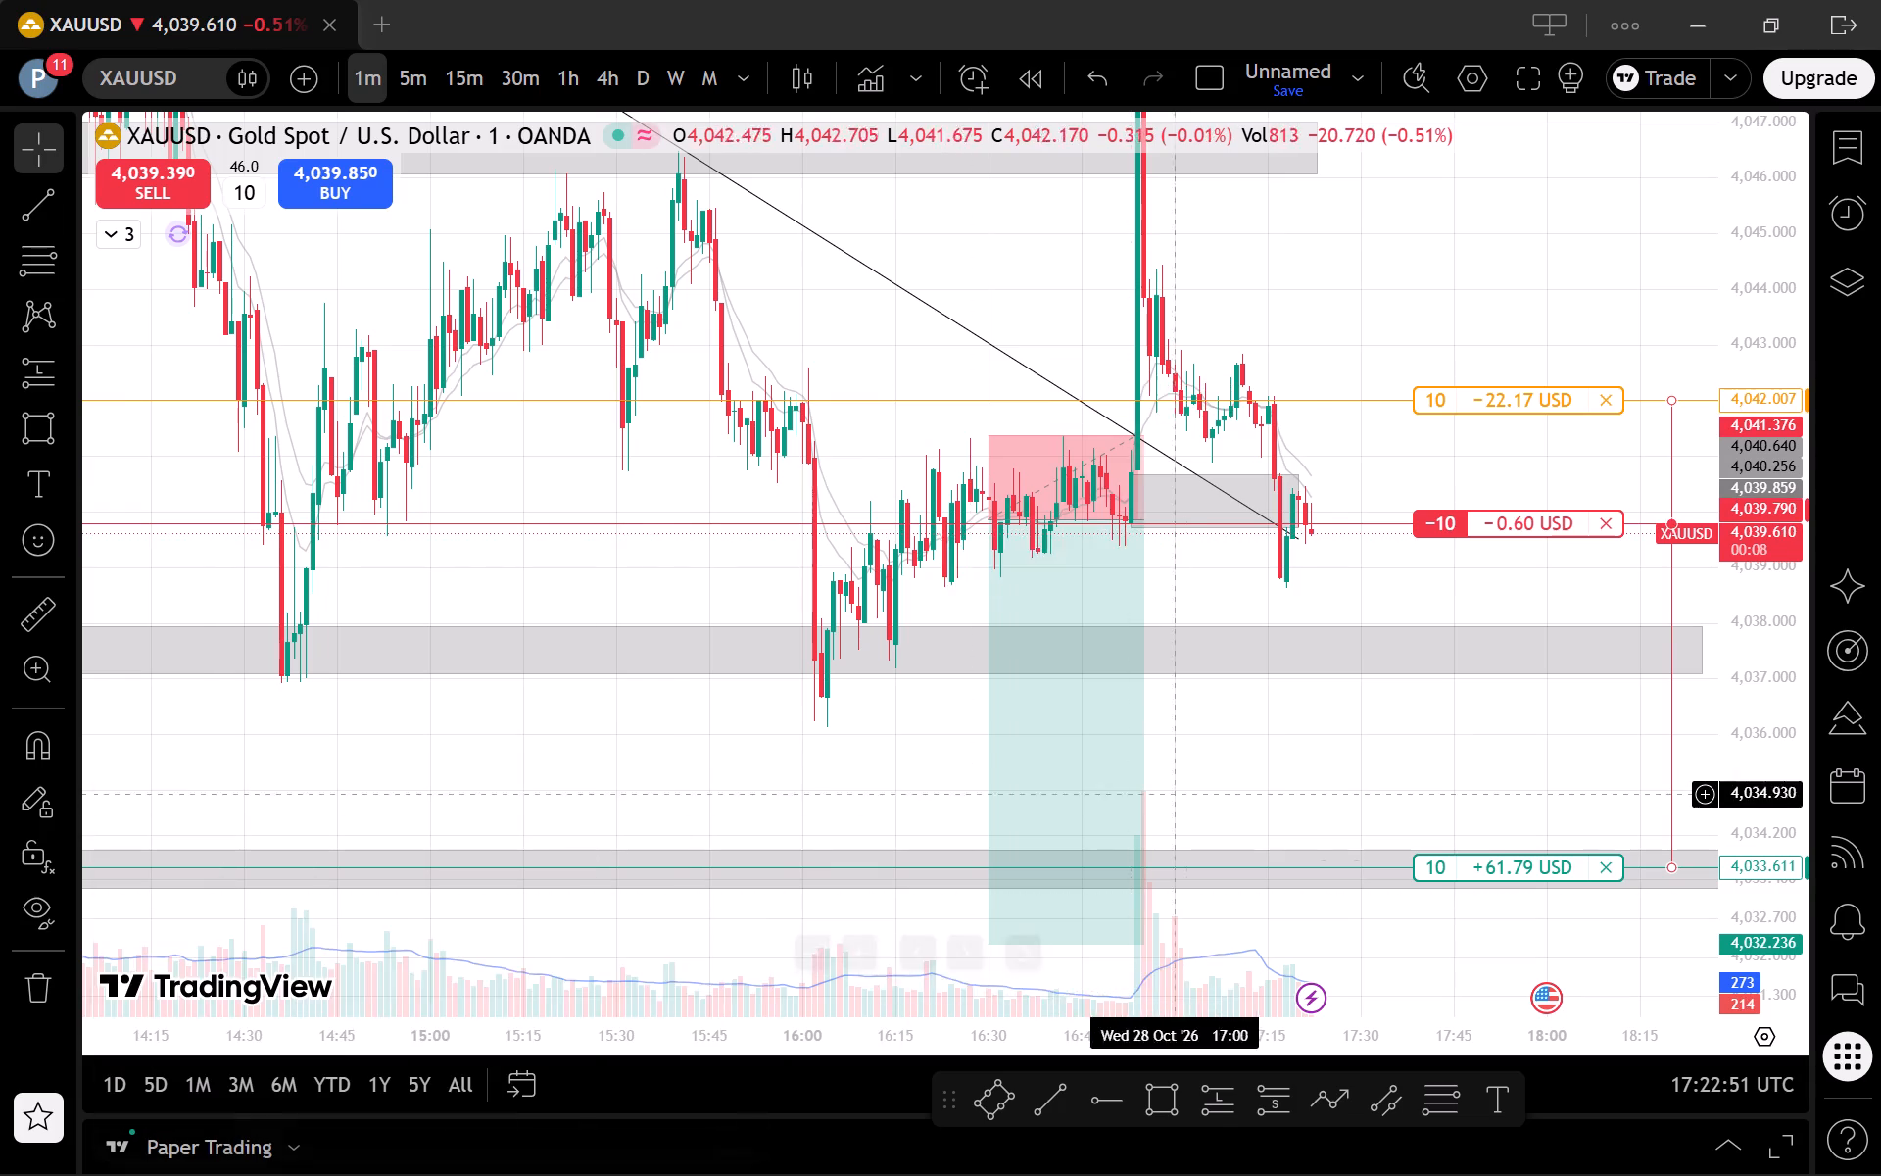
scroll(1280, 750, up, 2)
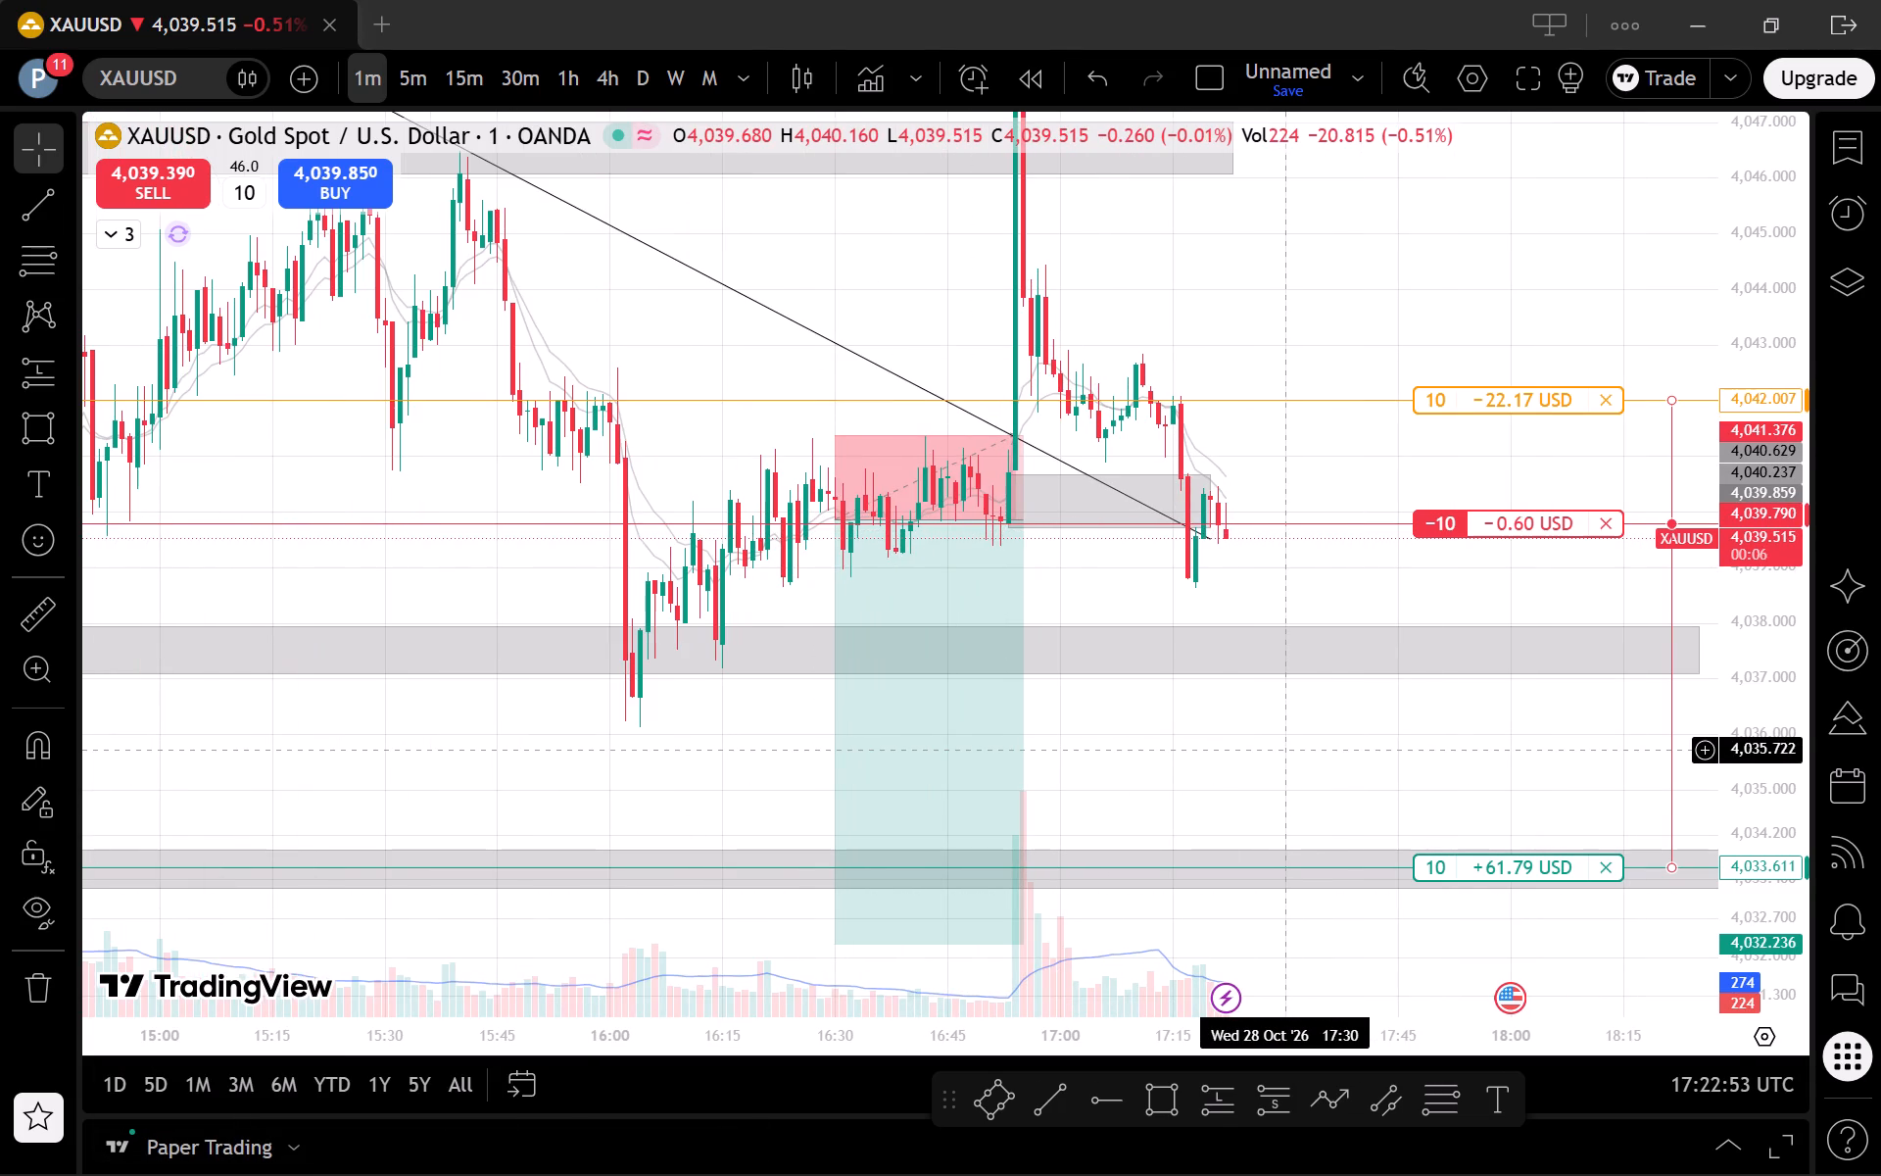
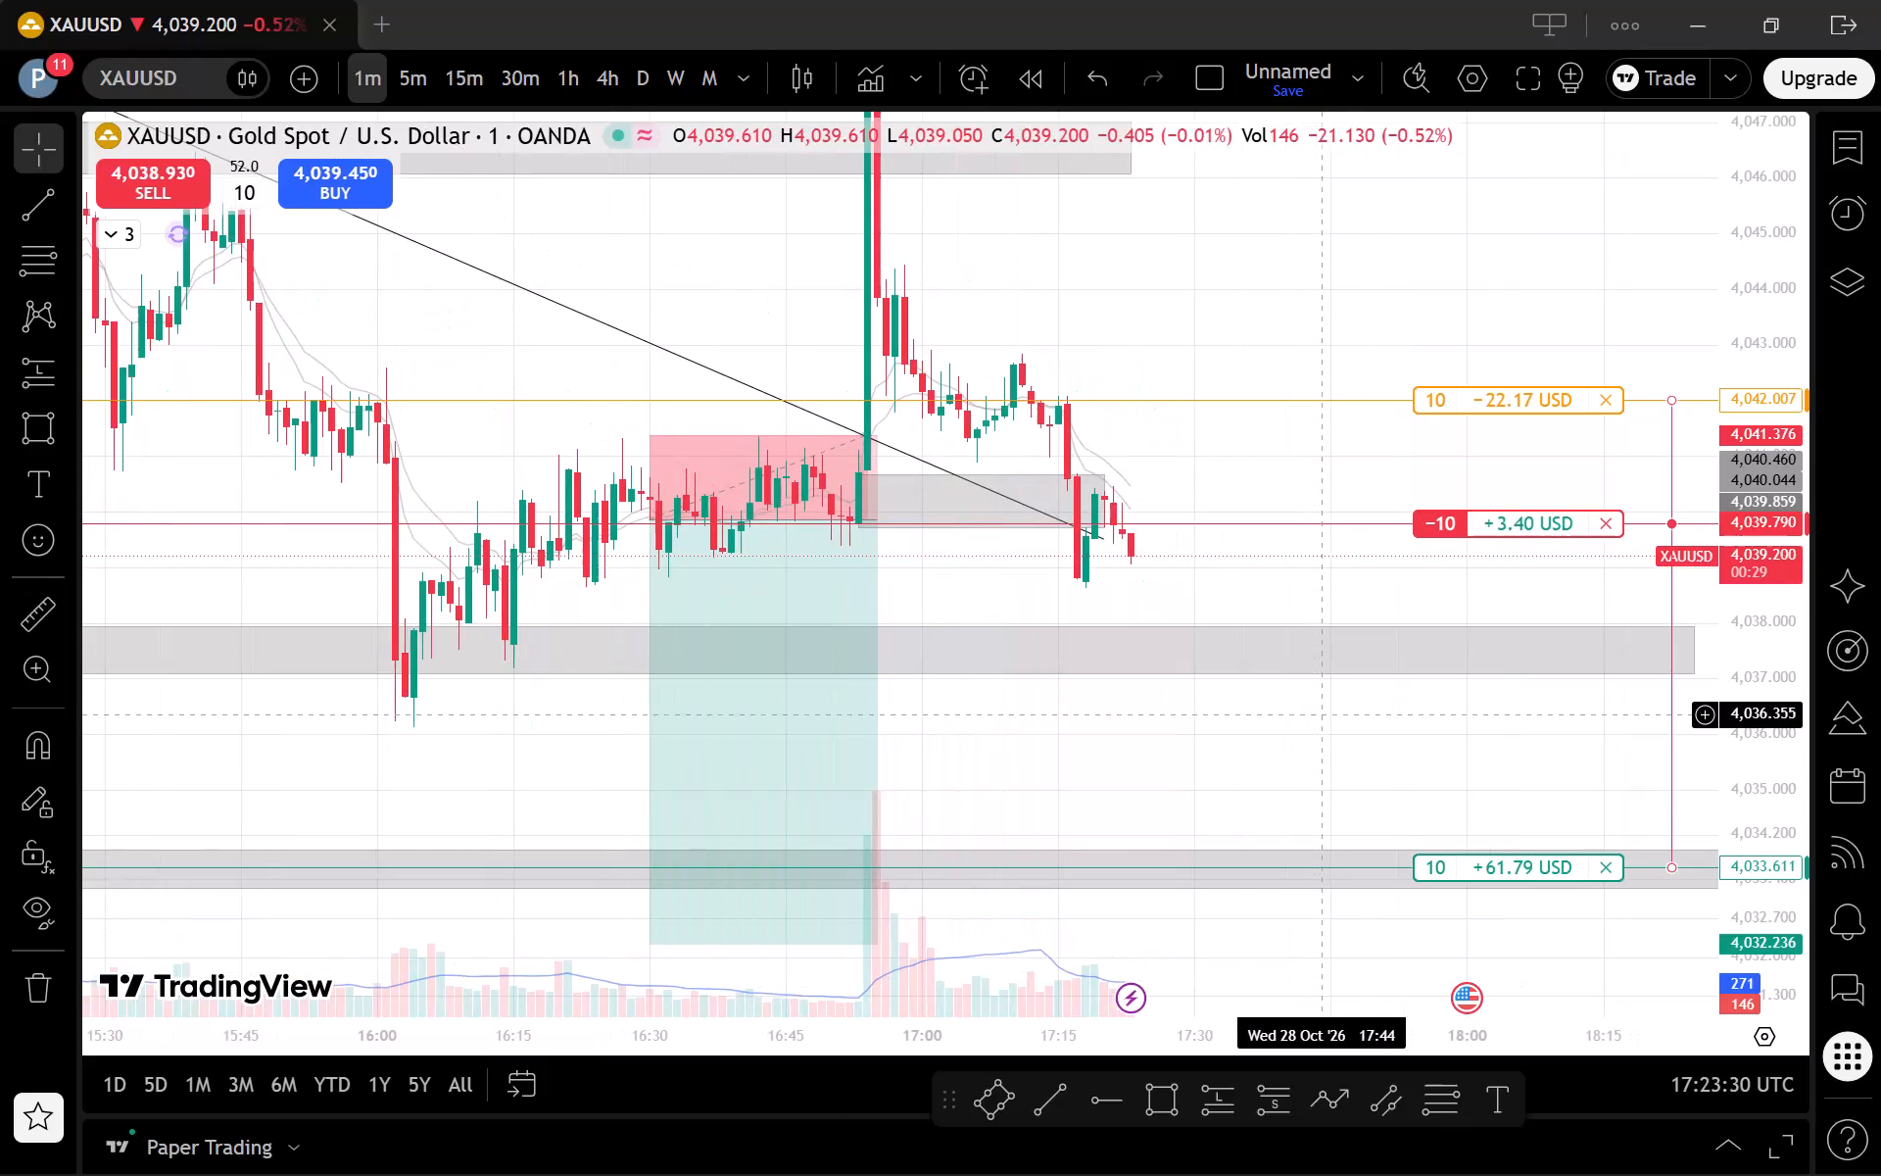
Examine the short position against its stop, target and grey zones on the 1-minute, 5-minute and 15-minute XAUUSD charts.
click(1612, 711)
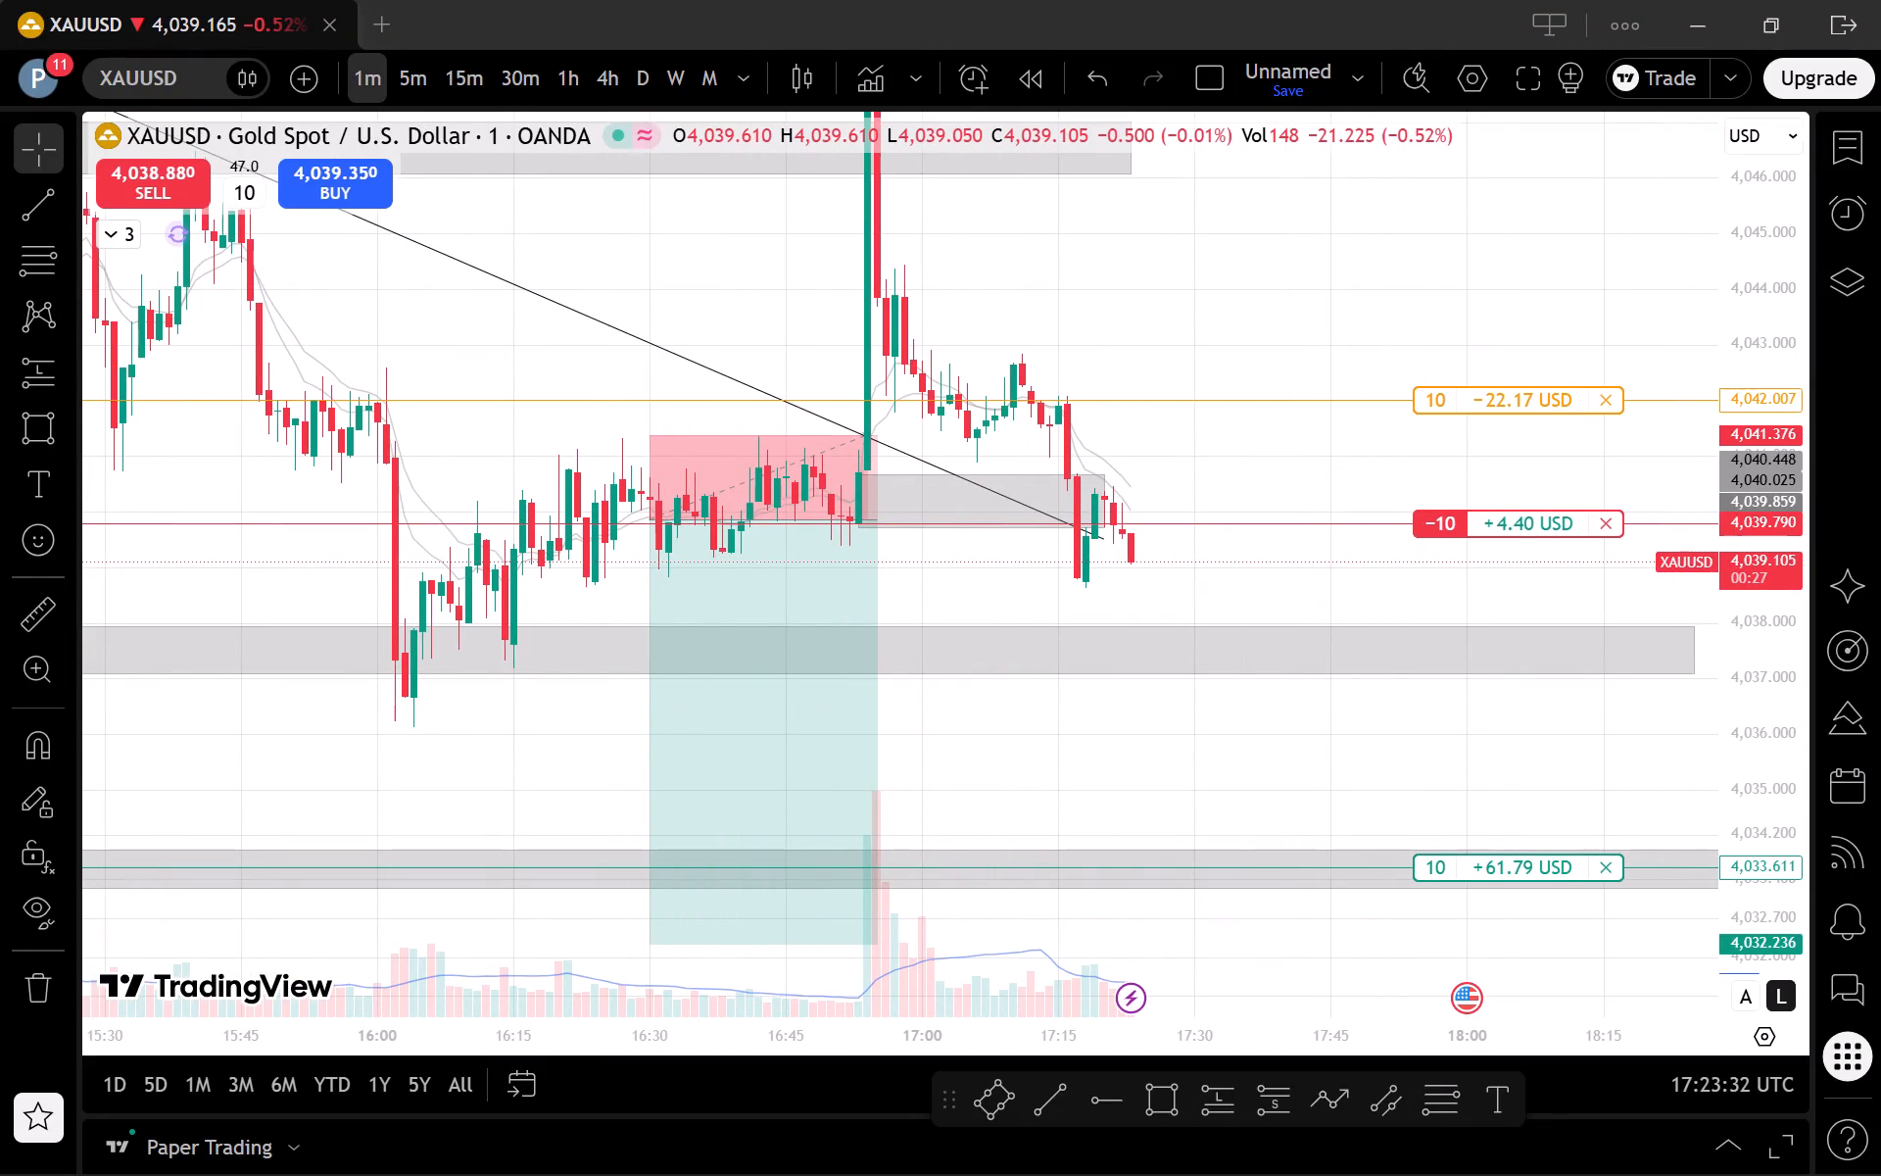
drag(1782, 691, 1769, 829)
scroll(1735, 826, down, 2)
drag(1566, 891, 1522, 788)
scroll(1572, 778, down, 2)
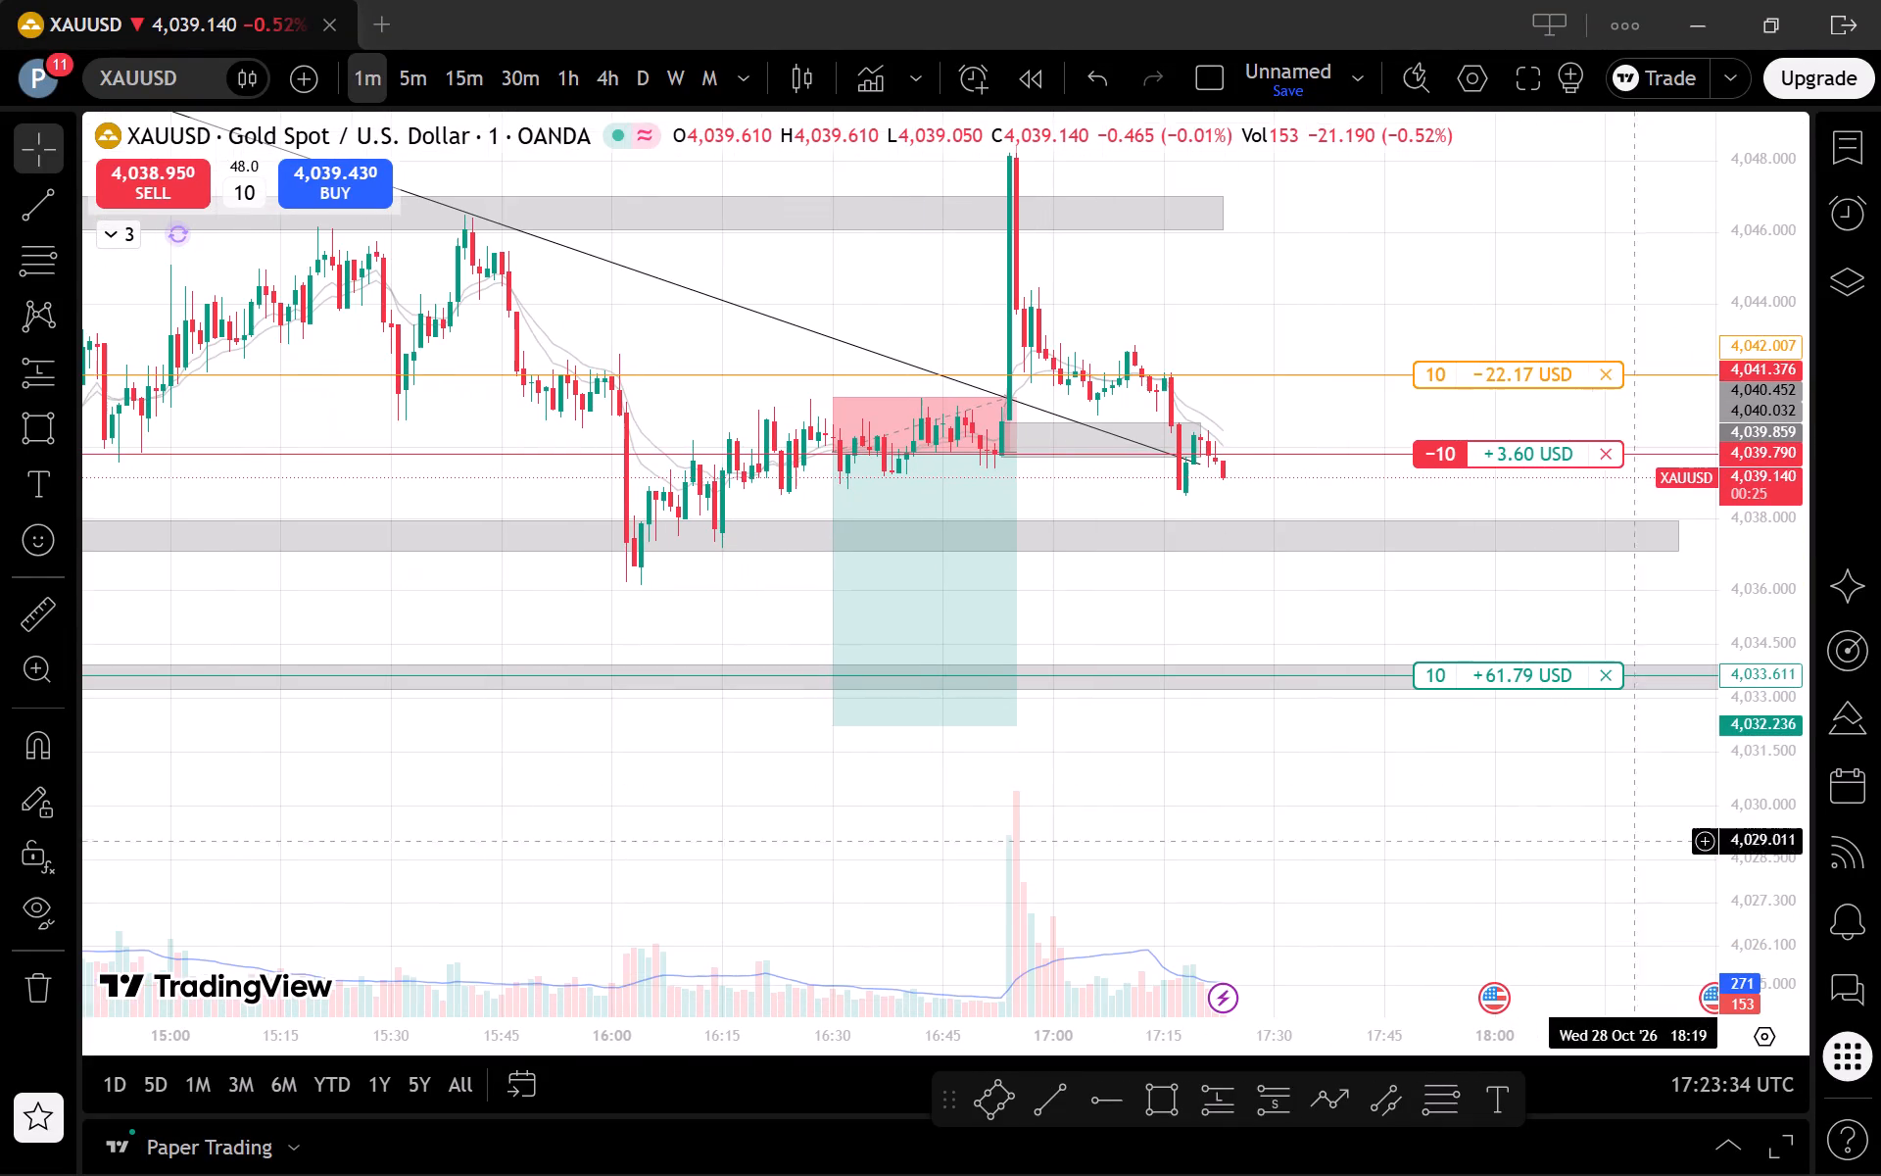
drag(1769, 883, 1748, 731)
drag(1565, 603, 1553, 675)
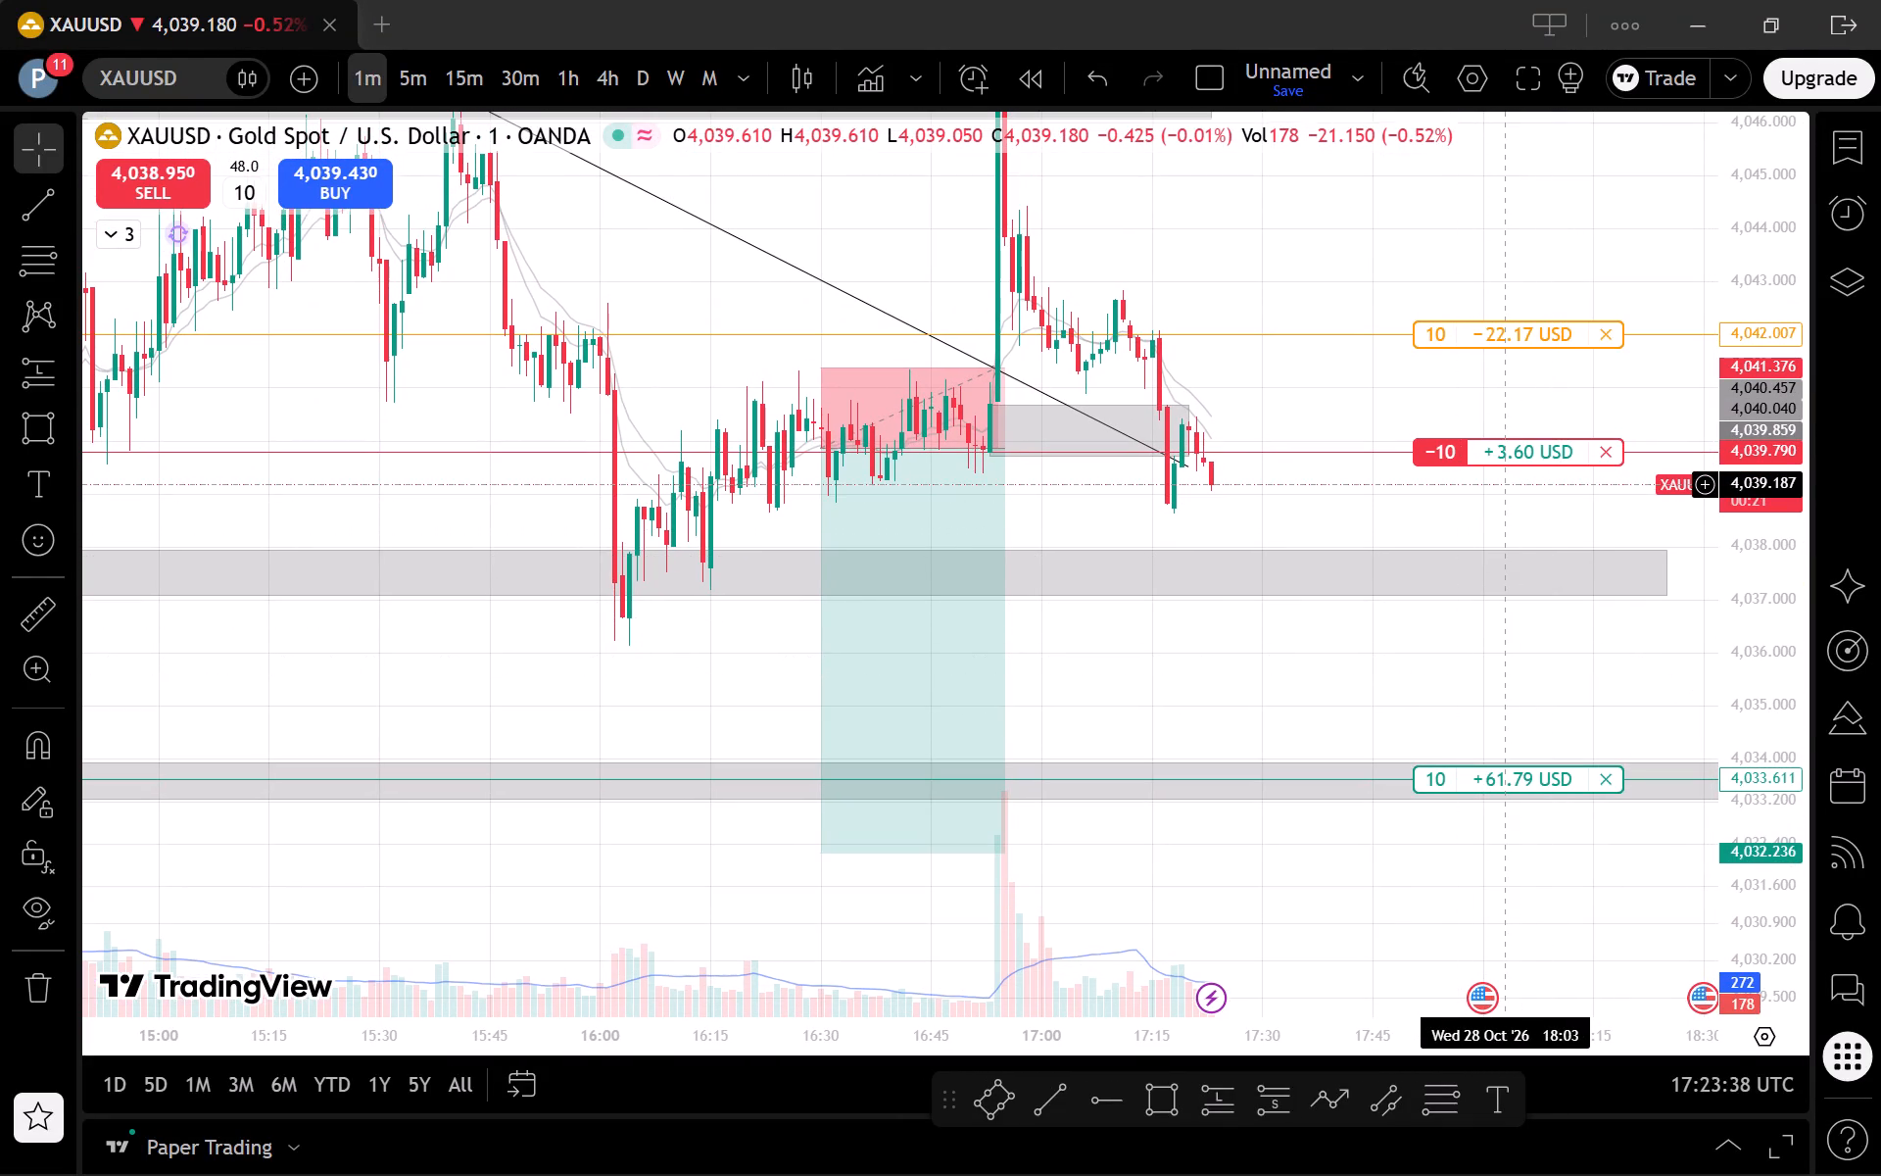
click(413, 54)
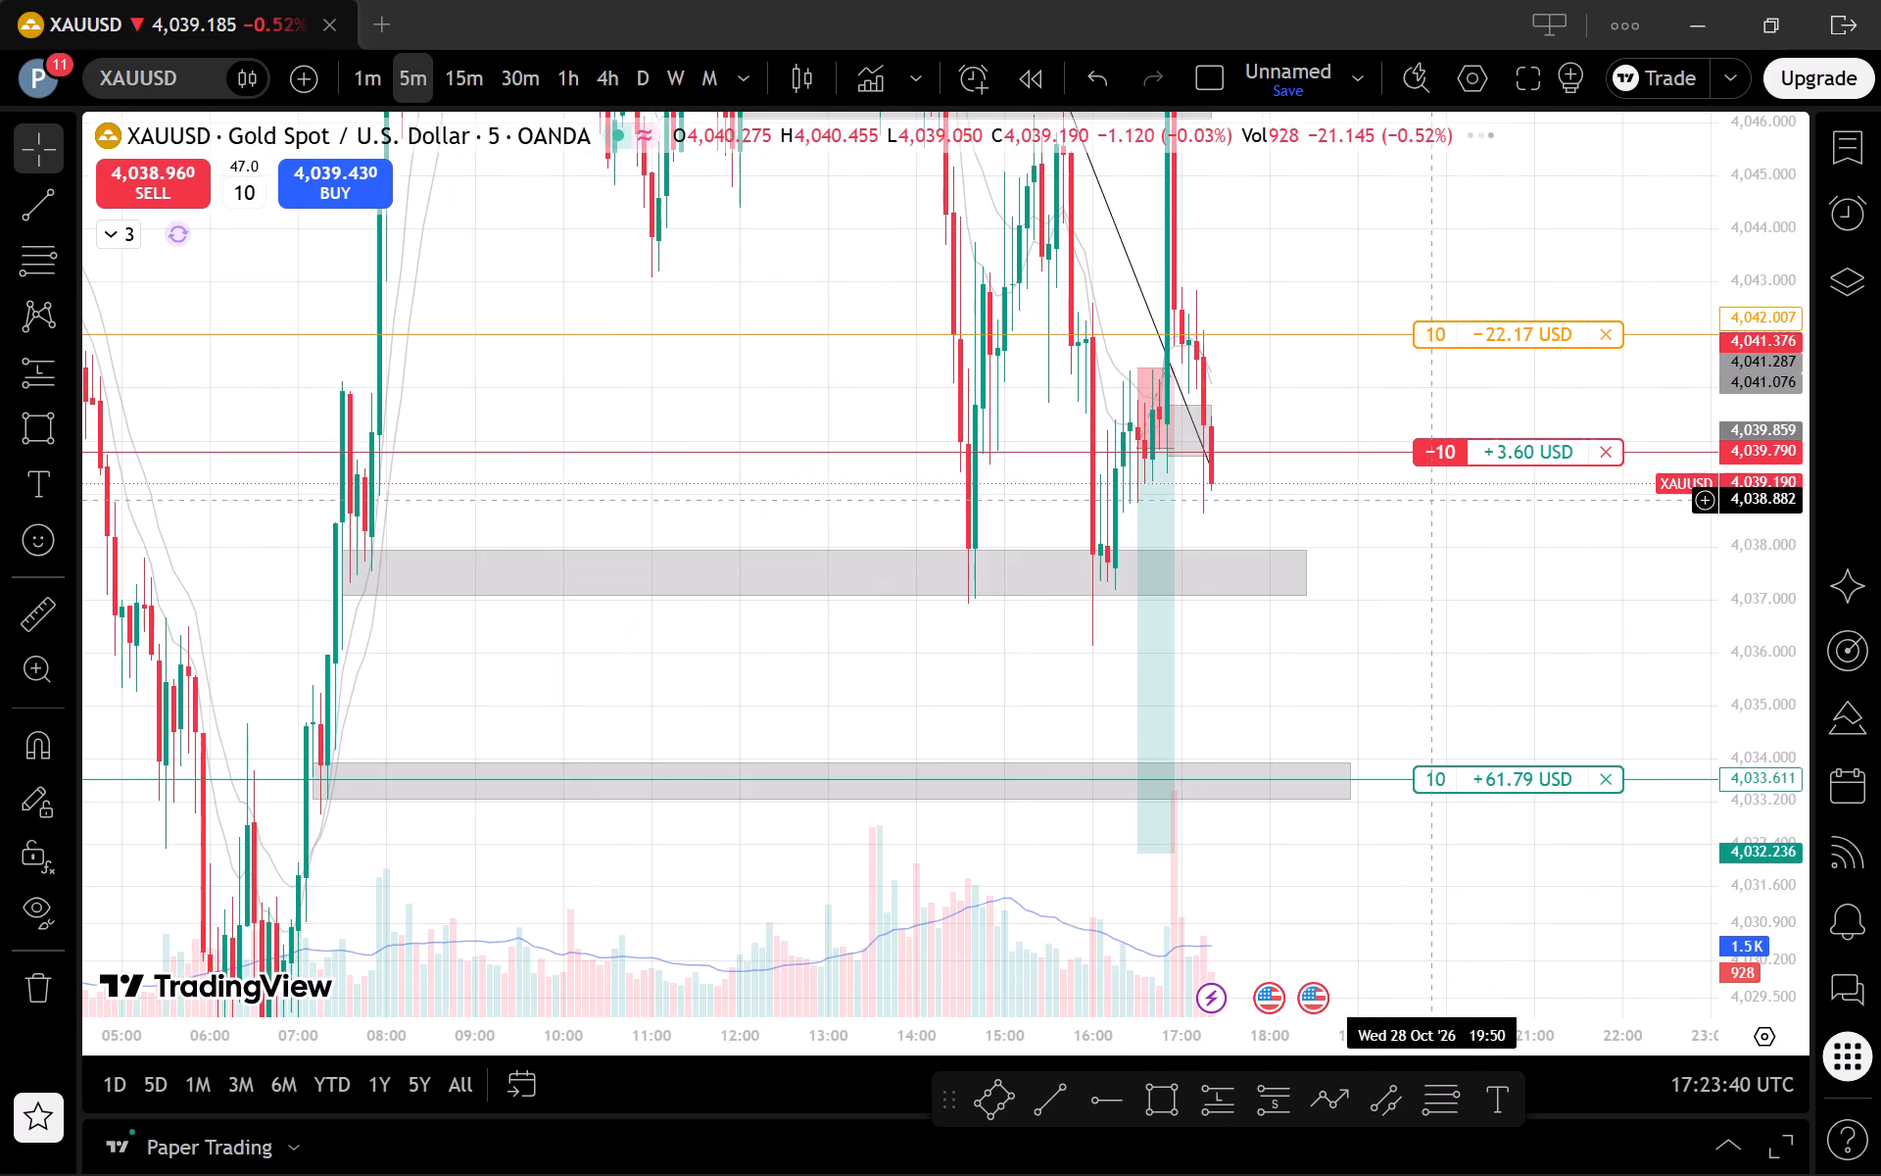
drag(1769, 482, 1735, 840)
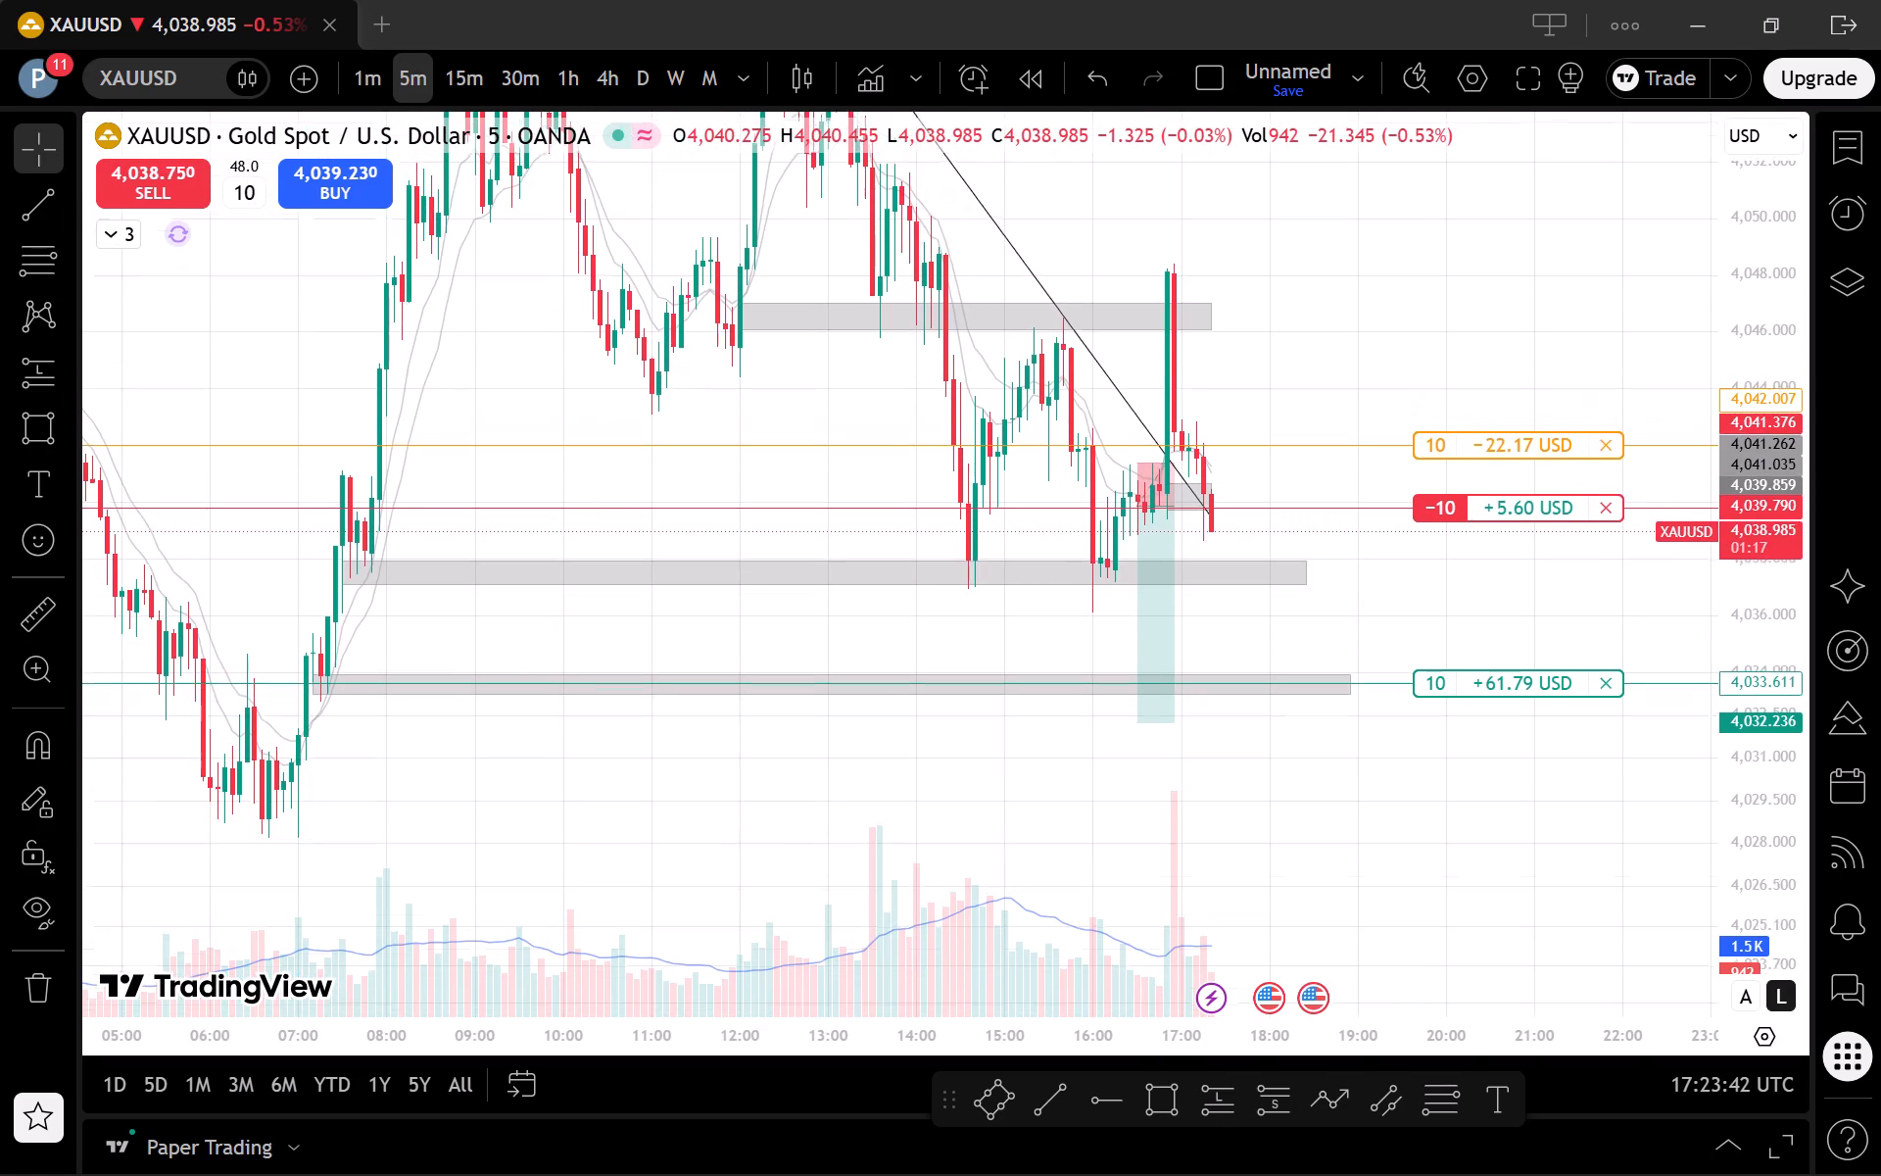
drag(1735, 840, 1732, 842)
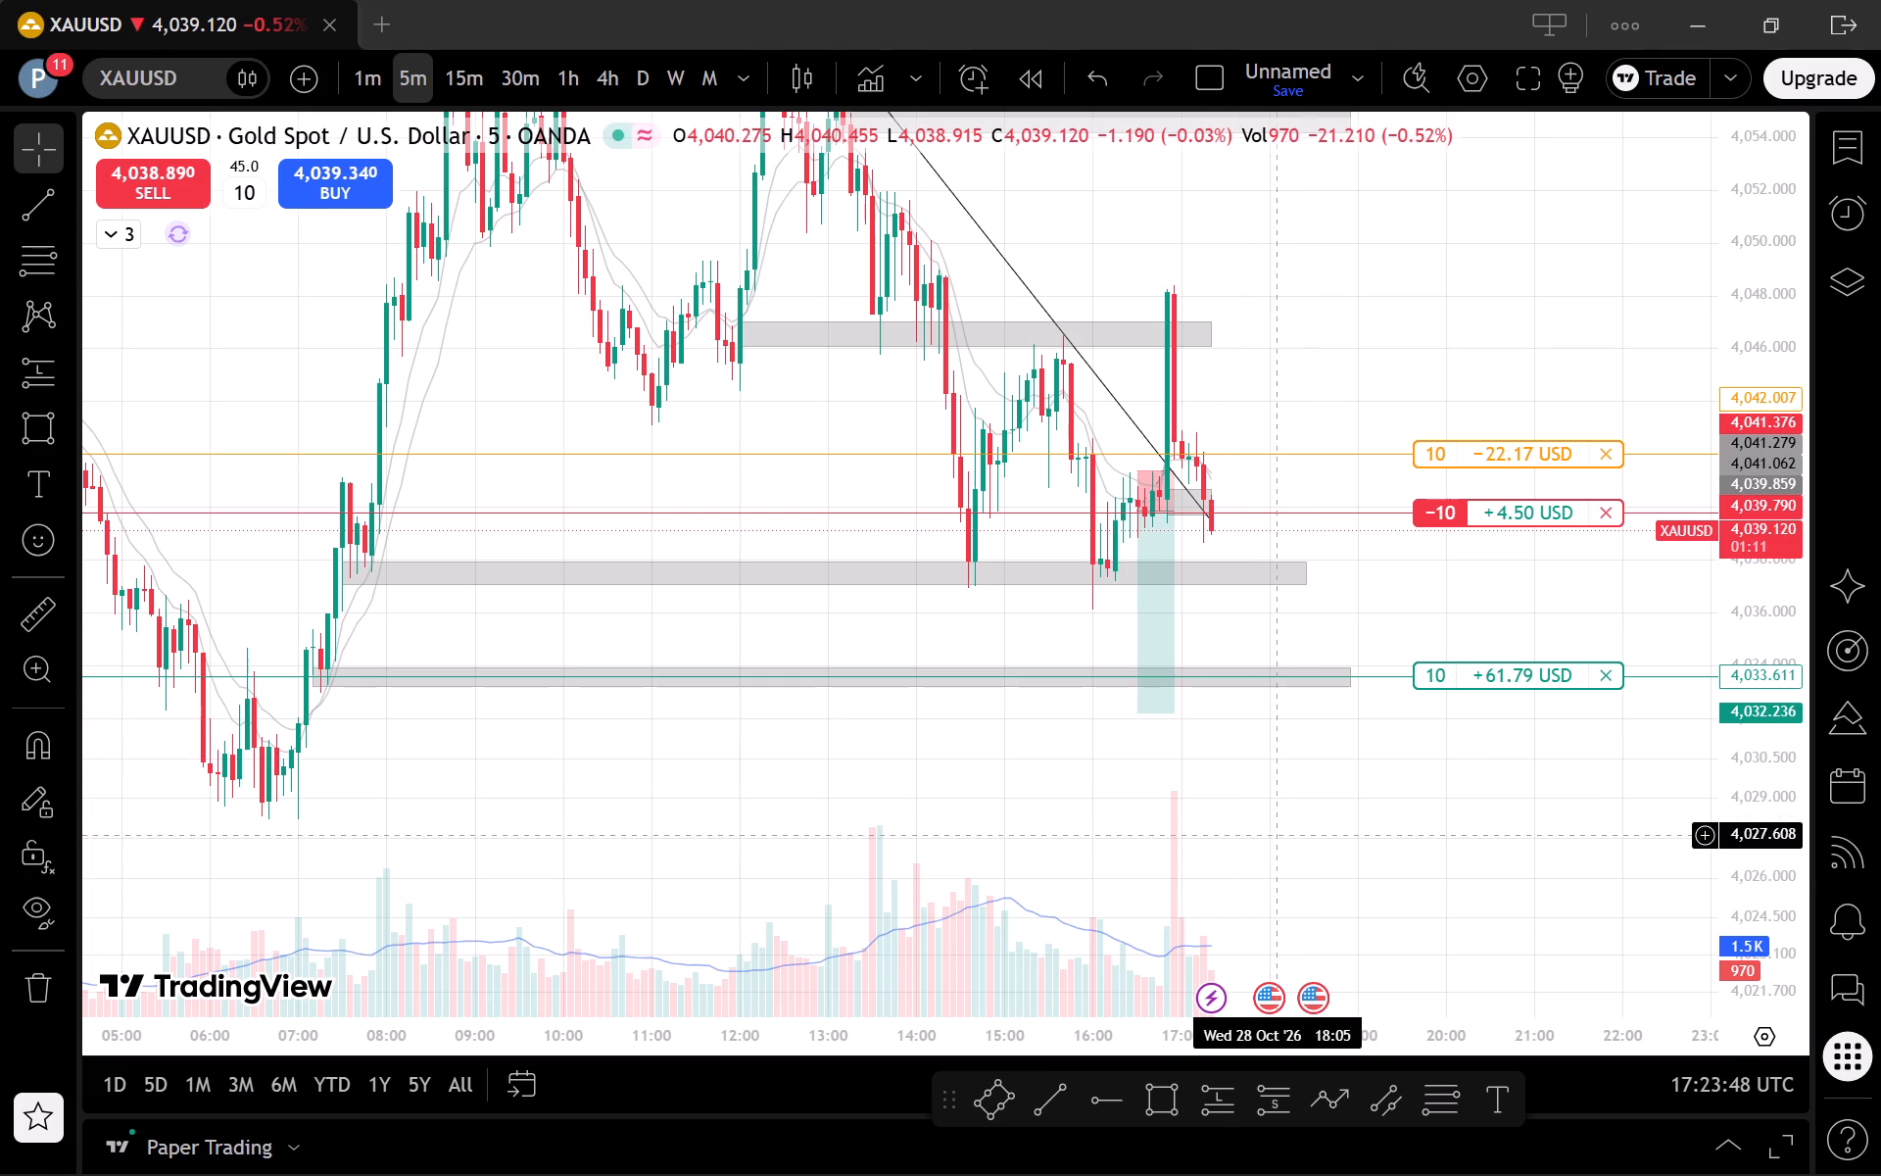
click(477, 65)
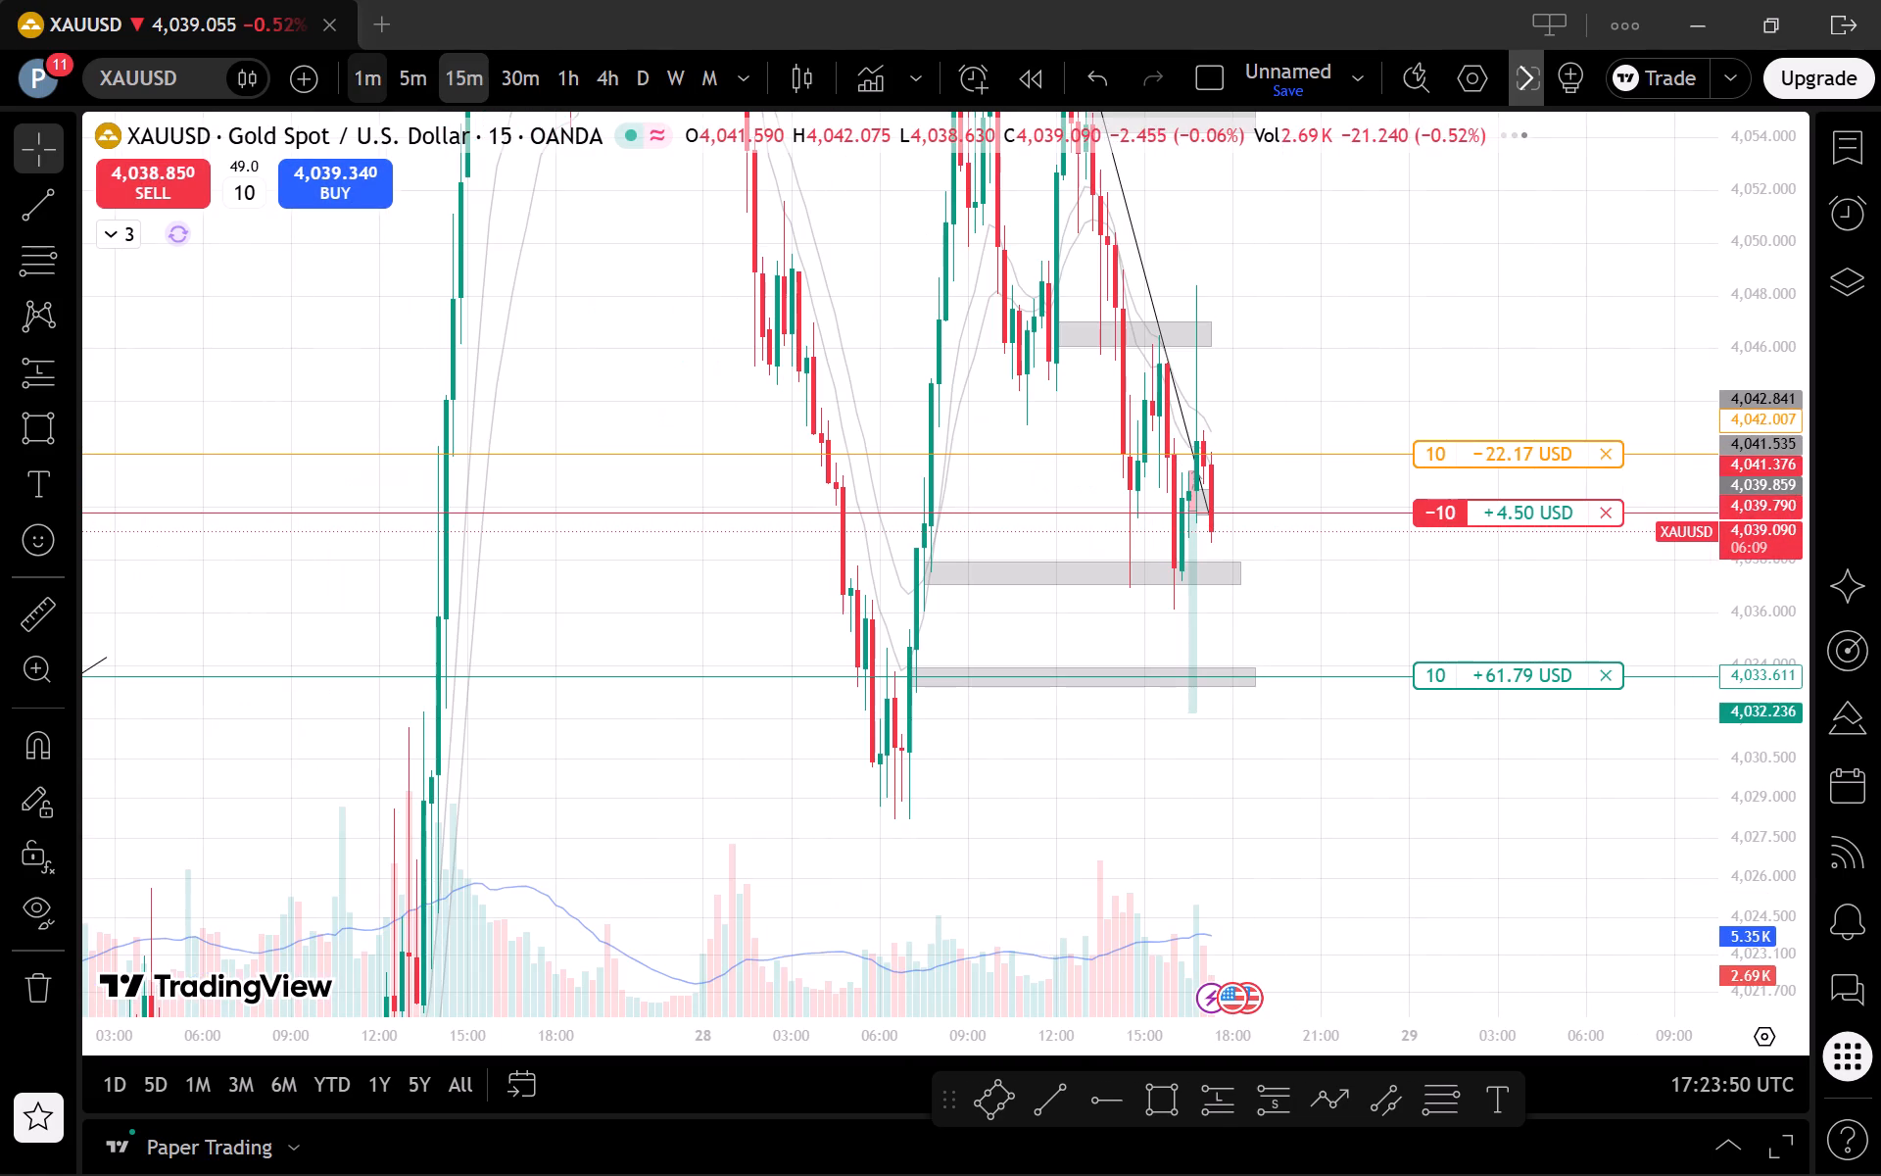
Examine the latest candles around the short entry and trendline on the 1-minute chart, briefly comparing with the 5-minute chart.
click(373, 81)
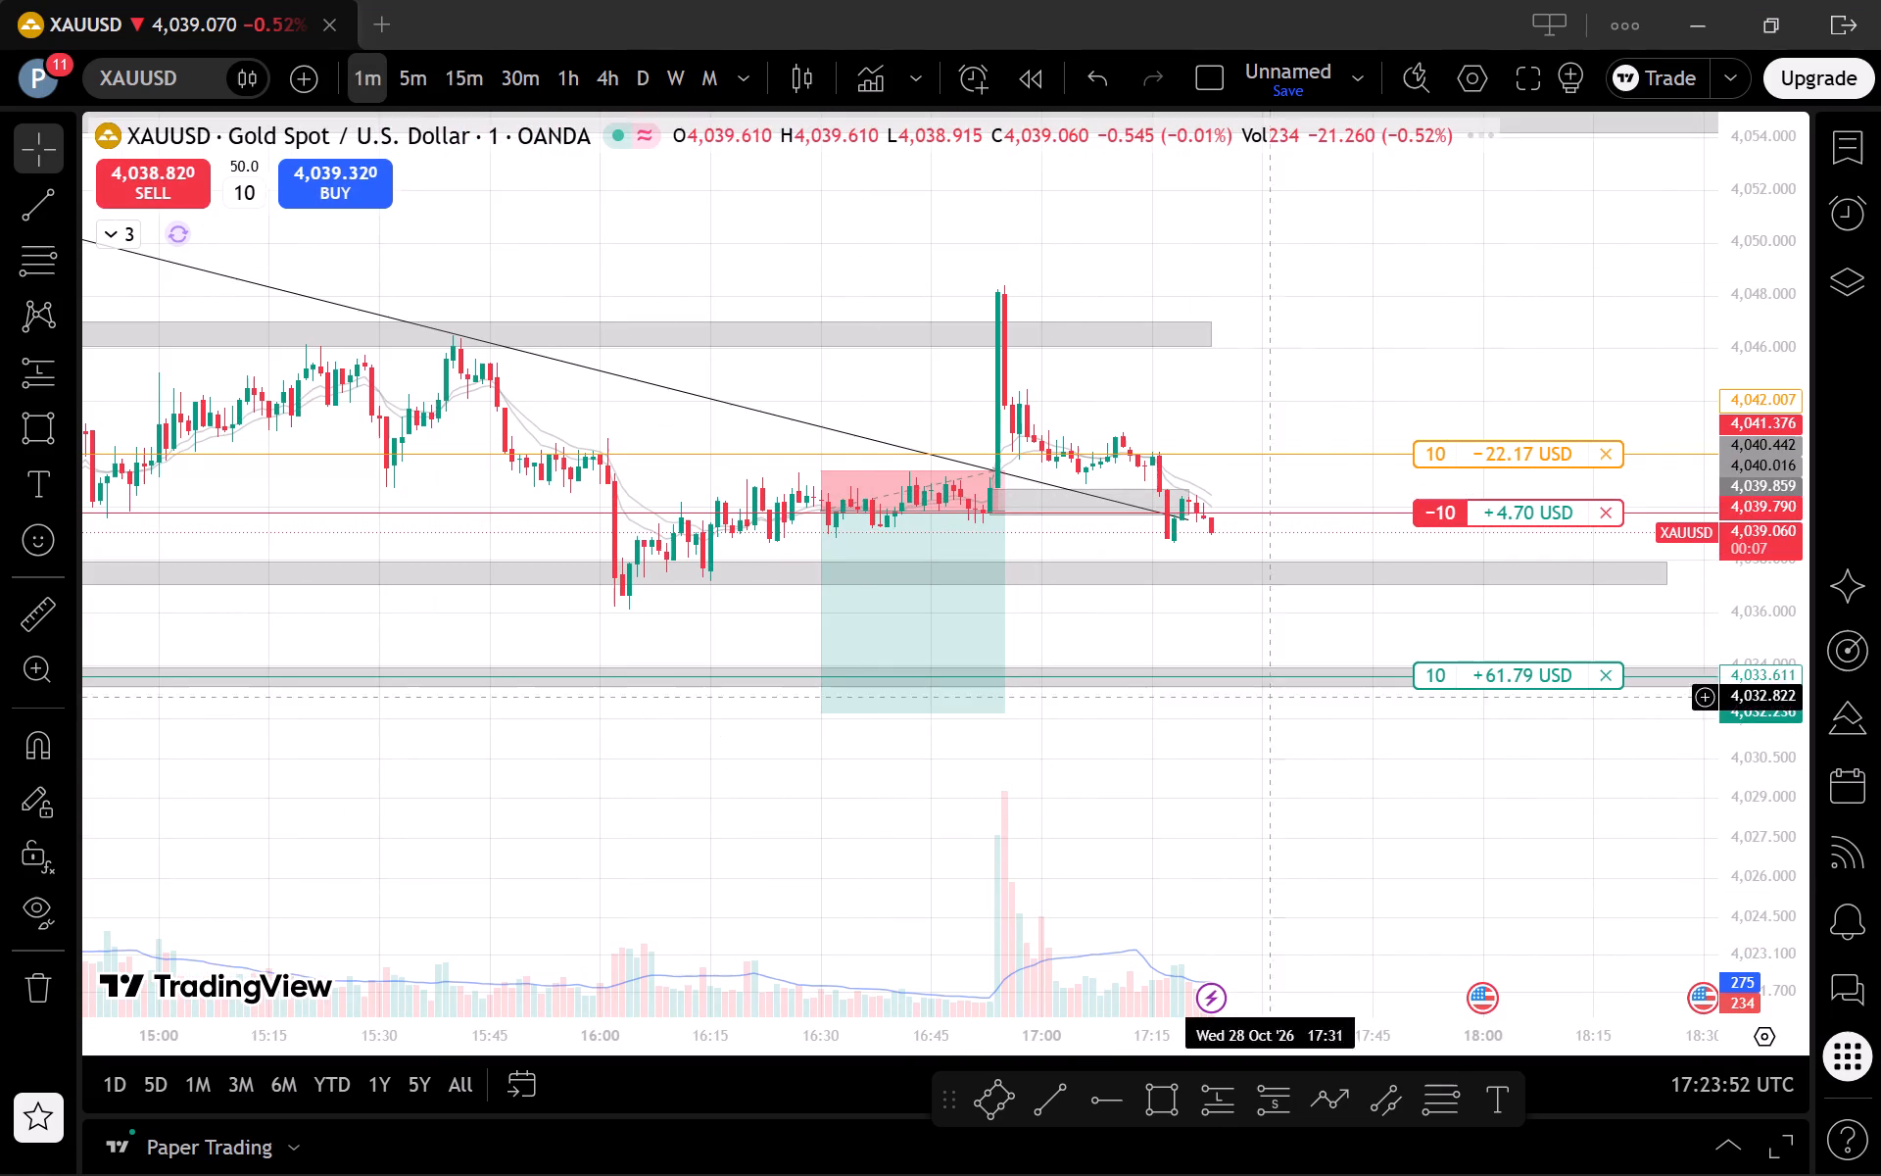
drag(1771, 947, 1707, 653)
scroll(1624, 626, down, 1)
drag(1571, 690, 1565, 744)
drag(1789, 703, 1783, 771)
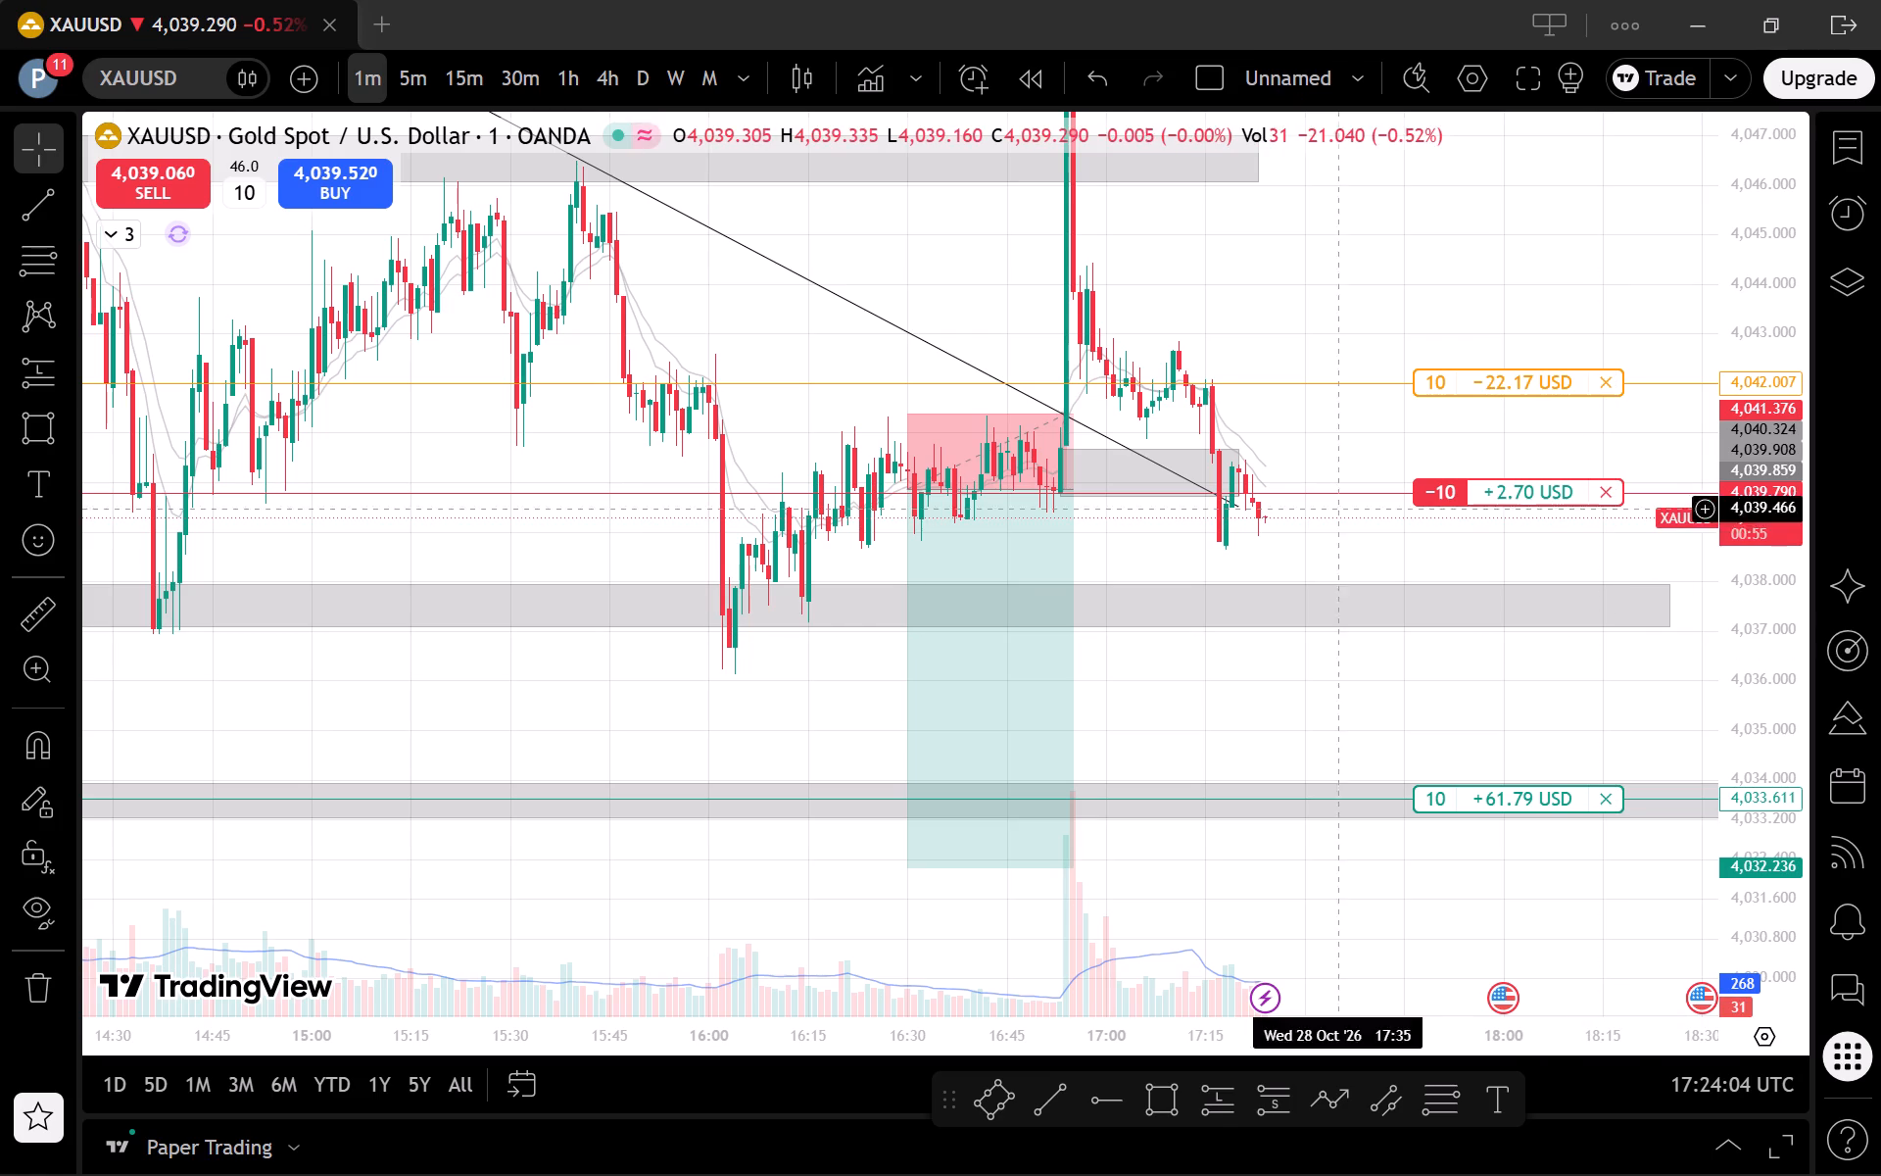
click(417, 67)
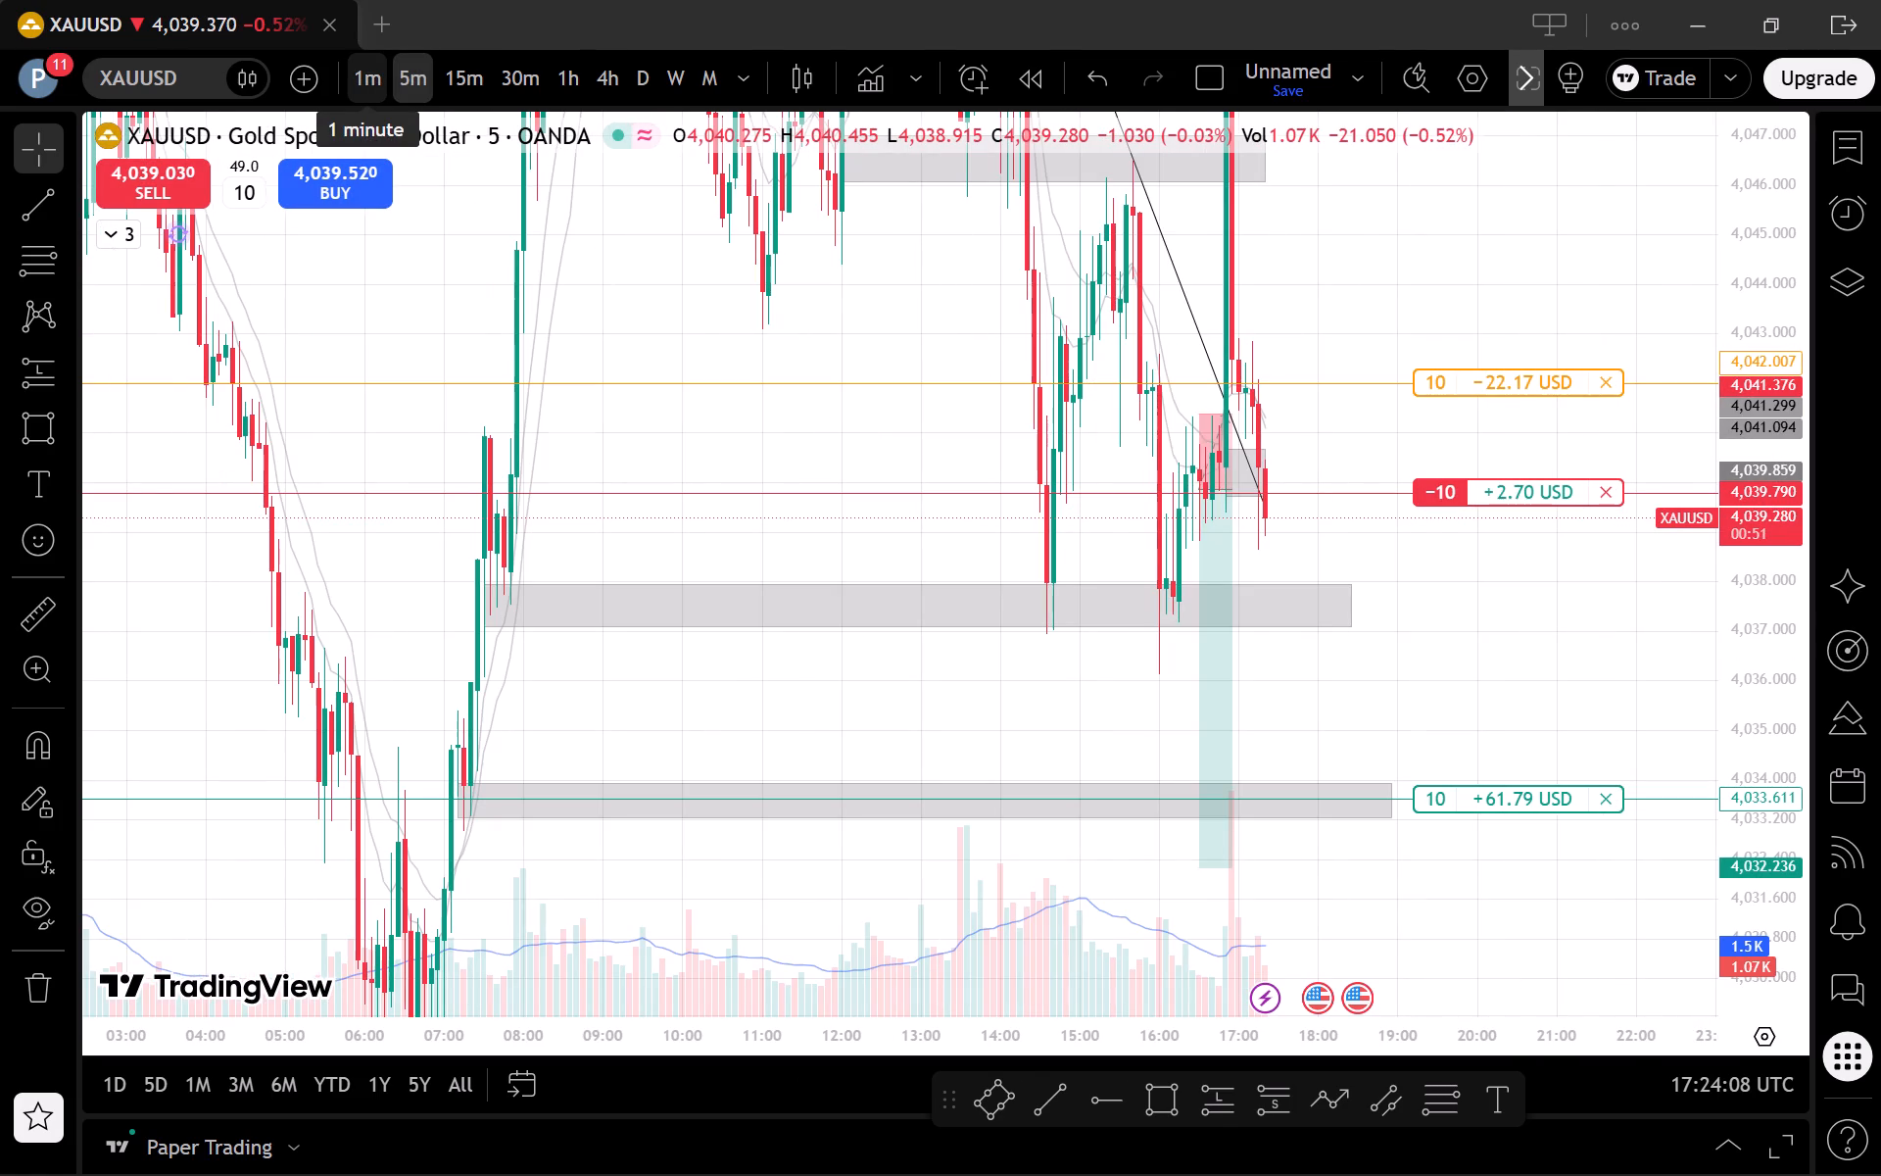
click(375, 79)
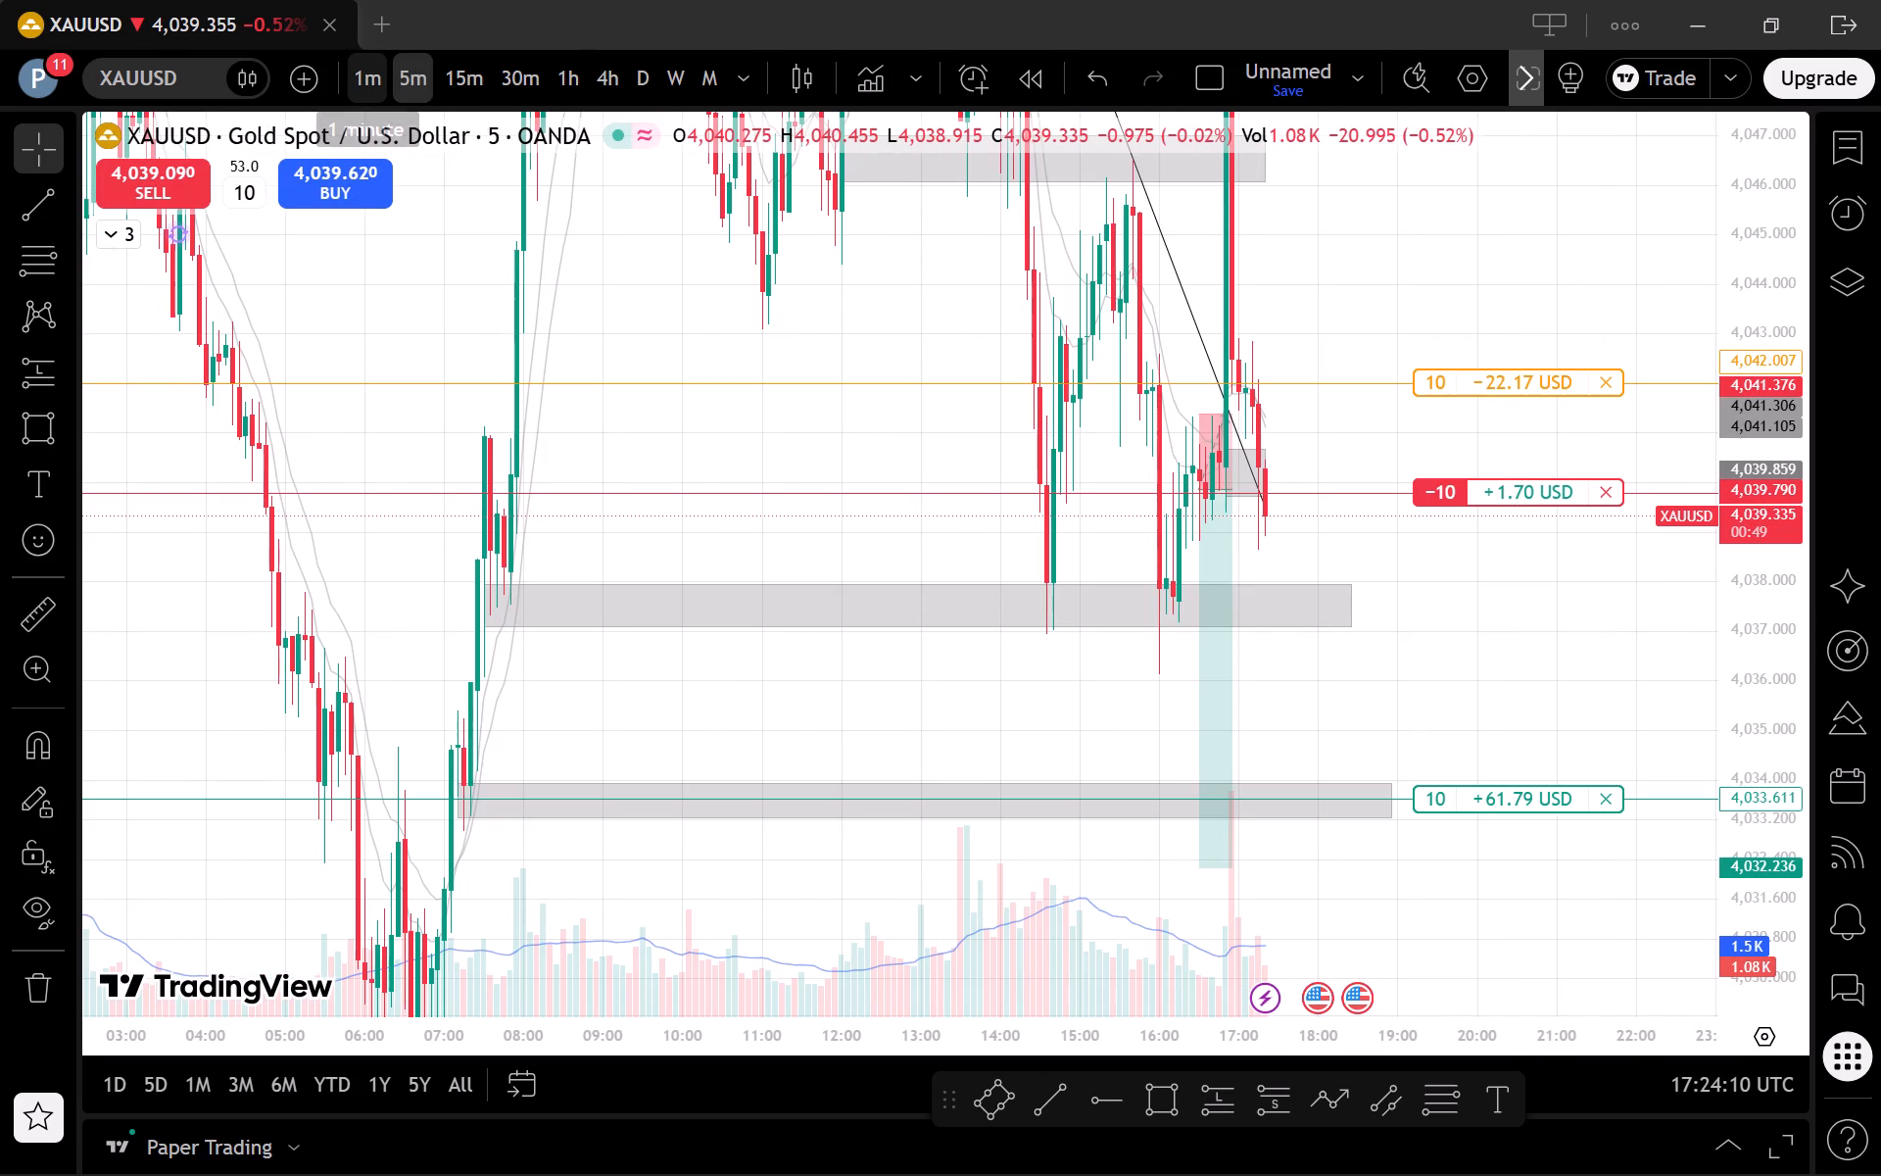
scroll(1561, 764, down, 1)
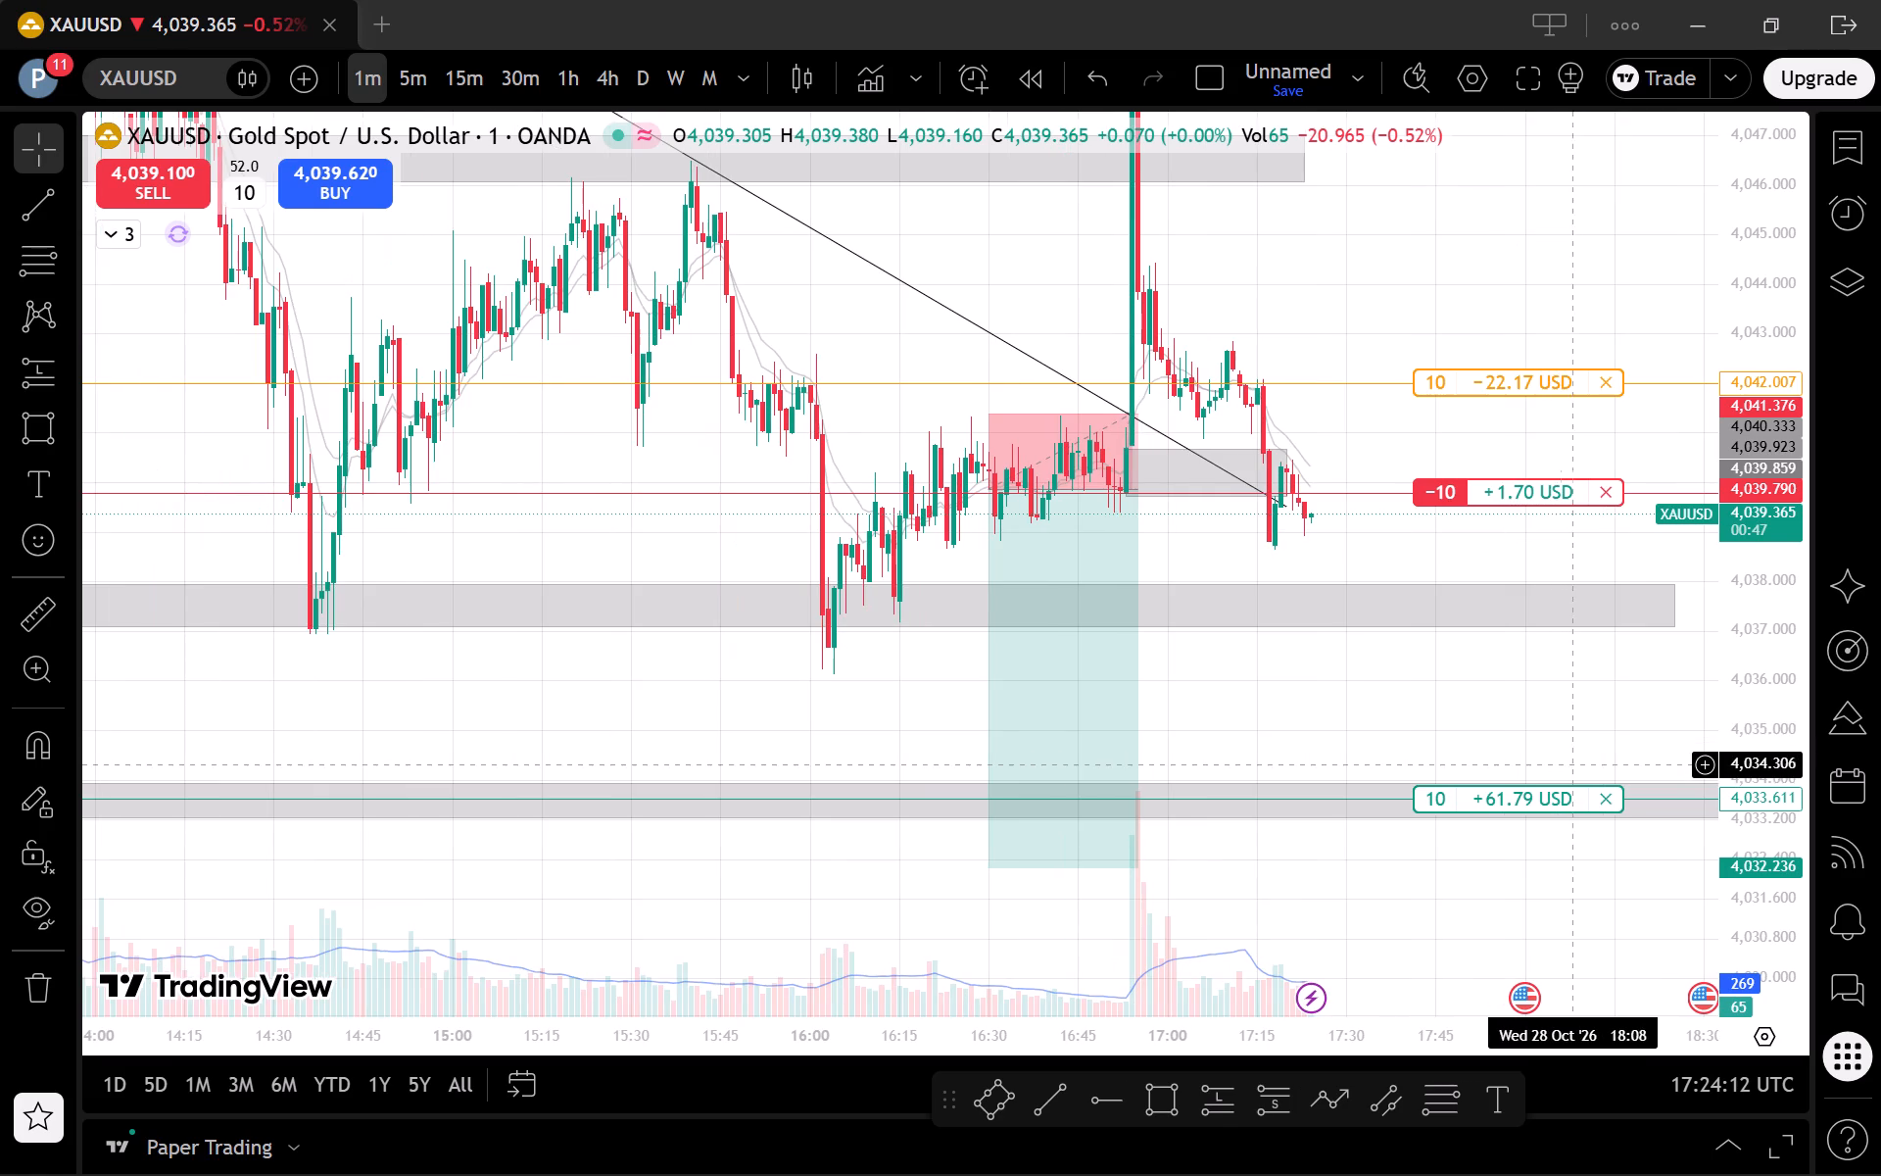
drag(1781, 664, 1758, 778)
drag(1553, 954, 1469, 915)
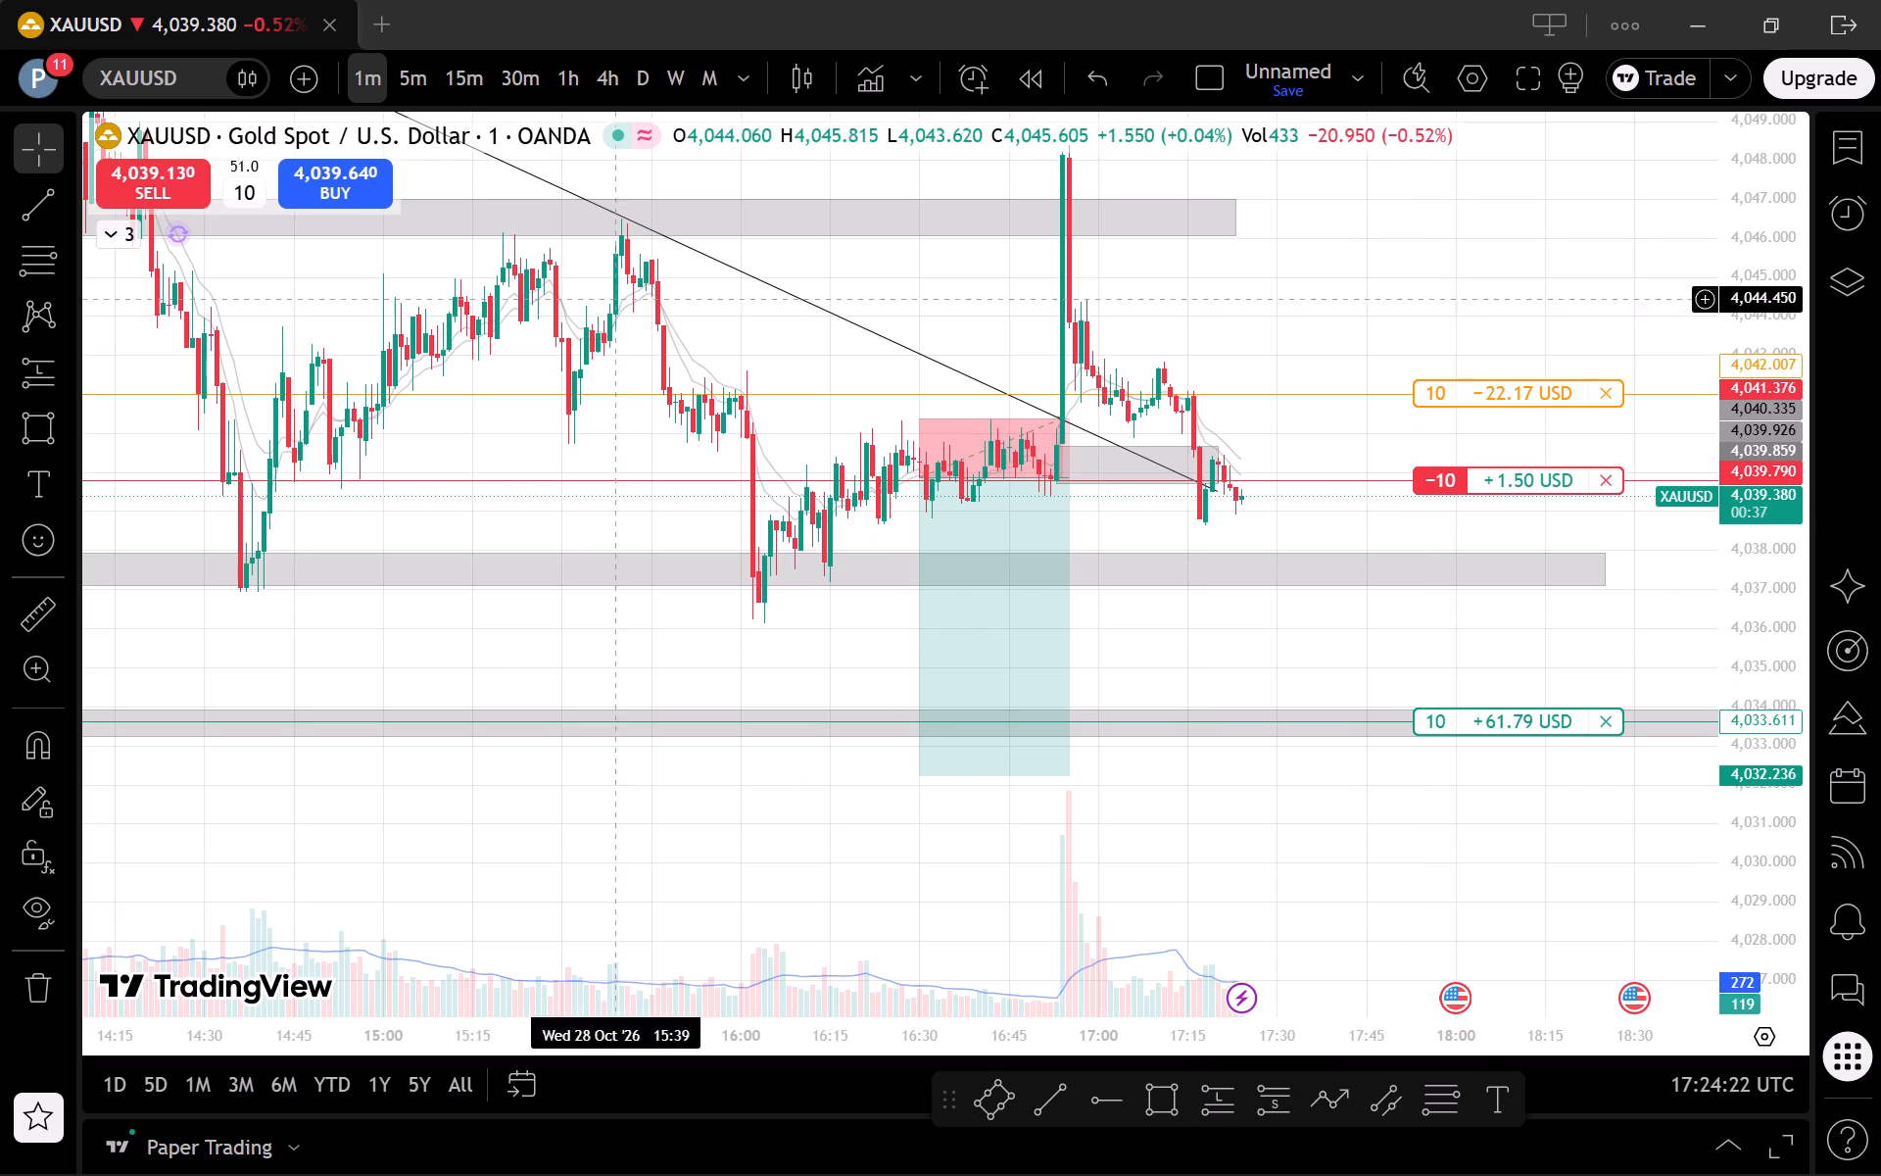
Glance at the 15-minute chart, and examine price relative to the trendline, zones and short position levels on the 5-minute chart.
click(483, 73)
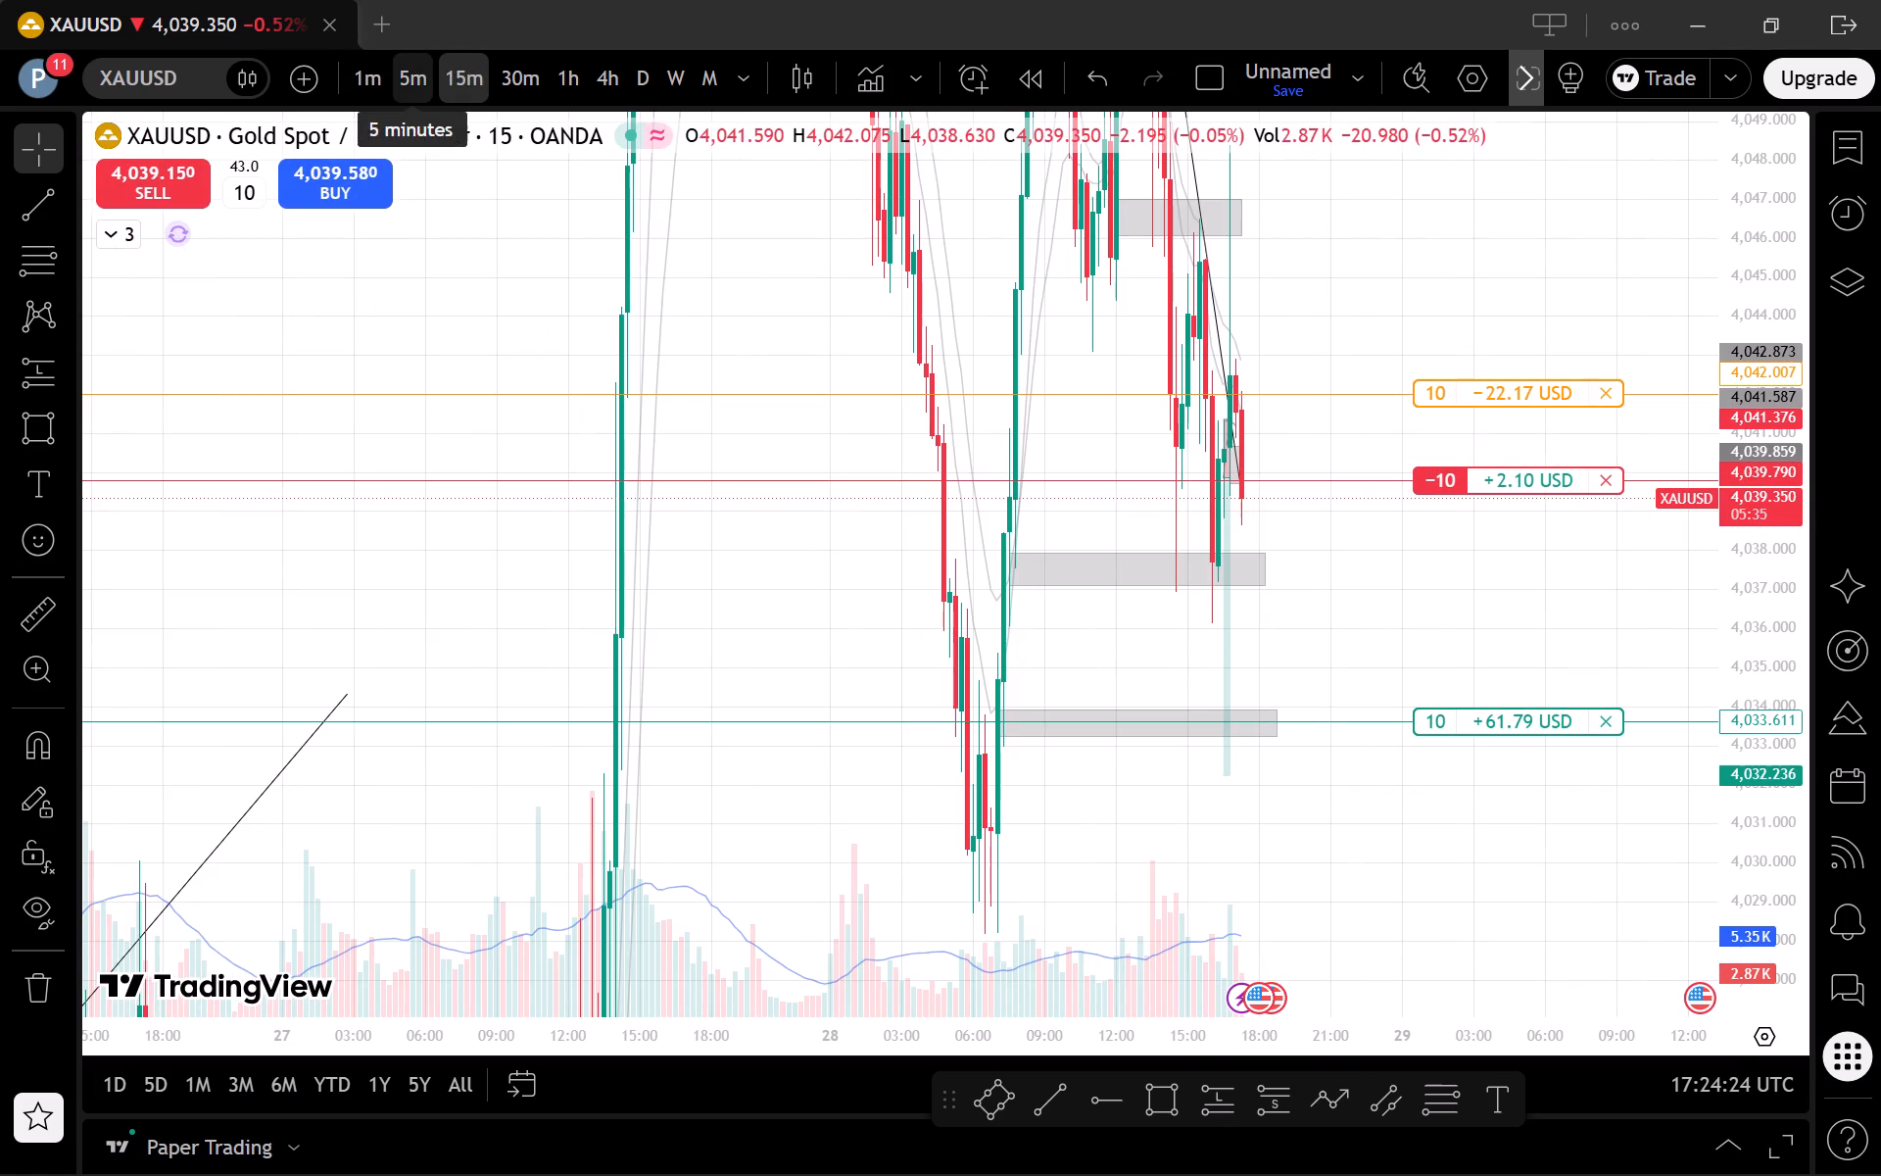
click(414, 81)
scroll(1397, 619, up, 4)
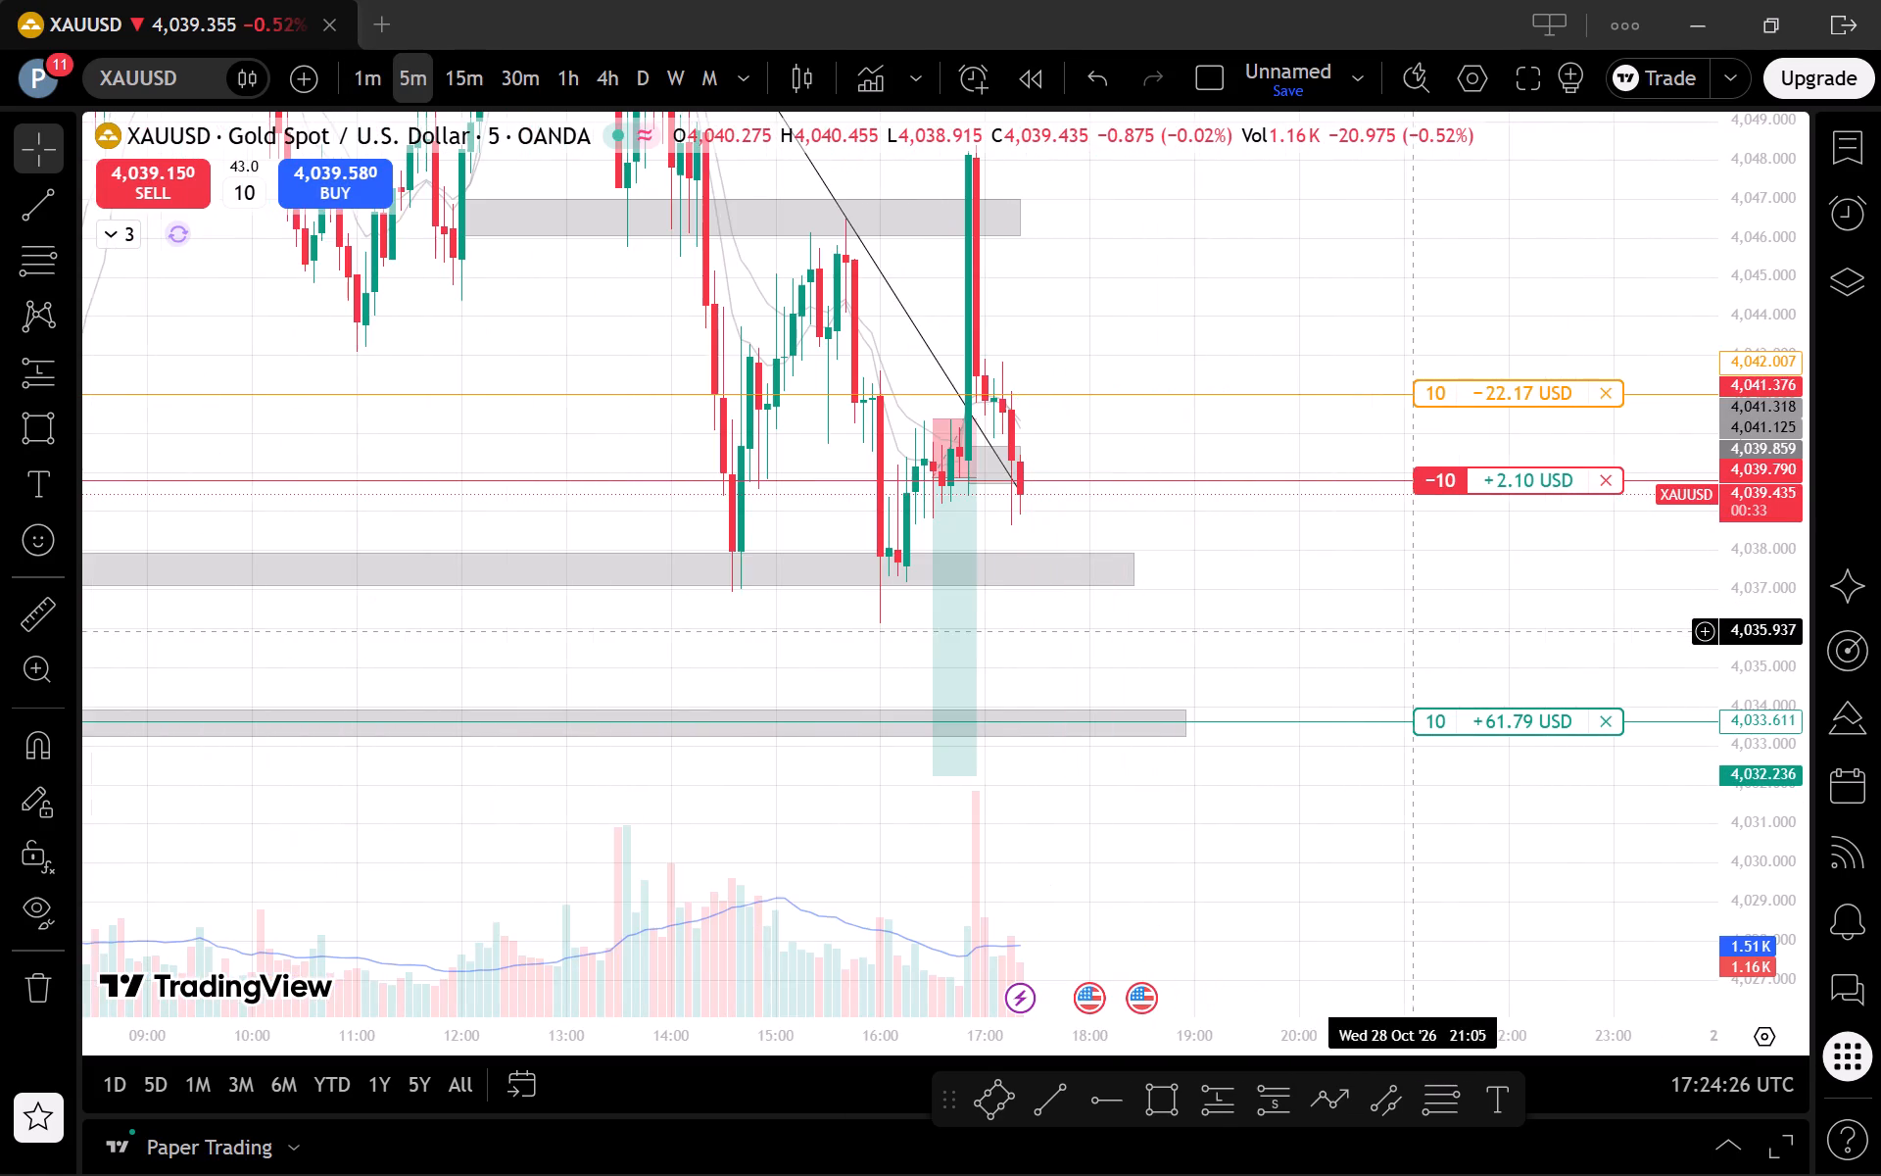
drag(1286, 646, 1444, 646)
scroll(1517, 640, up, 2)
drag(1406, 645, 1551, 658)
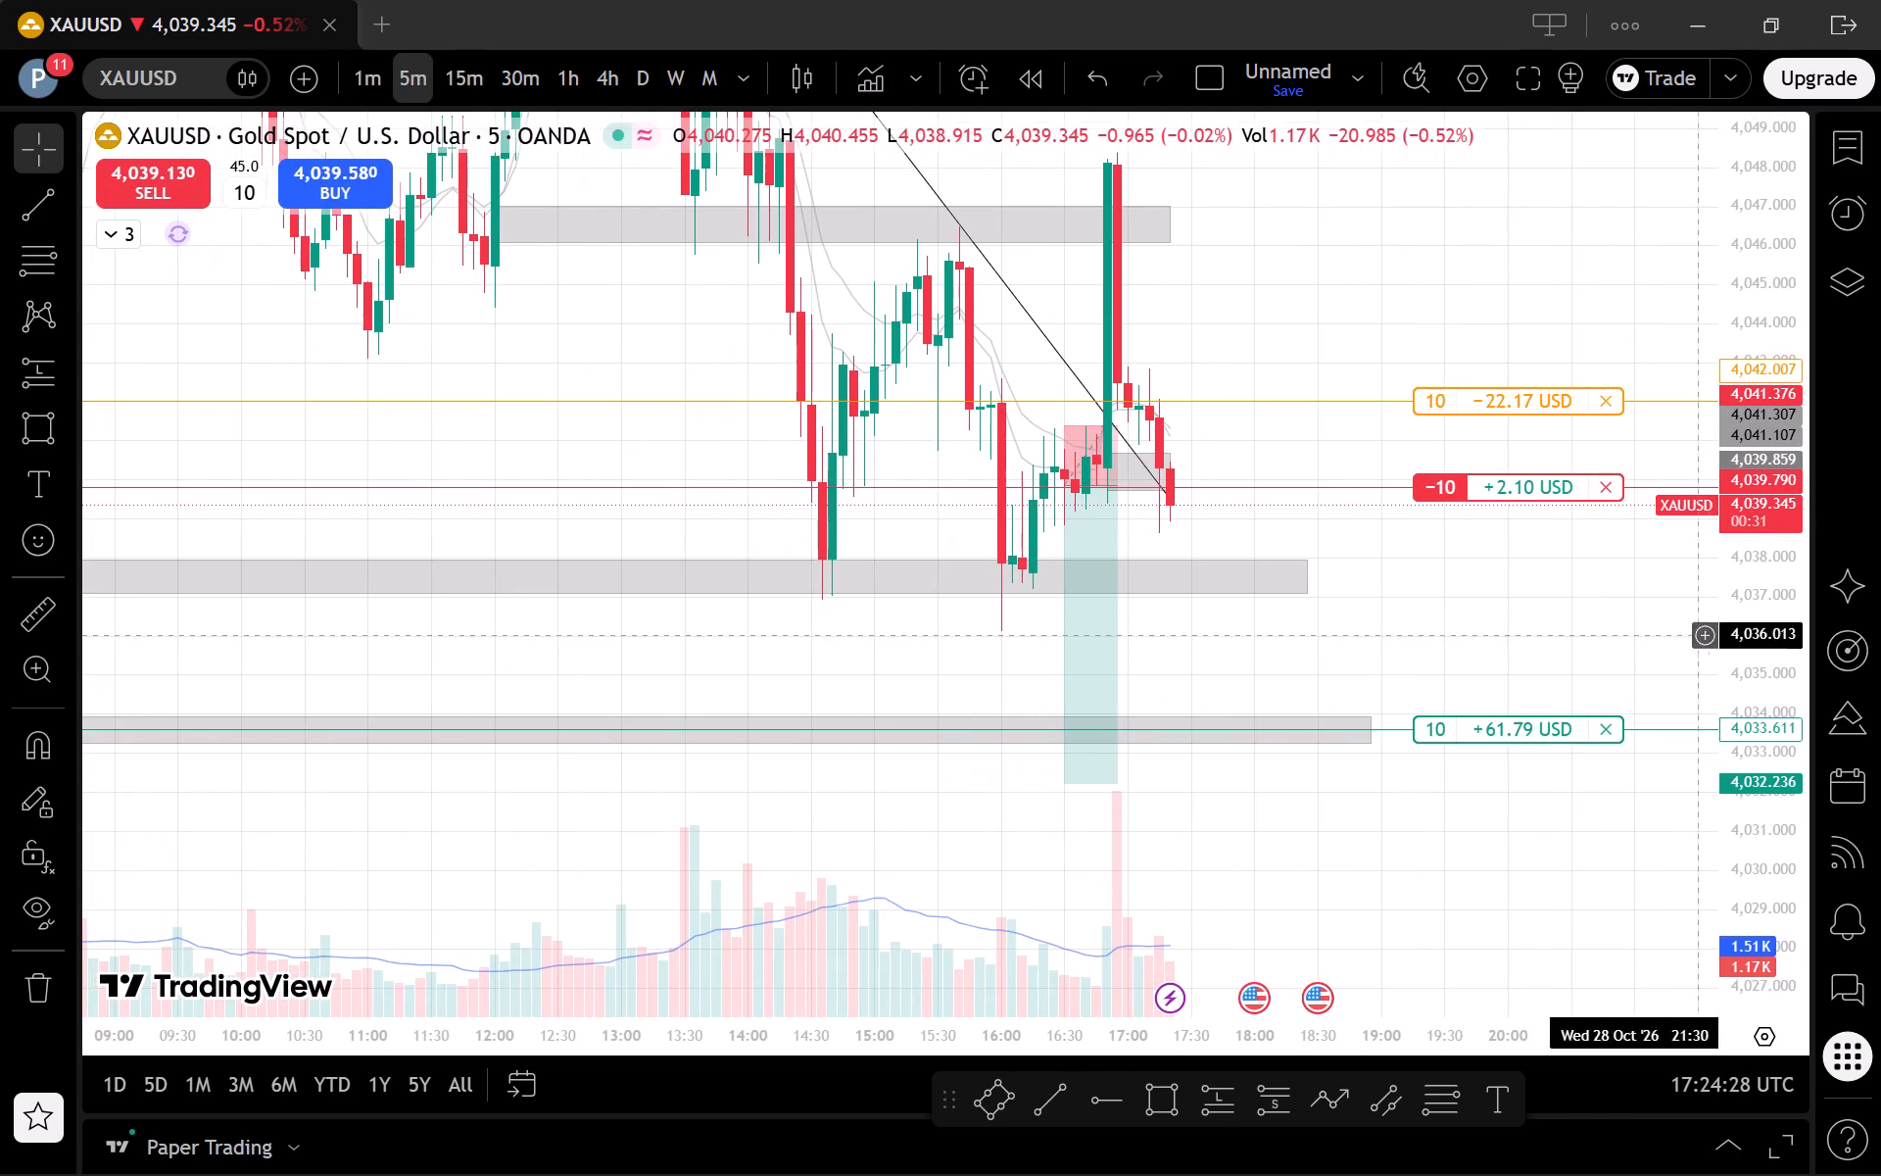
drag(1757, 642, 1772, 790)
scroll(1641, 881, down, 1)
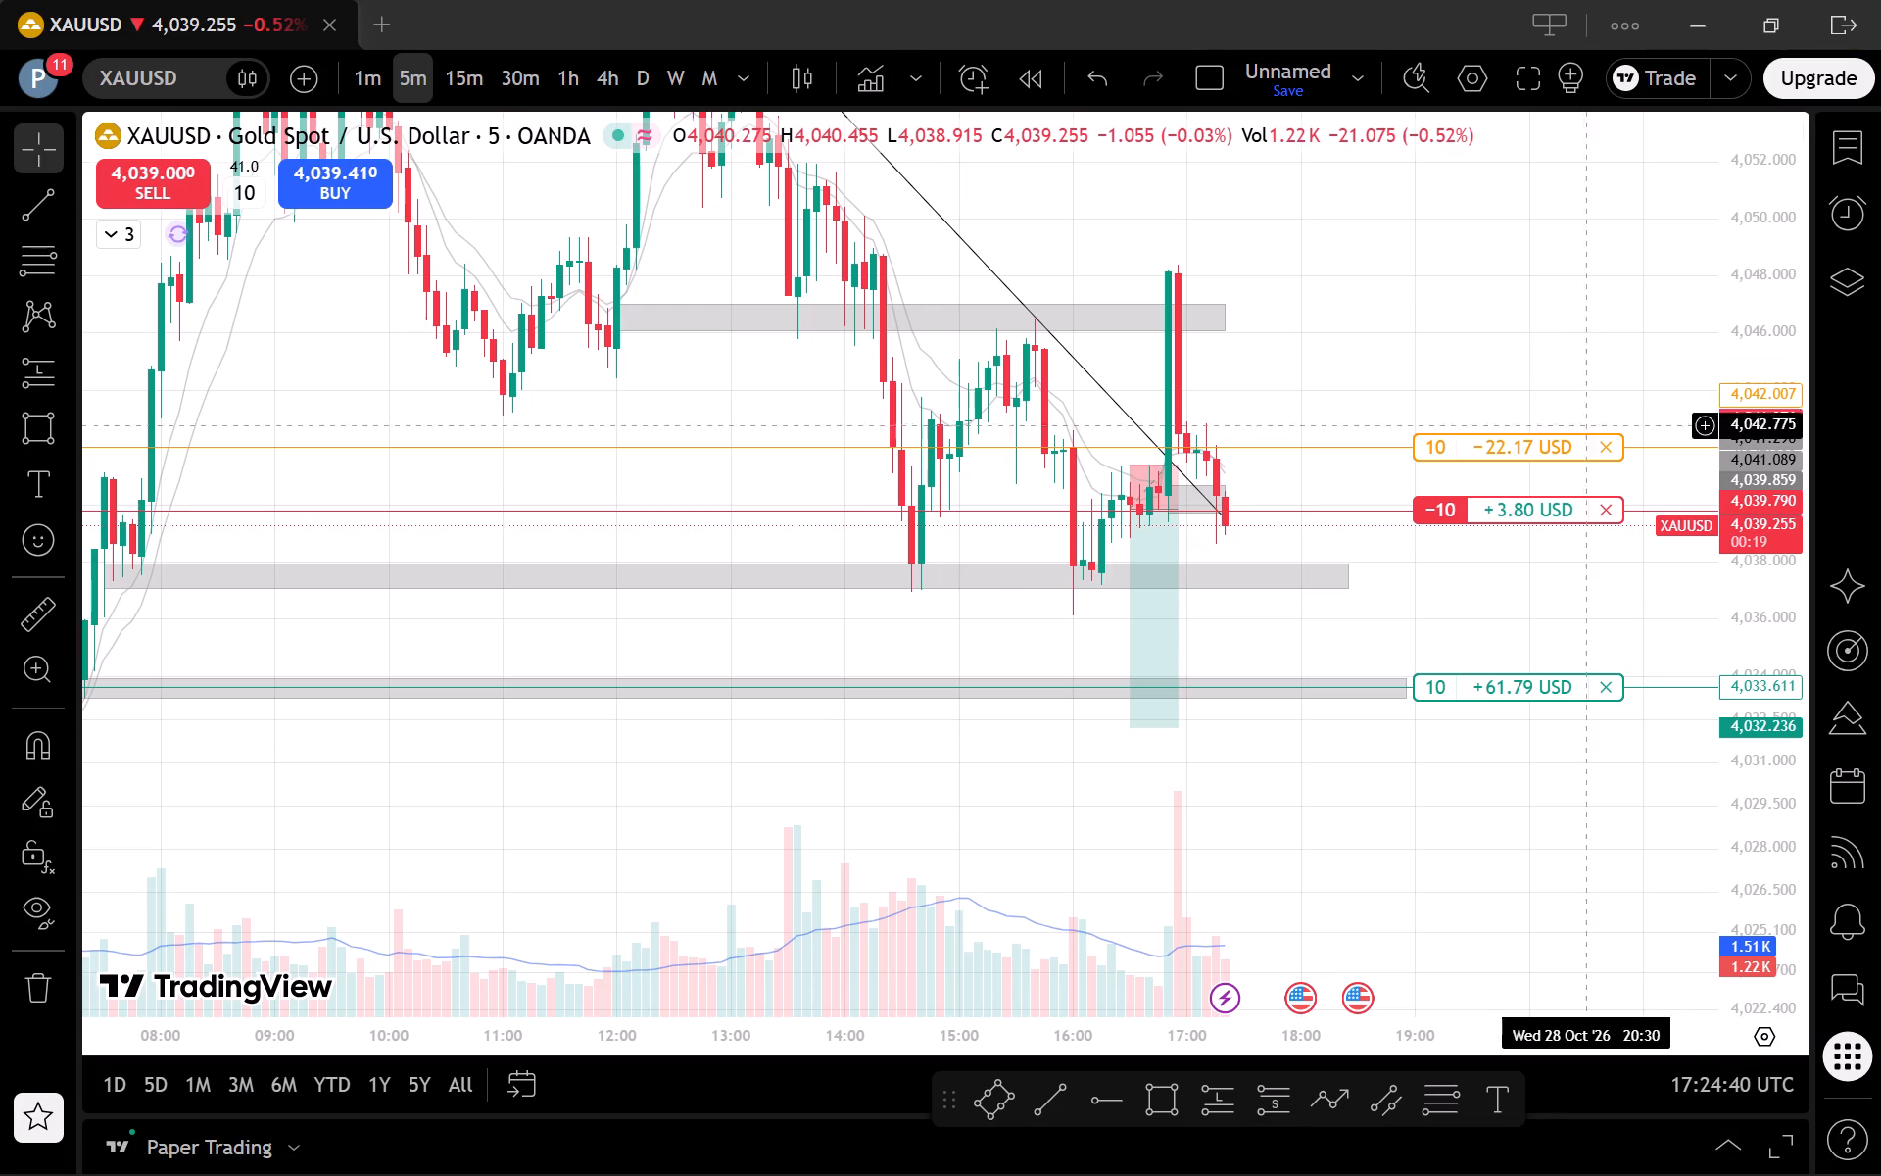
scroll(1472, 583, up, 1)
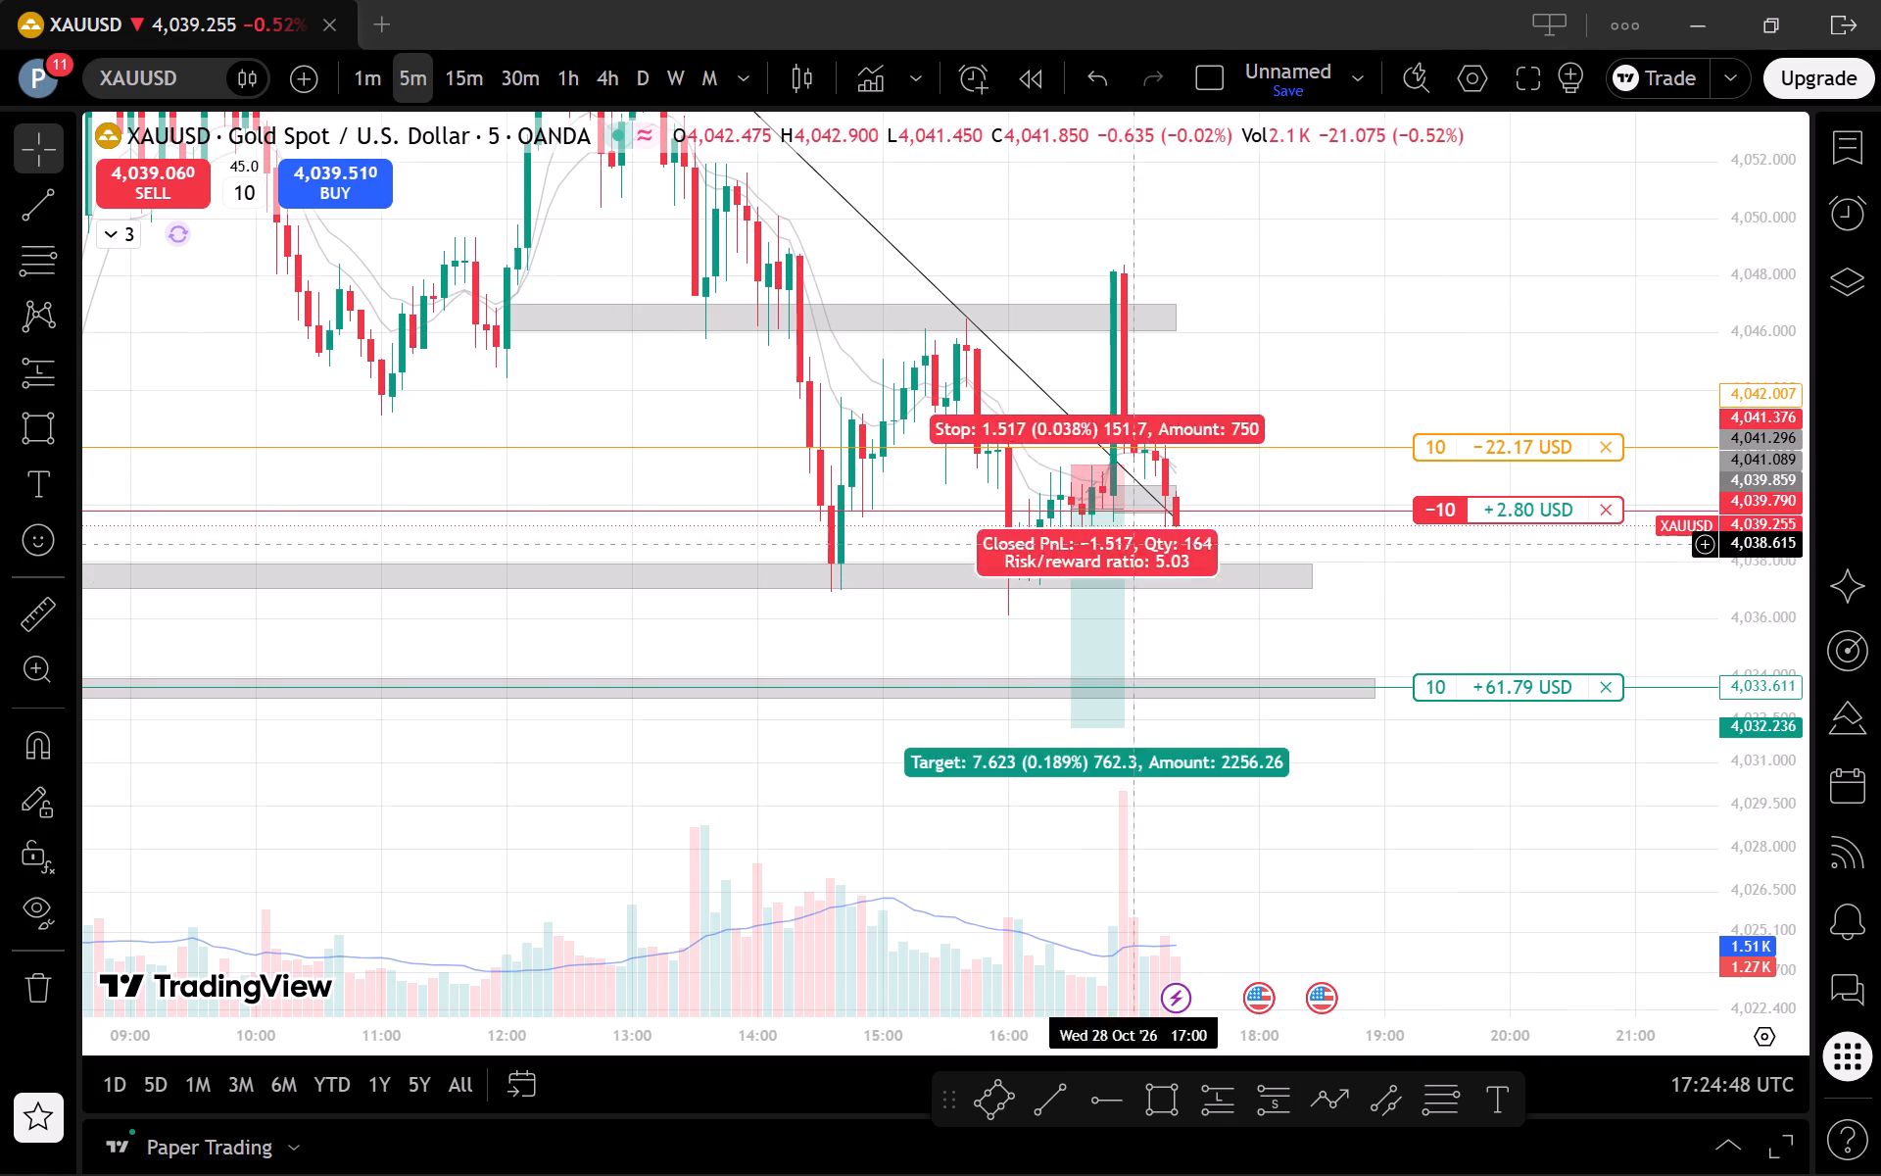
scroll(1201, 588, up, 1)
drag(1324, 895, 1427, 826)
drag(1420, 799, 1374, 773)
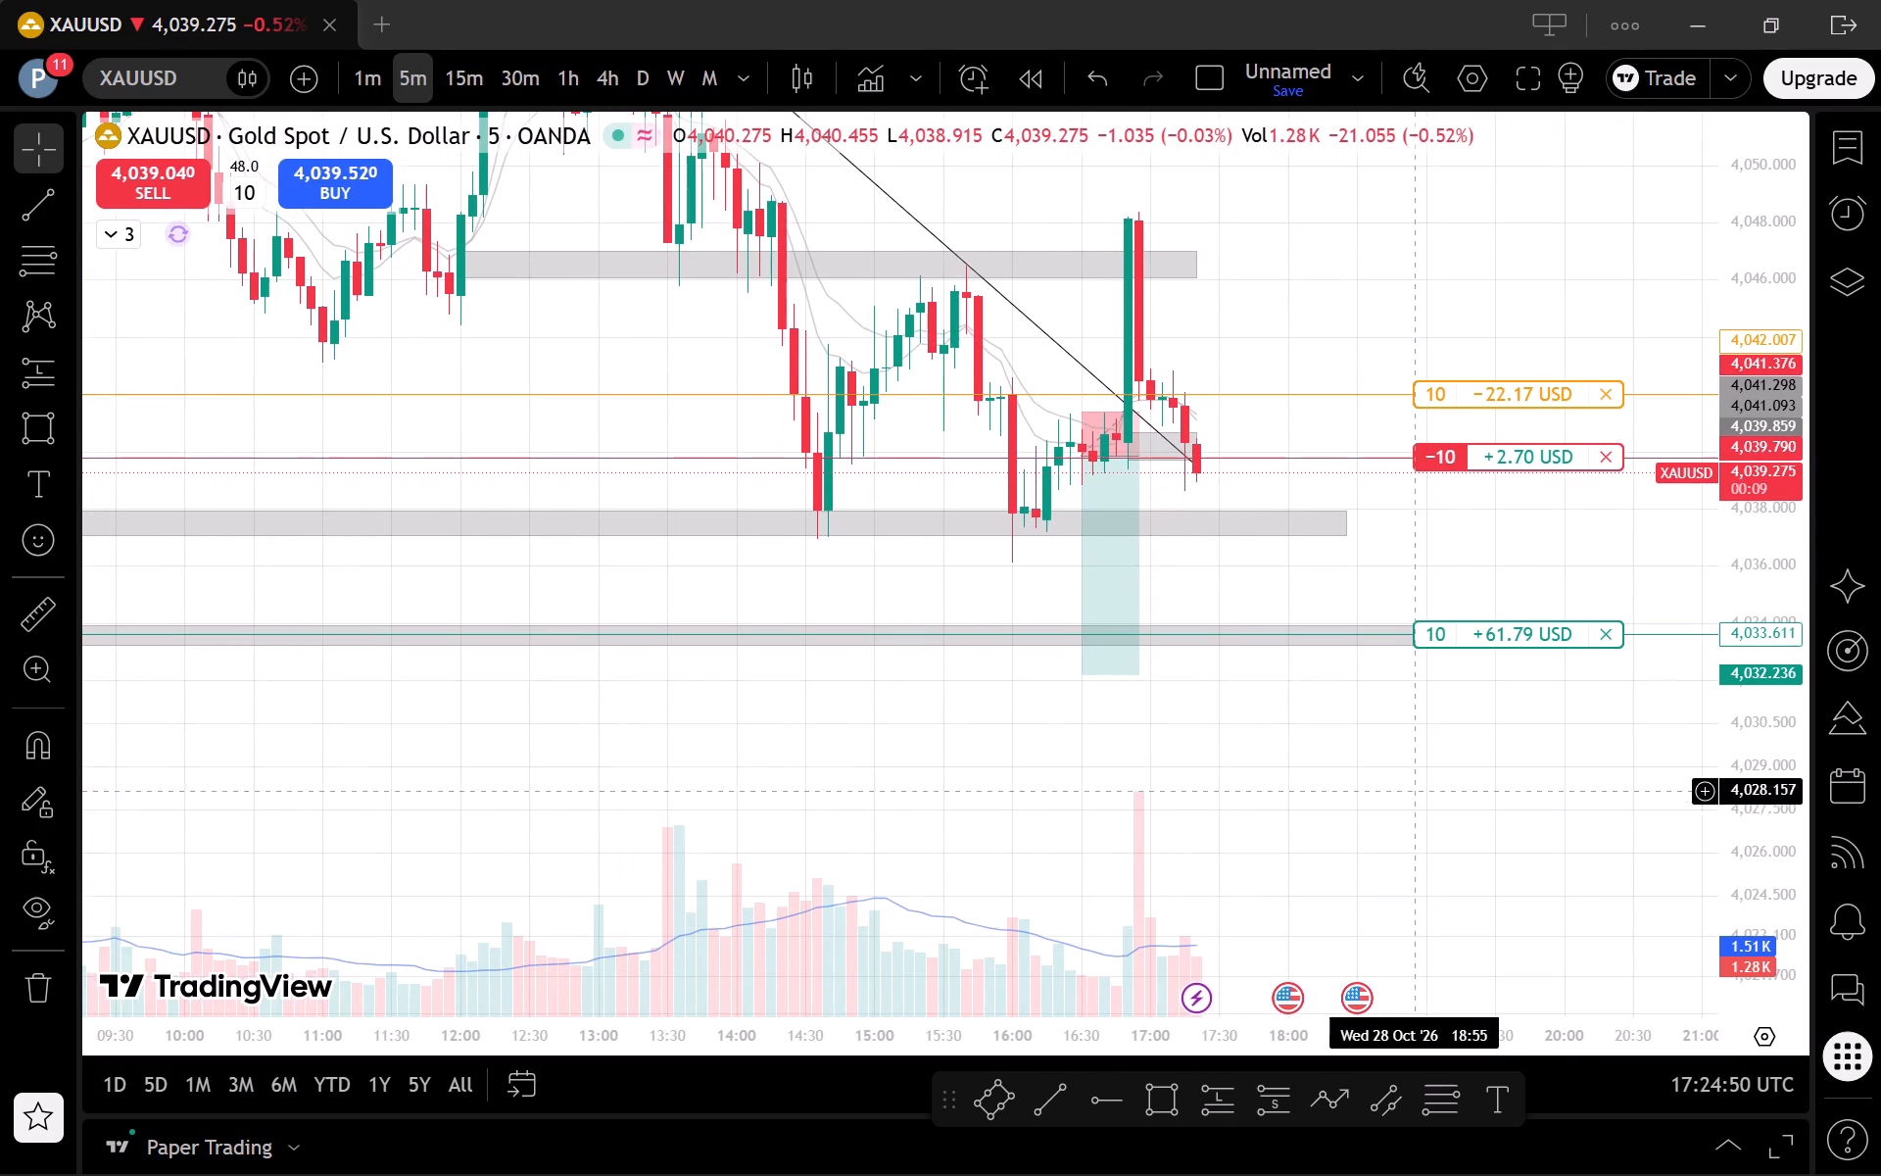
drag(1374, 773, 1346, 762)
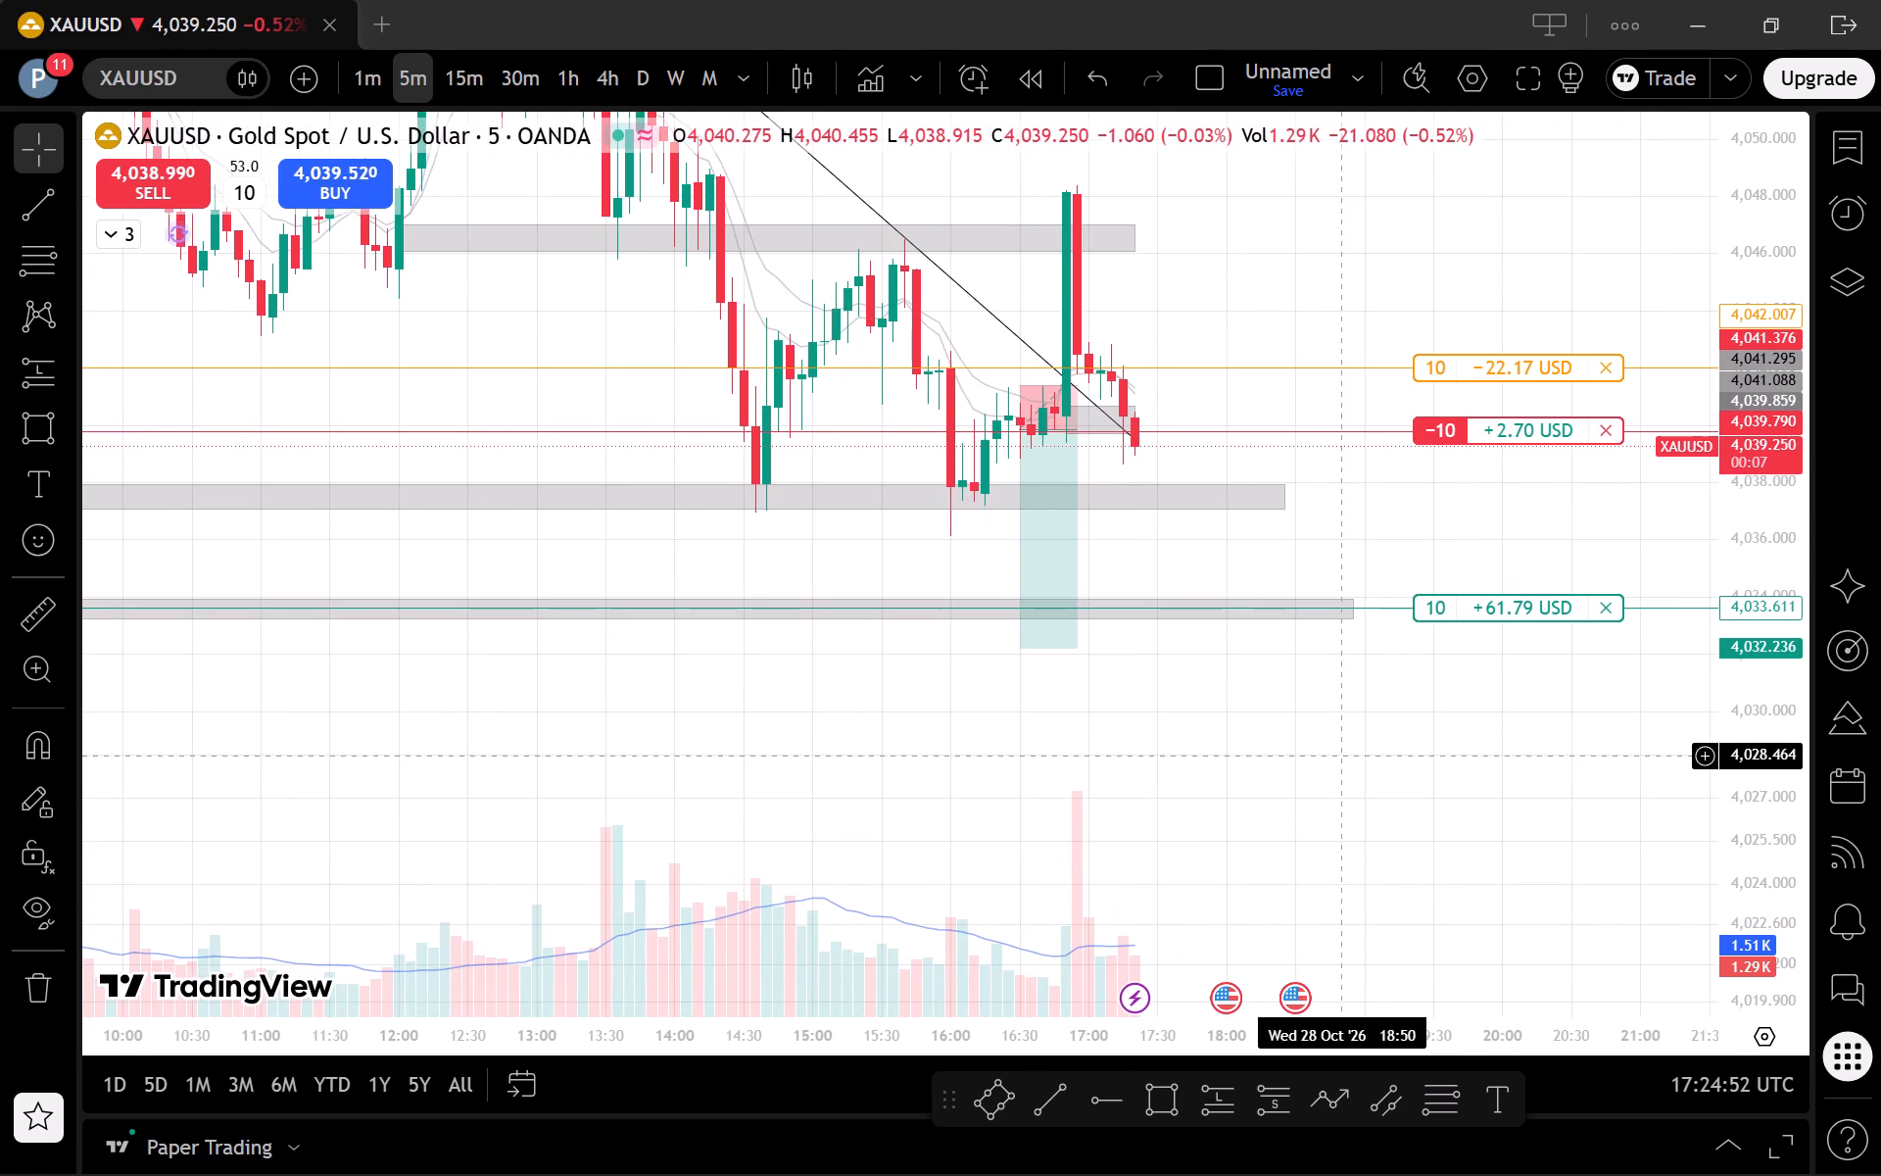
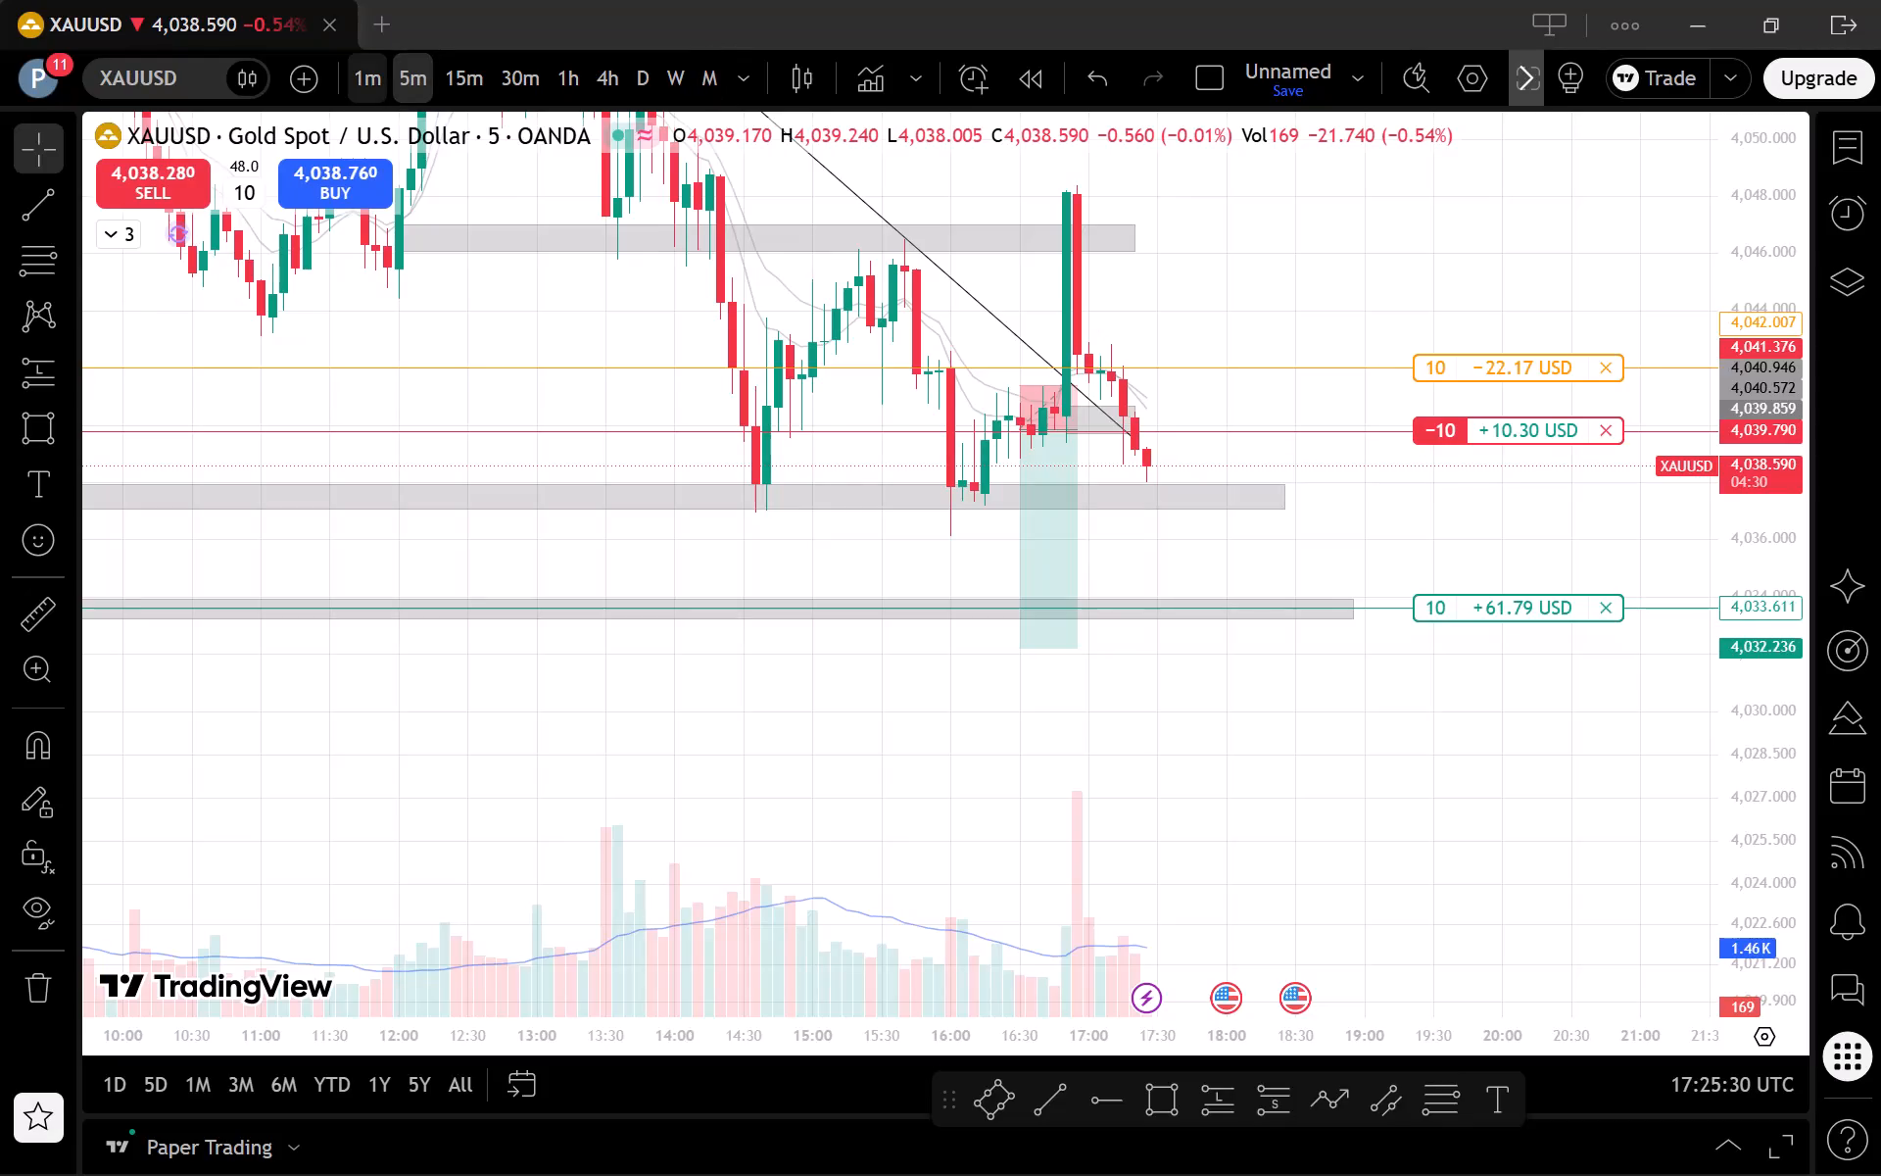
Examine the short position's entry, stop and target on the 1-minute chart, and compare with the 5-minute and 15-minute charts.
click(367, 73)
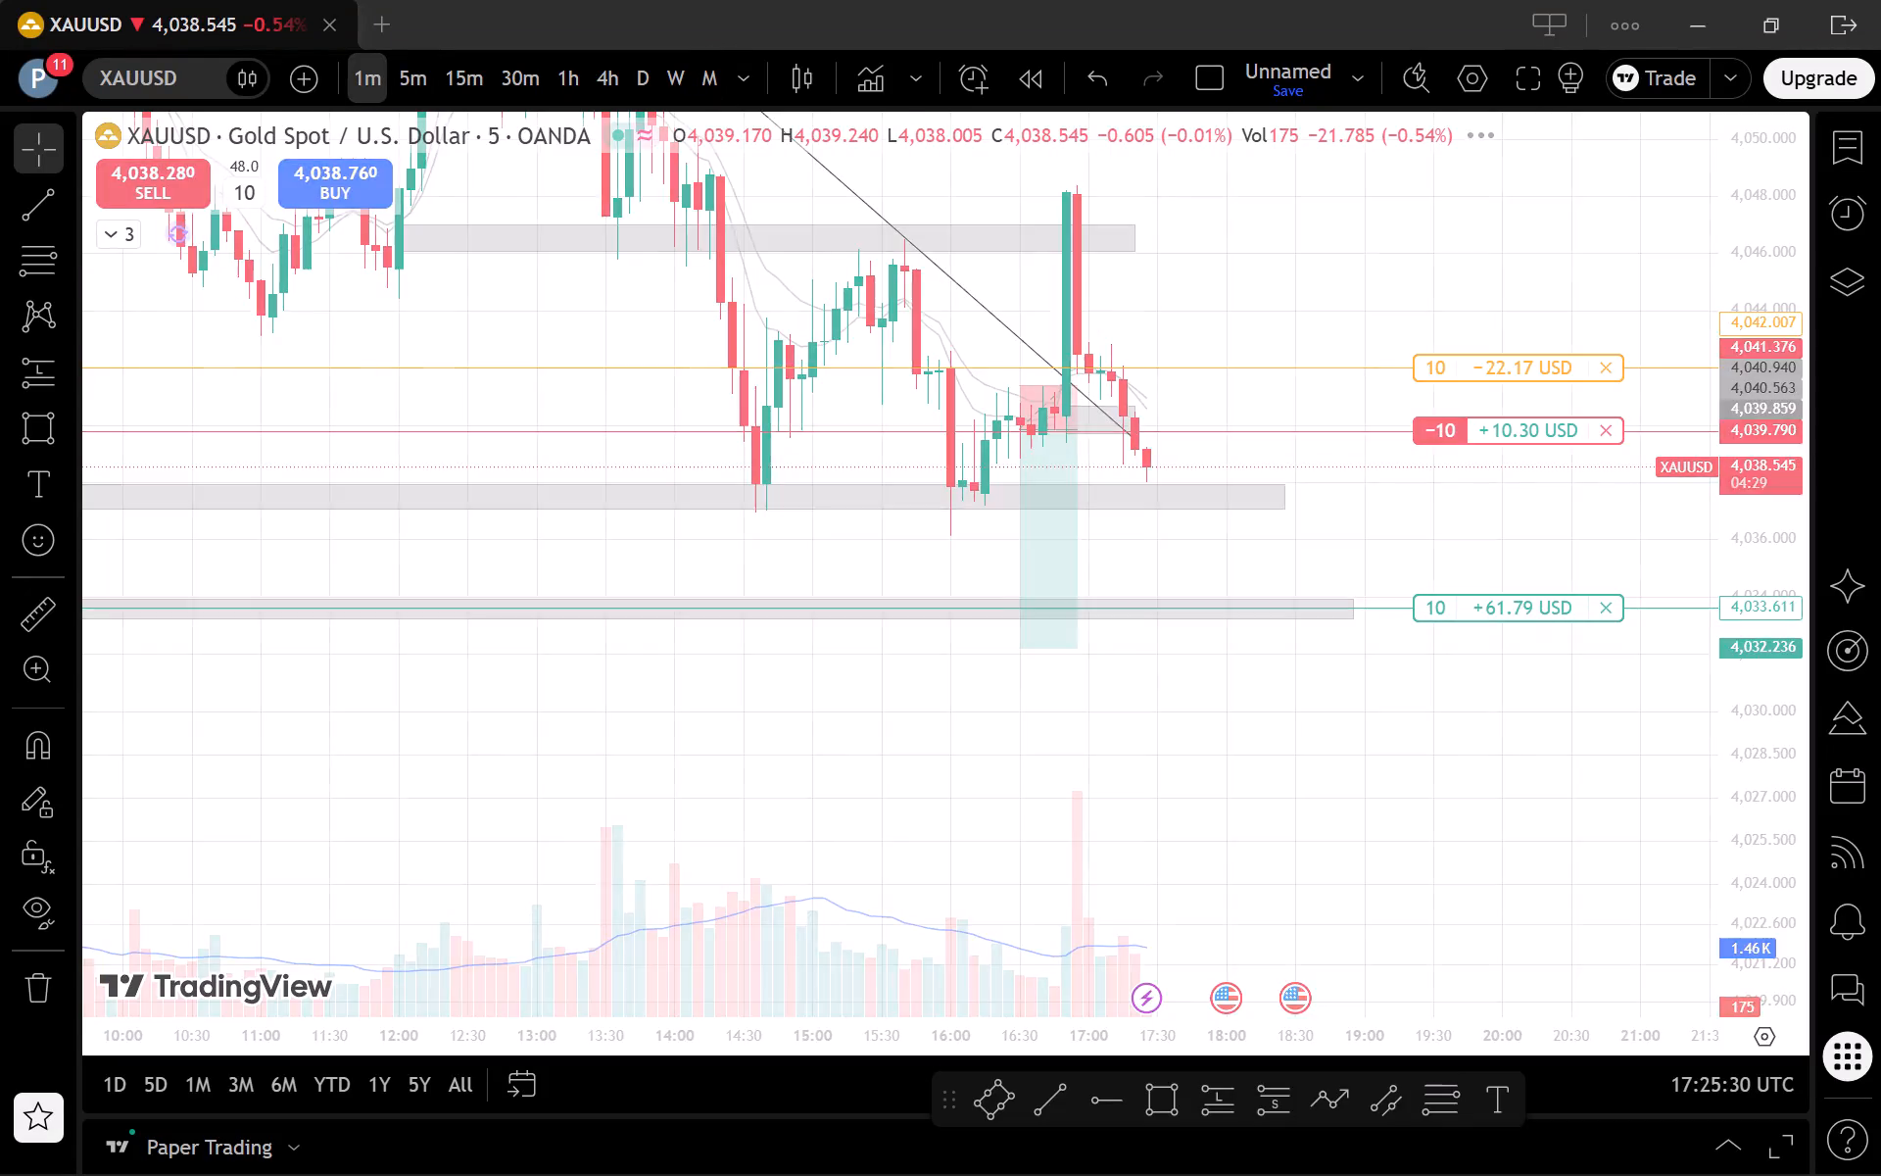
scroll(1304, 835, down, 2)
drag(1357, 798, 1234, 822)
scroll(1427, 831, down, 3)
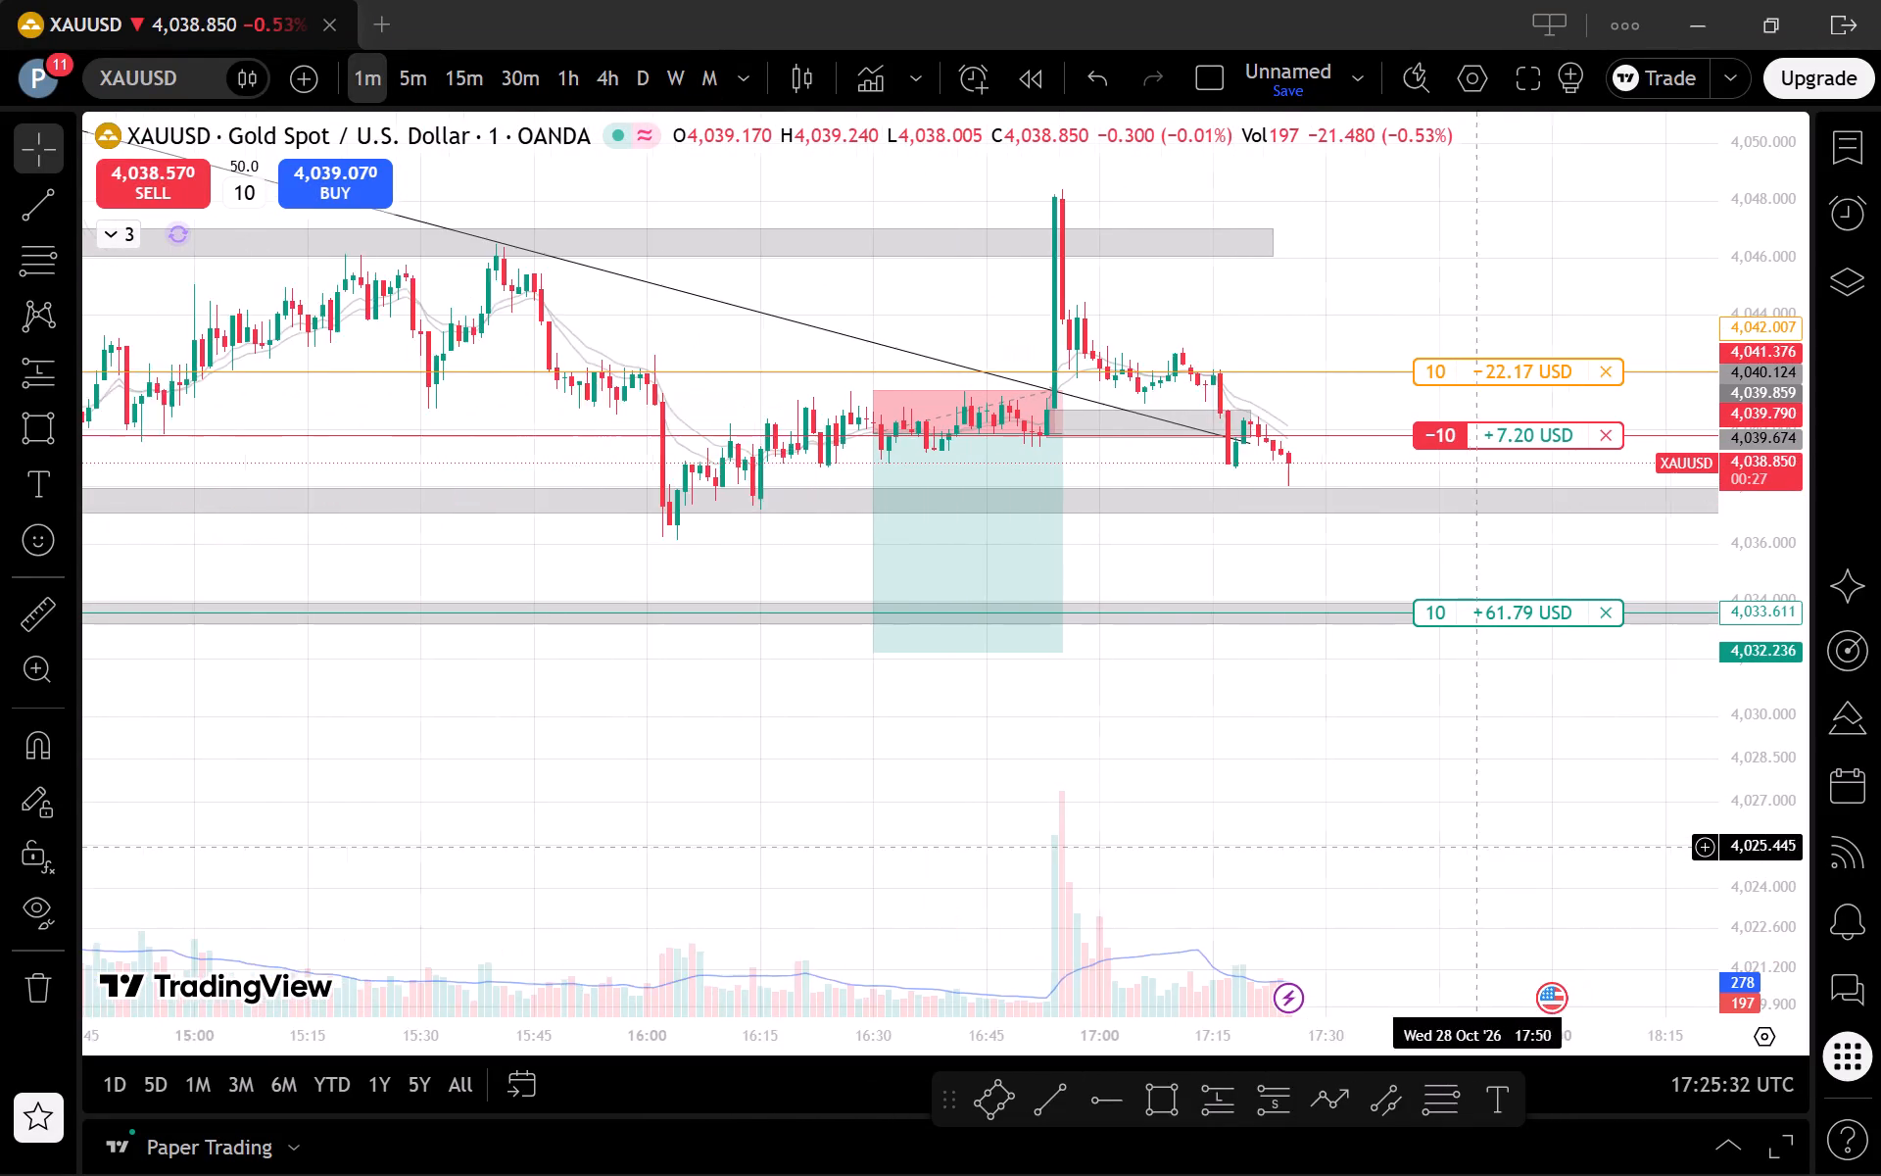
drag(1482, 837, 1345, 886)
drag(1766, 941, 1750, 665)
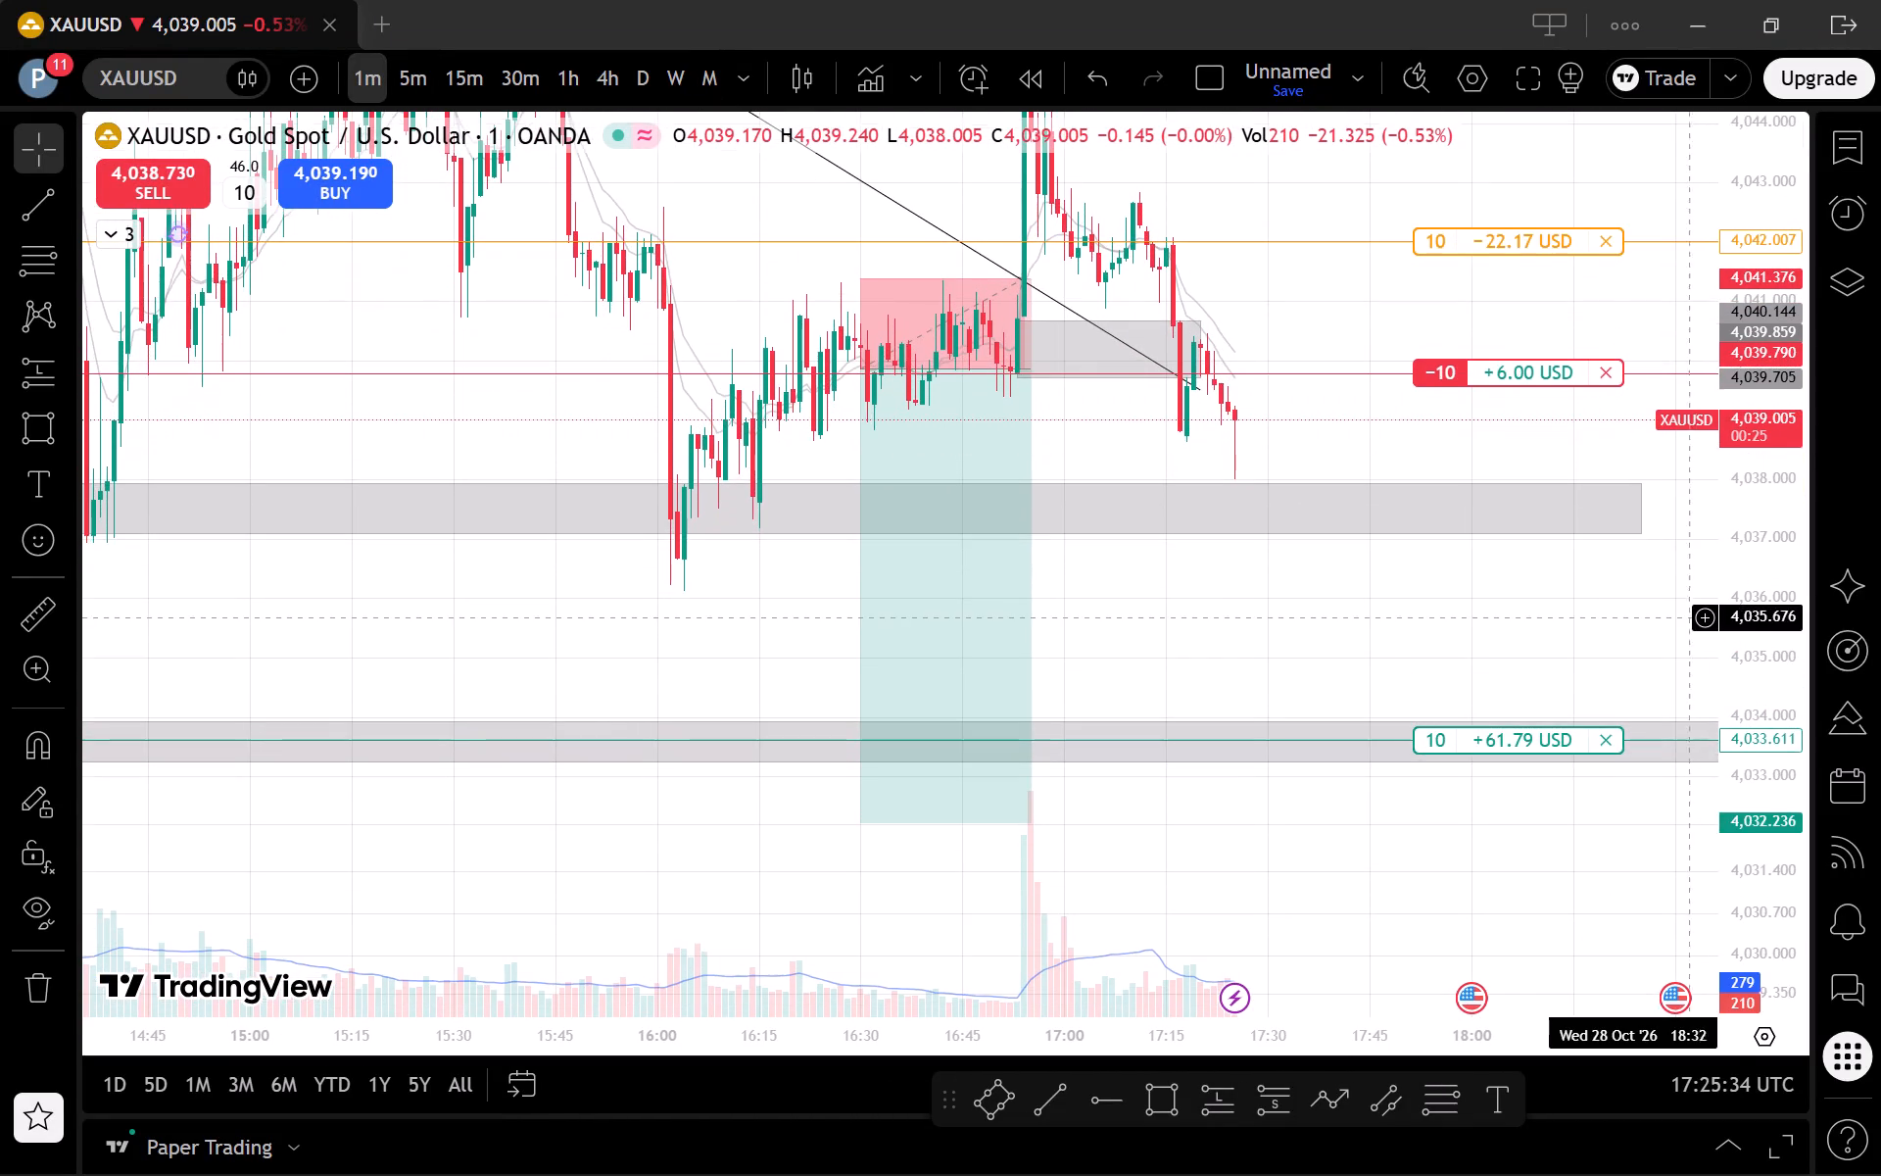
drag(1651, 627, 1443, 751)
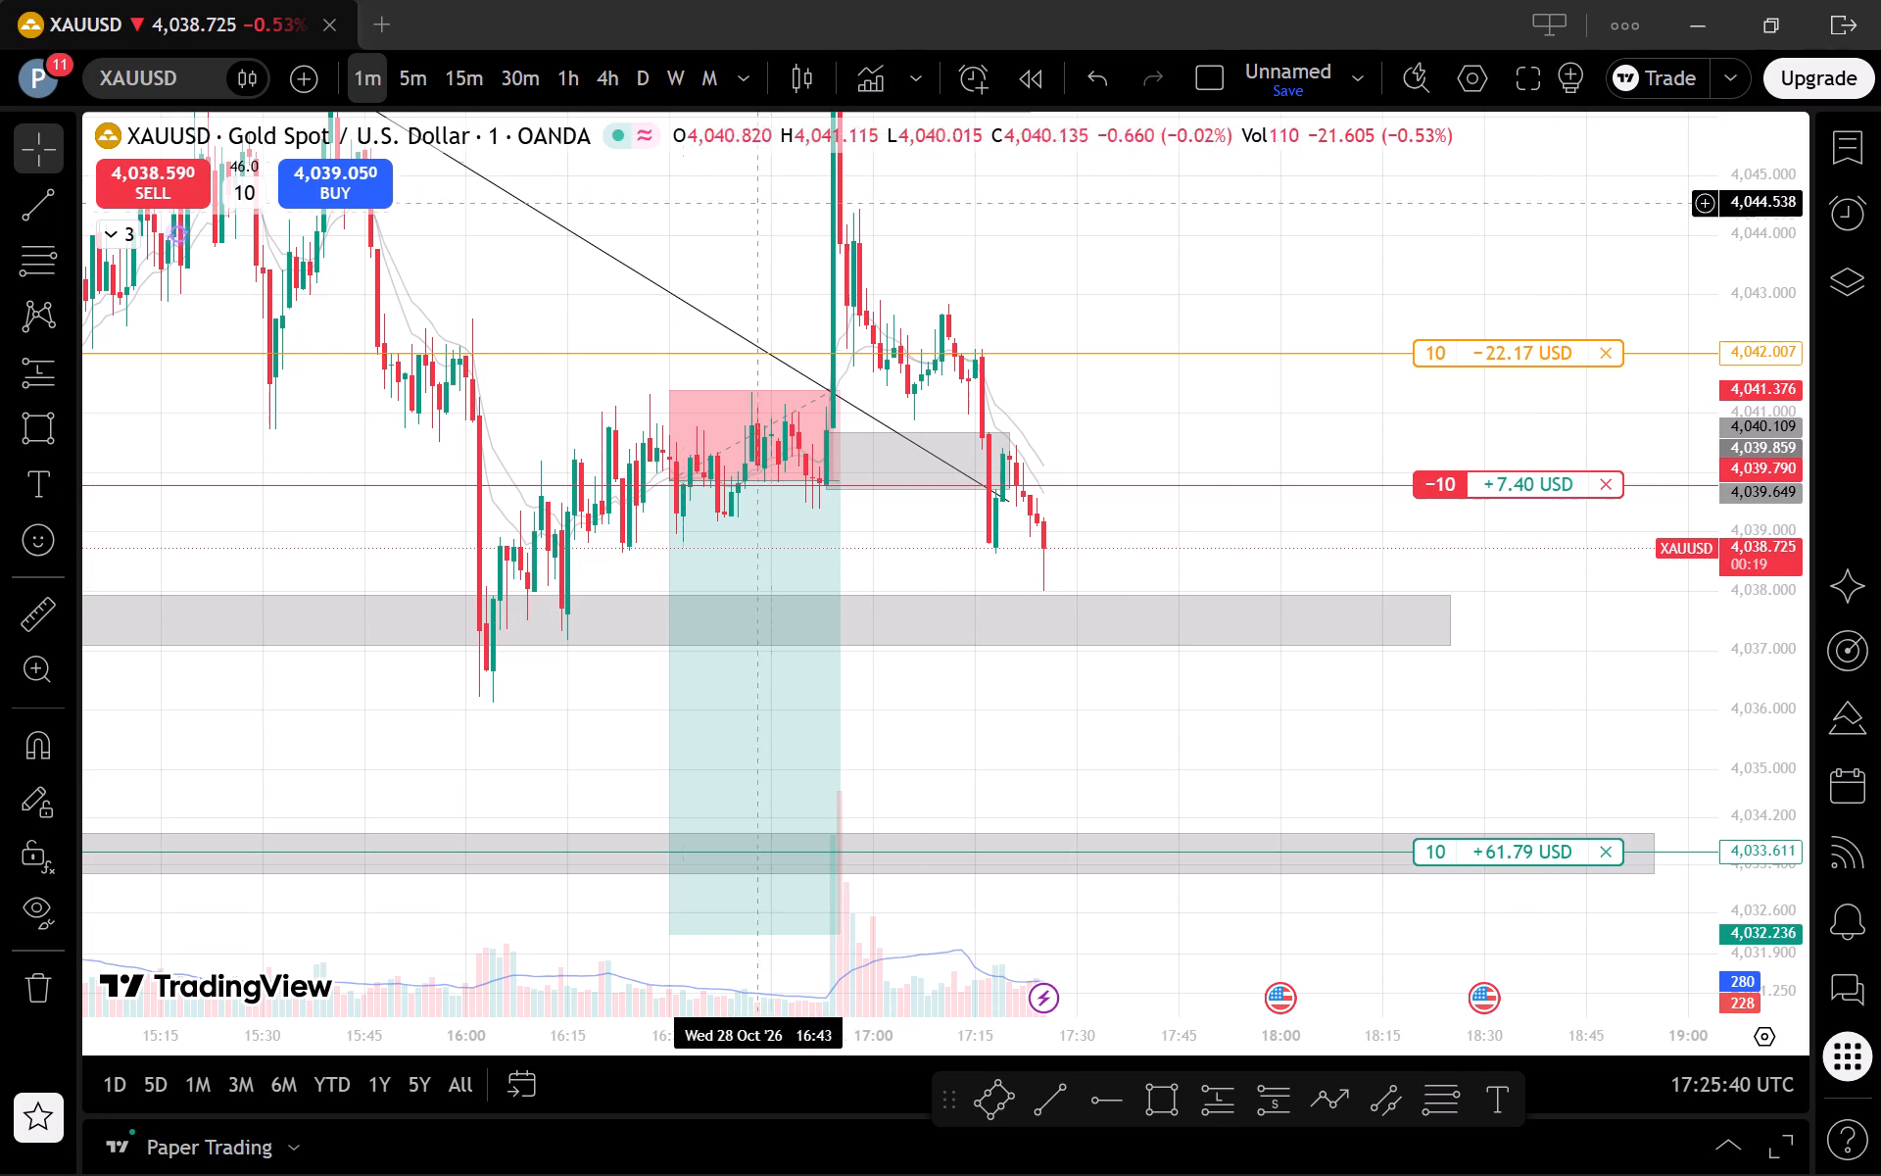
click(413, 73)
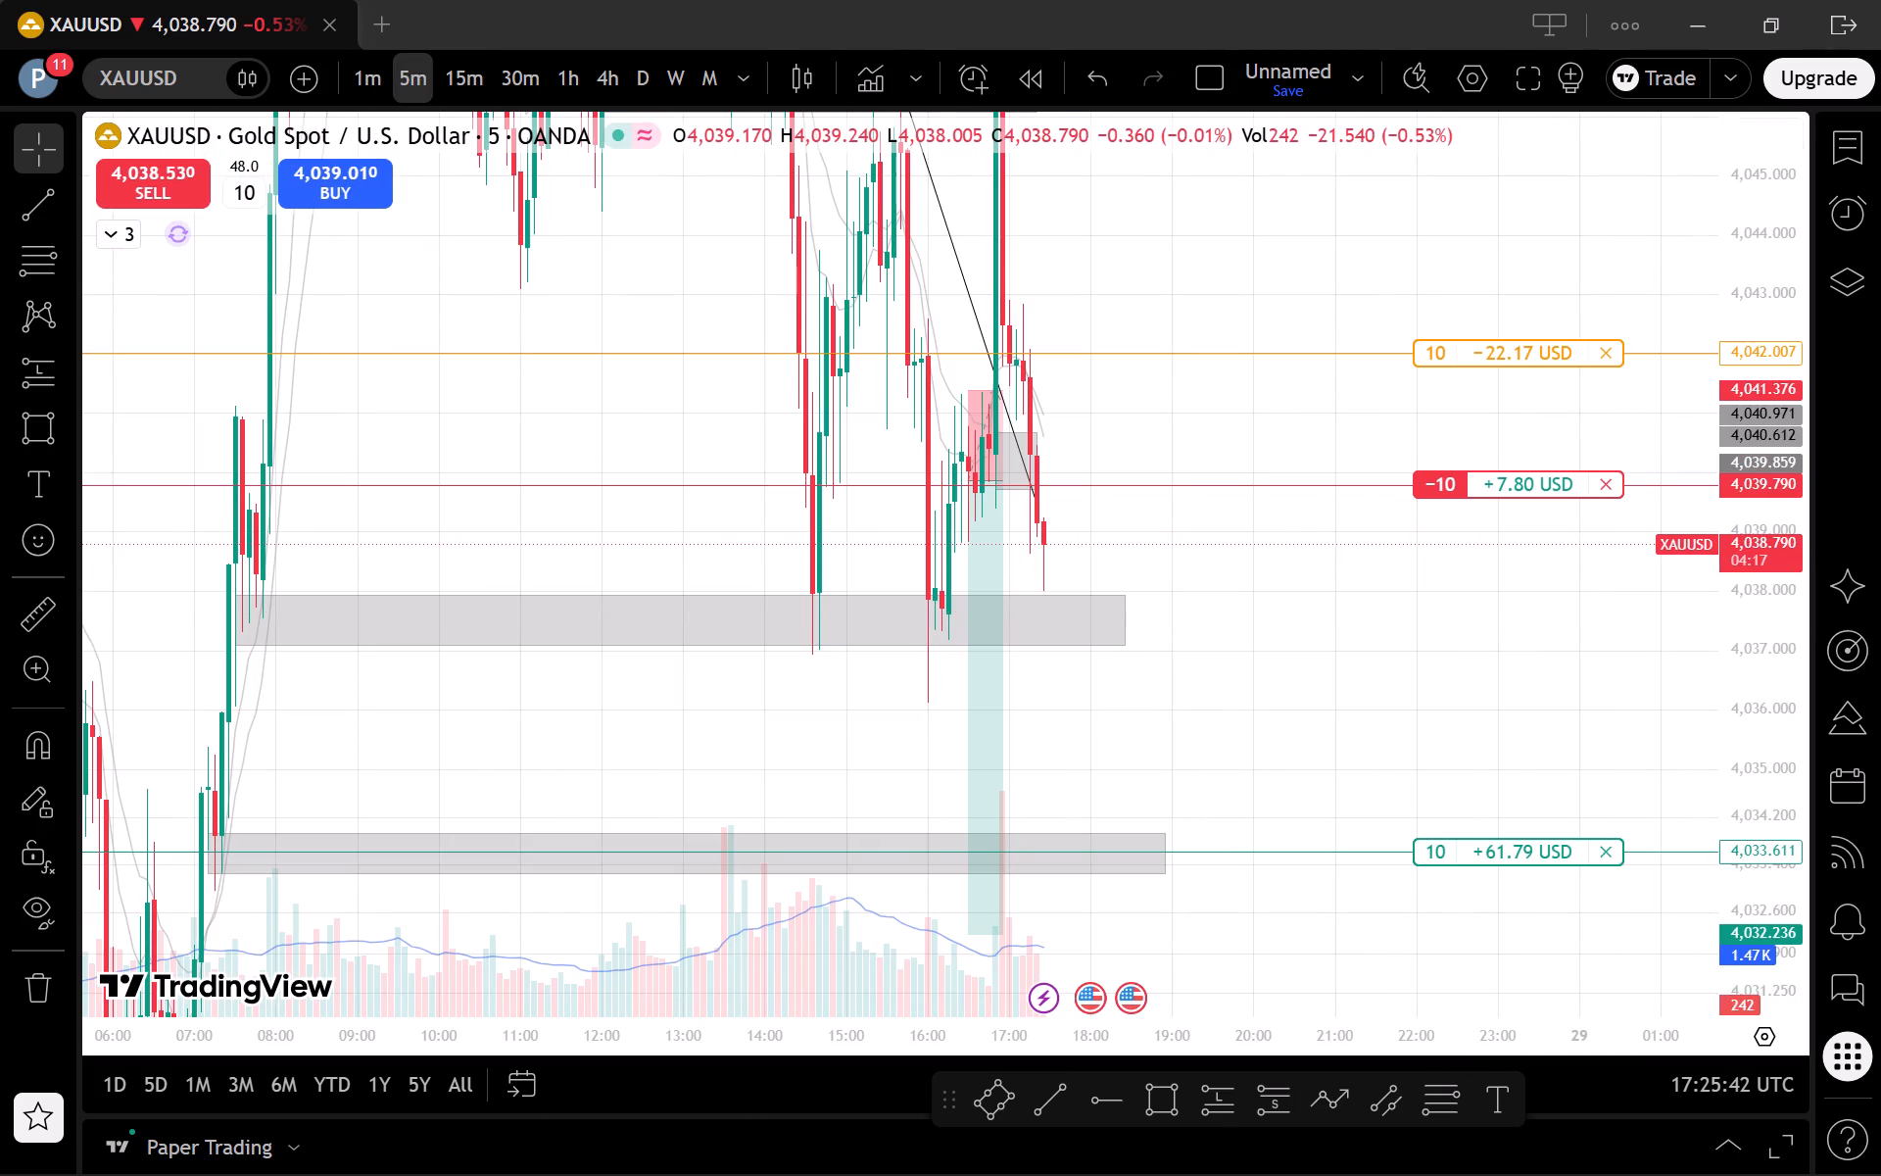
drag(1762, 536, 1740, 913)
scroll(1411, 827, up, 1)
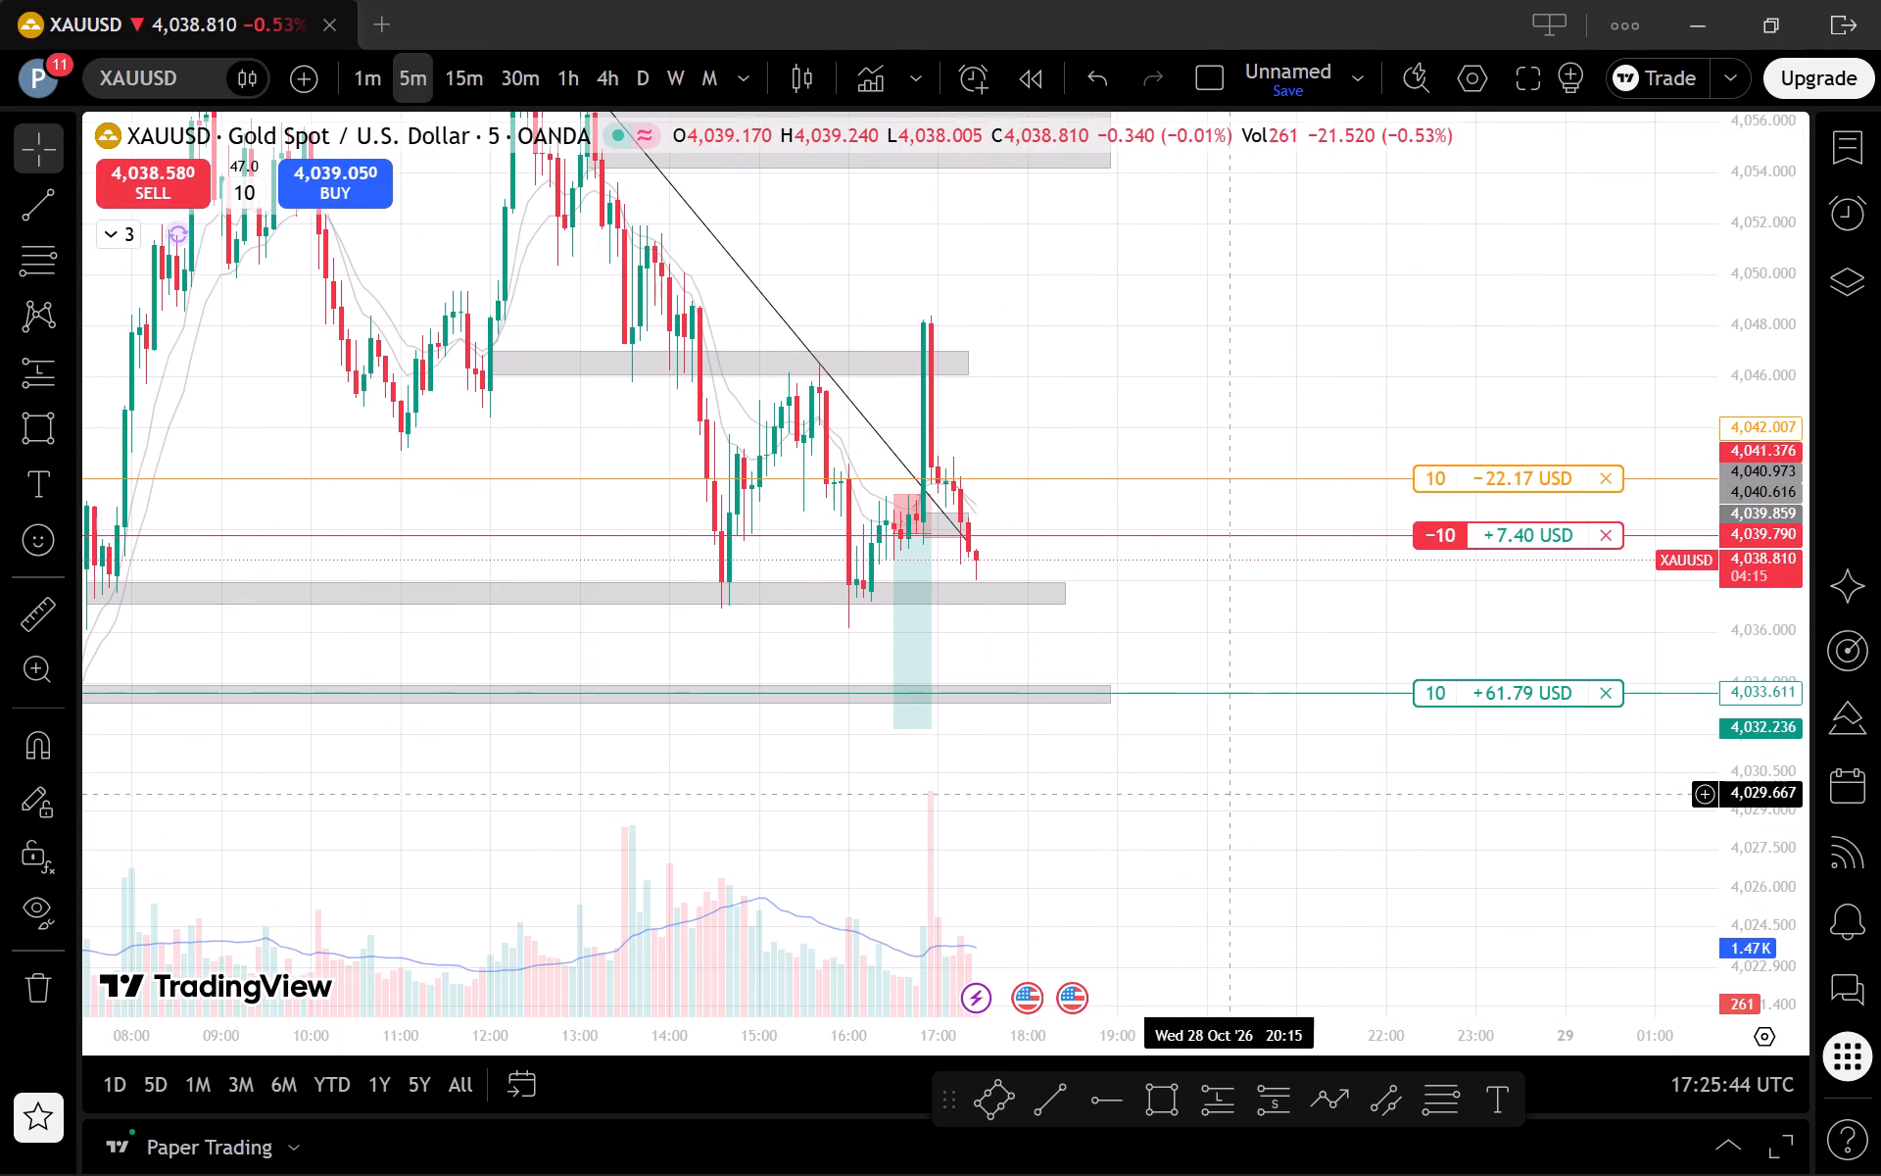
scroll(1264, 803, up, 1)
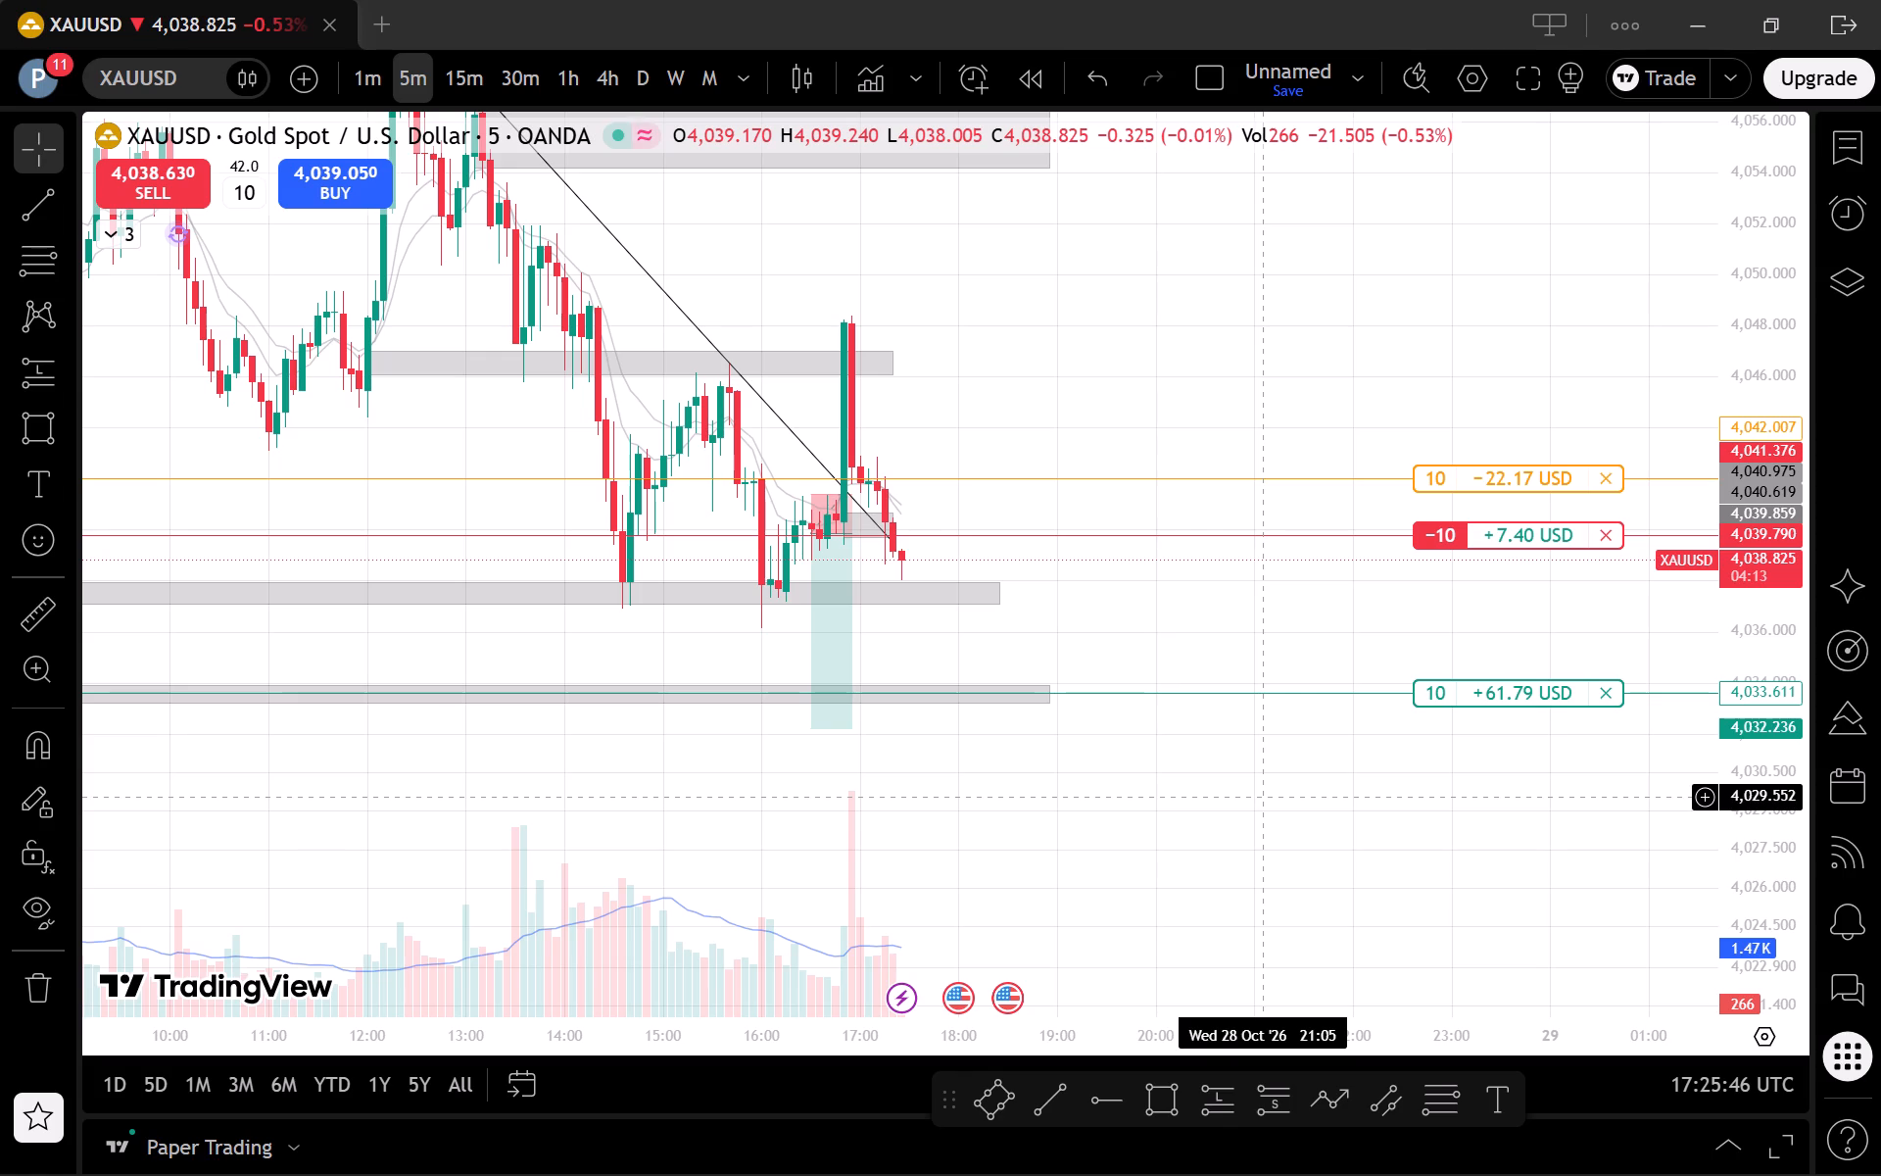
click(460, 75)
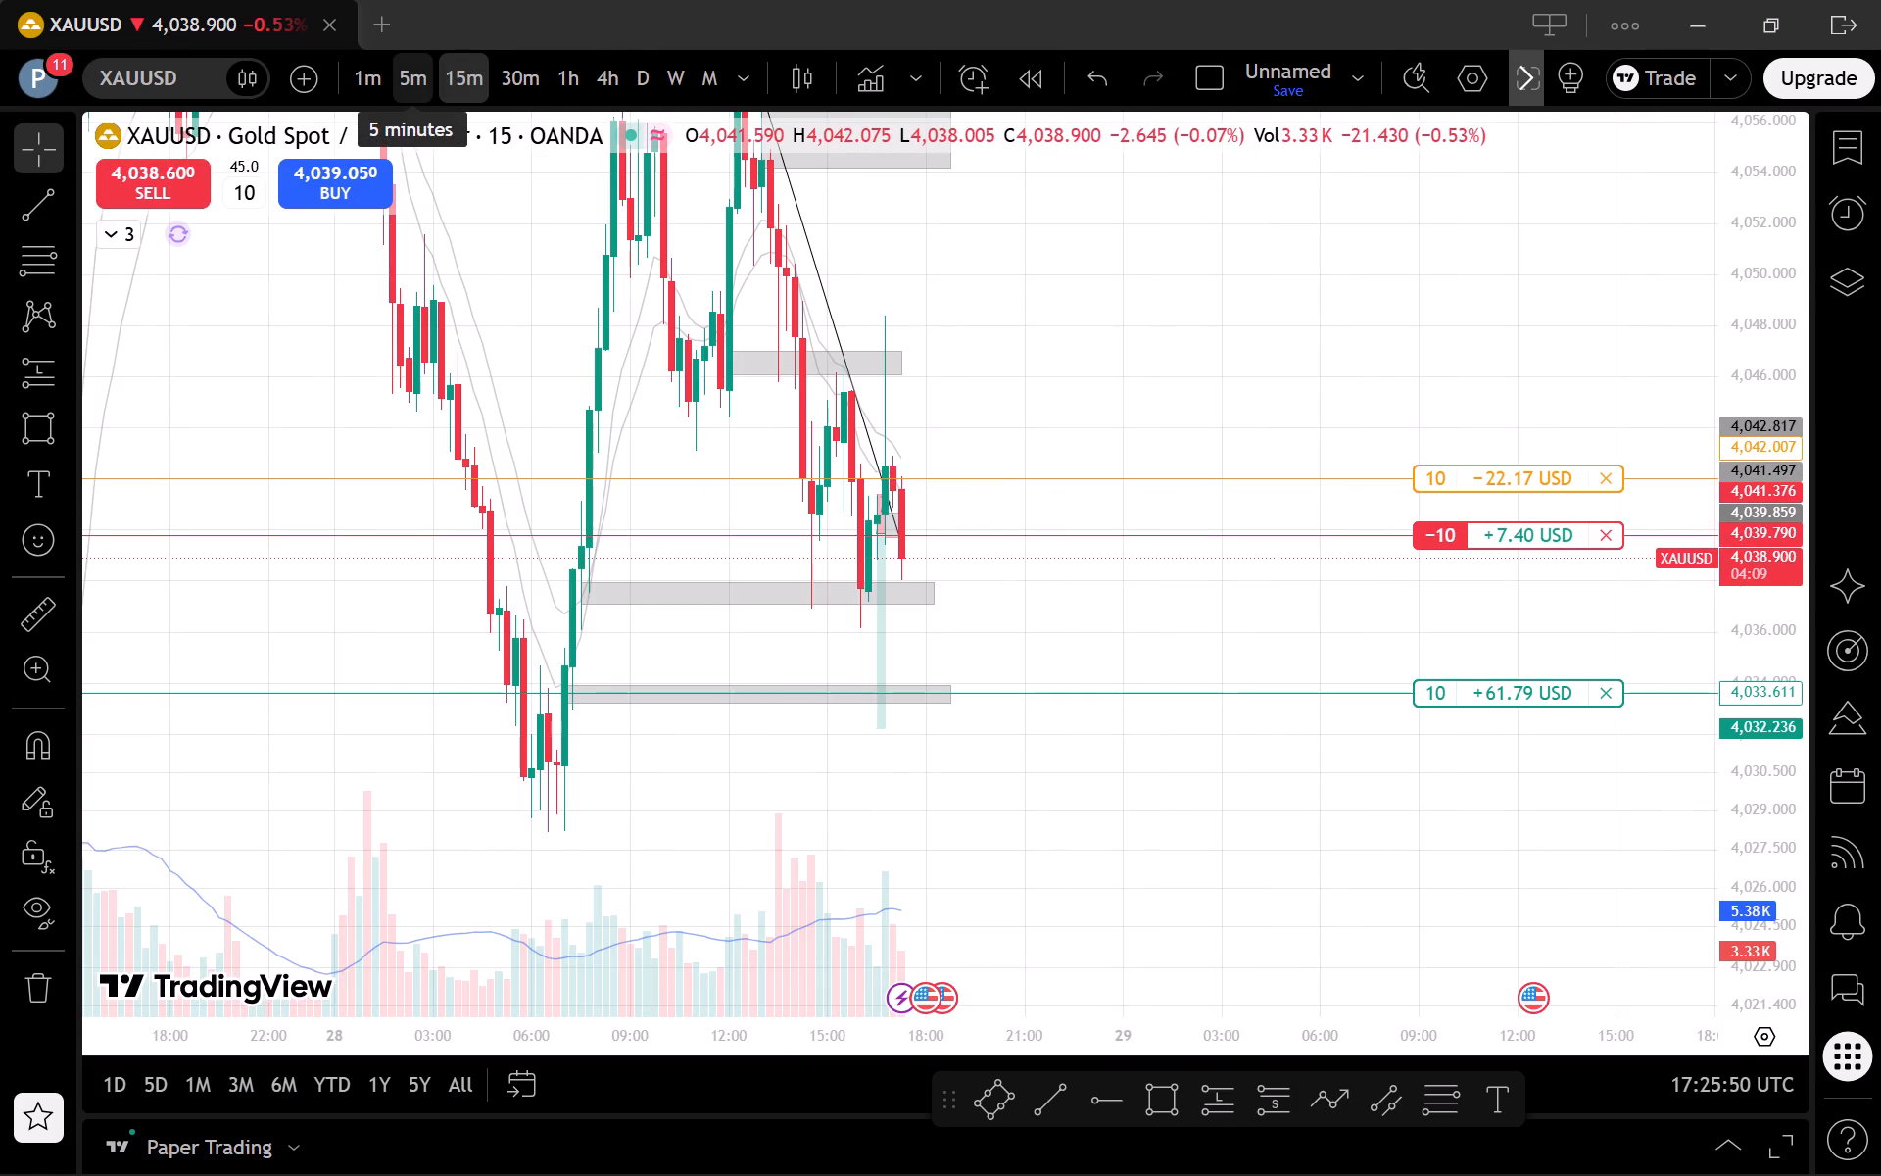
Examine the latest 1-minute candles above the grey zone near 4,037.5, and compare them with the wider 5-minute structure.
click(364, 70)
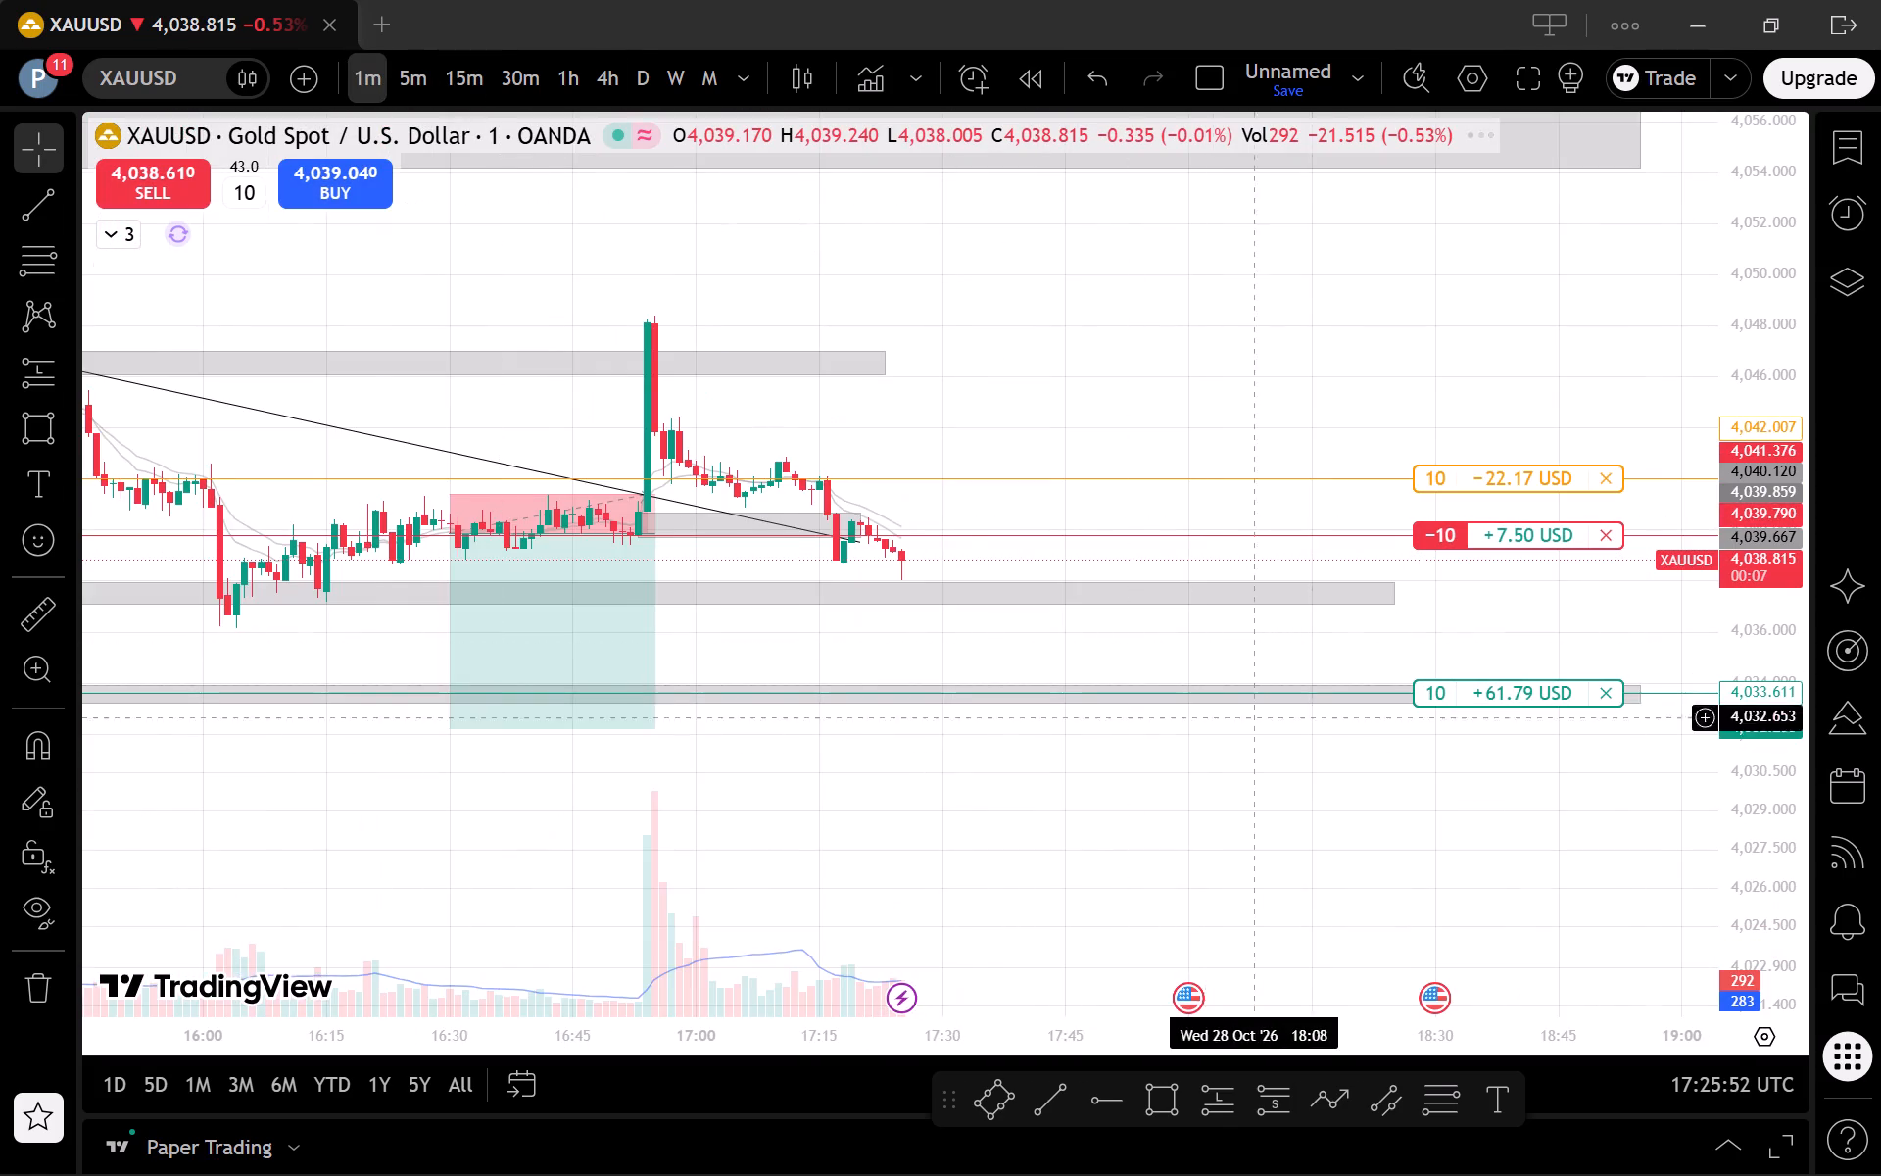
scroll(1325, 785, down, 2)
drag(1782, 943, 1672, 601)
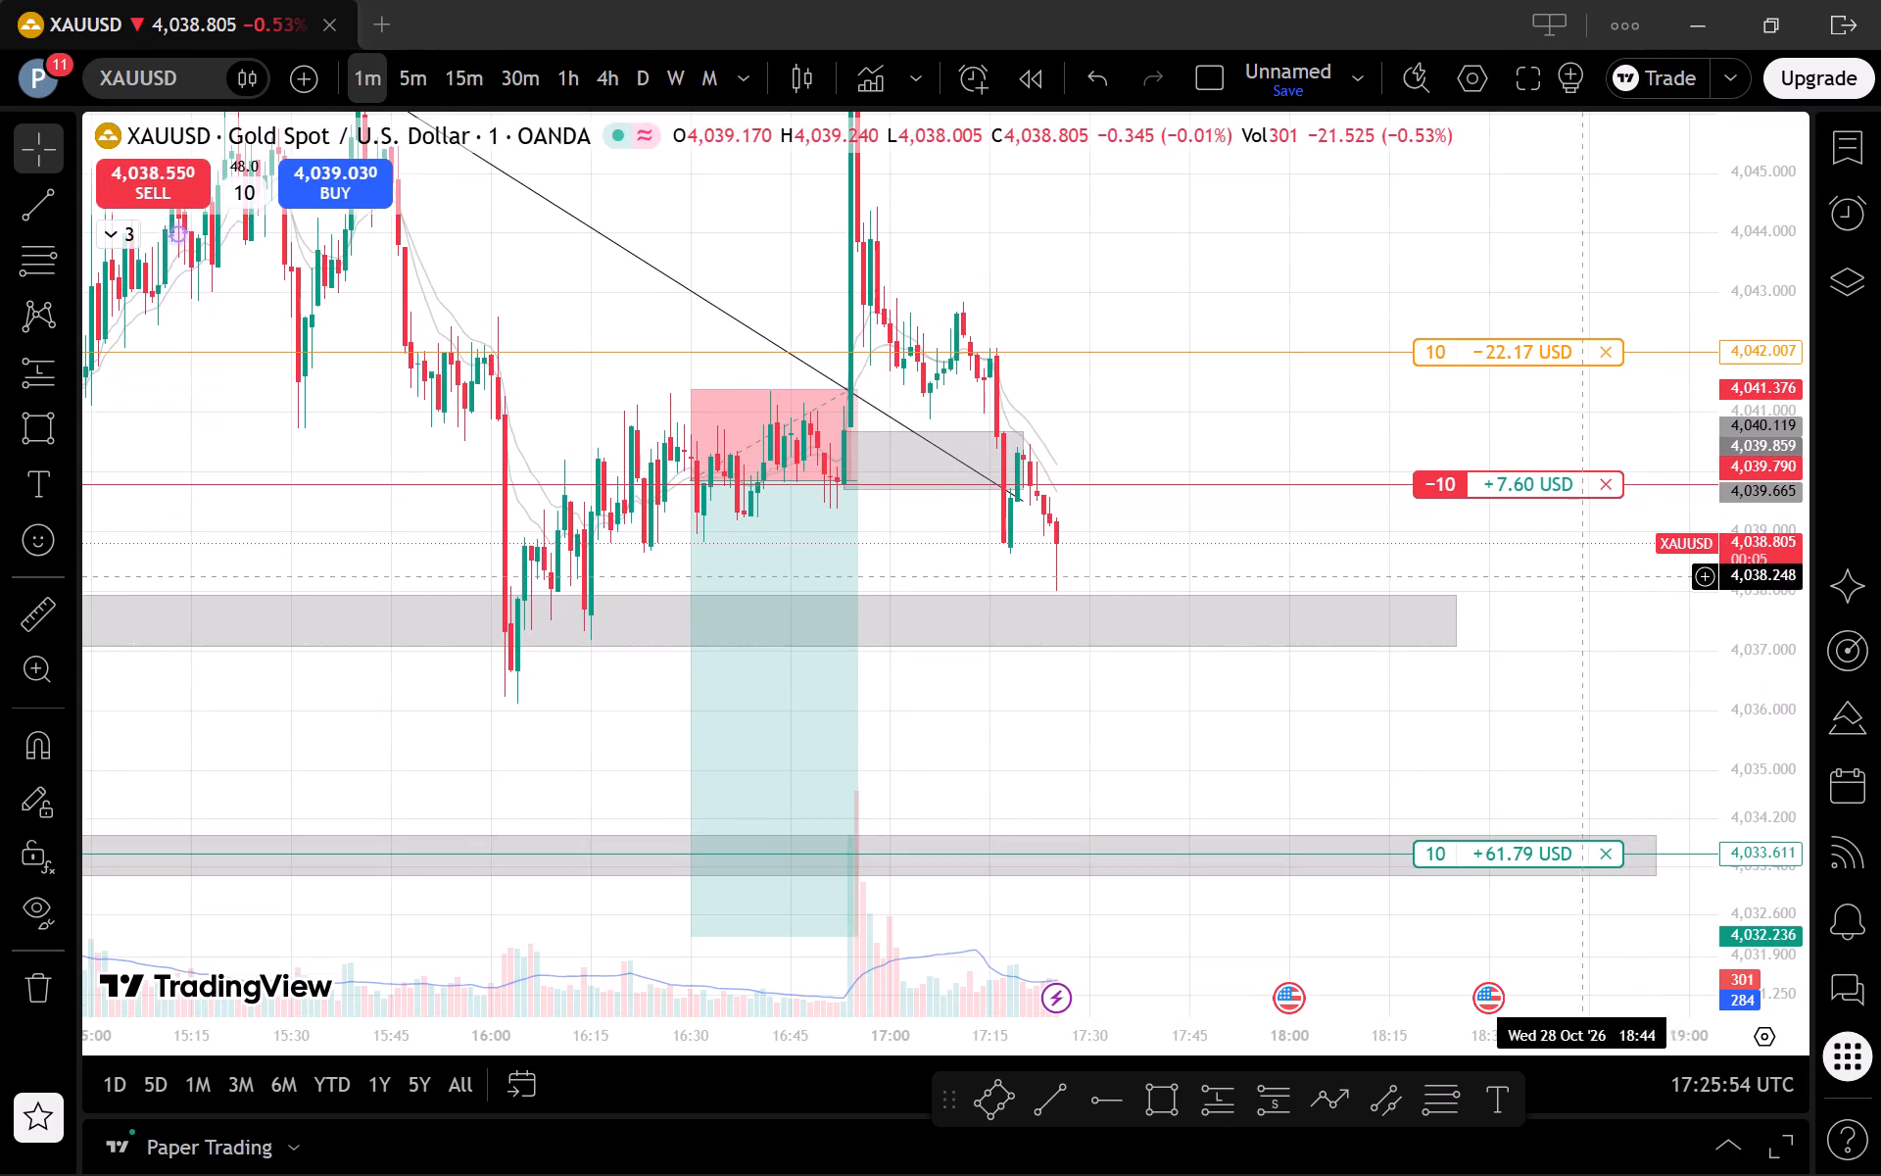
scroll(1570, 579, up, 1)
drag(1564, 582, 1600, 591)
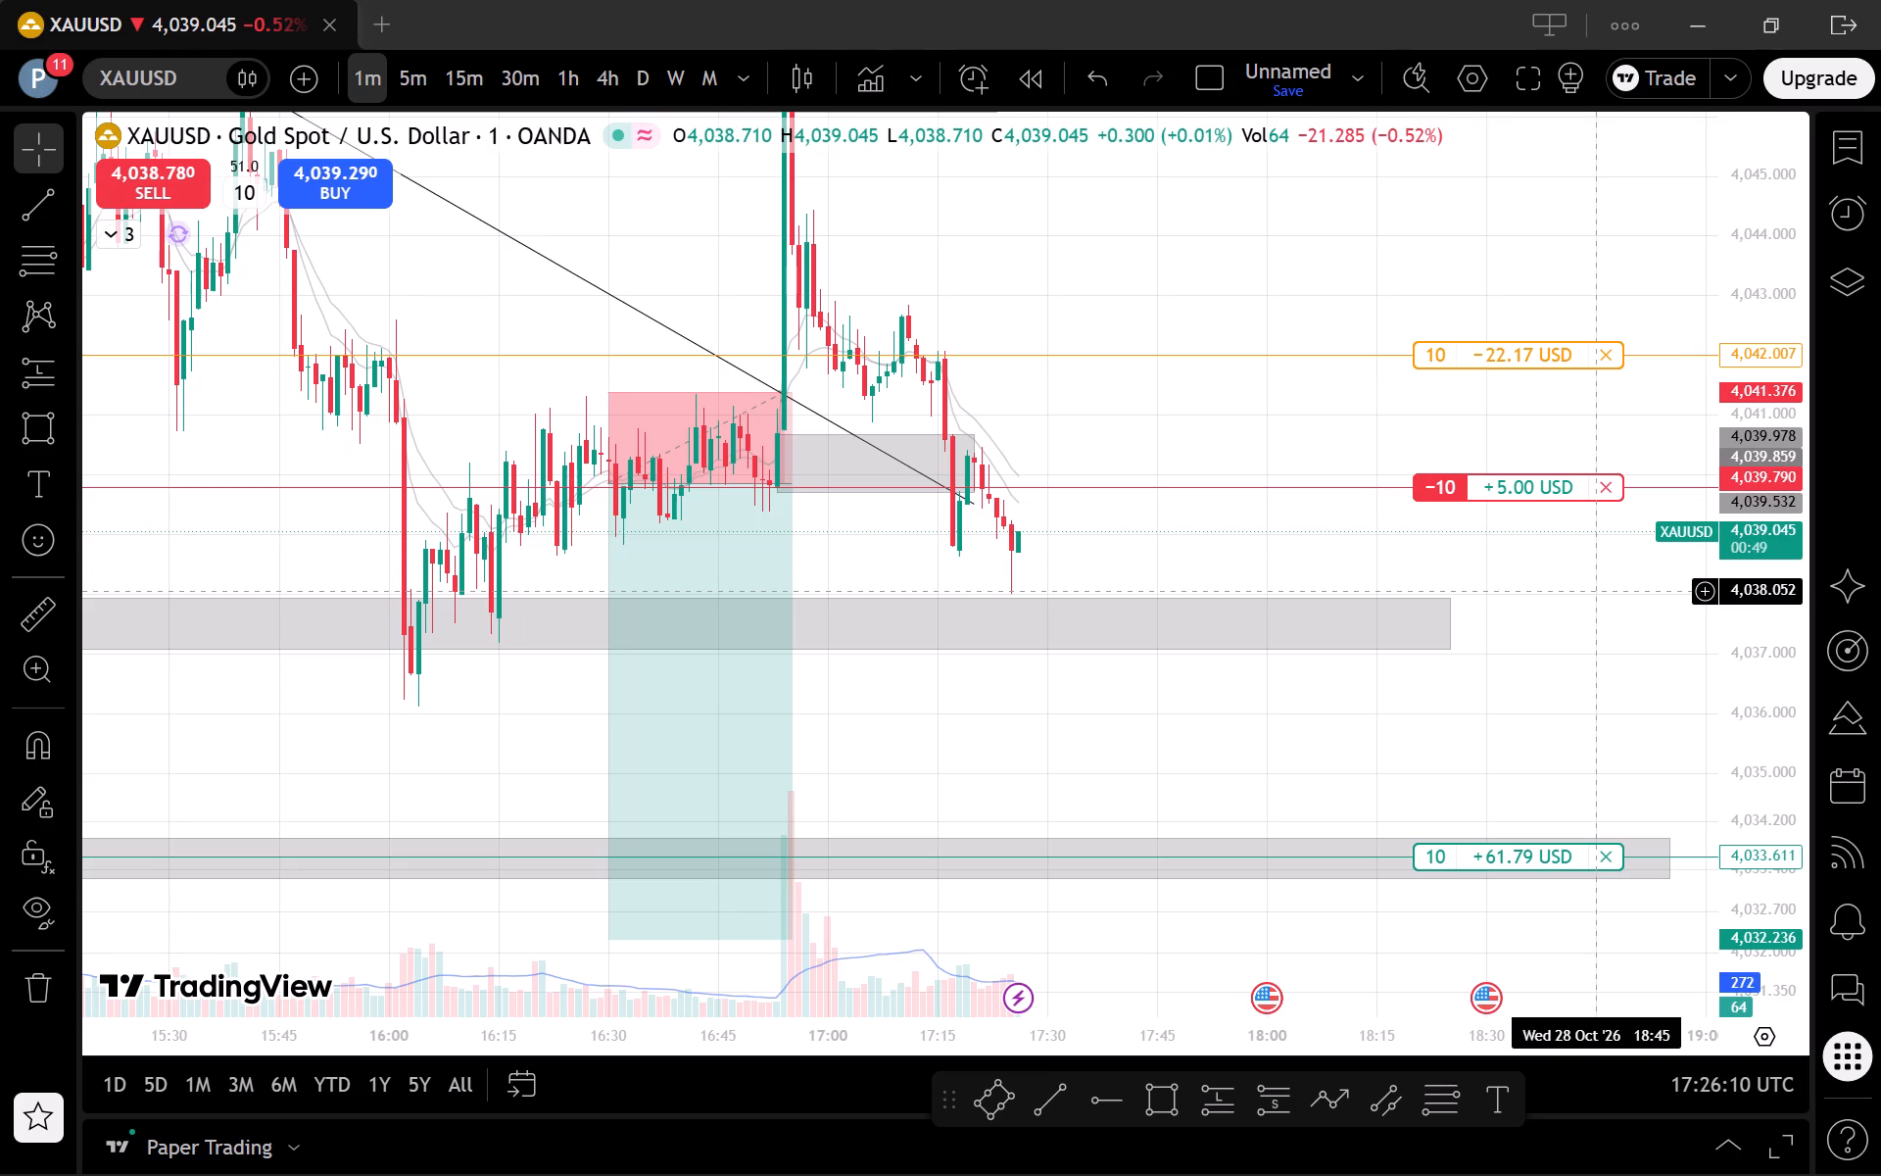
drag(1543, 689, 1567, 651)
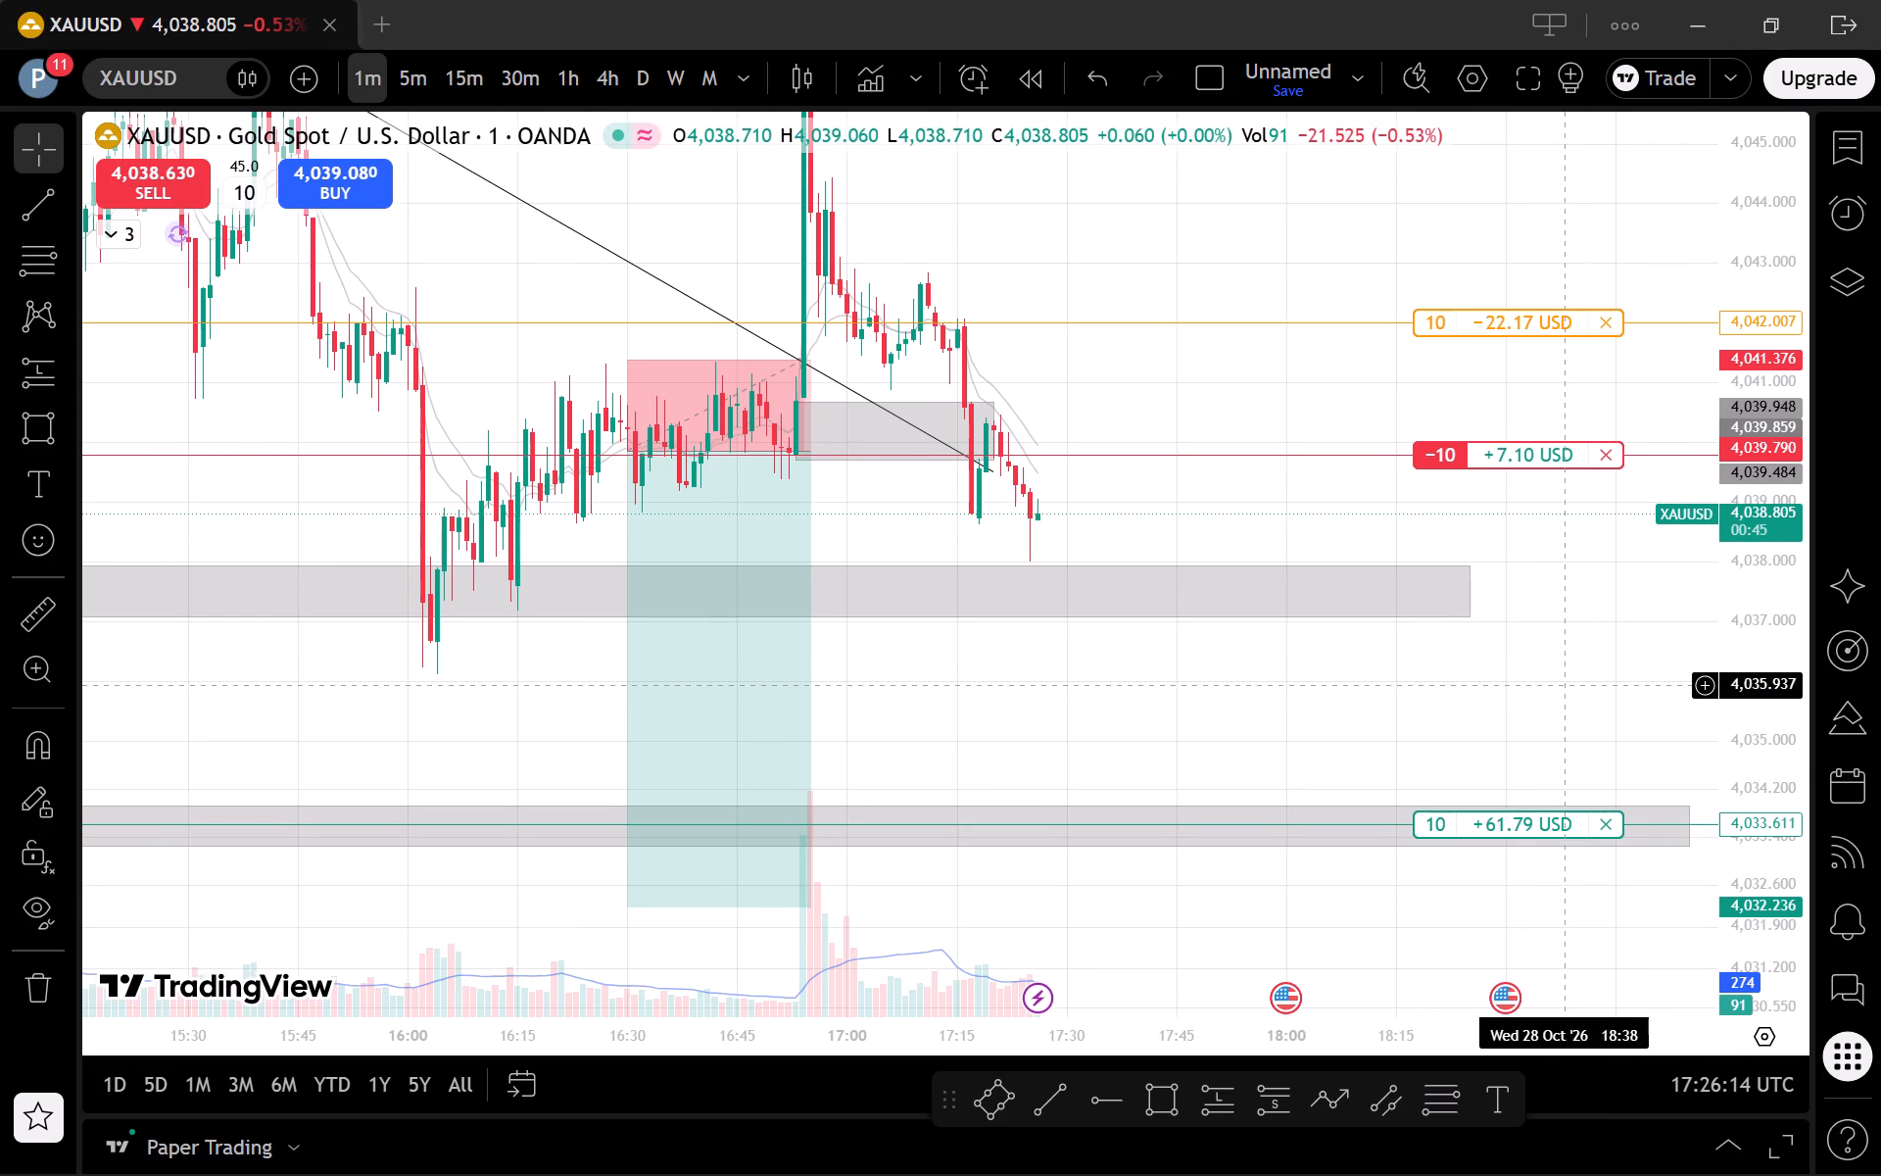
click(408, 79)
drag(1786, 497, 1784, 817)
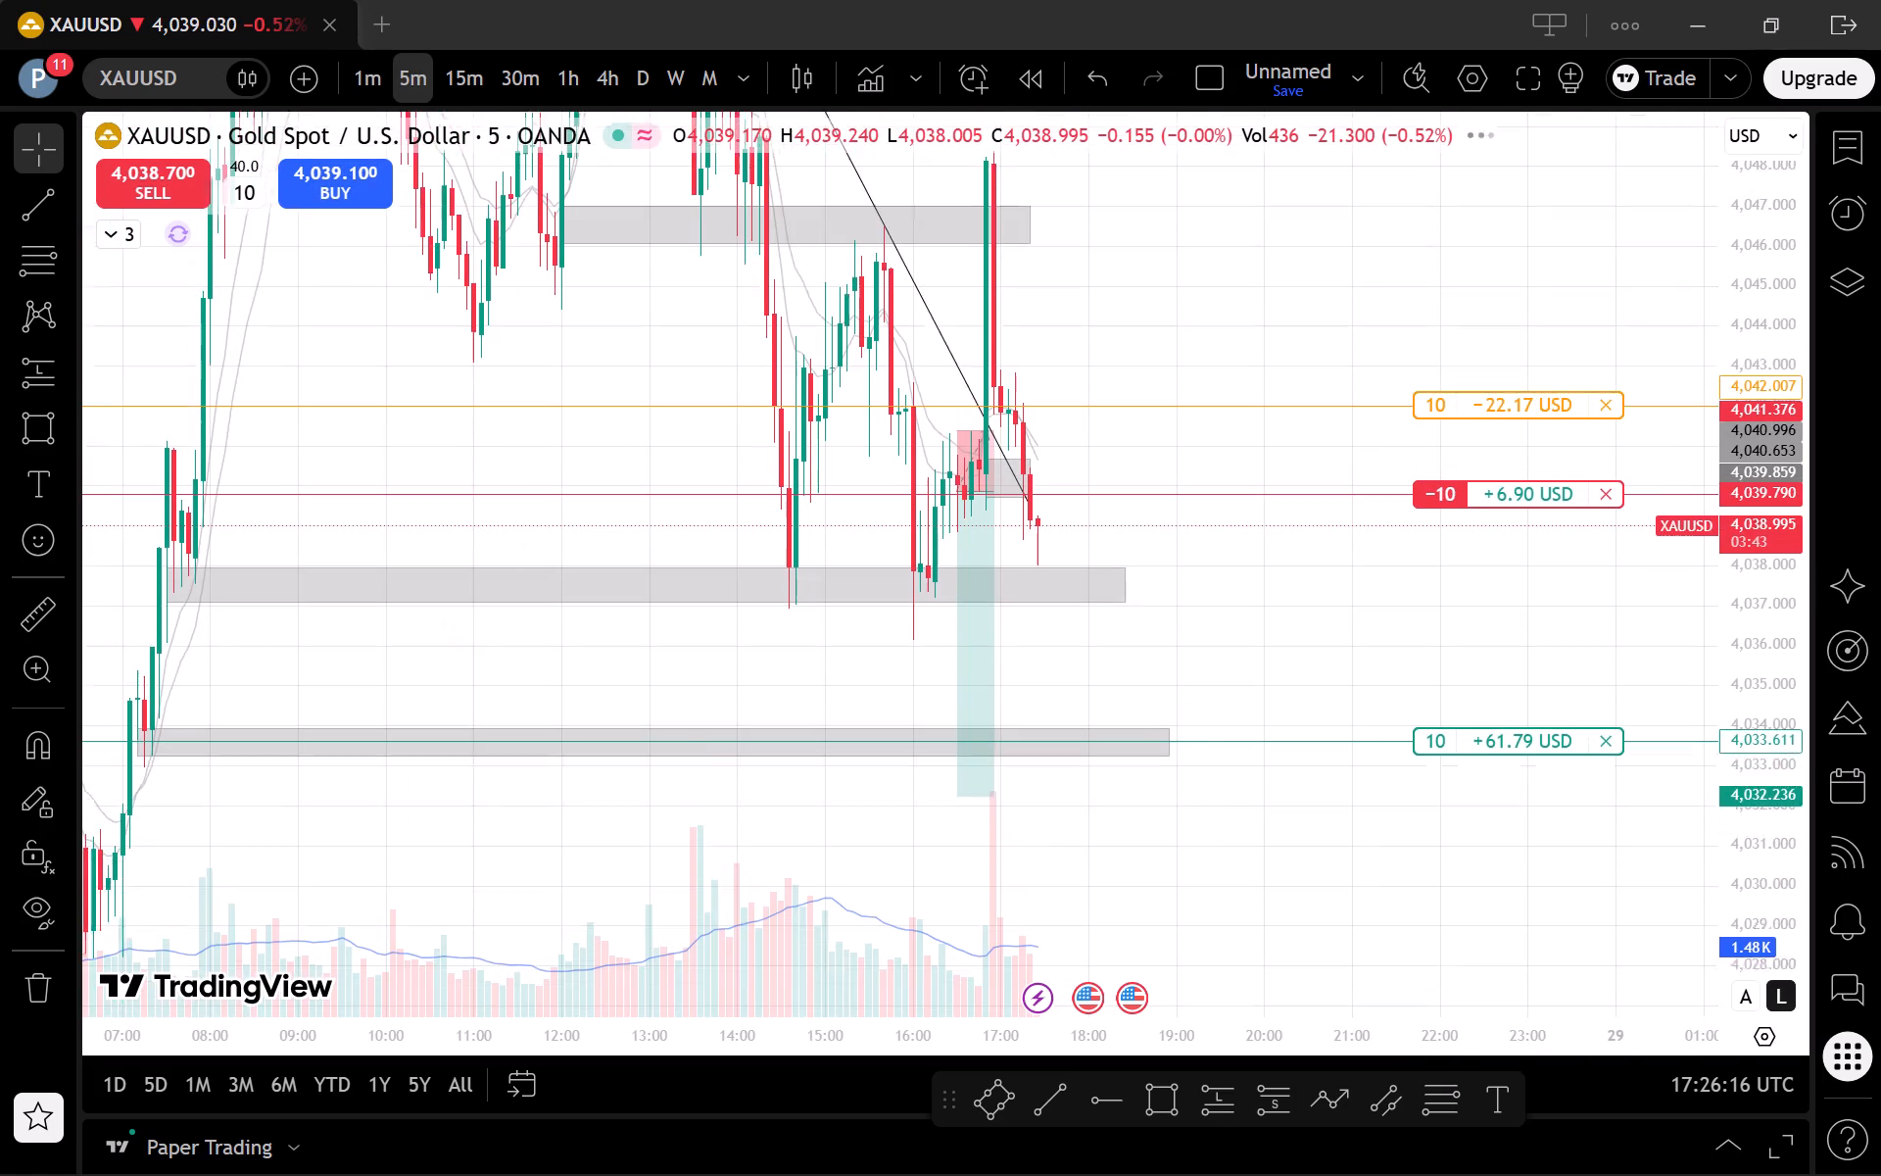
drag(1784, 817, 1779, 878)
scroll(1384, 805, up, 2)
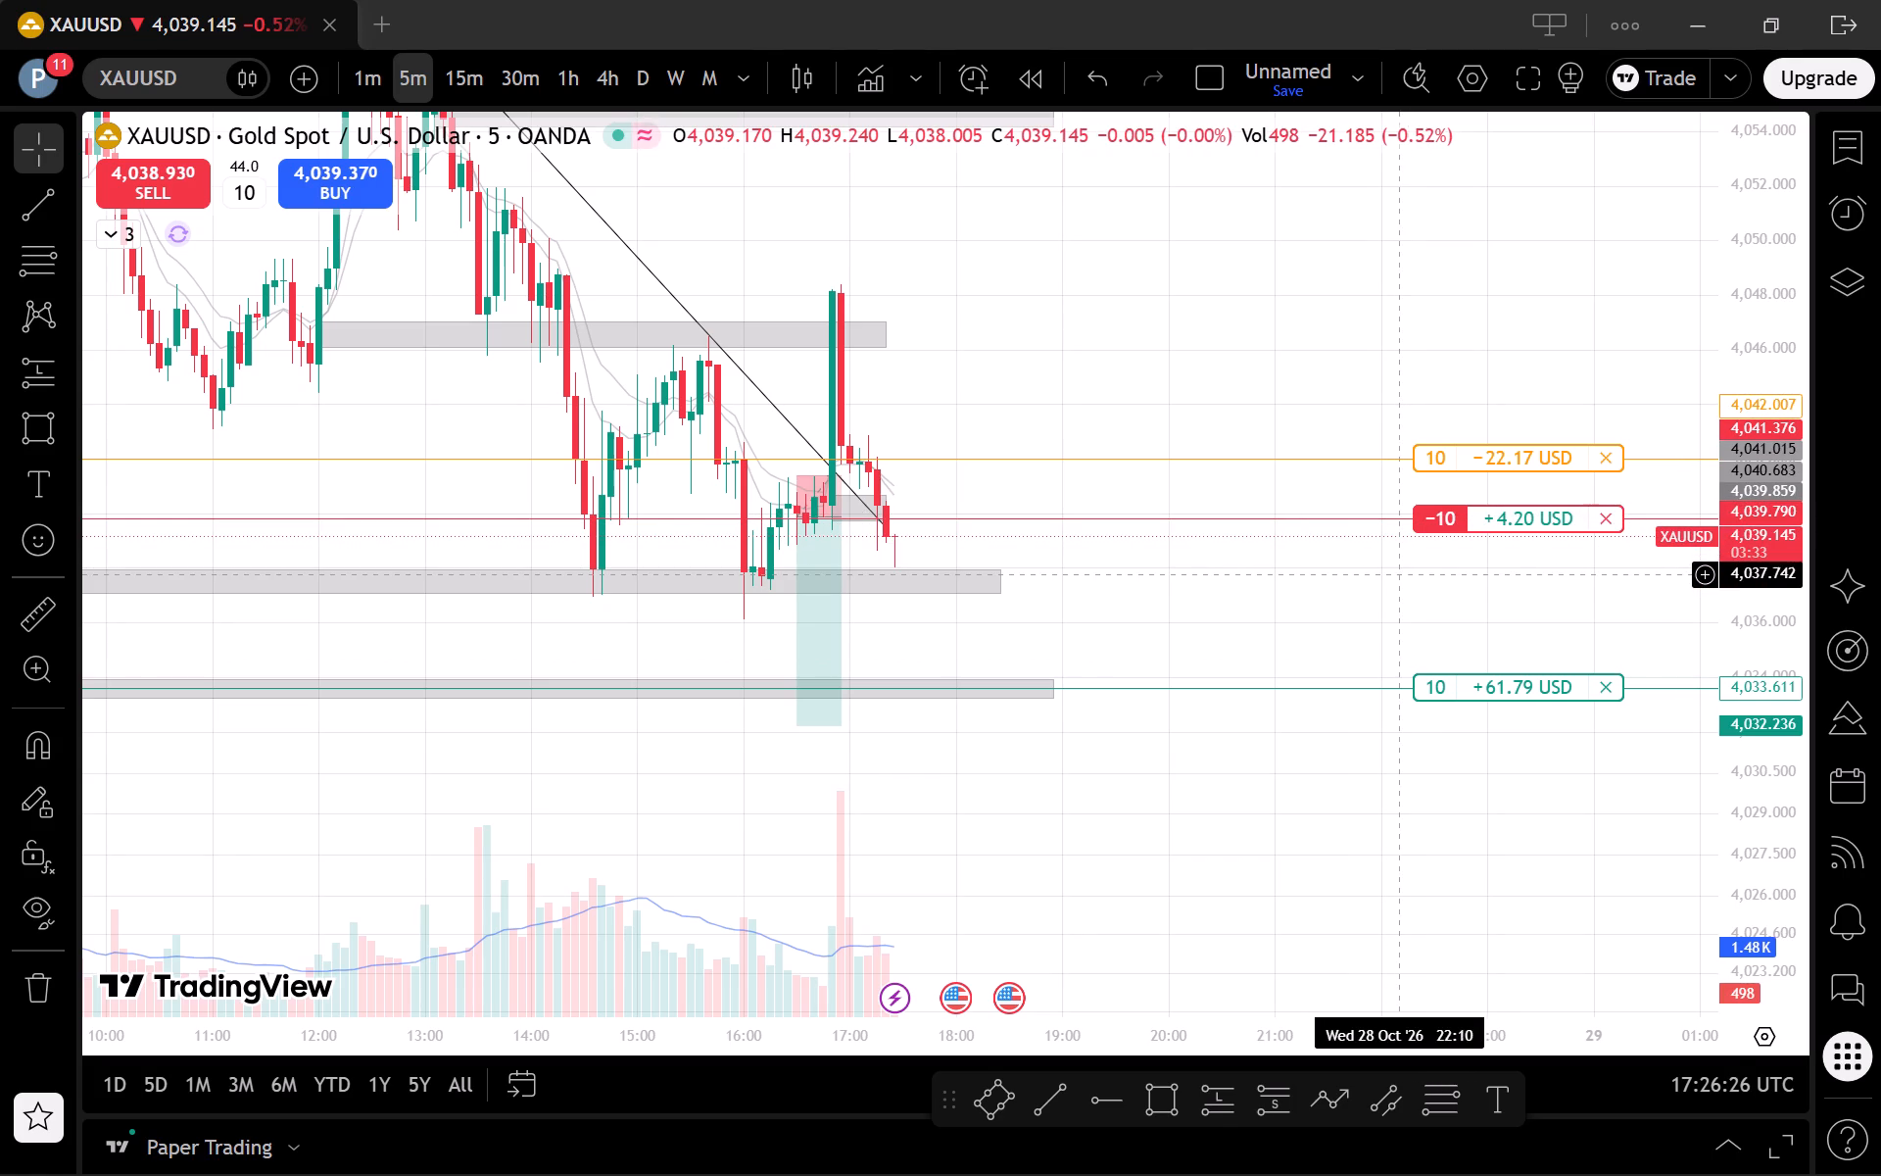
Examine 1-minute price action between the short entry and the grey zones, including the earlier swings along the descending trendline.
click(363, 84)
scroll(1423, 811, down, 2)
drag(1769, 929, 1742, 714)
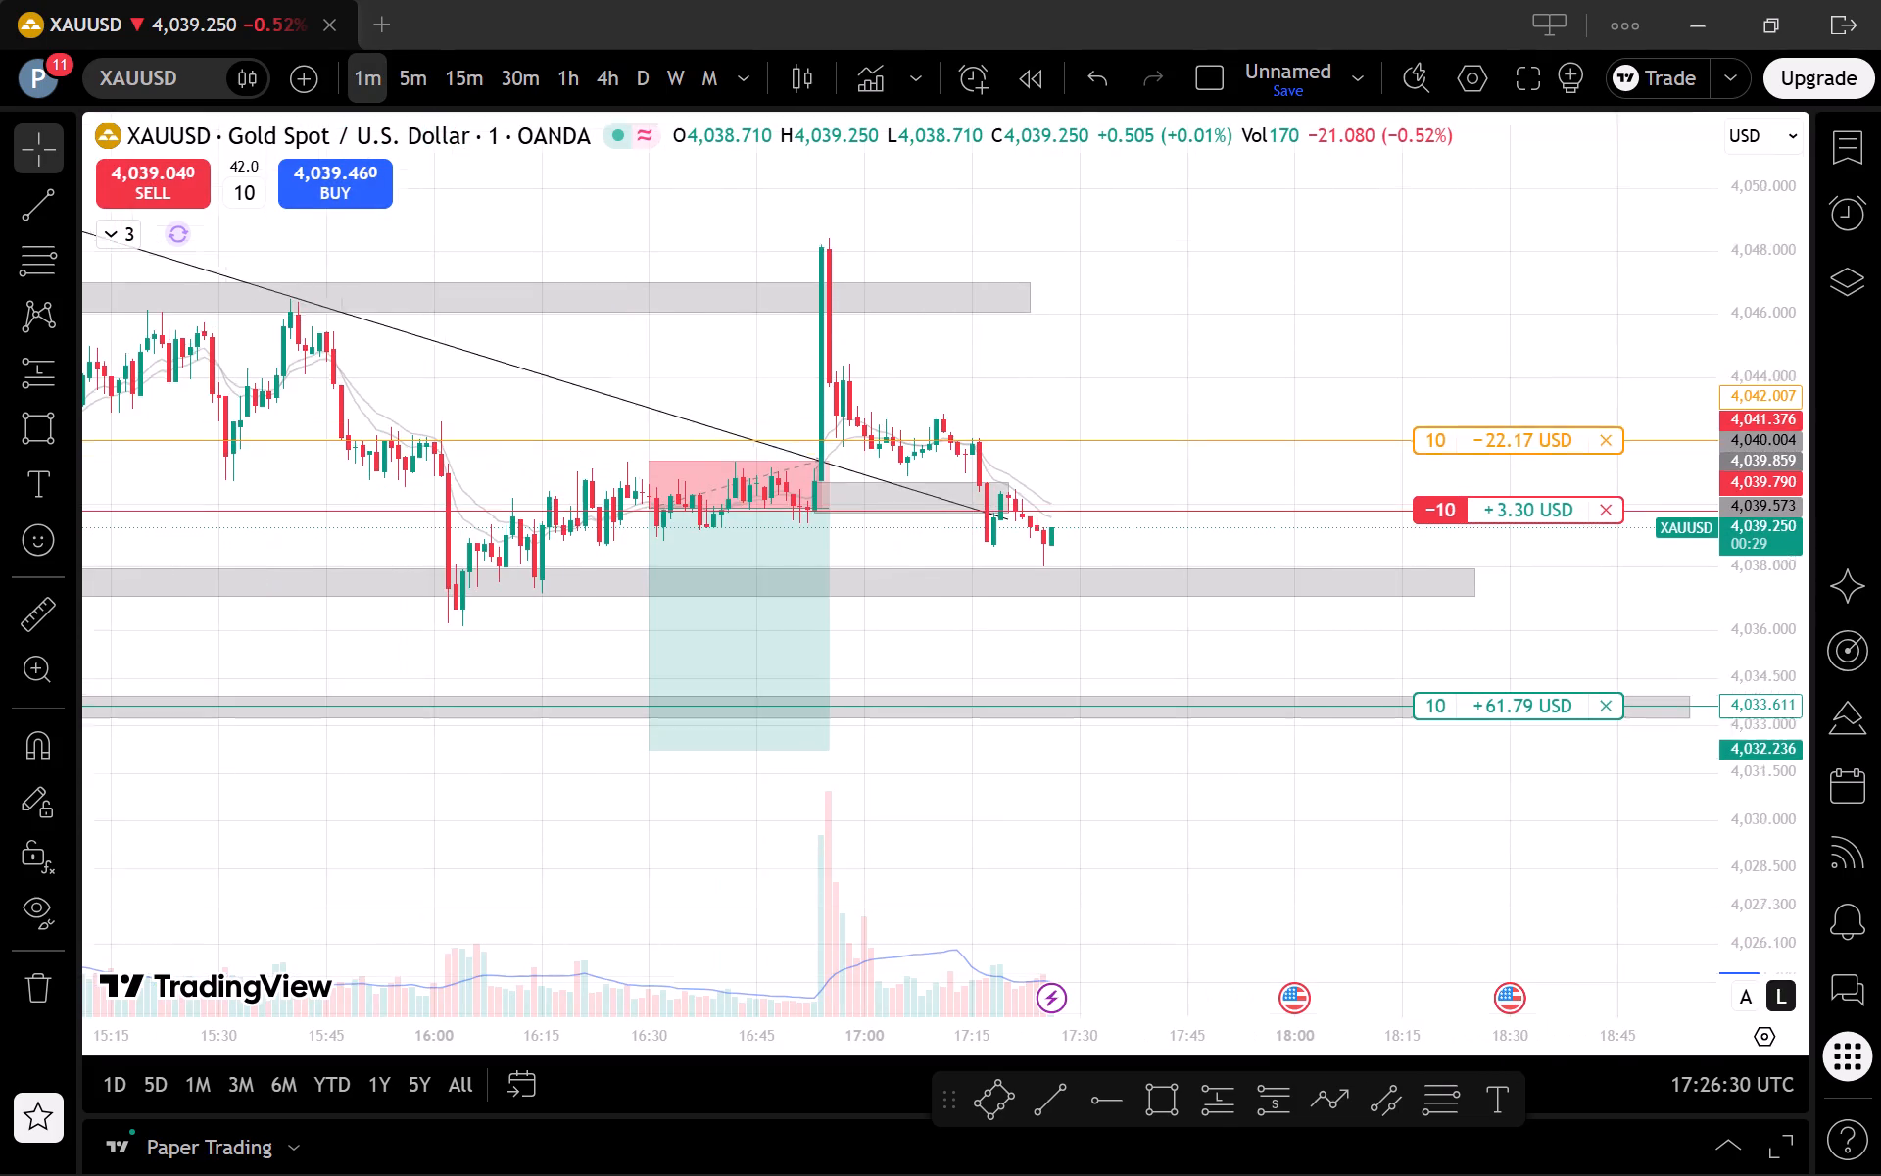
drag(1742, 714, 1687, 575)
drag(1648, 586, 1699, 692)
drag(1758, 674, 1759, 787)
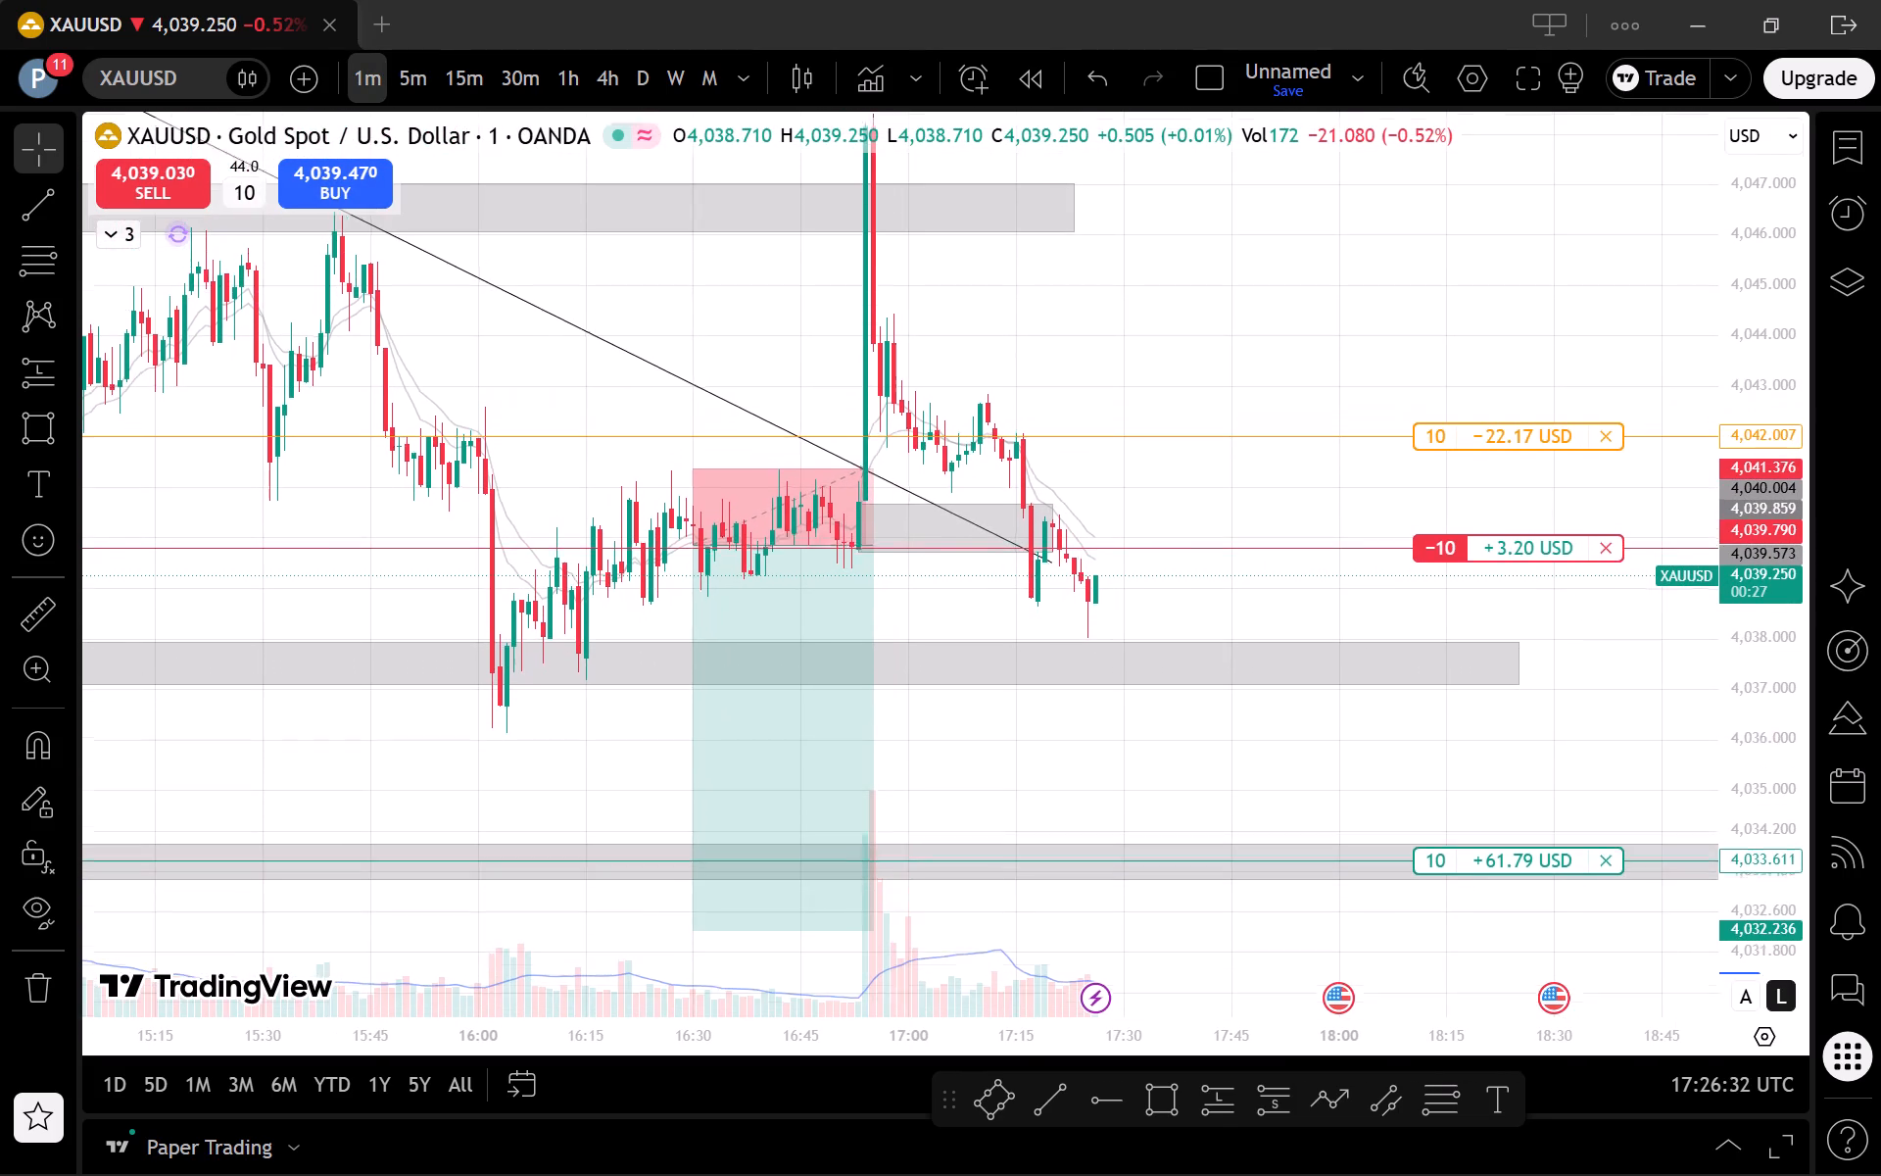
drag(1759, 787, 1757, 787)
scroll(1700, 751, down, 1)
scroll(1612, 728, up, 1)
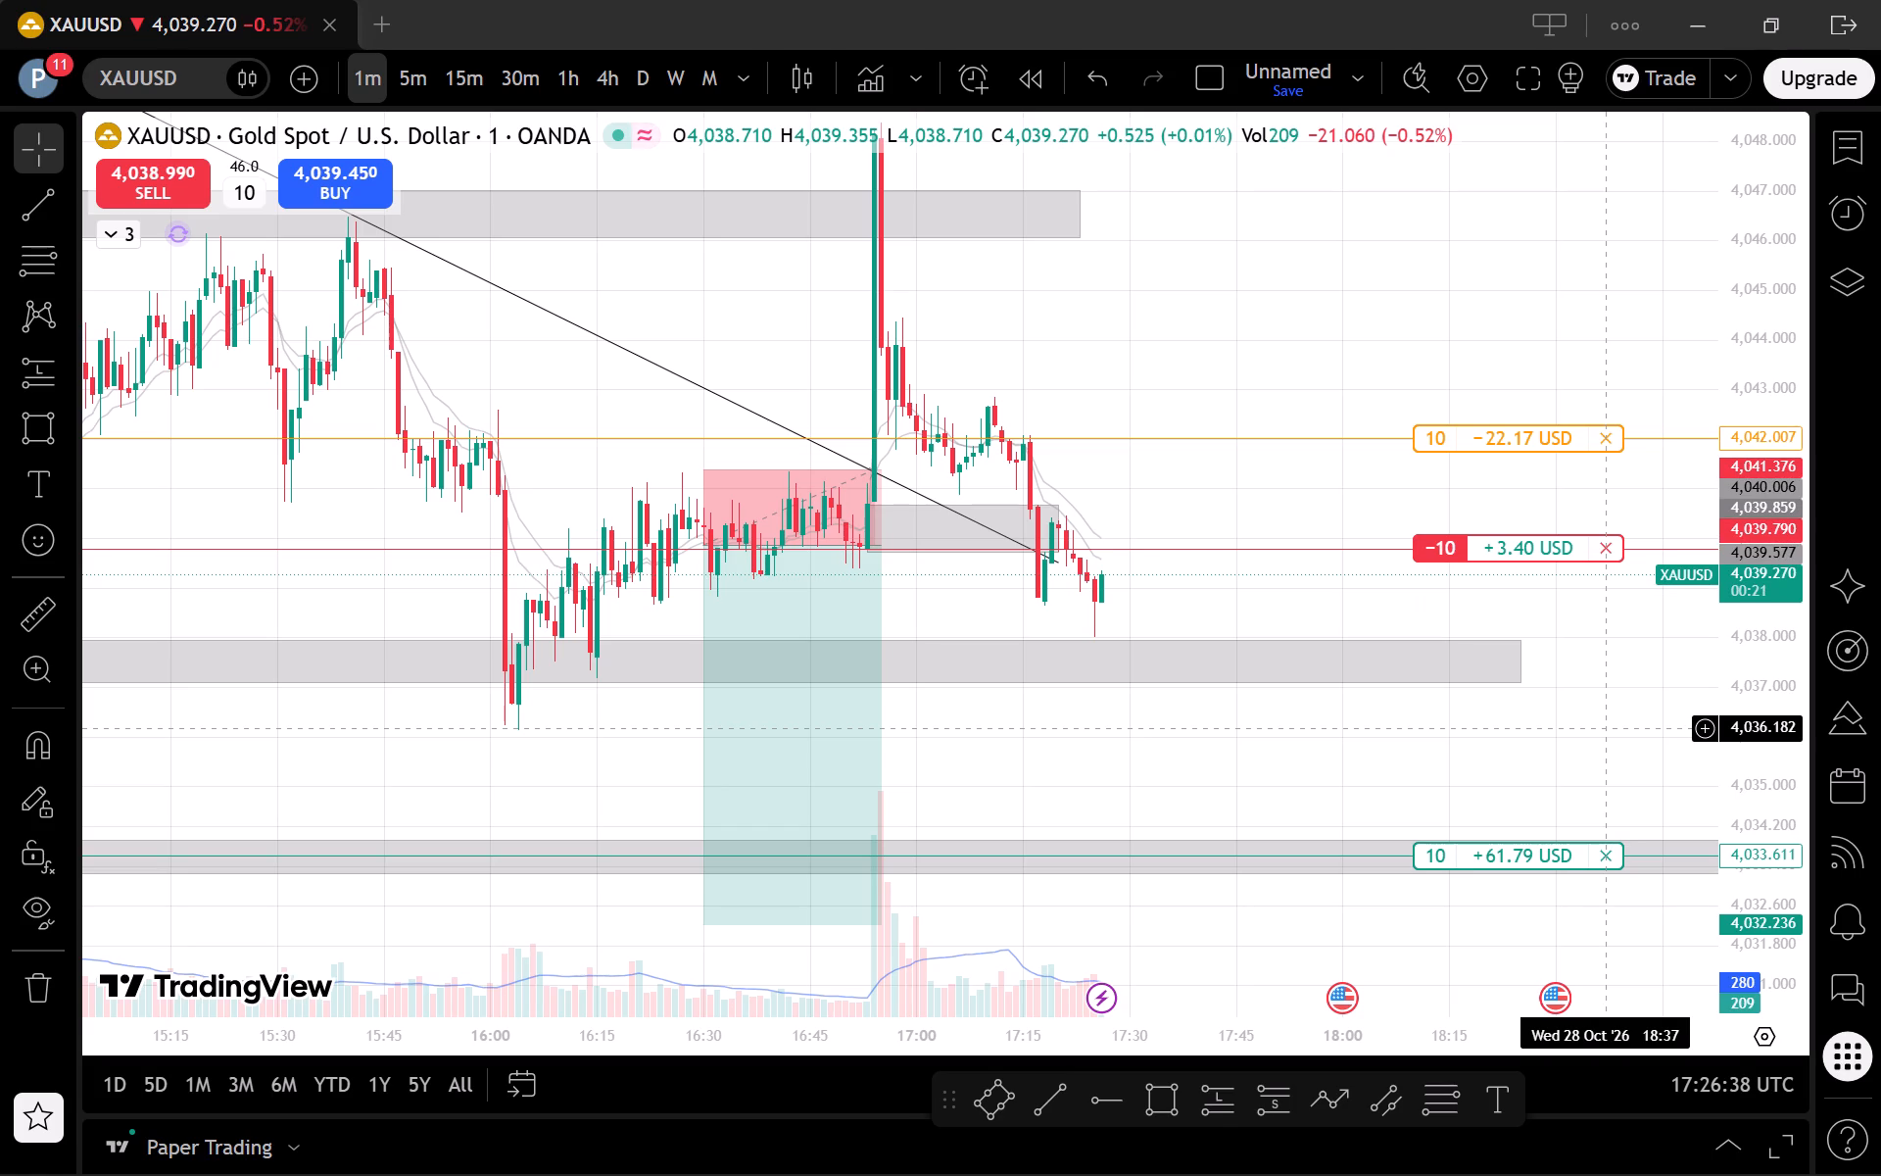
scroll(1609, 728, down, 2)
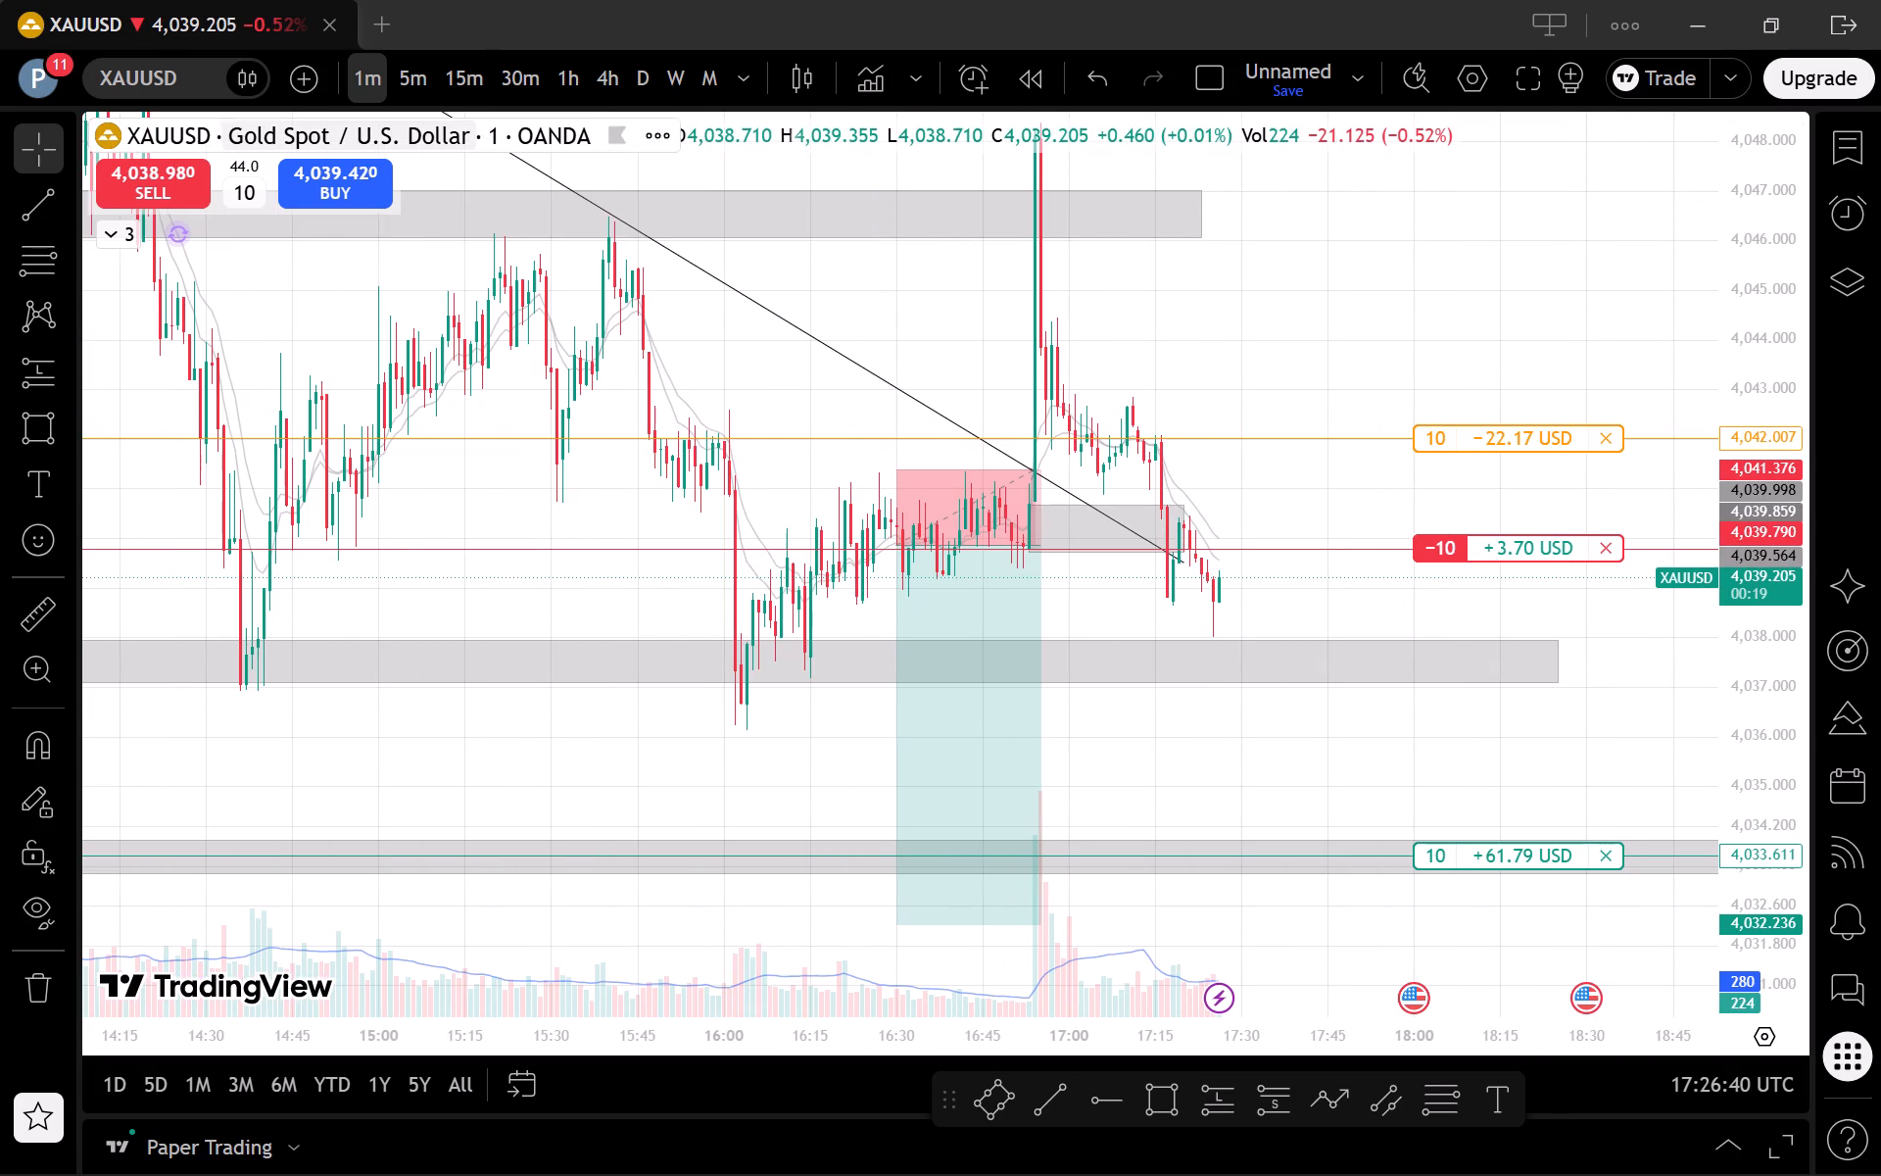
Examine the grey zones and descending trendline on the 15-minute chart, and inspect the recent candles around them on the 5-minute chart.
click(448, 66)
drag(1781, 375, 1698, 805)
scroll(1567, 720, up, 3)
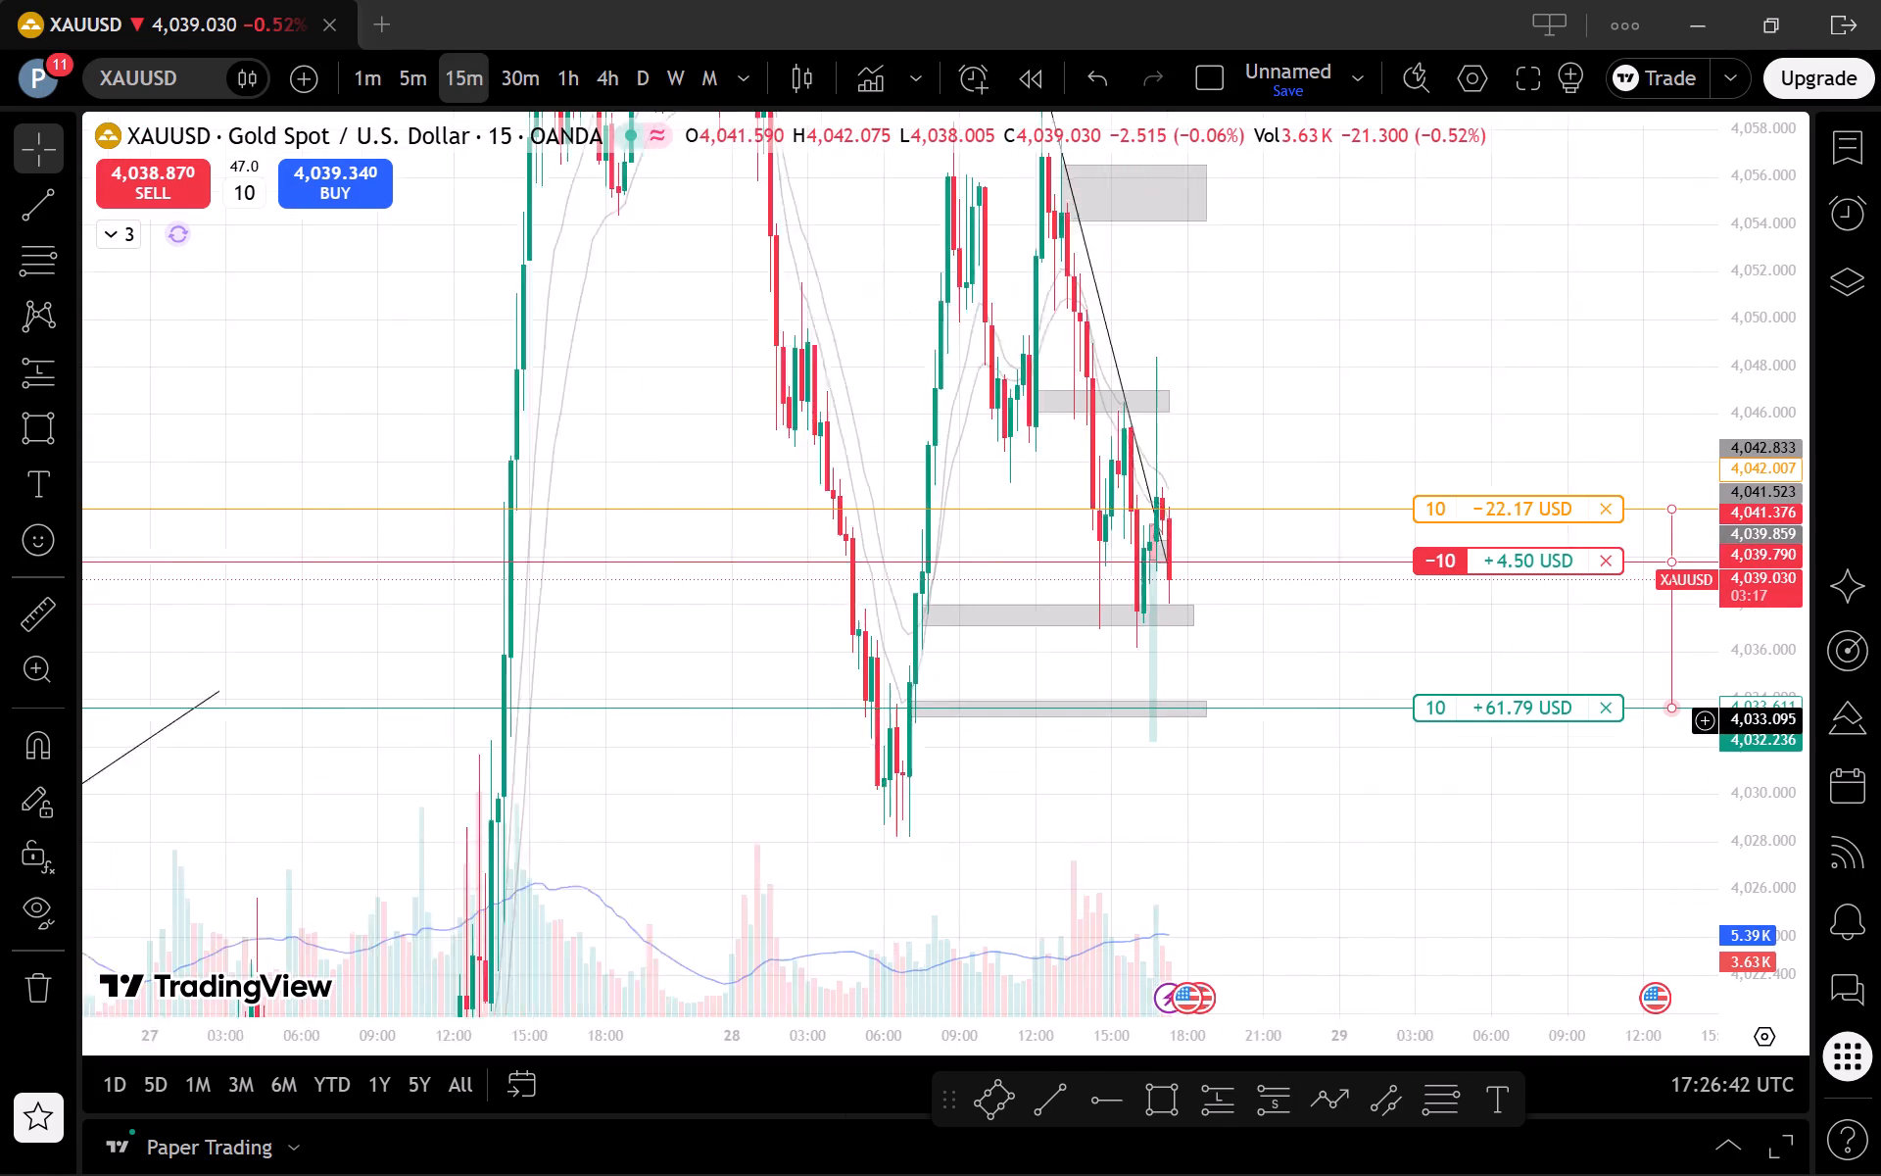
scroll(1567, 720, up, 3)
drag(1319, 829, 1343, 829)
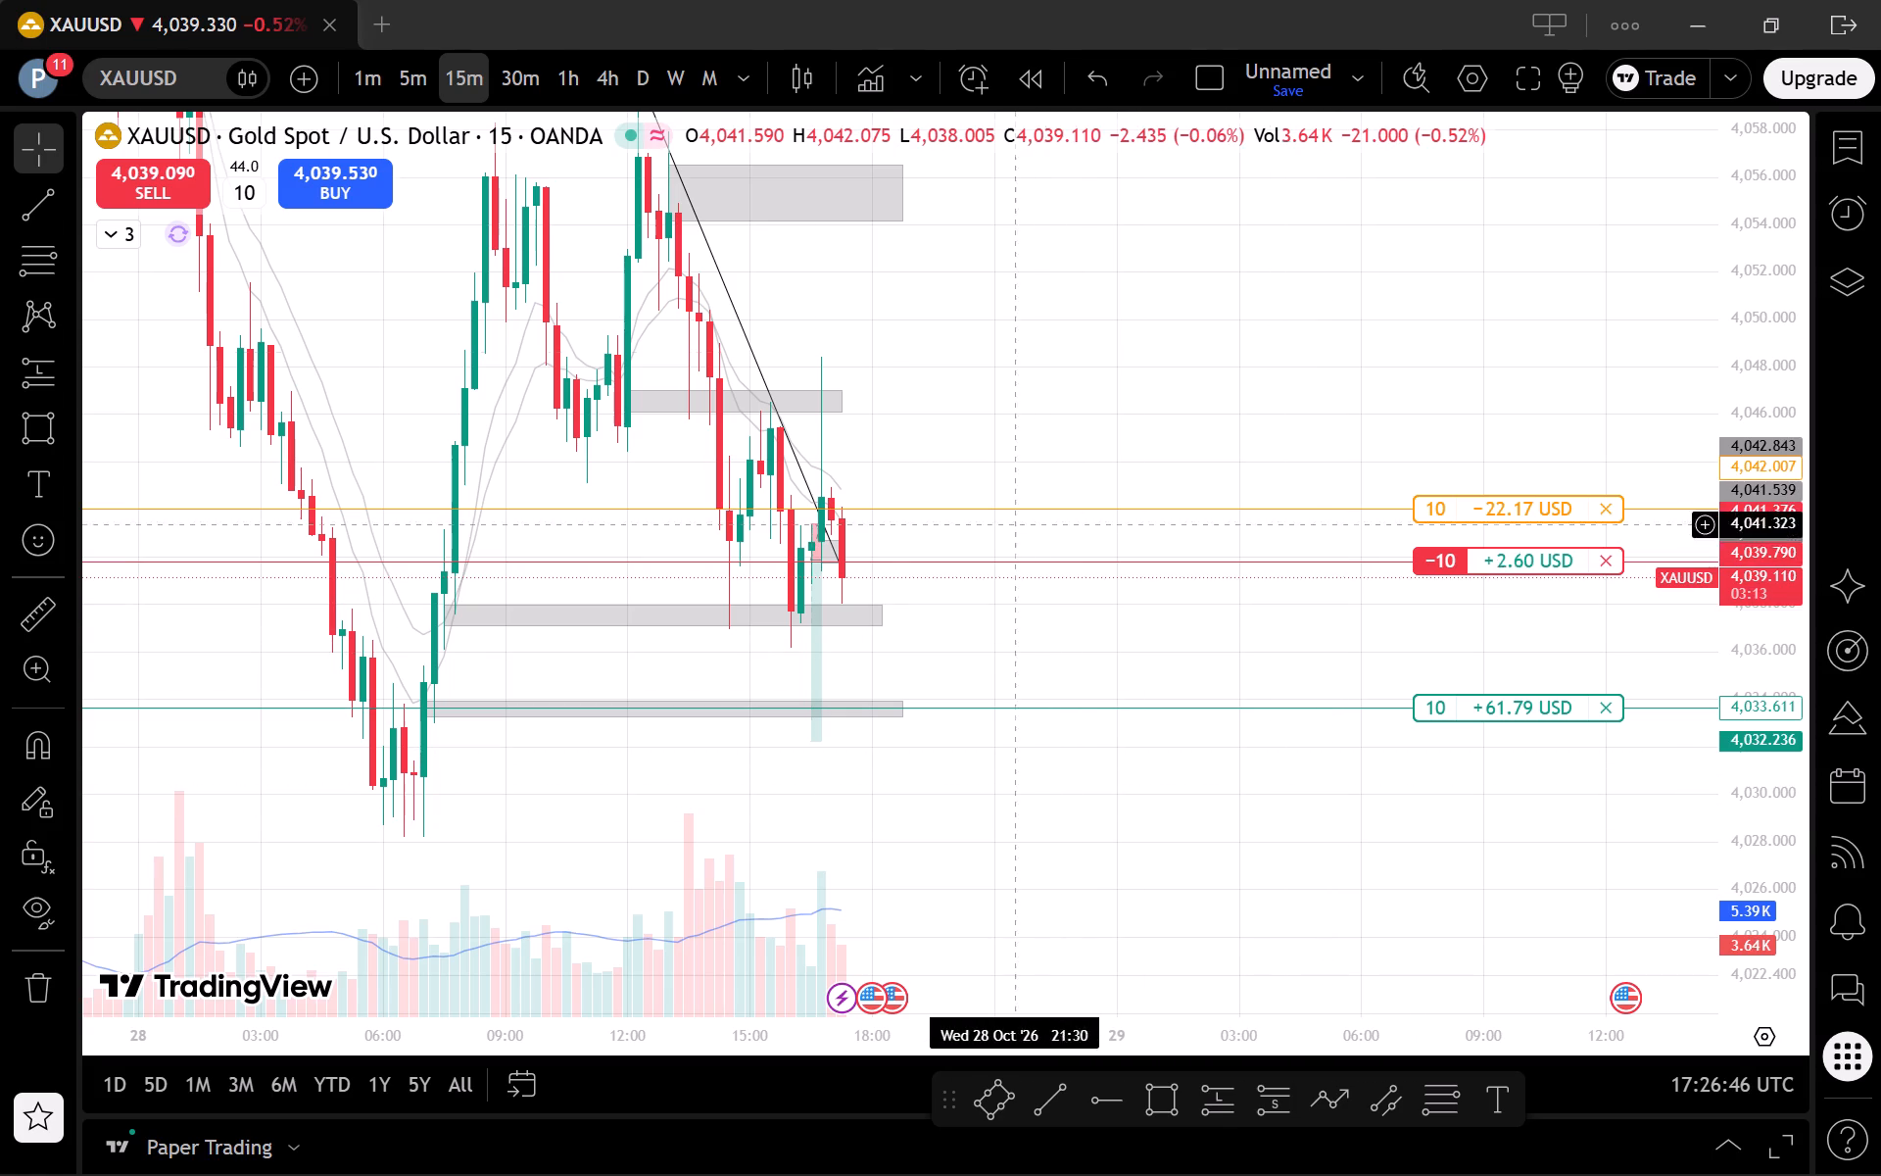
click(405, 73)
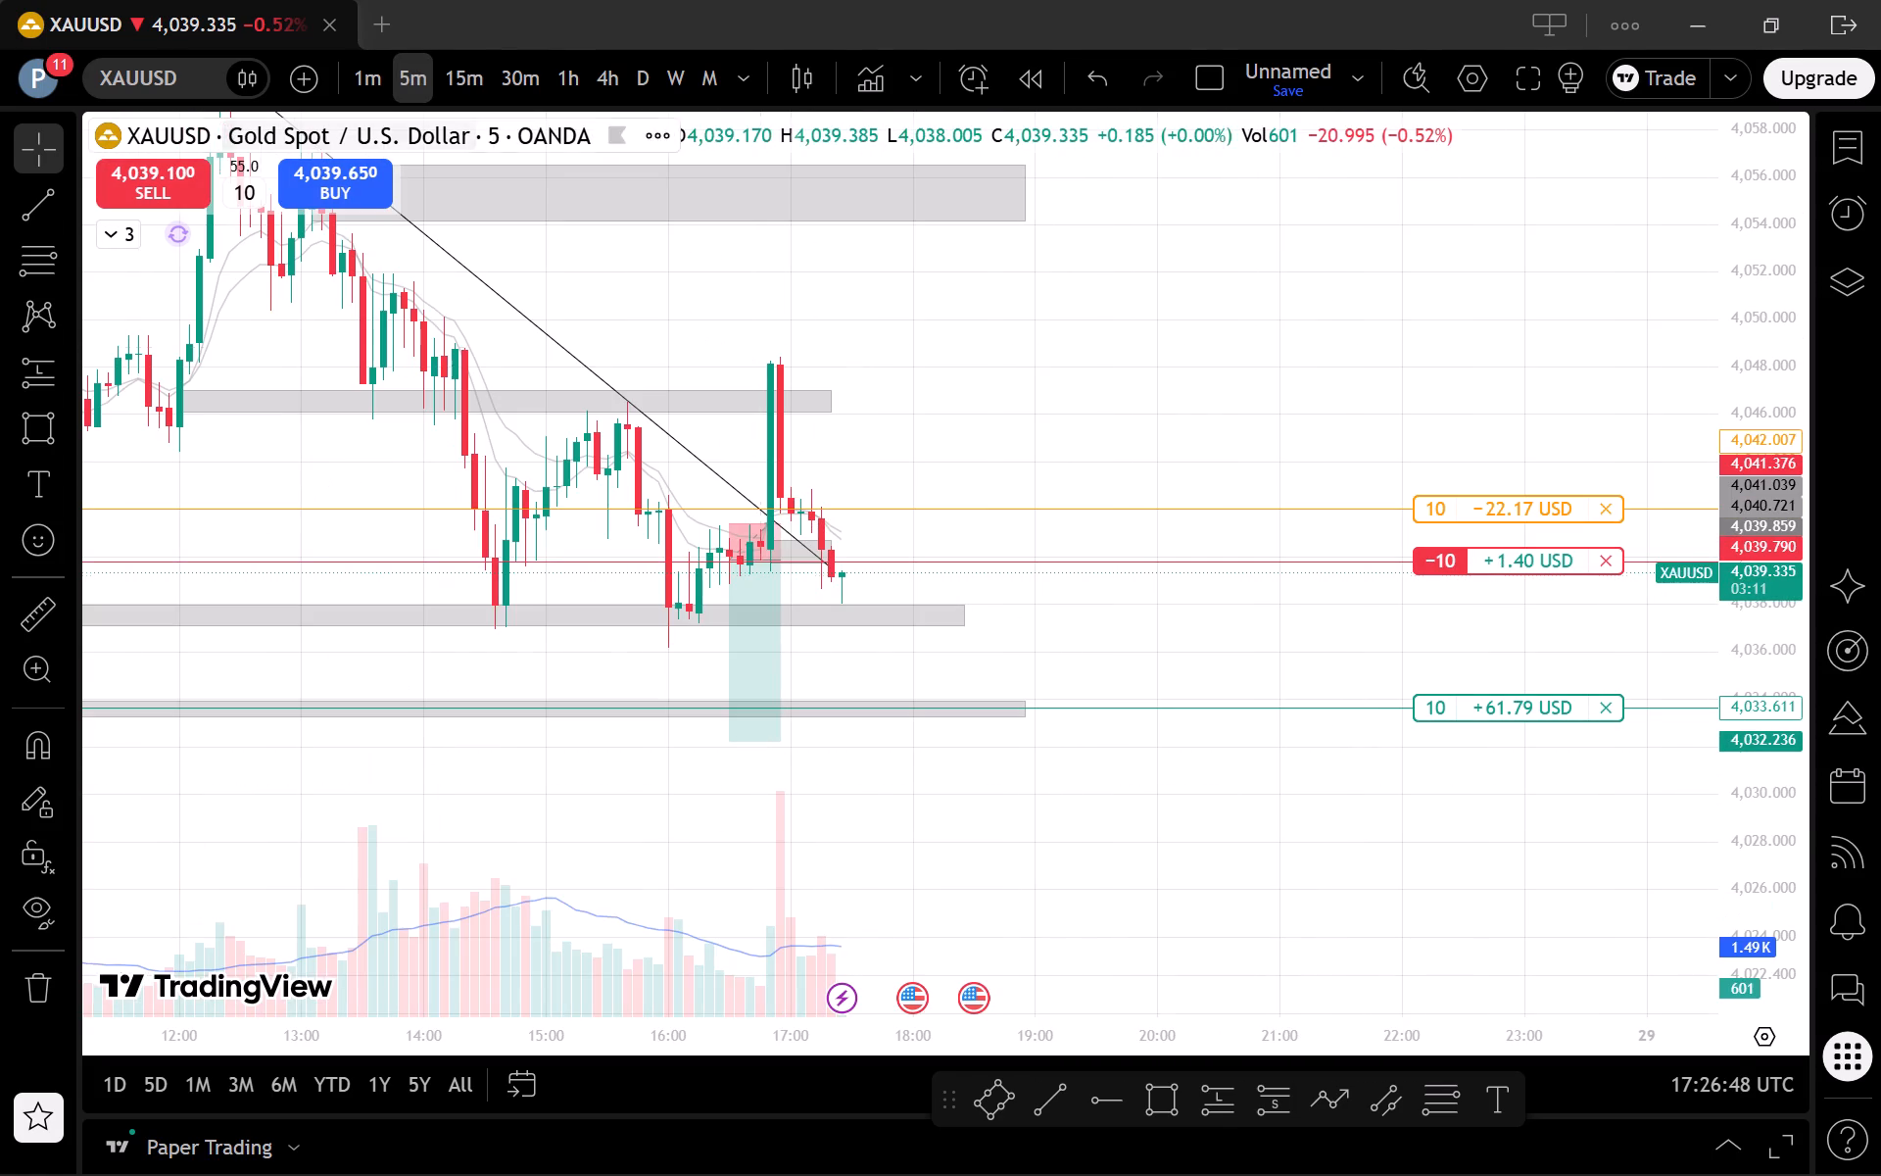
drag(1741, 889, 1708, 539)
scroll(1347, 701, up, 2)
drag(1233, 716, 1269, 719)
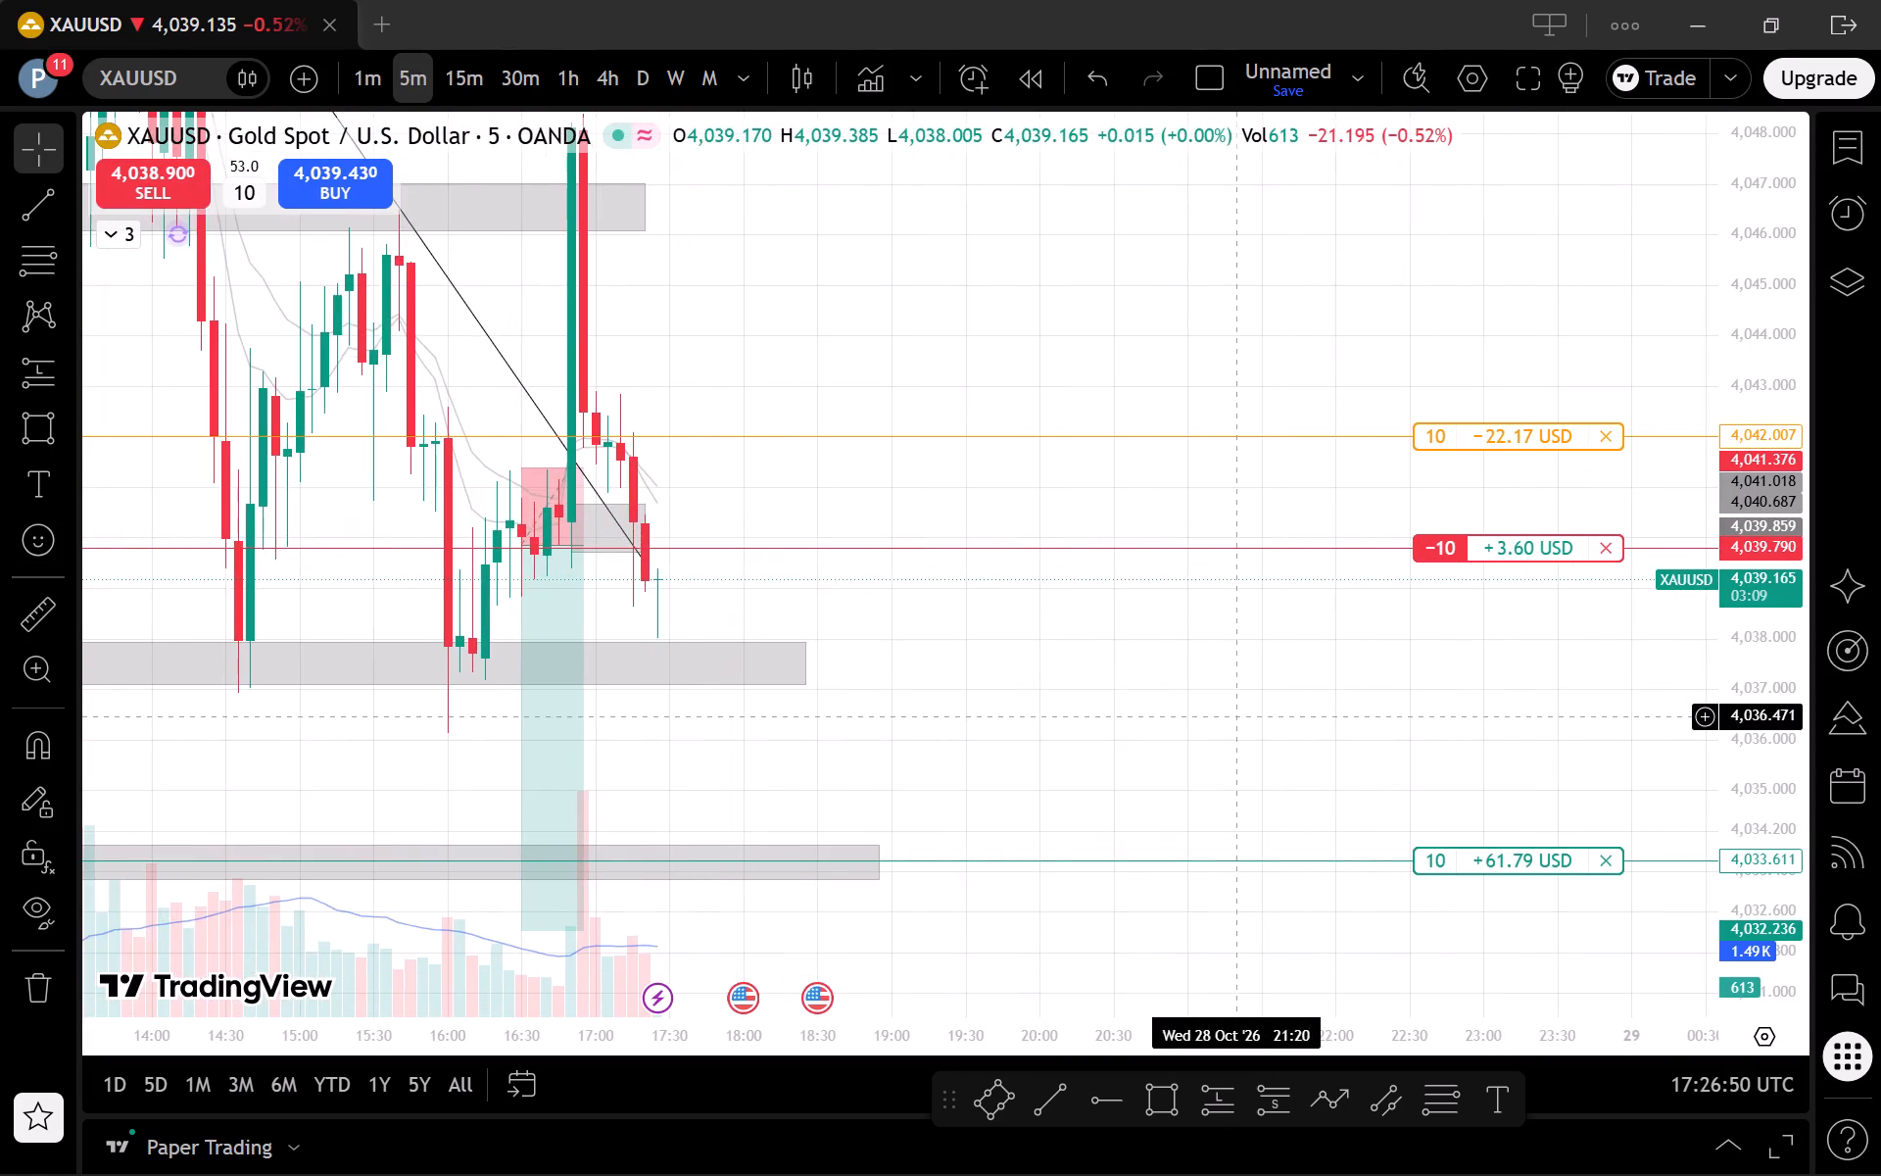
drag(1269, 719, 1462, 721)
scroll(1503, 726, down, 1)
drag(1772, 647, 1779, 695)
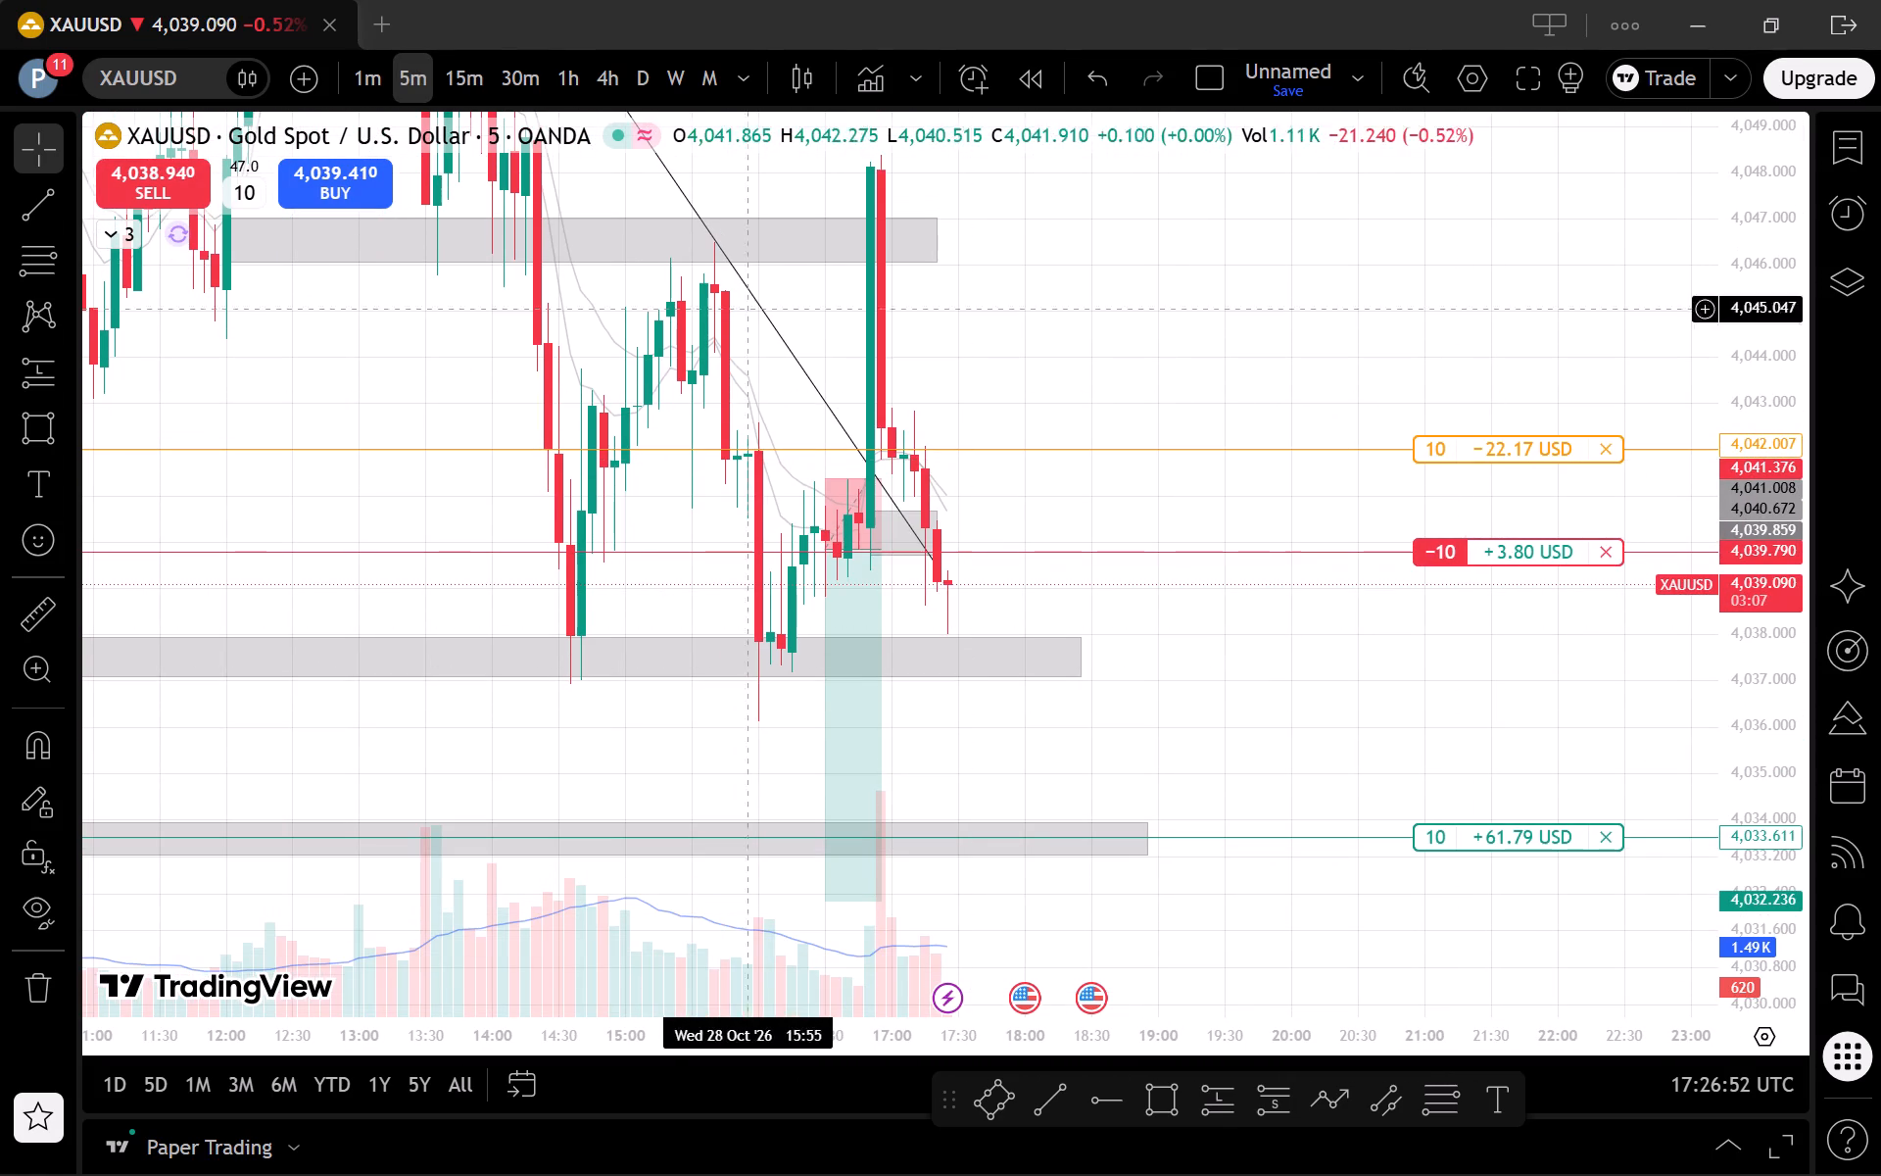
Examine price near the short entry on the 1-minute chart, and check it against the 5-minute and 15-minute zones.
click(356, 76)
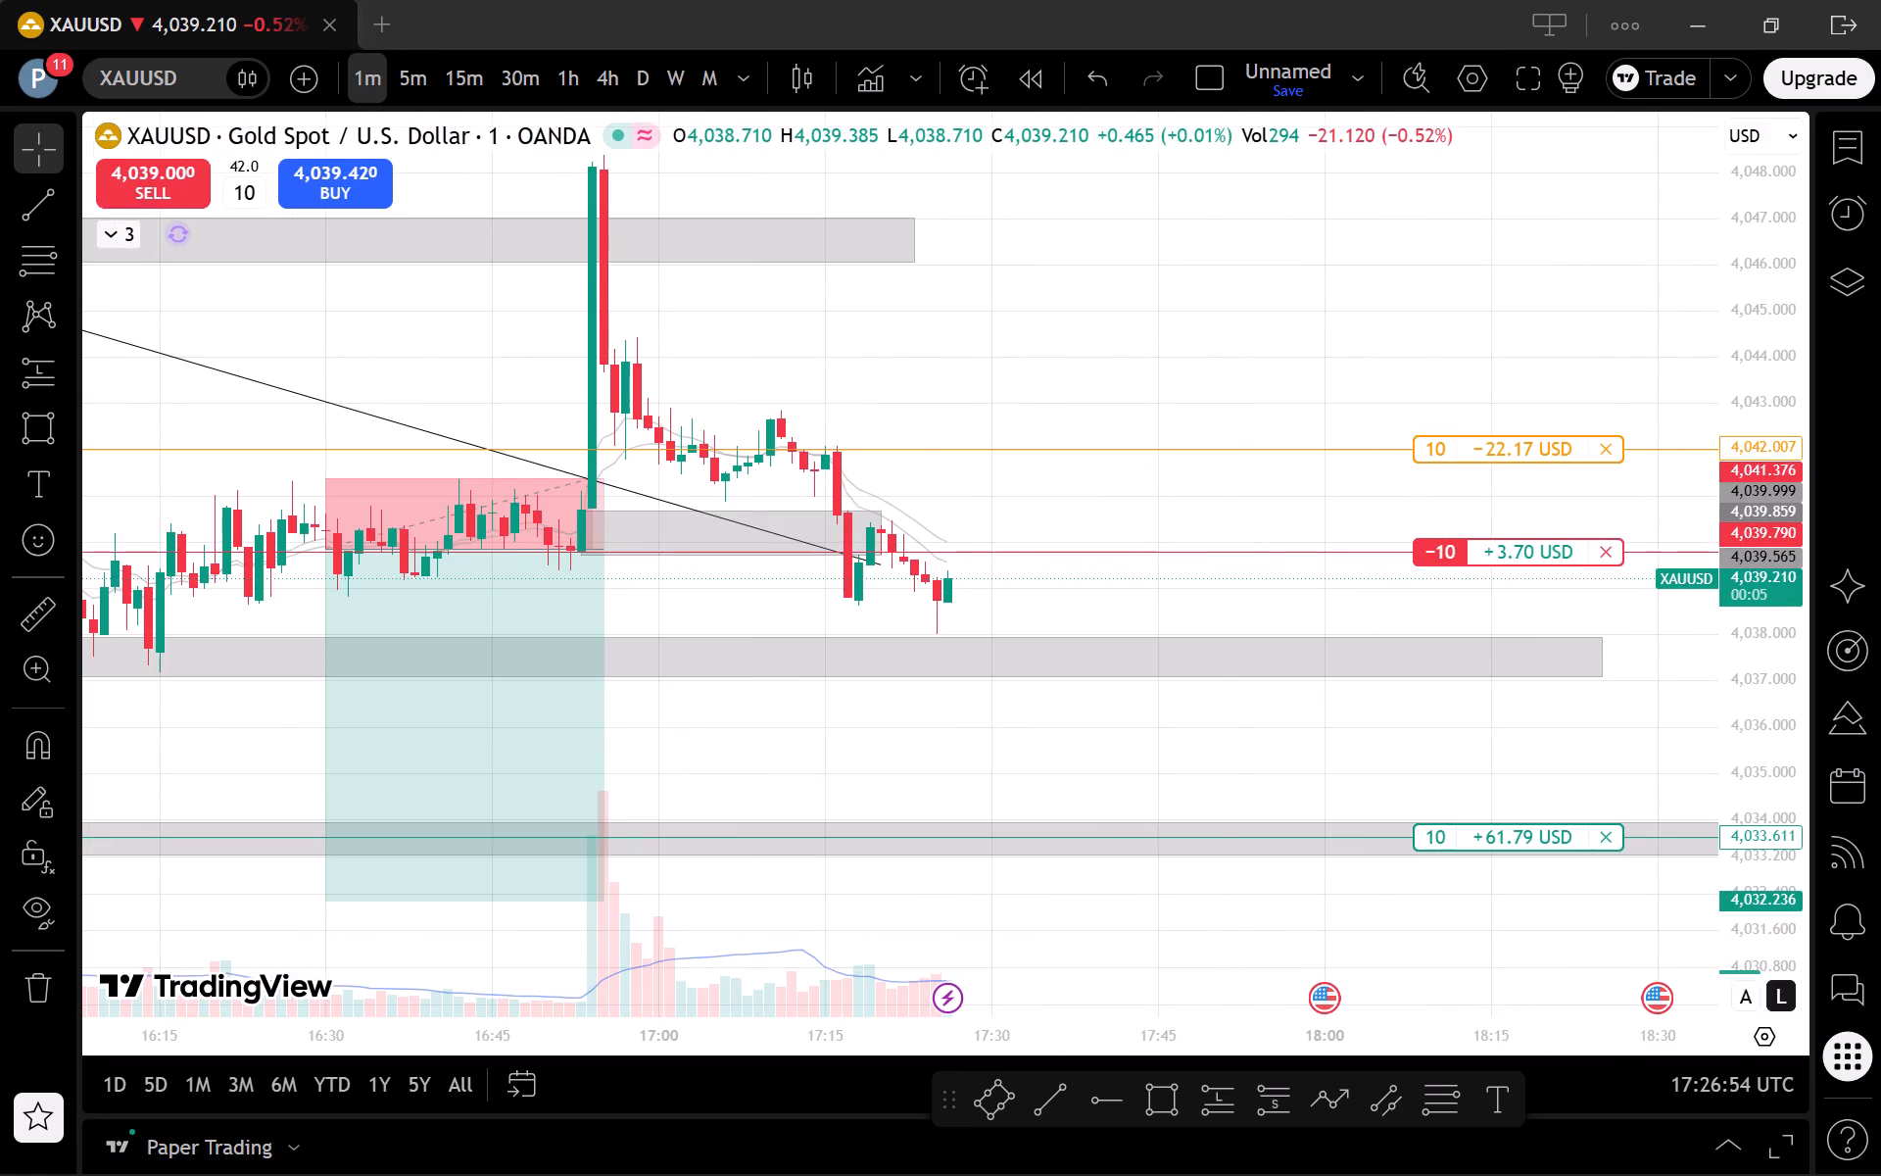
drag(1816, 597, 1753, 740)
scroll(1581, 686, down, 4)
drag(1727, 834, 1705, 726)
drag(1528, 793, 1525, 793)
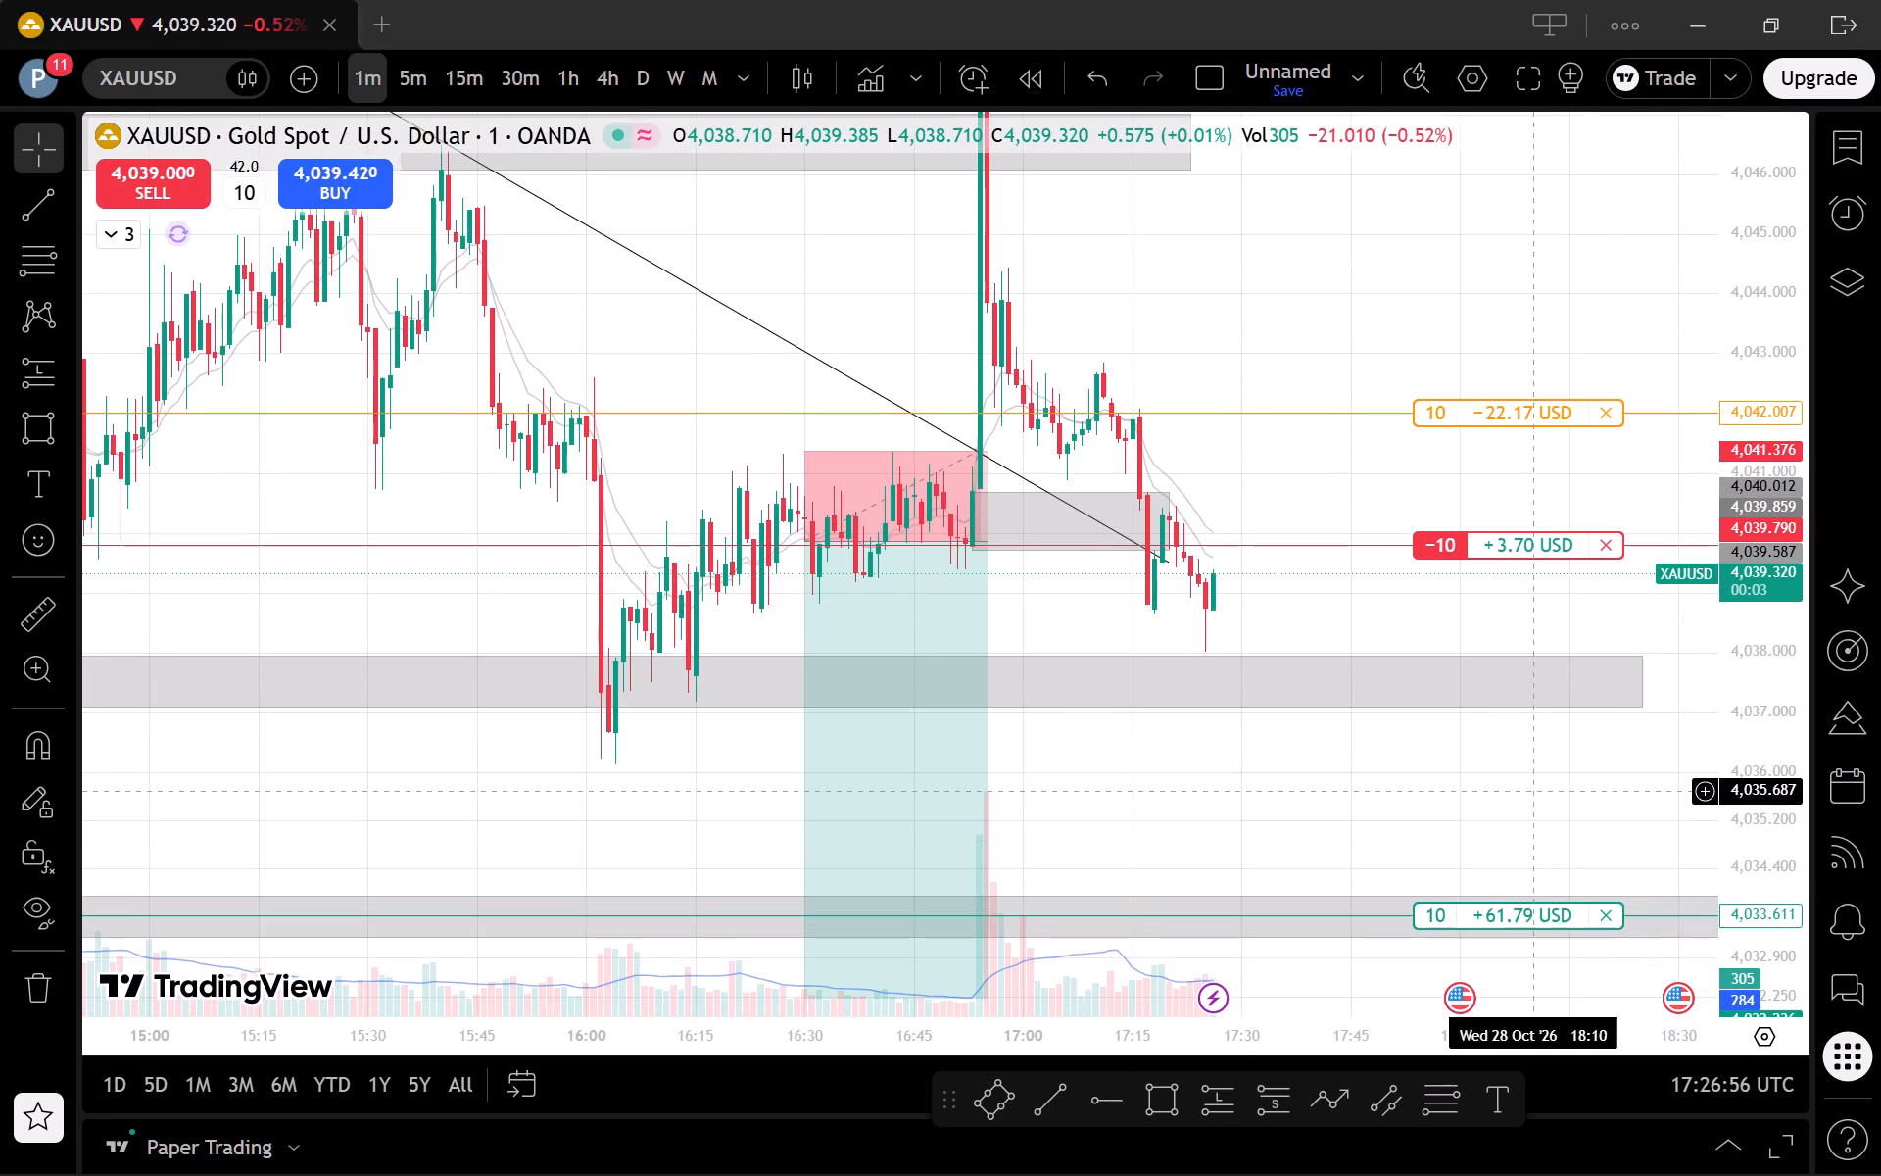
drag(1525, 793, 1467, 833)
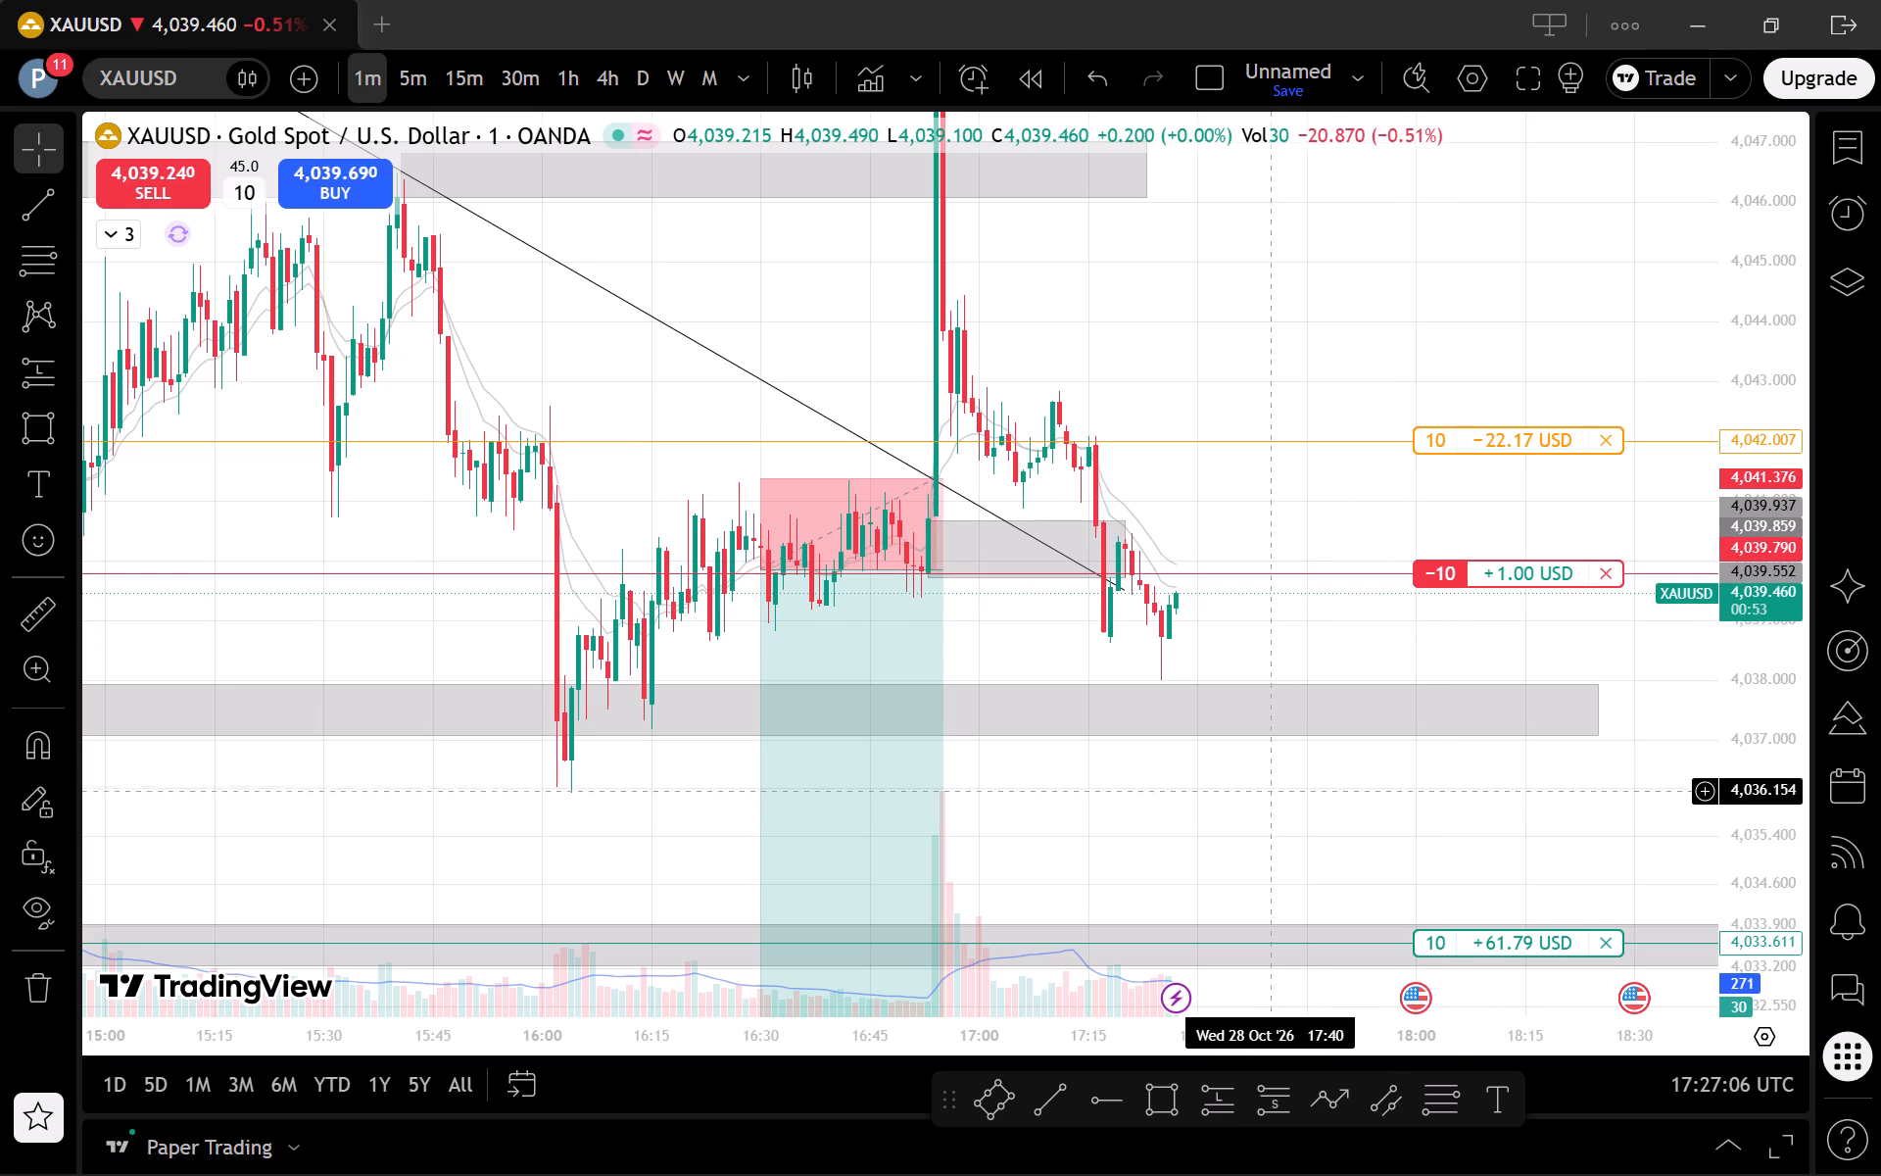
click(404, 60)
scroll(1543, 701, up, 1)
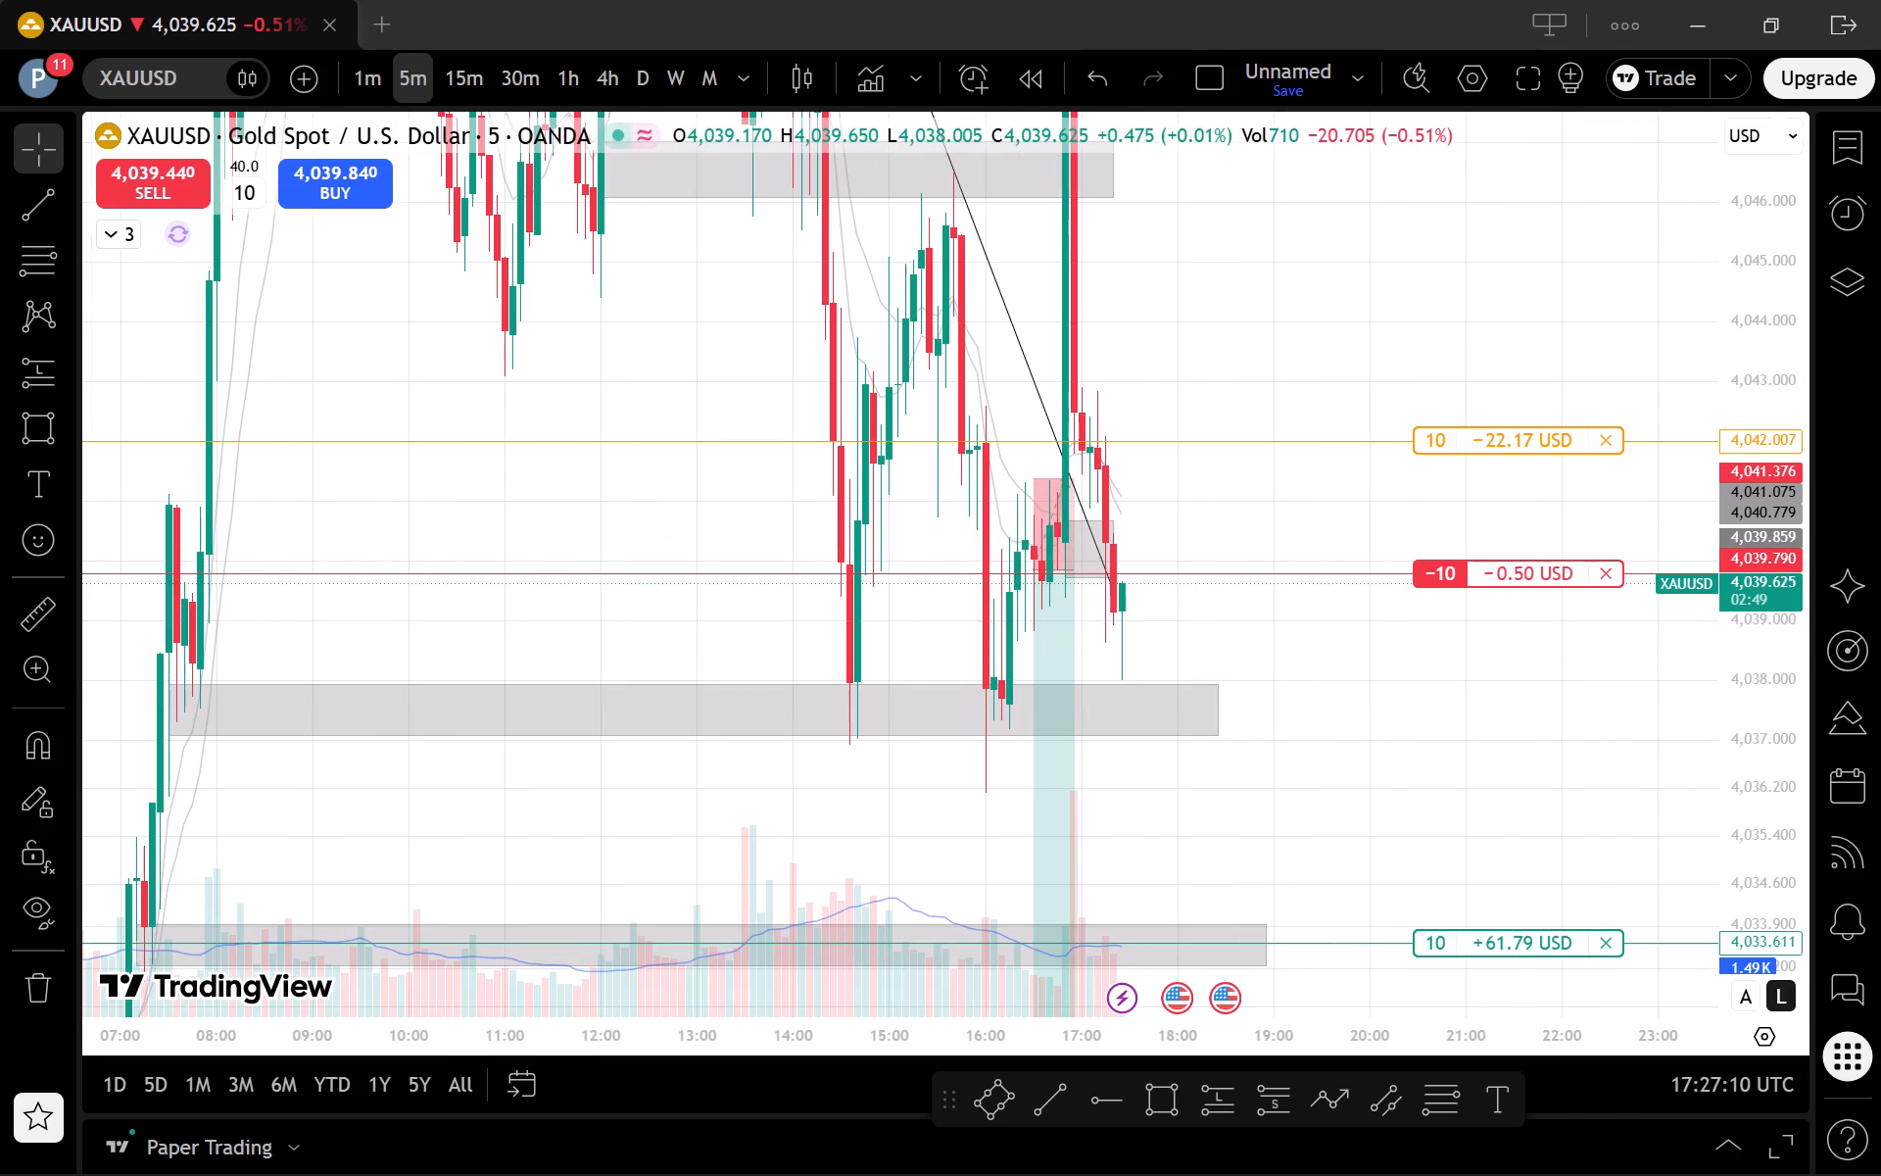
drag(1749, 625, 1789, 878)
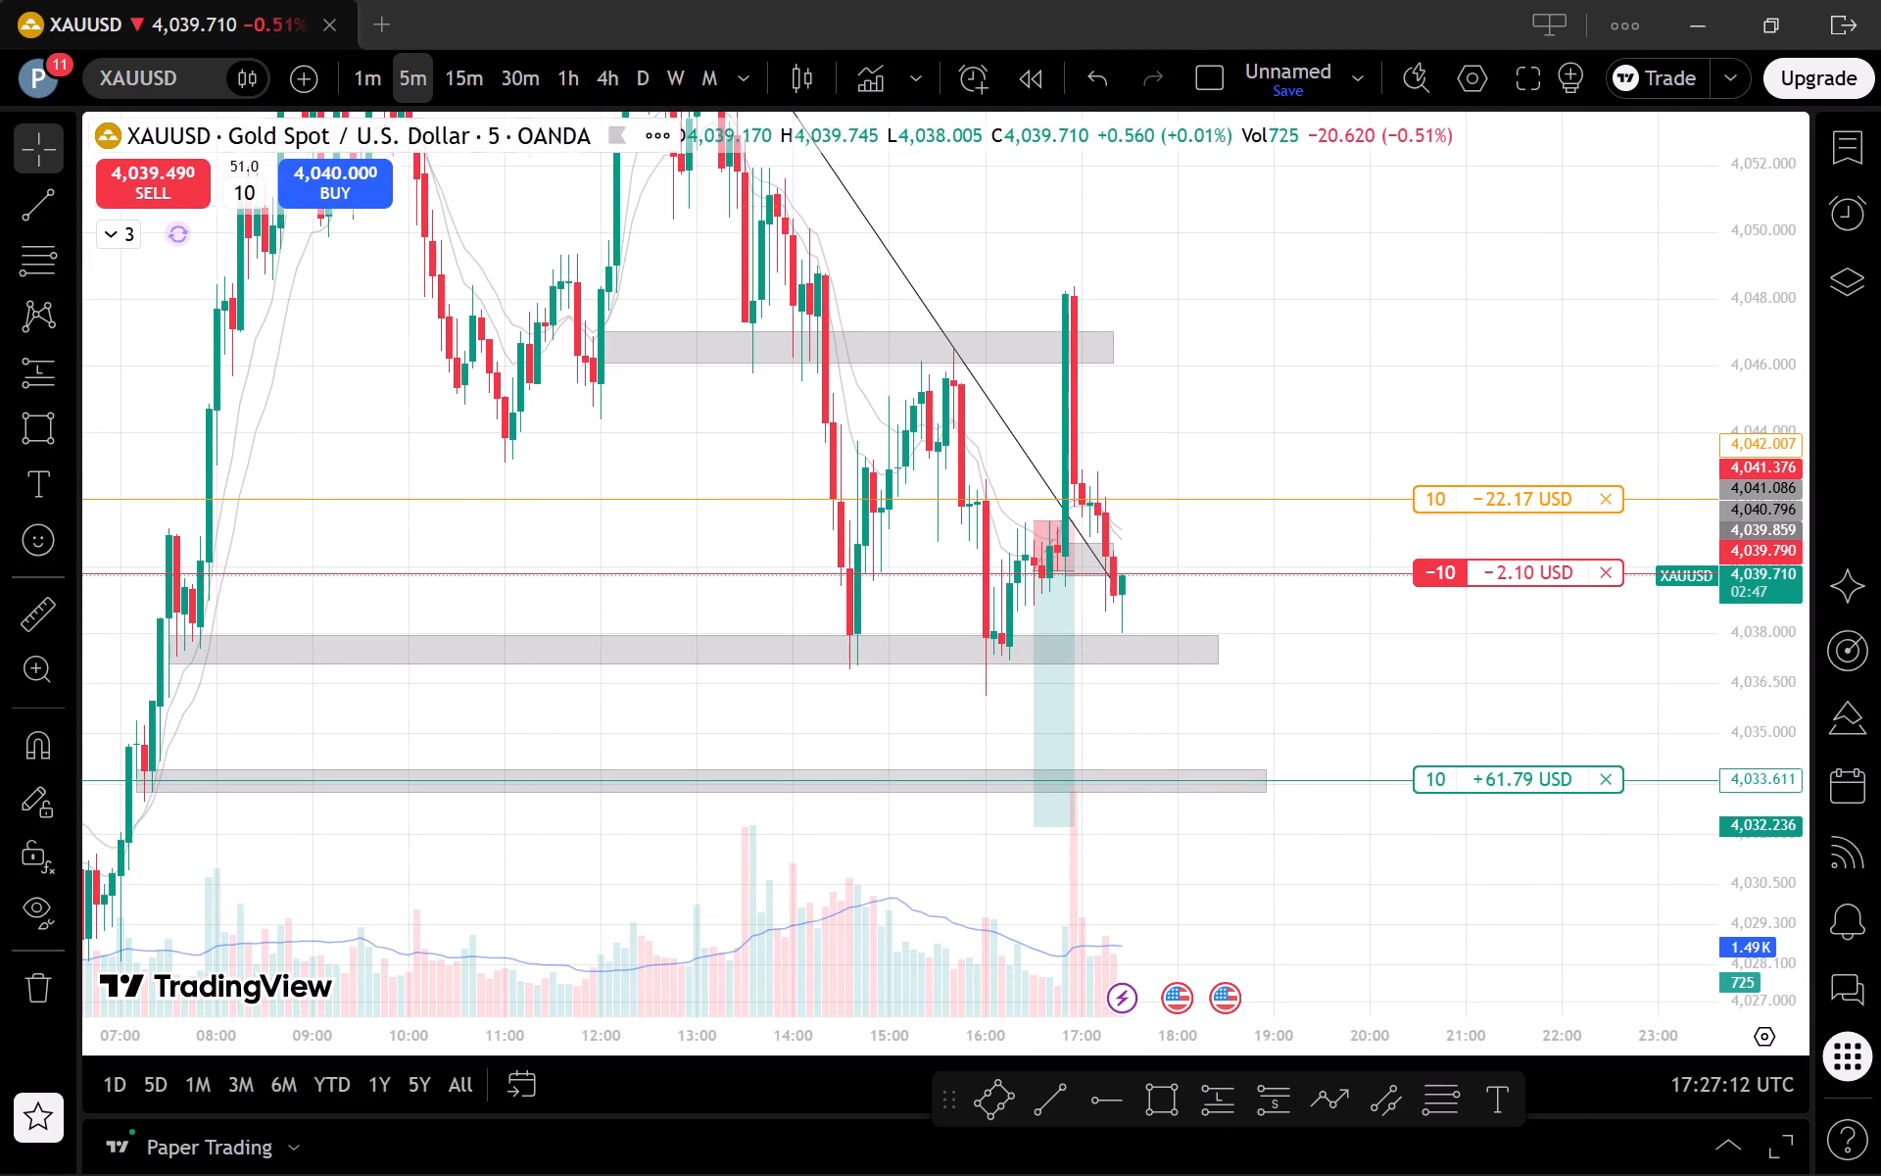
click(488, 71)
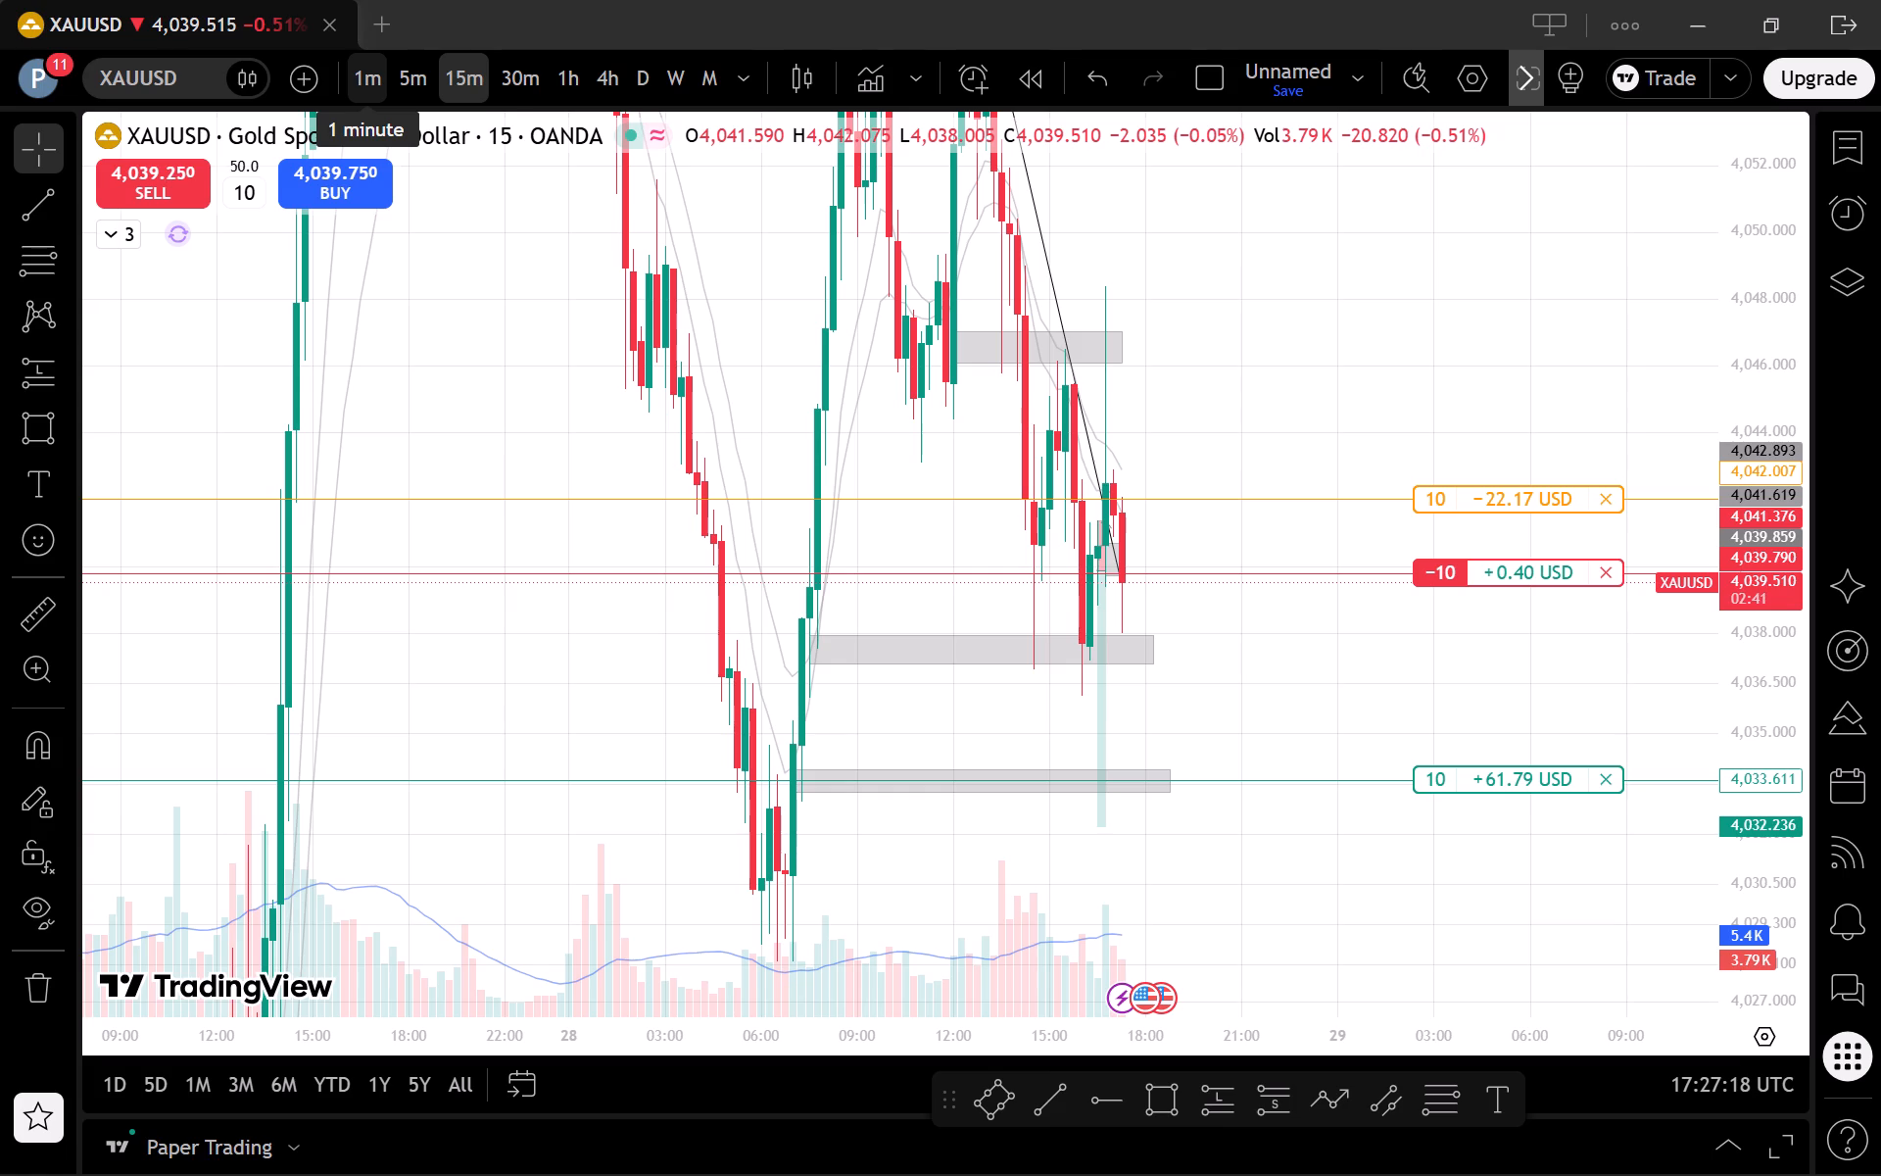
Examine the candles at the short entry line on the 1-minute chart, comparing briefly with the 15-minute and 5-minute intervals.
click(362, 82)
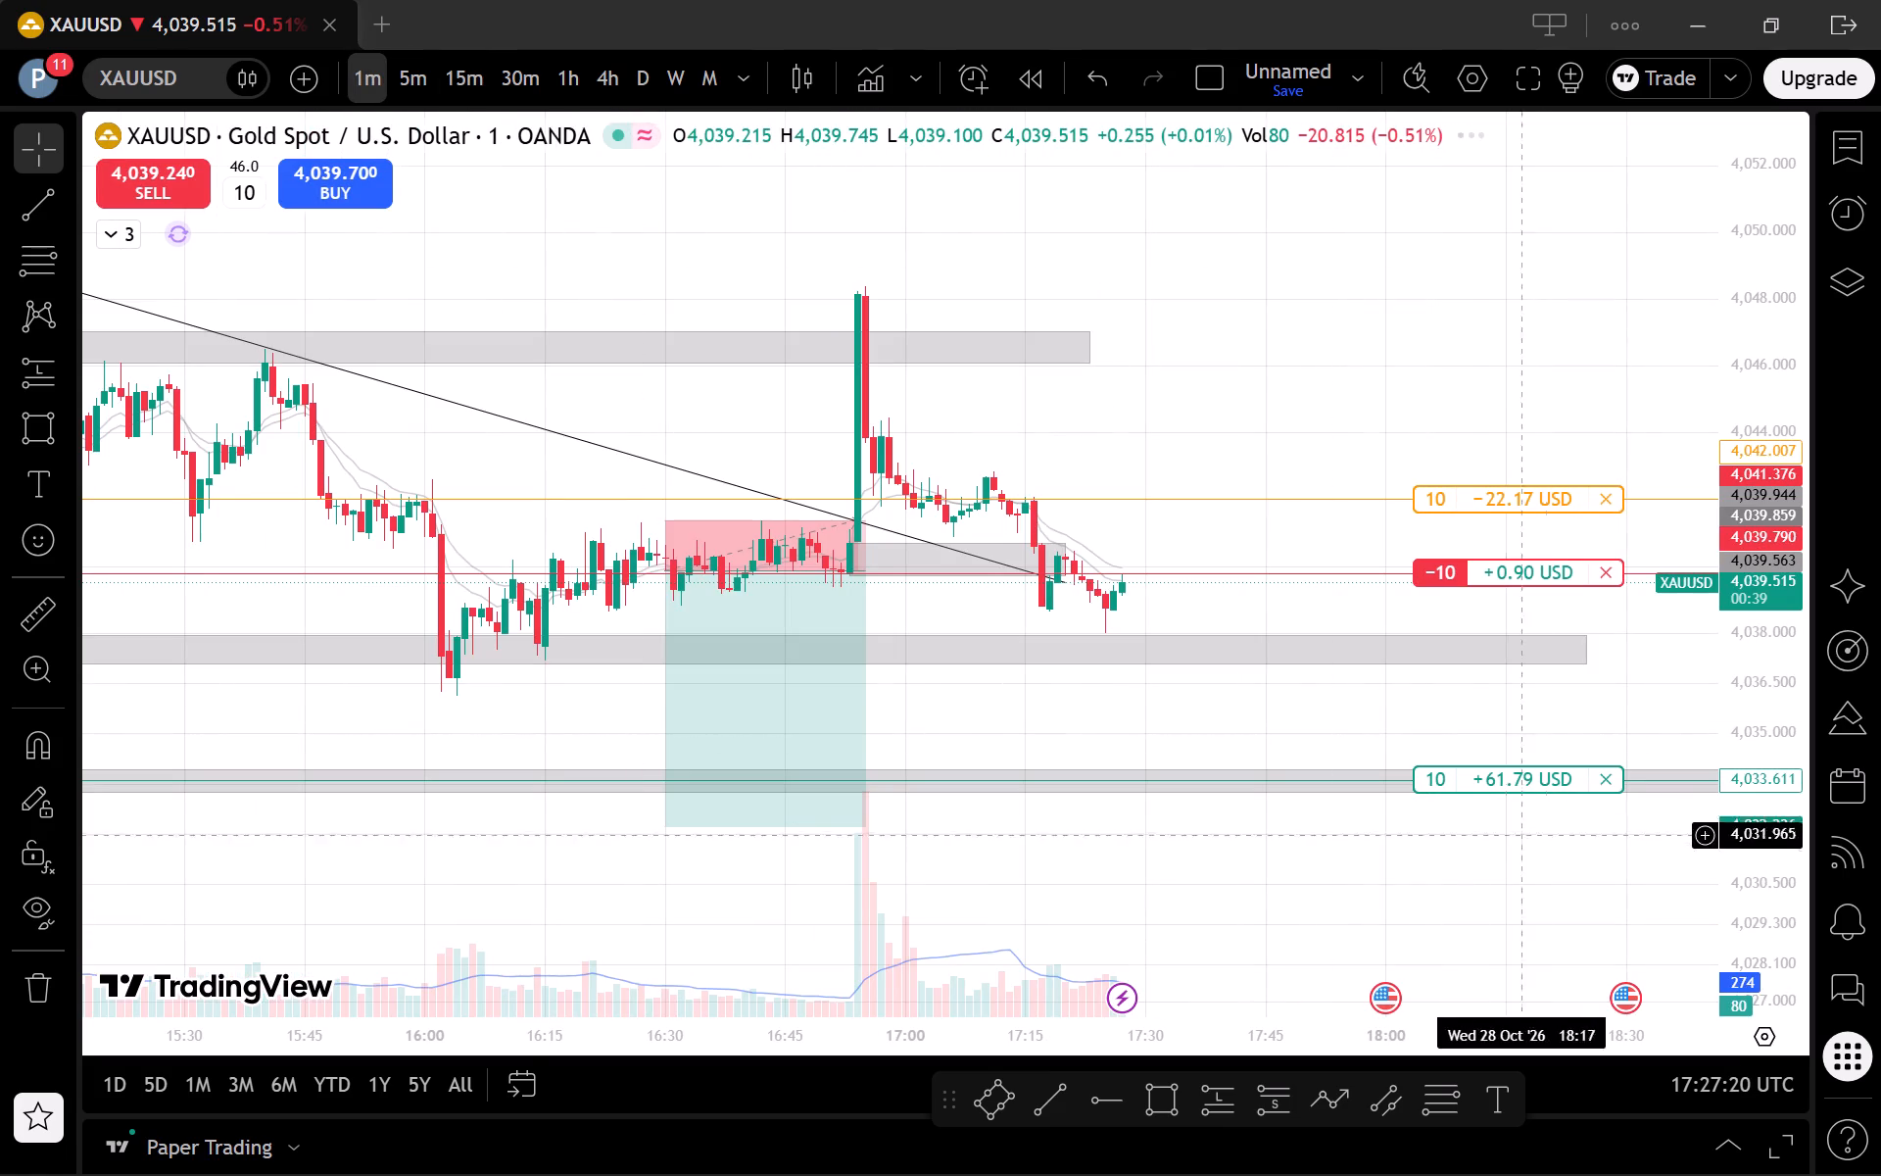
drag(1776, 933, 1688, 607)
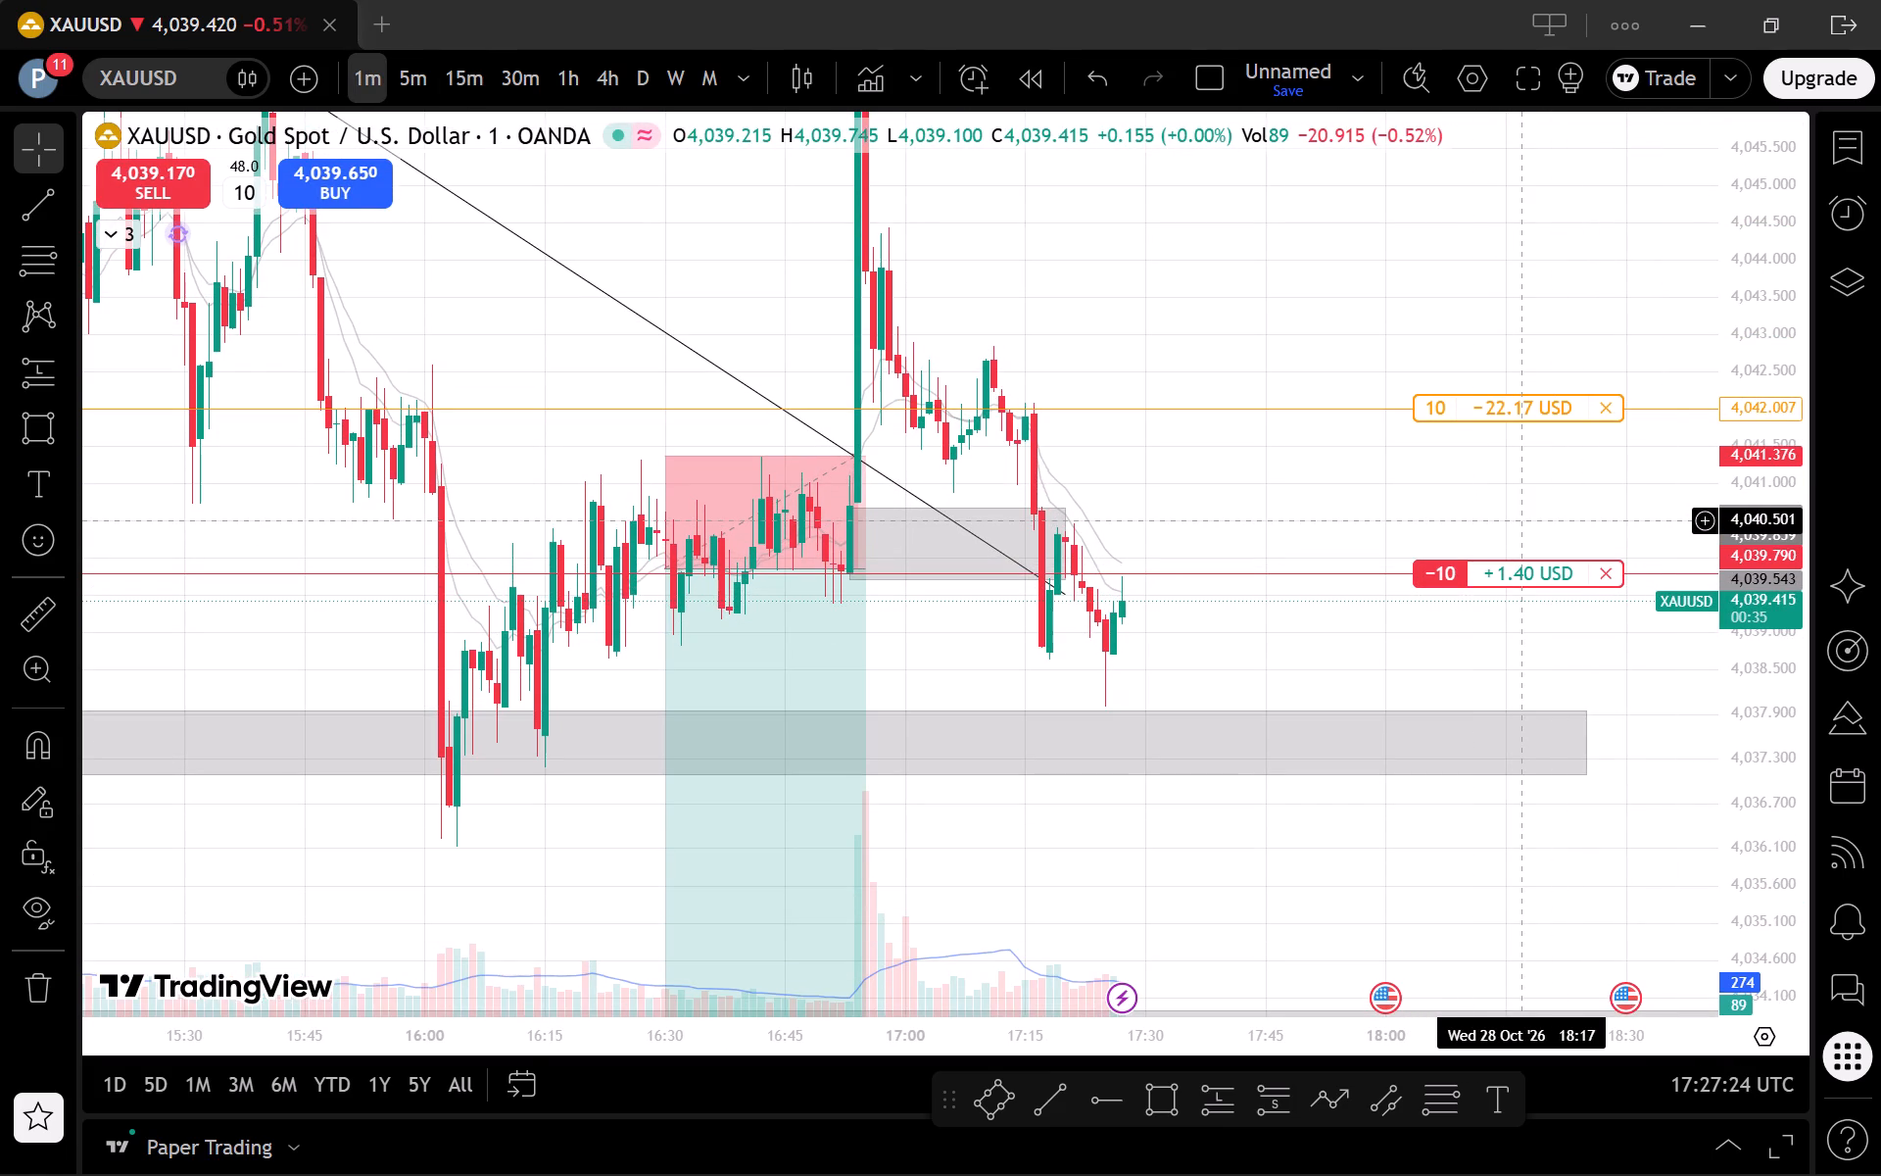
text(15)
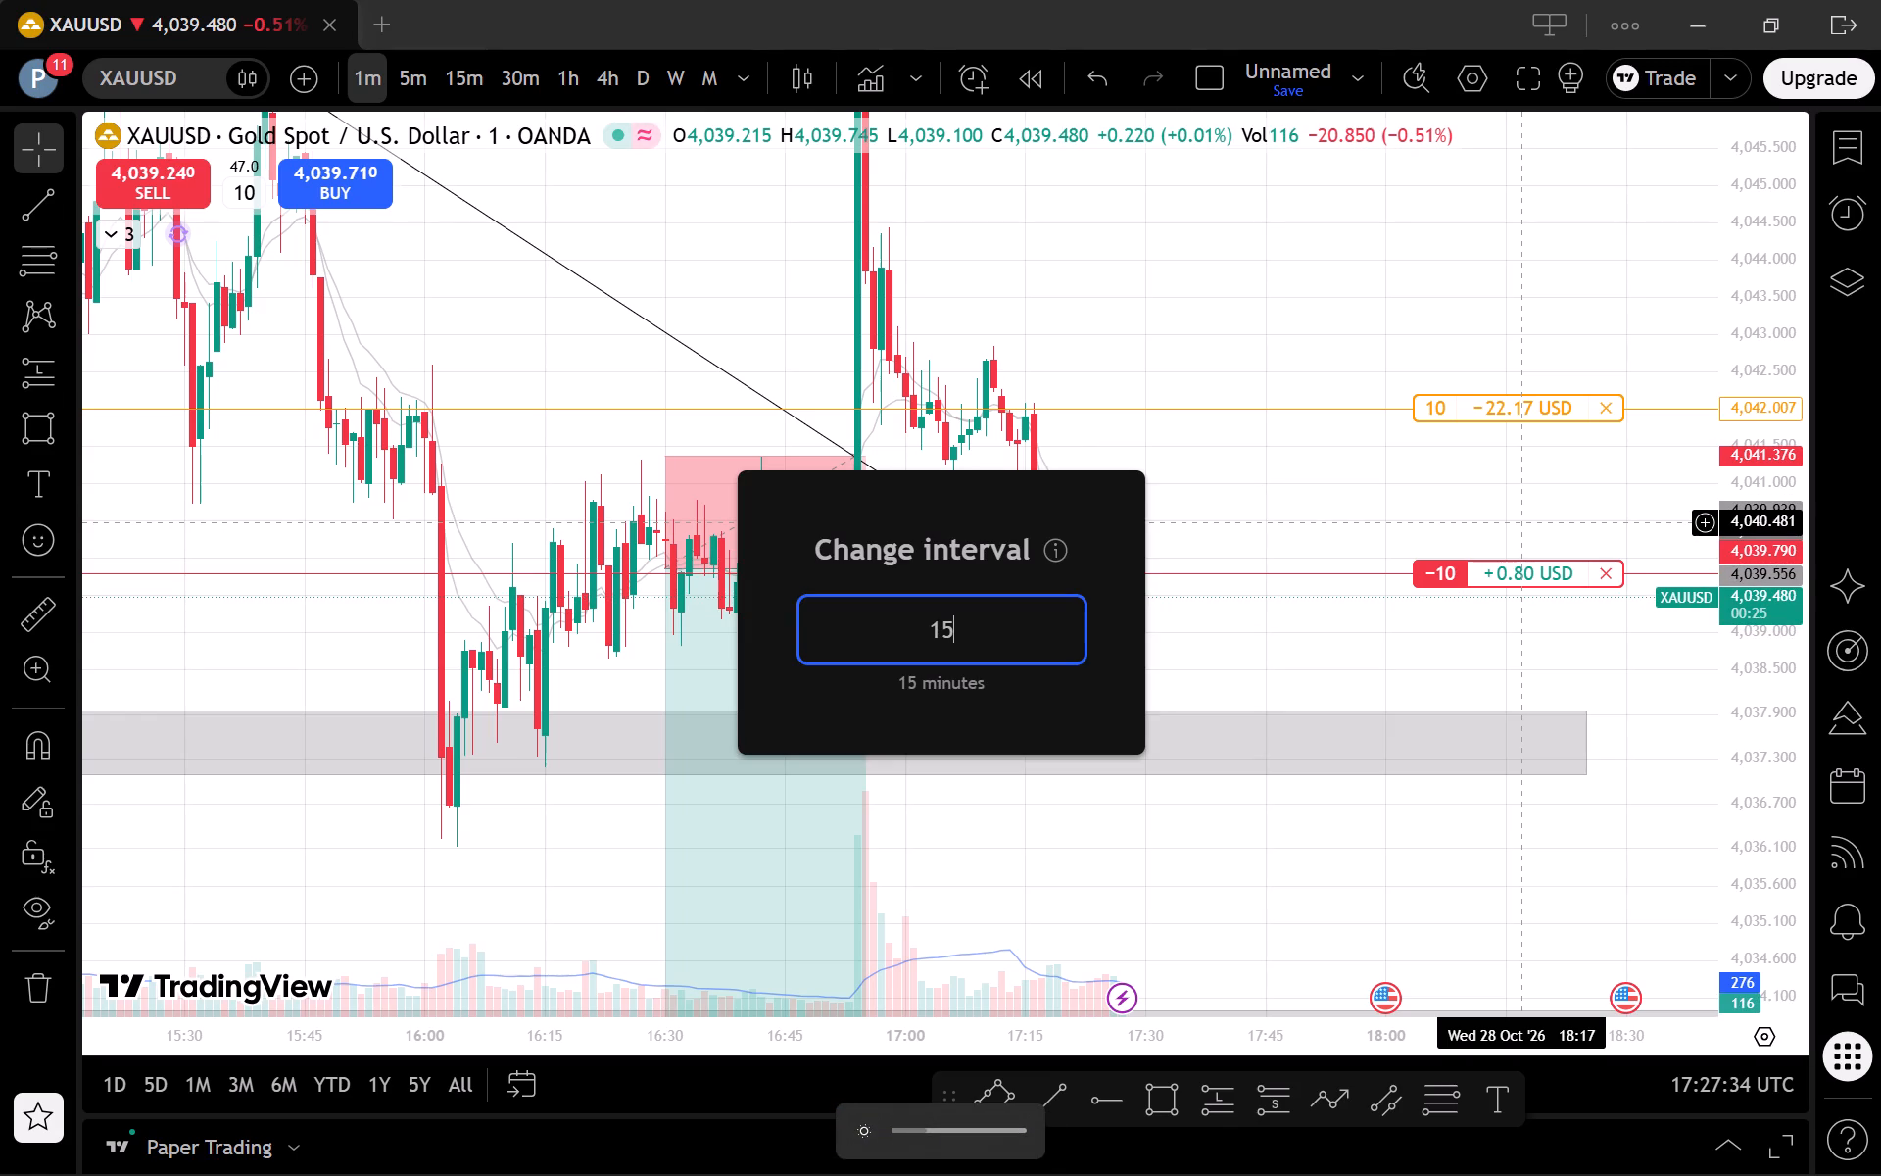
key(Return)
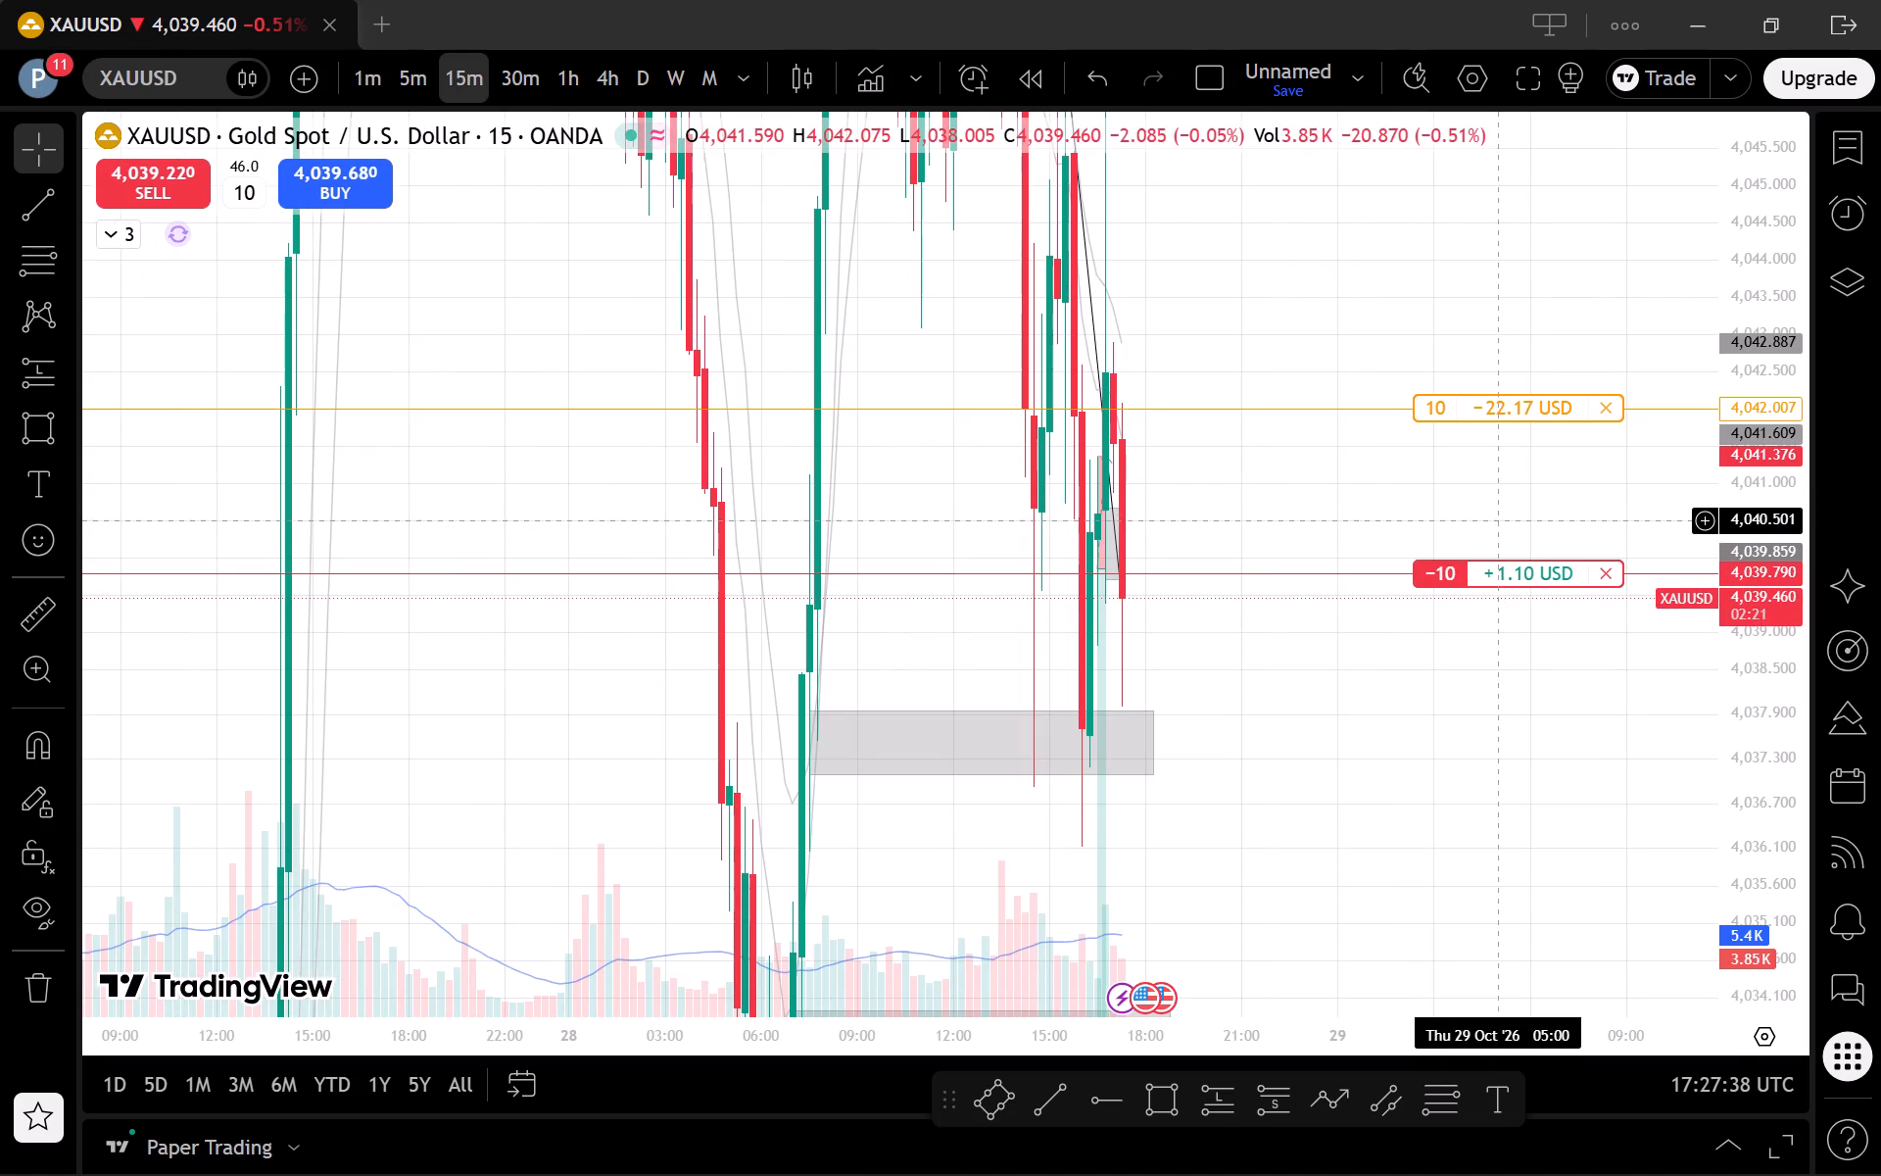
double_click(351, 82)
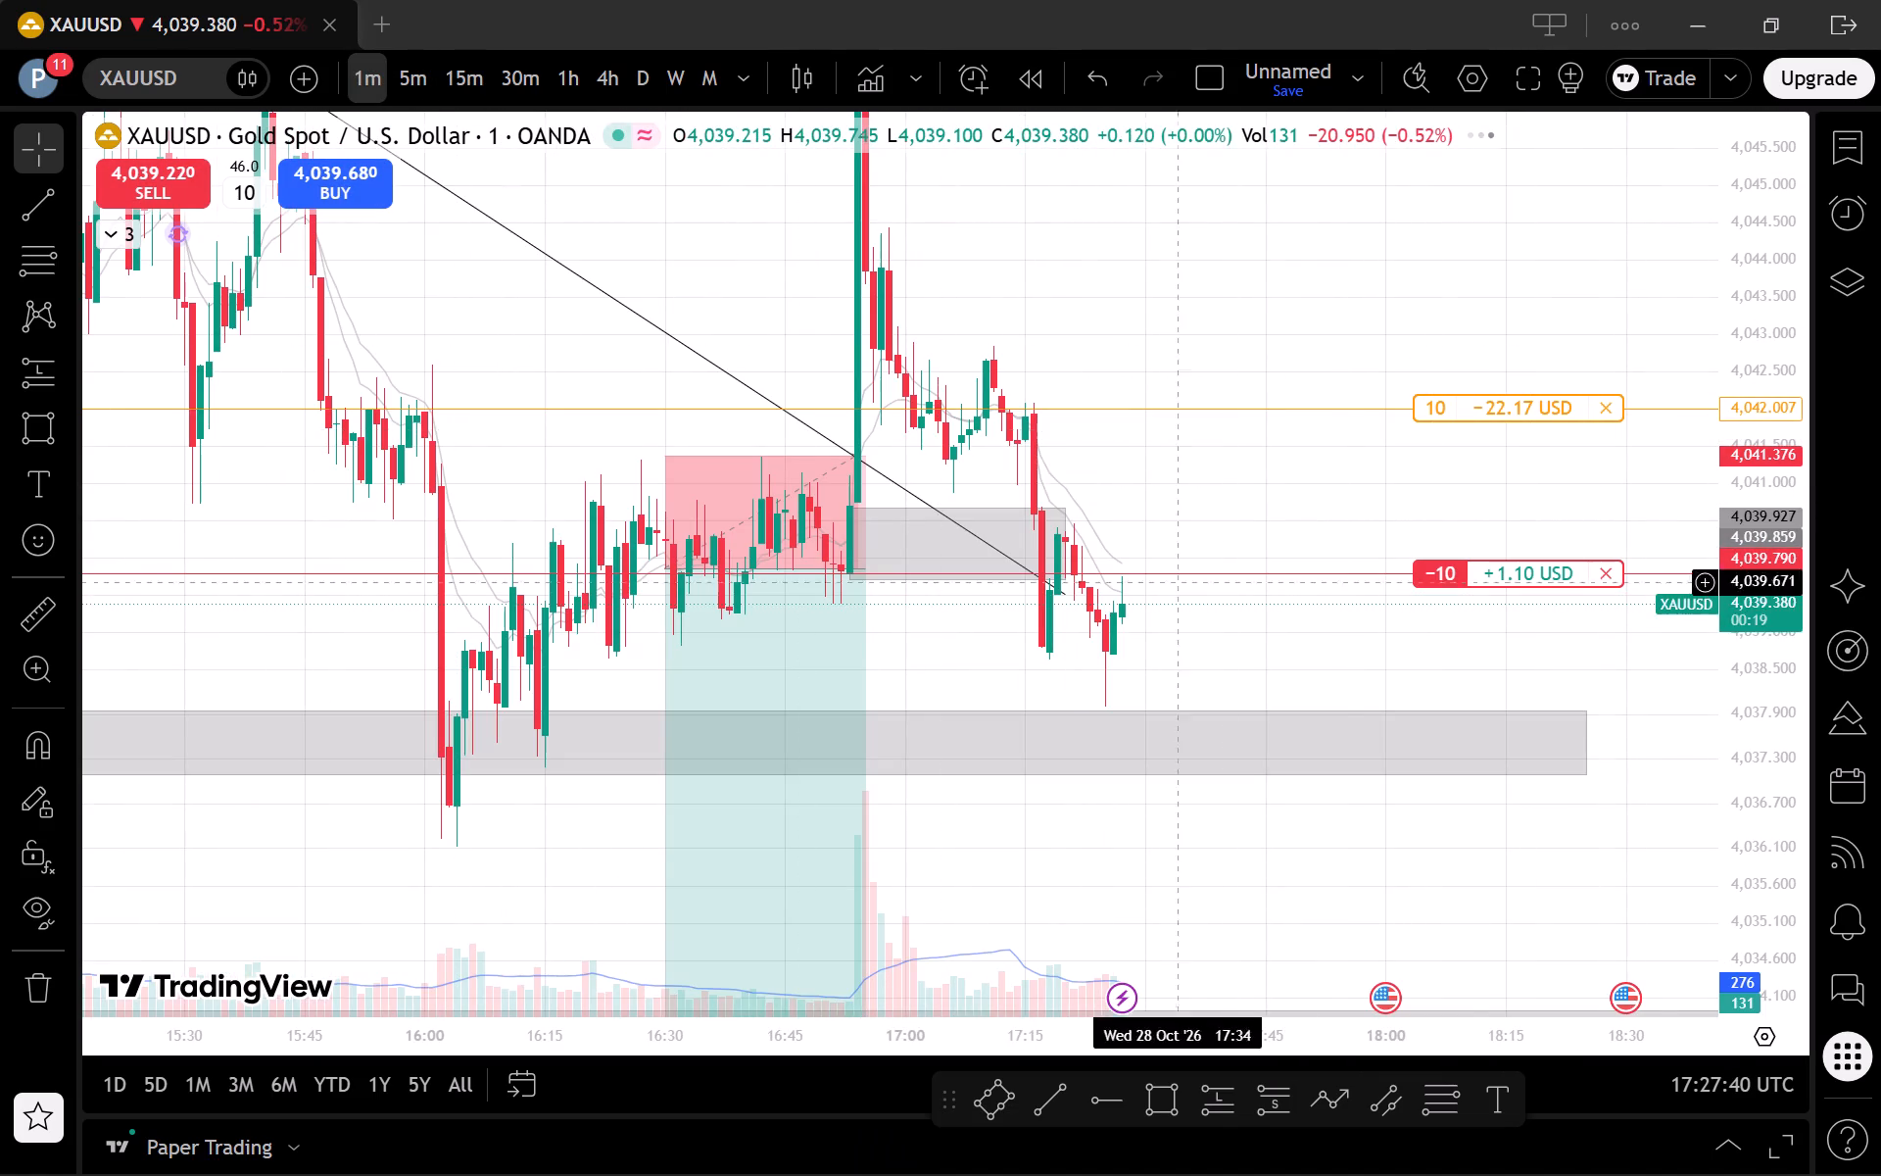
scroll(1586, 713, up, 1)
click(419, 66)
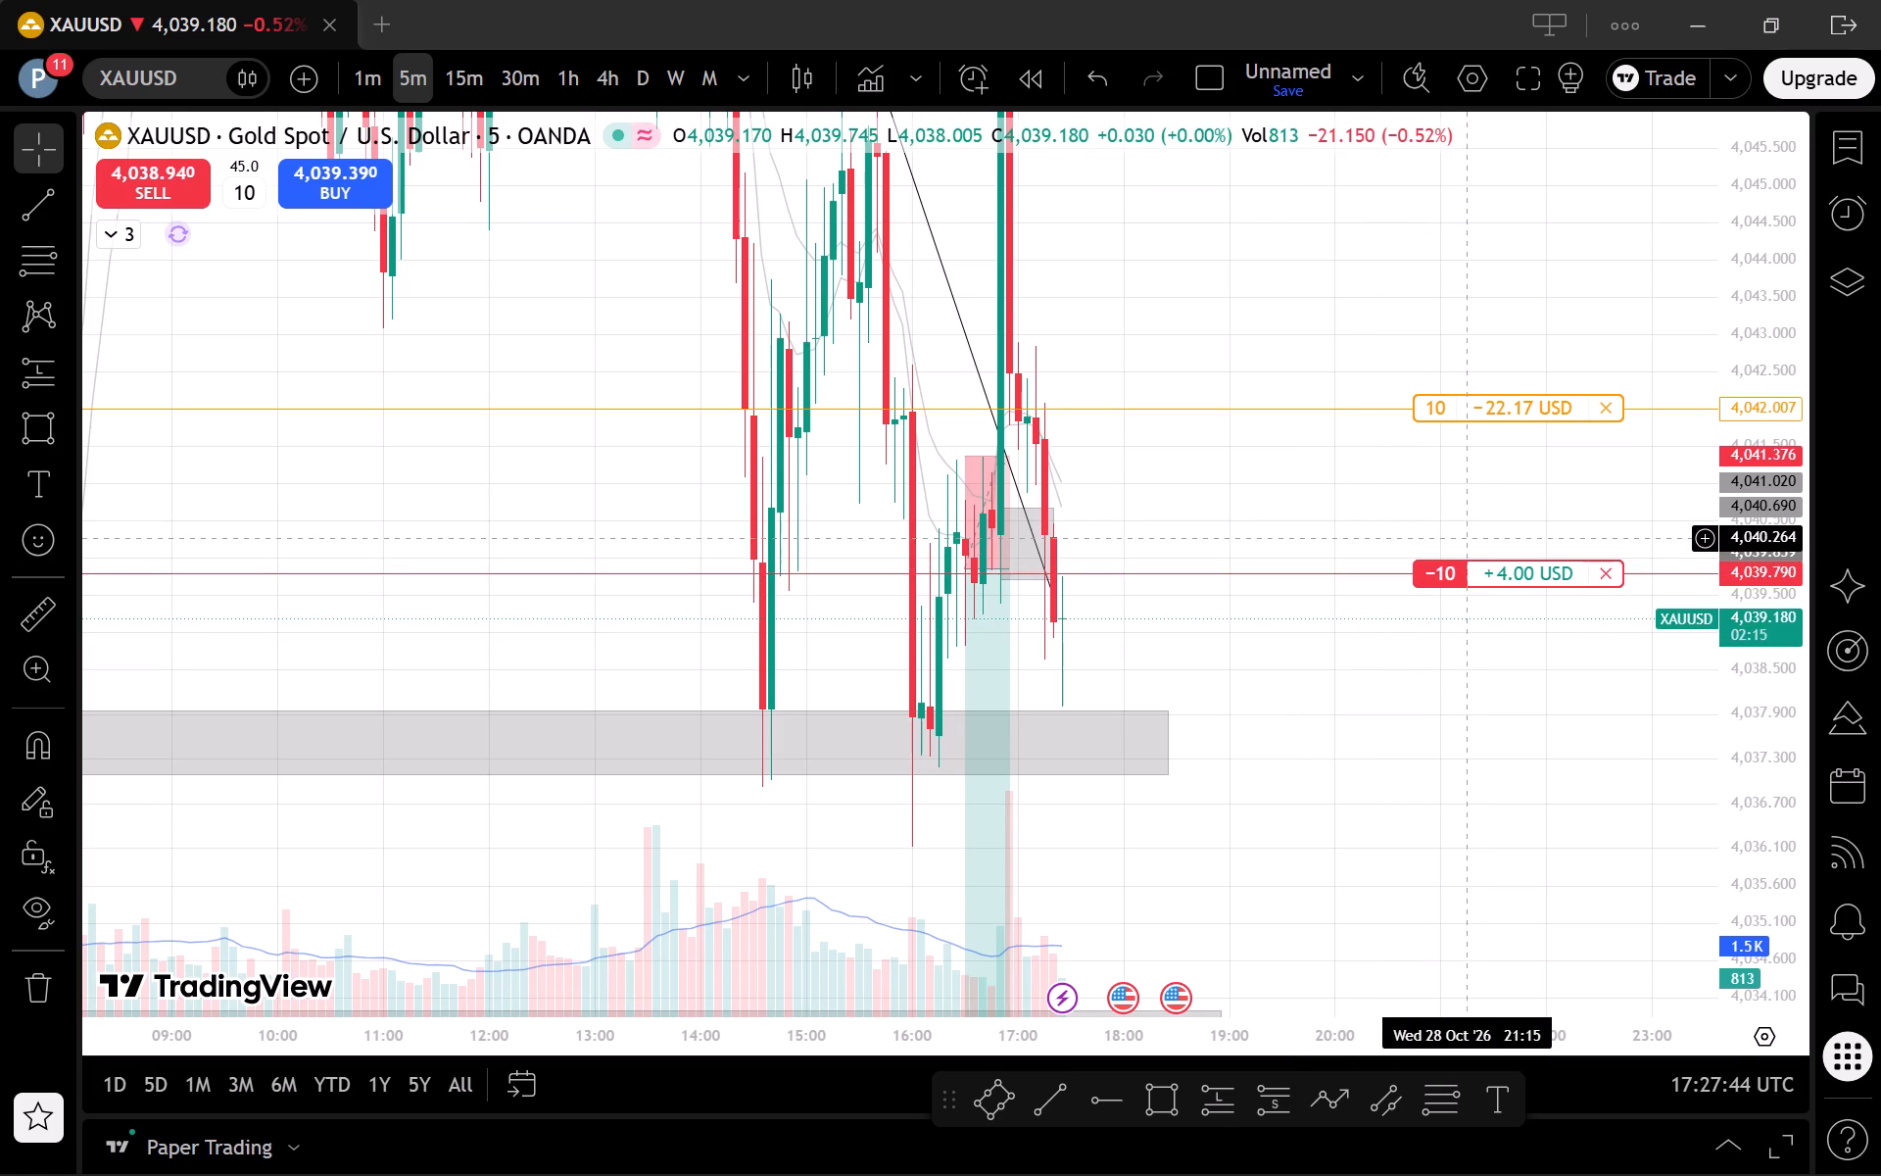
Examine the newest 1-minute candles between the short entry and the take-profit zone at 4,033.611.
click(365, 73)
scroll(1352, 843, up, 1)
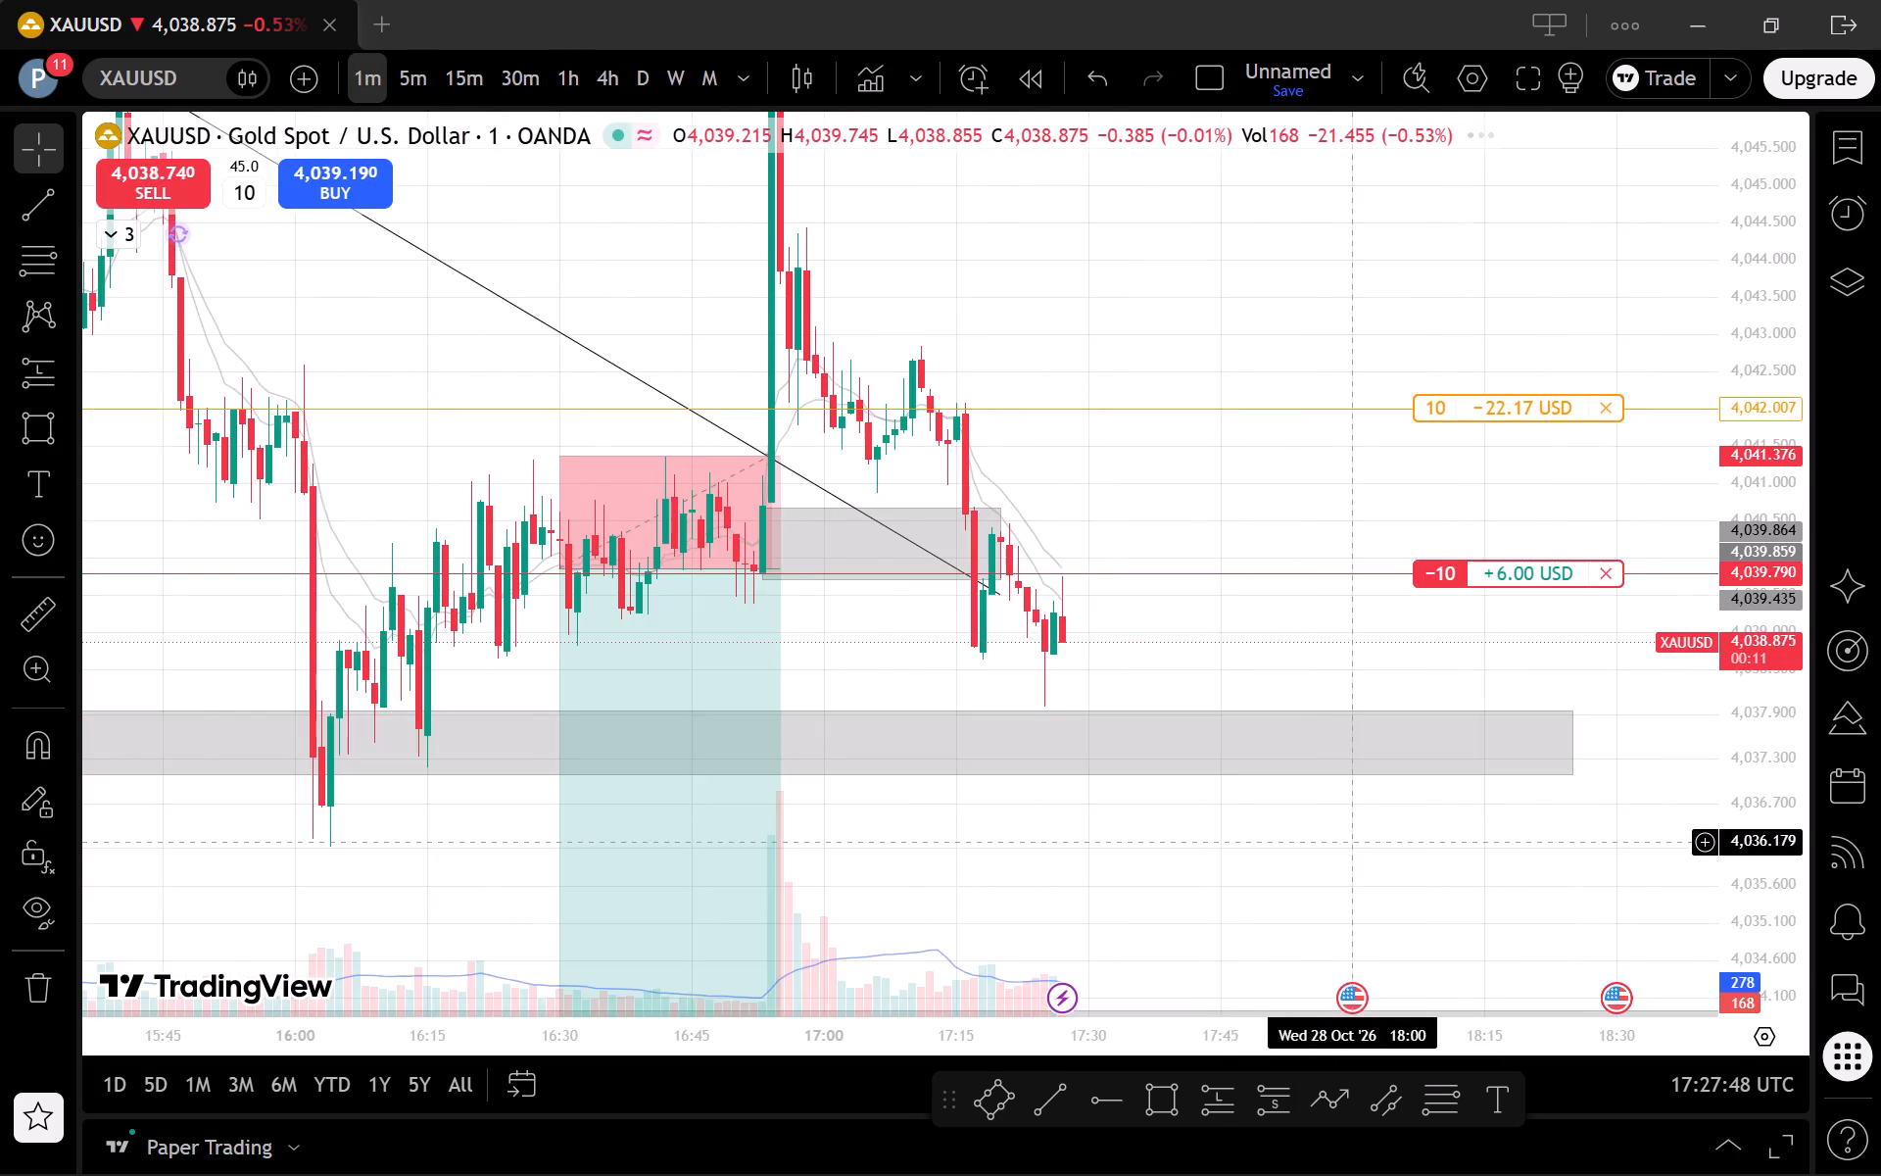
drag(1353, 861, 1508, 848)
scroll(1546, 857, down, 2)
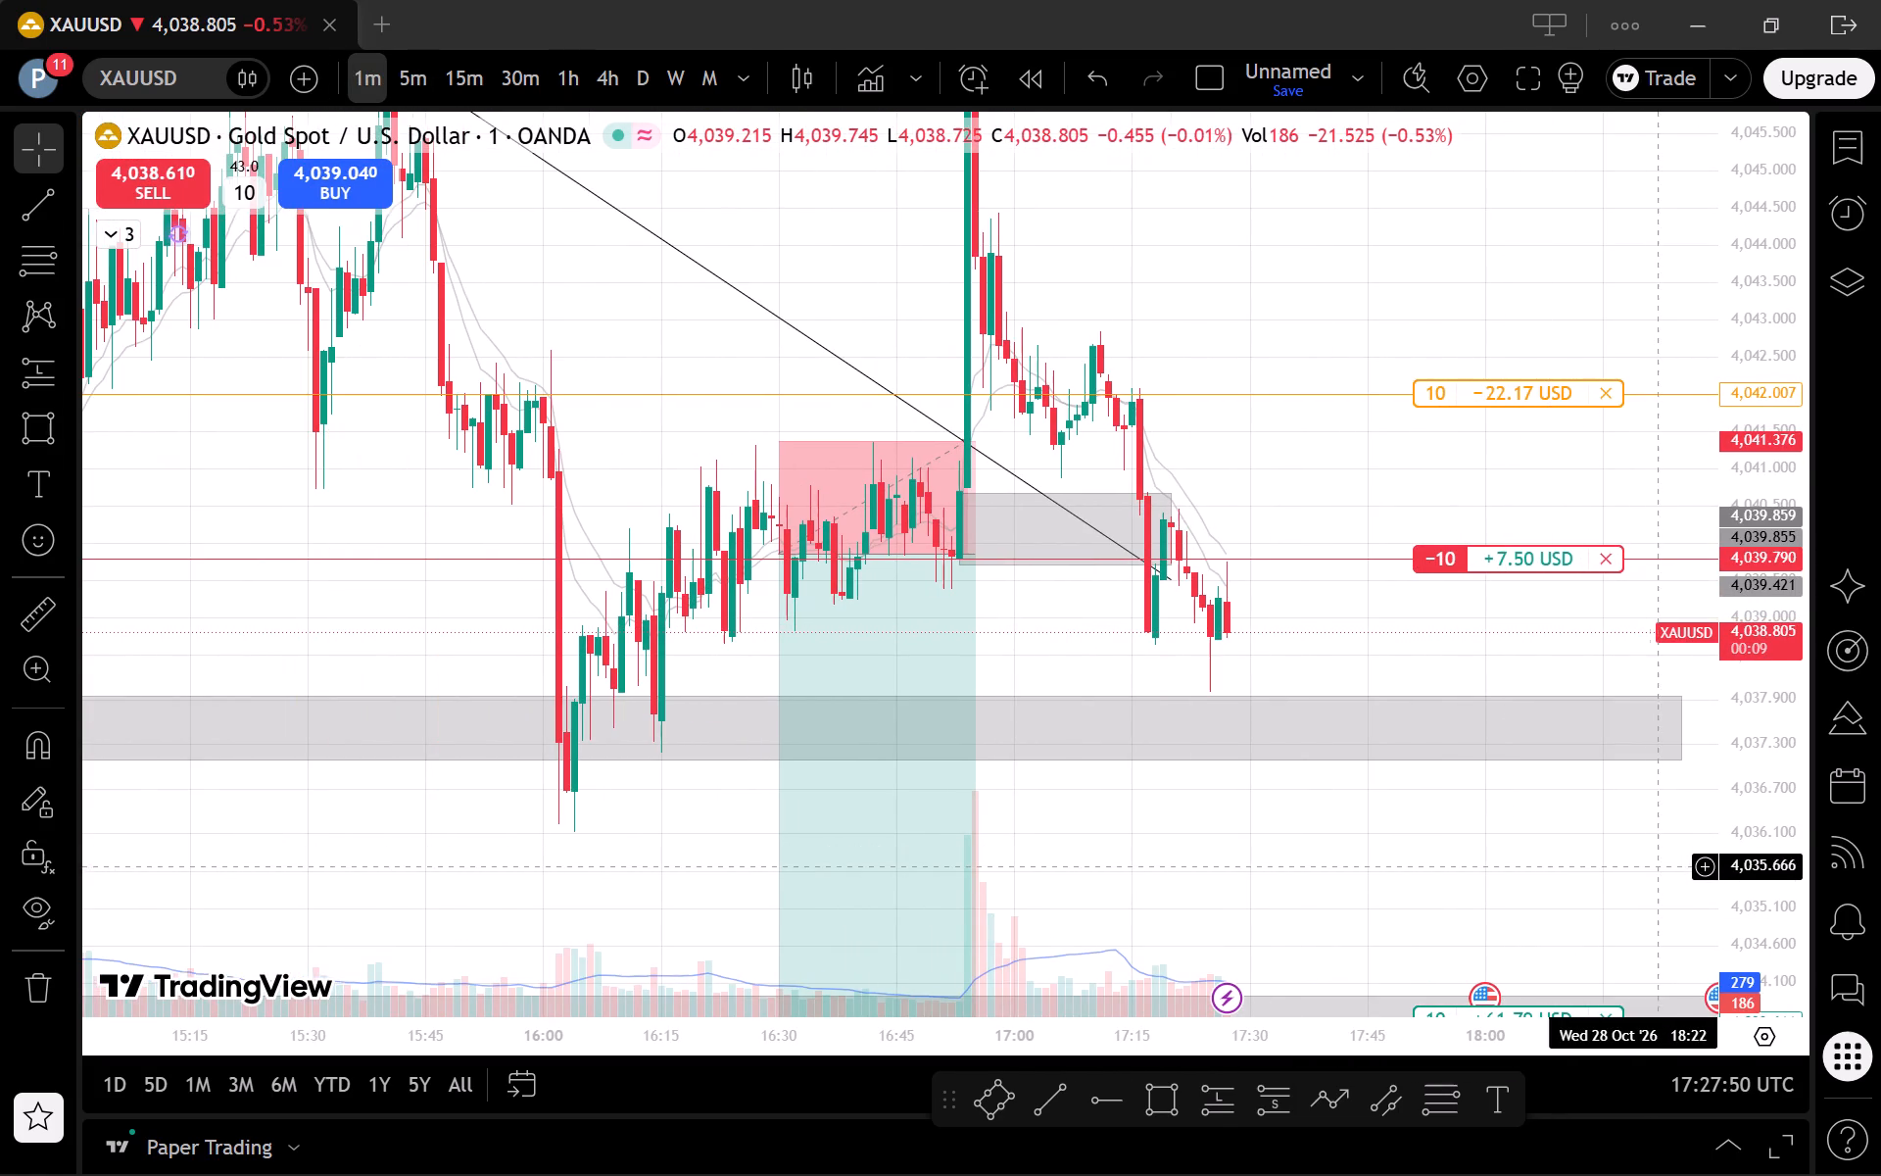
drag(1704, 900, 1697, 796)
drag(1553, 783, 1572, 818)
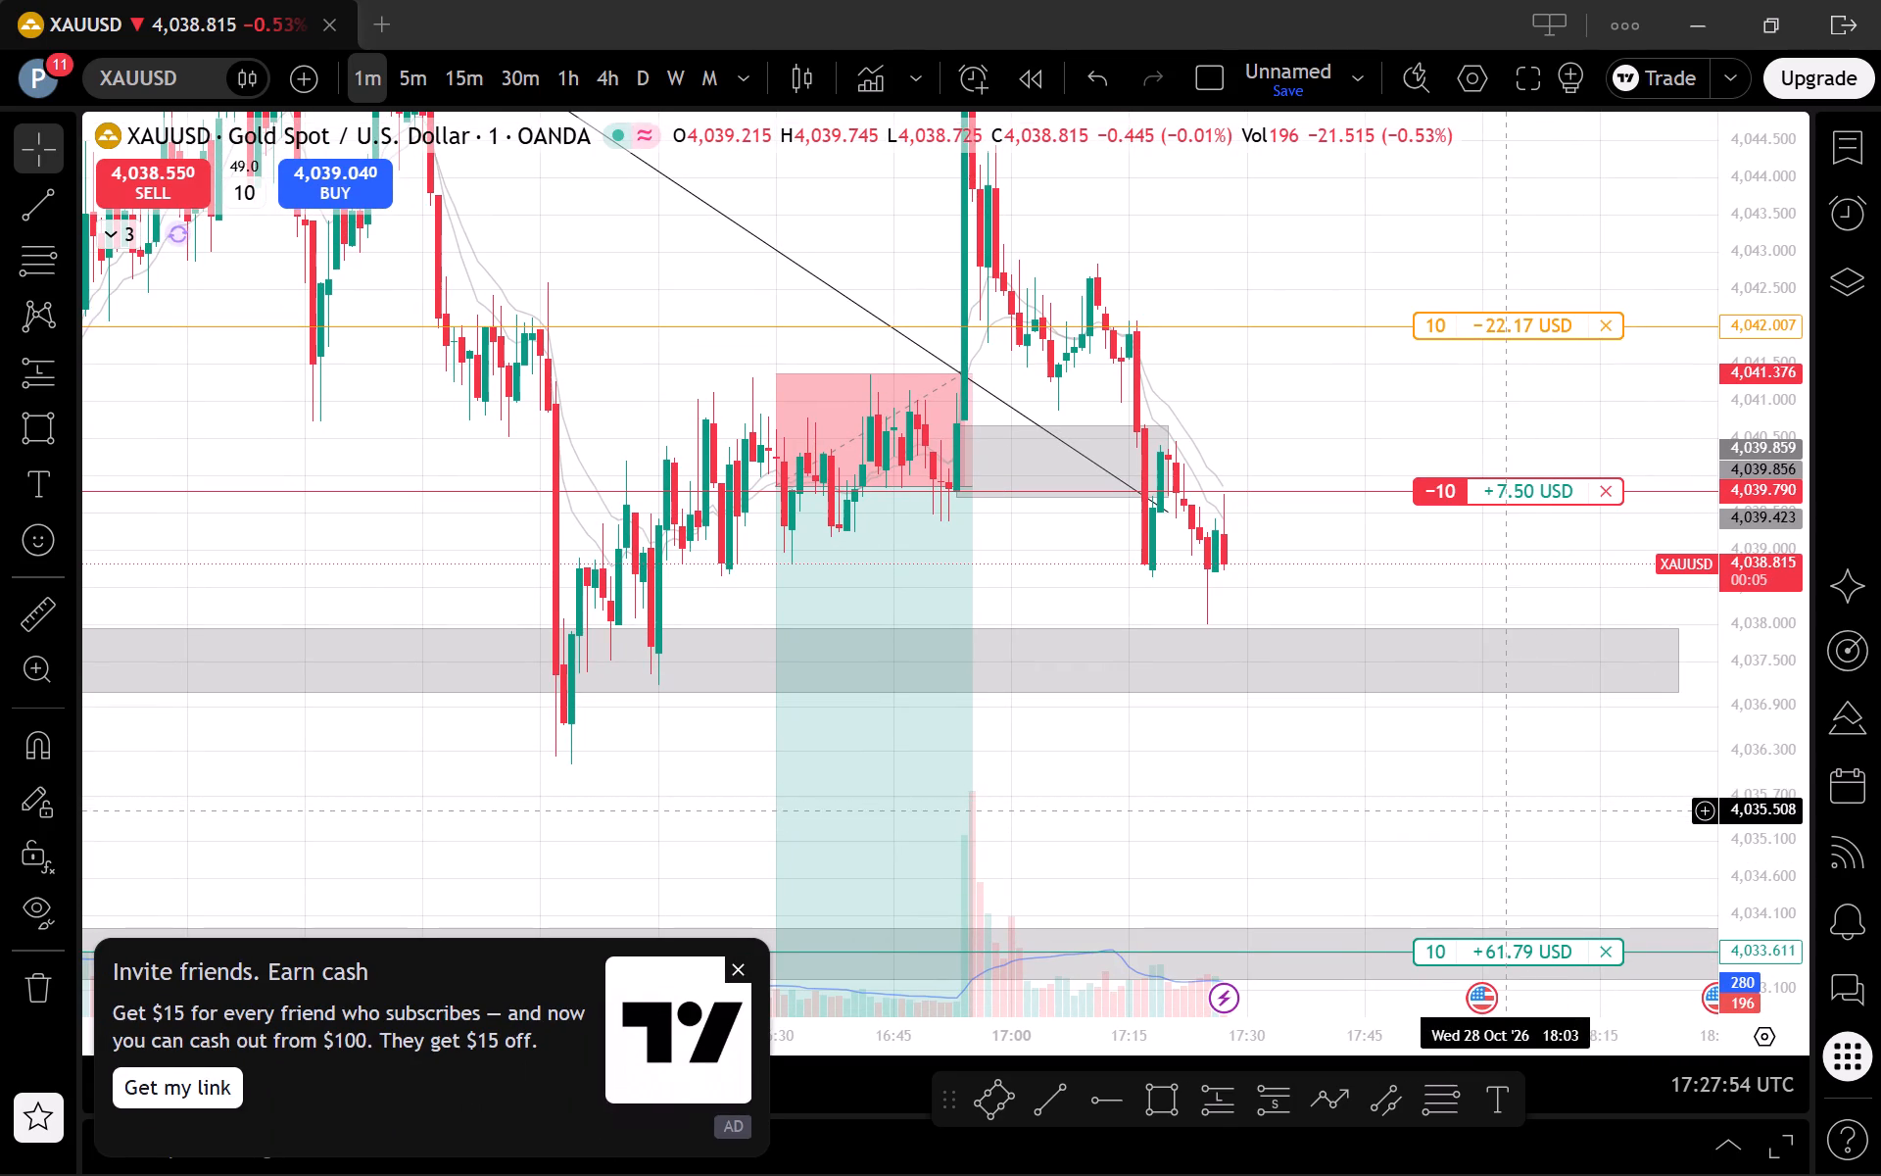
drag(1511, 819, 1449, 780)
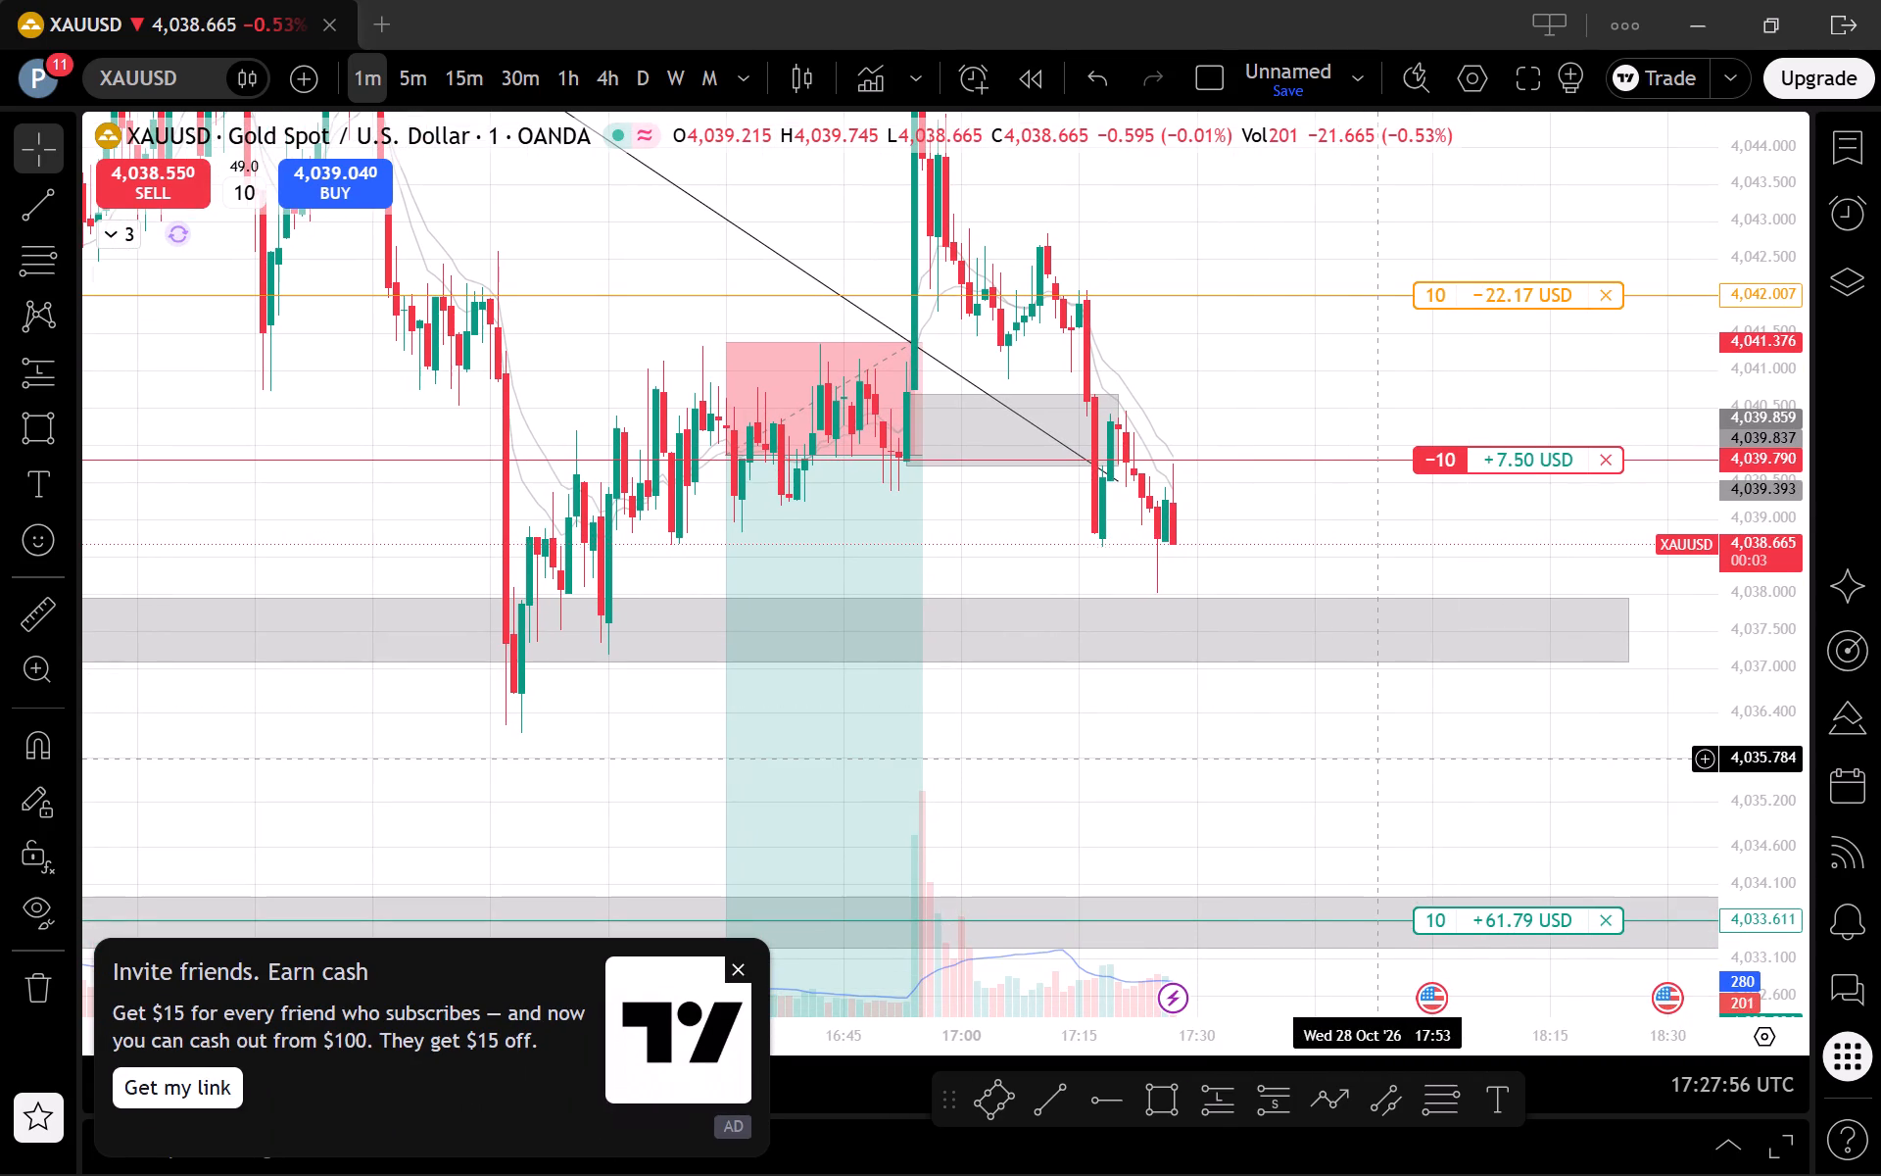